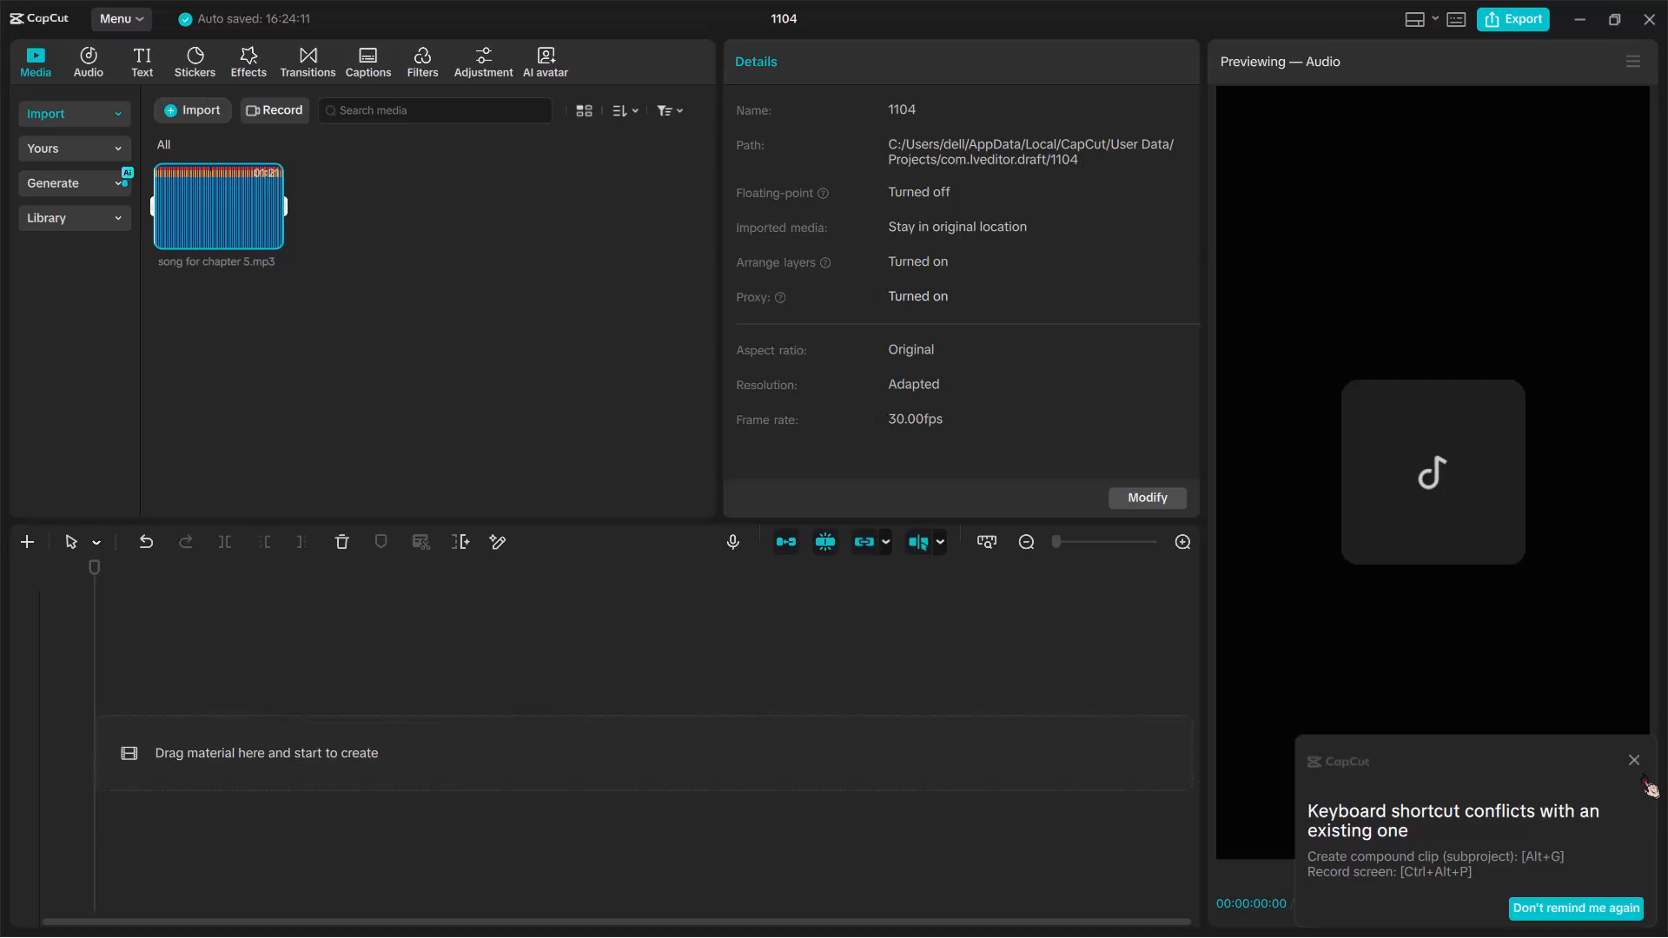
# Dismiss the shortcut conflict notice and place song for chapter 5.mp3 on the audio track at the timeline's start.
pyautogui.click(1635, 761)
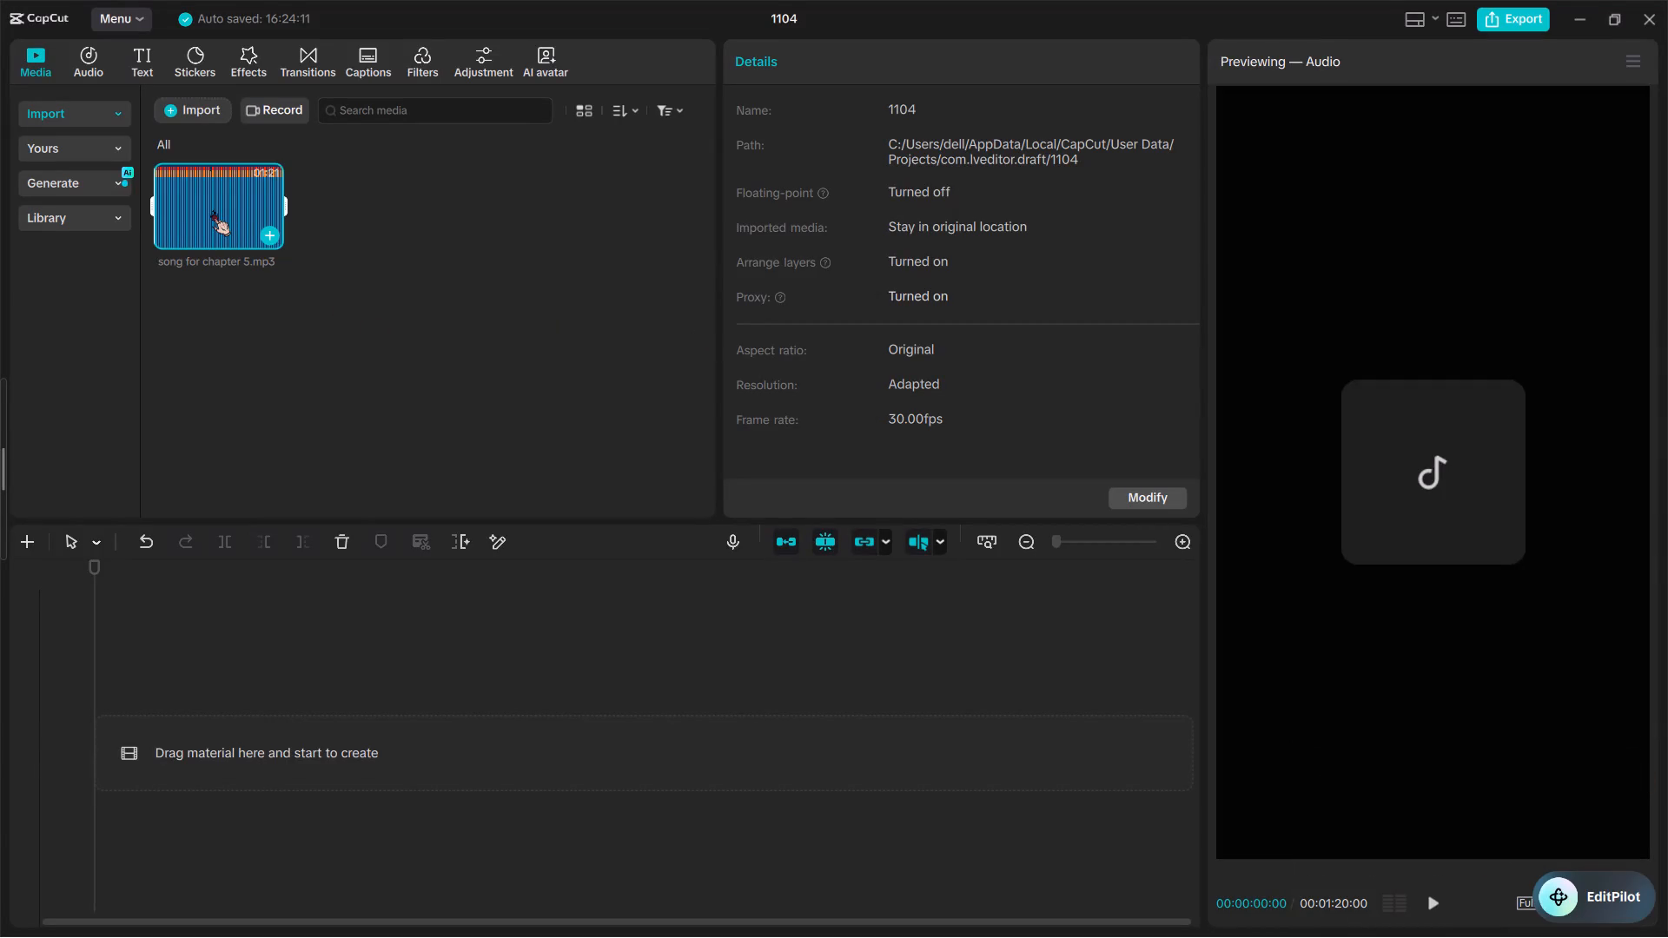
pyautogui.moveTo(212, 210); pyautogui.dragTo(218, 792)
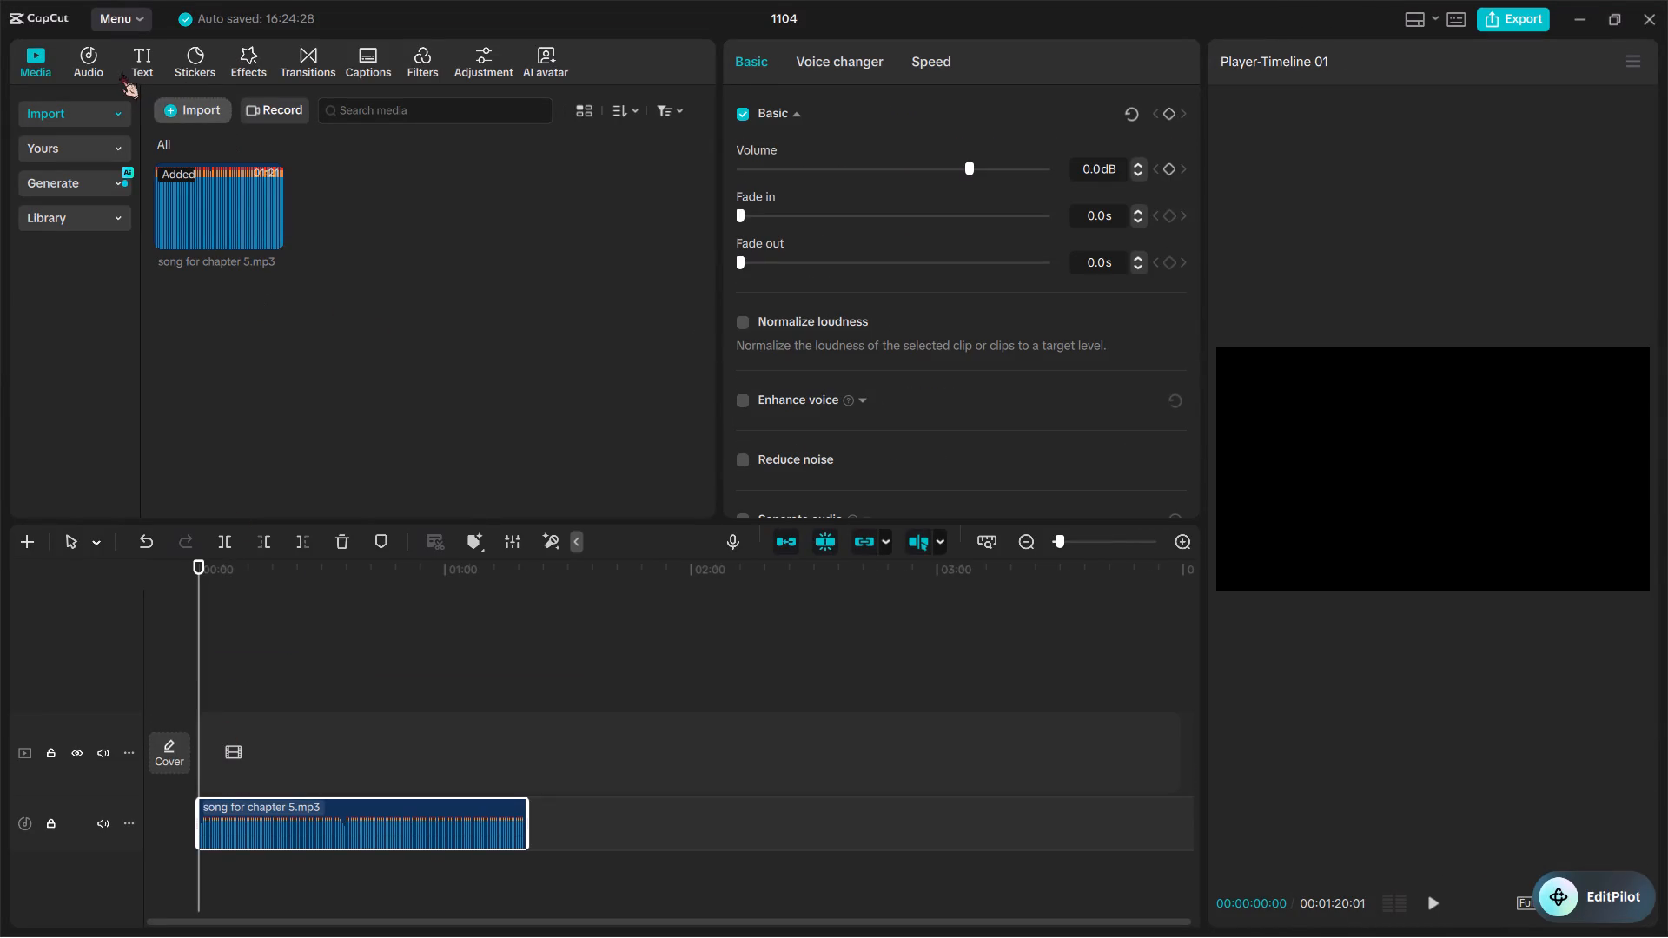
# Import the 2023 video from the device's Videos library folder into the project media.
pyautogui.click(184, 116)
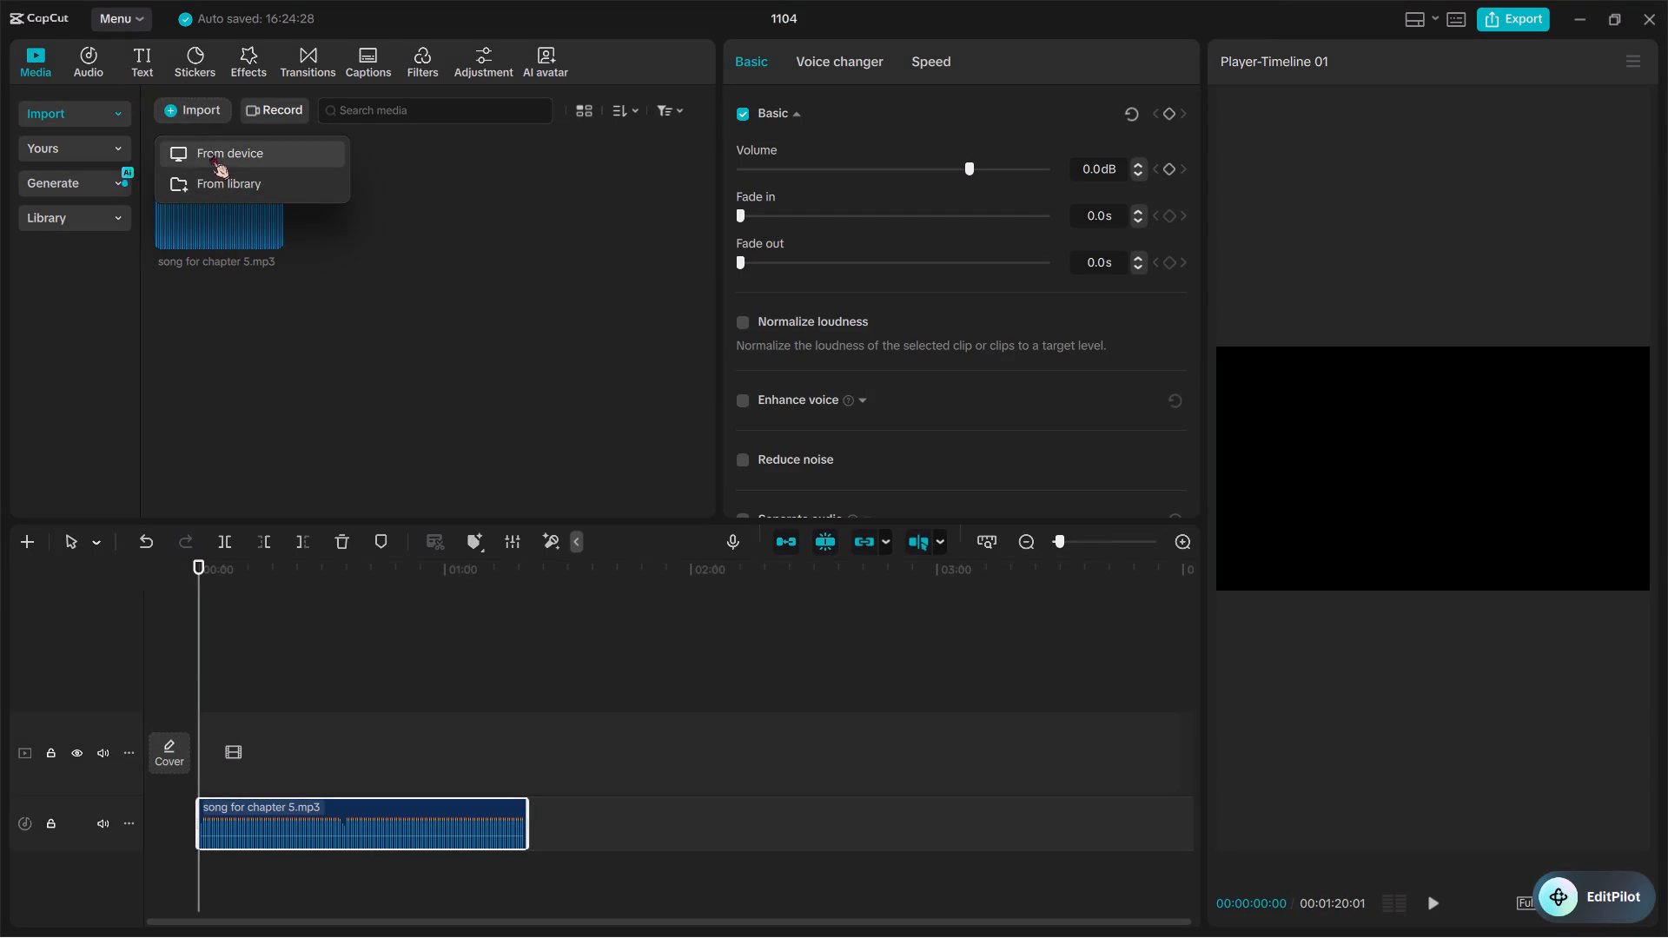
pyautogui.click(211, 156)
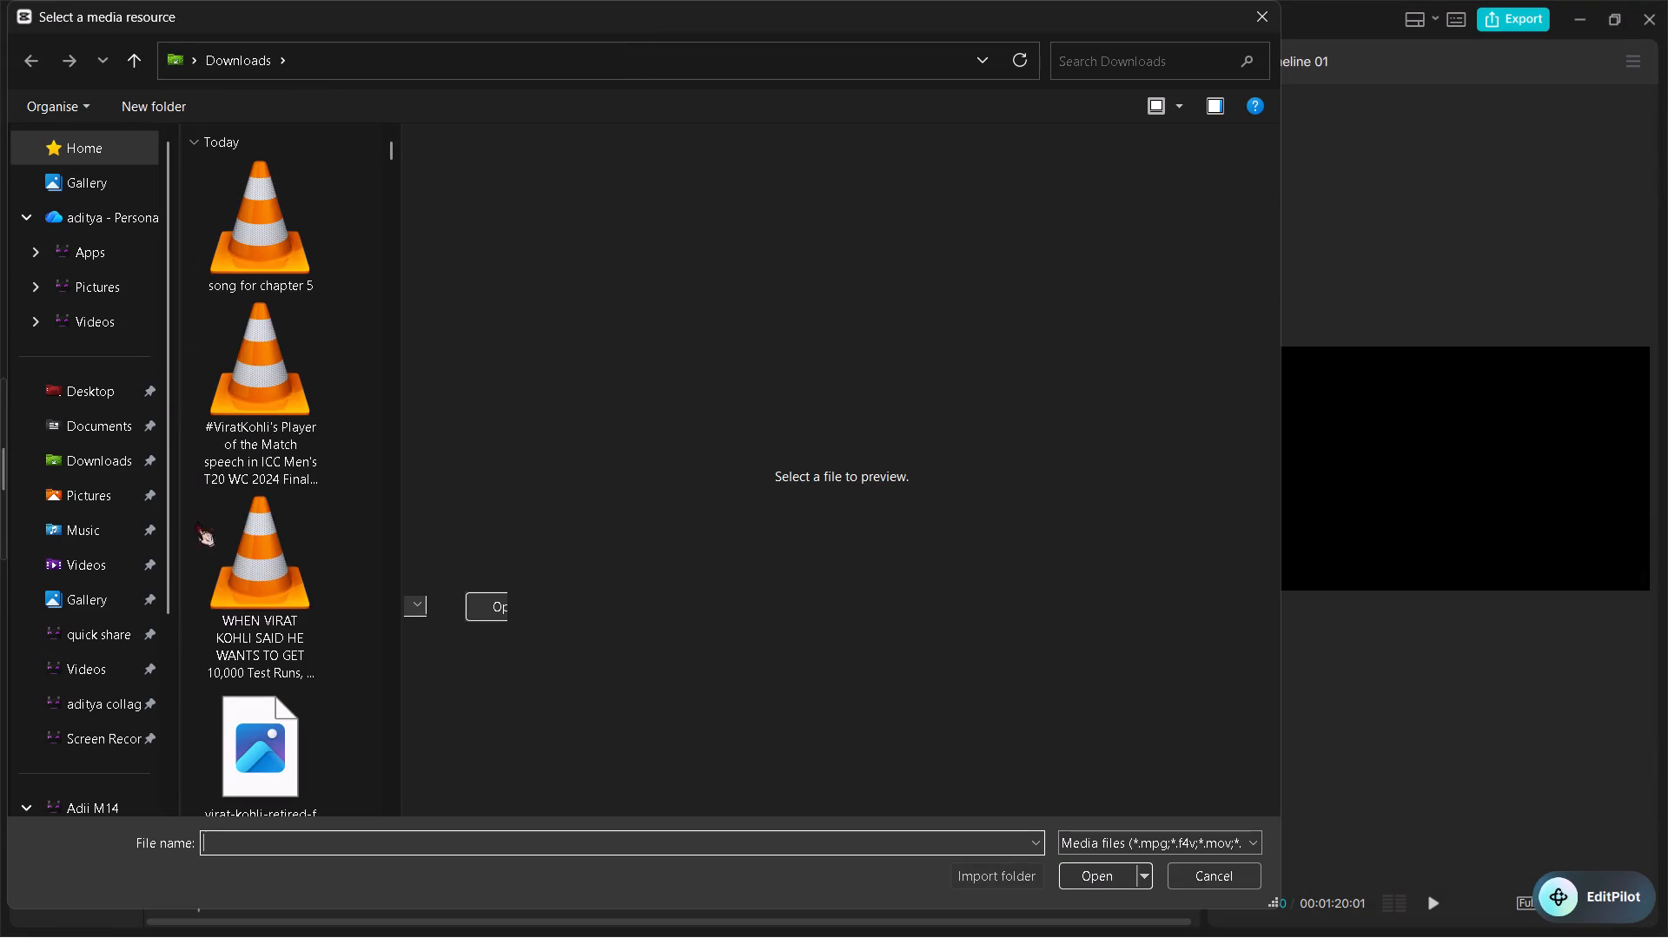
pyautogui.click(63, 661)
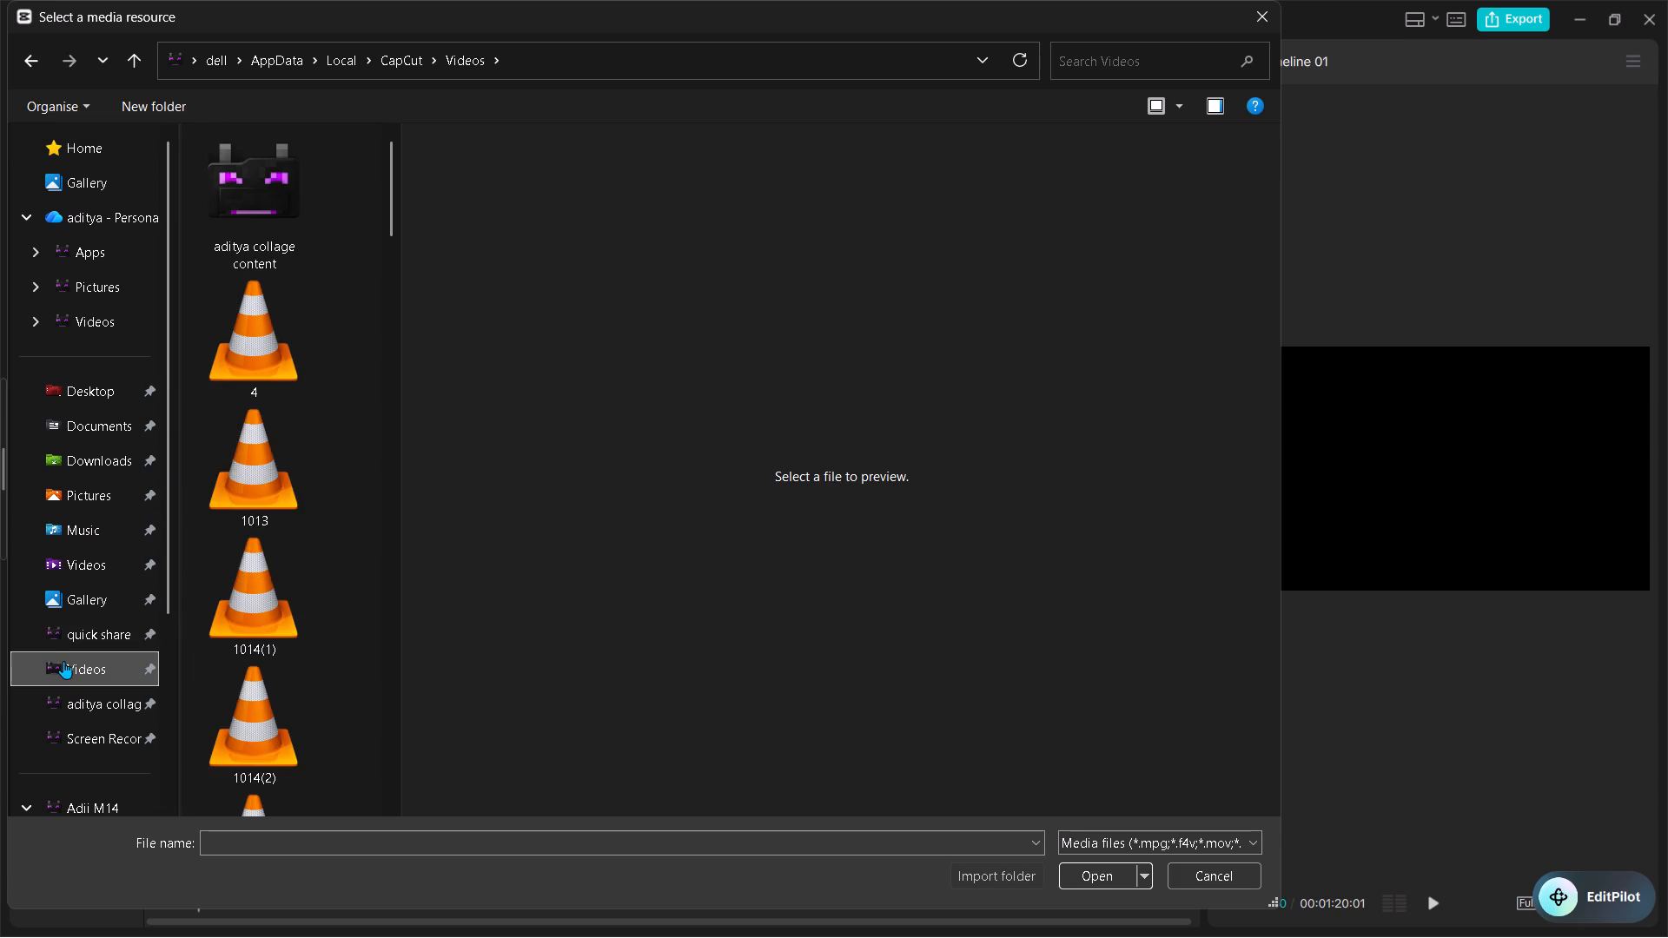
pyautogui.scroll(-6, 228, 499)
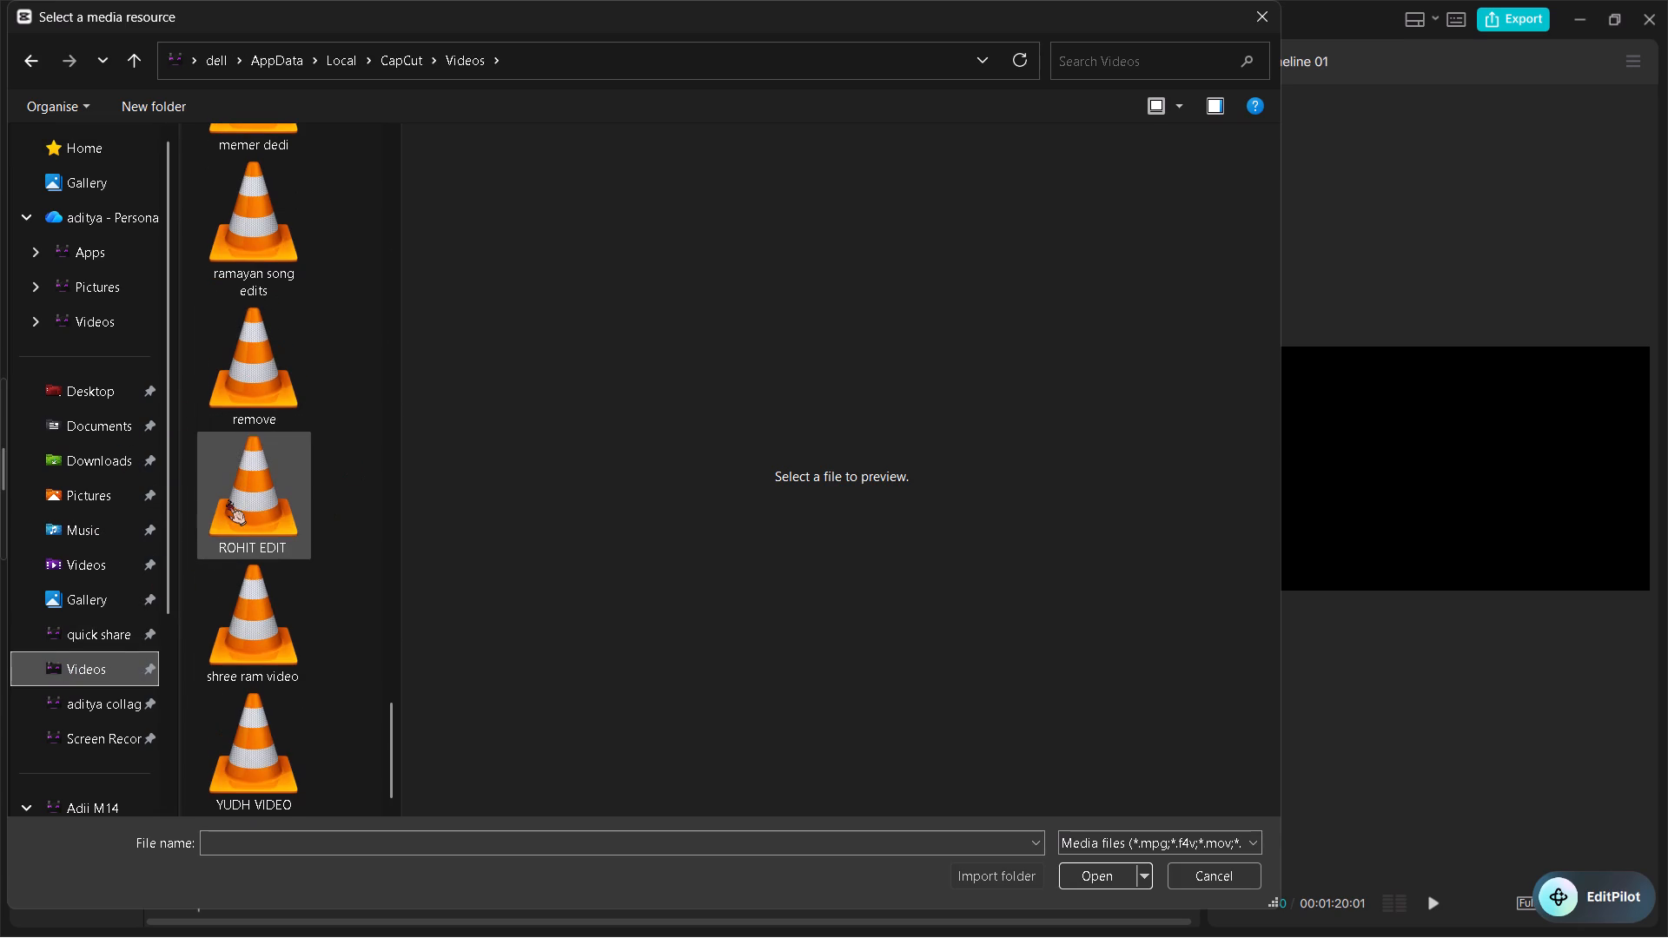
pyautogui.click(90, 633)
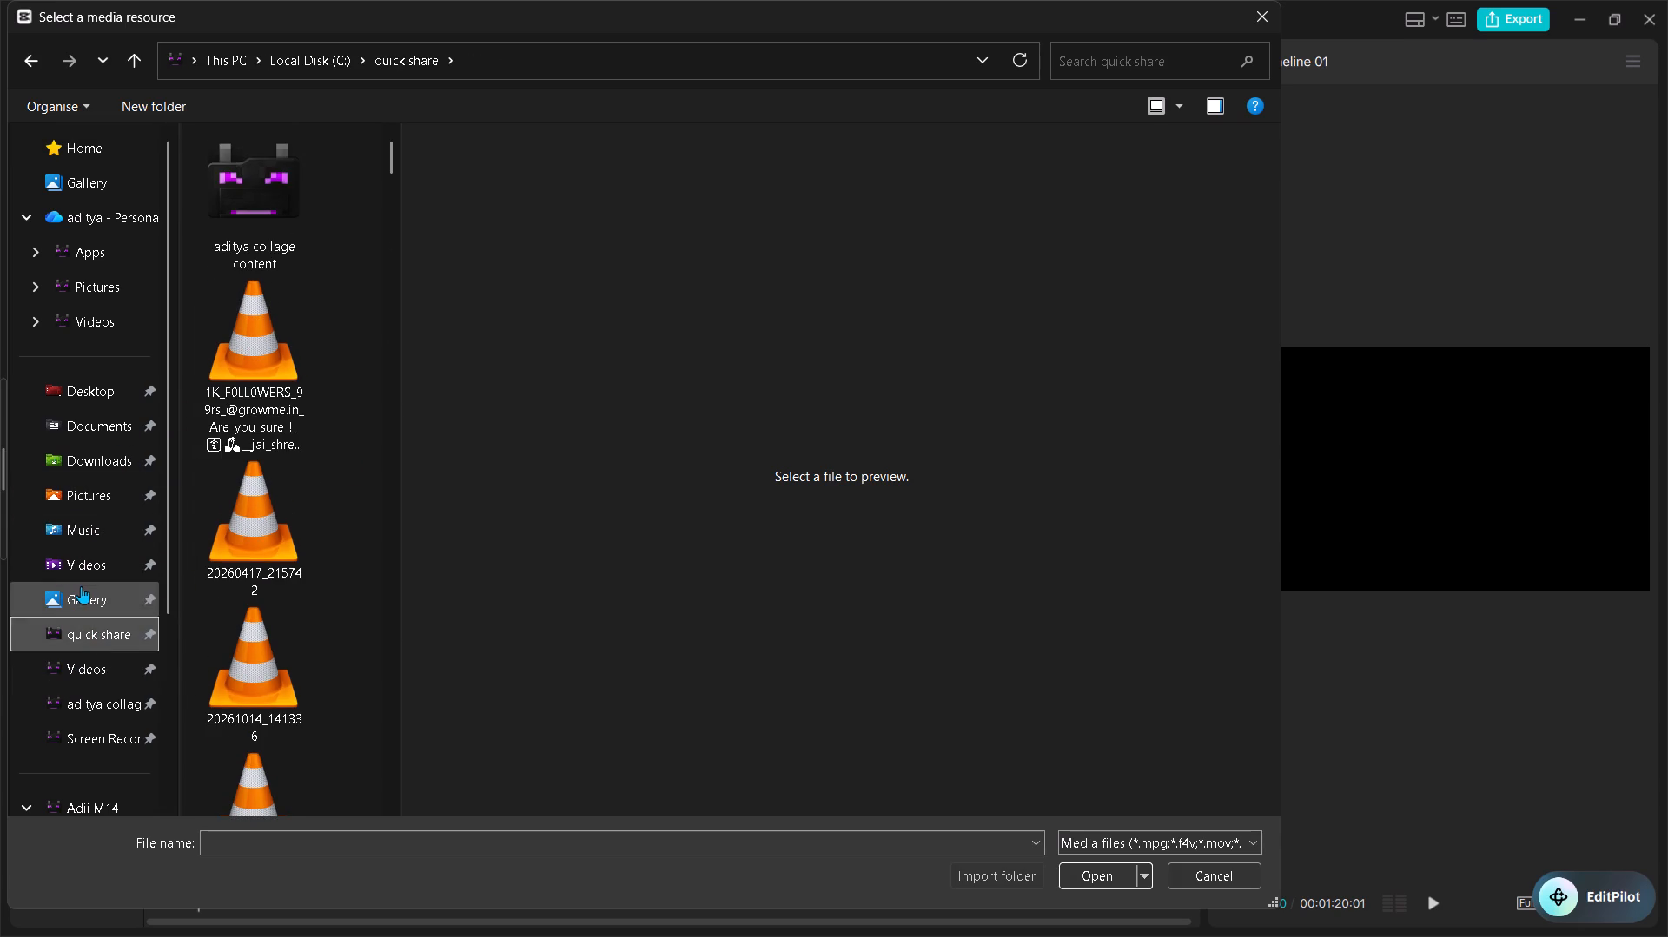
pyautogui.click(81, 585)
pyautogui.click(83, 571)
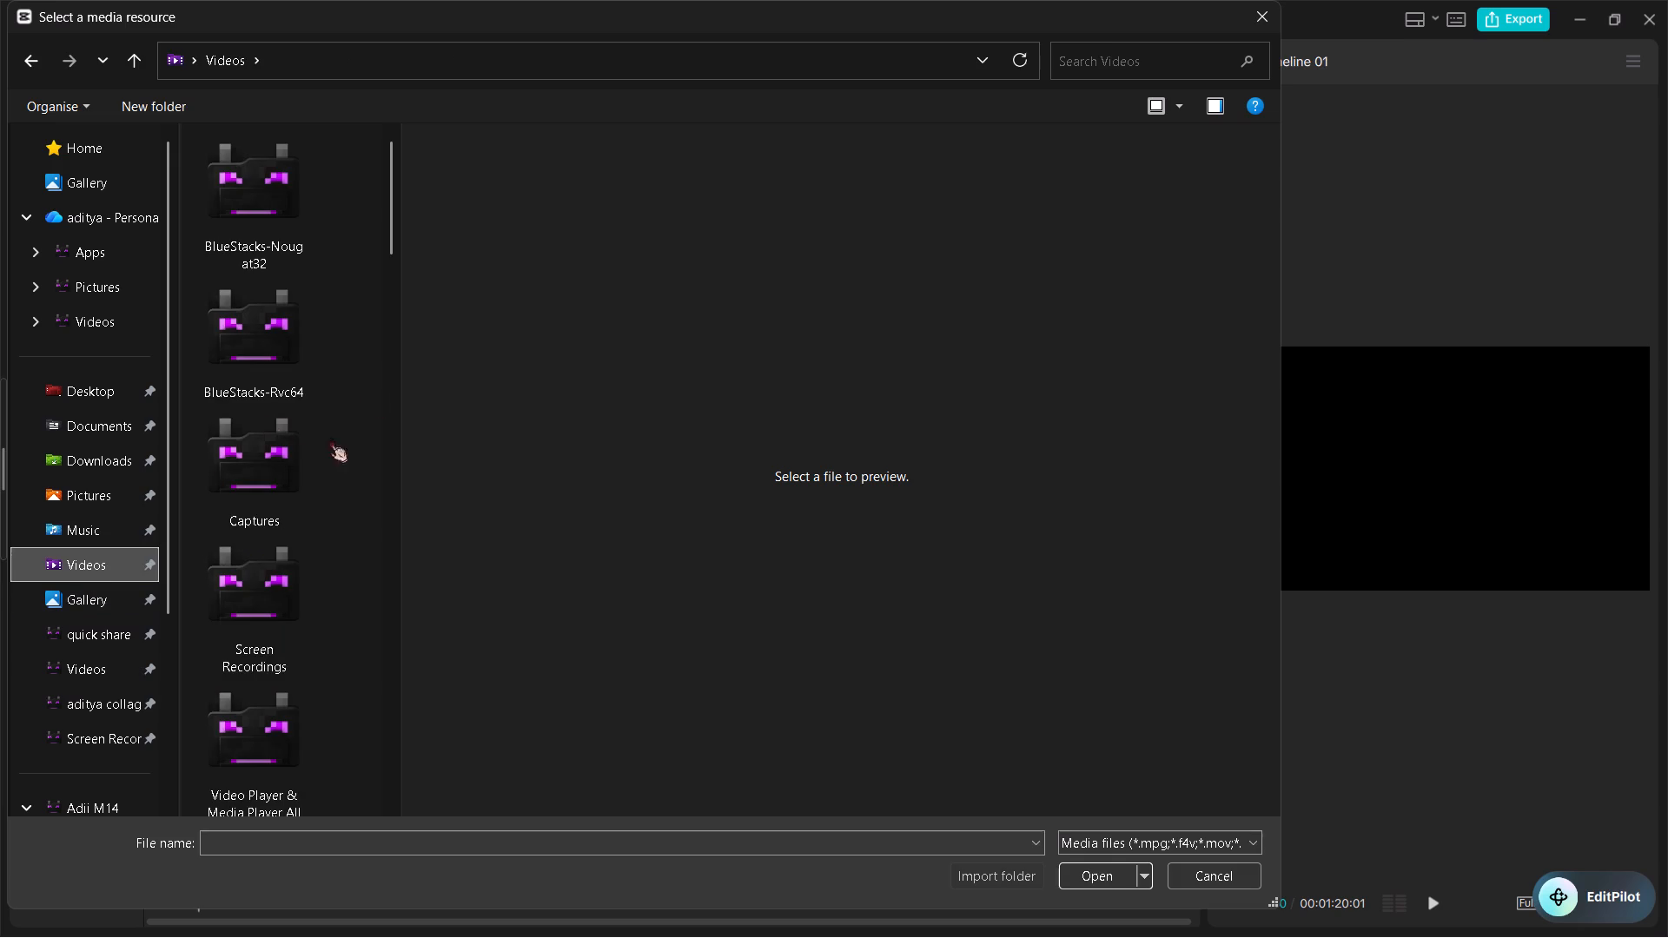
pyautogui.moveTo(395, 253); pyautogui.dragTo(393, 265)
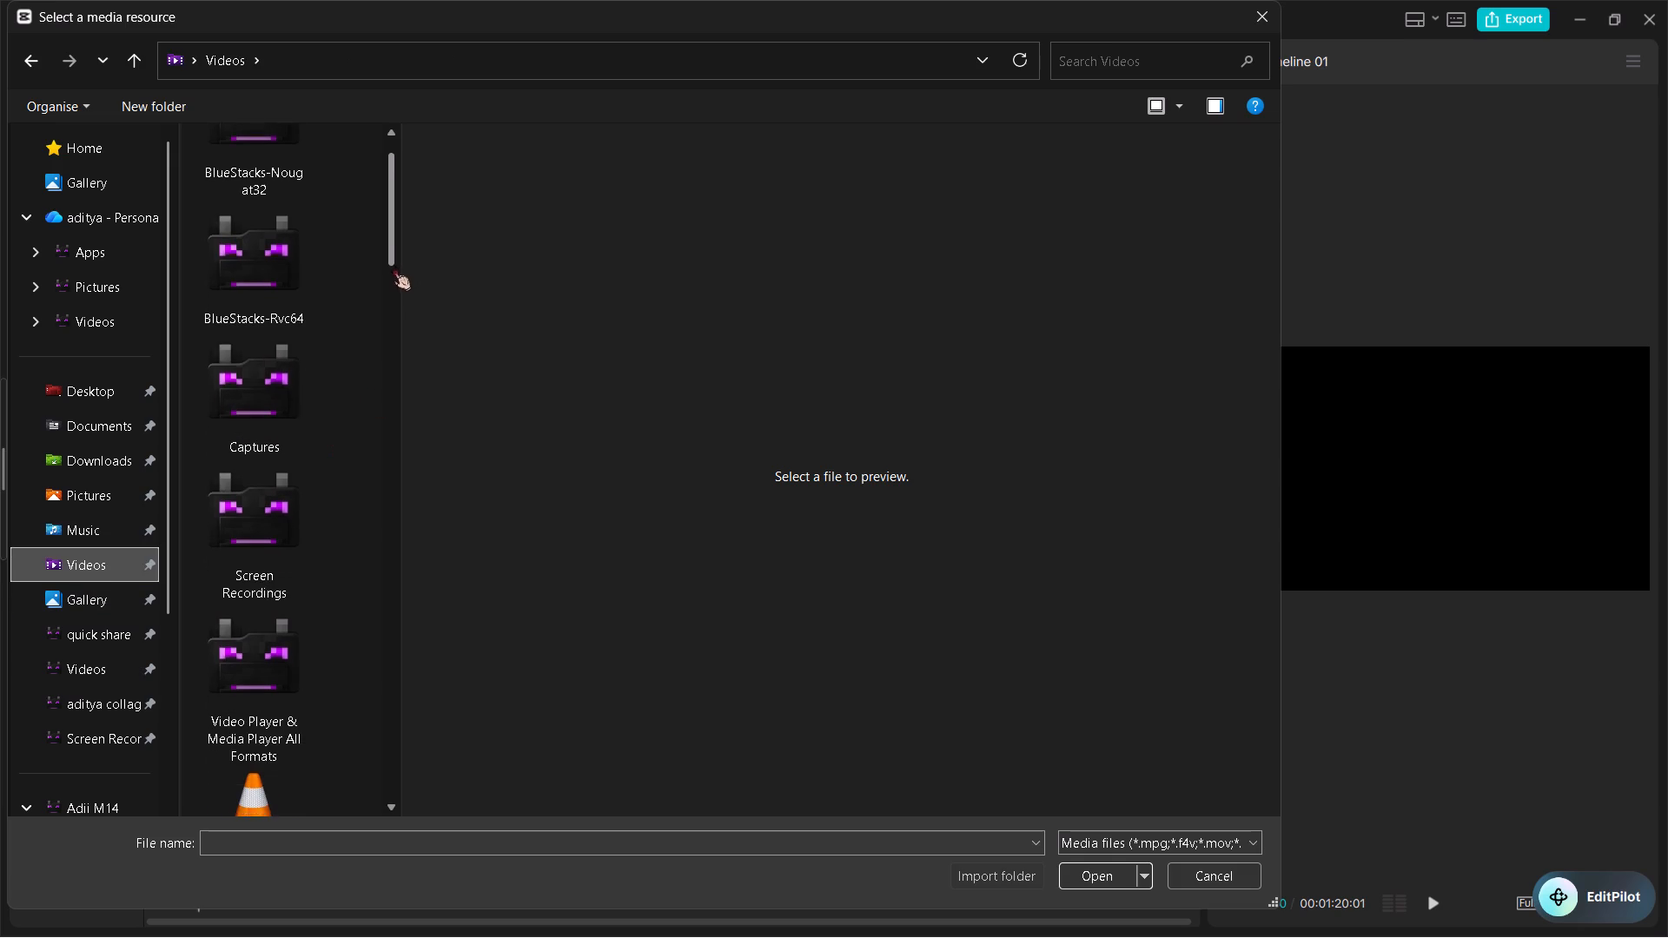
pyautogui.moveTo(393, 265); pyautogui.dragTo(379, 396)
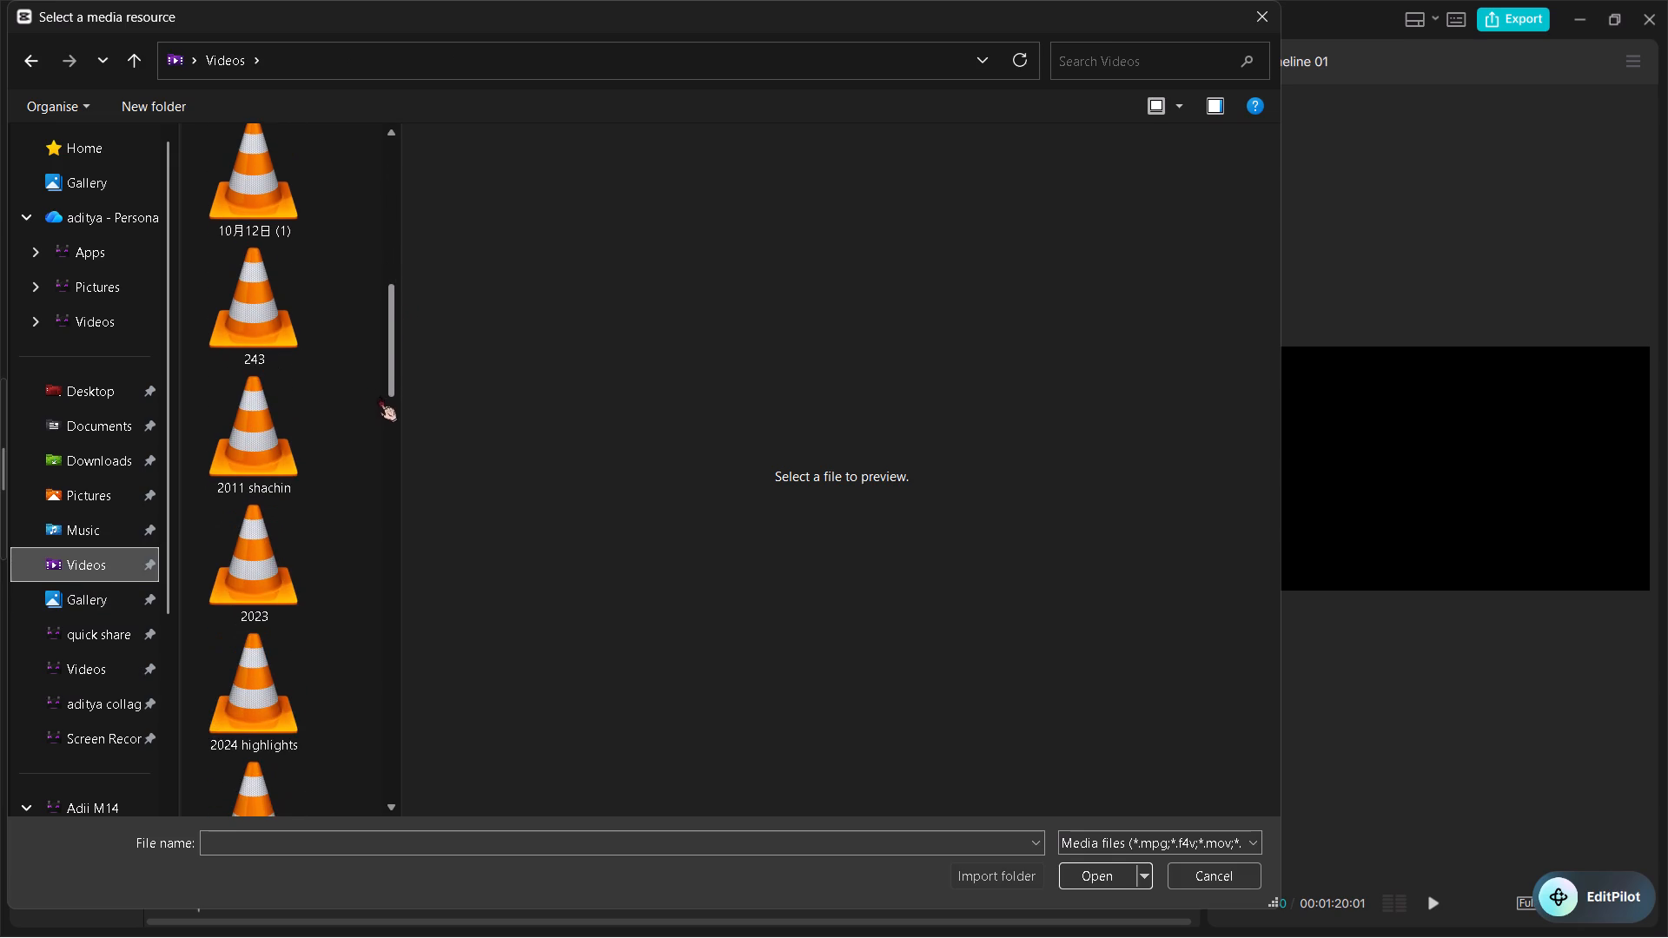
pyautogui.moveTo(379, 396); pyautogui.dragTo(381, 449)
pyautogui.click(279, 290)
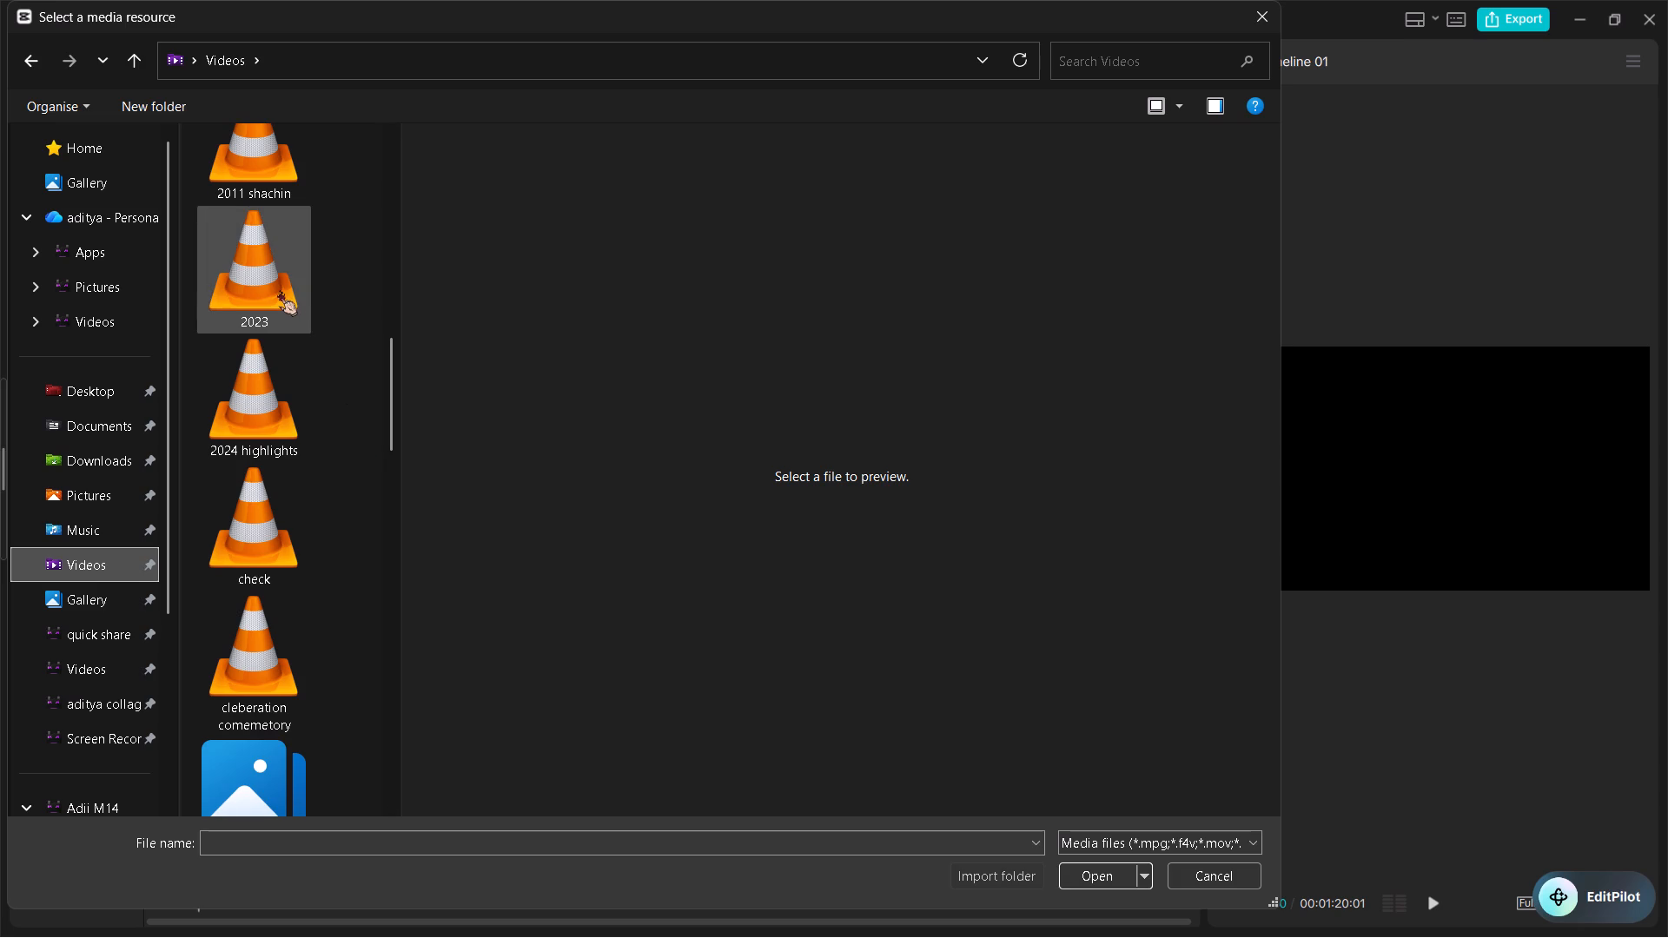
pyautogui.click(1082, 882)
# Place 2023.mp4 on the main video track at the timeline's start, above the song, and select the clip.
pyautogui.moveTo(365, 227); pyautogui.dragTo(229, 764)
pyautogui.press('space')
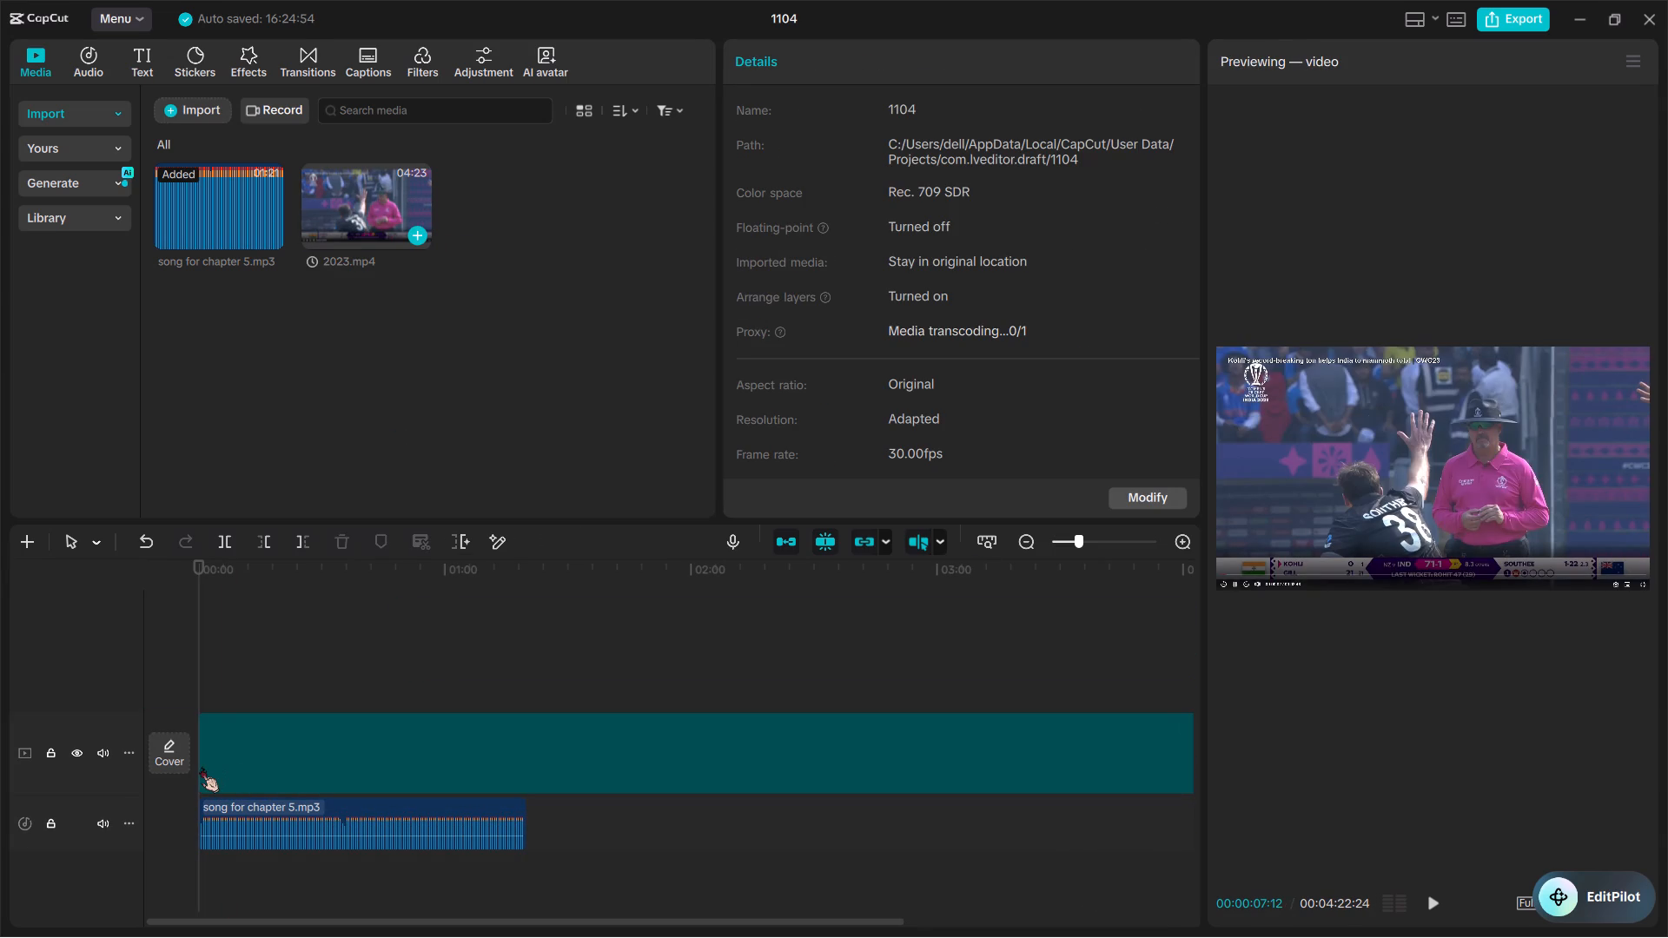
pyautogui.click(275, 755)
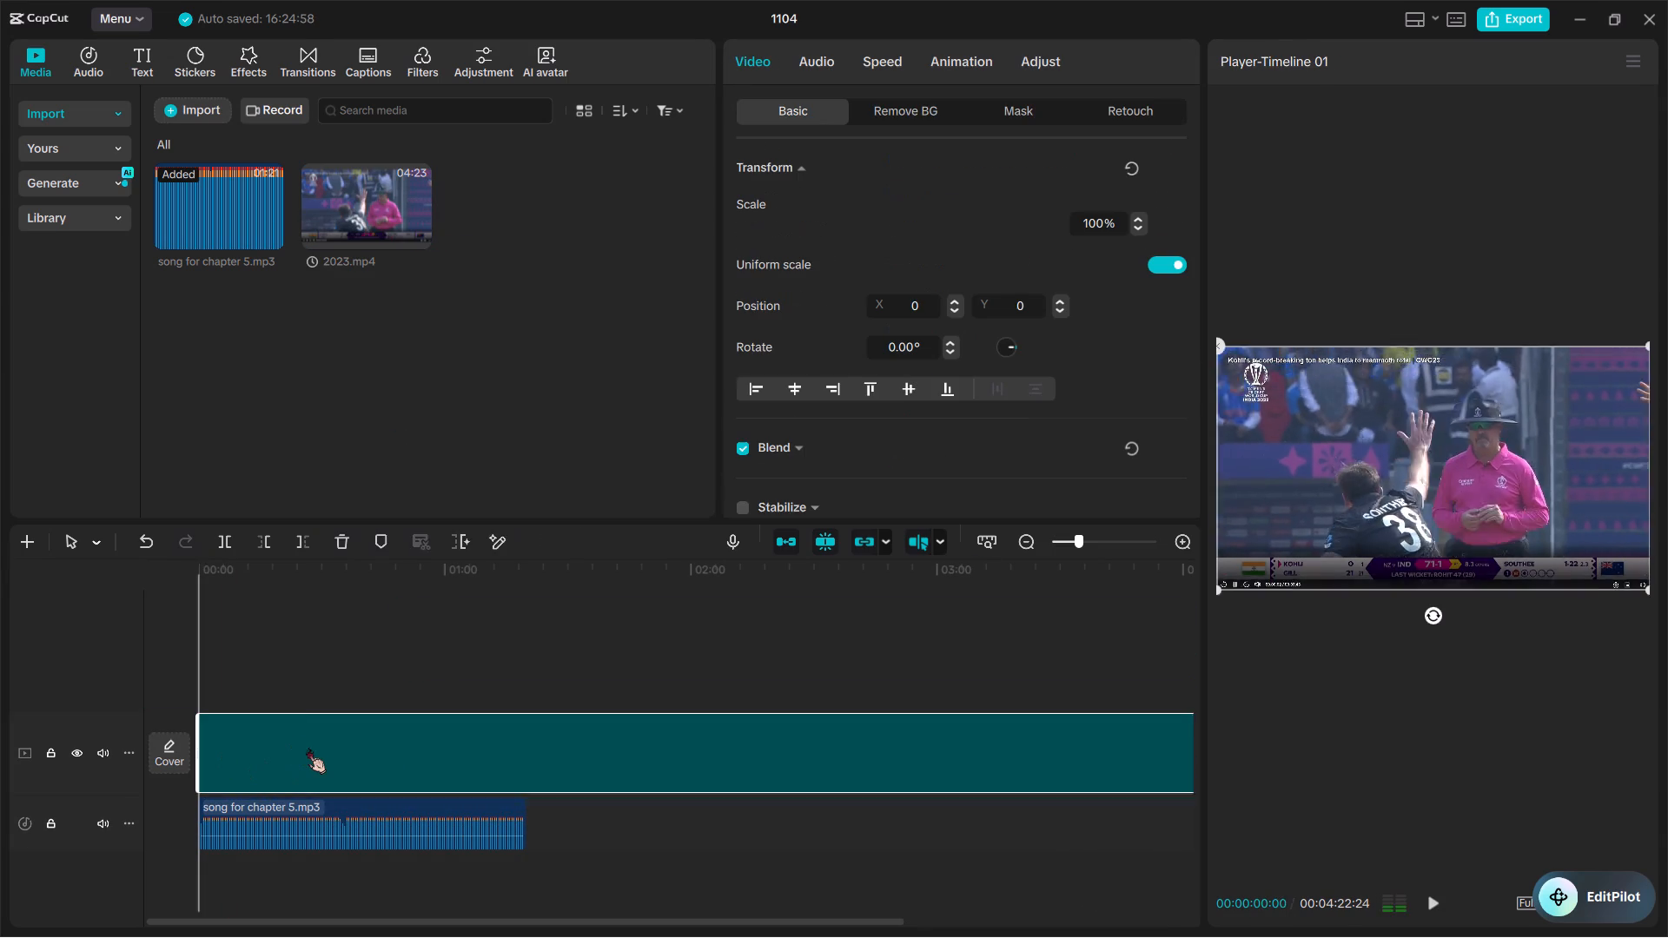
# Play back the opening of 2023.mp4 to look for the first usable batting shot.
pyautogui.keyDown('ctrl'); pyautogui.scroll(16, 308, 748); pyautogui.keyUp('ctrl')
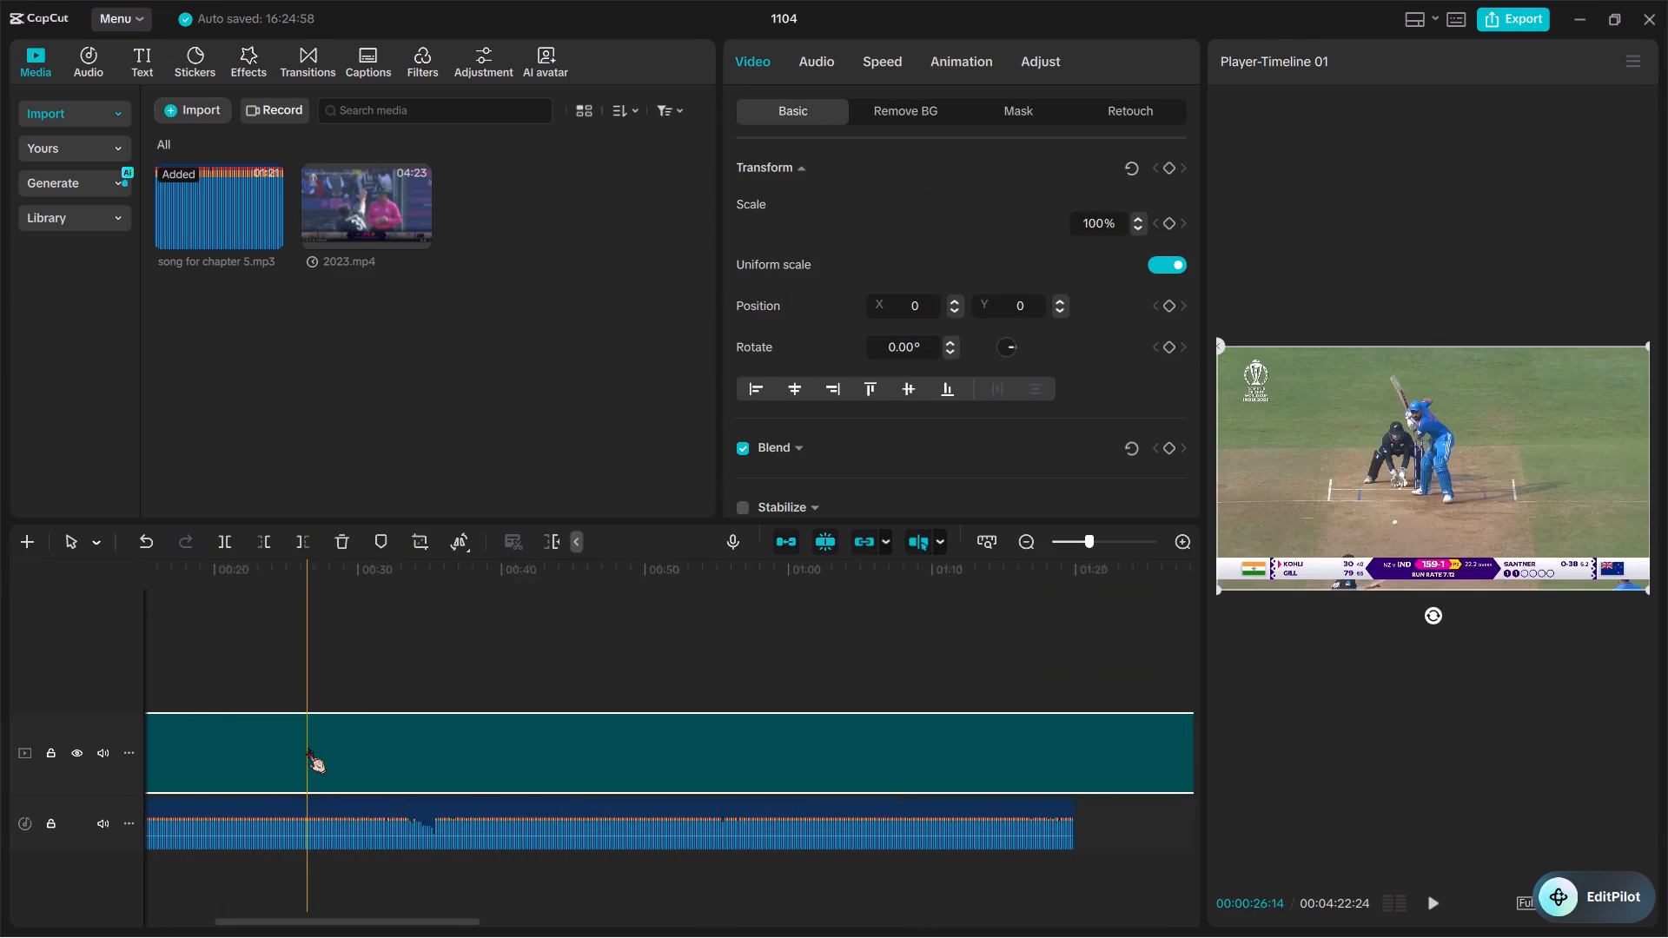
pyautogui.hscroll(4, 308, 748)
pyautogui.press('space')
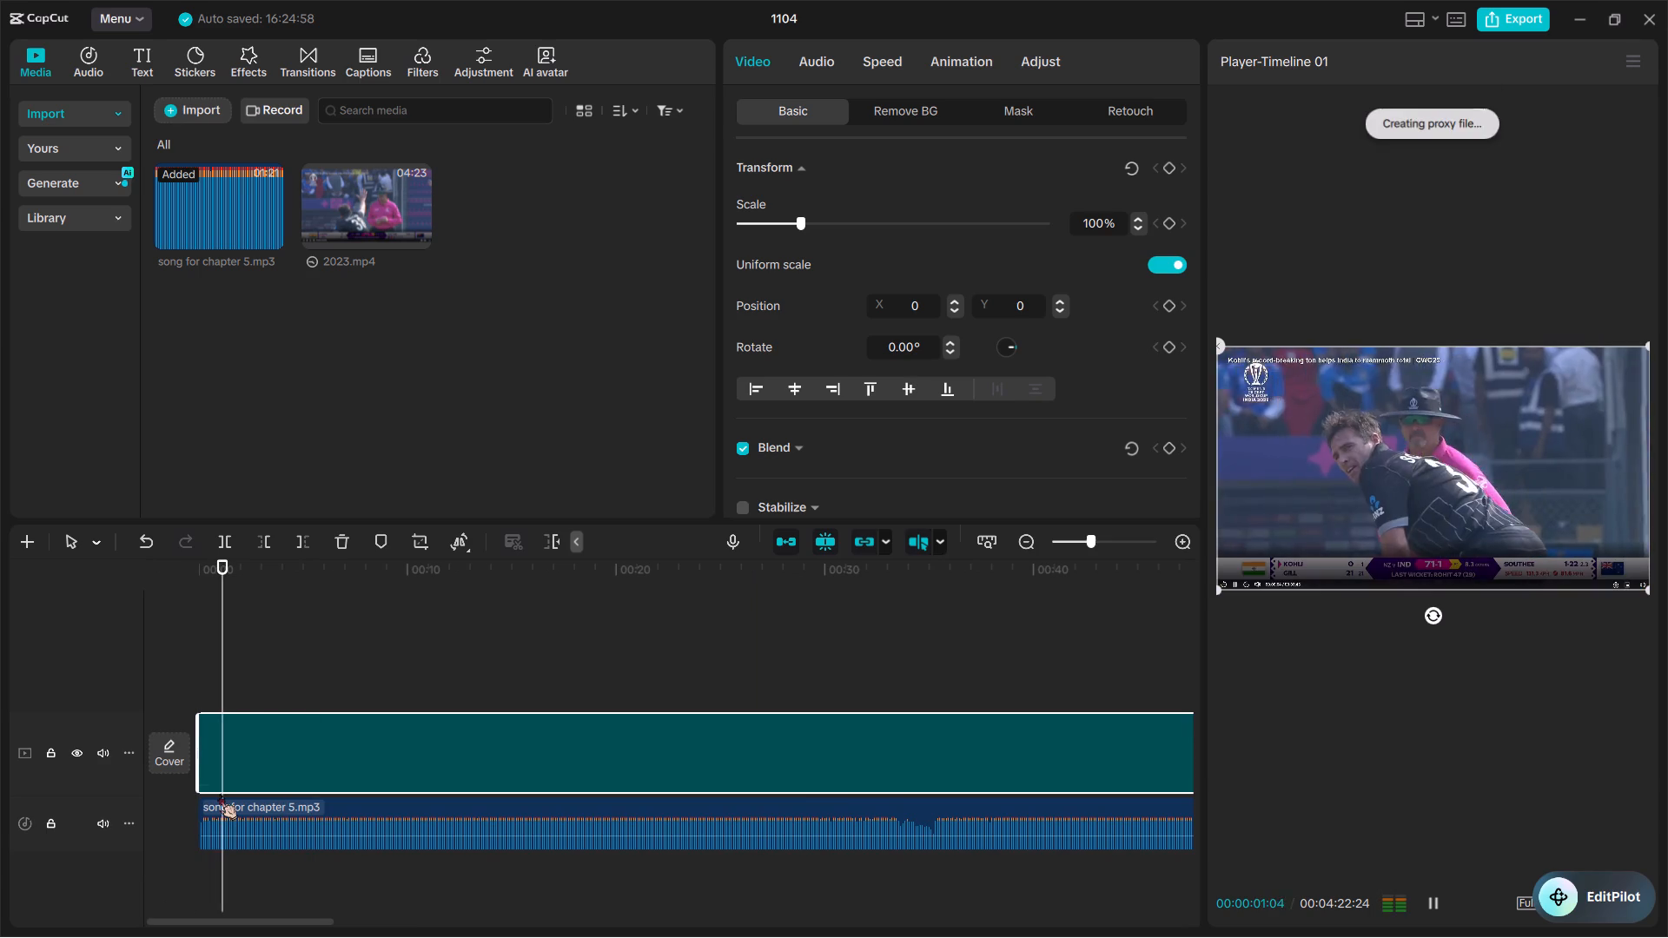
pyautogui.press('space')
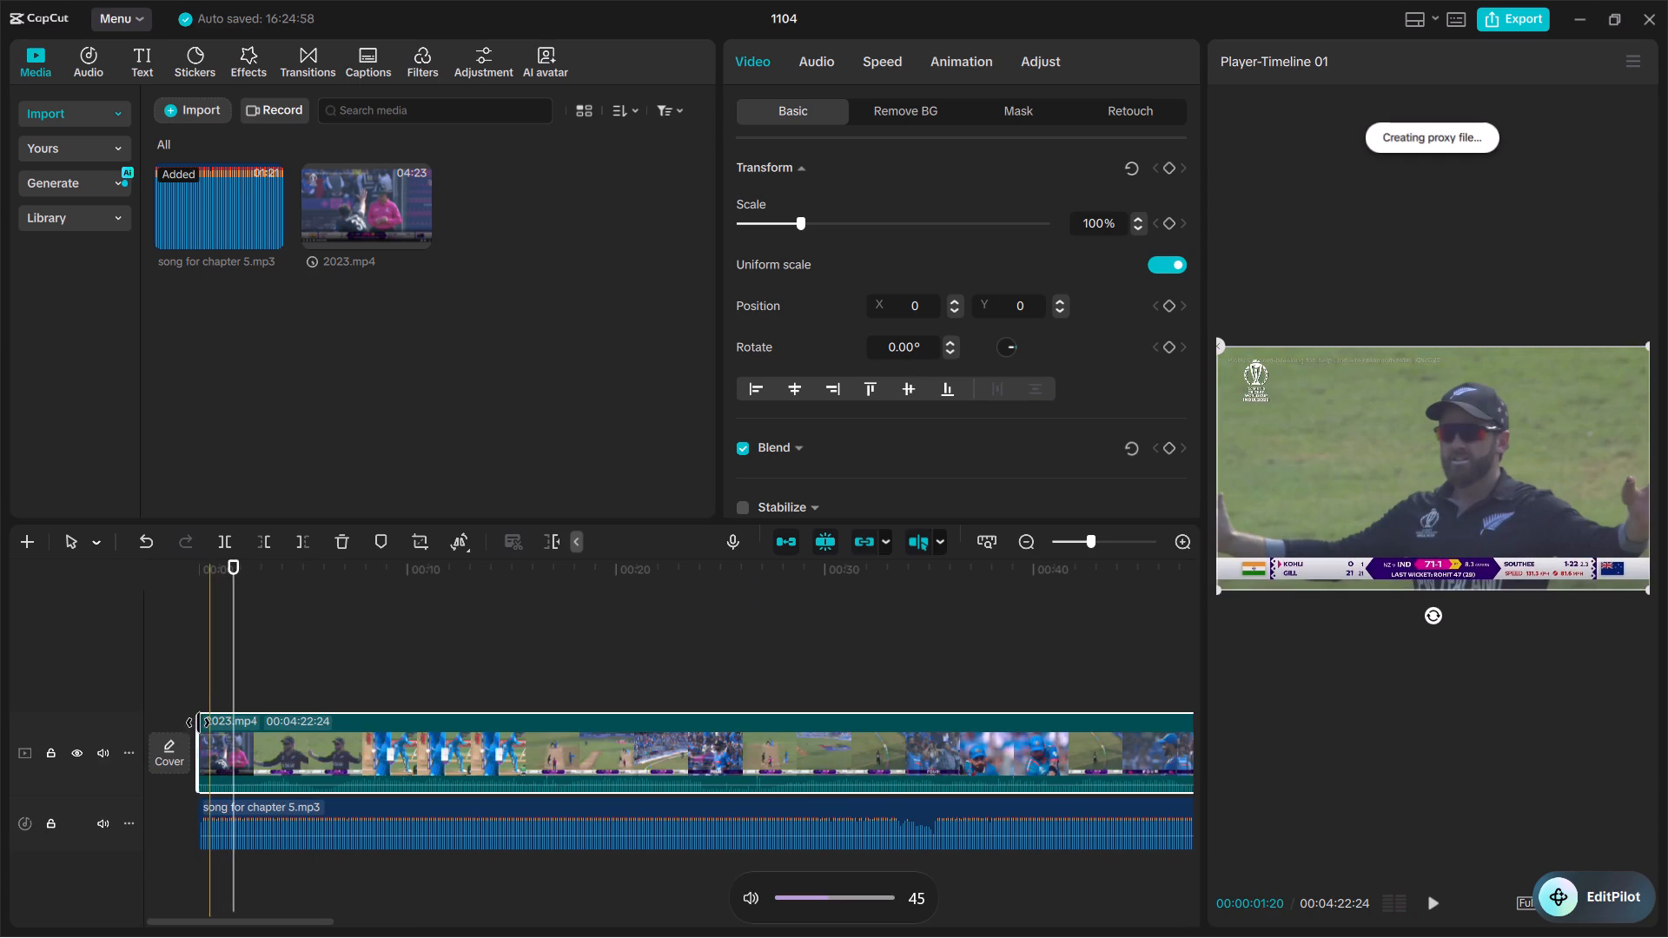
pyautogui.press('space')
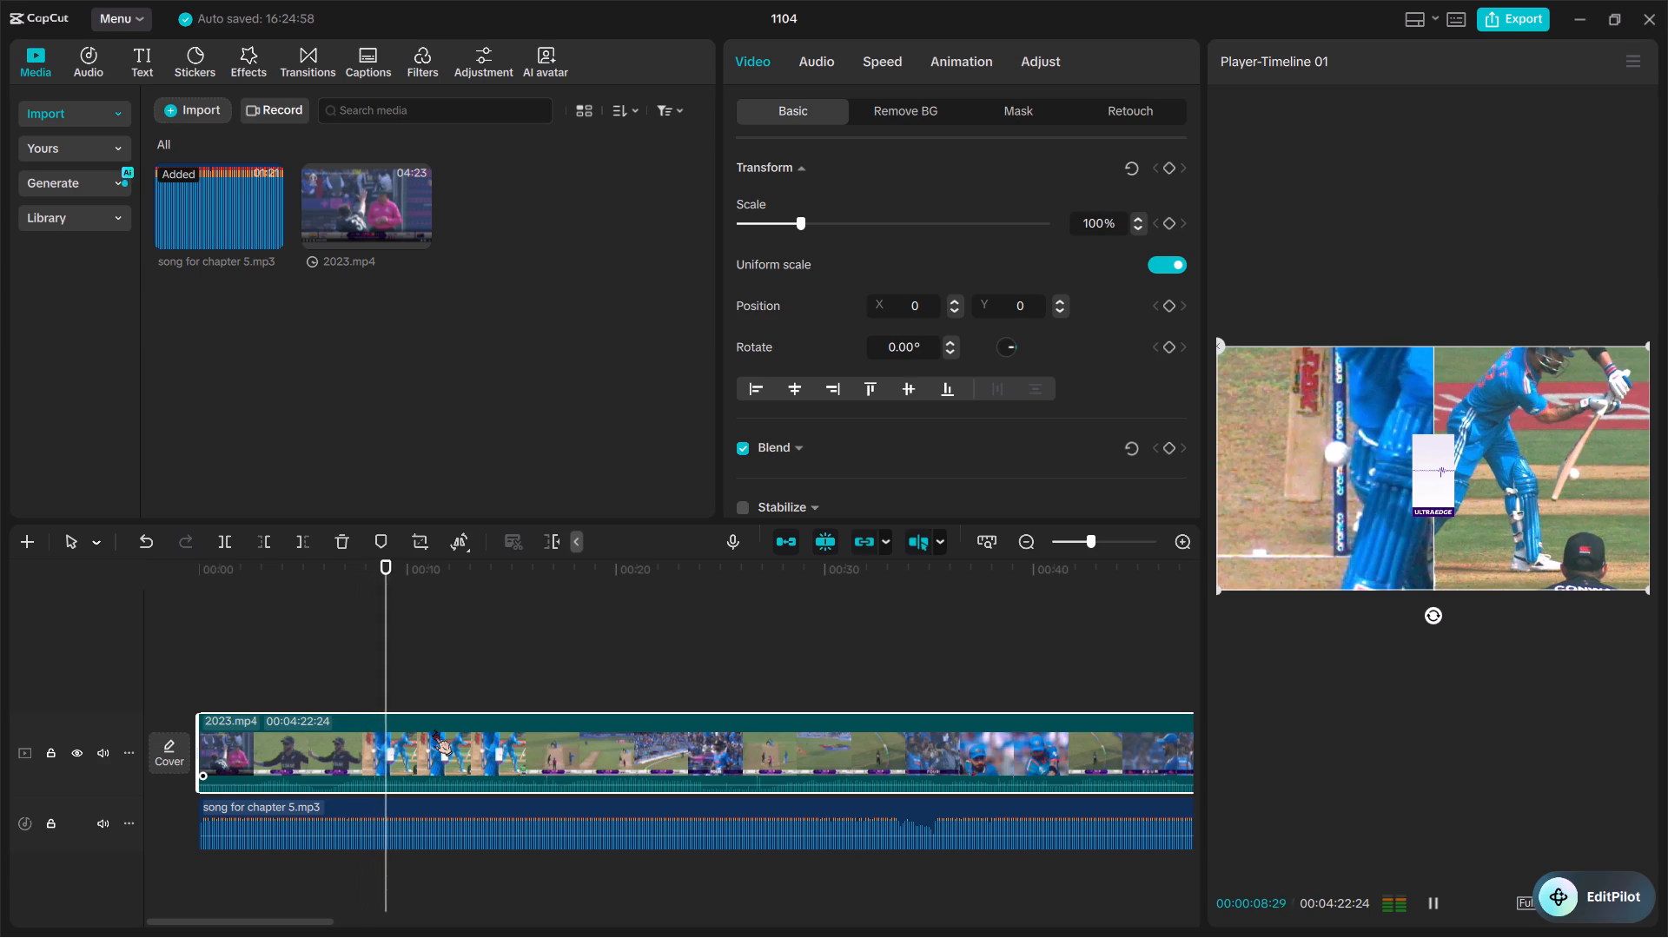
pyautogui.press('space')
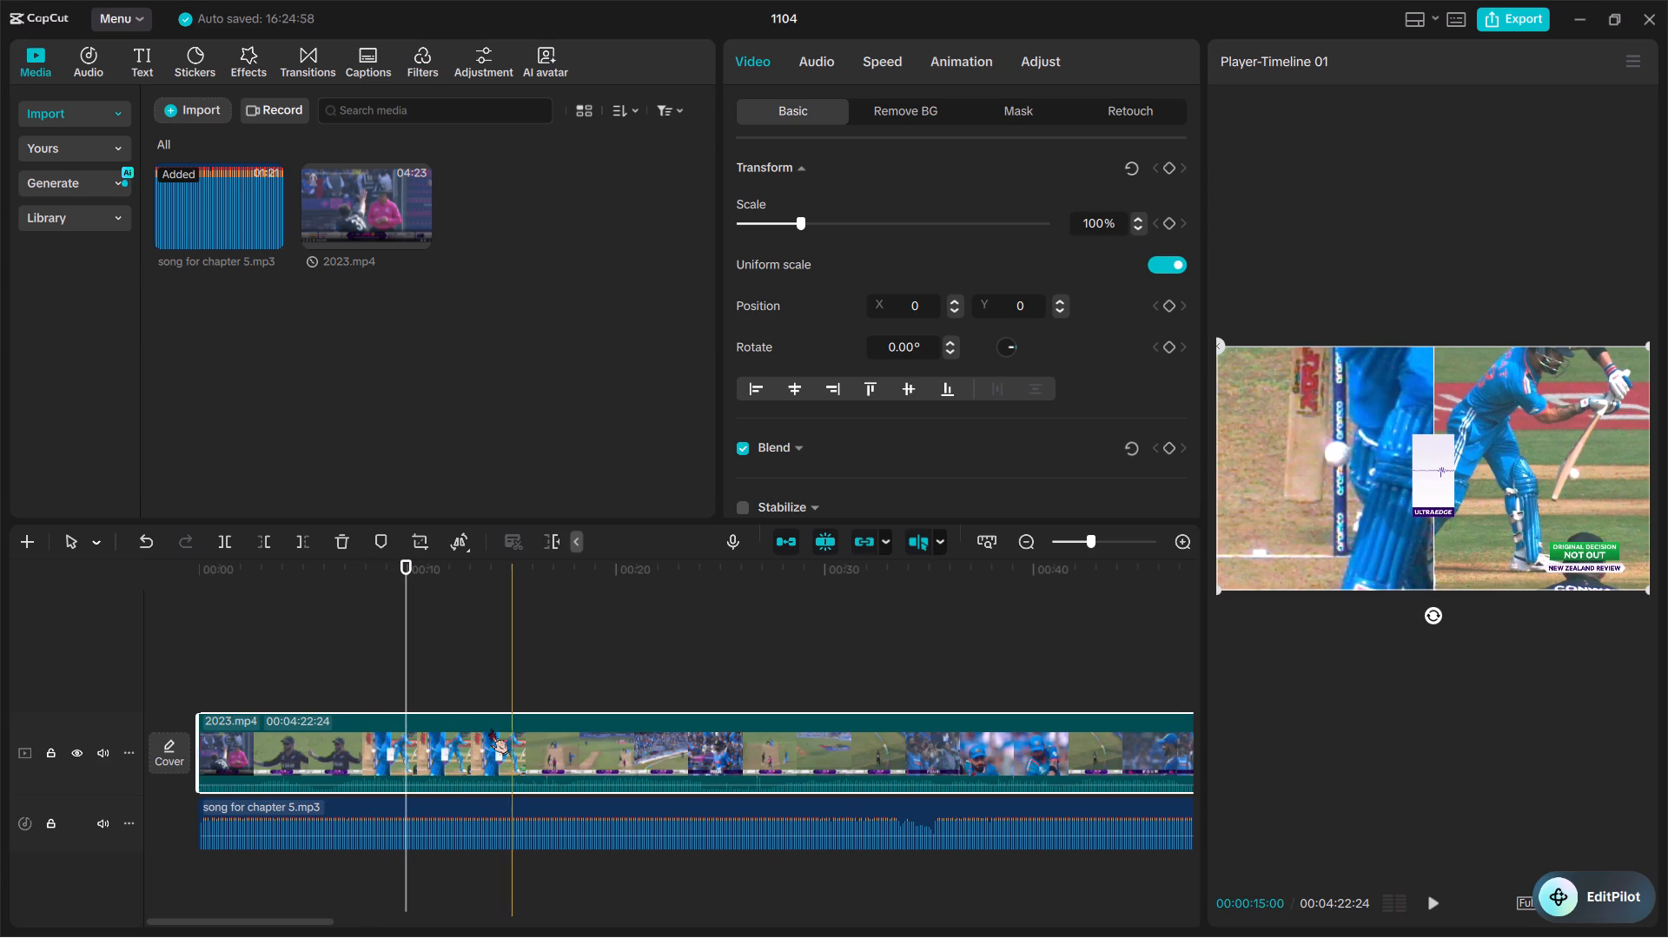
# Split 2023.mp4 at about 00:00:15:24 and 00:00:16:25, and delete the opening footage before the first cut.
pyautogui.hscroll(-1, 726, 770)
pyautogui.keyDown('ctrl'); pyautogui.scroll(10, 726, 770); pyautogui.keyUp('ctrl')
pyautogui.hscroll(1, 726, 770)
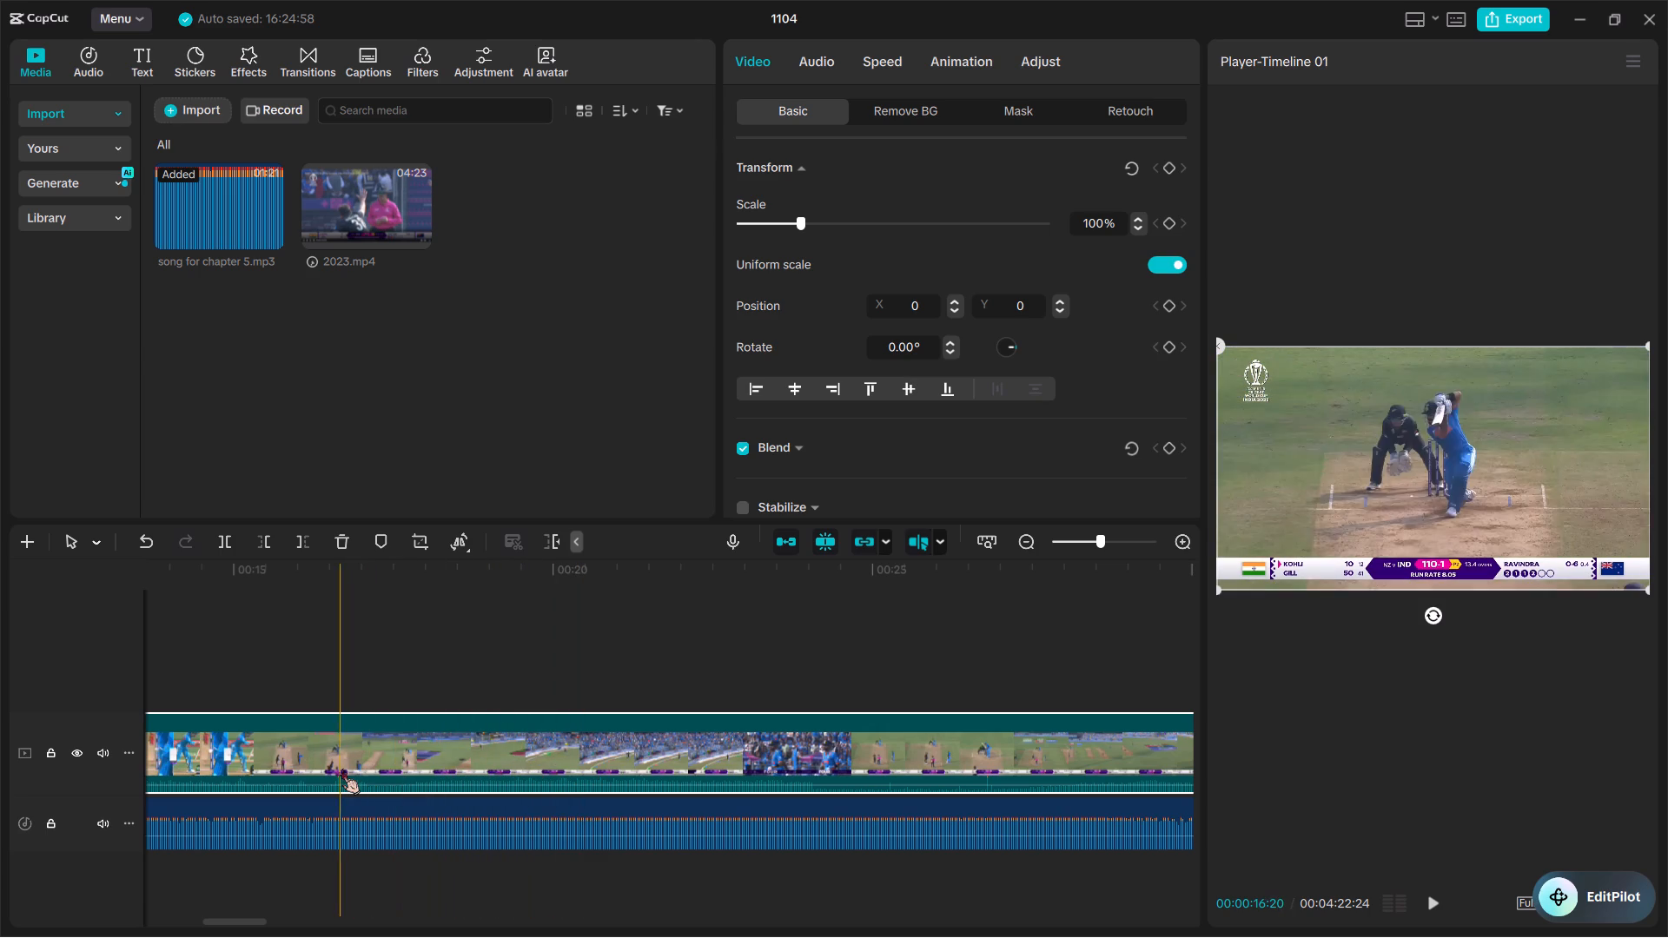
pyautogui.hscroll(1, 341, 769)
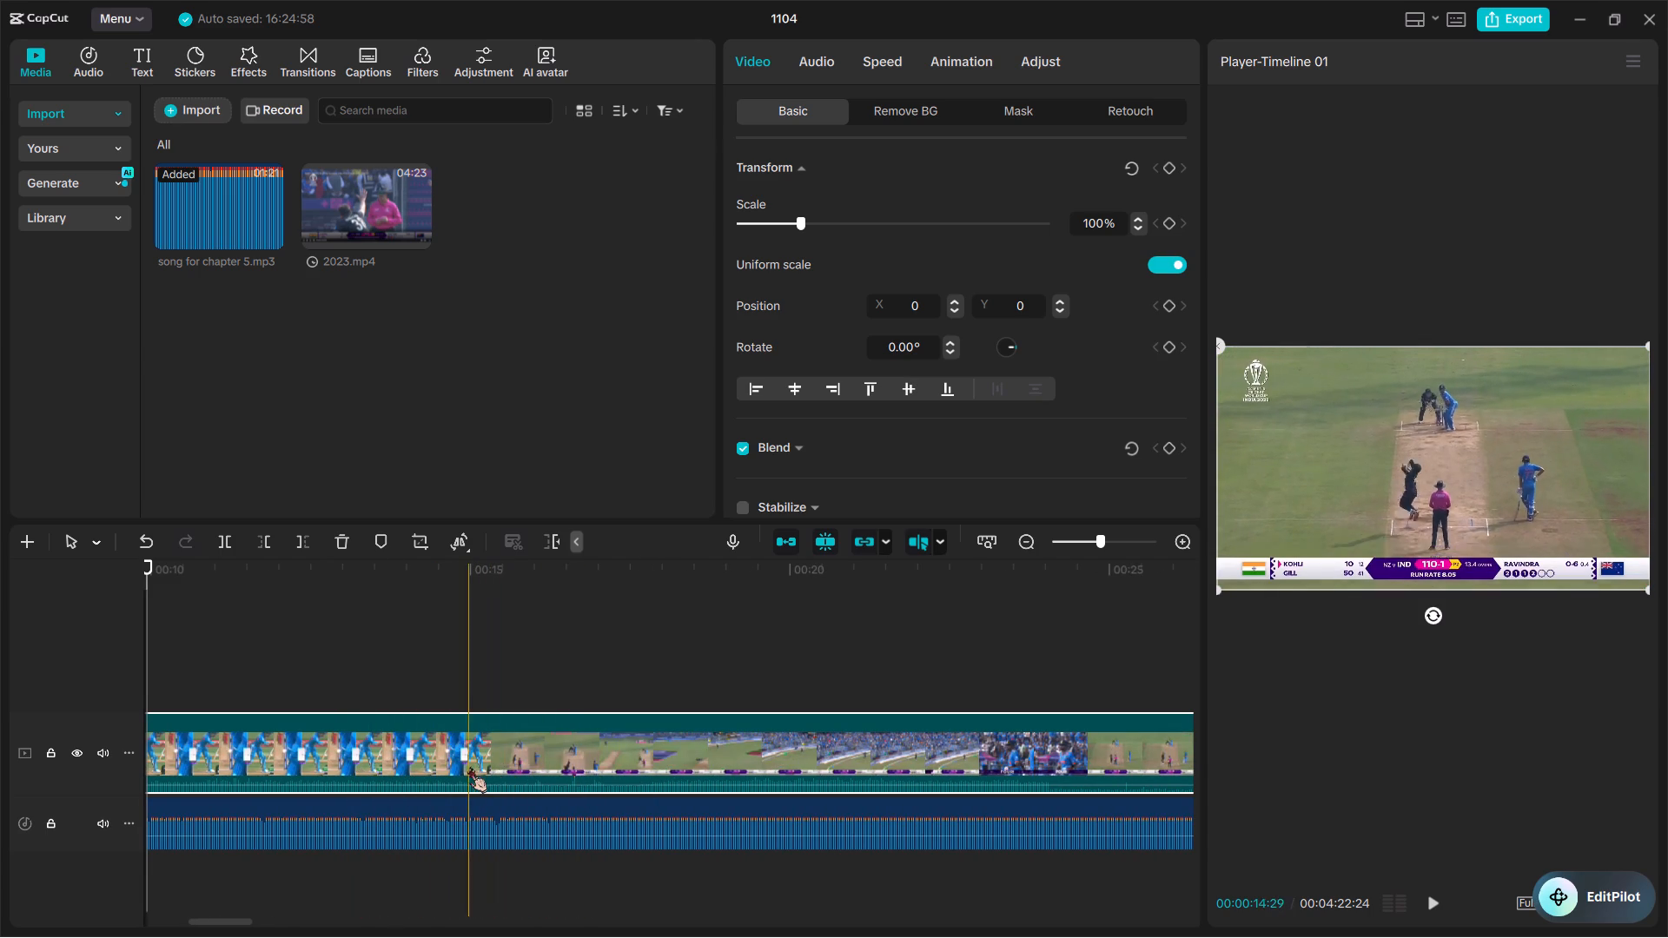
pyautogui.hotkey('ctrl', 'b')
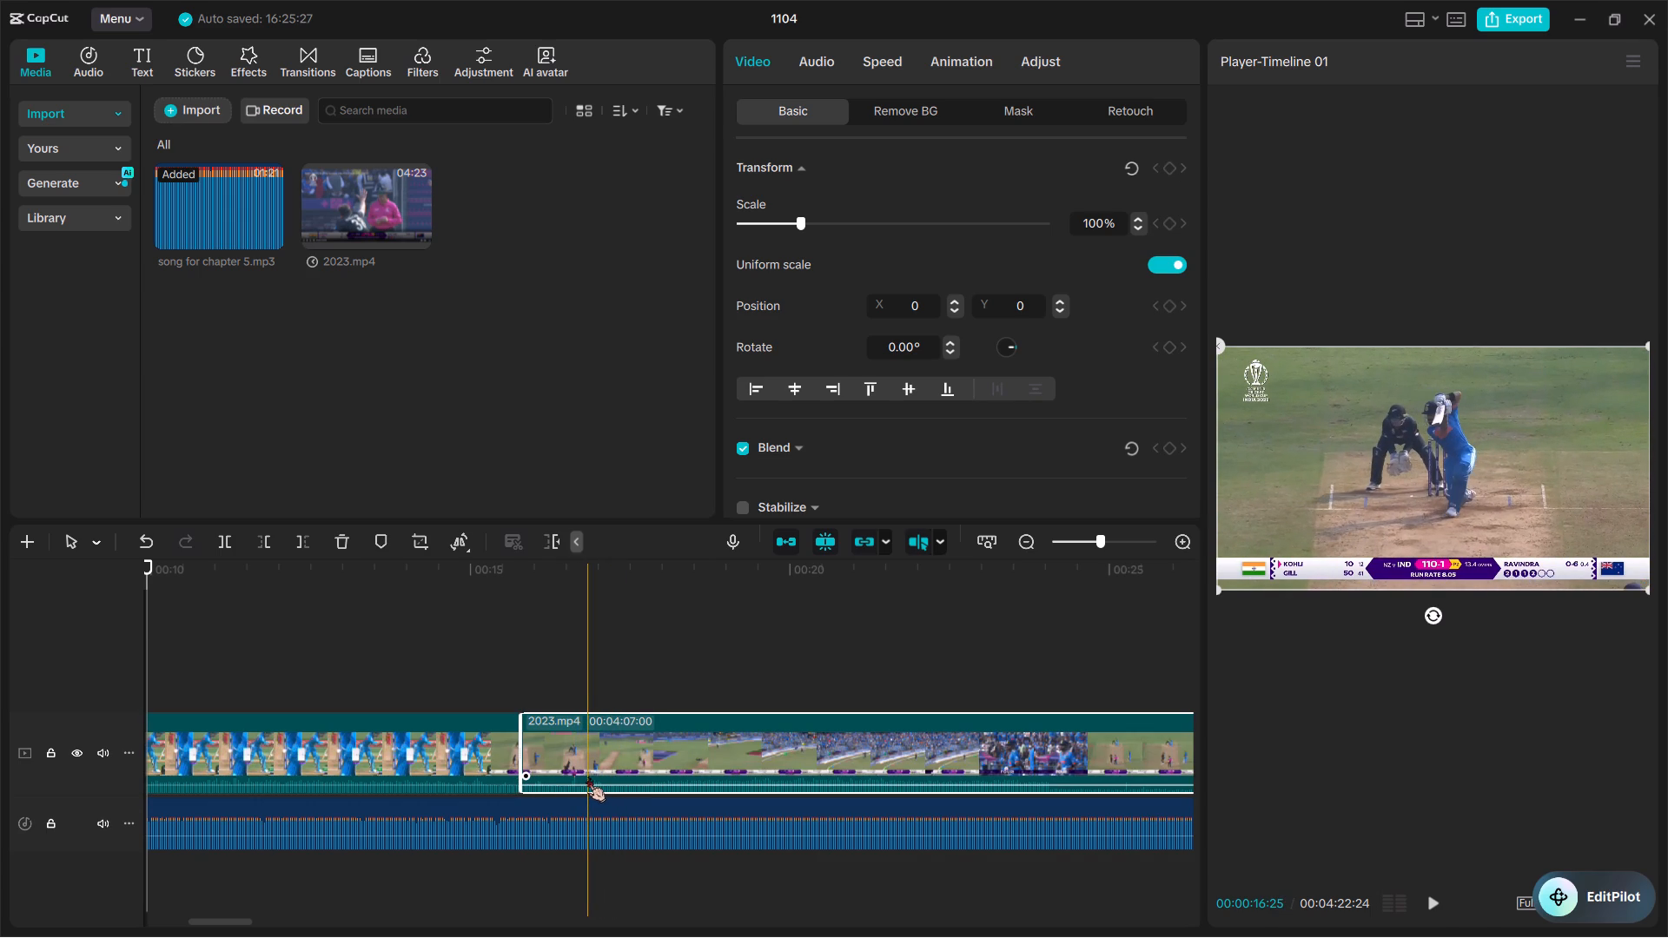
pyautogui.hotkey('ctrl', 'b')
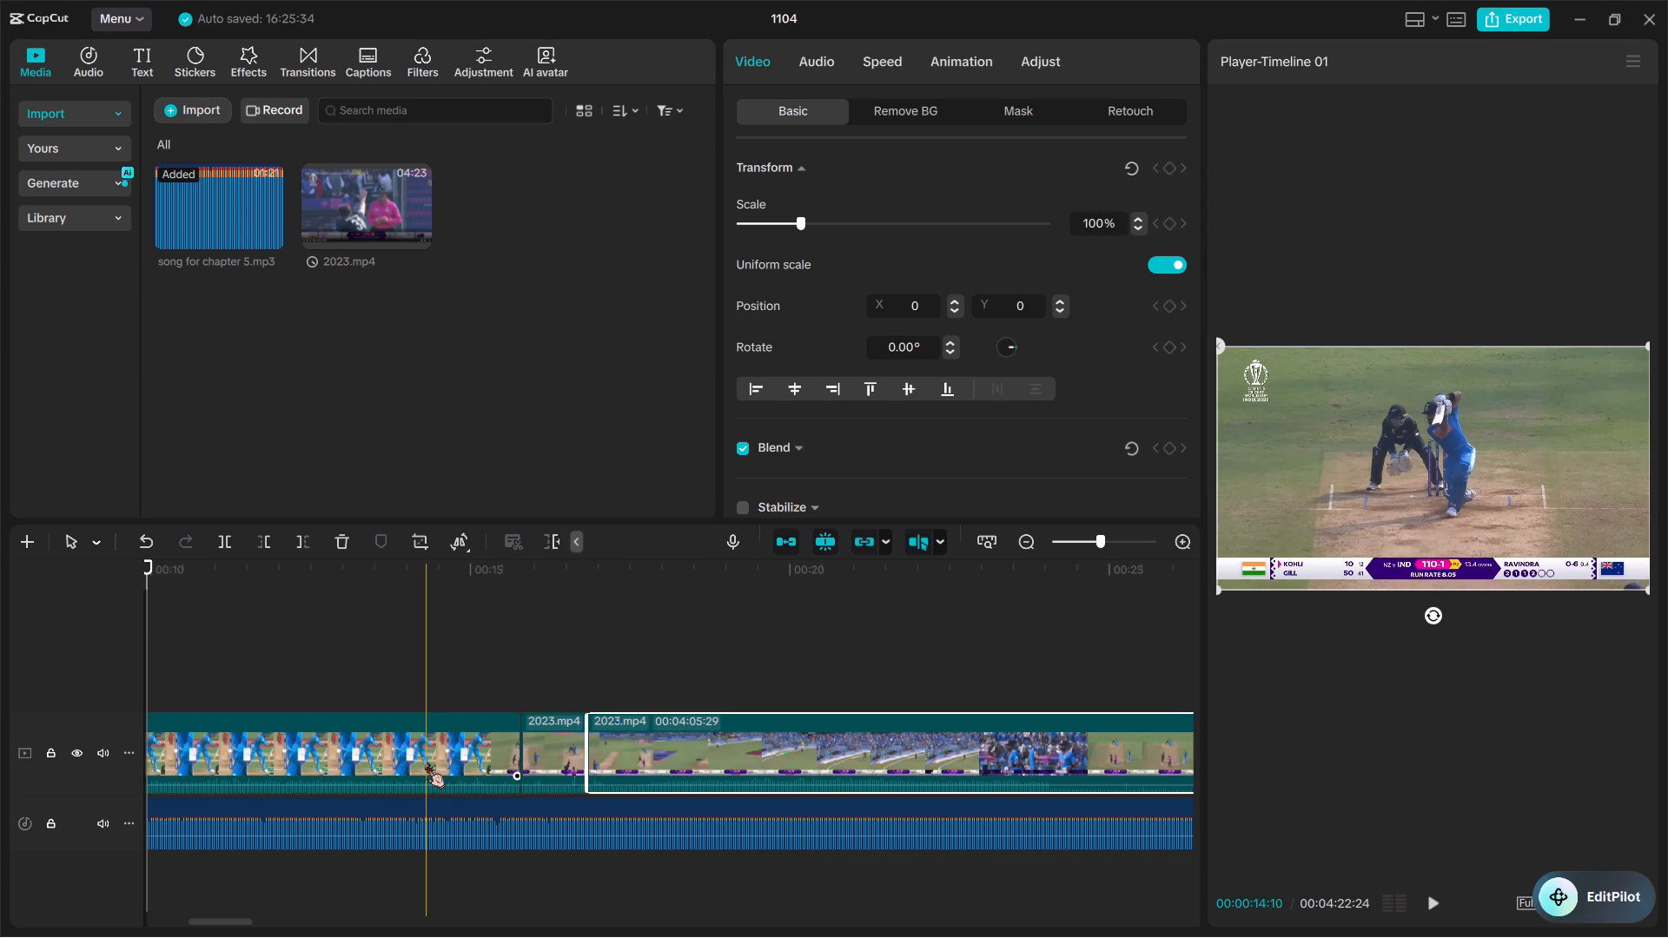
pyautogui.click(427, 763)
pyautogui.press('BackSpace')
# Add song for chapter 5.mp3 beneath the video at the timeline's start again, and play back the opening.
pyautogui.hscroll(1, 427, 763)
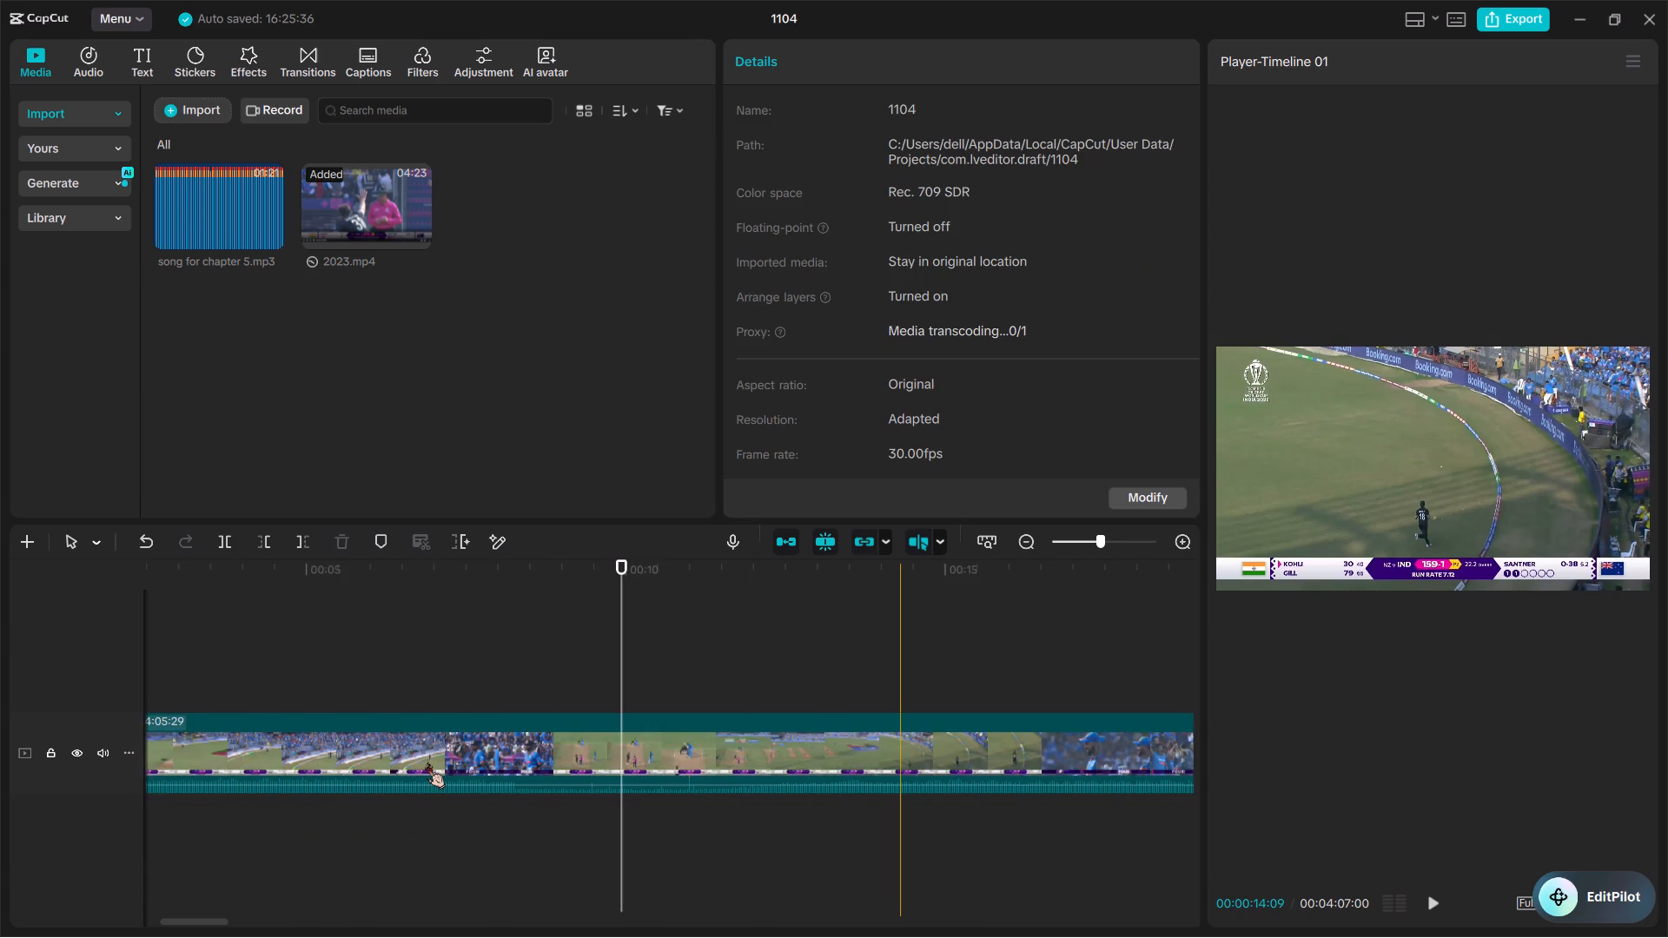
pyautogui.keyDown('ctrl'); pyautogui.scroll(-4, 427, 763); pyautogui.keyUp('ctrl')
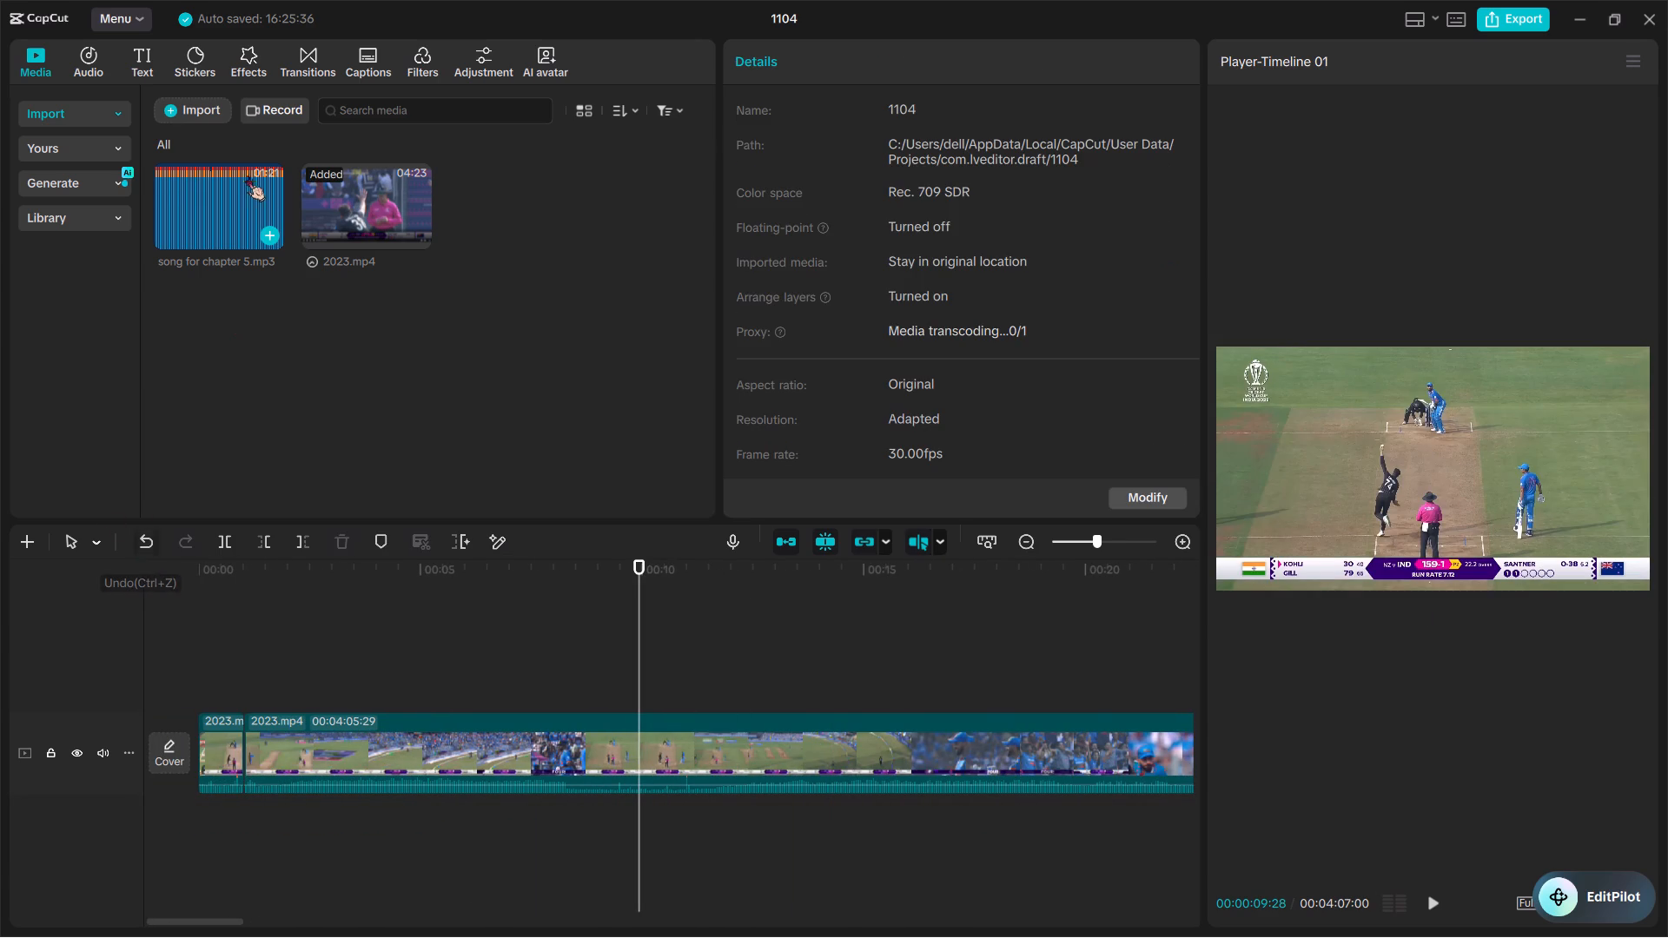
pyautogui.moveTo(228, 175); pyautogui.dragTo(189, 836)
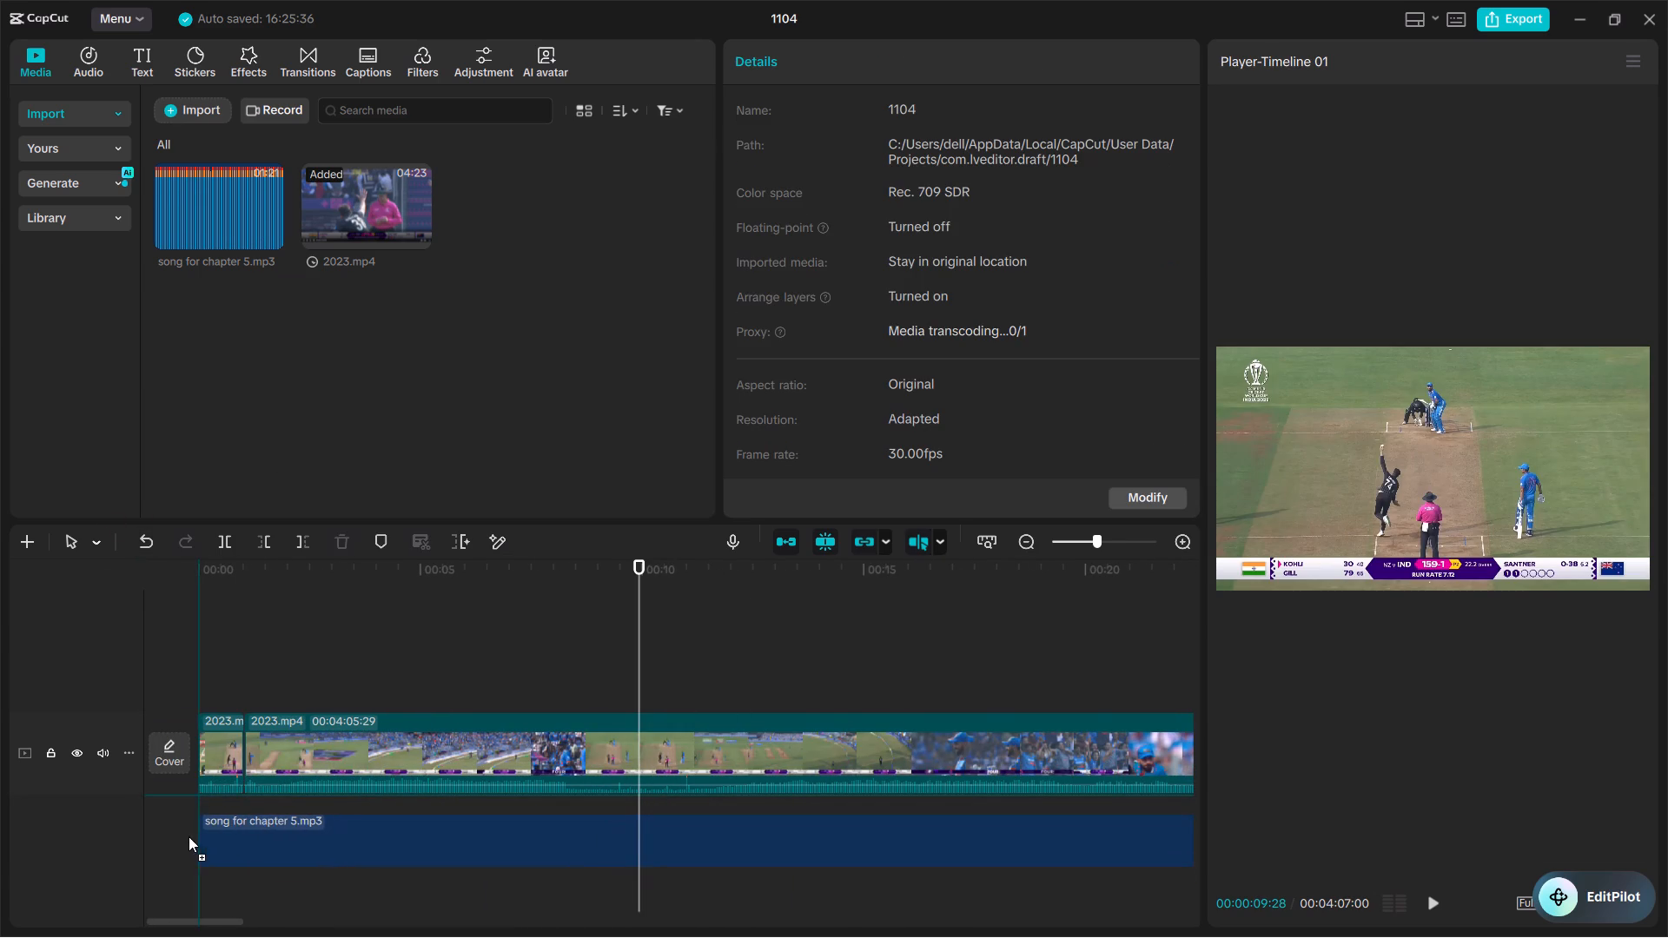
pyautogui.press('space')
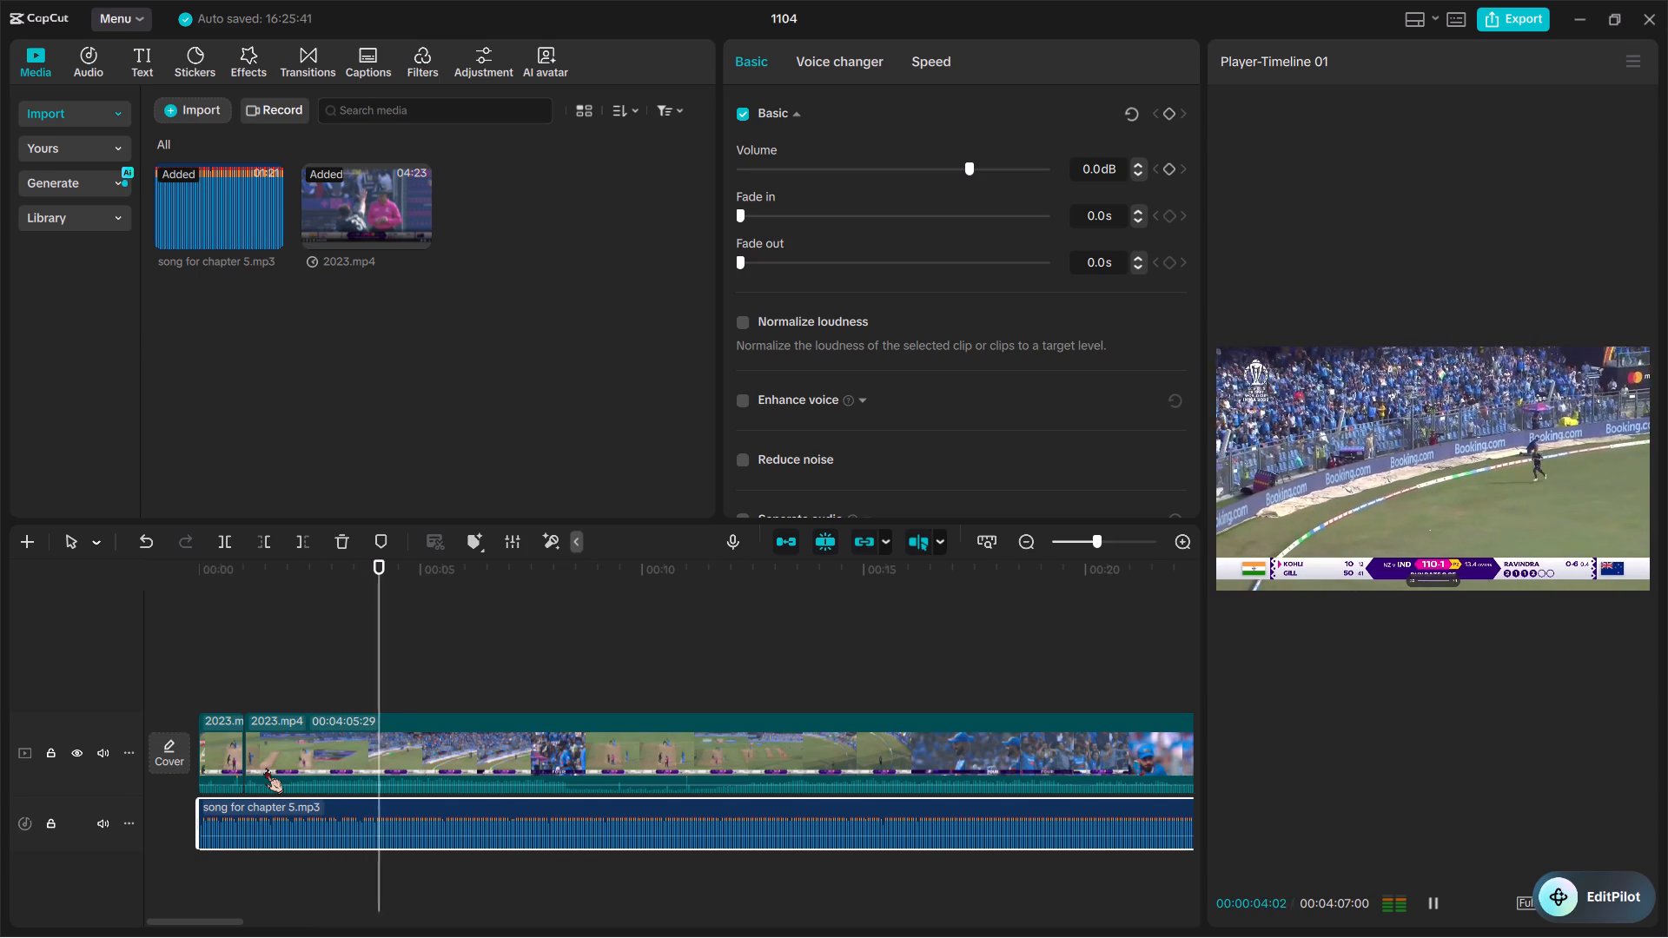
pyautogui.press('space')
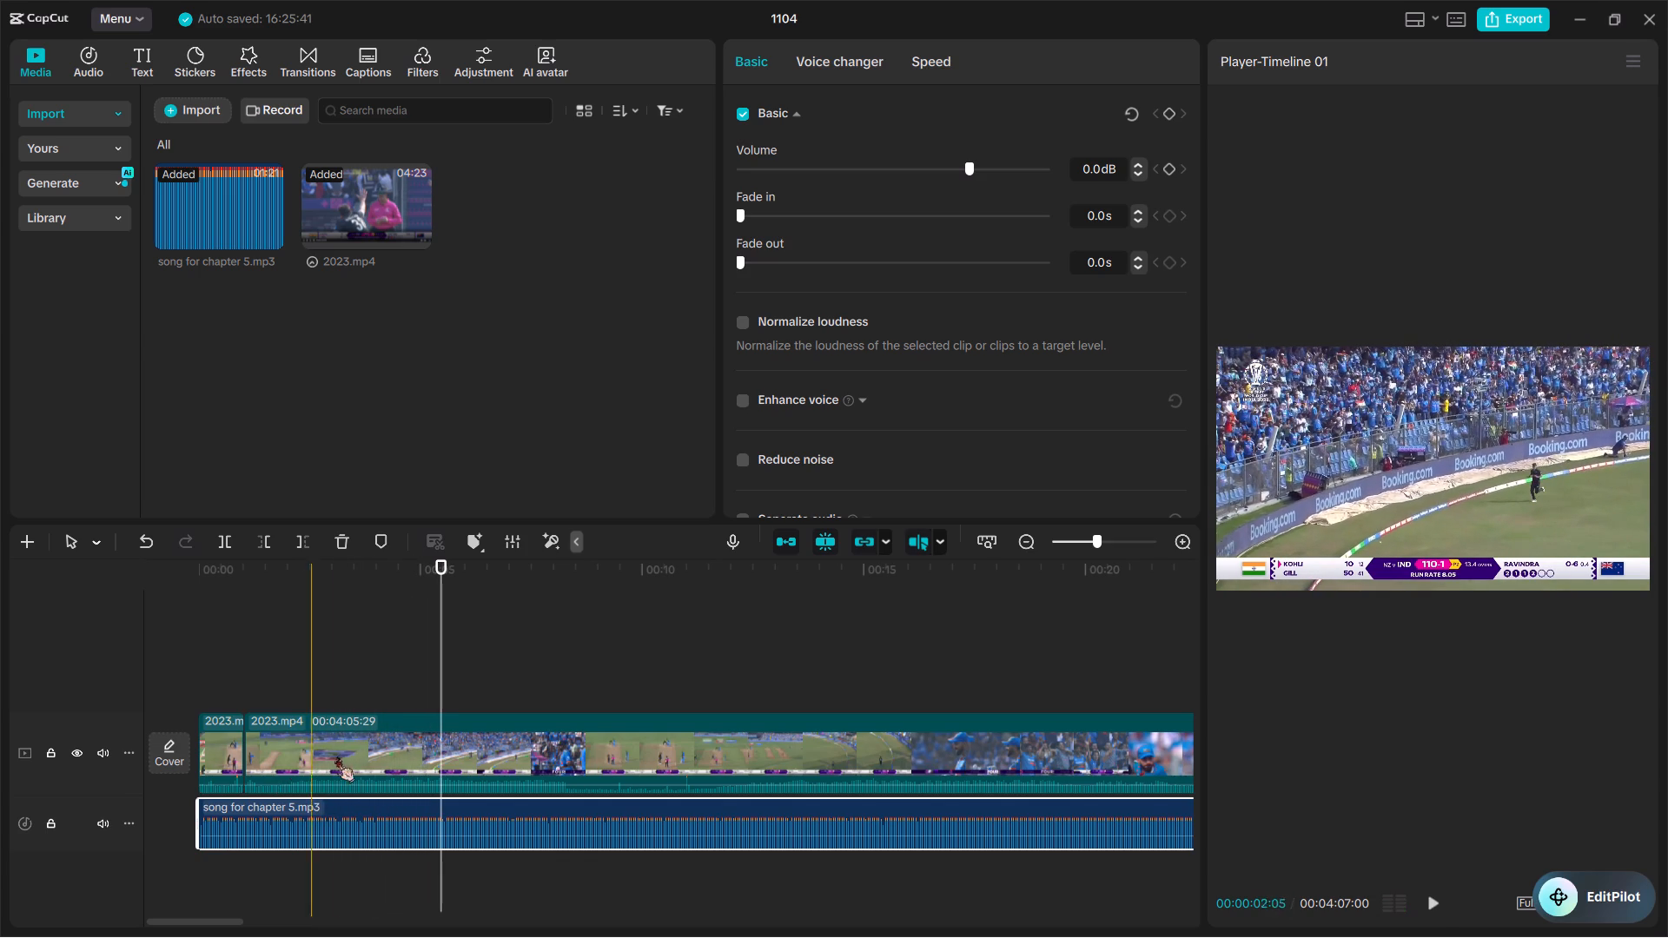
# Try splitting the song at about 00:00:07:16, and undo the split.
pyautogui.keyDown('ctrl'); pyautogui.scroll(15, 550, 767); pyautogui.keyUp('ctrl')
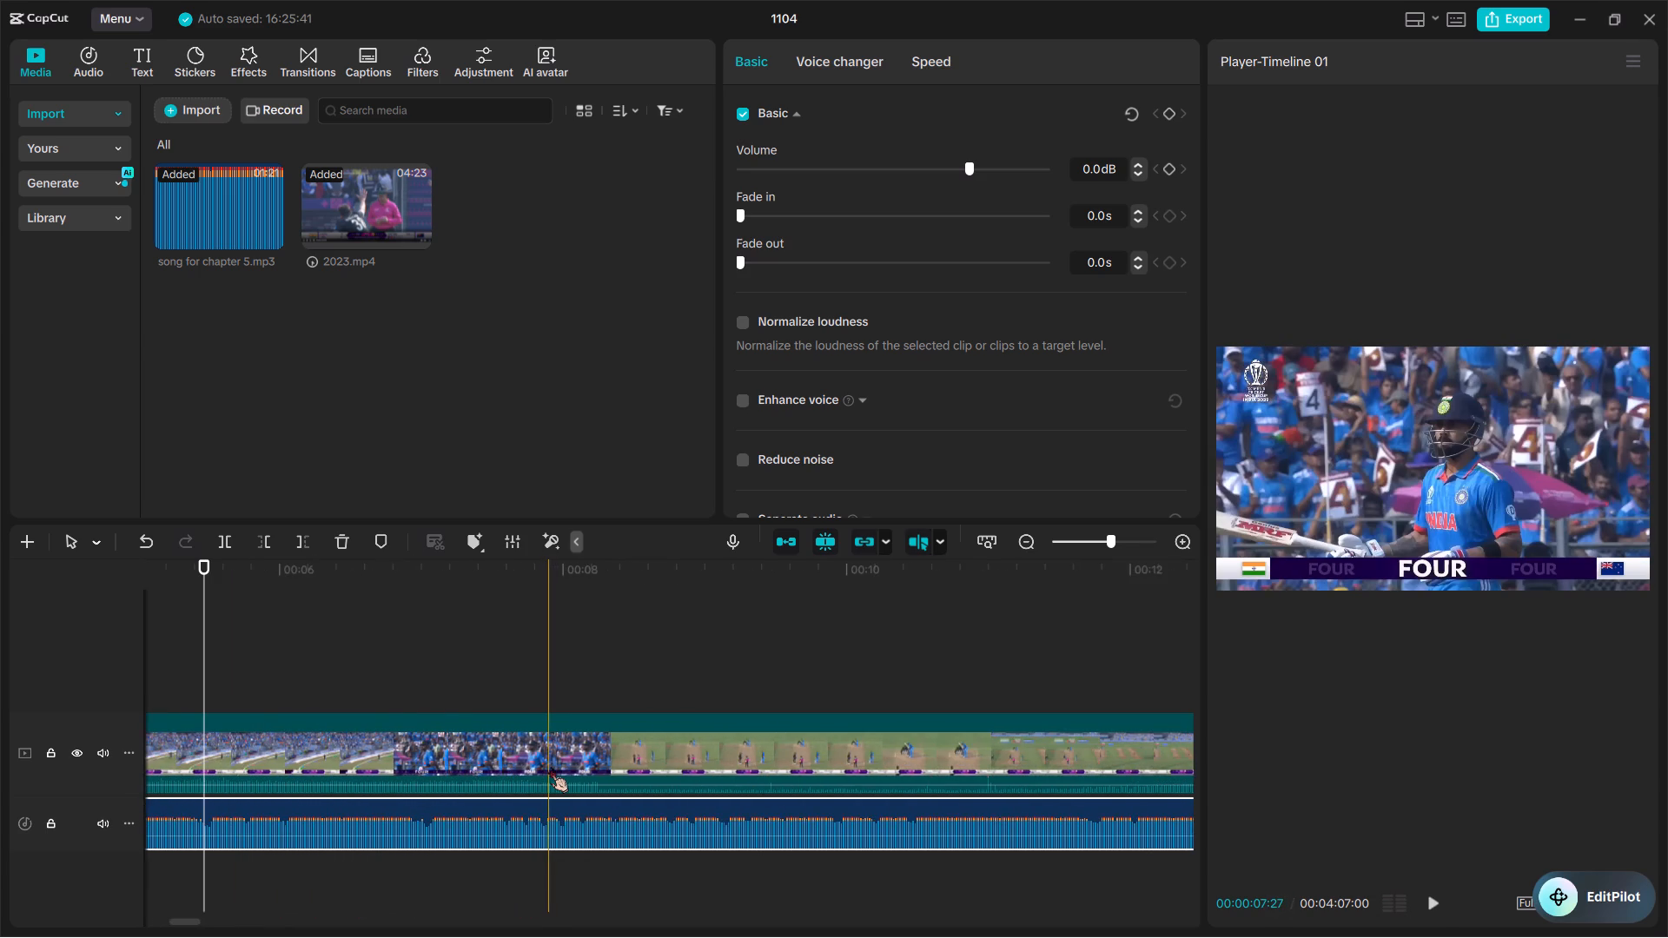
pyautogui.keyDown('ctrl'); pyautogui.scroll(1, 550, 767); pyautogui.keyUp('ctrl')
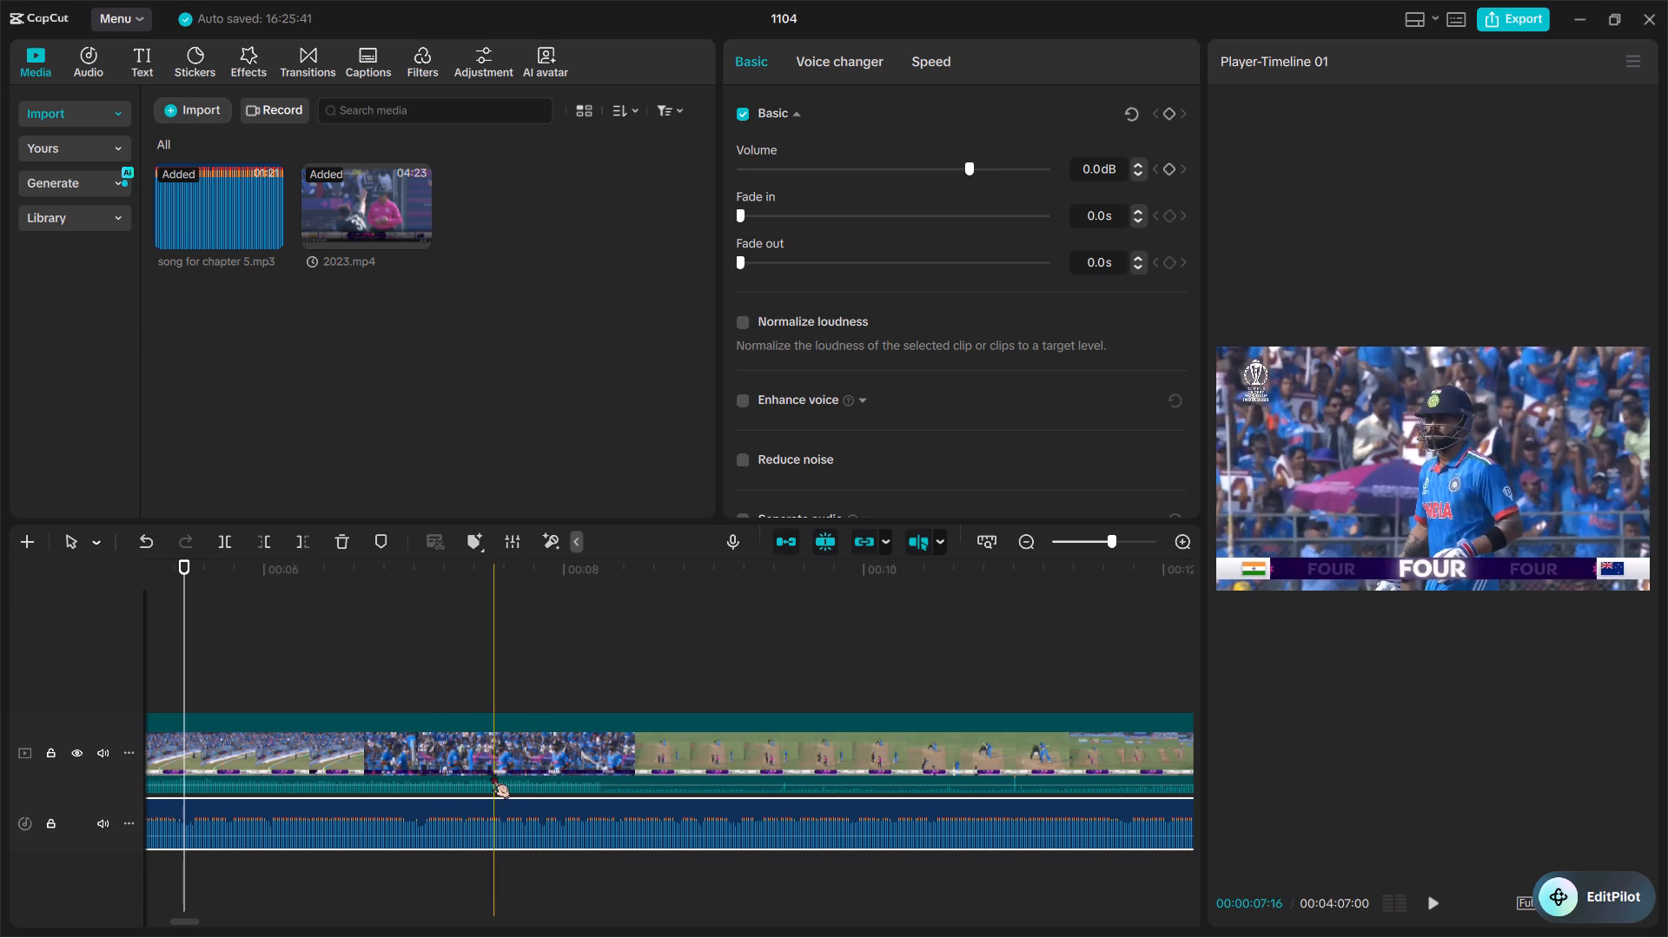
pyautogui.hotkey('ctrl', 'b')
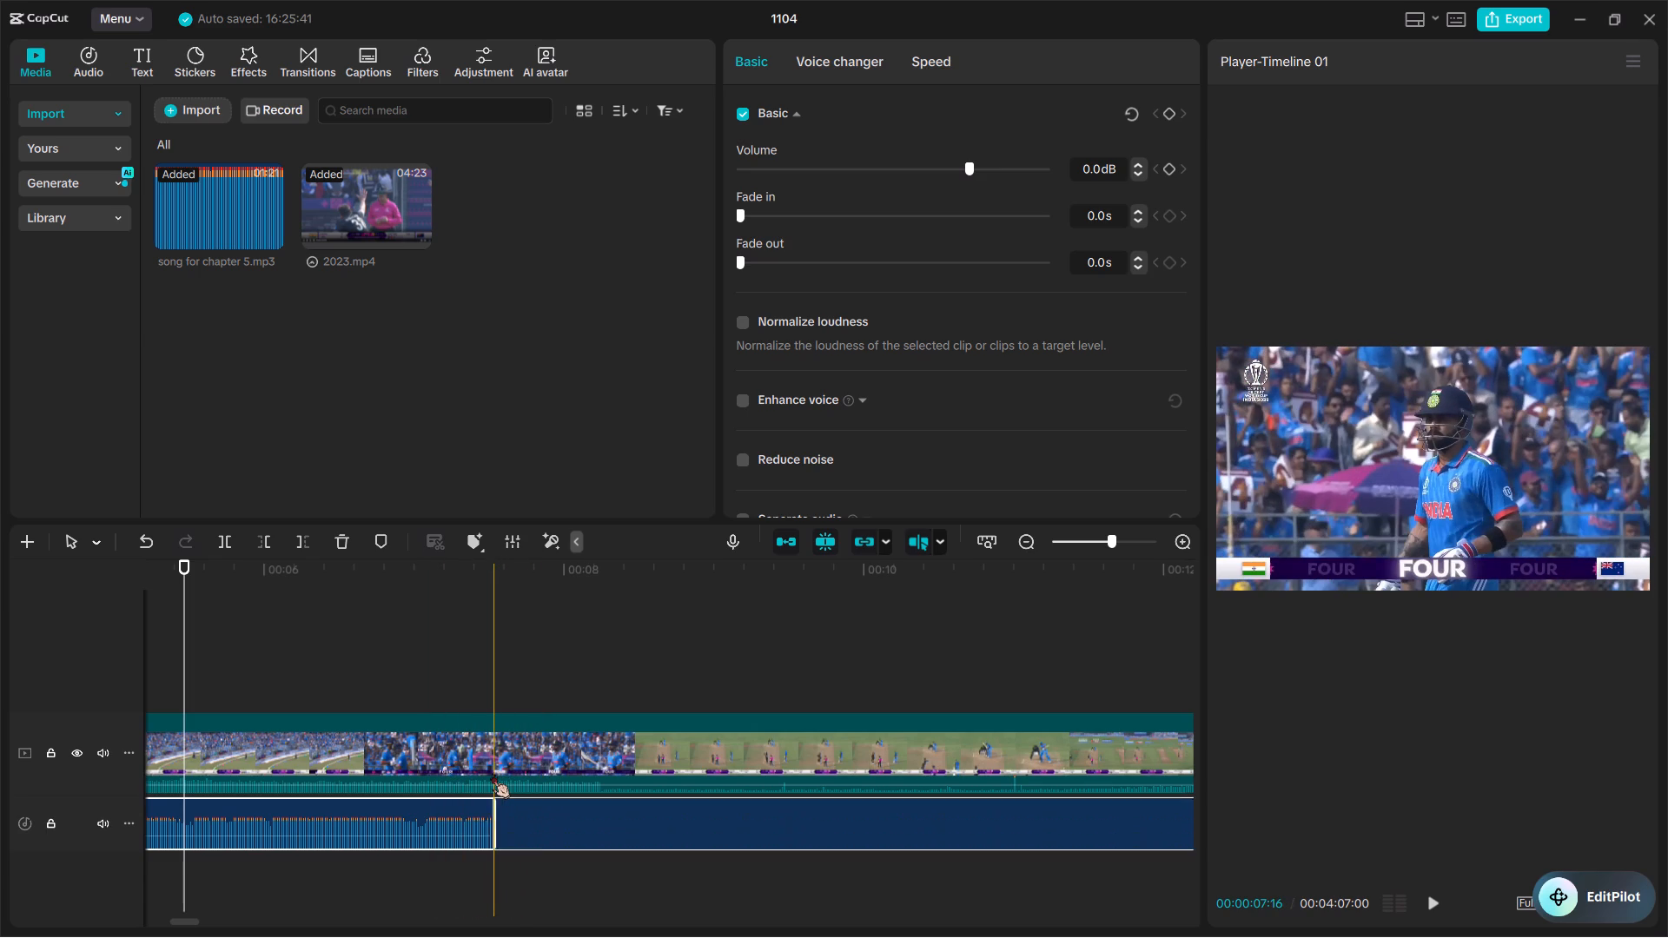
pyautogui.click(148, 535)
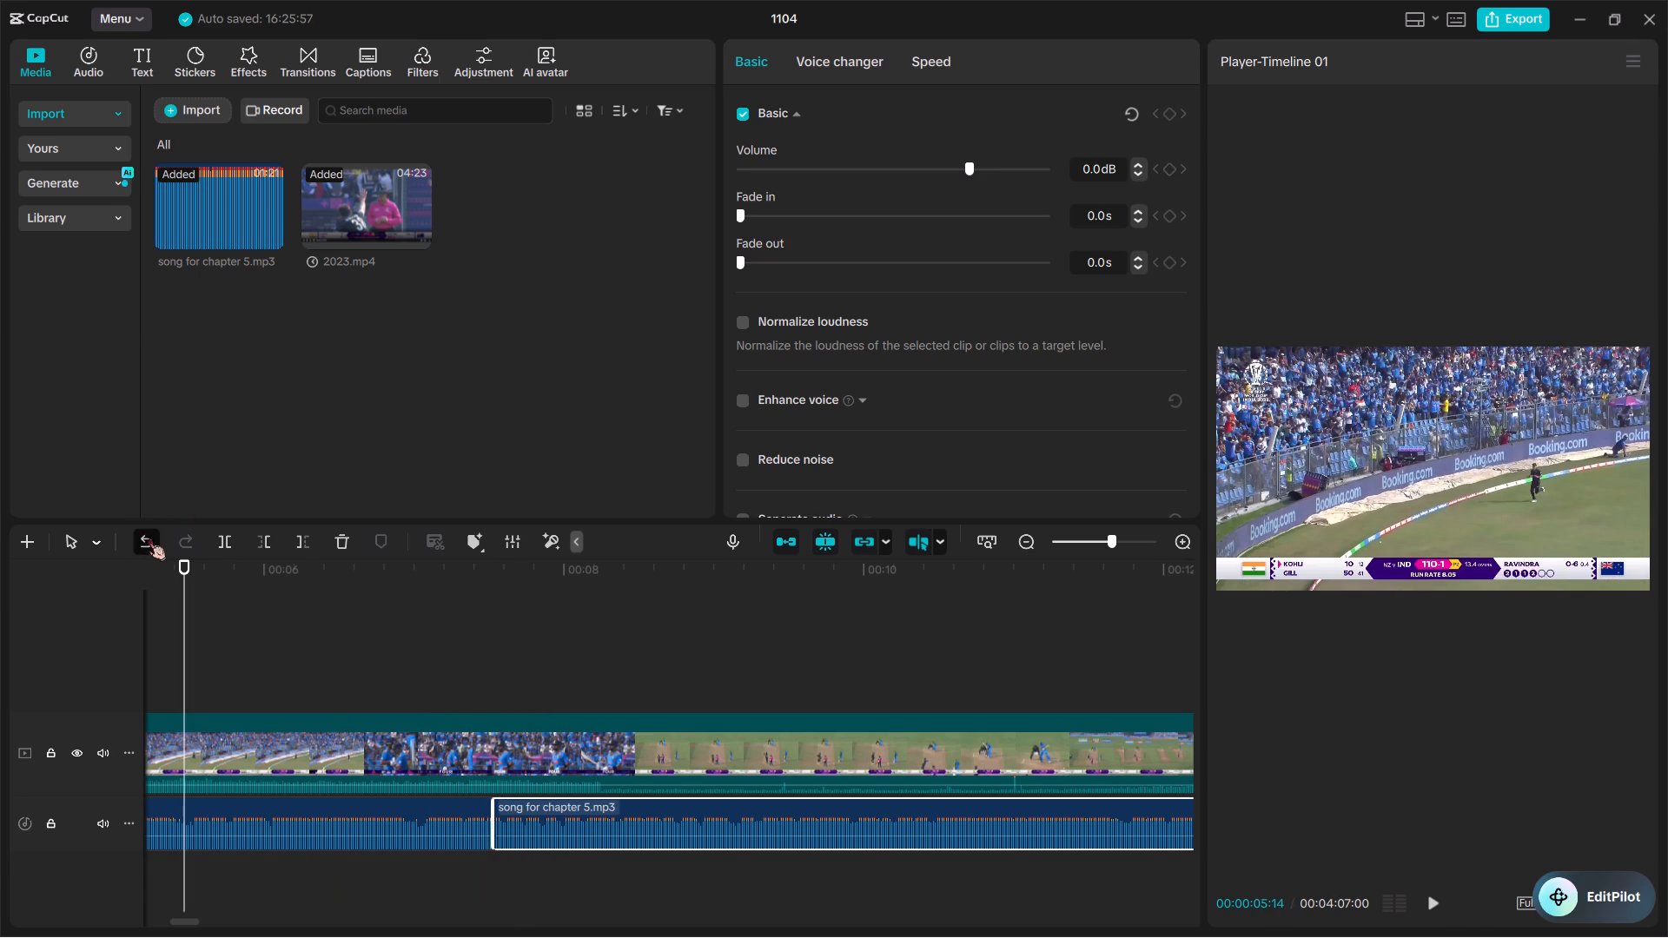
# Split the long video clip at about 00:00:07:05 and 00:00:07:29, and delete the footage between the short batting shot and 00:00:07:05.
pyautogui.click(444, 759)
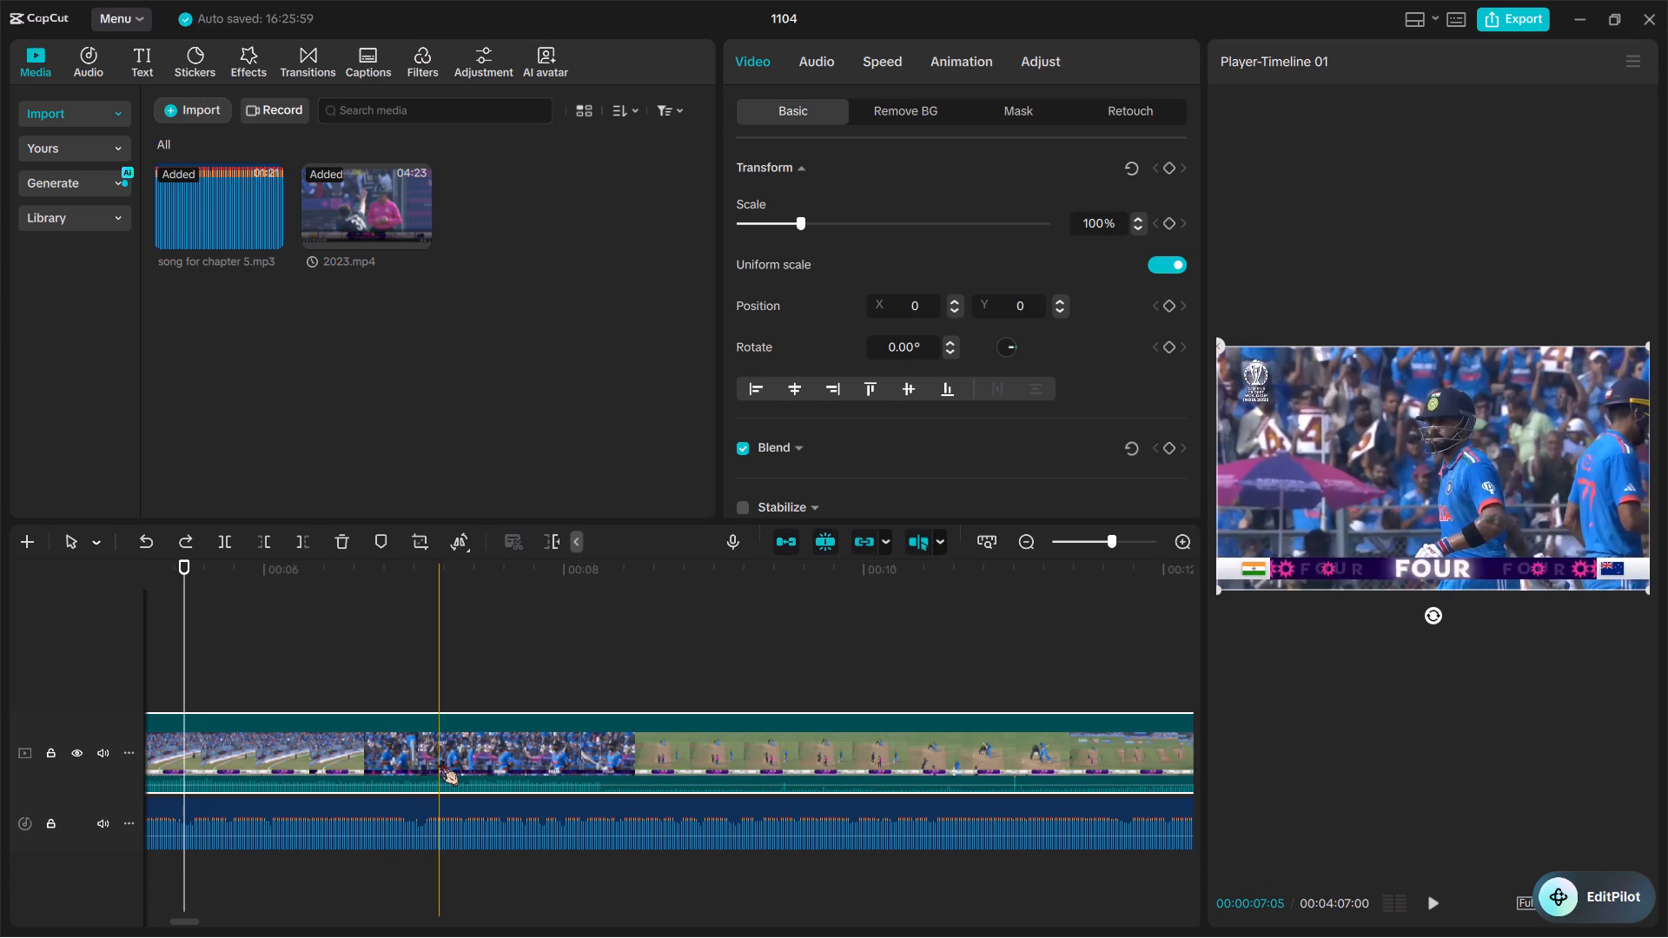
pyautogui.hotkey('ctrl', 'b')
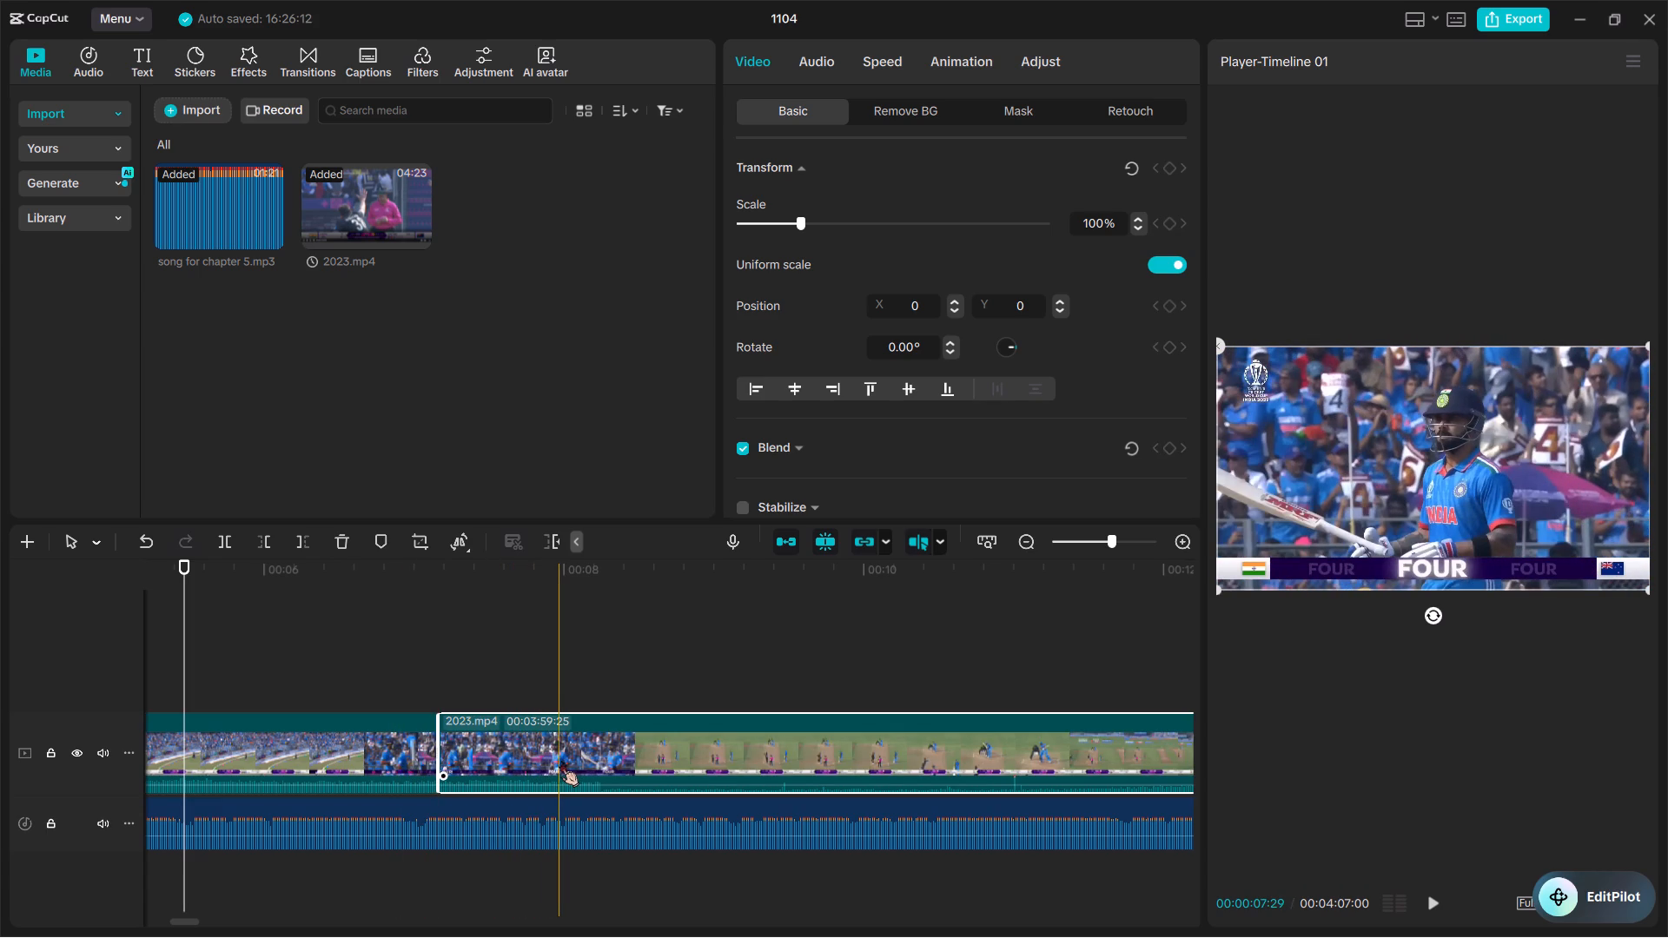
pyautogui.hotkey('ctrl', 'b')
pyautogui.hscroll(1, 222, 781)
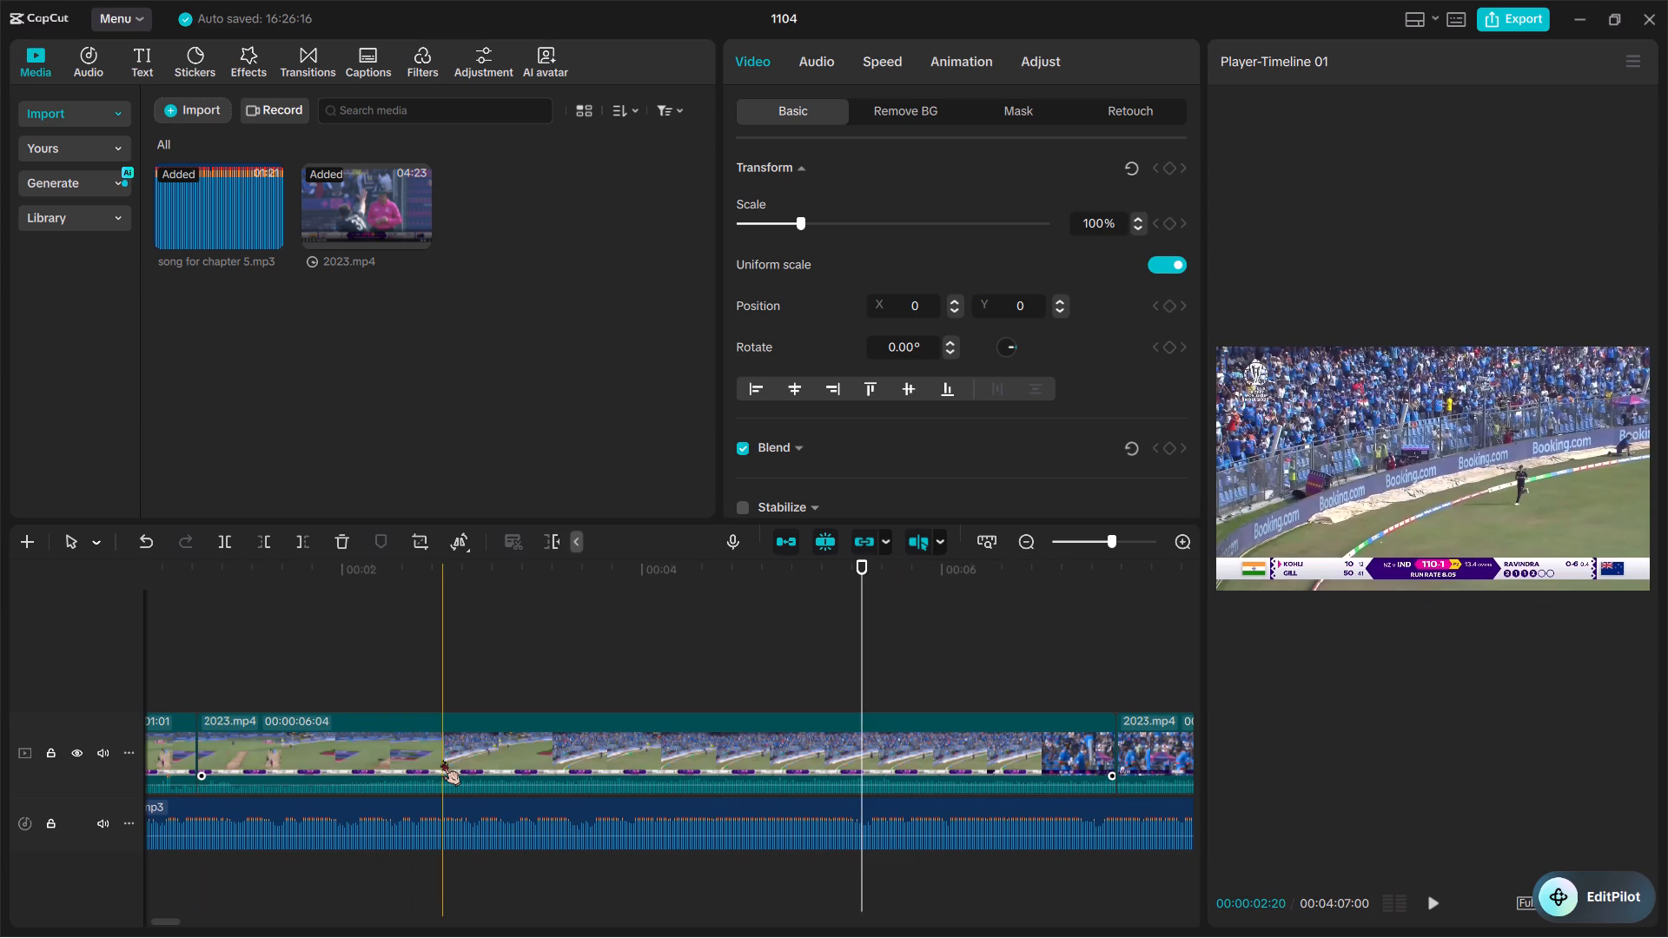
pyautogui.click(442, 760)
pyautogui.press('BackSpace')
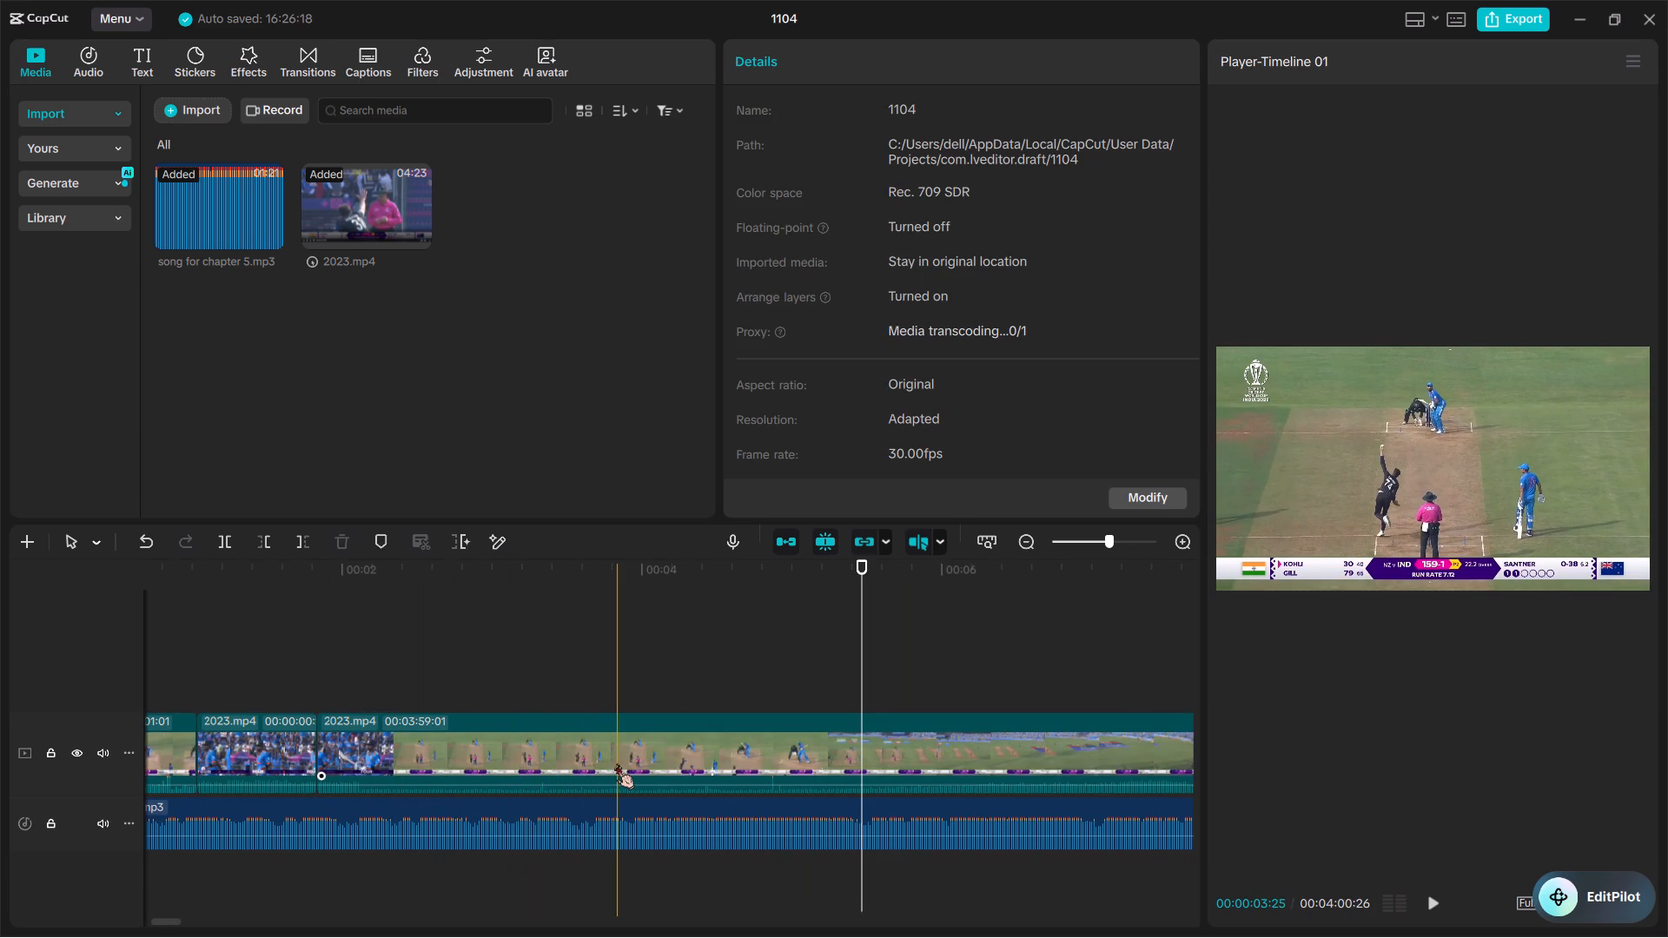
# Trim the long clip's beginning up to about 00:00:03:25, and split the remainder at 00:00:02:29 to isolate a short batting shot.
pyautogui.press('q')
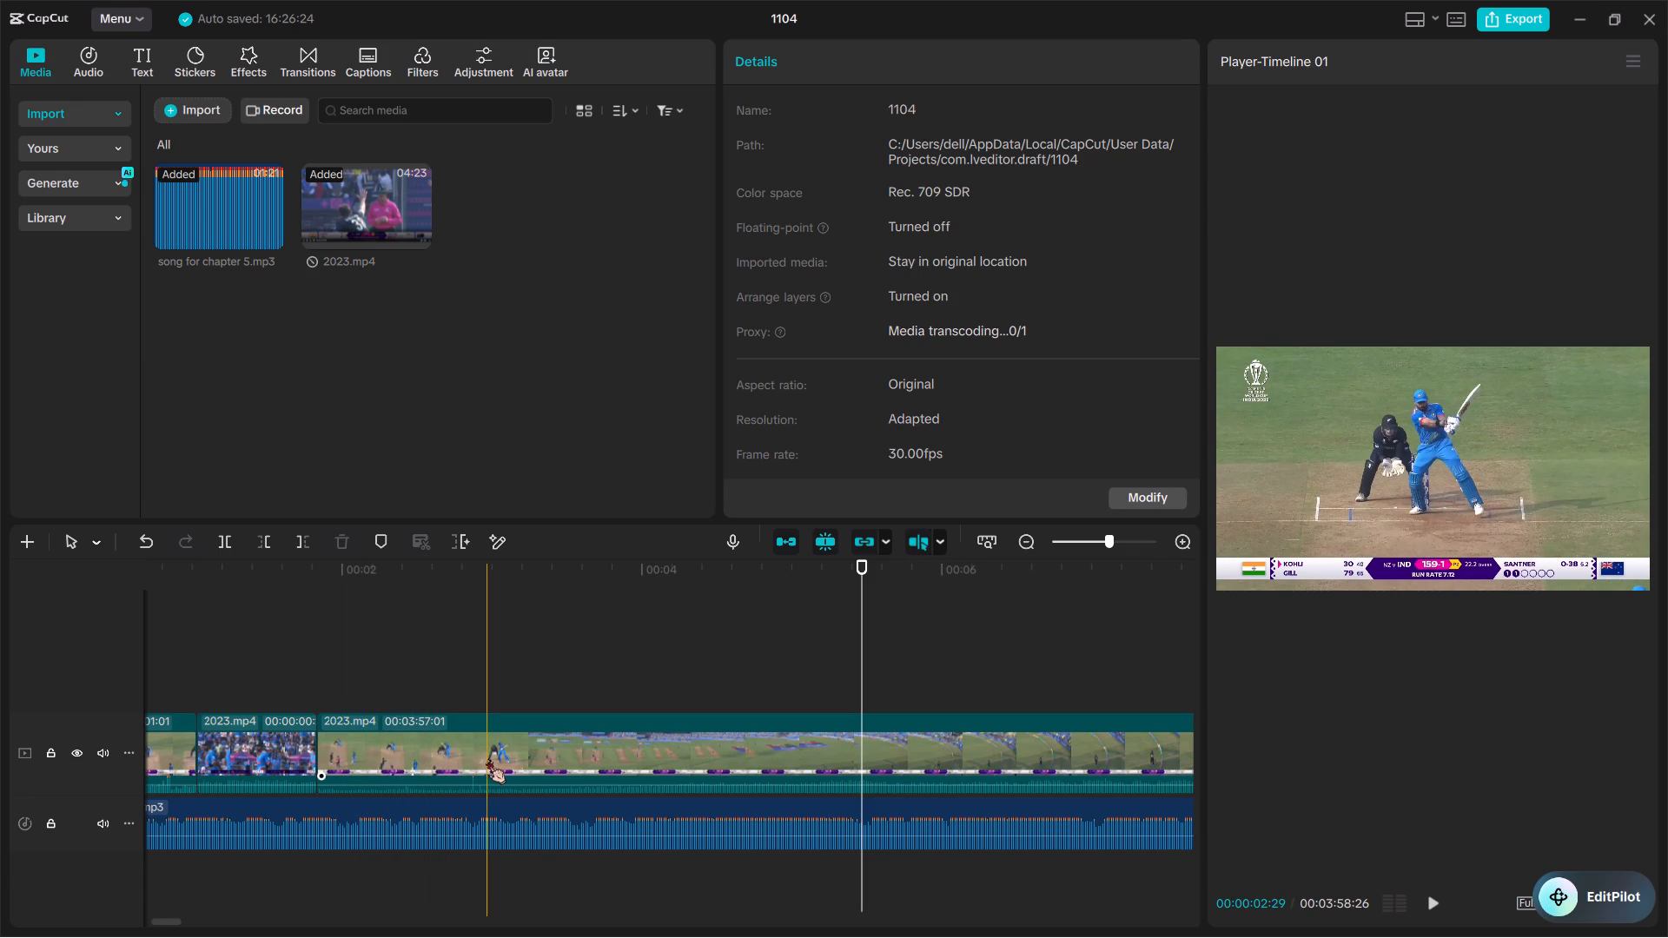
pyautogui.hotkey('ctrl', 'b')
# Play back the footage around the FOUR graphic, and split the long clip at 00:00:08:01 where the batter's close-up begins.
pyautogui.hscroll(-1, 865, 710)
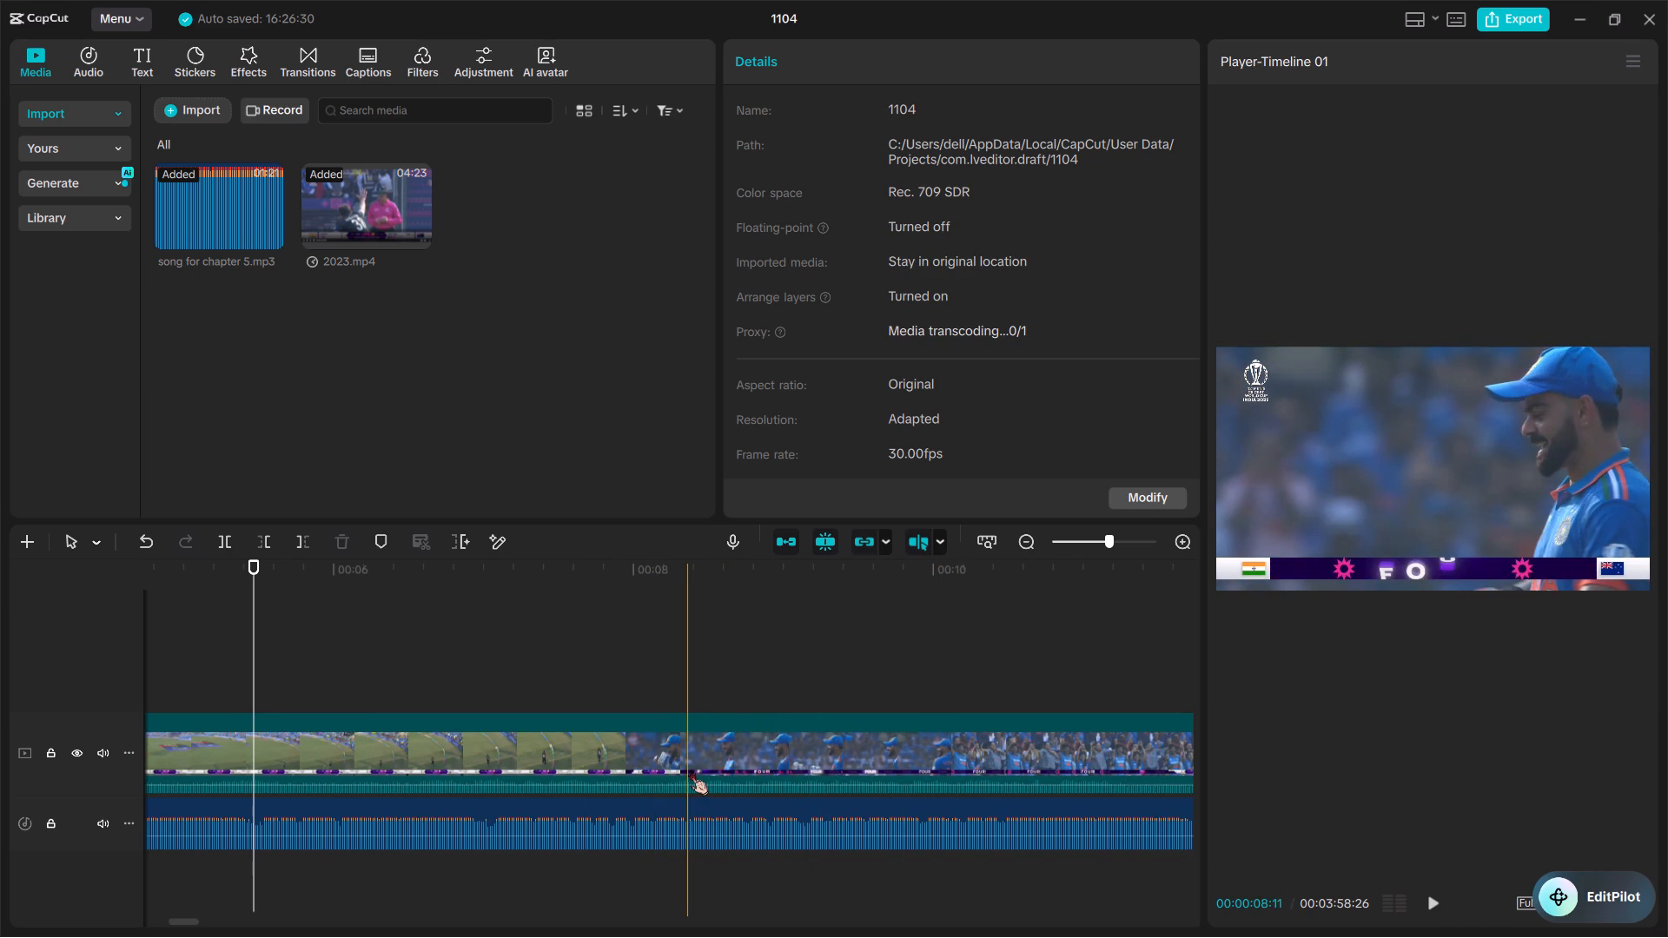
pyautogui.keyDown('ctrl'); pyautogui.scroll(-2, 689, 770); pyautogui.keyUp('ctrl')
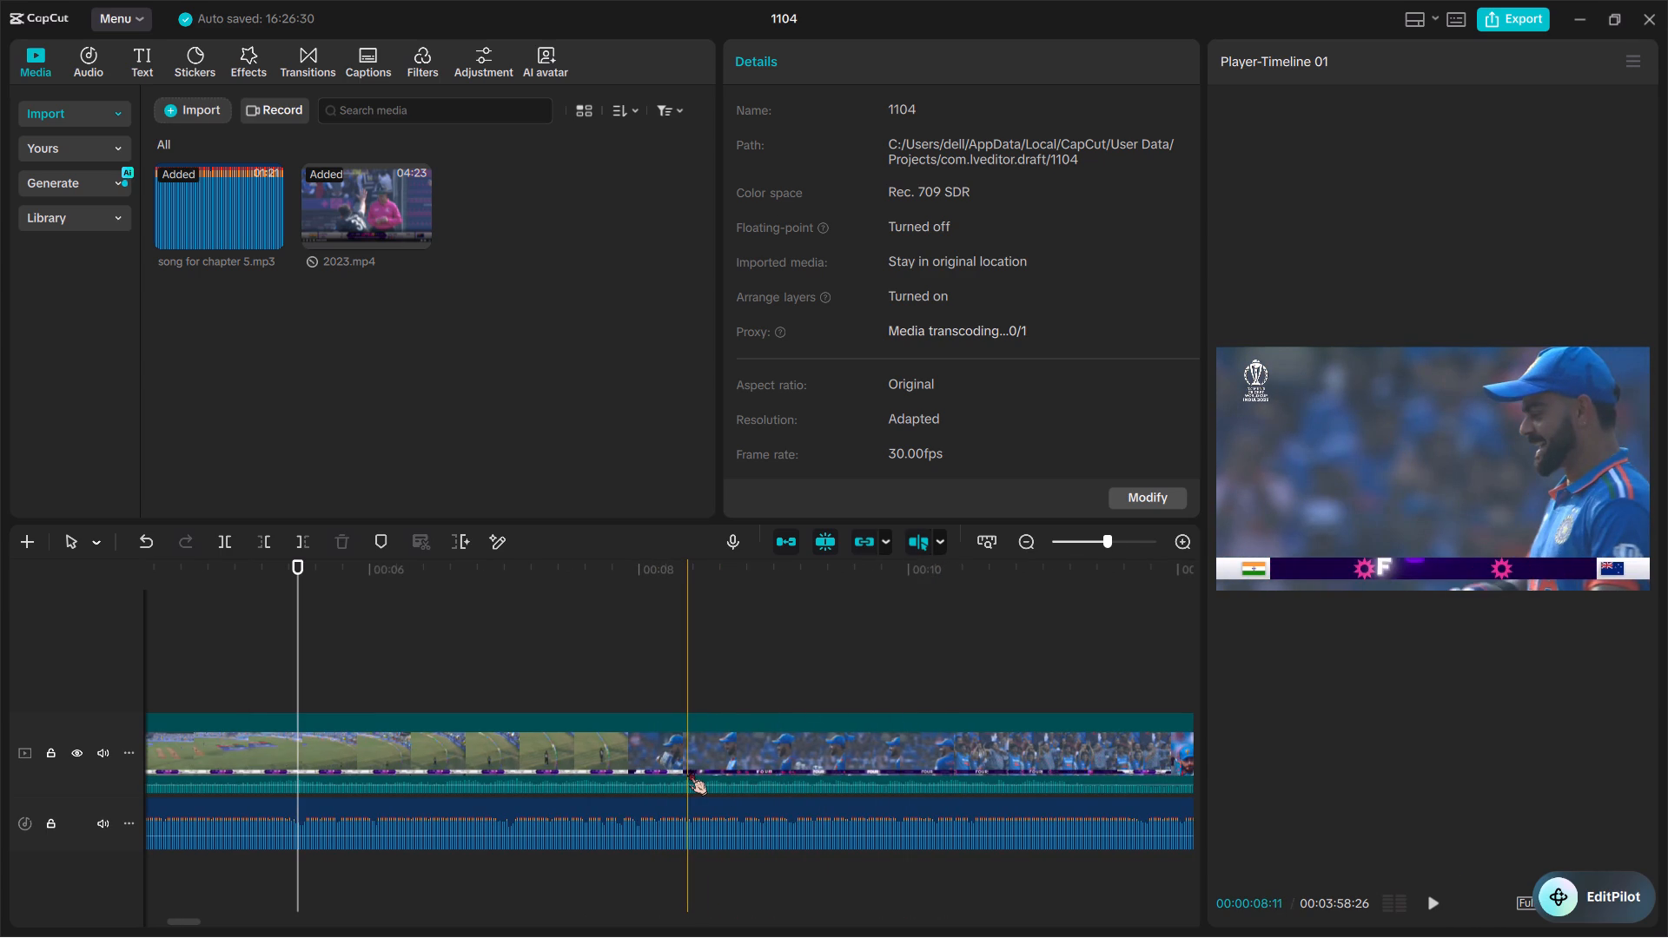
pyautogui.keyDown('ctrl'); pyautogui.scroll(-2, 689, 770); pyautogui.keyUp('ctrl')
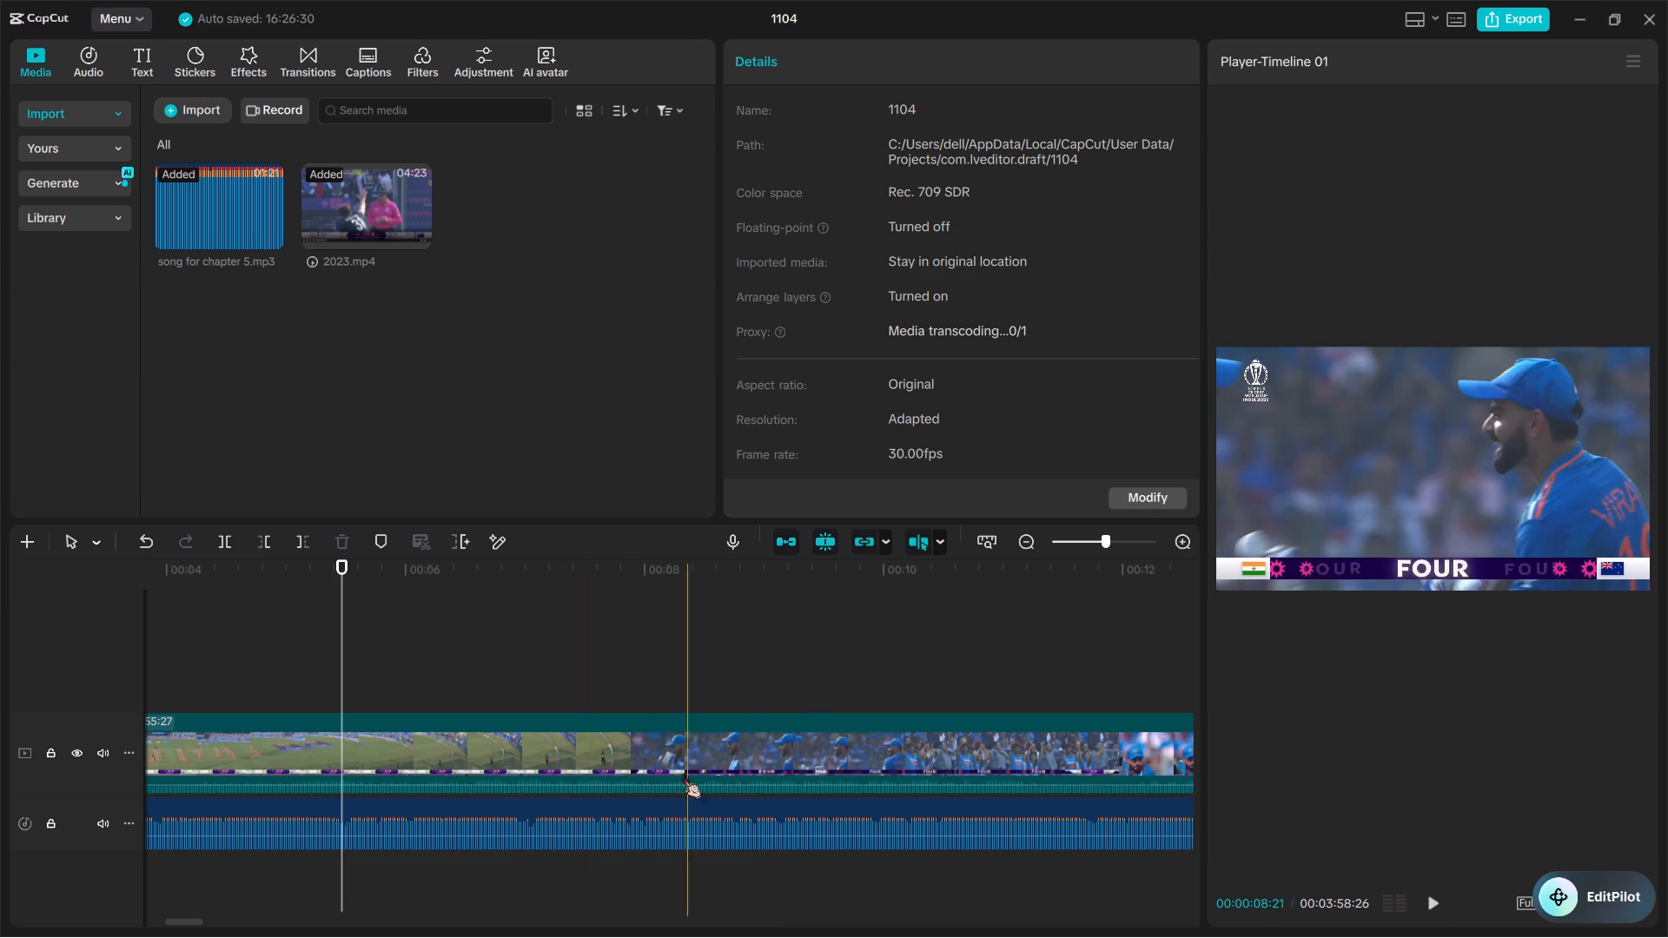
pyautogui.press('space')
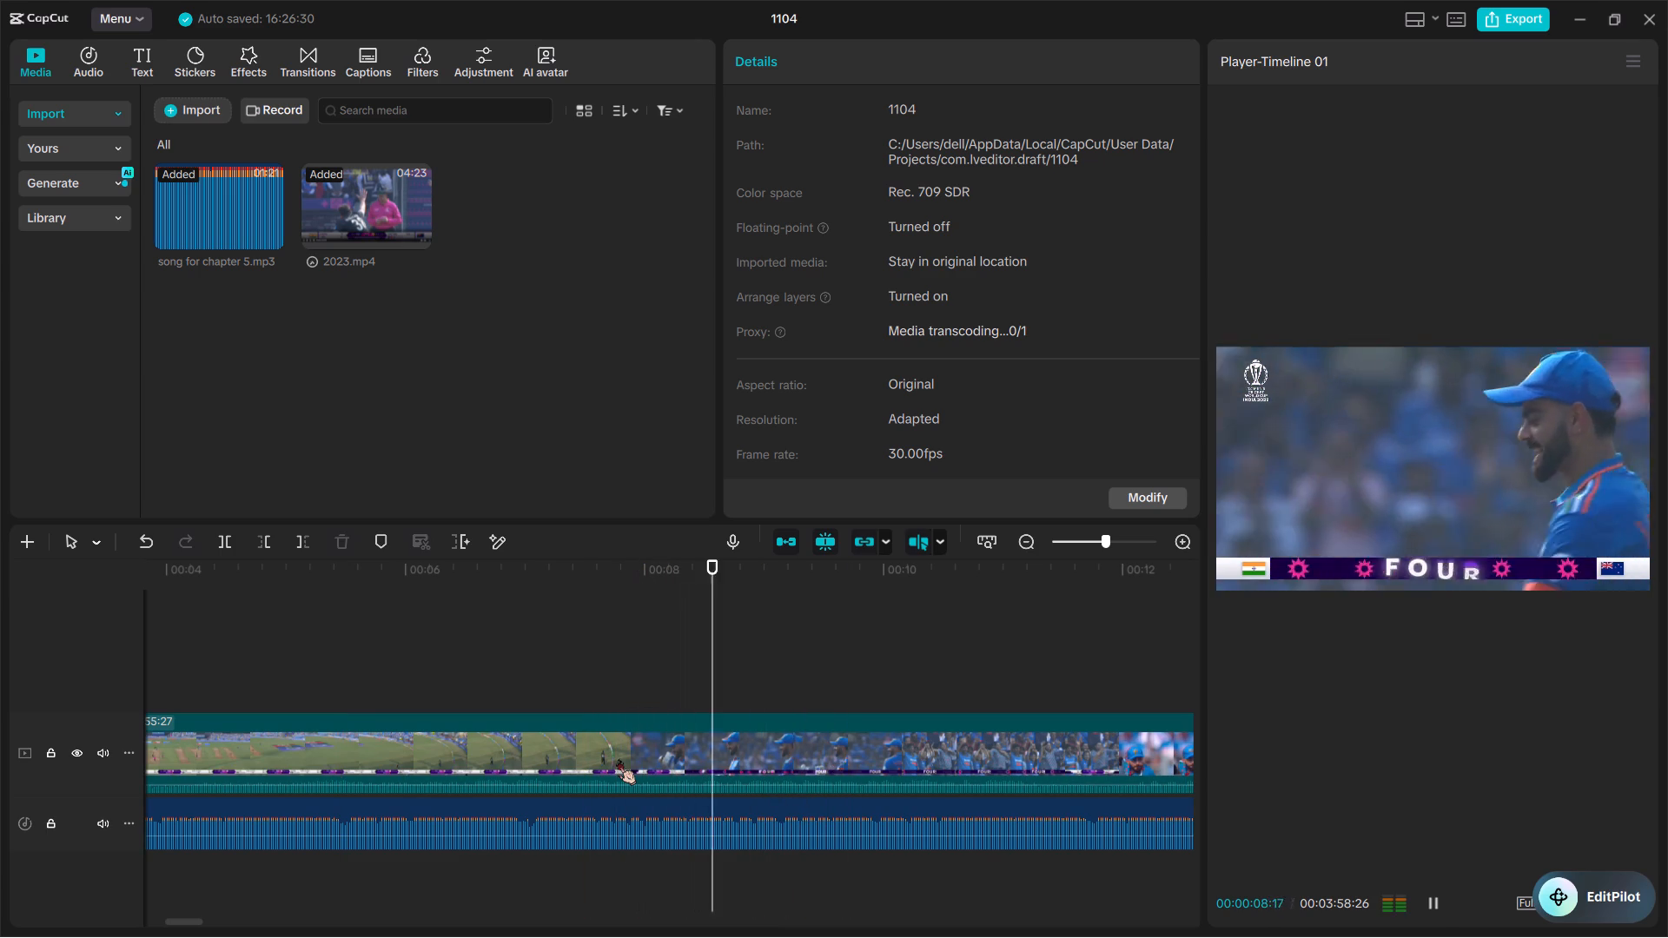
pyautogui.press('space')
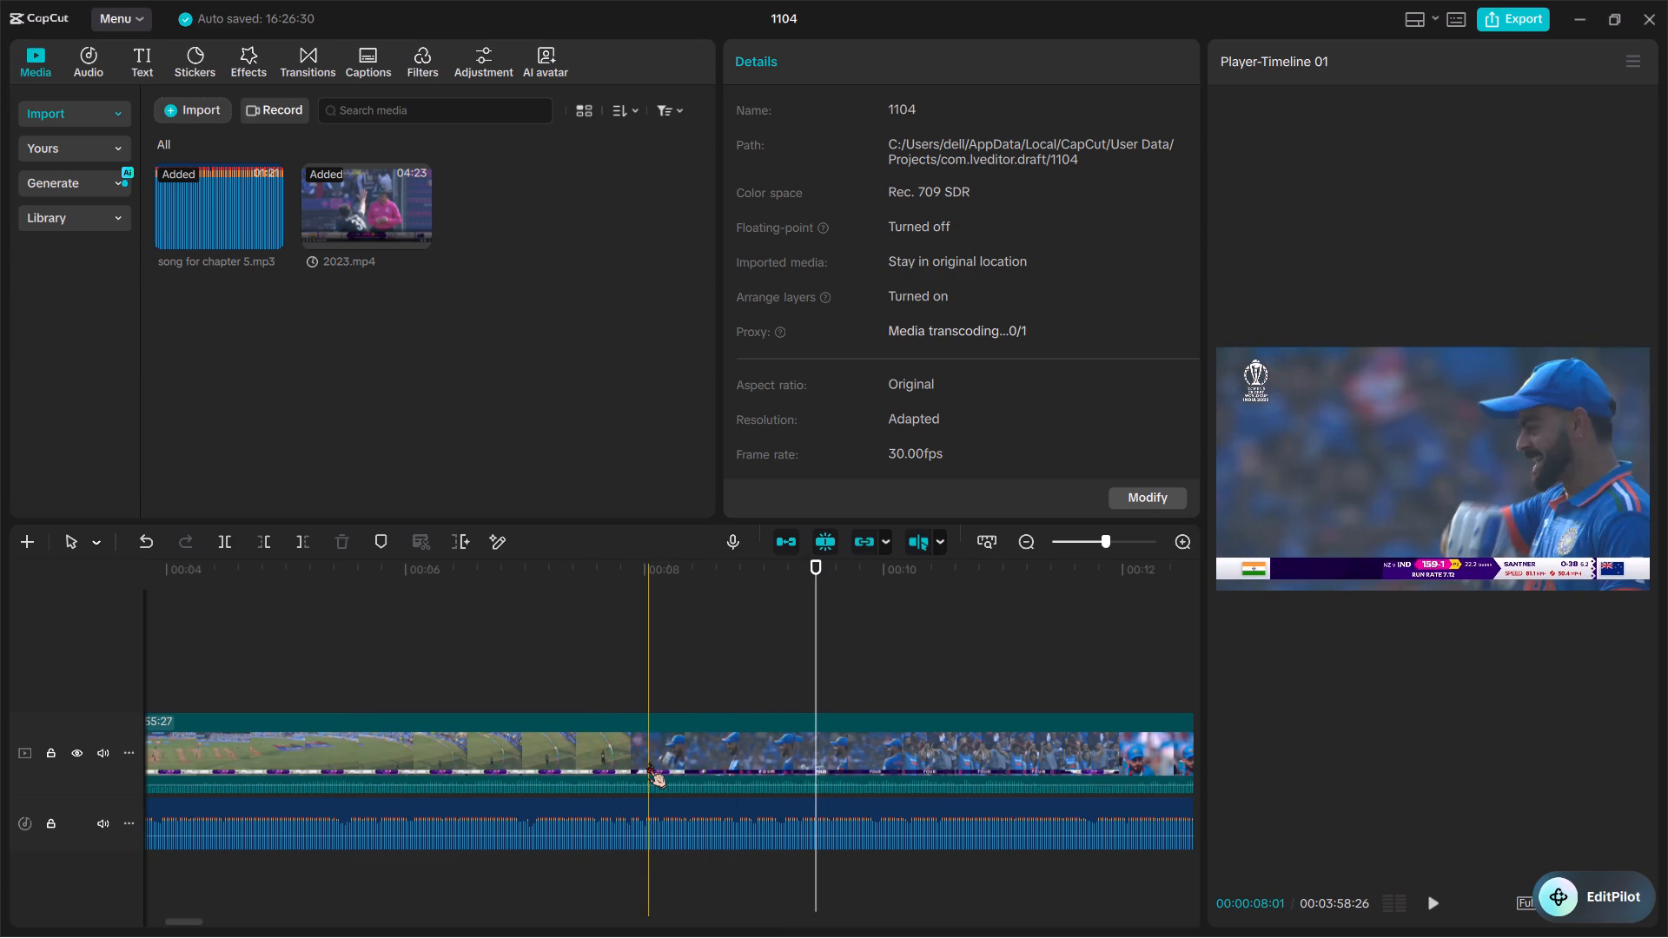
pyautogui.hotkey('ctrl', 'b')
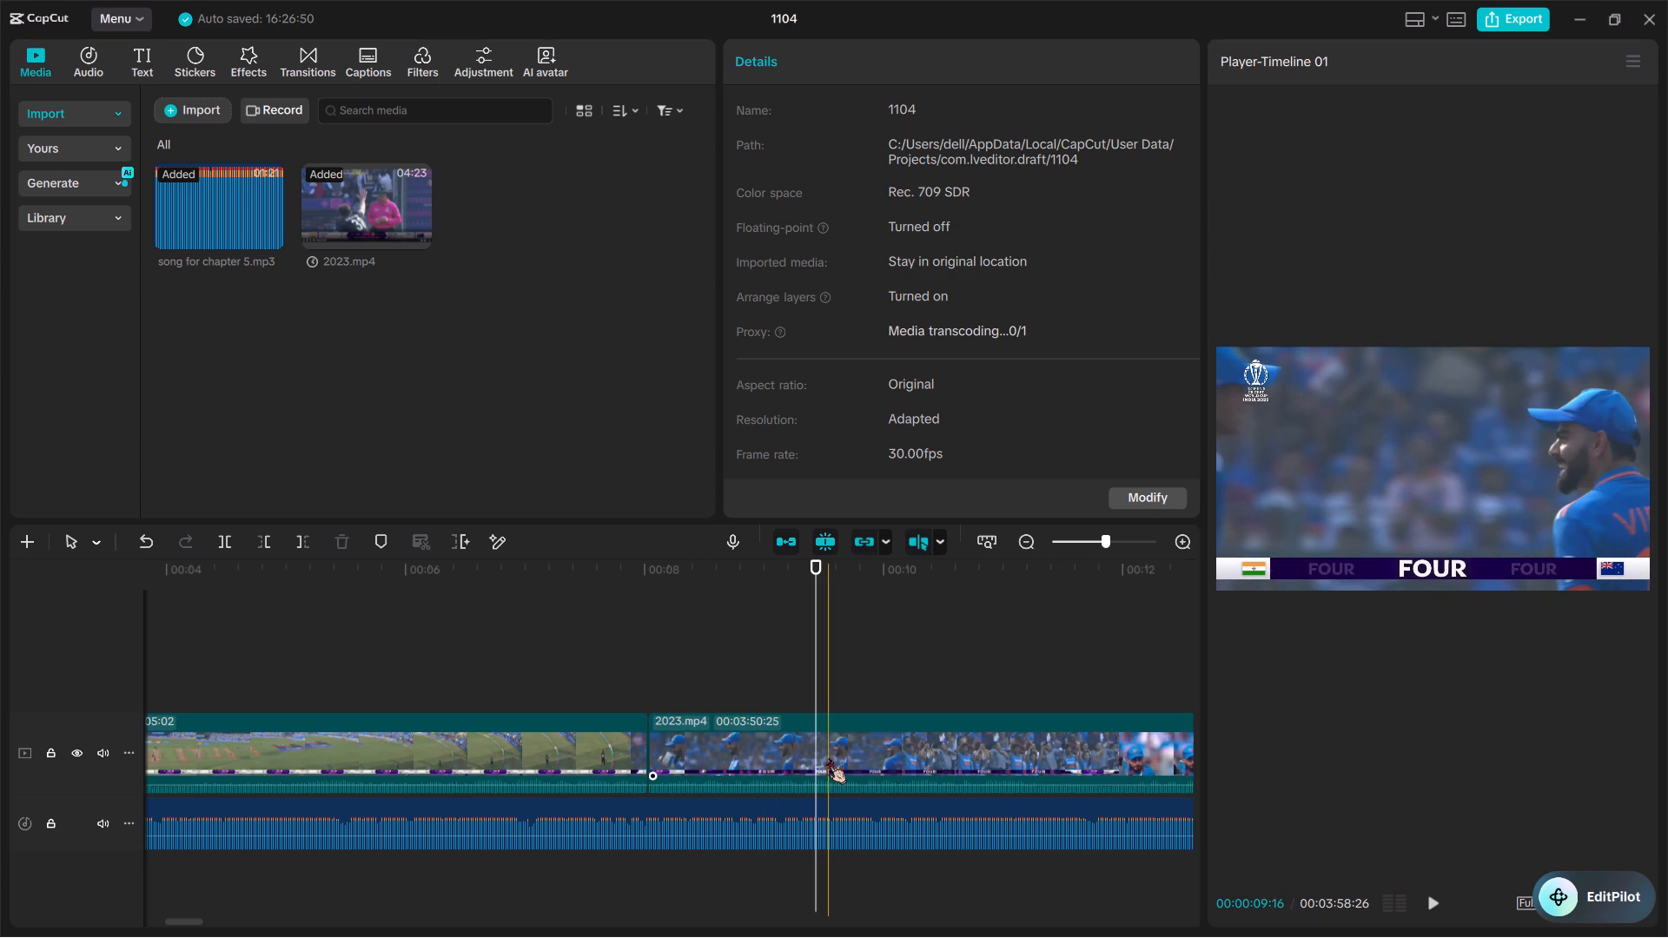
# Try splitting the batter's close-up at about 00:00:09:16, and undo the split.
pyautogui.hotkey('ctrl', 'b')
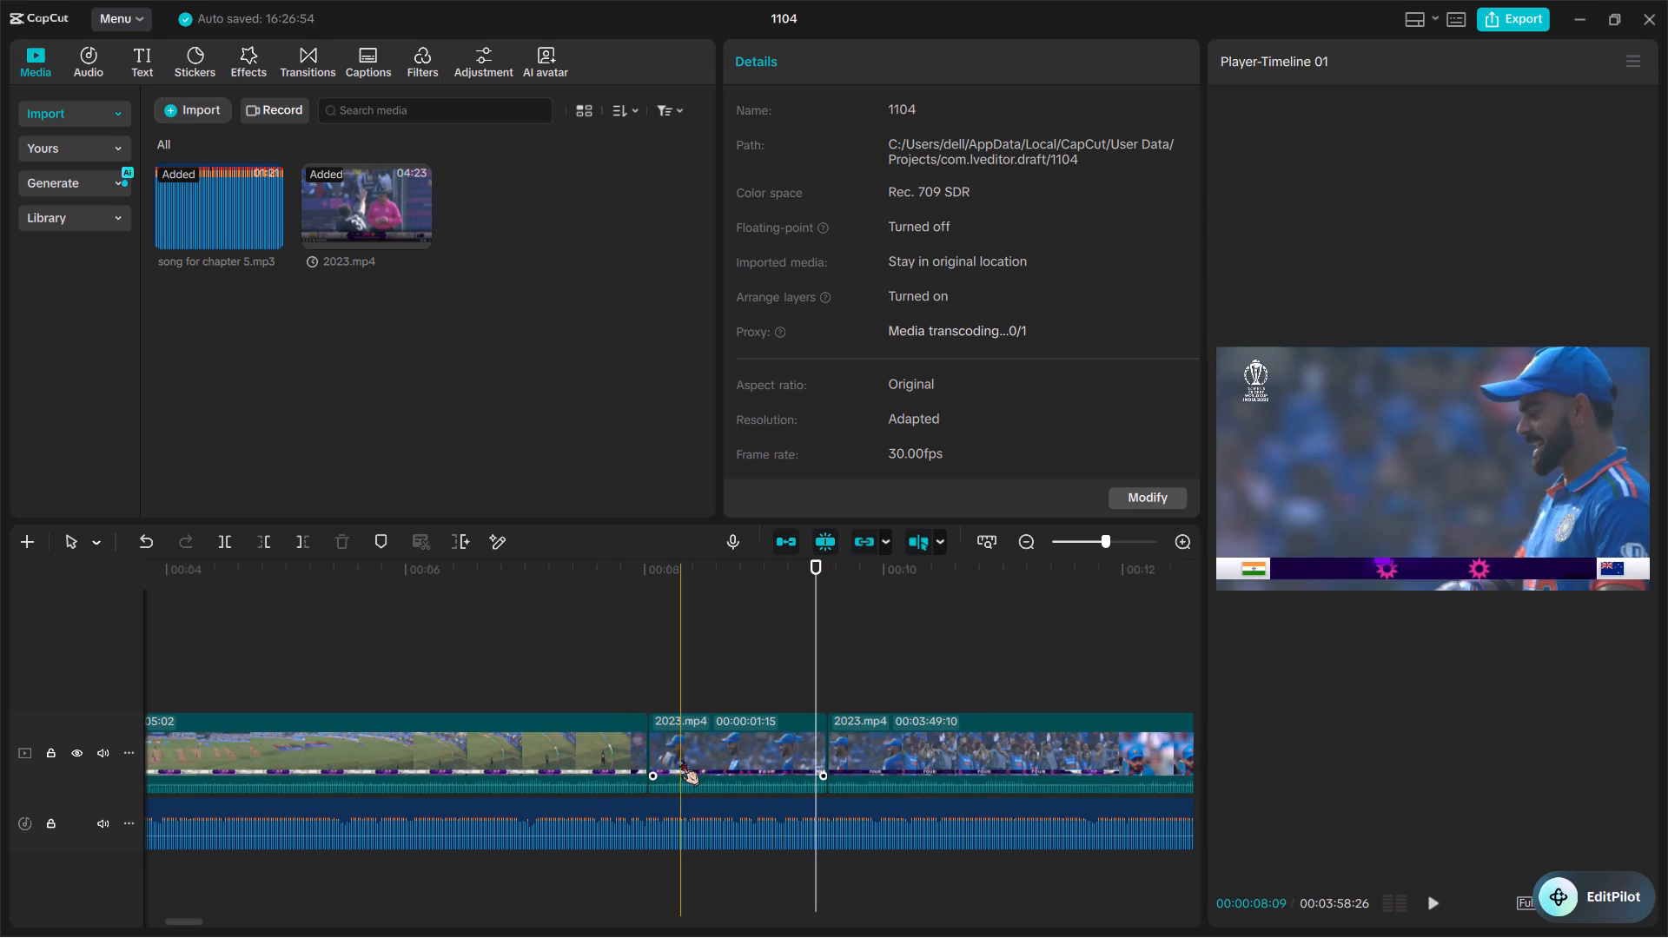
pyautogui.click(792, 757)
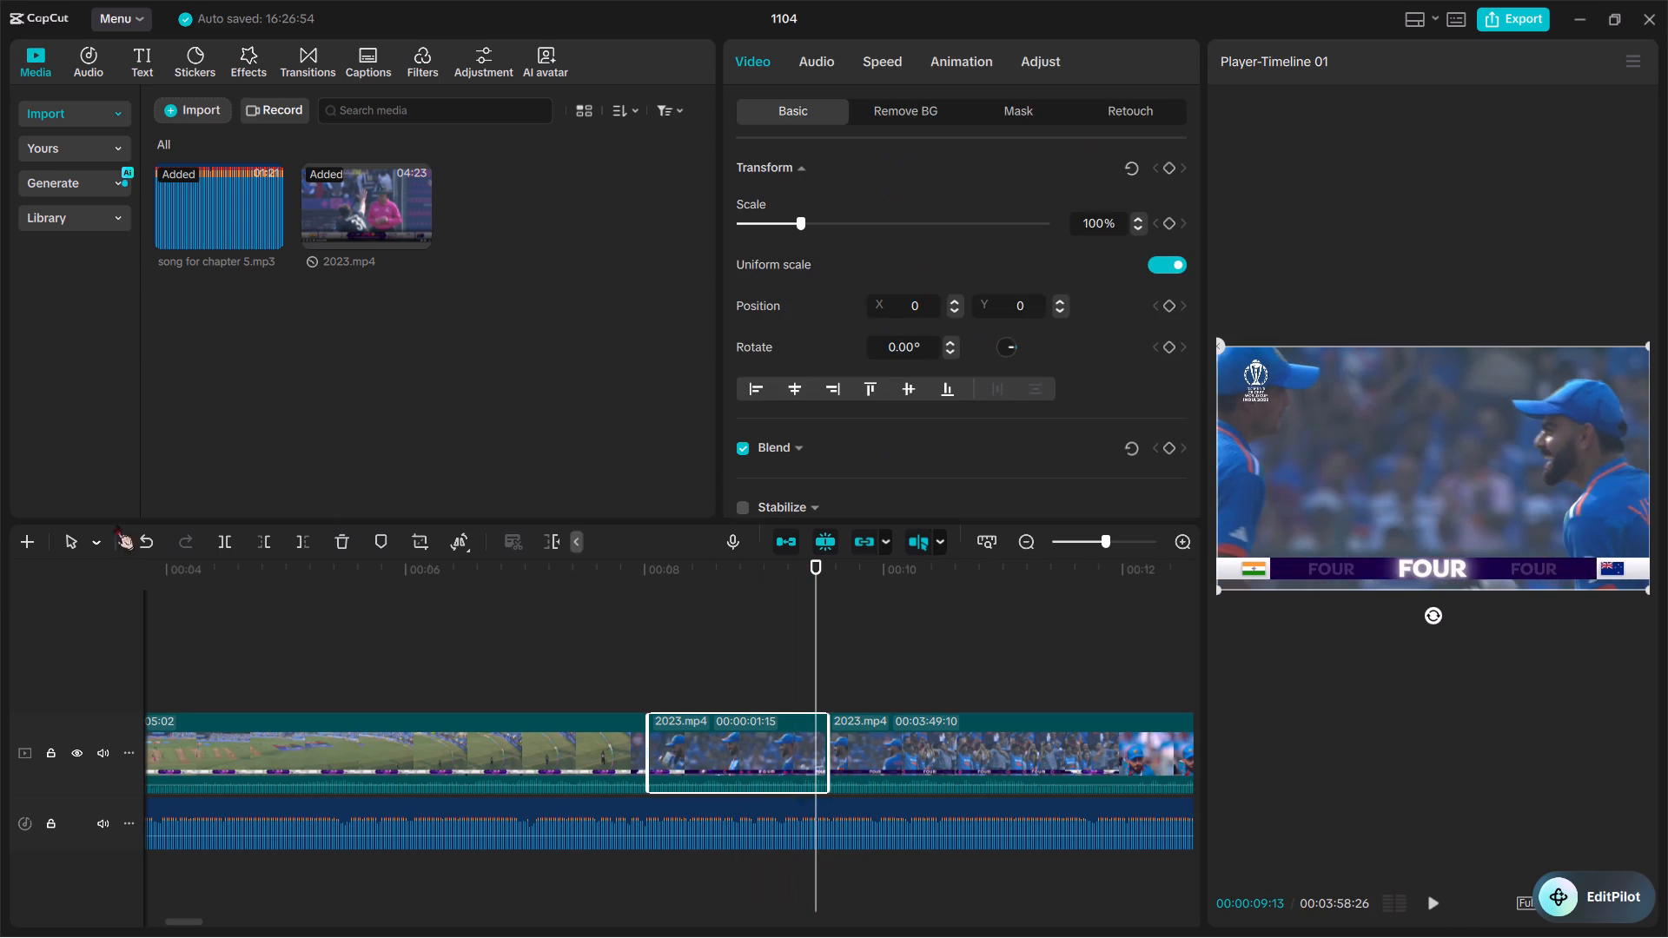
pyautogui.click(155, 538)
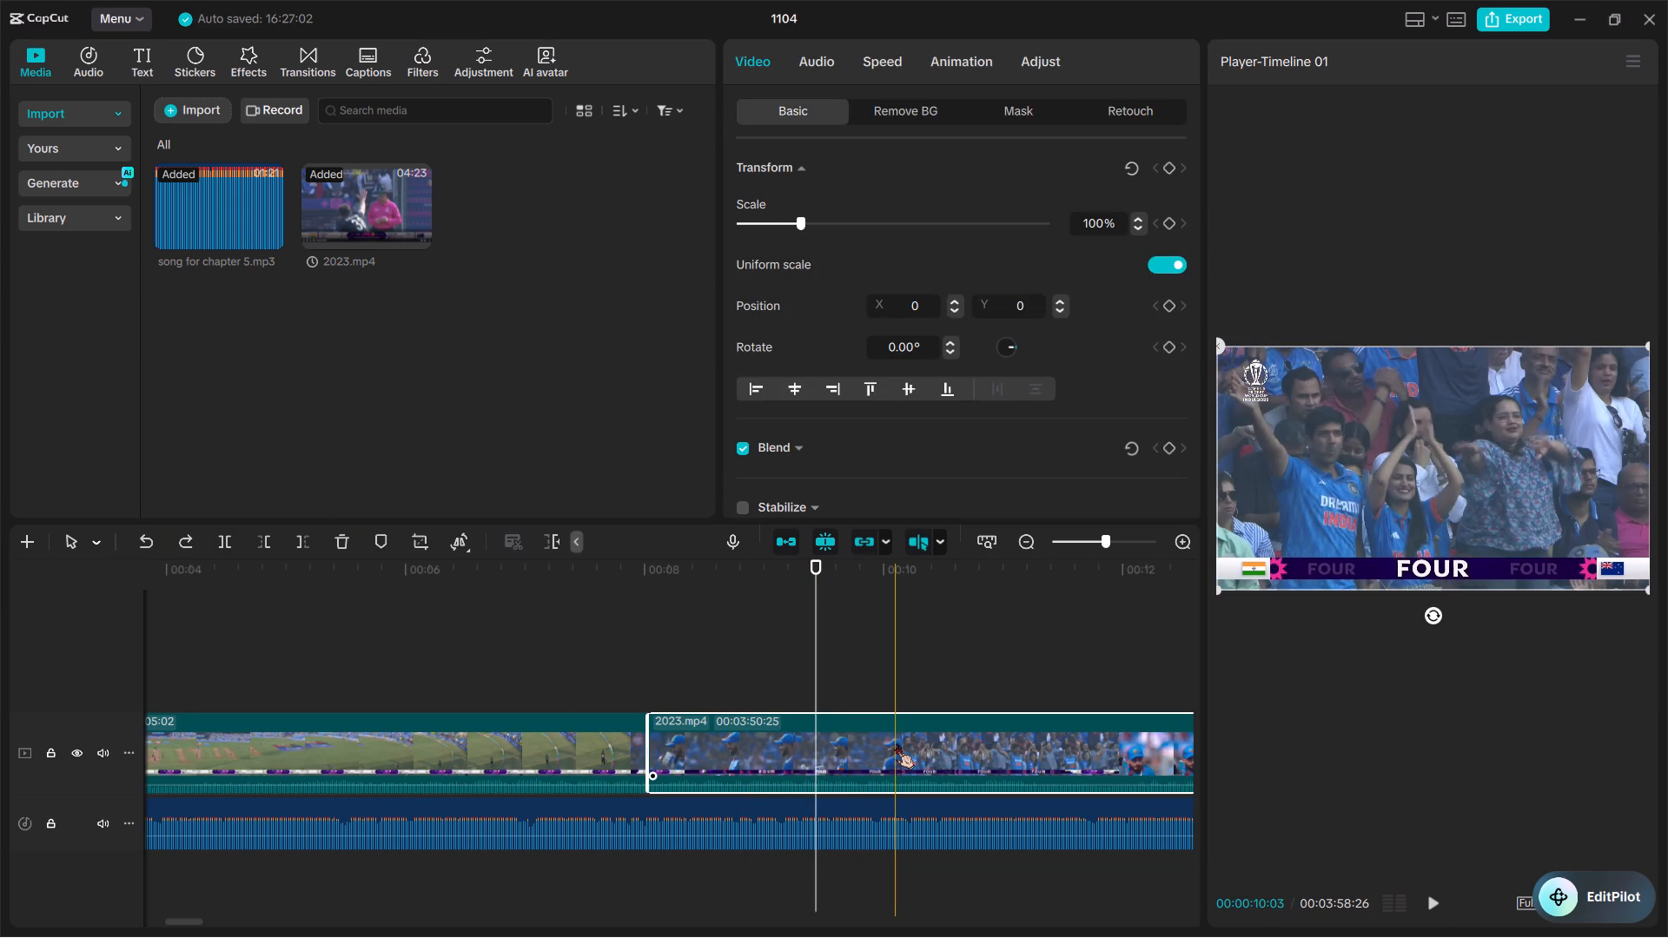
# Split the long clip at 00:00:09:27, and delete the field footage between the batting shot and the batter's close-up.
pyautogui.hotkey('ctrl', 'b')
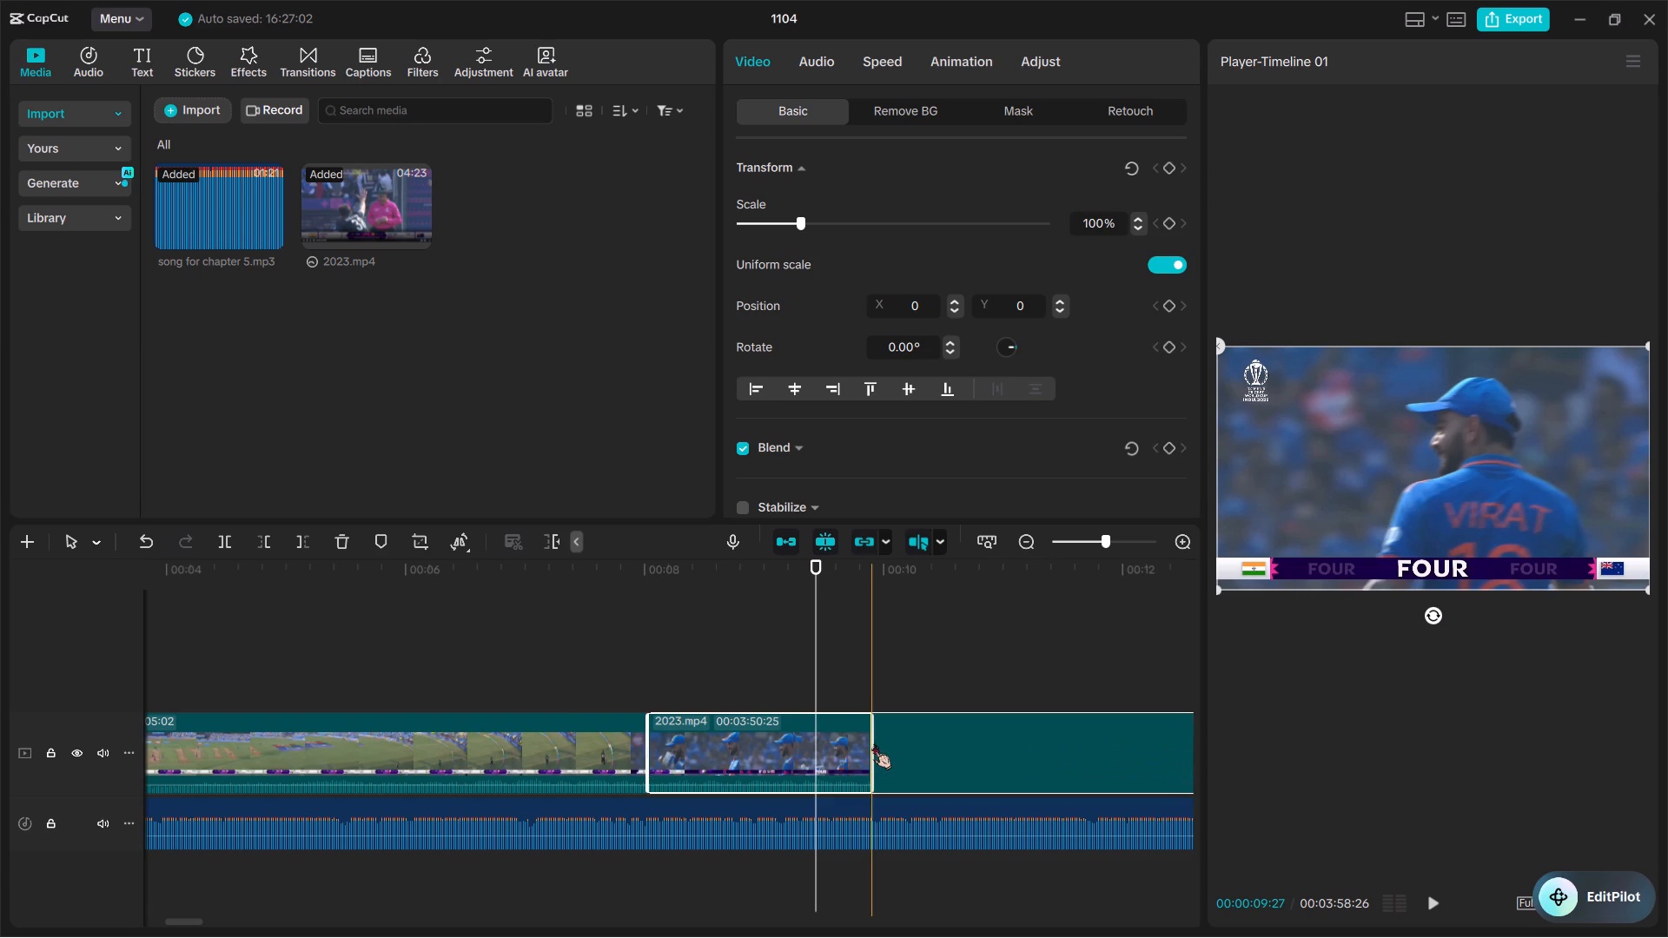
pyautogui.click(403, 737)
pyautogui.hscroll(1, 403, 737)
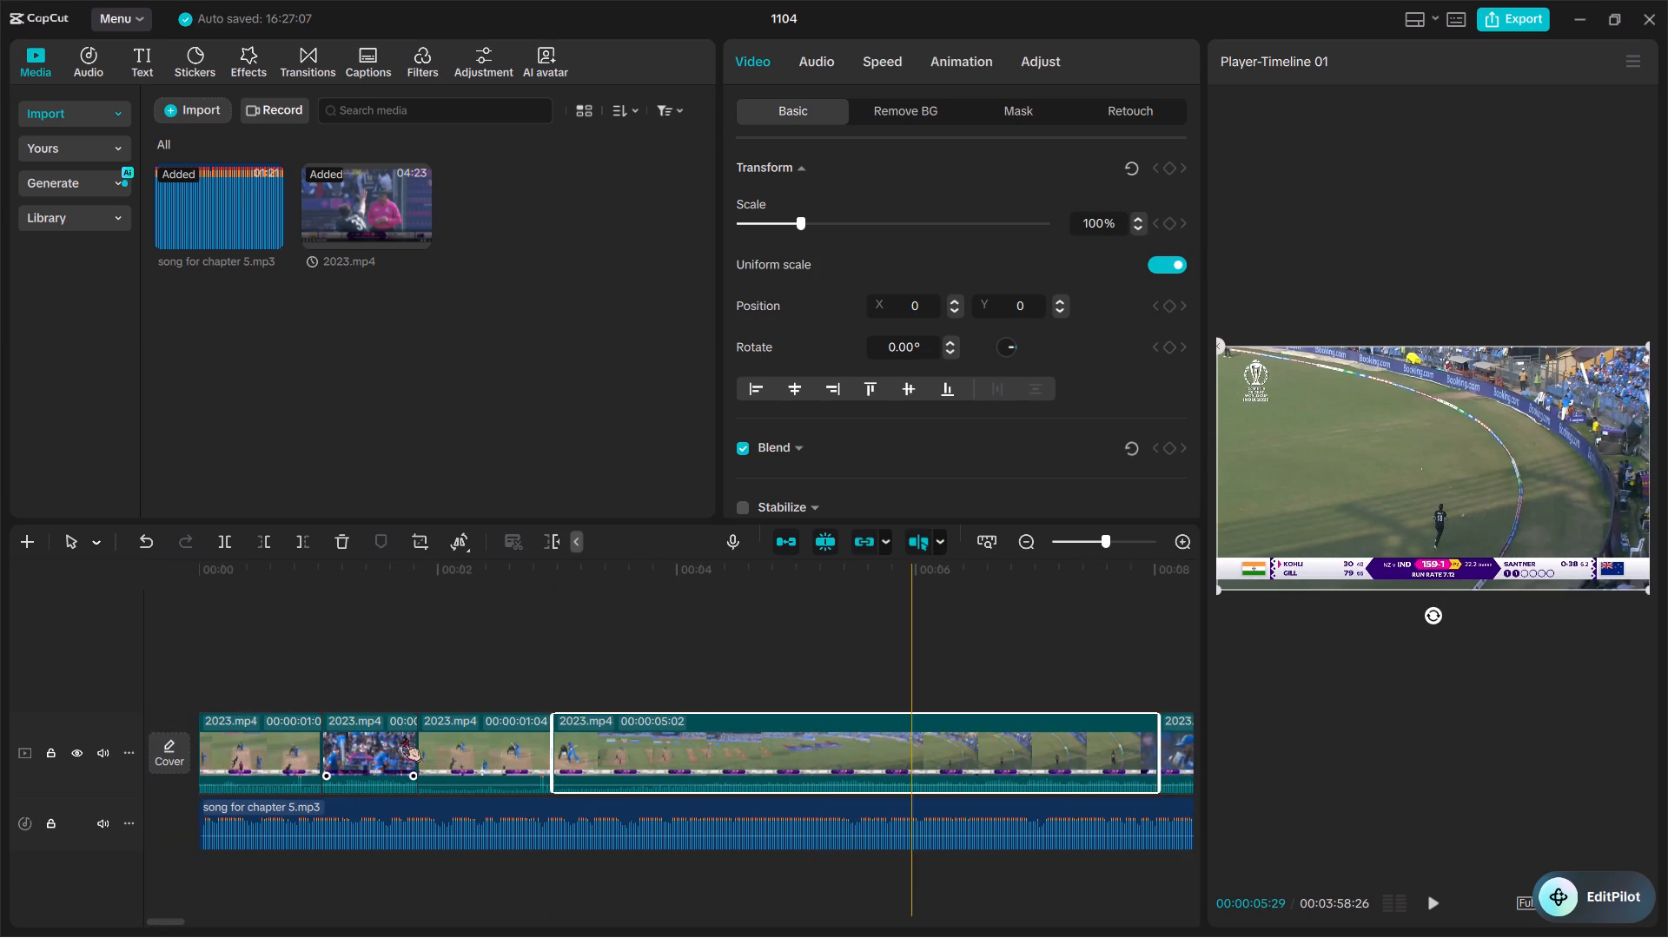
pyautogui.press('BackSpace')
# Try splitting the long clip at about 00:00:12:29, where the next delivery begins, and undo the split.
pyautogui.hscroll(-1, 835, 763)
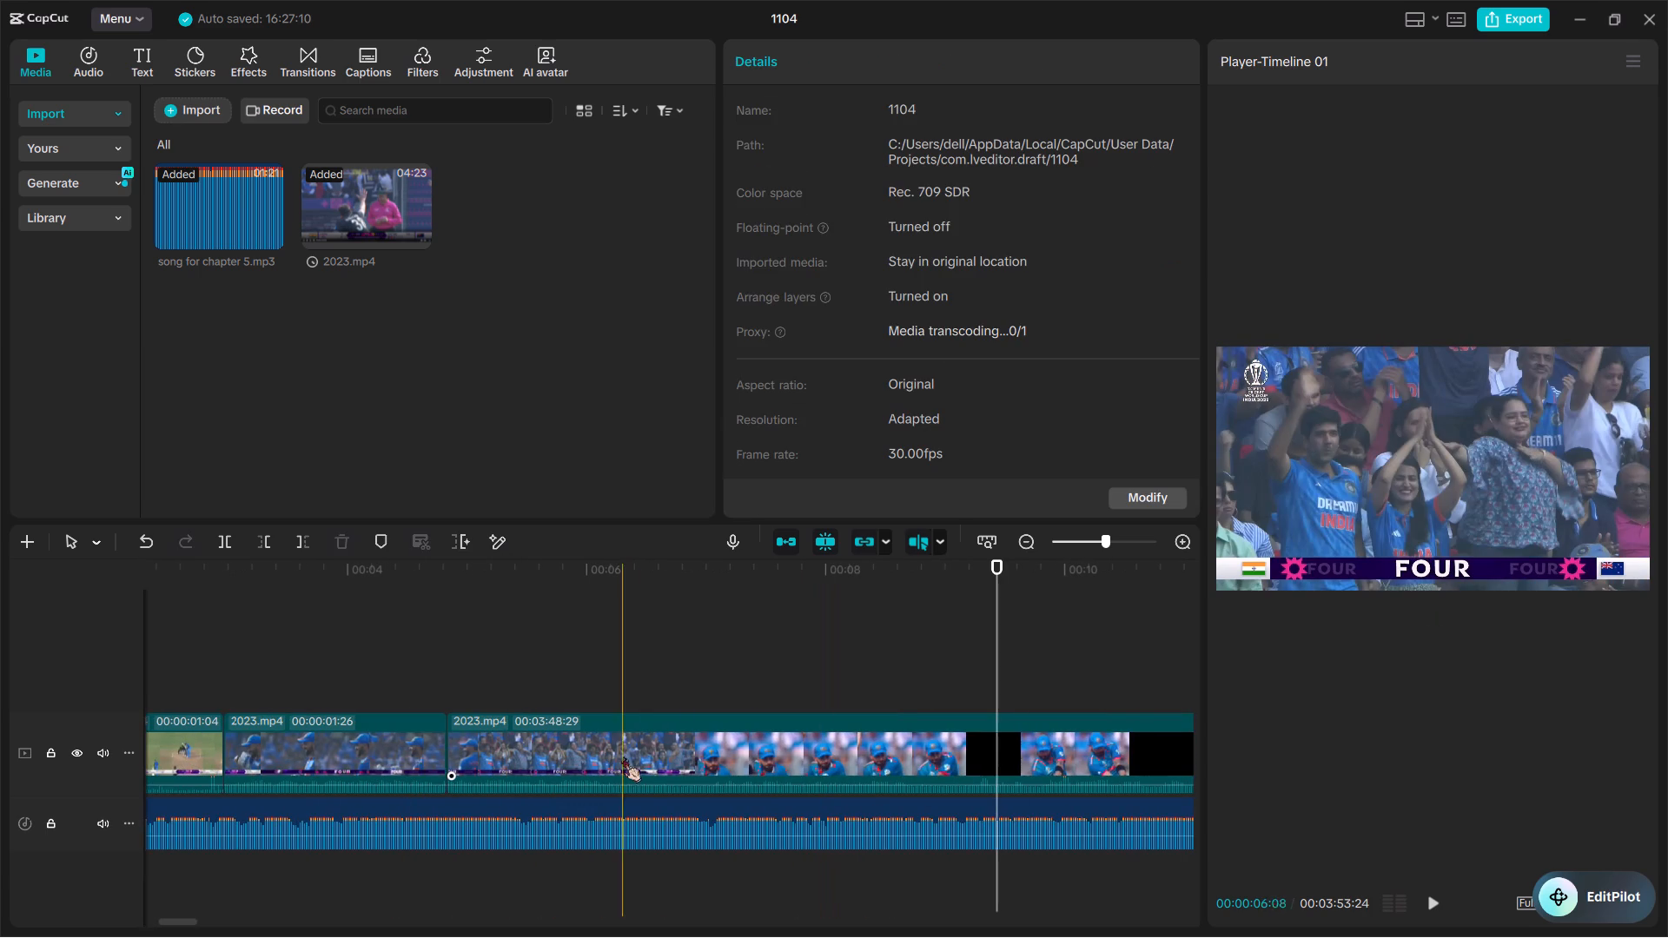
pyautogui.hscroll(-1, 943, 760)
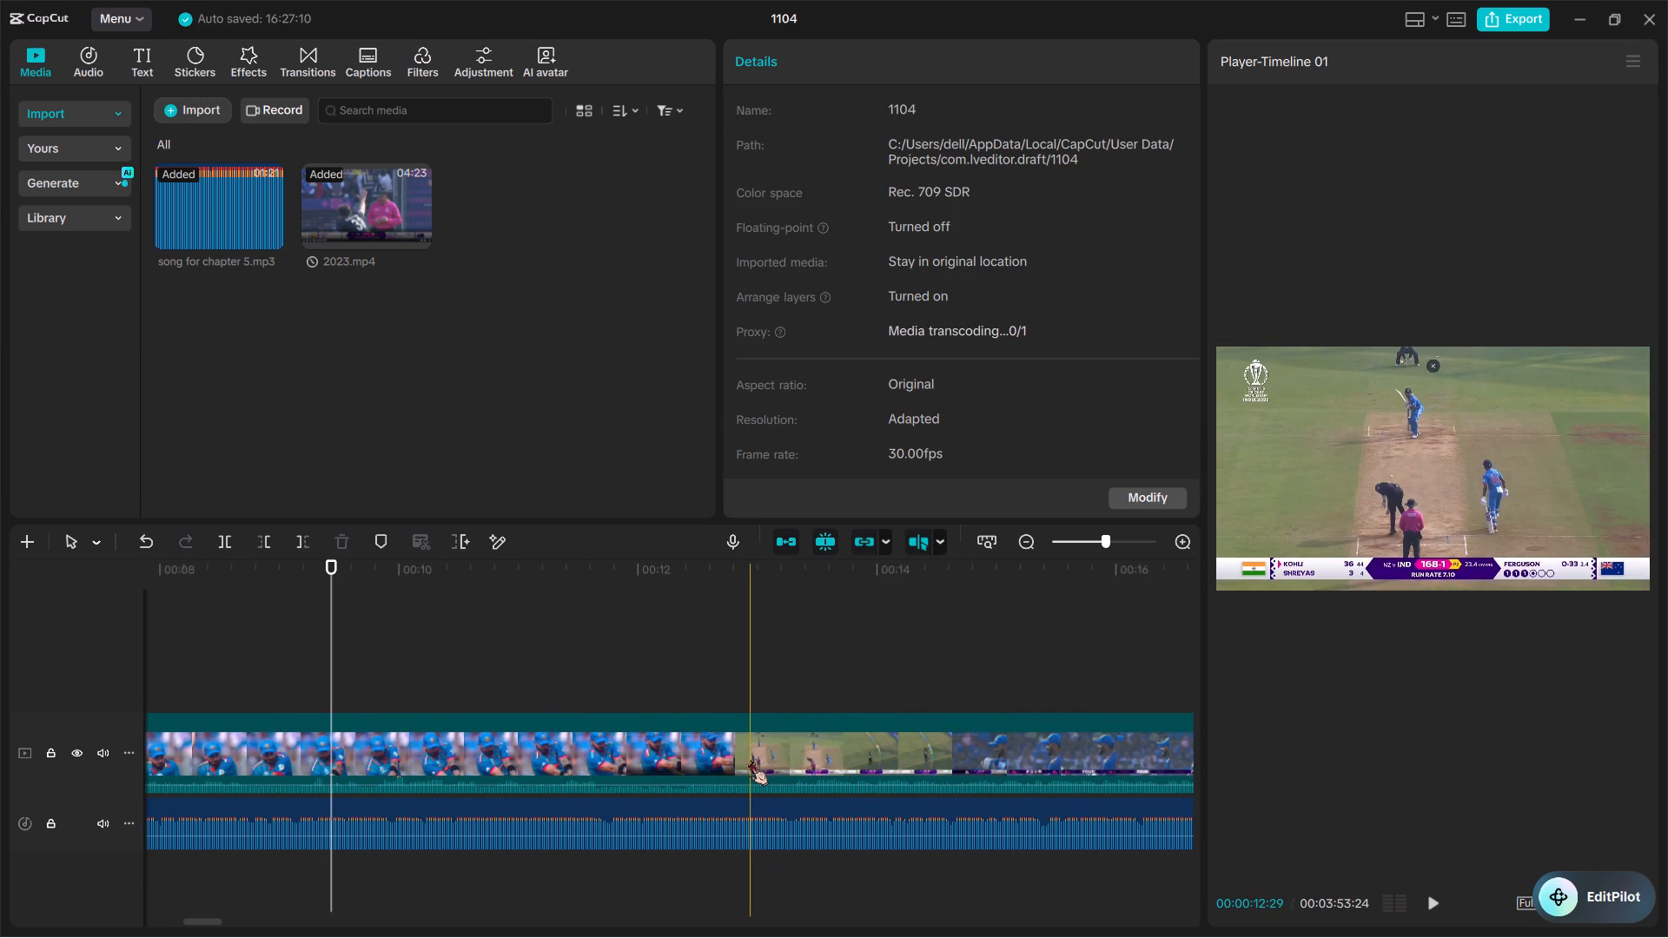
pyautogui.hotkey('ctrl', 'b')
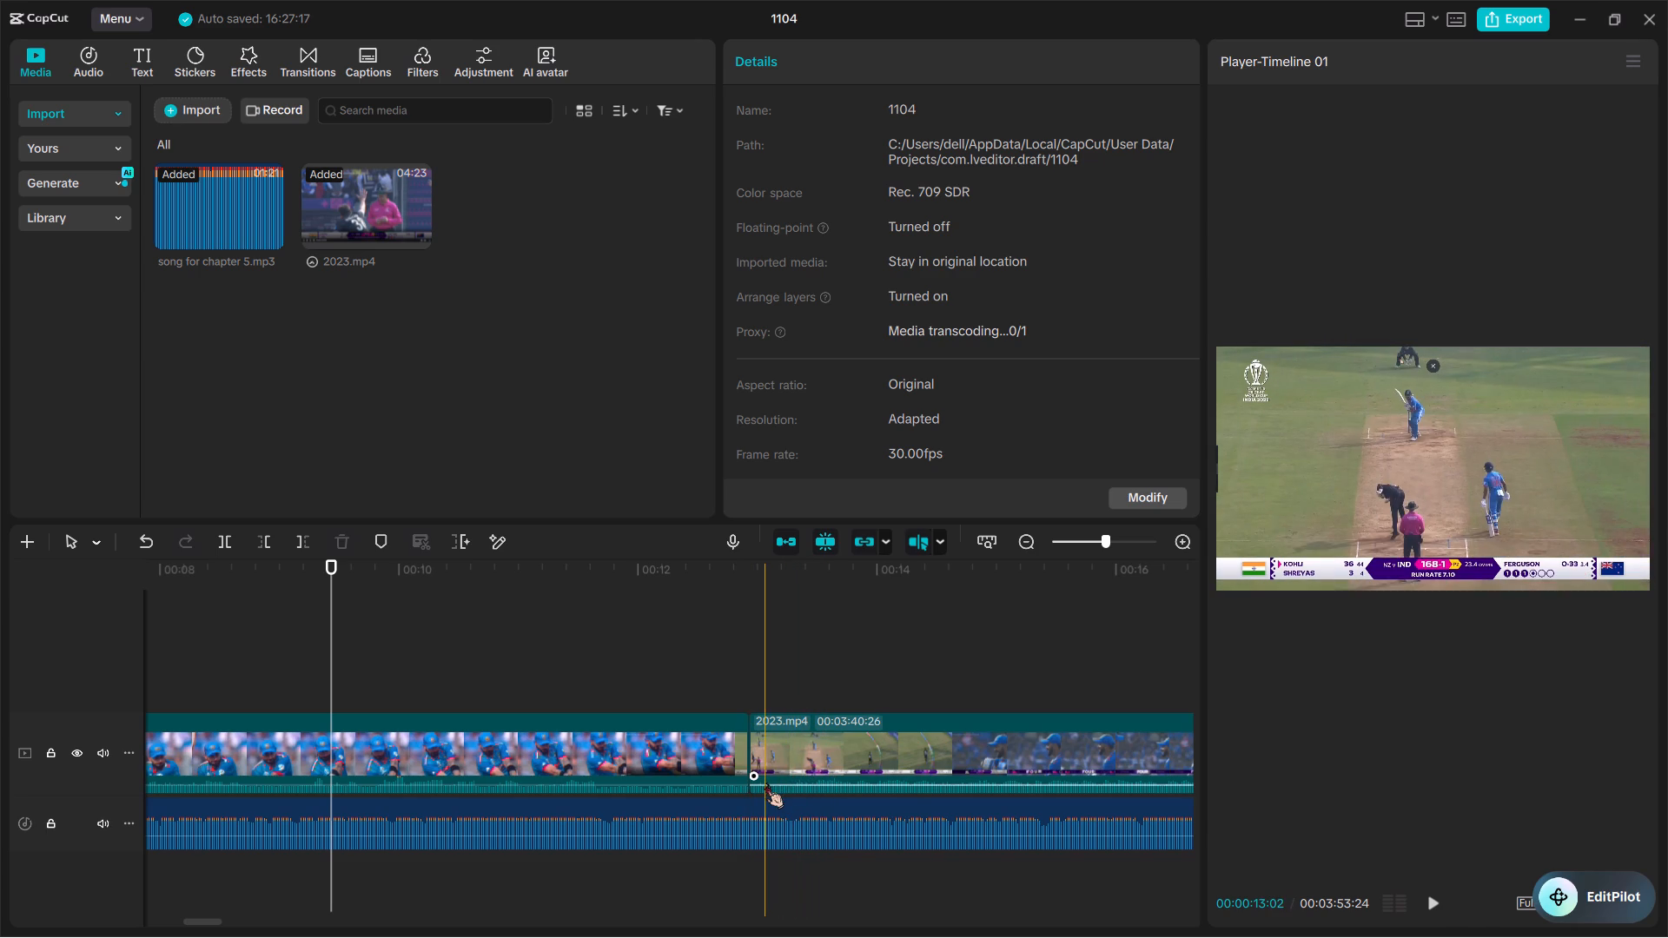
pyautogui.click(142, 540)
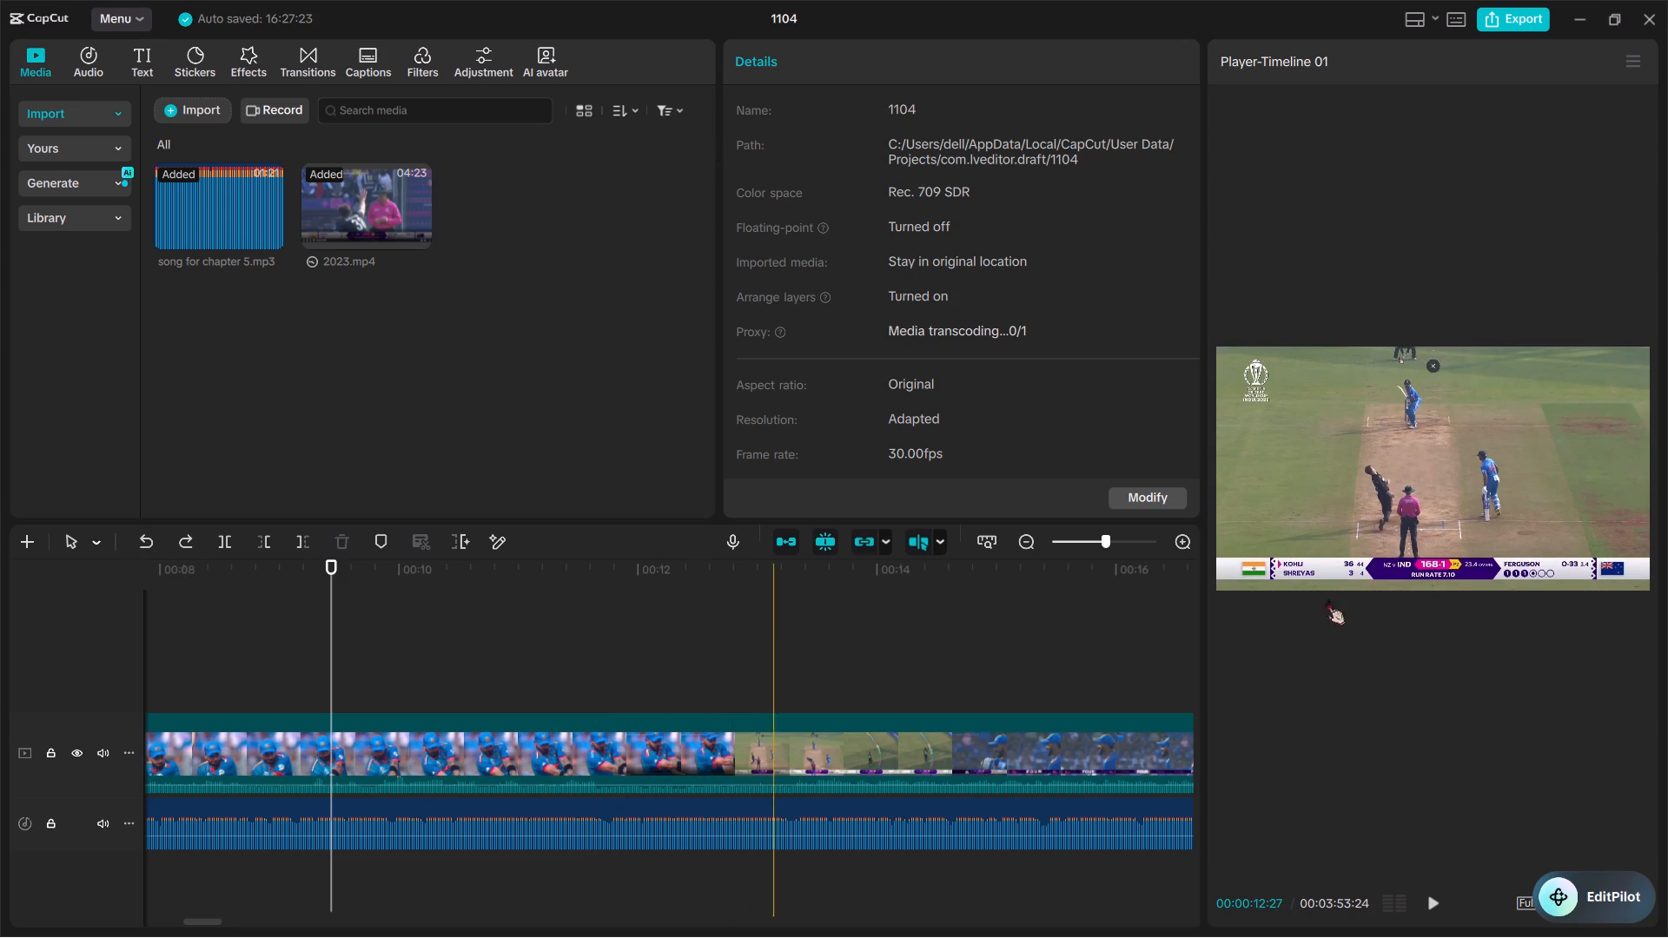
# Split the long clip at 00:00:12:28, and delete the crowd and close-up footage between the earlier close-up shot and that cut.
pyautogui.keyDown('ctrl'); pyautogui.scroll(4, 1426, 548); pyautogui.keyUp('ctrl')
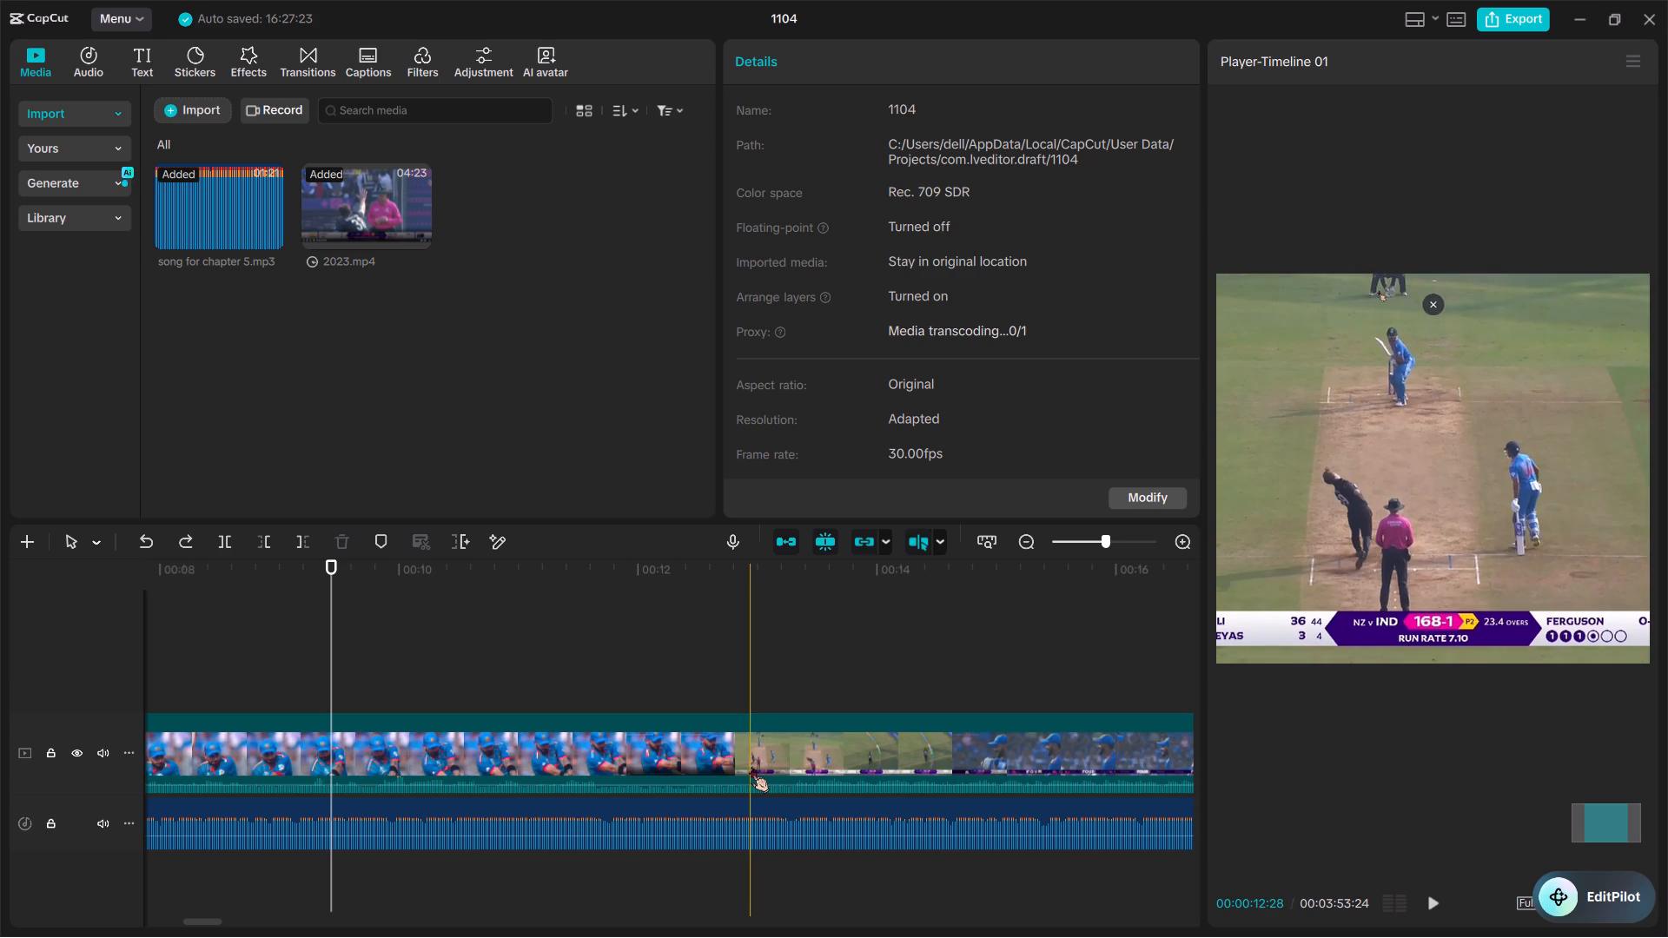
pyautogui.hotkey('ctrl', 'b')
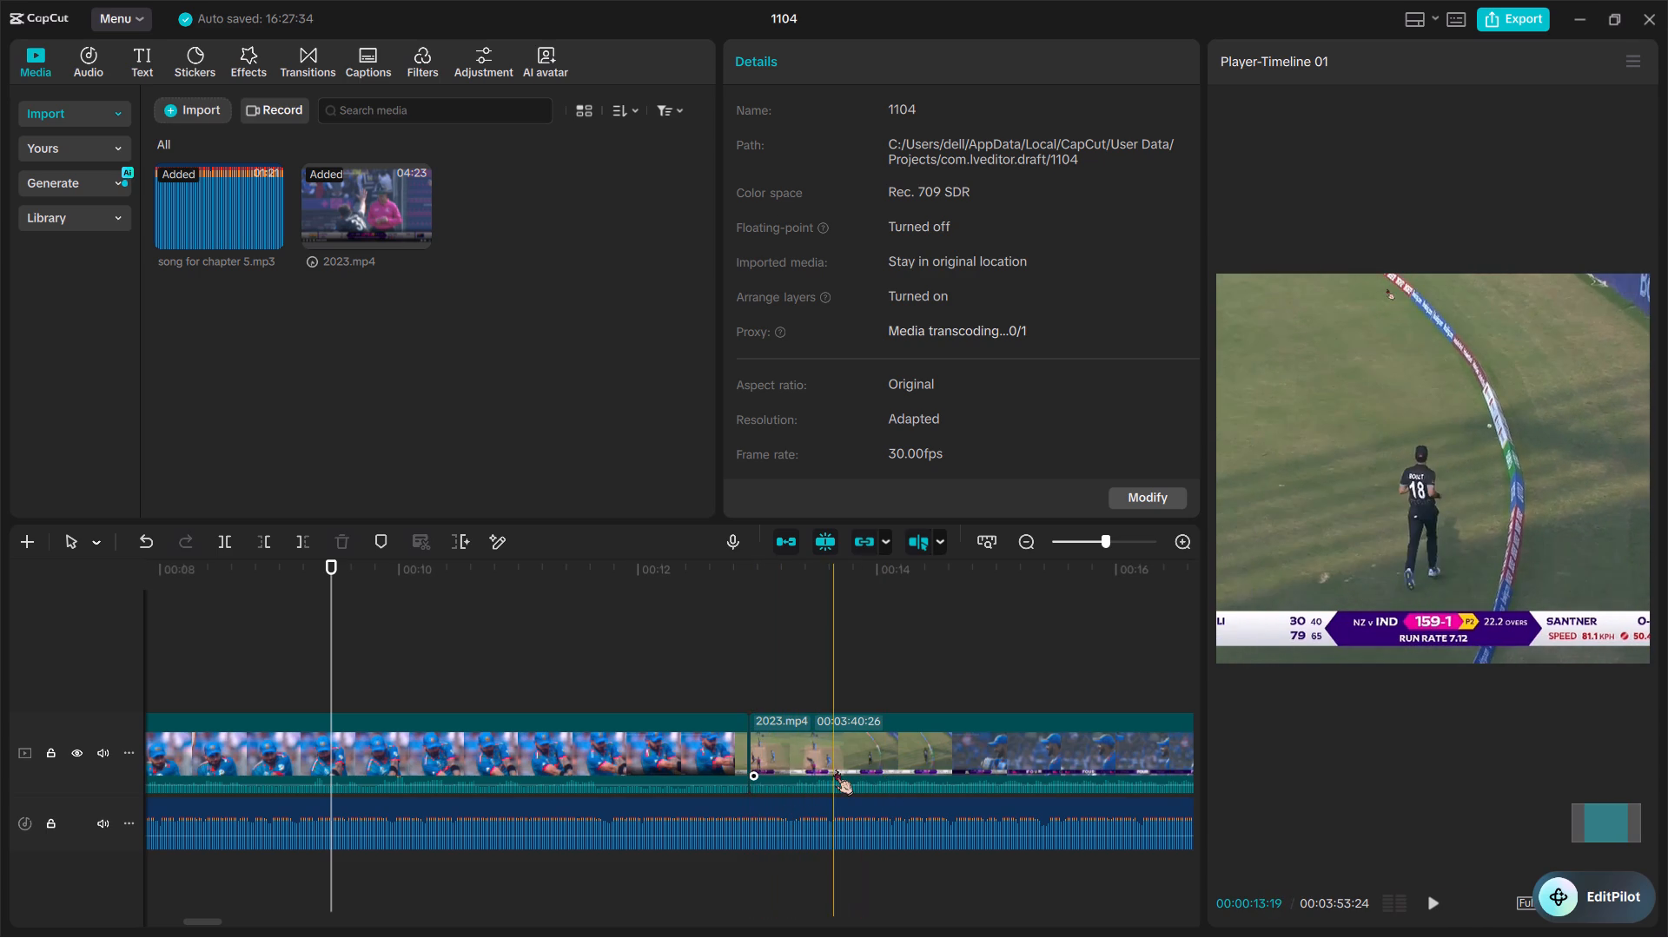
pyautogui.hscroll(-1, 835, 770)
pyautogui.hscroll(-1, 999, 762)
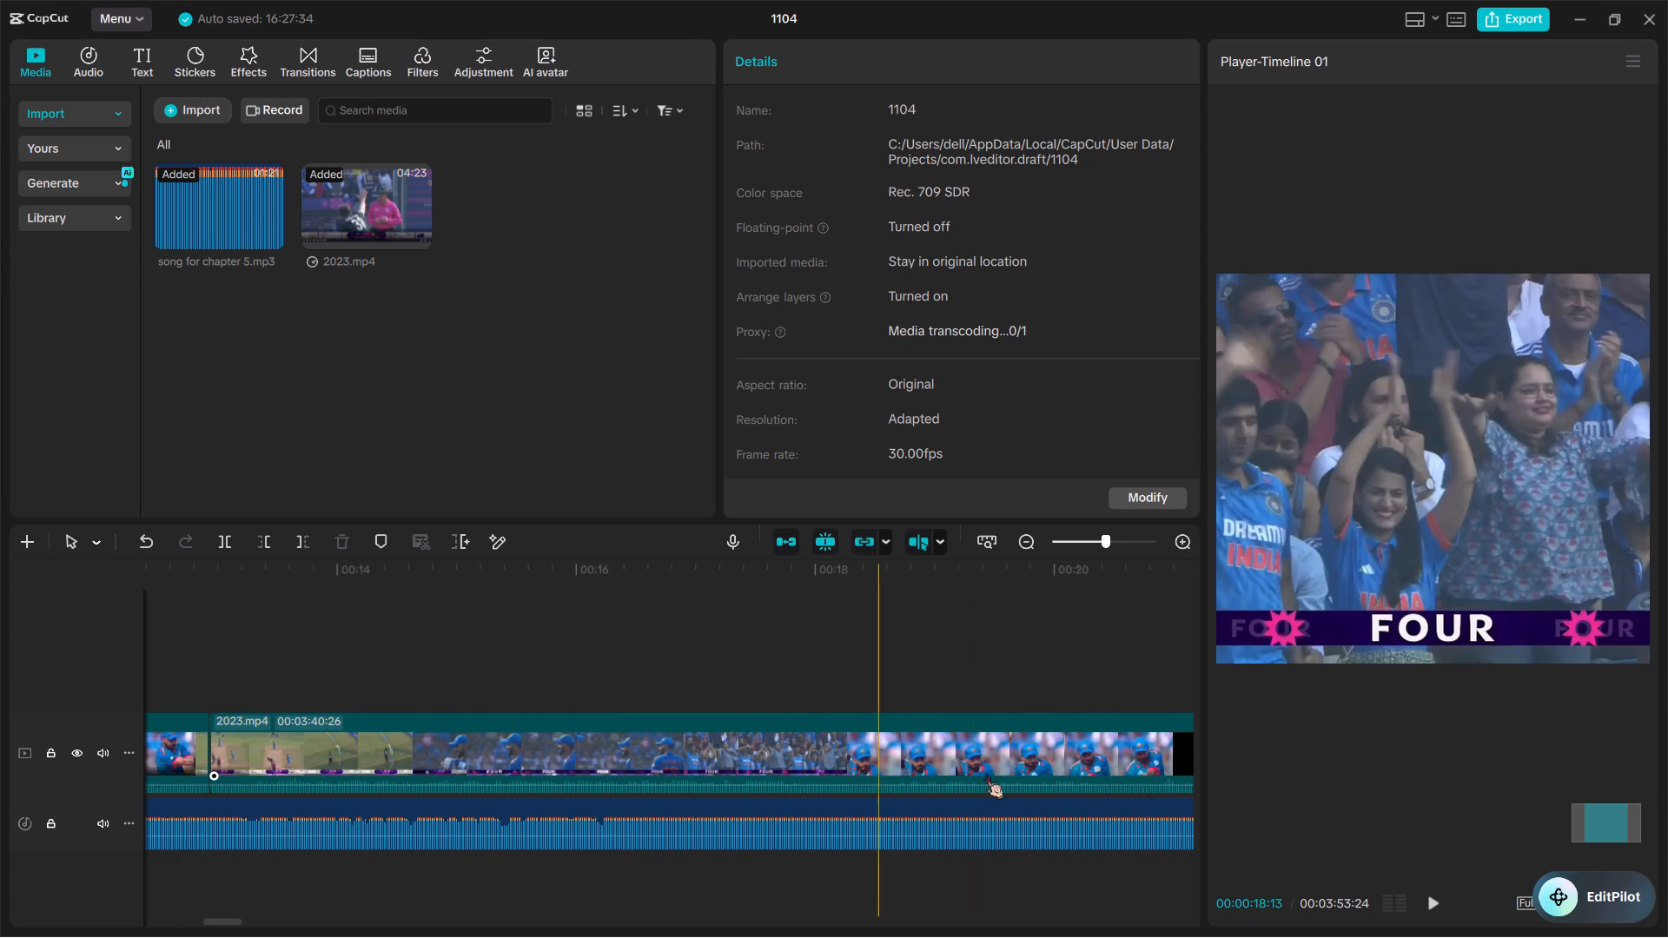
pyautogui.hscroll(-1, 1049, 768)
pyautogui.moveTo(1049, 768); pyautogui.dragTo(1063, 754)
pyautogui.hscroll(1, 871, 761)
pyautogui.keyDown('ctrl'); pyautogui.scroll(-8, 871, 761); pyautogui.keyUp('ctrl')
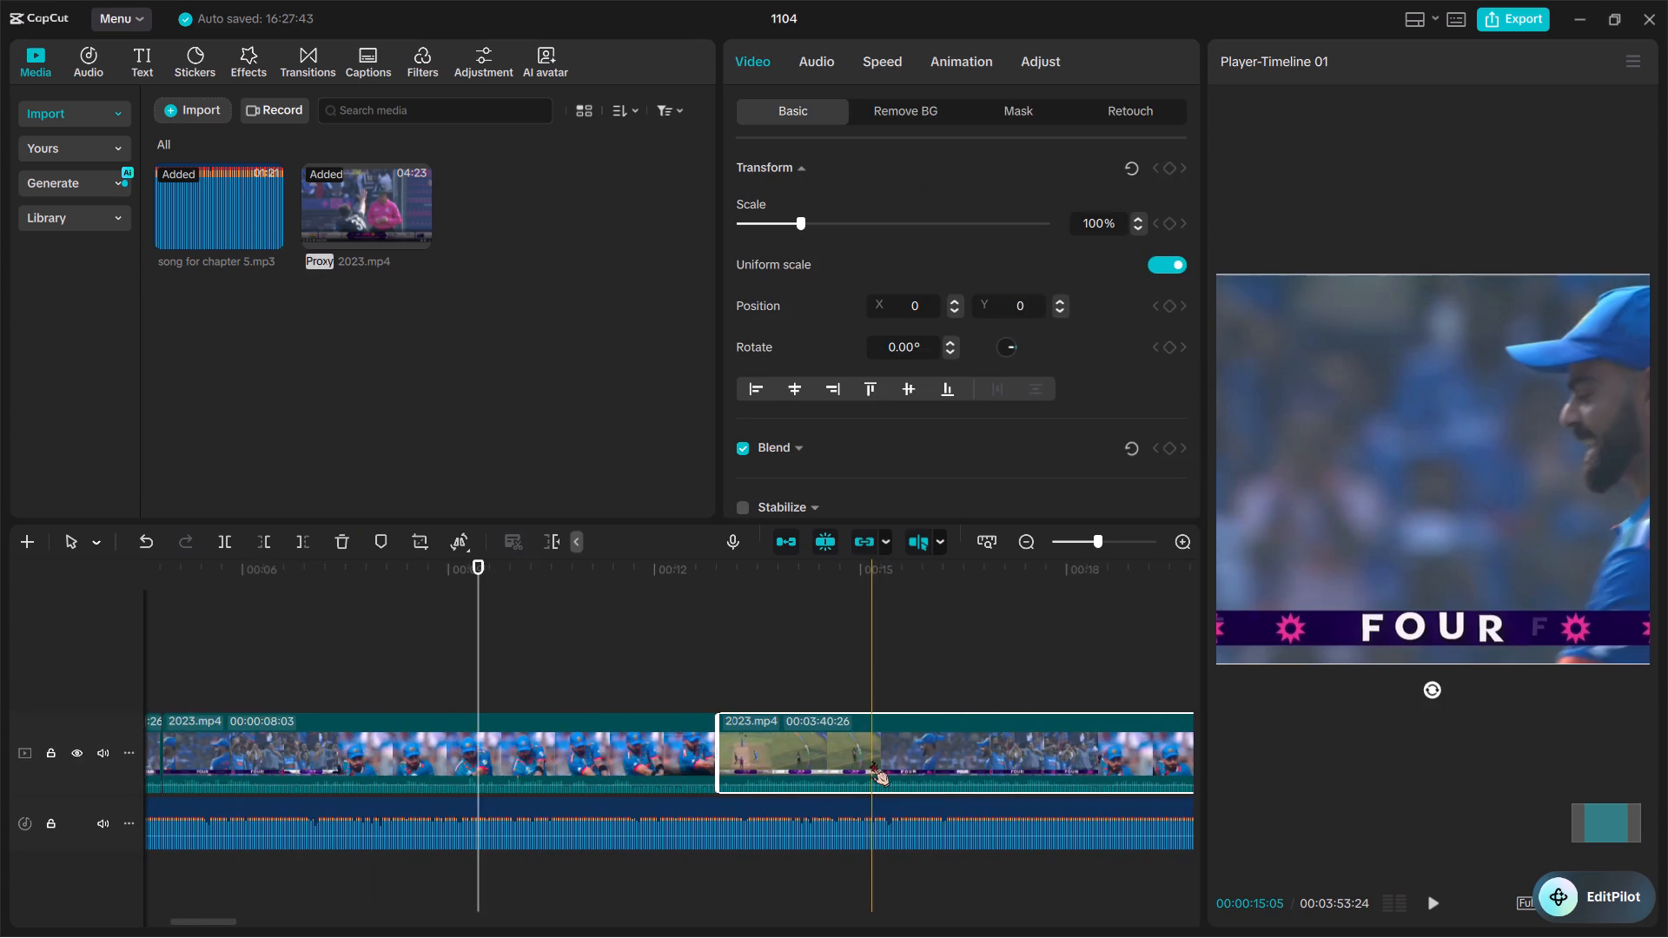
pyautogui.keyDown('ctrl'); pyautogui.scroll(-5, 871, 761); pyautogui.keyUp('ctrl')
pyautogui.click(629, 757)
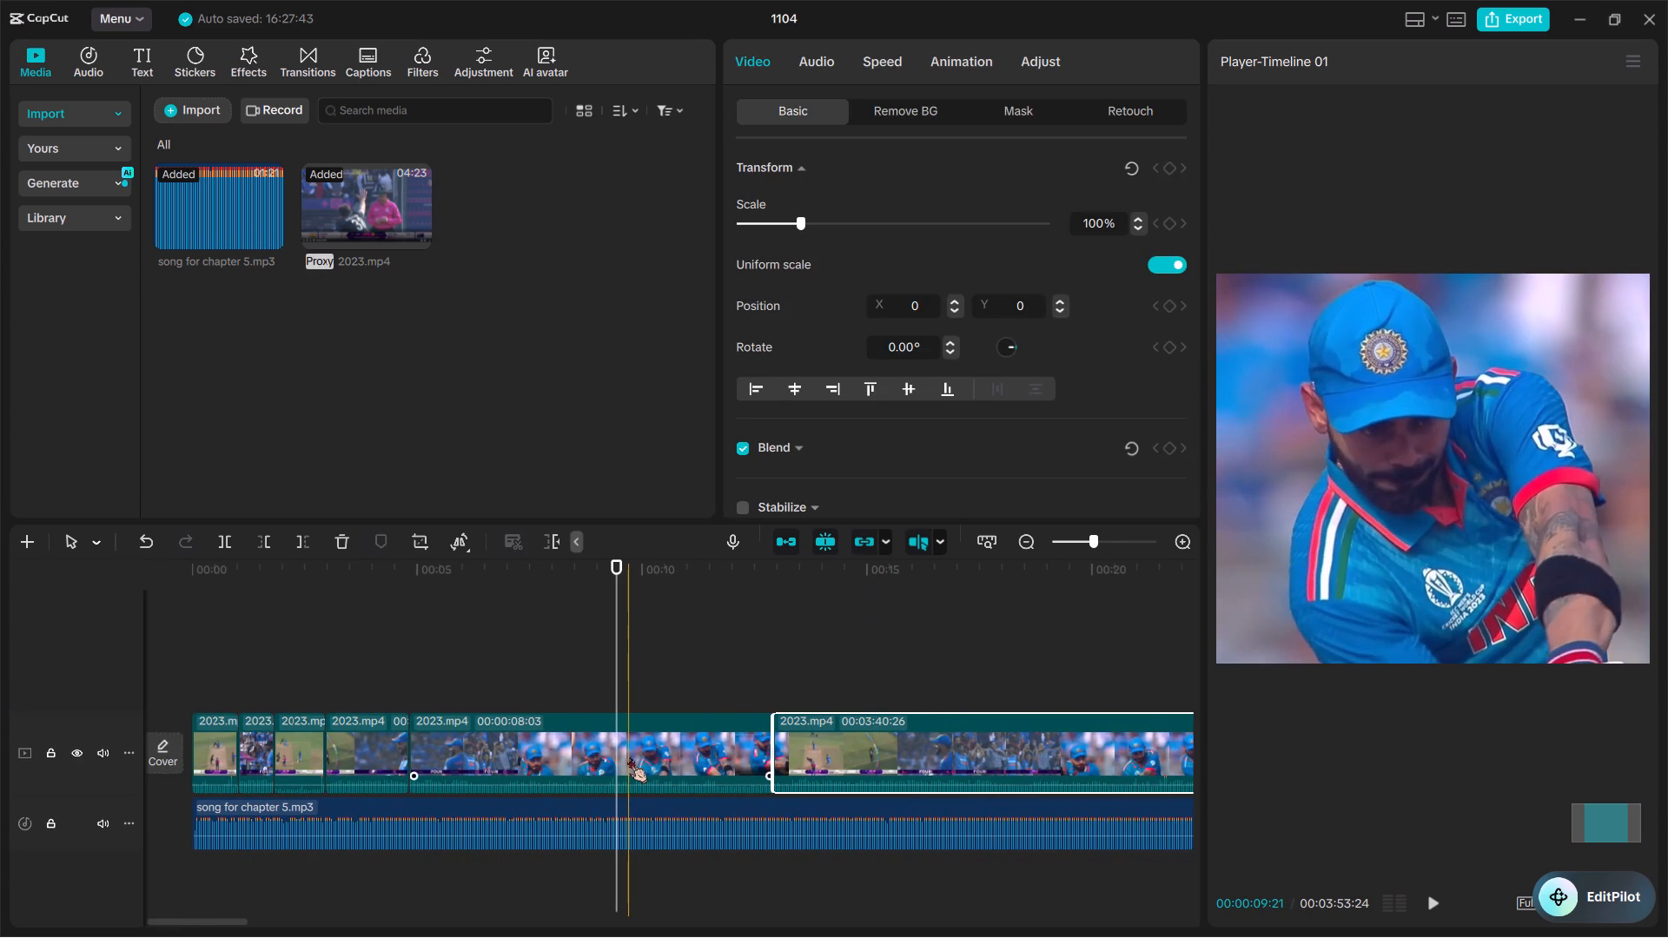
pyautogui.press('BackSpace')
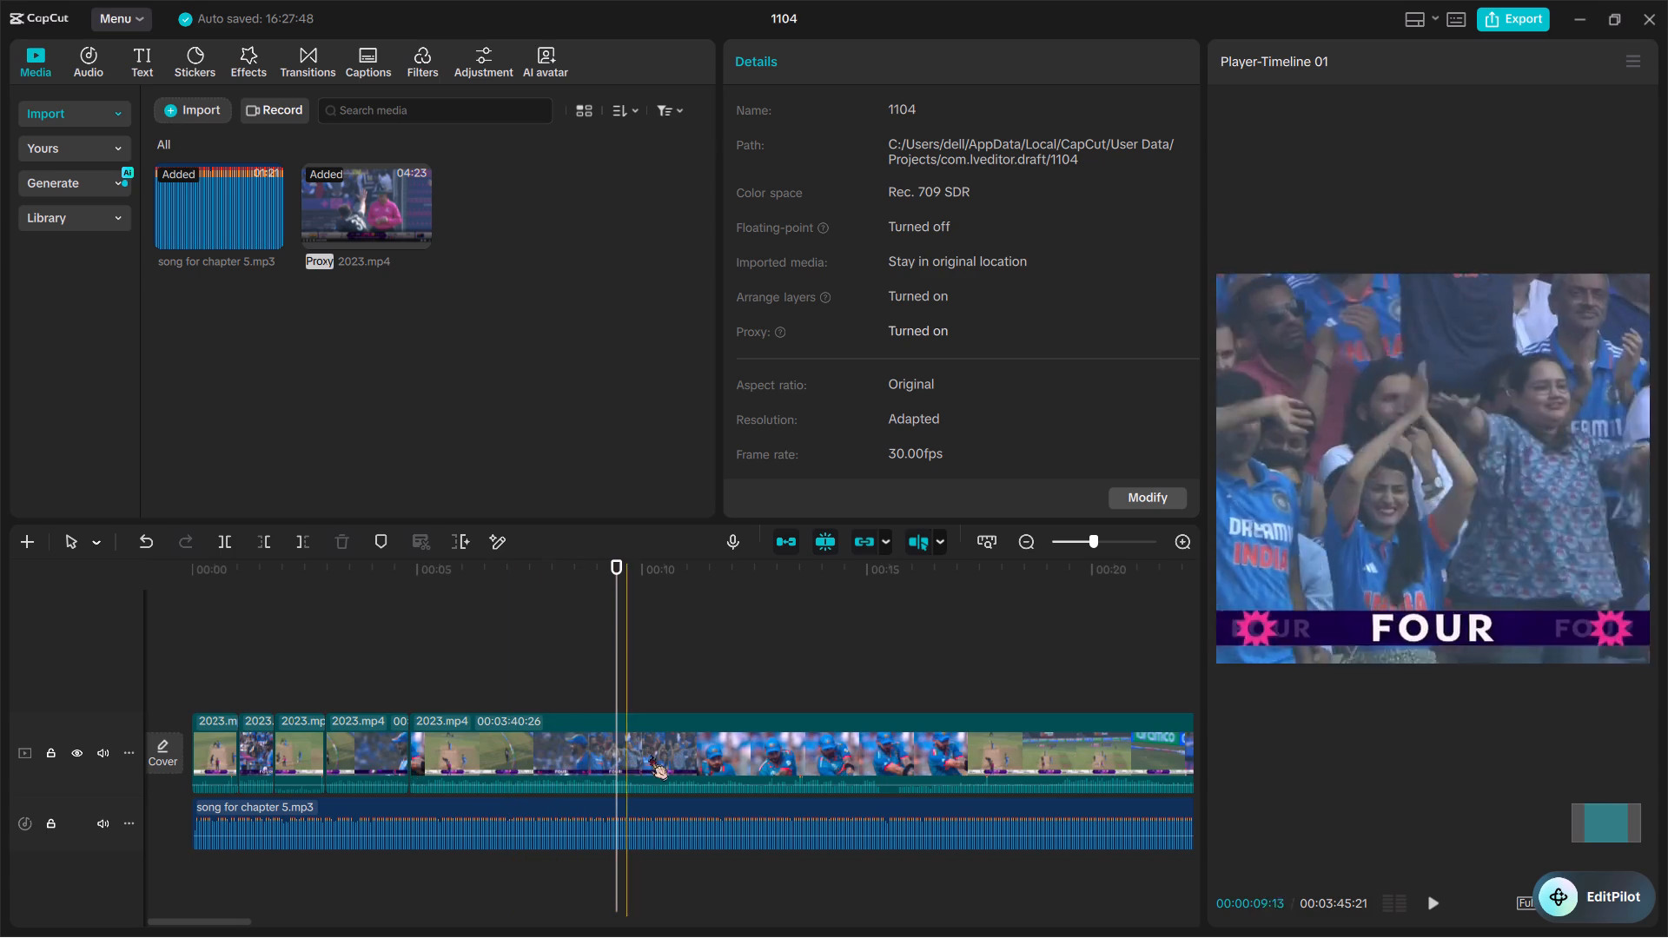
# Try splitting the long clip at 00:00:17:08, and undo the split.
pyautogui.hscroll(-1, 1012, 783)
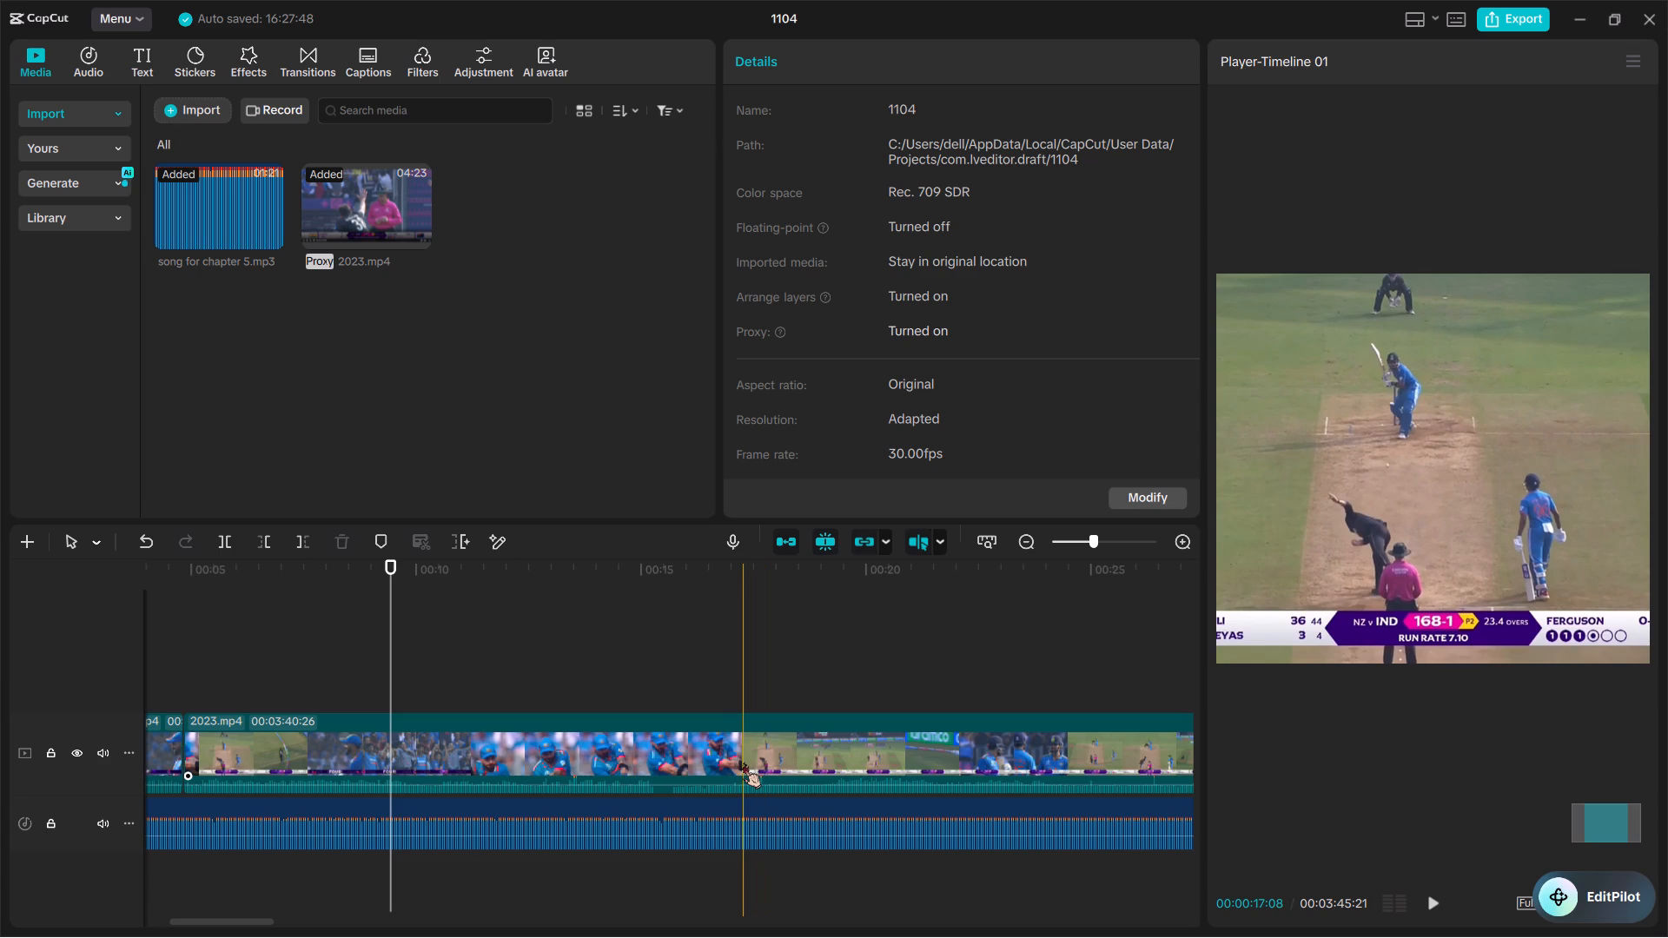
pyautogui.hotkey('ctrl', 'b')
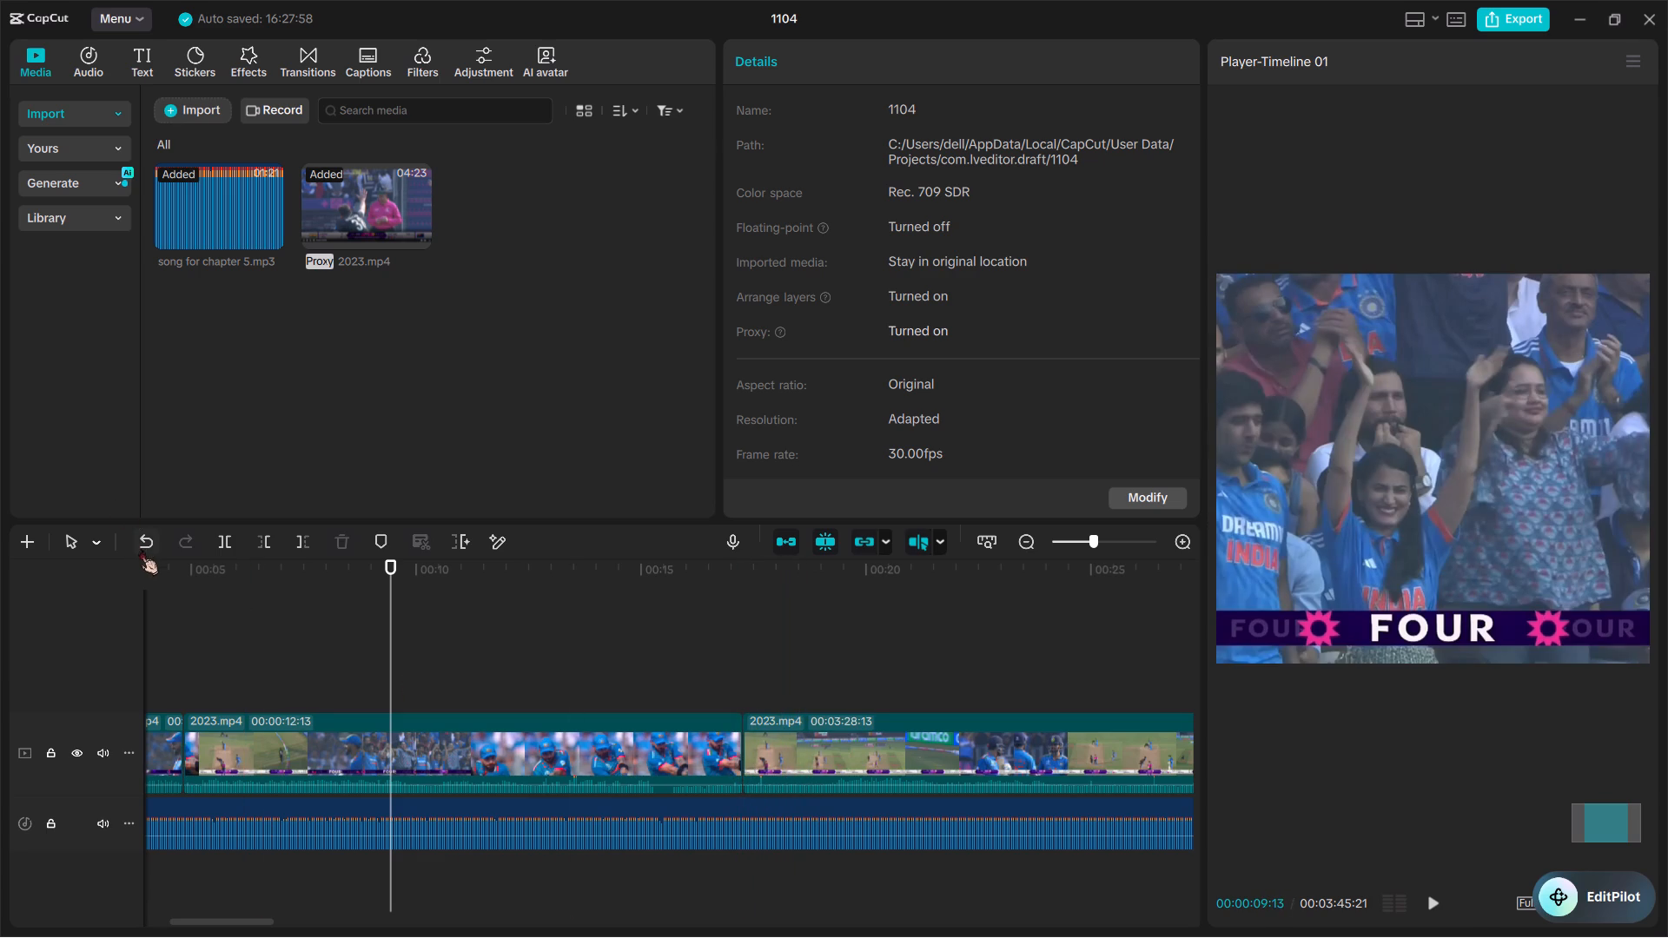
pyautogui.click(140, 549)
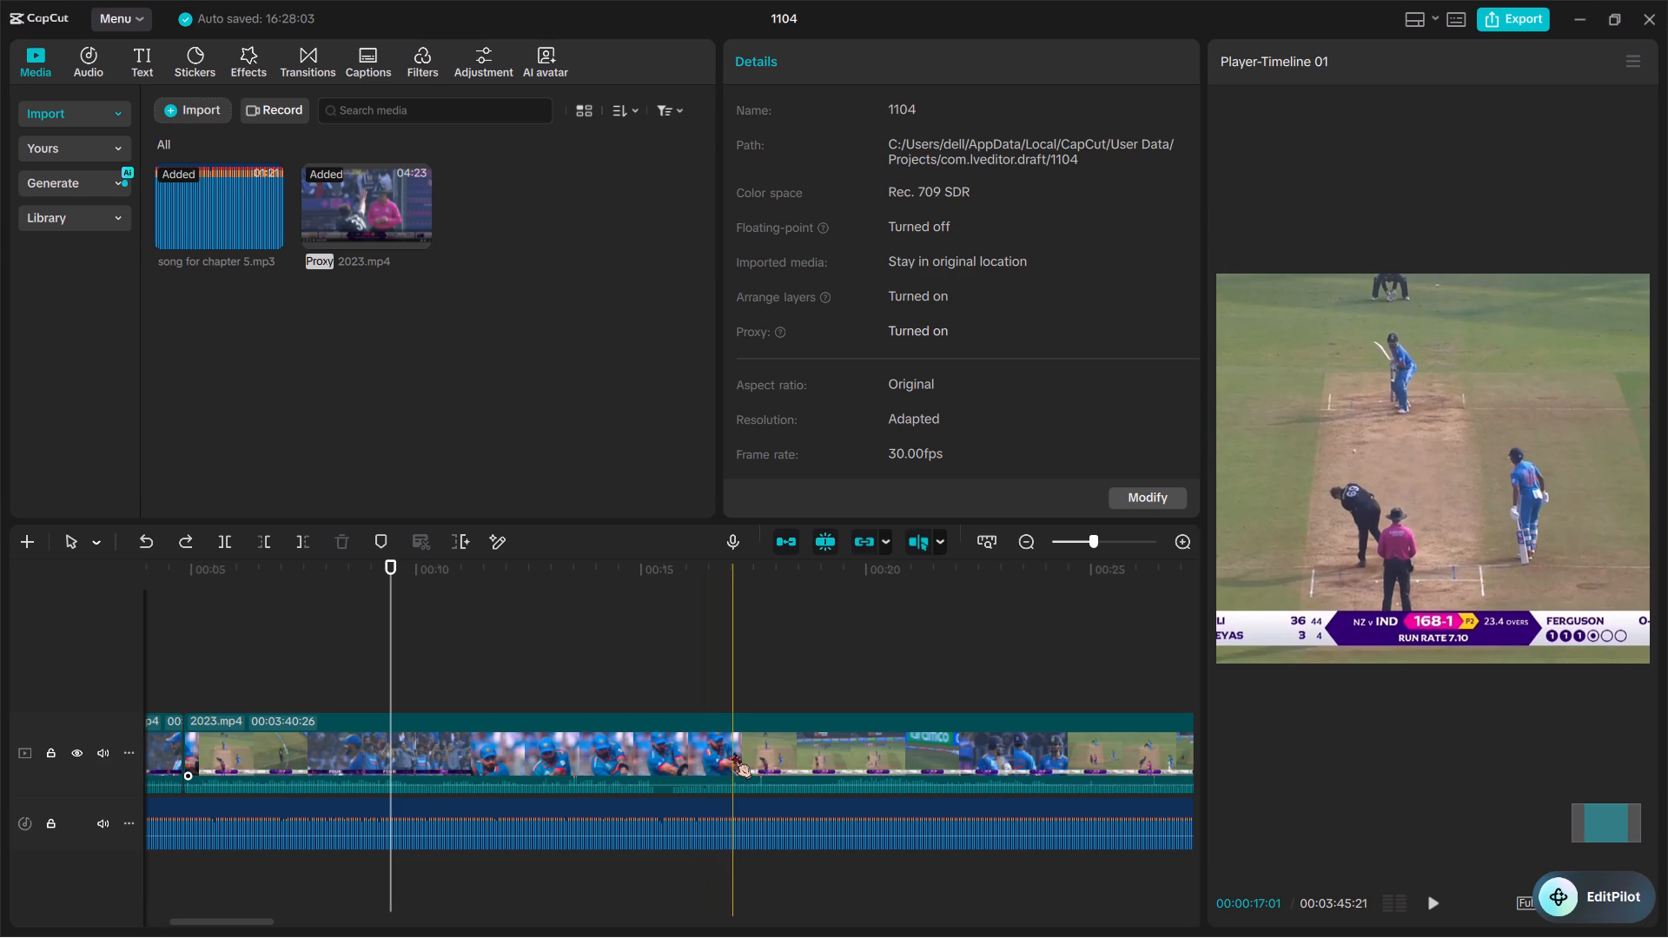
# Split the long clip at 00:00:17:01 and 00:00:17:27, and delete the footage between the batter's close-up and 00:00:17:01.
pyautogui.hotkey('ctrl', 'b')
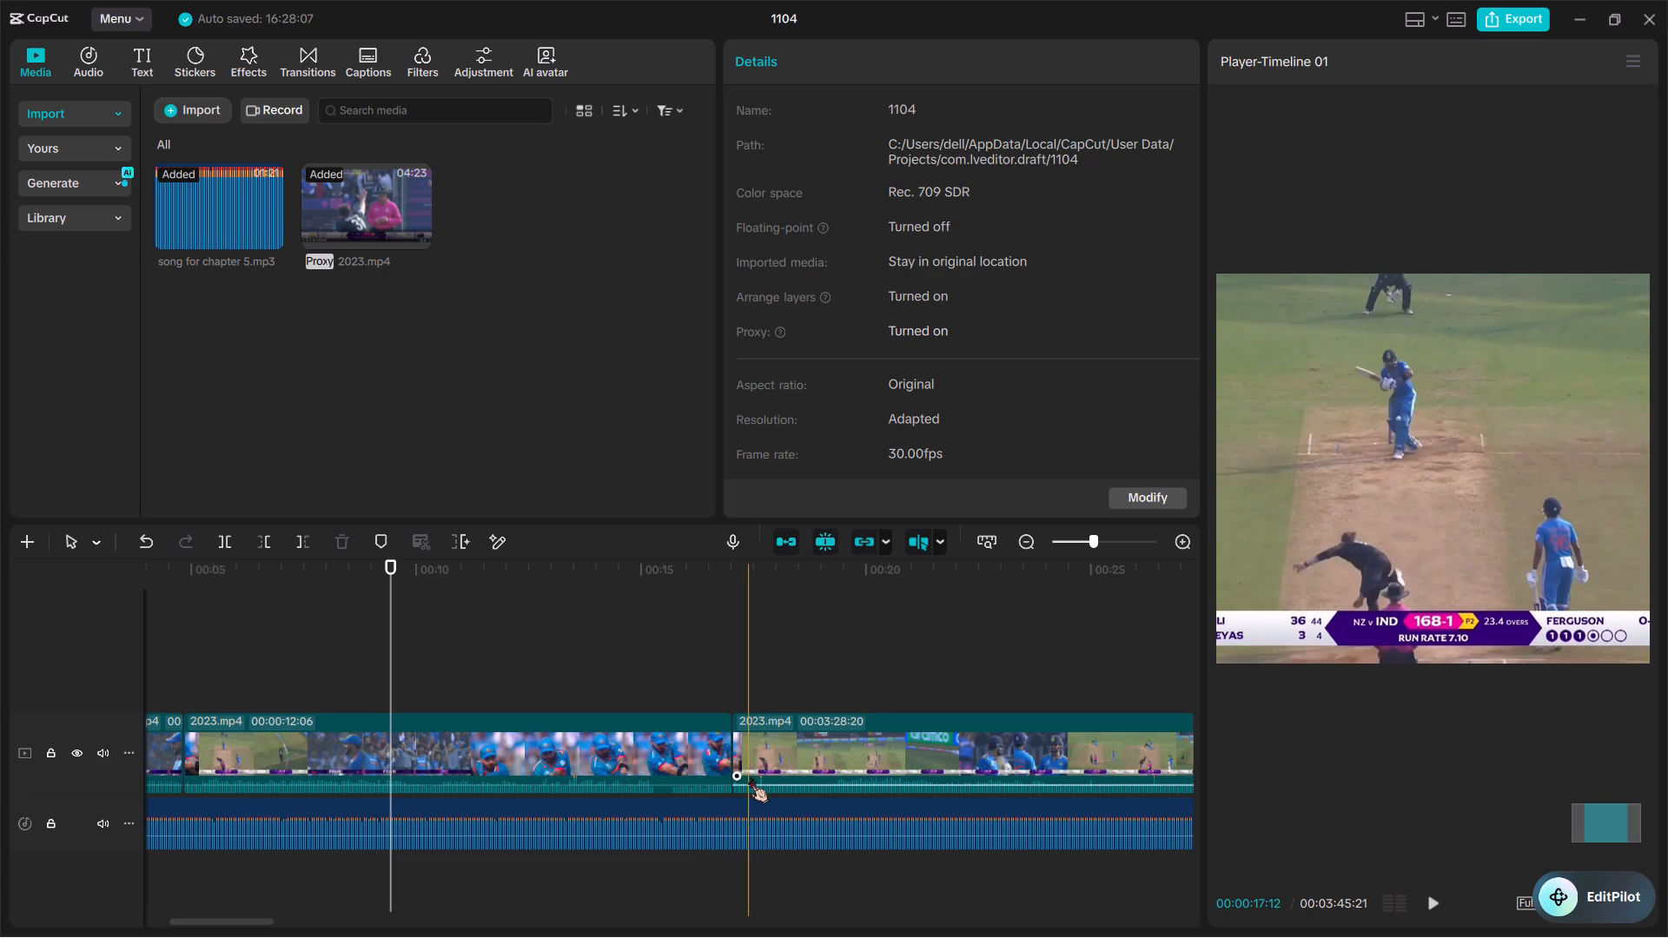
pyautogui.hotkey('ctrl', 'b')
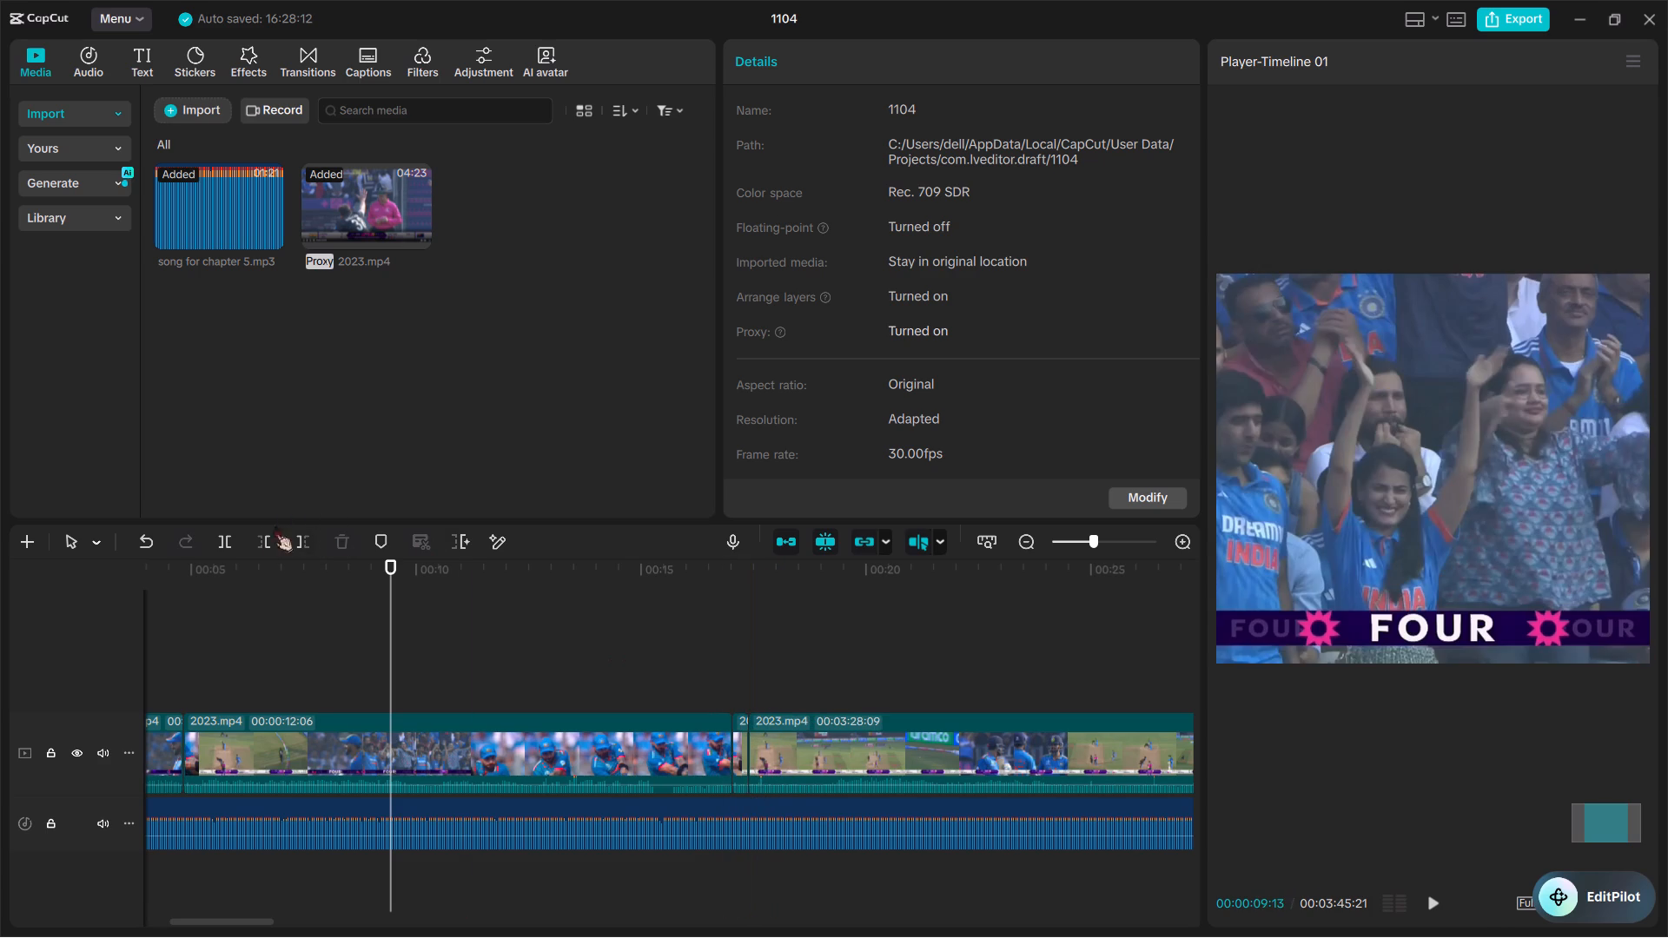
pyautogui.click(144, 541)
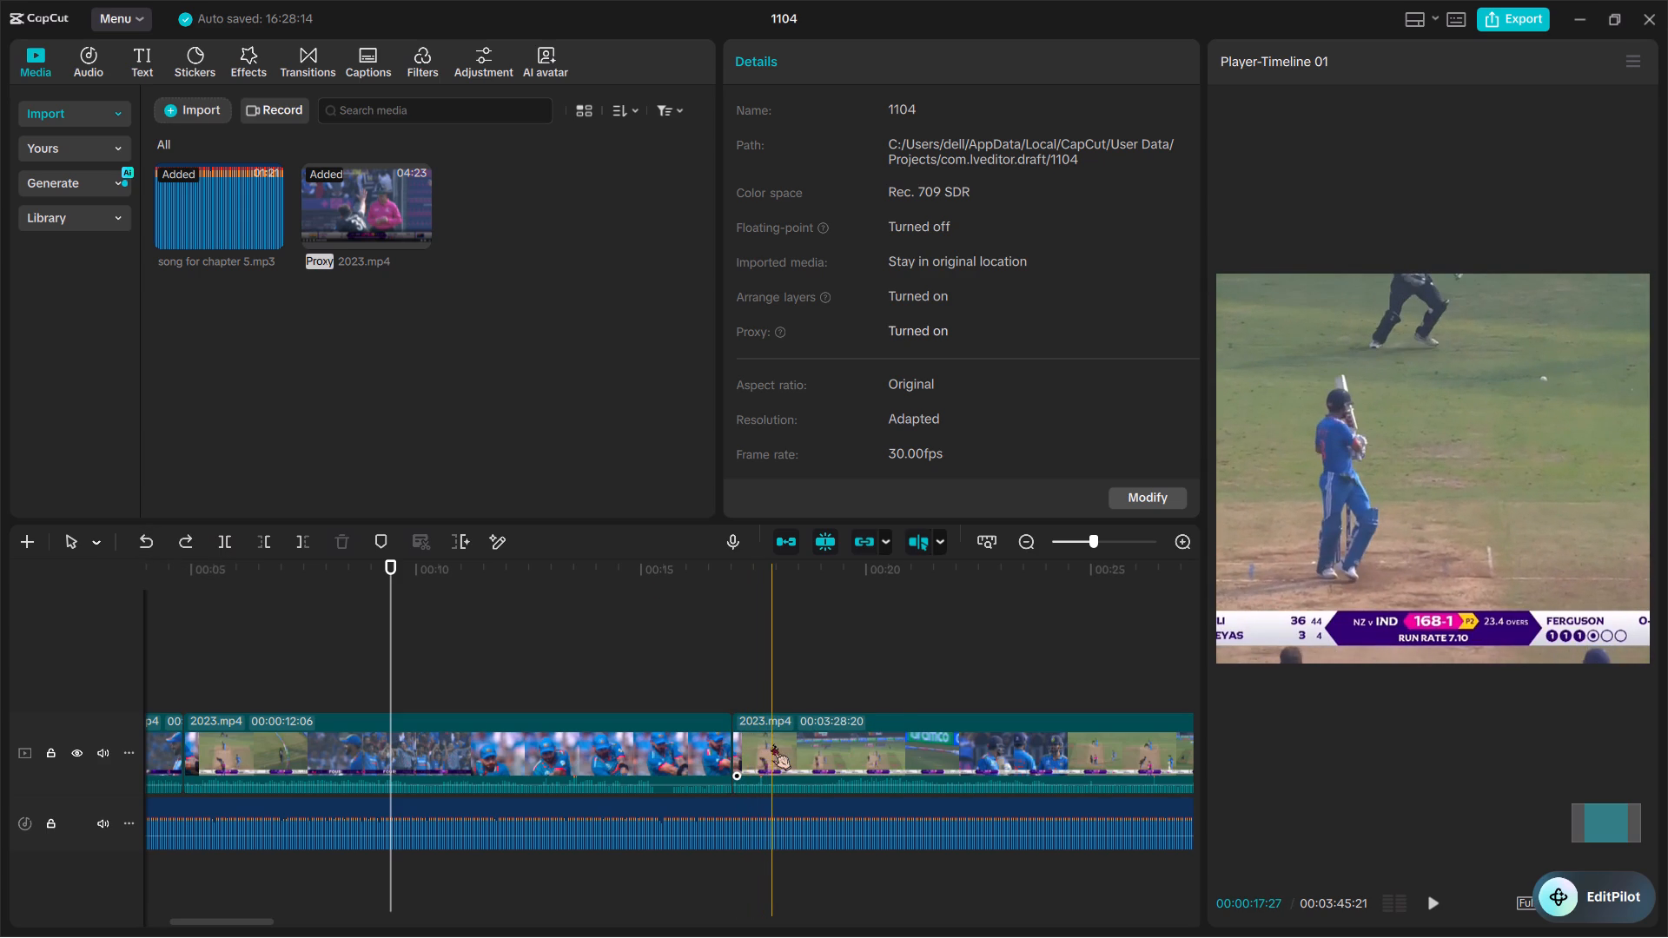
pyautogui.hotkey('ctrl', 'b')
pyautogui.click(469, 754)
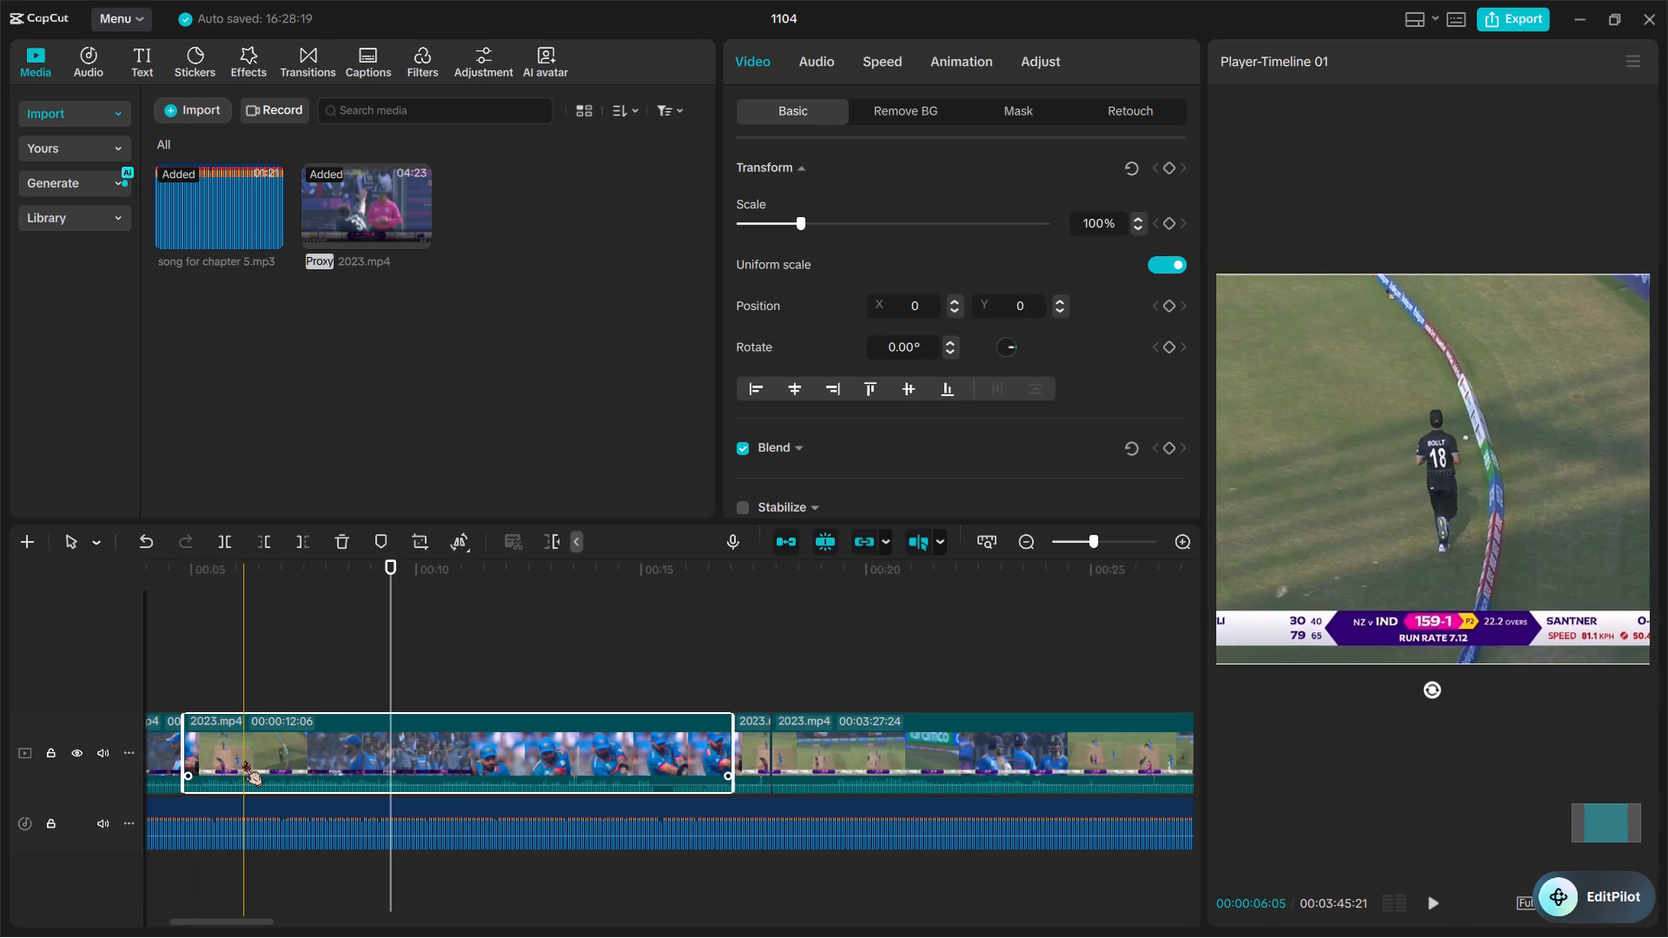
pyautogui.press('BackSpace')
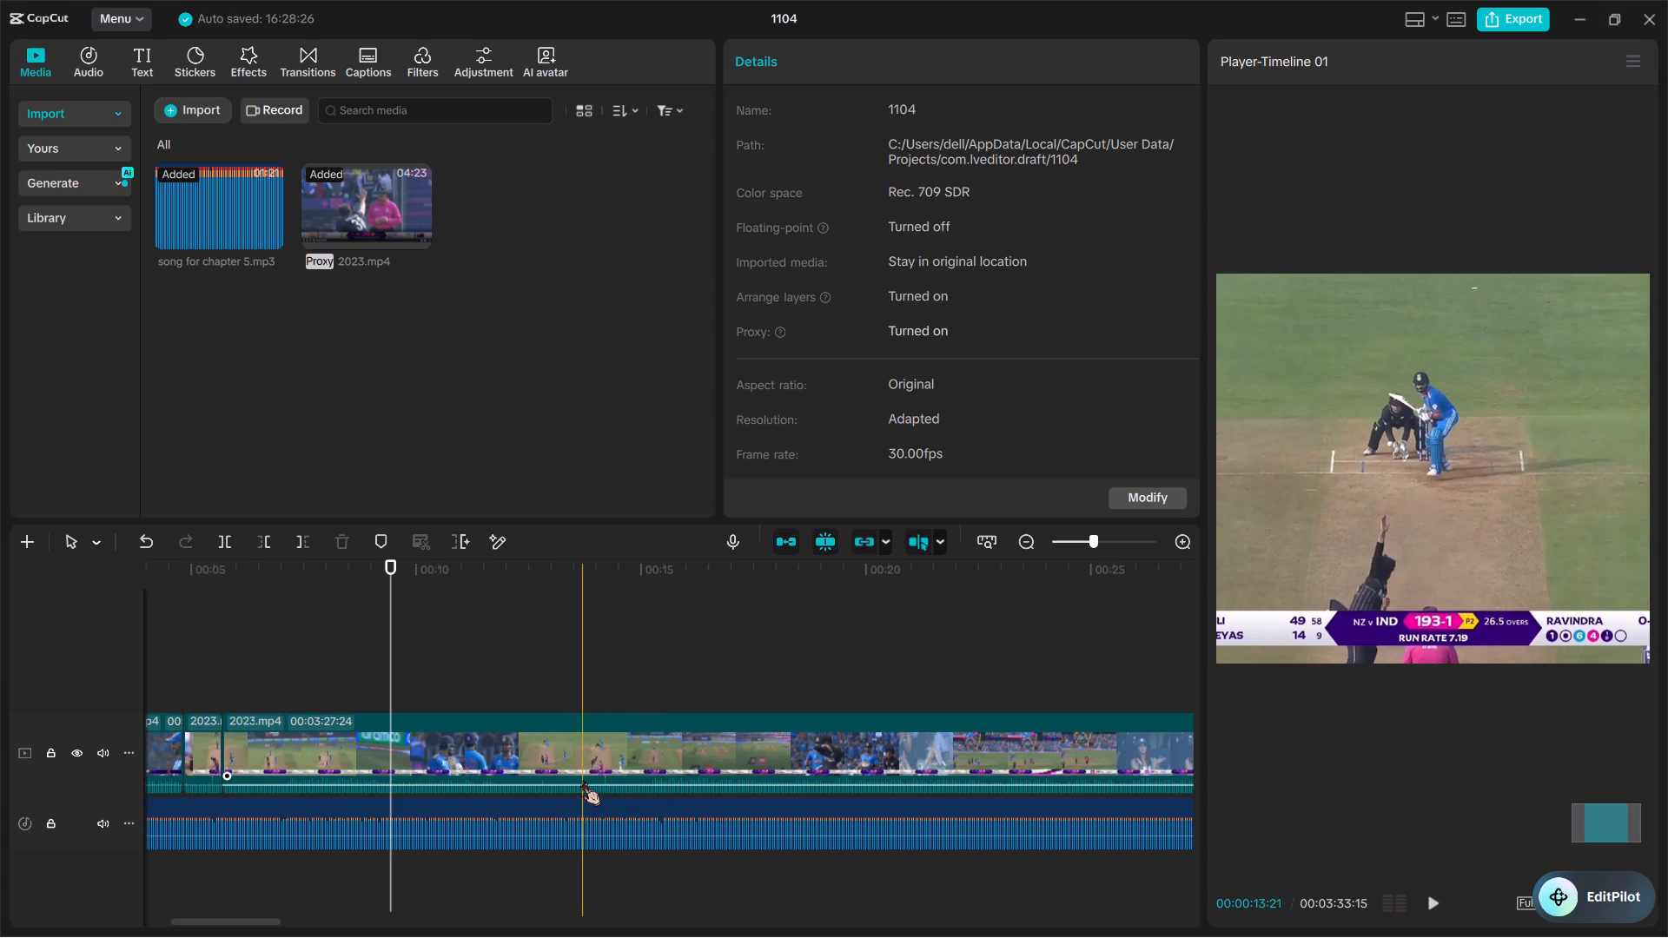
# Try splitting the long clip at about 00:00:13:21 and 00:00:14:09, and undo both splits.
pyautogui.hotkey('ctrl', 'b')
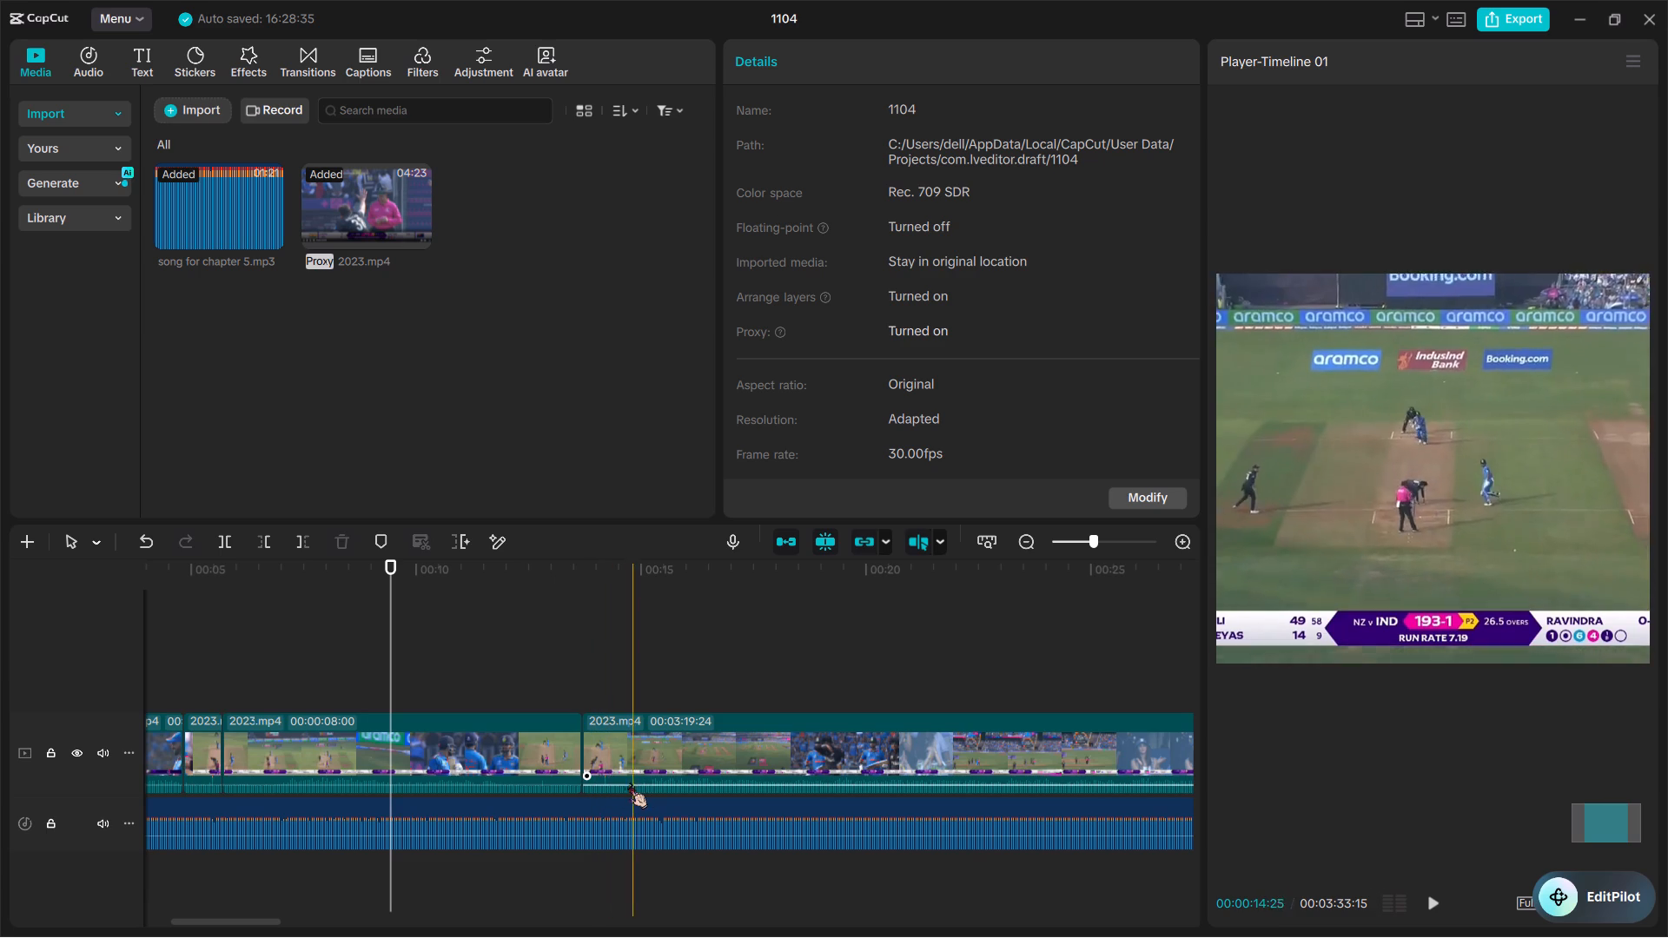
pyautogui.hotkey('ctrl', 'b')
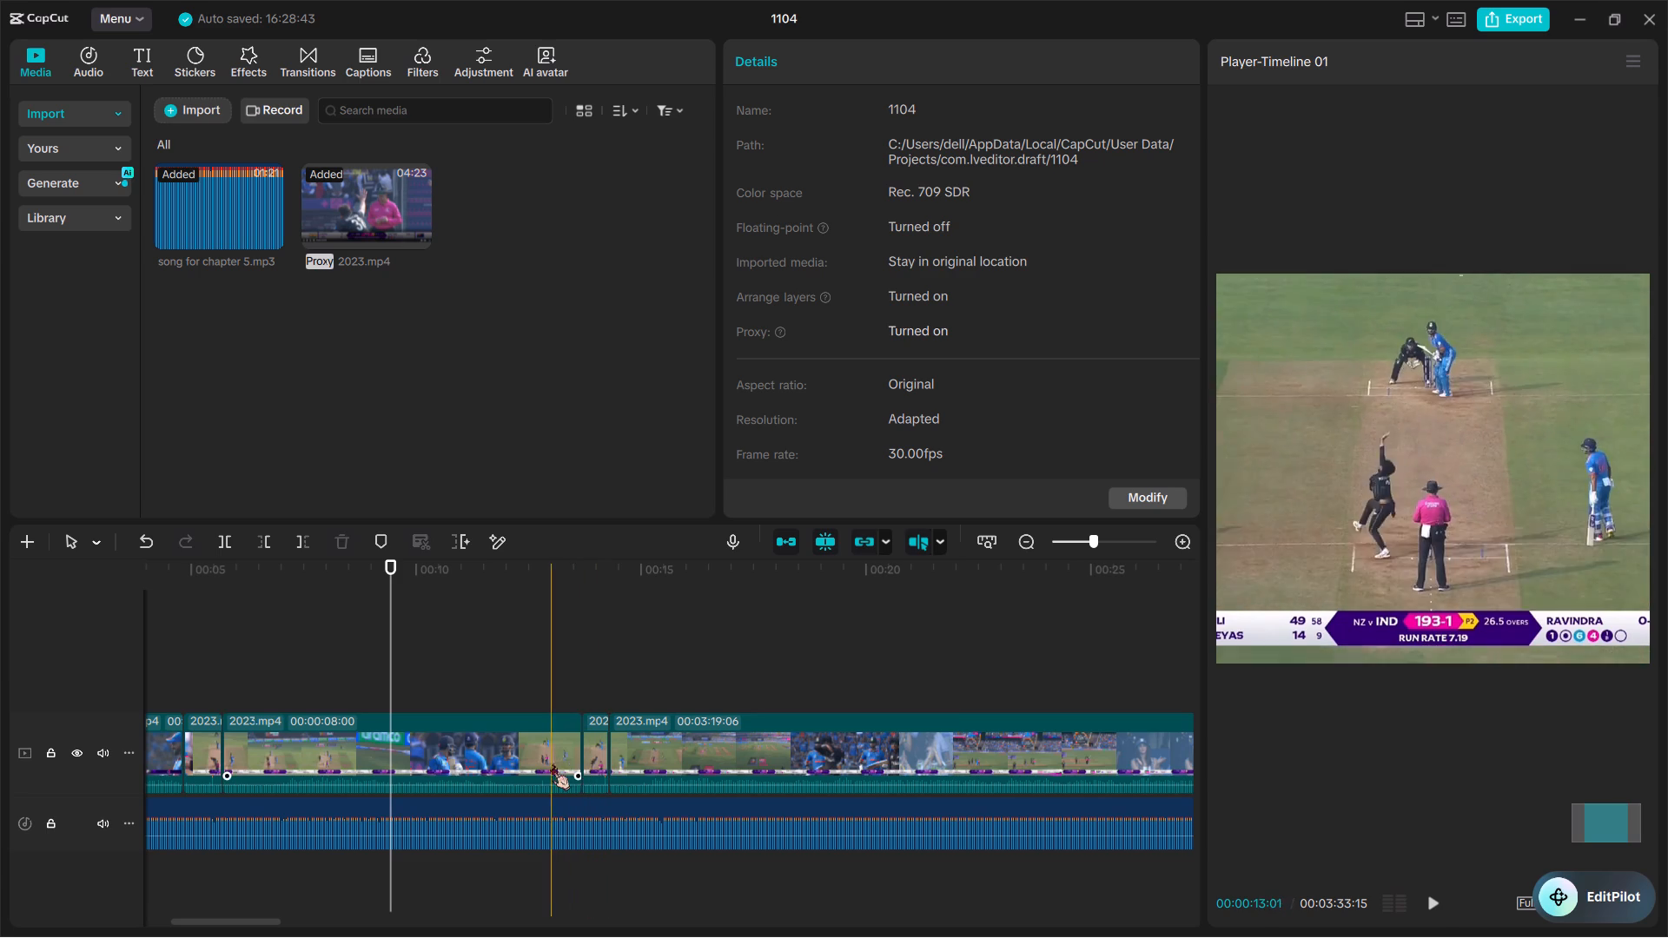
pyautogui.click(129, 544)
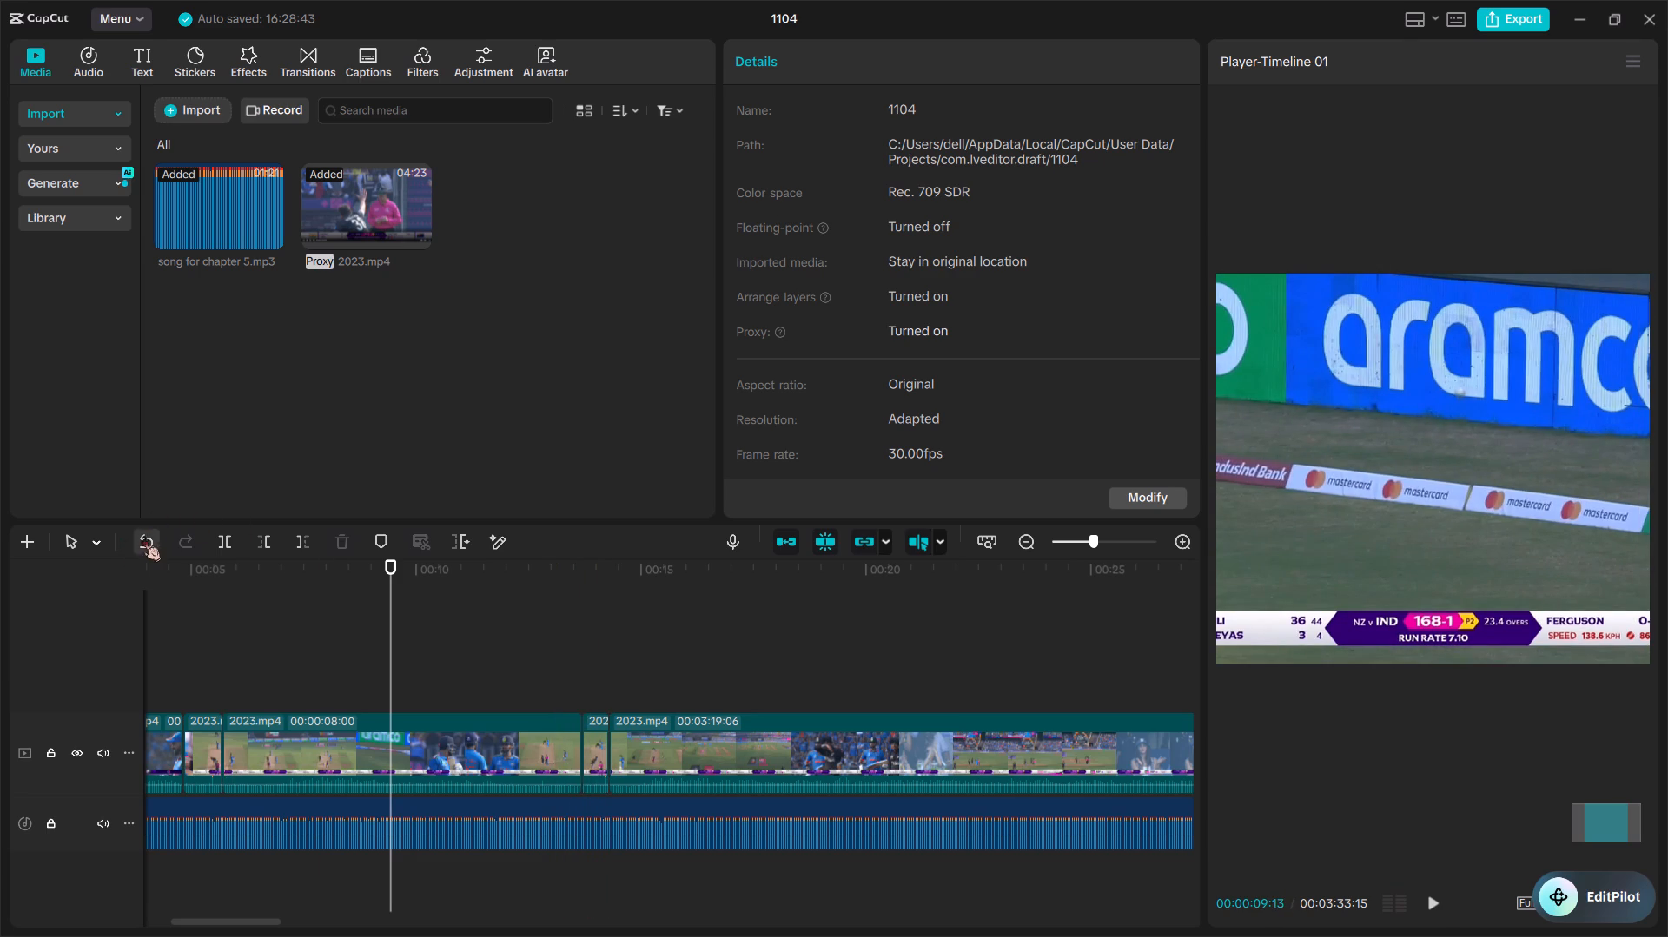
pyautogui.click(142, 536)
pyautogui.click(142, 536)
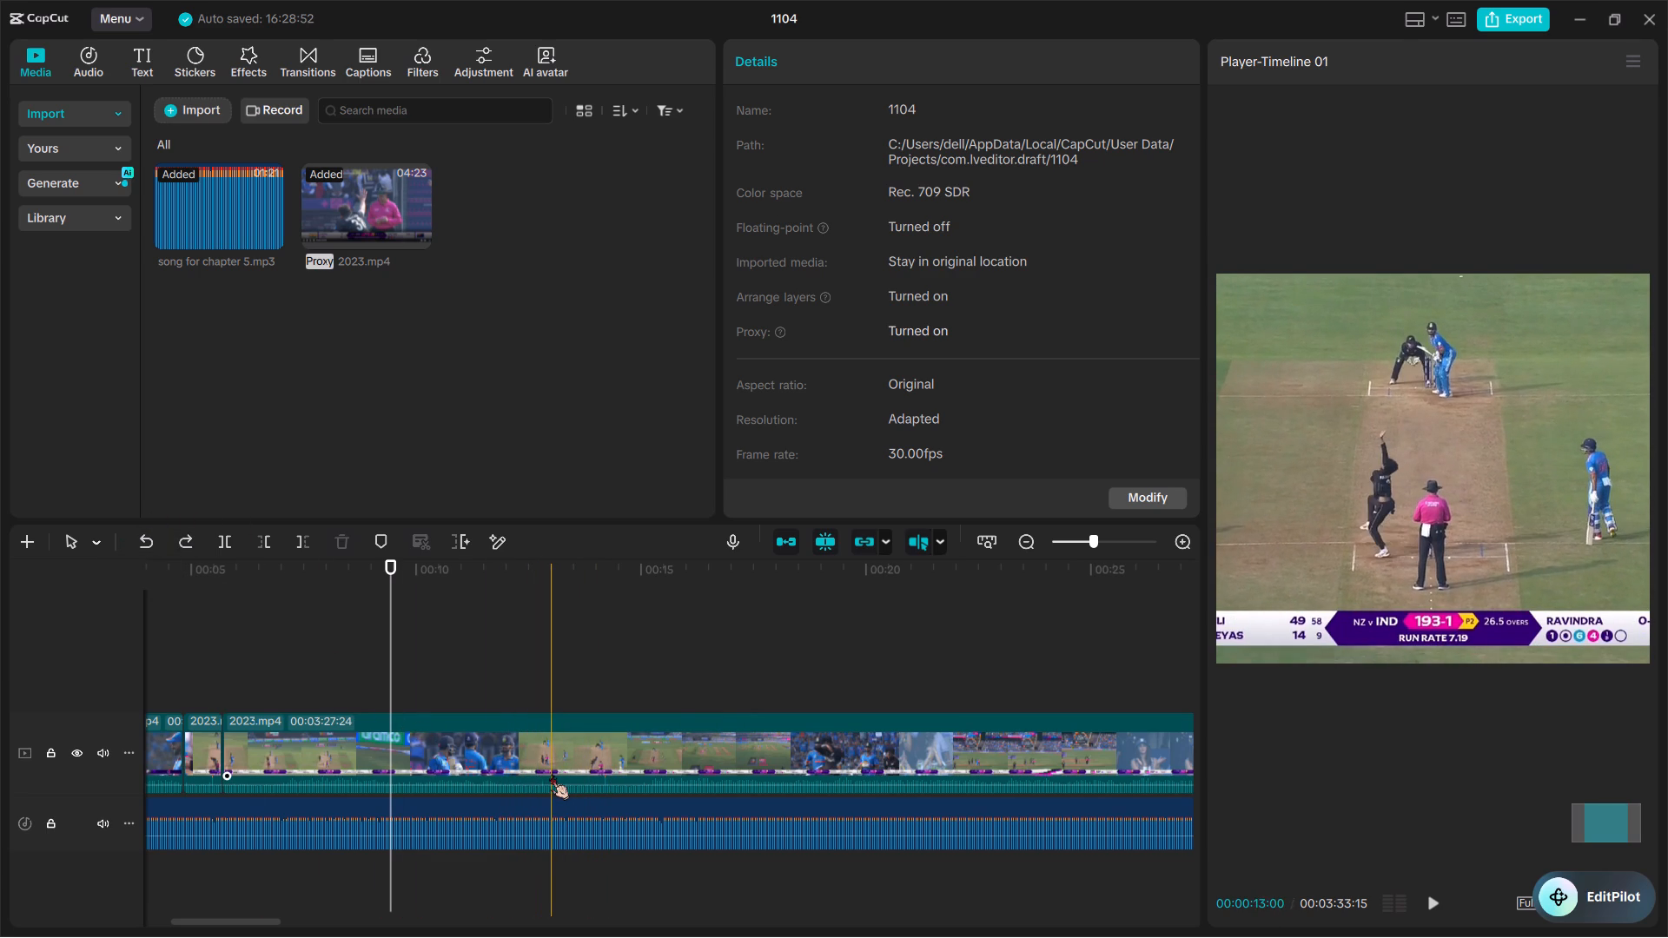
# Split the long clip at 00:00:13:00 and 00:00:14:09, and delete the footage between the previous batting shot and 00:00:13:00.
pyautogui.hotkey('ctrl', 'b')
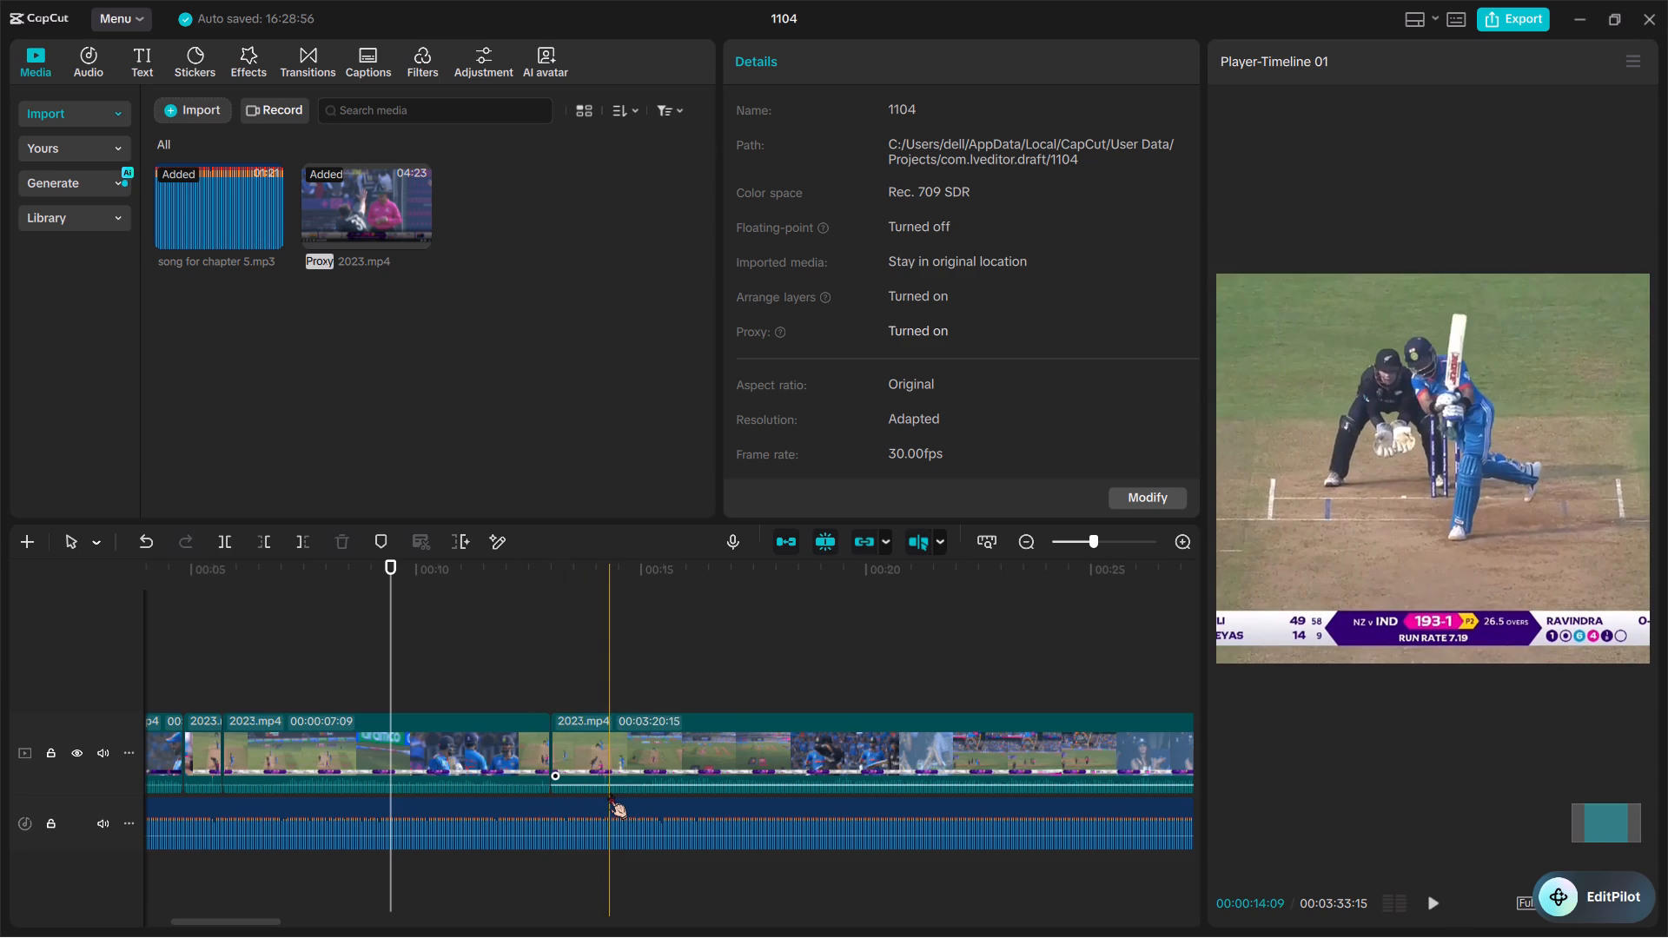
pyautogui.hotkey('ctrl', 'b')
pyautogui.click(377, 741)
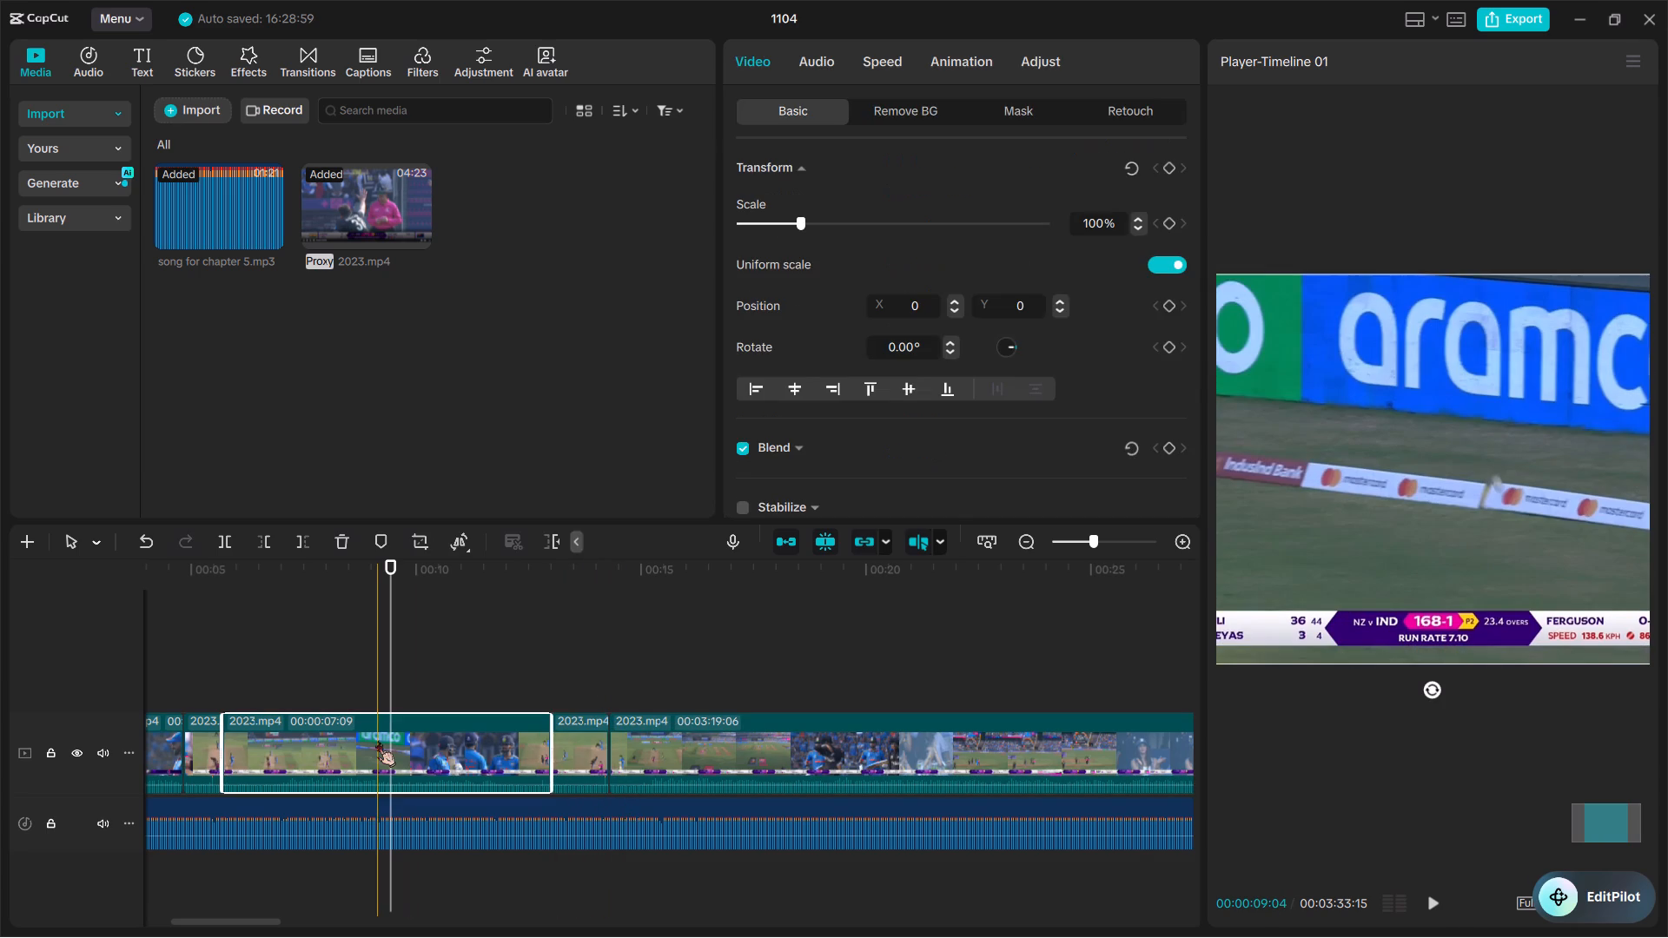
pyautogui.press('BackSpace')
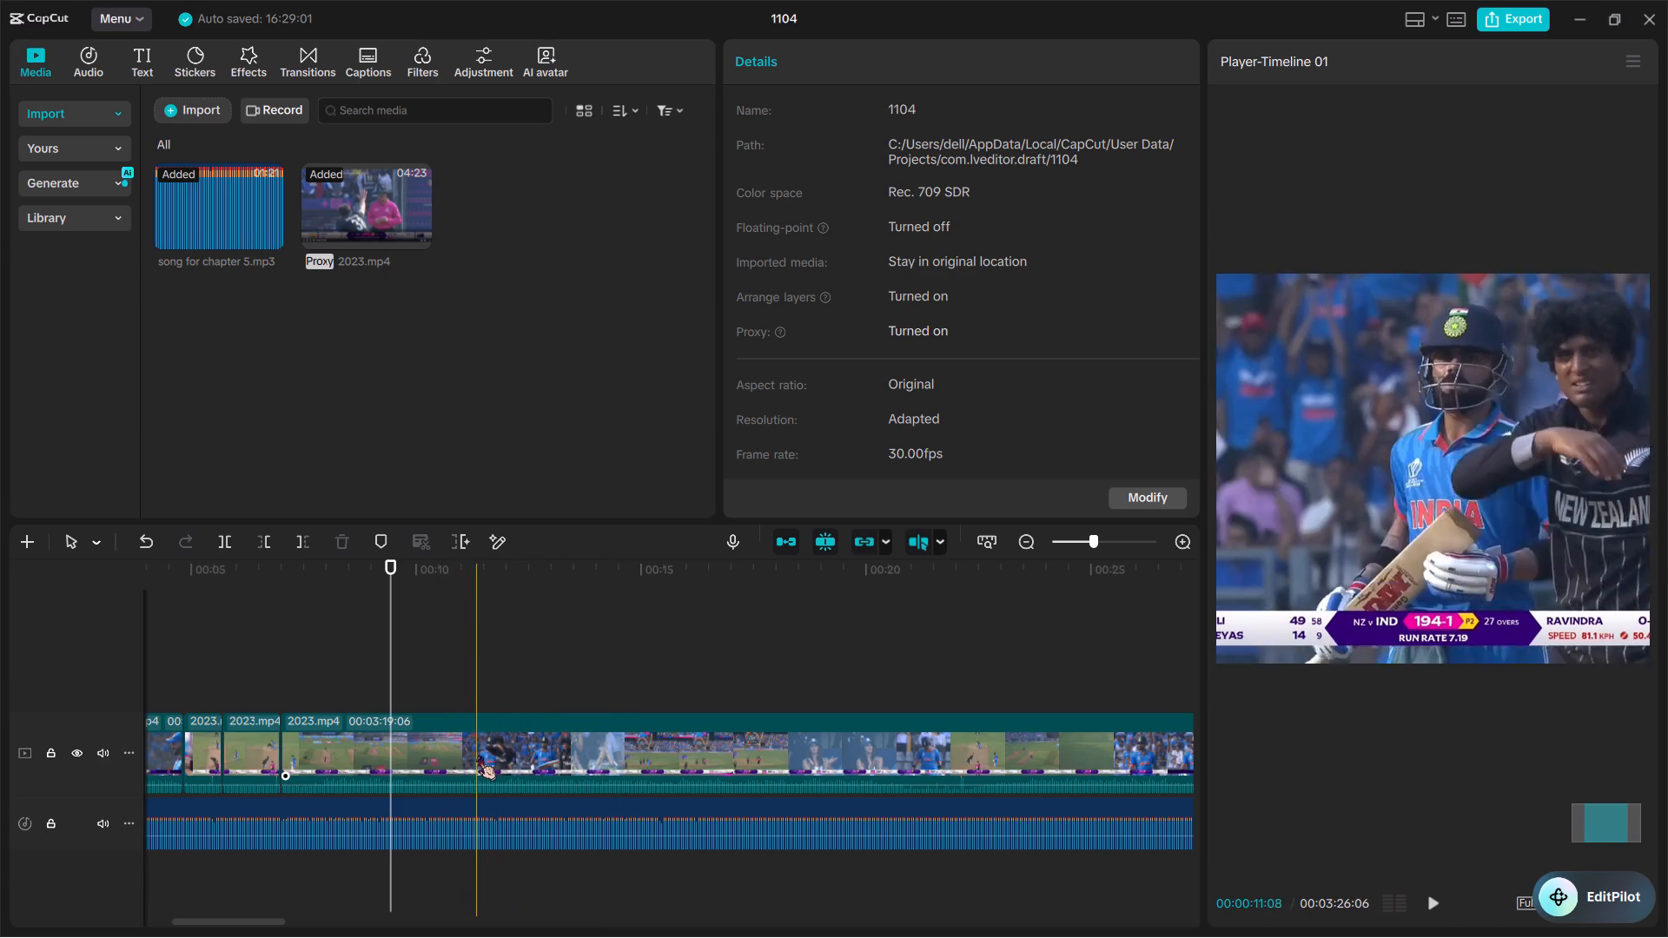
# Split the long clip at about 00:00:11:13 and 00:00:14:12, and delete the field footage between the last batting shot and 00:00:11:13.
pyautogui.hotkey('ctrl', 'b')
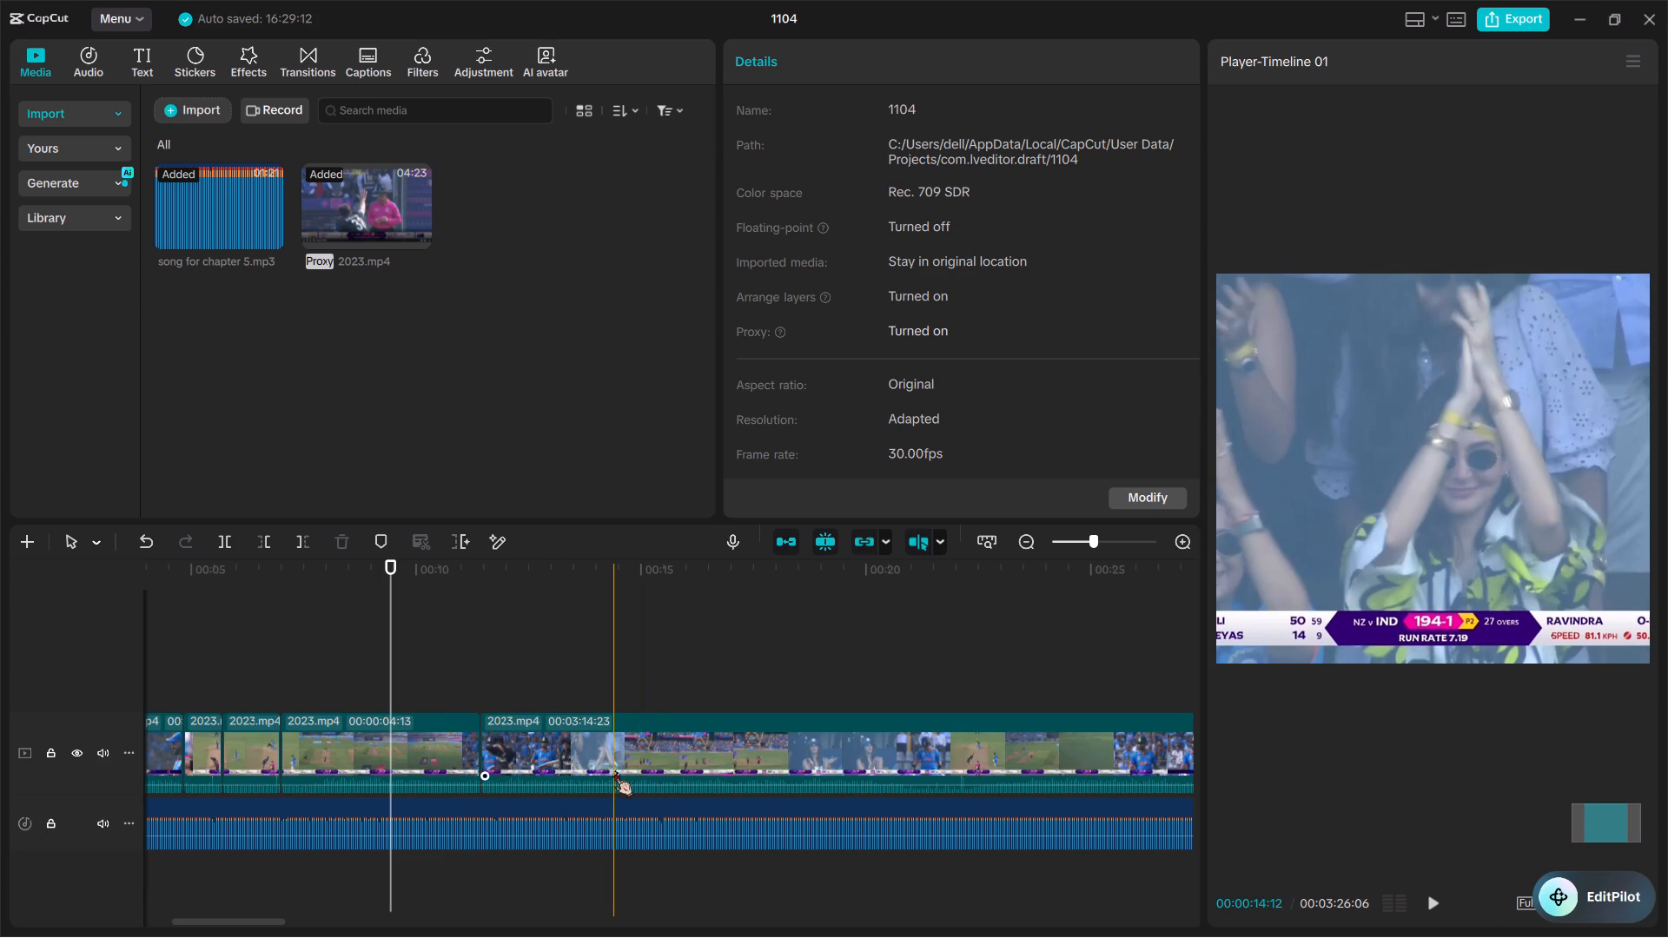
pyautogui.hotkey('ctrl', 'b')
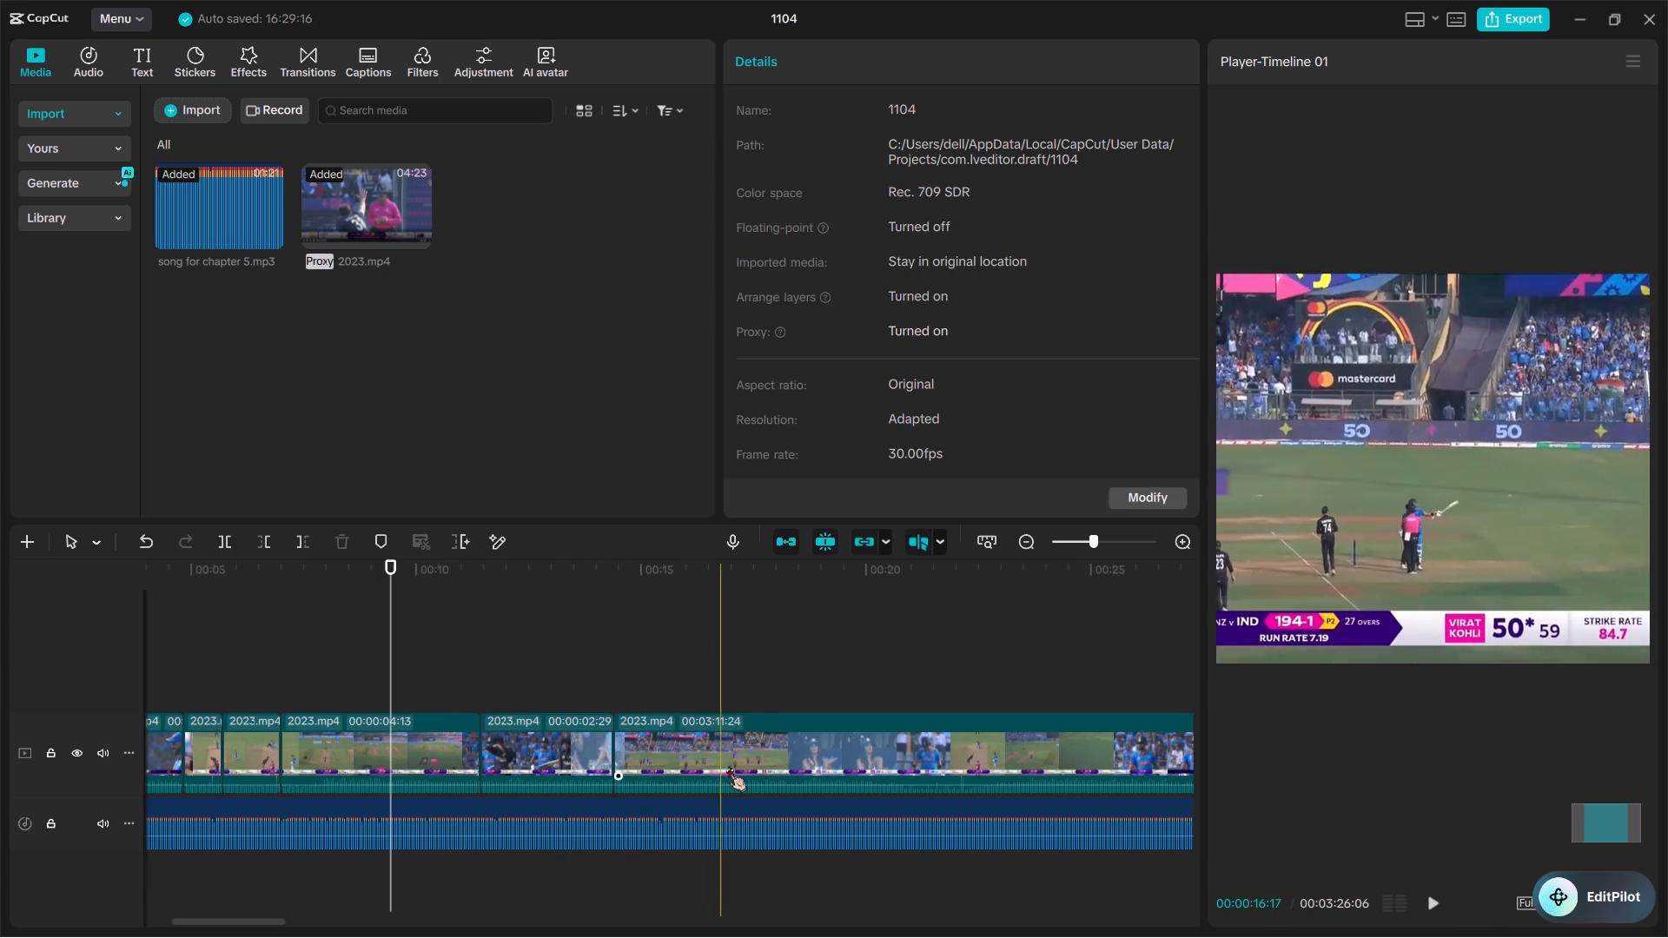
pyautogui.click(325, 746)
pyautogui.press('BackSpace')
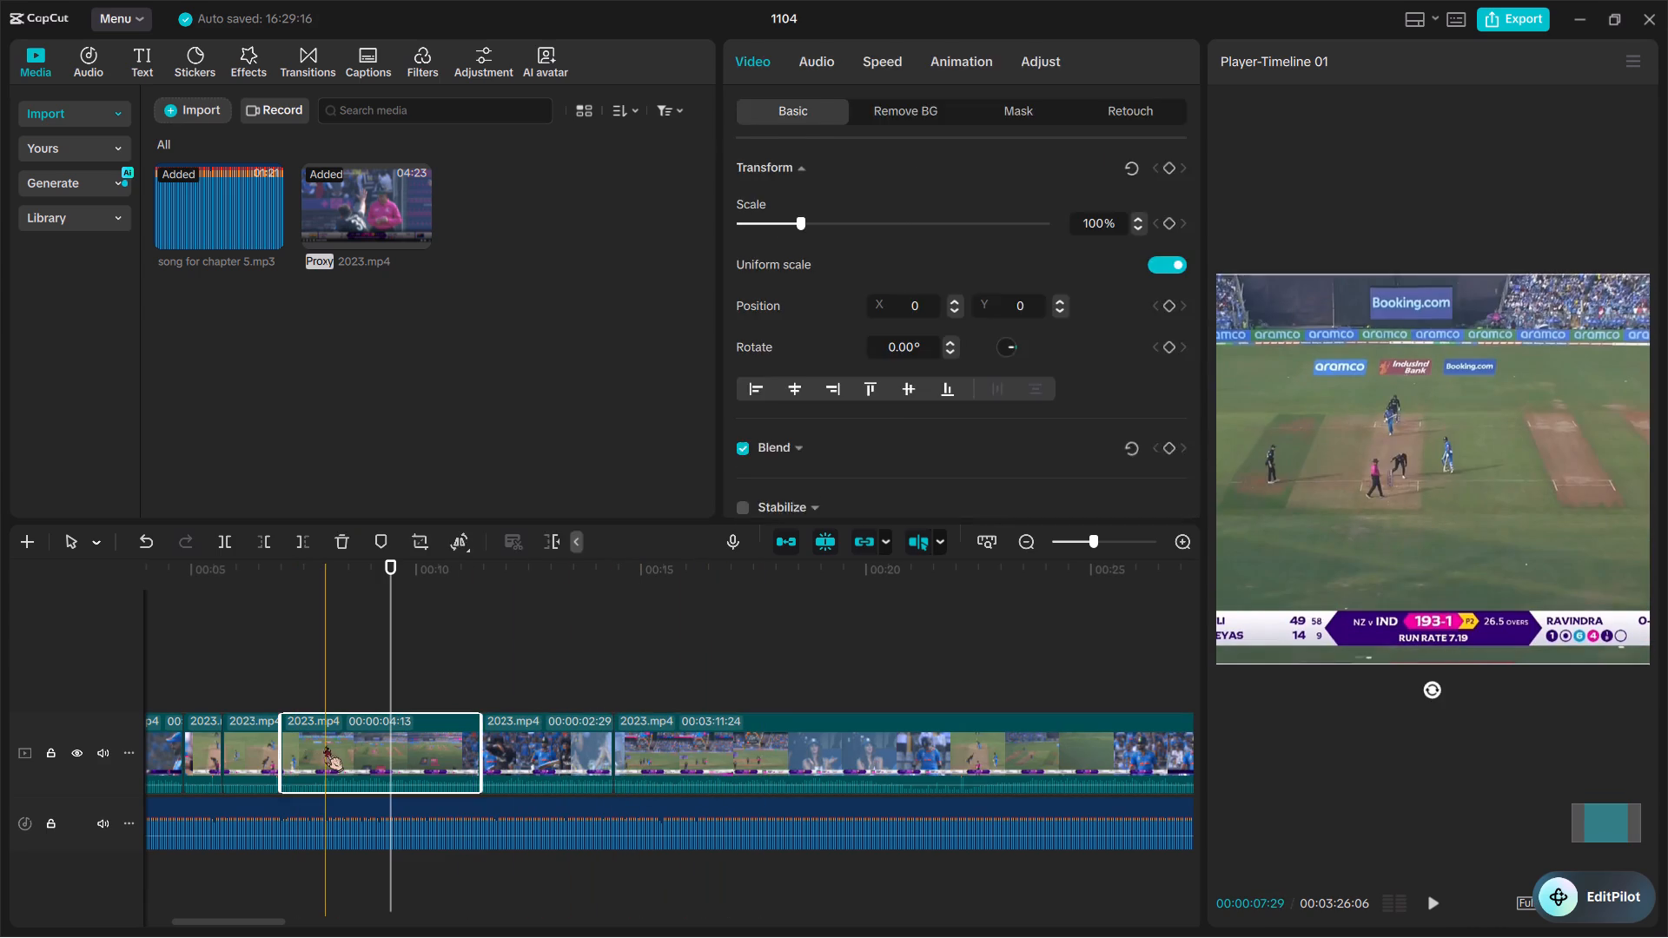
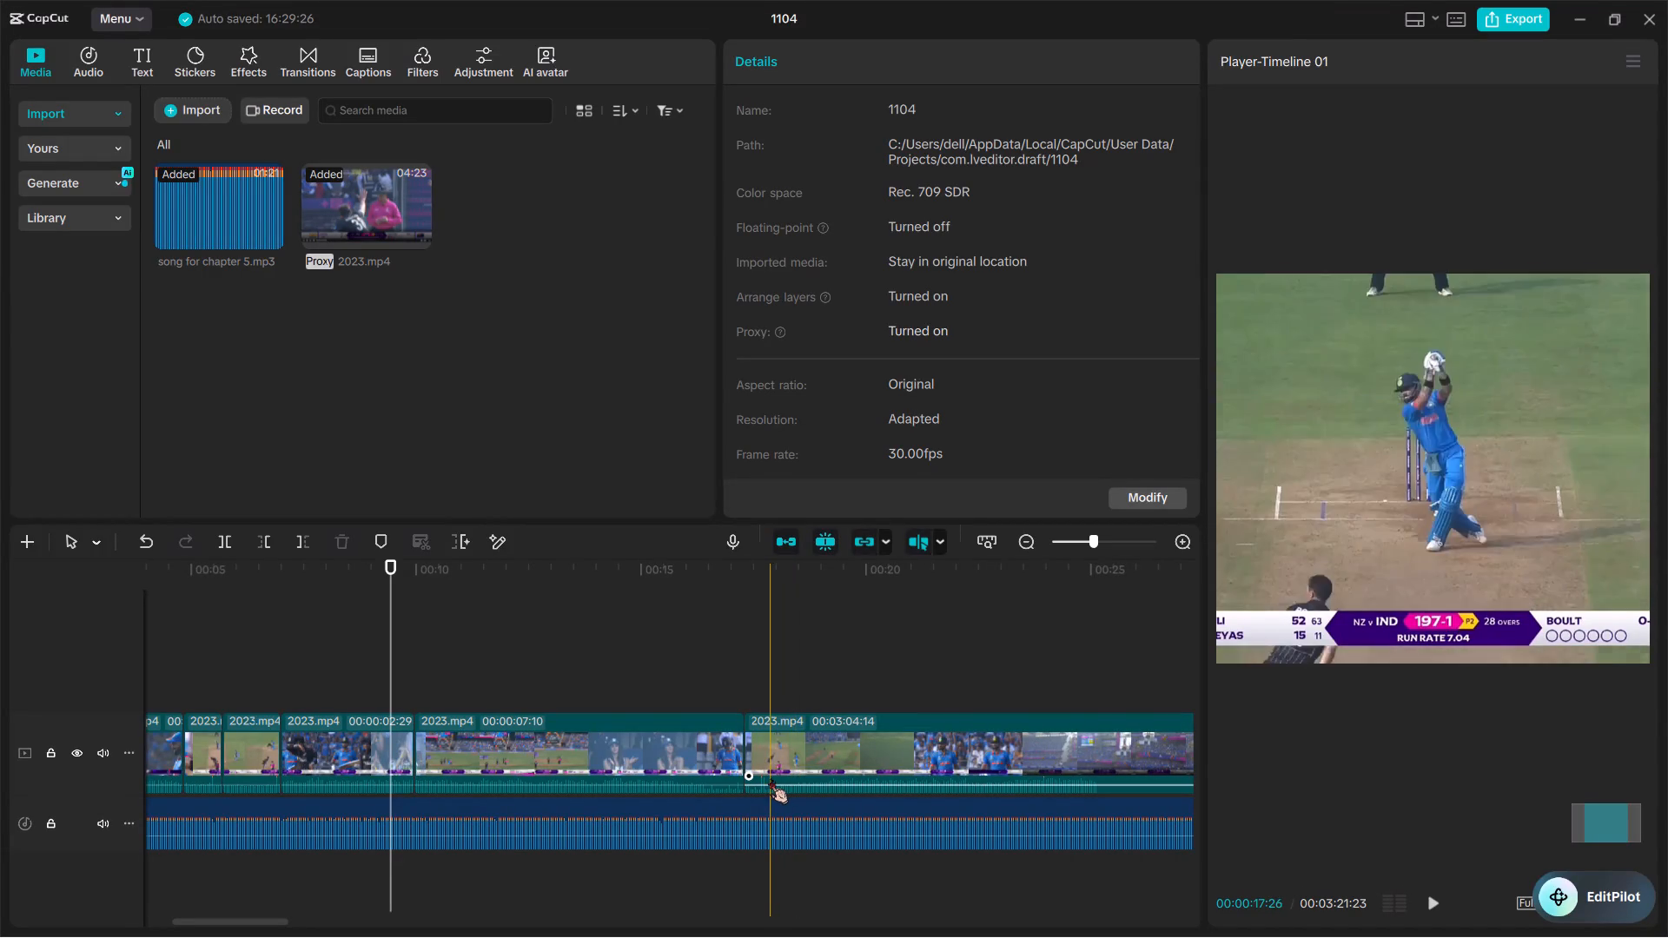
# Replace the last split with splits at 00:00:16:16 and 00:00:17:26, and delete the footage between the clapping spectator shot and 00:00:16:16.
pyautogui.click(149, 548)
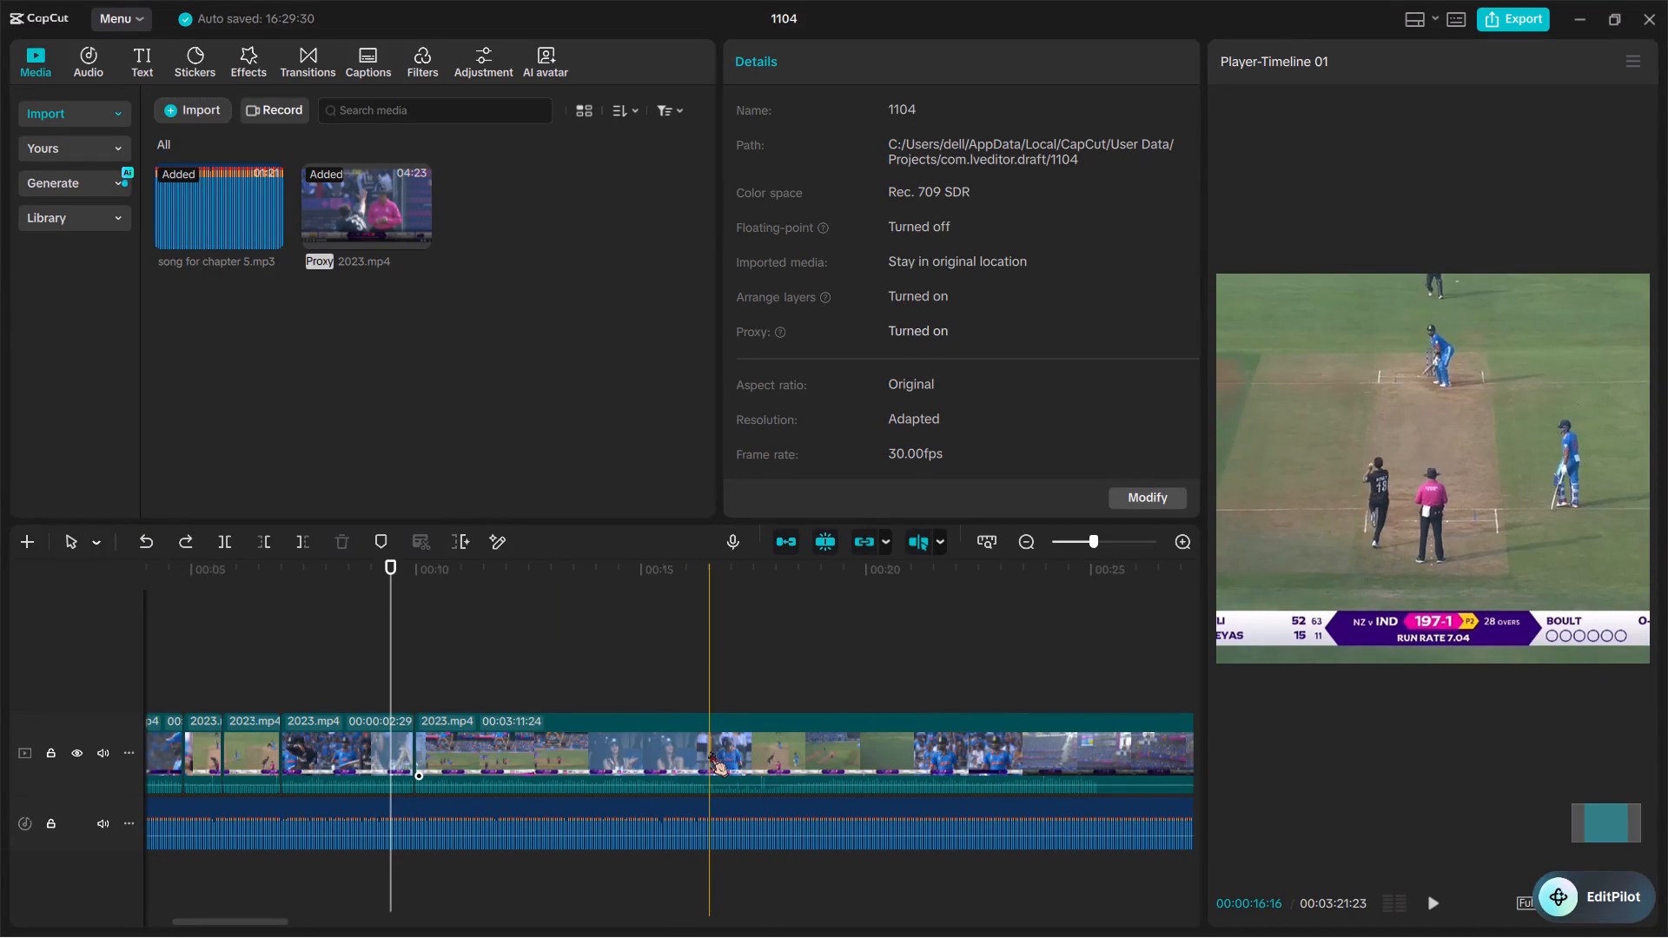
pyautogui.hotkey('ctrl', 'b')
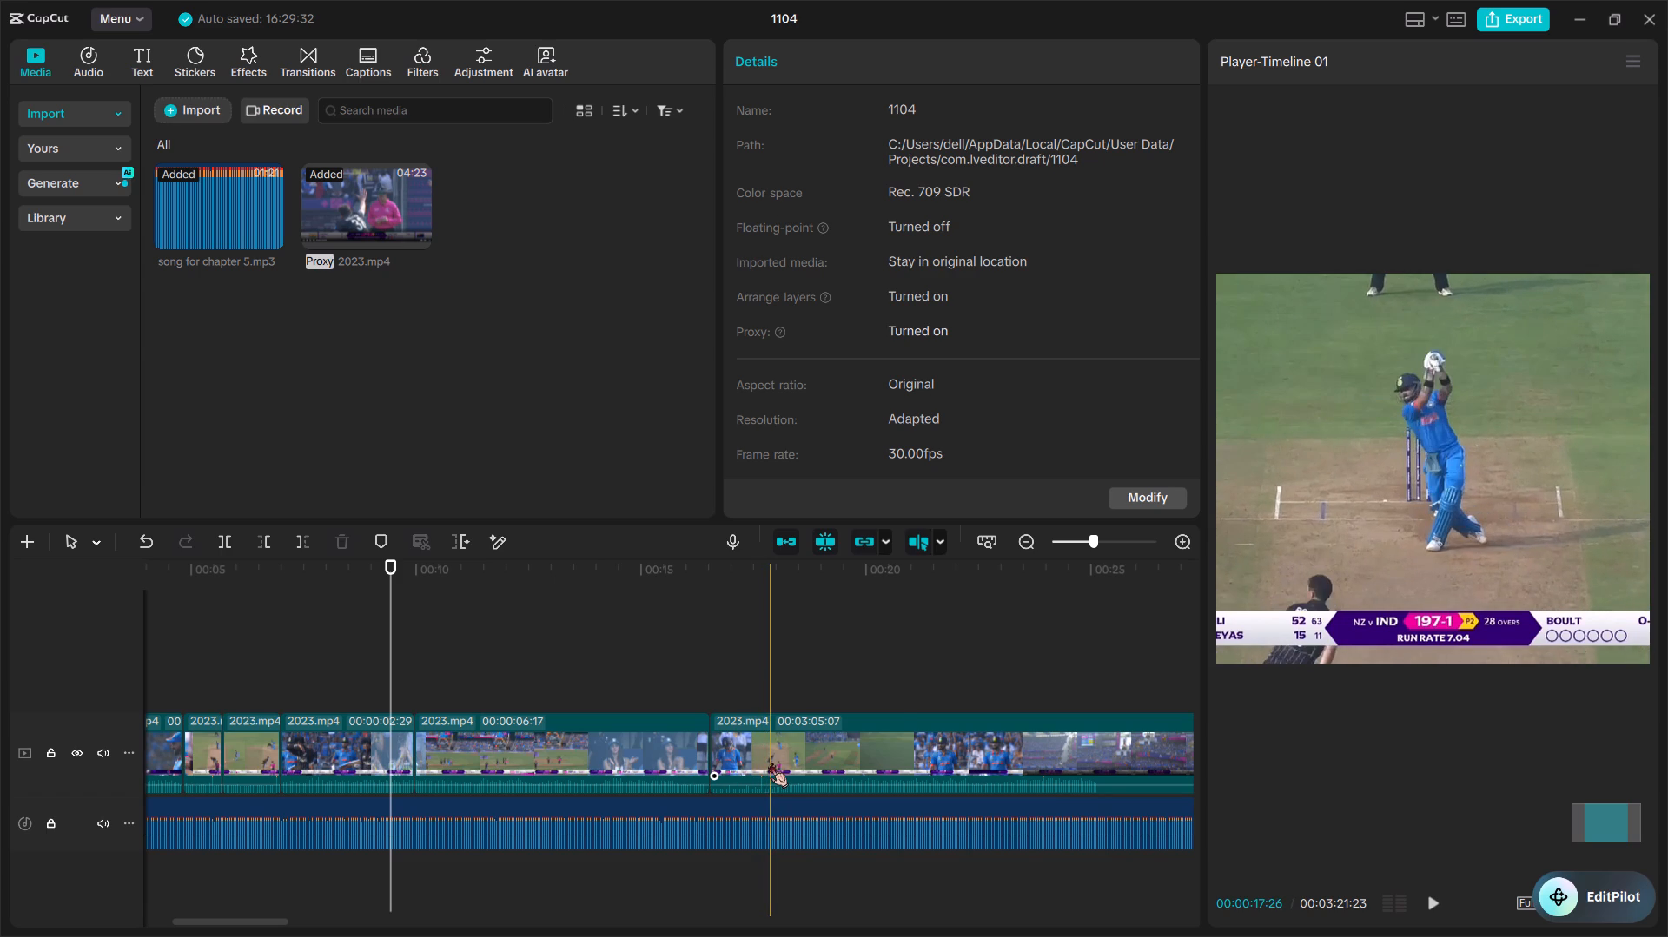
pyautogui.hotkey('ctrl', 'b')
pyautogui.click(576, 750)
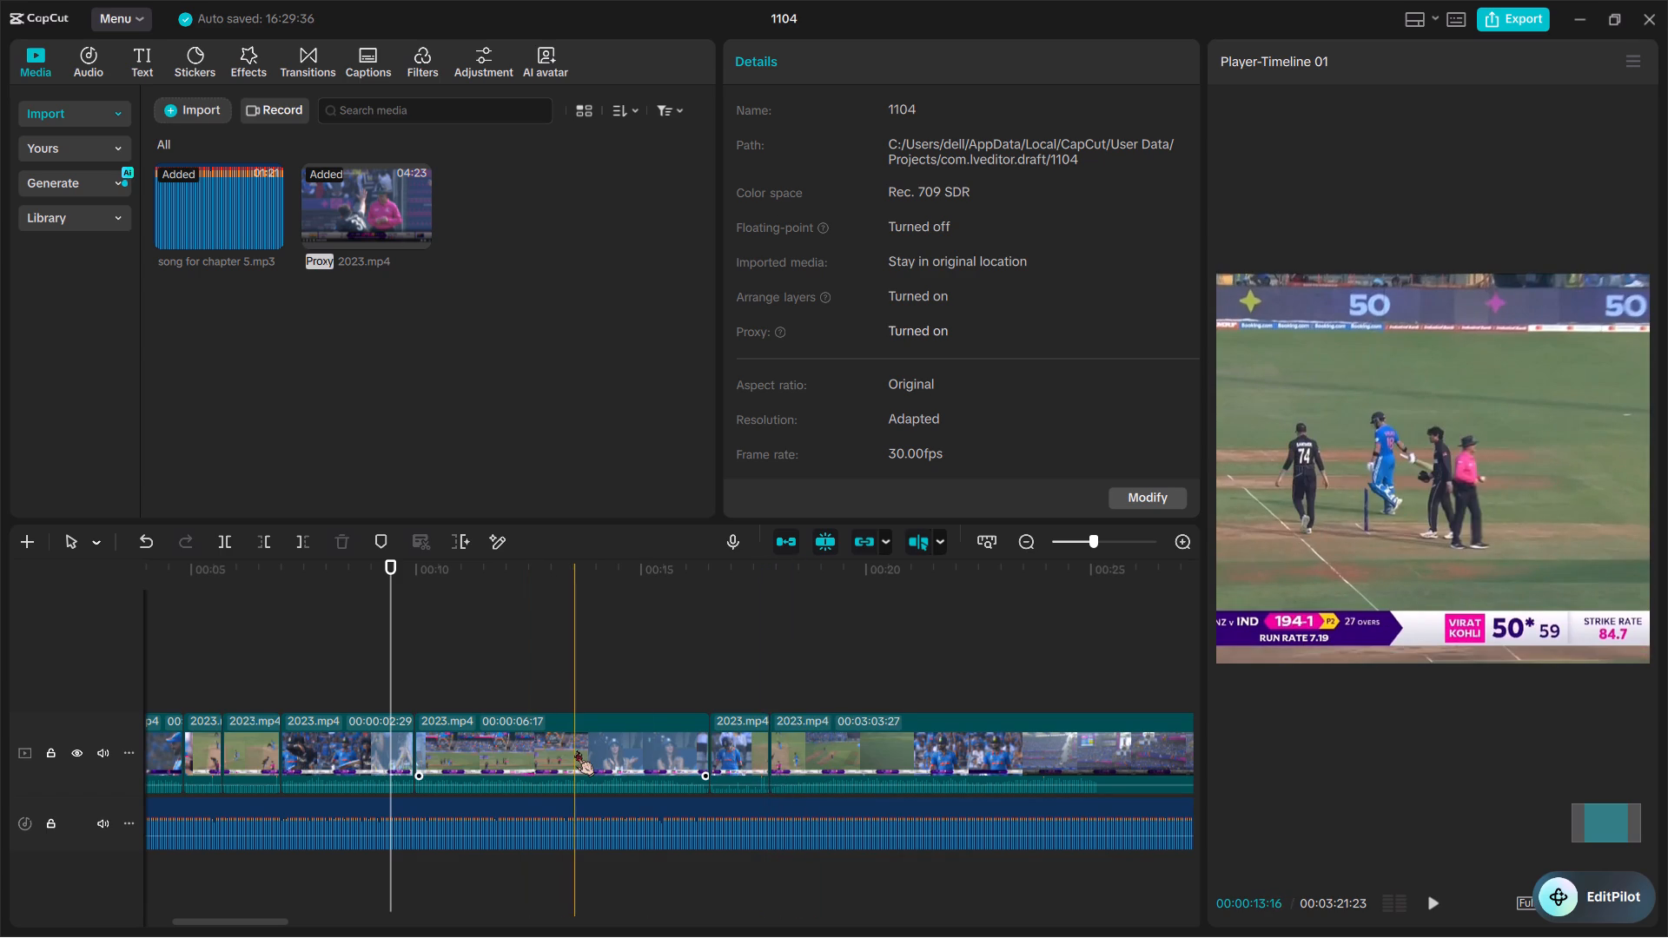
pyautogui.press('BackSpace')
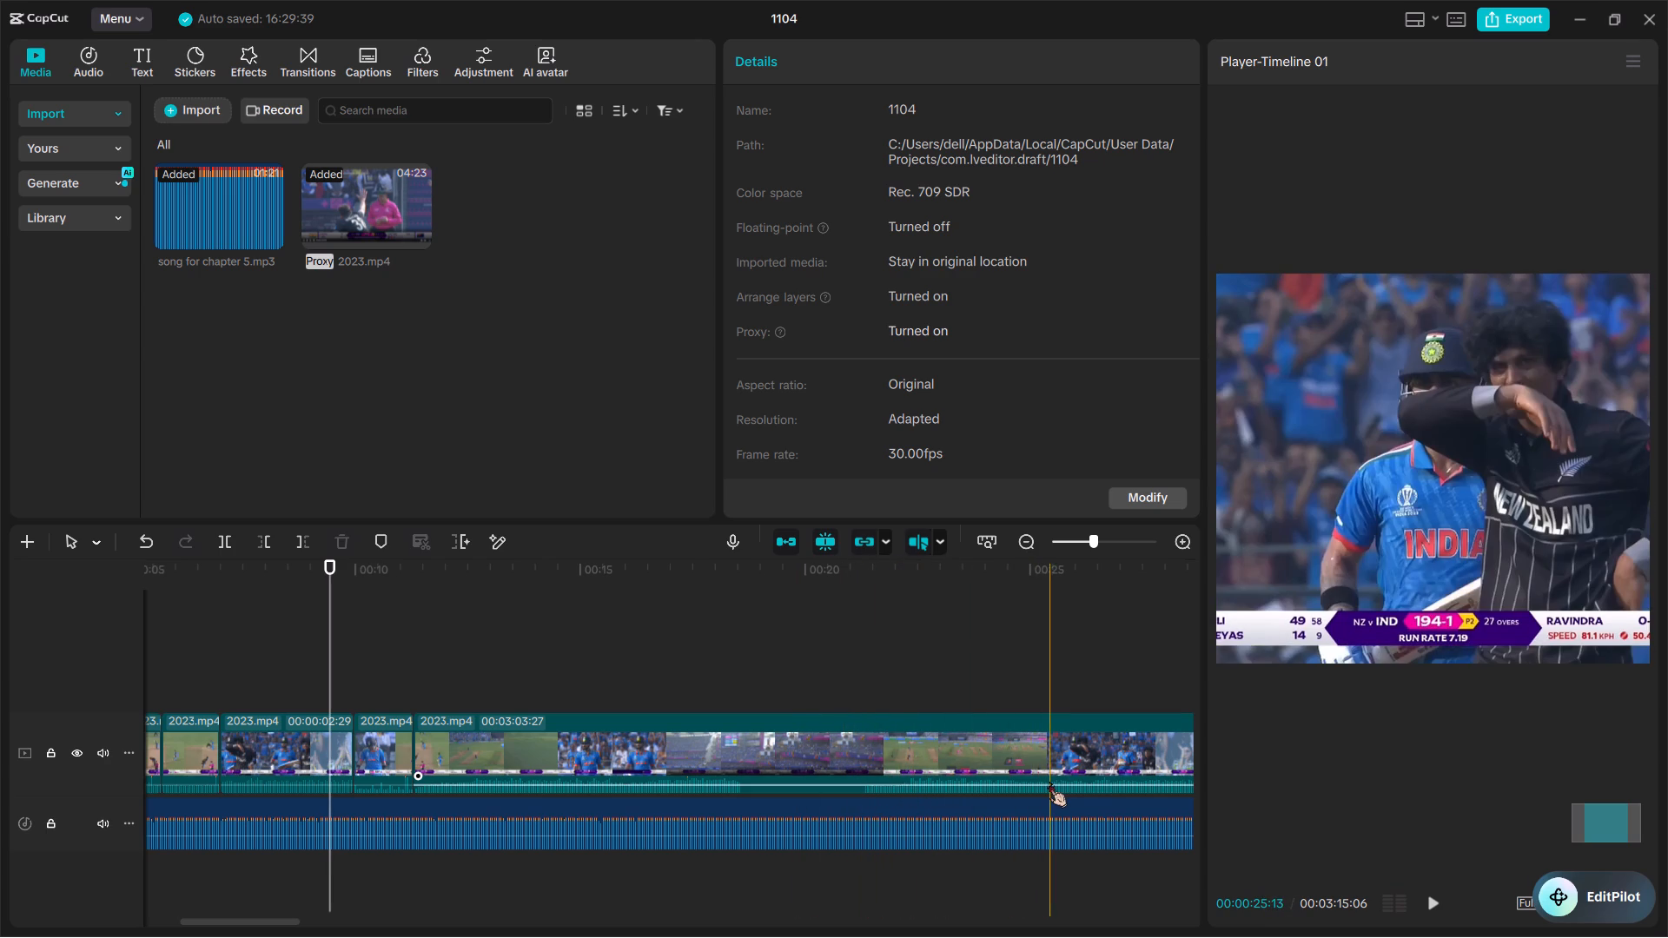
# Skim the remaining footage for further shots and play back the newest cuts around 00:00:11 against the song.
pyautogui.hscroll(-1, 1049, 782)
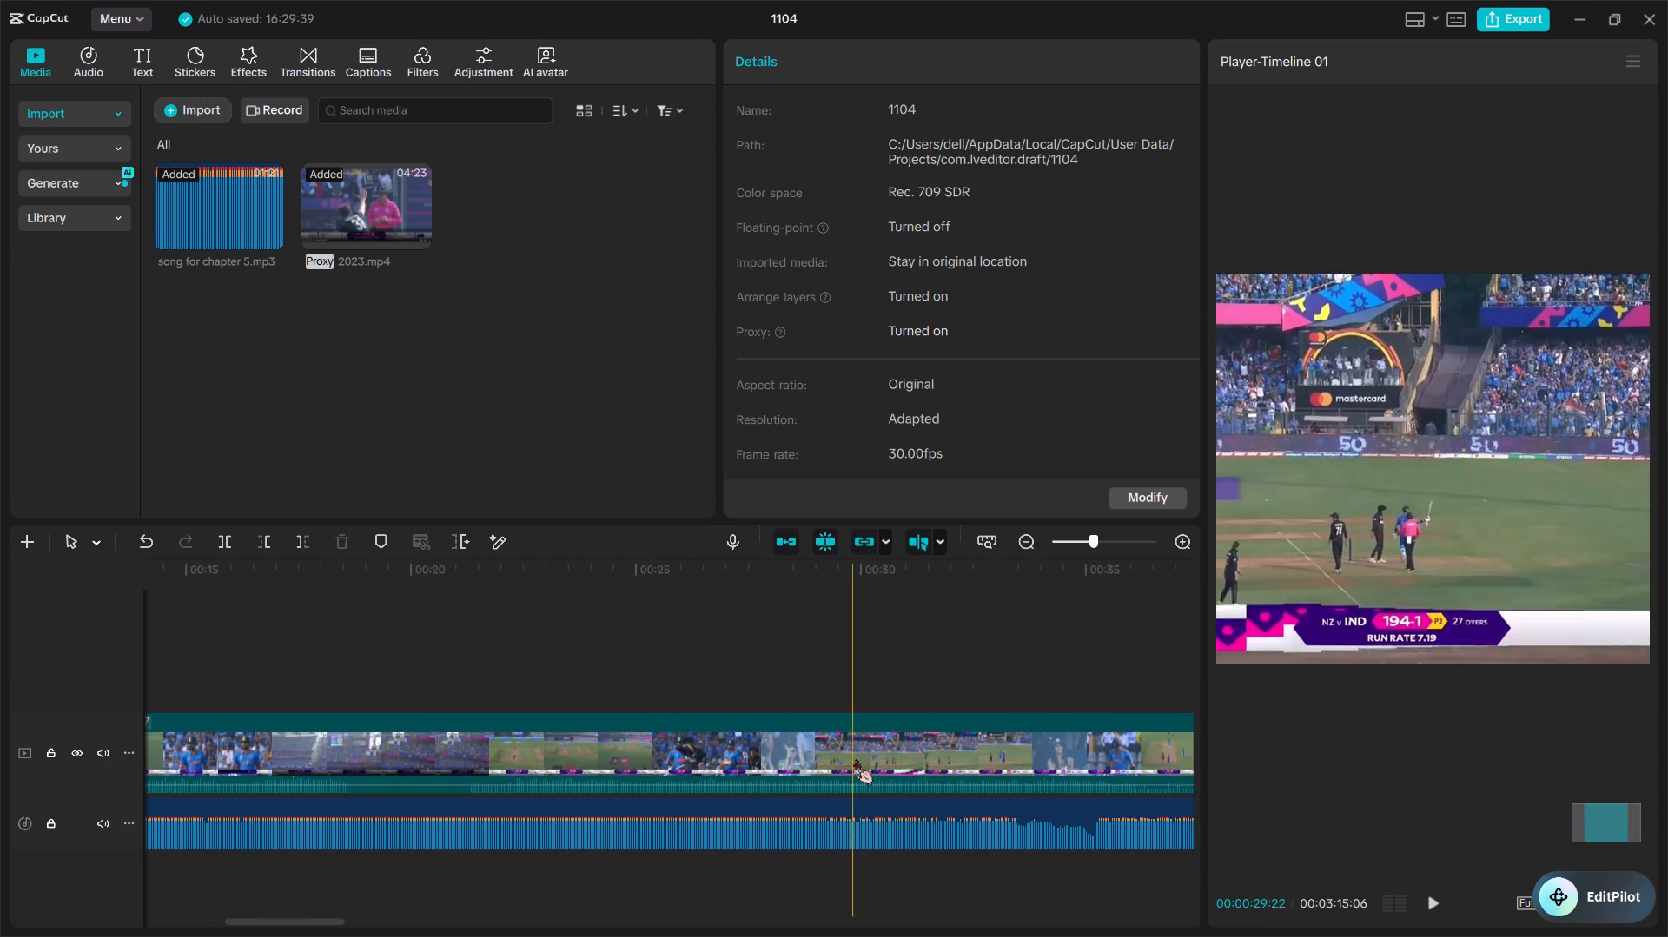
pyautogui.hscroll(-1, 1075, 773)
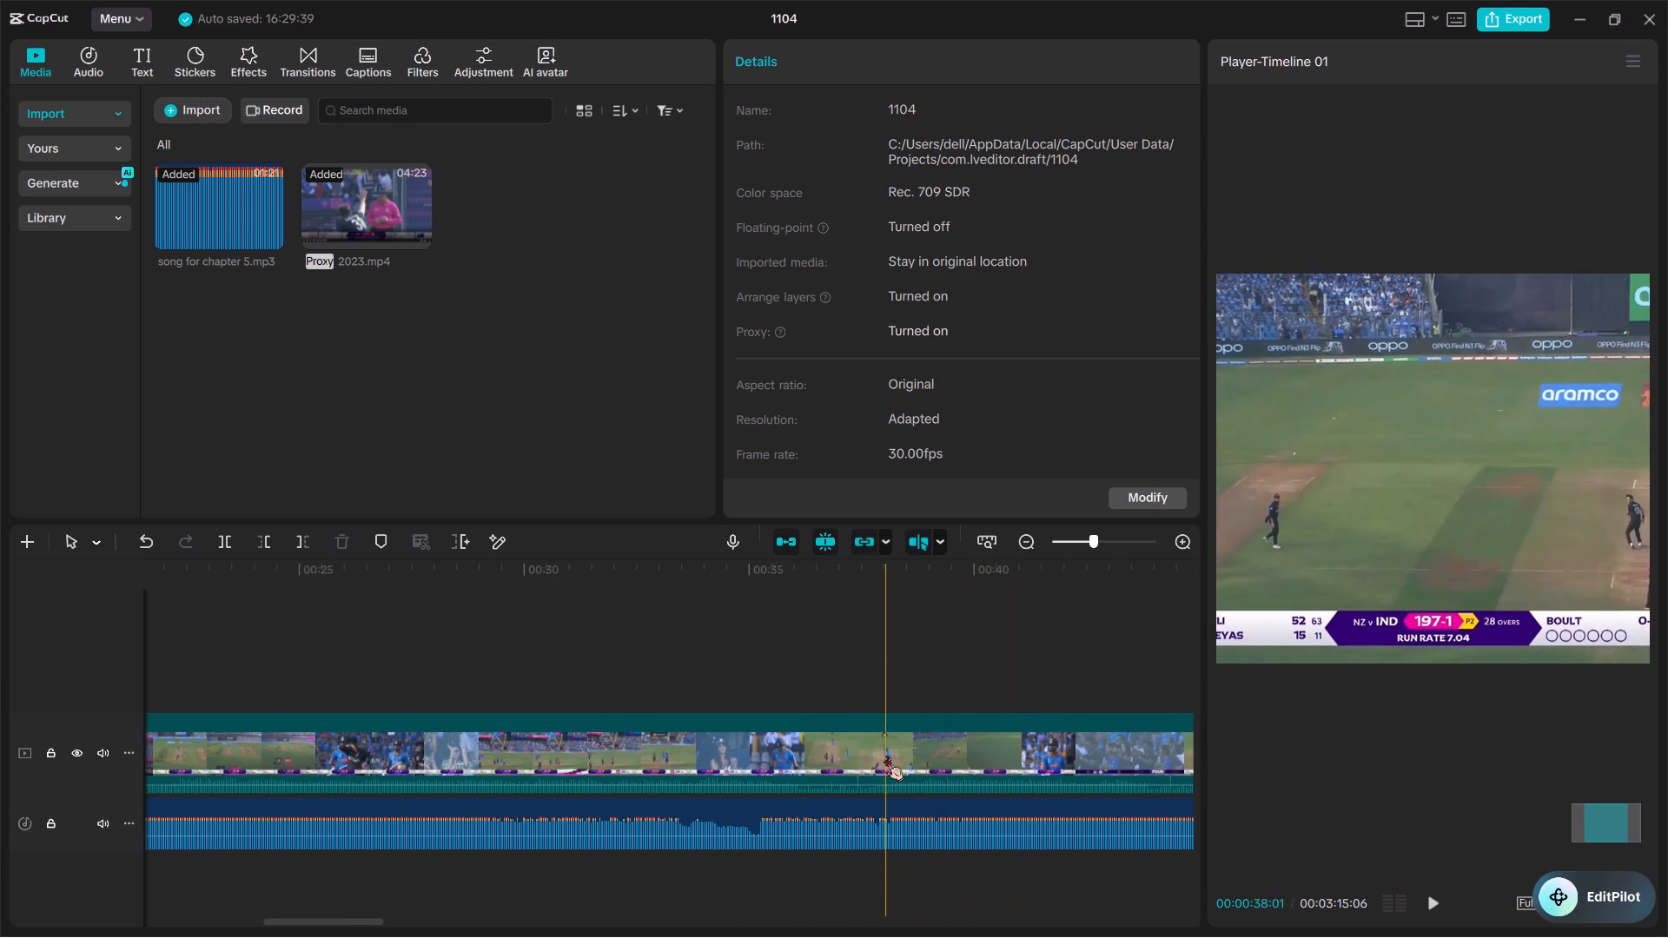
pyautogui.hscroll(1, 885, 756)
pyautogui.hscroll(1, 410, 747)
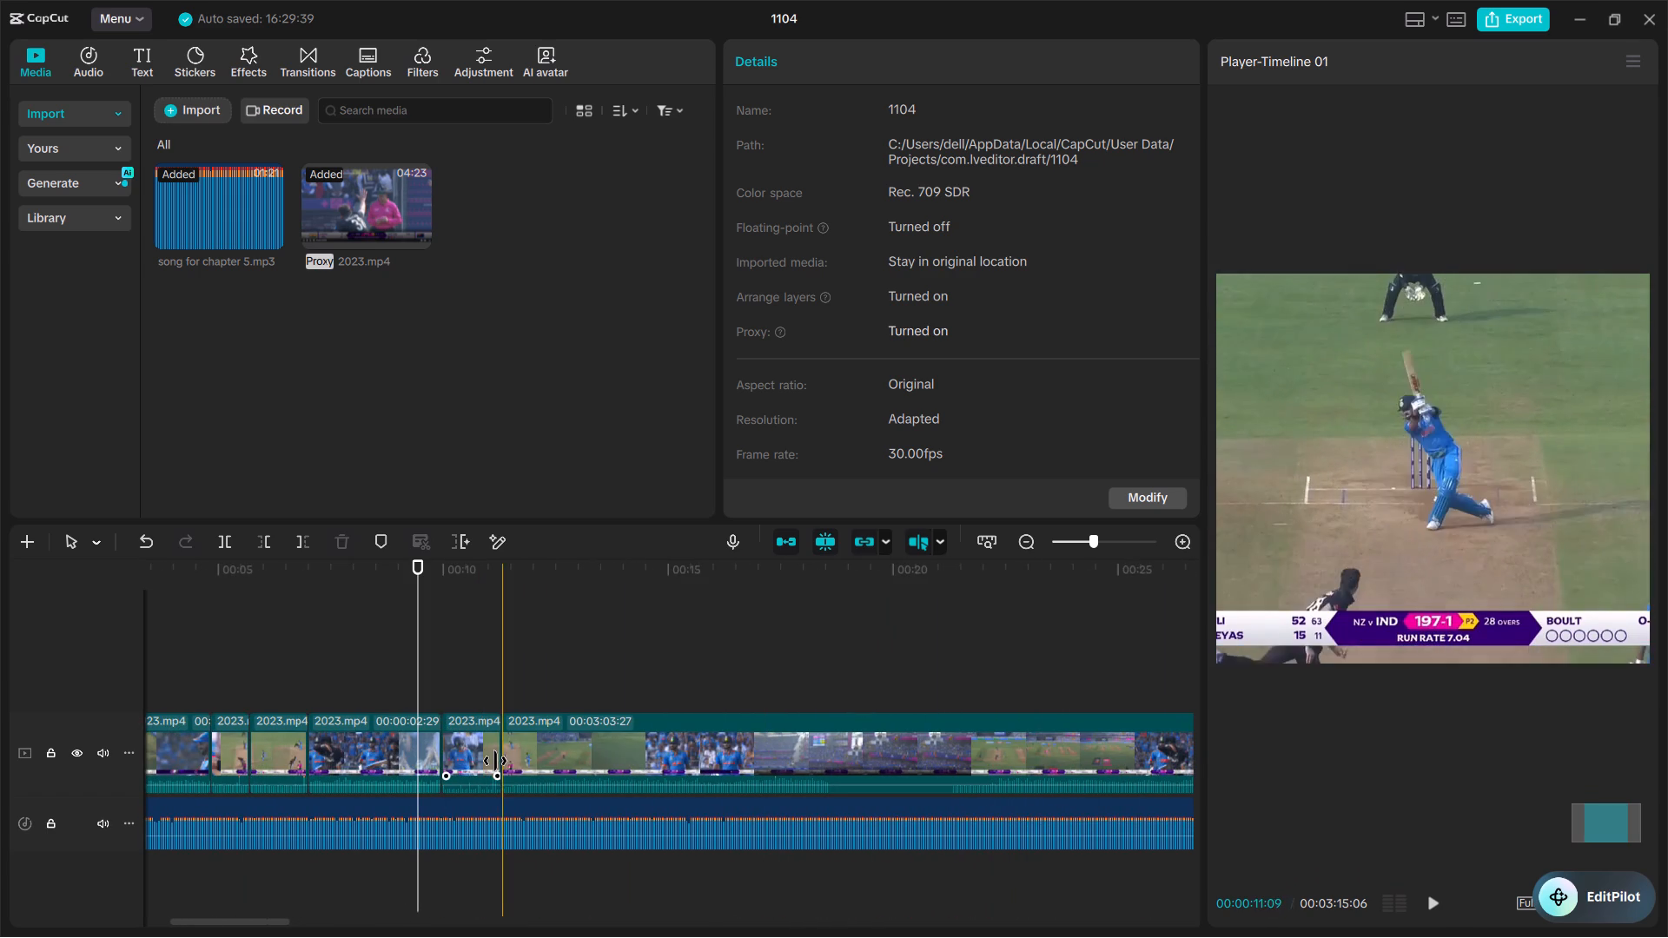
pyautogui.press('space')
pyautogui.press('space')
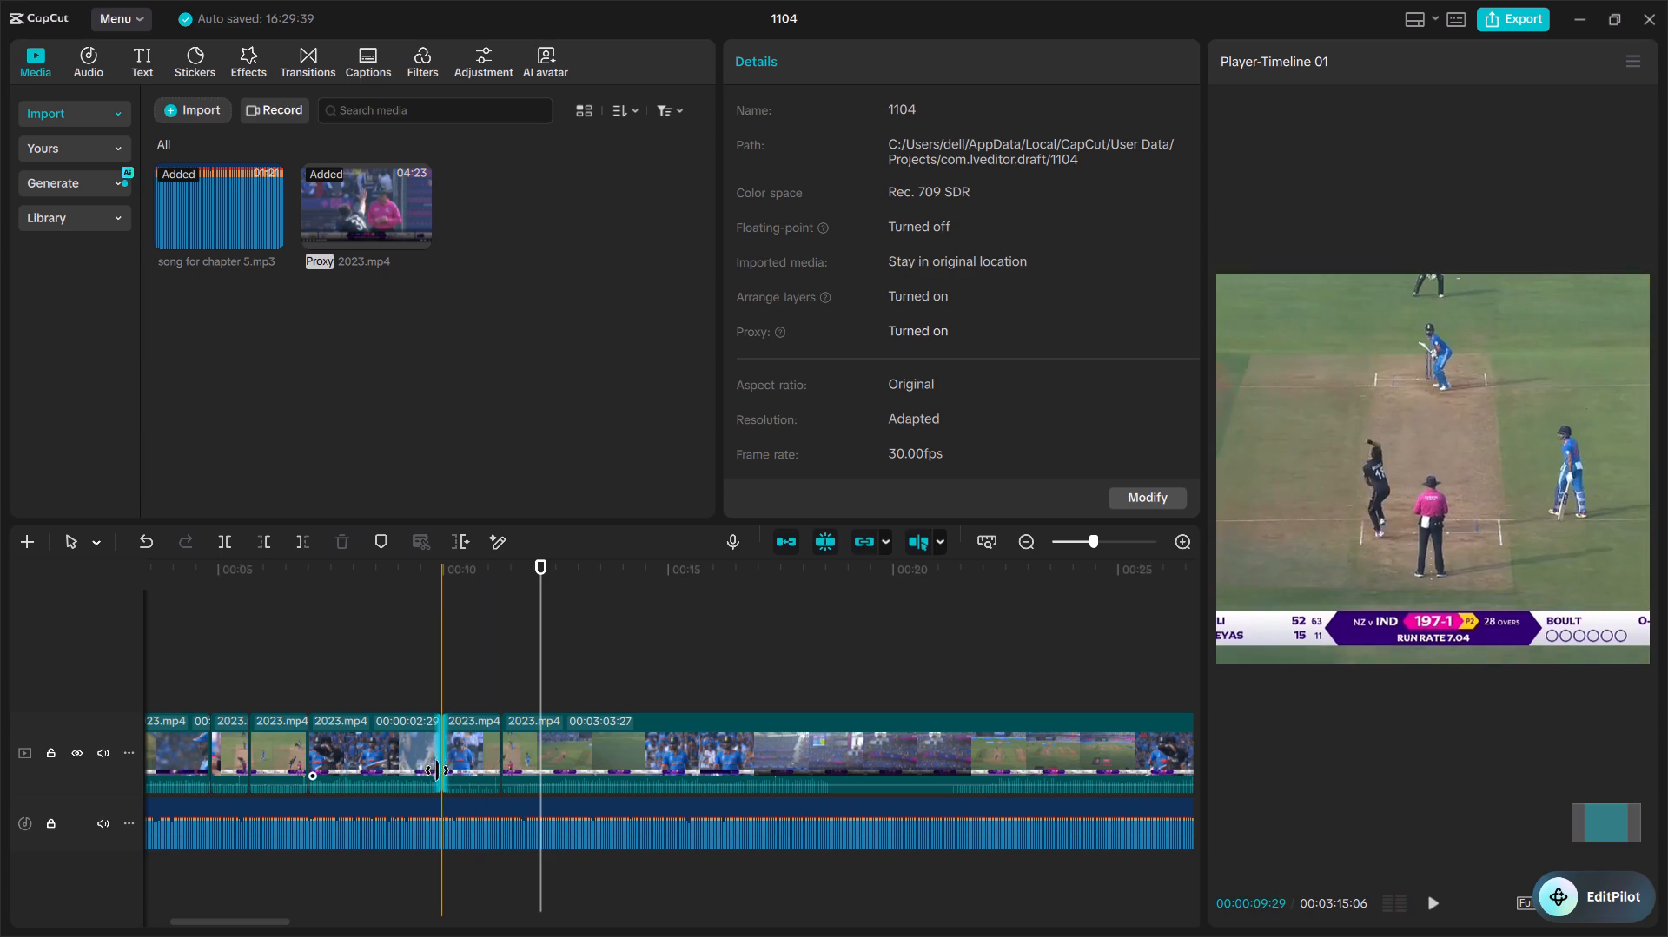
pyautogui.press('space')
pyautogui.press('space')
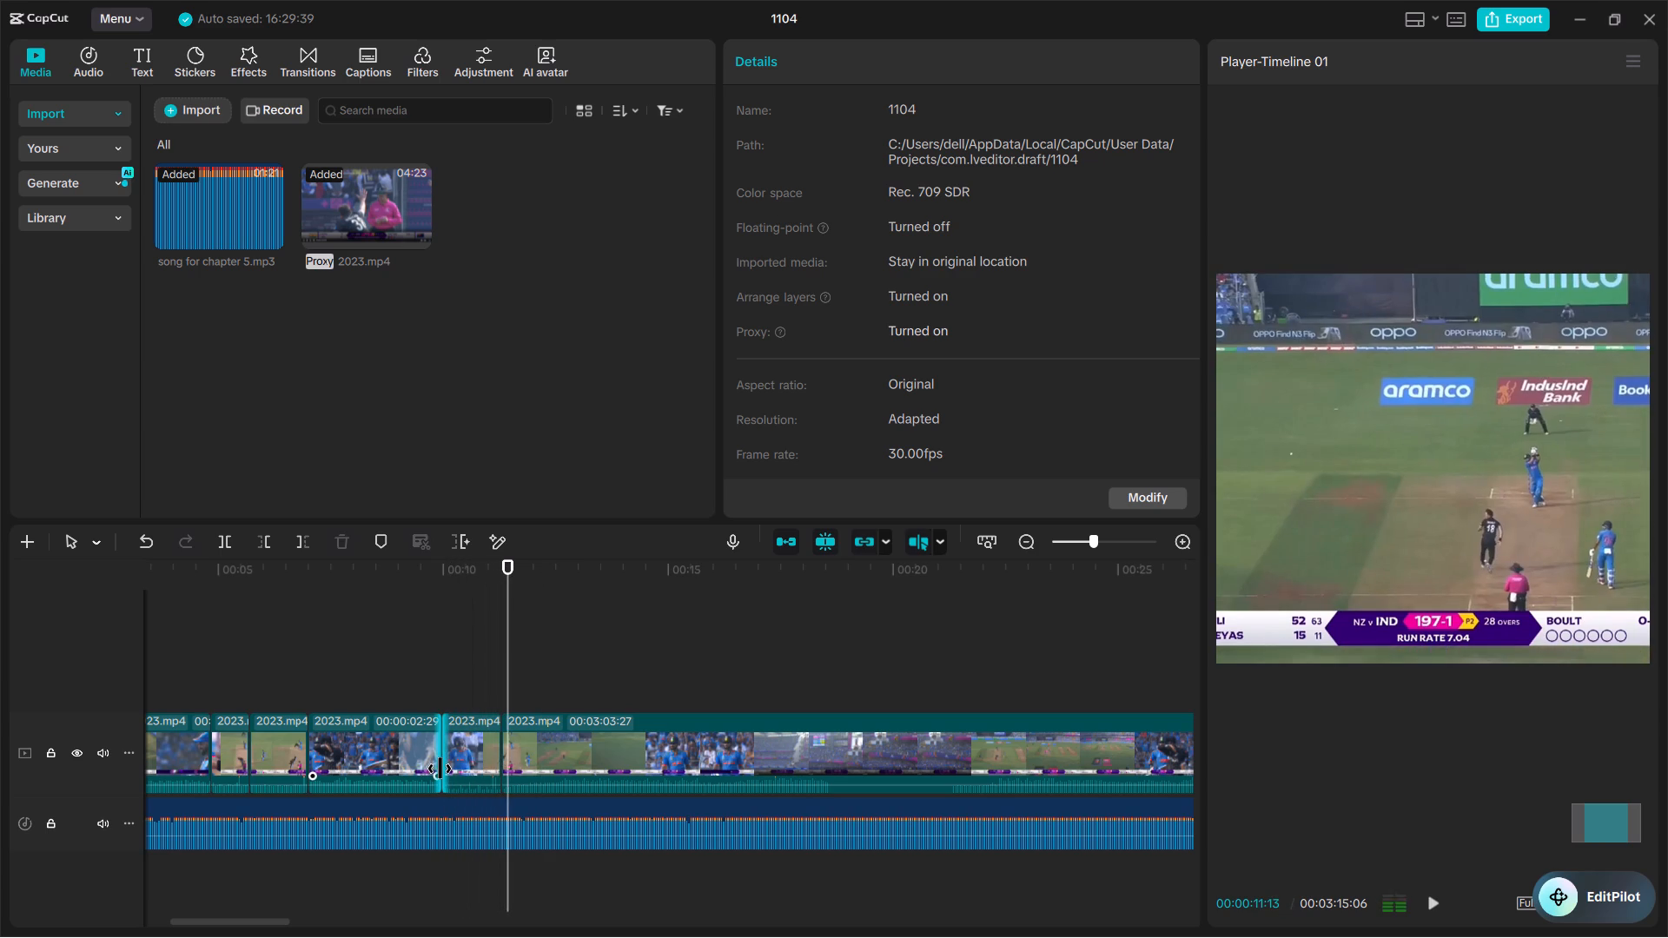
pyautogui.press('space')
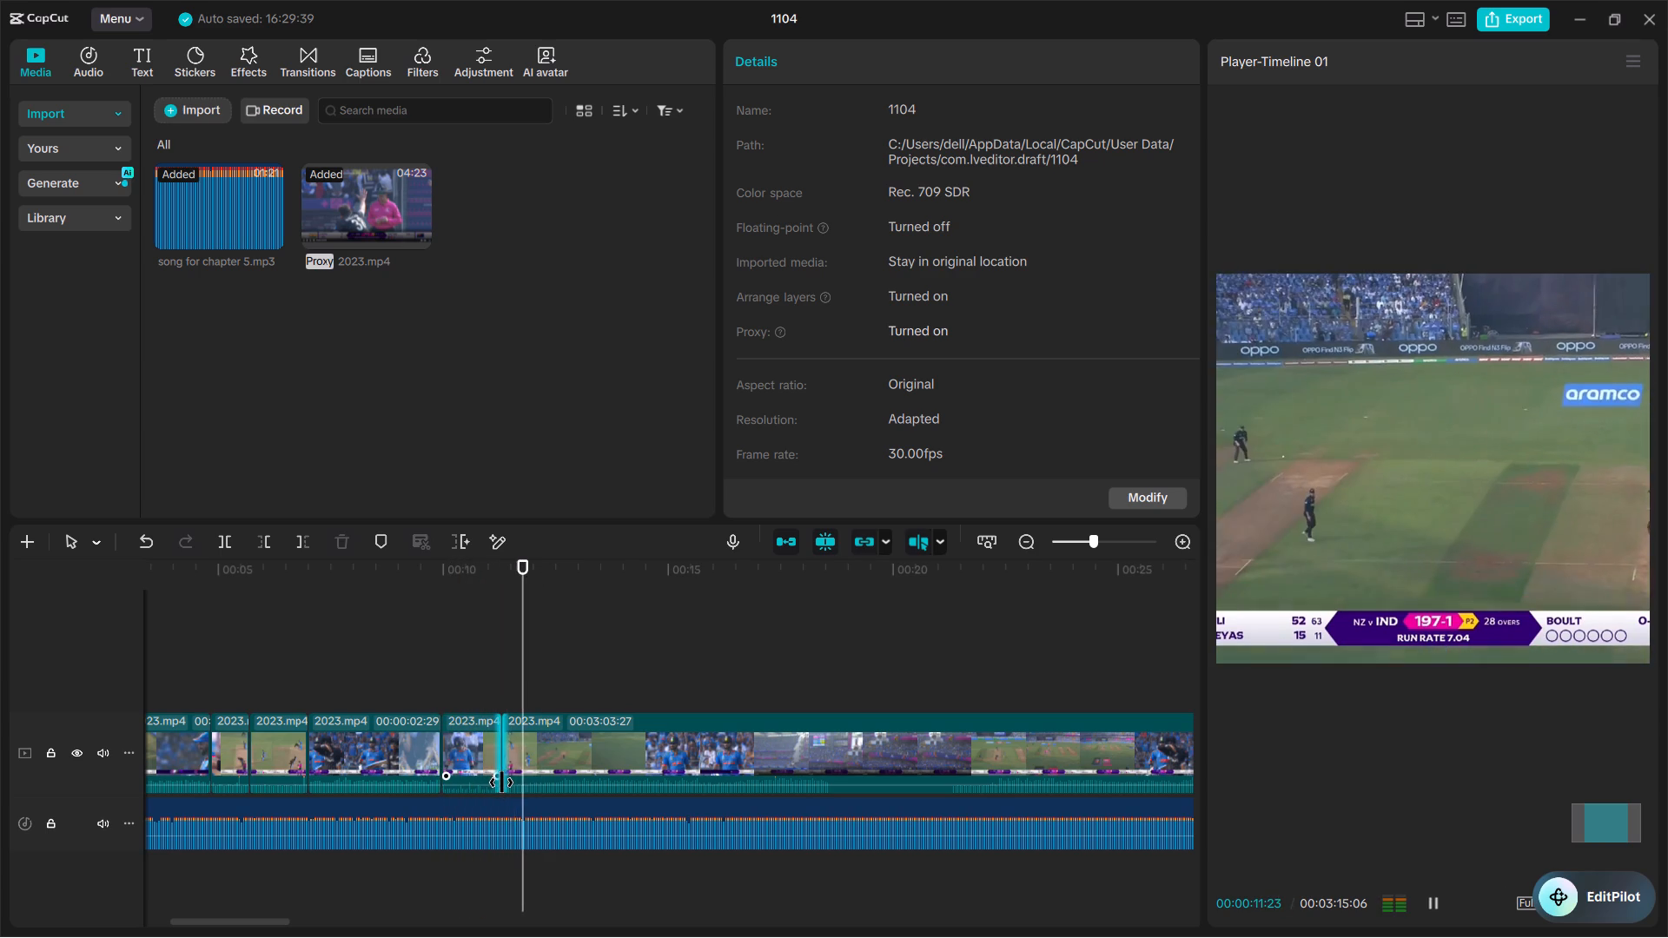
pyautogui.press('space')
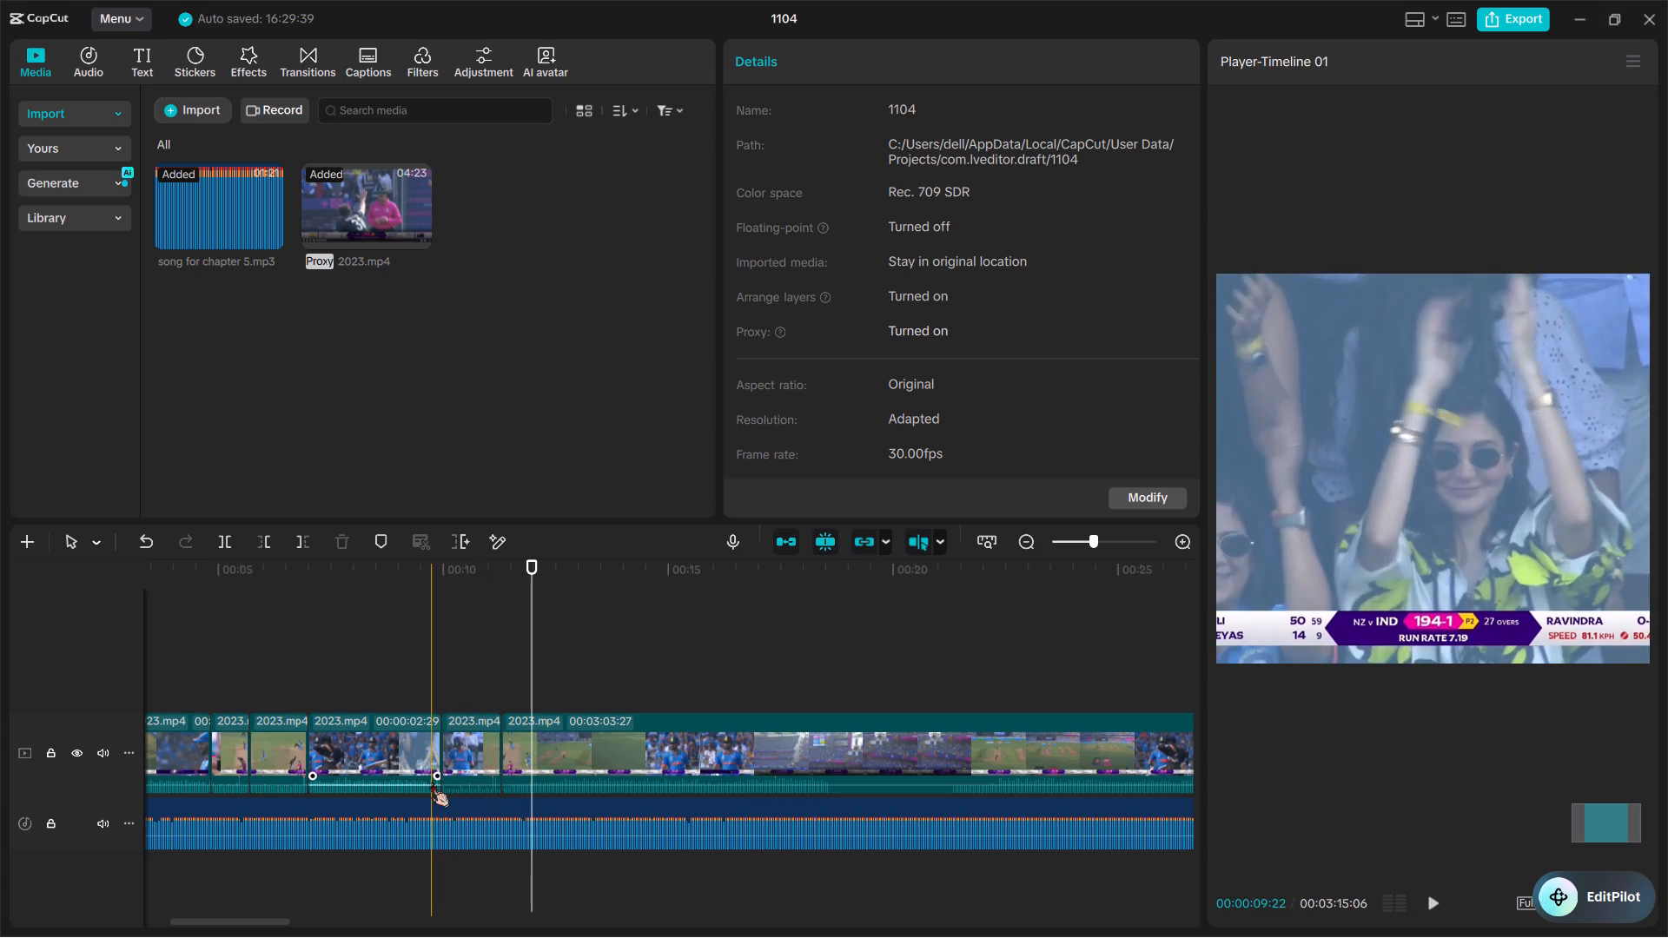
pyautogui.press('space')
pyautogui.press('space')
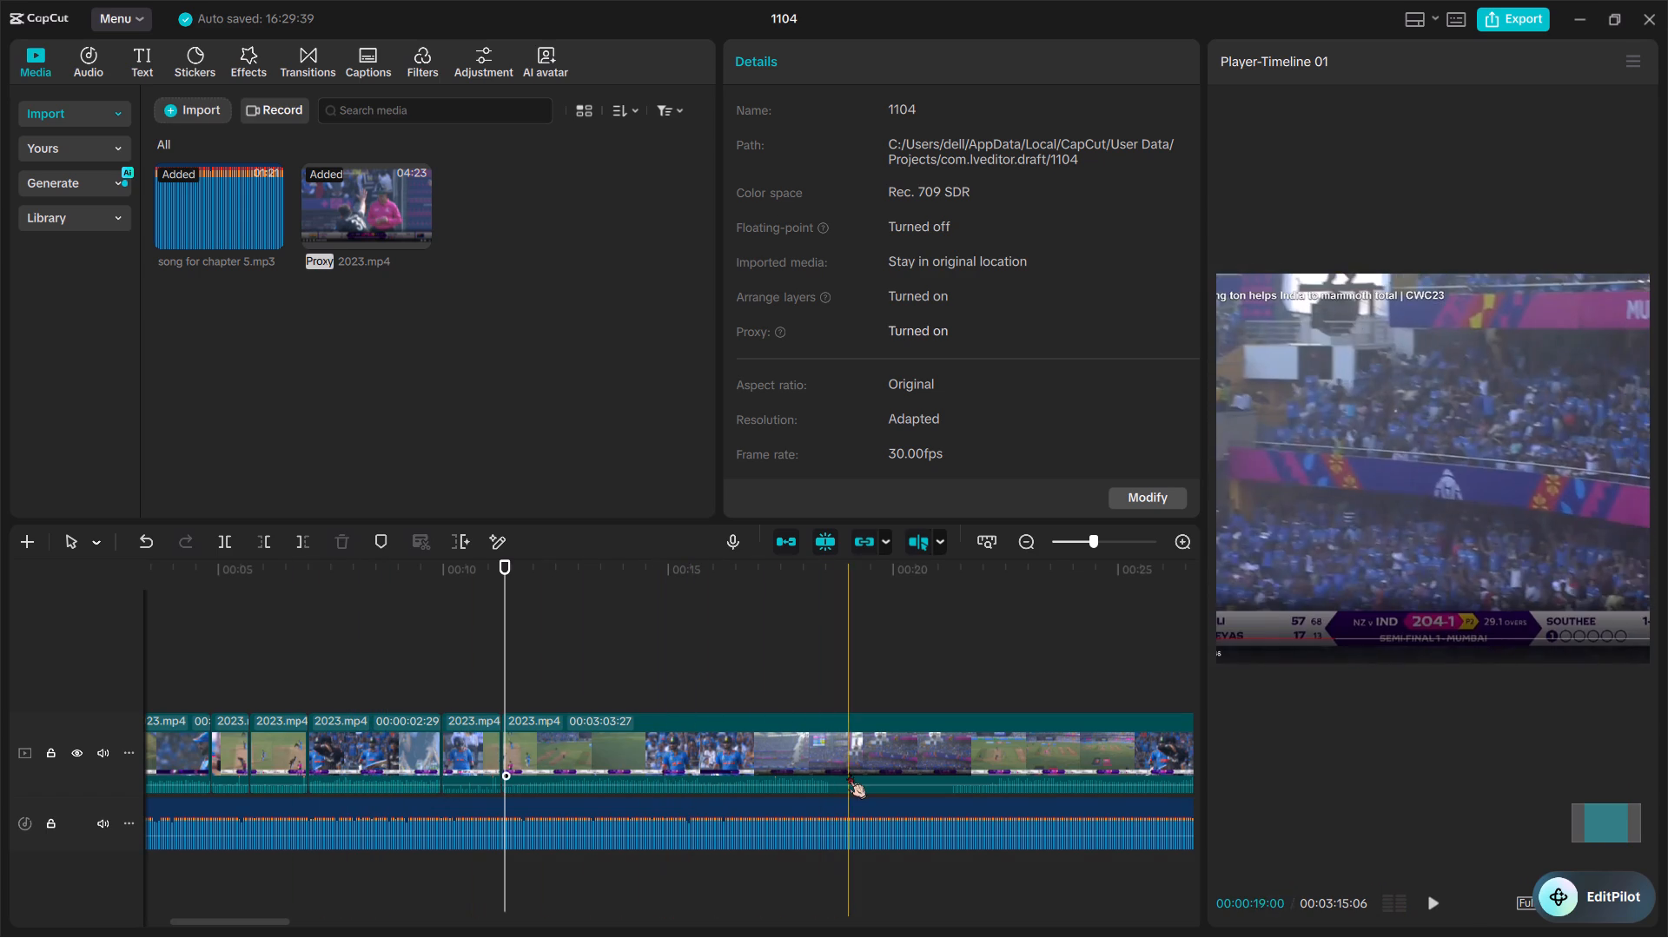
# Split the long clip at 00:00:44:00 and 00:00:44:18 around the 204-1 batting shot, and delete the long footage segment before 00:00:44:00.
pyautogui.hscroll(-1, 848, 773)
pyautogui.hscroll(-1, 977, 767)
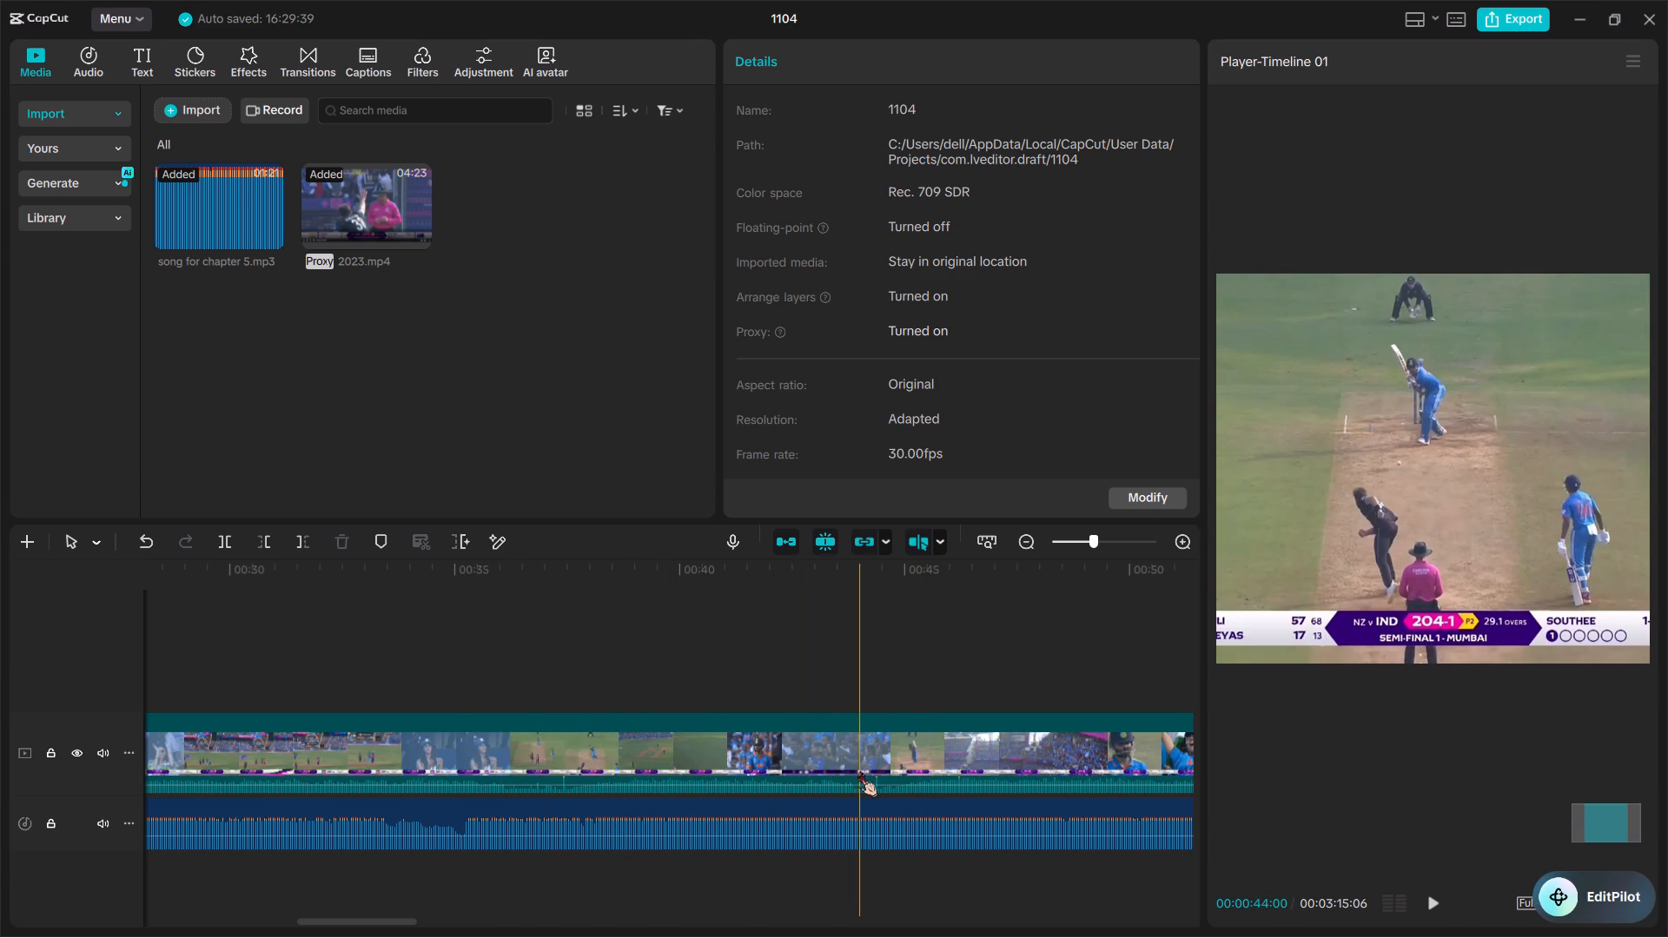
pyautogui.hotkey('ctrl', 'b')
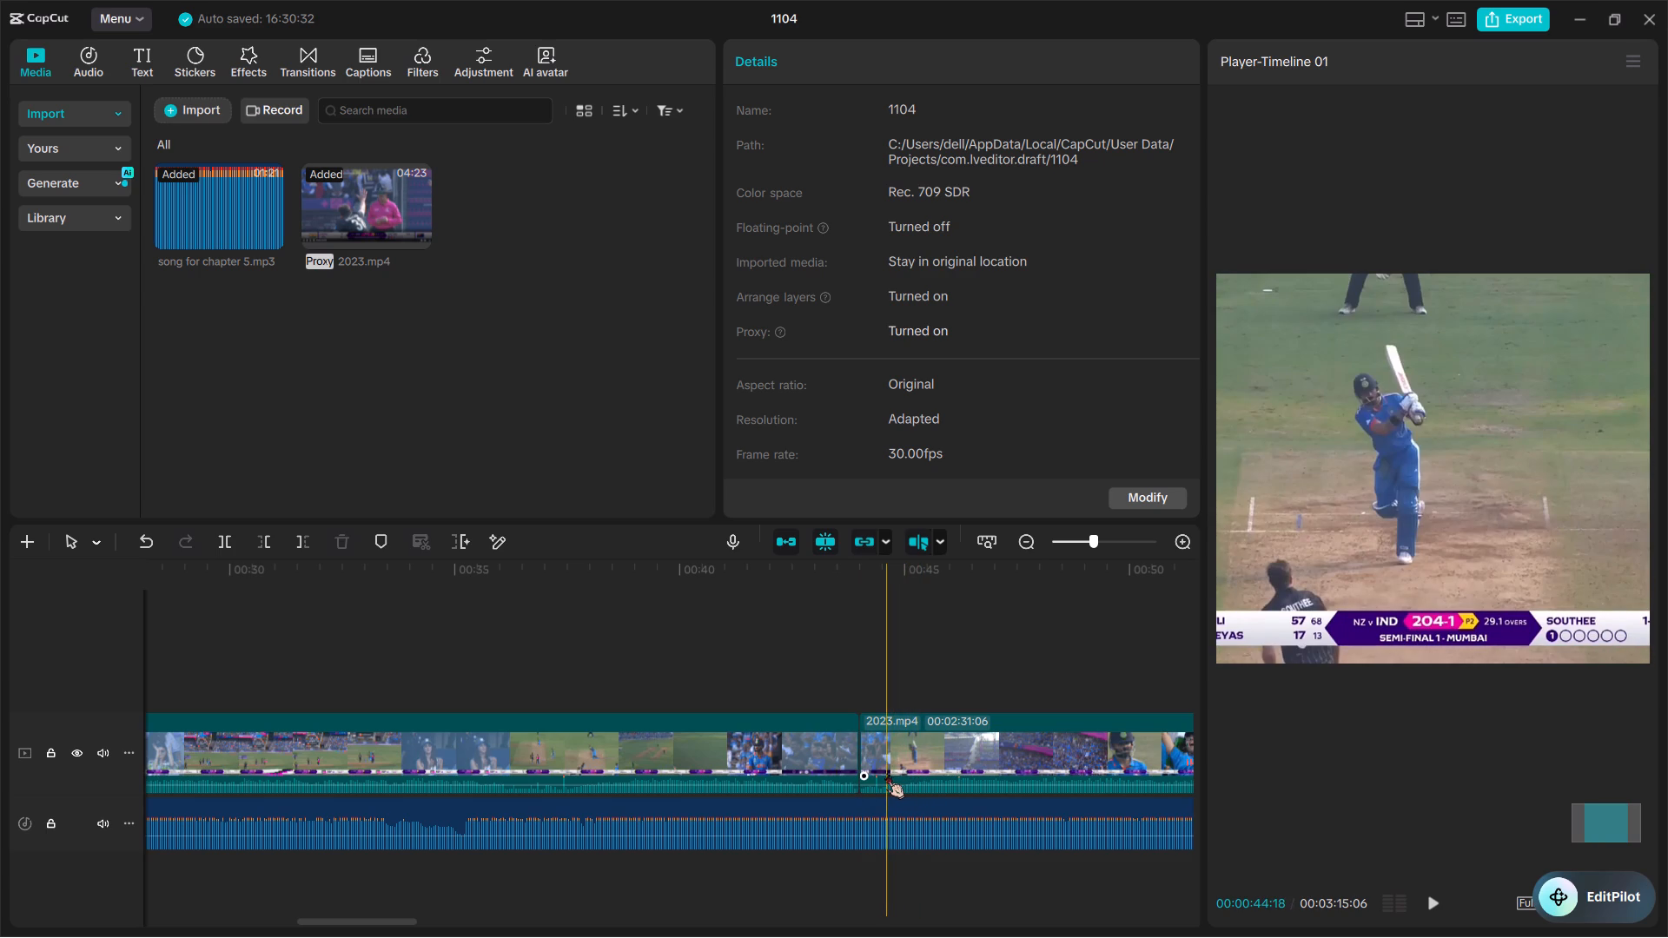
pyautogui.hotkey('ctrl', 'b')
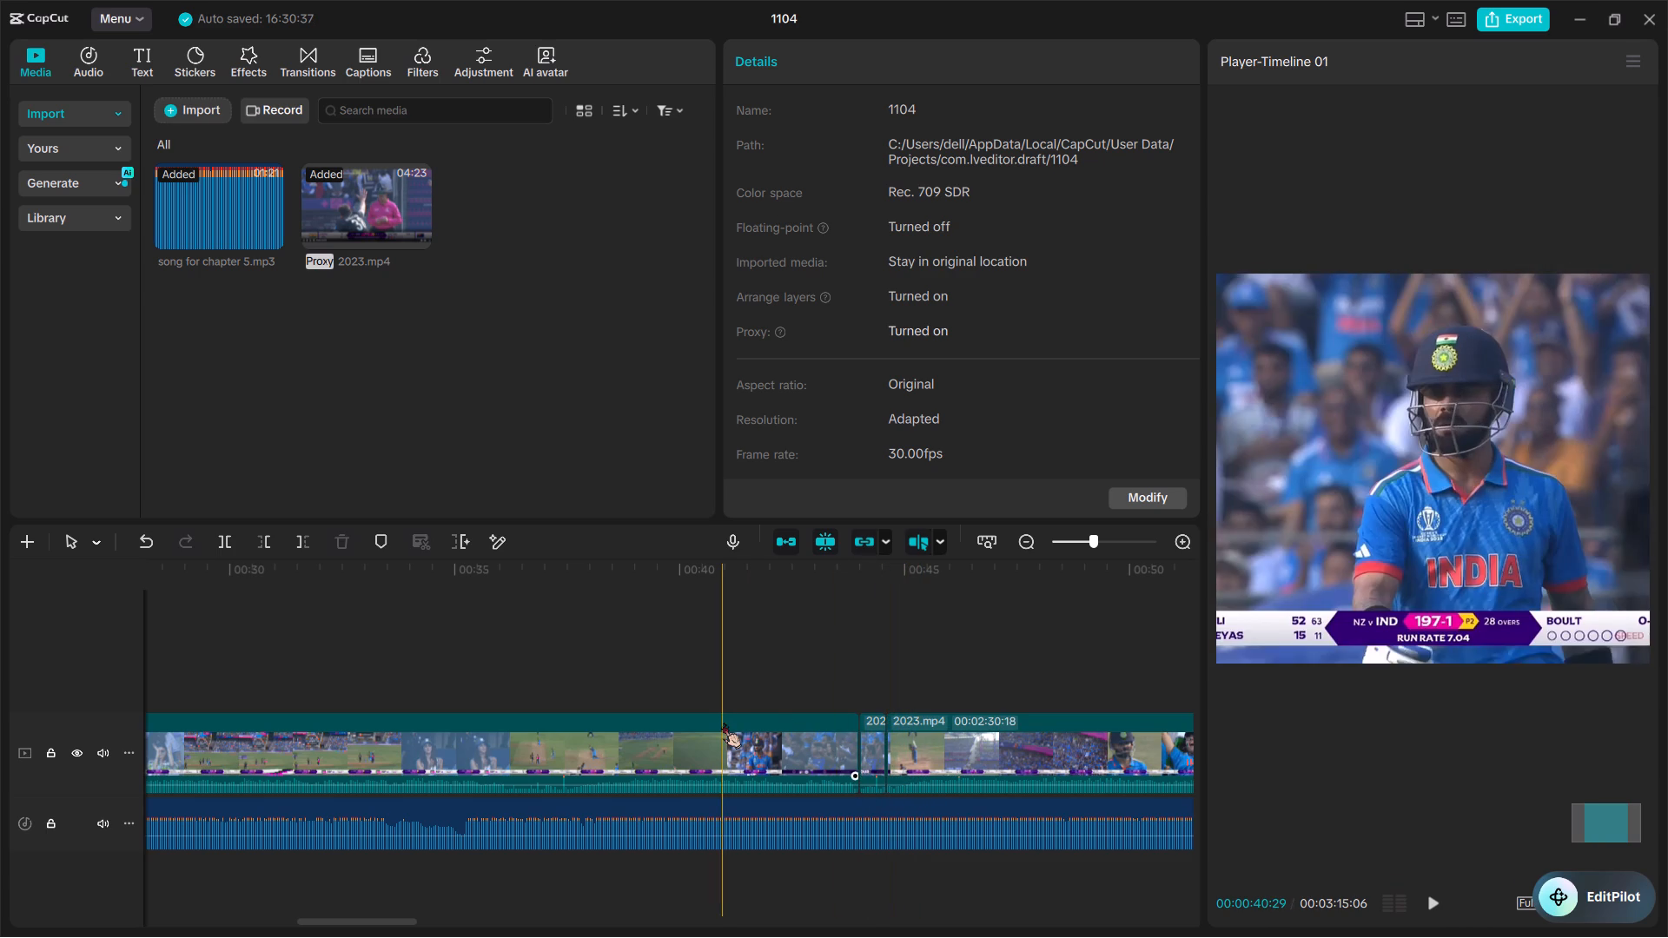
pyautogui.click(723, 723)
pyautogui.press('BackSpace')
# Split the long clip at about 00:00:36:28 and 00:00:38:03 around the 215-1 batting shot, and delete the footage segment before it.
pyautogui.hscroll(1, 781, 727)
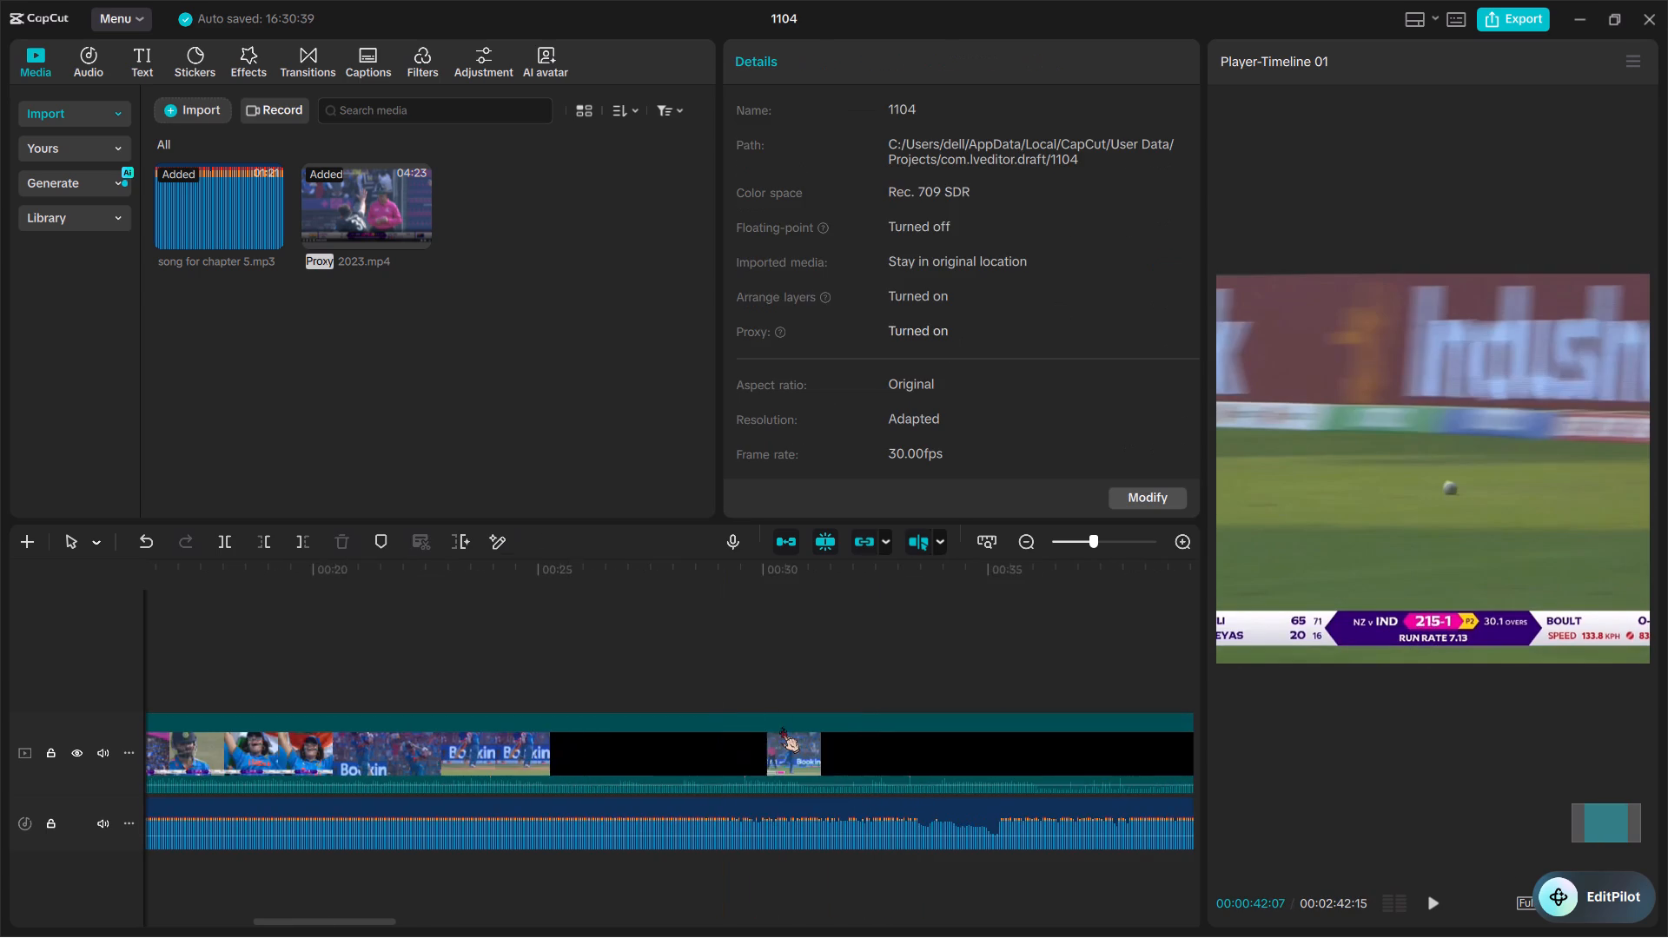
pyautogui.keyDown('ctrl'); pyautogui.scroll(-3, 781, 727); pyautogui.keyUp('ctrl')
pyautogui.hscroll(1, 781, 727)
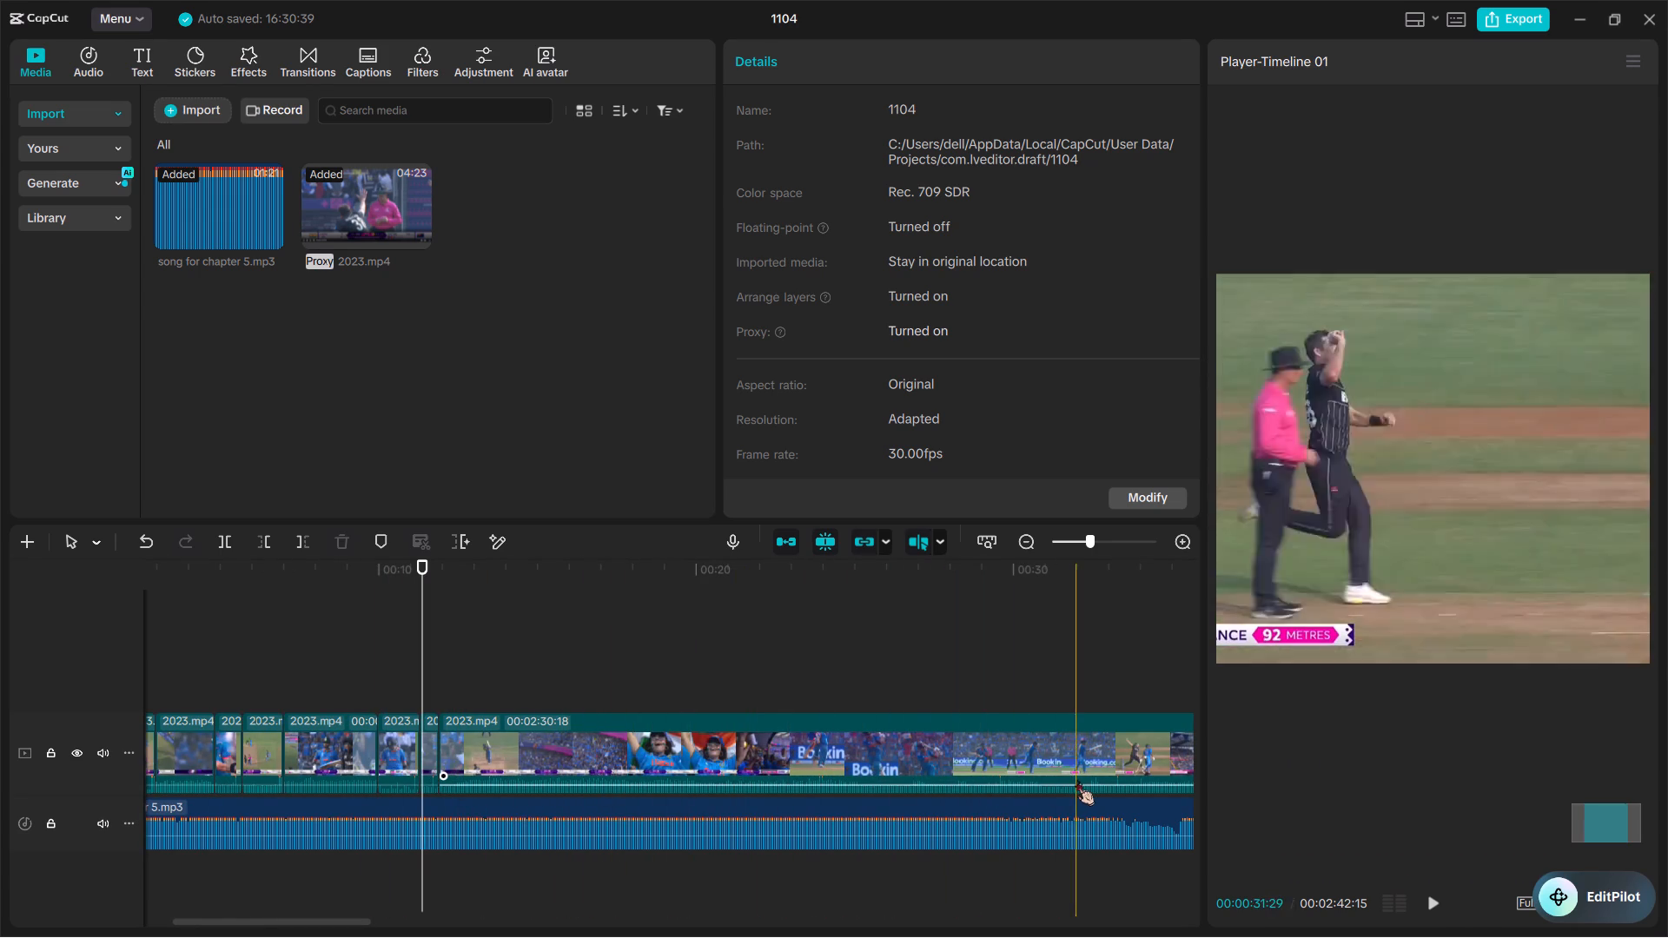
pyautogui.hscroll(-1, 1076, 780)
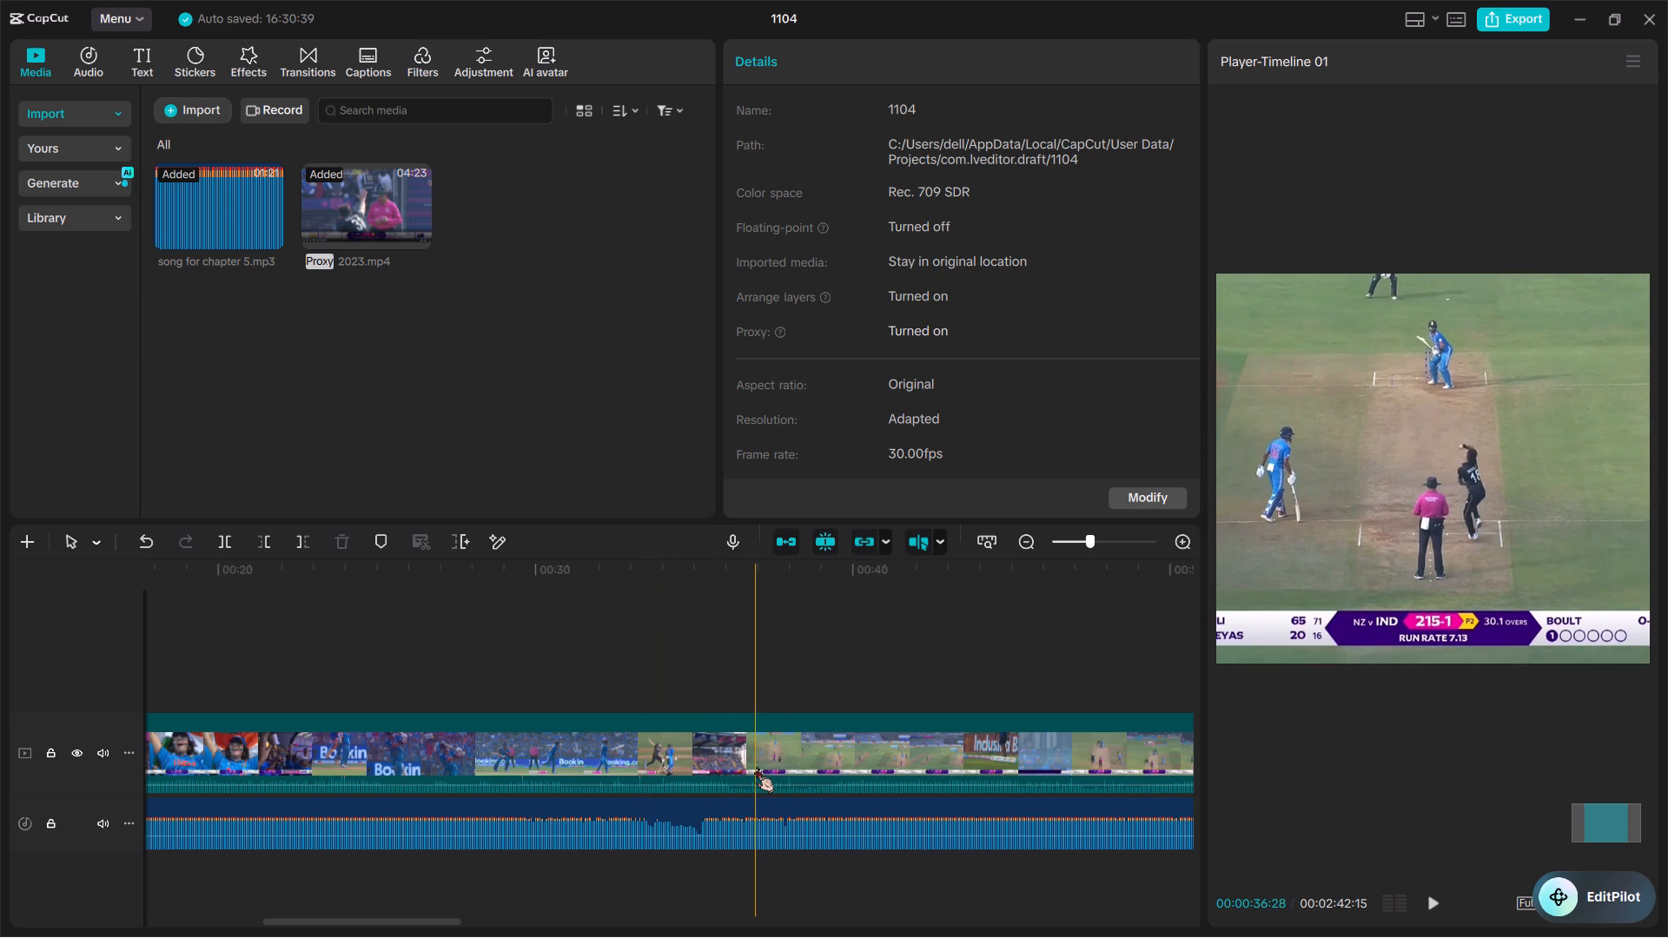
pyautogui.hotkey('ctrl', 'b')
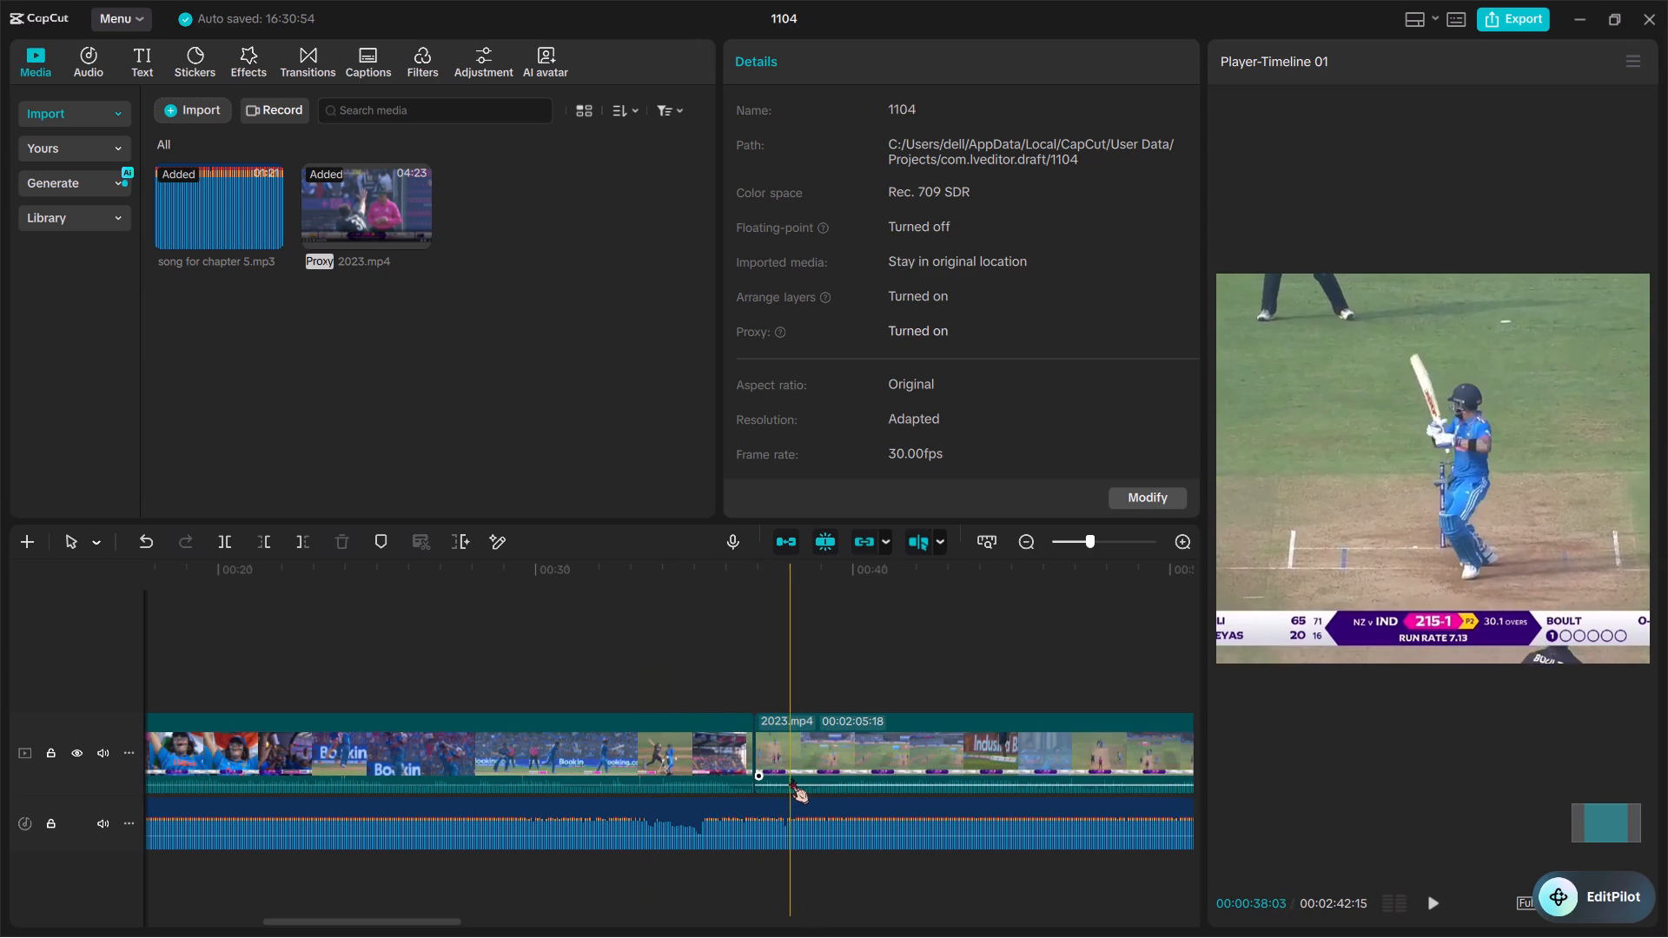
pyautogui.hotkey('ctrl', 'b')
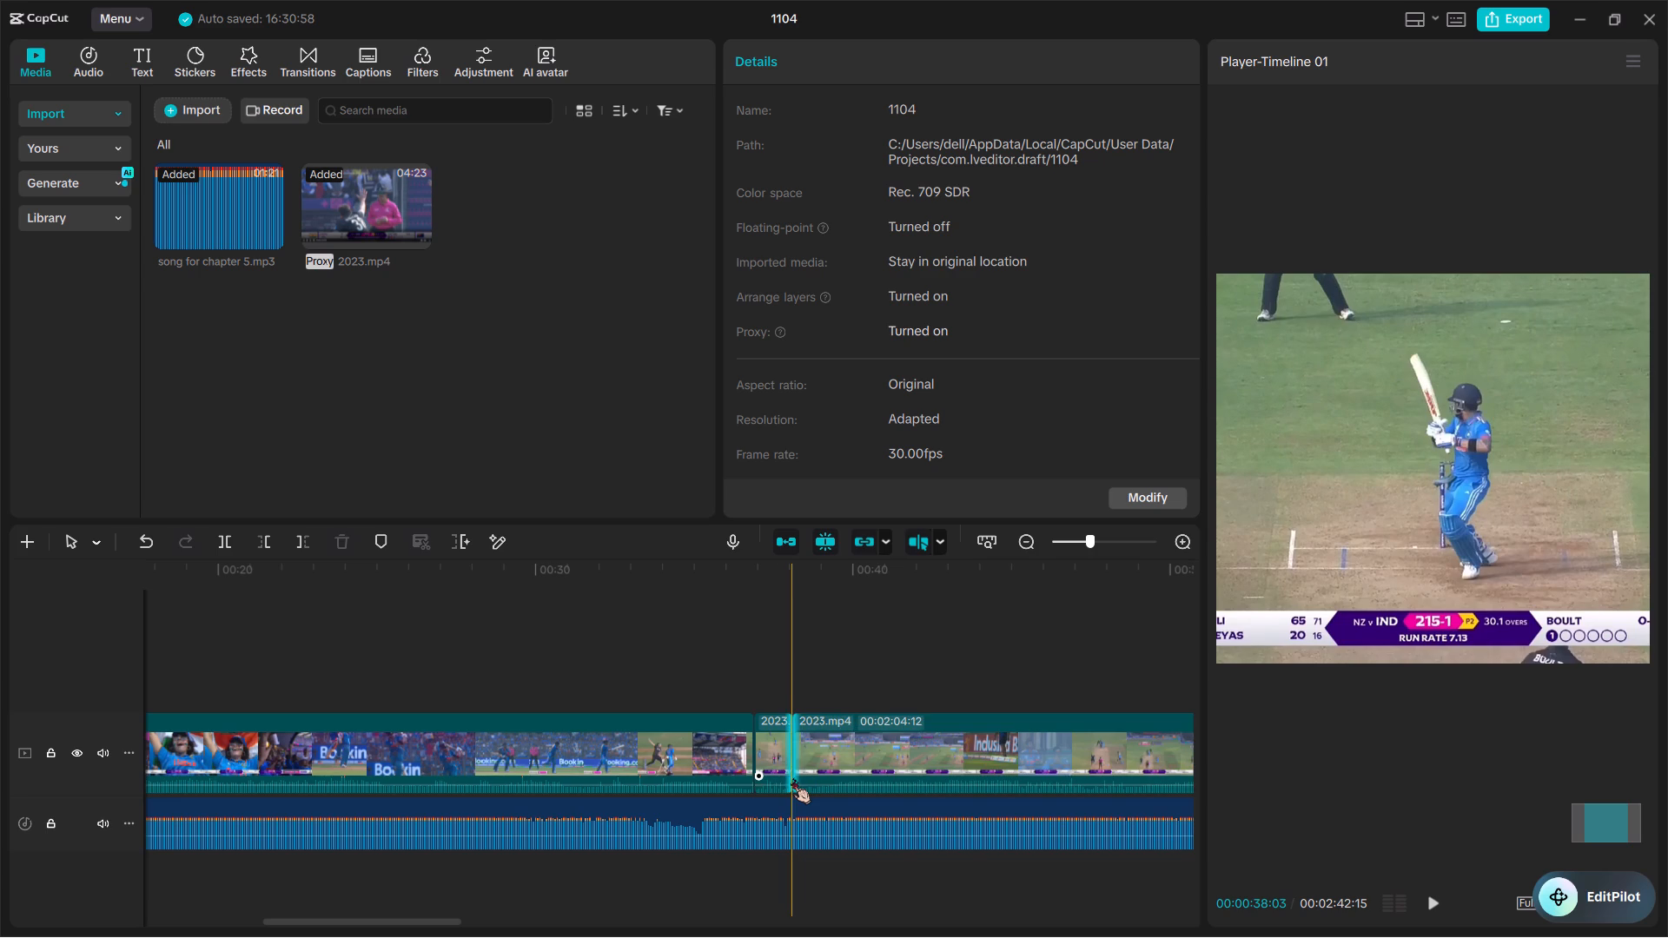
pyautogui.click(669, 765)
pyautogui.press('BackSpace')
# Split the long clip at about 00:00:30:09 and 00:00:31:08 around the 248-1 batting shot, and delete the footage segment before it.
pyautogui.hscroll(1, 669, 765)
pyautogui.keyDown('ctrl'); pyautogui.scroll(-2, 669, 765); pyautogui.keyUp('ctrl')
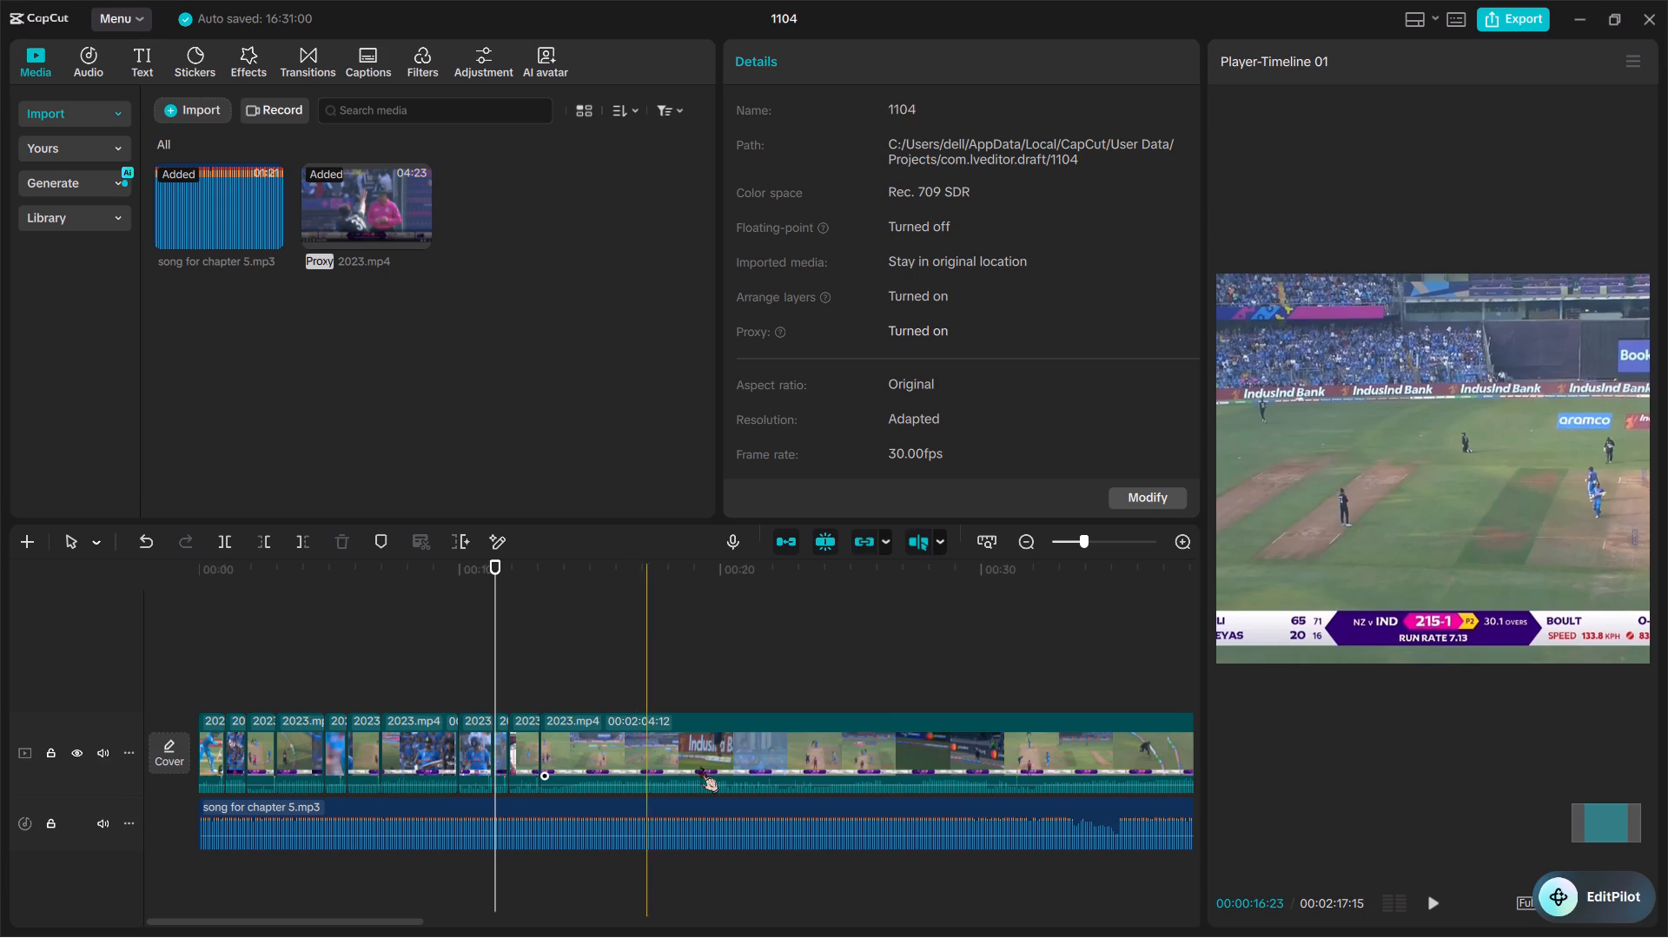
pyautogui.hscroll(-1, 913, 771)
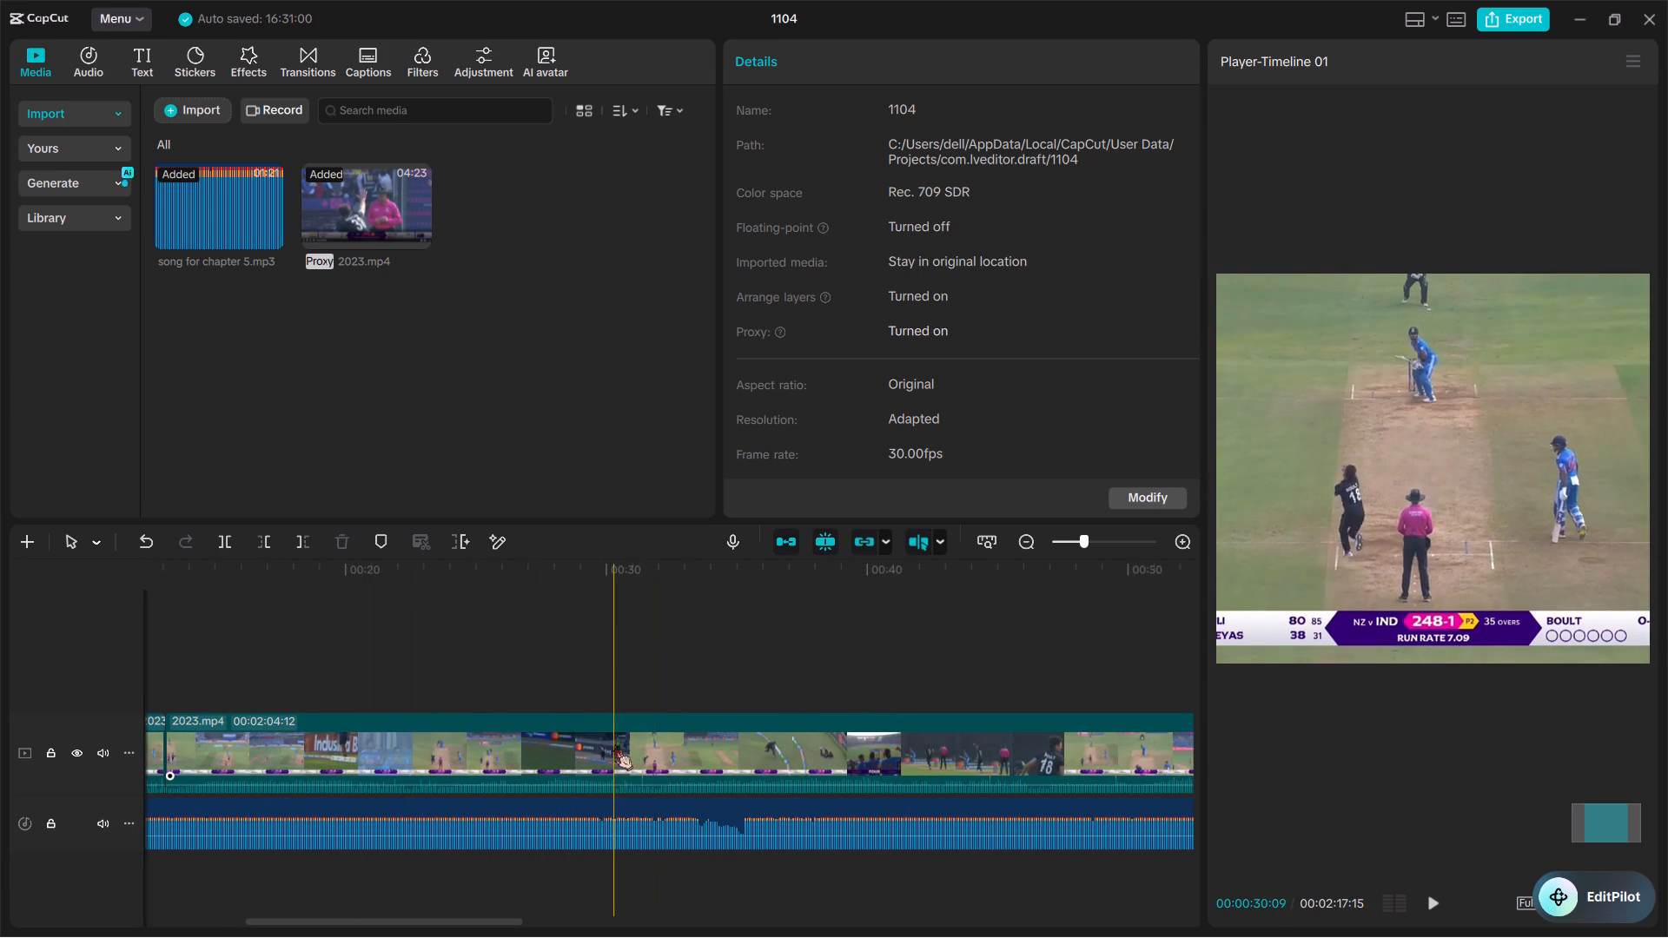
pyautogui.hotkey('ctrl', 'b')
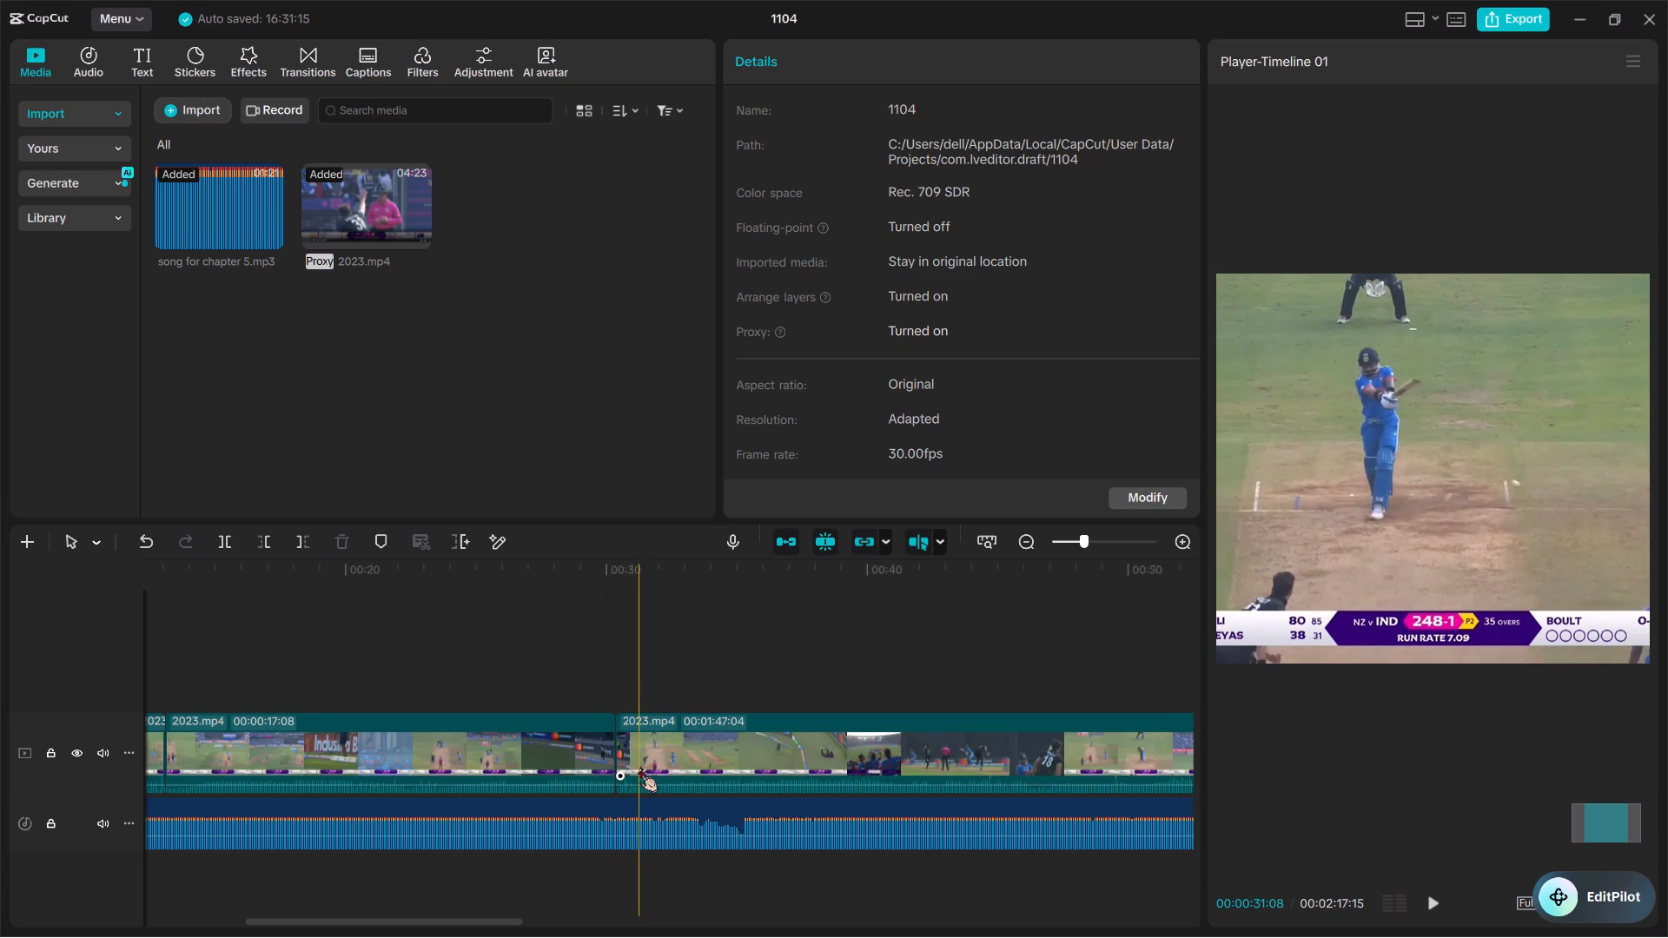
pyautogui.hotkey('ctrl', 'b')
pyautogui.click(498, 746)
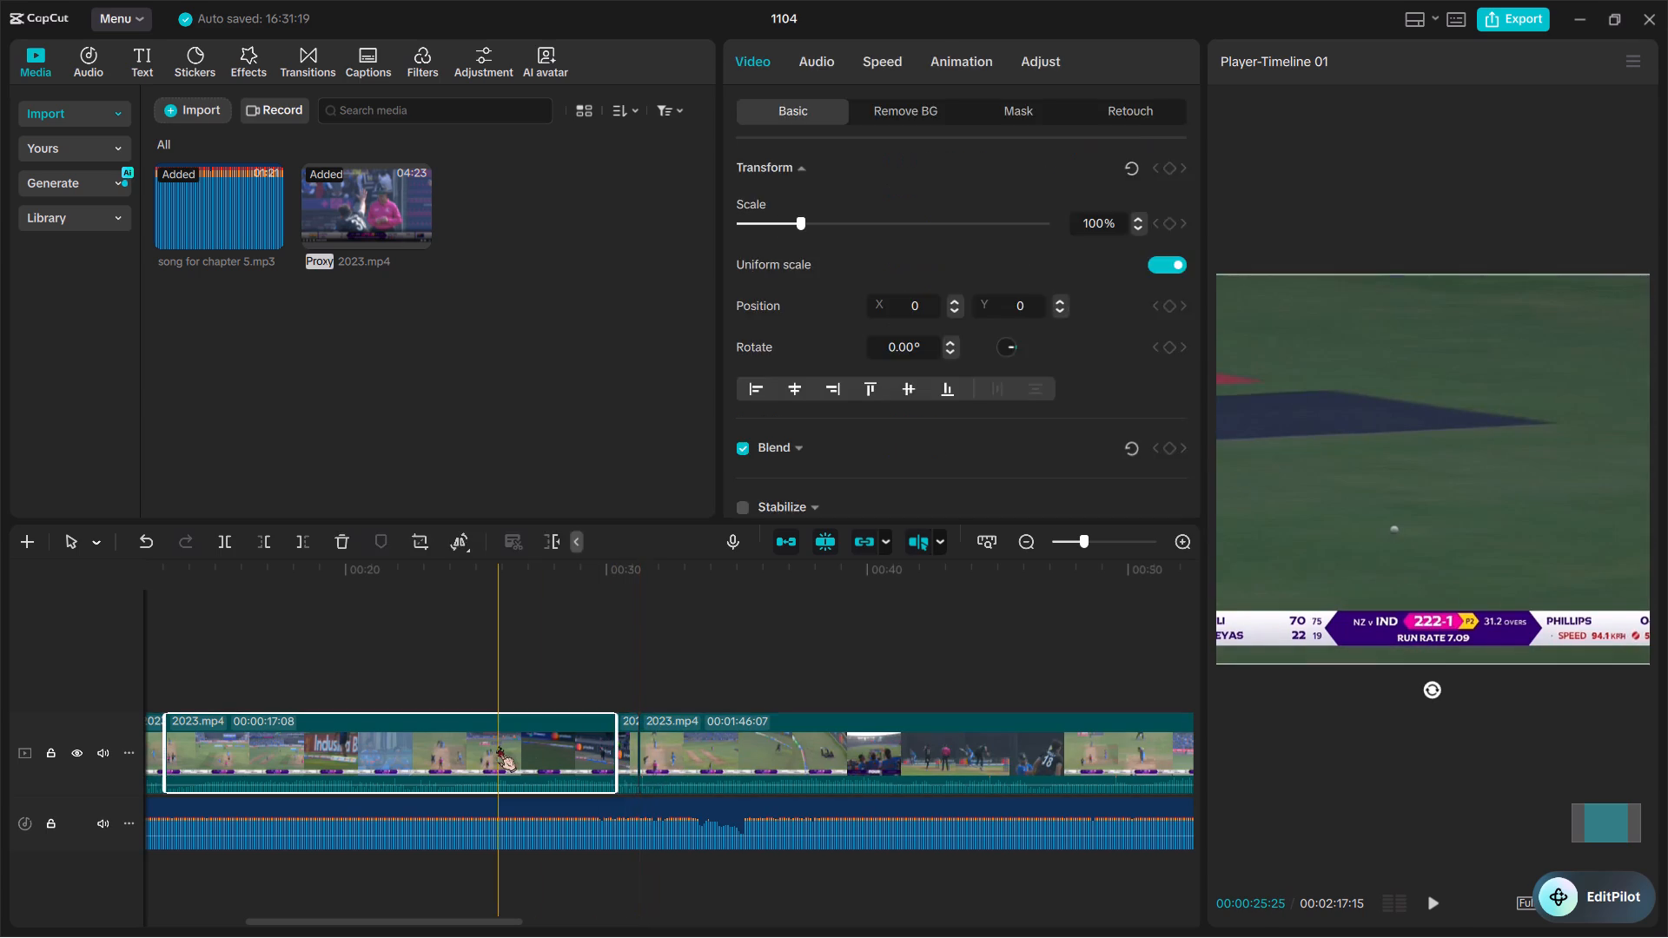
pyautogui.press('BackSpace')
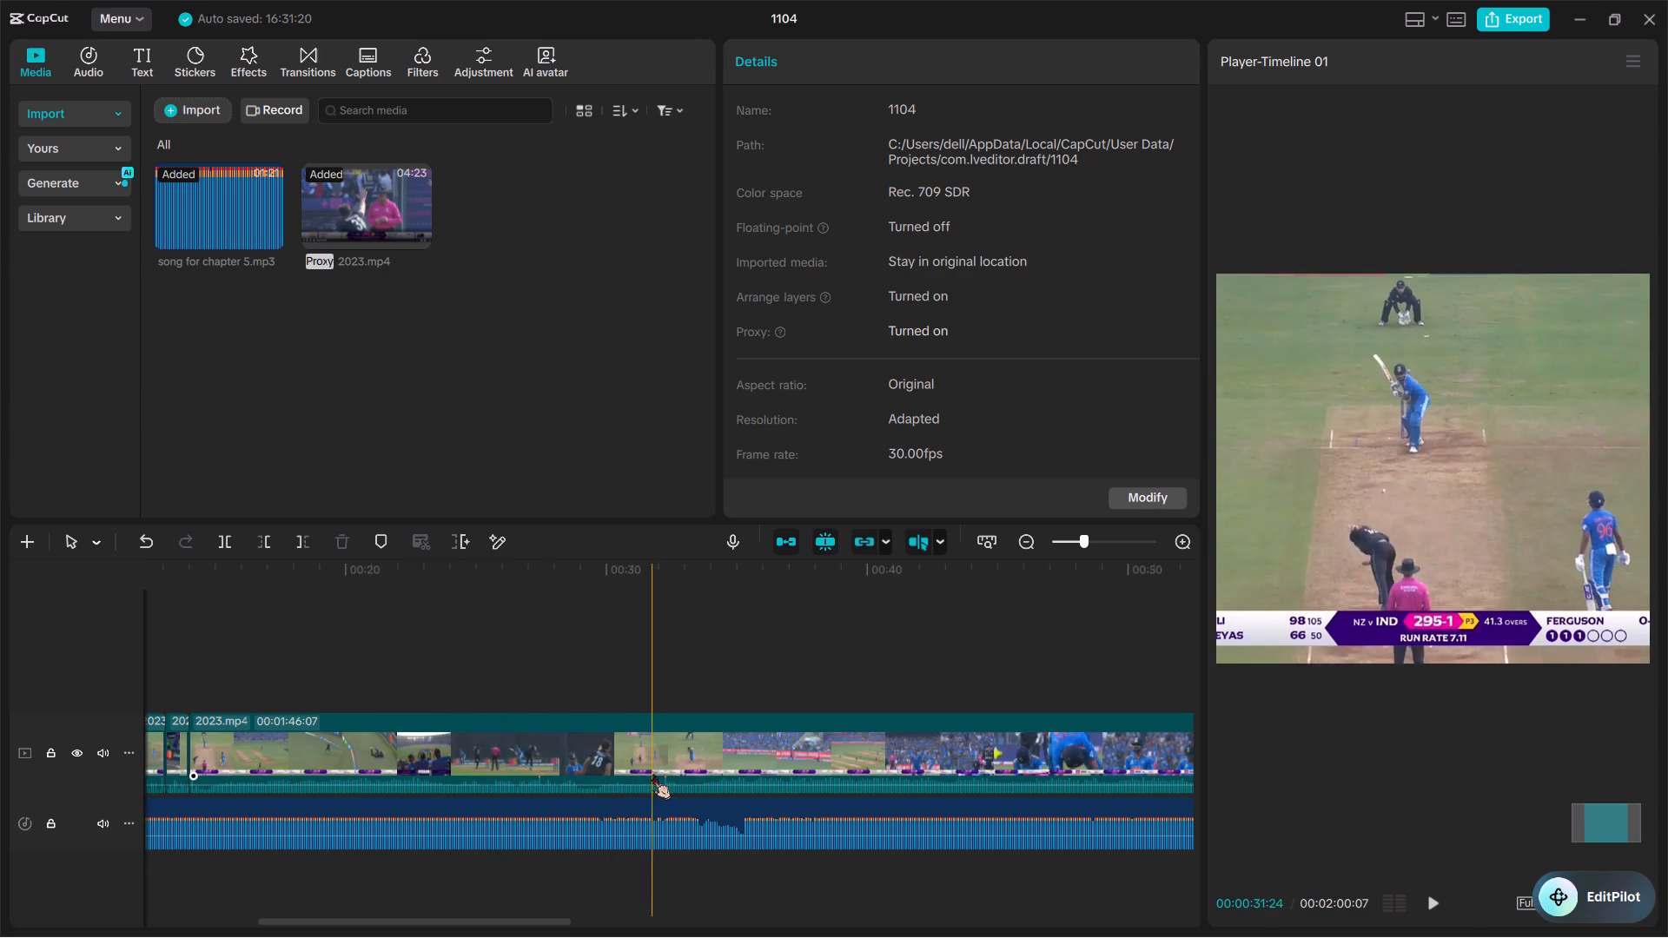
# Split the long clip at about 00:00:31:14 and 00:00:32:13 around the 295-1 batting shot, and delete the footage segment before it.
pyautogui.hotkey('ctrl', 'b')
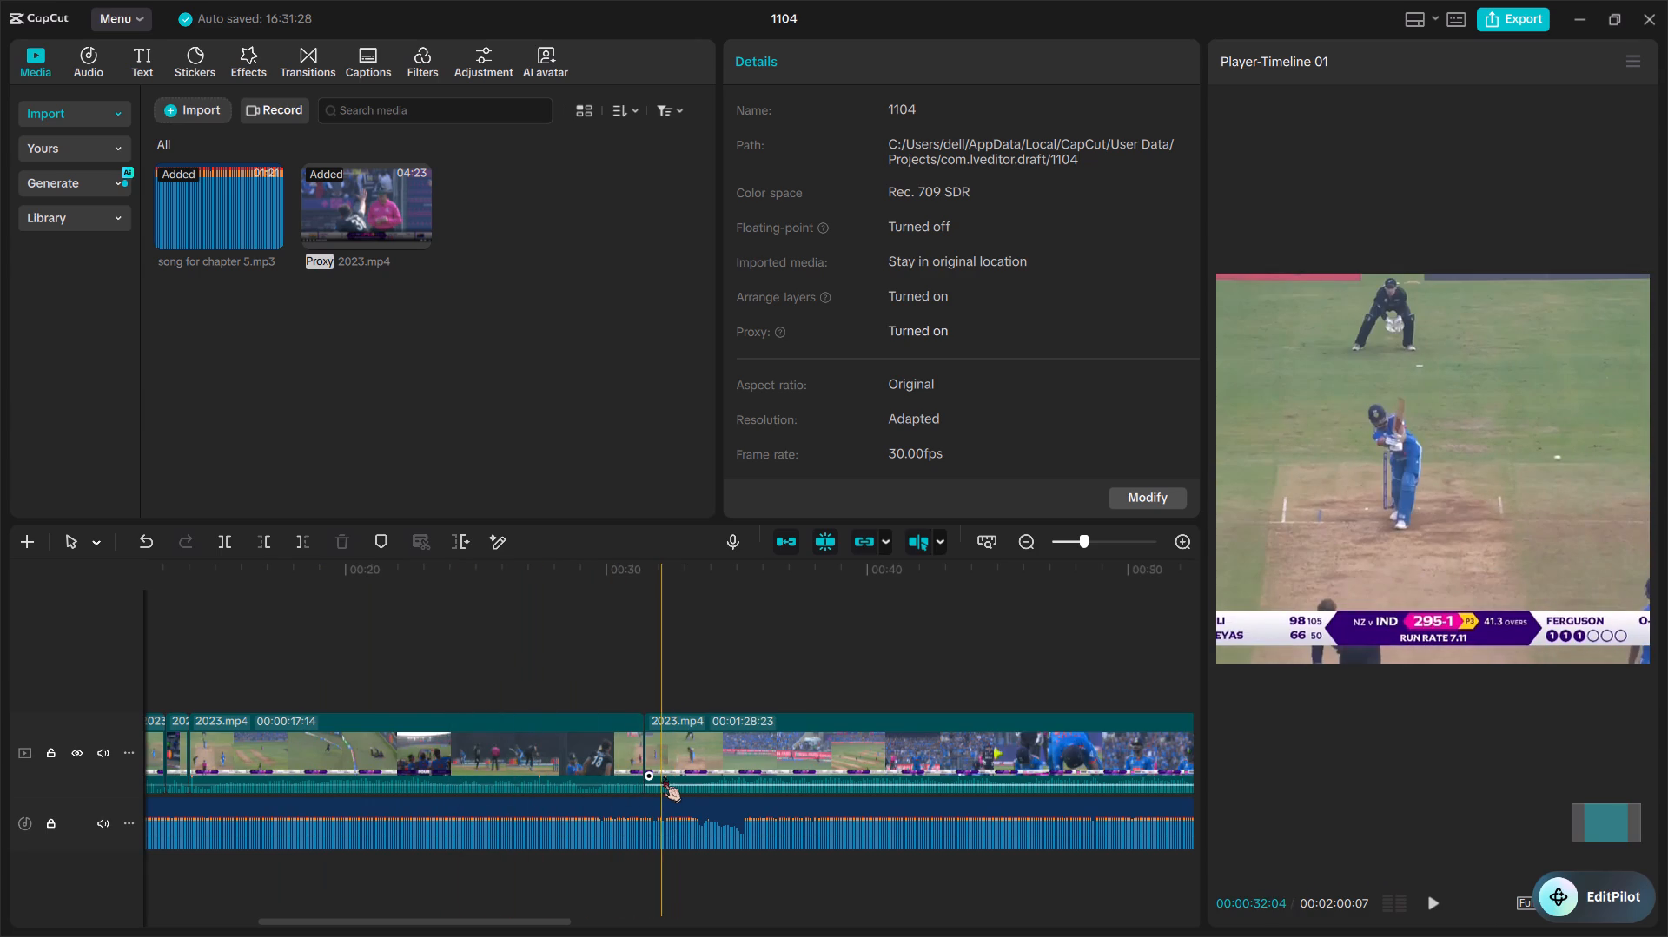
pyautogui.keyDown('ctrl'); pyautogui.scroll(6, 669, 780); pyautogui.keyUp('ctrl')
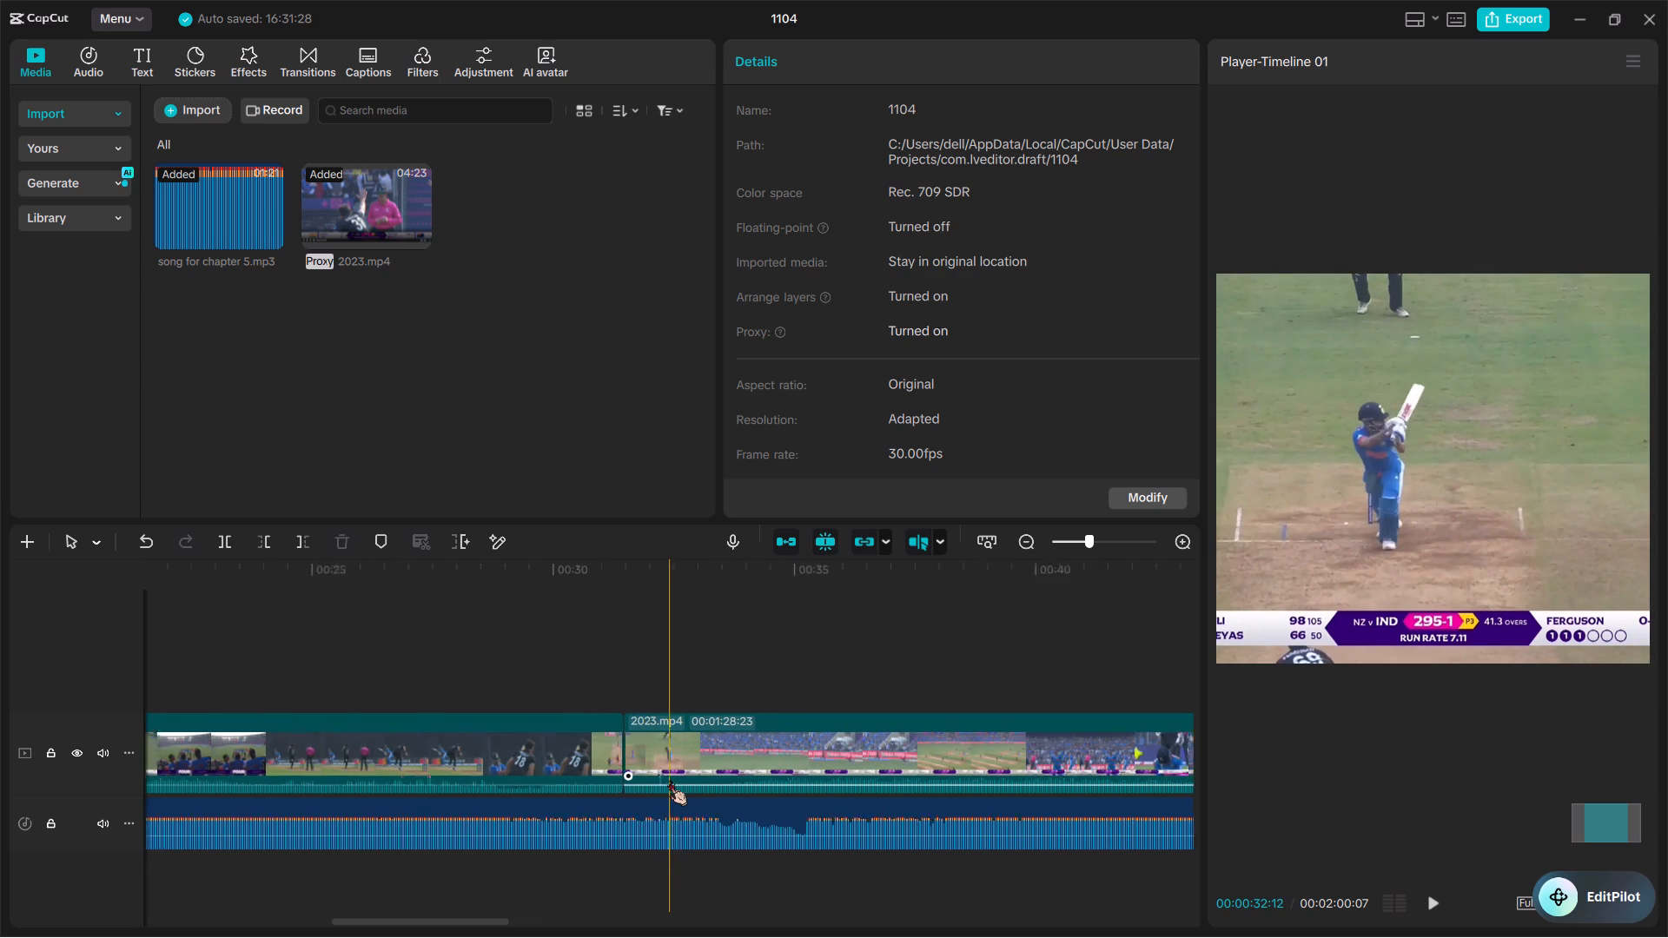
pyautogui.keyDown('ctrl'); pyautogui.scroll(2, 669, 780); pyautogui.keyUp('ctrl')
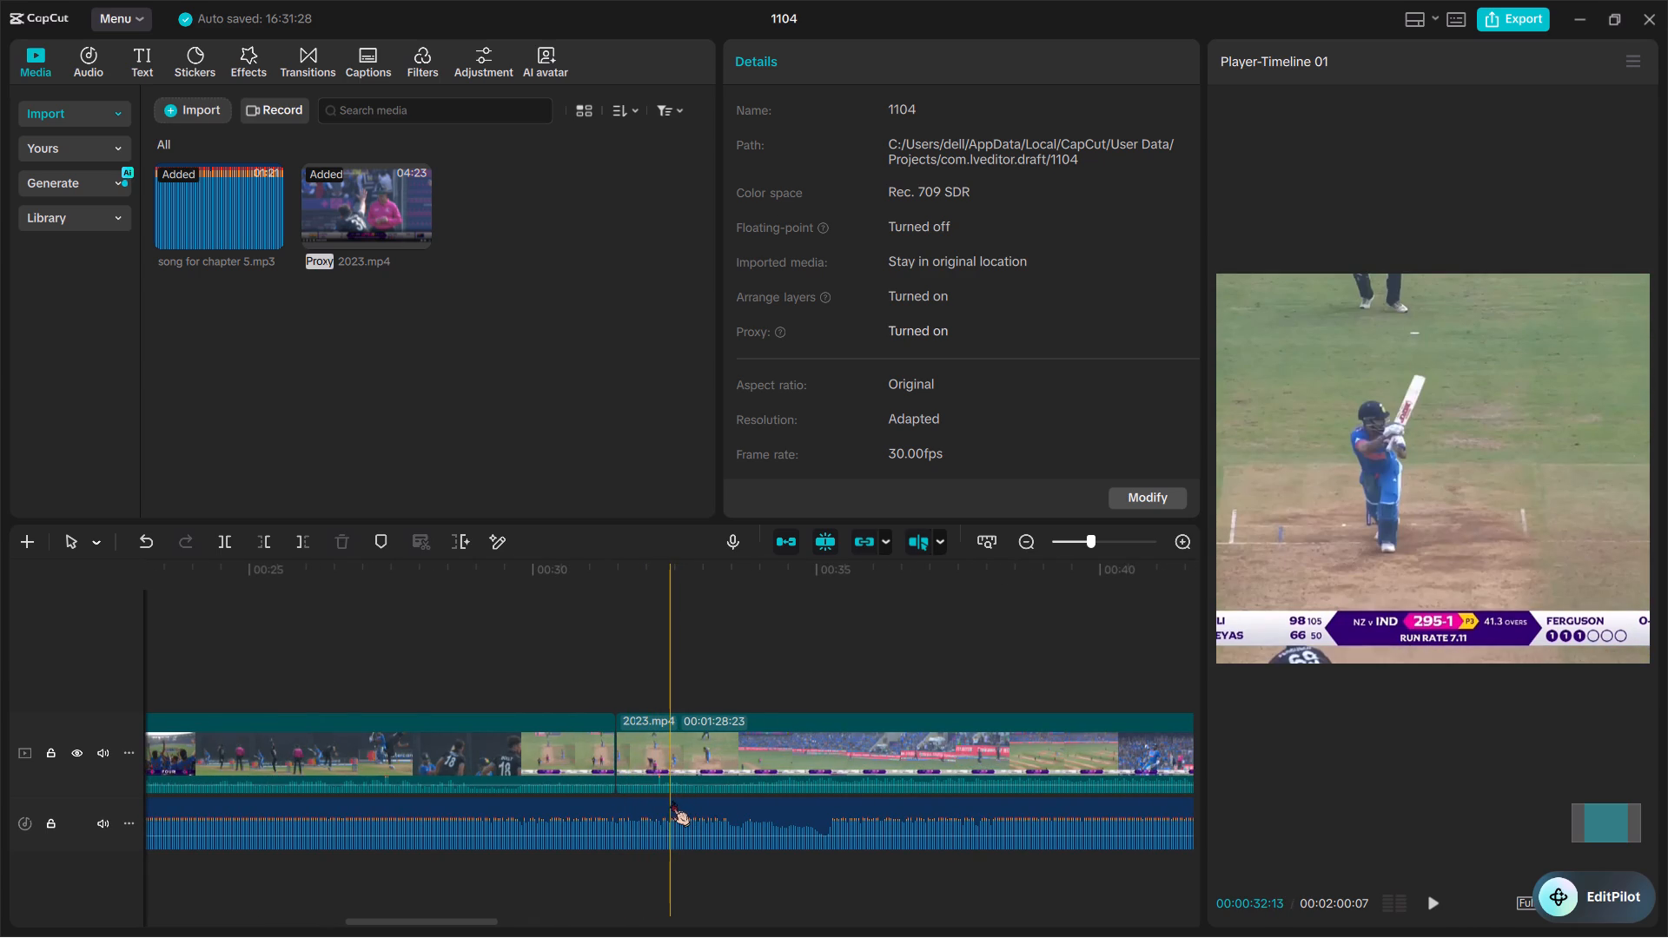
pyautogui.hotkey('ctrl', 'b')
pyautogui.click(508, 761)
pyautogui.press('BackSpace')
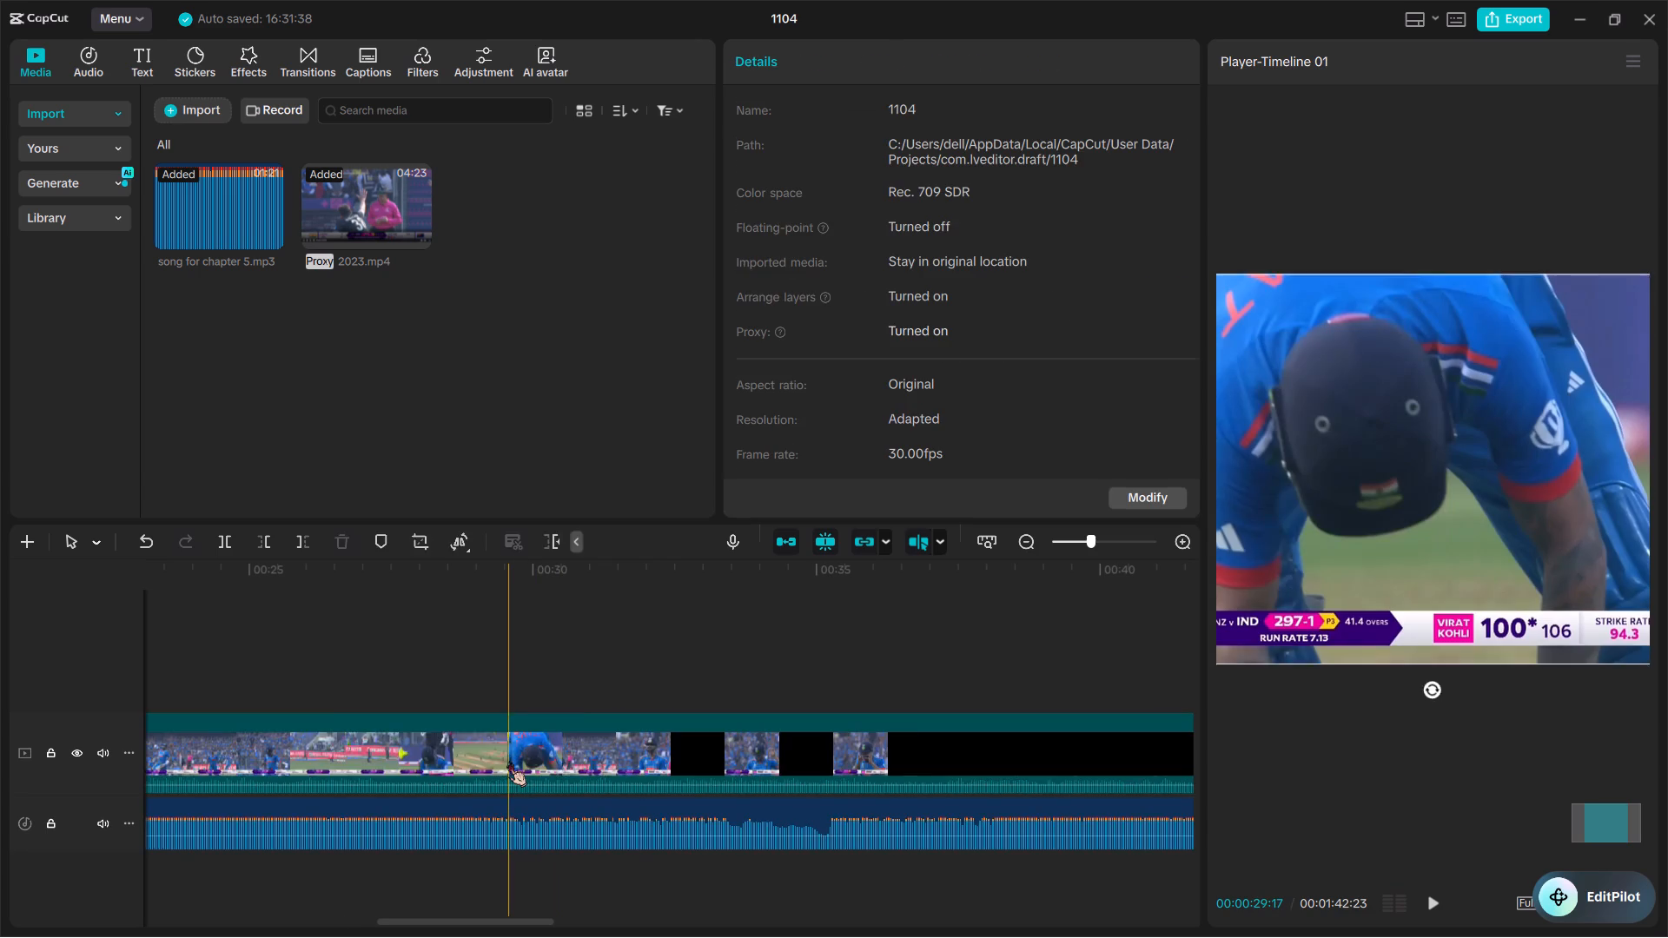
# Review the century celebration footage in the remaining long clip and play back the latest batting cuts up to about 00:00:15.
pyautogui.hscroll(1, 508, 761)
pyautogui.keyDown('ctrl'); pyautogui.scroll(-2, 508, 761); pyautogui.keyUp('ctrl')
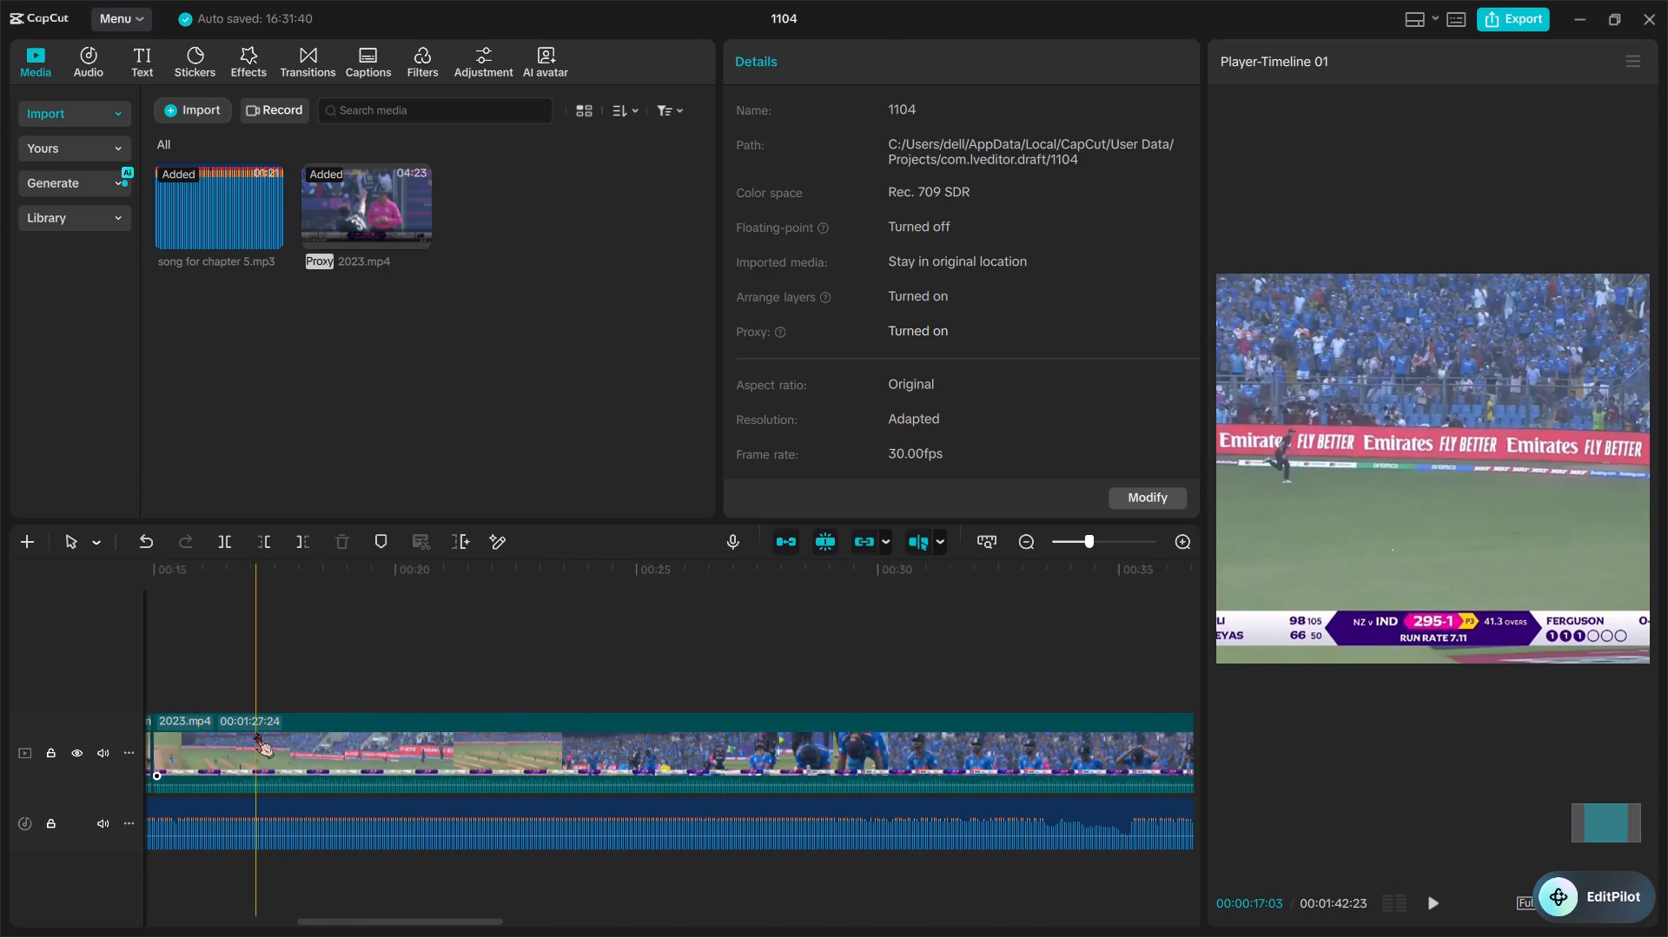
pyautogui.hscroll(1, 255, 732)
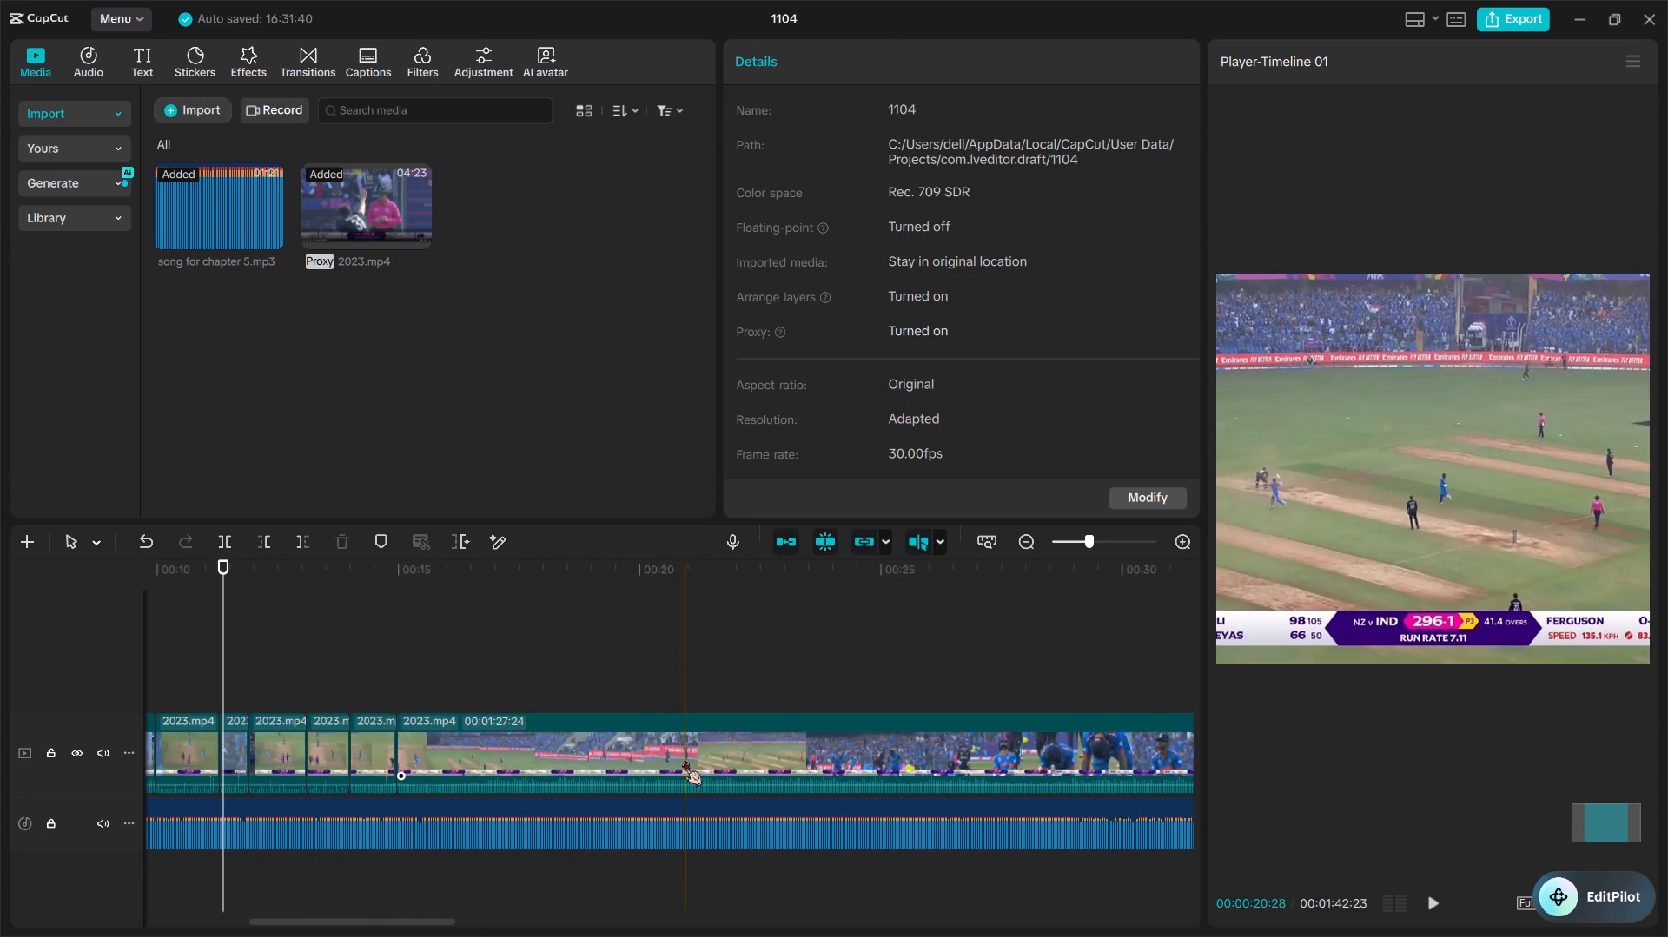
pyautogui.hscroll(-1, 910, 756)
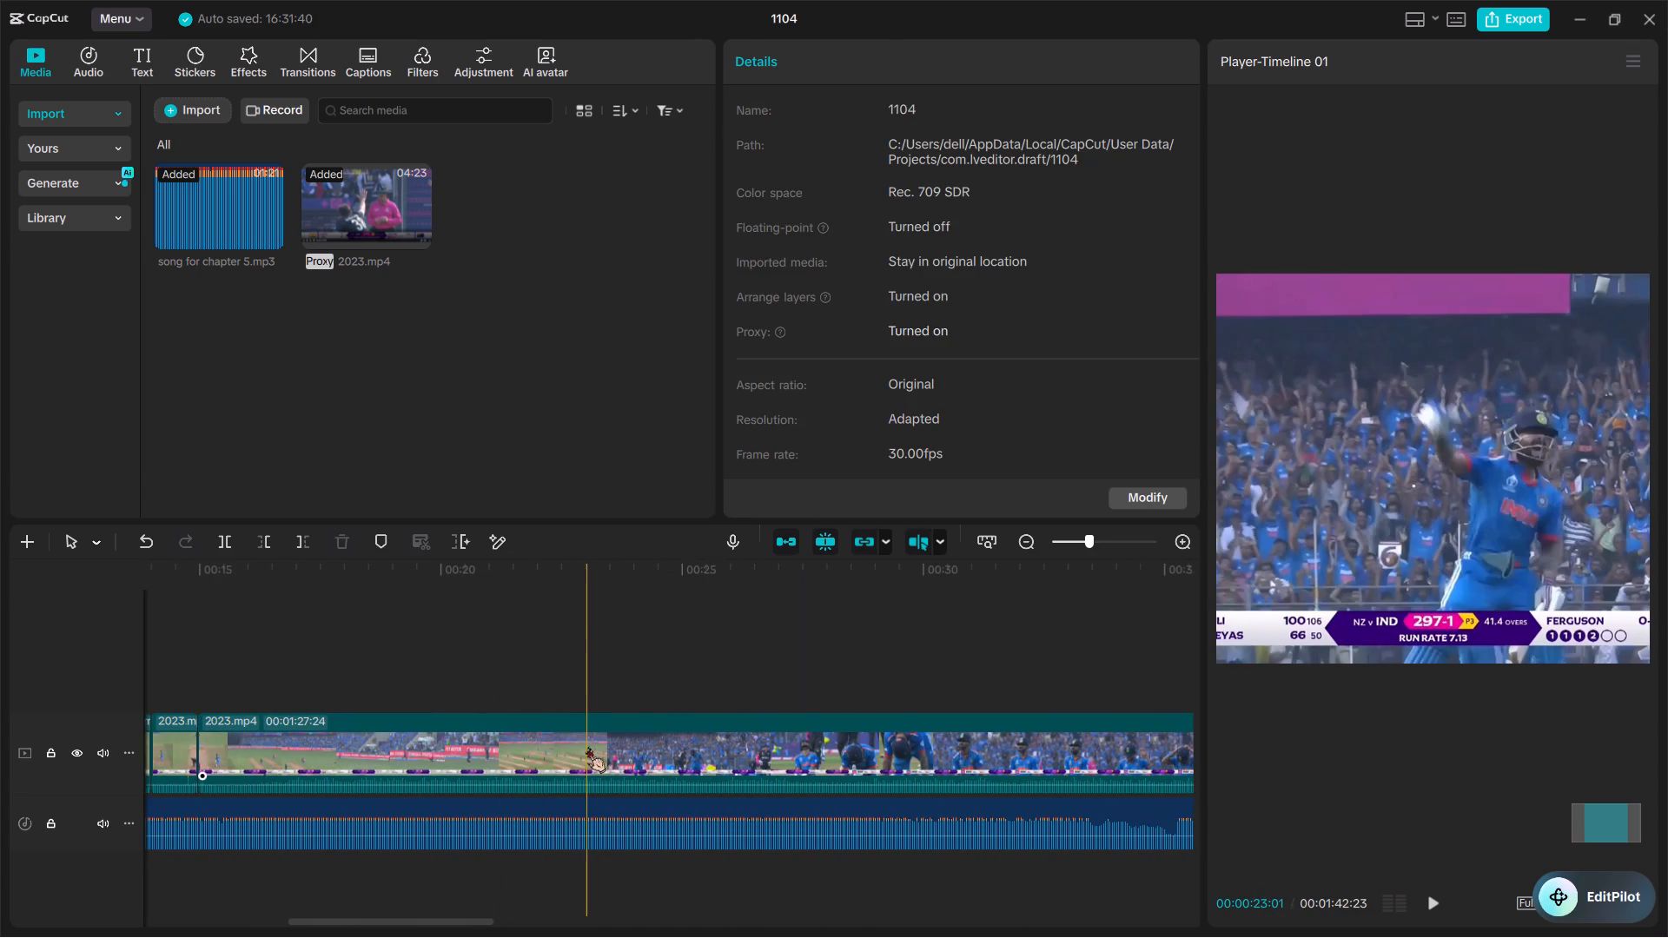
pyautogui.hscroll(1, 587, 747)
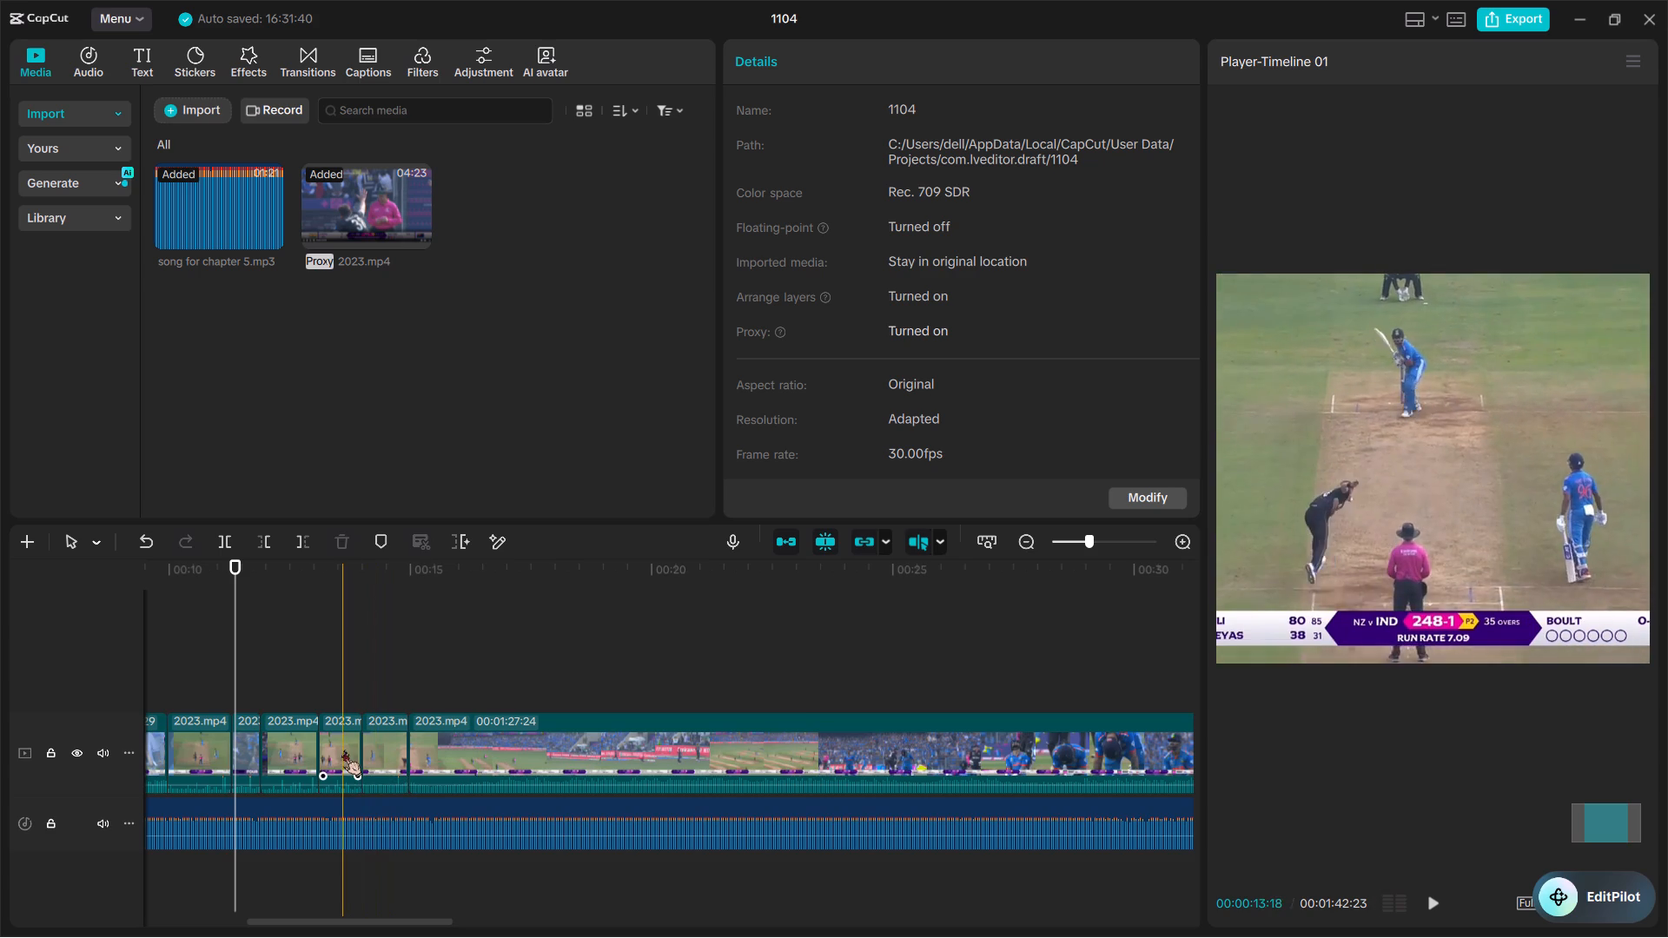
pyautogui.press('space')
pyautogui.press('space')
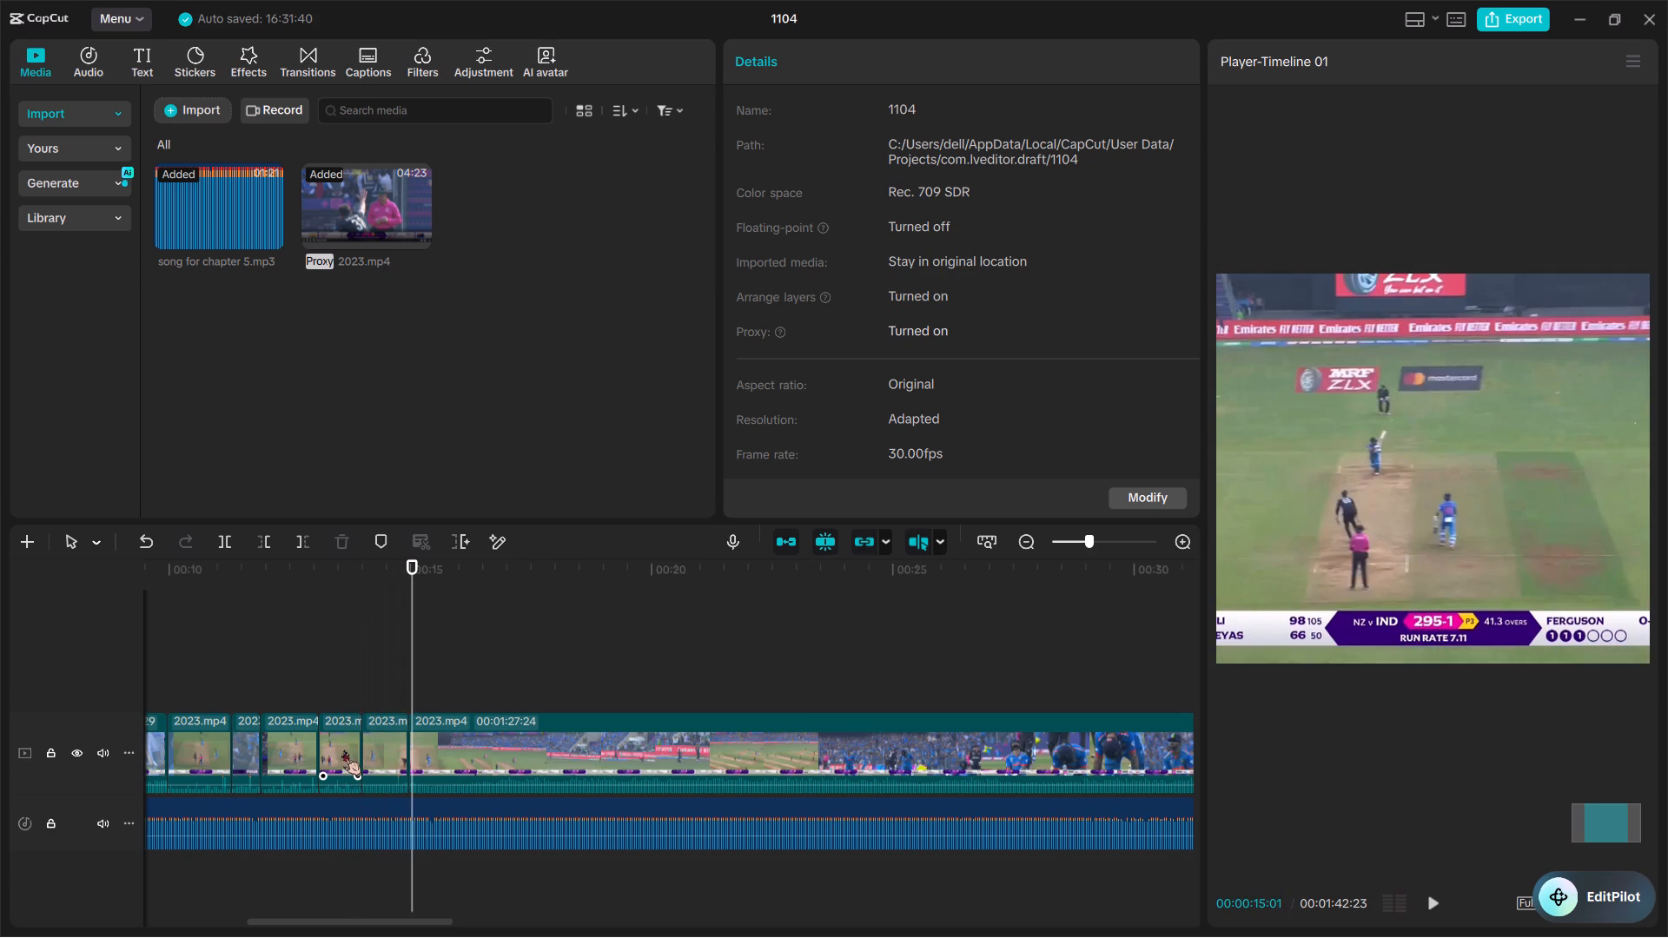
pyautogui.press('space')
pyautogui.press('space')
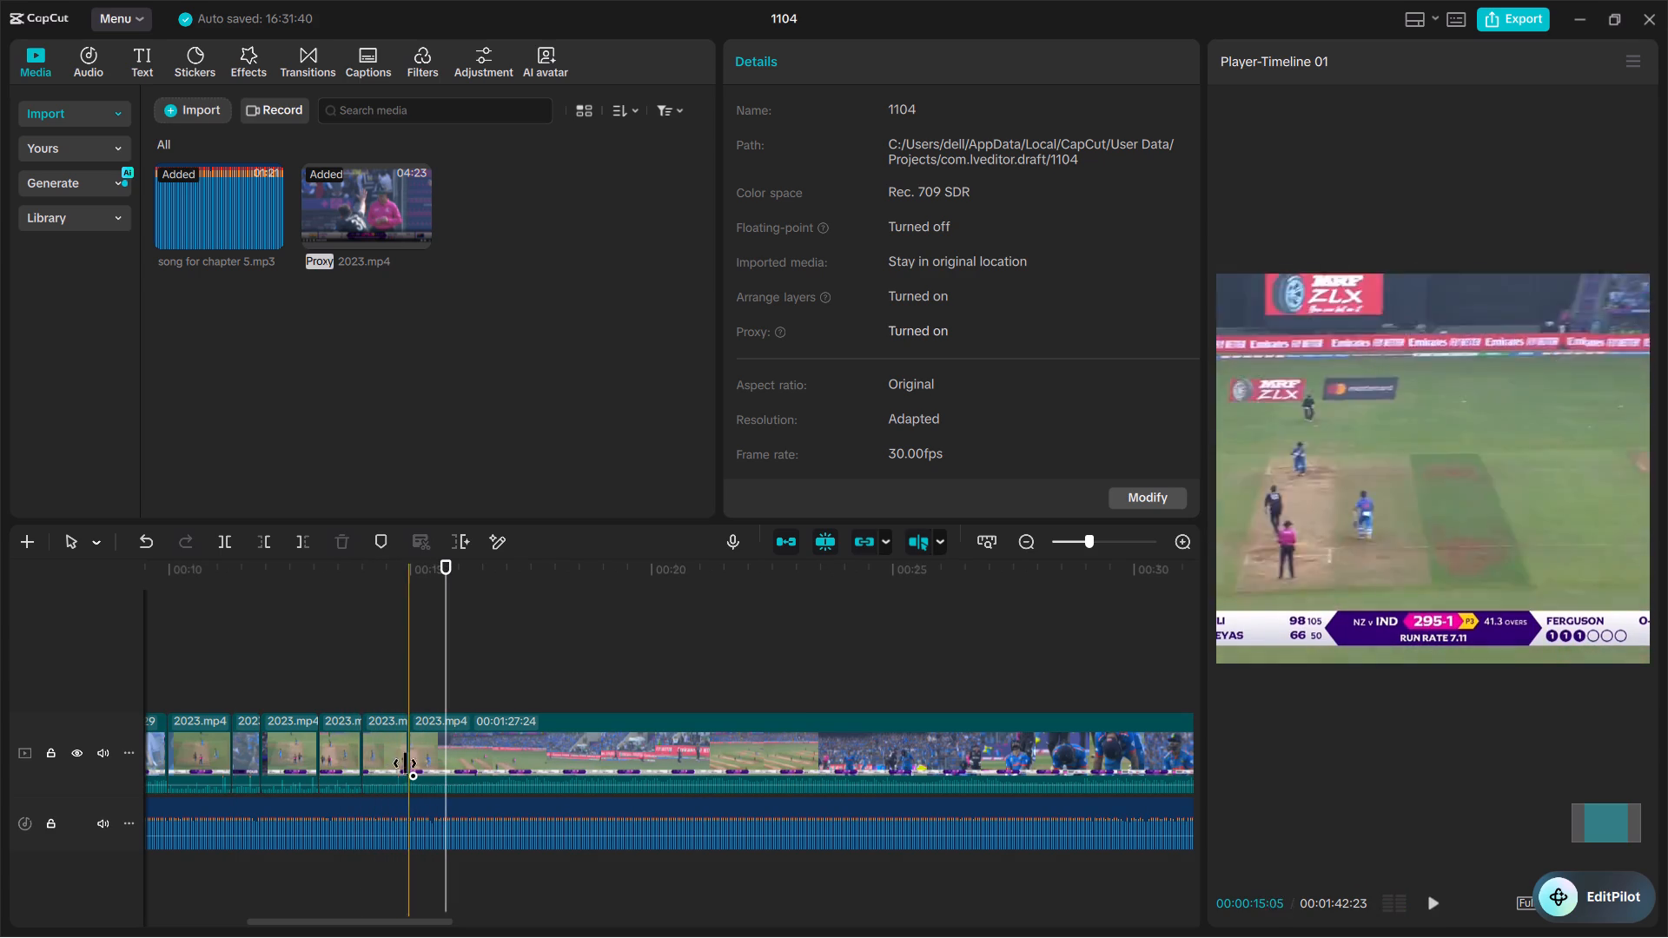
# Set the volume of the long 2023.mp4 clip starting at about 00:00:15 to 8.2 dB, checking its sound by playback.
pyautogui.press('space')
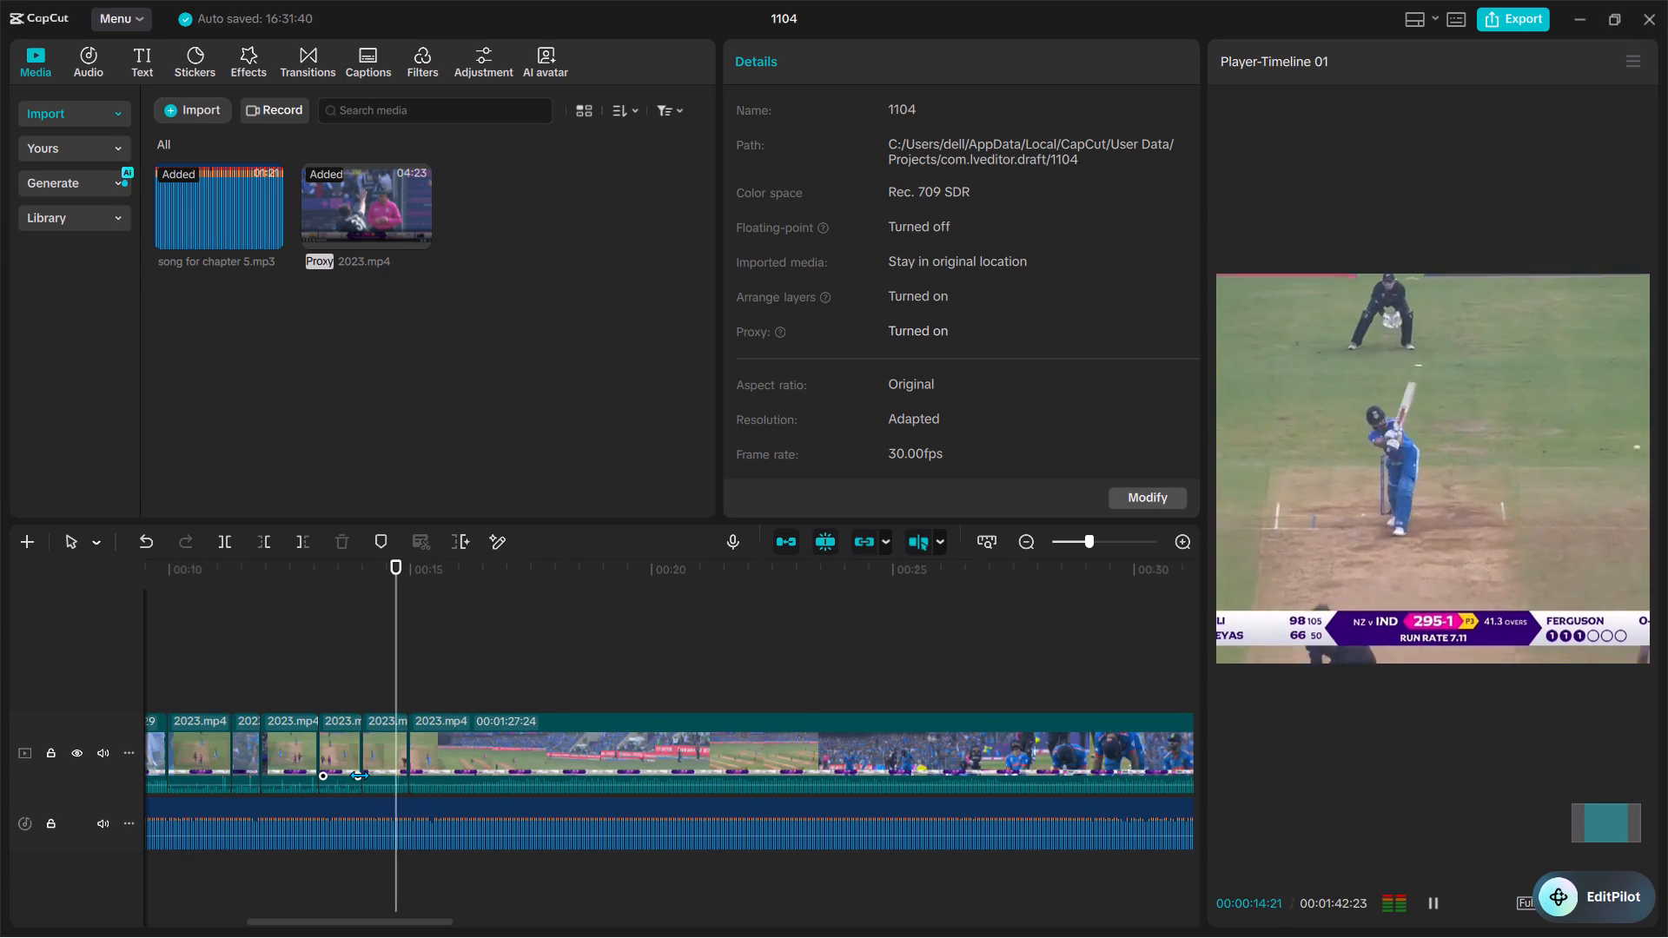
pyautogui.press('space')
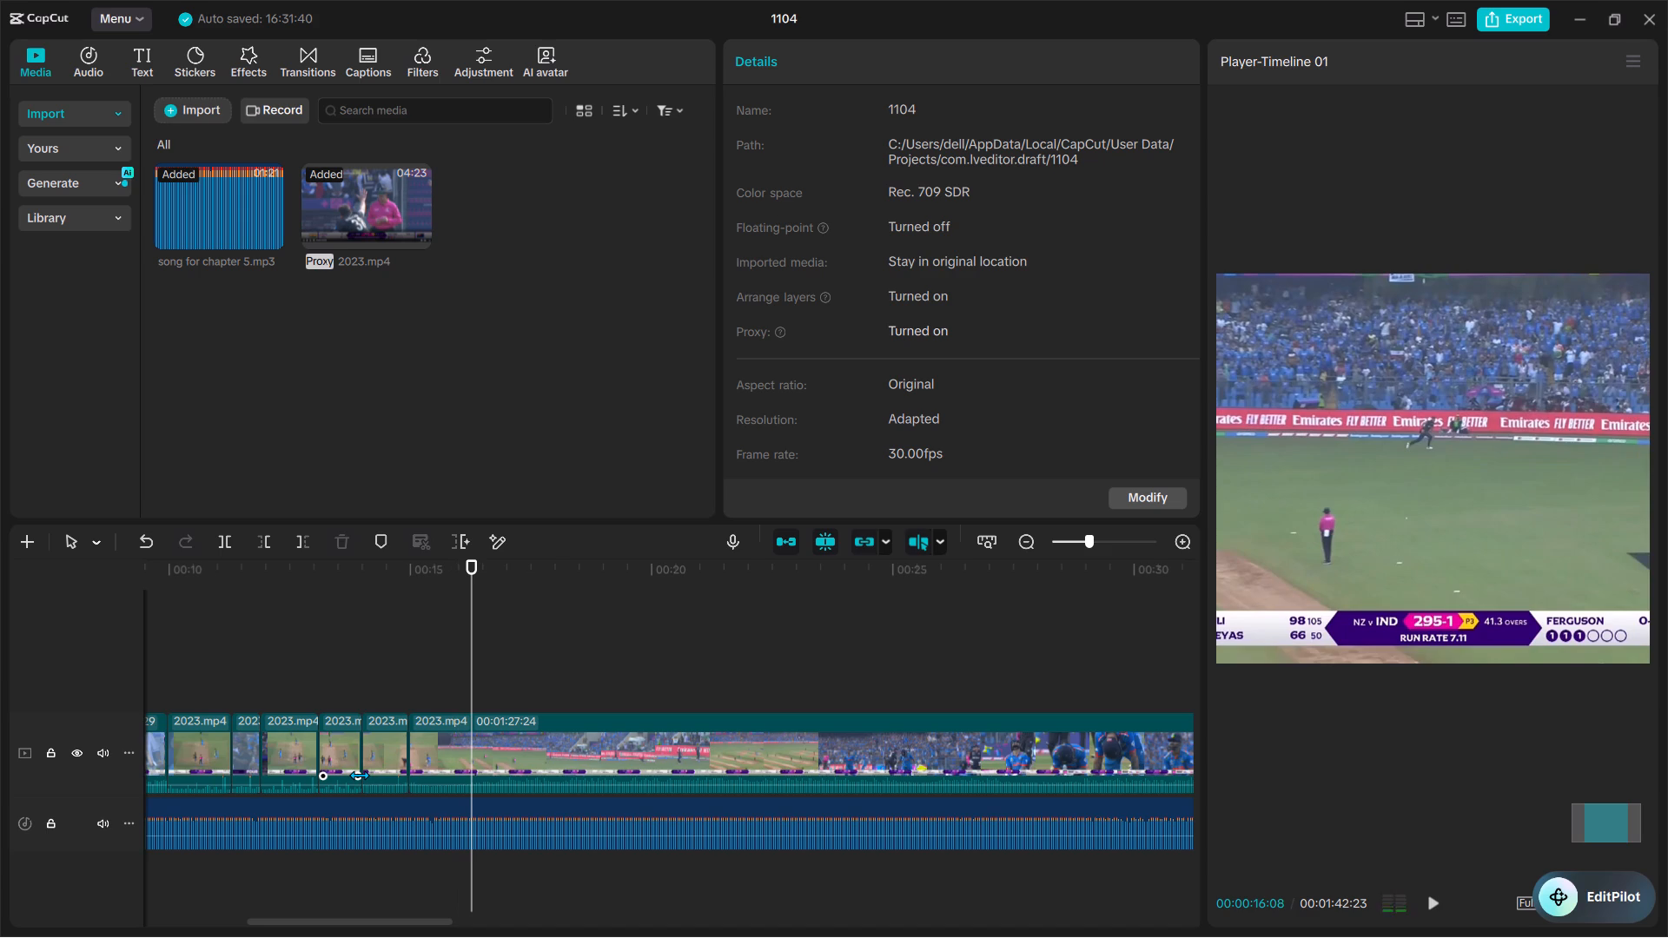
pyautogui.press('space')
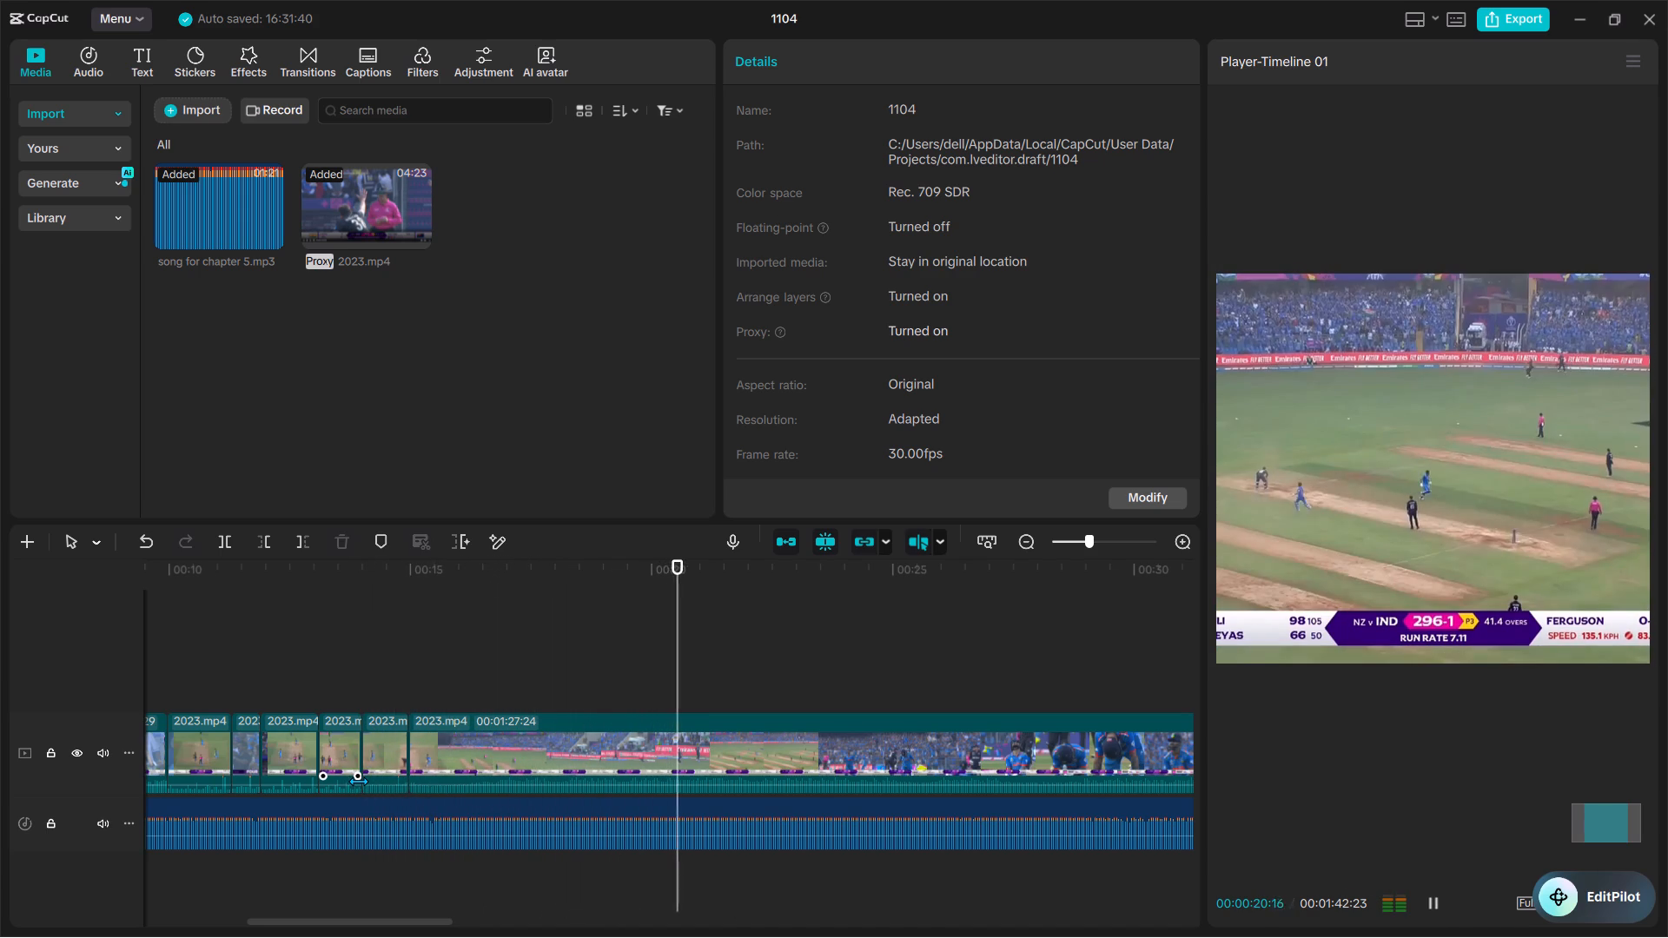
pyautogui.hscroll(-1, 358, 781)
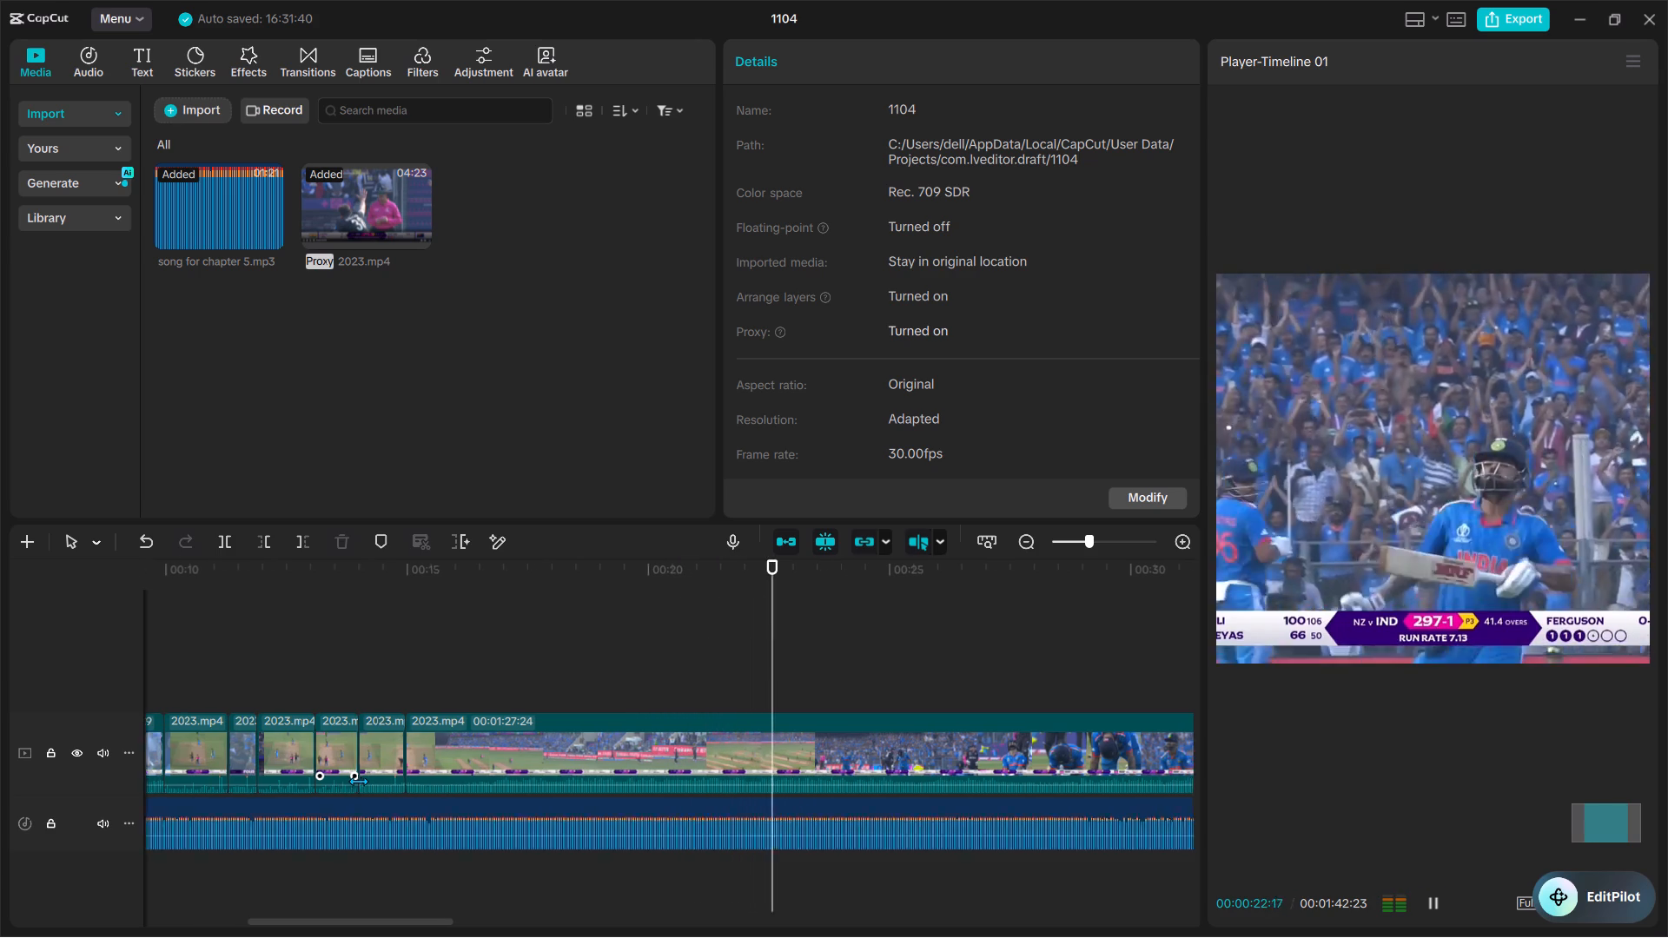
pyautogui.hscroll(-1, 358, 781)
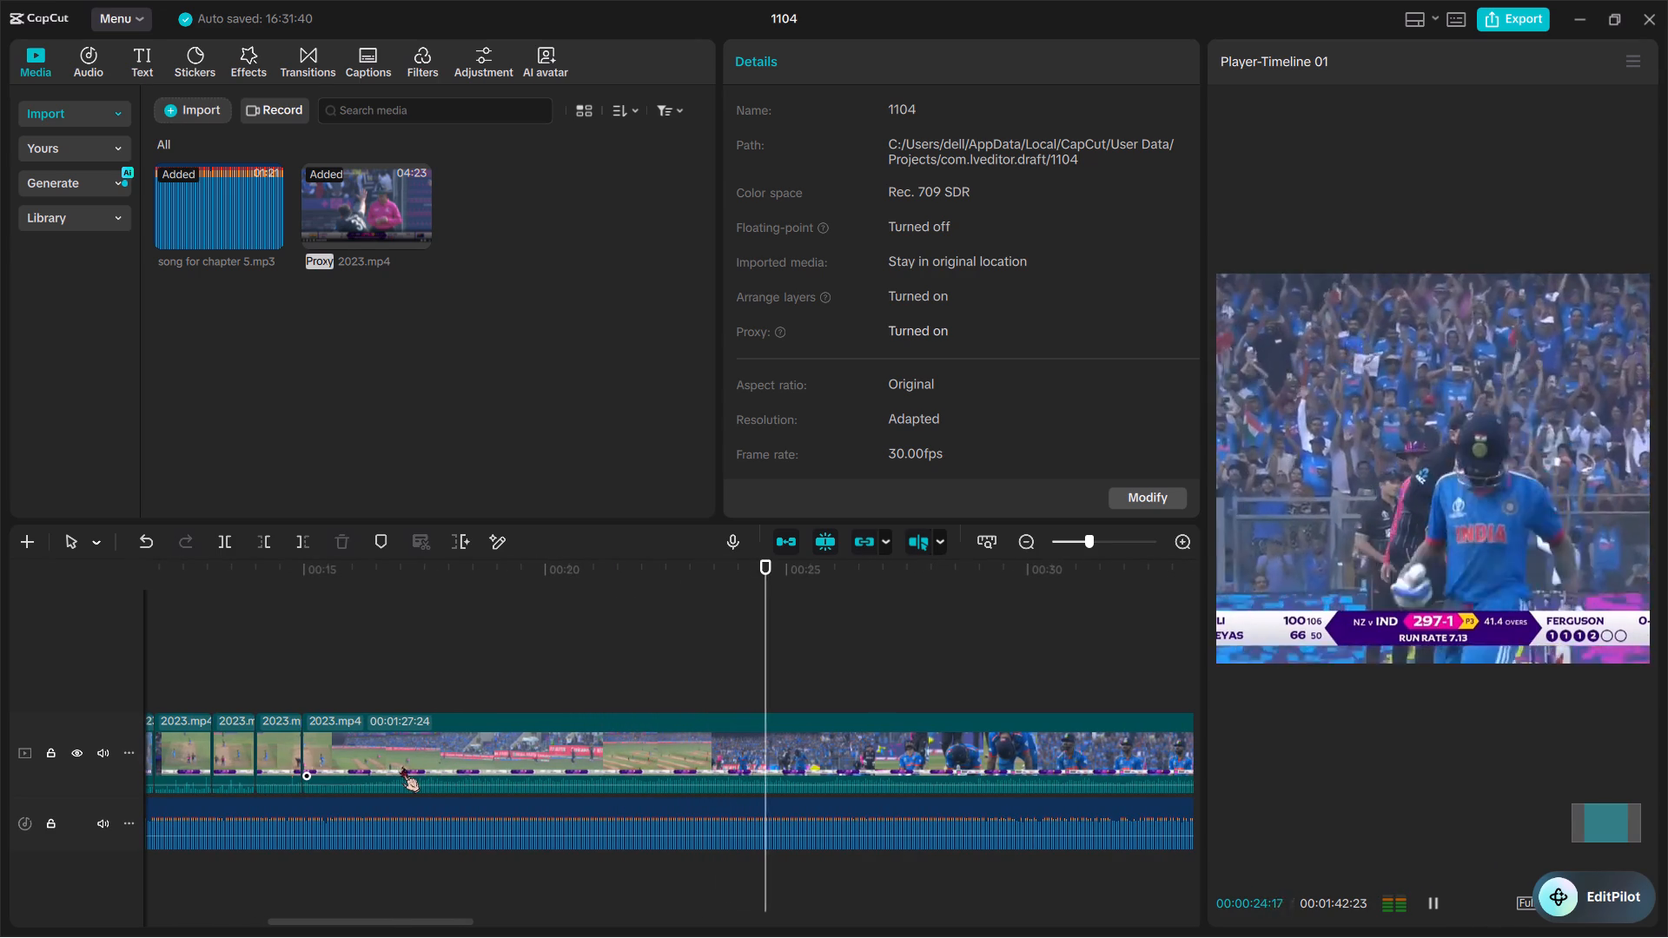
pyautogui.click(421, 762)
pyautogui.press('space')
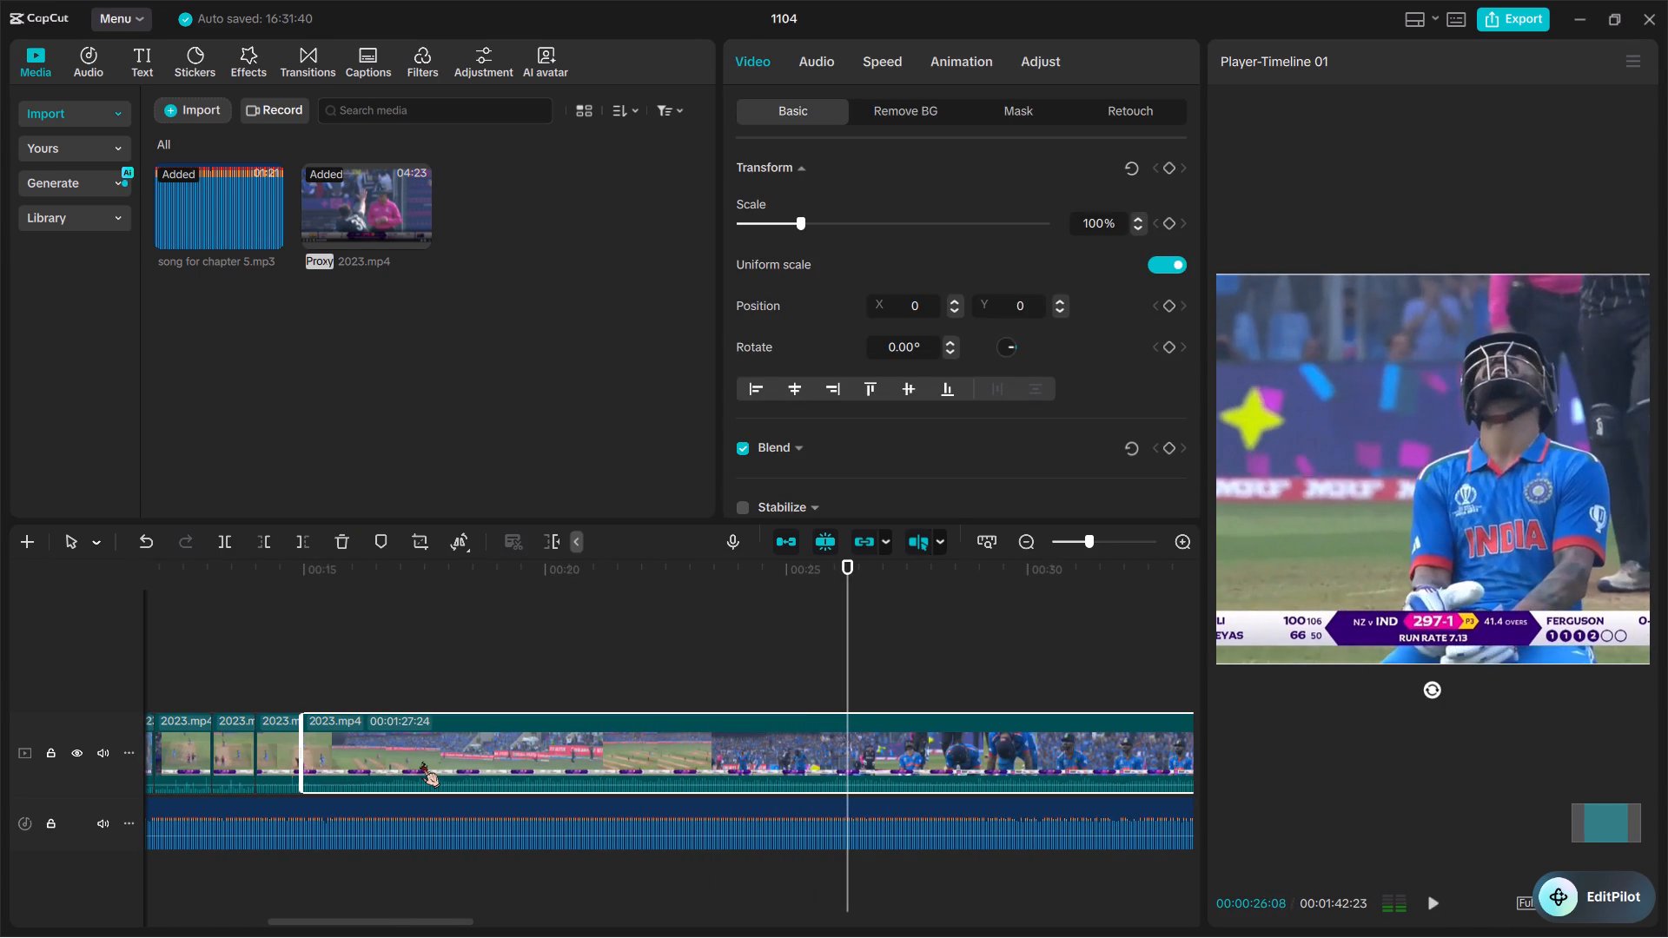
pyautogui.click(820, 69)
pyautogui.click(996, 224)
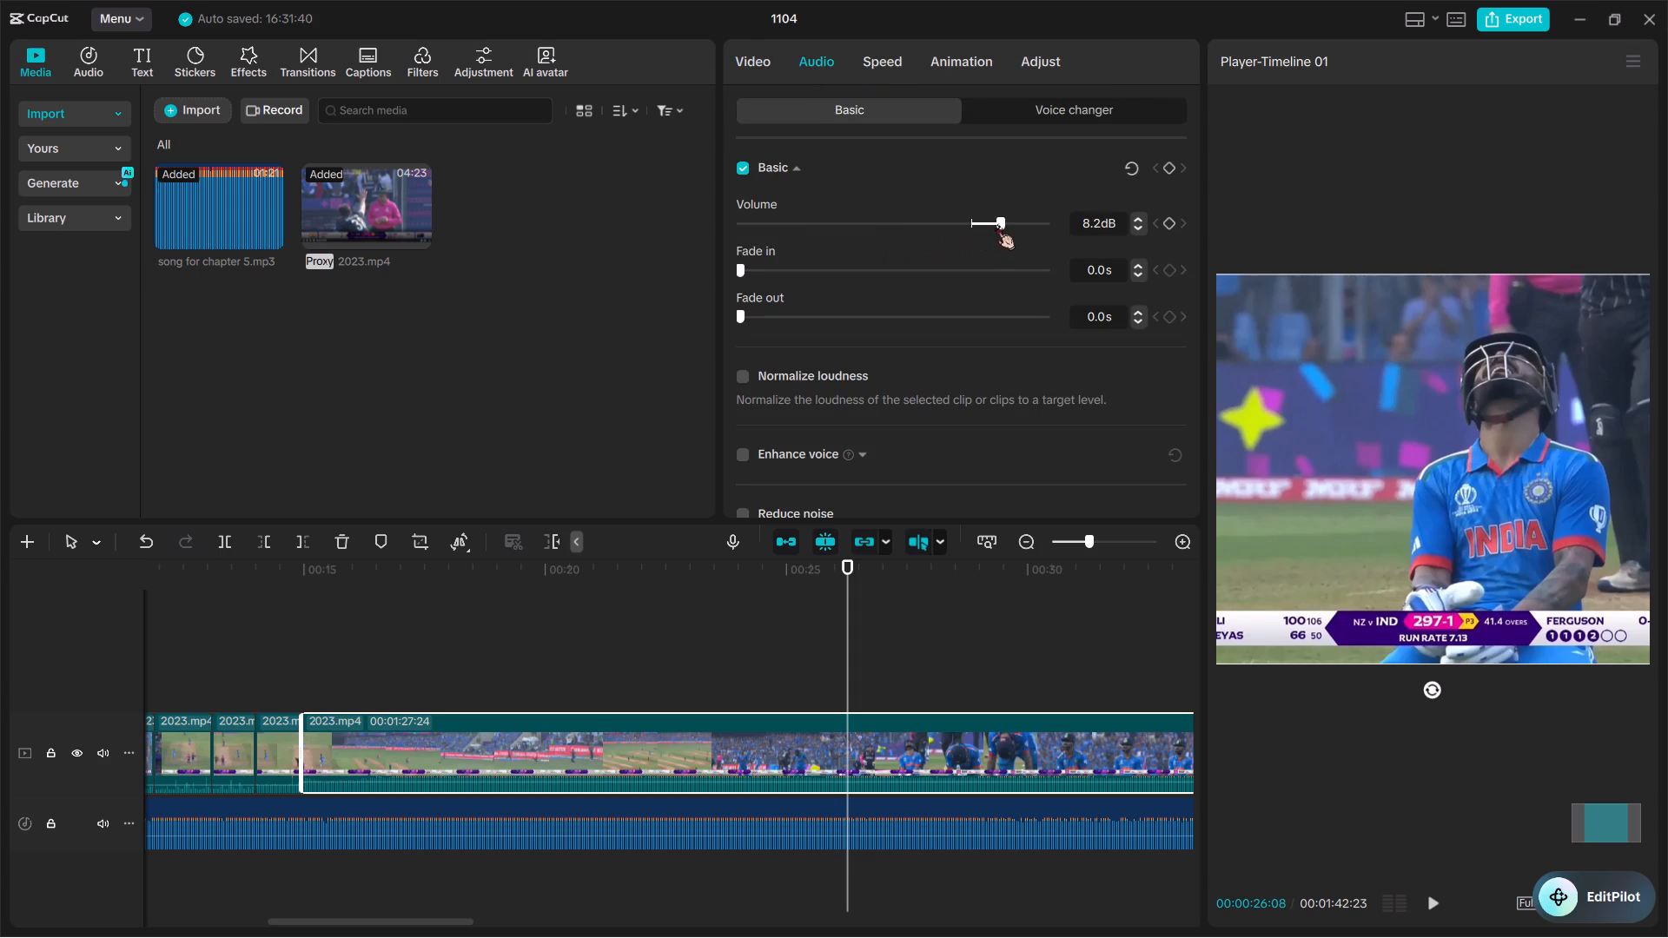
pyautogui.press('space')
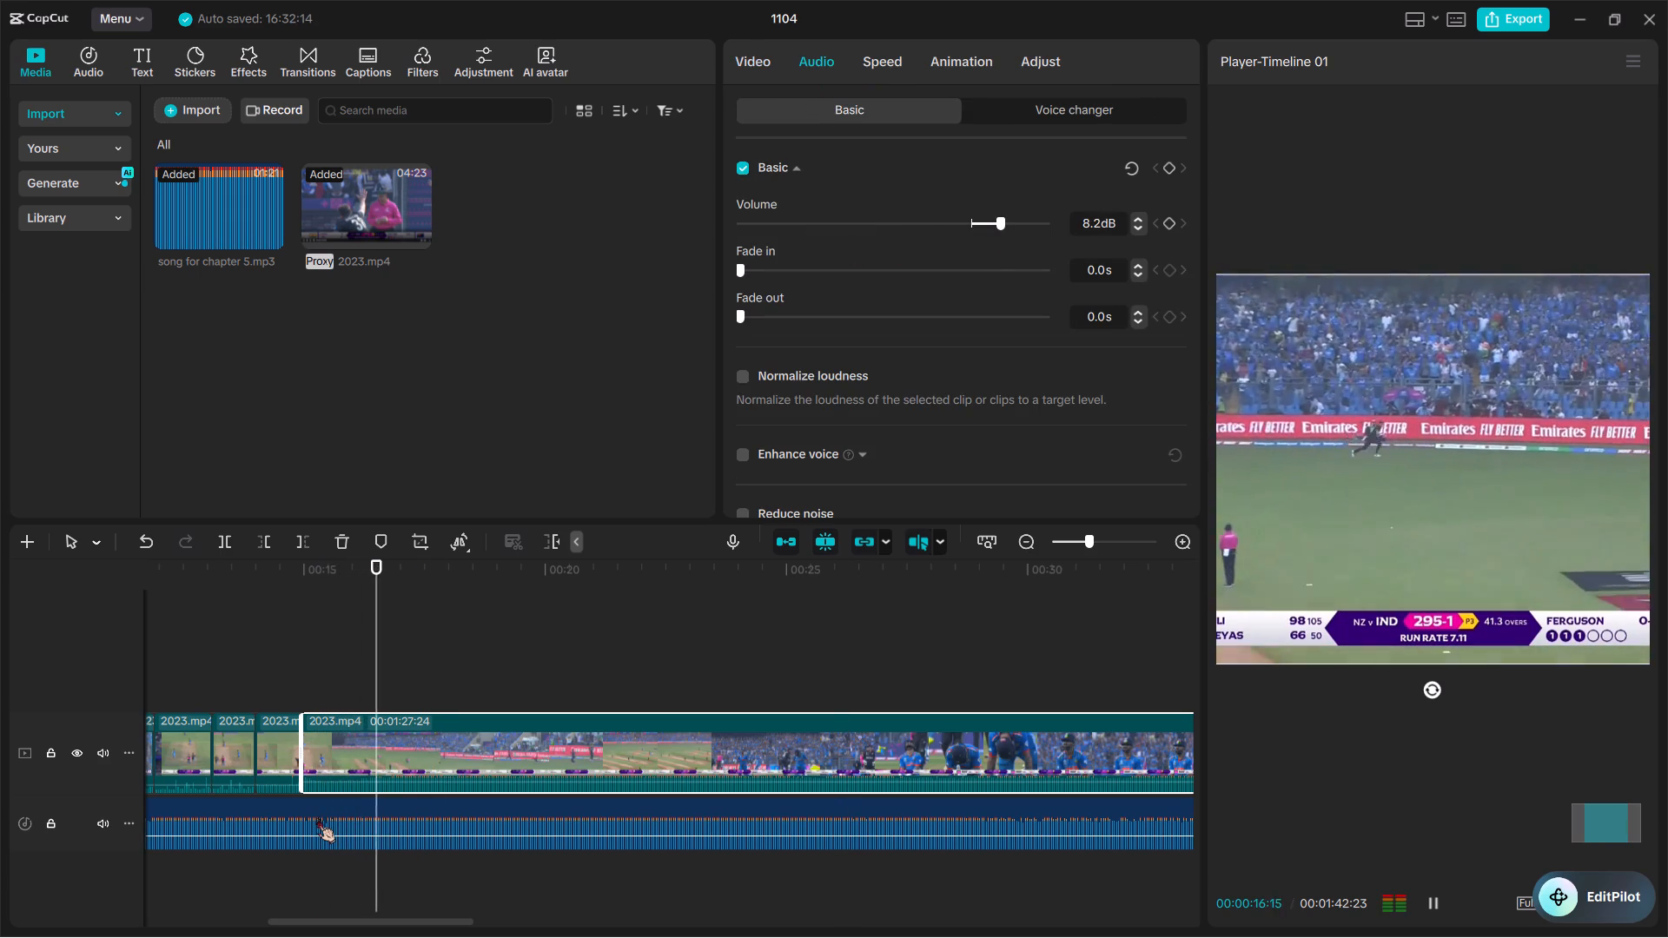
pyautogui.press('space')
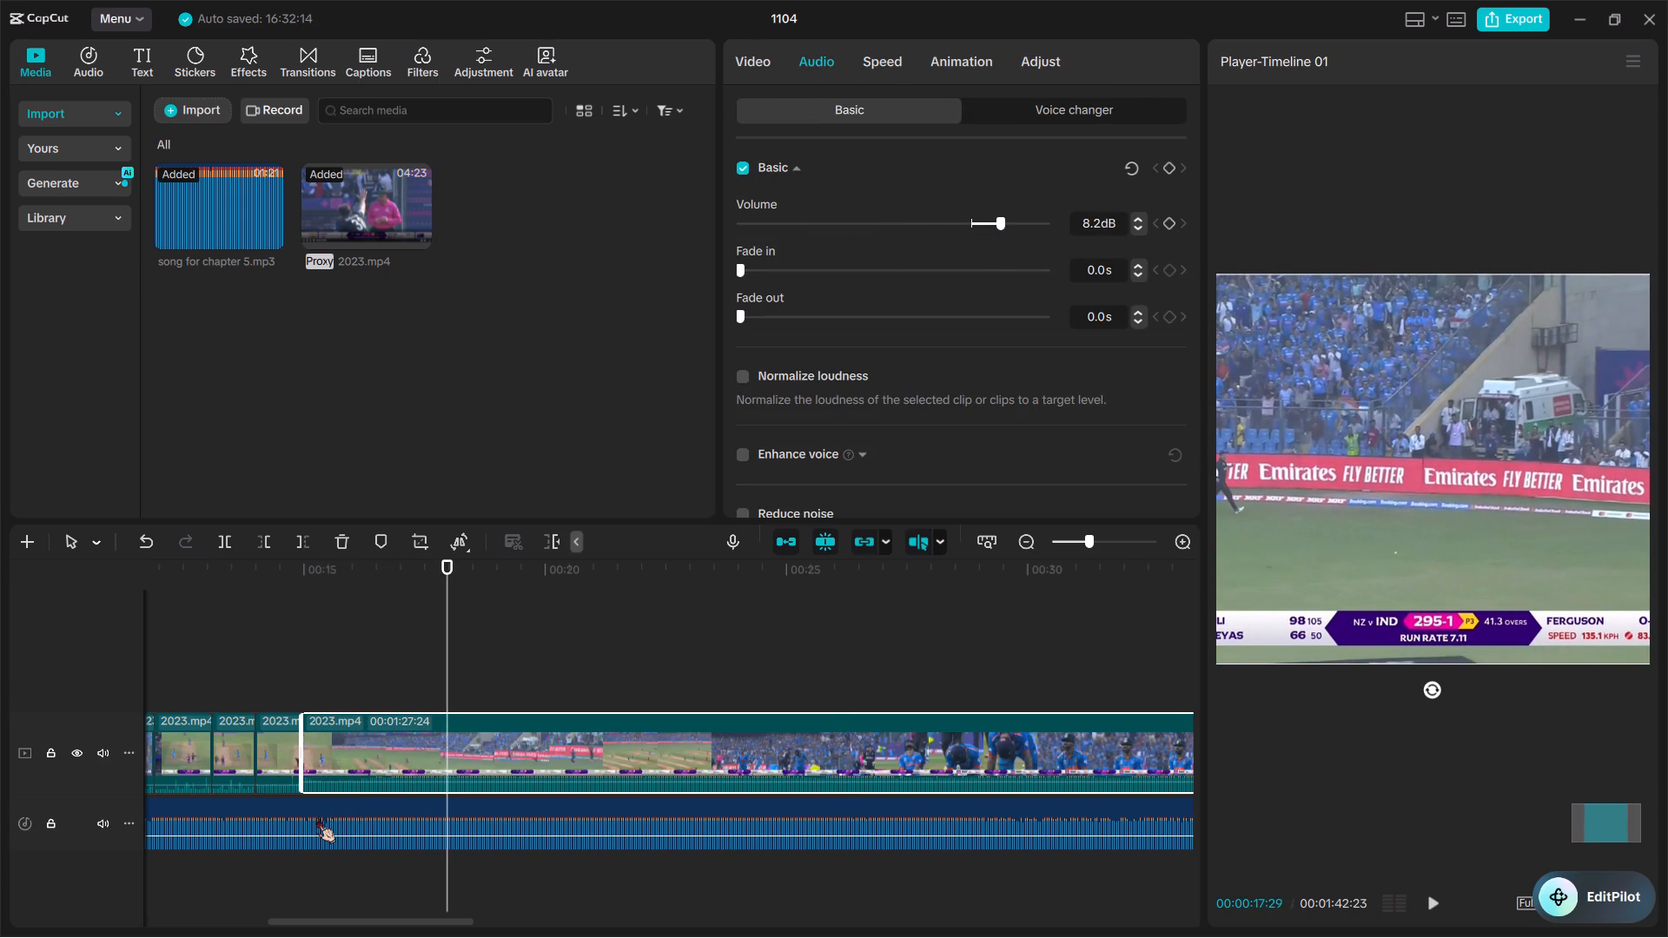
# Import the "cleberation comemetory" video from the Videos folder and place it above the main track, starting at about 00:00:15.
pyautogui.click(165, 114)
pyautogui.click(202, 141)
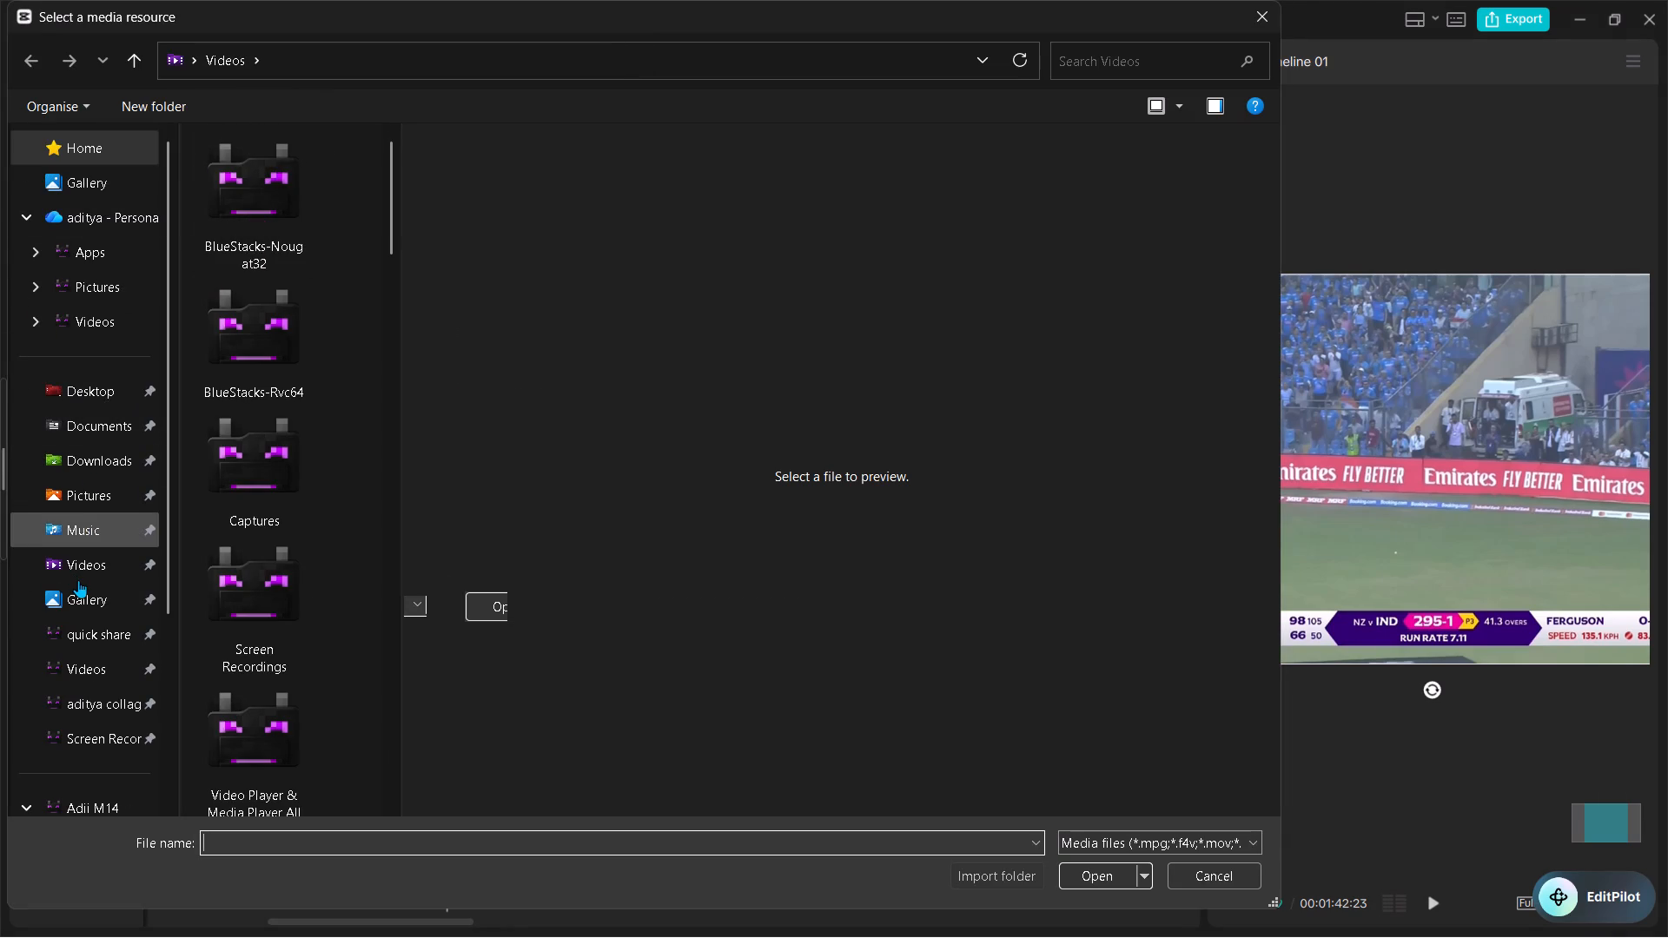
pyautogui.click(78, 579)
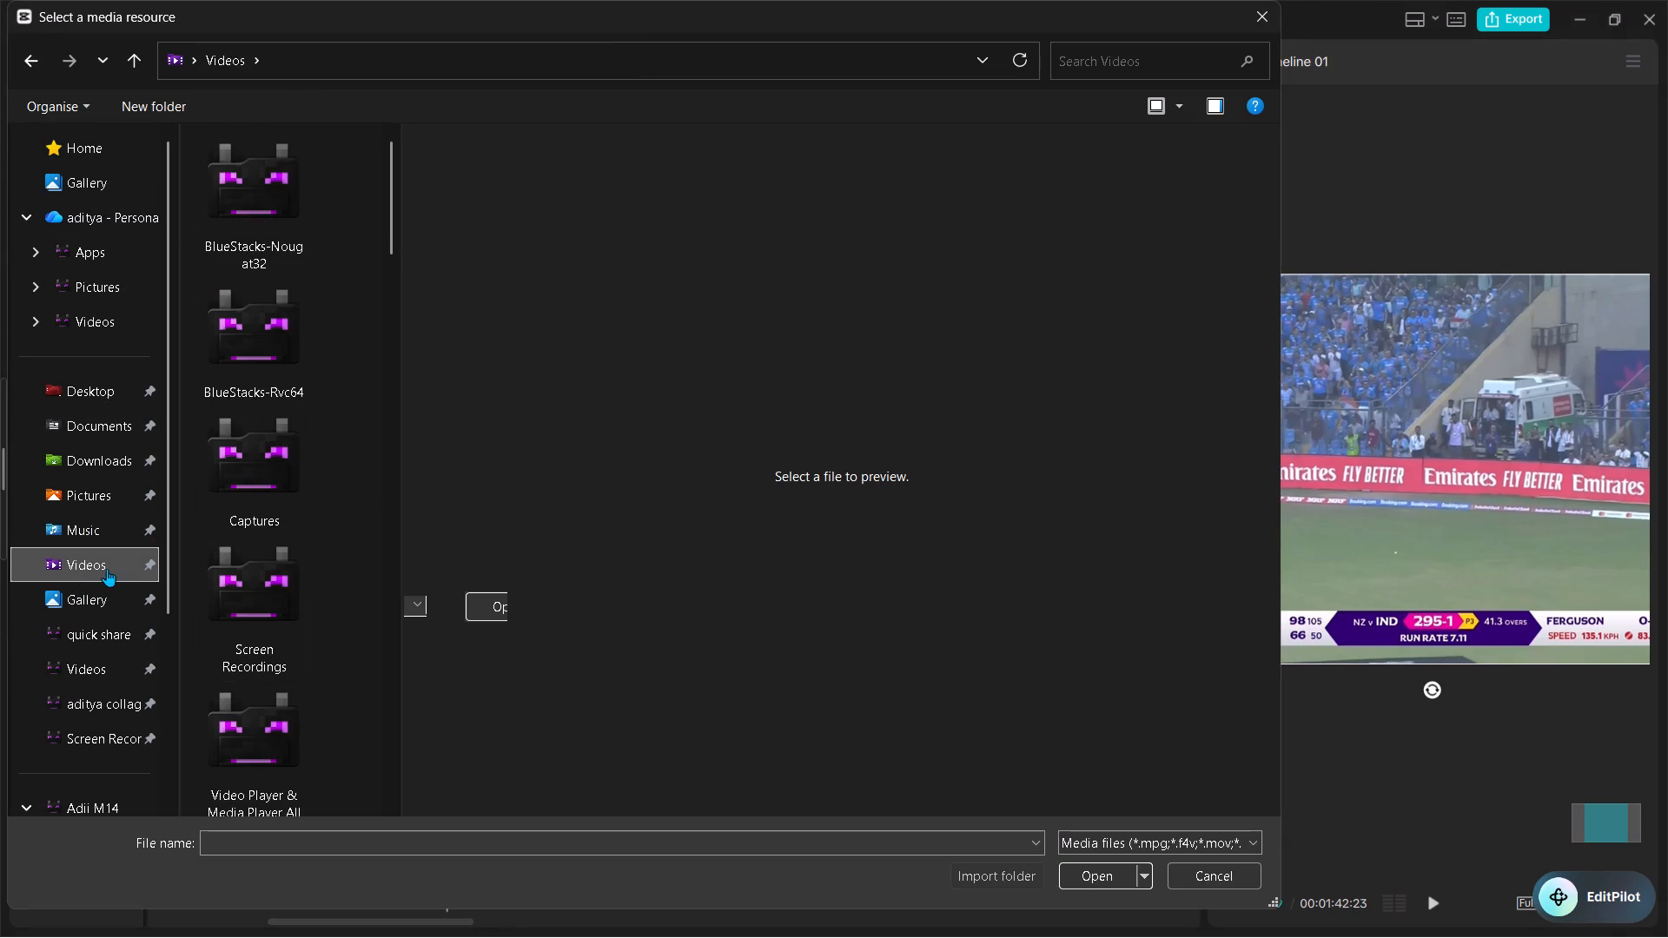
pyautogui.scroll(-1, 263, 446)
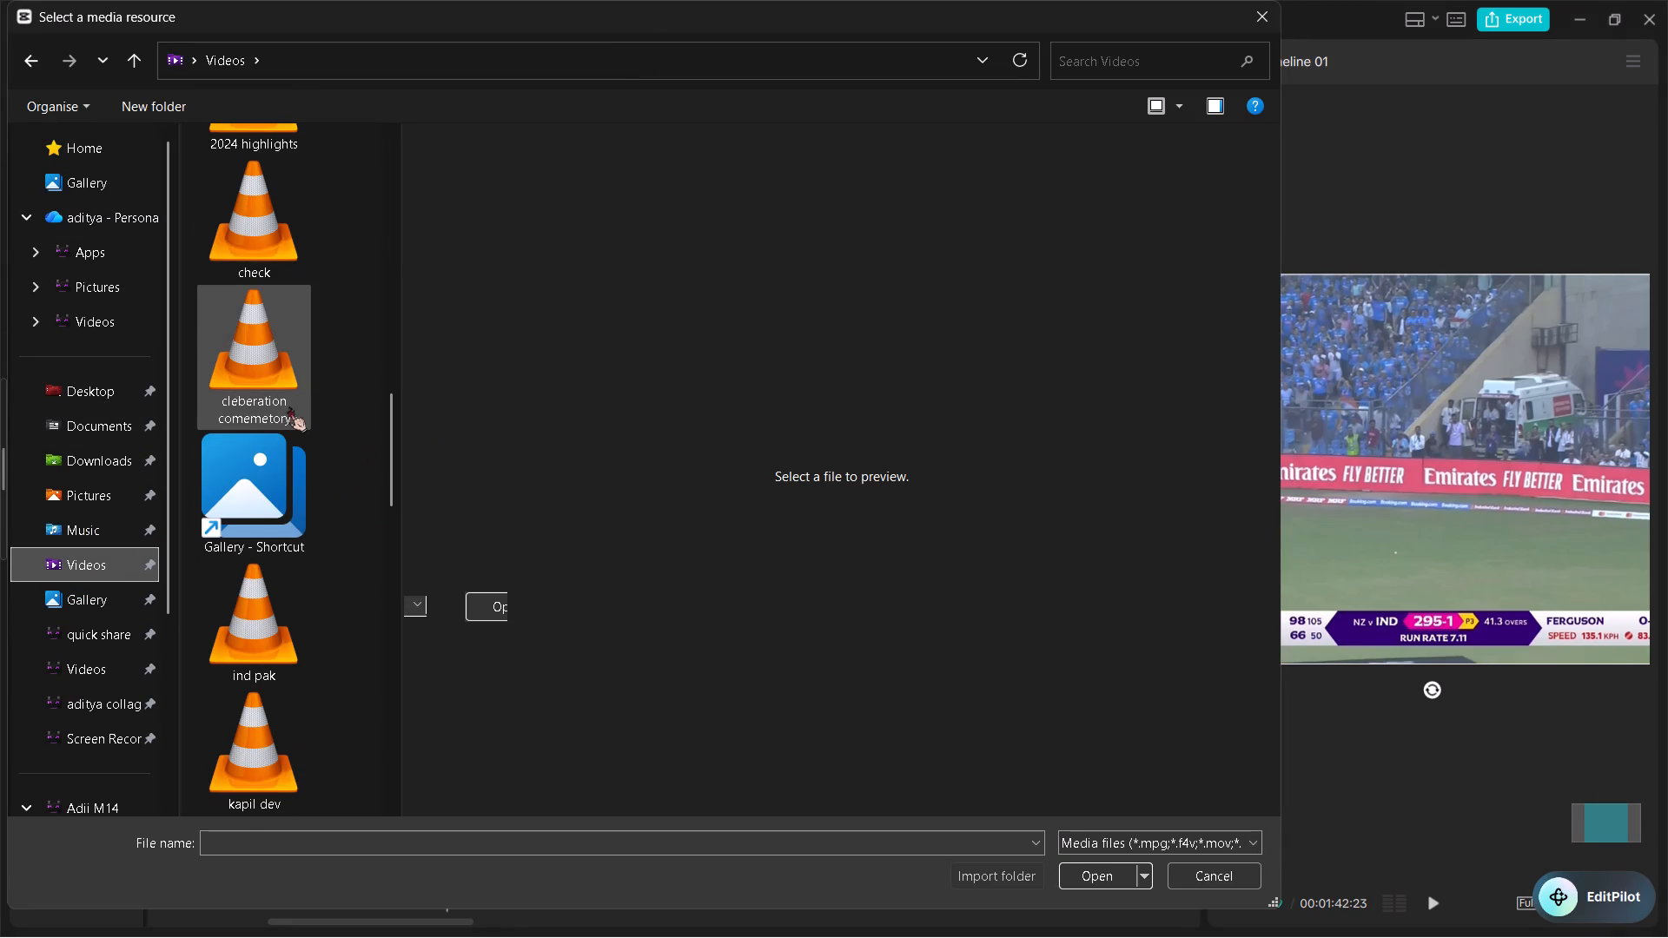
pyautogui.click(288, 401)
pyautogui.click(1065, 874)
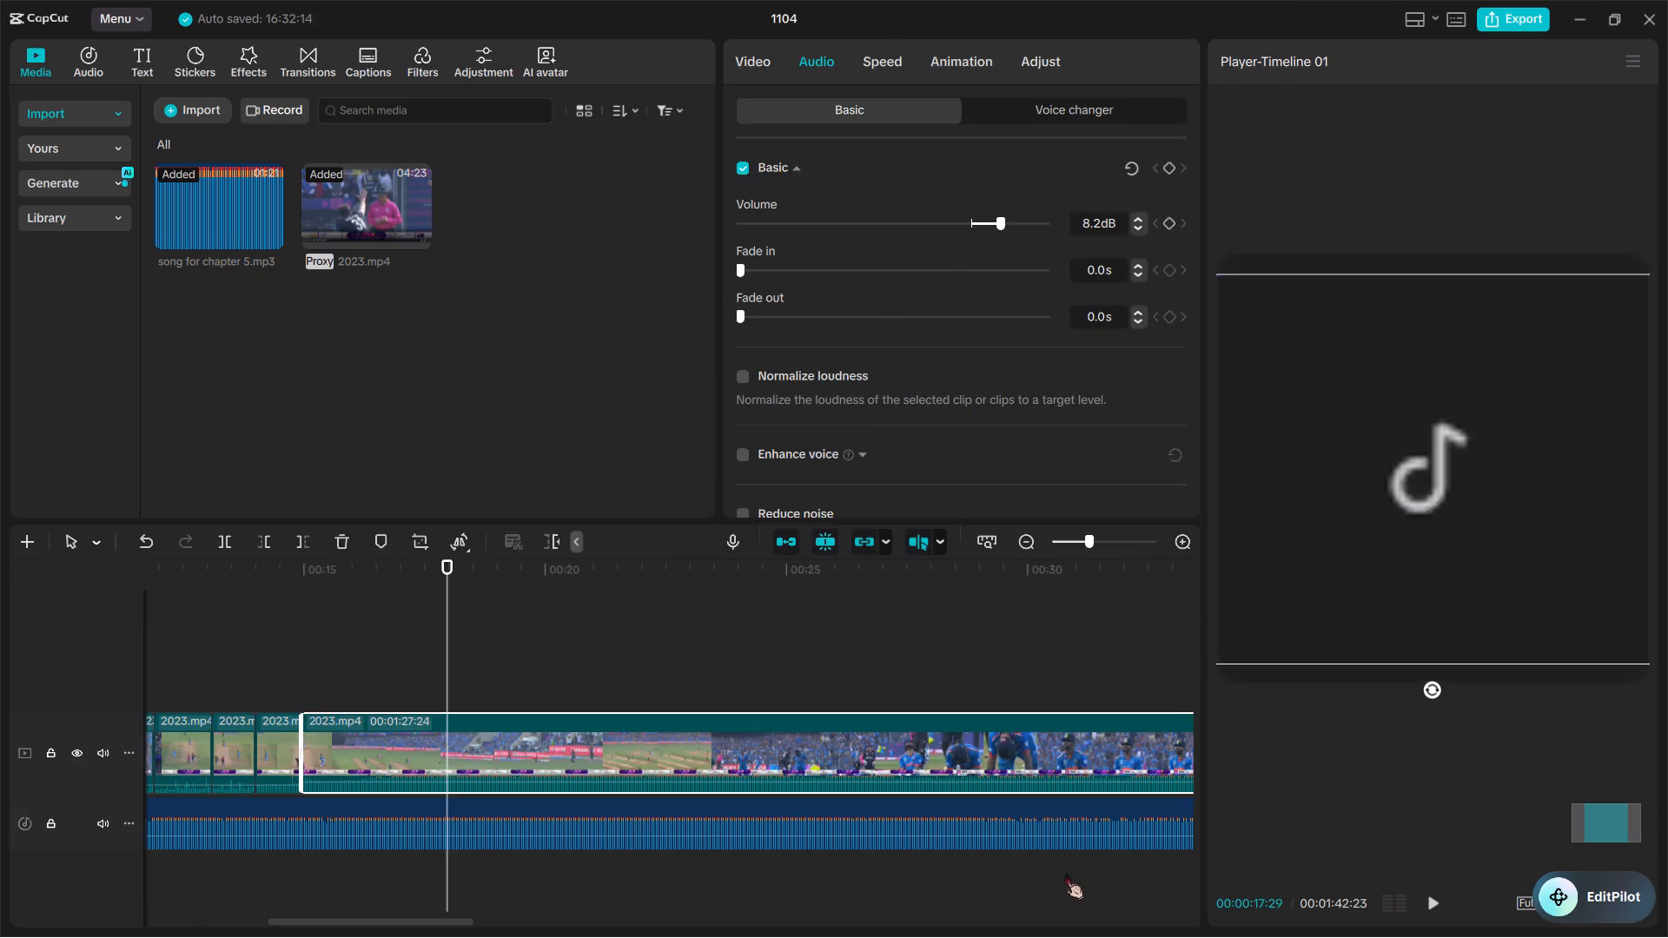
pyautogui.moveTo(499, 202); pyautogui.dragTo(334, 662)
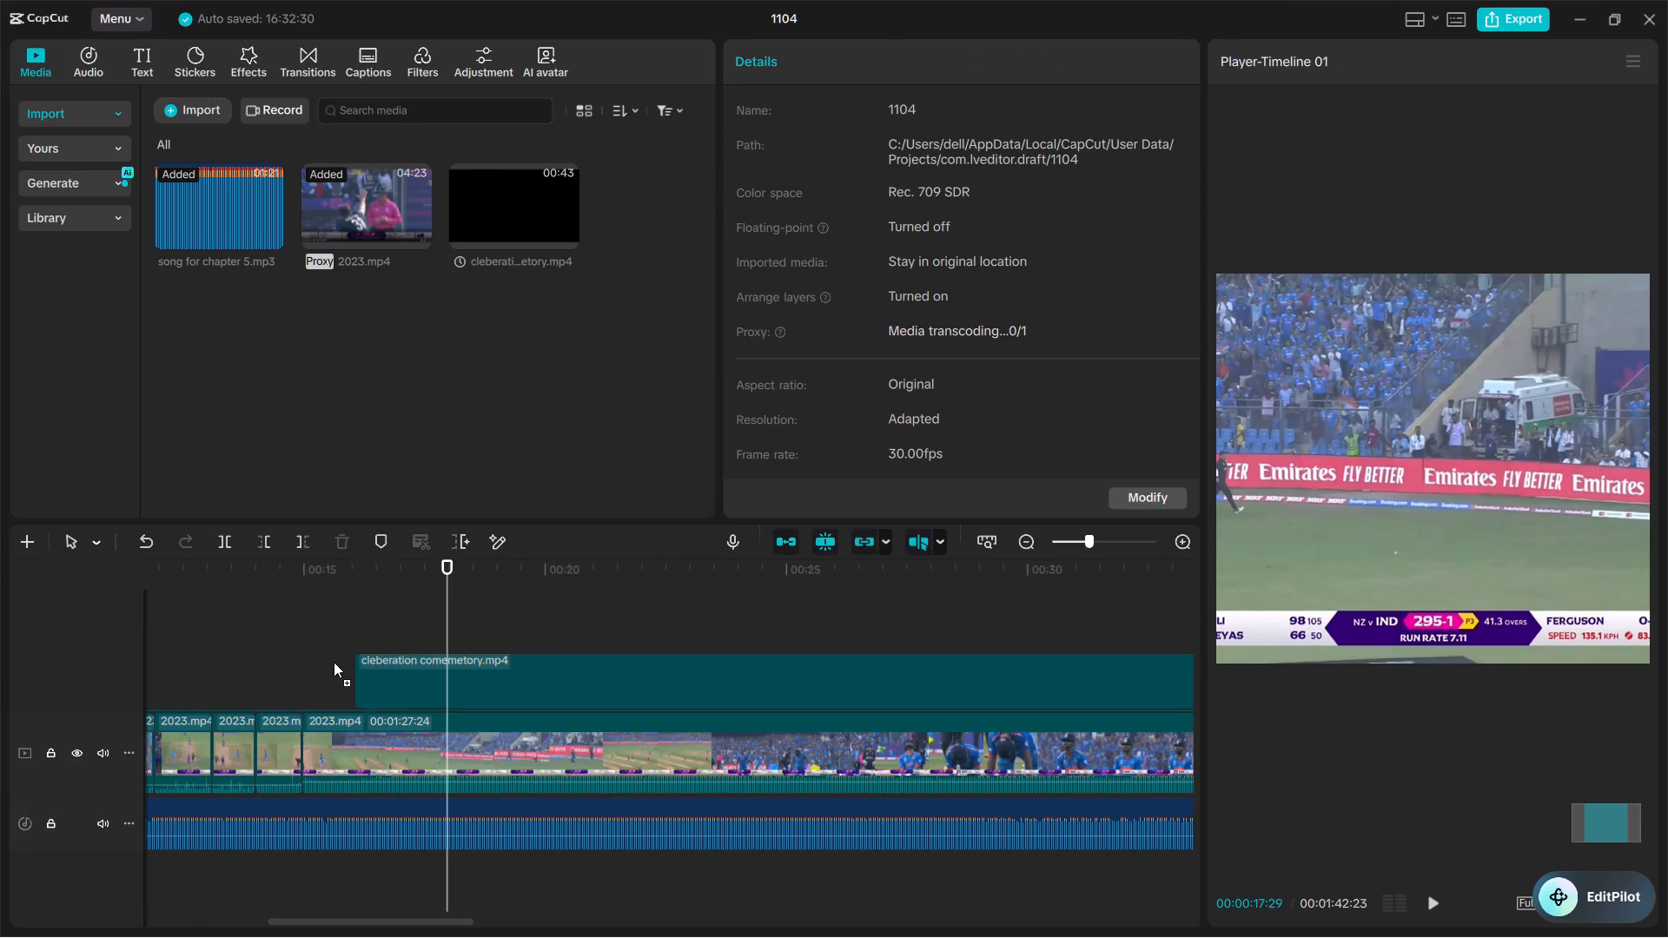
pyautogui.moveTo(334, 662); pyautogui.dragTo(295, 690)
# Mute the main video track holding the 2023.mp4 clips.
pyautogui.click(380, 751)
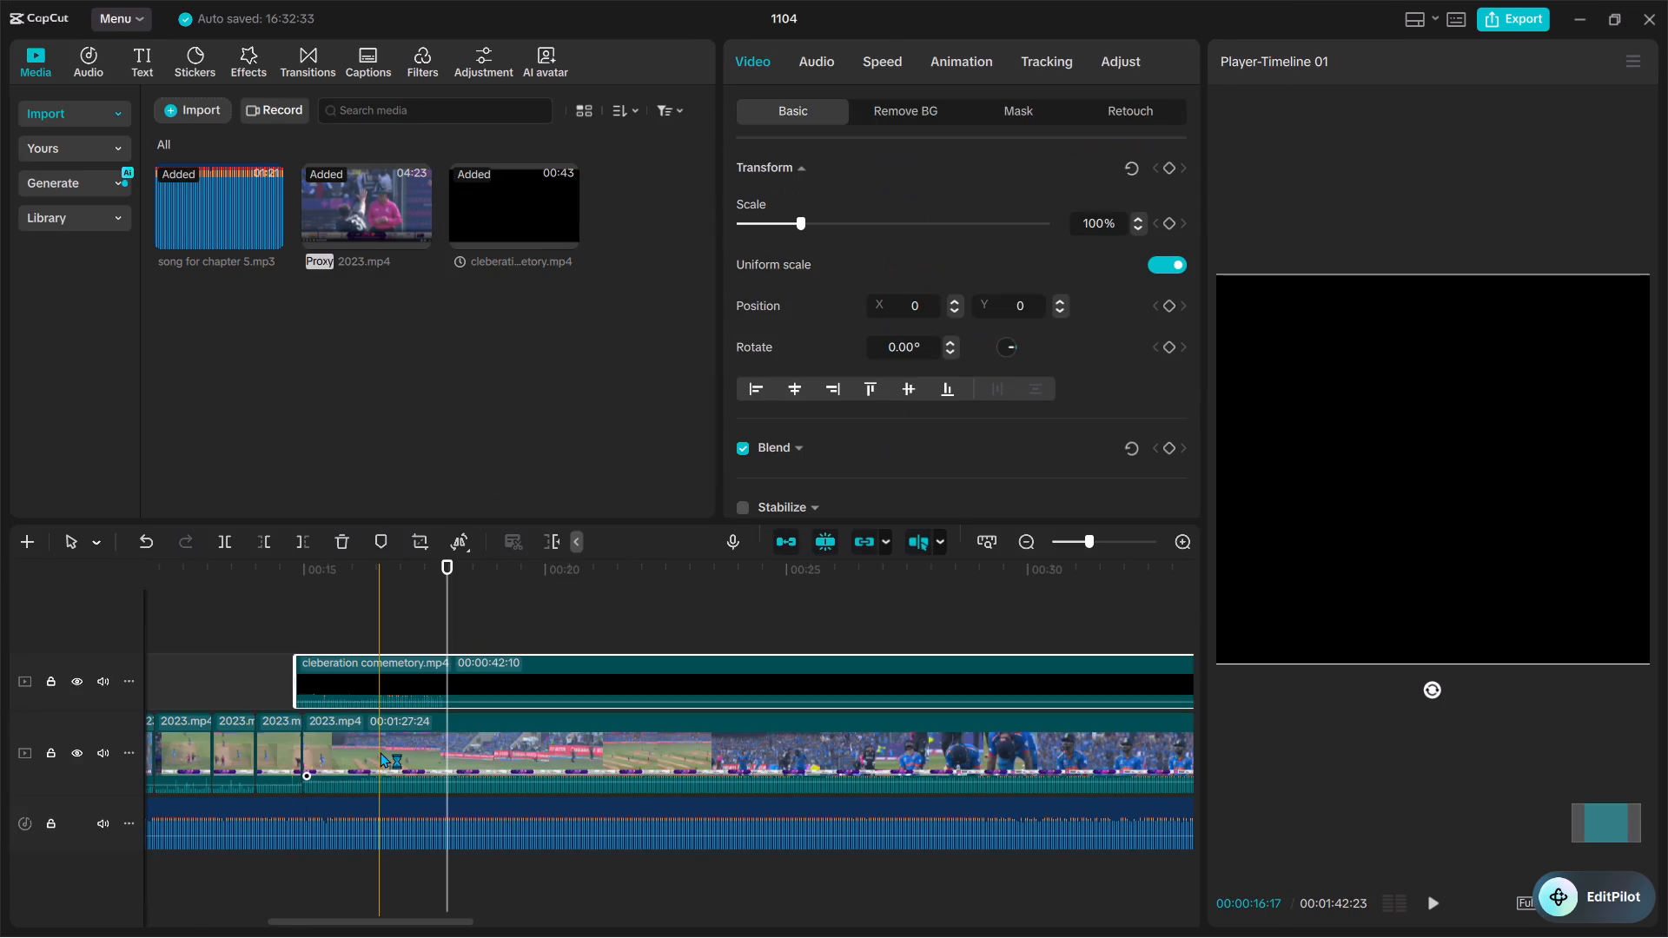
pyautogui.click(380, 751)
pyautogui.press('space')
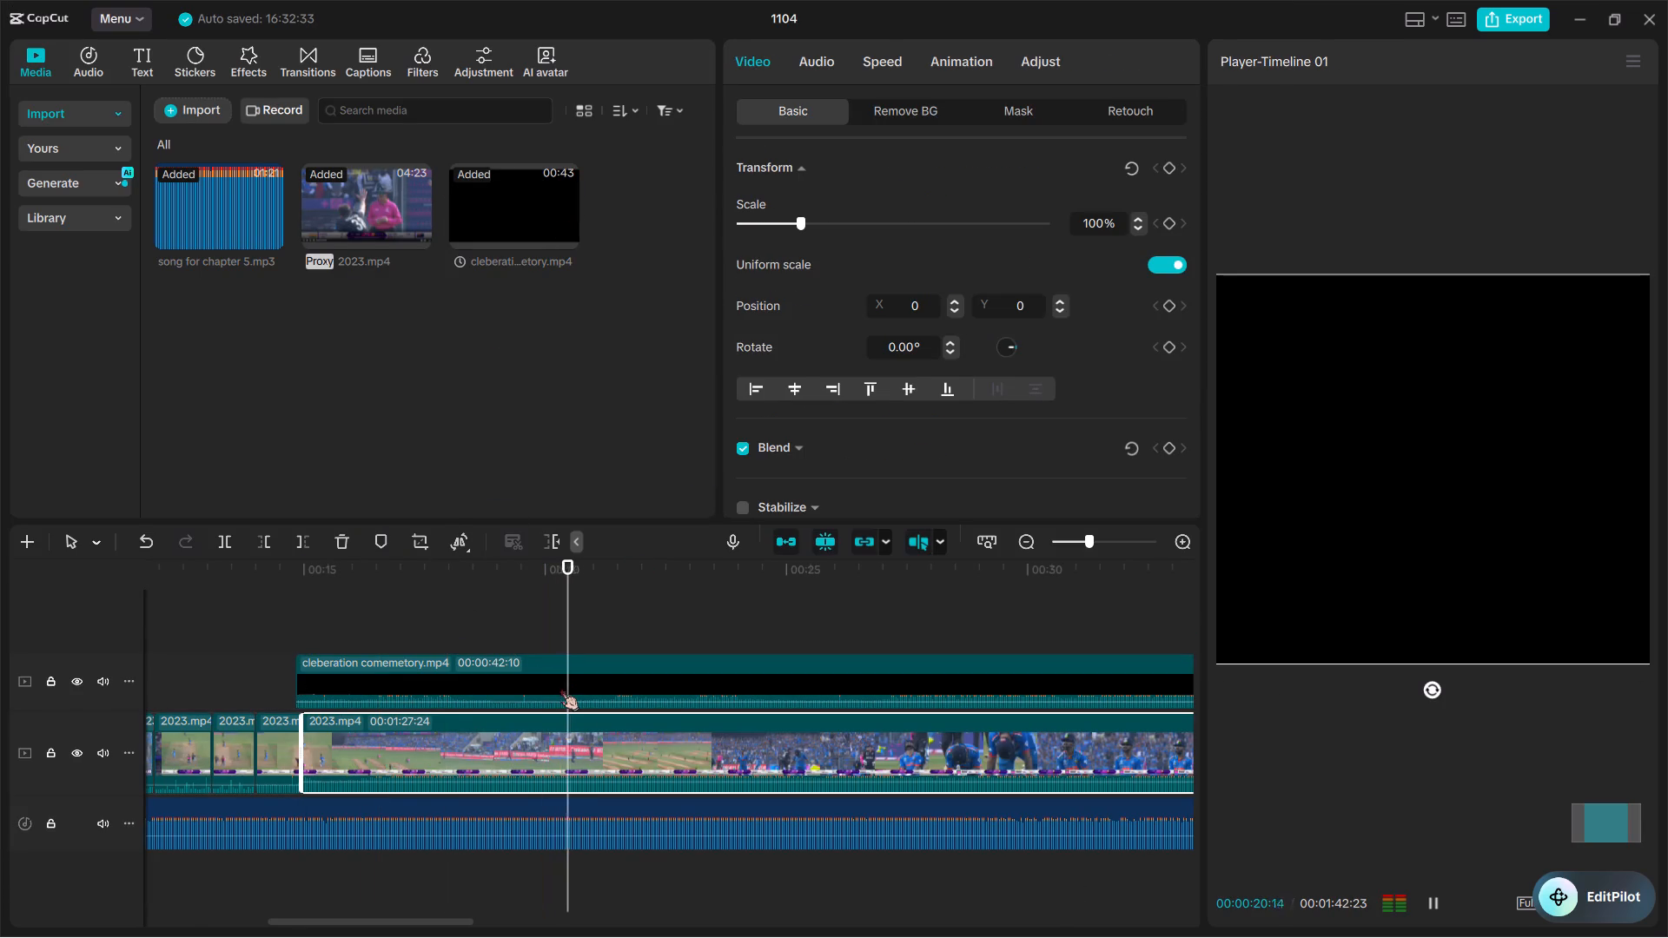
pyautogui.hscroll(-1, 560, 685)
pyautogui.press('space')
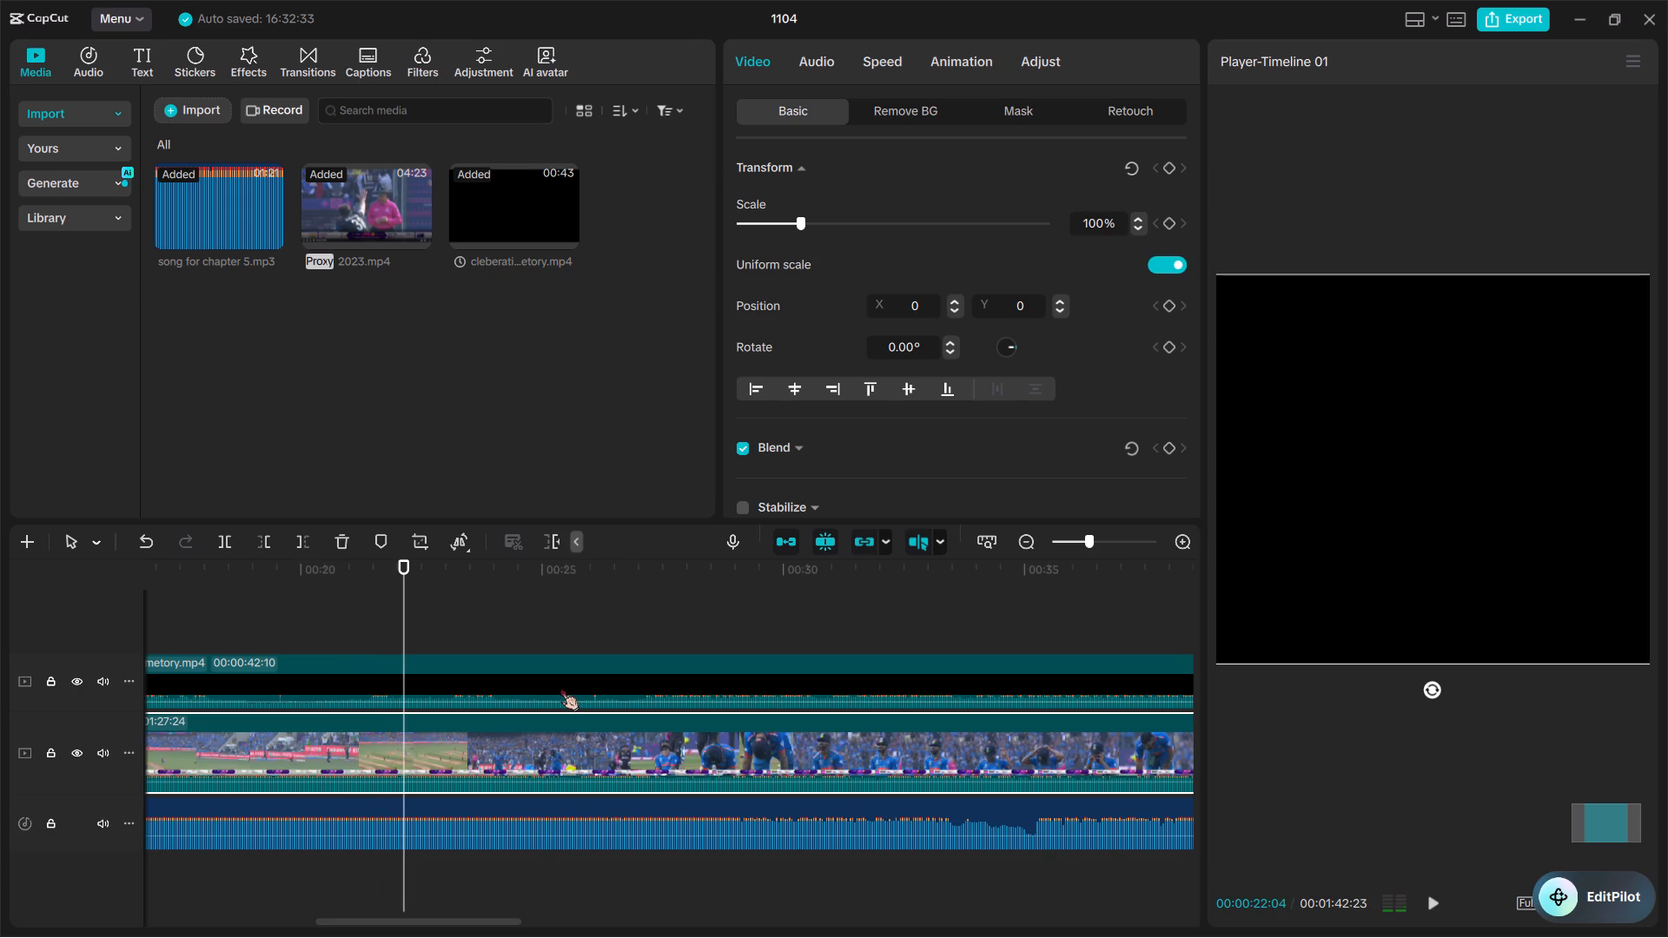
pyautogui.click(101, 751)
# Play back the celebration commentary with the song from about 00:00:22 to 00:00:39 and check how far the commentary clip extends.
pyautogui.press('space')
pyautogui.hscroll(-2, 733, 686)
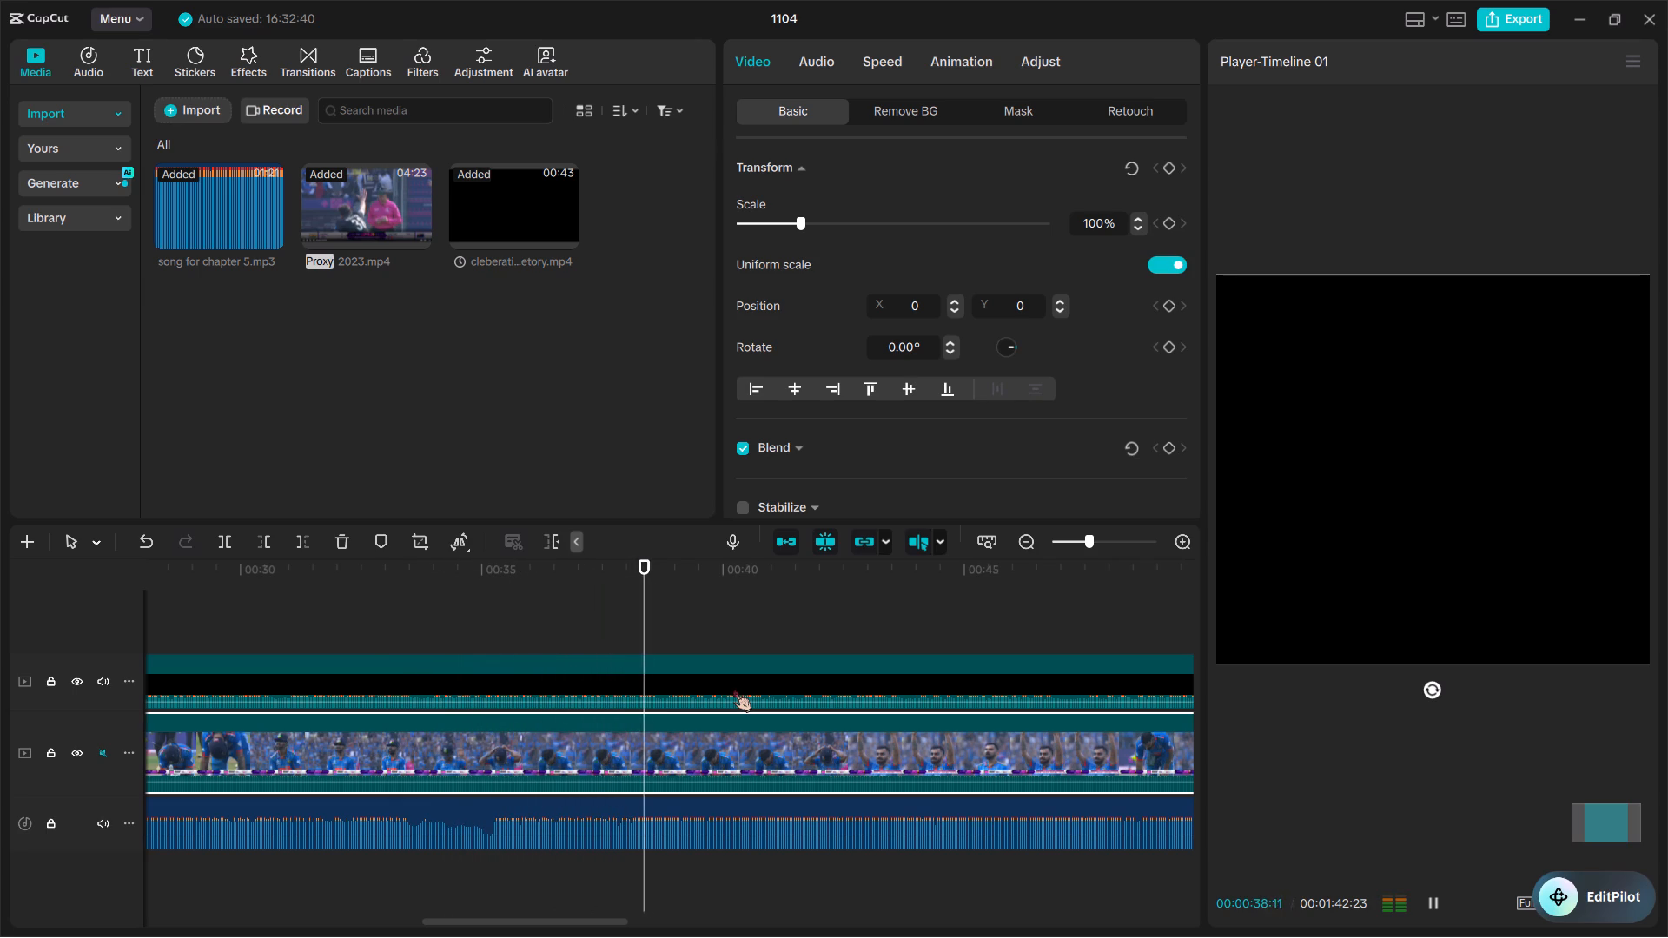
pyautogui.press('space')
pyautogui.hscroll(1, 733, 686)
pyautogui.keyDown('ctrl'); pyautogui.scroll(-2, 733, 686); pyautogui.keyUp('ctrl')
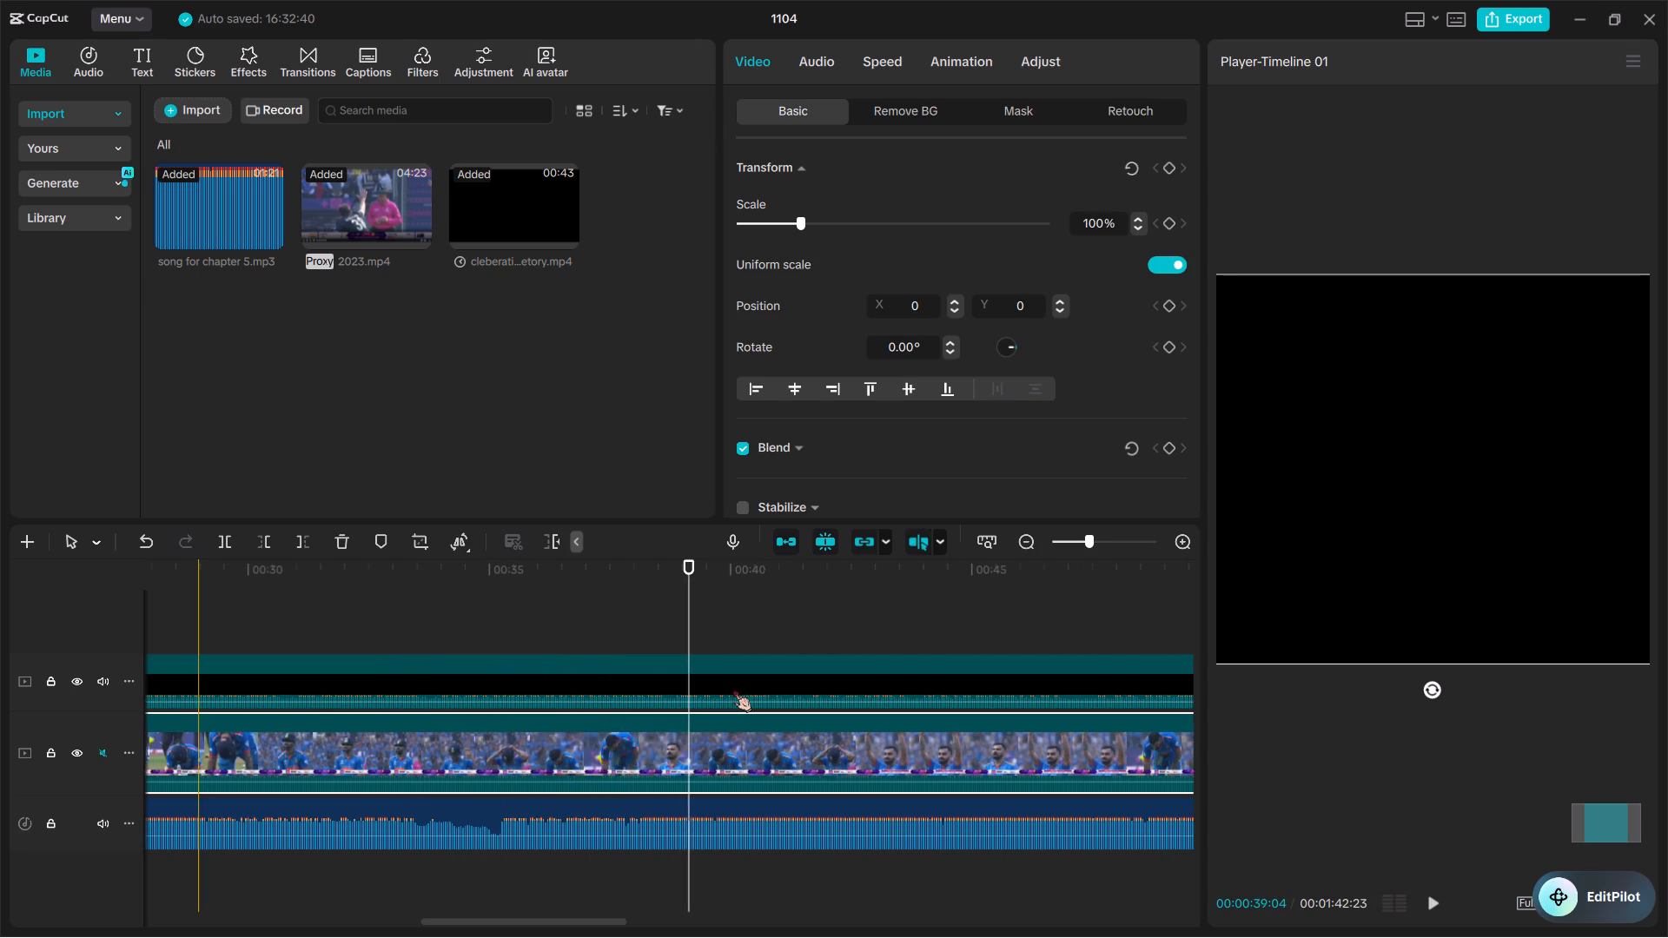
pyautogui.keyDown('ctrl'); pyautogui.scroll(-4, 733, 686); pyautogui.keyUp('ctrl')
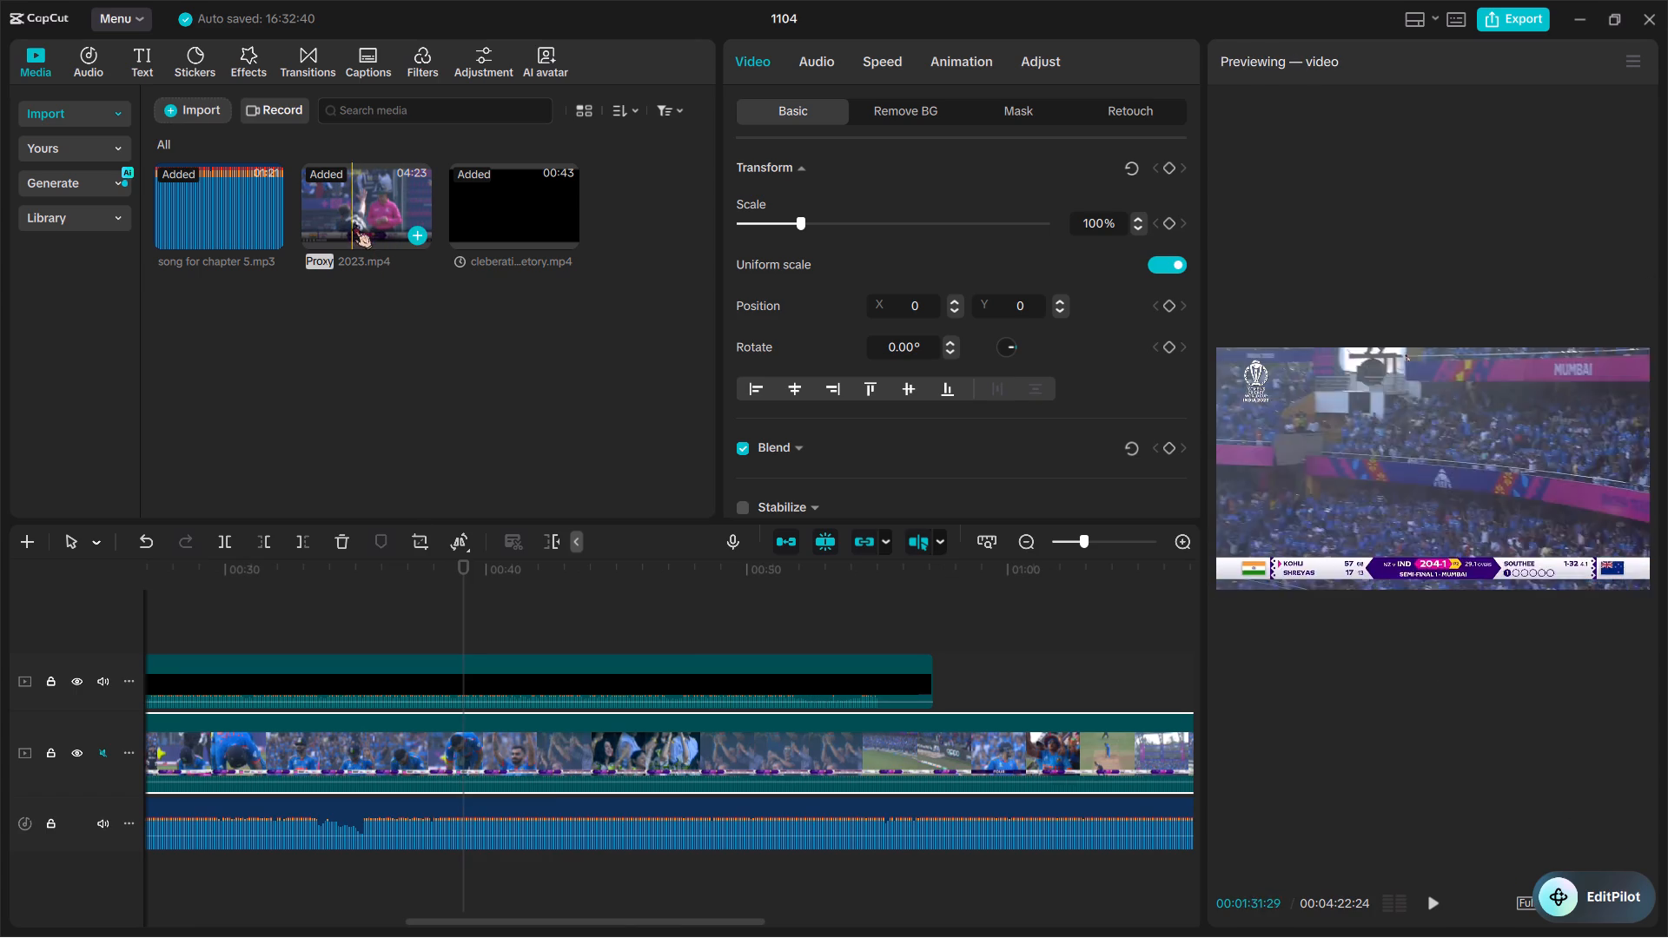
# Import the "2024 highlights" video from the Videos folder into the project media.
pyautogui.click(194, 115)
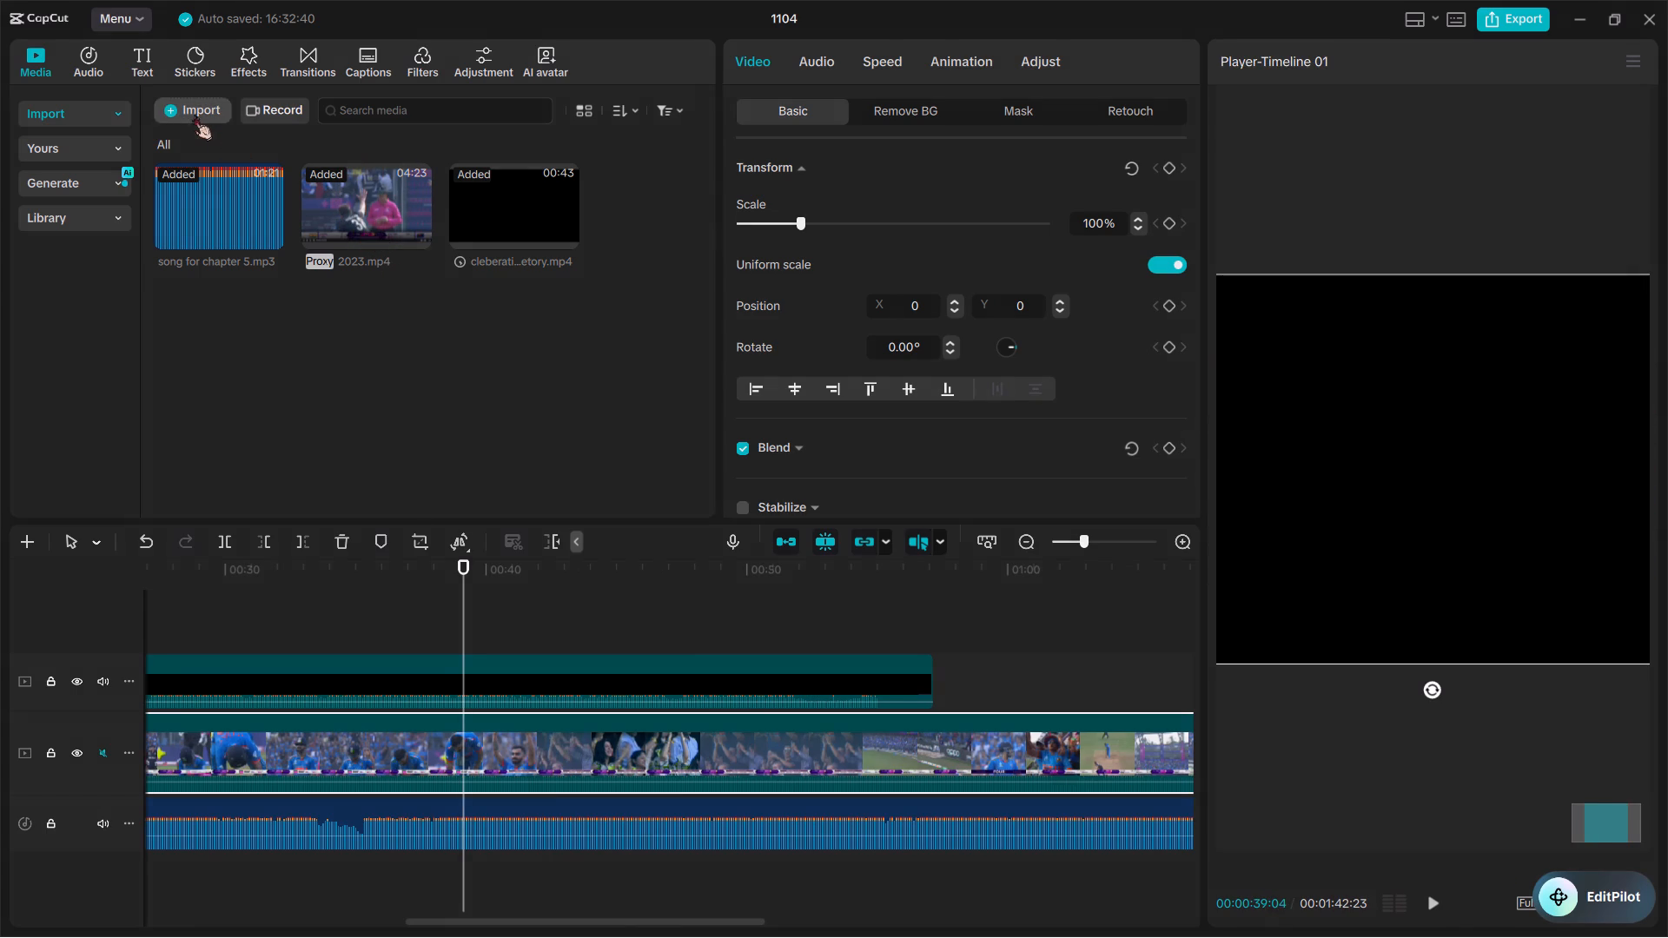
pyautogui.click(223, 150)
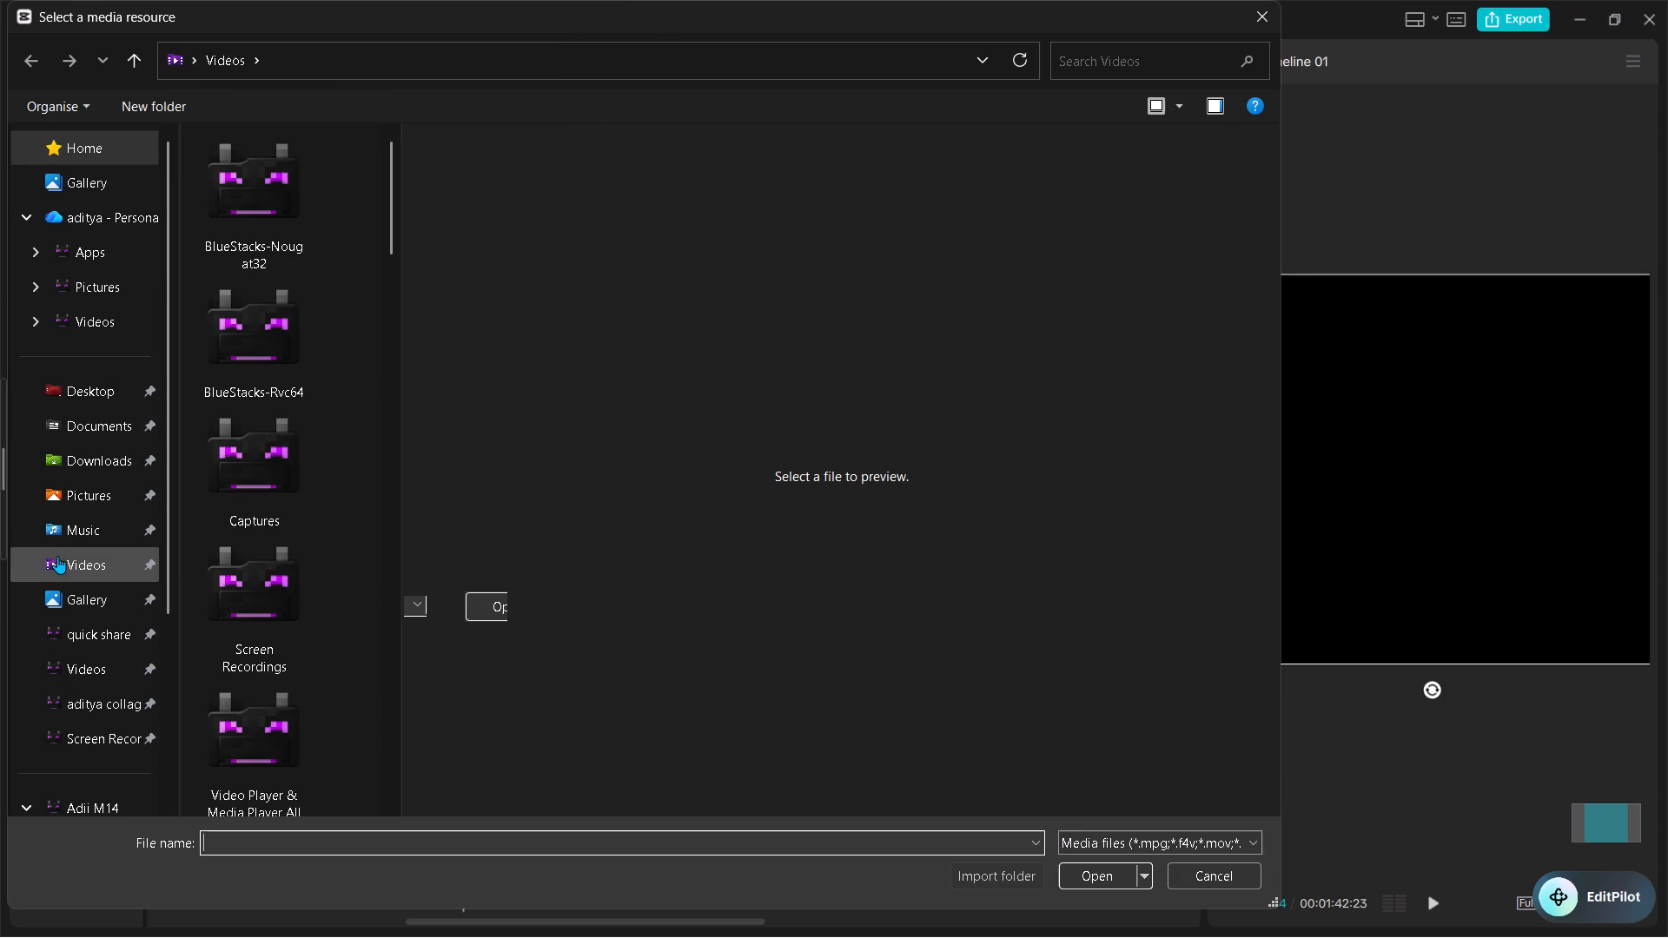
pyautogui.click(58, 566)
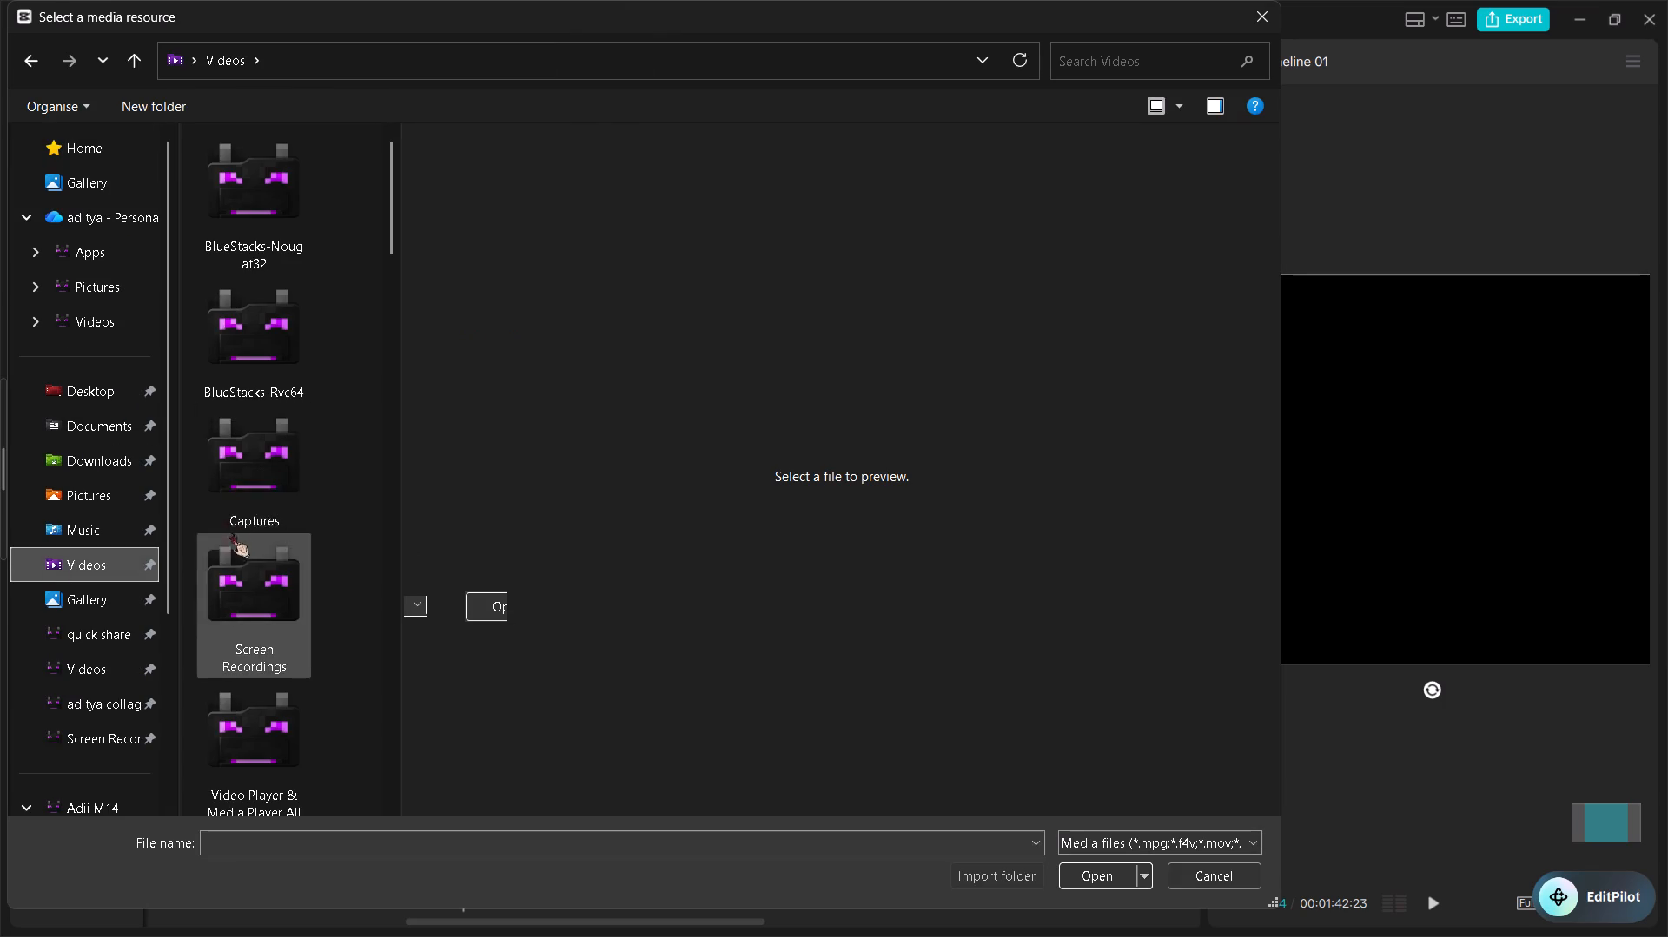
pyautogui.scroll(-2, 243, 516)
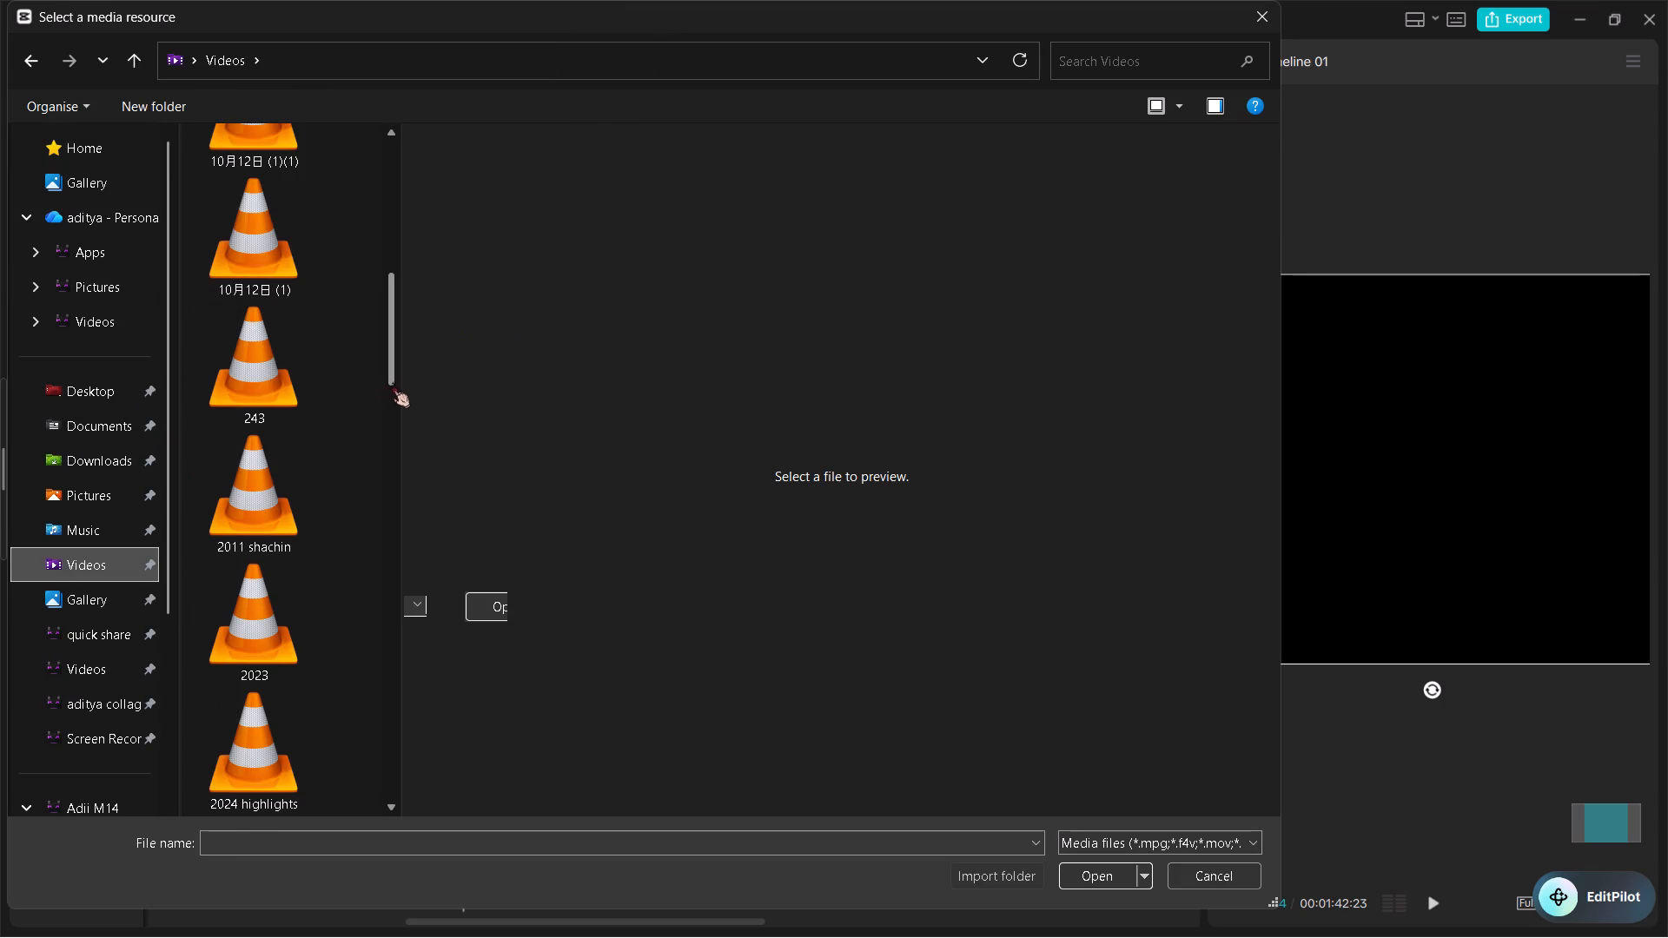
pyautogui.moveTo(392, 382); pyautogui.dragTo(393, 435)
pyautogui.click(280, 459)
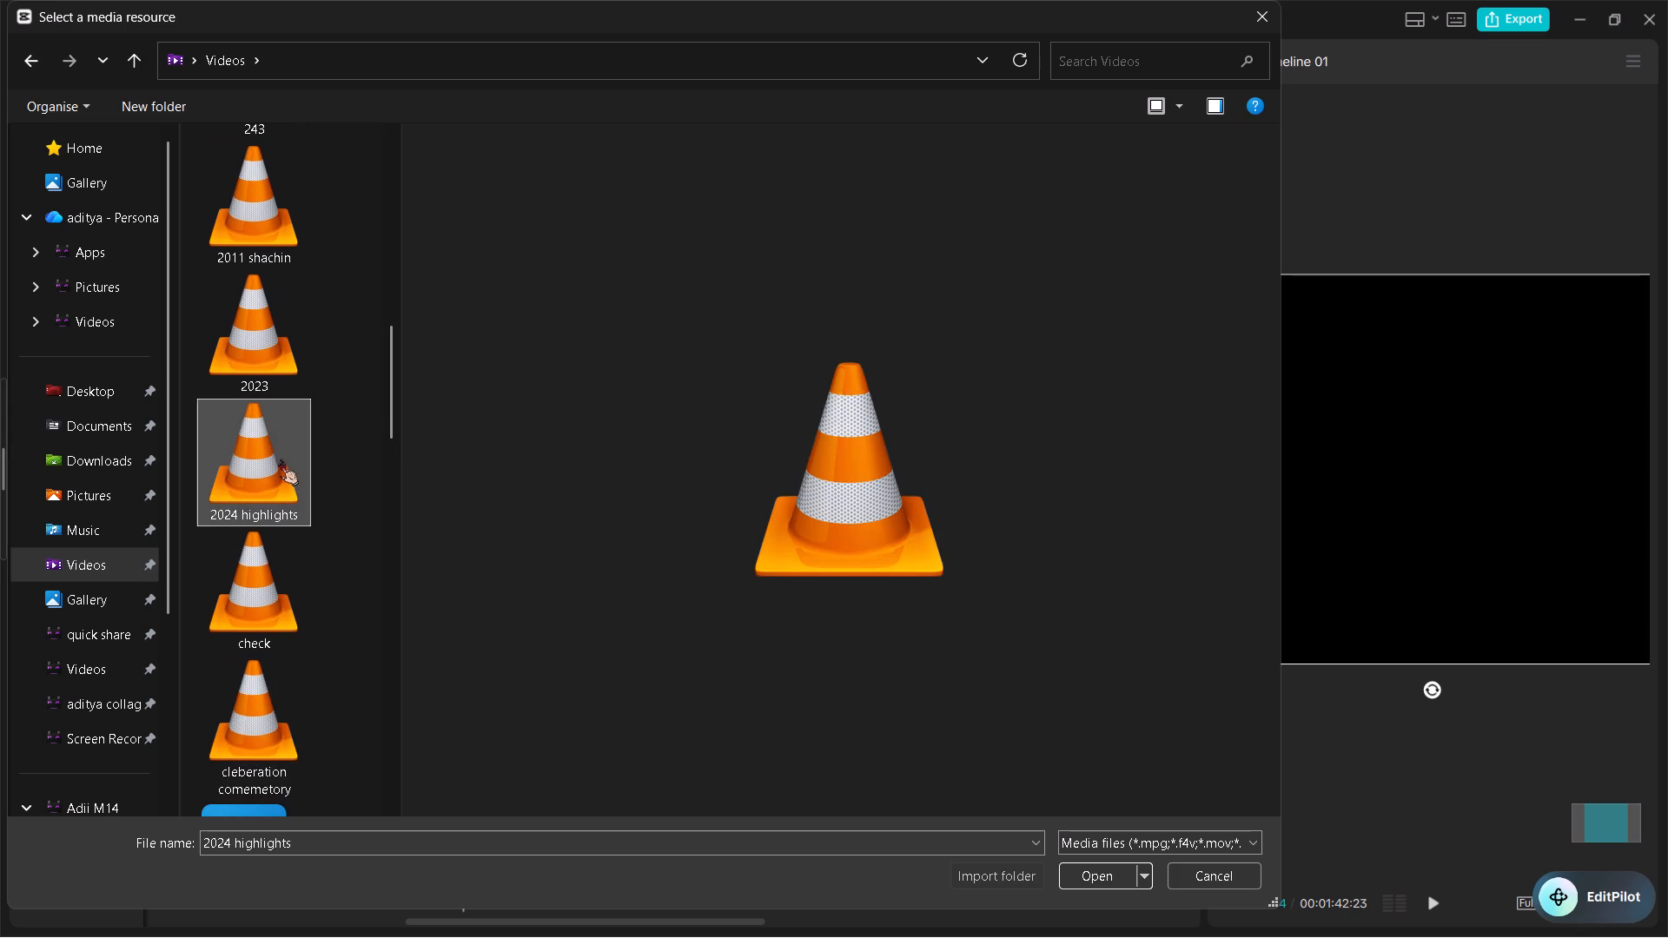
pyautogui.click(1100, 879)
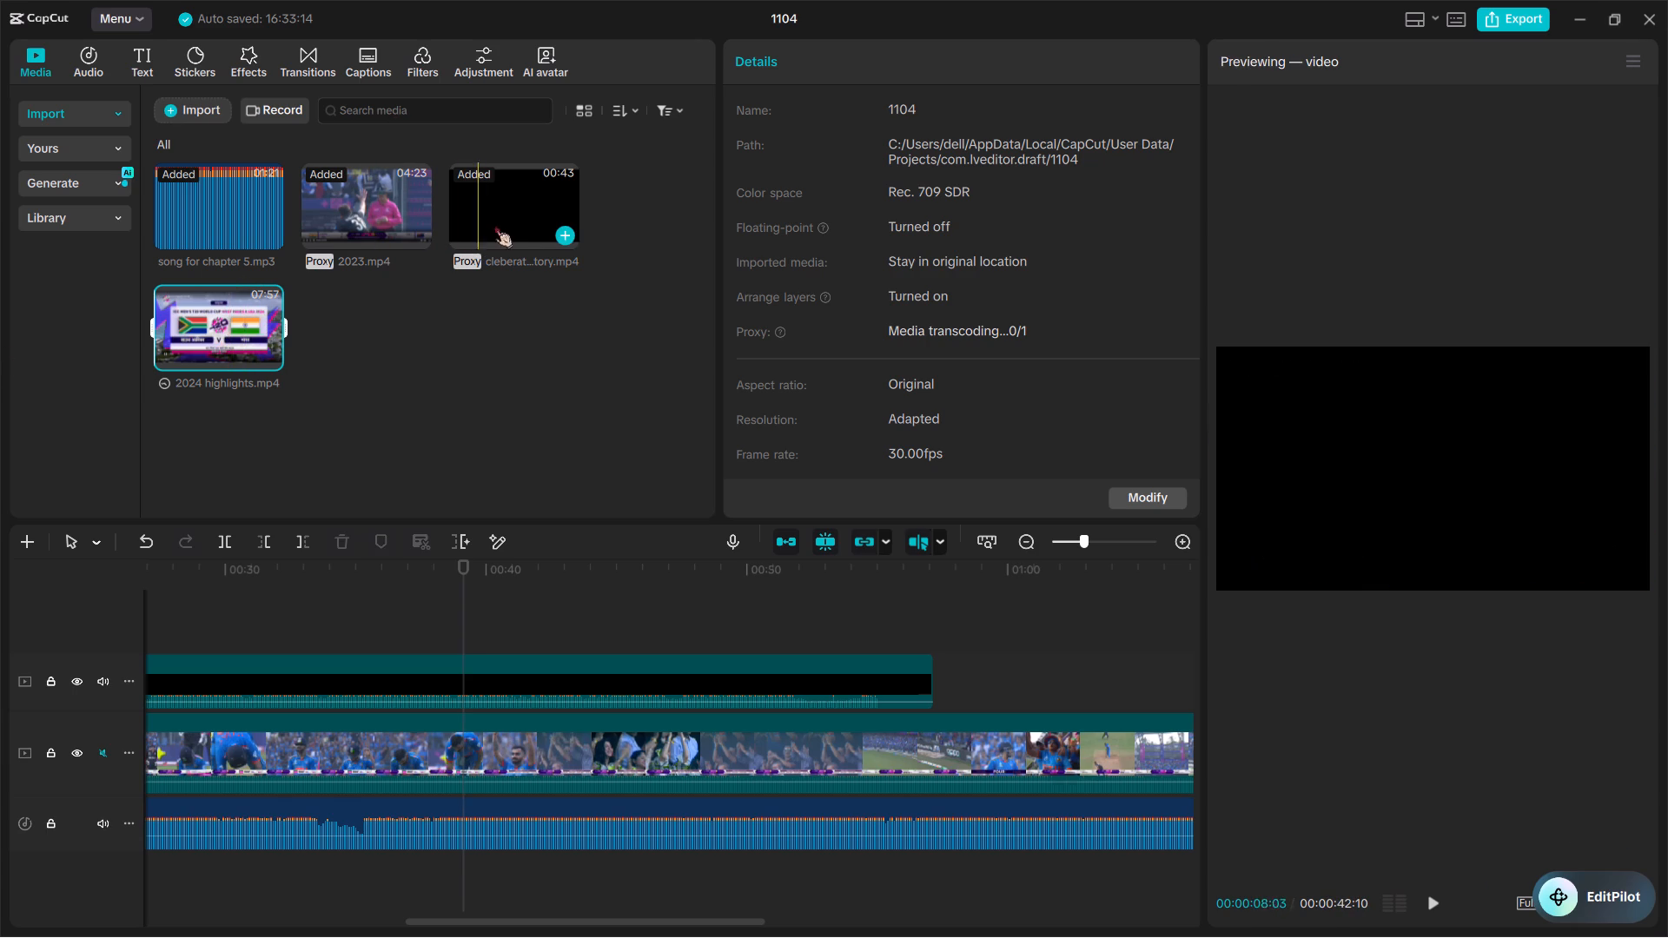
# Extract the audio from the cleberation comemetory.mp4 clip on the upper track.
pyautogui.hscroll(1, 483, 580)
pyautogui.keyDown('ctrl'); pyautogui.scroll(-4, 483, 580); pyautogui.keyUp('ctrl')
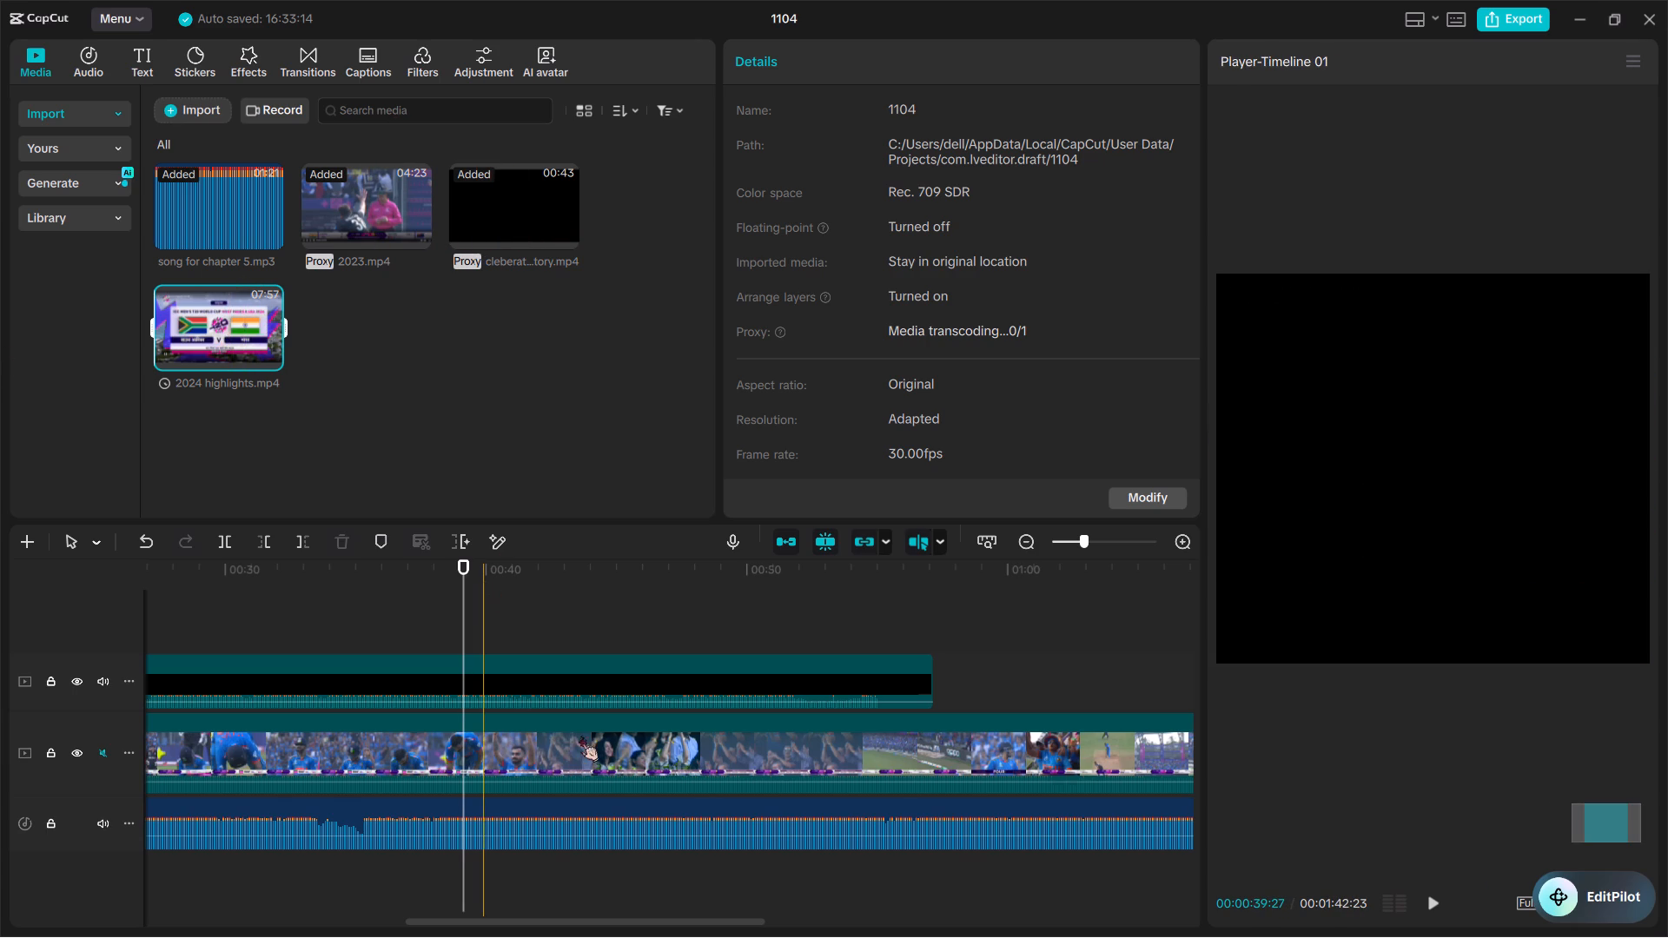
pyautogui.keyDown('ctrl'); pyautogui.scroll(-1, 482, 589); pyautogui.keyUp('ctrl')
pyautogui.click(1048, 681)
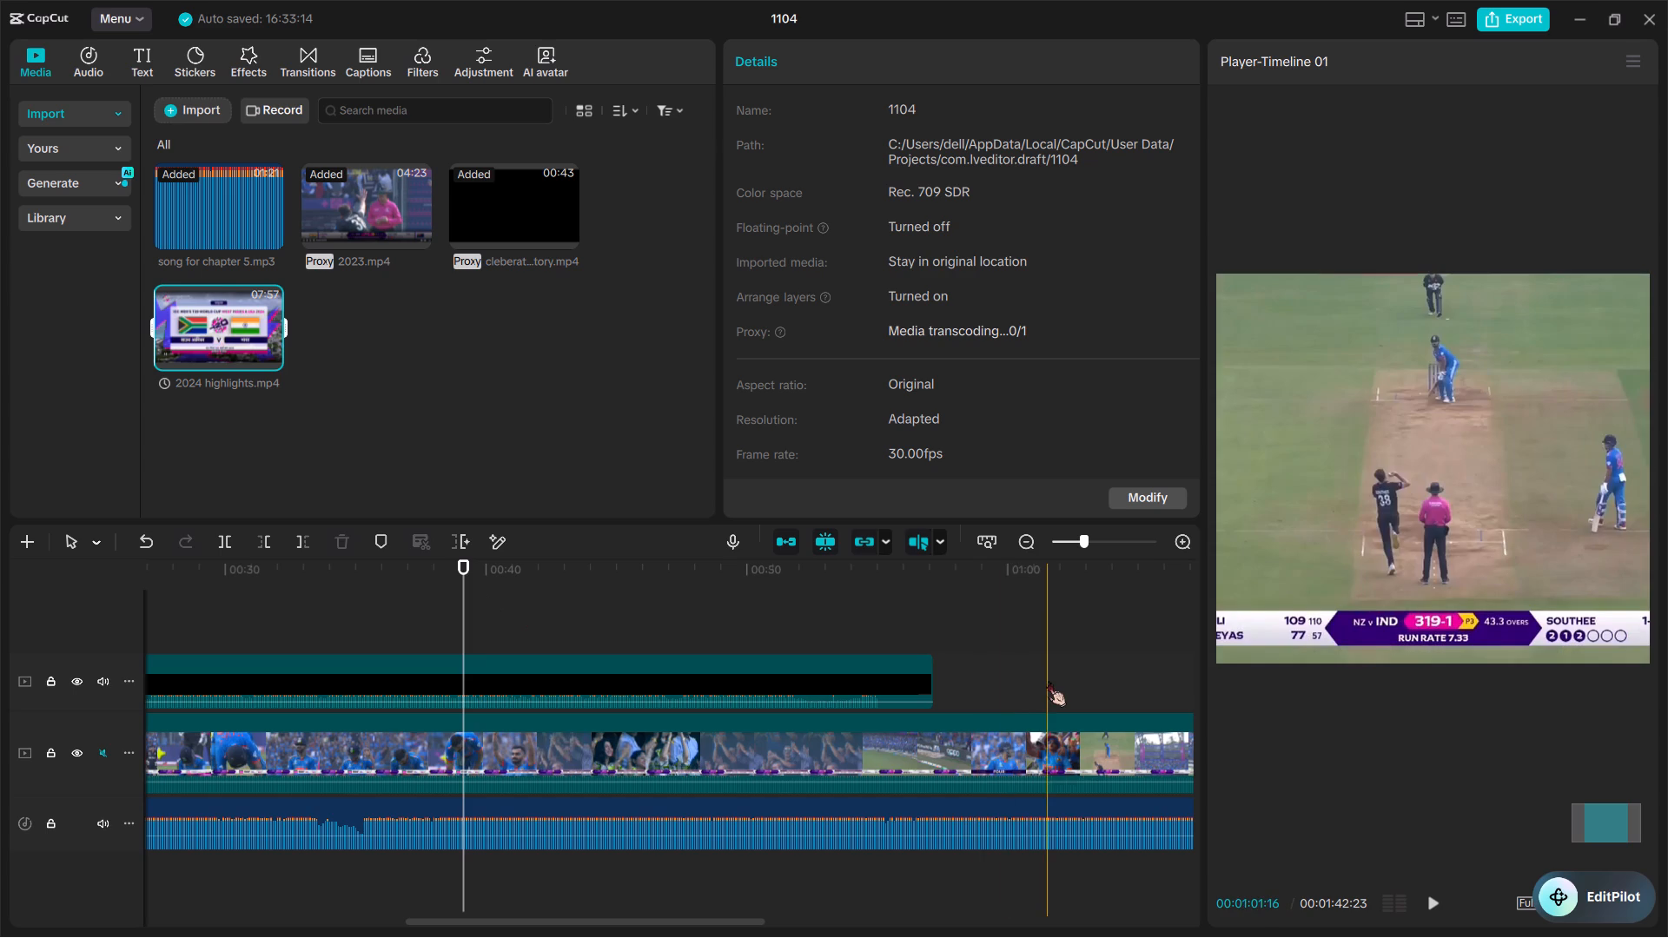
pyautogui.keyDown('ctrl'); pyautogui.scroll(-6, 1048, 681); pyautogui.keyUp('ctrl')
pyautogui.hscroll(1, 1048, 681)
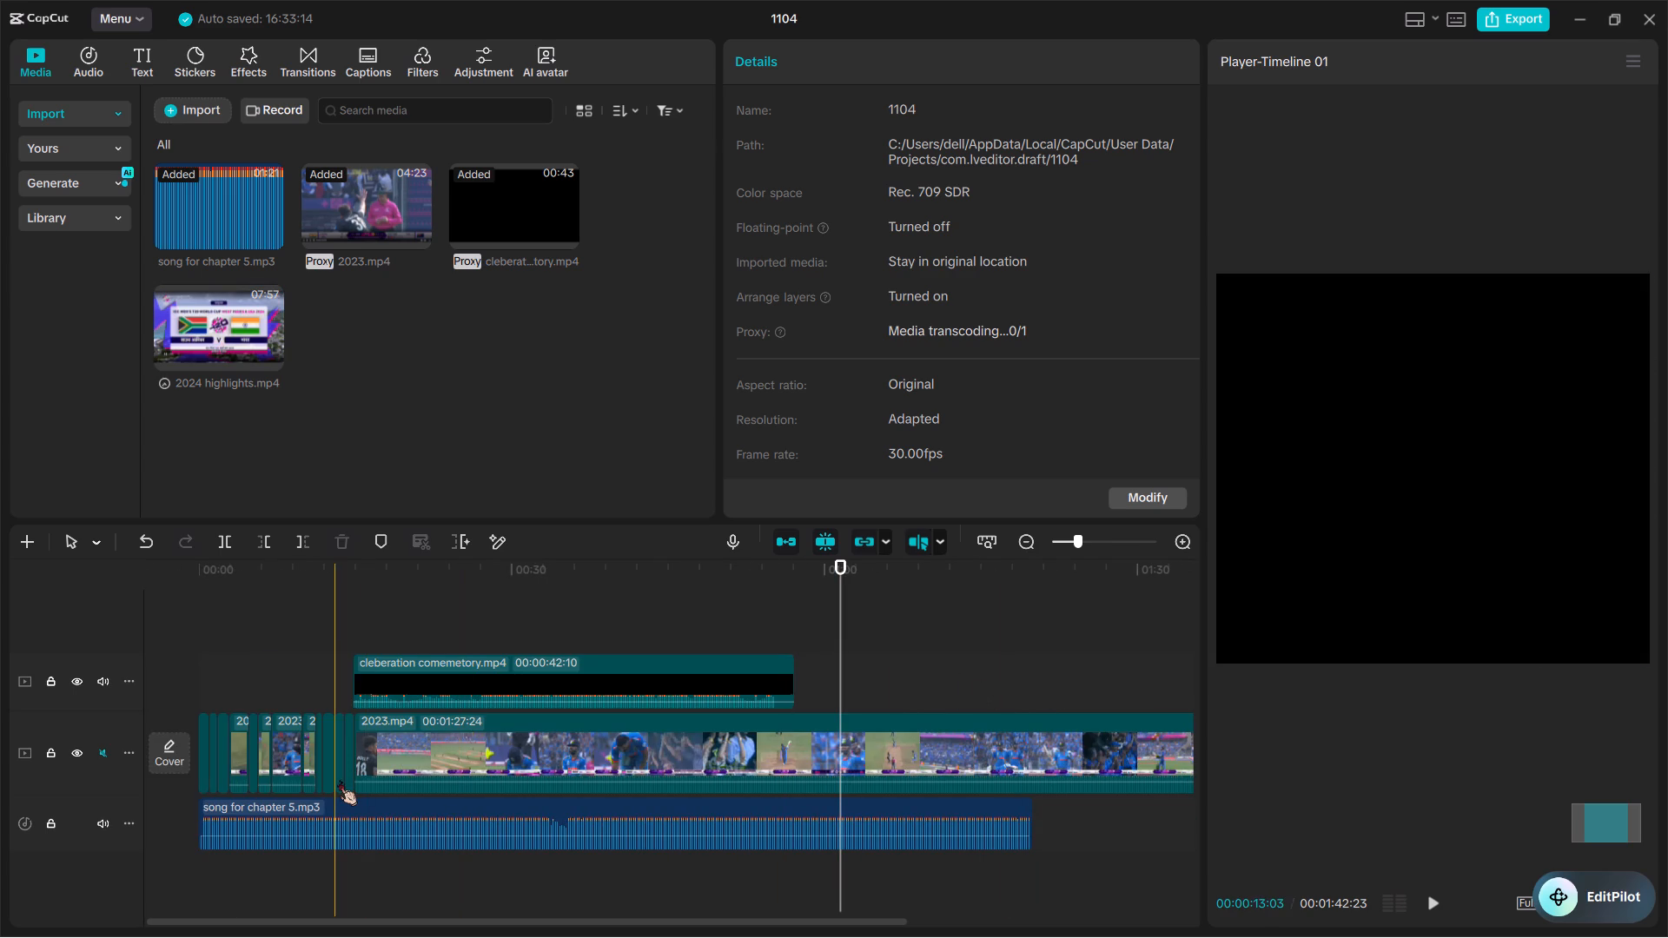
pyautogui.press('space')
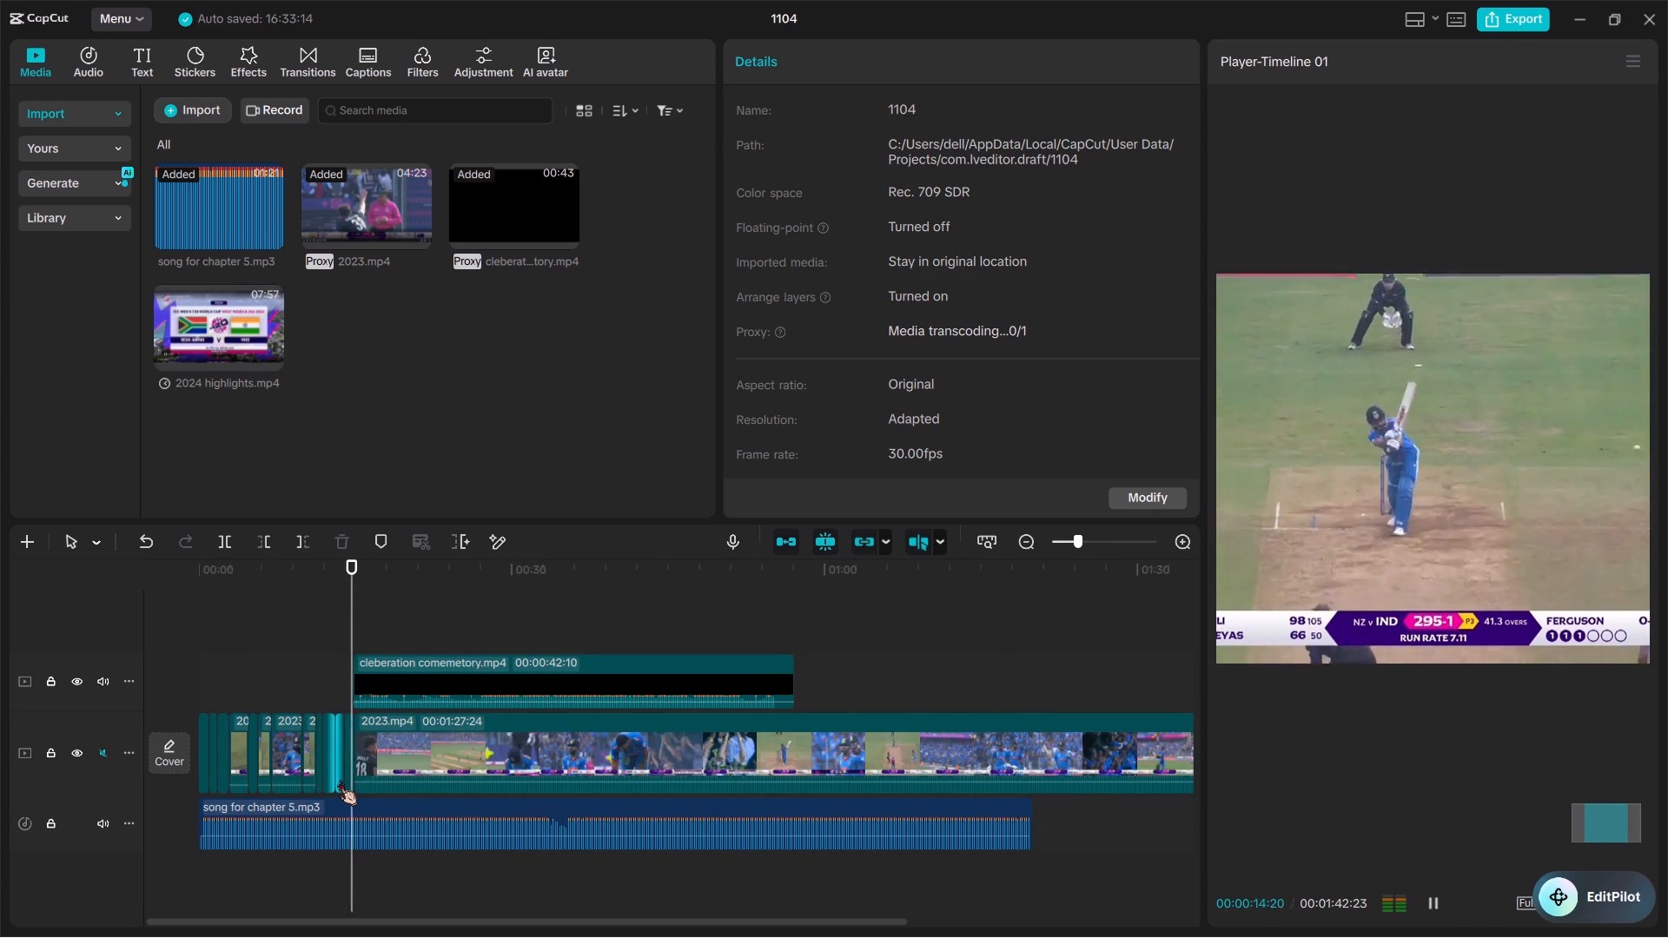
pyautogui.press('space')
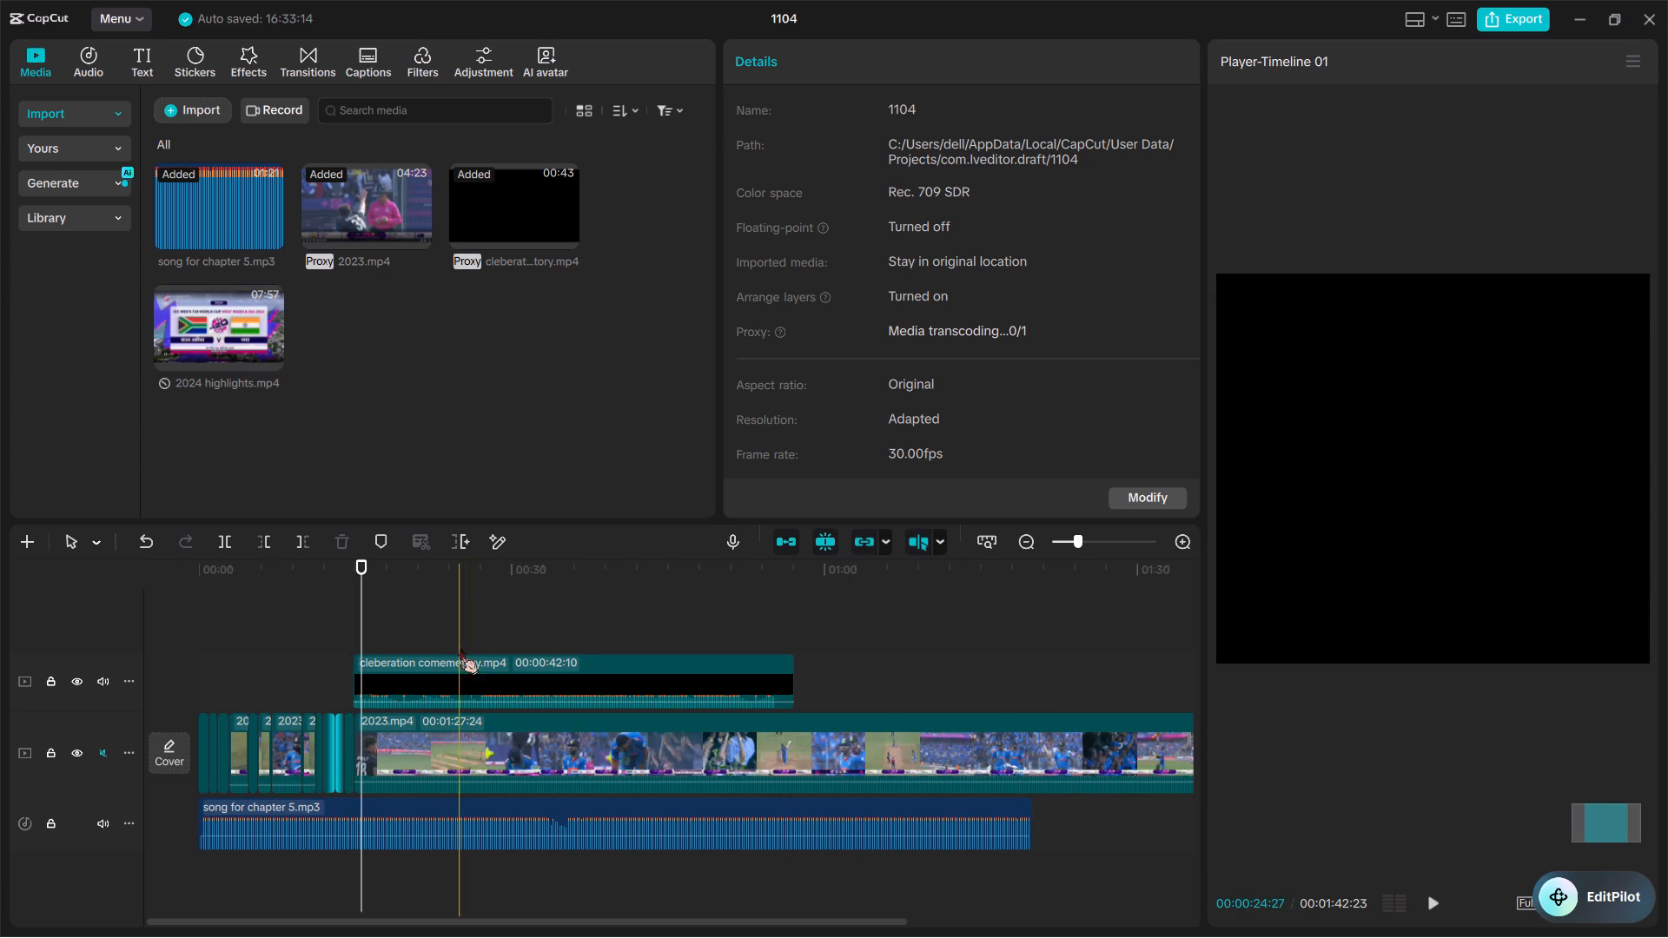
pyautogui.click(449, 670)
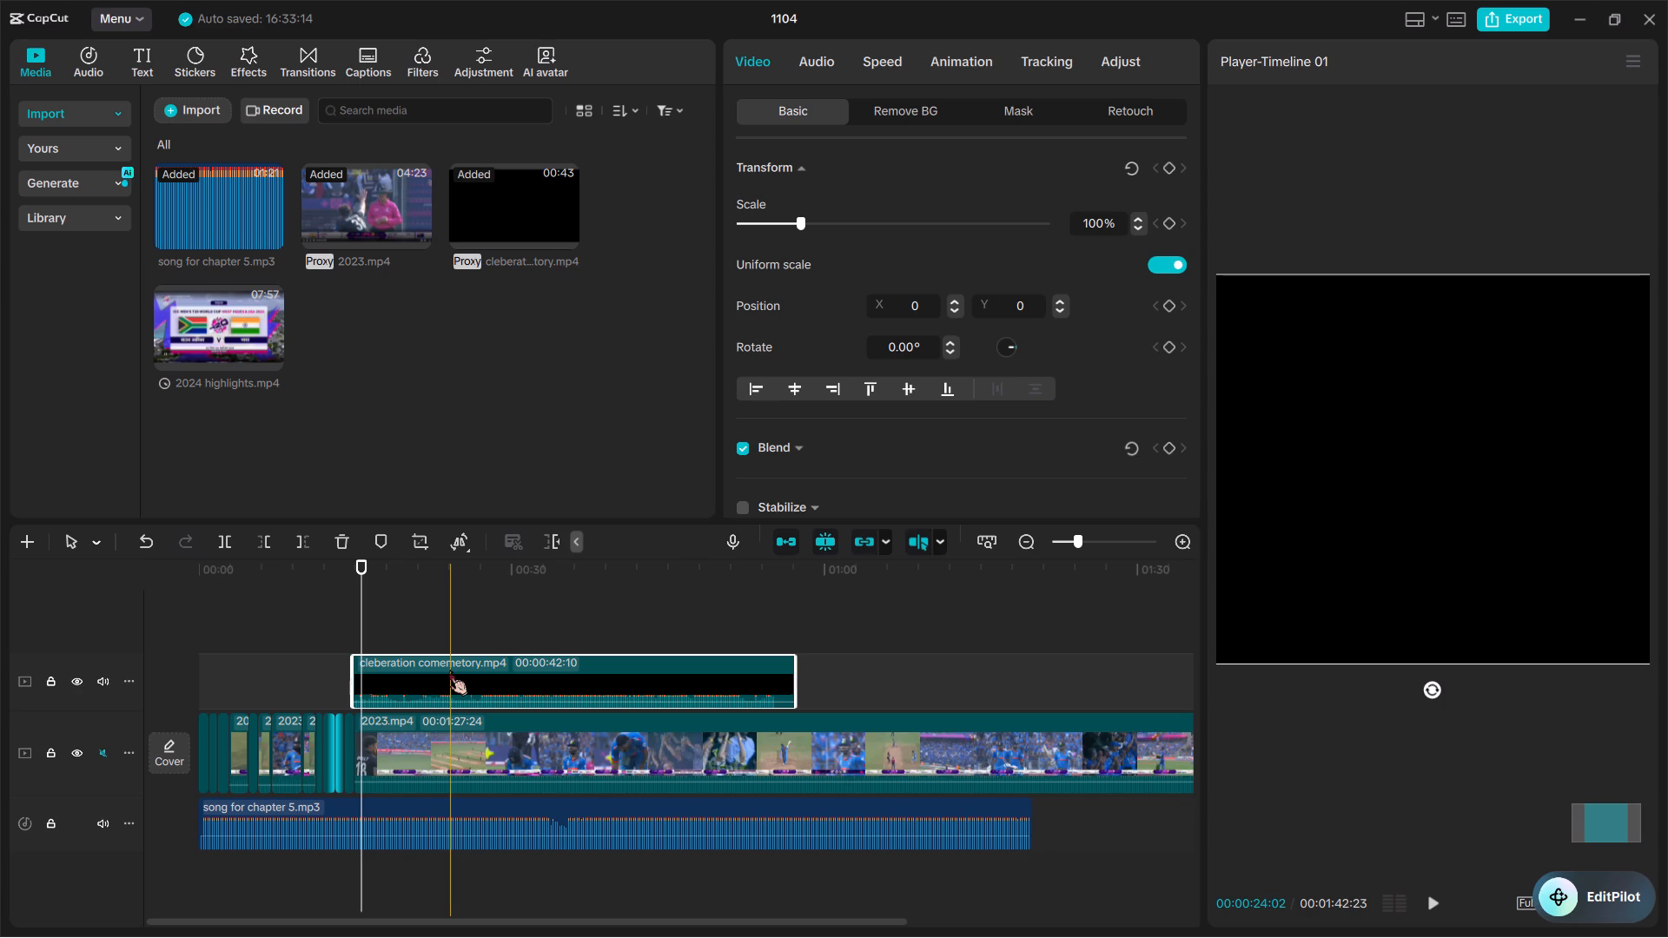
pyautogui.rightClick(449, 670)
pyautogui.rightClick(549, 699)
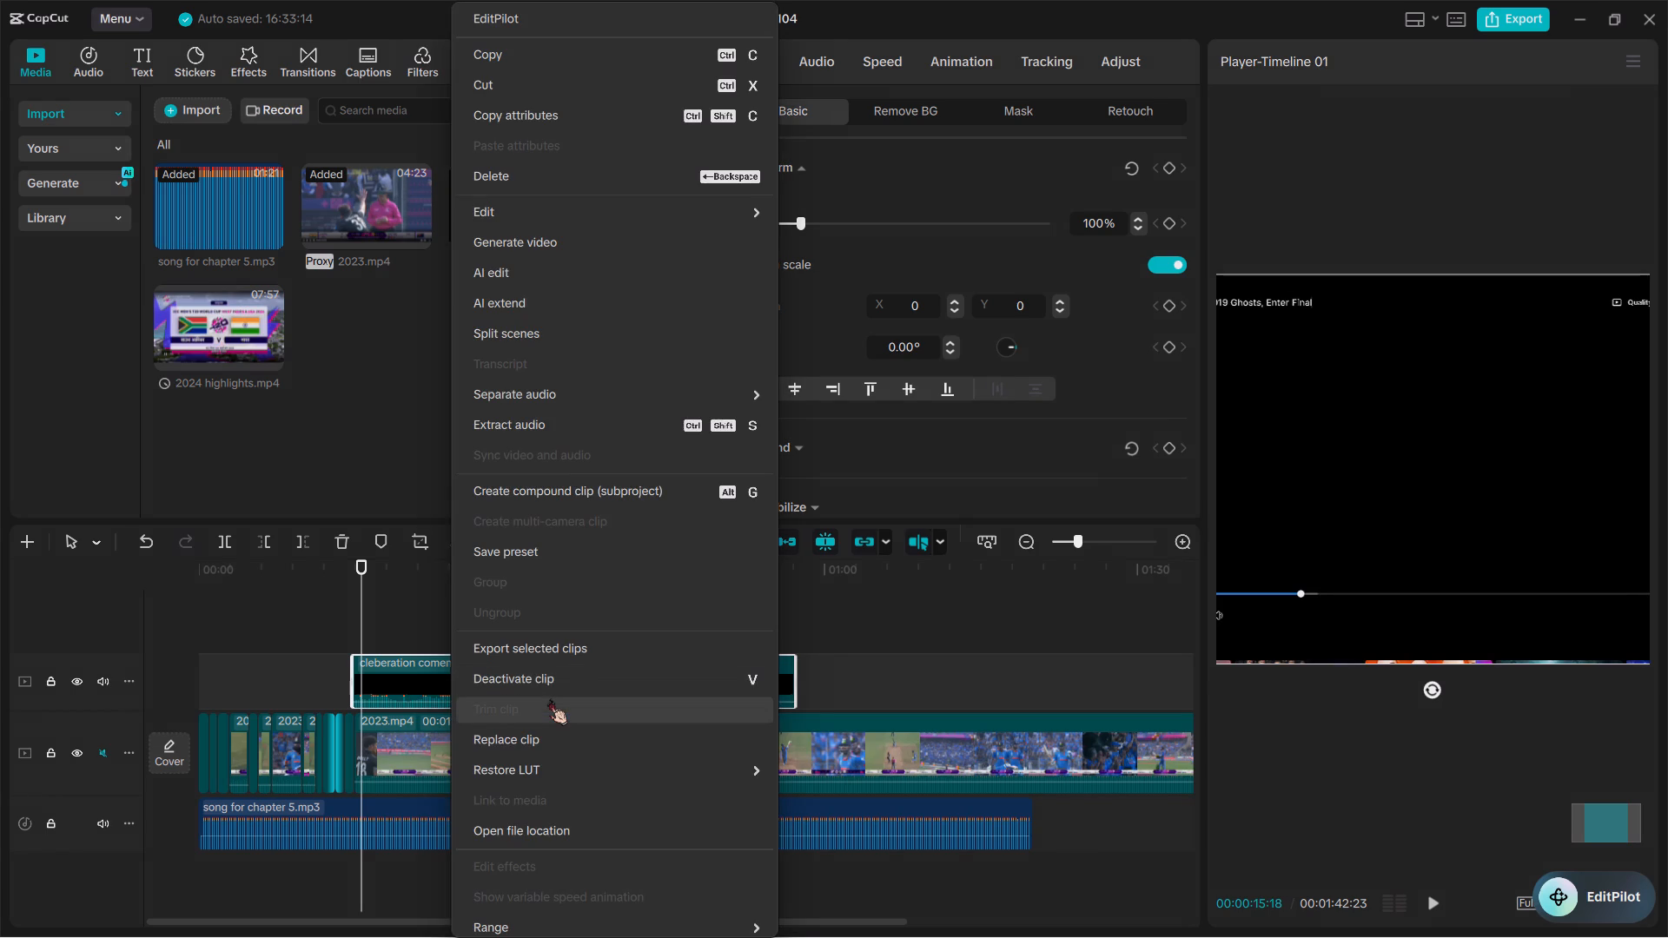
pyautogui.click(500, 418)
# Delete the cleberation comemetory.mp4 video clip from the upper track, keeping its extracted audio.
pyautogui.click(442, 684)
pyautogui.moveTo(442, 684); pyautogui.dragTo(479, 677)
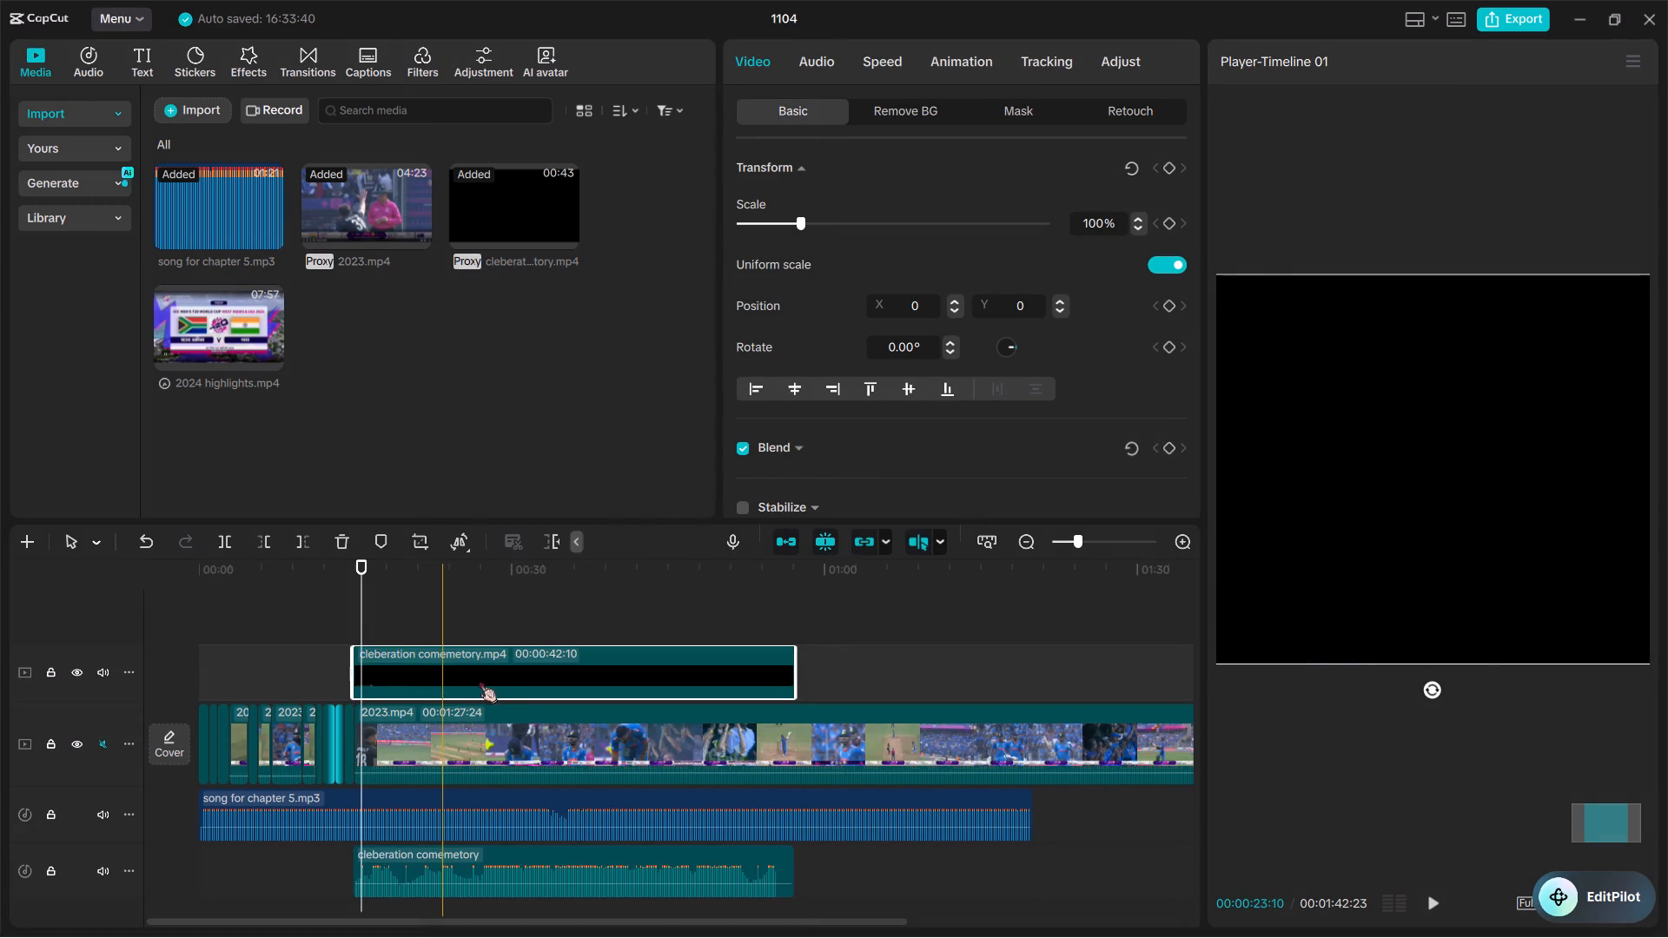
pyautogui.moveTo(479, 677); pyautogui.dragTo(510, 674)
pyautogui.press('BackSpace')
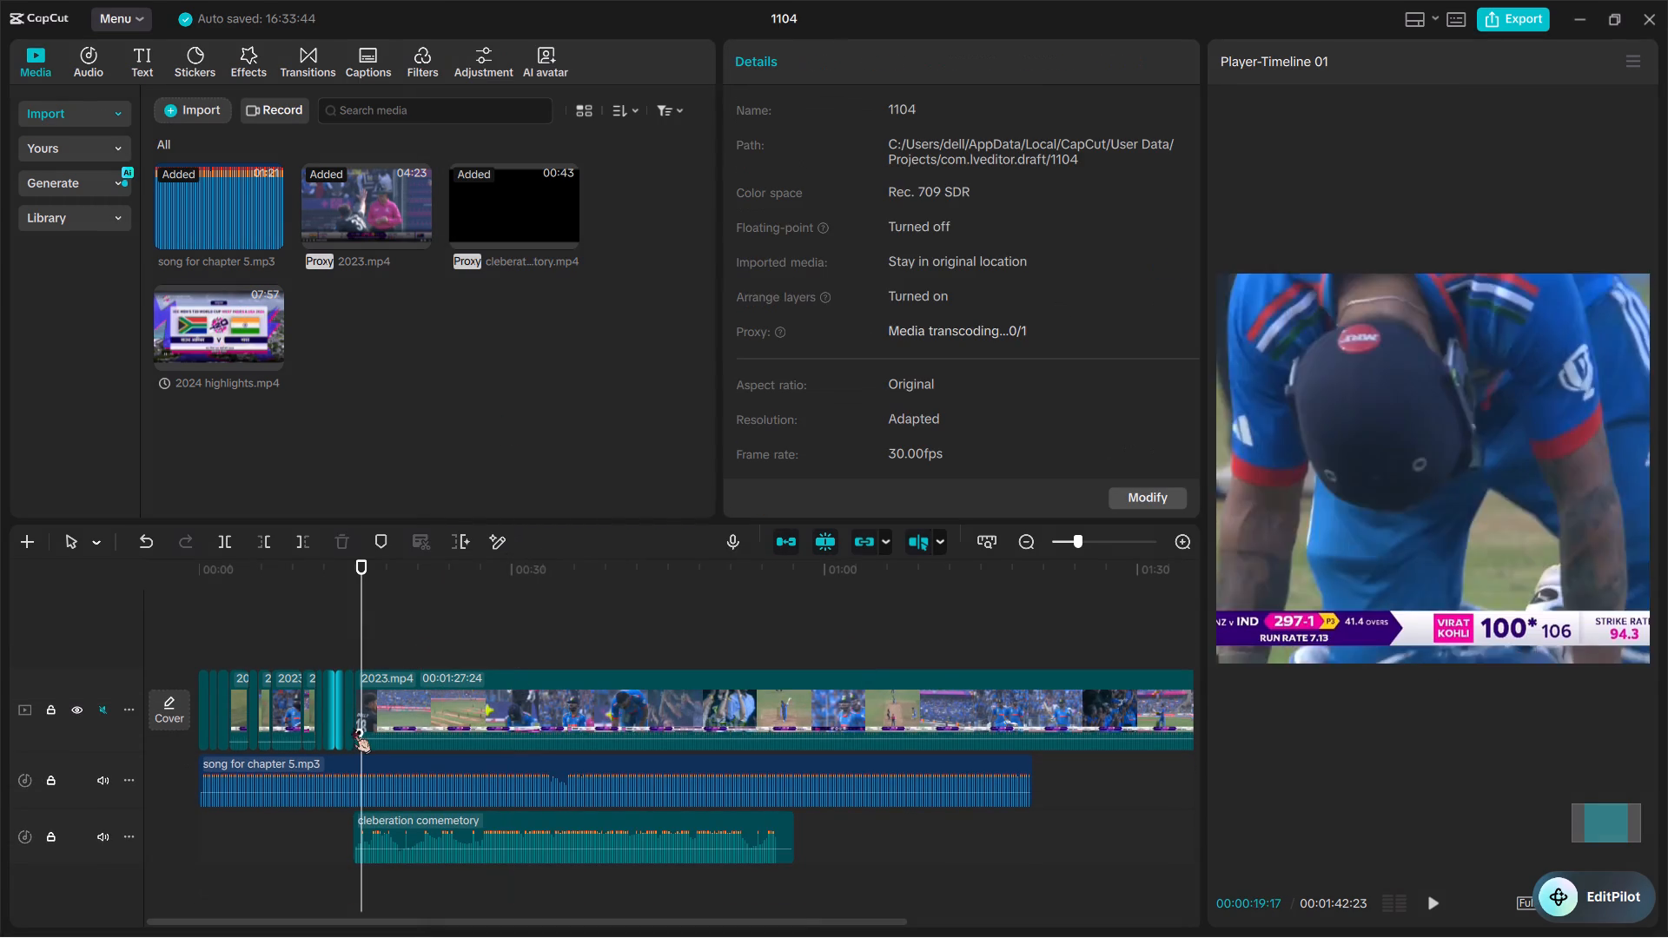
# Lower the volume of song for chapter 5.mp3 to -38.5 dB and listen to it around 00:00:15.
pyautogui.press('space')
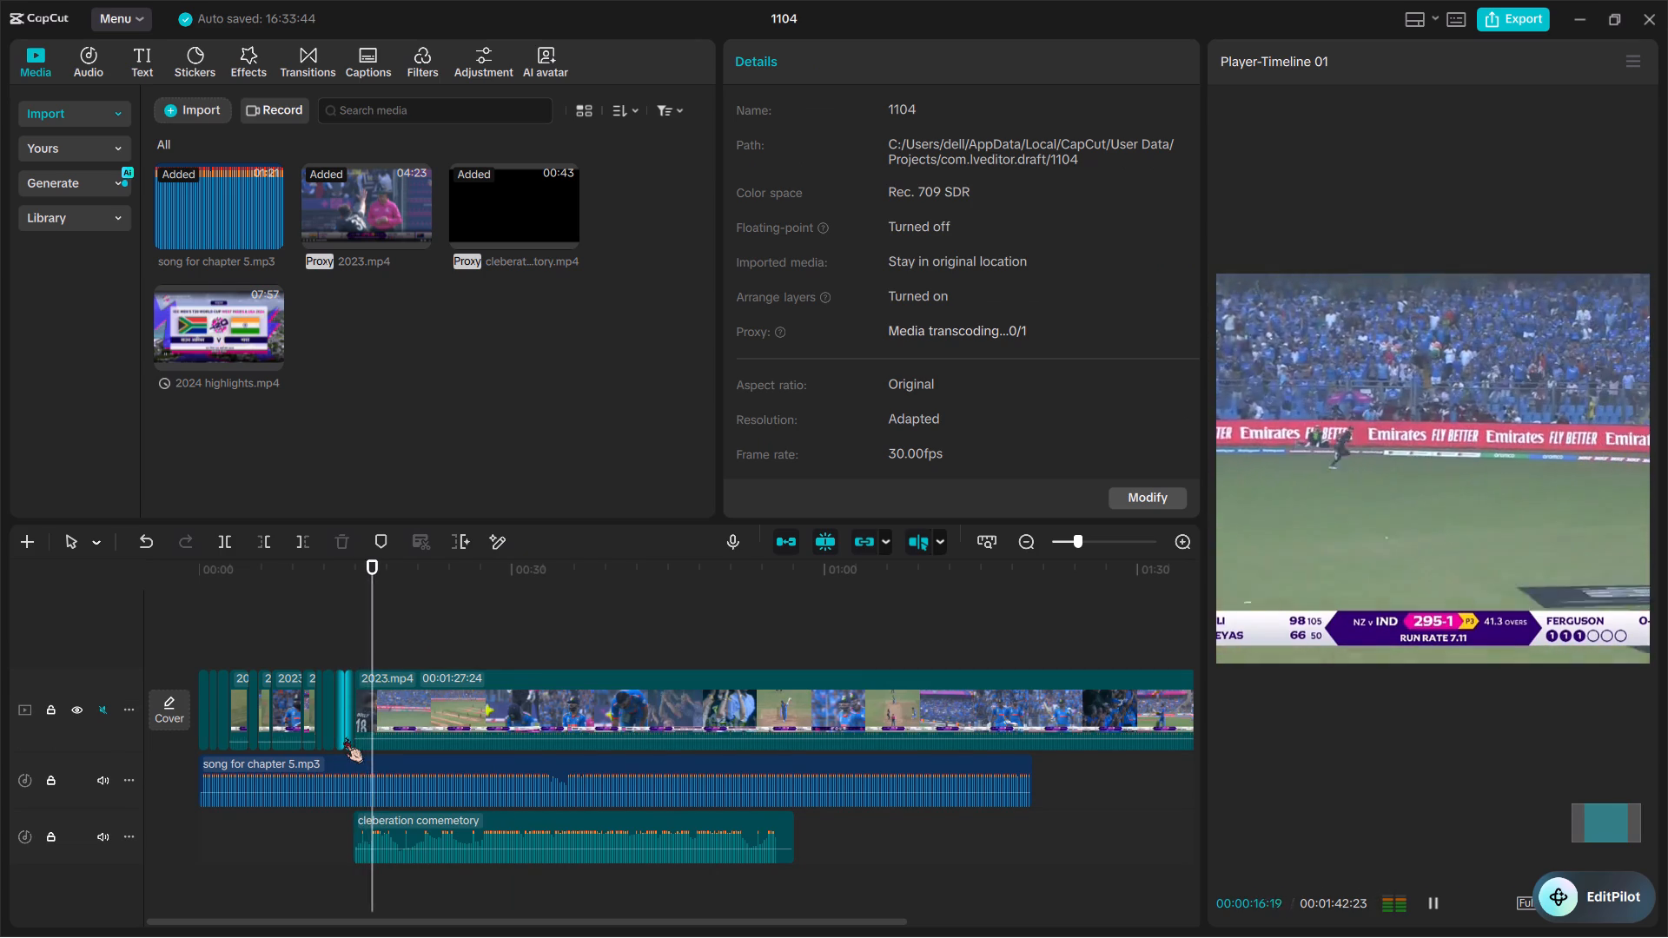
pyautogui.press('space')
pyautogui.click(407, 710)
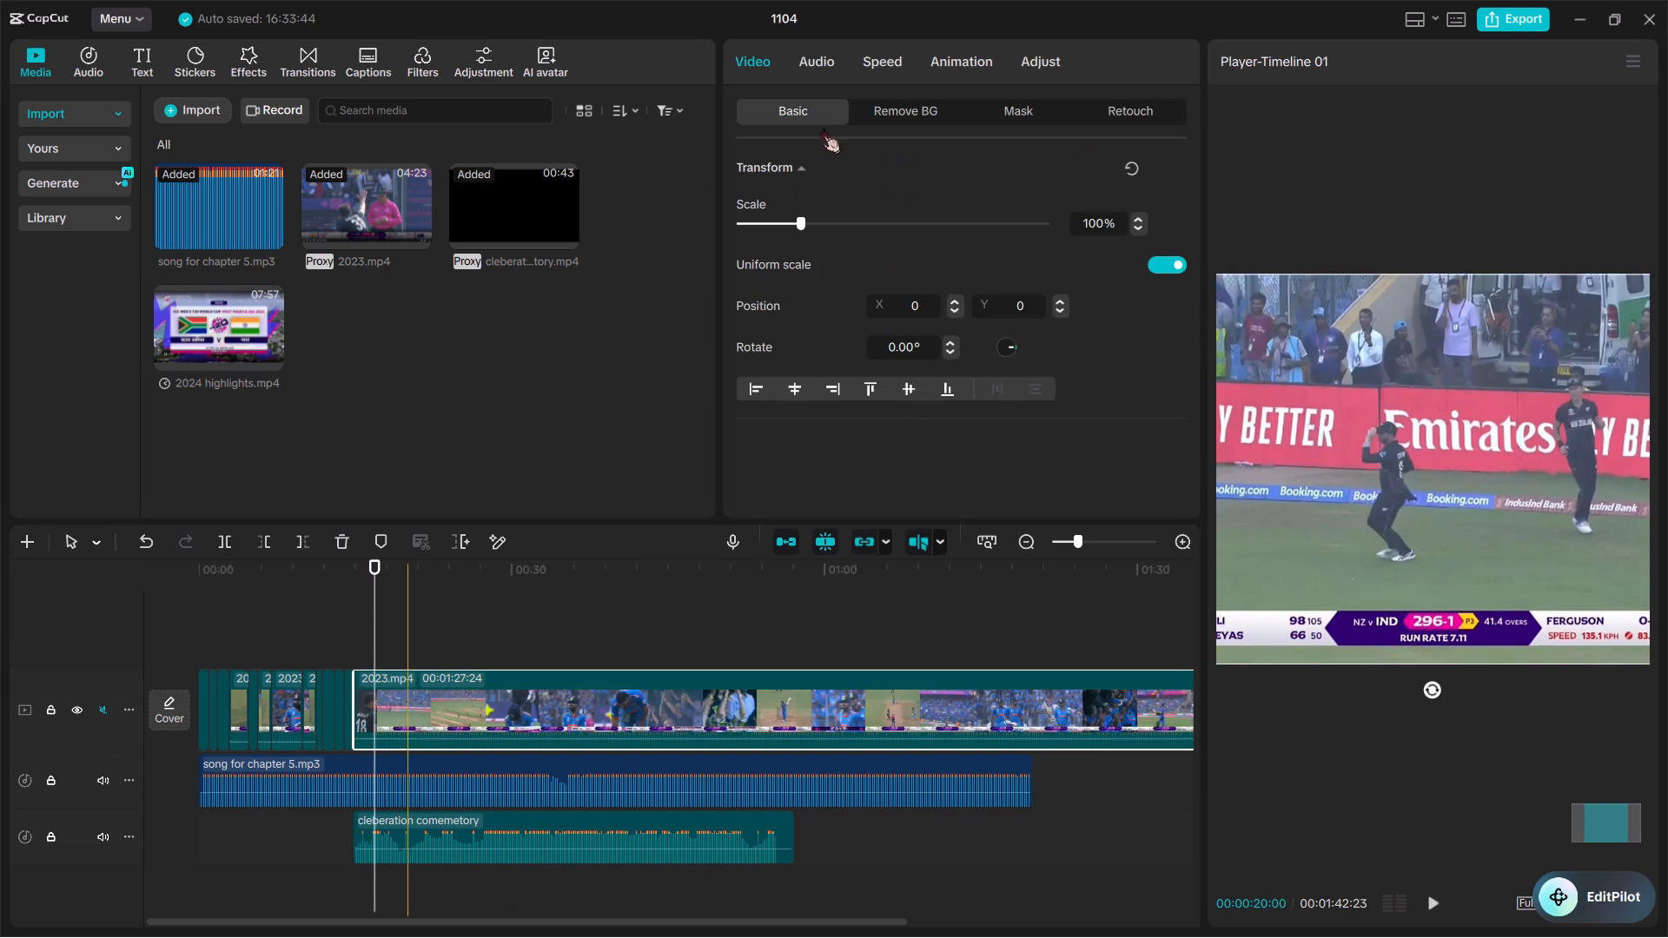
pyautogui.click(823, 75)
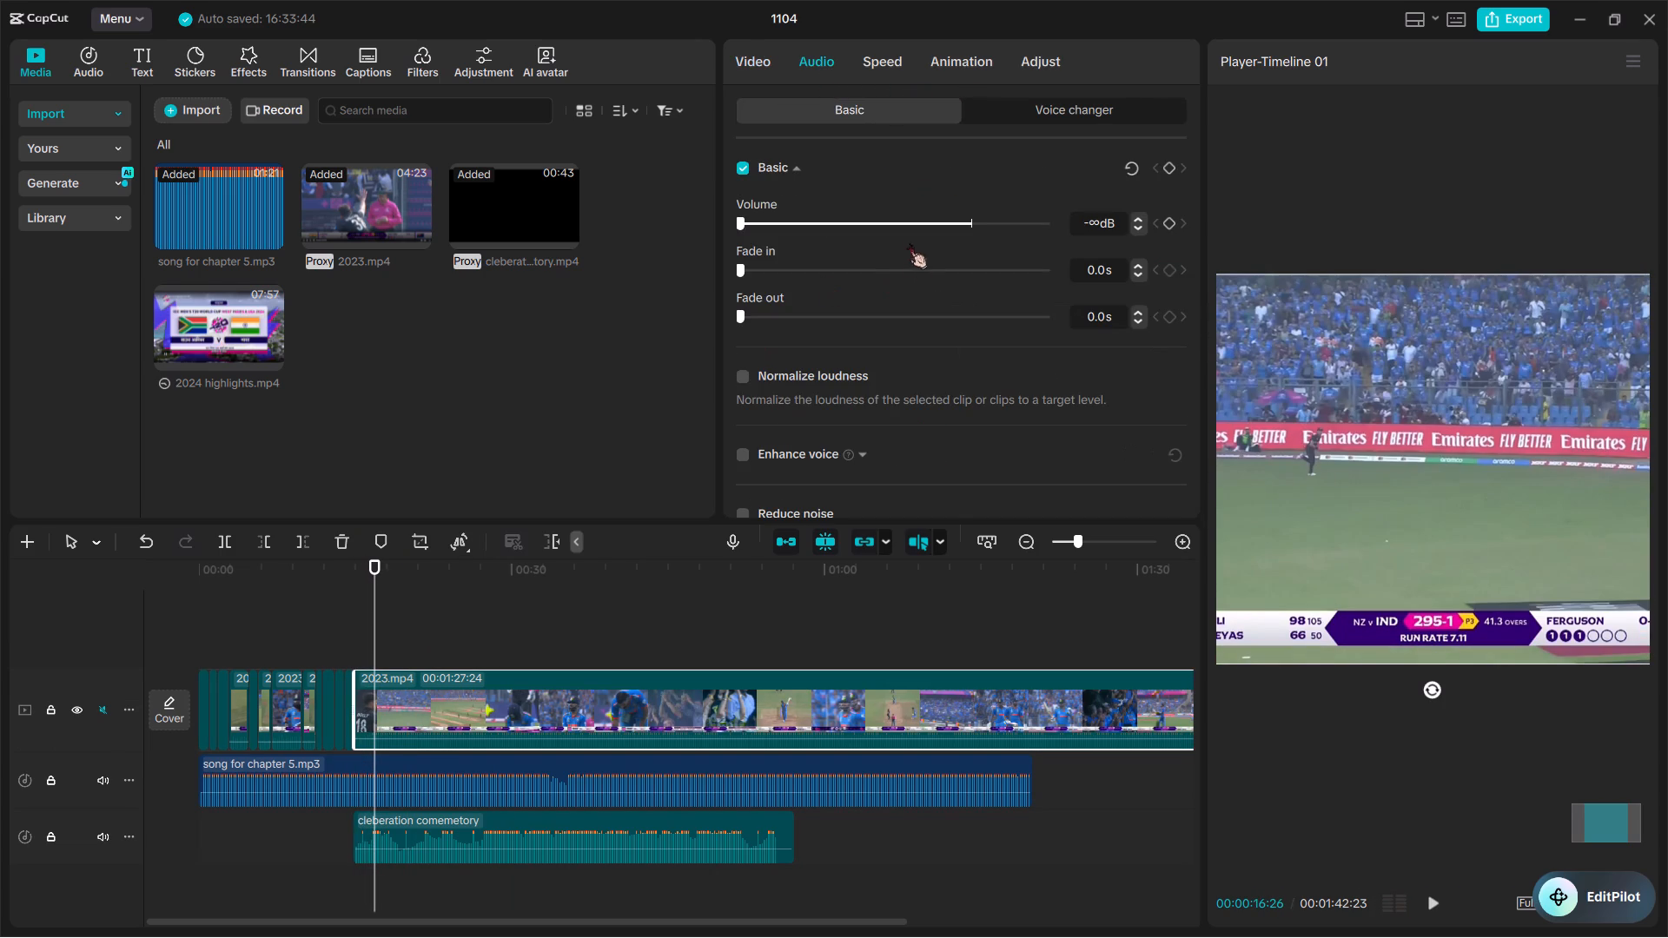
pyautogui.click(473, 772)
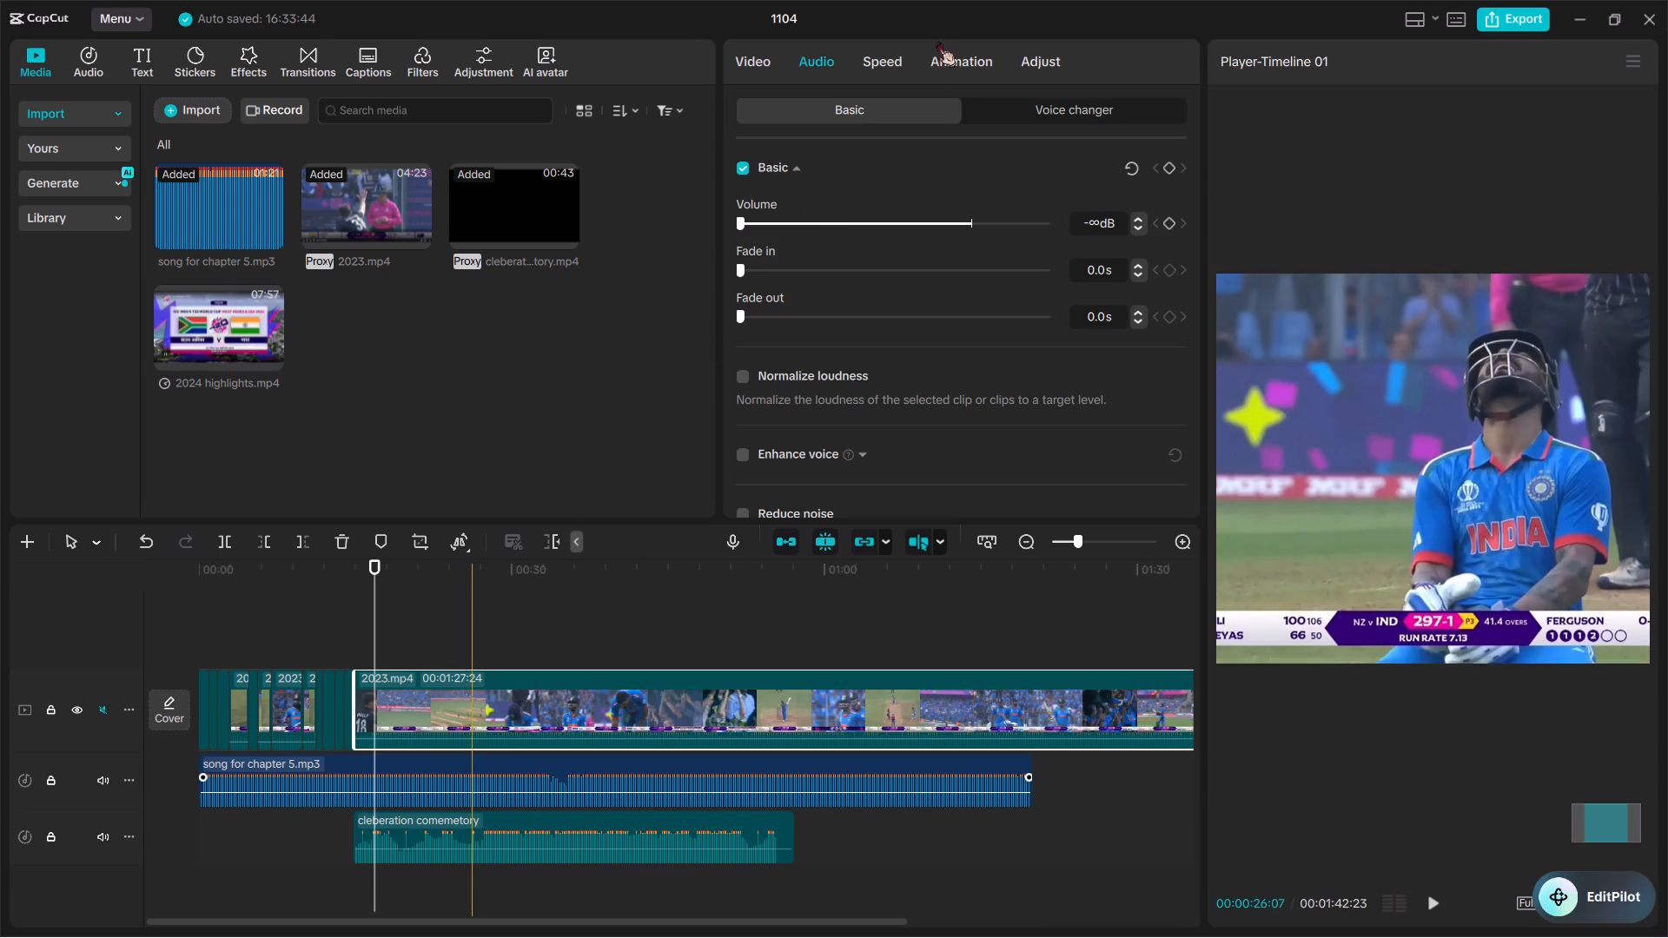
pyautogui.moveTo(919, 173); pyautogui.dragTo(818, 173)
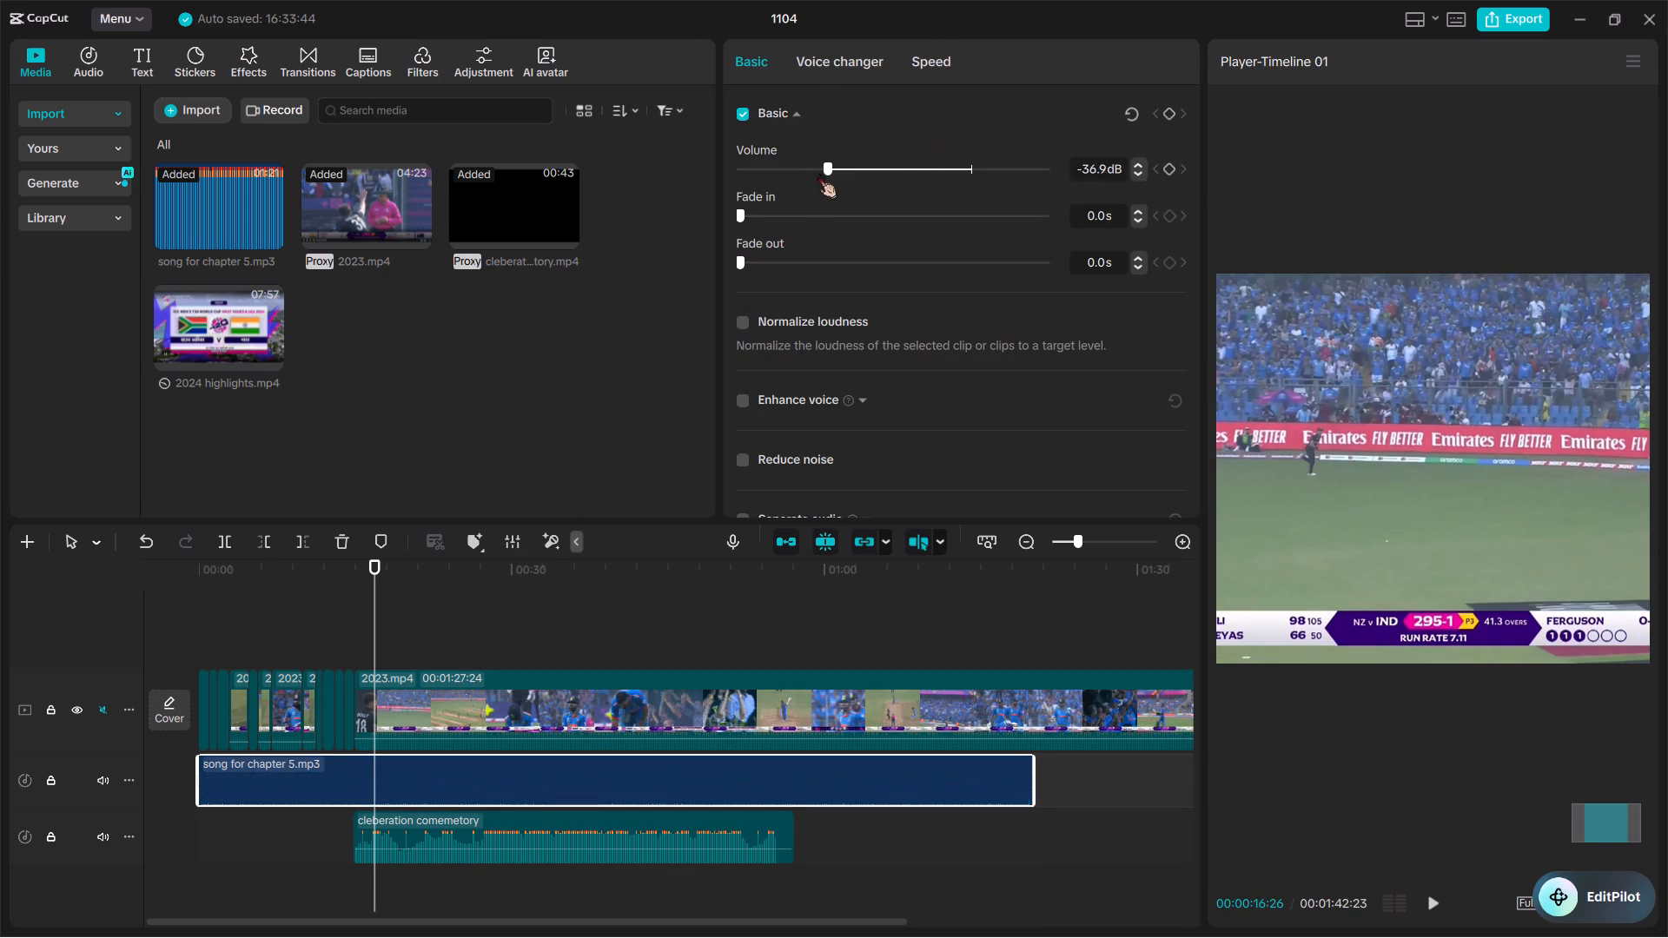
pyautogui.press('space')
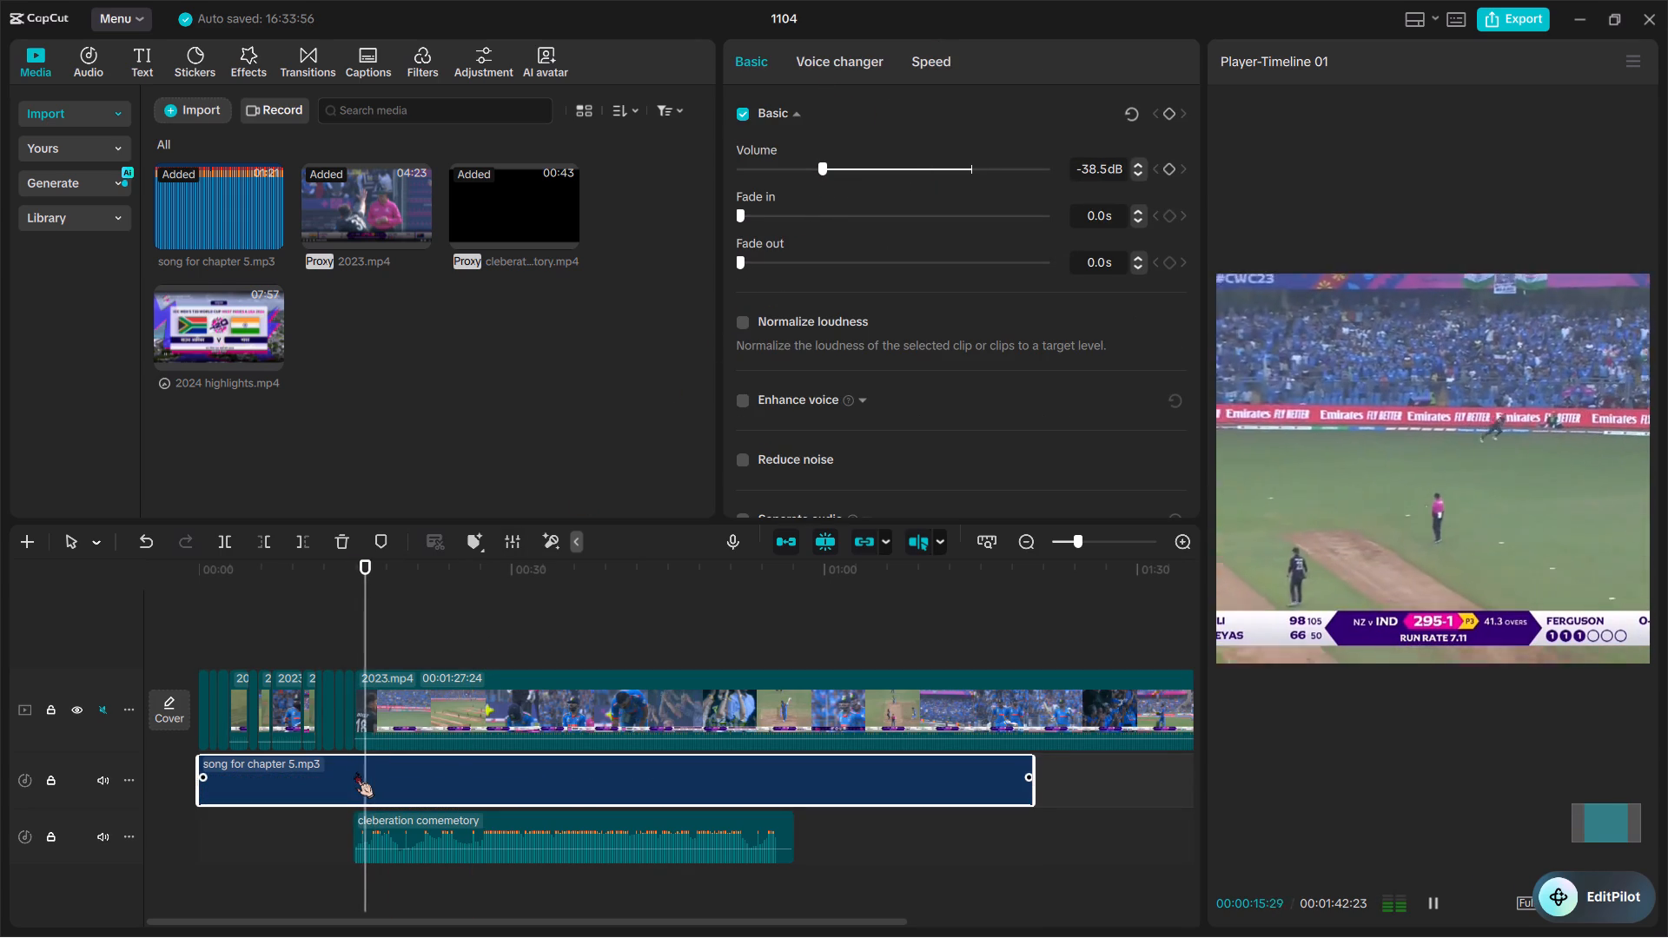
pyautogui.press('space')
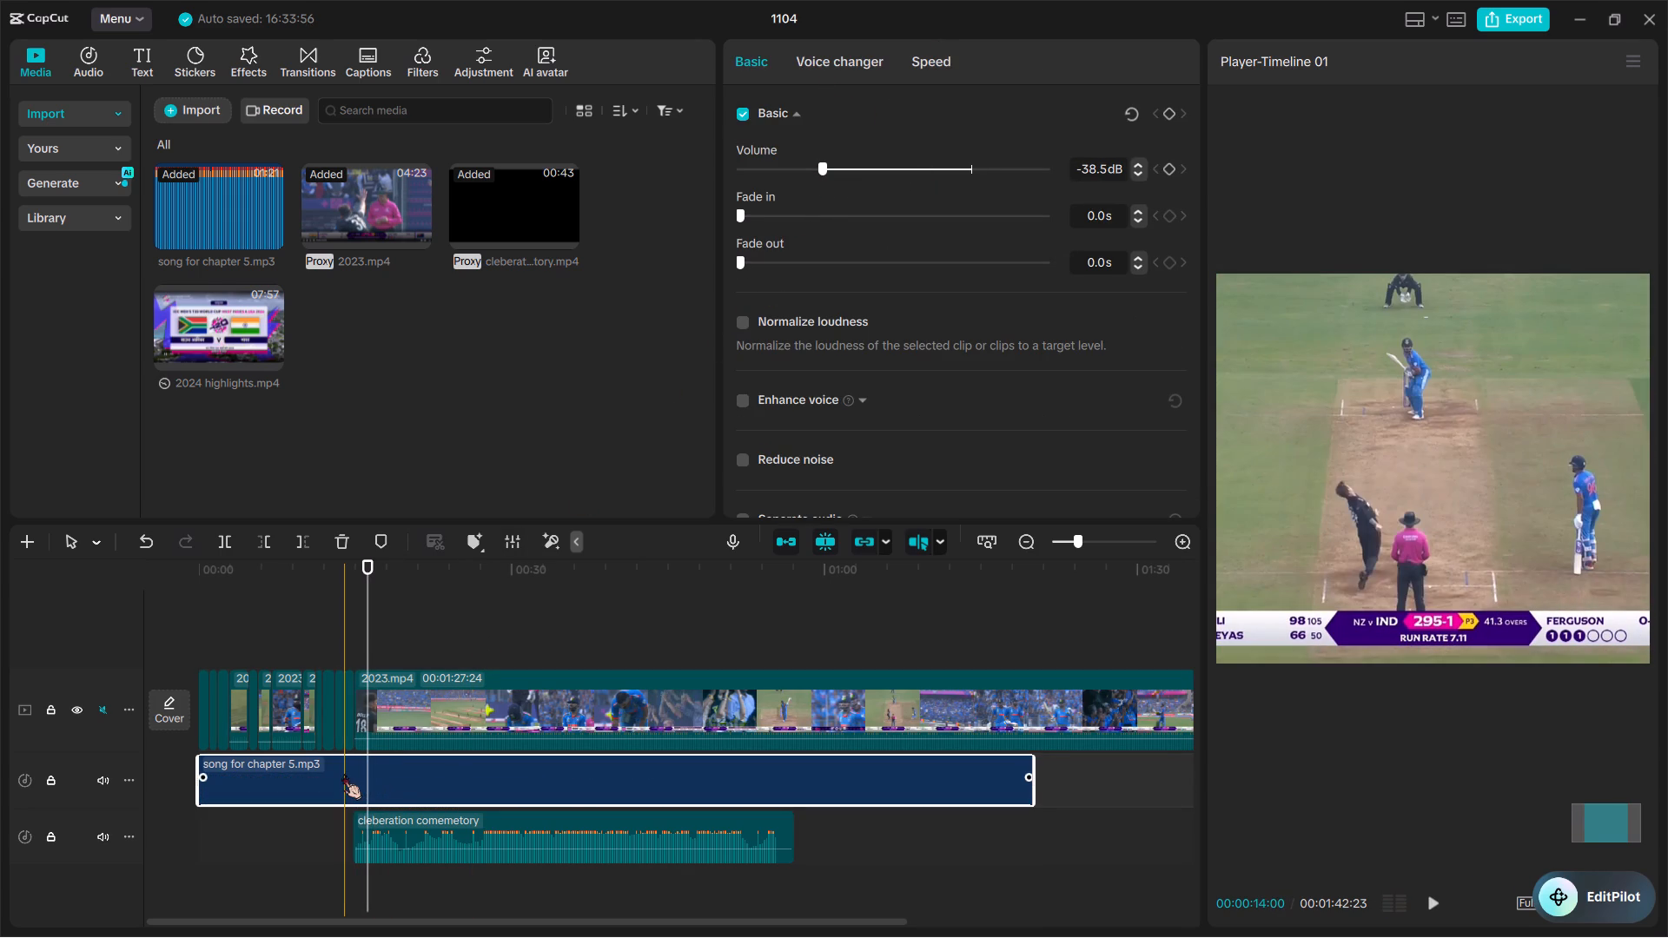
pyautogui.press('space')
pyautogui.press('space')
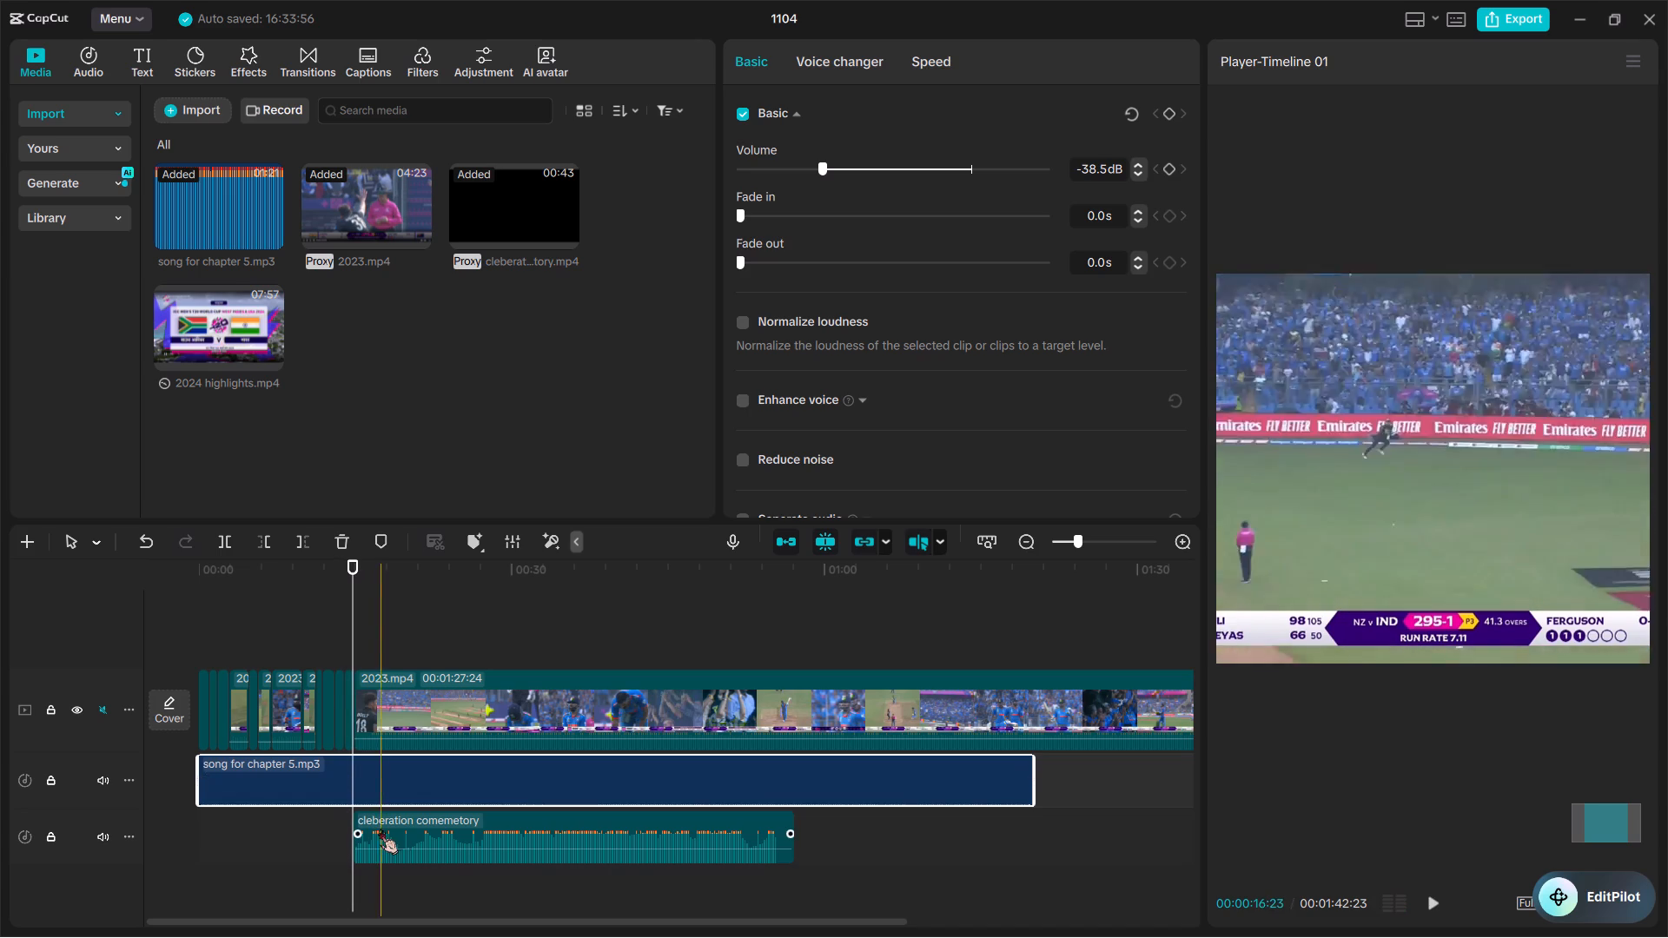
# Move the extracted commentary audio so it starts at about 00:00:14, just before the long 2023.mp4 clip.
pyautogui.moveTo(381, 829); pyautogui.dragTo(376, 832)
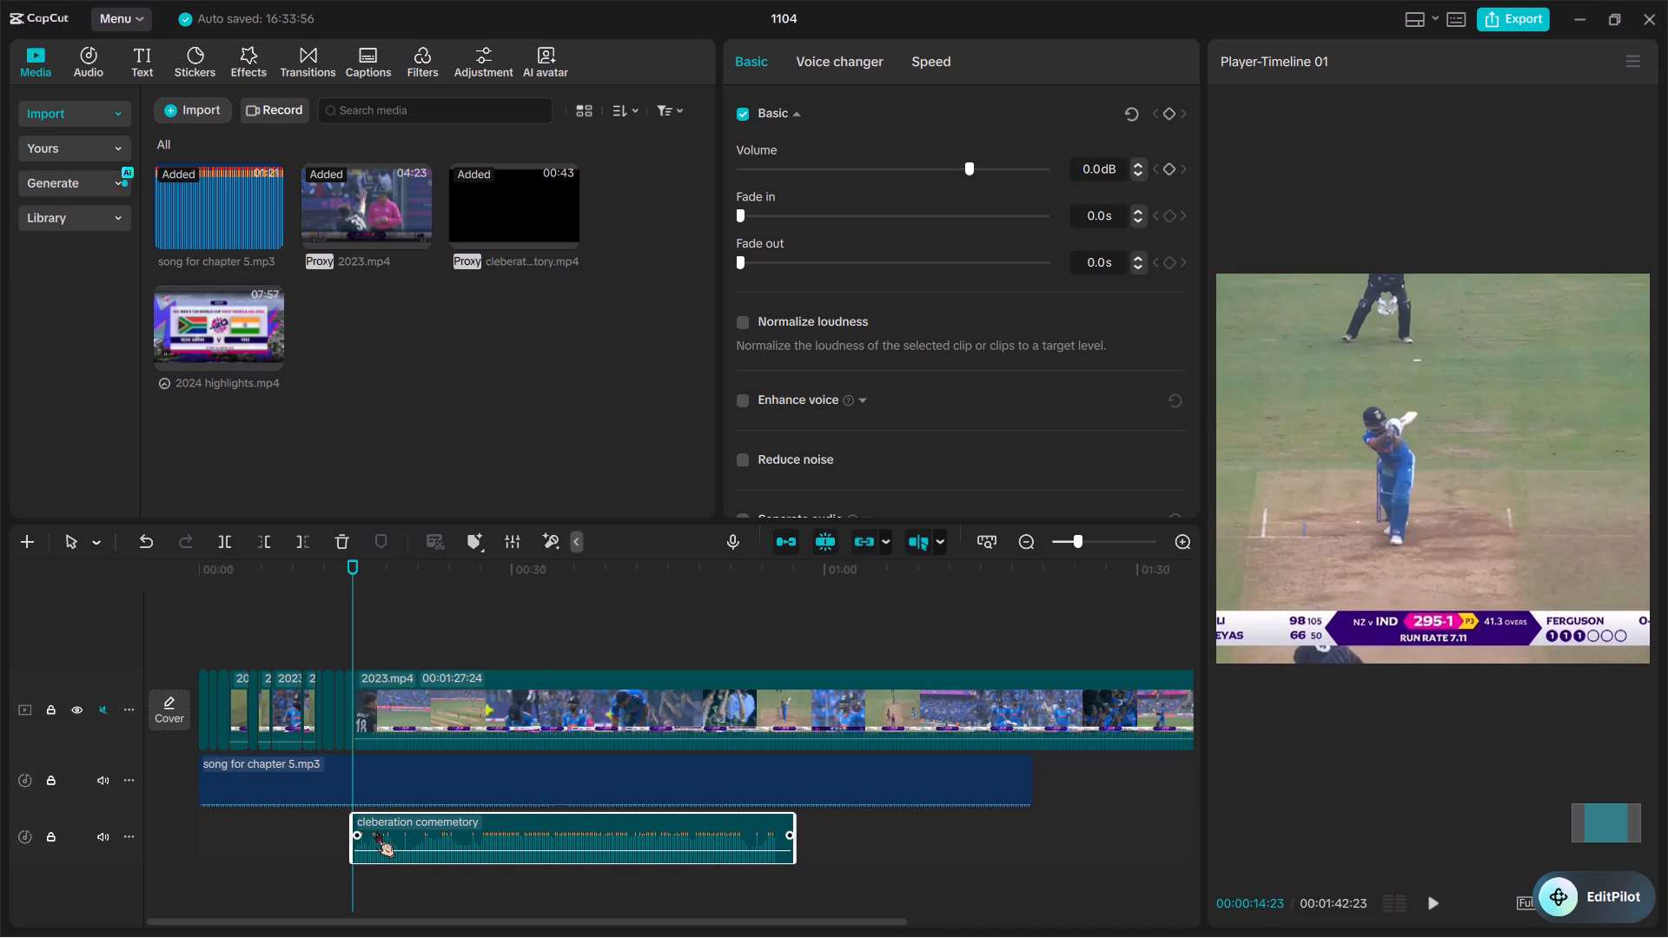
pyautogui.moveTo(376, 832); pyautogui.dragTo(369, 829)
pyautogui.click(369, 829)
pyautogui.keyDown('ctrl'); pyautogui.scroll(7, 369, 829); pyautogui.keyUp('ctrl')
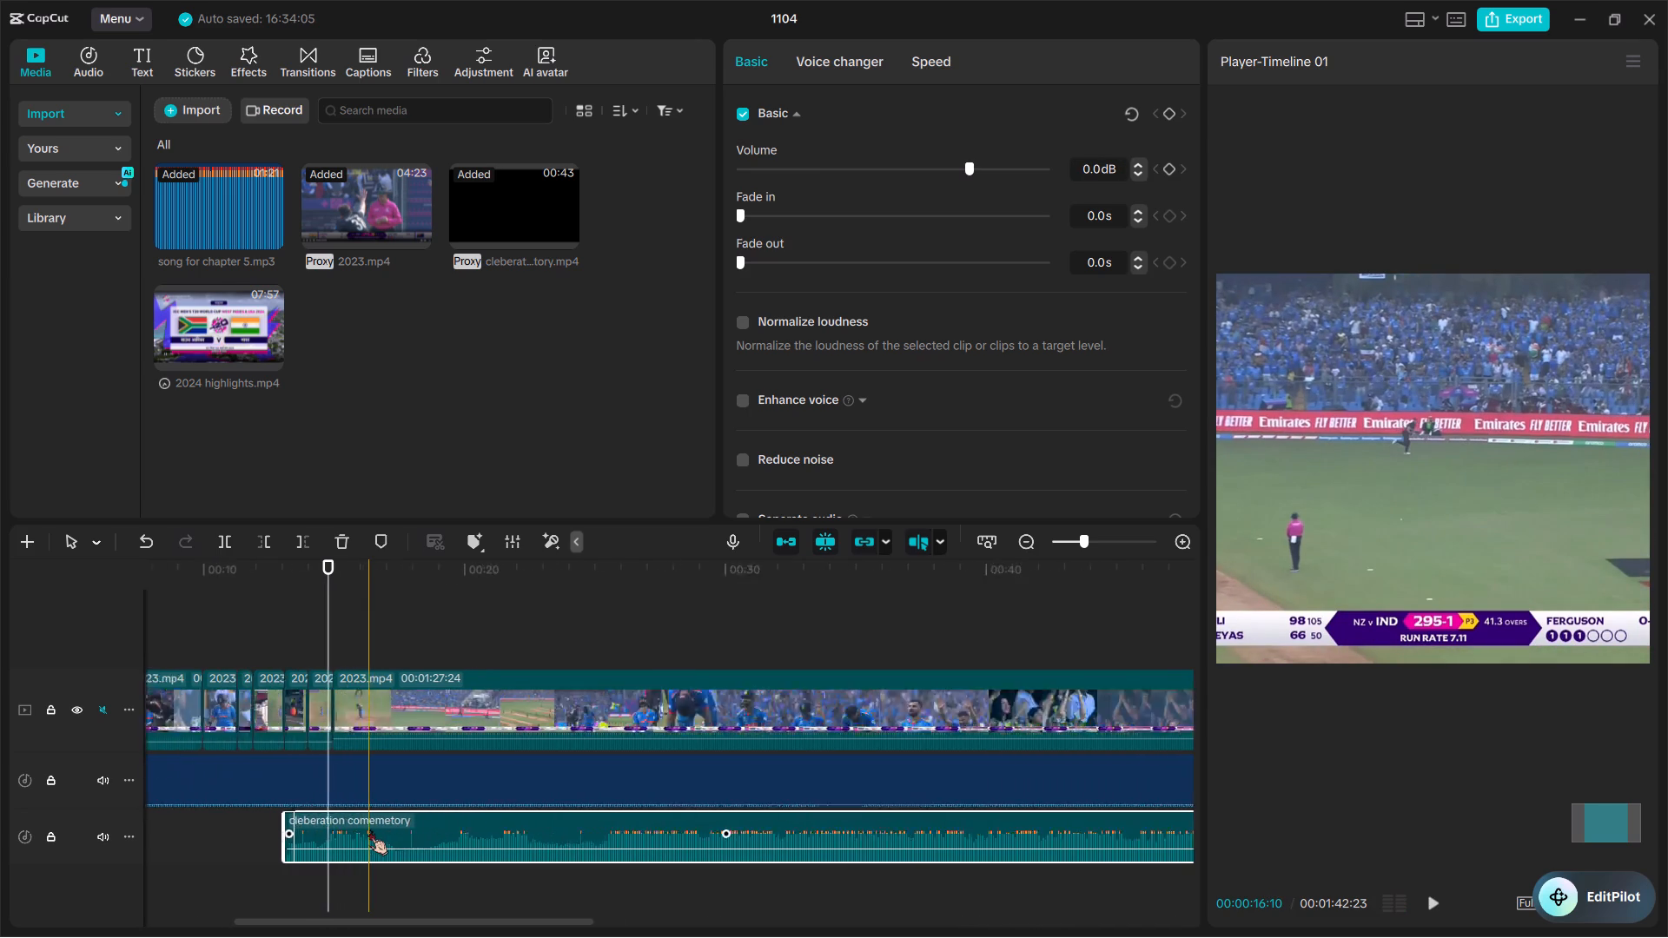
pyautogui.keyDown('ctrl'); pyautogui.scroll(4, 369, 829); pyautogui.keyUp('ctrl')
pyautogui.hscroll(1, 369, 829)
pyautogui.hscroll(-1, 788, 836)
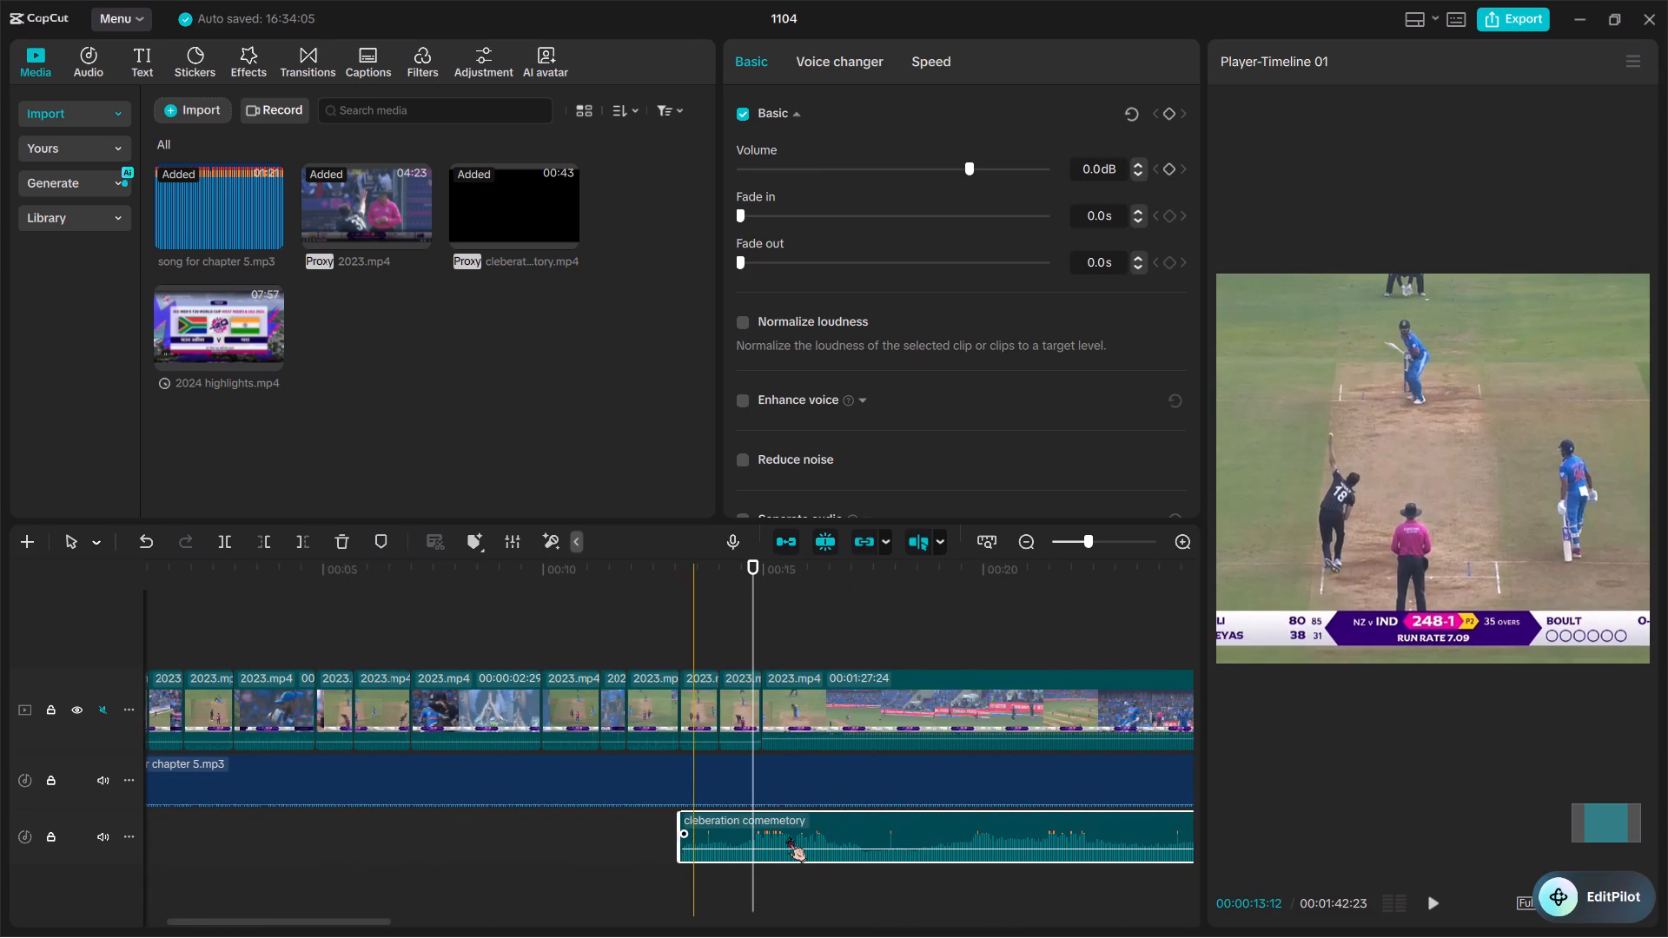
pyautogui.moveTo(813, 825); pyautogui.dragTo(855, 822)
# Play back the commentary against the batting footage from about 00:00:14 to 00:00:28 to check their timing.
pyautogui.press('space')
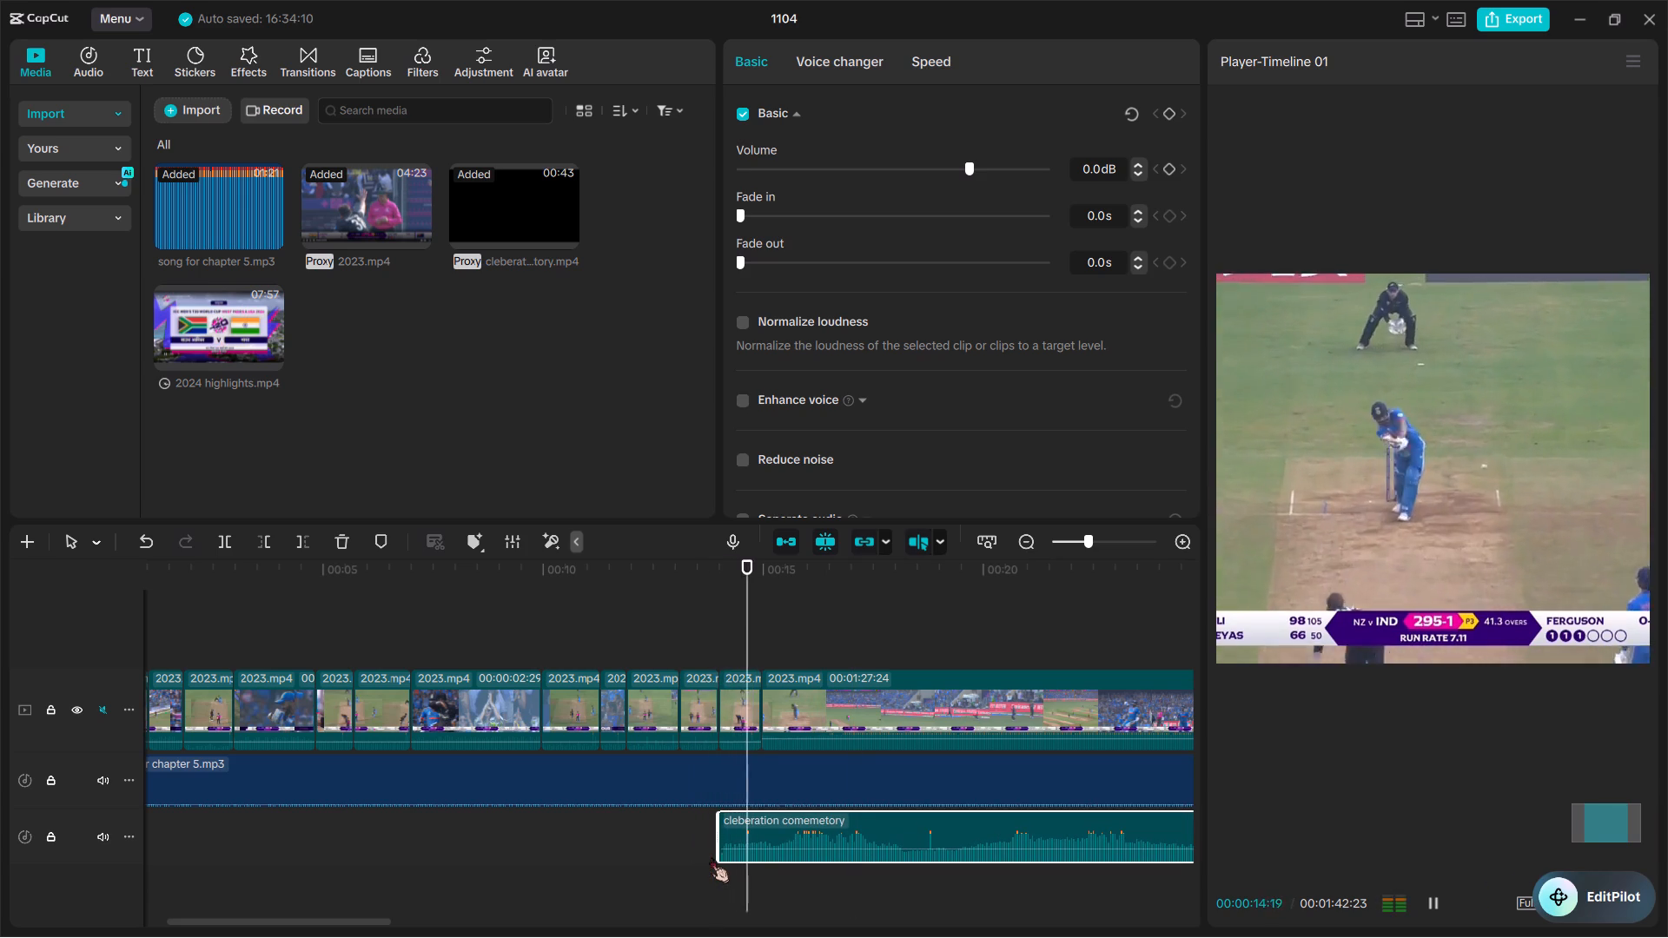
pyautogui.hscroll(-2, 711, 857)
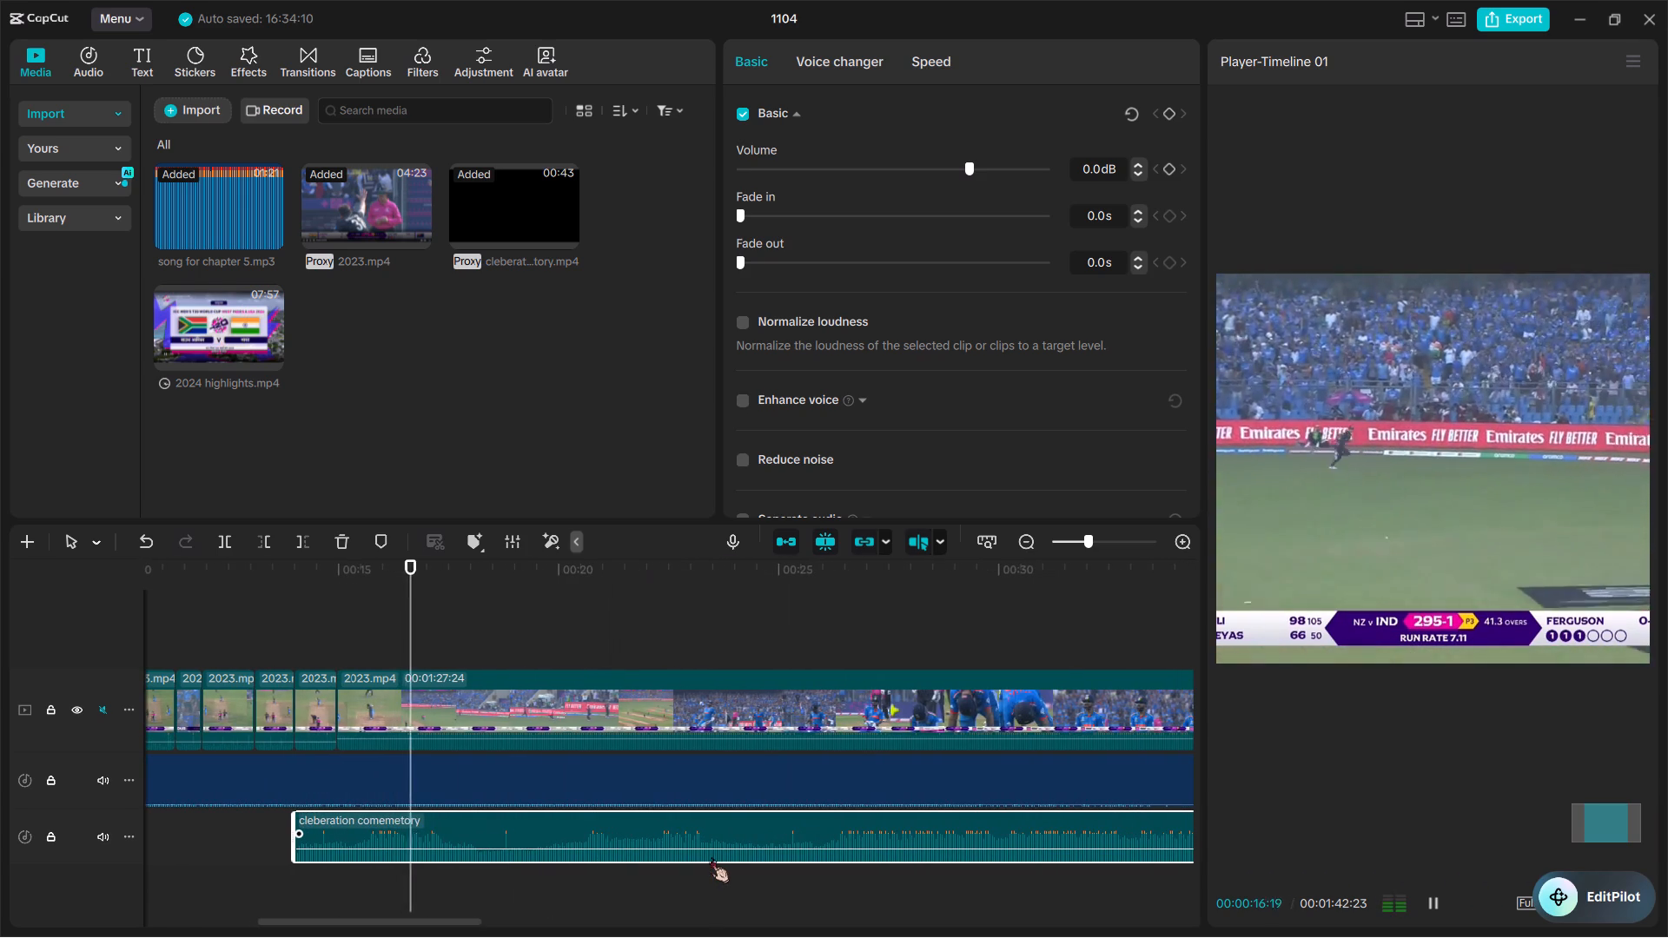
pyautogui.press('space')
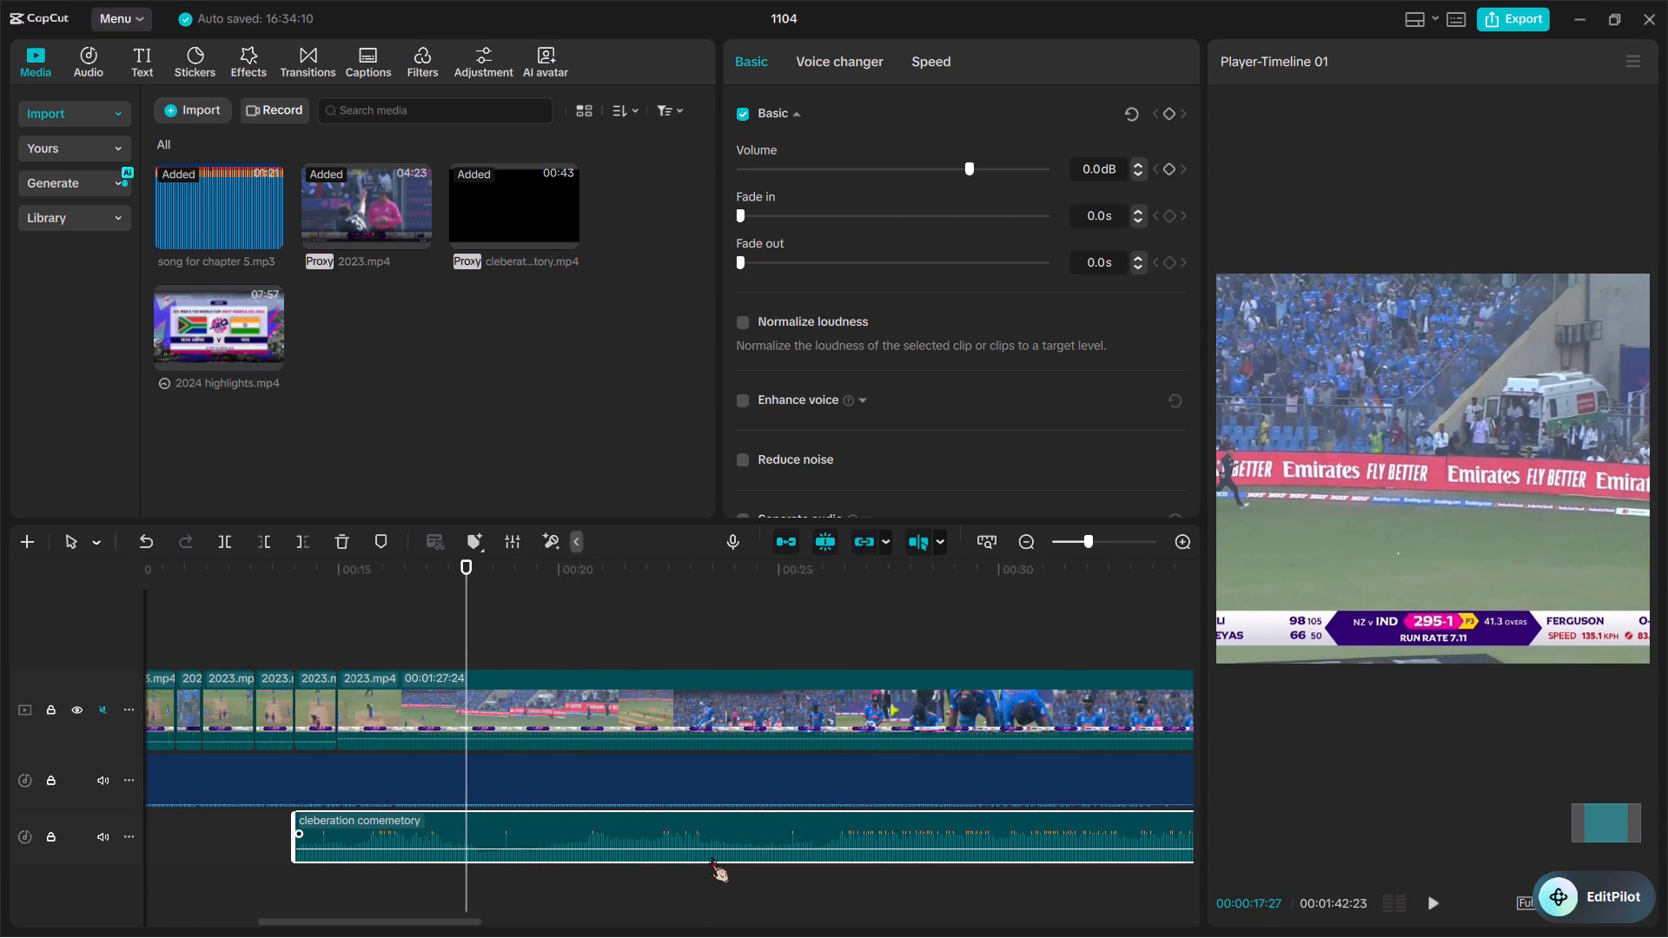
pyautogui.press('space')
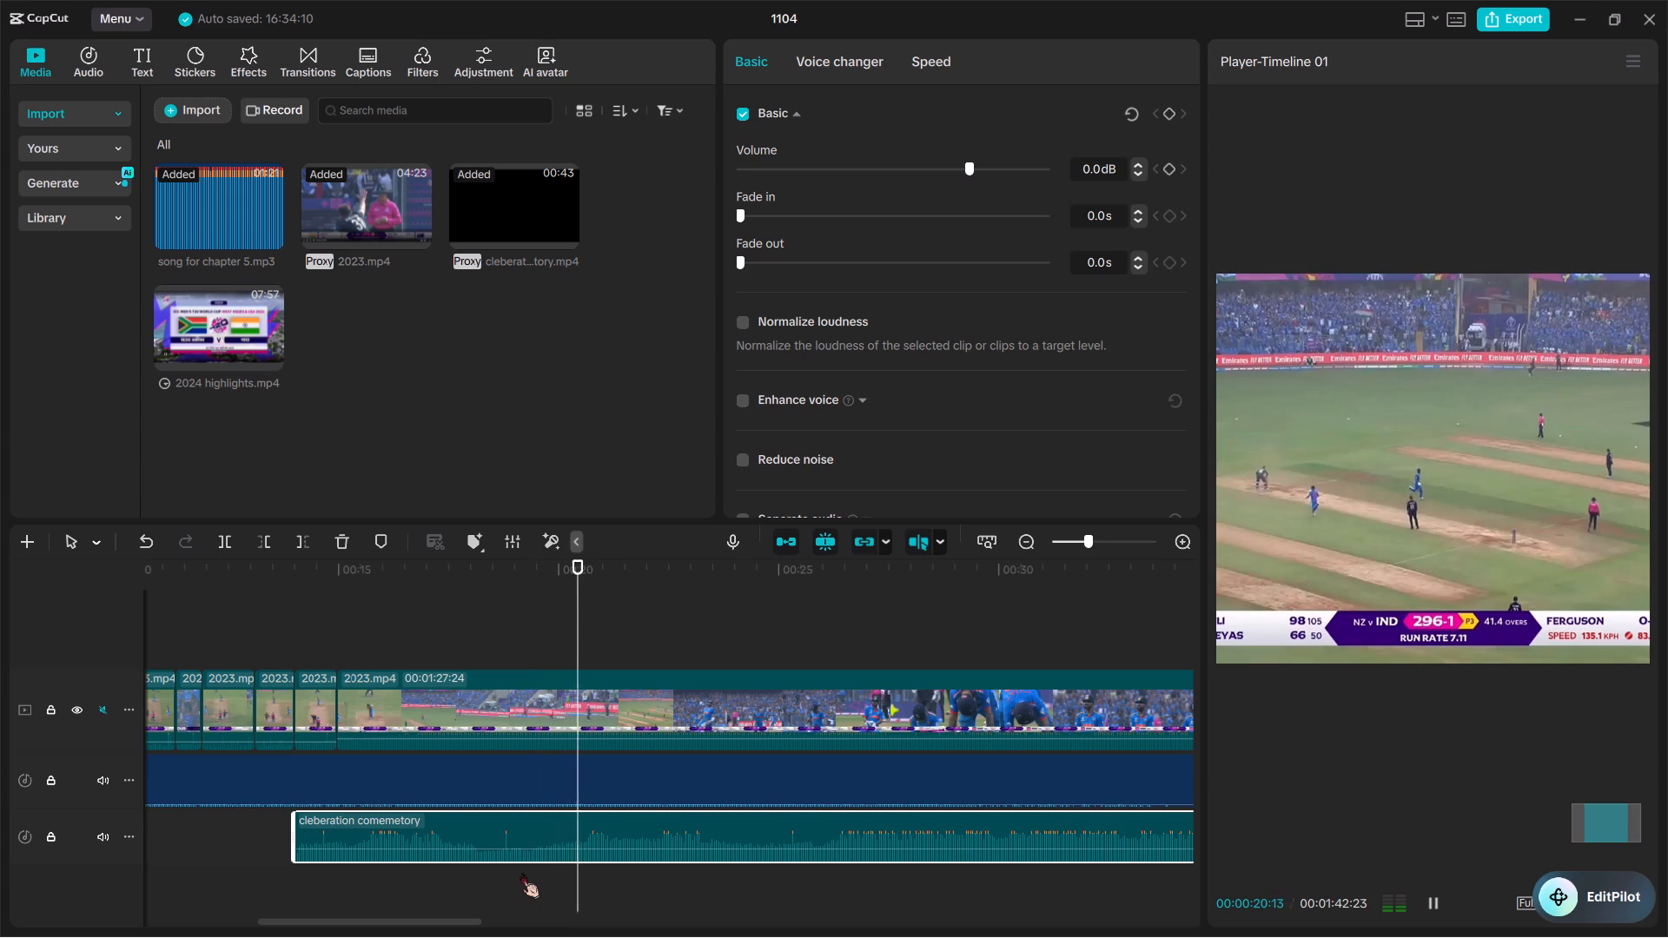
pyautogui.hscroll(-1, 521, 873)
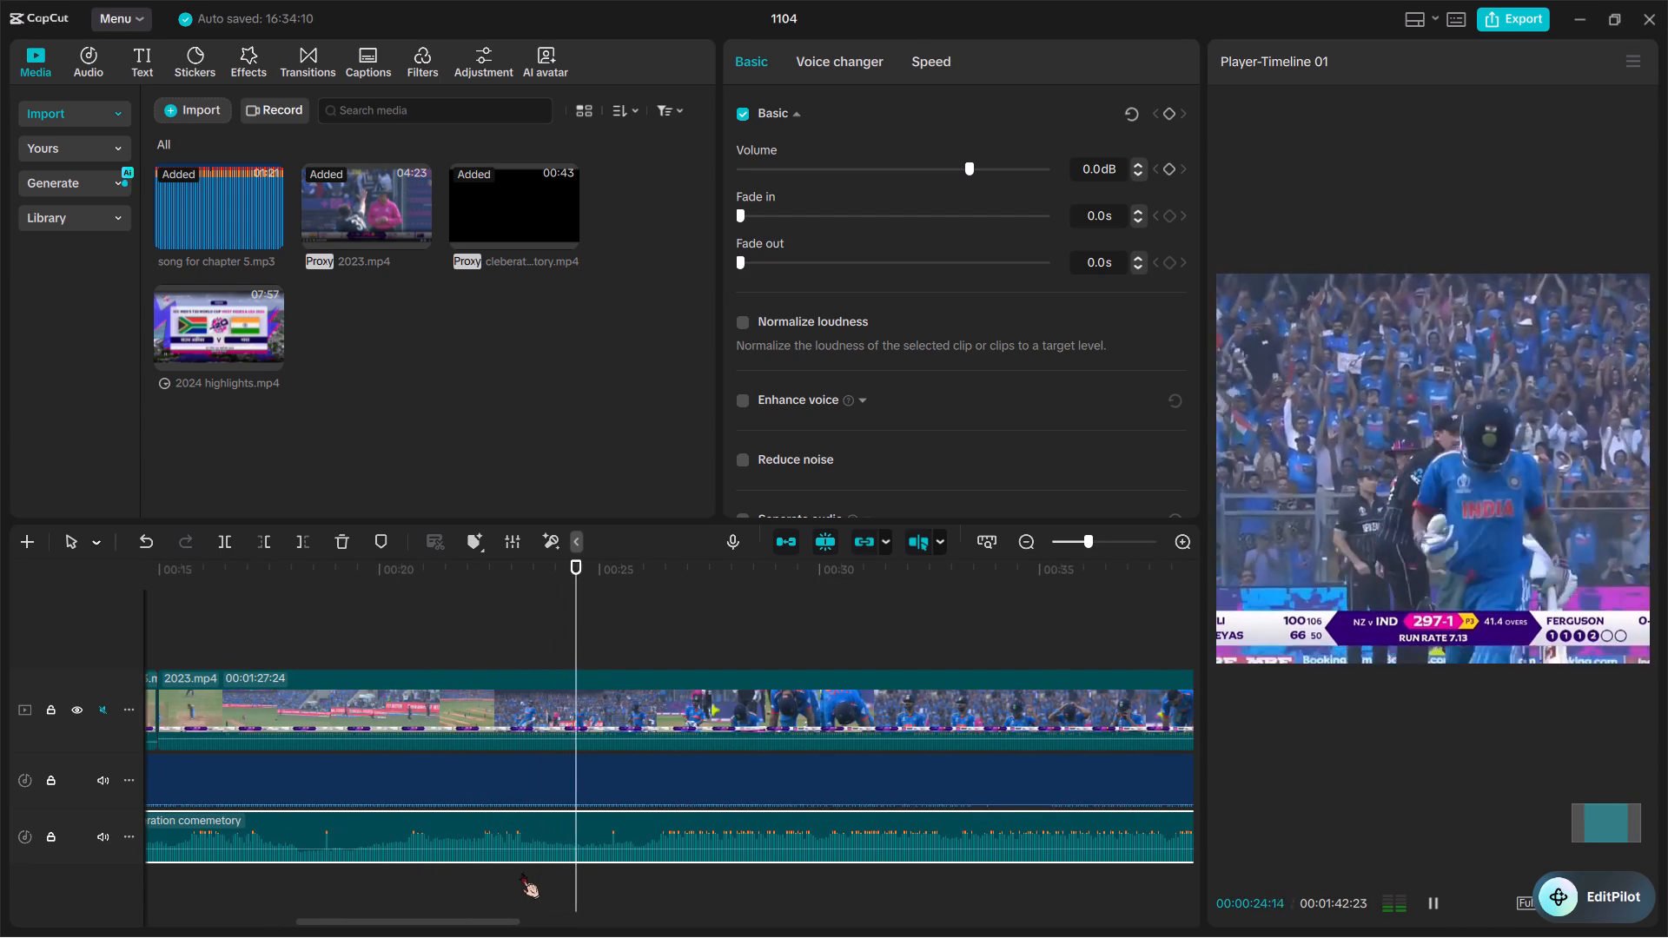
pyautogui.hscroll(-1, 521, 873)
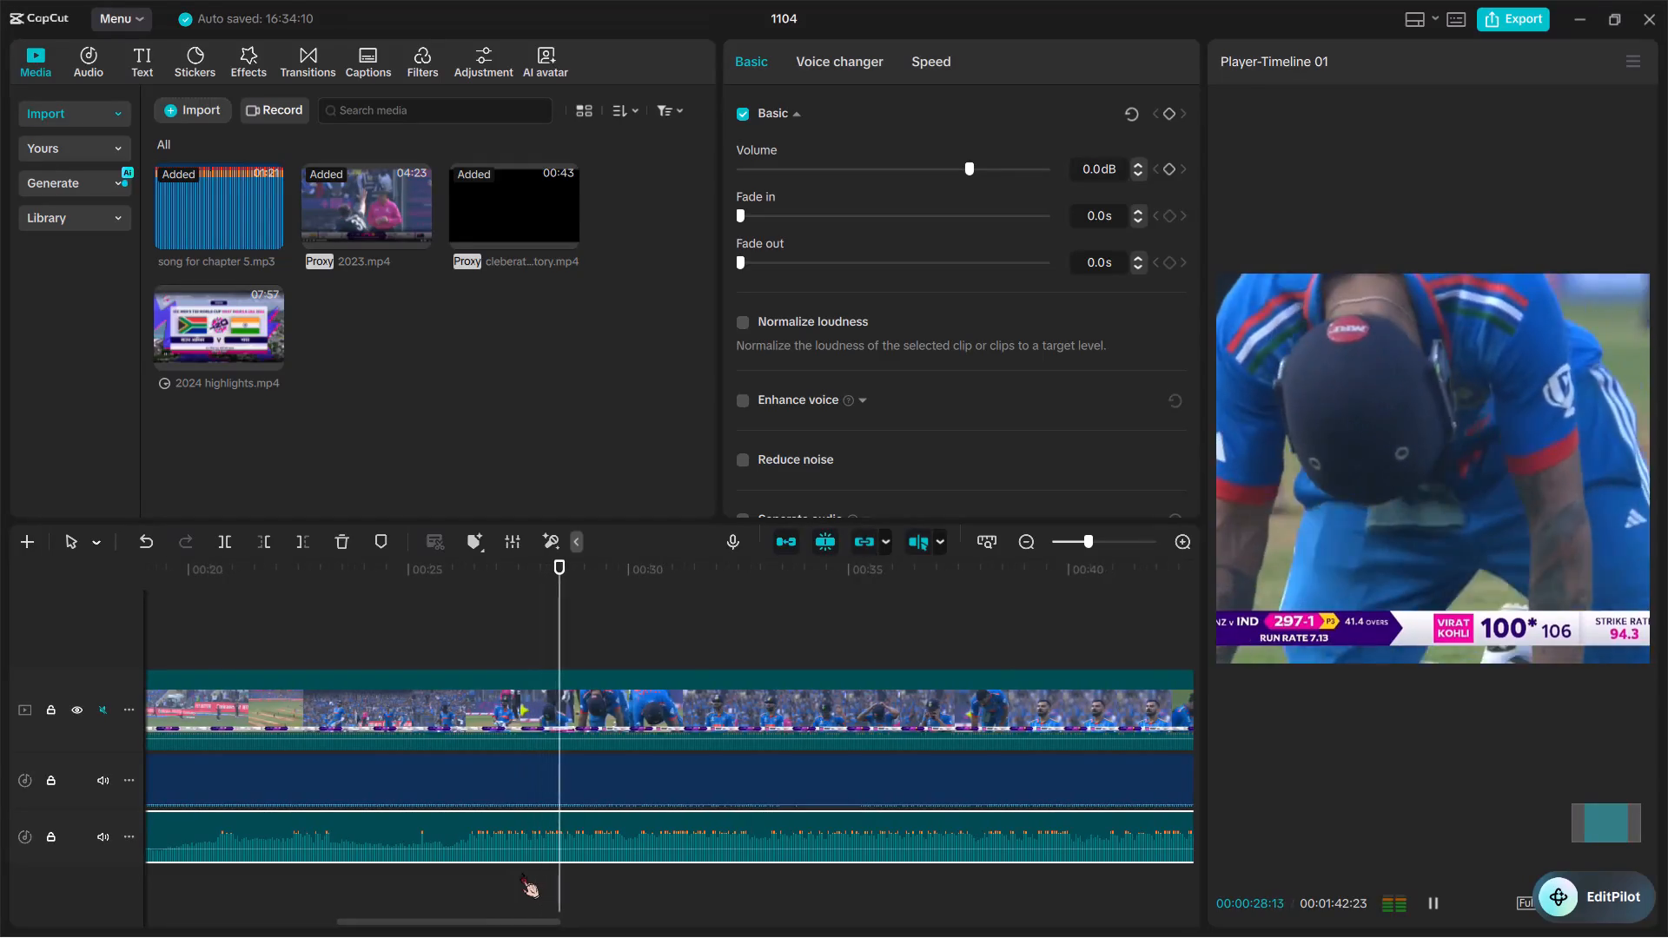
pyautogui.press('space')
# Split the commentary audio at 00:00:24:16 and delete the part before the cut.
pyautogui.hscroll(1, 521, 873)
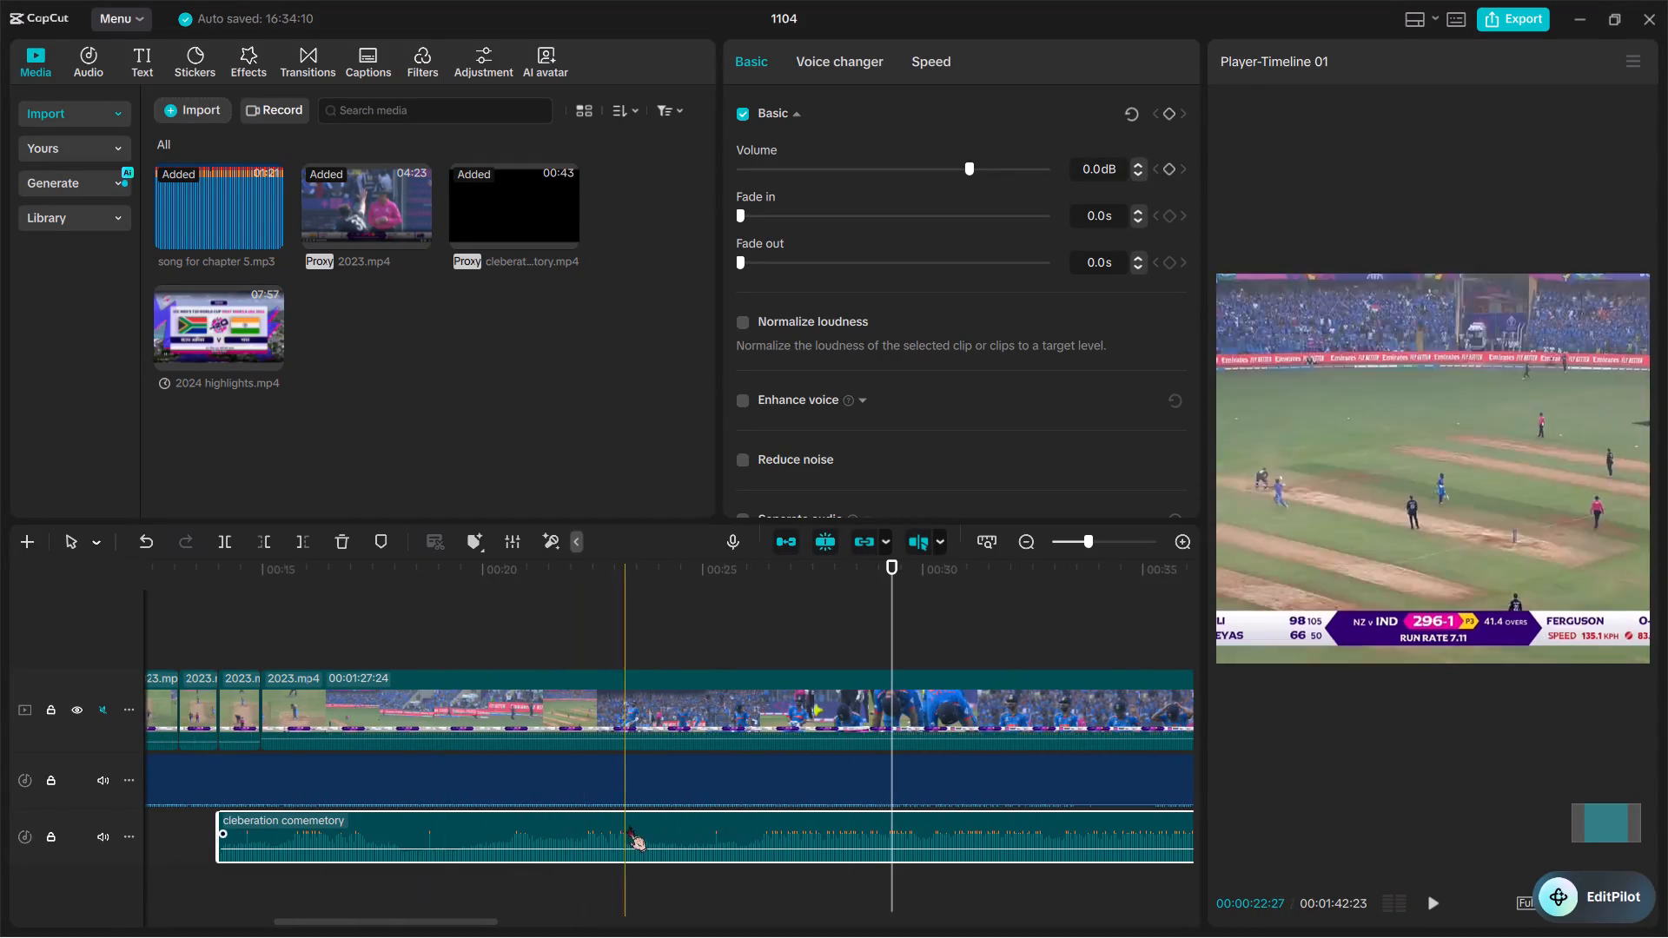
pyautogui.press('space')
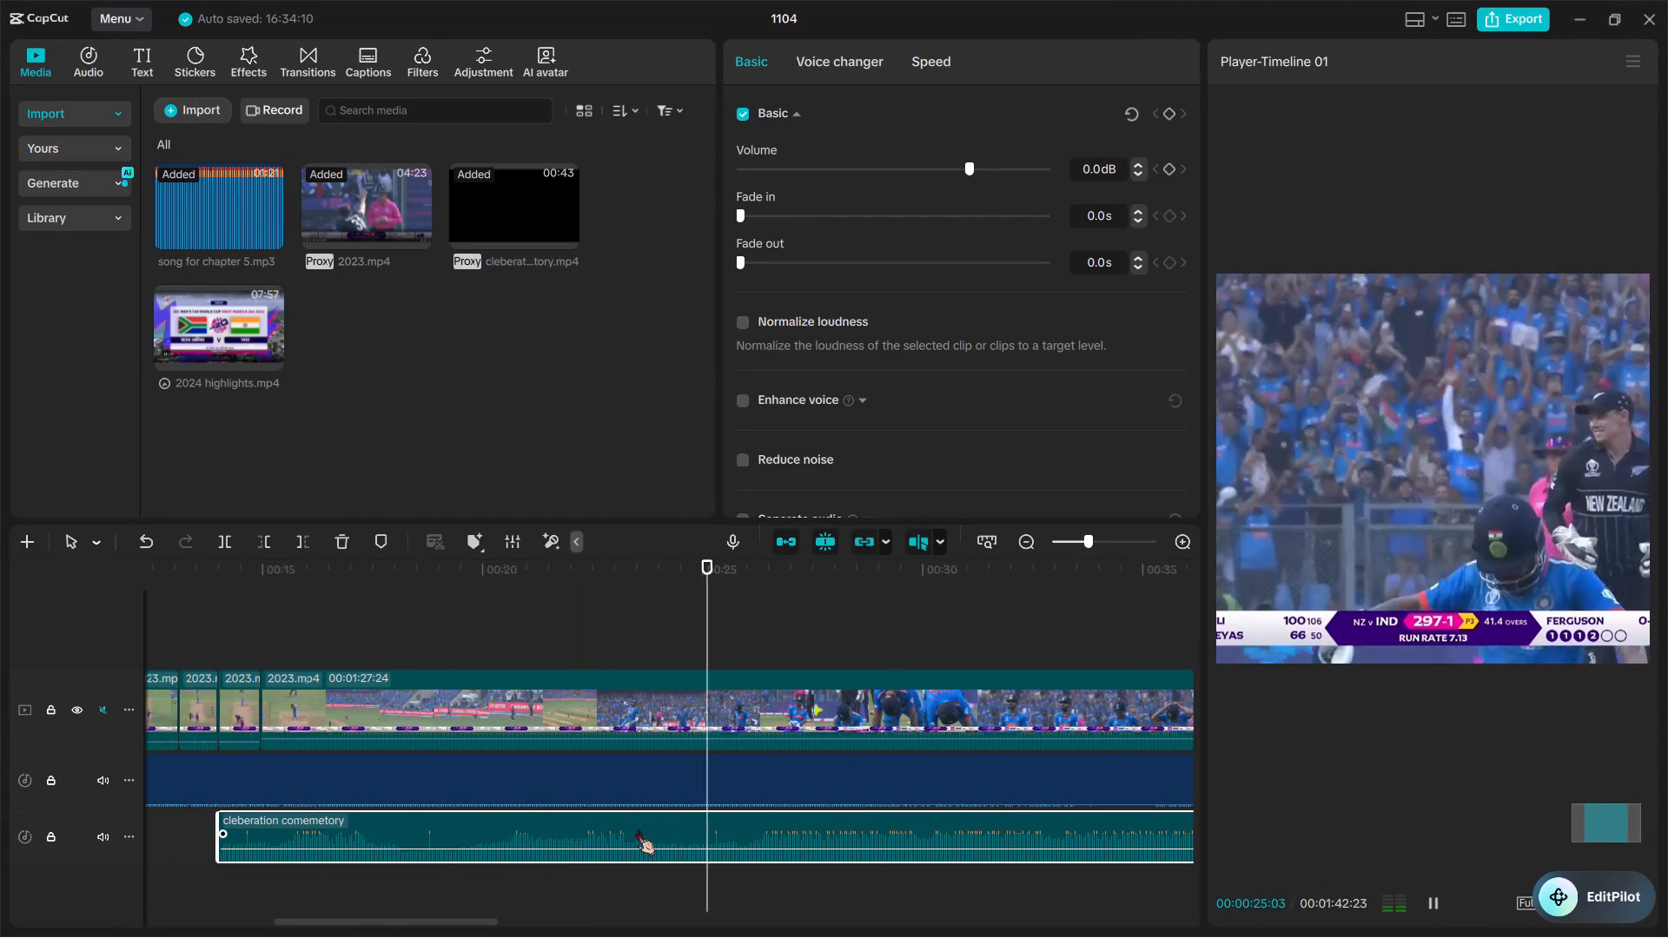
pyautogui.press('space')
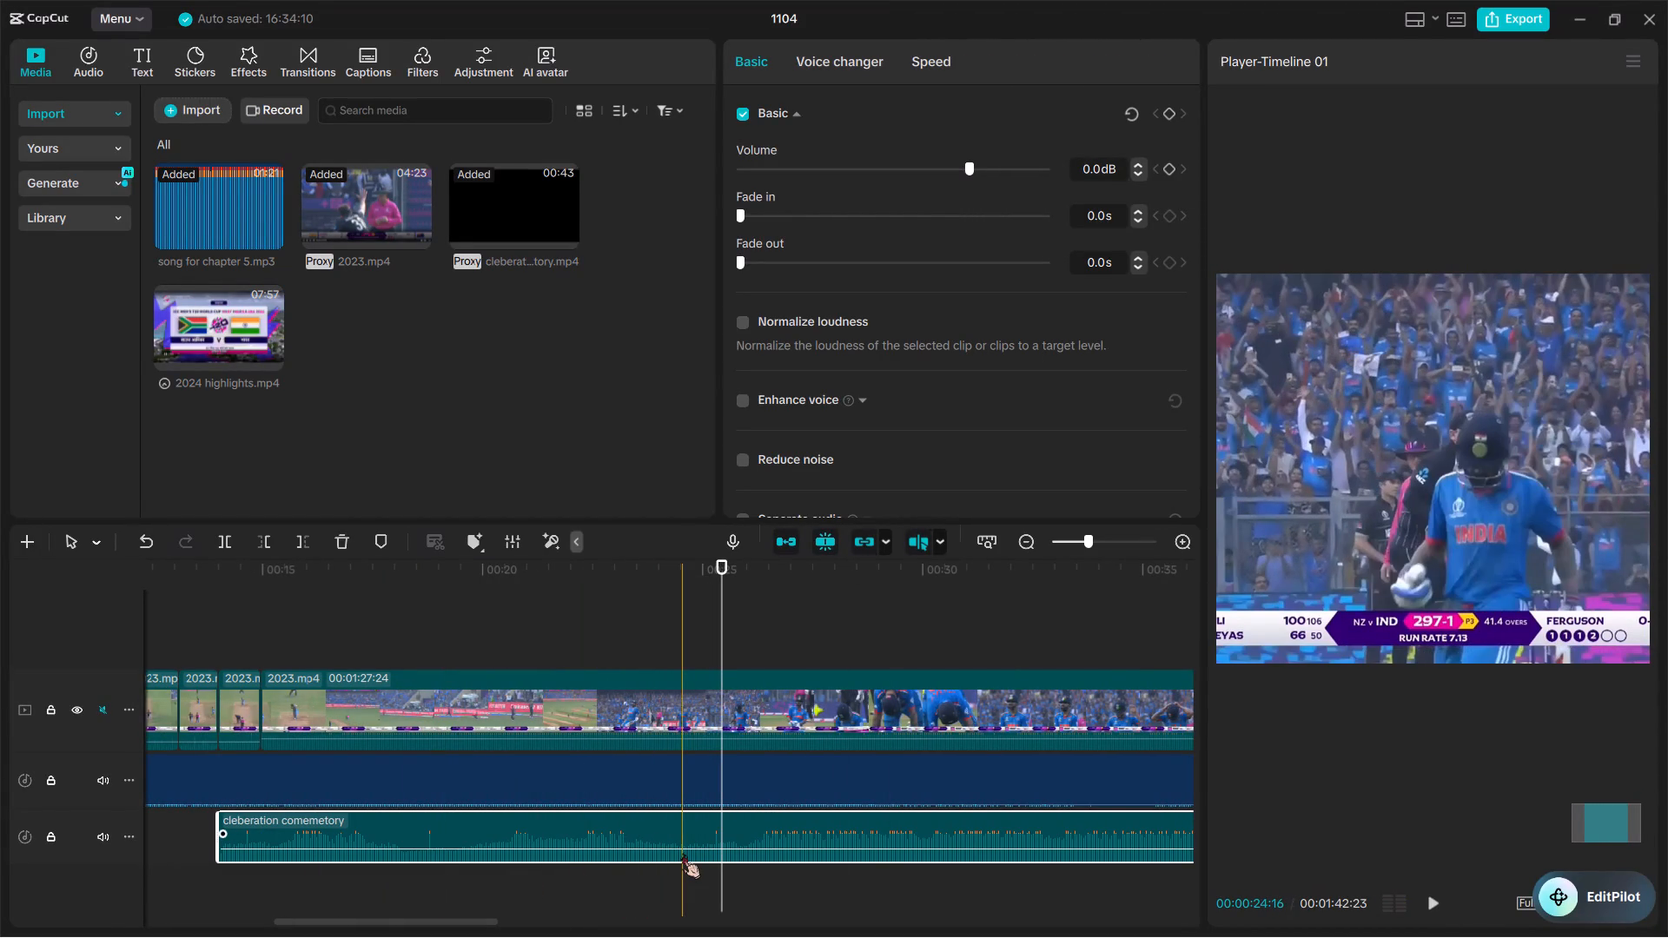
pyautogui.hotkey('ctrl', 'b')
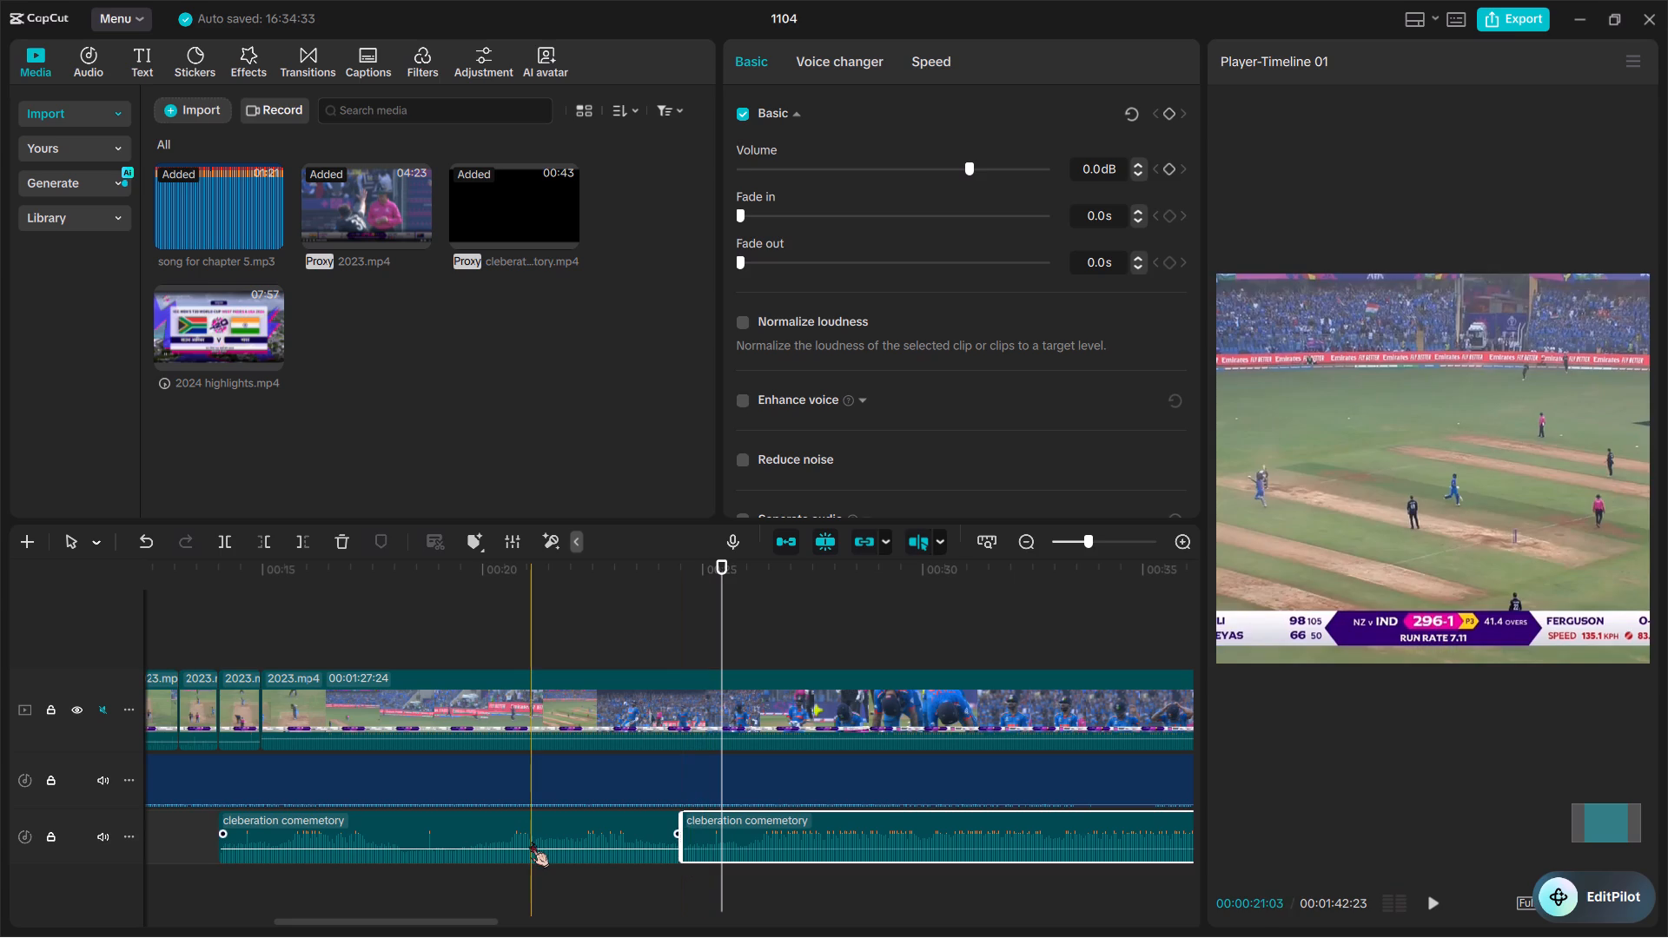
pyautogui.click(531, 842)
pyautogui.press('BackSpace')
# Move the remaining commentary audio earlier so it starts at about 00:00:14, near the start of the long 2023.mp4 clip.
pyautogui.moveTo(770, 842); pyautogui.dragTo(353, 882)
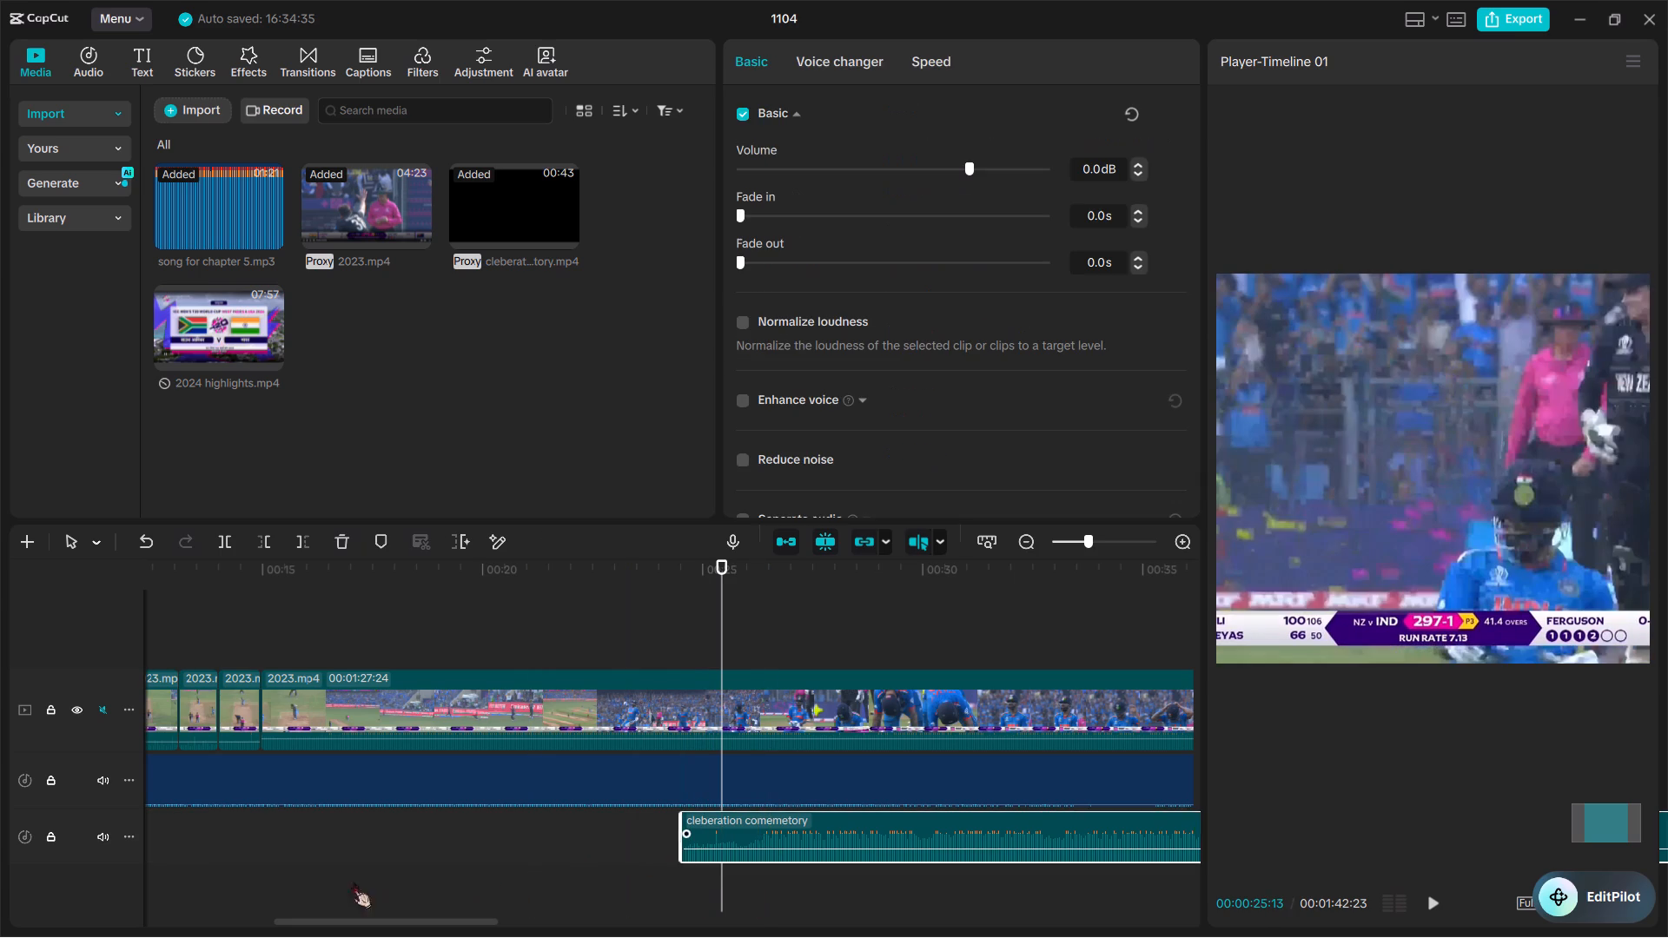
pyautogui.moveTo(353, 882); pyautogui.dragTo(269, 834)
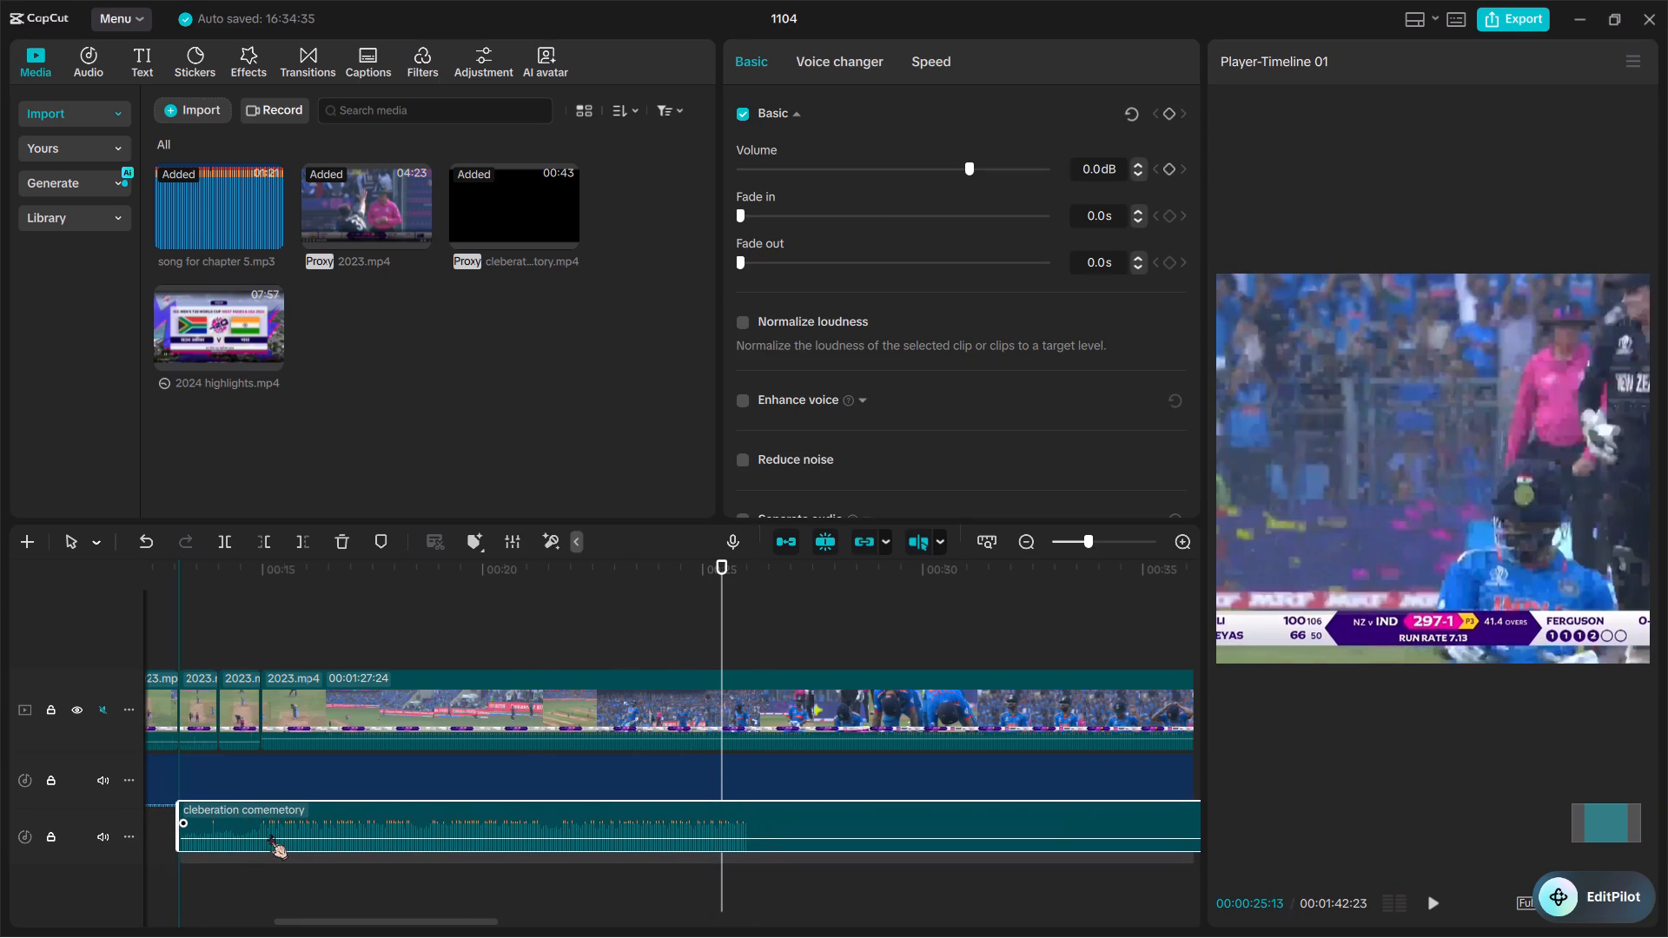
pyautogui.moveTo(269, 834); pyautogui.dragTo(273, 830)
pyautogui.hscroll(1, 273, 830)
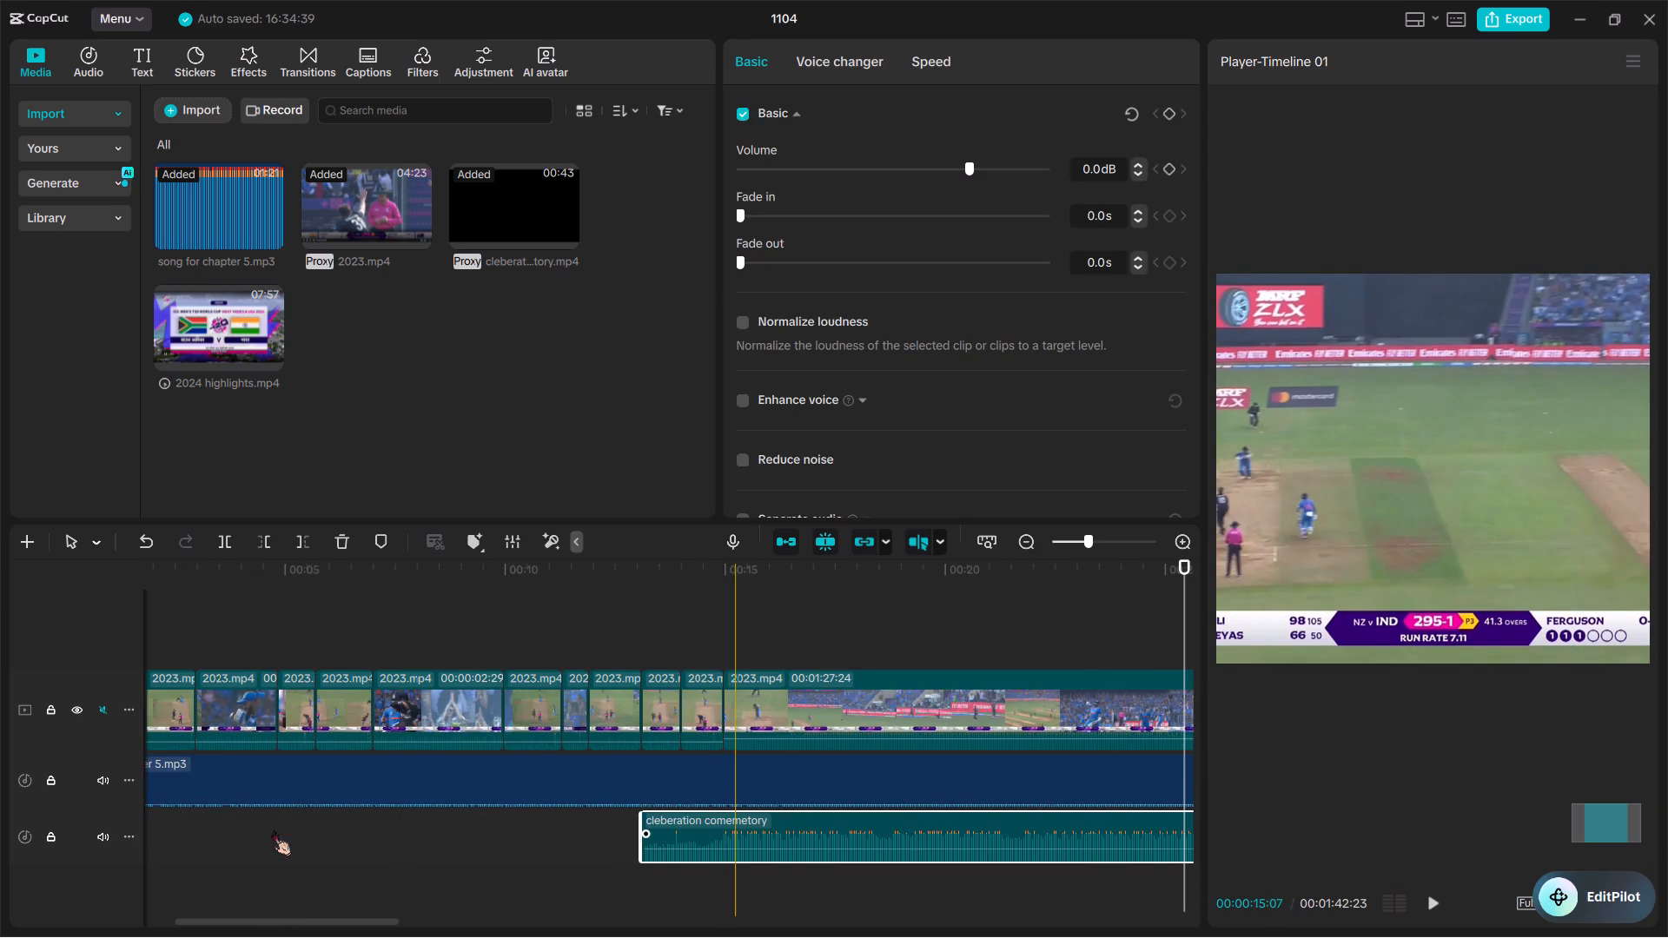
pyautogui.press('space')
pyautogui.press('space')
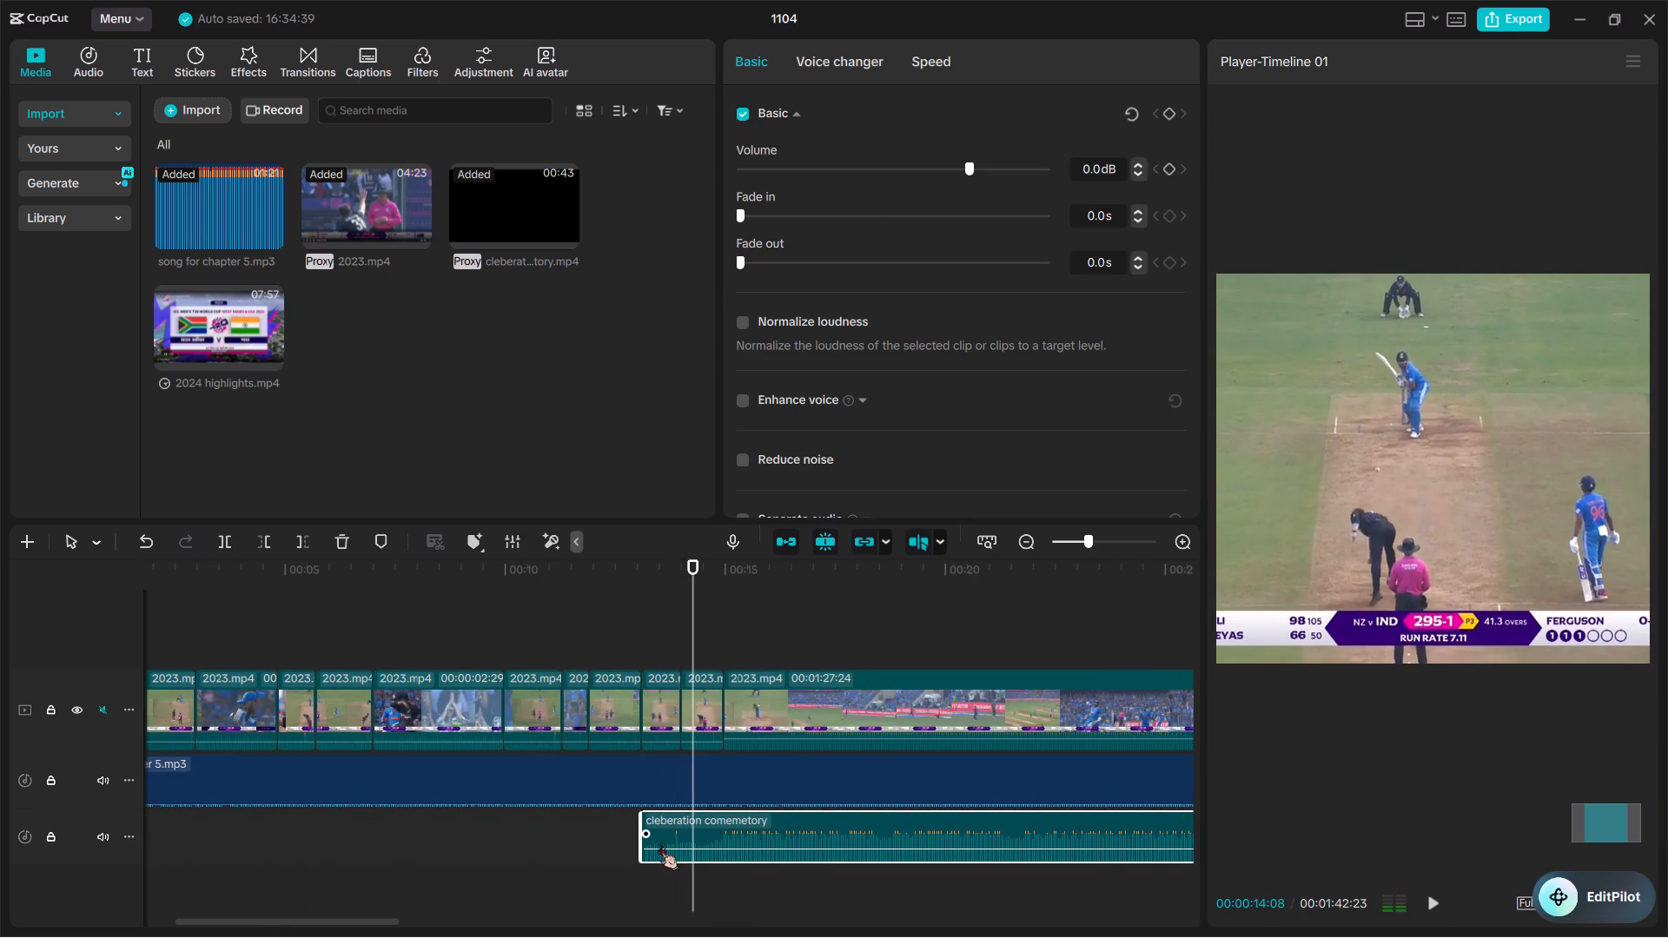
pyautogui.moveTo(725, 843); pyautogui.dragTo(763, 842)
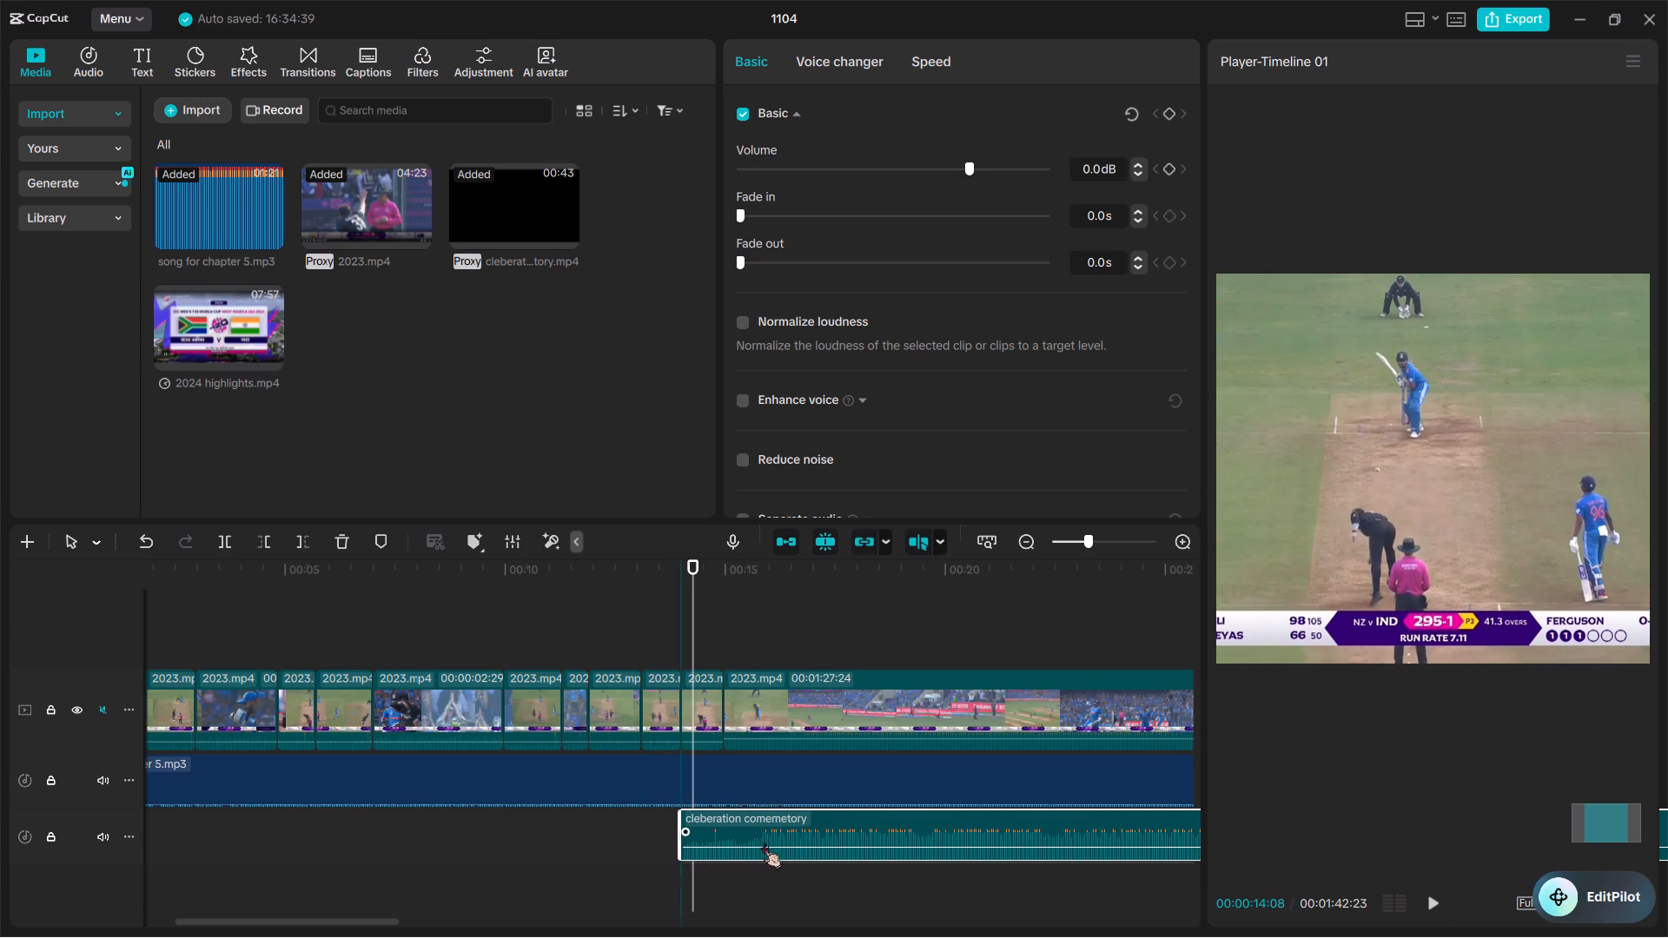
# Play back the commentary against the long 2023.mp4 clip from about 00:00:14 to 00:00:42 to check sync and find its end point.
pyautogui.press('space')
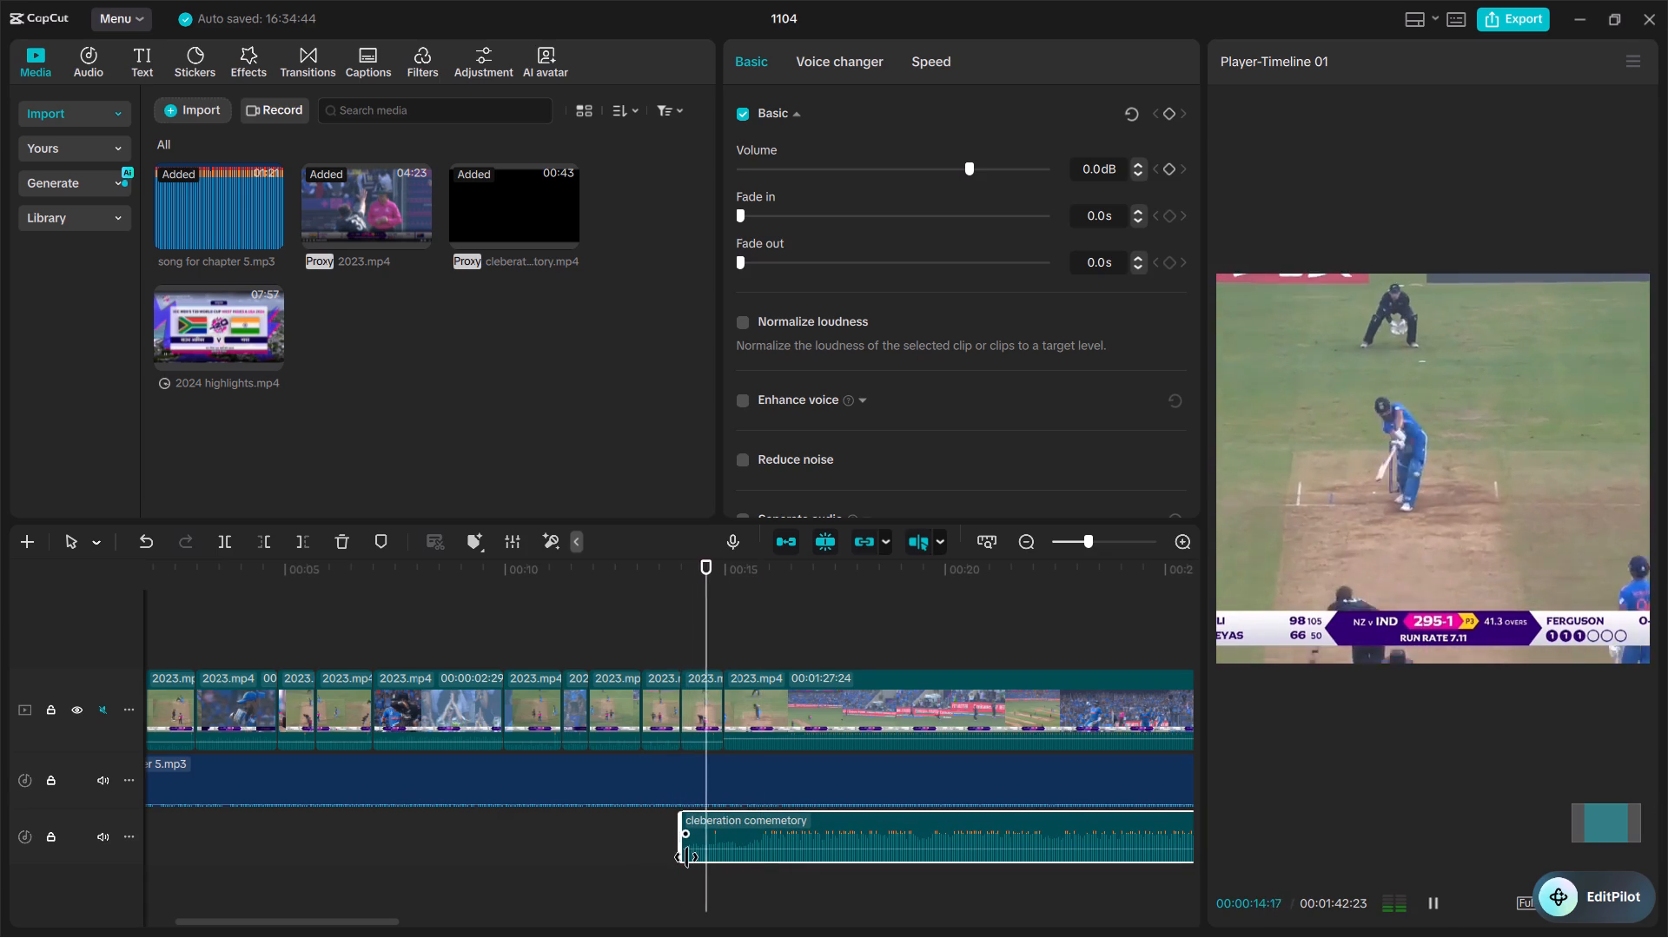
pyautogui.hscroll(-1, 686, 857)
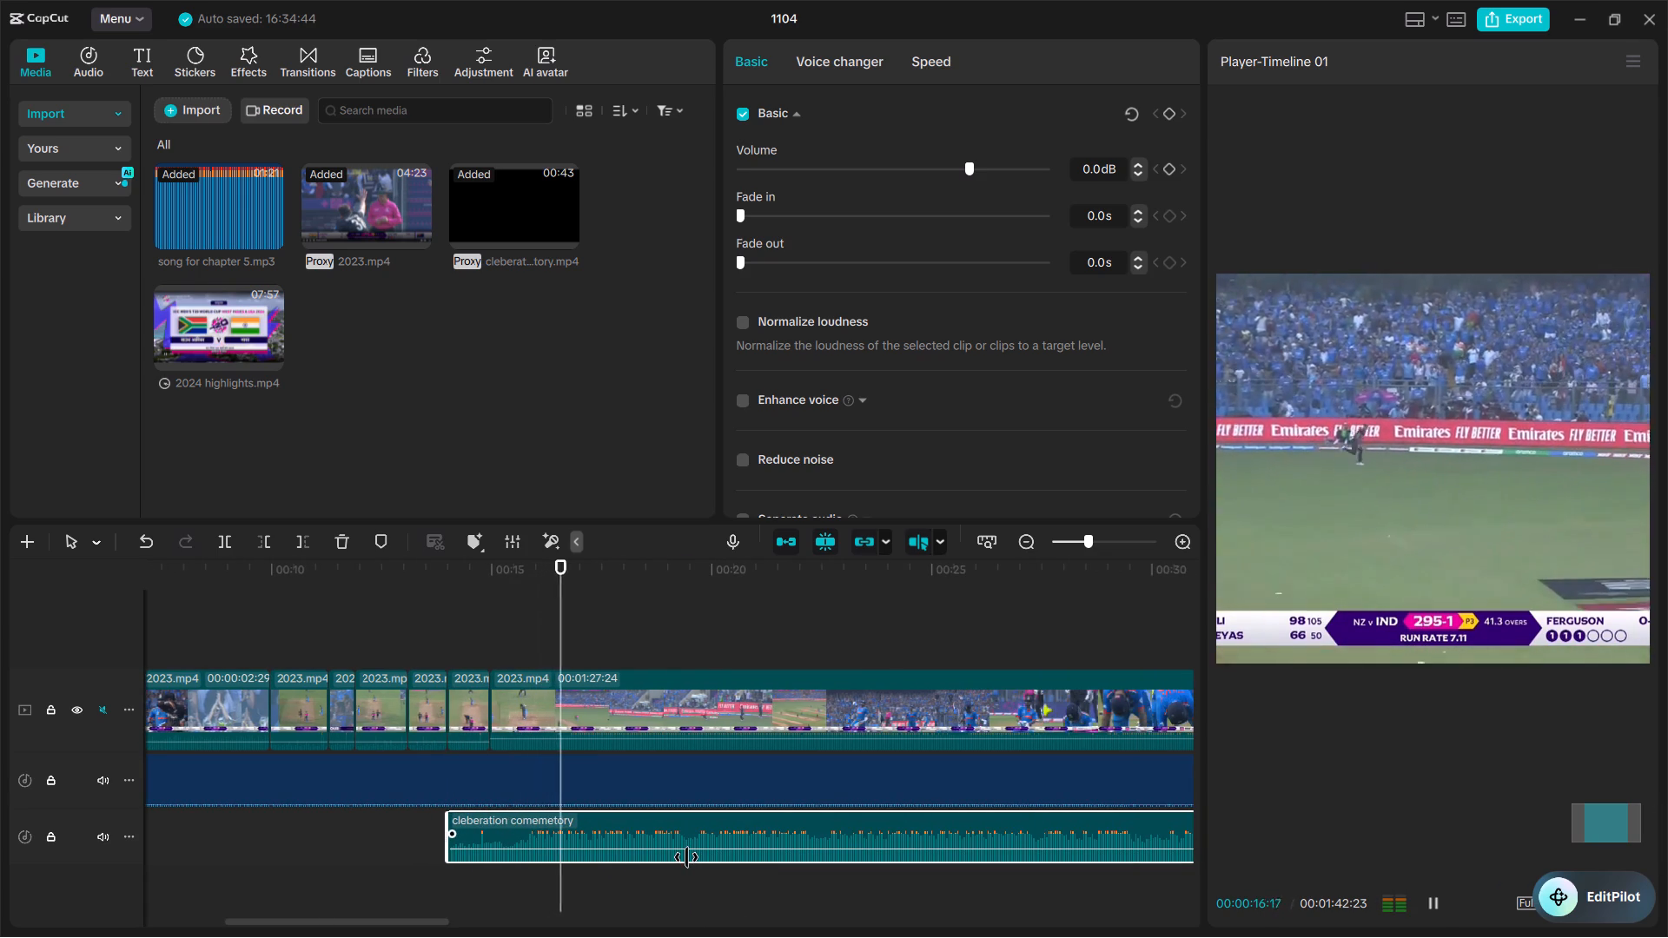
pyautogui.hscroll(-1, 686, 857)
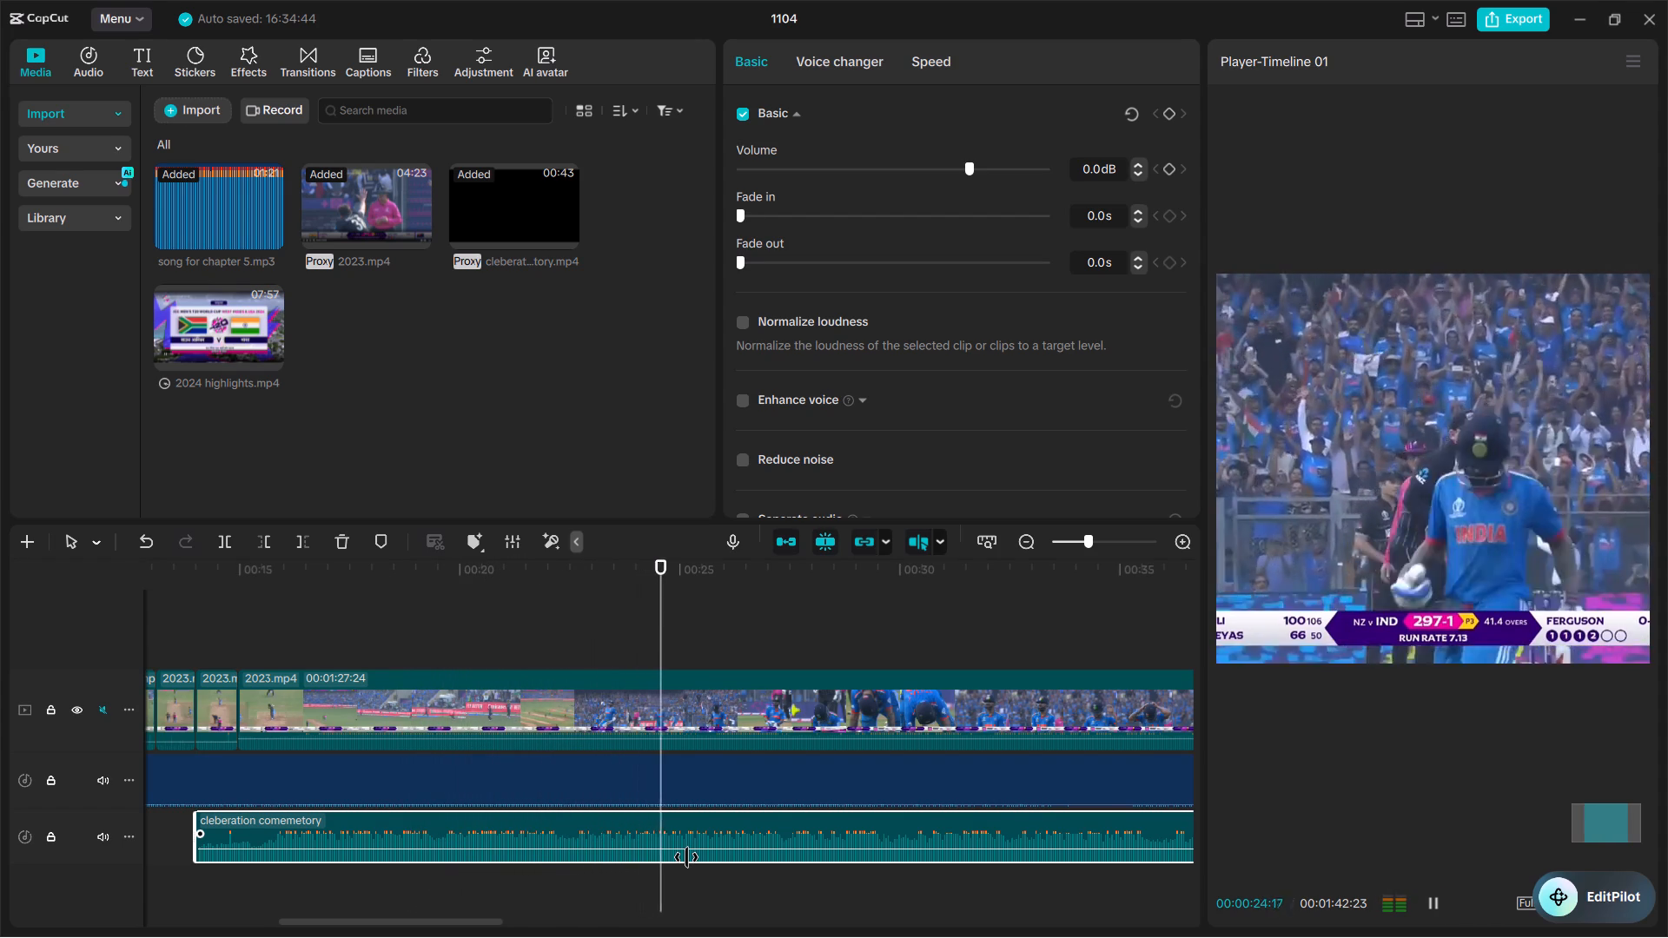
pyautogui.scroll(-1, 686, 857)
pyautogui.hscroll(-1, 686, 857)
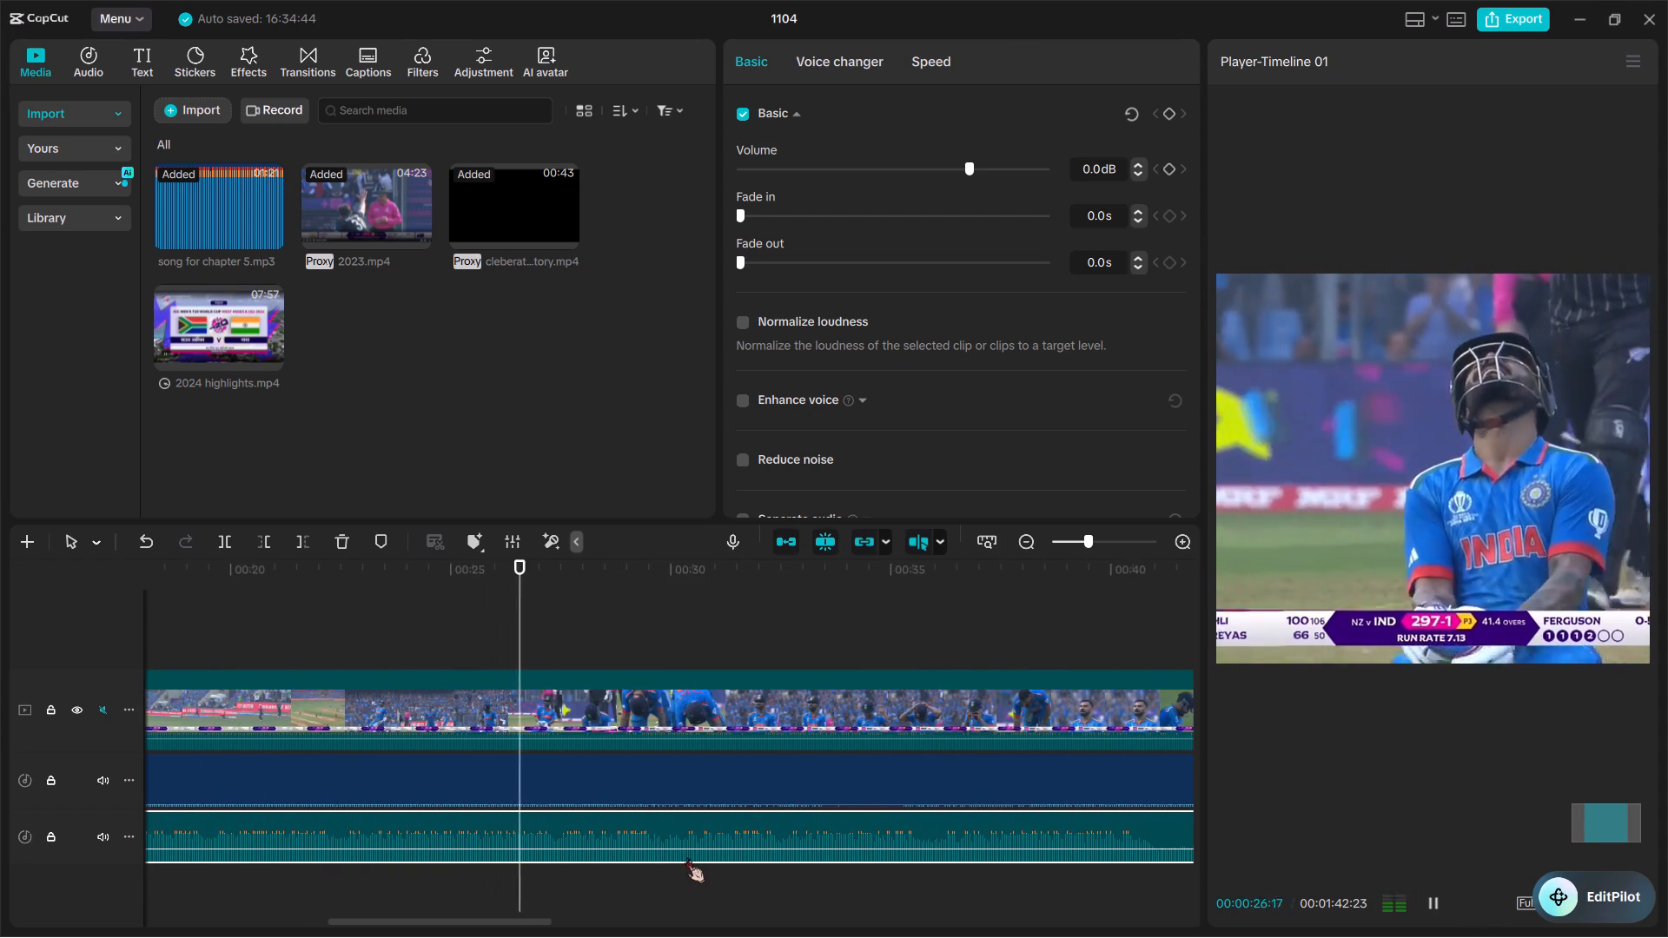
pyautogui.keyDown('ctrl'); pyautogui.scroll(-2, 686, 857); pyautogui.keyUp('ctrl')
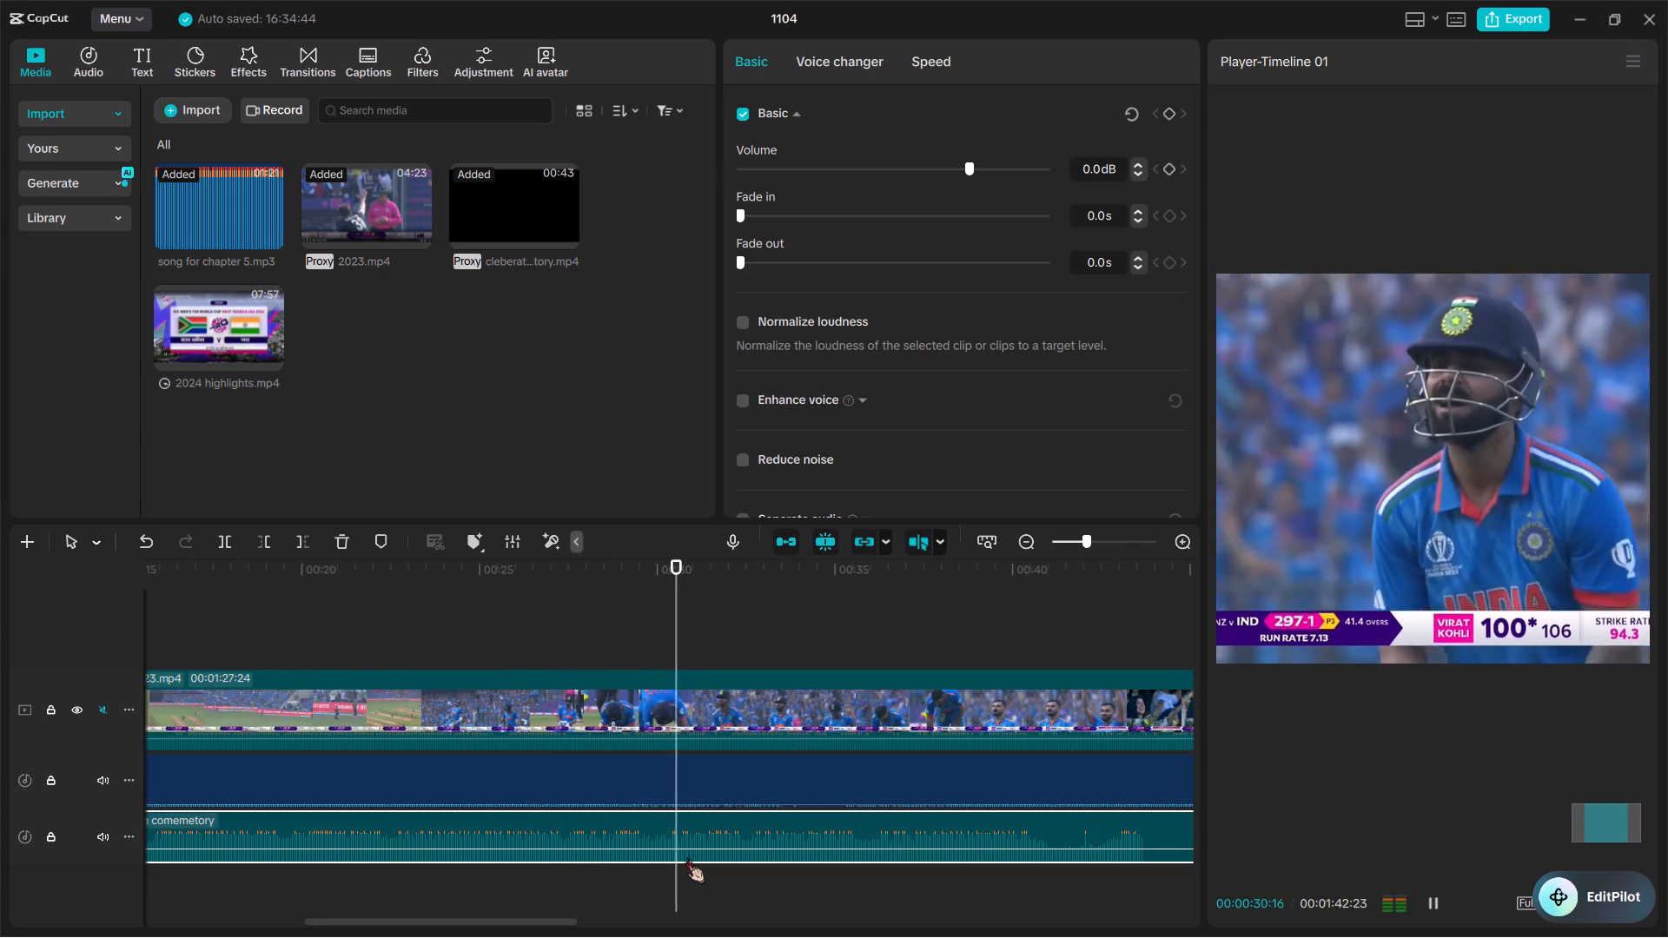
pyautogui.keyDown('ctrl'); pyautogui.scroll(-2, 686, 857); pyautogui.keyUp('ctrl')
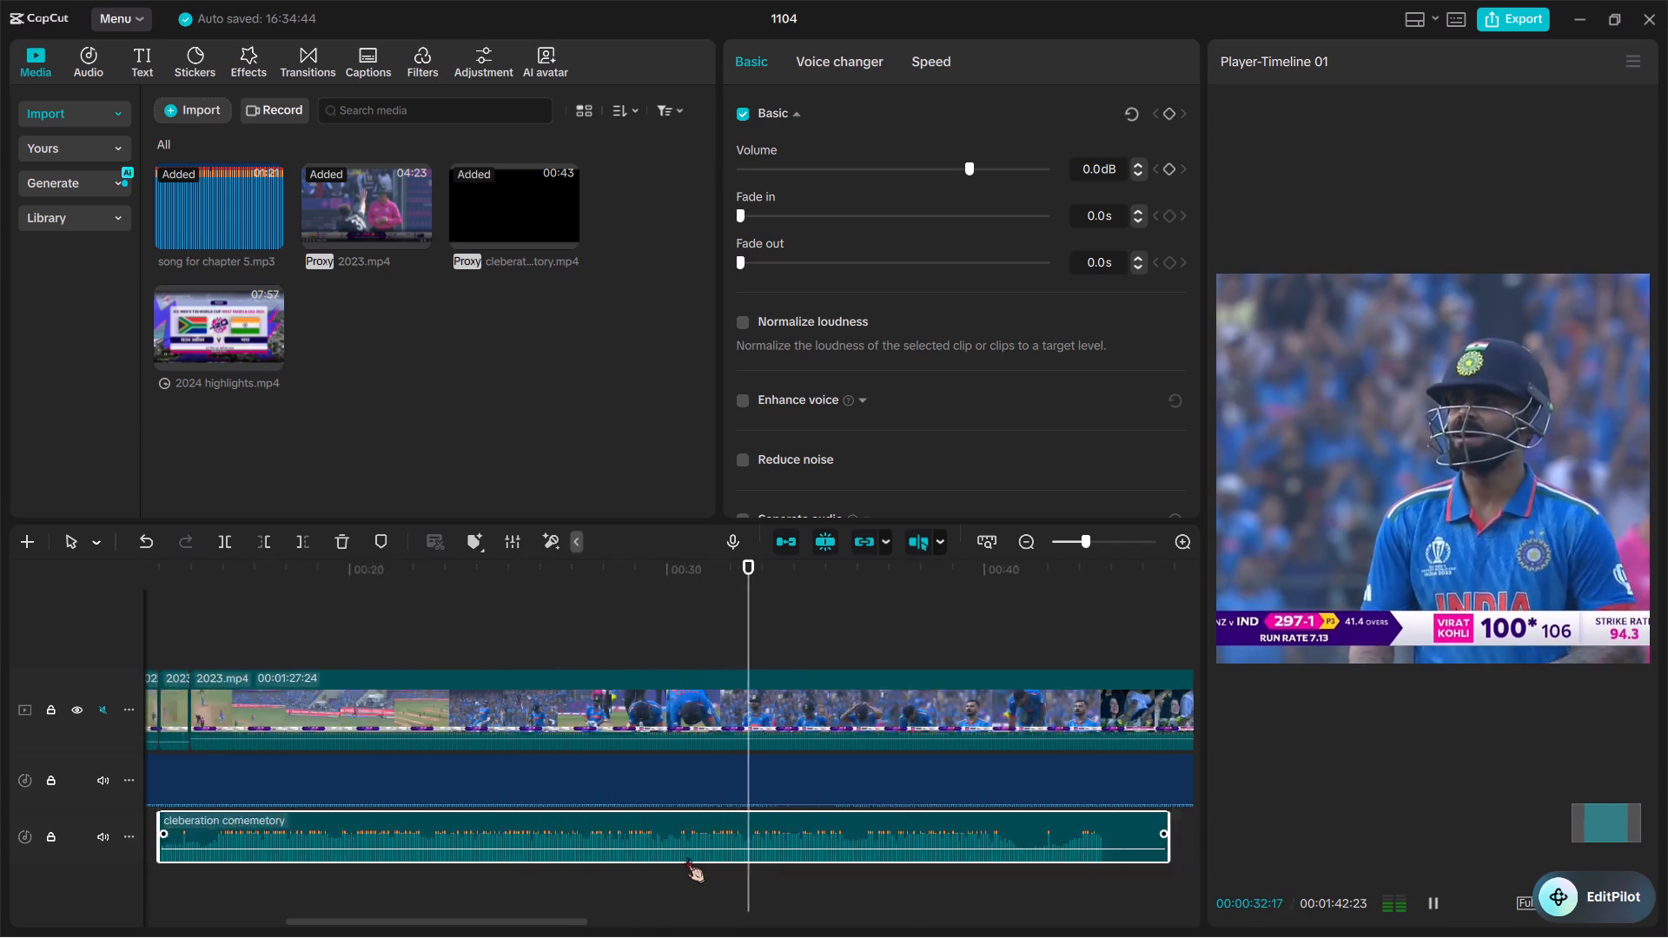
pyautogui.keyDown('ctrl'); pyautogui.scroll(-5, 686, 857); pyautogui.keyUp('ctrl')
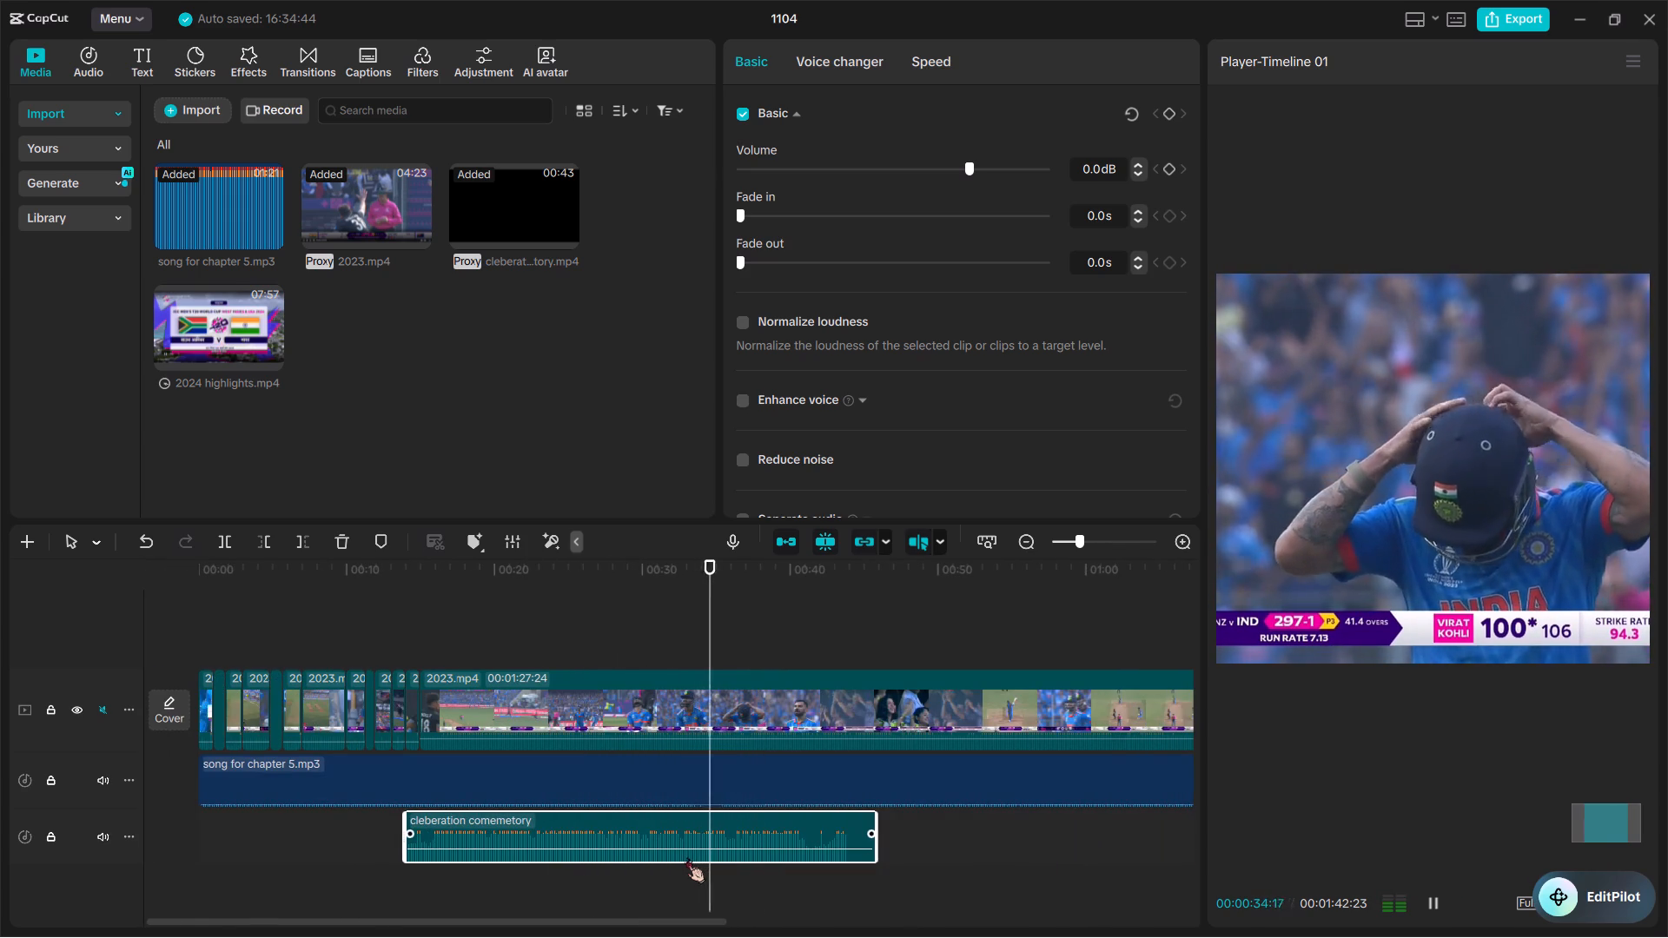
pyautogui.keyDown('ctrl'); pyautogui.scroll(2, 686, 857); pyautogui.keyUp('ctrl')
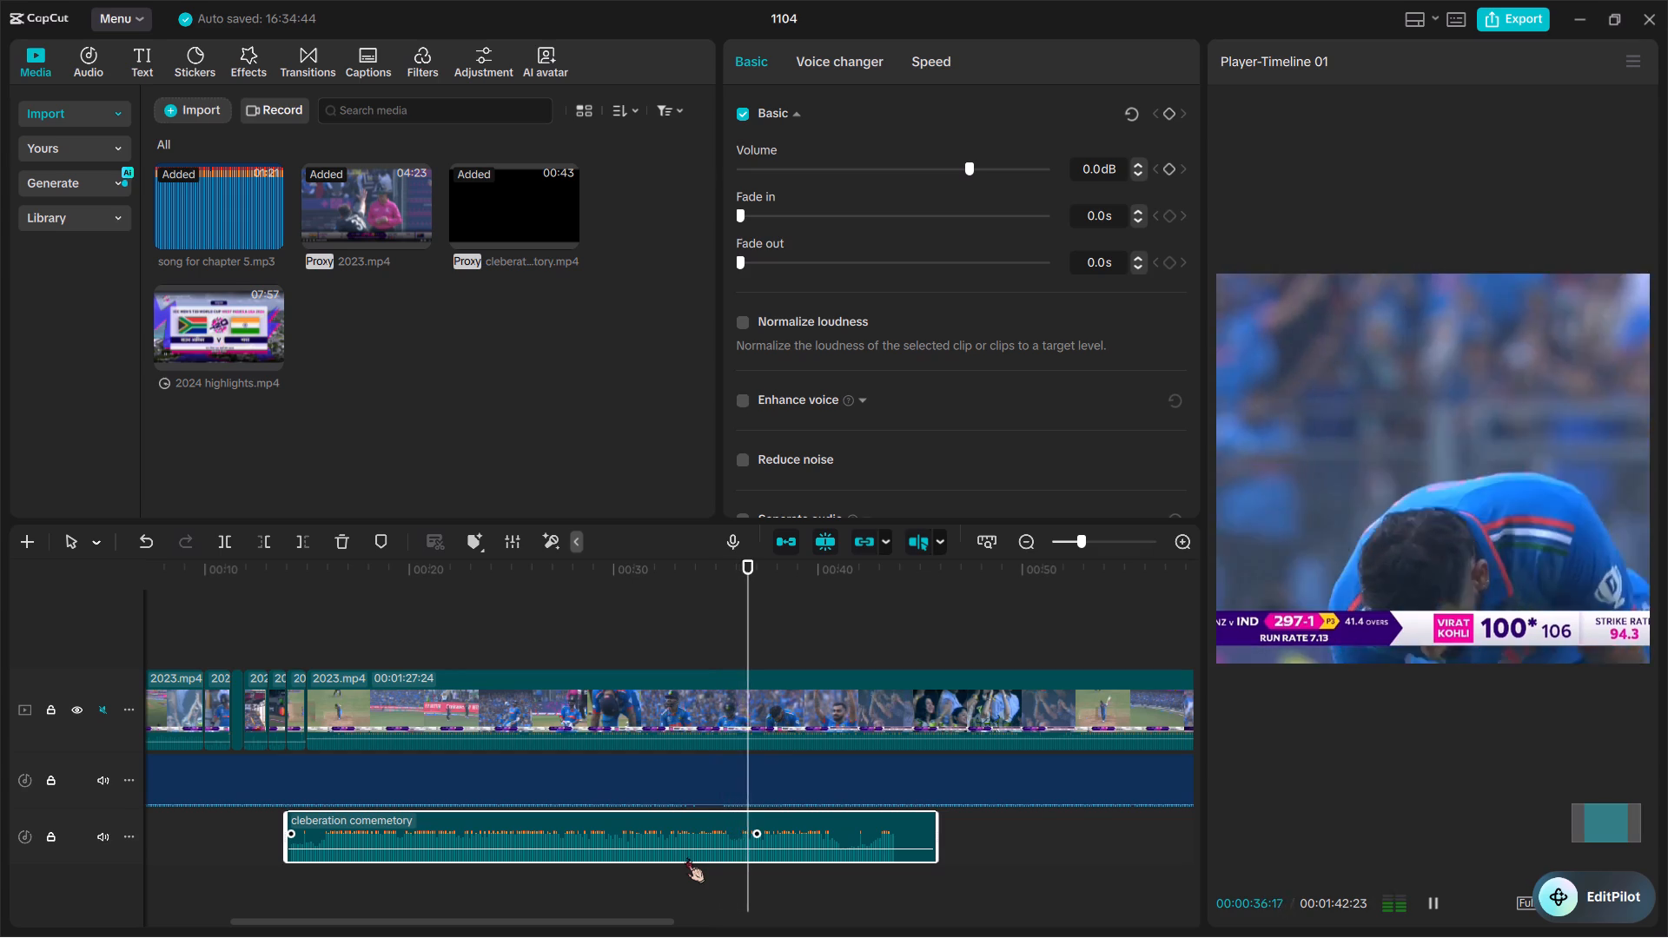
pyautogui.press('space')
# Trim the end of the commentary audio at about 00:00:41:05, removing everything after that point.
pyautogui.click(842, 856)
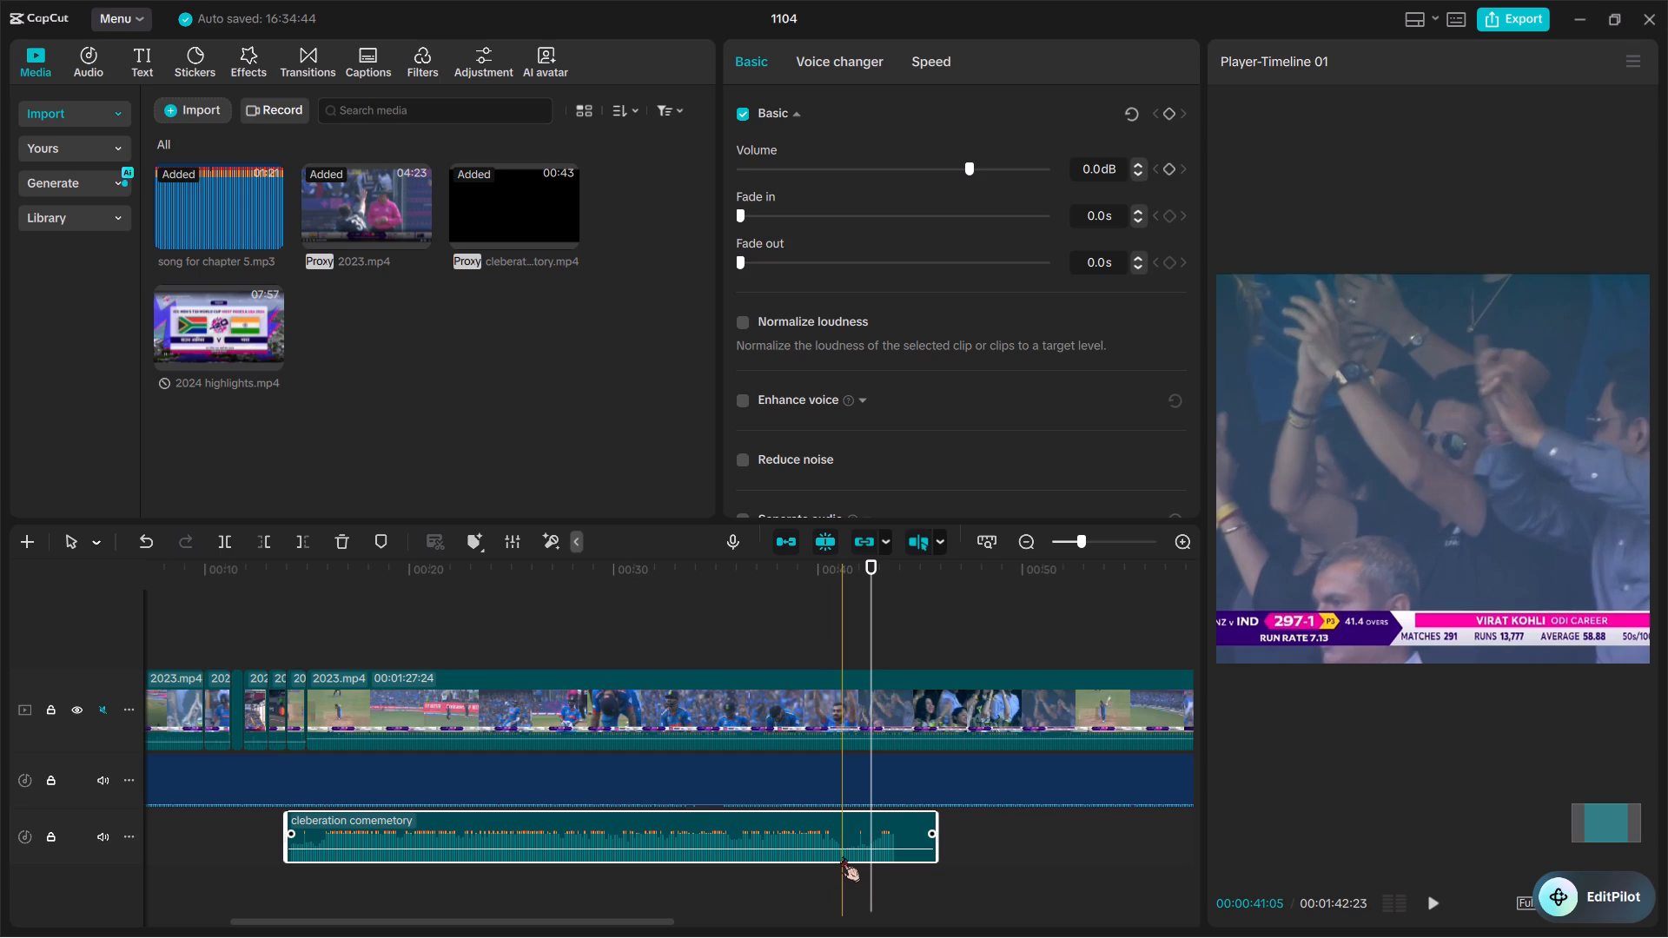
pyautogui.press('w')
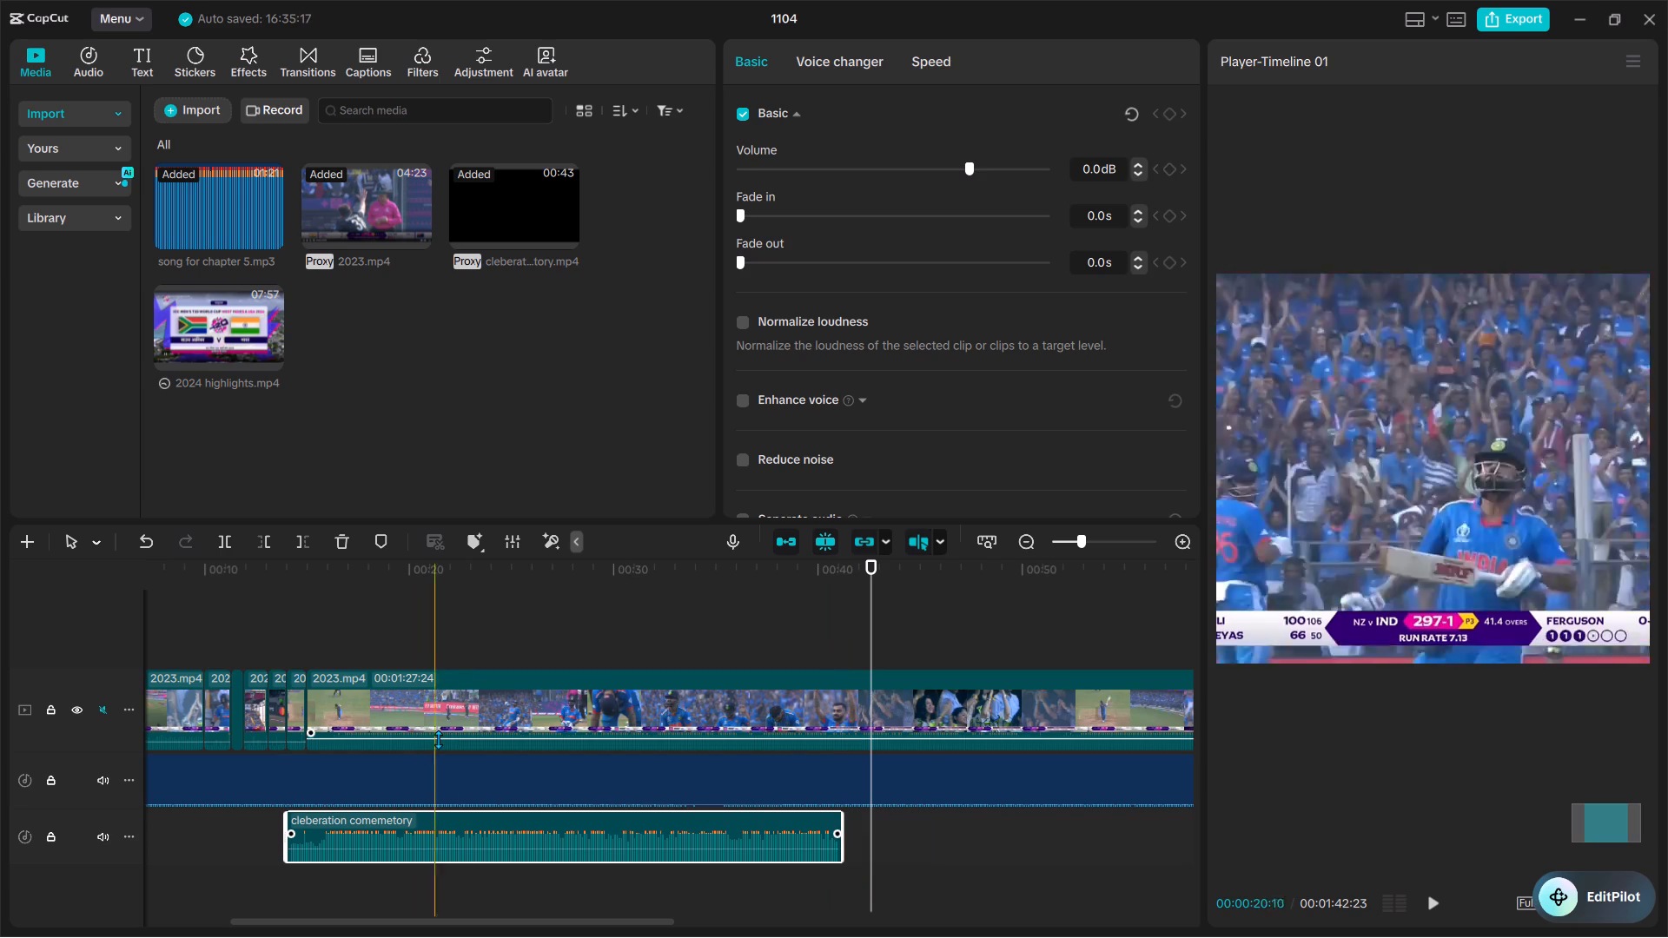
# Play back the start of the long 2023.mp4 clip and the section around the commentary's end at about 00:00:41 to check the match.
pyautogui.press('space')
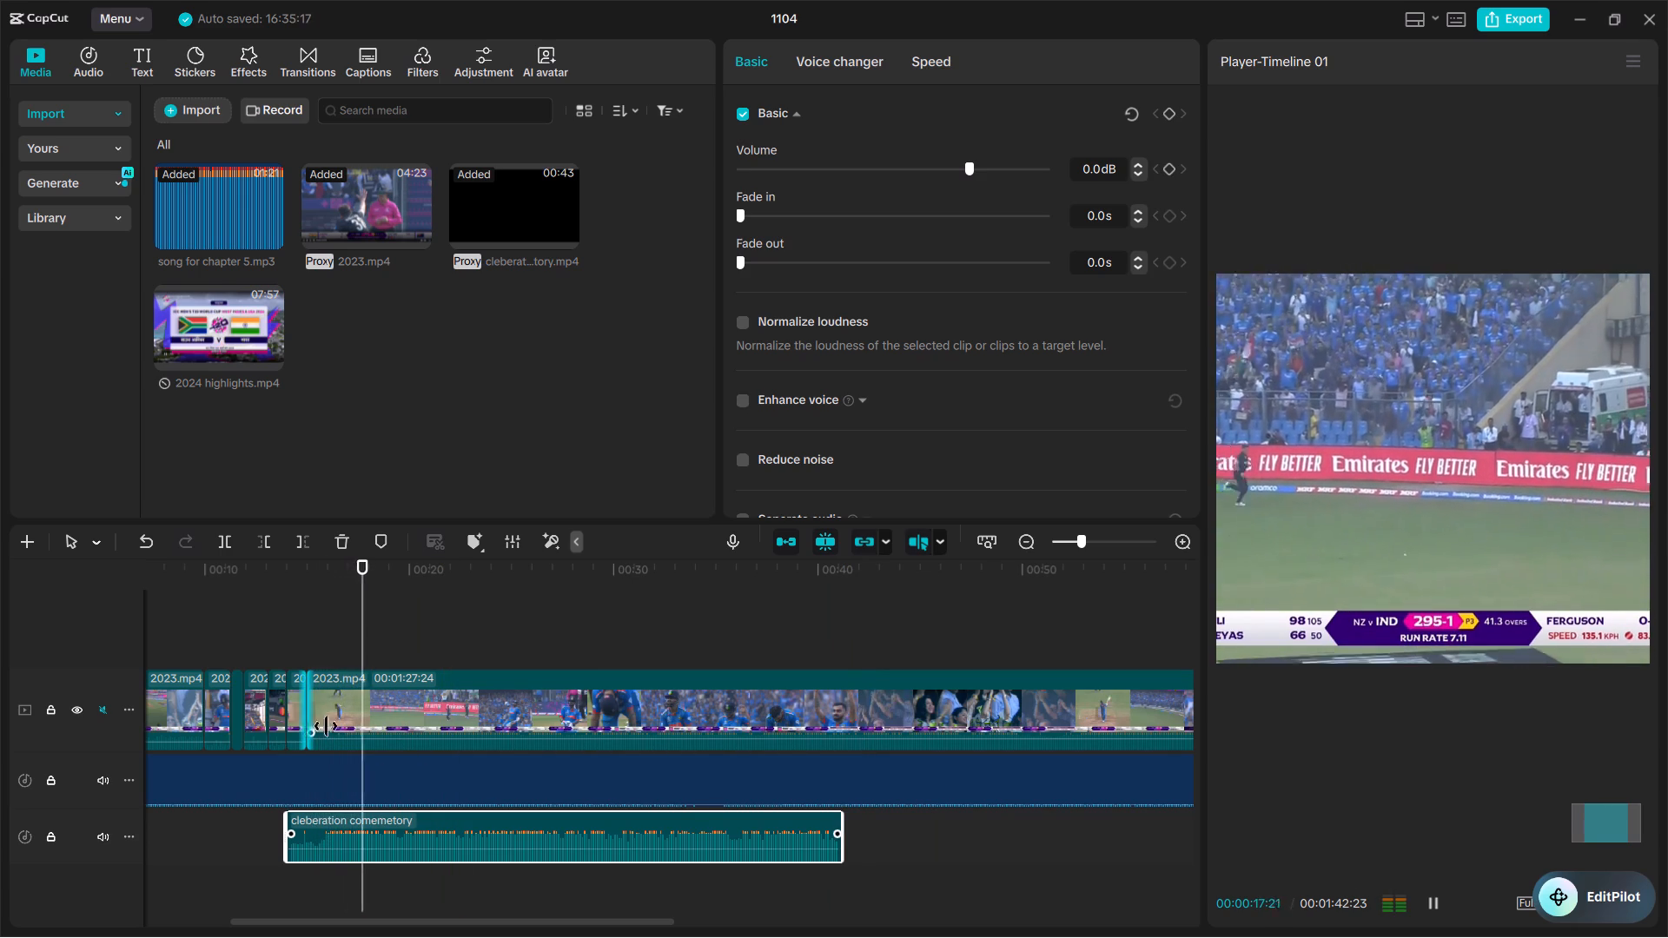
pyautogui.press('space')
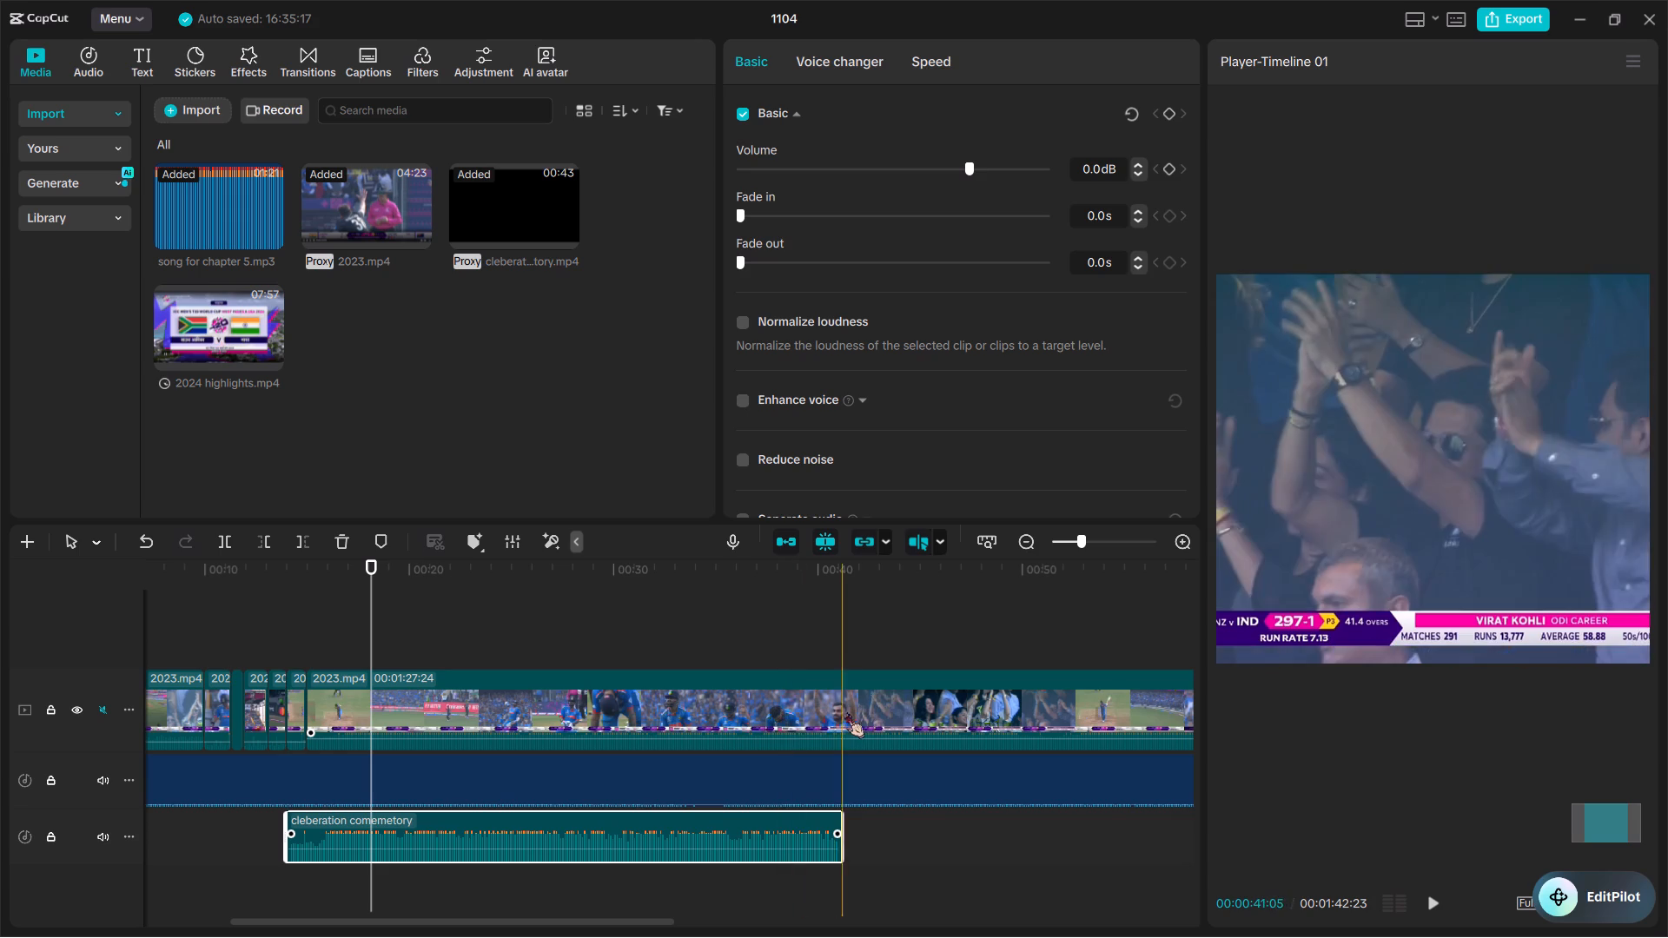
pyautogui.press('space')
pyautogui.press('space')
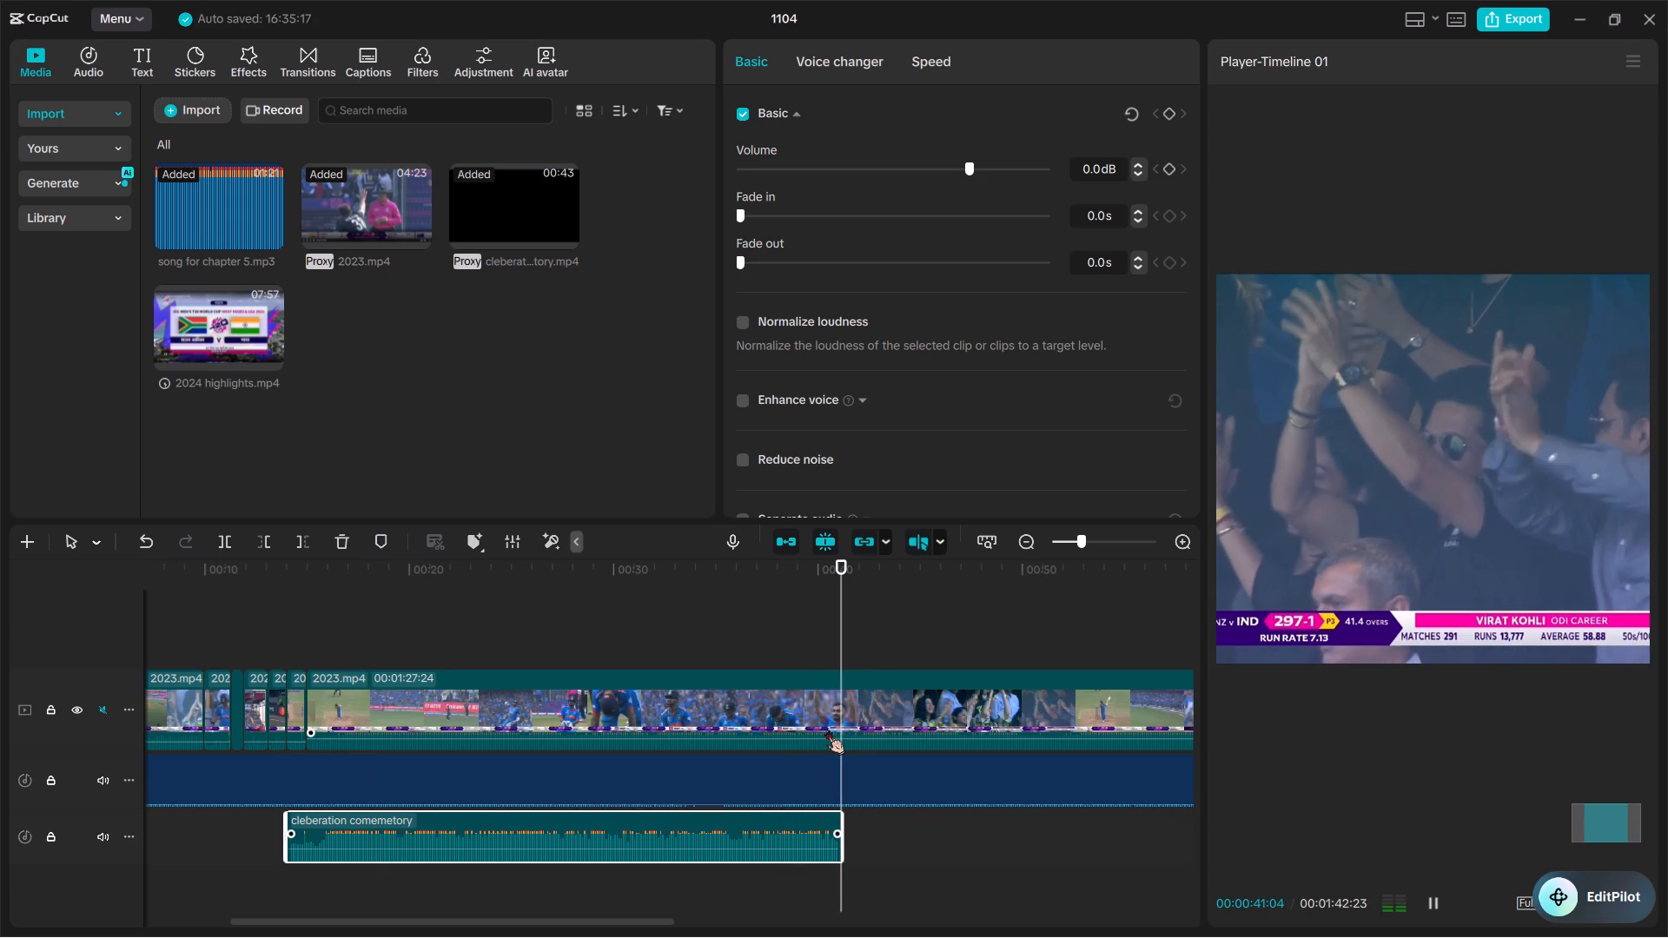
pyautogui.press('space')
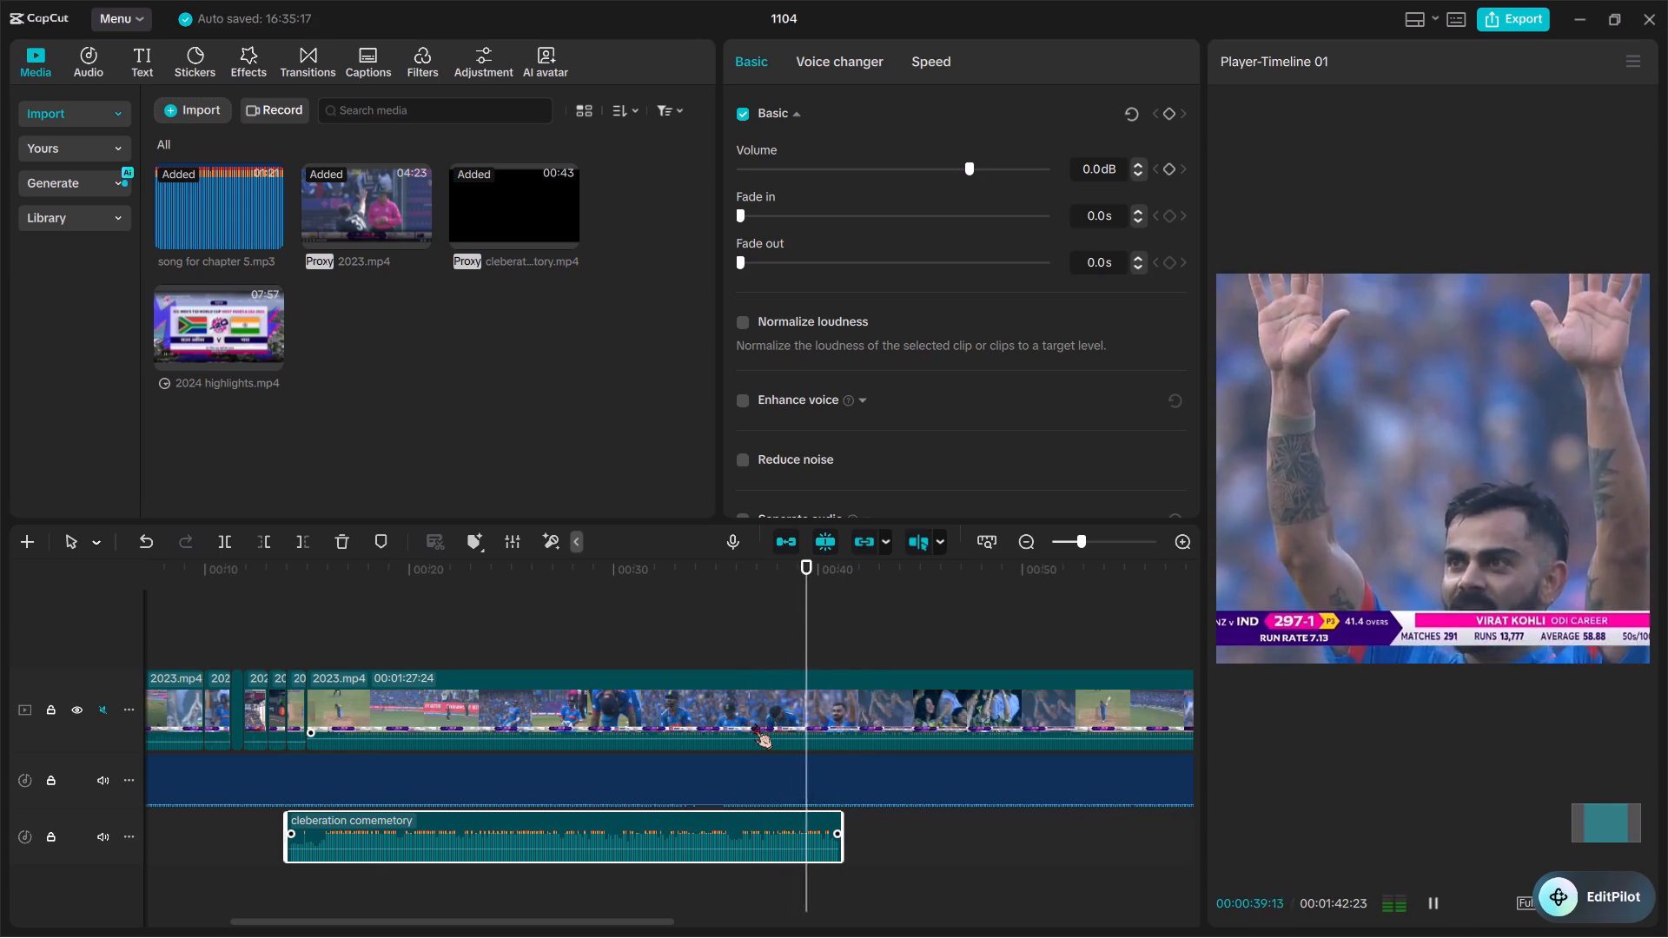
pyautogui.press('space')
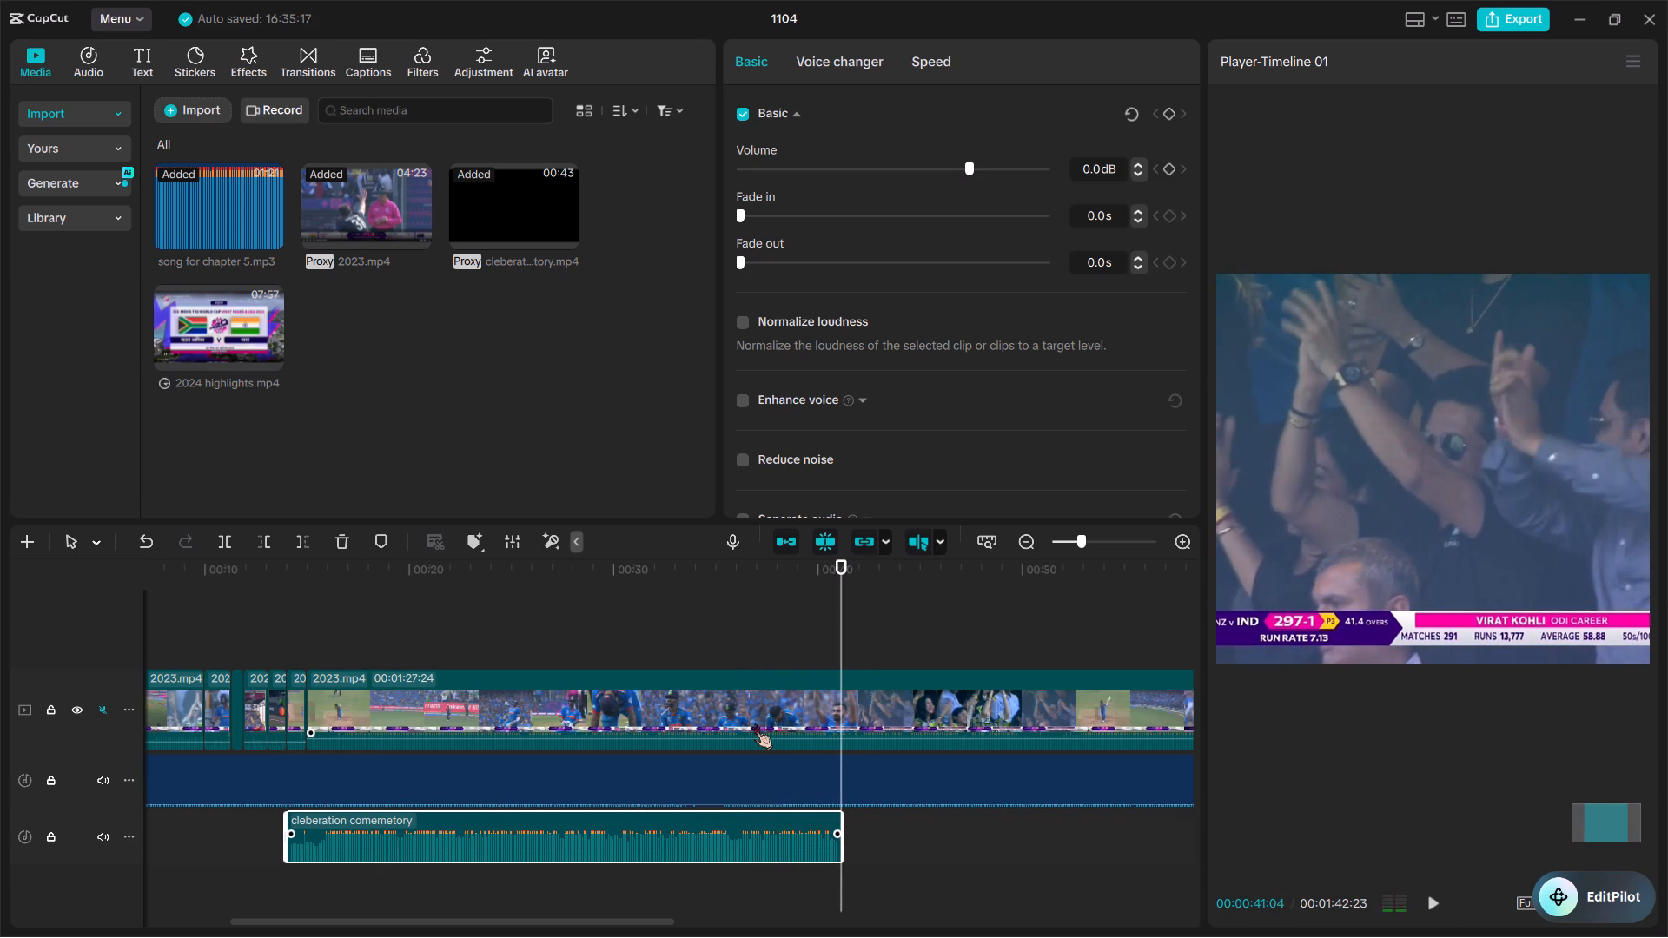
pyautogui.press('space')
pyautogui.hscroll(-1, 754, 723)
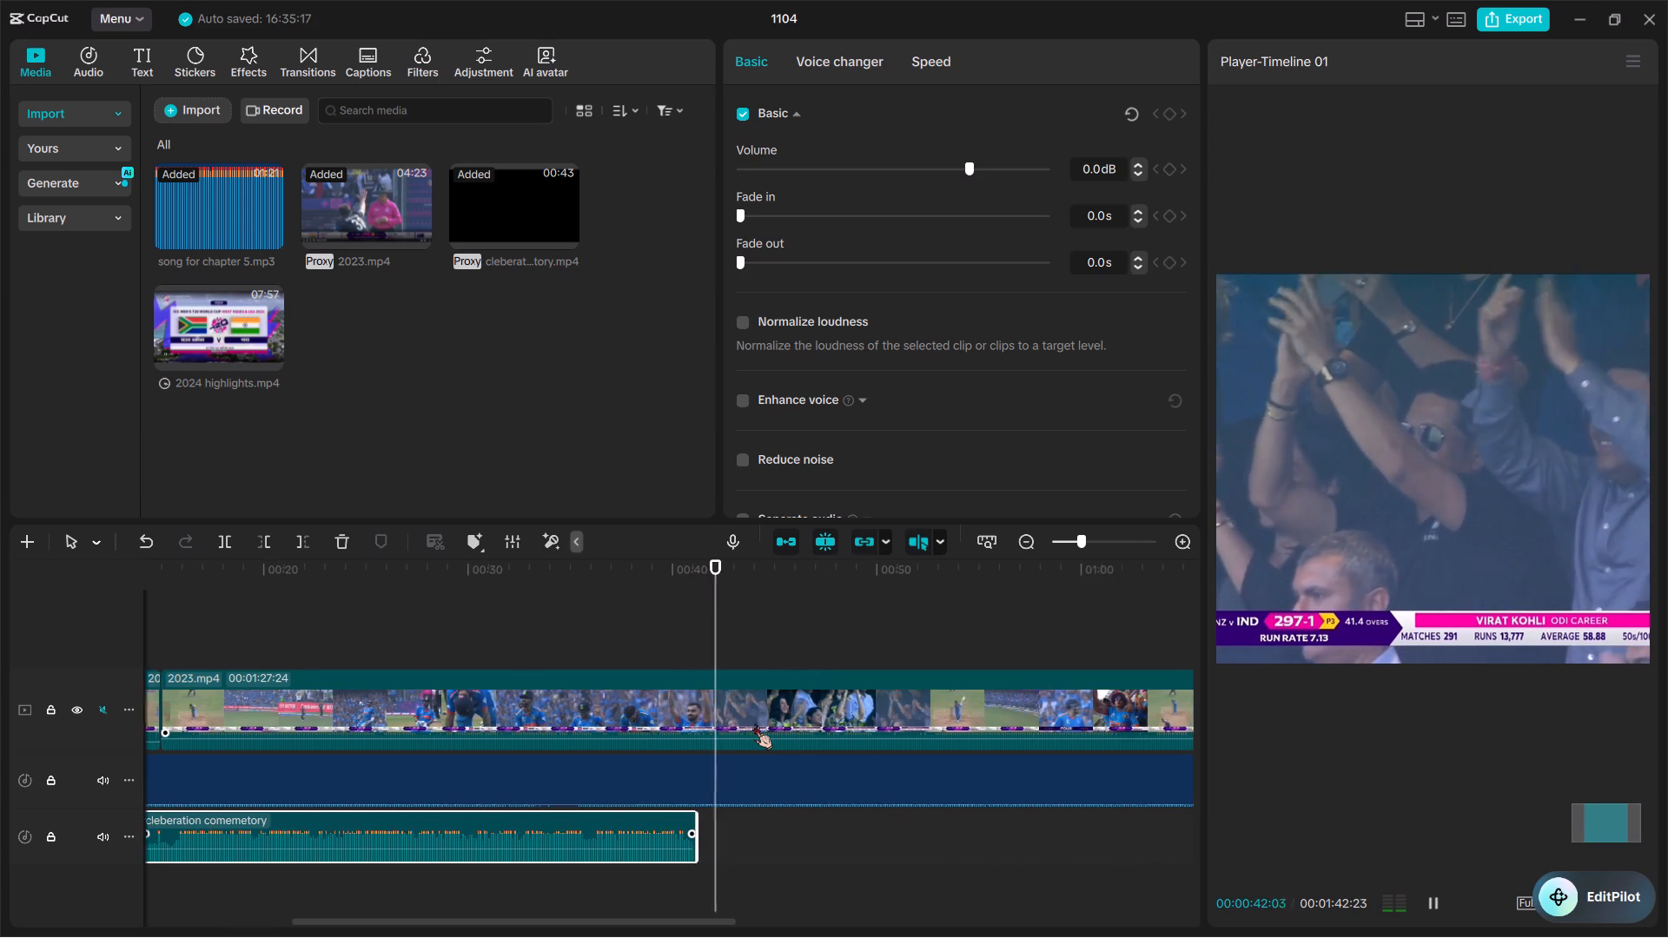
pyautogui.press('space')
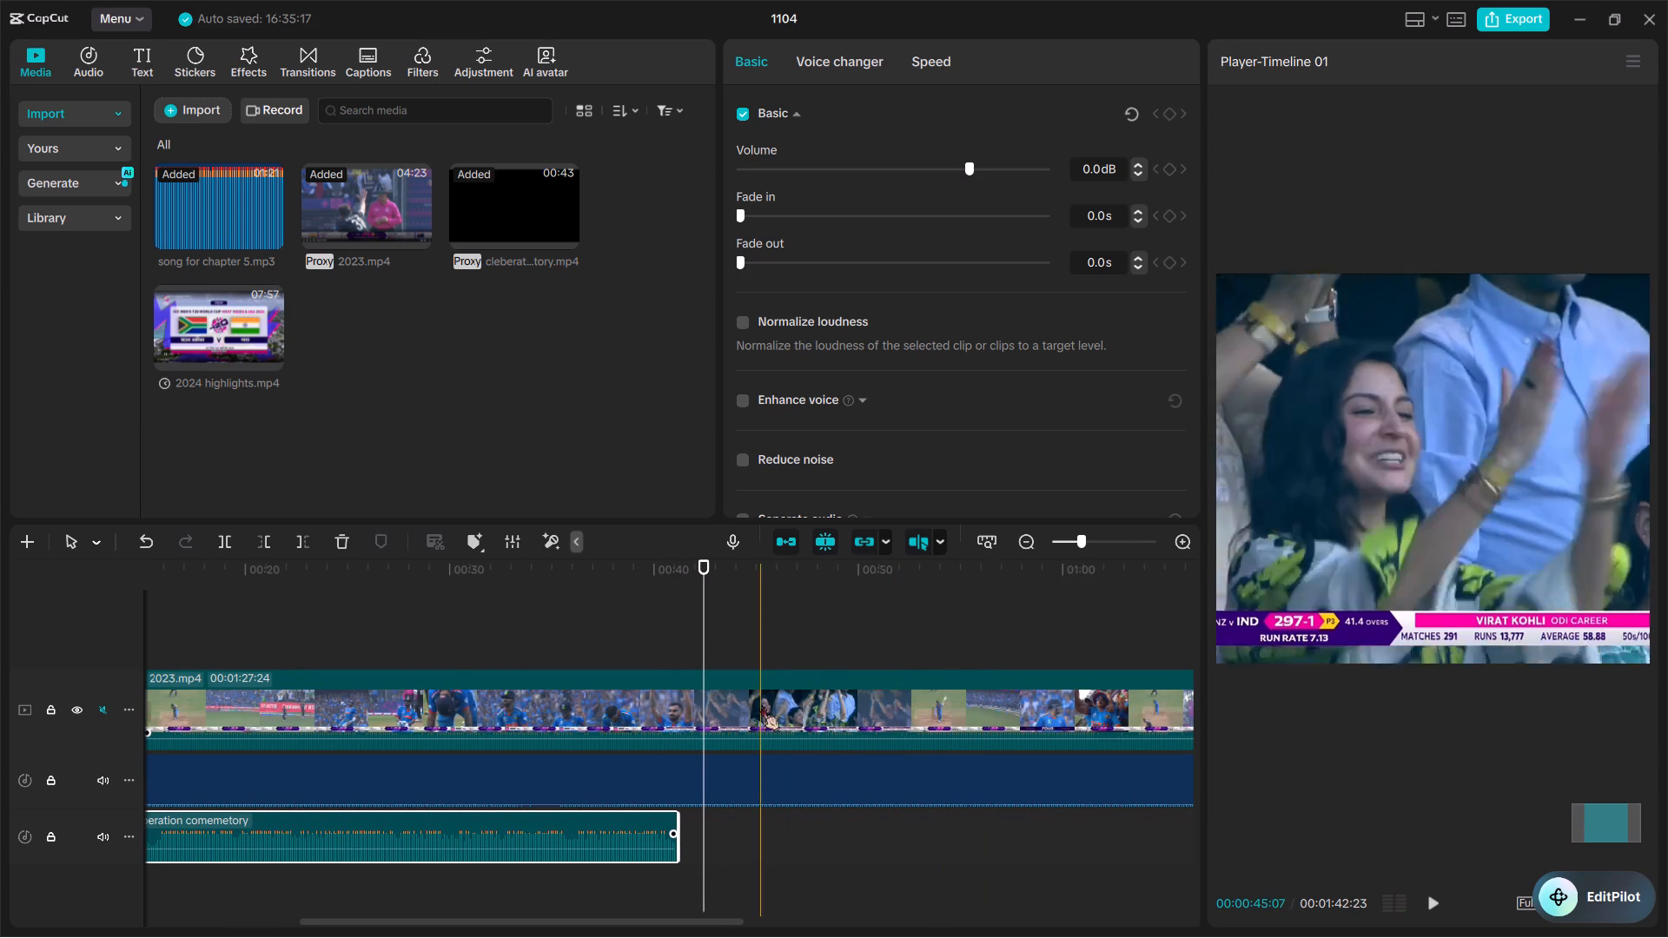
# Trim the end of the long 2023.mp4 clip at about 00:00:41:05, level with the commentary's end, and briefly play back its opening.
pyautogui.hscroll(1, 761, 705)
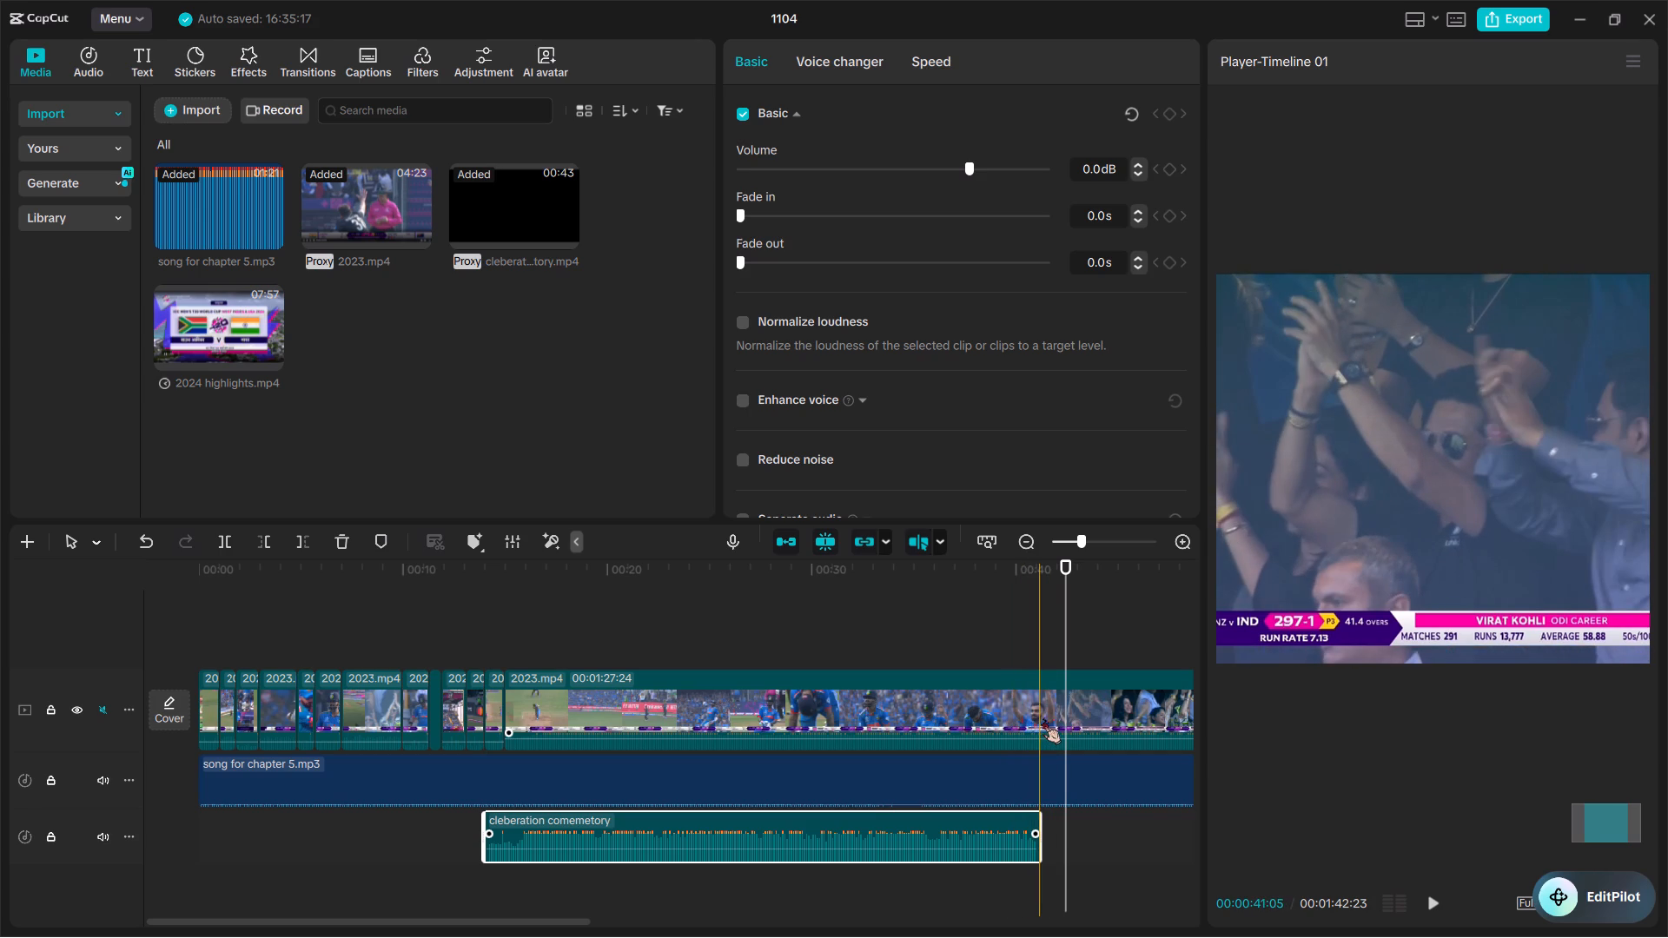
pyautogui.press('w')
pyautogui.click(1042, 718)
pyautogui.doubleClick(1042, 718)
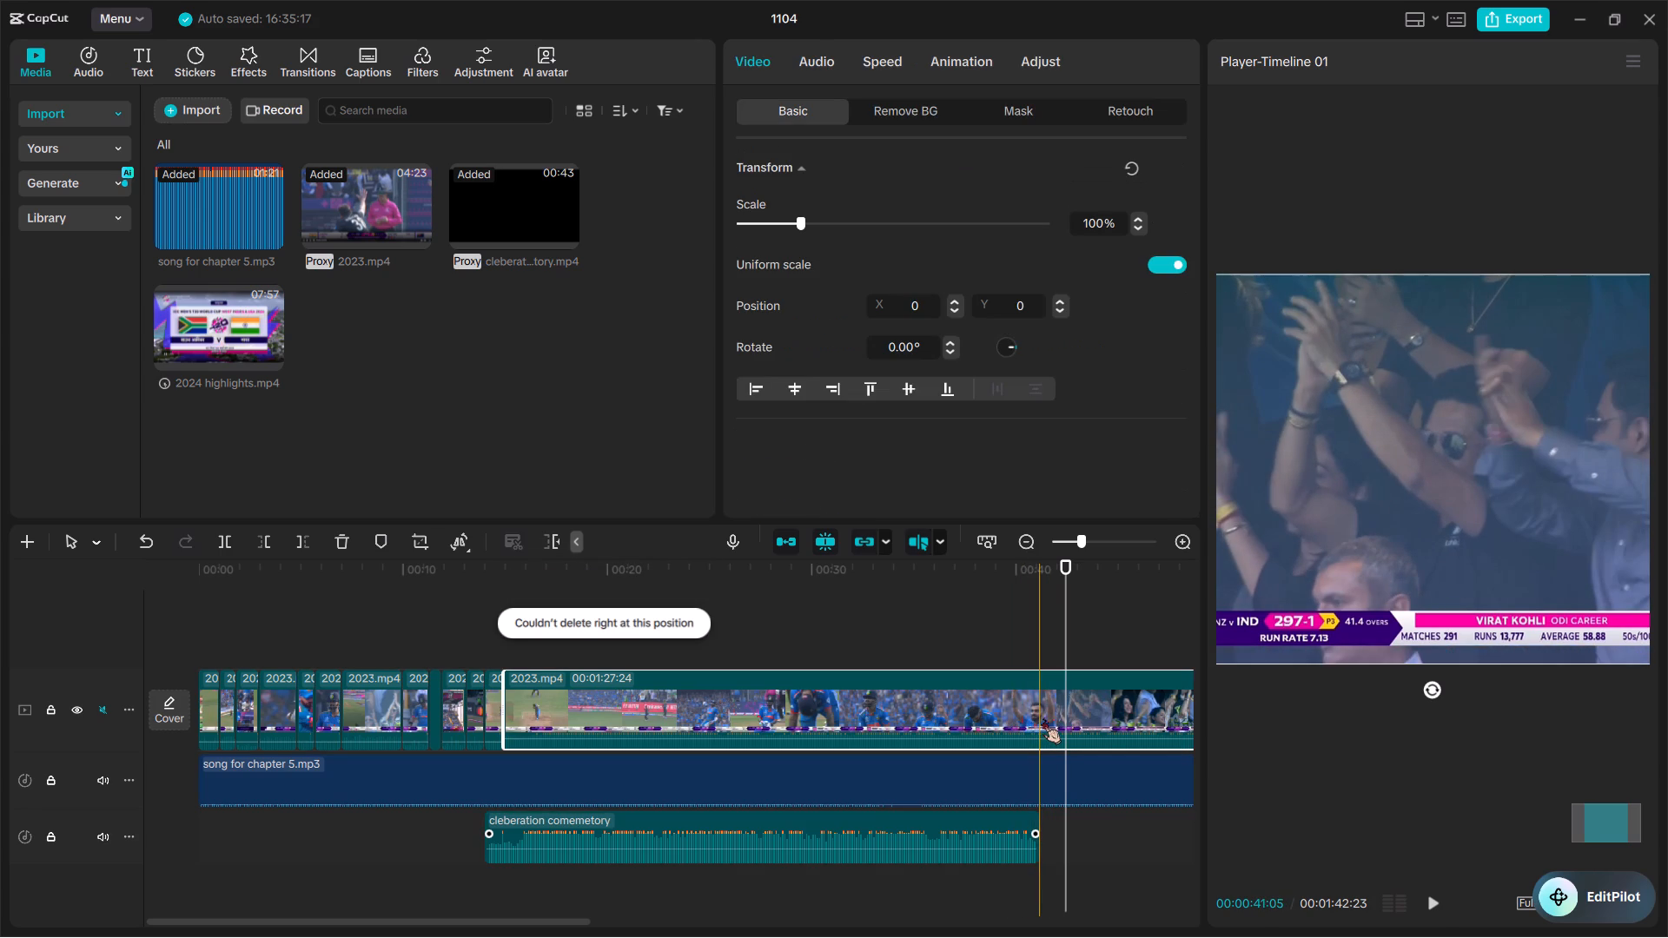
pyautogui.press('w')
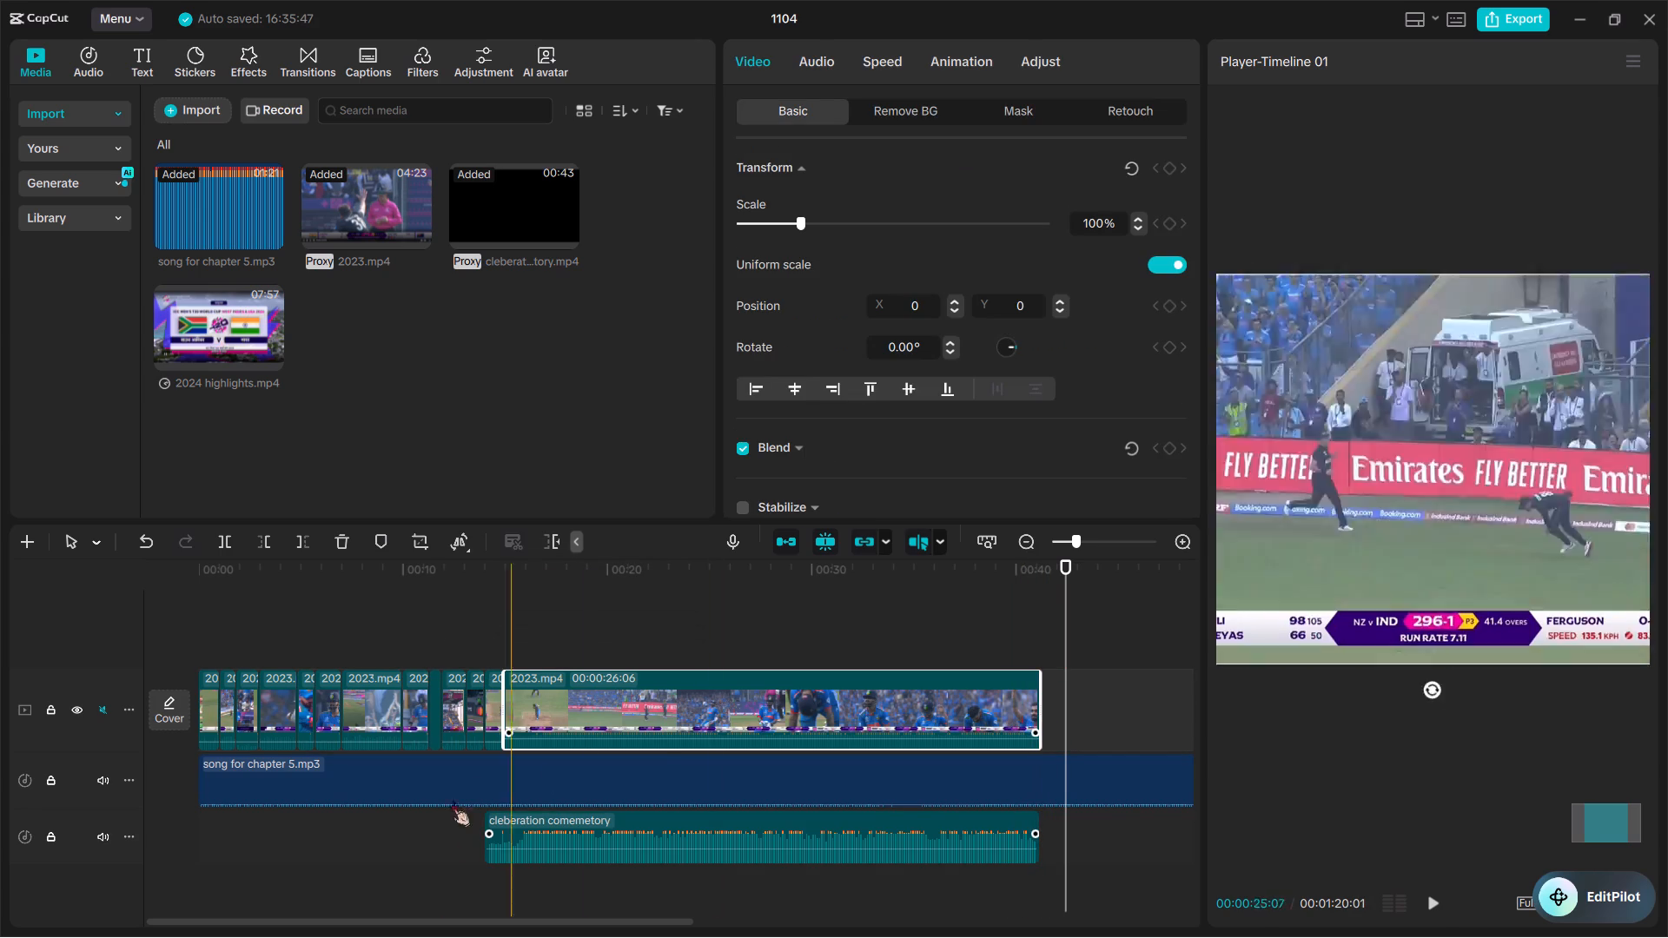
pyautogui.press('space')
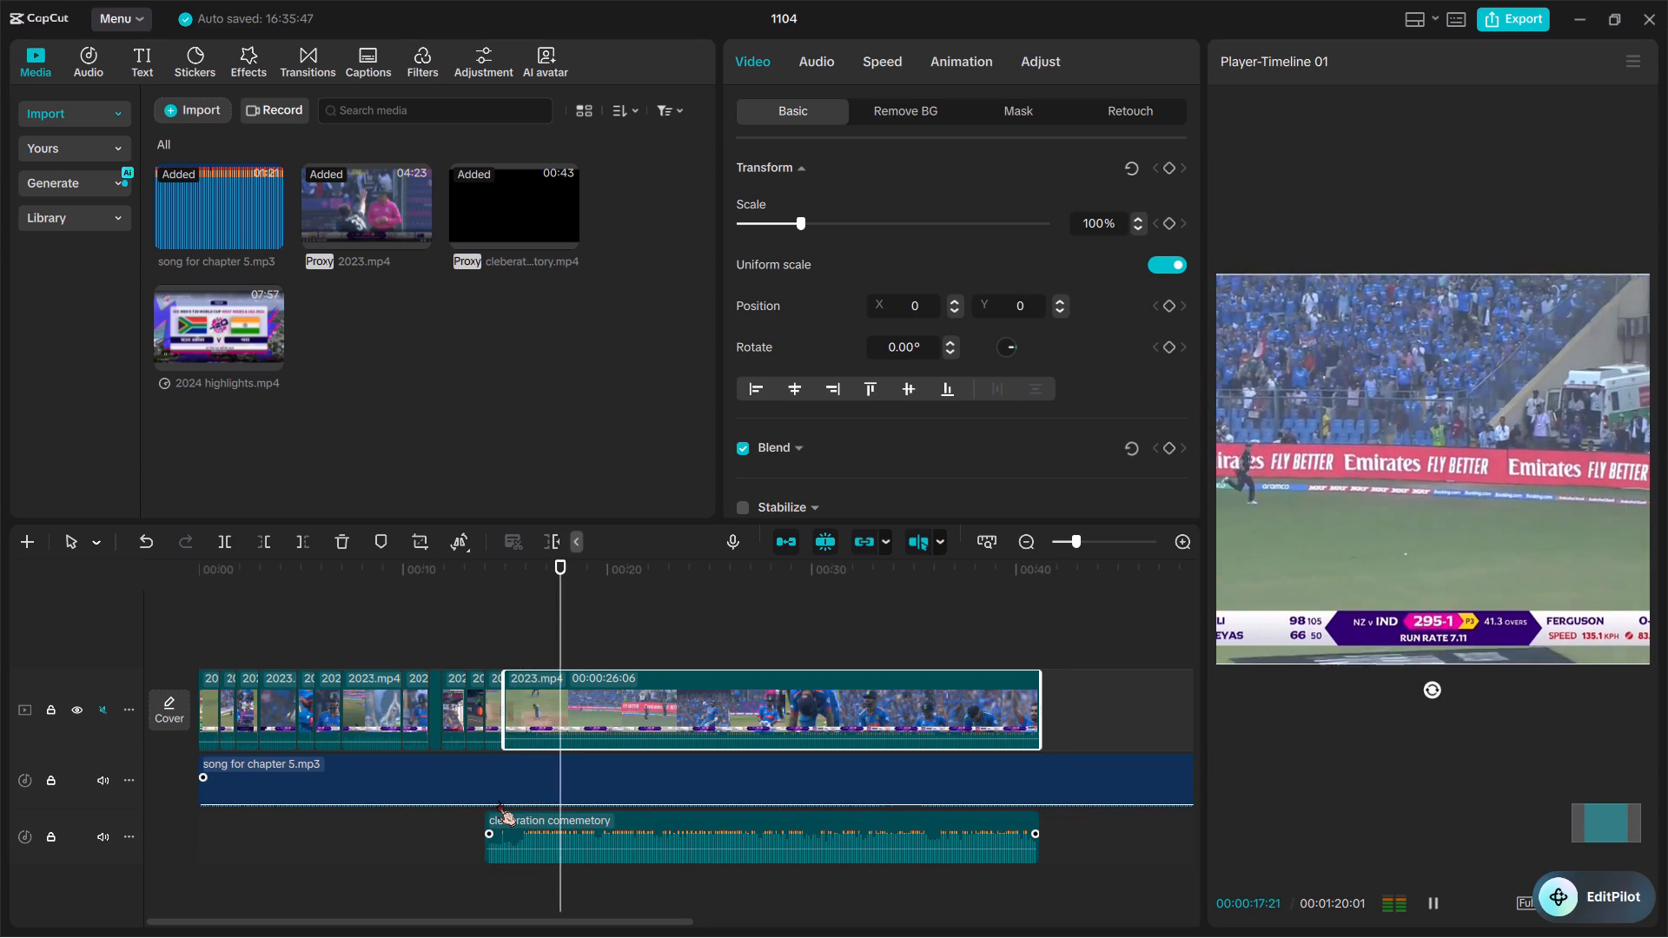
pyautogui.press('space')
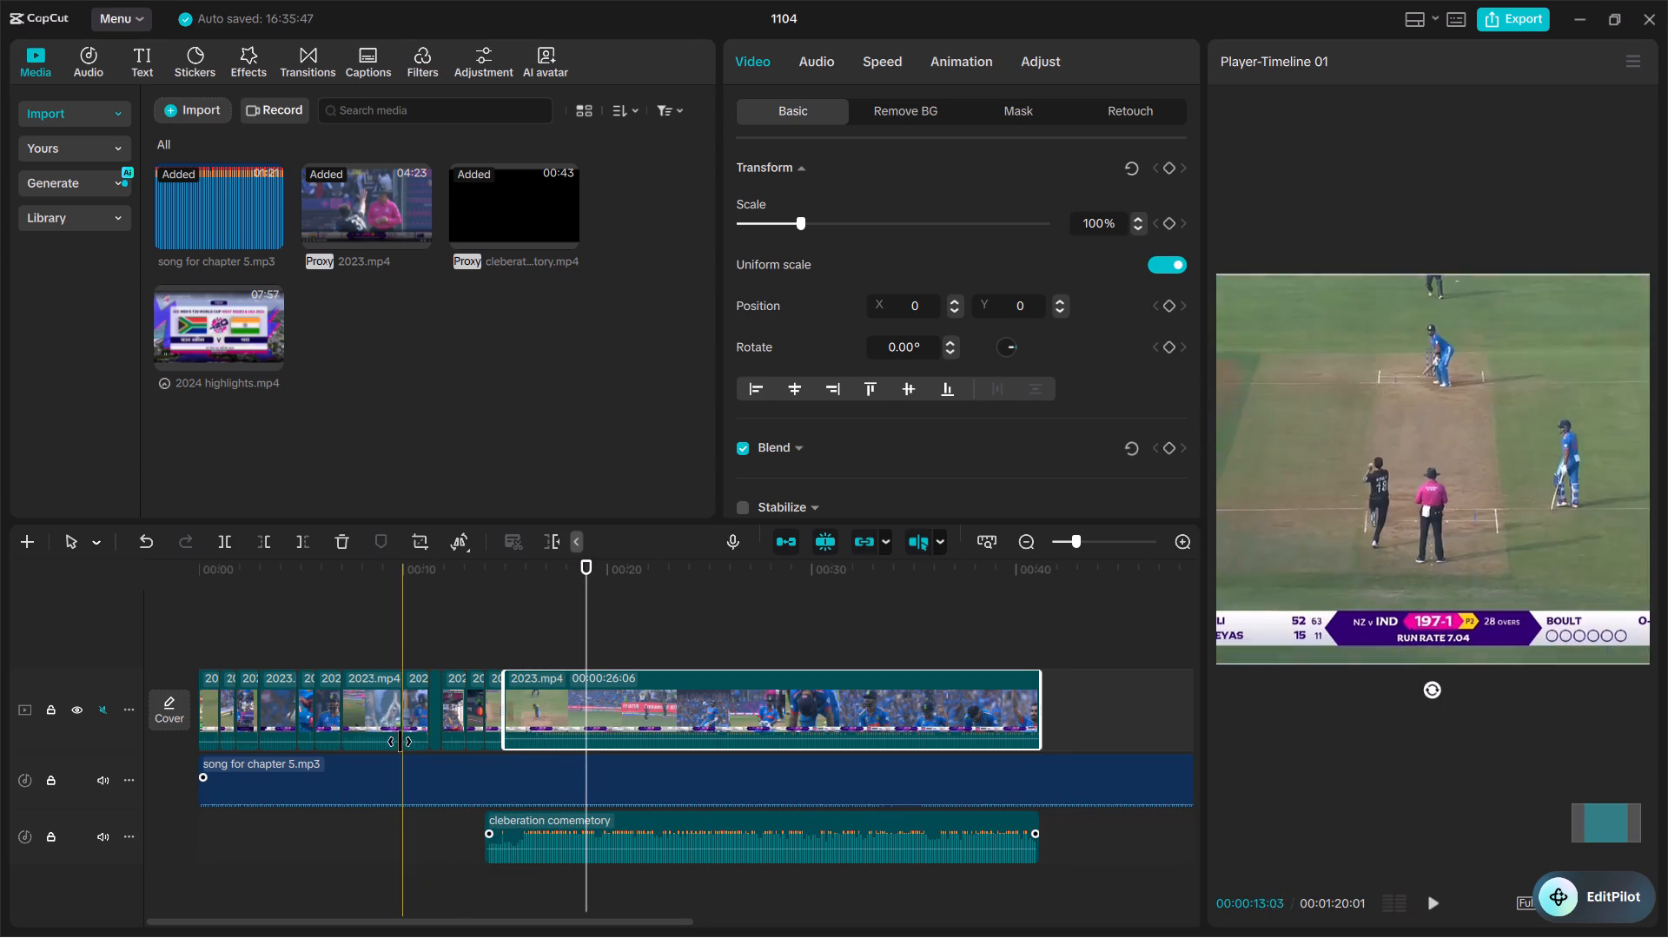
# Import the image black.png from the device into the project media, finding it by searching Home for "black".
pyautogui.click(213, 111)
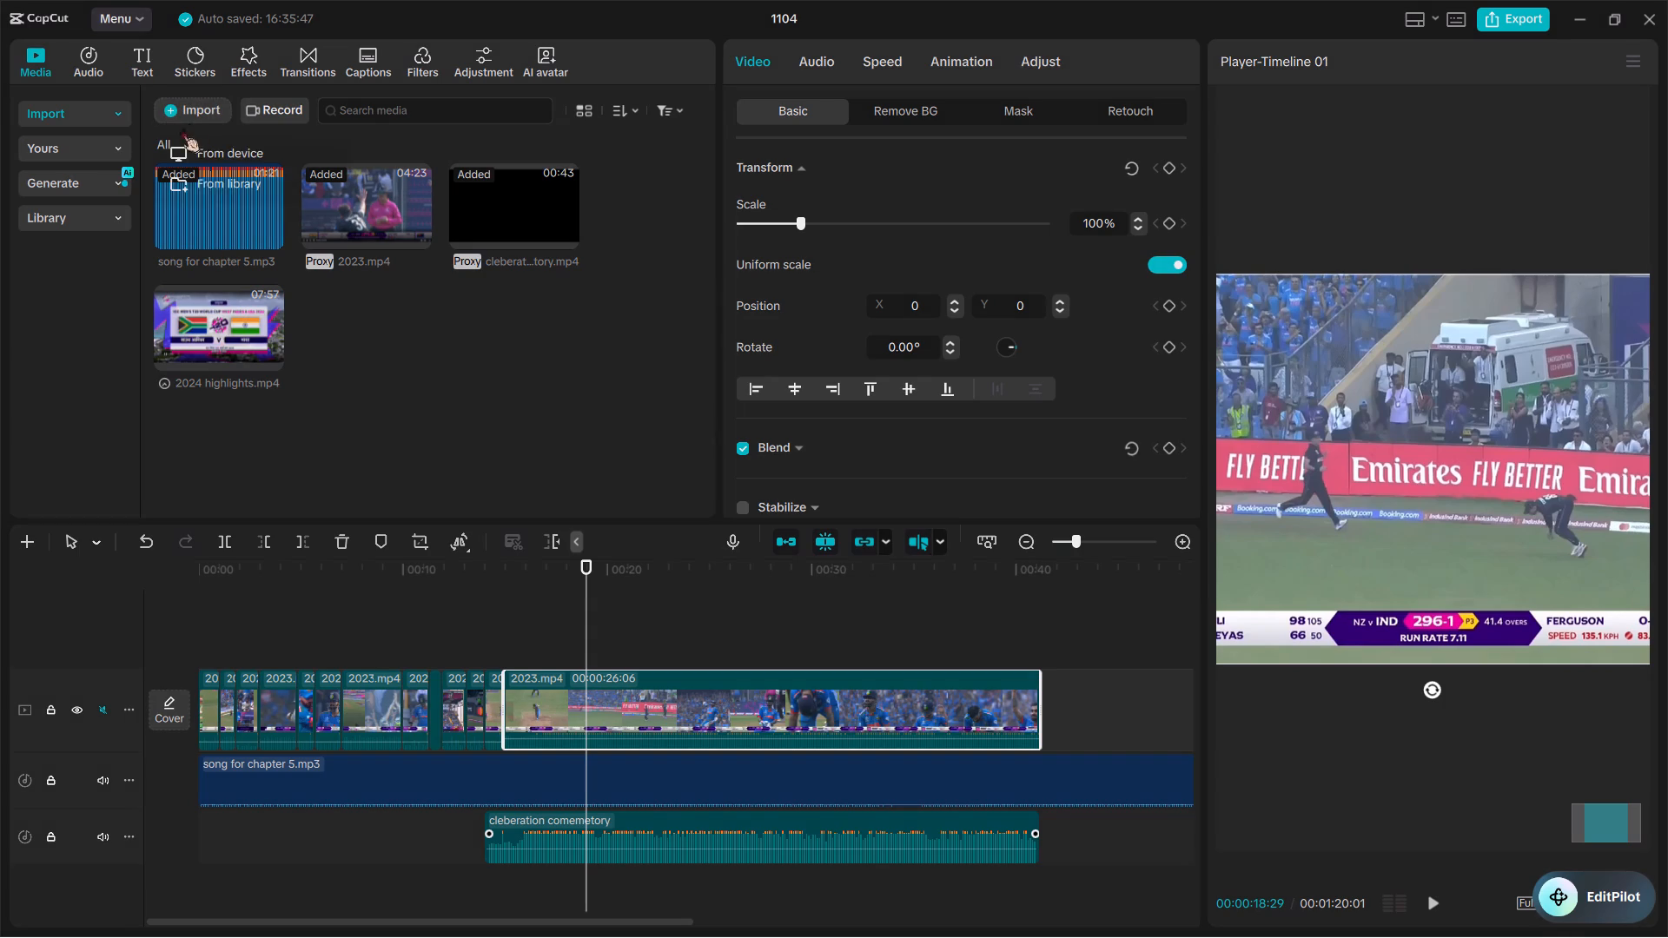
pyautogui.click(206, 155)
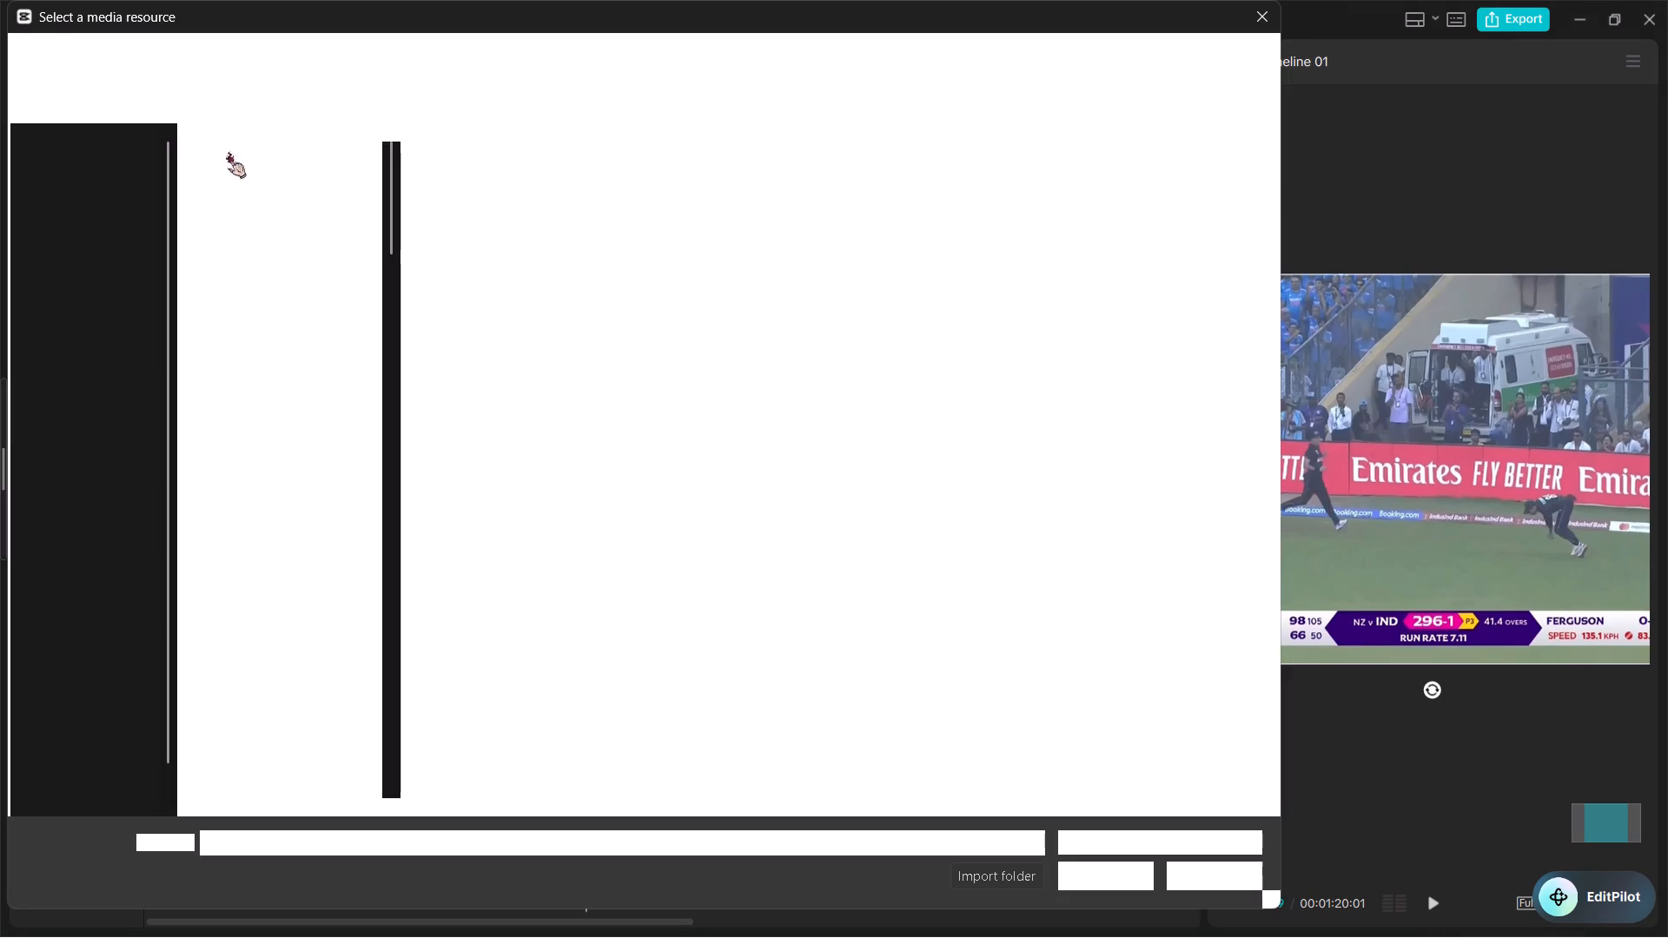
pyautogui.tripleClick(109, 146)
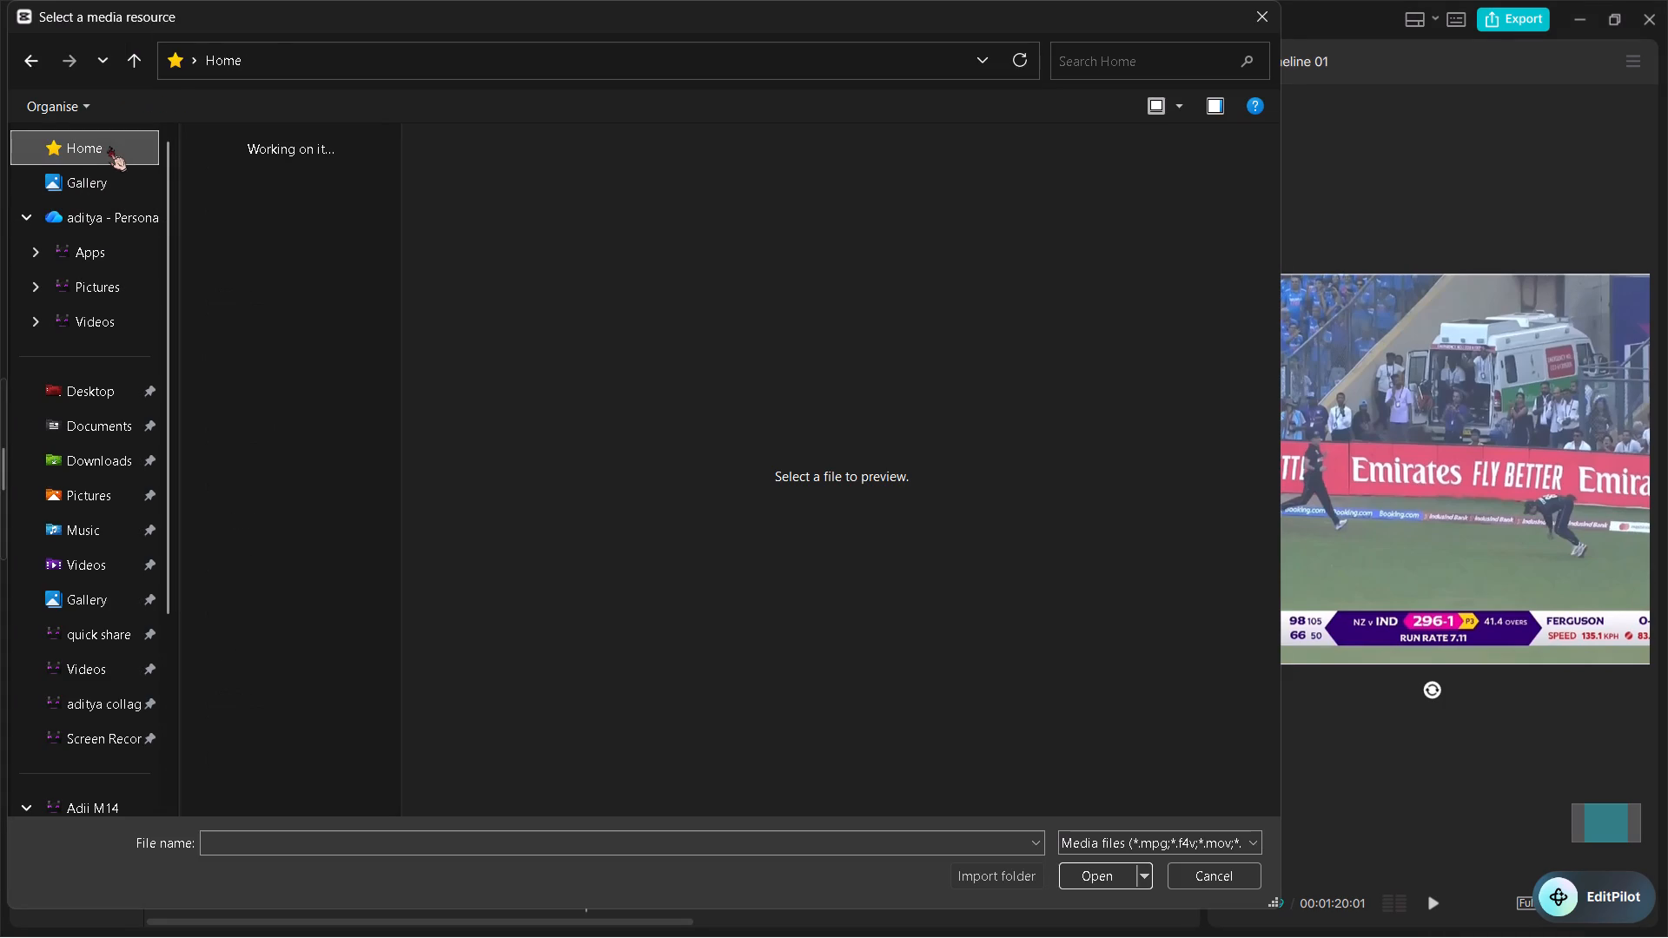
pyautogui.tripleClick(109, 146)
pyautogui.click(109, 146)
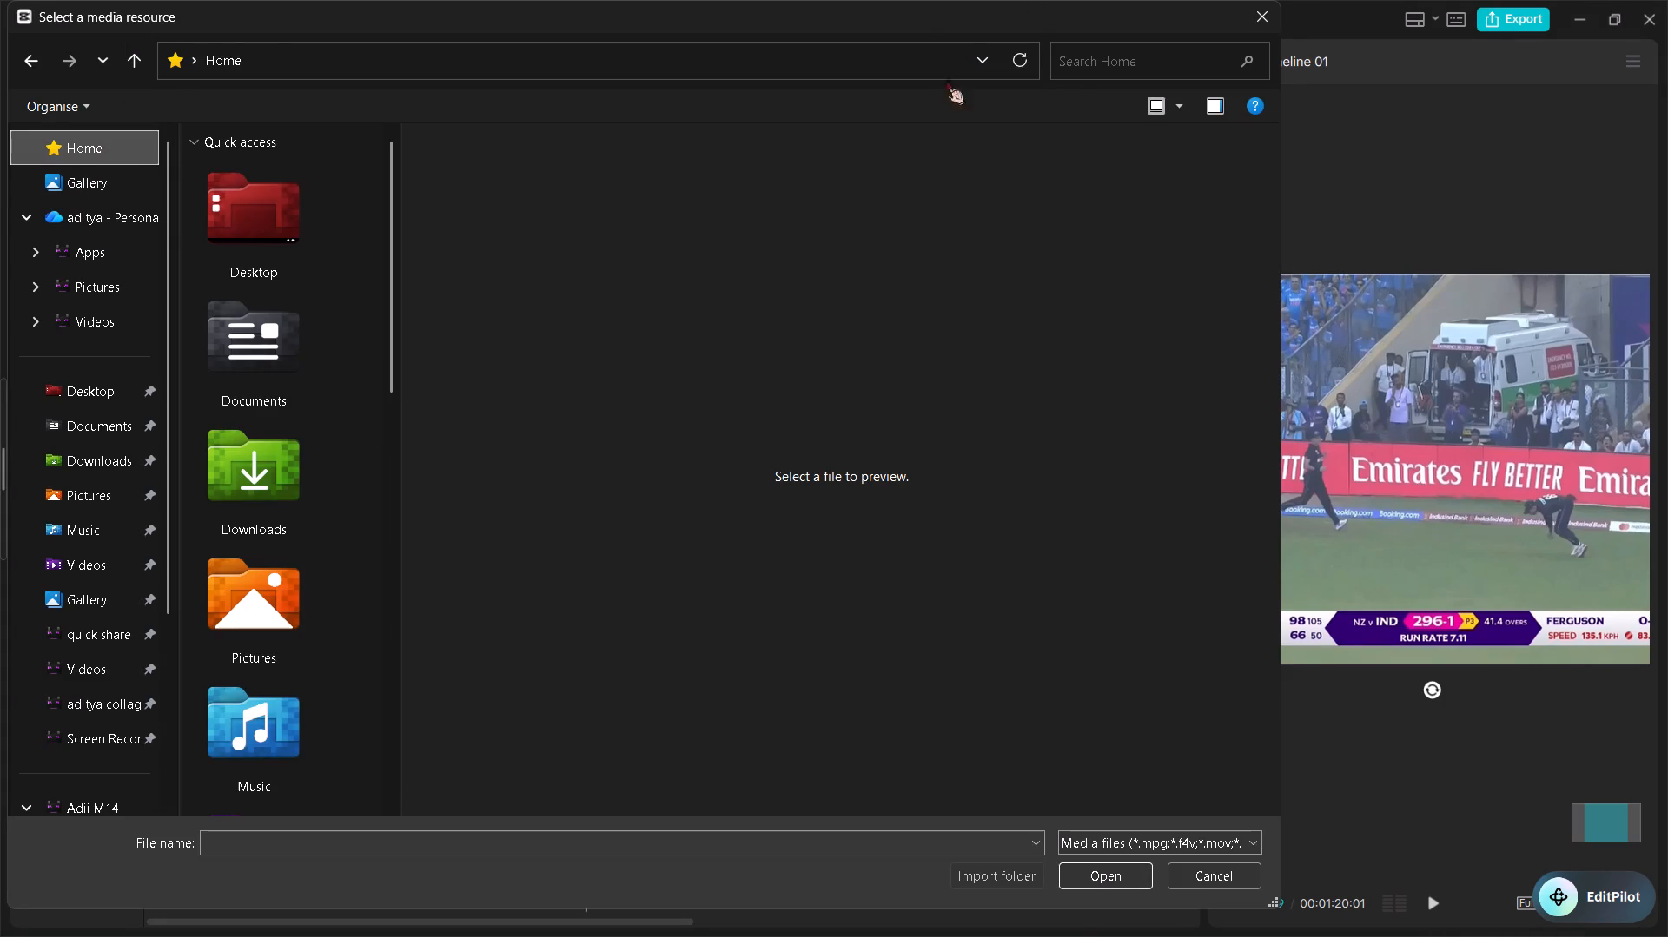
pyautogui.click(1065, 69)
pyautogui.click(1074, 66)
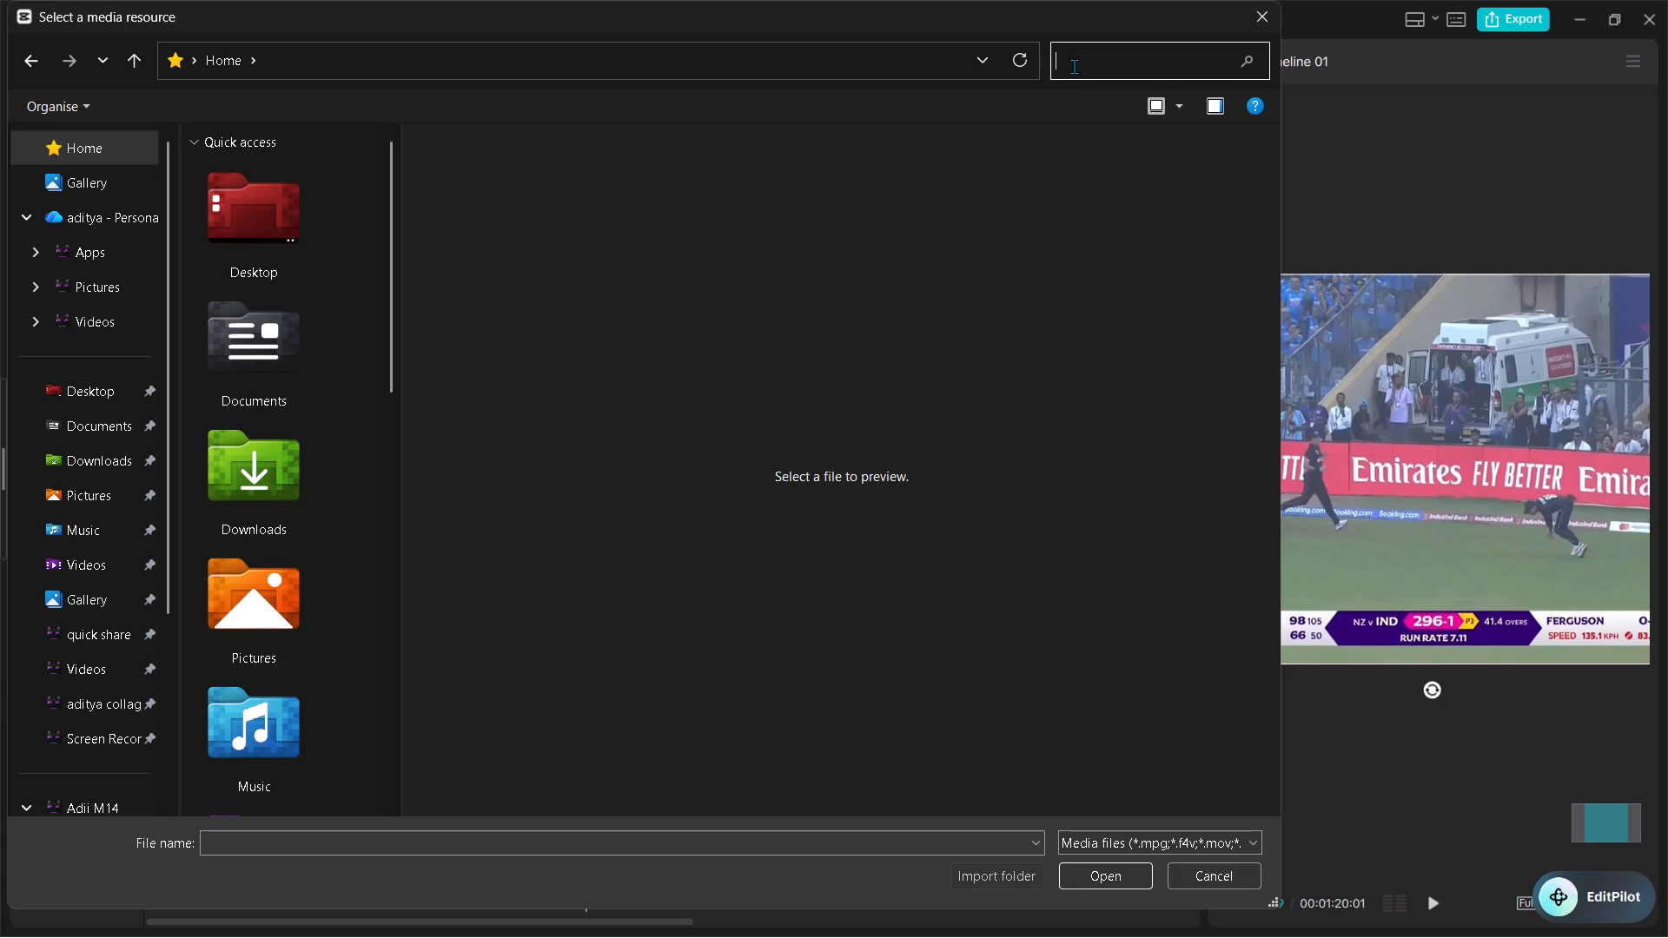
pyautogui.write('black')
pyautogui.press('Return')
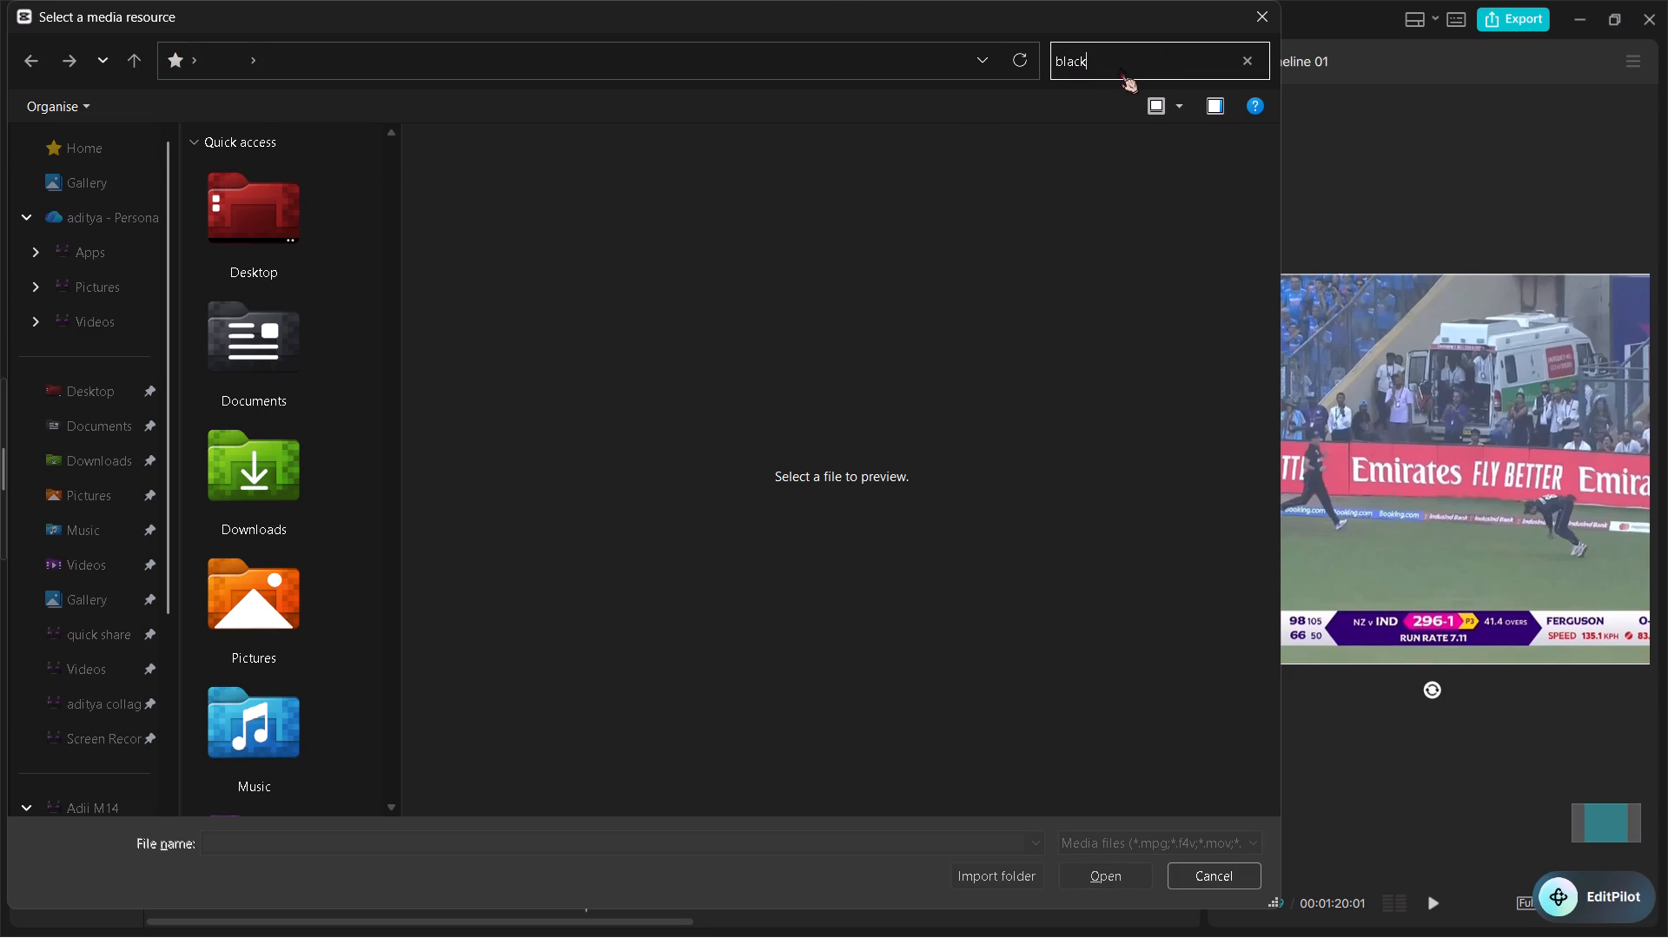
pyautogui.press('space')
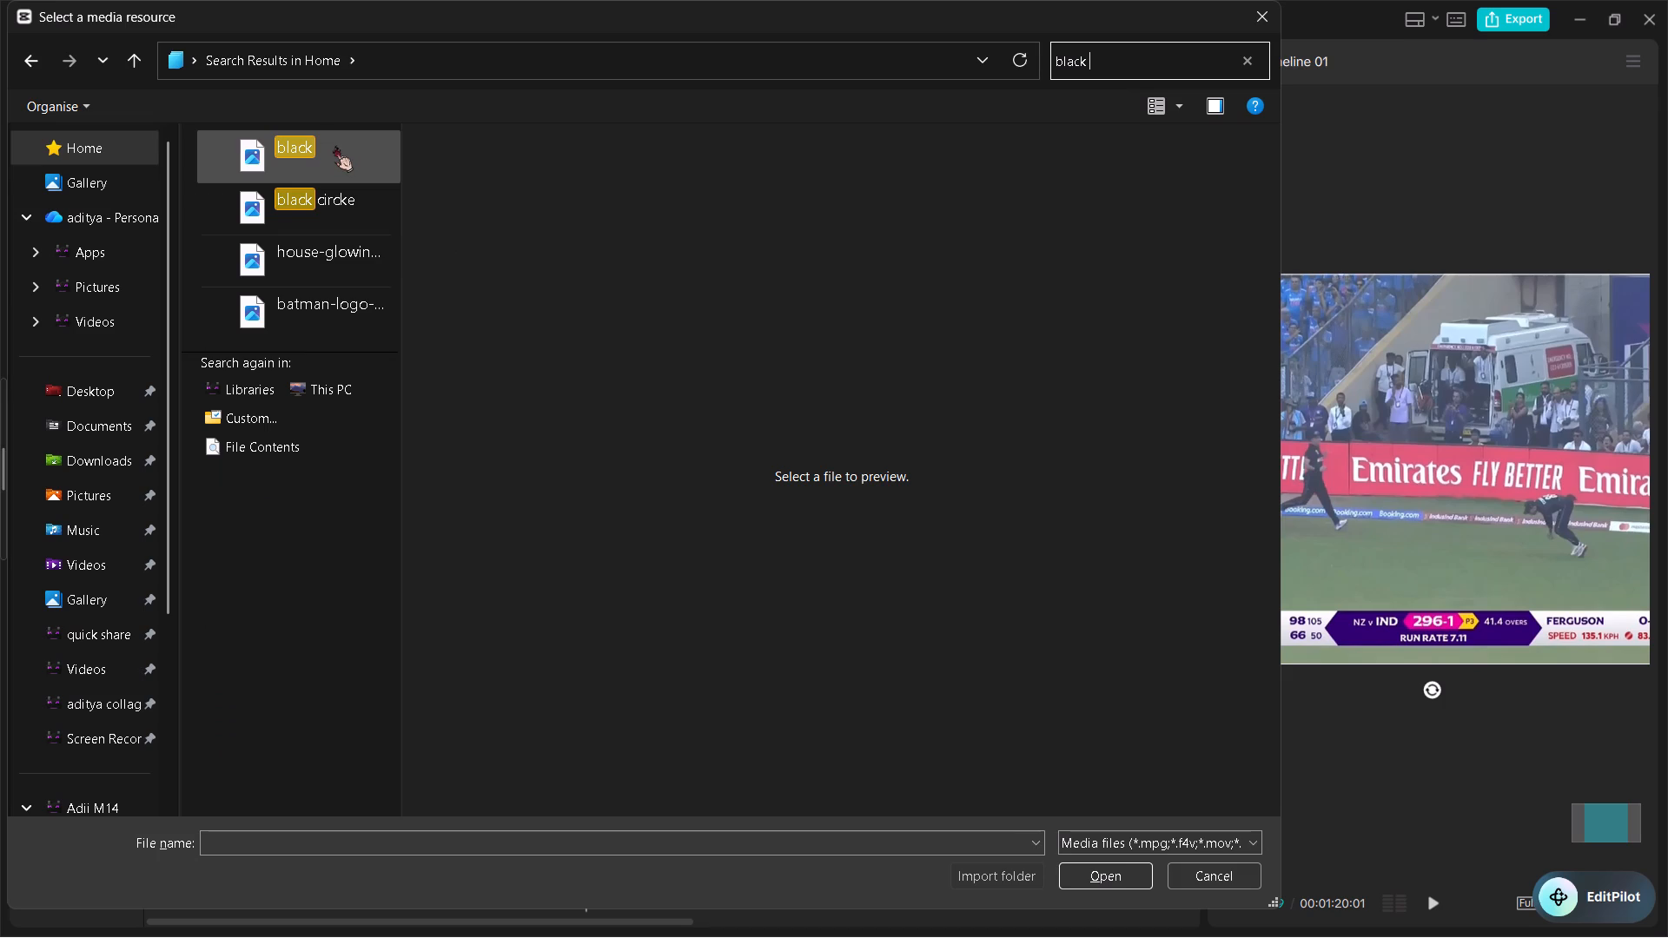
pyautogui.click(334, 146)
pyautogui.click(1089, 879)
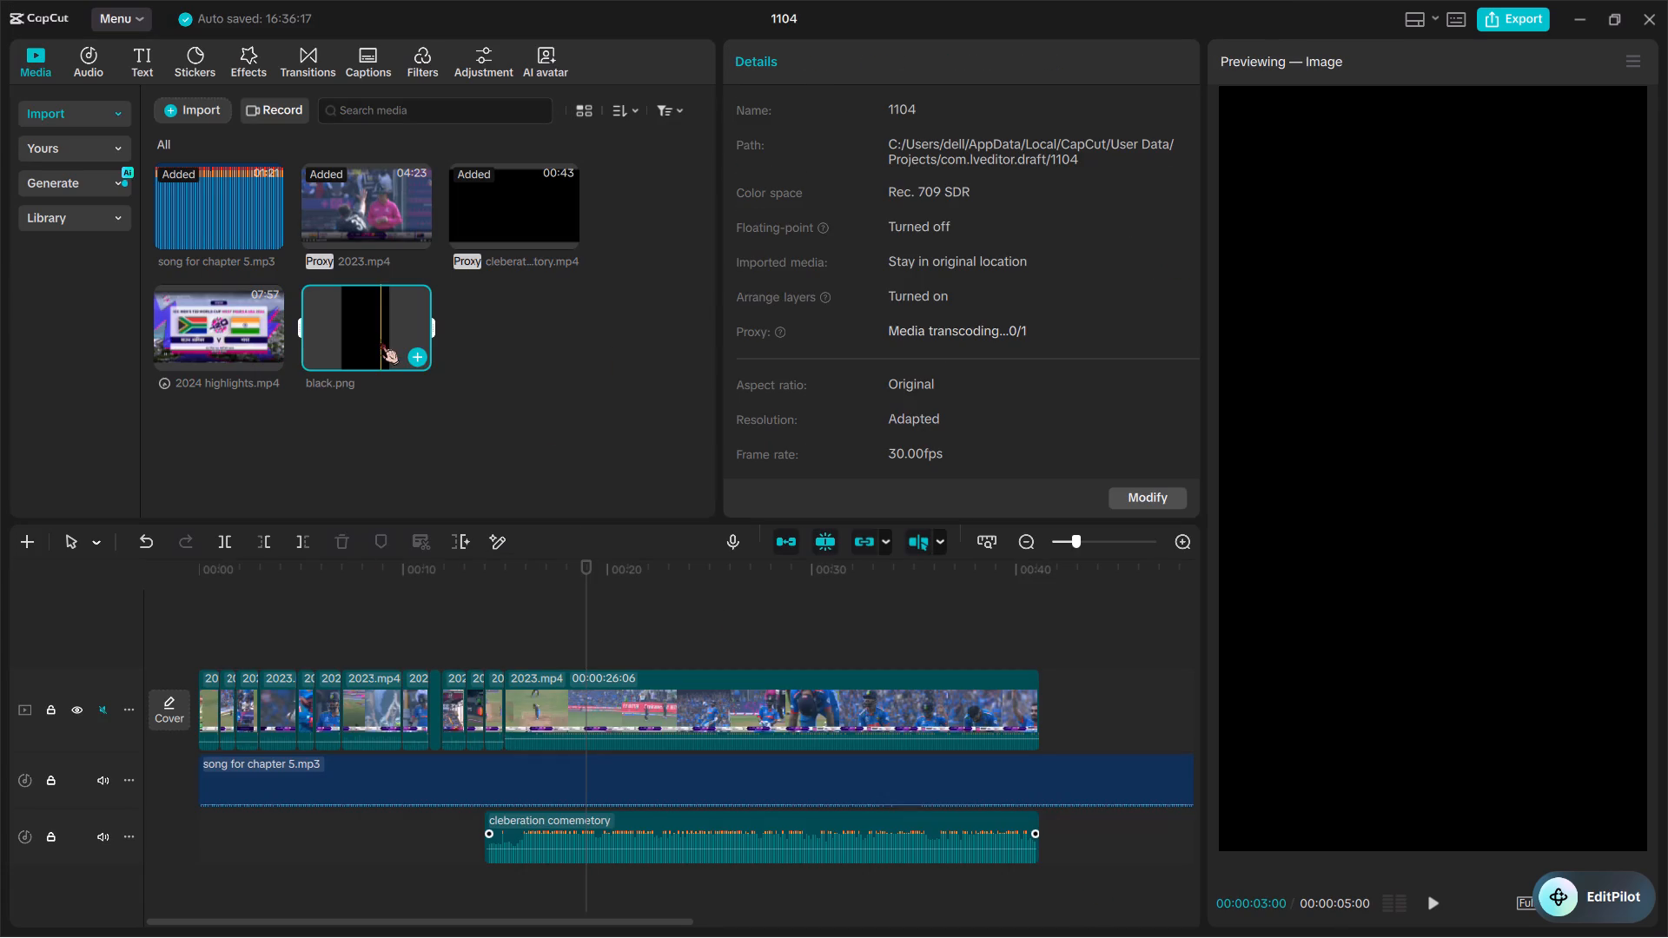
pyautogui.moveTo(381, 339); pyautogui.dragTo(313, 356)
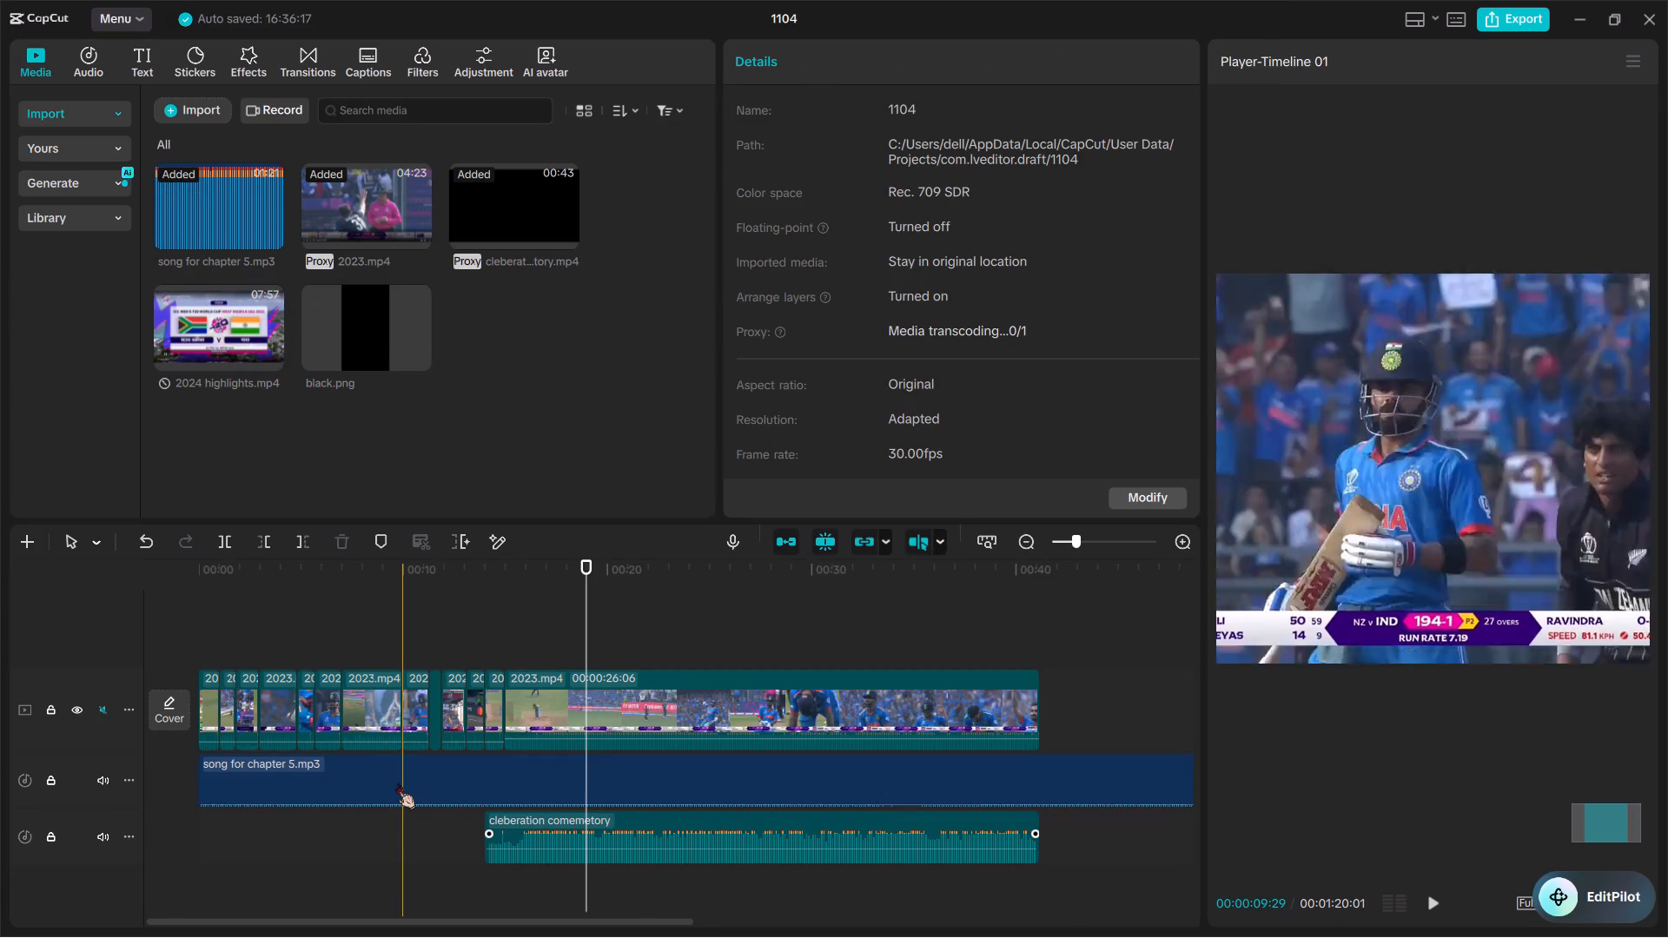
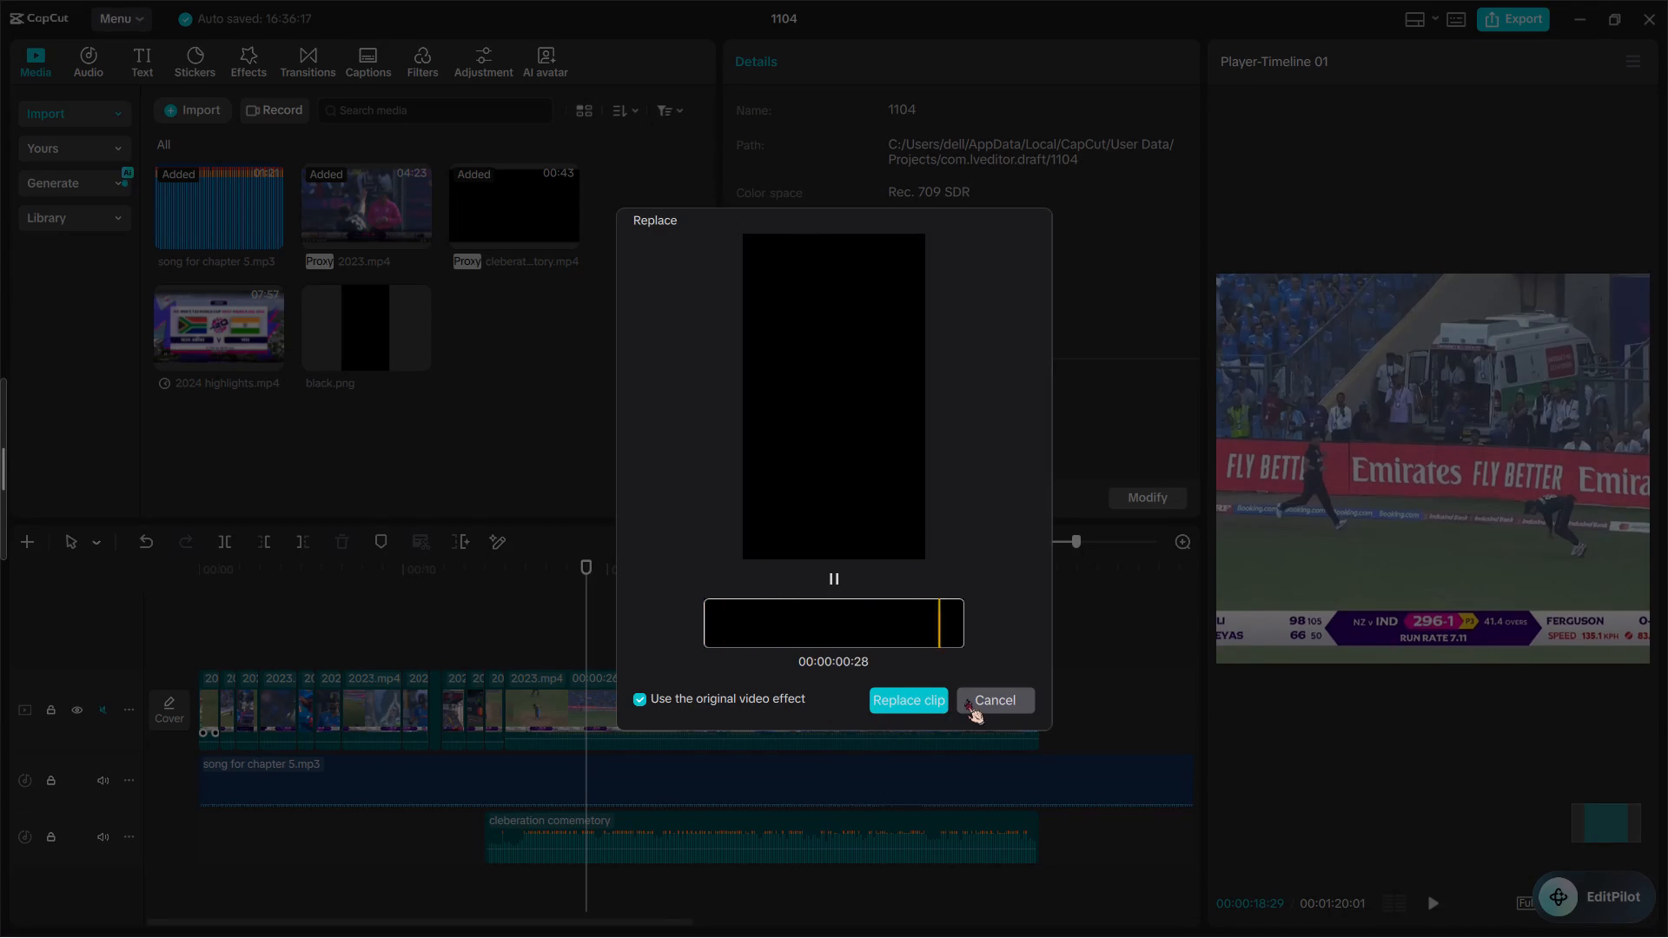
# Insert black.png at the very start of the main video track, ahead of the first 2023.mp4 clip, without replacing any clip.
pyautogui.click(968, 699)
pyautogui.hscroll(1, 380, 591)
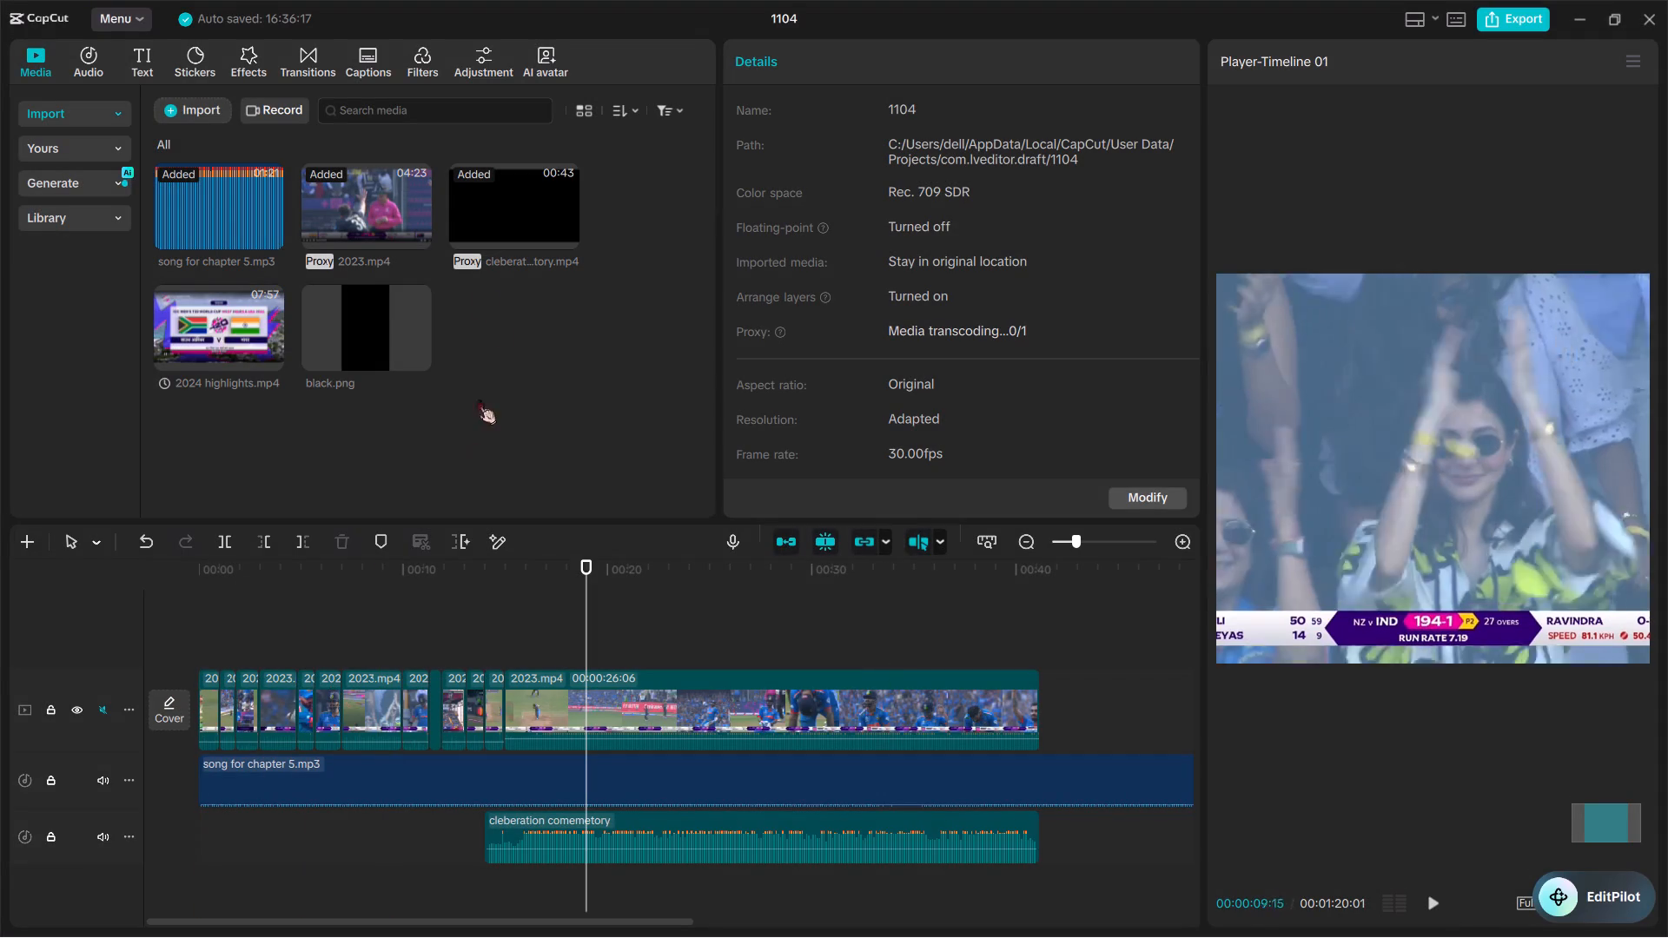
pyautogui.moveTo(349, 343); pyautogui.dragTo(202, 654)
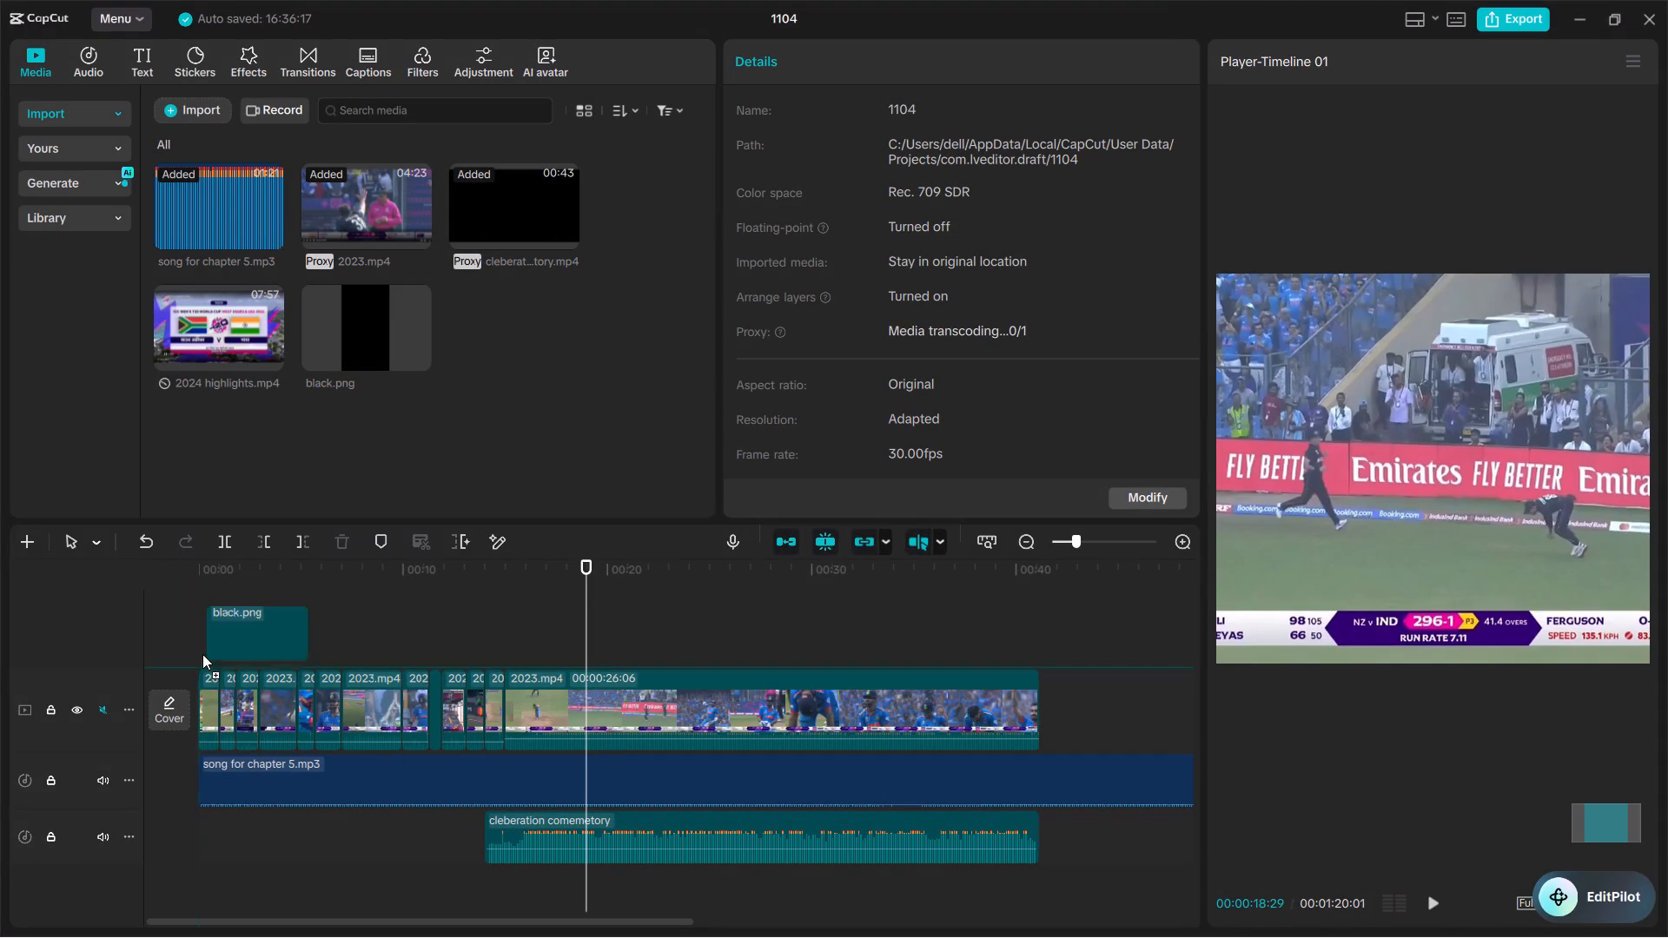
pyautogui.moveTo(202, 654); pyautogui.dragTo(196, 710)
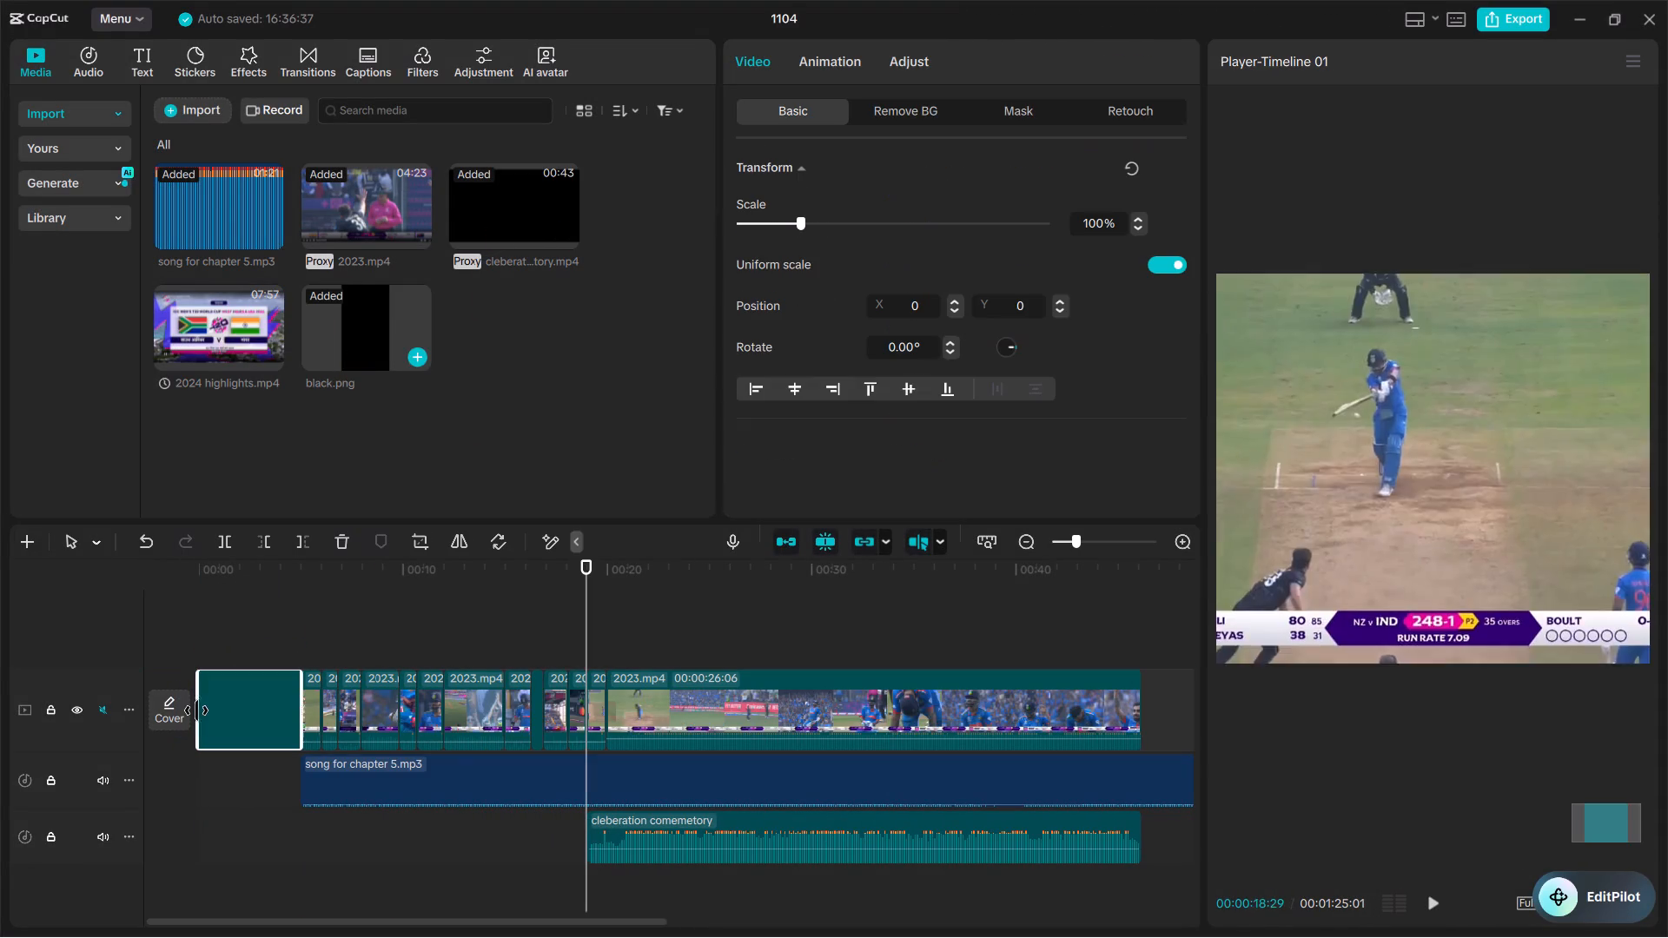
# Move song for chapter 5.mp3 back to the start of the timeline, beneath the black image.
pyautogui.moveTo(369, 770); pyautogui.dragTo(263, 775)
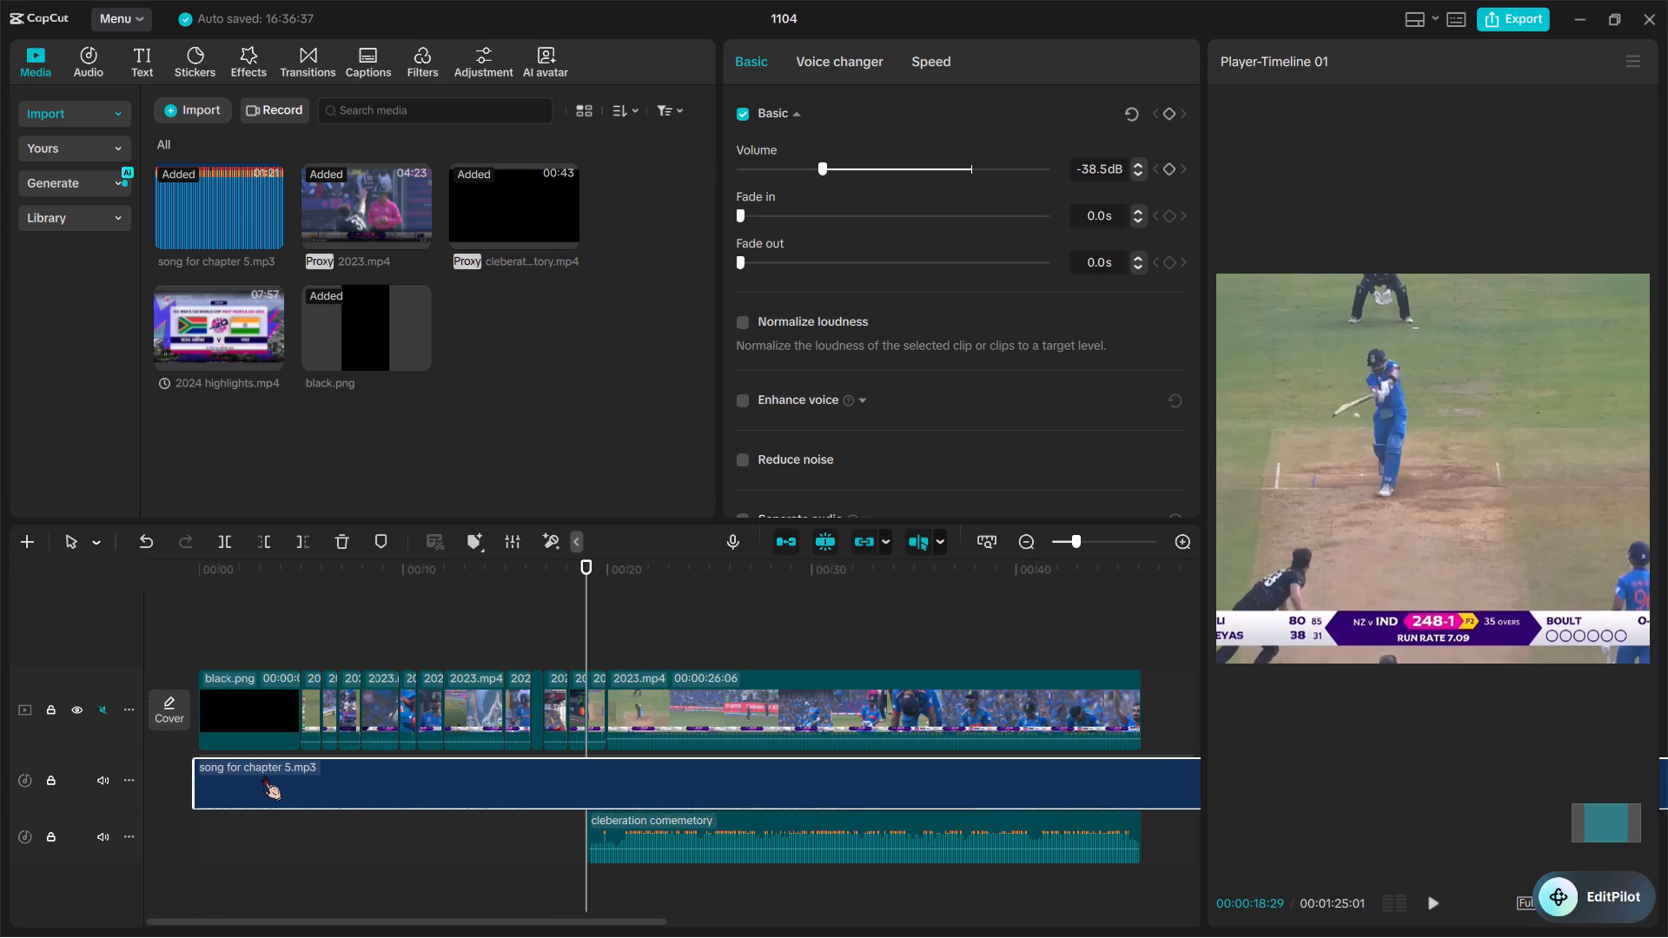
pyautogui.moveTo(263, 775); pyautogui.dragTo(266, 774)
# Play back the opening from the black image into the first 2023.mp4 clip to check the transition against the song.
pyautogui.keyDown('ctrl'); pyautogui.scroll(18, 266, 774); pyautogui.keyUp('ctrl')
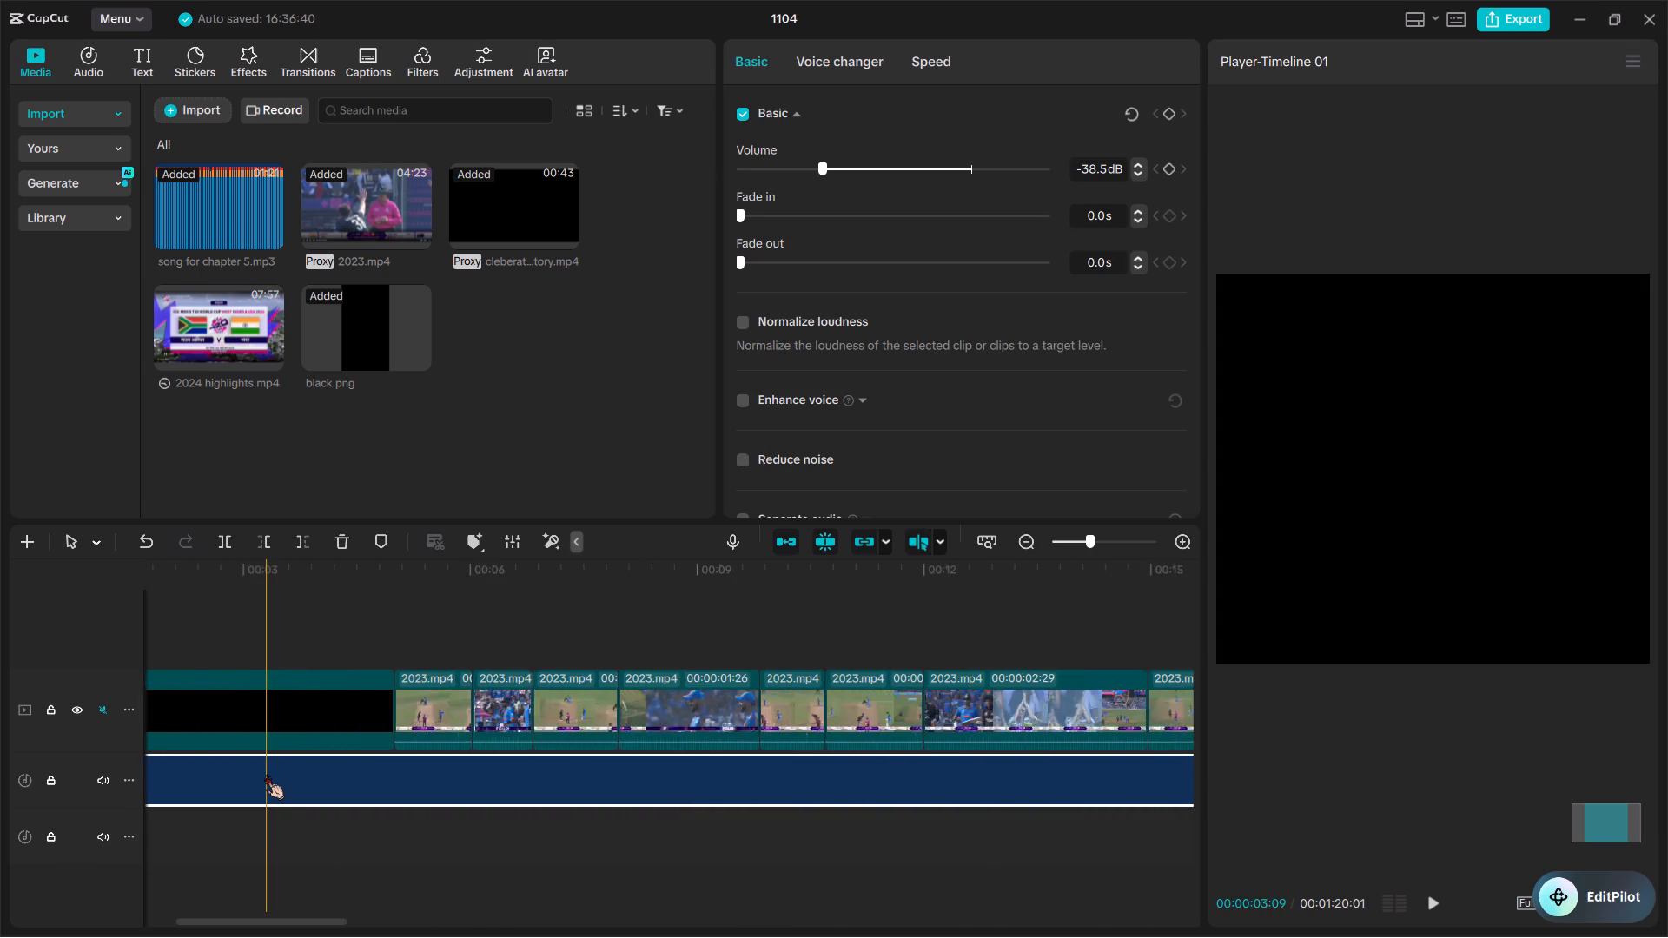
pyautogui.keyDown('ctrl'); pyautogui.scroll(3, 266, 774); pyautogui.keyUp('ctrl')
pyautogui.hscroll(1, 266, 774)
pyautogui.press('space')
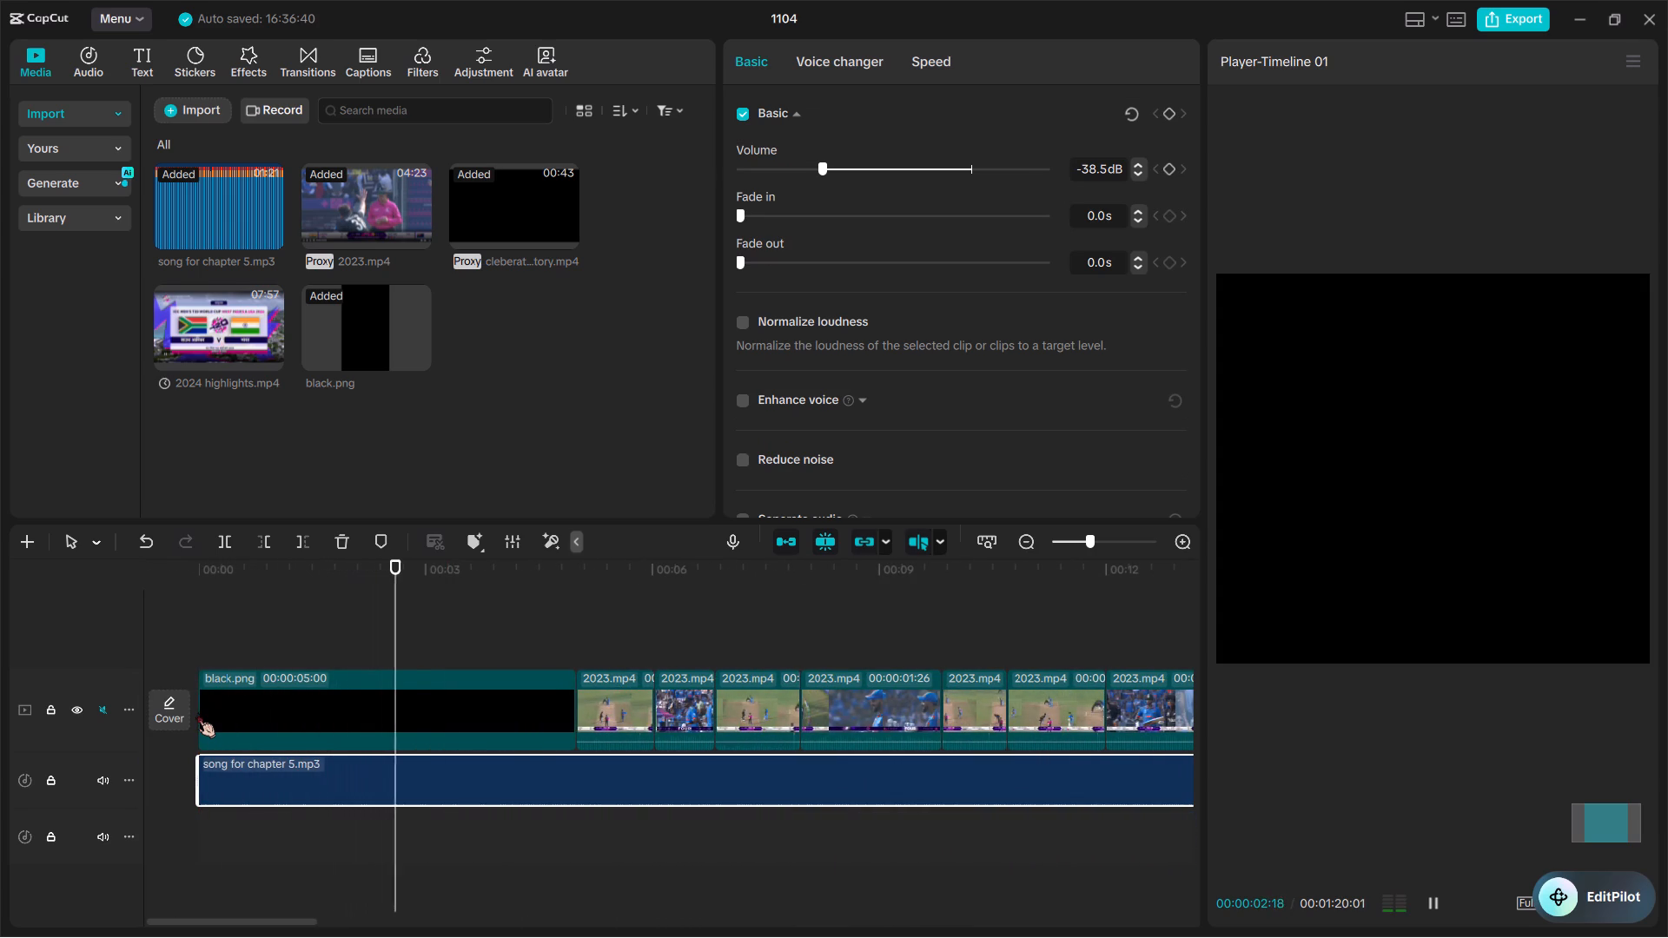
pyautogui.press('space')
pyautogui.press('space')
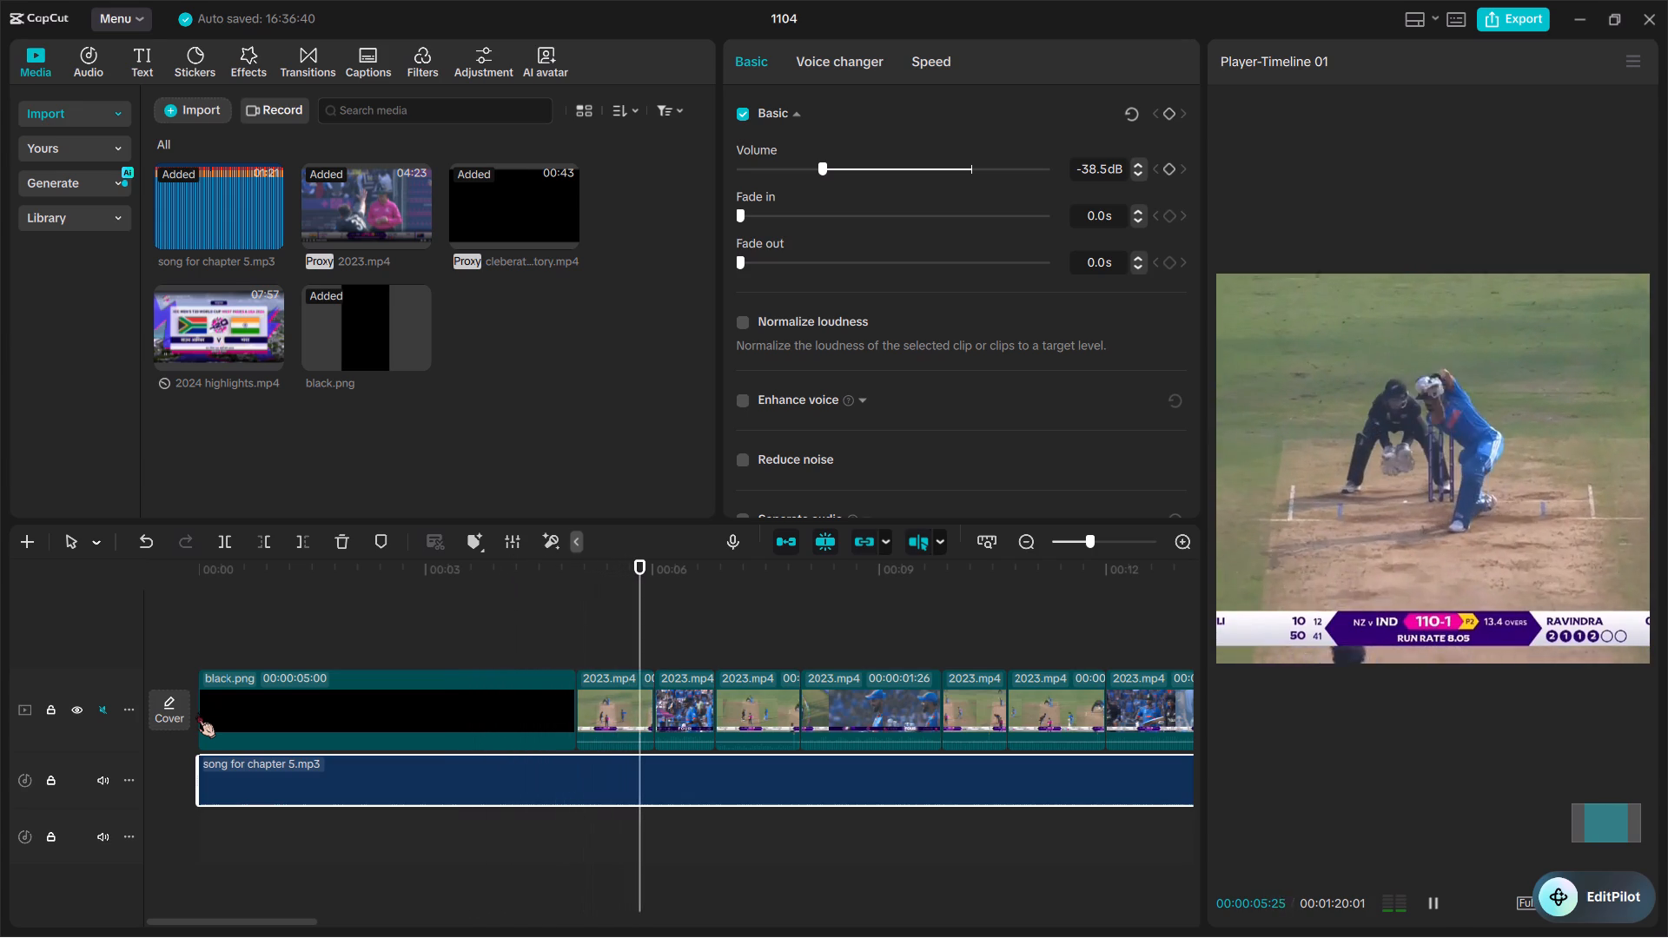
pyautogui.press('space')
# Unmute the main video track.
pyautogui.keyDown('ctrl'); pyautogui.scroll(-2, 197, 712); pyautogui.keyUp('ctrl')
pyautogui.click(91, 703)
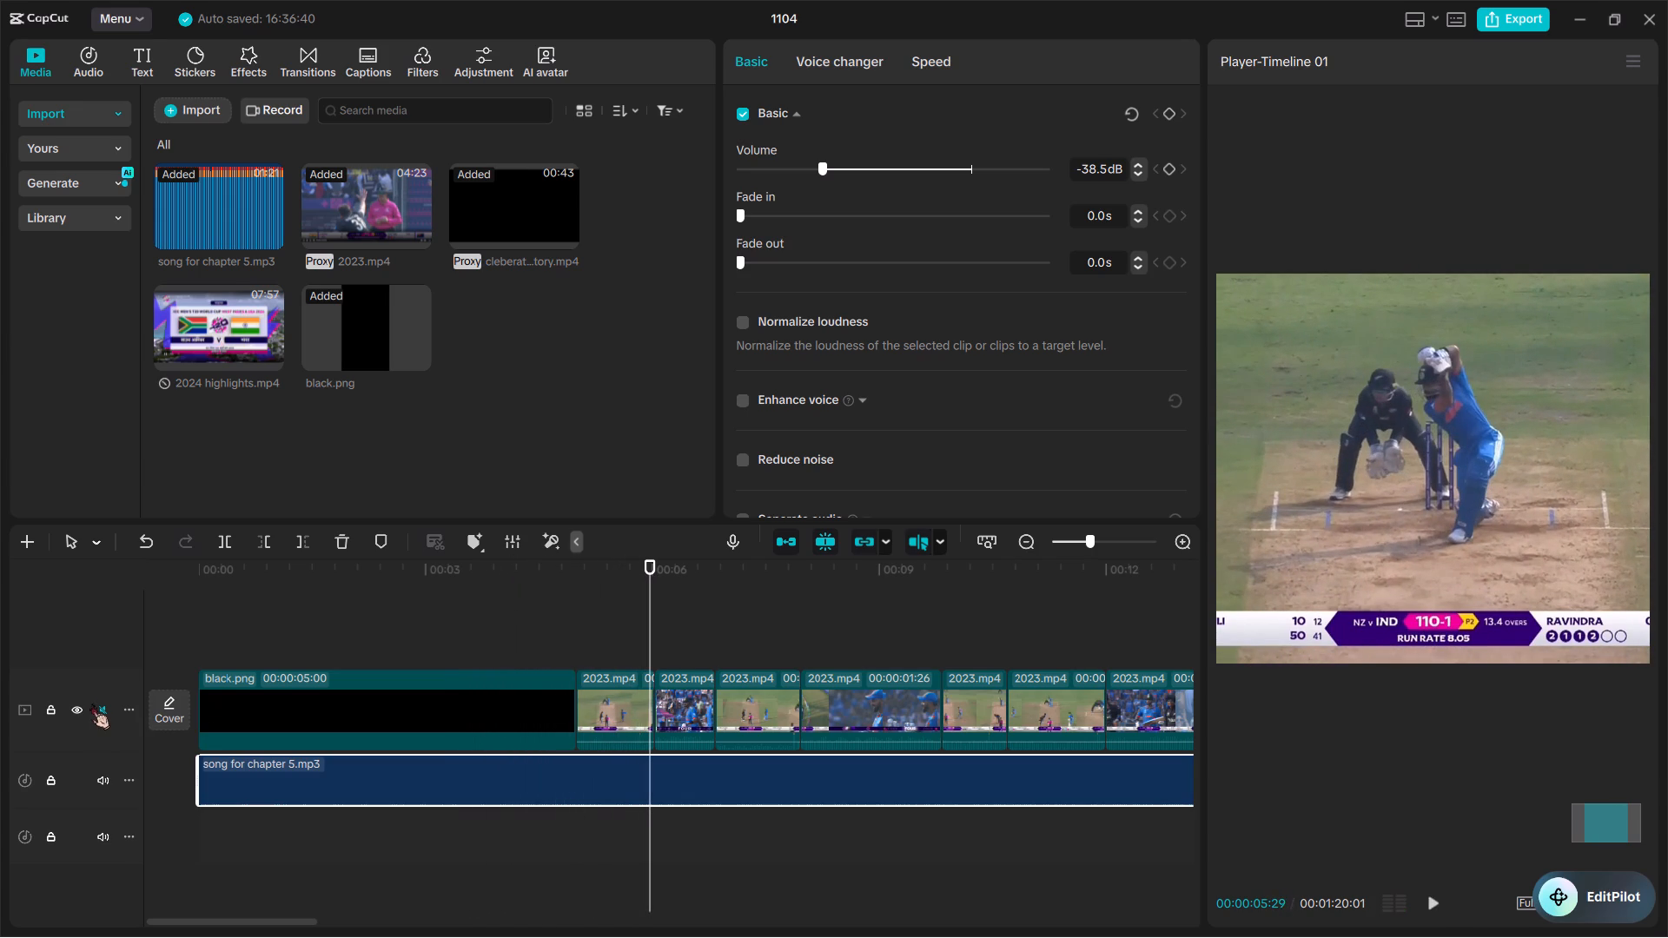
pyautogui.click(97, 708)
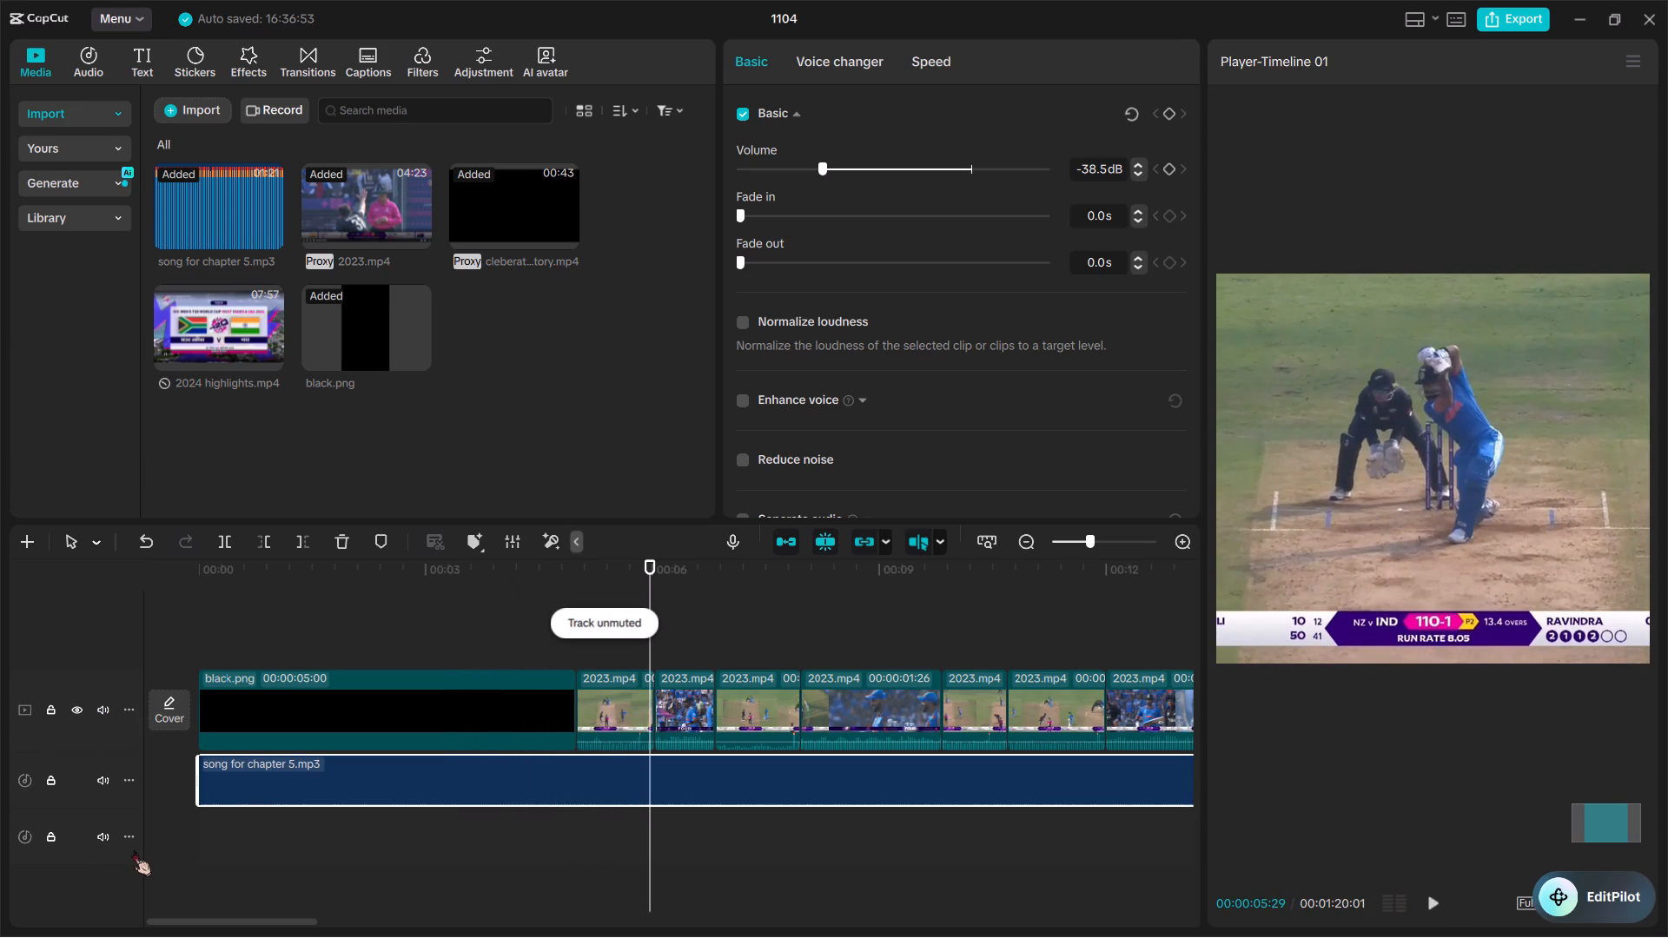
# Set the volume of song for chapter 5.mp3 to 0.0 dB.
pyautogui.keyDown('ctrl'); pyautogui.scroll(-2, 106, 840); pyautogui.keyUp('ctrl')
pyautogui.keyDown('ctrl'); pyautogui.scroll(-2, 409, 855); pyautogui.keyUp('ctrl')
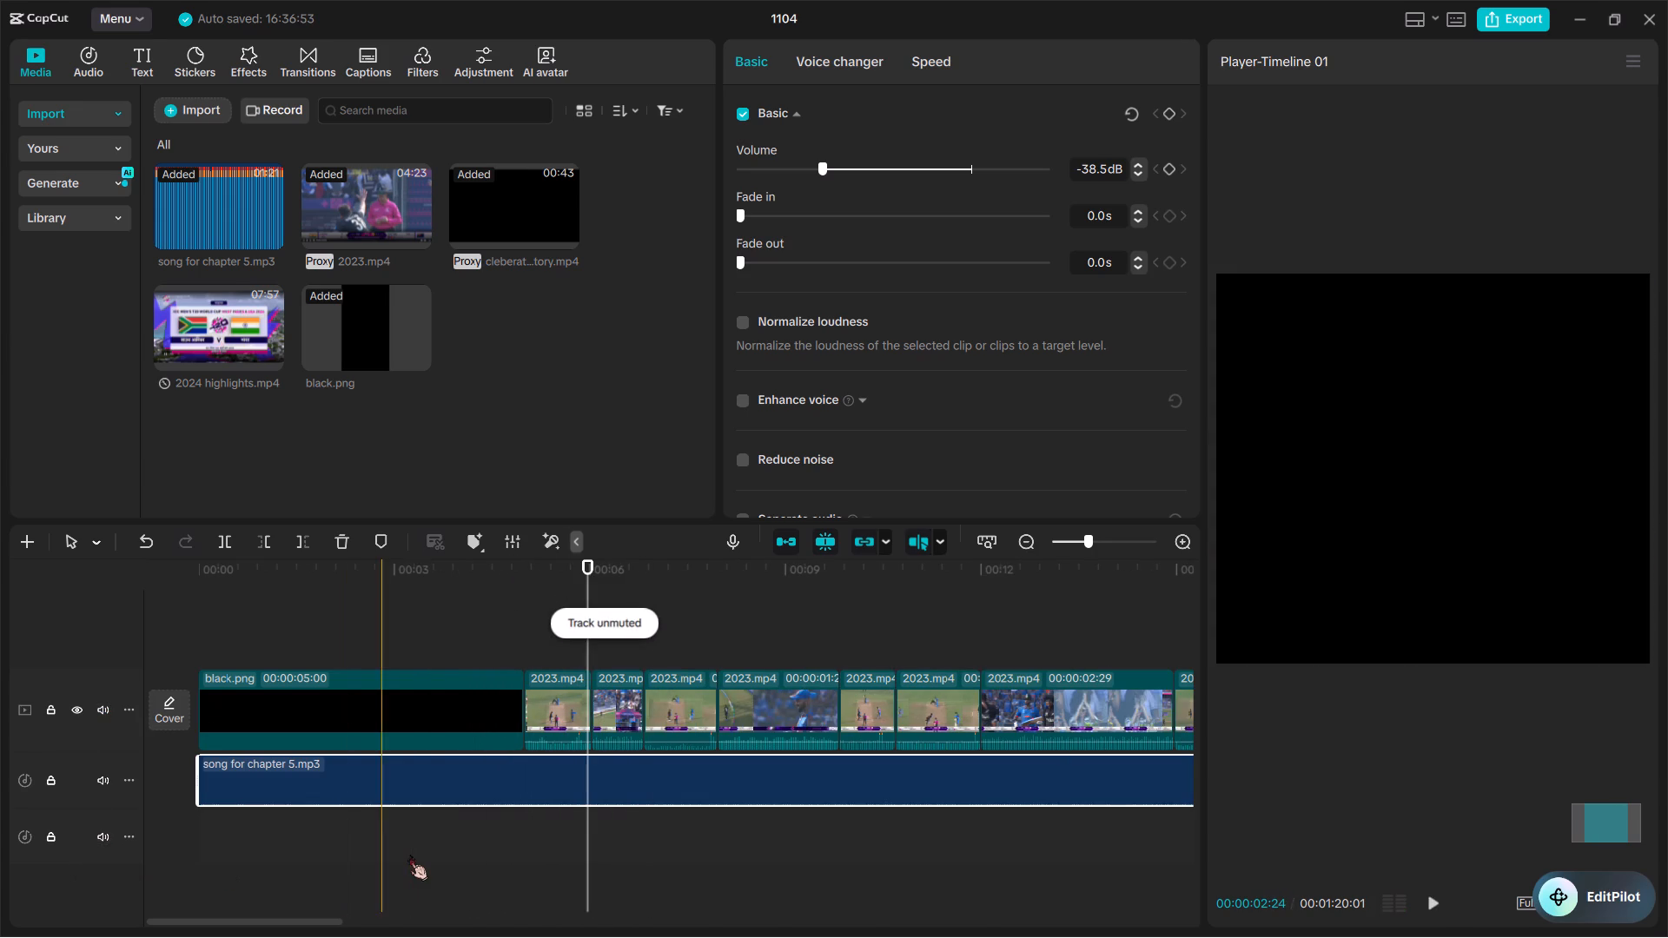
pyautogui.click(406, 770)
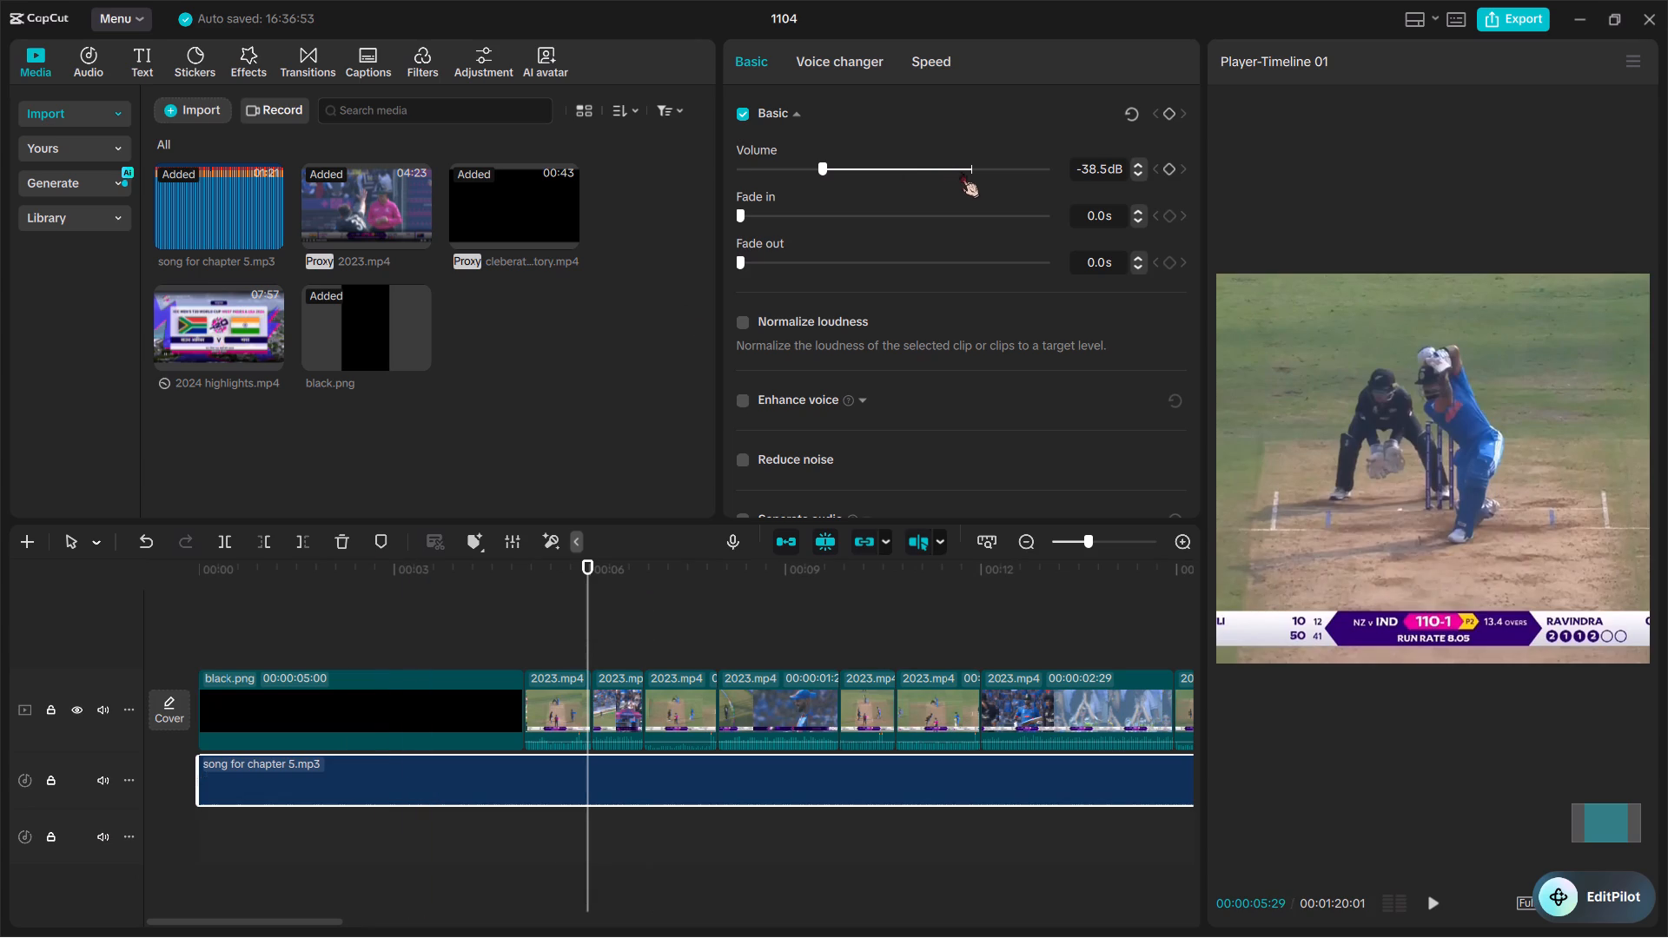
pyautogui.click(971, 168)
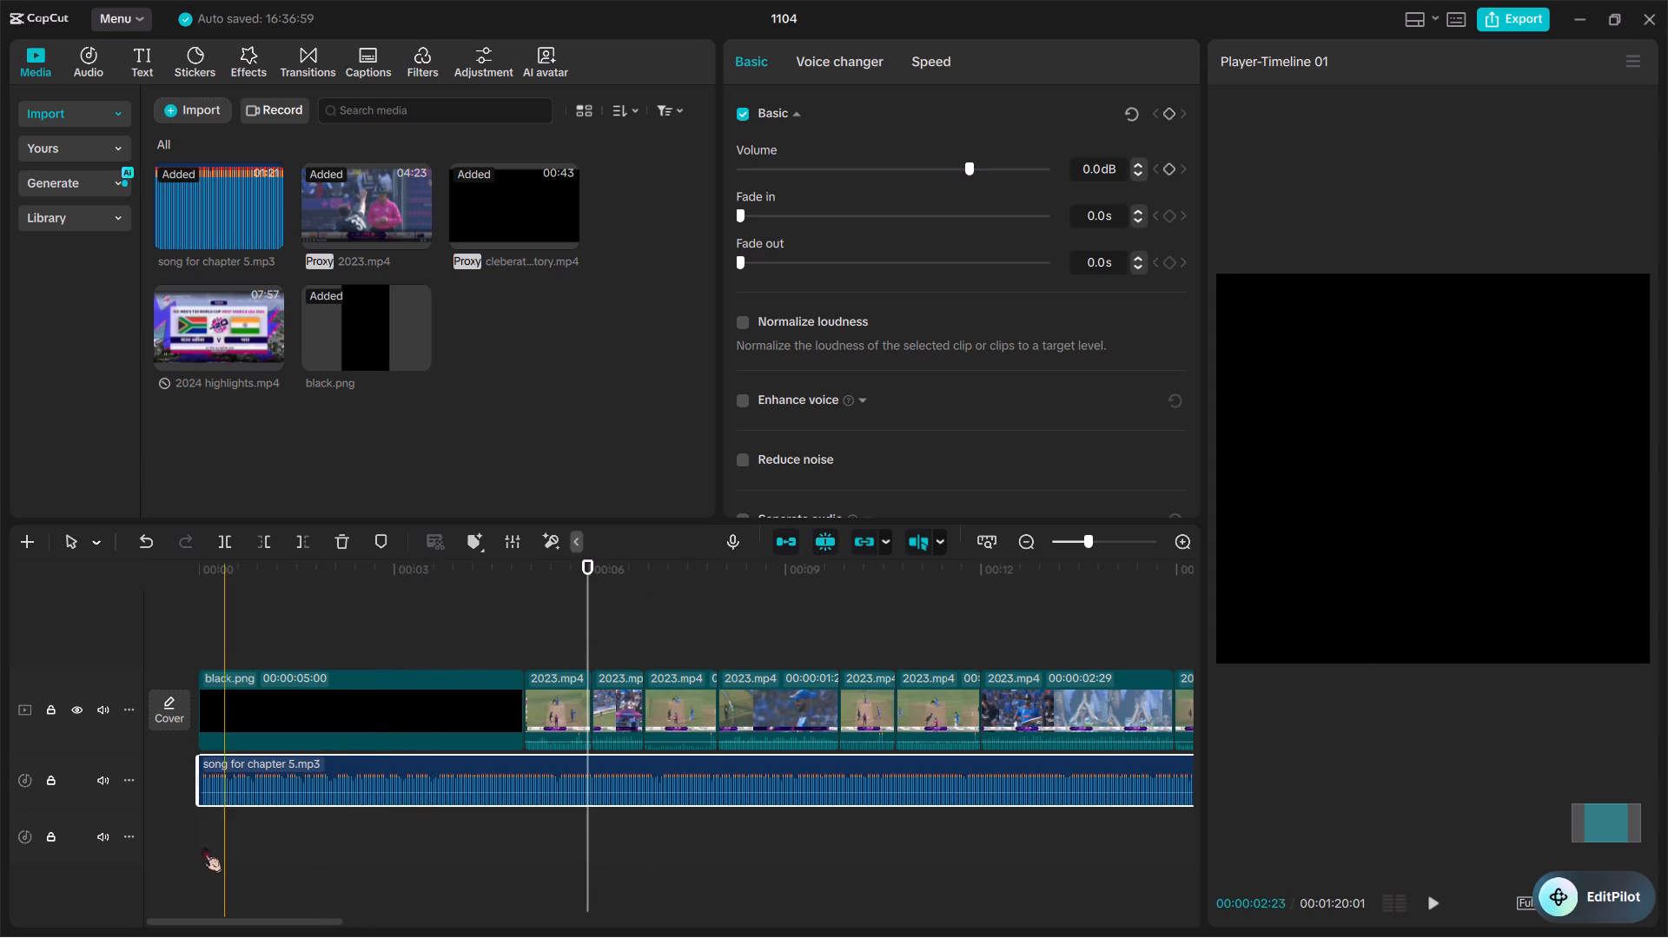
# Play back from the black image through the short 2023.mp4 cuts into the long clip to check the song and clip sound together.
pyautogui.press('space')
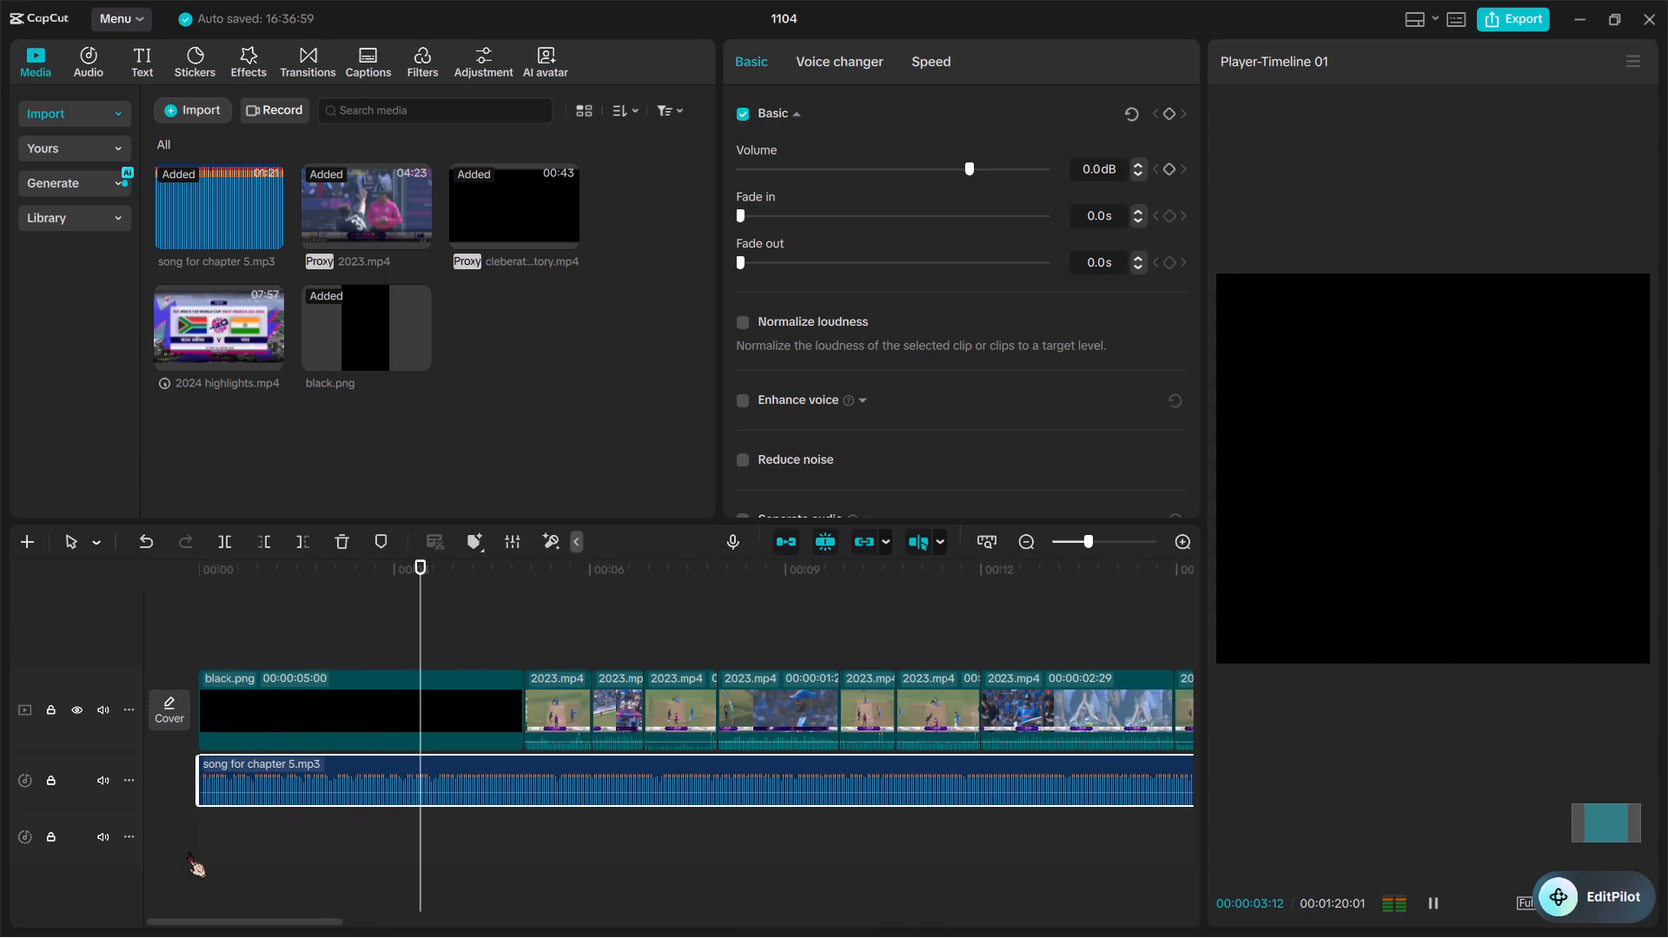
pyautogui.press('space')
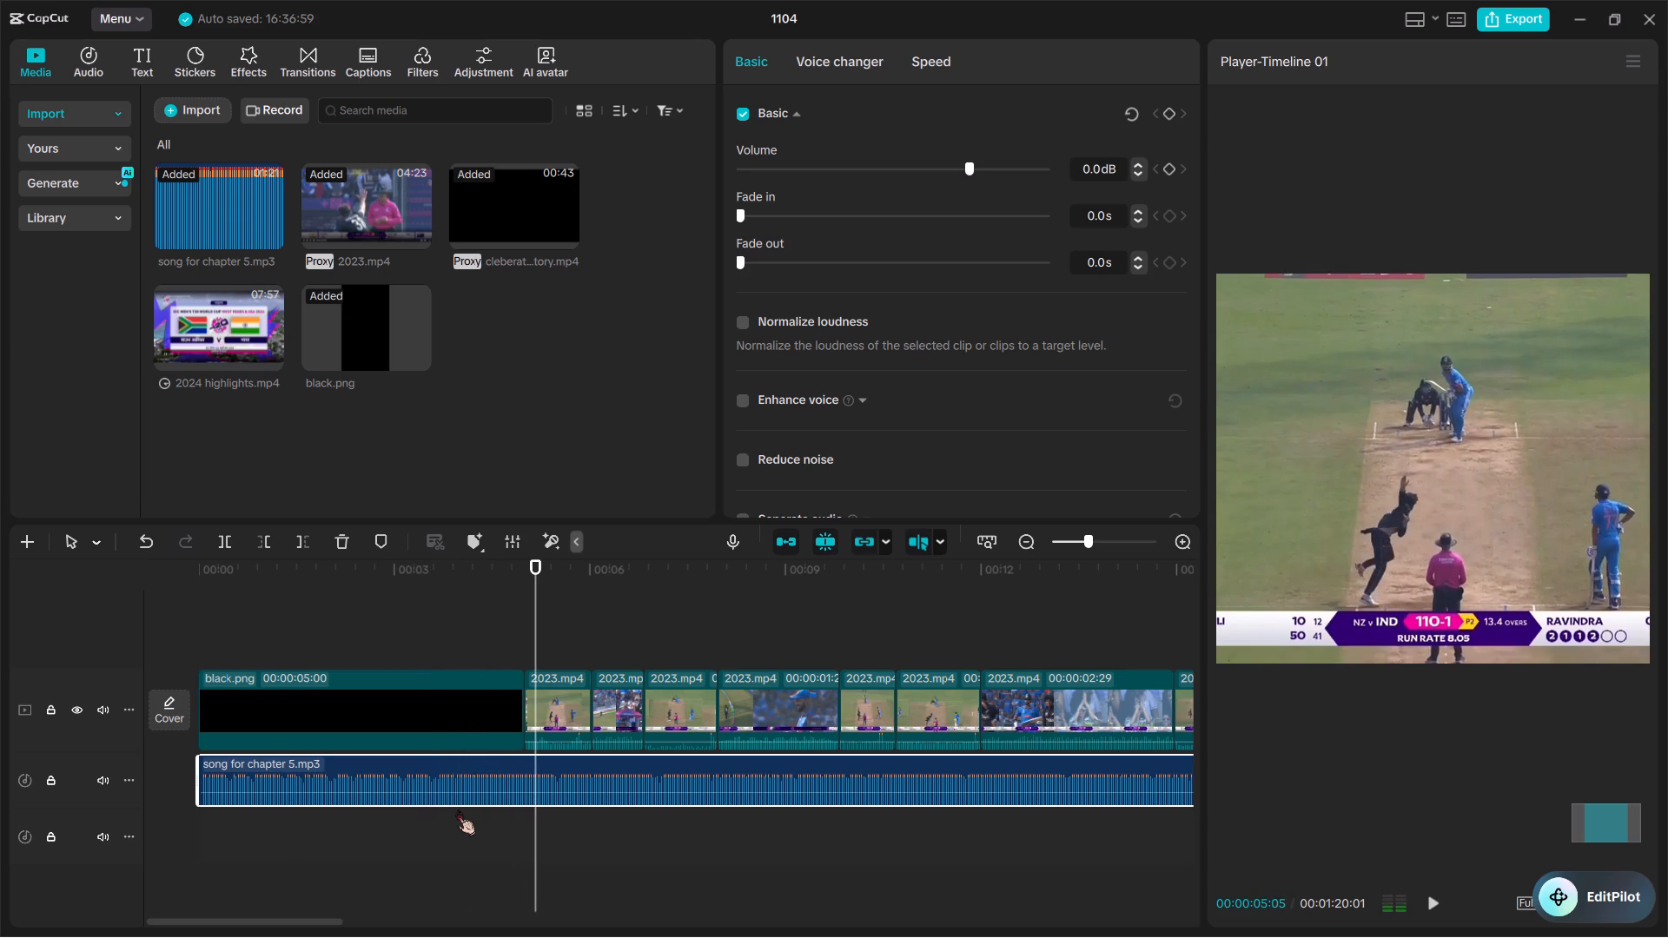
pyautogui.press('space')
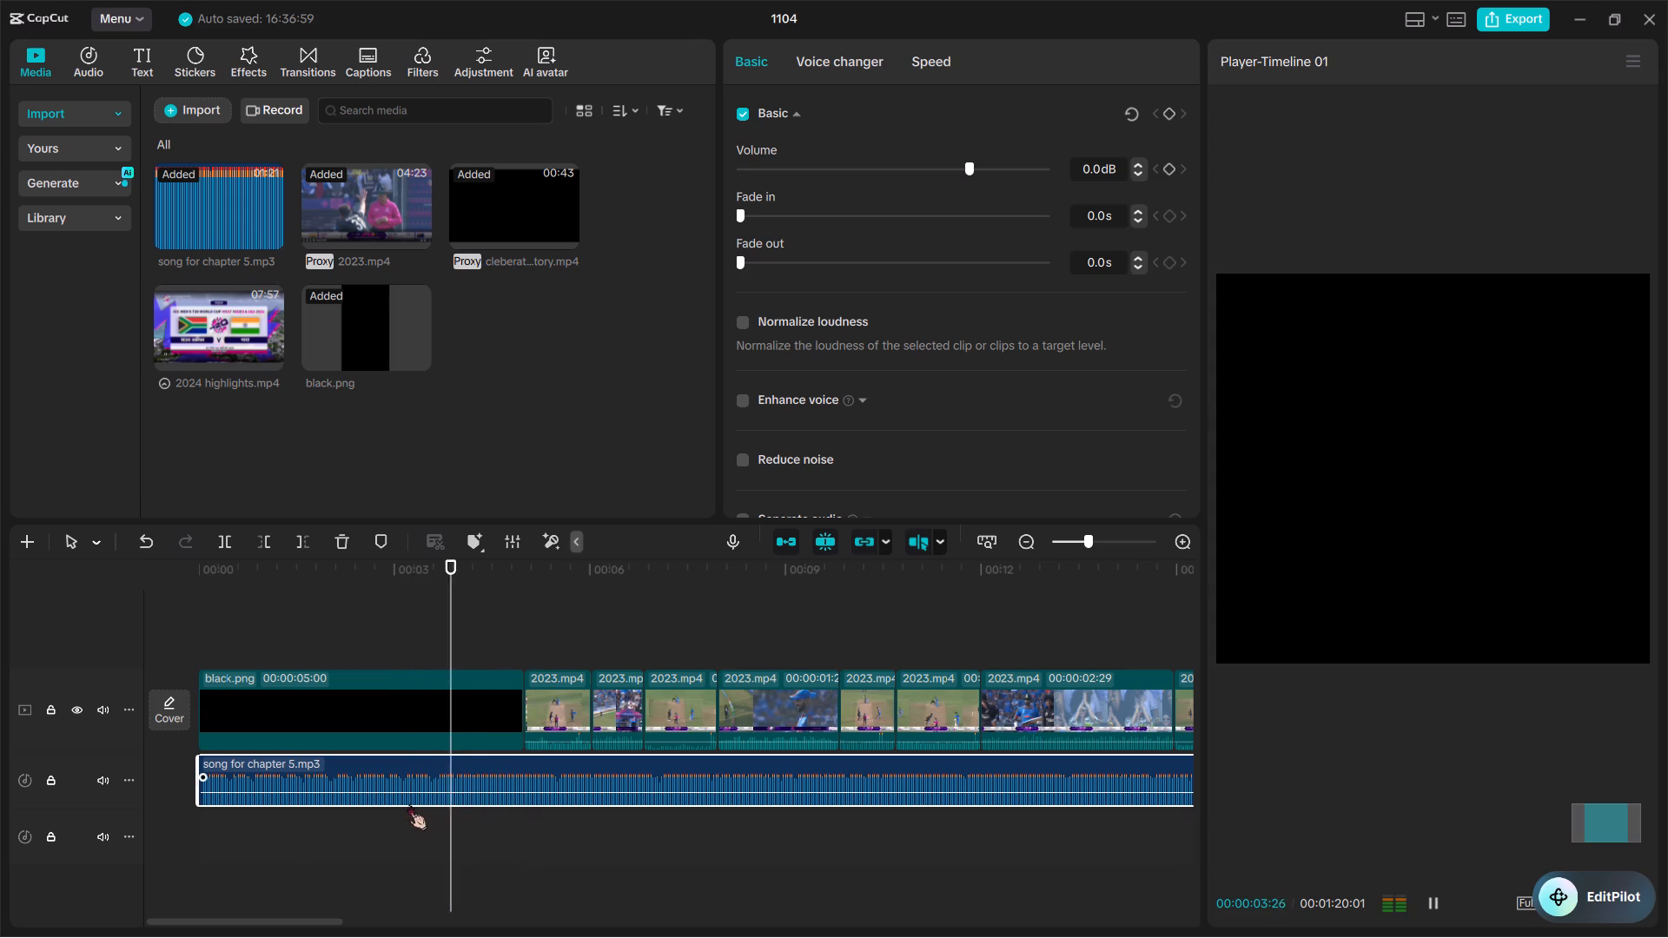
pyautogui.press('space')
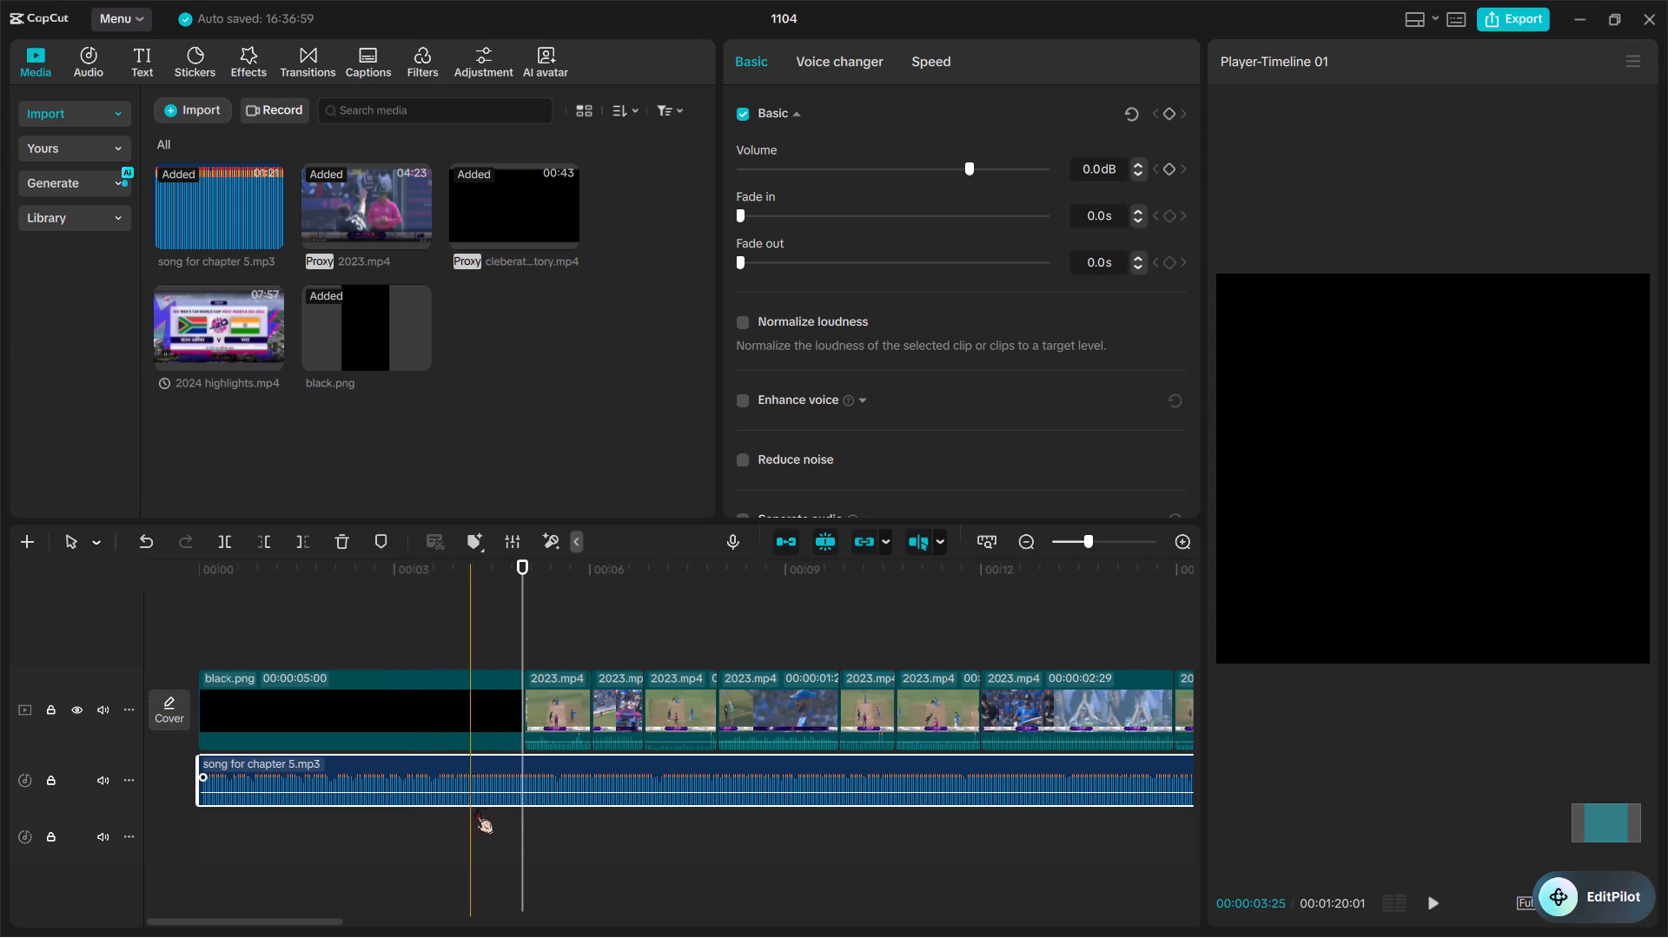
pyautogui.press('space')
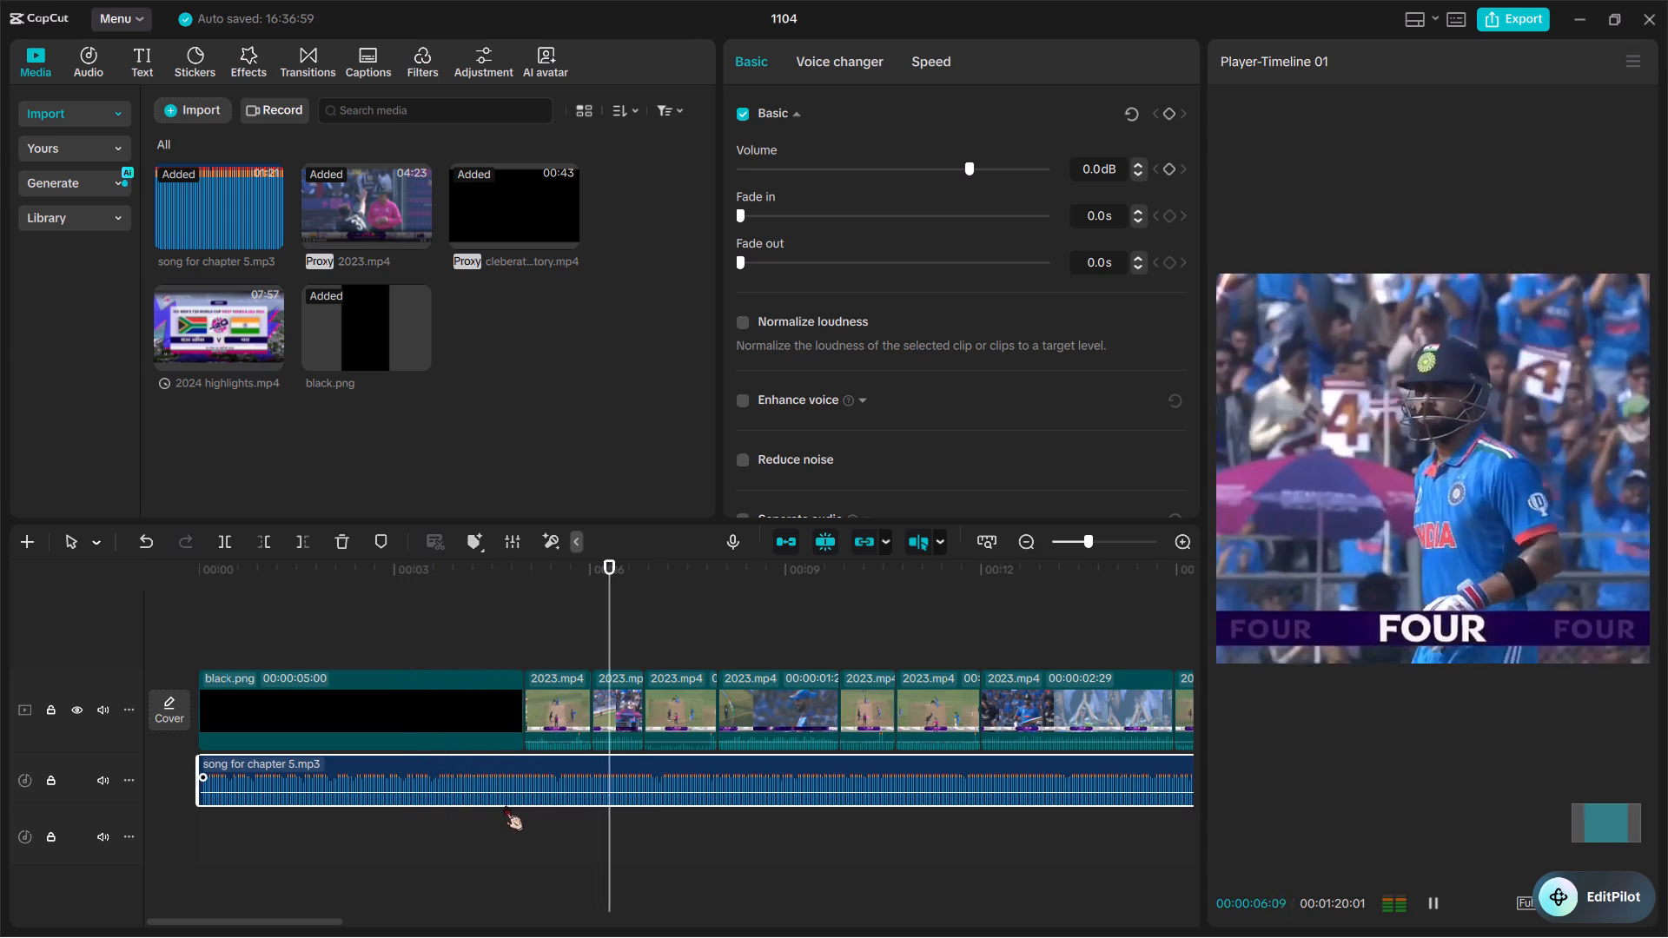
pyautogui.press('space')
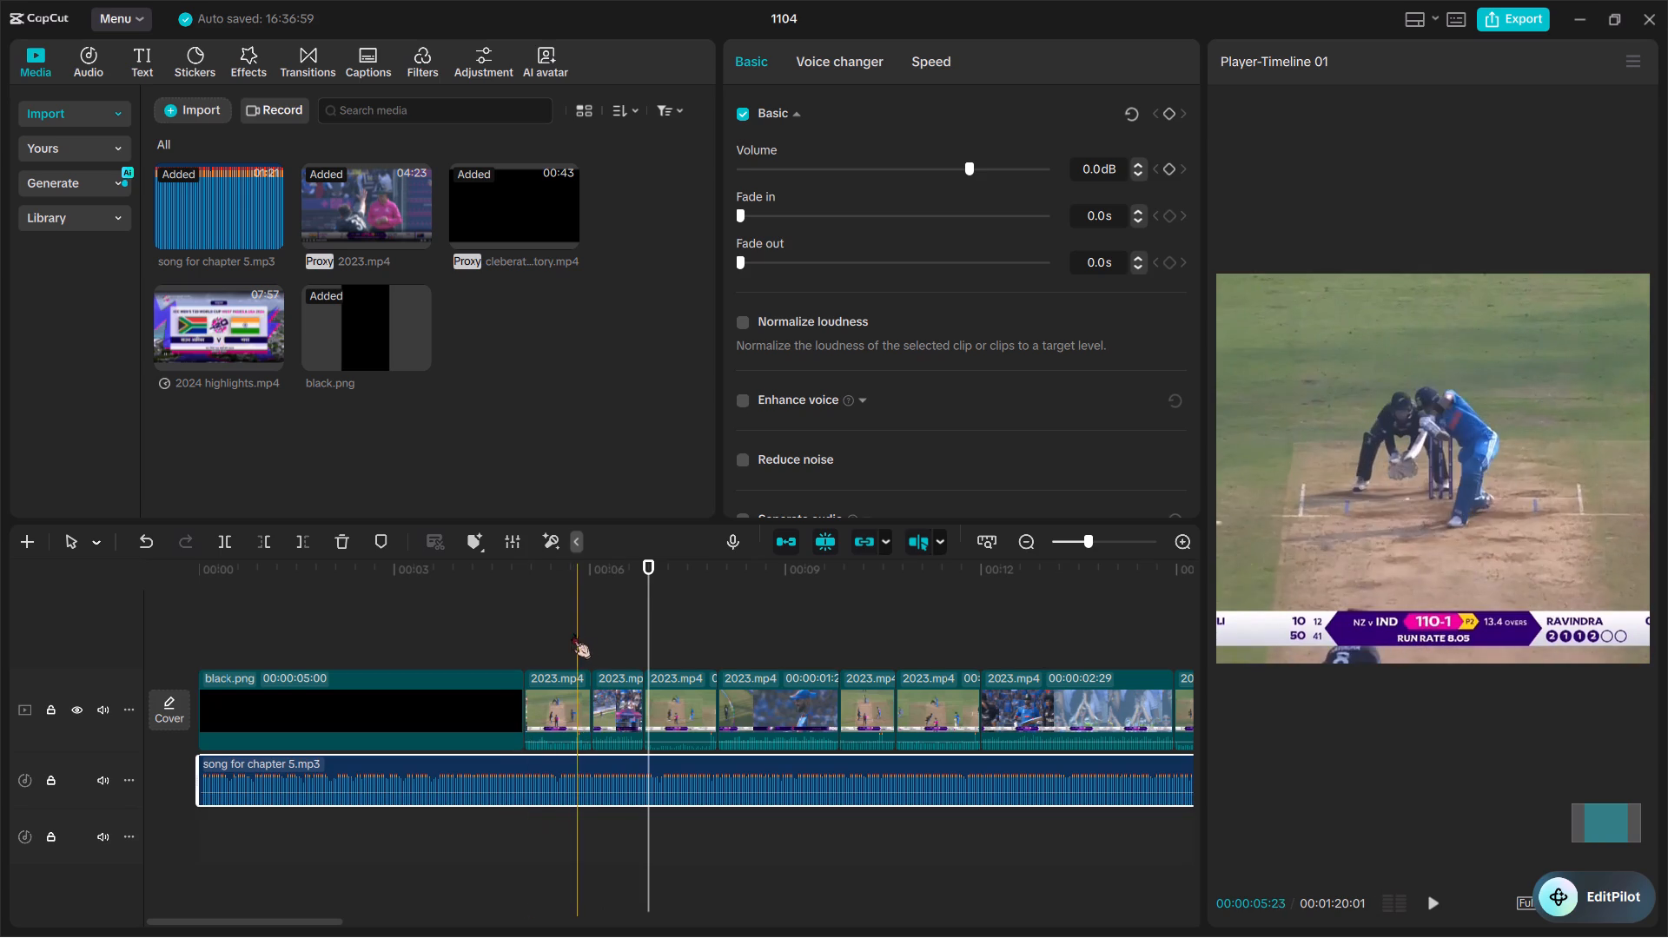
pyautogui.press('space')
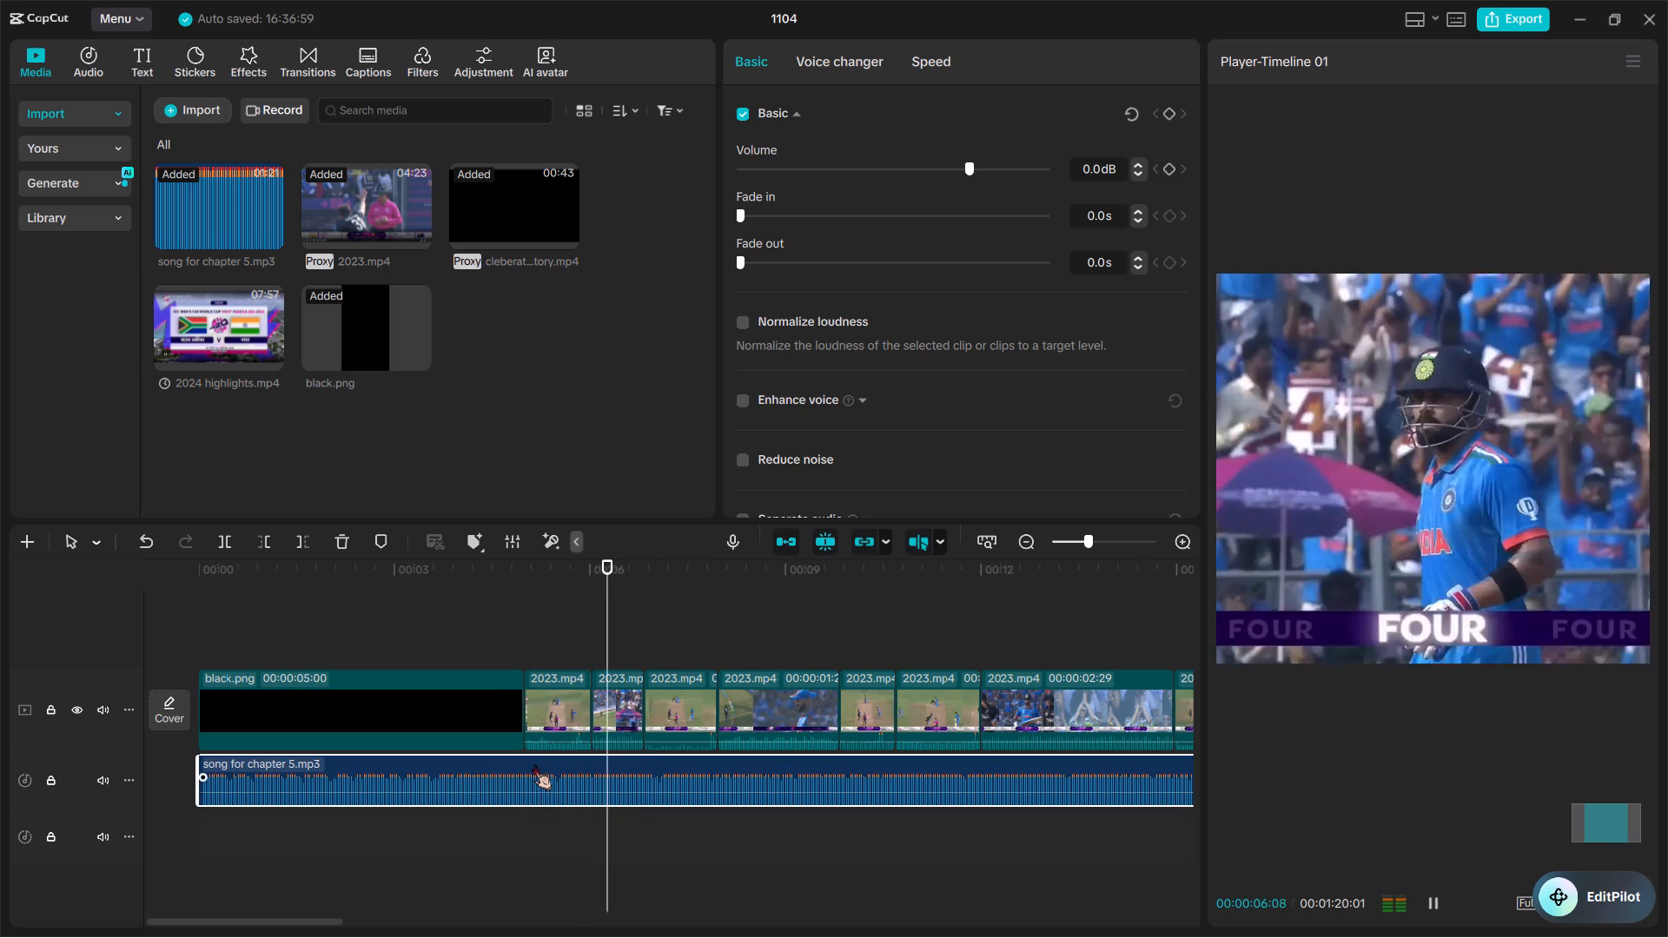
pyautogui.hscroll(-1, 533, 764)
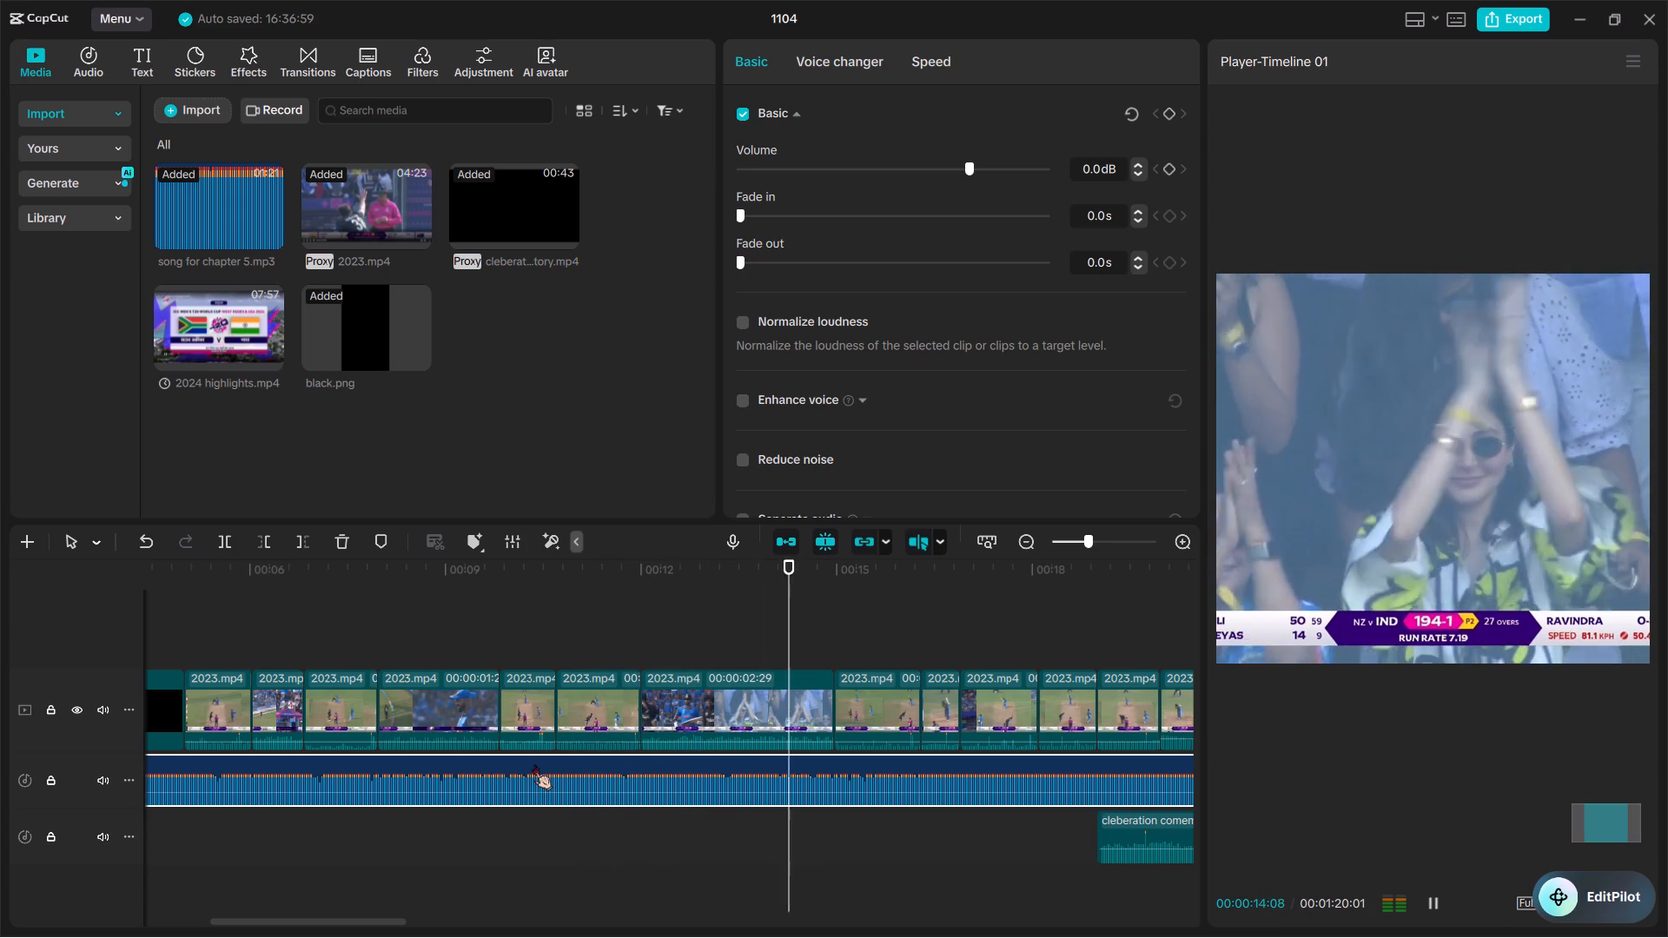
pyautogui.hscroll(-1, 533, 764)
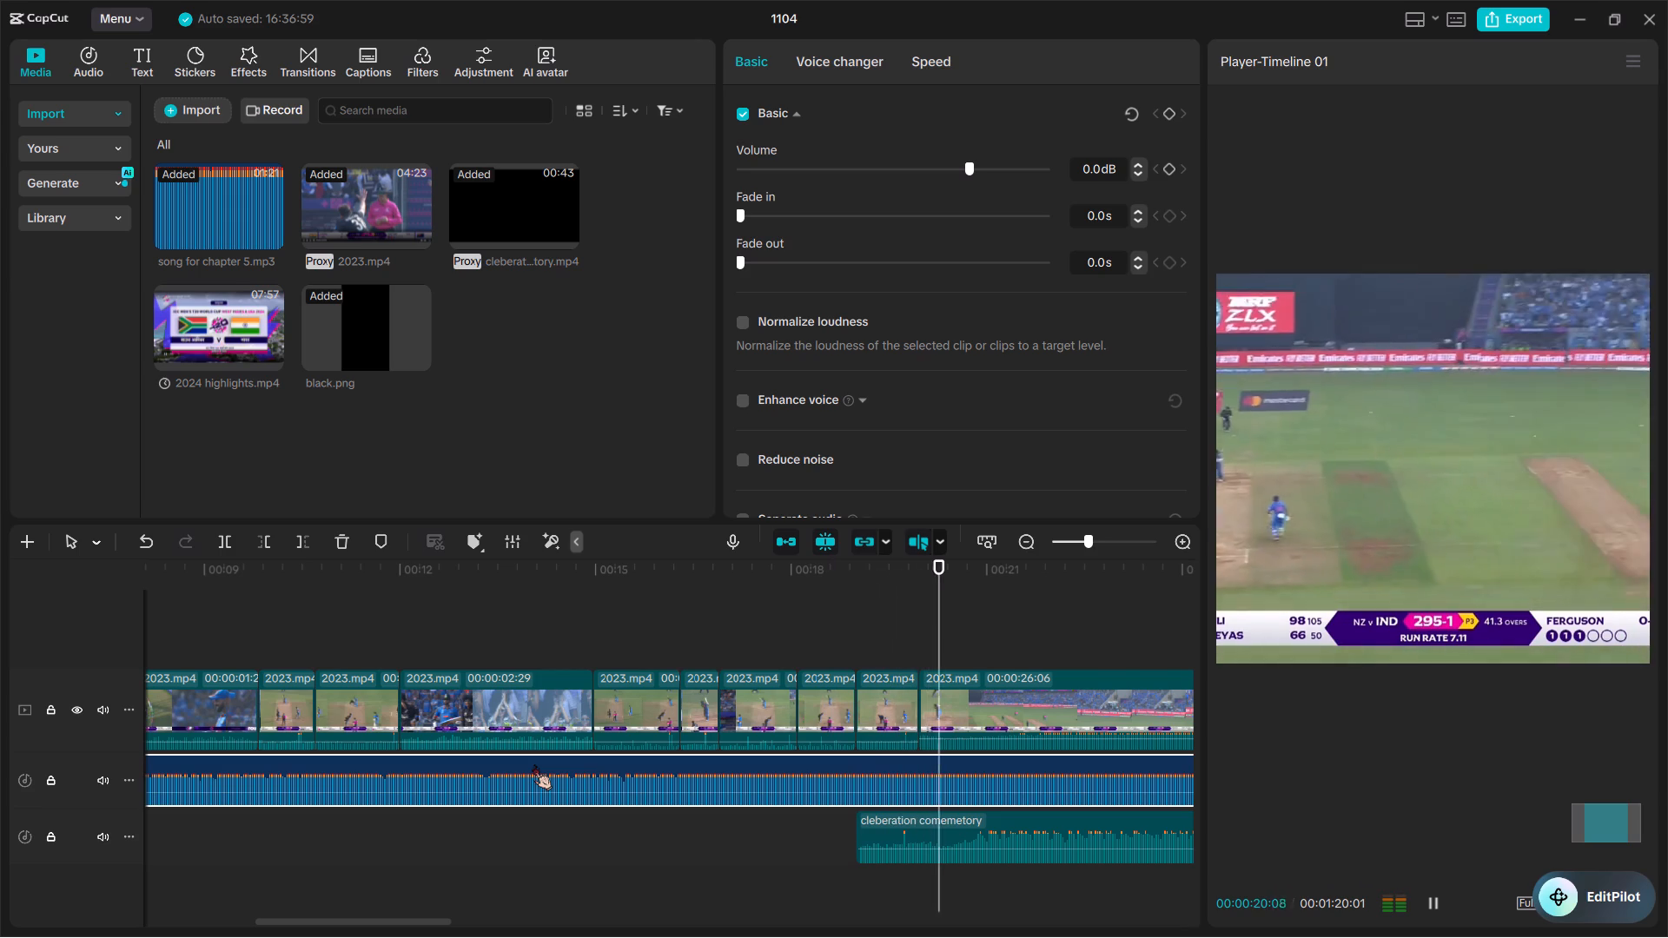
pyautogui.press('space')
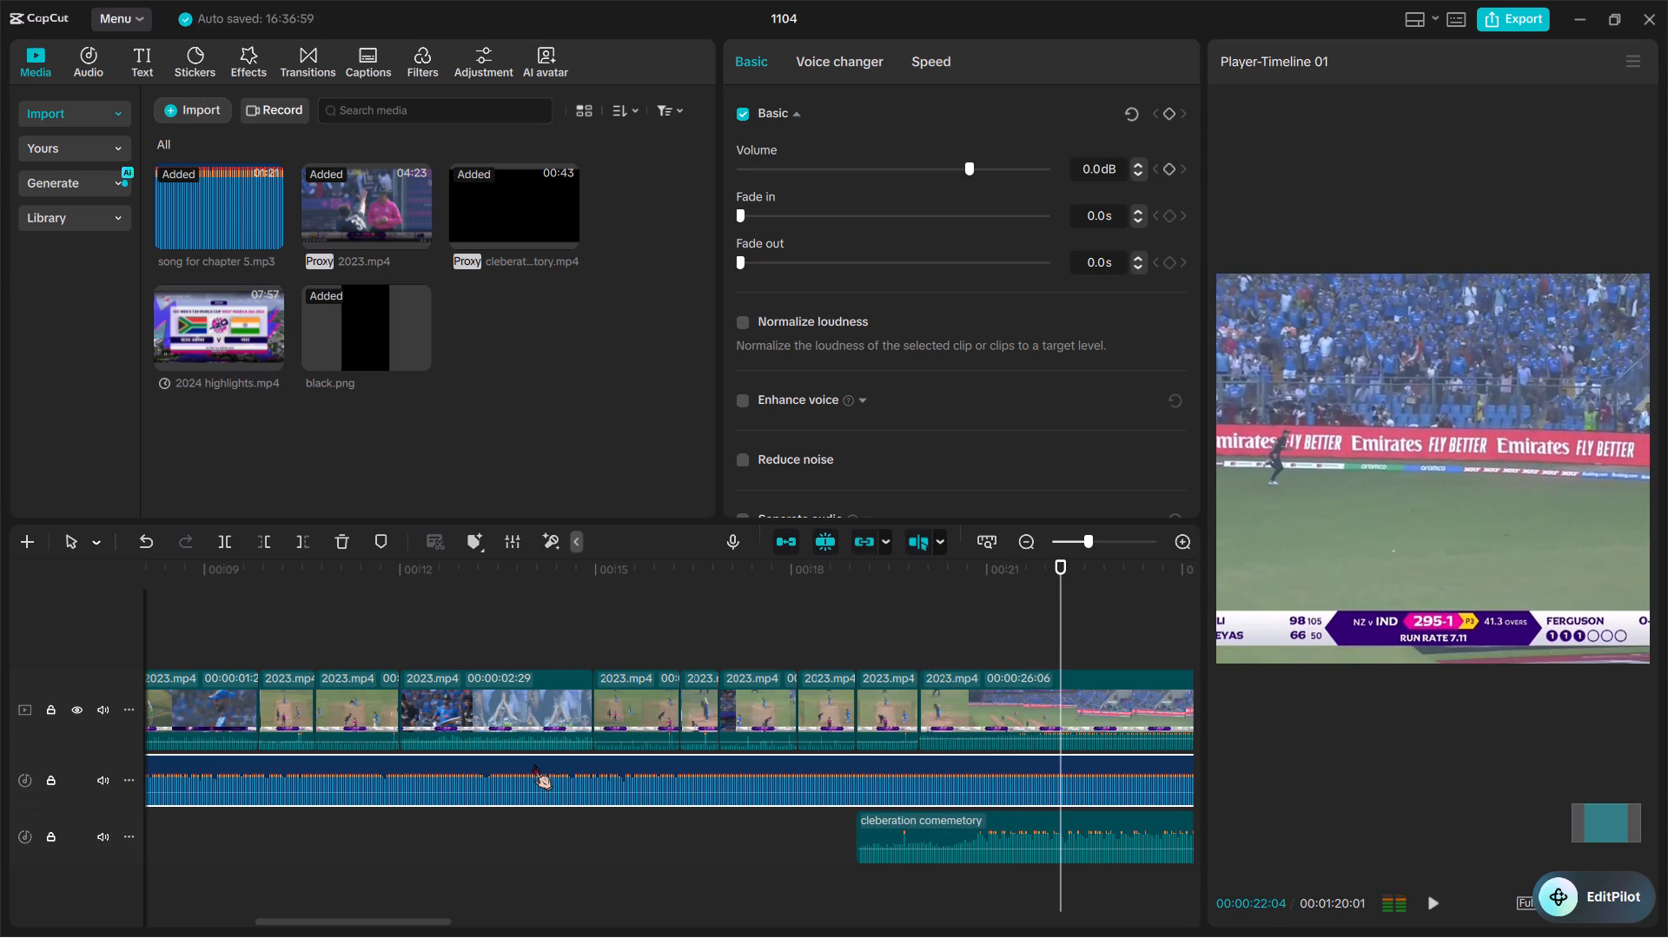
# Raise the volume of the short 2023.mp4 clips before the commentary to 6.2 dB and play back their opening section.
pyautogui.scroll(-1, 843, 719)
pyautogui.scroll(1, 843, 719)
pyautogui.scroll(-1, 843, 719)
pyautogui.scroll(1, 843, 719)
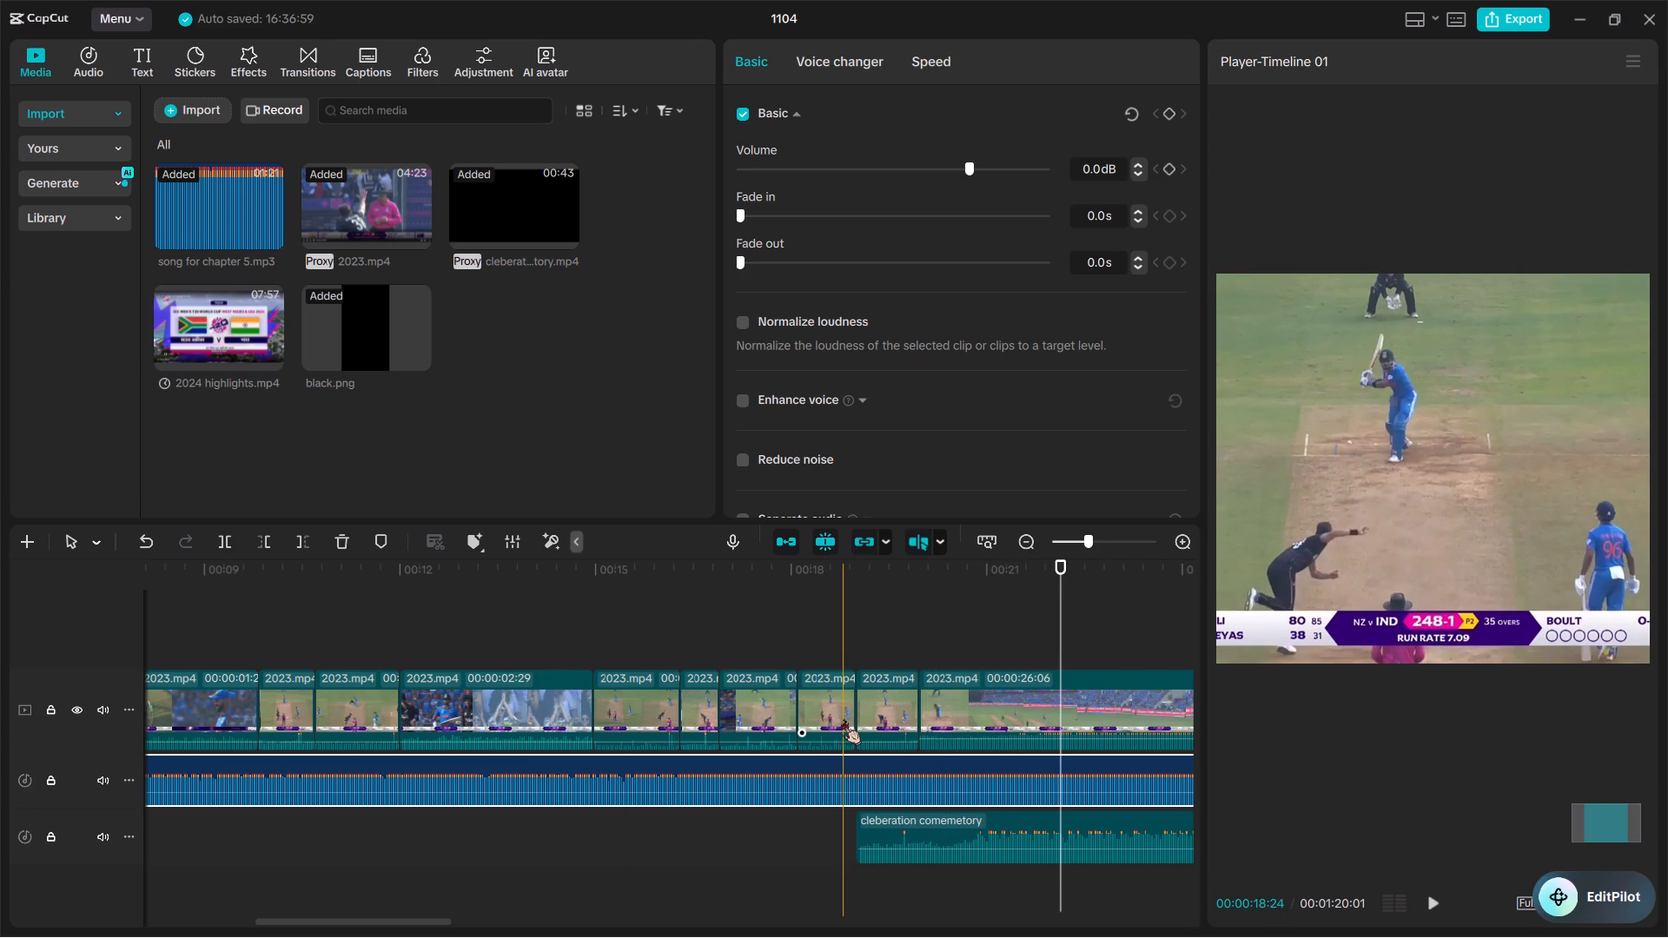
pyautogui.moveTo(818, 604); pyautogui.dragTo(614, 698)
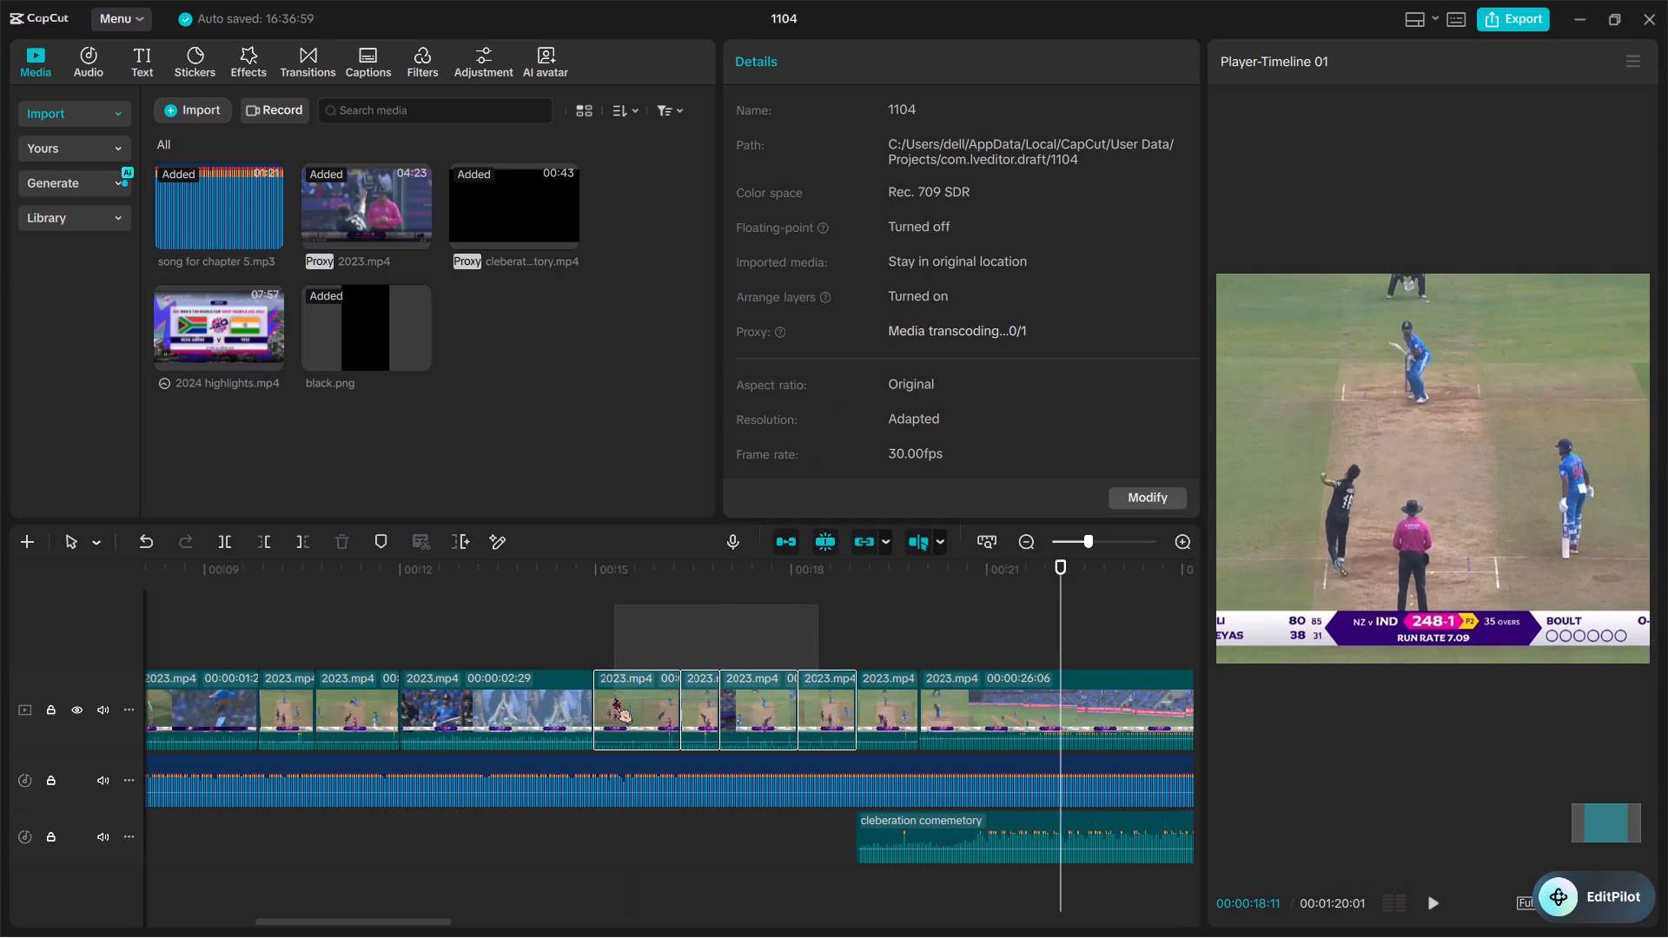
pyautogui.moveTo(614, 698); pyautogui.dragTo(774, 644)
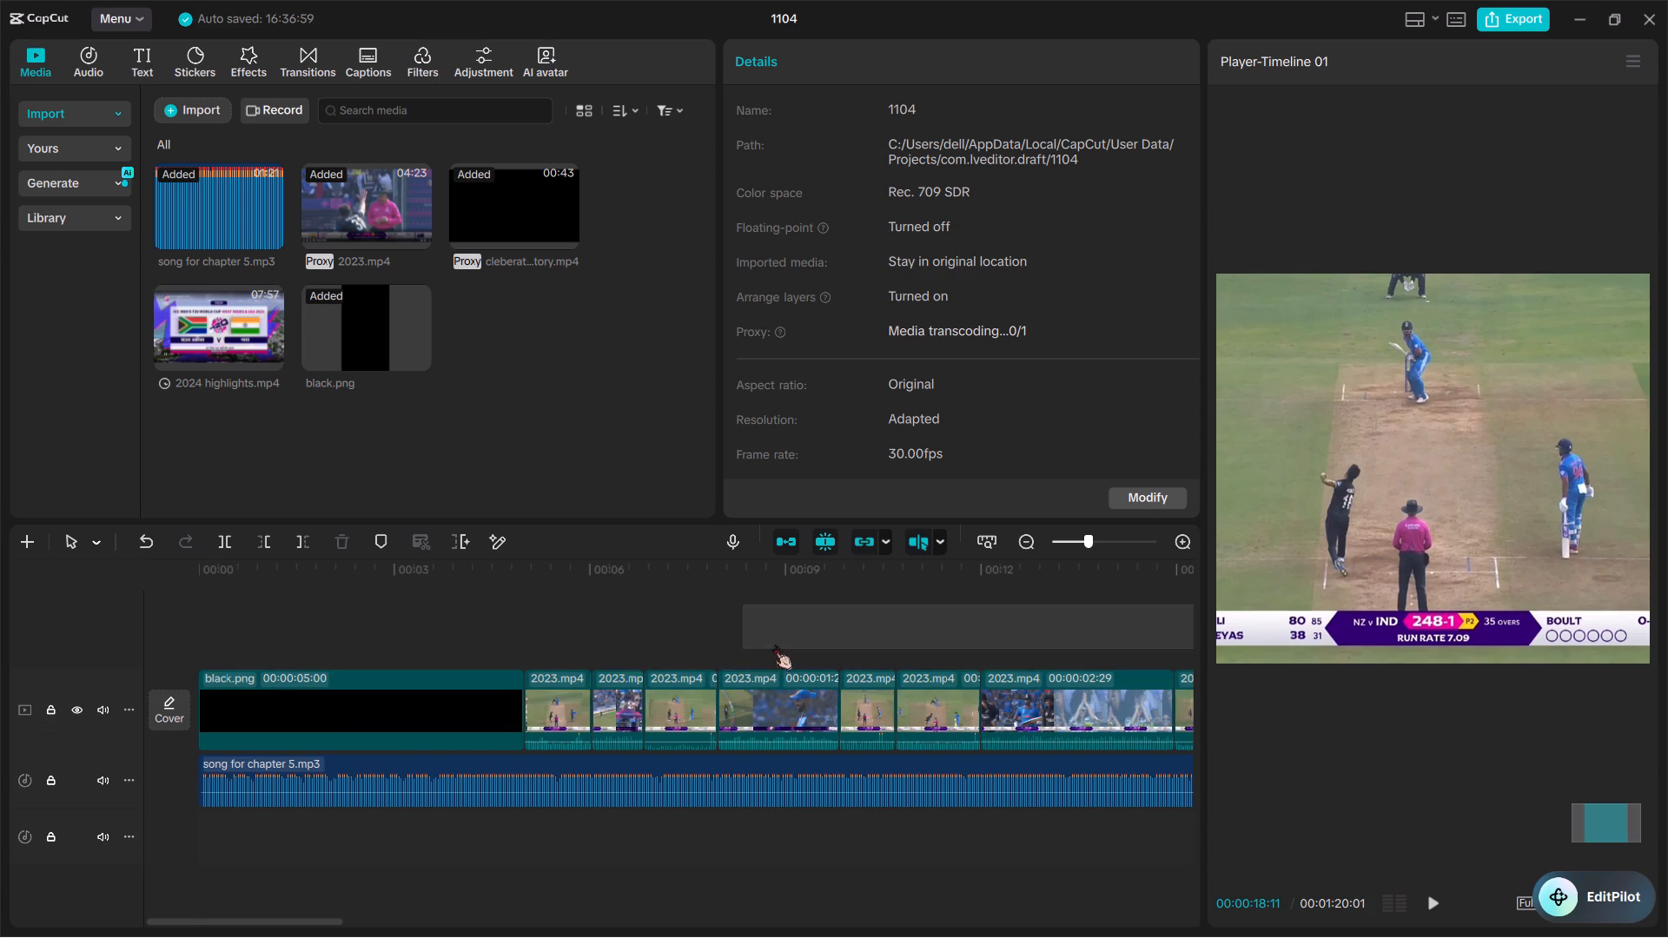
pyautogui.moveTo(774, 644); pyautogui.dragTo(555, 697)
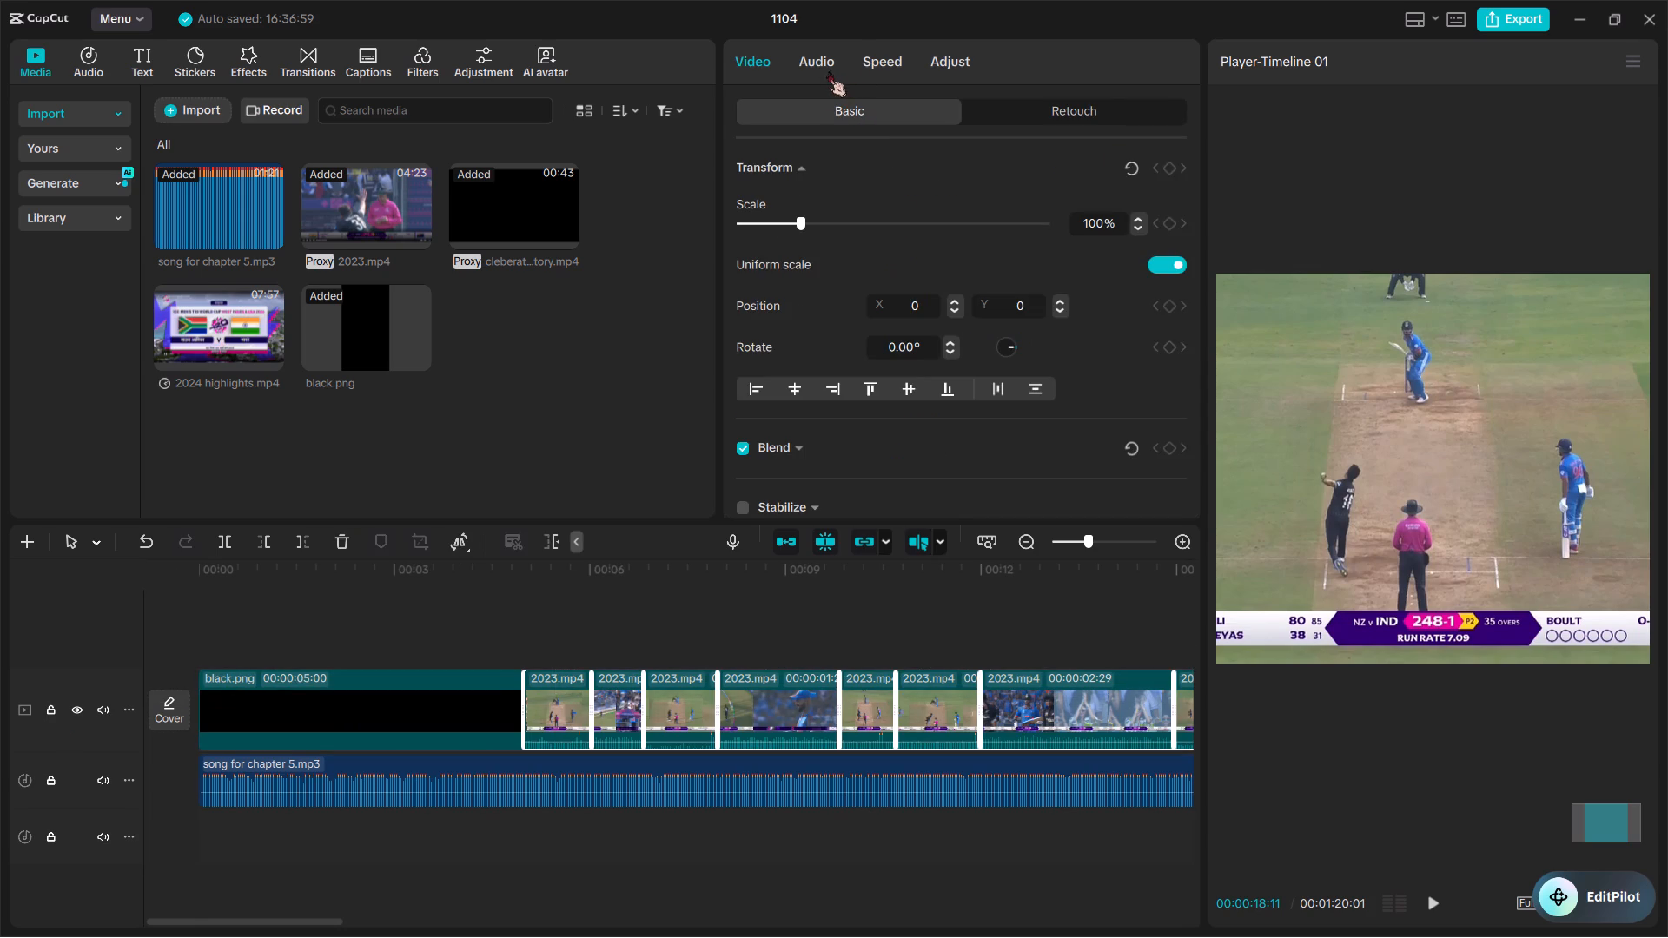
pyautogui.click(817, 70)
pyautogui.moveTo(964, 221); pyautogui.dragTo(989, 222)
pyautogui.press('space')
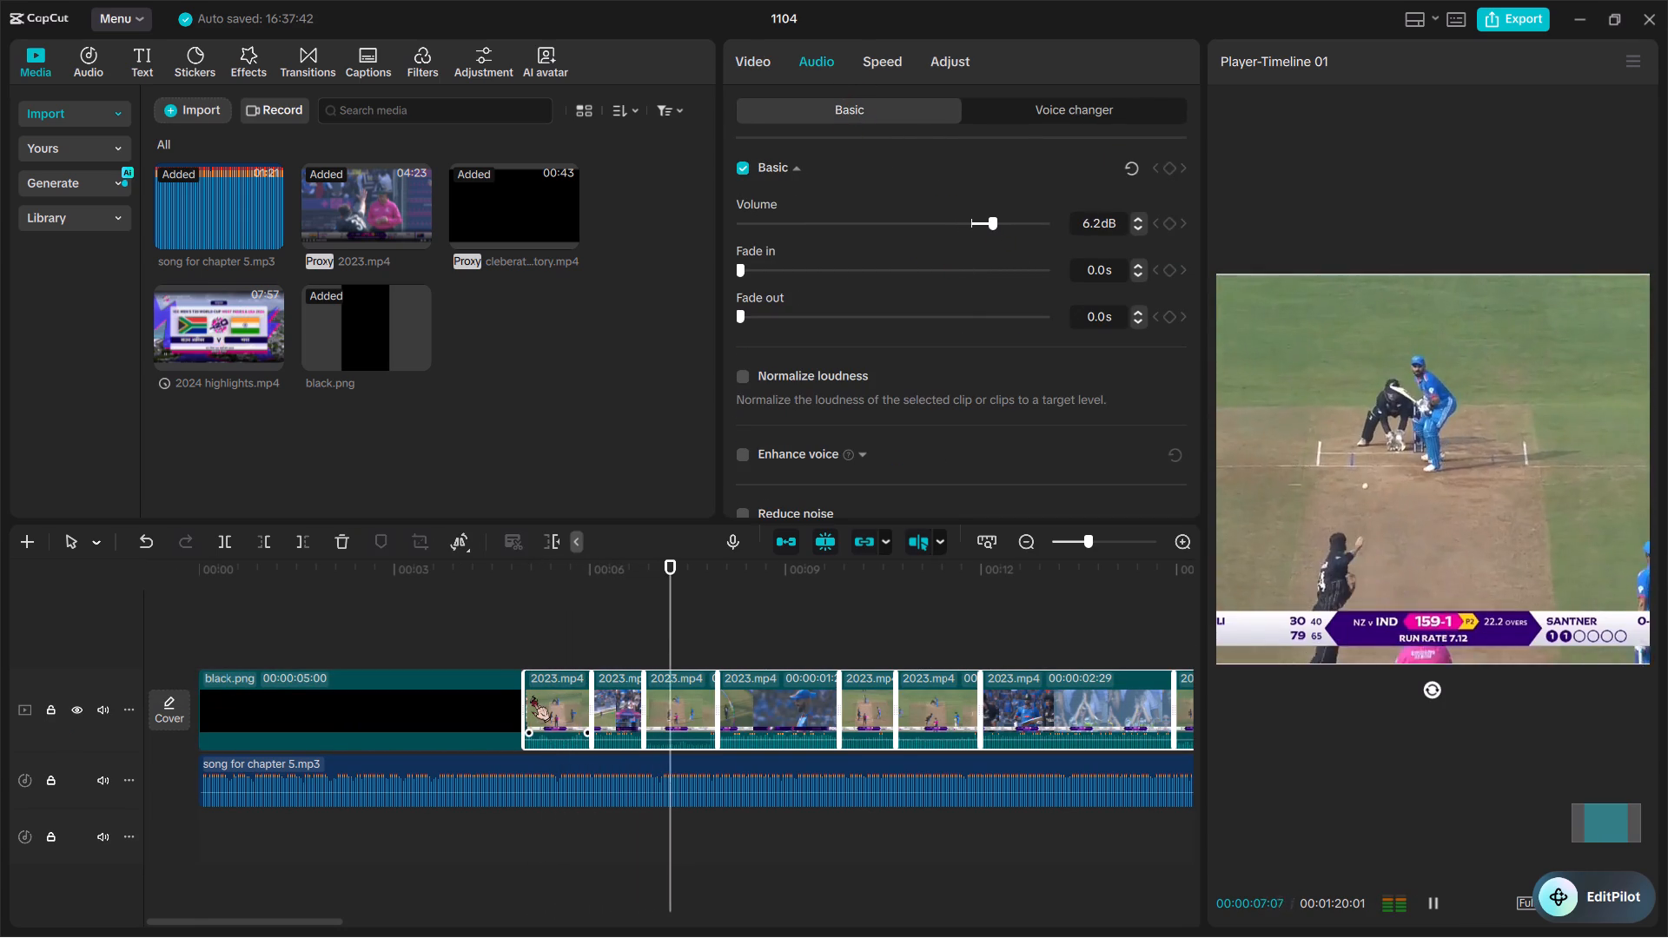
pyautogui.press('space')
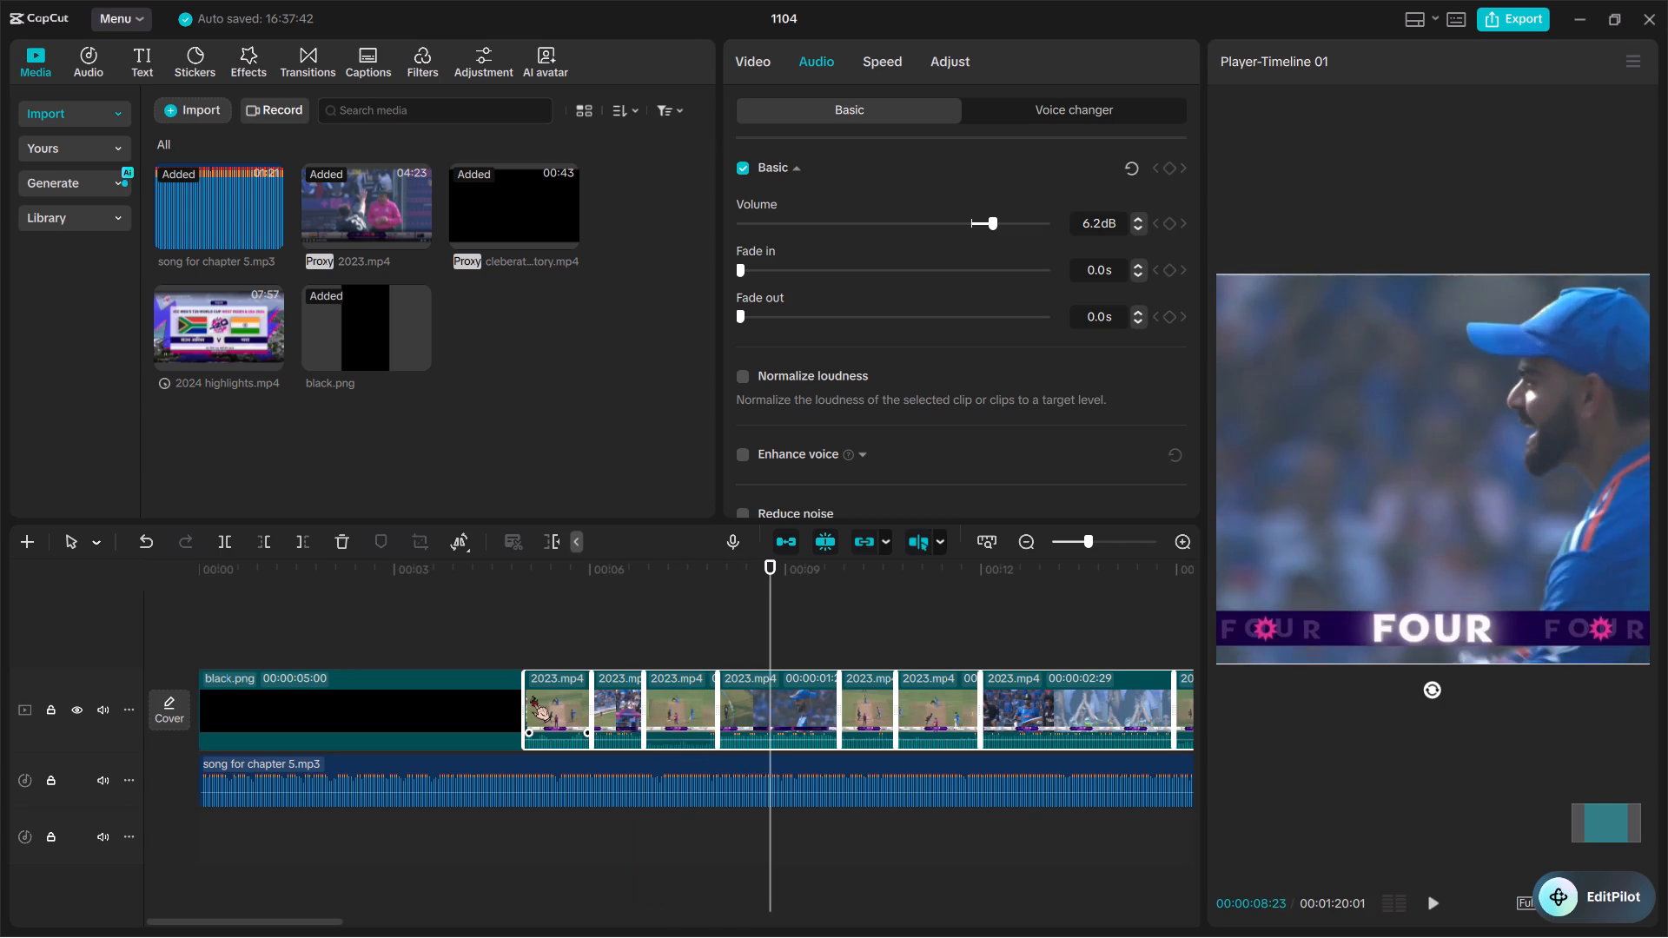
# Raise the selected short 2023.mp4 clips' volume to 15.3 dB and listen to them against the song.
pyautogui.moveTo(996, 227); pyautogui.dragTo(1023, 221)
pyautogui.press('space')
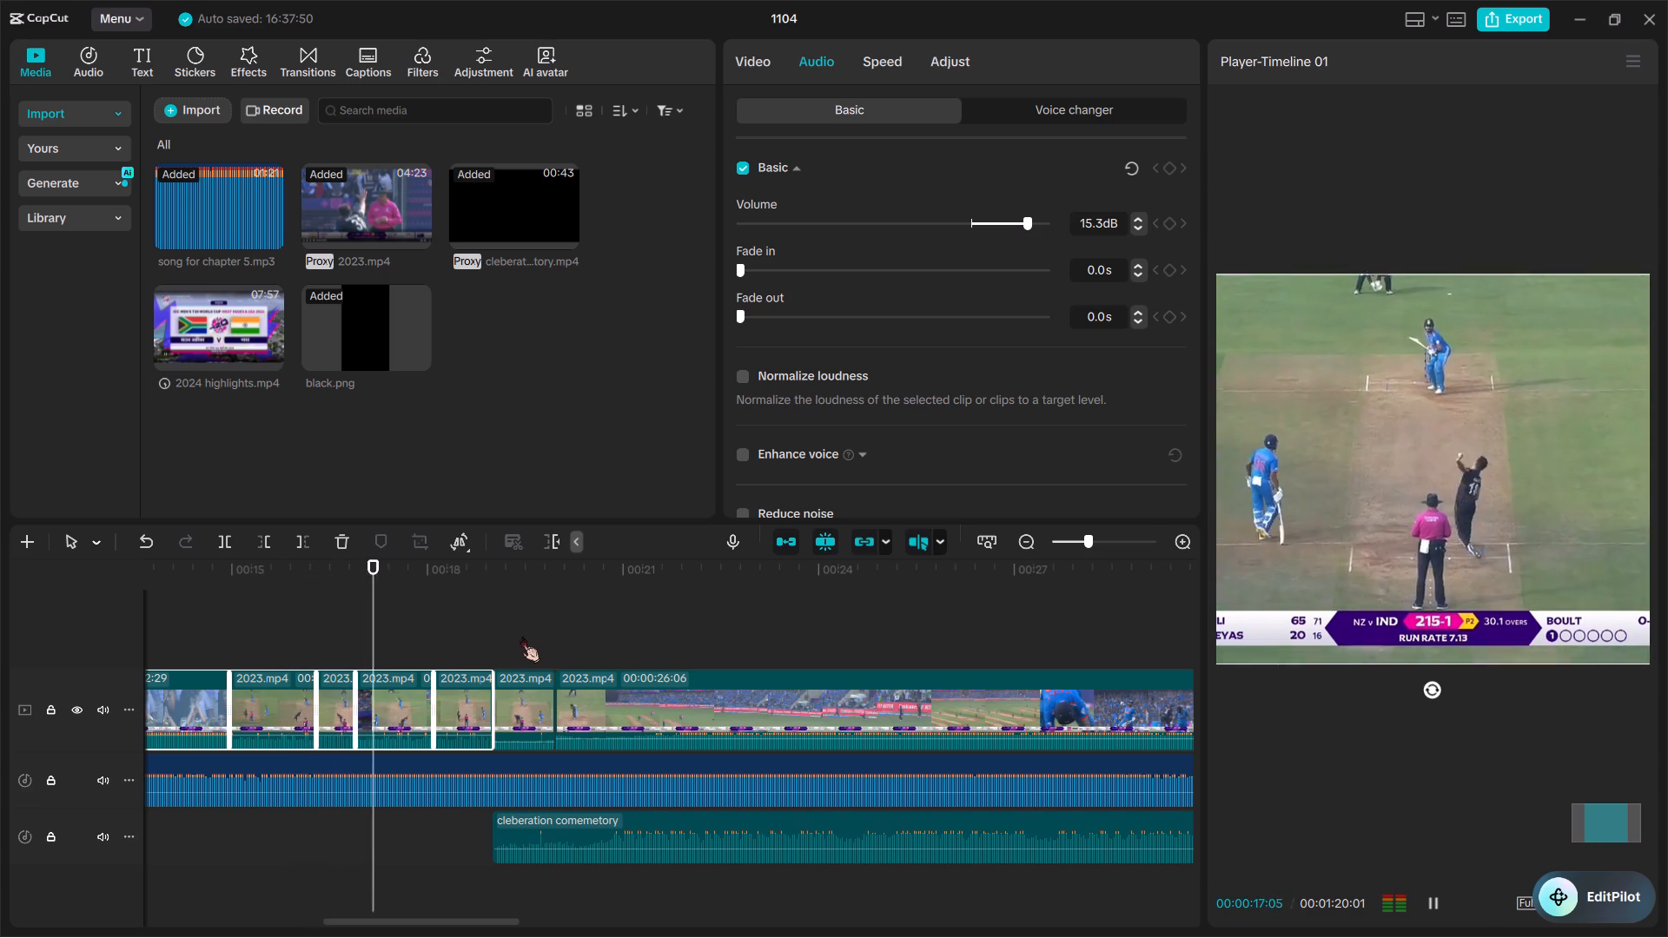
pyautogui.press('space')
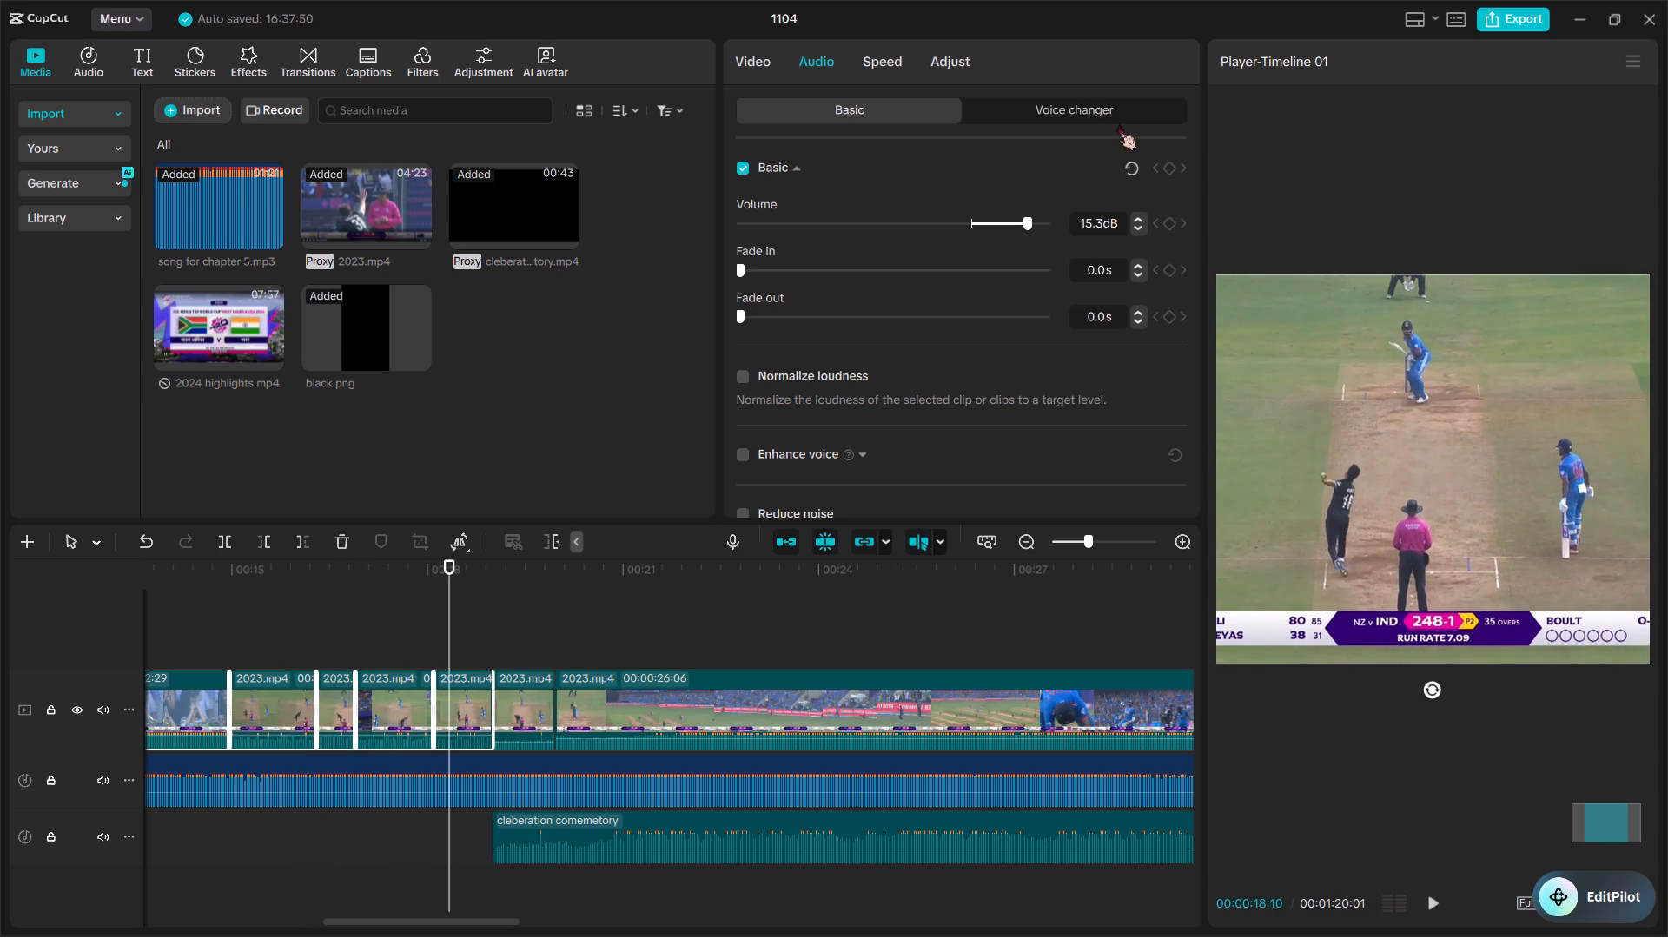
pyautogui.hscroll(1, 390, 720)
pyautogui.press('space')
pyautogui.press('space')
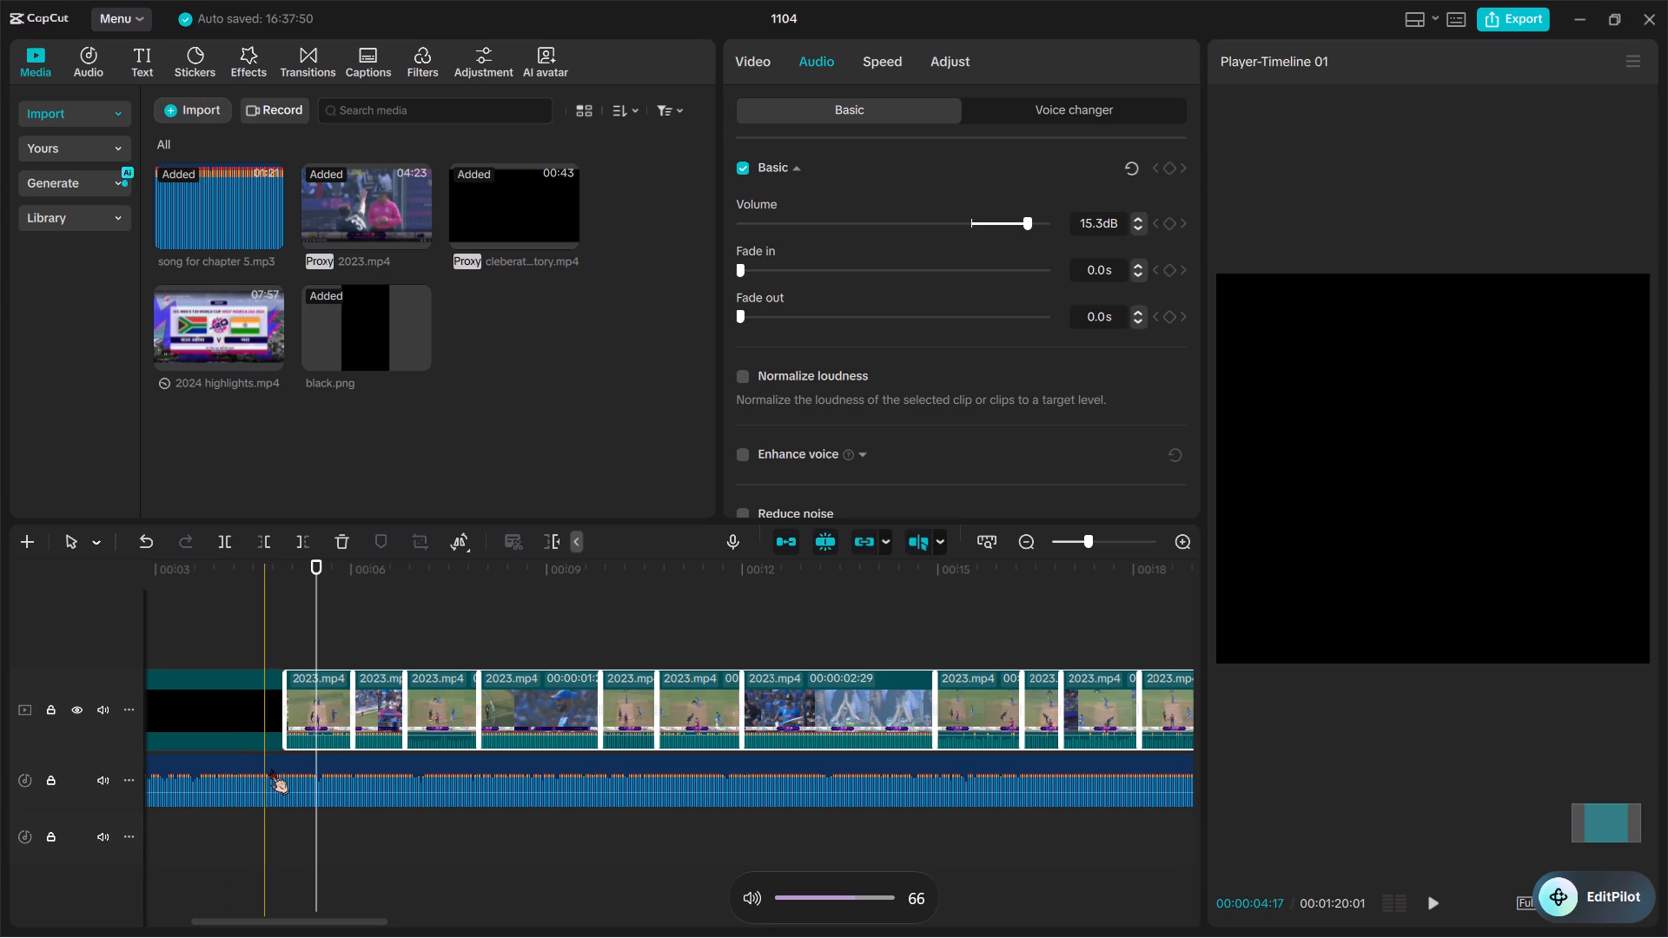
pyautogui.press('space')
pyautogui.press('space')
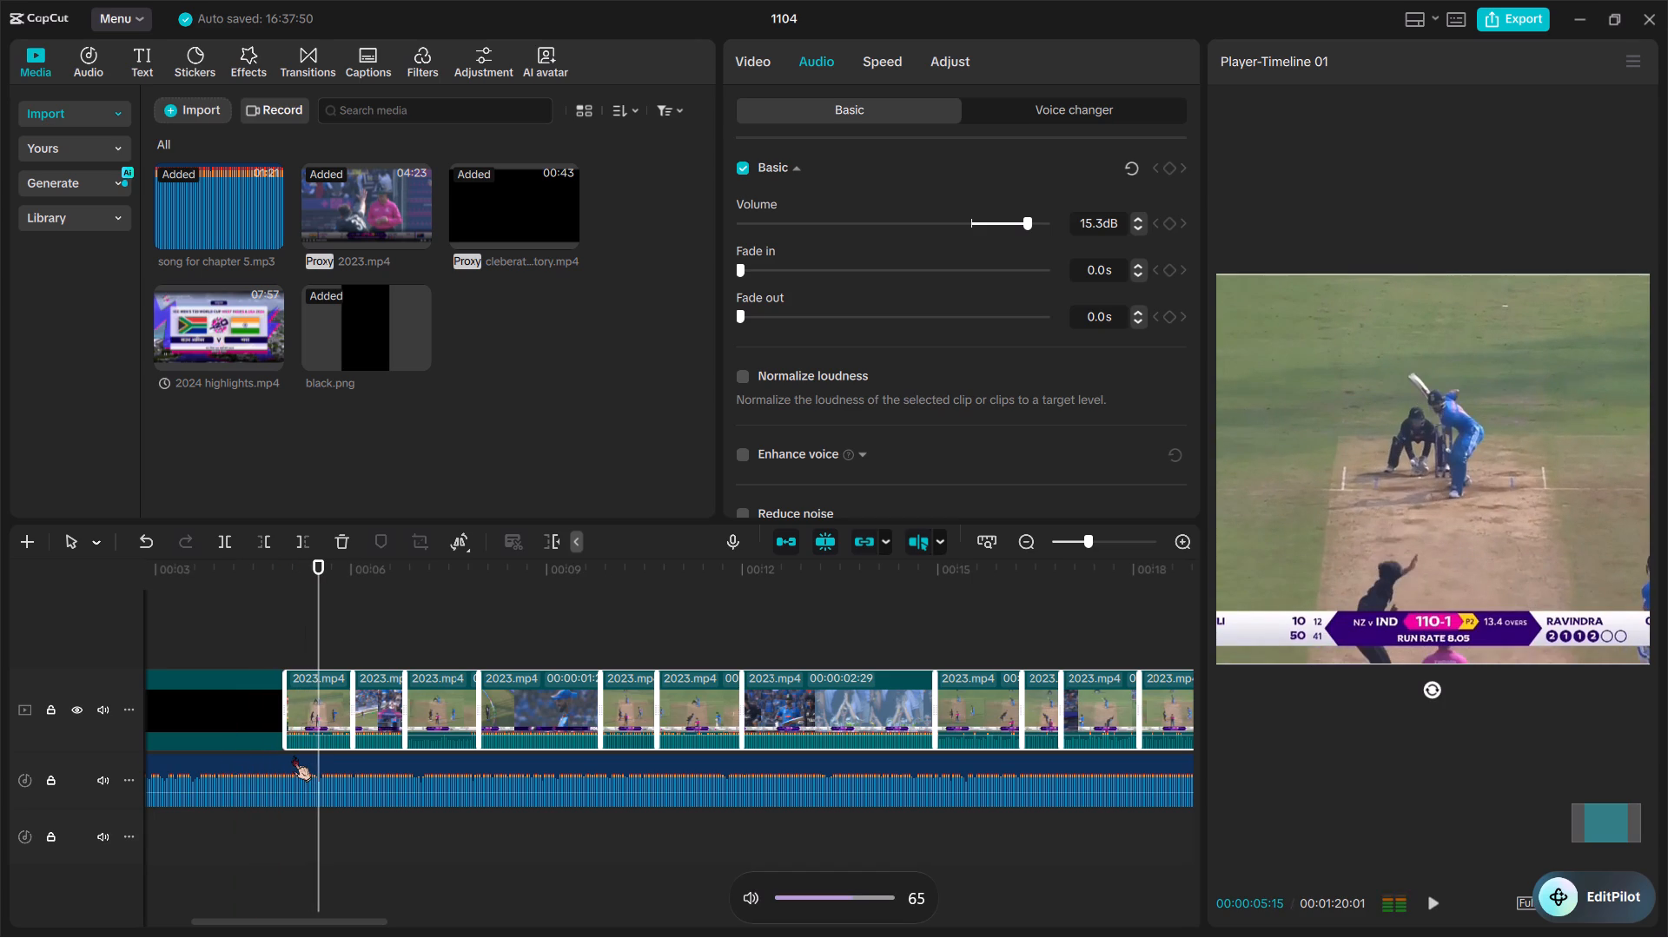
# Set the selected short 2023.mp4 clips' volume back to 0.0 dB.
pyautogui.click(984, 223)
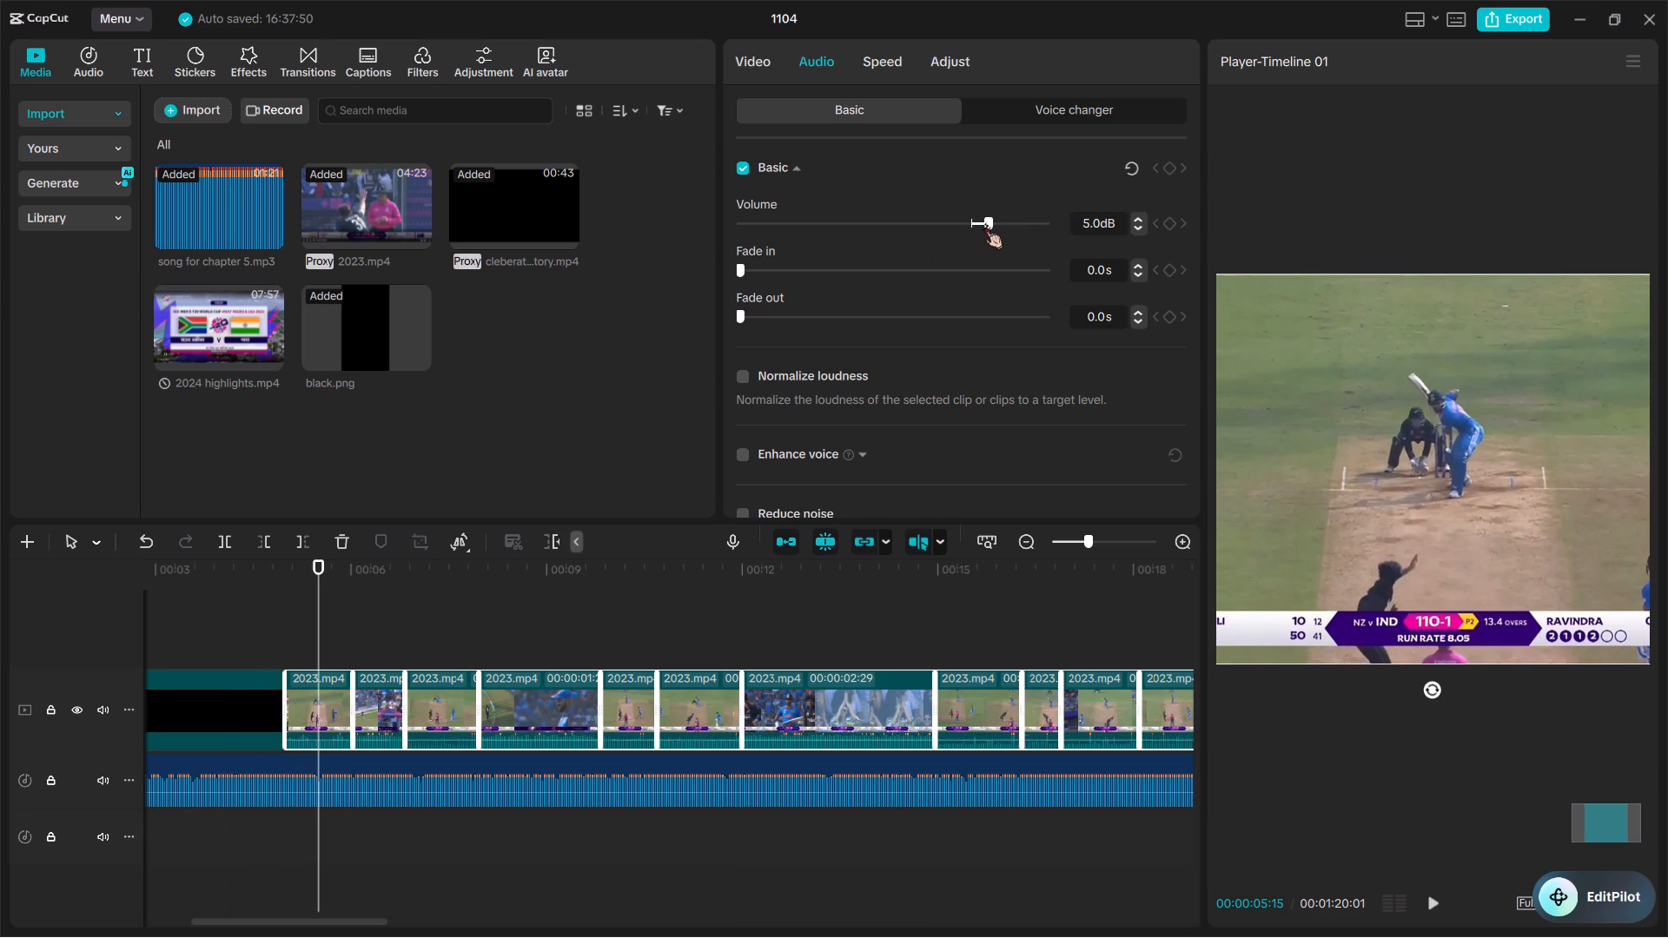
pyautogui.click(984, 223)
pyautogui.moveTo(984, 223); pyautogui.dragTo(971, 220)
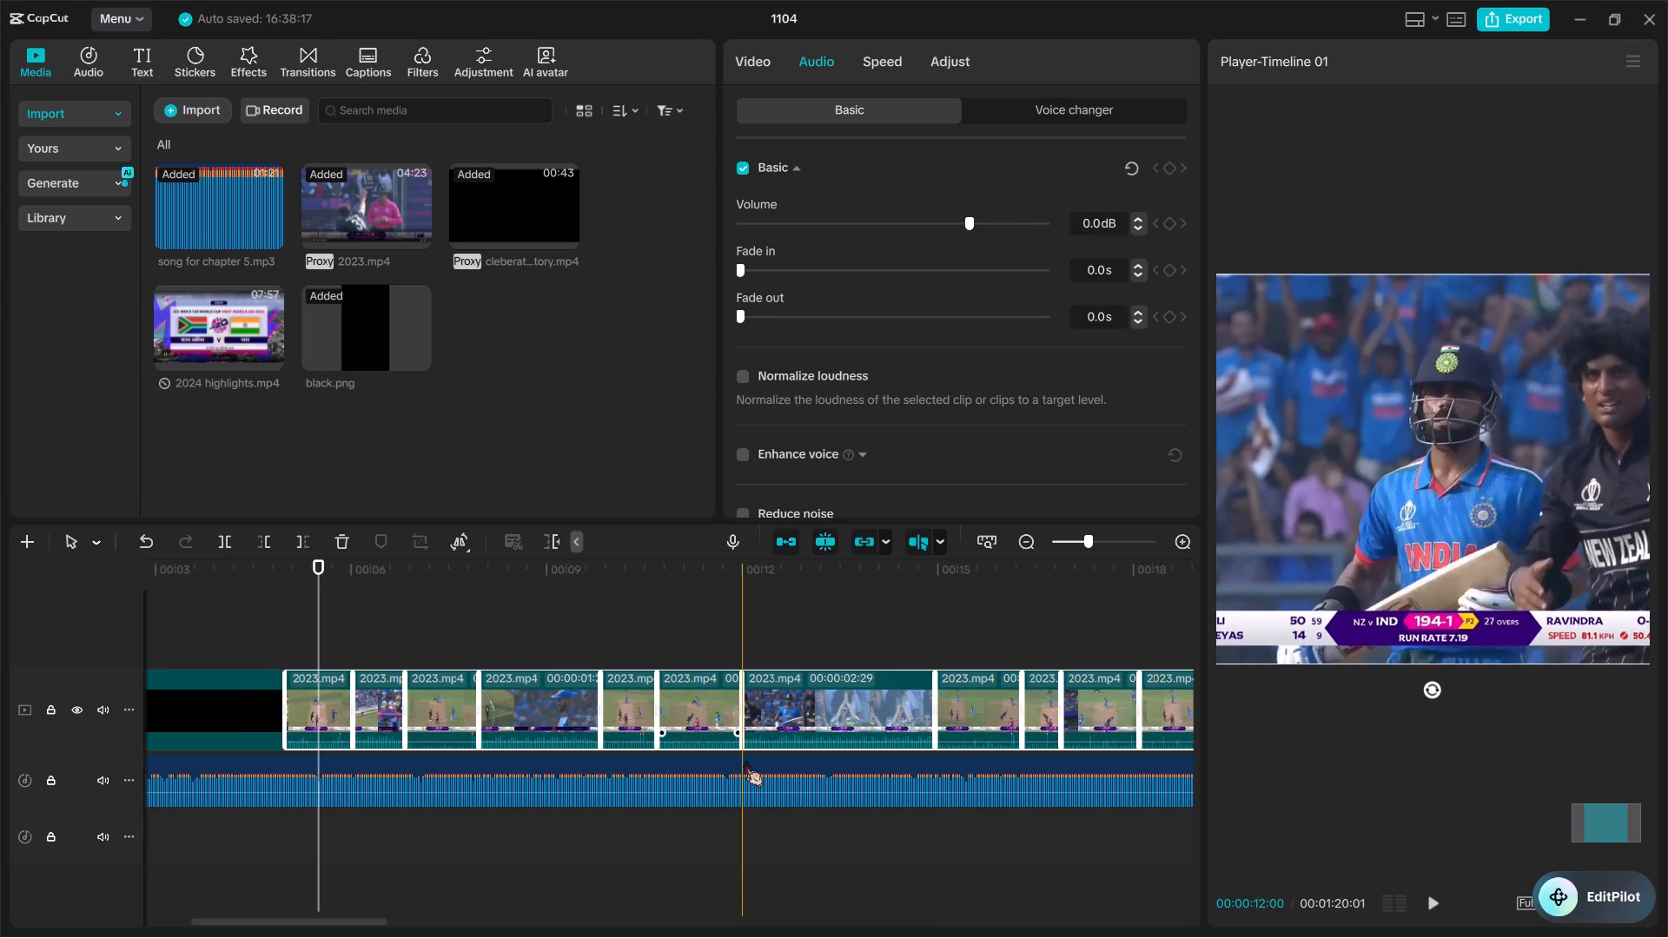
# Lower the volume of the song track to -11.4 dB and briefly listen to the result.
pyautogui.click(742, 780)
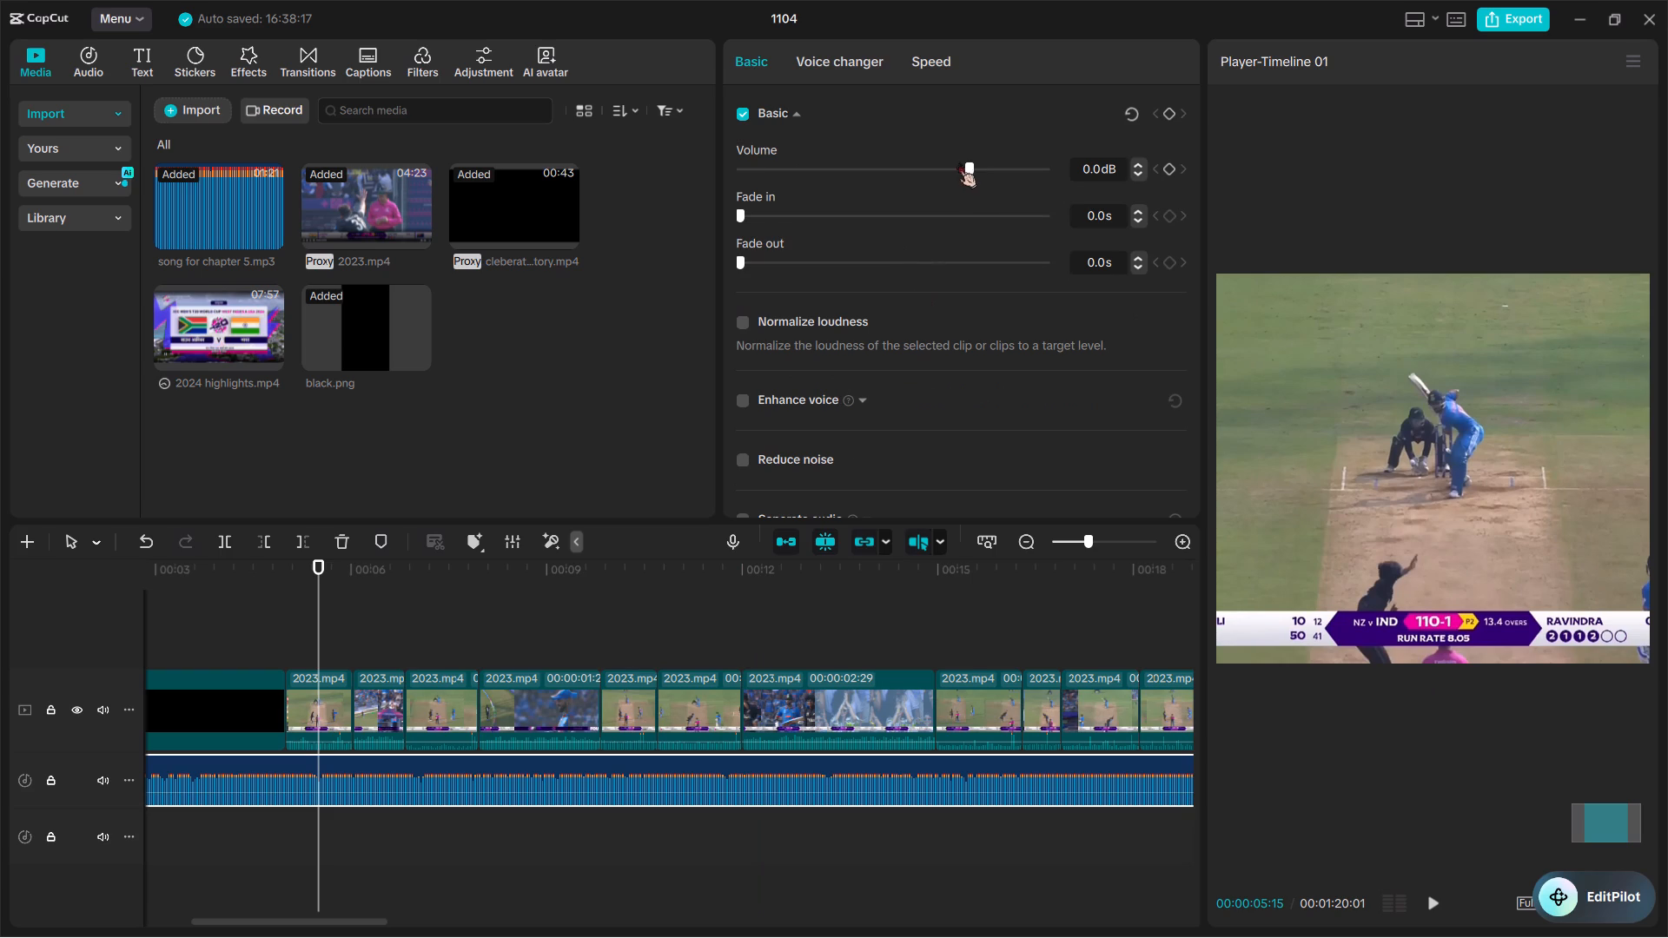
pyautogui.moveTo(958, 162); pyautogui.dragTo(922, 173)
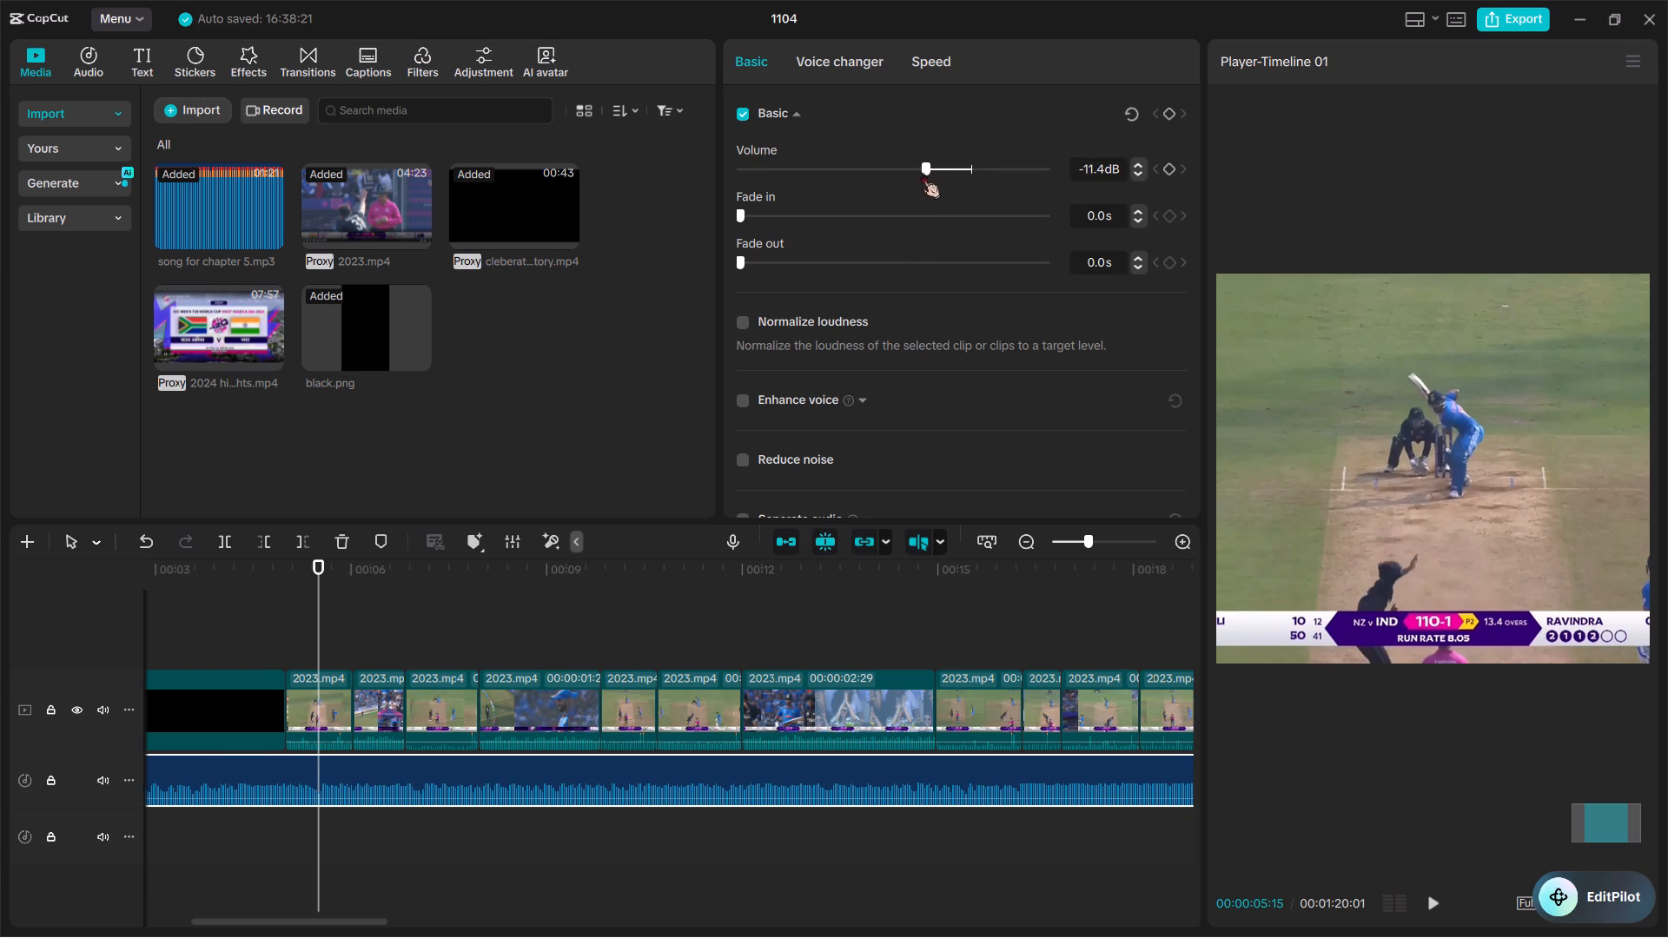
pyautogui.press('space')
pyautogui.press('space')
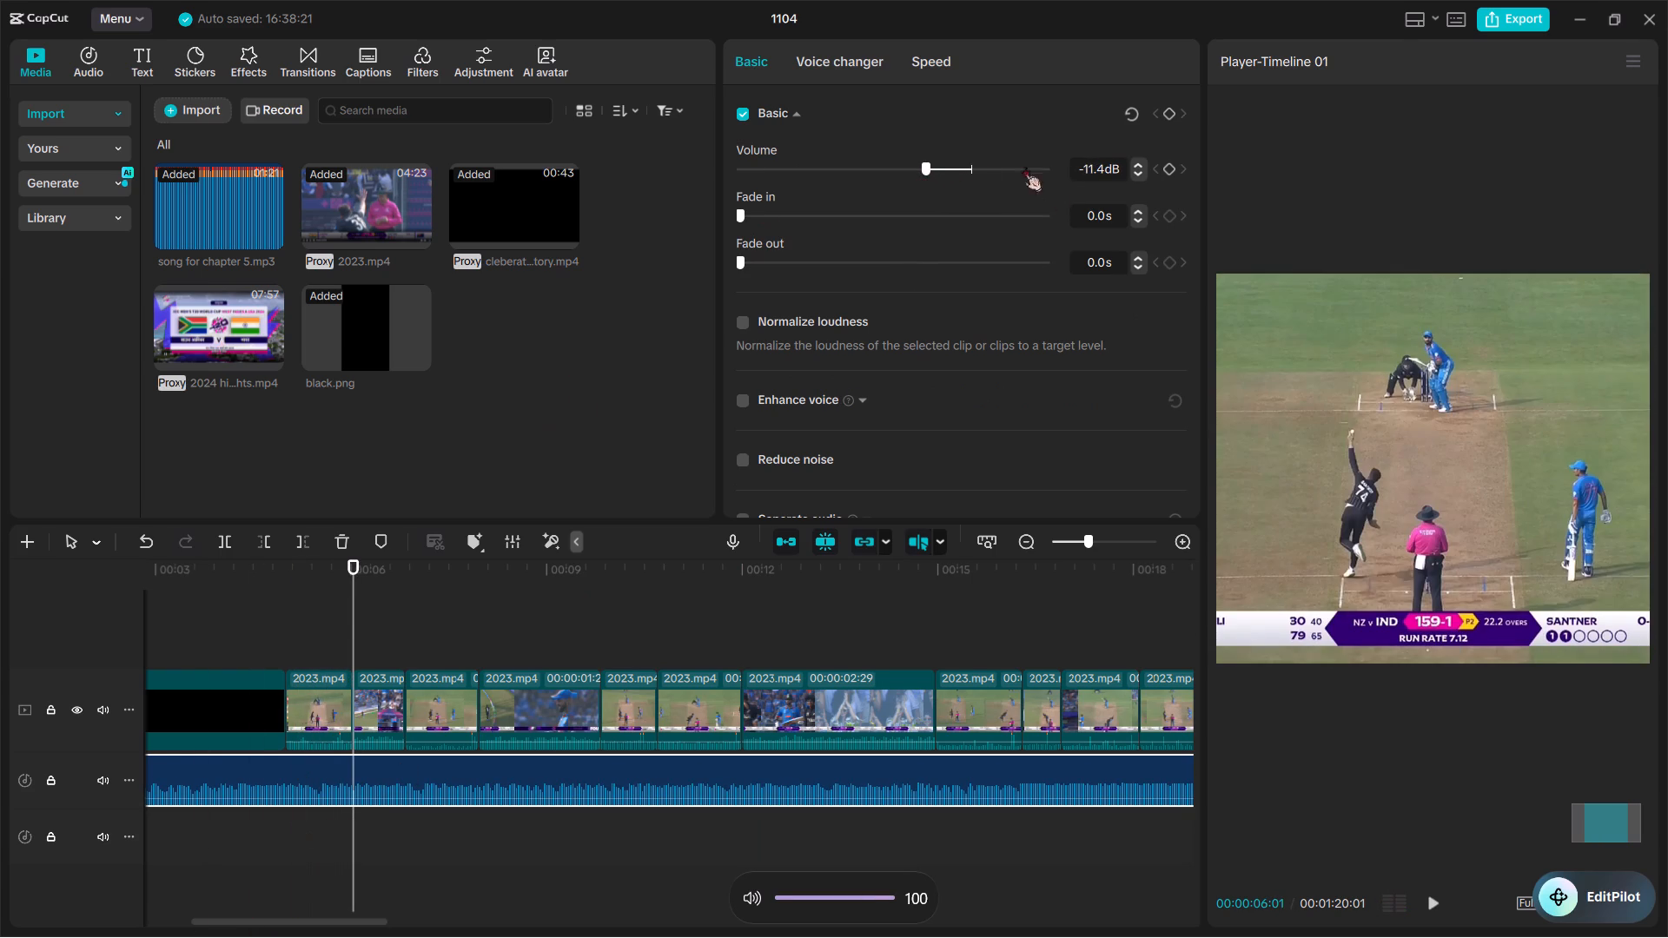
# Play back from the opening 2023.mp4 clips into the long clip to check the balance of clip sound, song and commentary.
pyautogui.moveTo(364, 642); pyautogui.dragTo(360, 723)
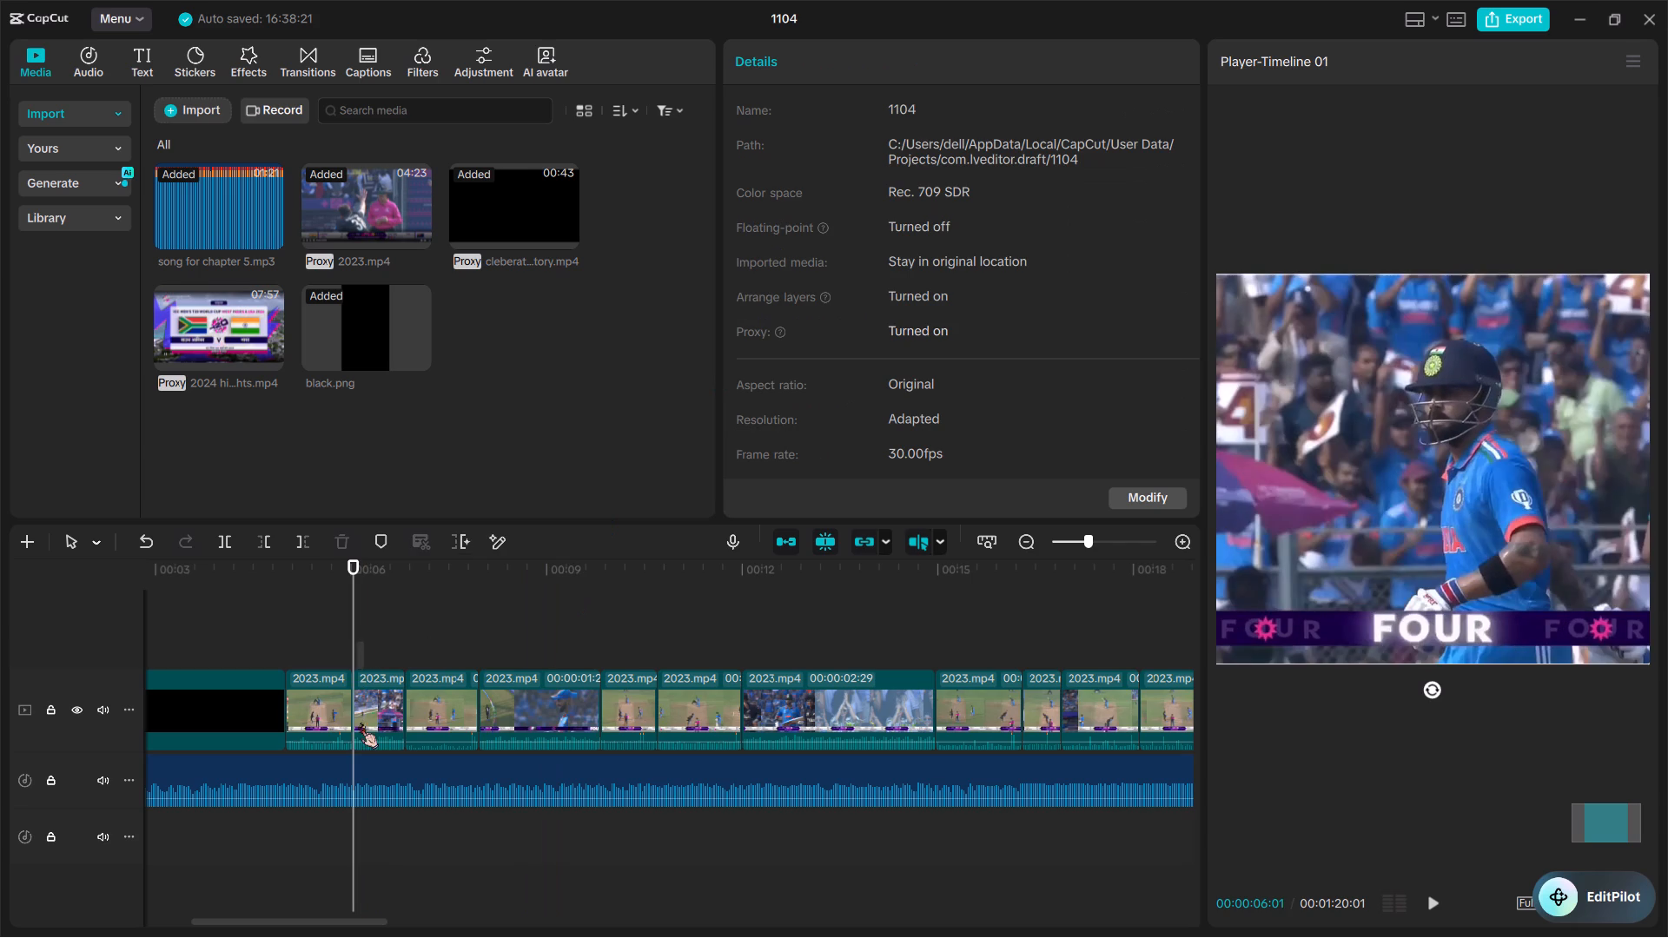
pyautogui.moveTo(360, 723); pyautogui.dragTo(365, 717)
pyautogui.press('space')
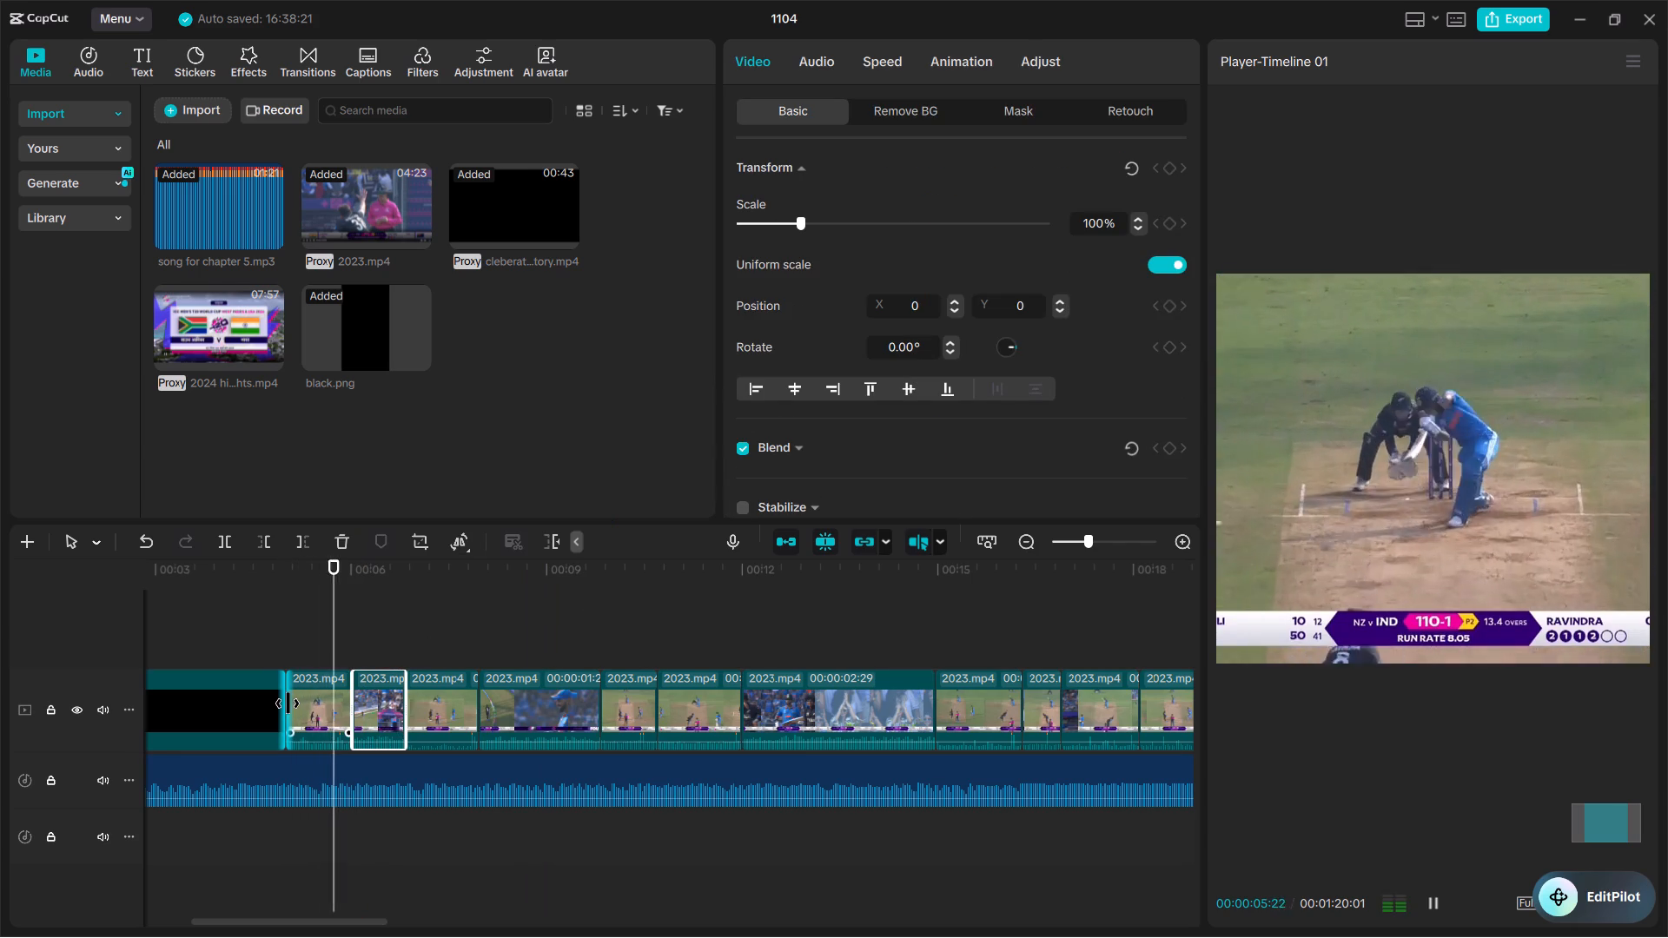
pyautogui.press('space')
pyautogui.keyDown('ctrl'); pyautogui.scroll(-6, 288, 703); pyautogui.keyUp('ctrl')
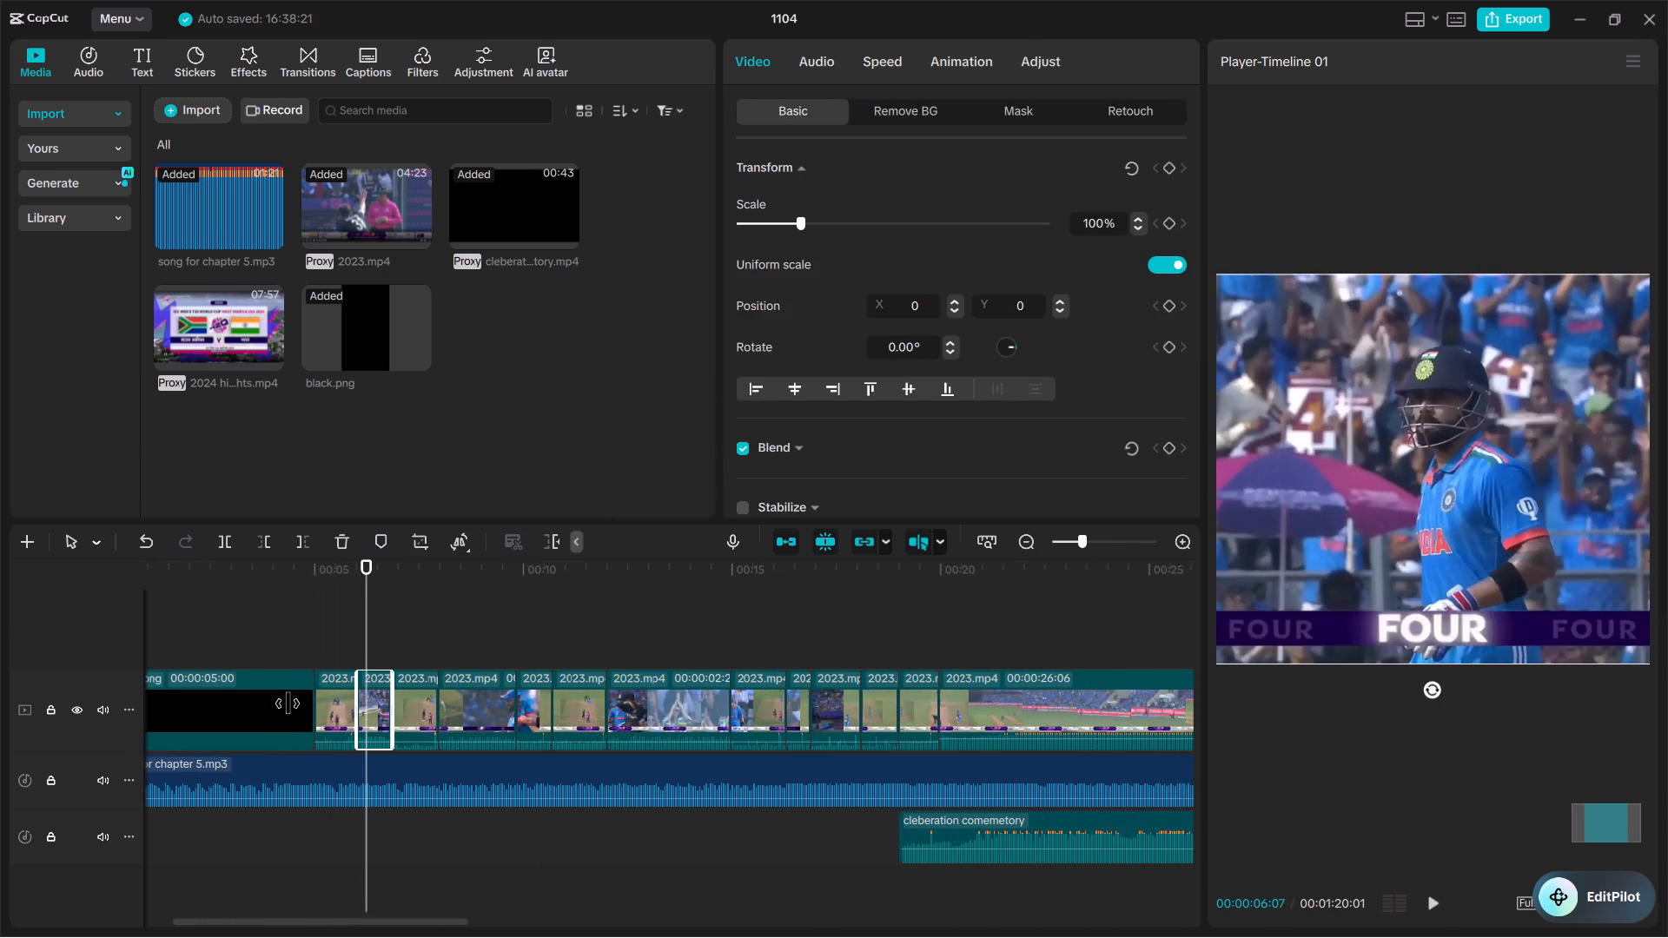
pyautogui.click(270, 644)
pyautogui.press('space')
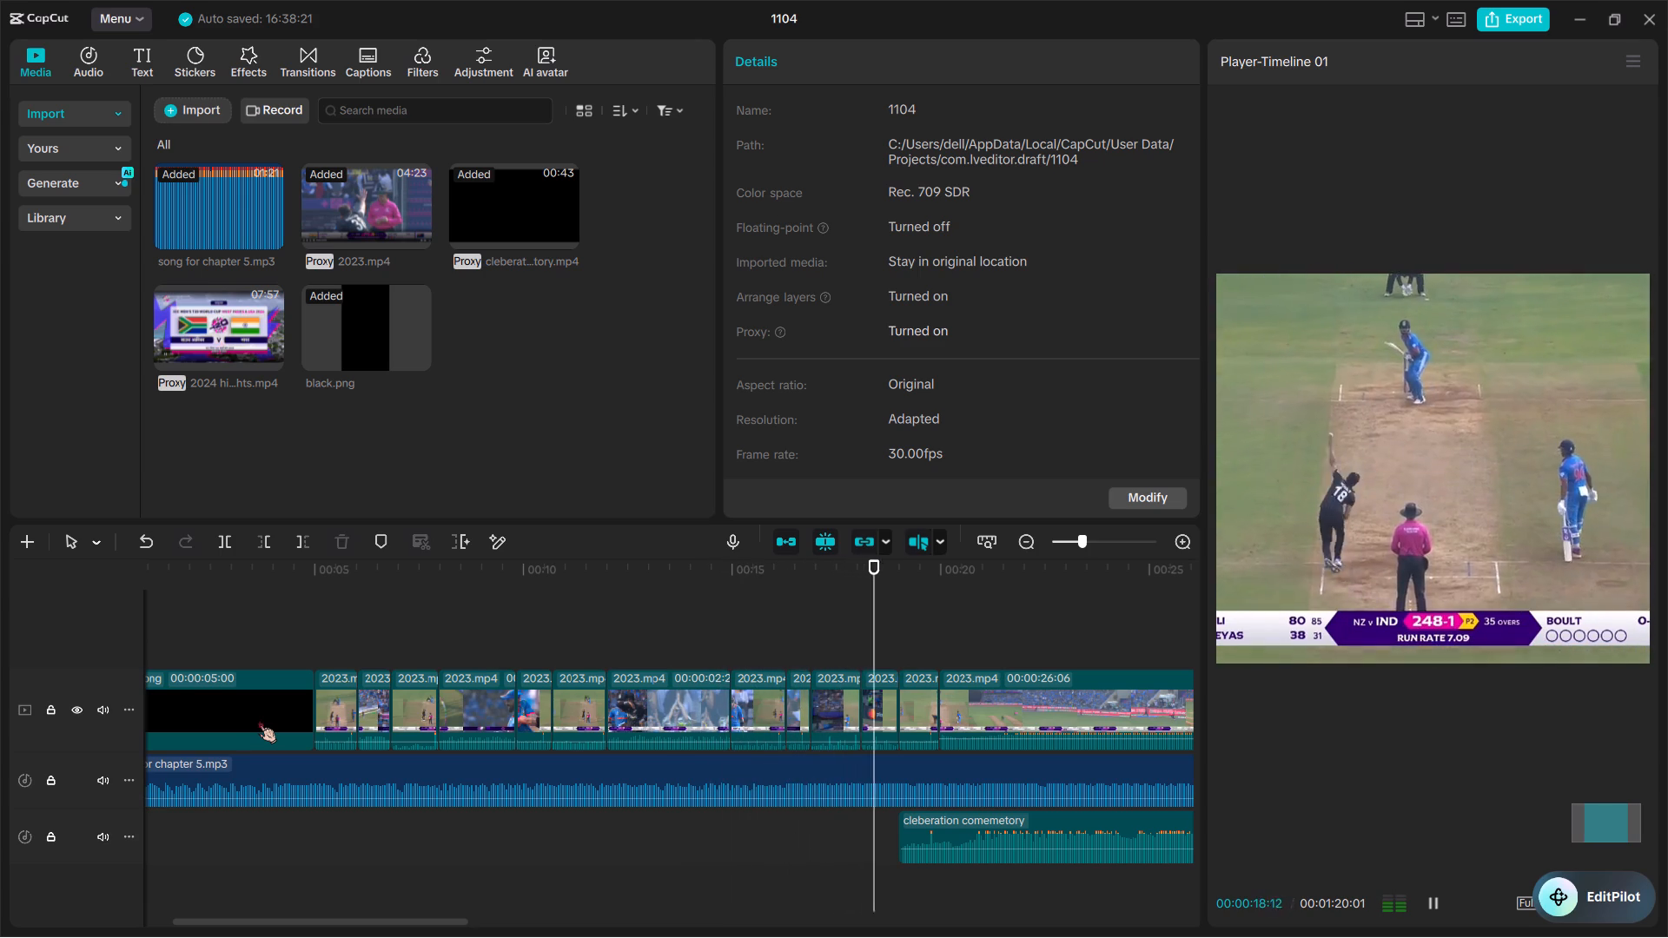
pyautogui.press('space')
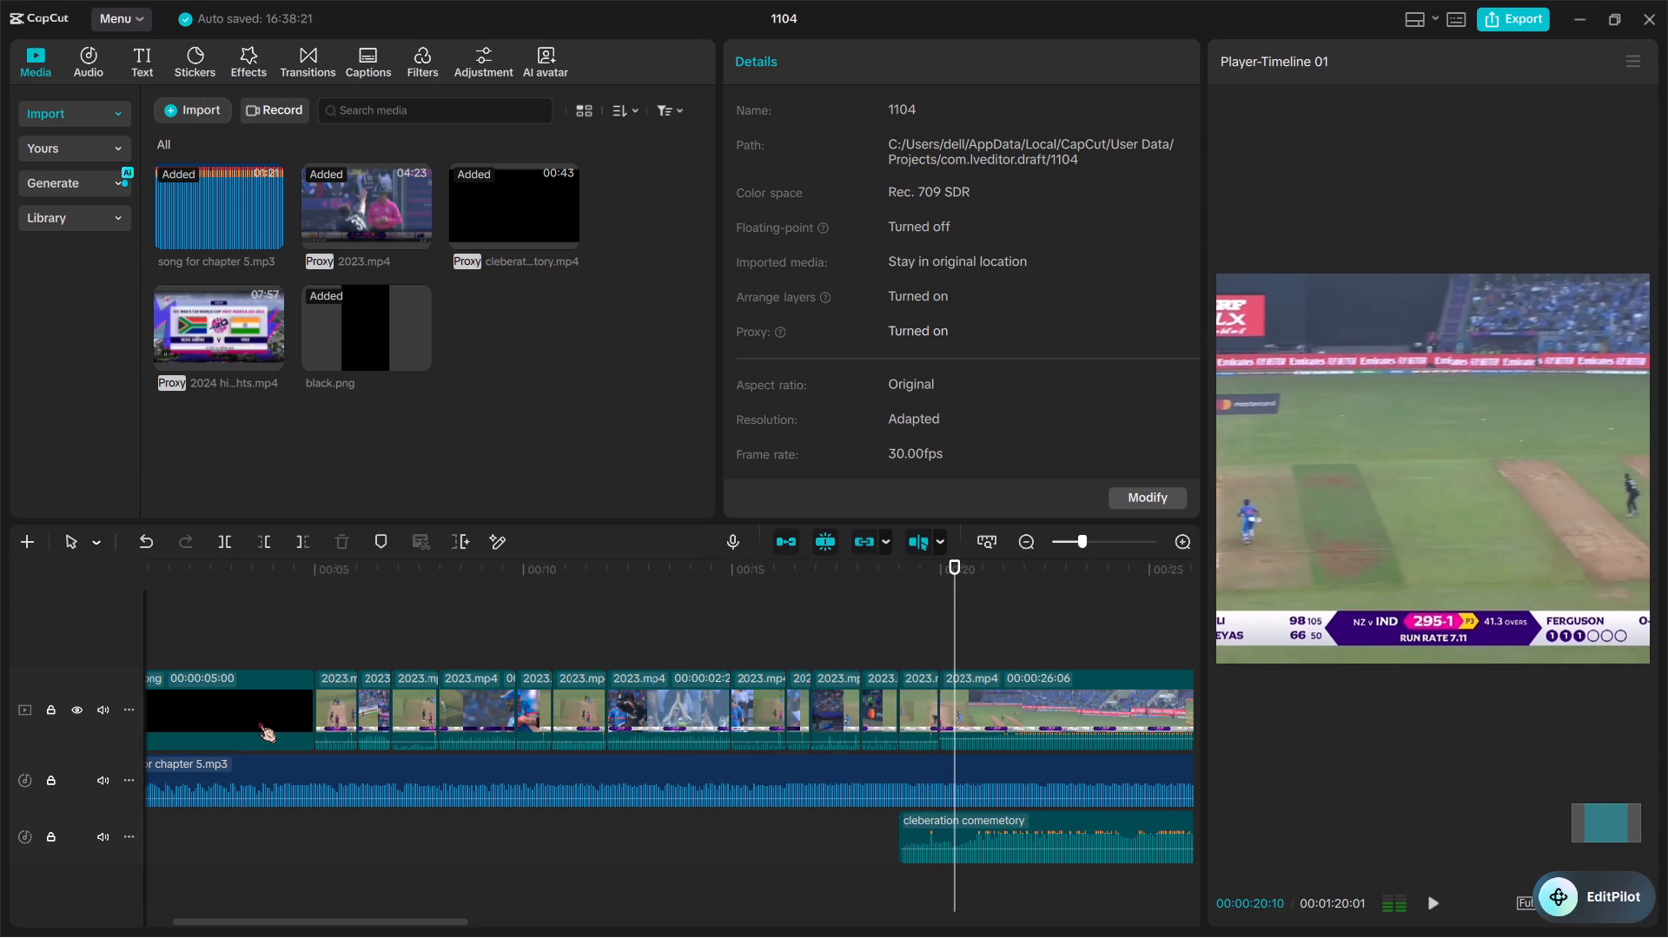
pyautogui.press('space')
pyautogui.hscroll(-1, 258, 717)
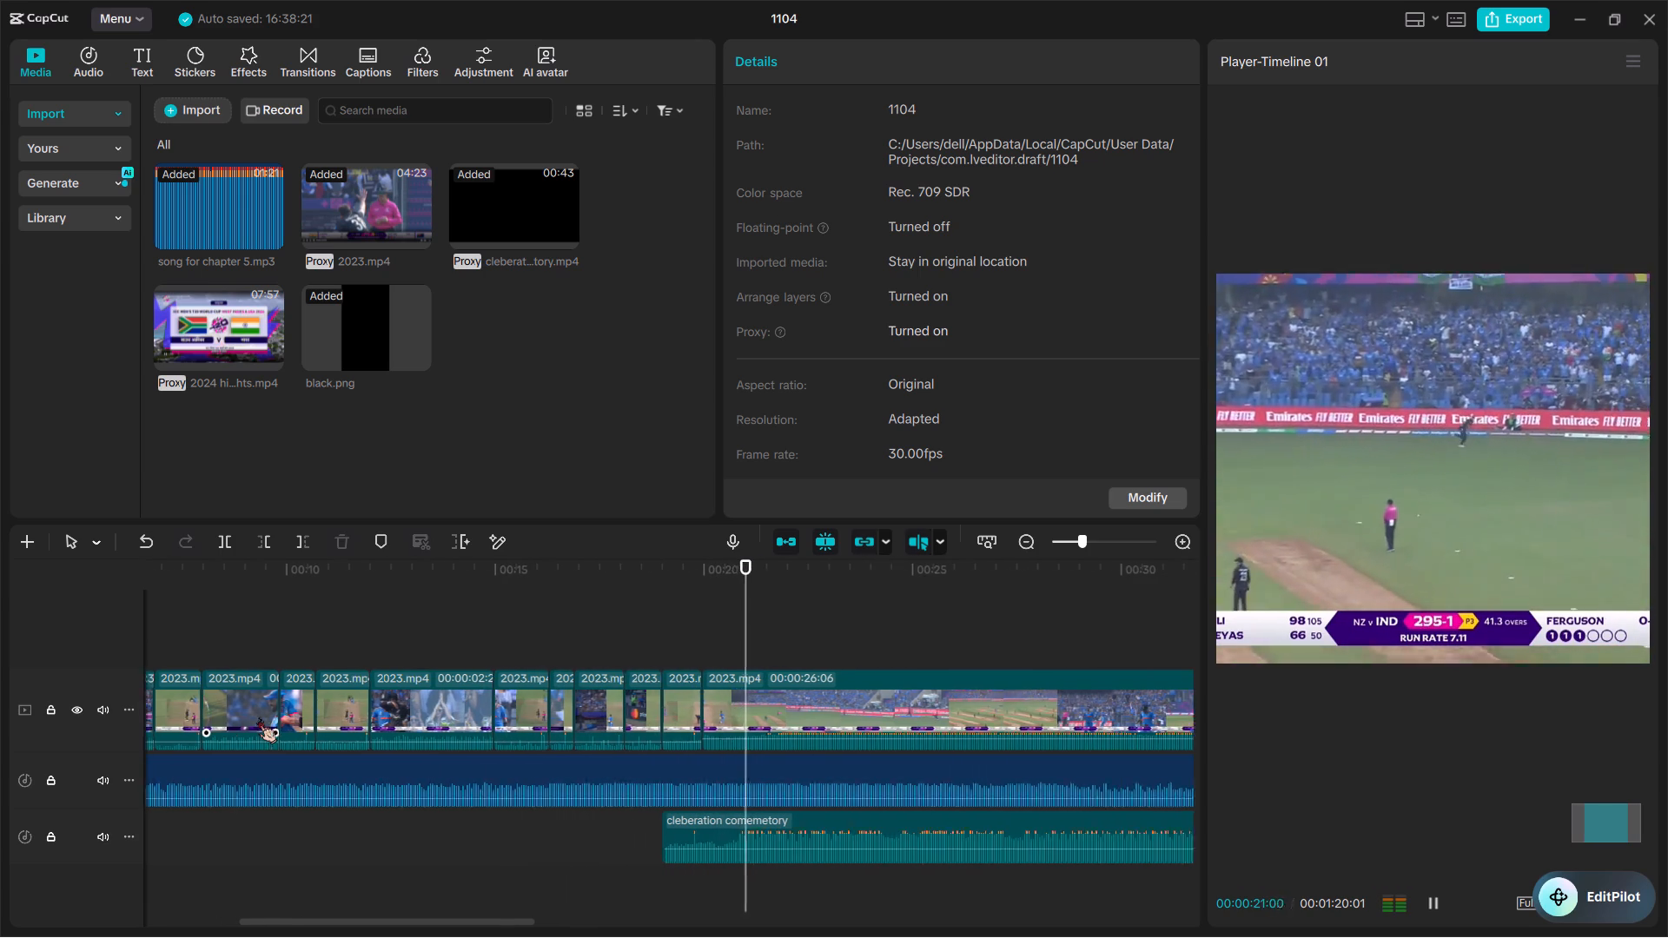
pyautogui.hscroll(-1, 258, 717)
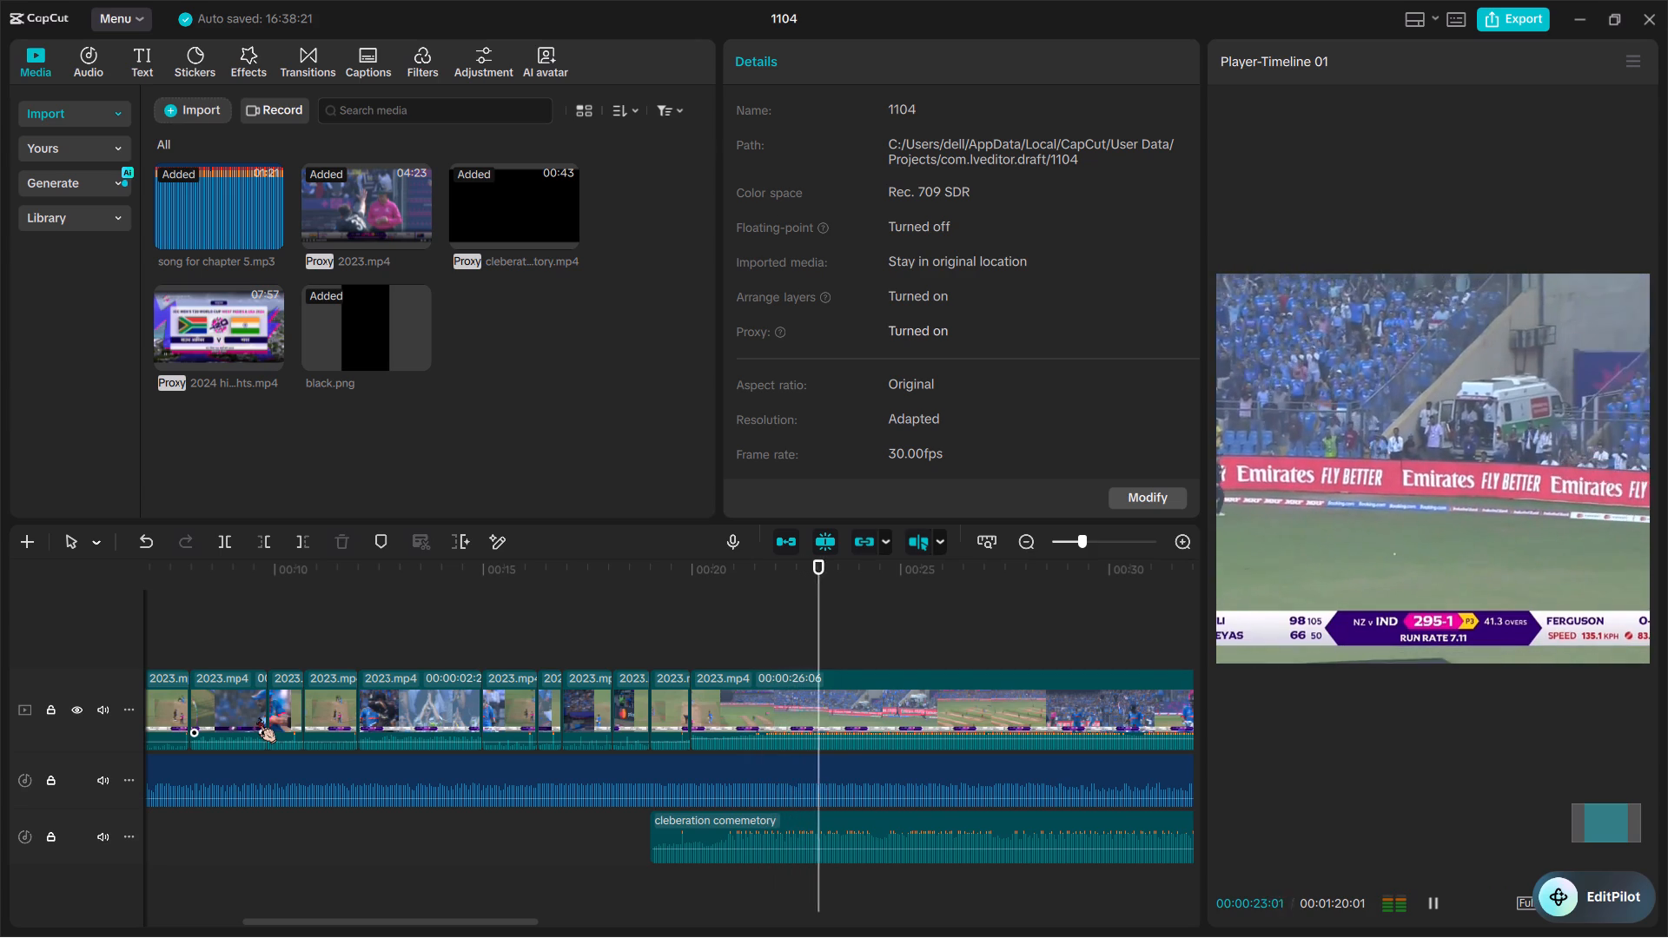
pyautogui.press('space')
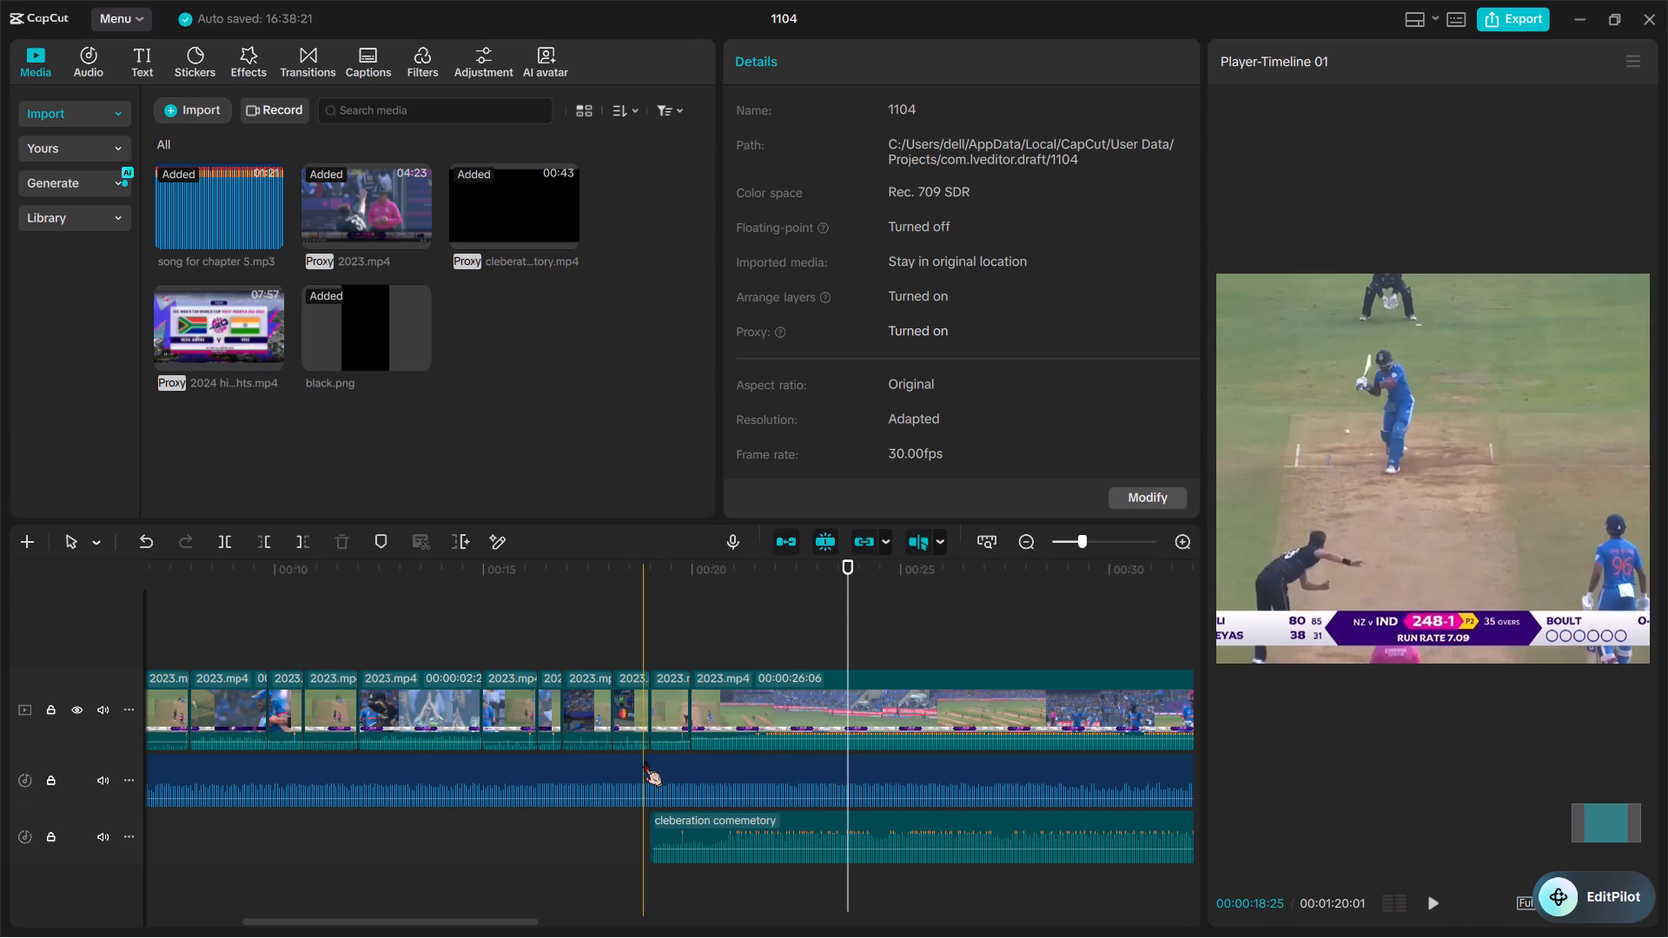
pyautogui.press('space')
pyautogui.hscroll(-1, 644, 761)
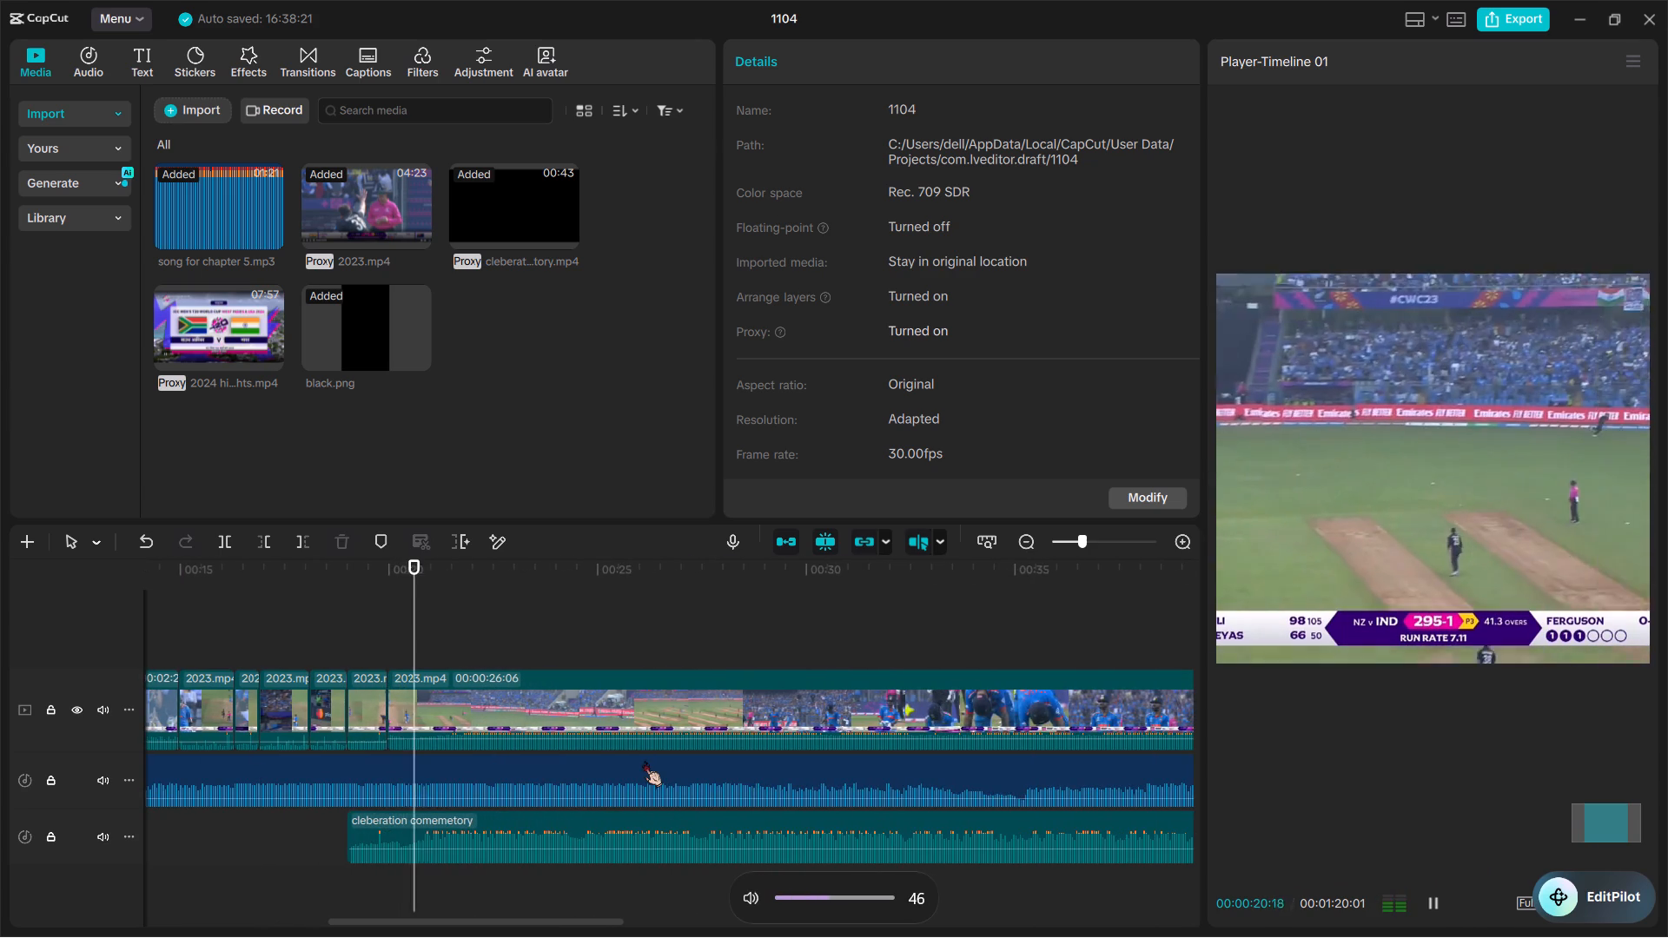
pyautogui.press('space')
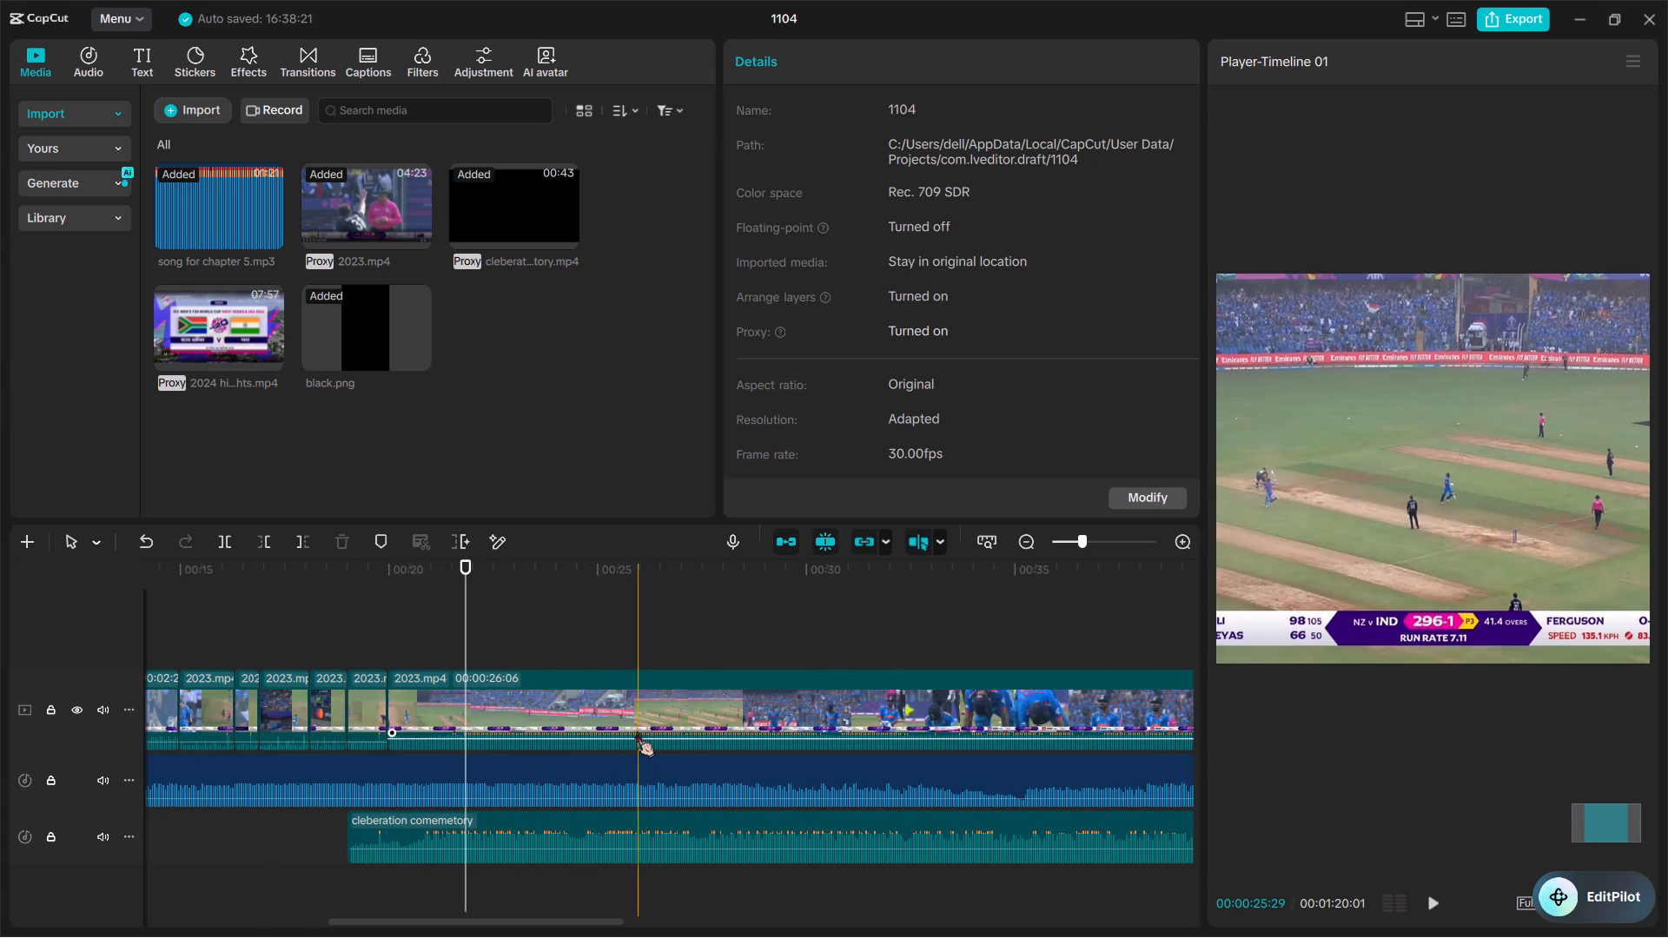
# Mute the long 2023.mp4 clip by lowering its volume to -∞ dB.
pyautogui.click(633, 725)
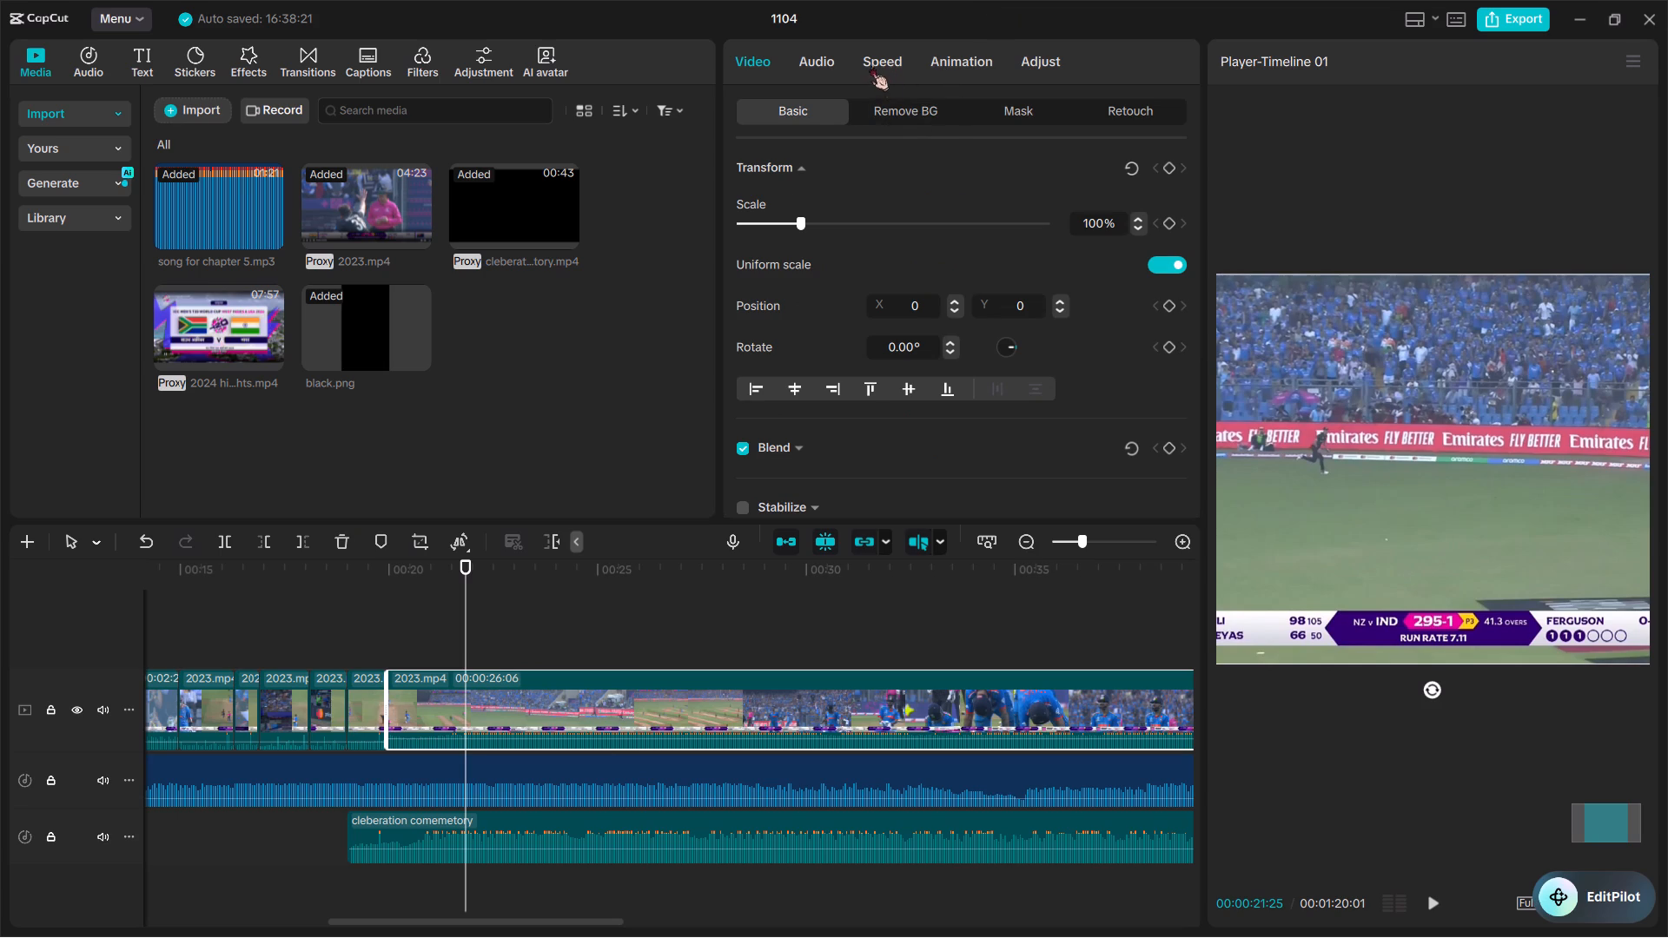
pyautogui.click(817, 61)
pyautogui.moveTo(900, 212); pyautogui.dragTo(602, 221)
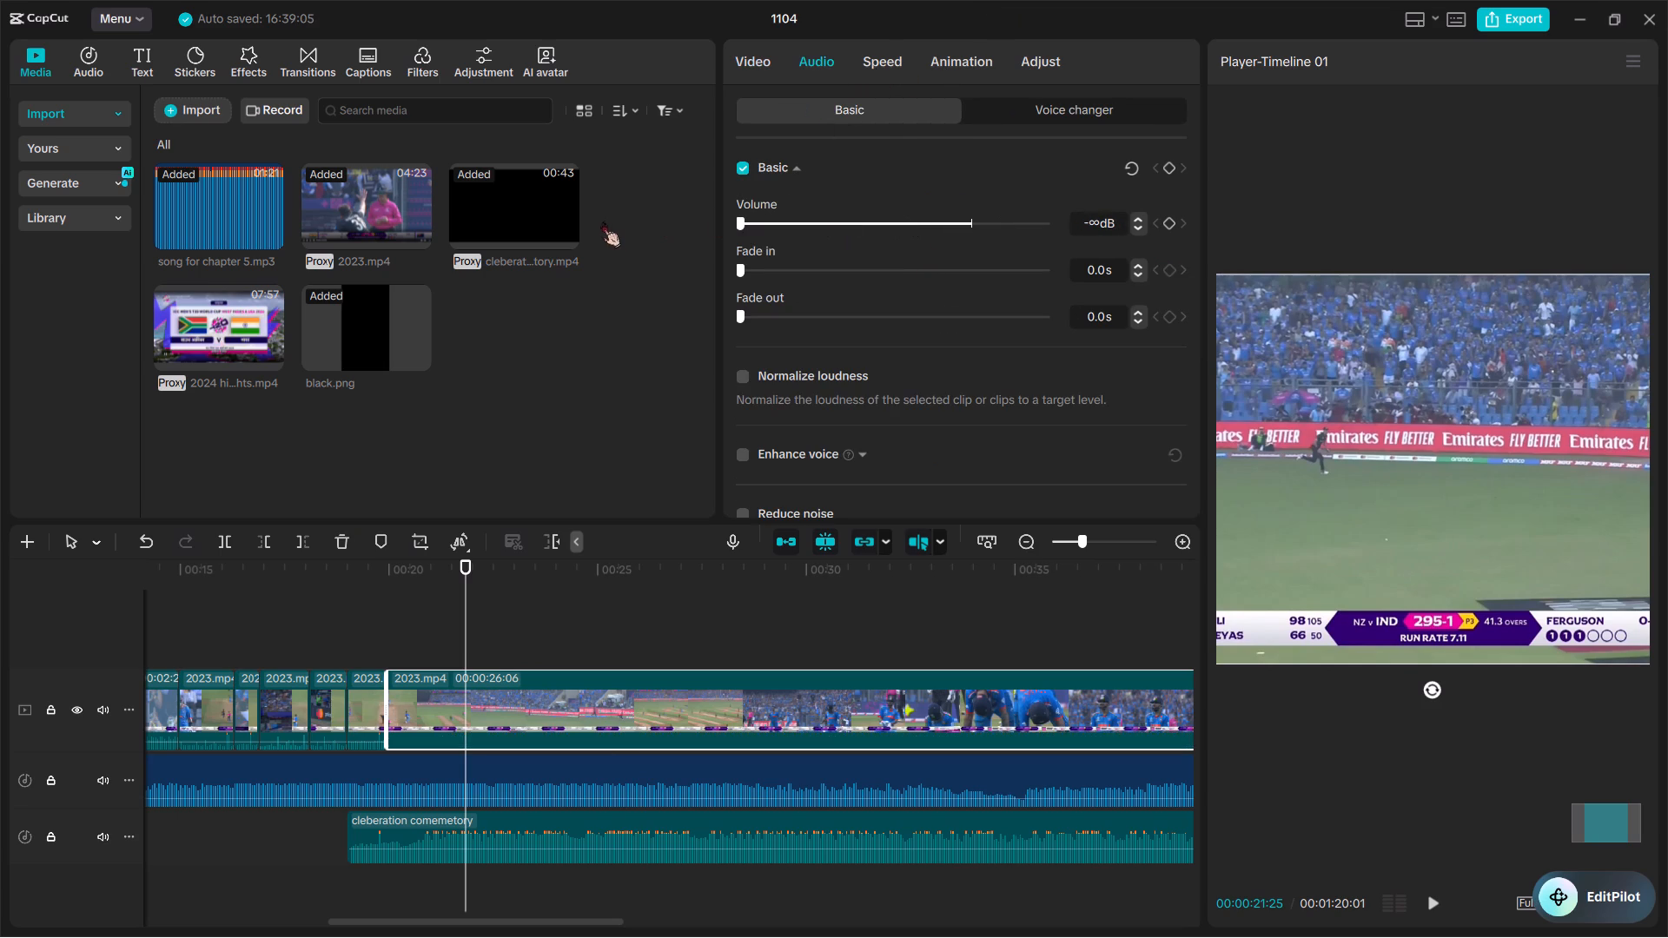
# Play back the long 2023.mp4 clip to its end to check how the commentary sounds against the song.
pyautogui.press('space')
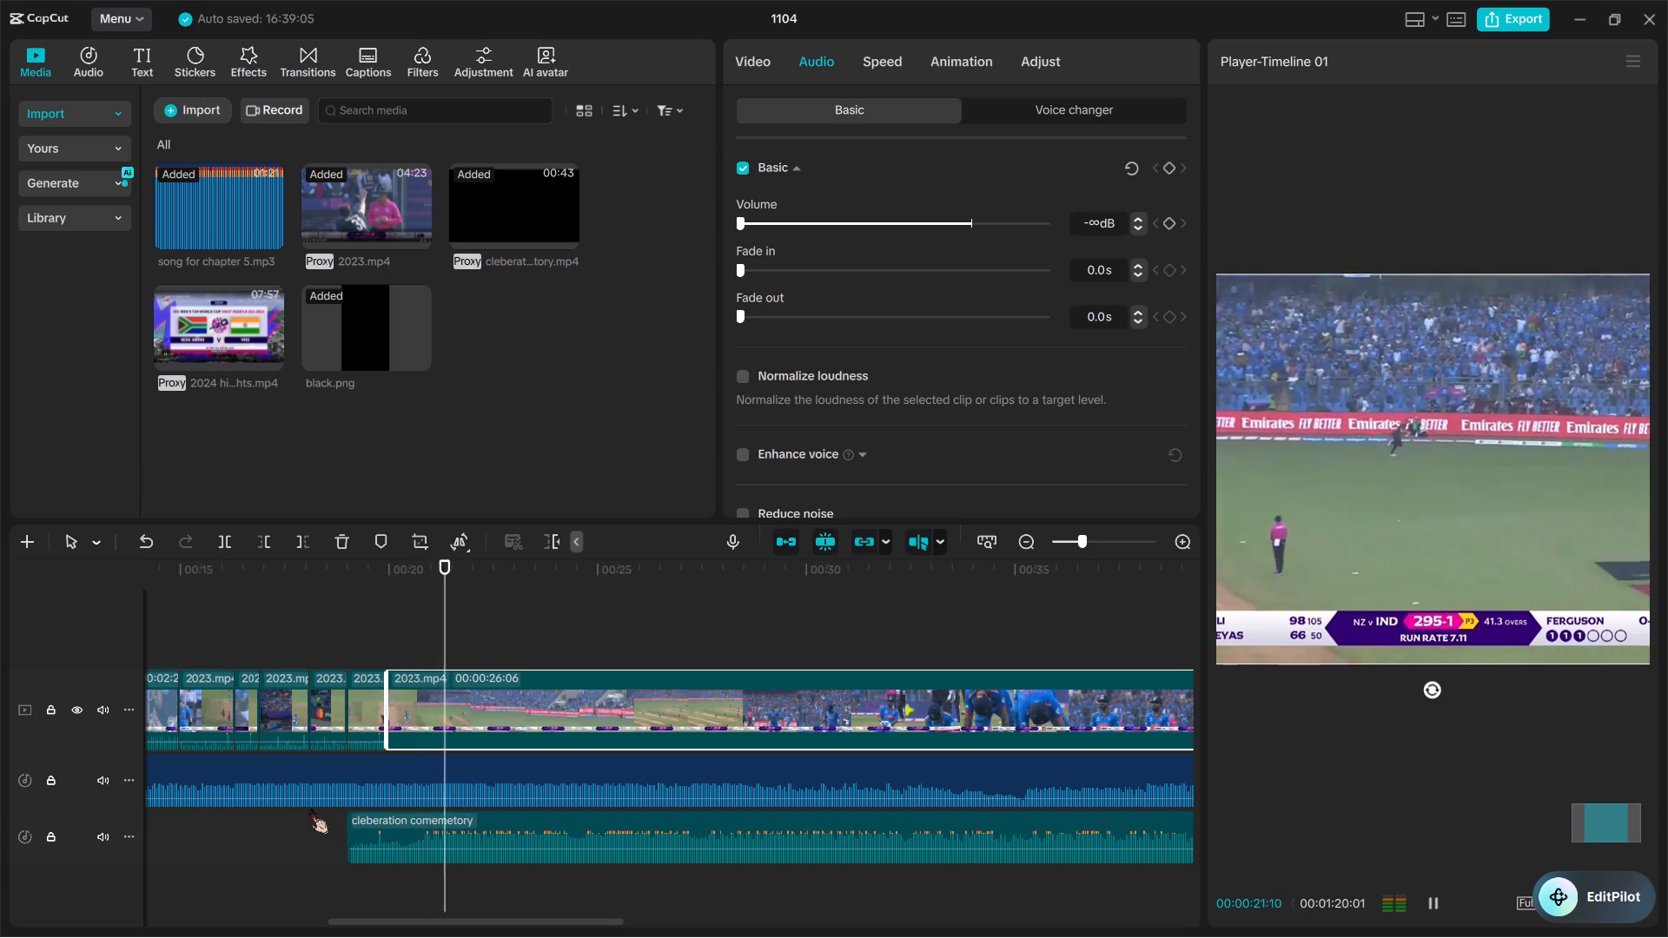
pyautogui.hscroll(-1, 291, 809)
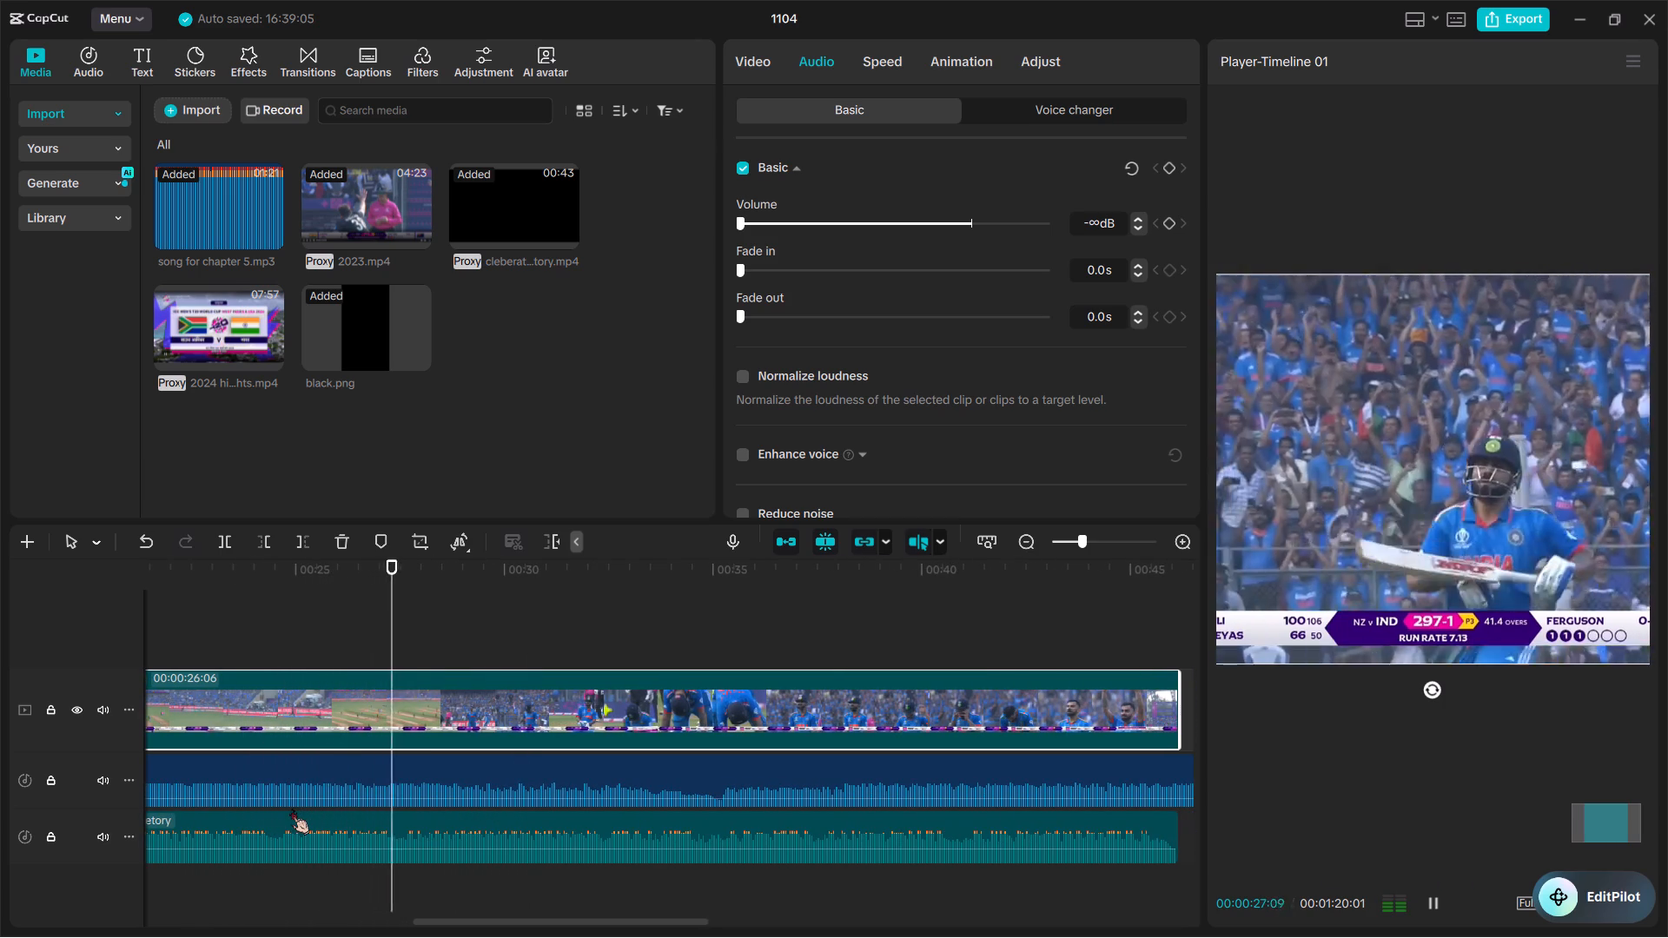
pyautogui.keyDown('ctrl'); pyautogui.scroll(-4, 291, 809); pyautogui.keyUp('ctrl')
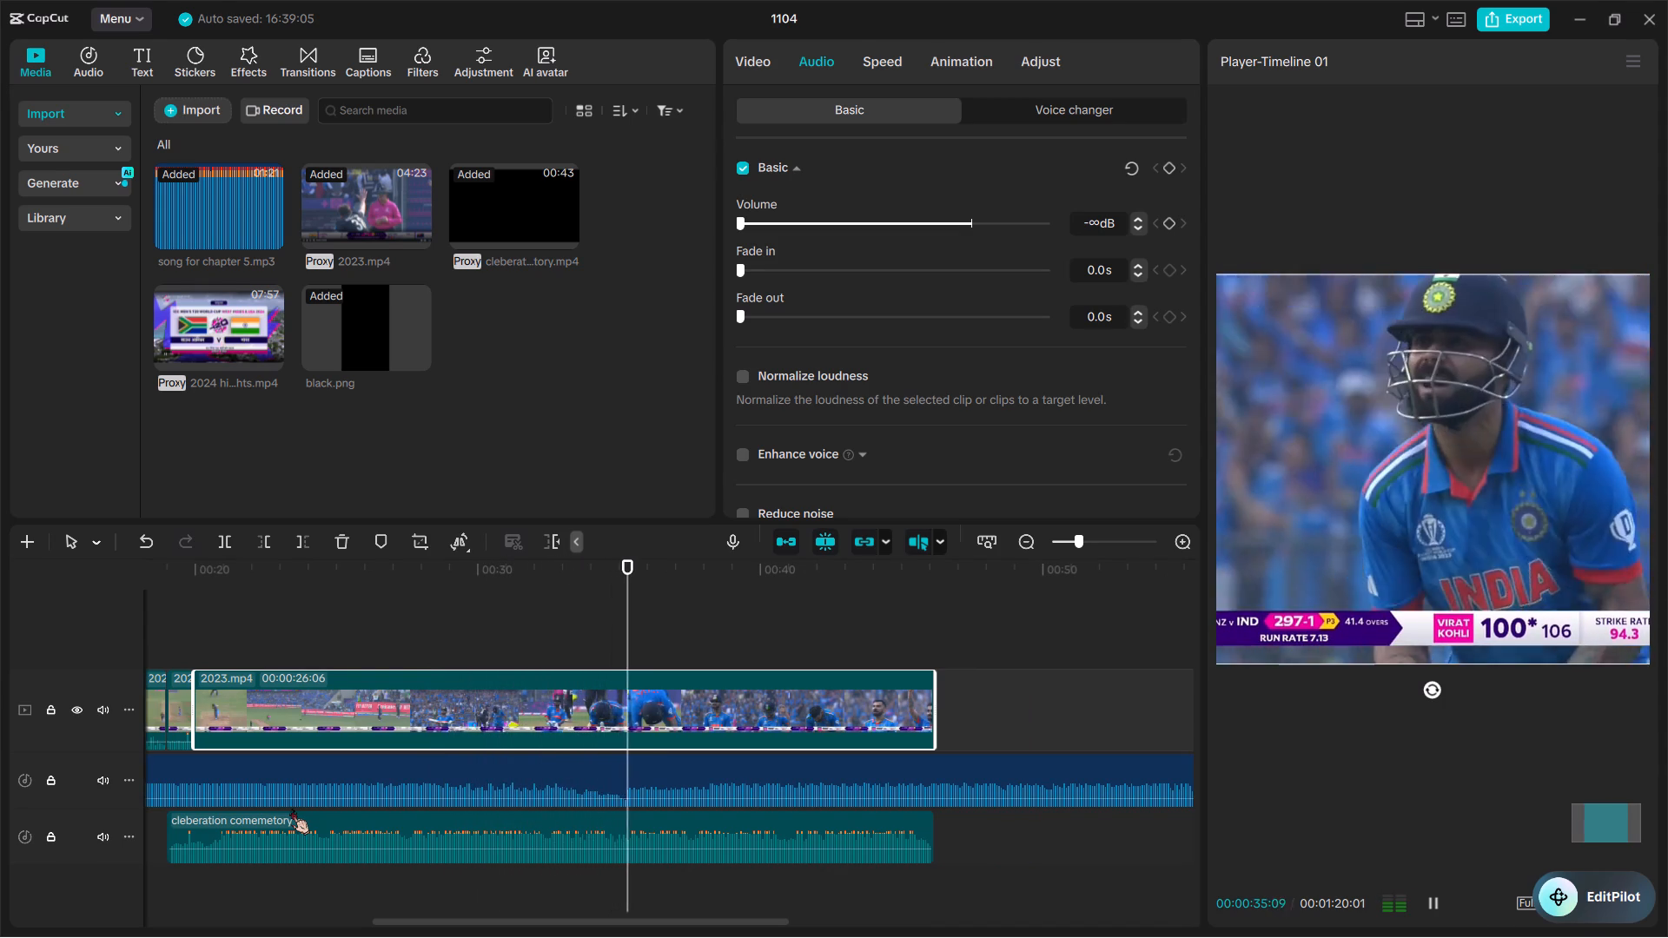
pyautogui.press('space')
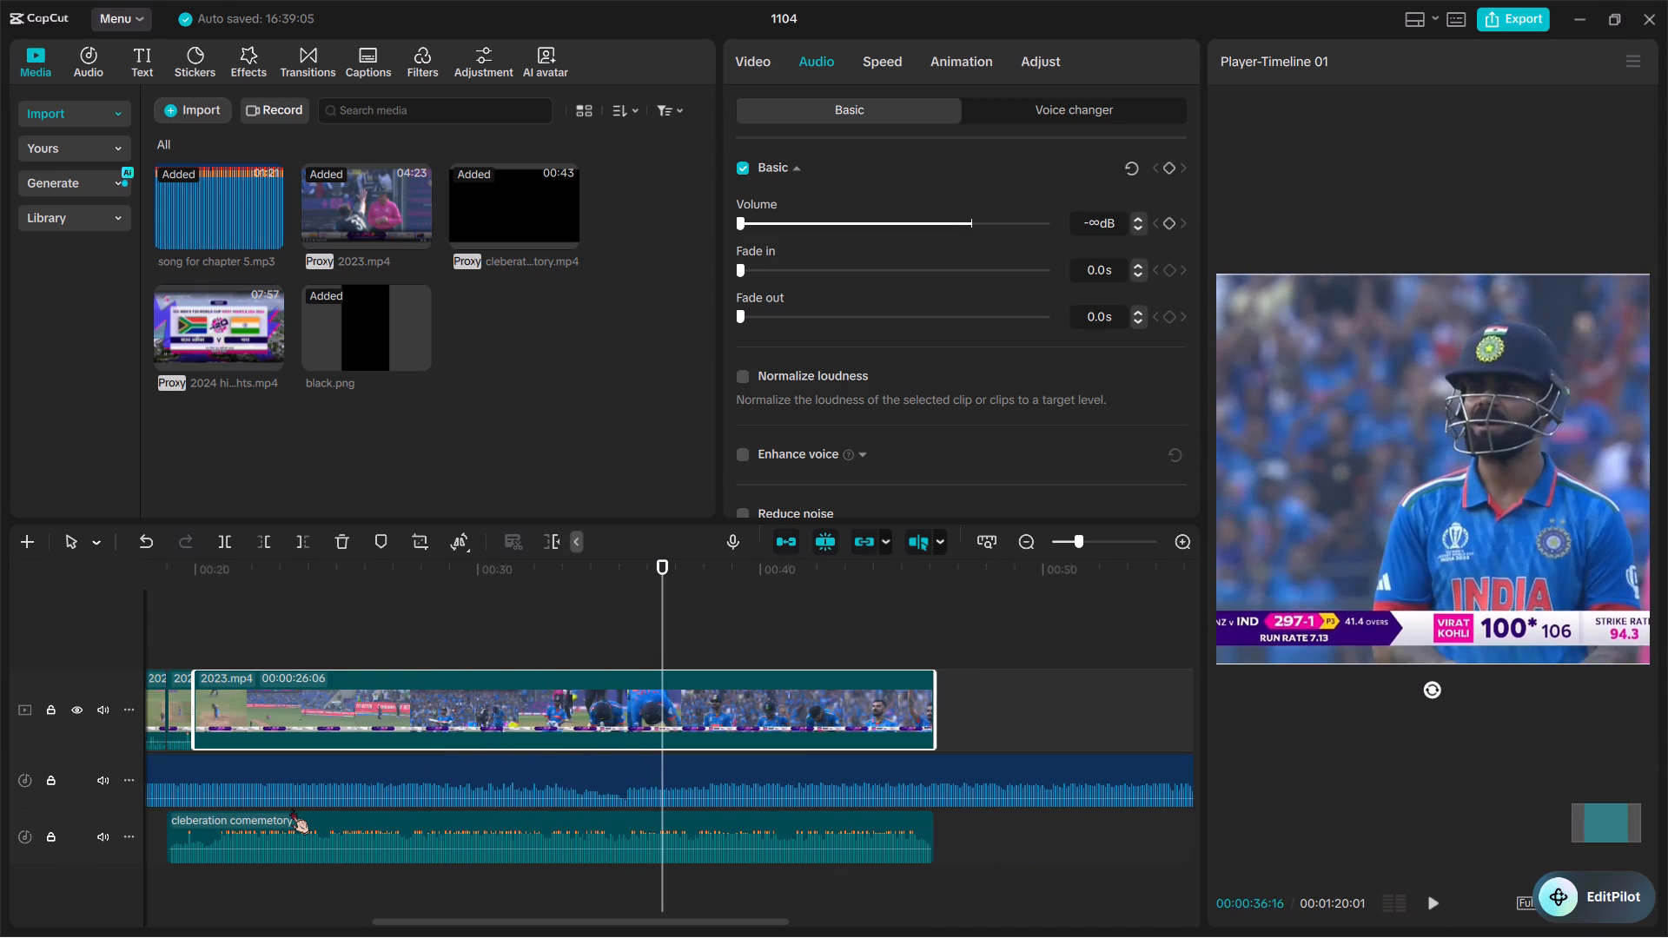
pyautogui.press('space')
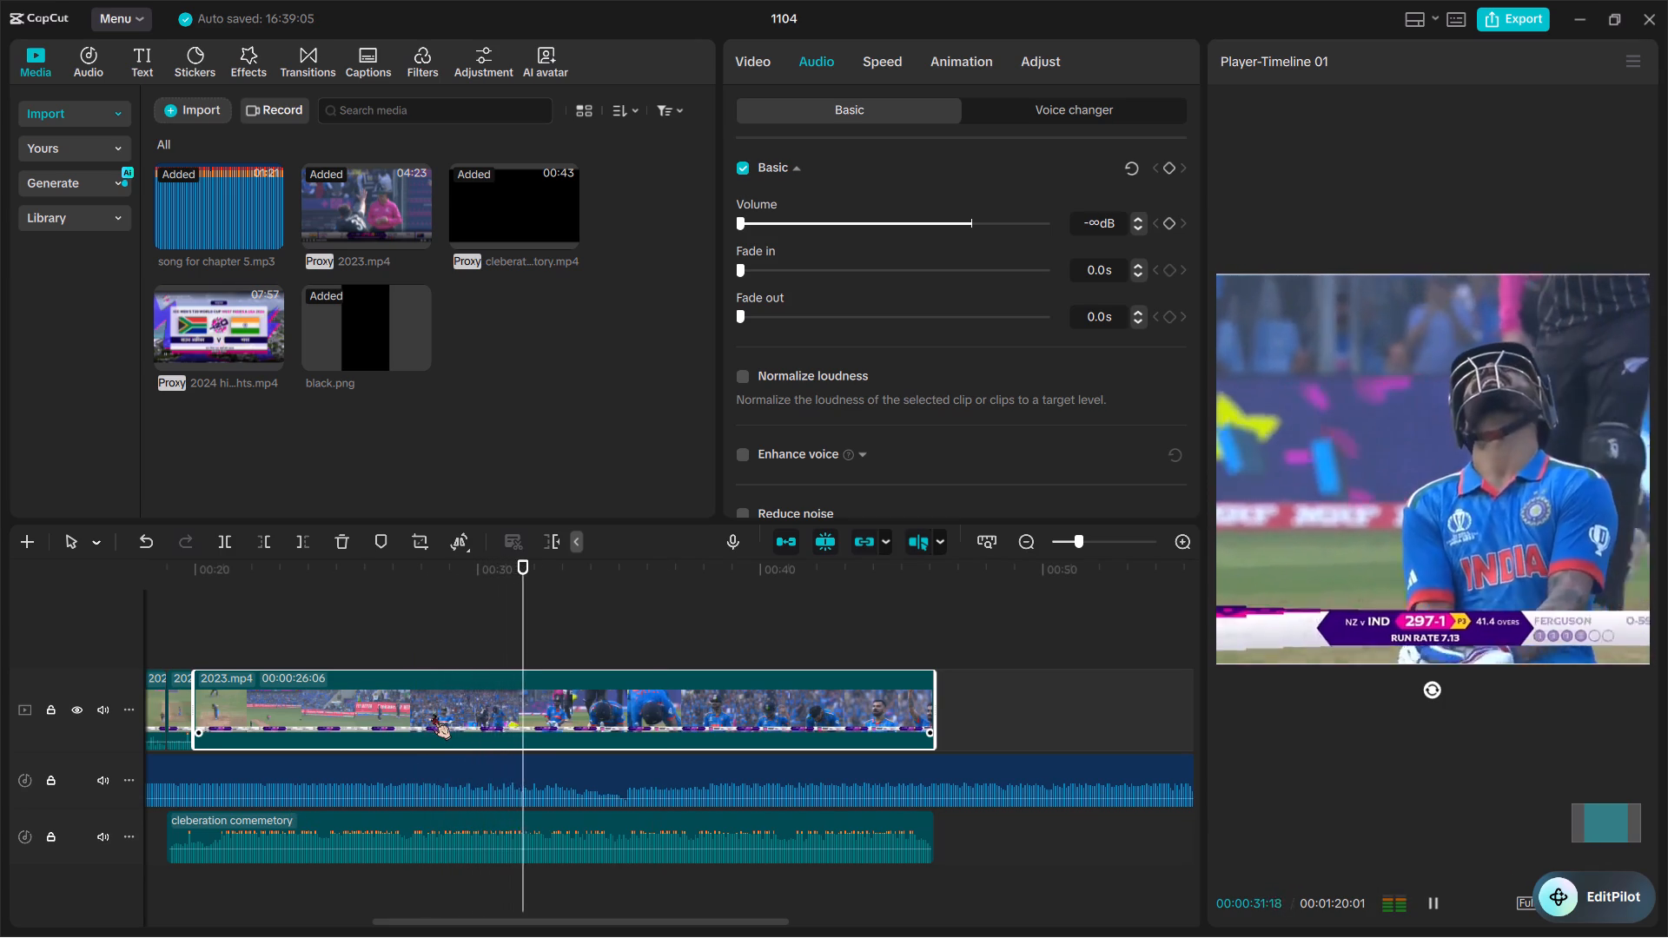
pyautogui.keyDown('ctrl'); pyautogui.scroll(8, 652, 818); pyautogui.keyUp('ctrl')
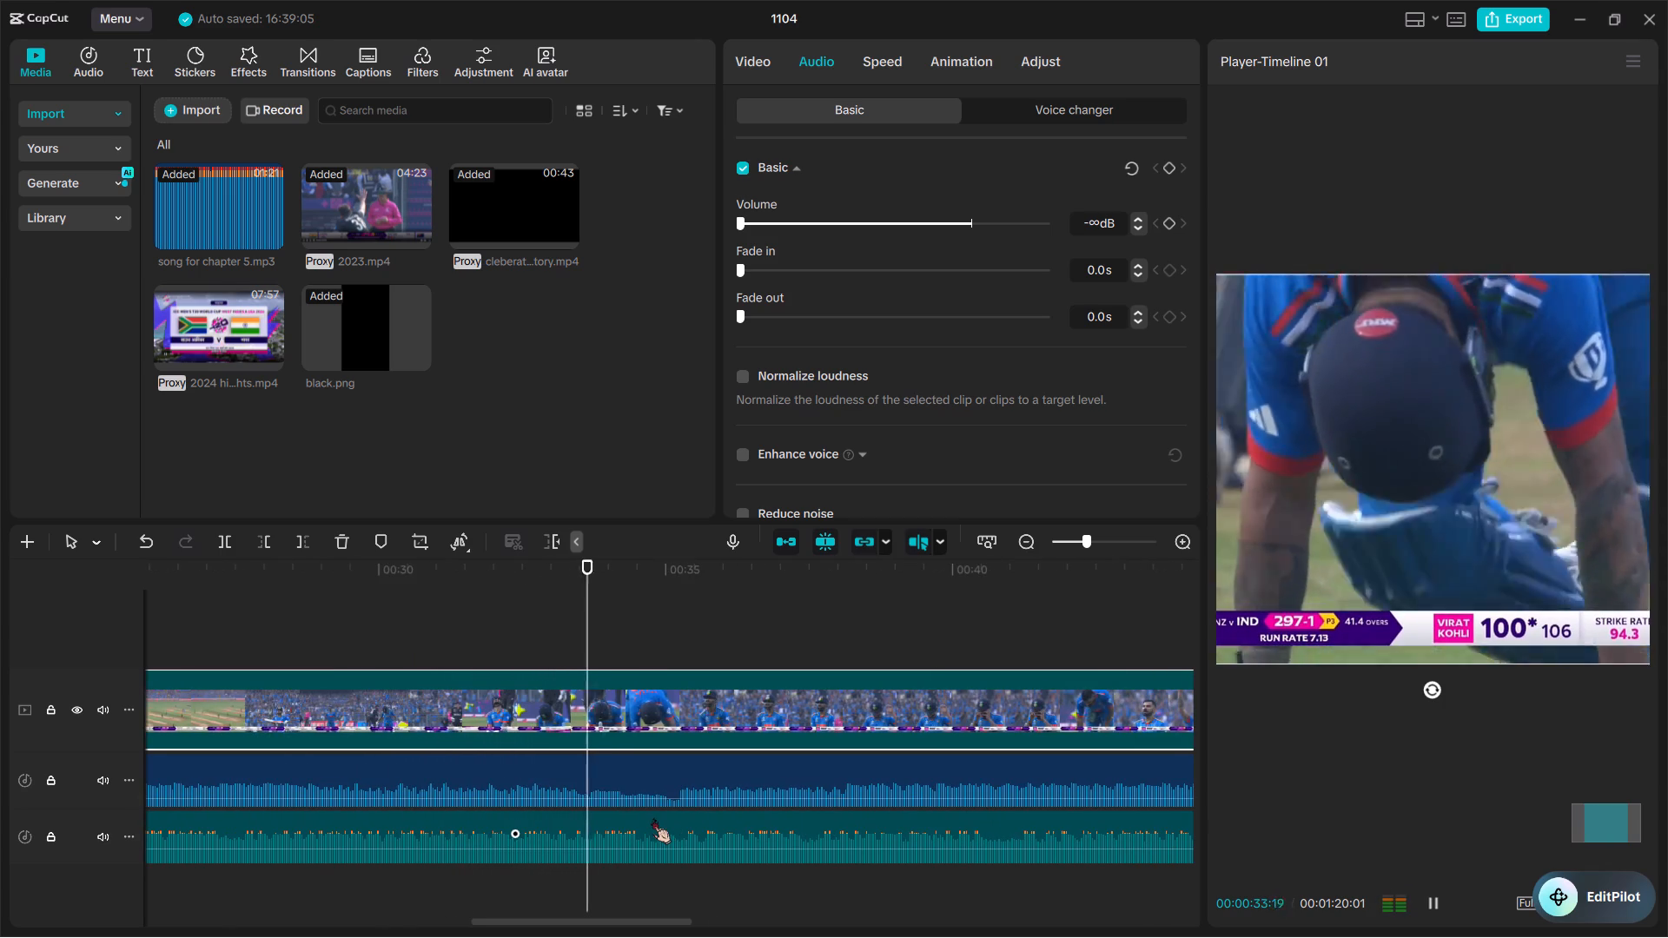
pyautogui.press('space')
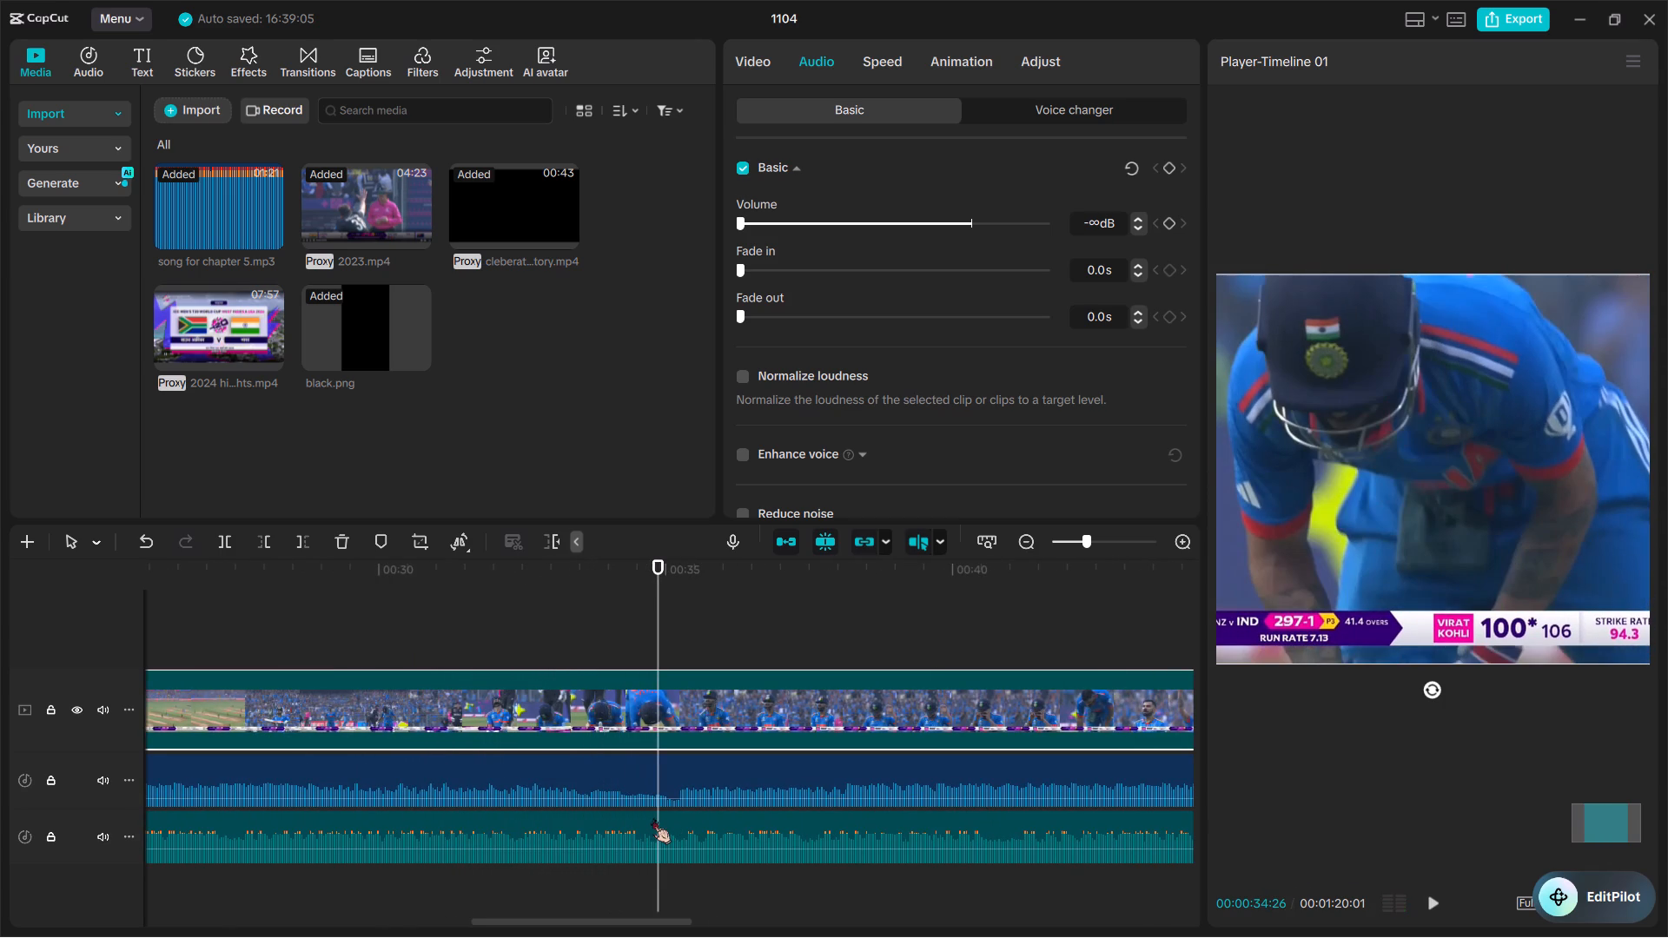
pyautogui.click(659, 847)
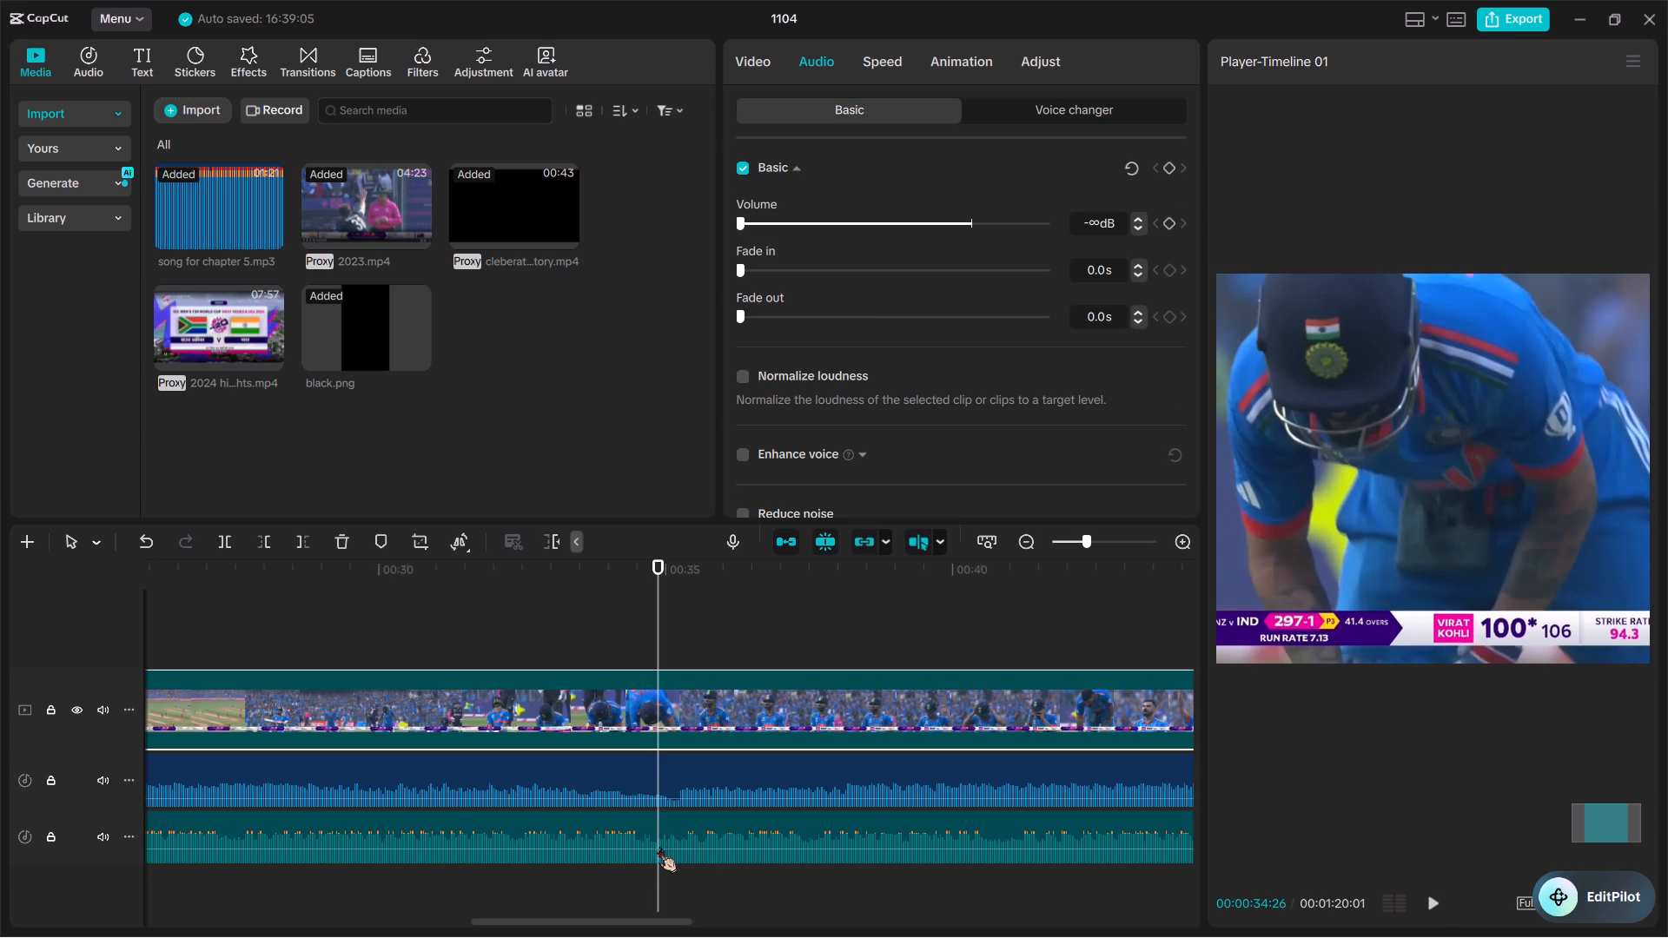
pyautogui.press('space')
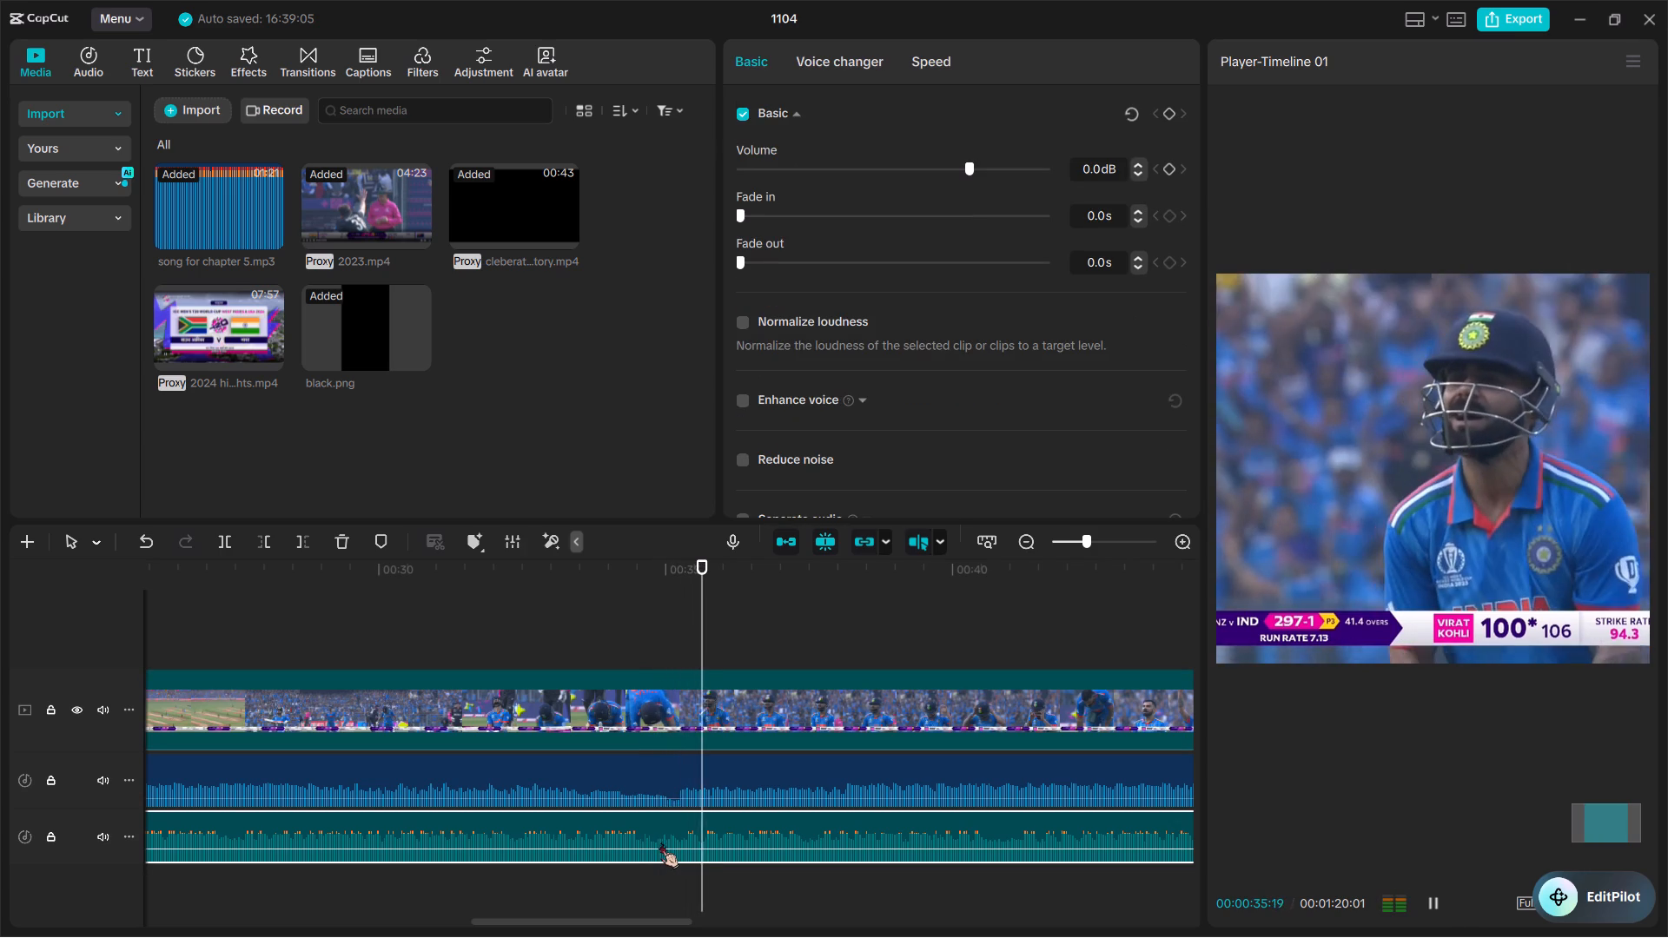
pyautogui.press('space')
pyautogui.press('space')
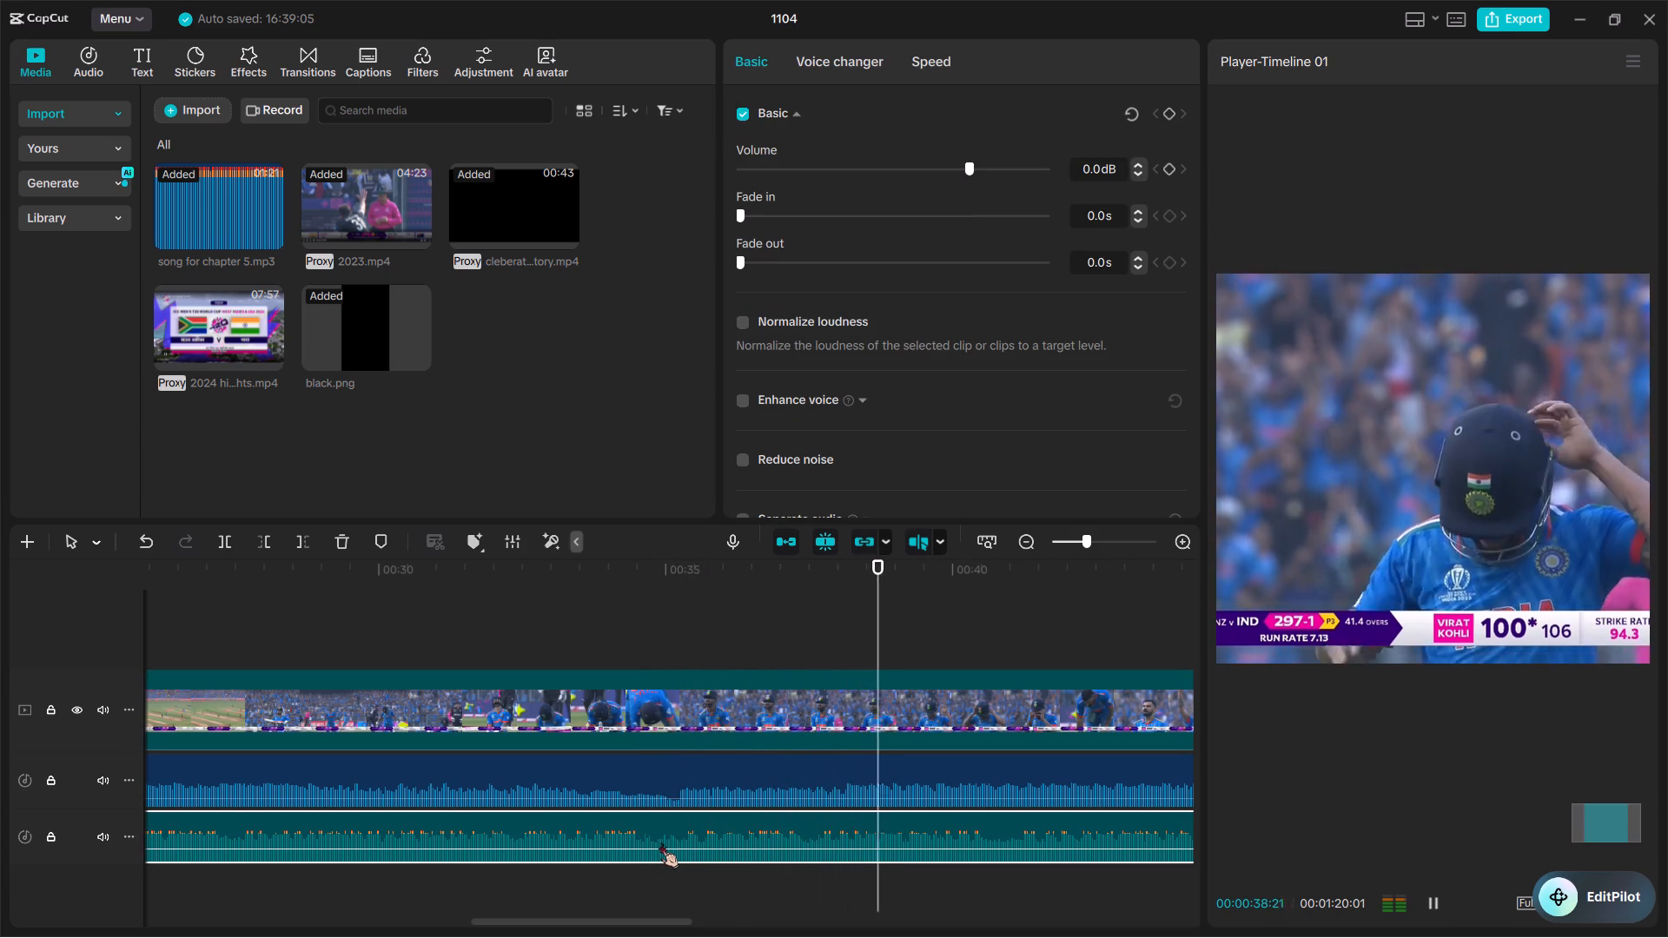
pyautogui.hscroll(-1, 660, 842)
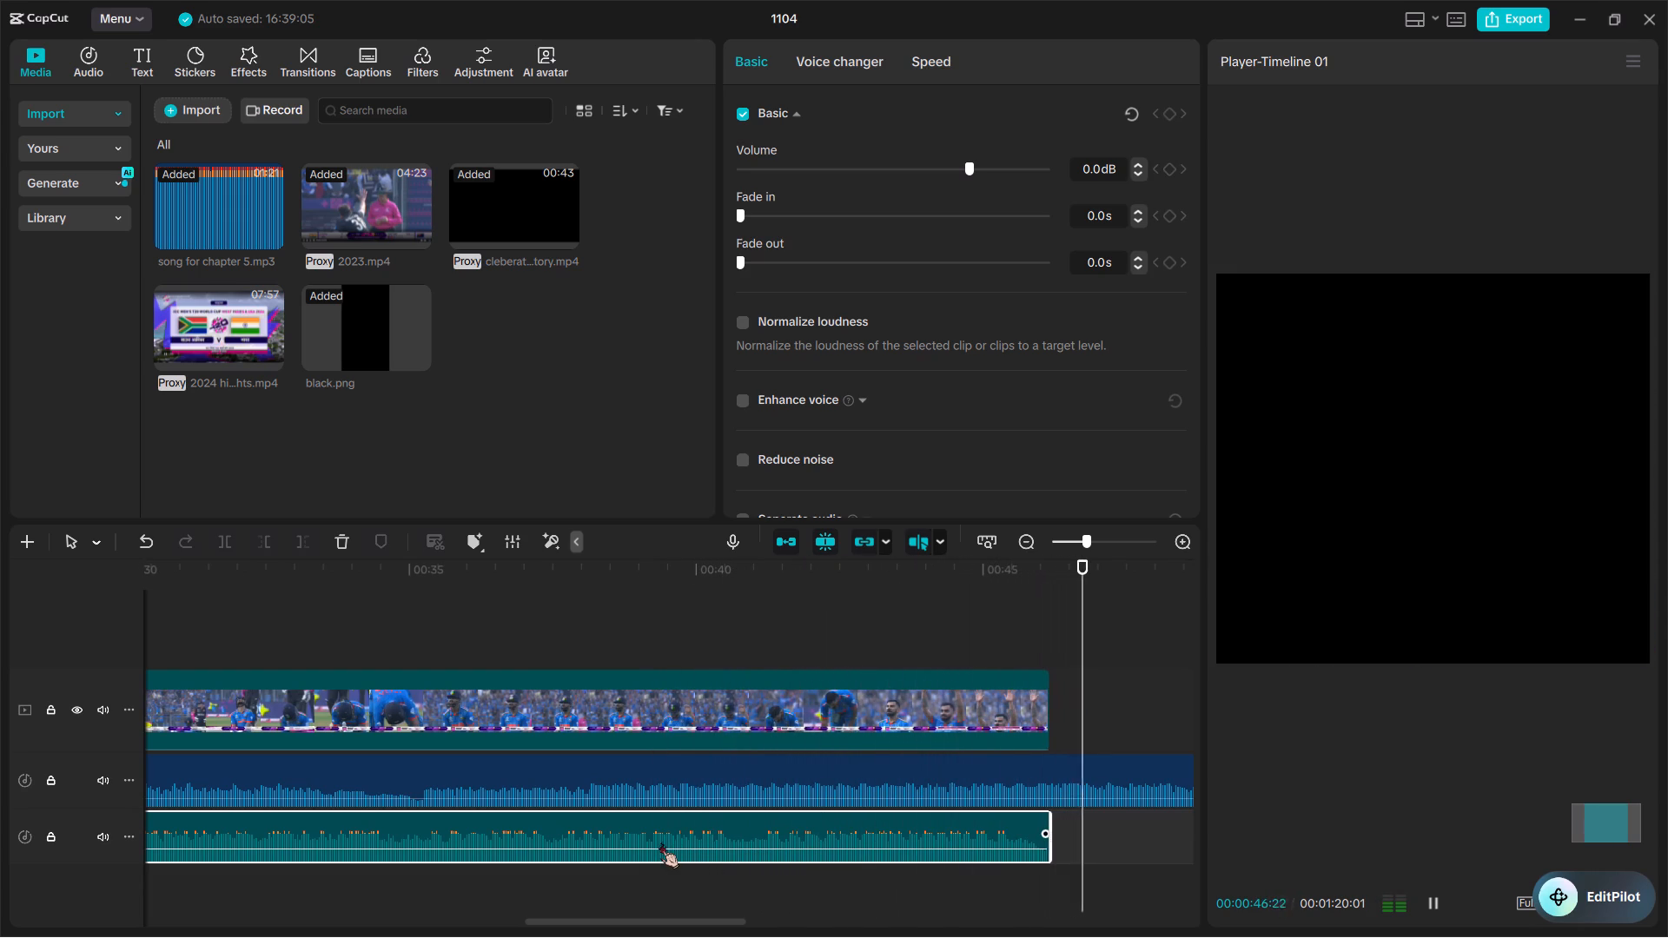
pyautogui.press('space')
# Recheck the long 2023.mp4 clip, its speed settings and the sound around the cut where it begins.
pyautogui.hscroll(1, 660, 842)
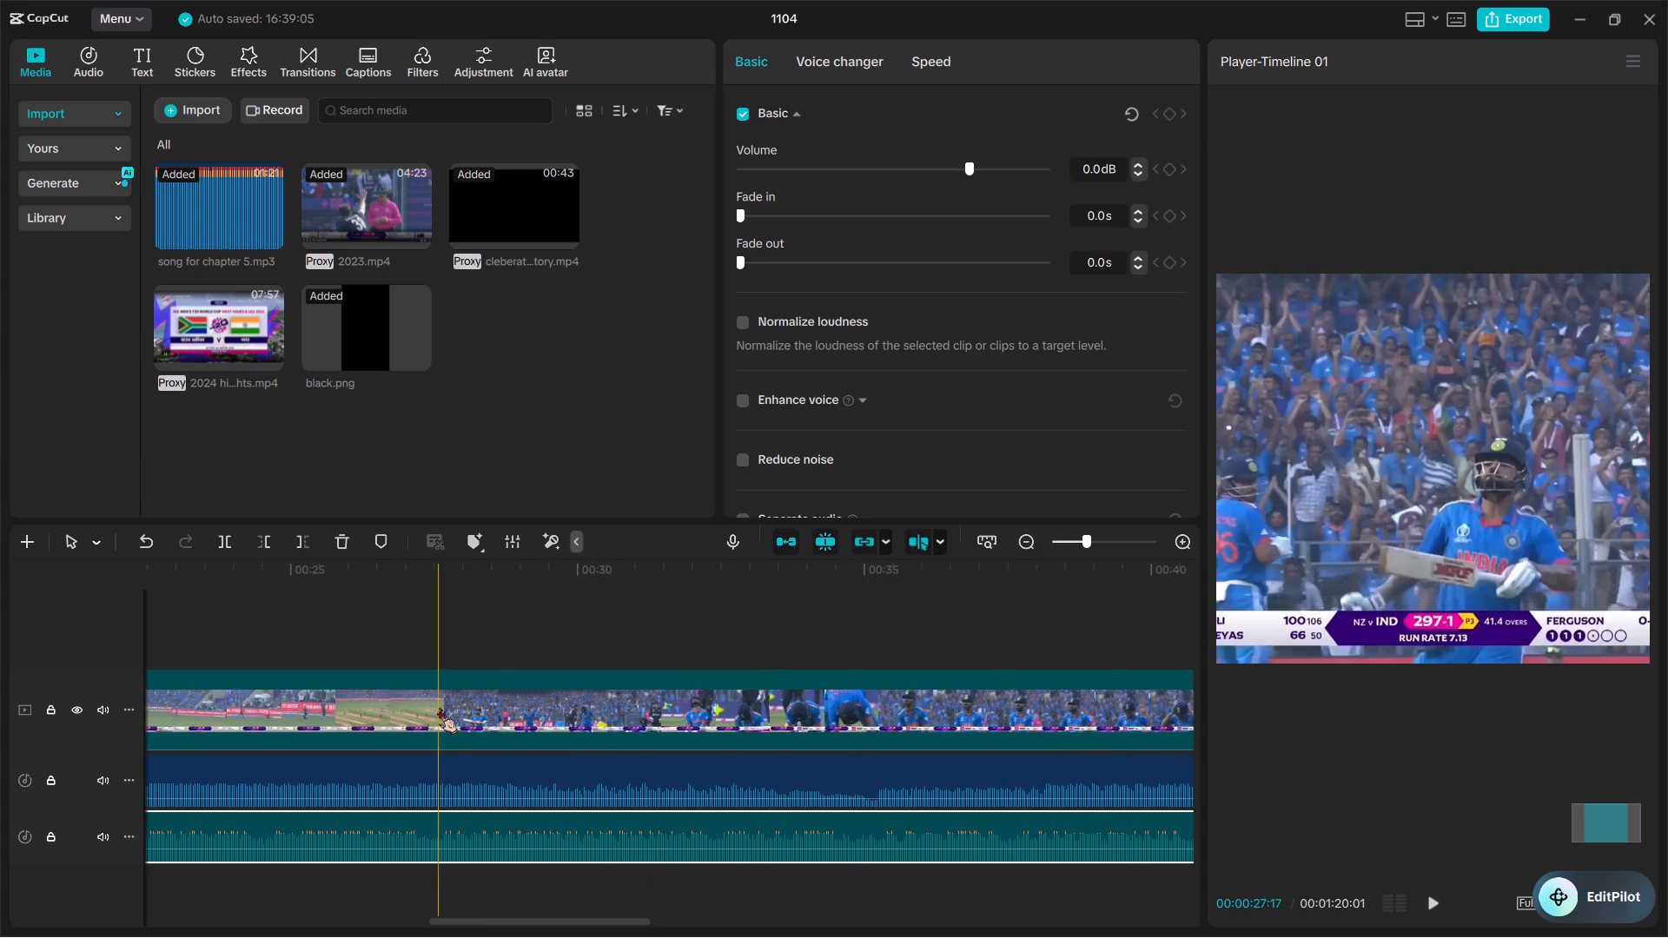
pyautogui.press('space')
pyautogui.press('space')
pyautogui.hscroll(1, 439, 708)
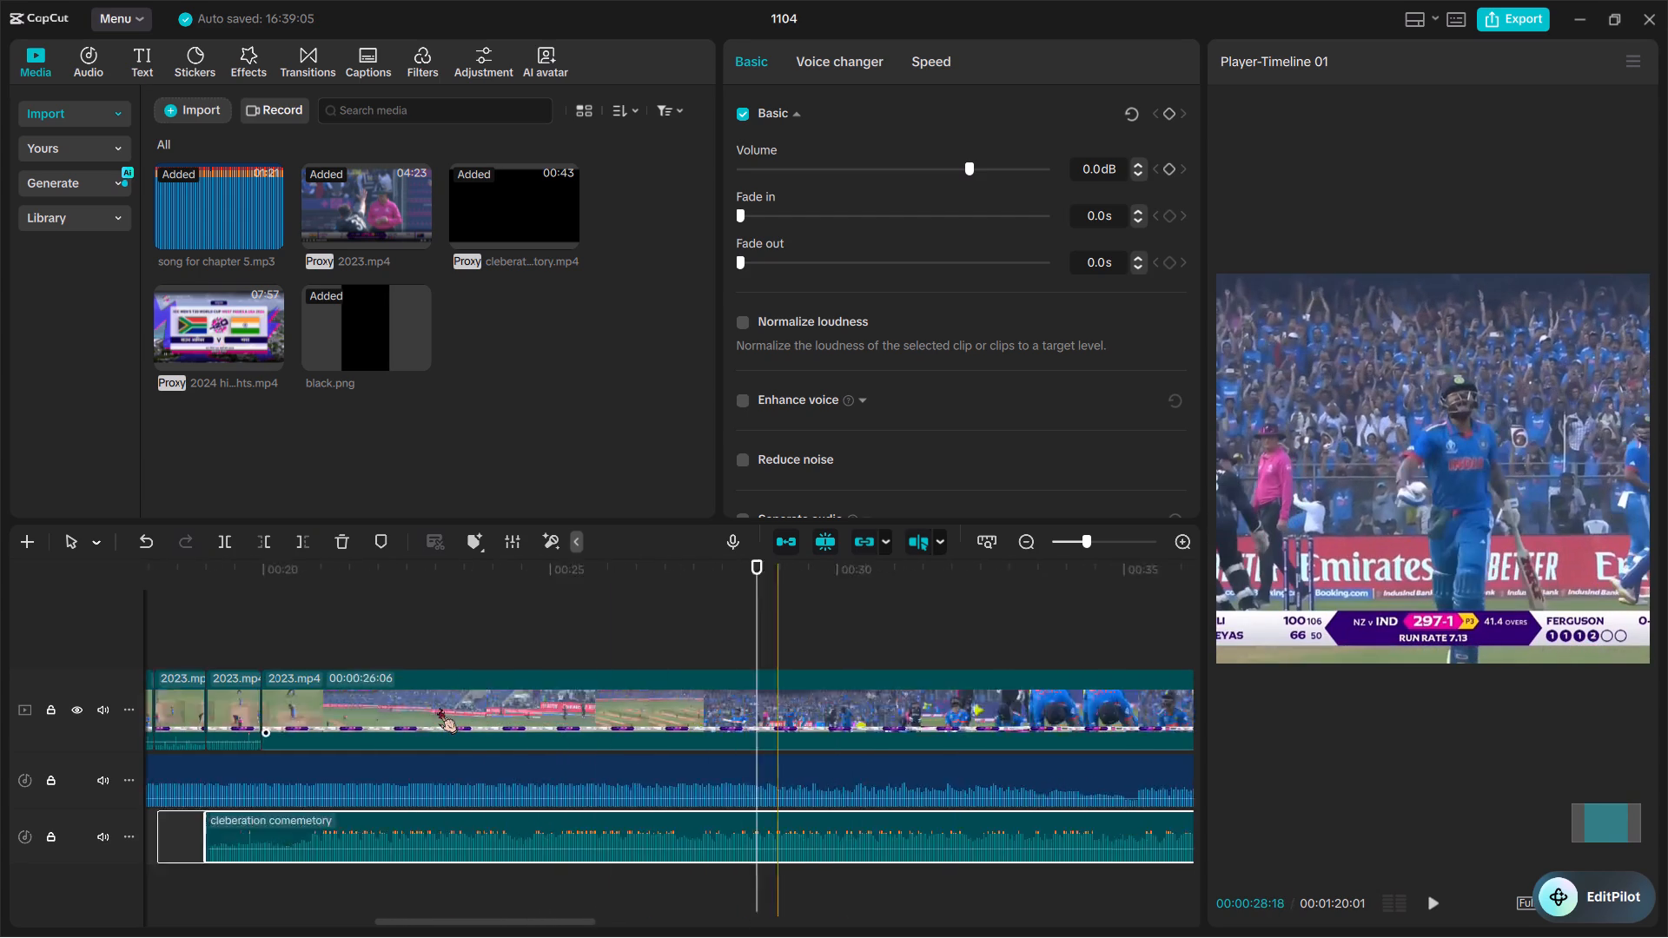
pyautogui.hscroll(1, 439, 708)
pyautogui.click(608, 713)
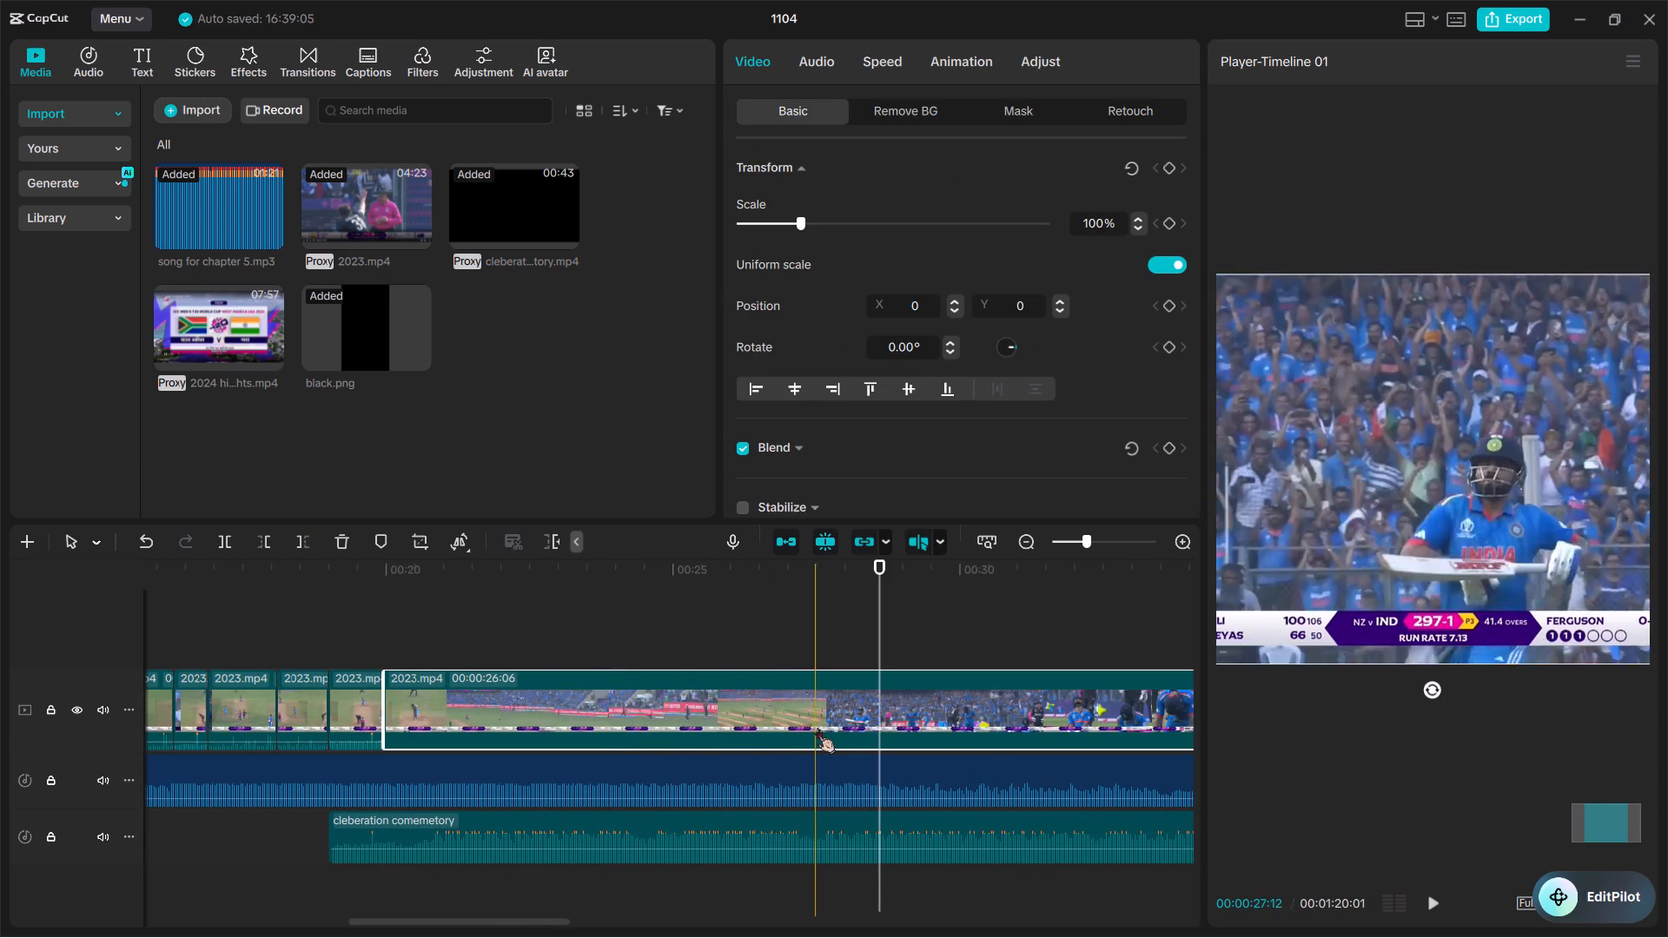
pyautogui.click(873, 65)
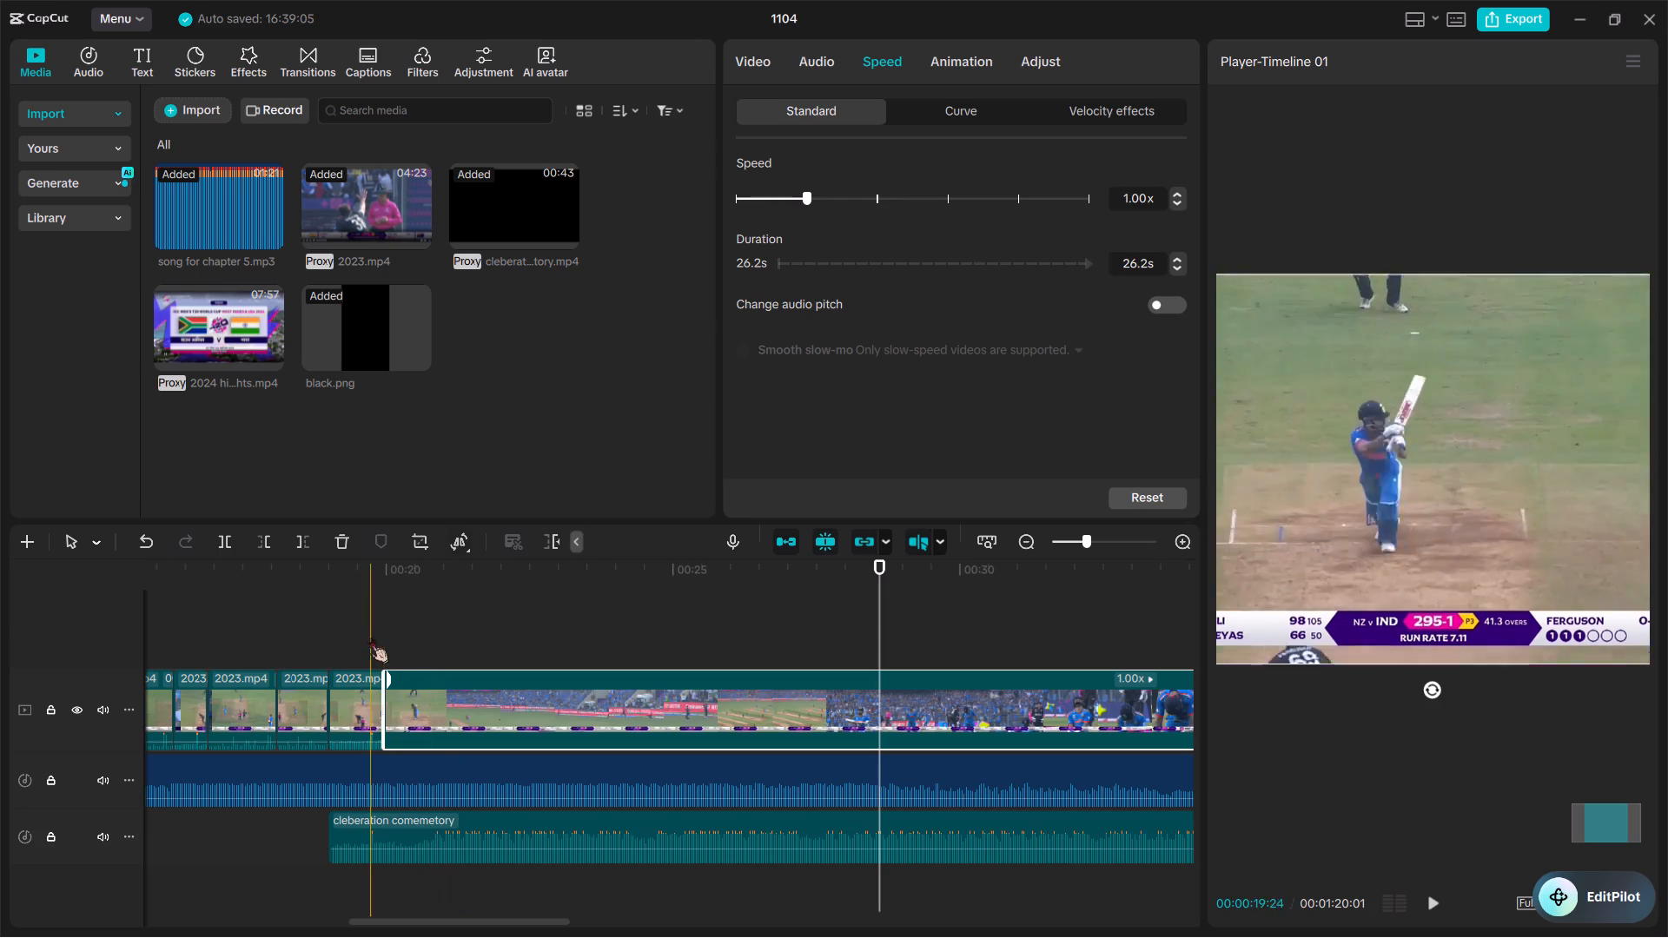
pyautogui.press('space')
pyautogui.press('space')
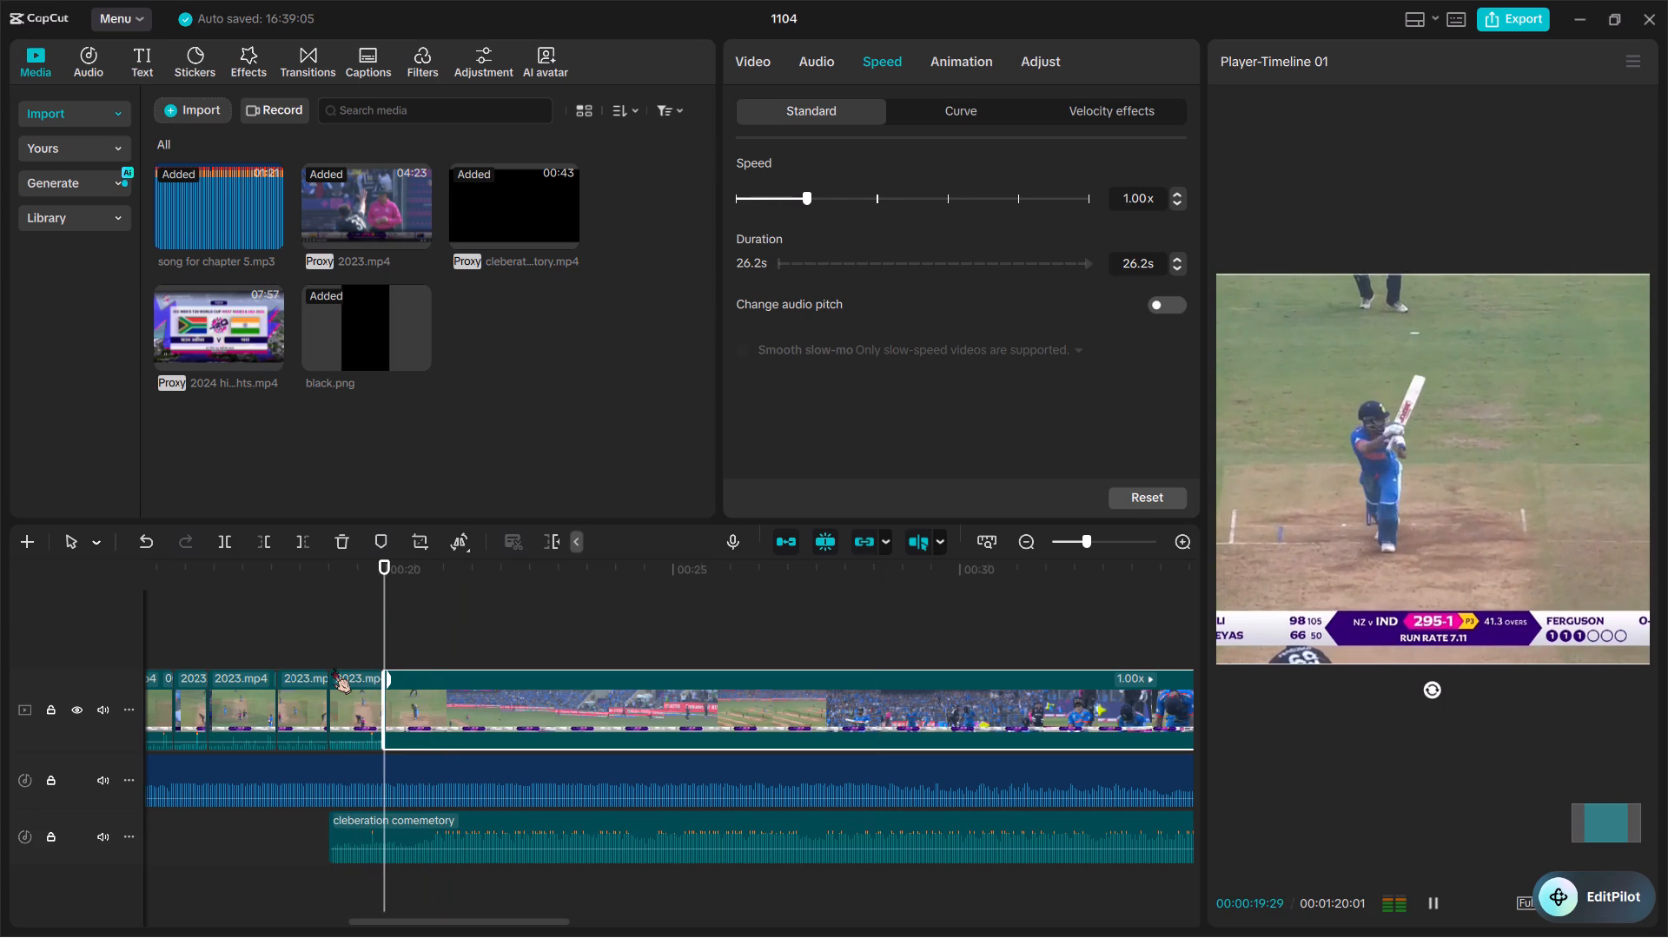
# Mute the short 2023.mp4 clip directly before the long clip by lowering its volume to -∞ dB.
pyautogui.click(361, 713)
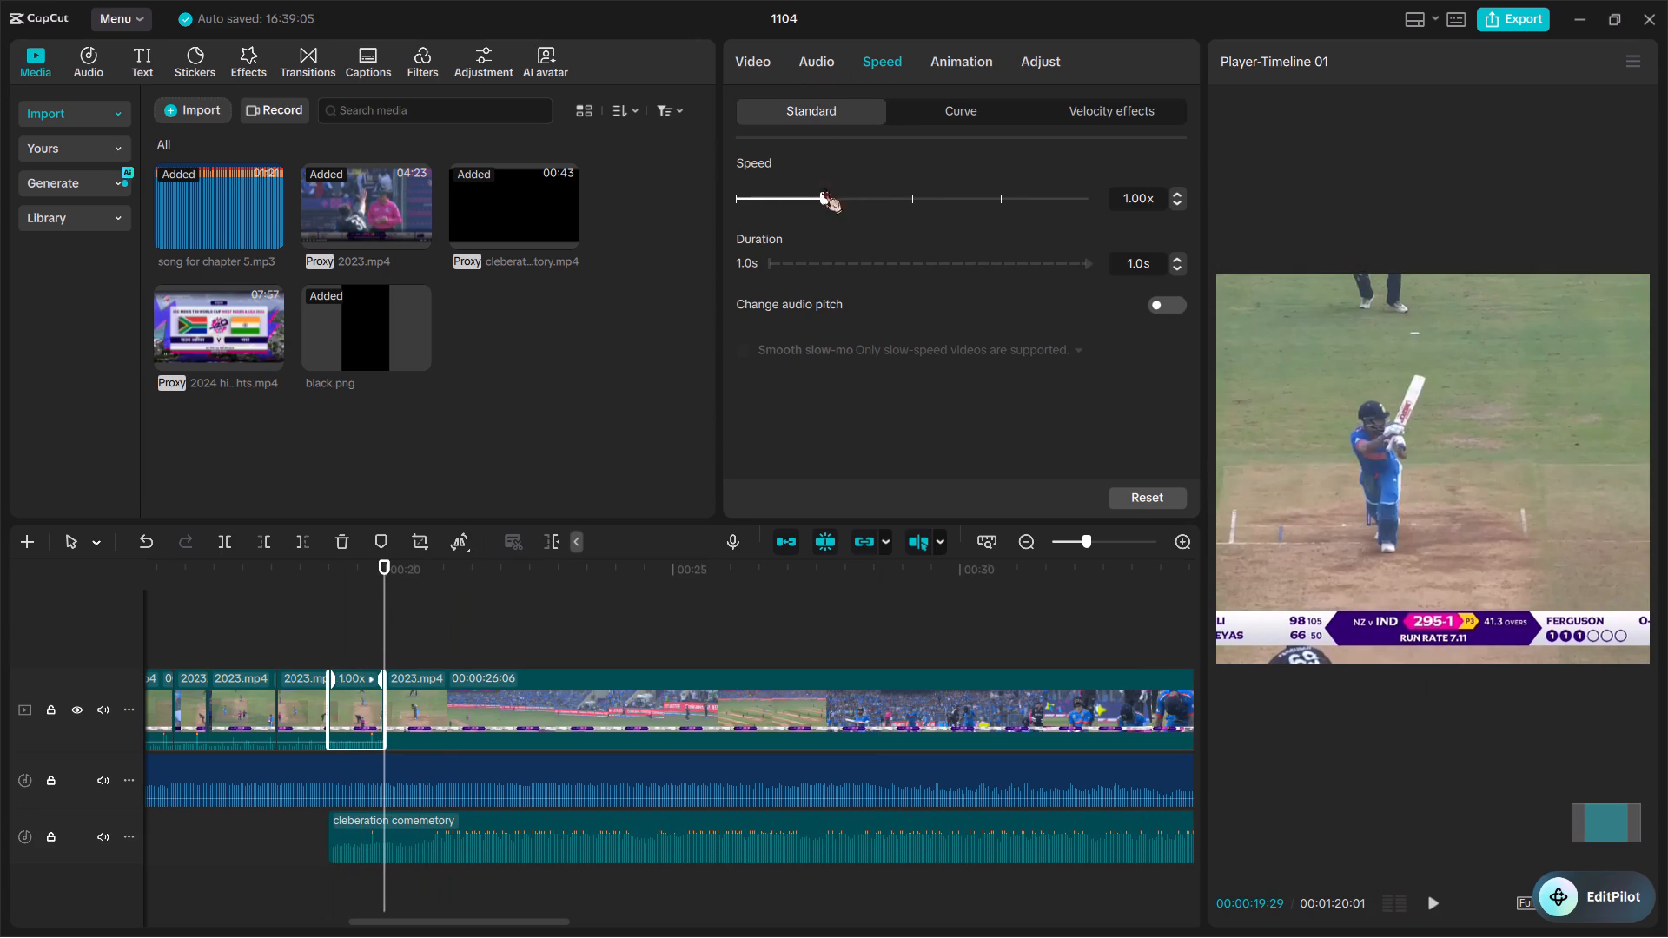
pyautogui.click(803, 56)
pyautogui.moveTo(805, 226); pyautogui.dragTo(599, 231)
# Set the speed of the long 2023.mp4 clip to 1.50x.
pyautogui.click(456, 703)
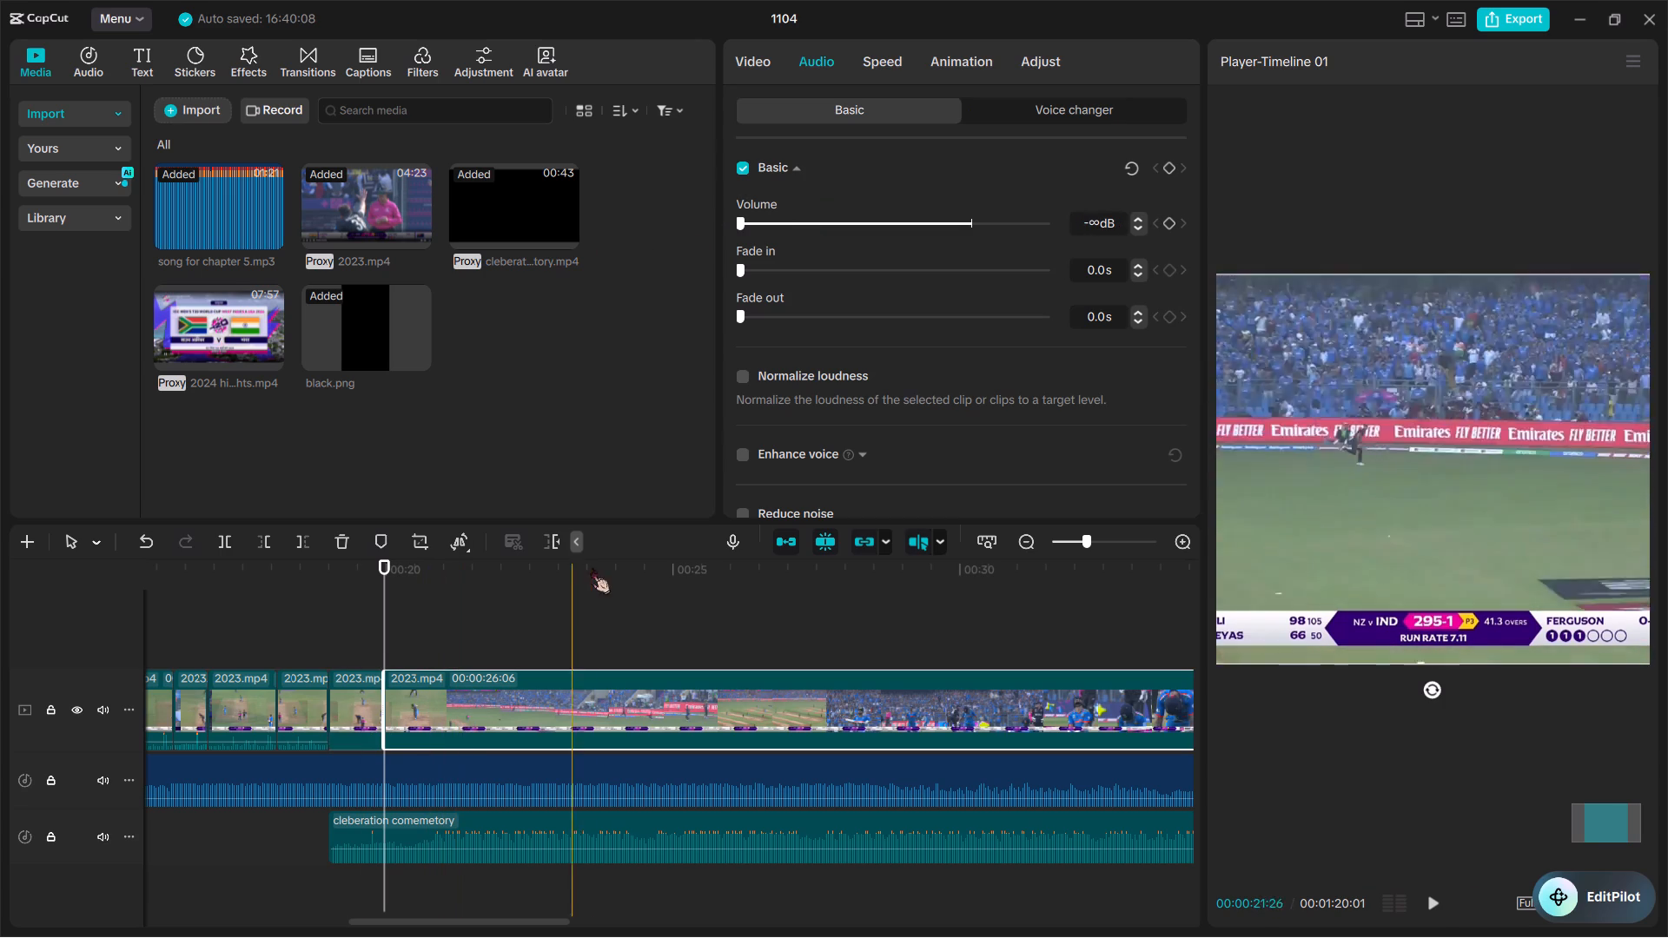
pyautogui.click(867, 71)
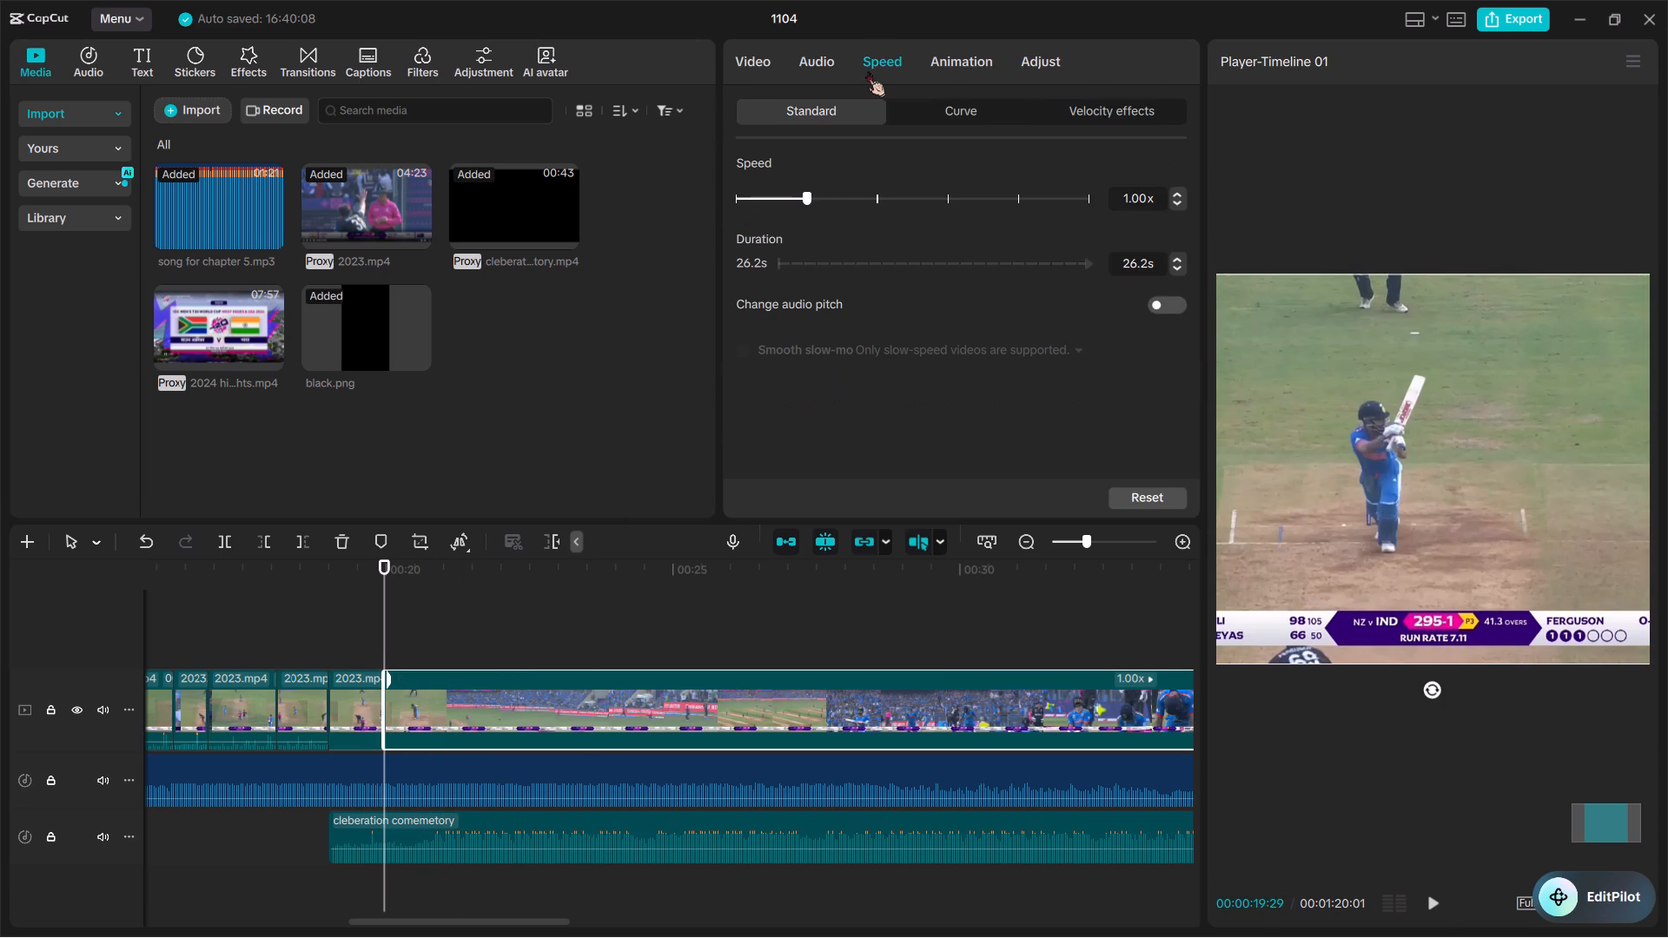
pyautogui.click(824, 65)
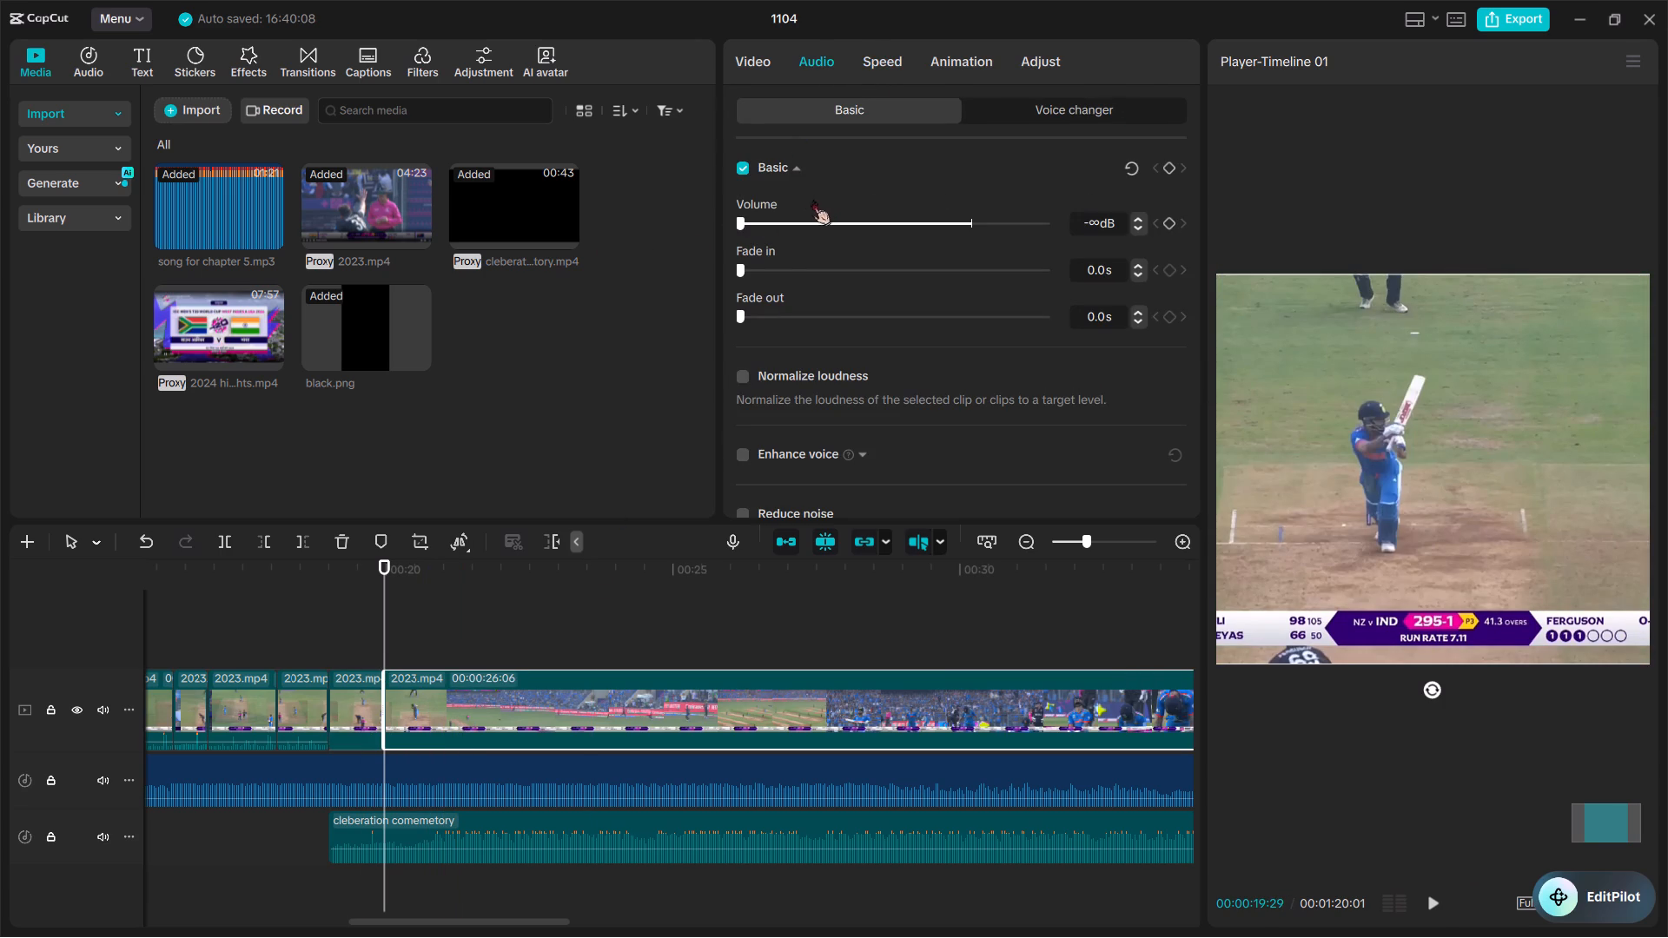
pyautogui.click(884, 50)
pyautogui.click(869, 203)
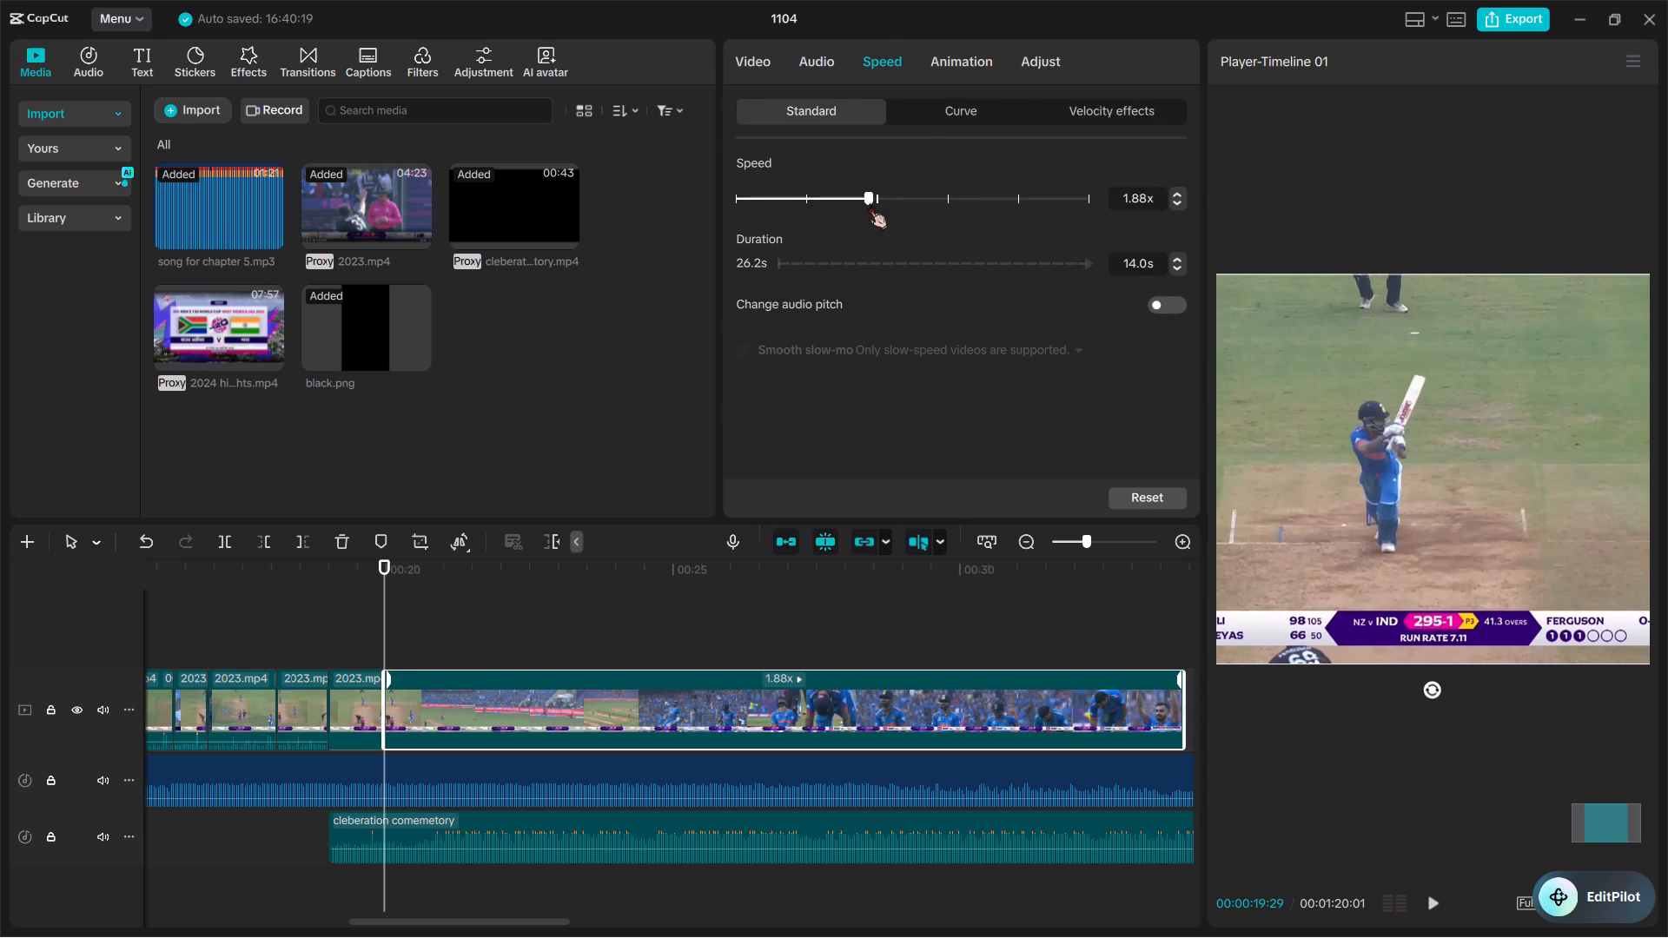
pyautogui.click(842, 200)
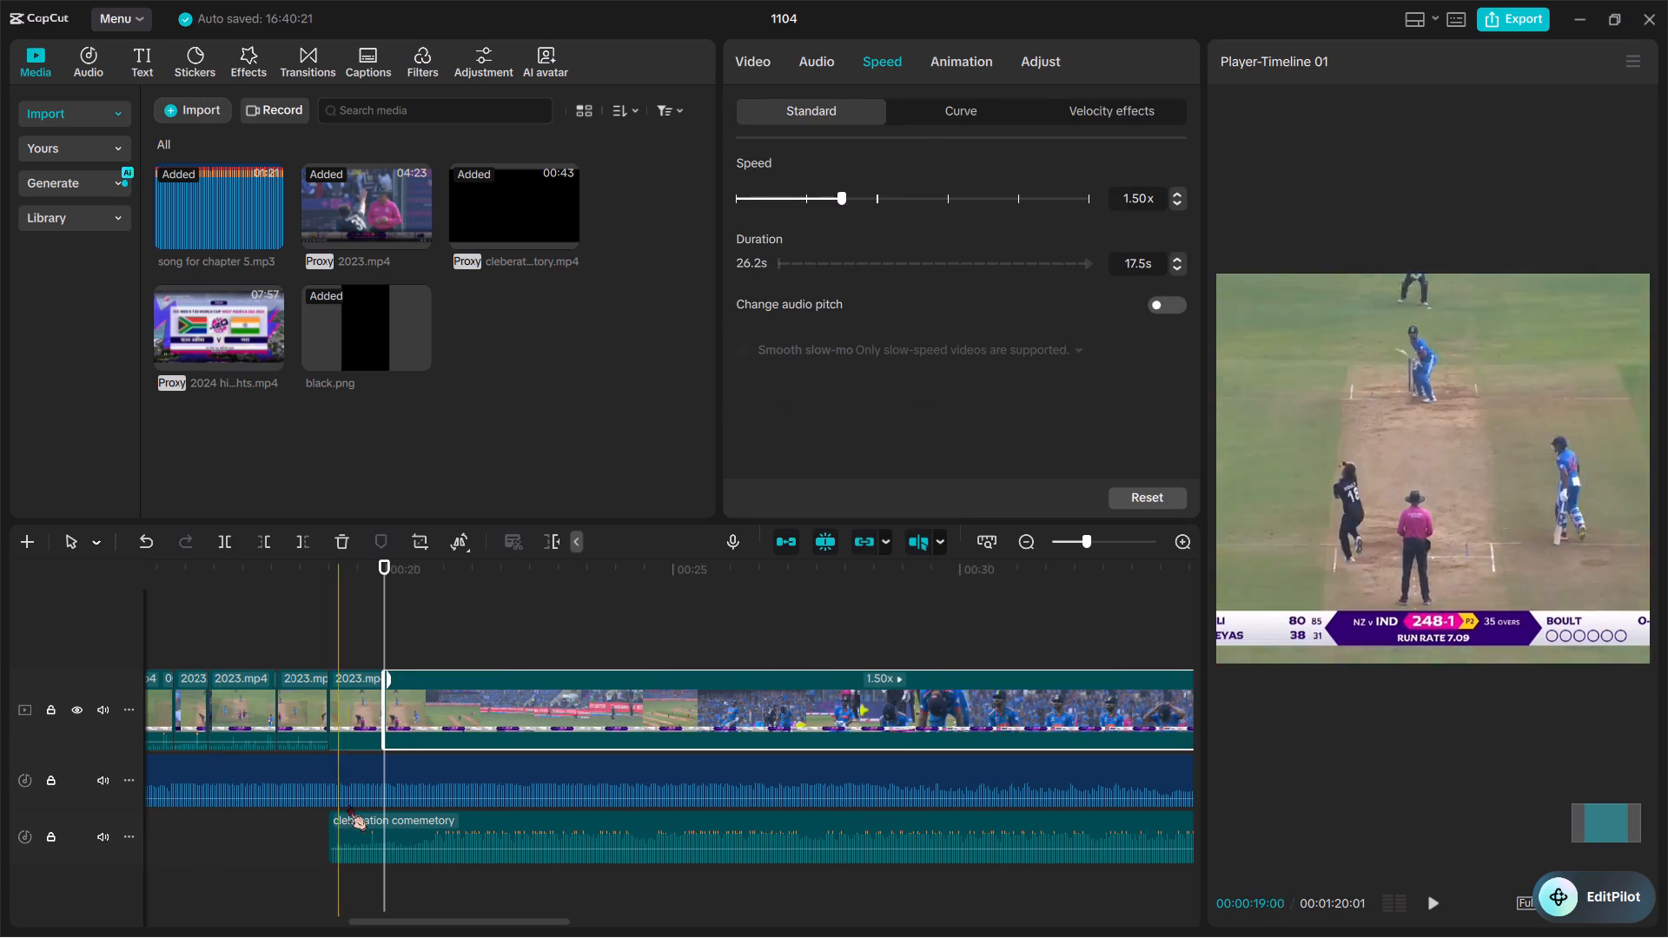
# Play back the sped-up long 2023.mp4 clip through to its end and recheck its closing seconds against the commentary.
pyautogui.press('space')
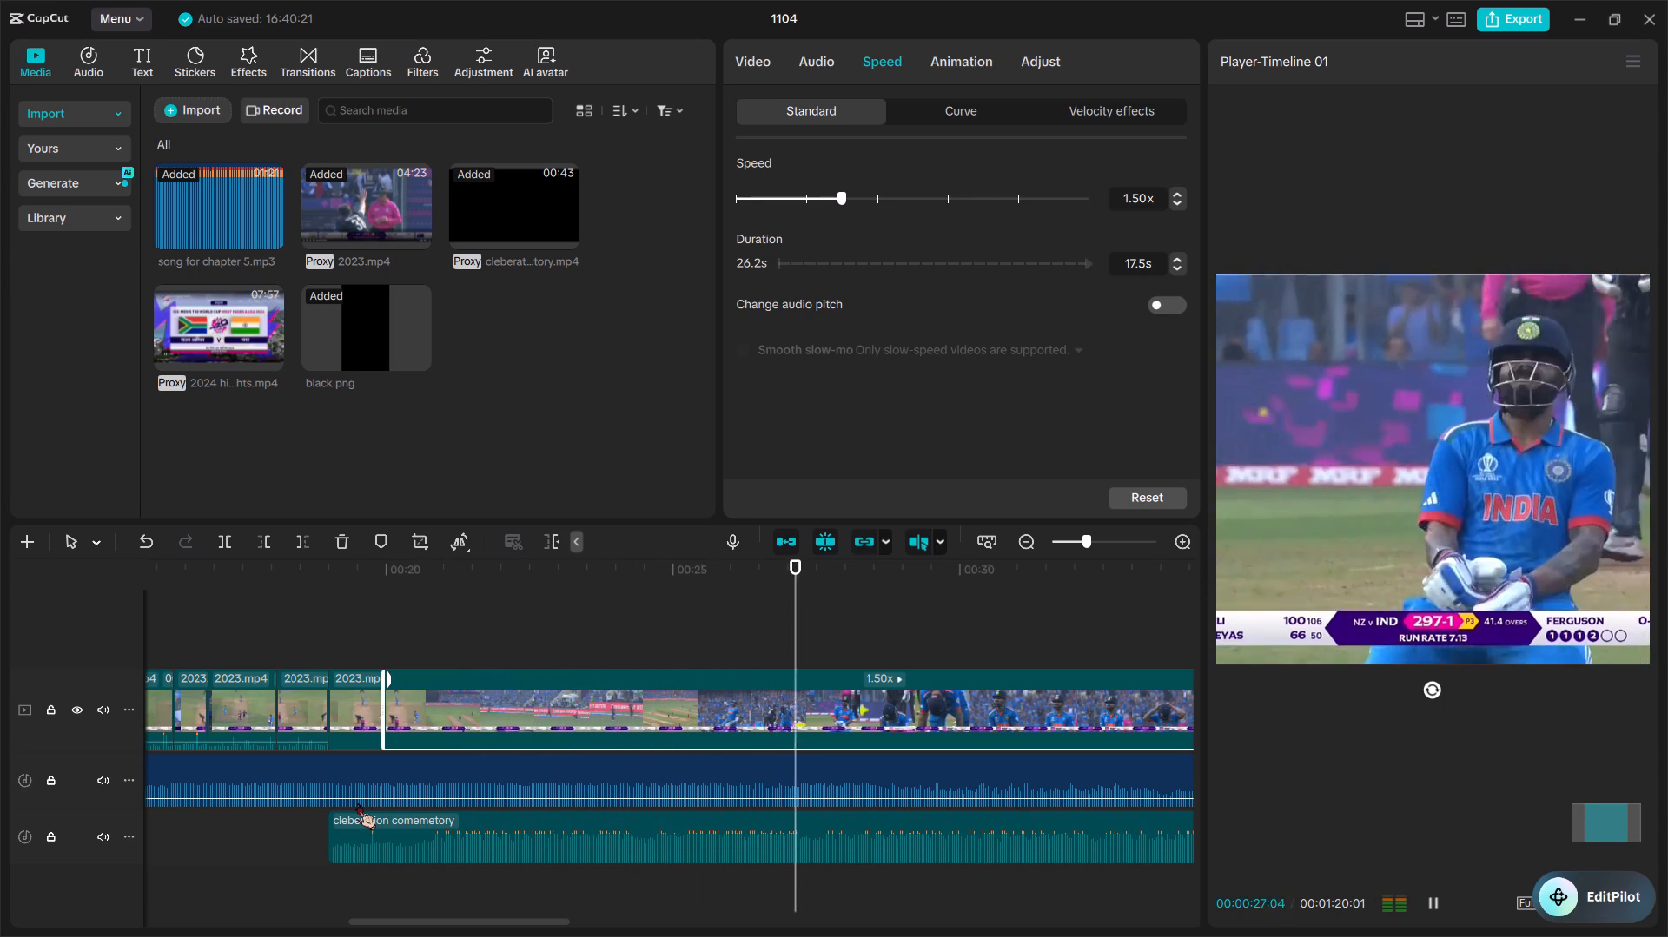
pyautogui.press('space')
pyautogui.press('space')
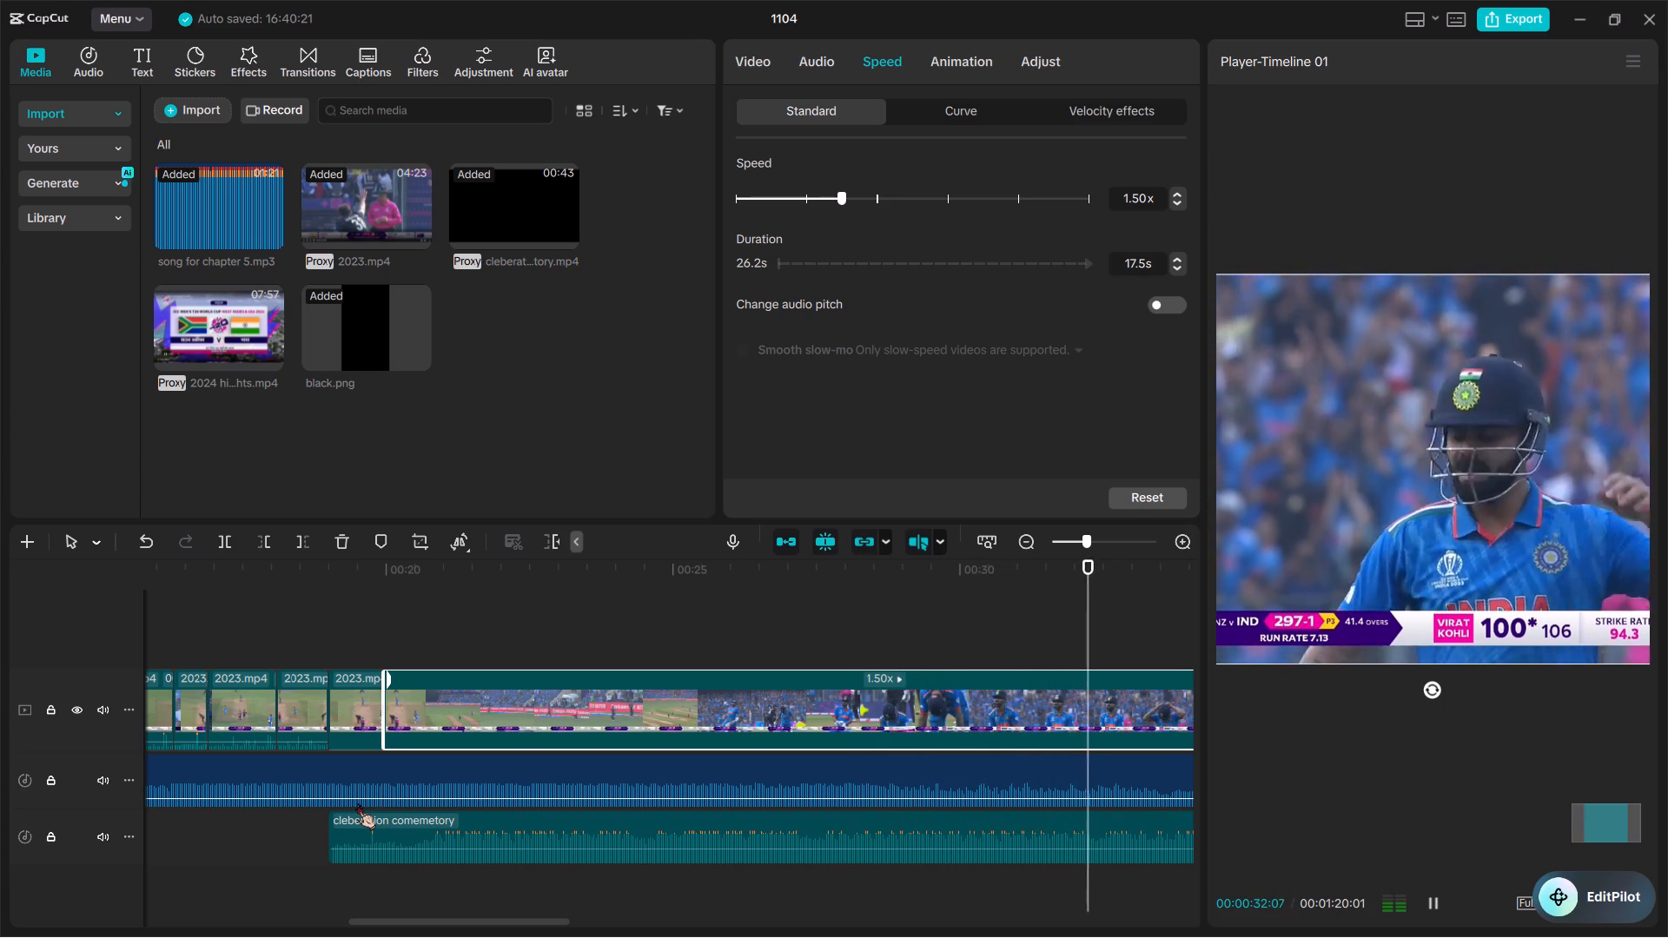
pyautogui.hscroll(-2, 357, 803)
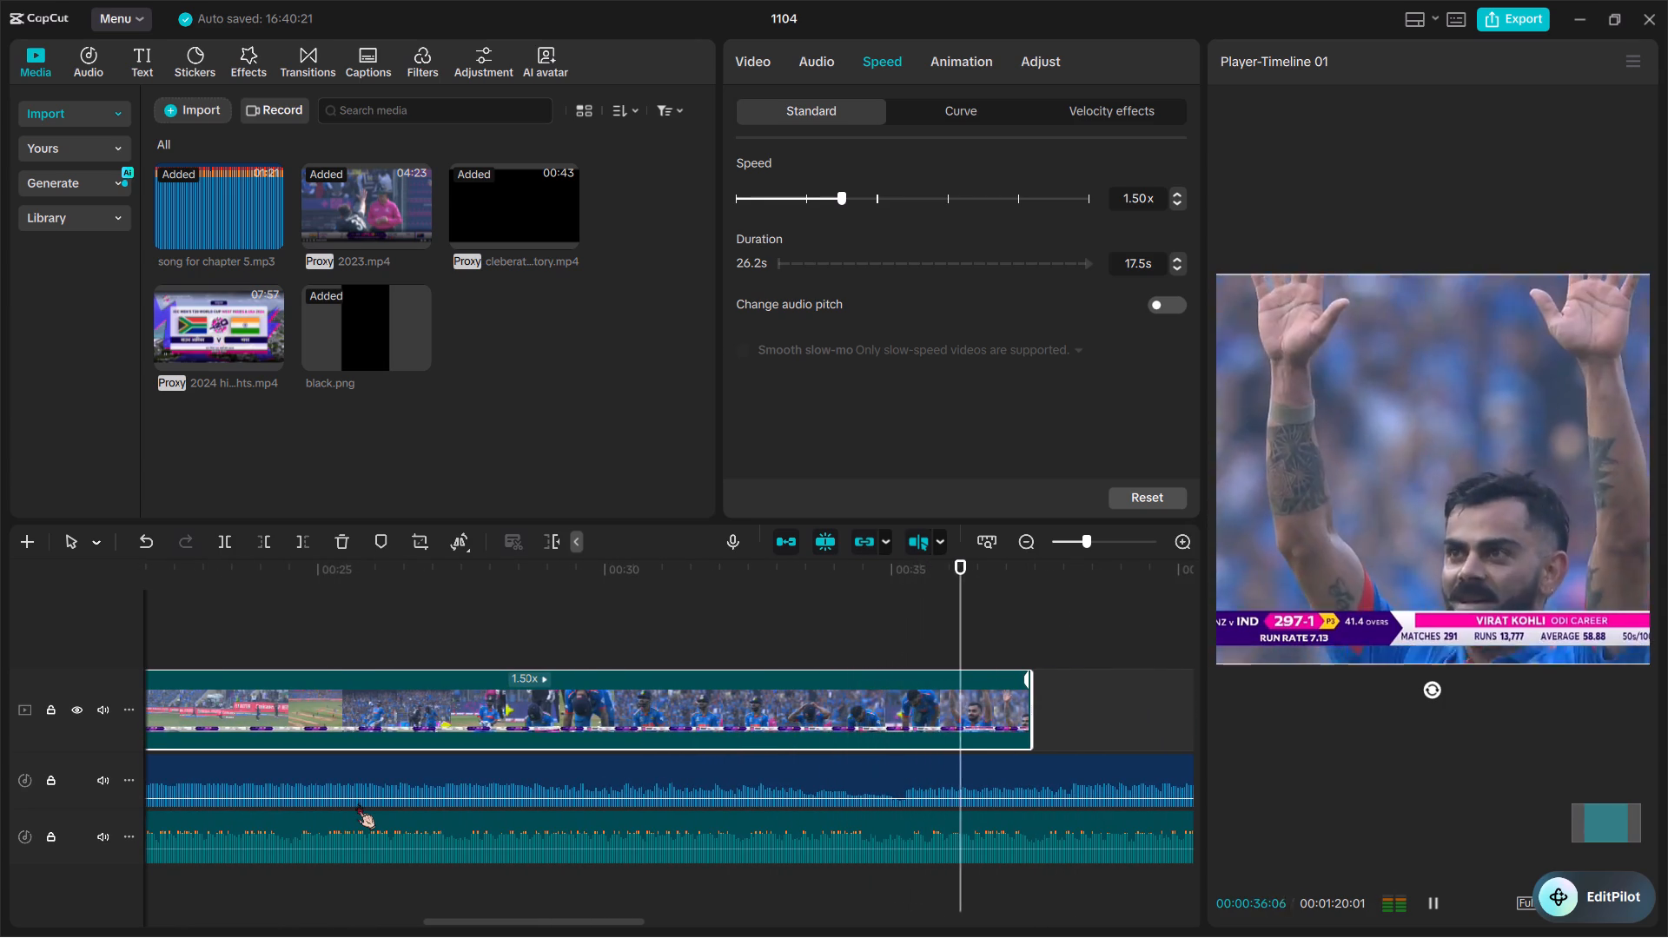
pyautogui.press('space')
pyautogui.hscroll(-1, 357, 803)
pyautogui.press('space')
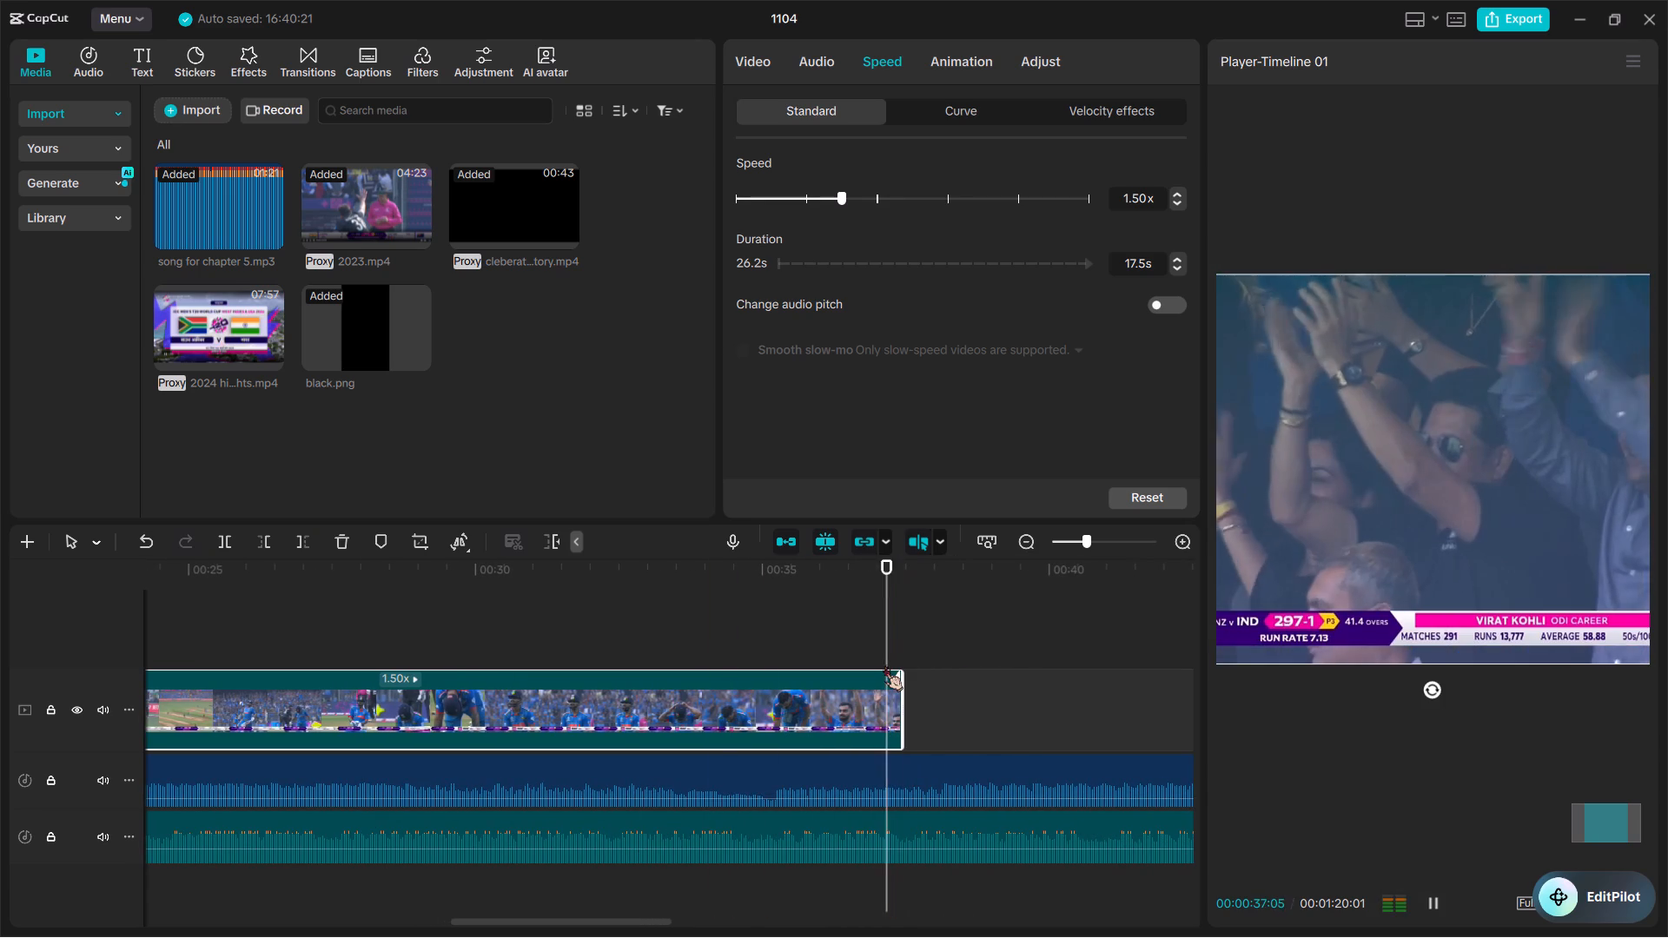
pyautogui.press('space')
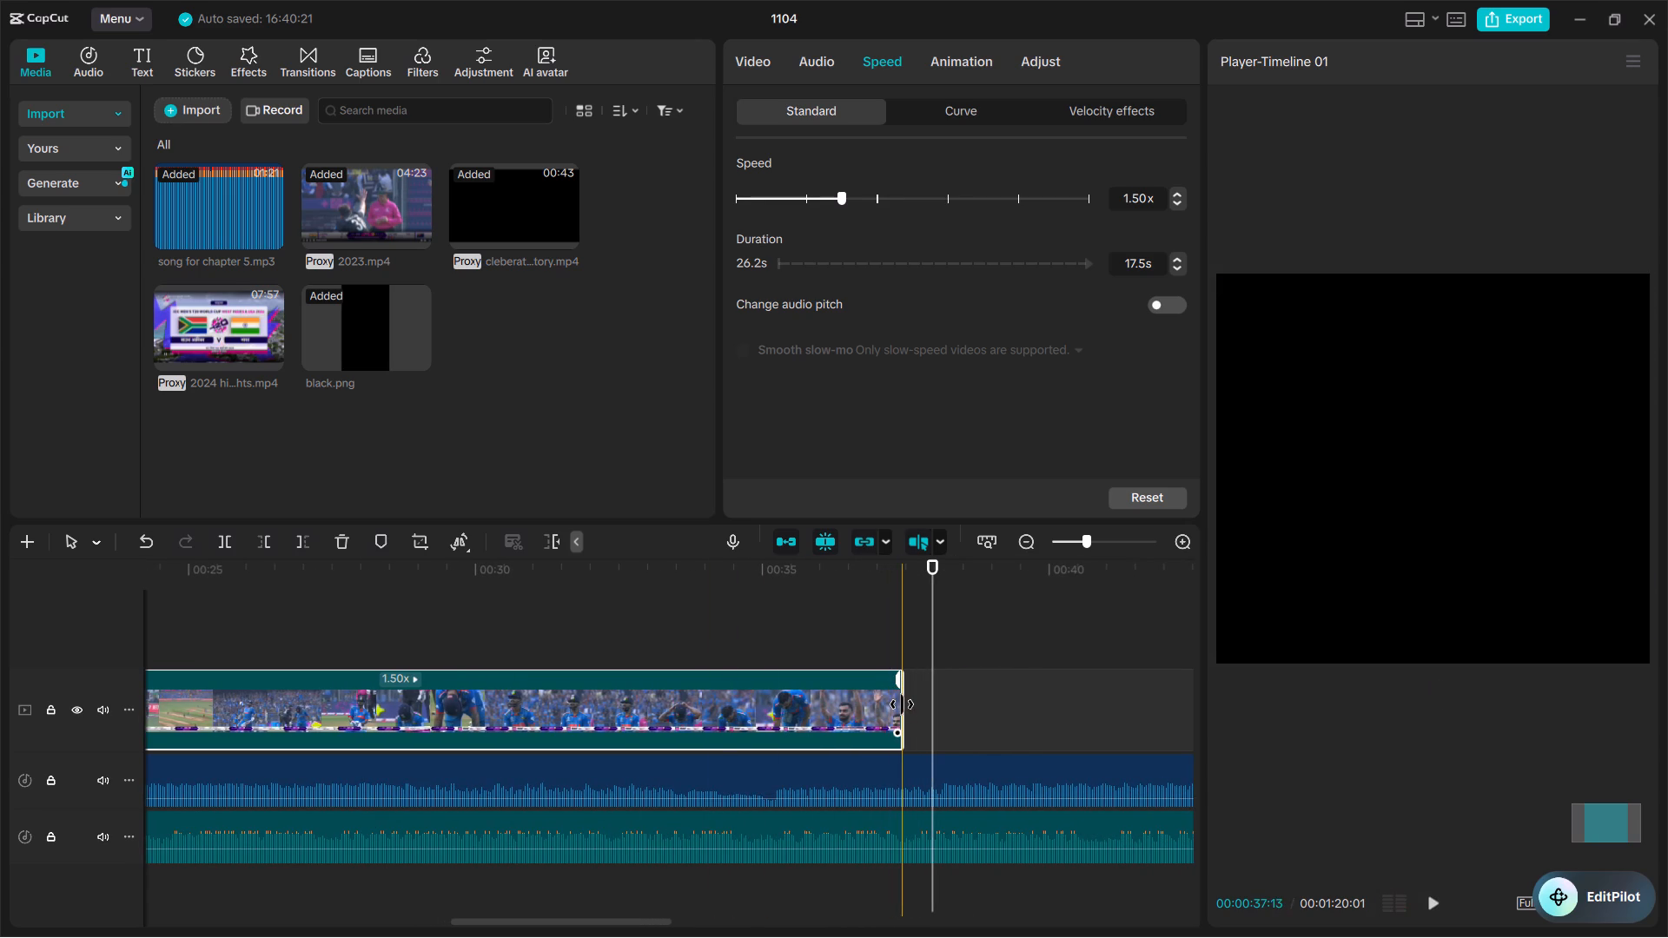
pyautogui.press('space')
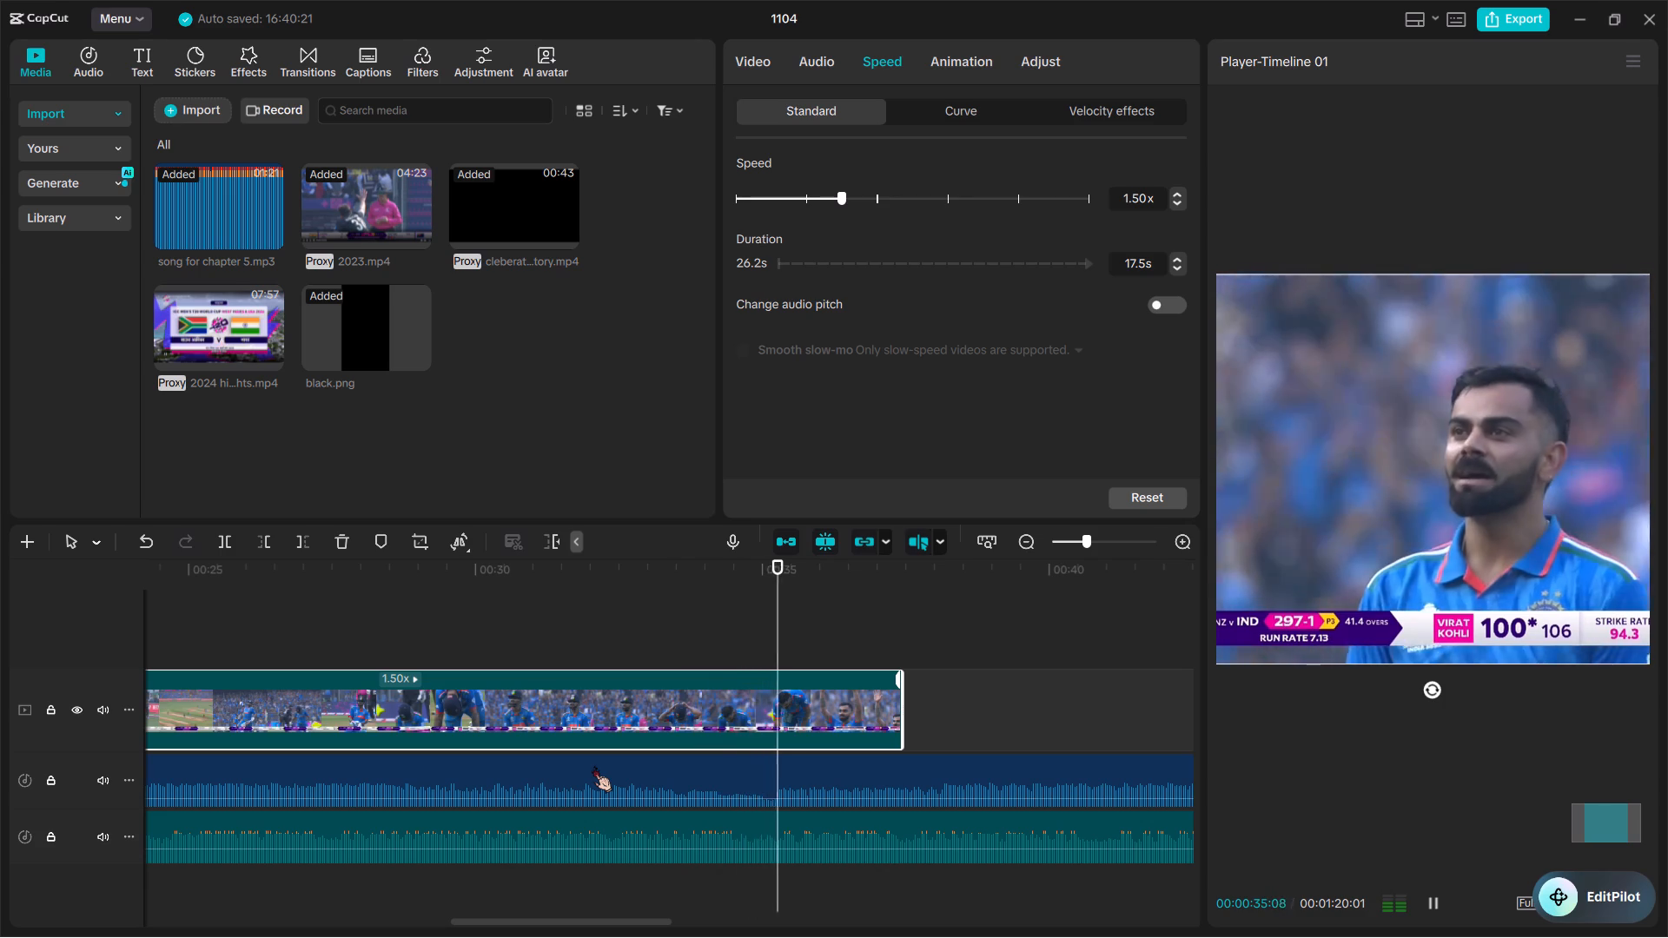
pyautogui.press('space')
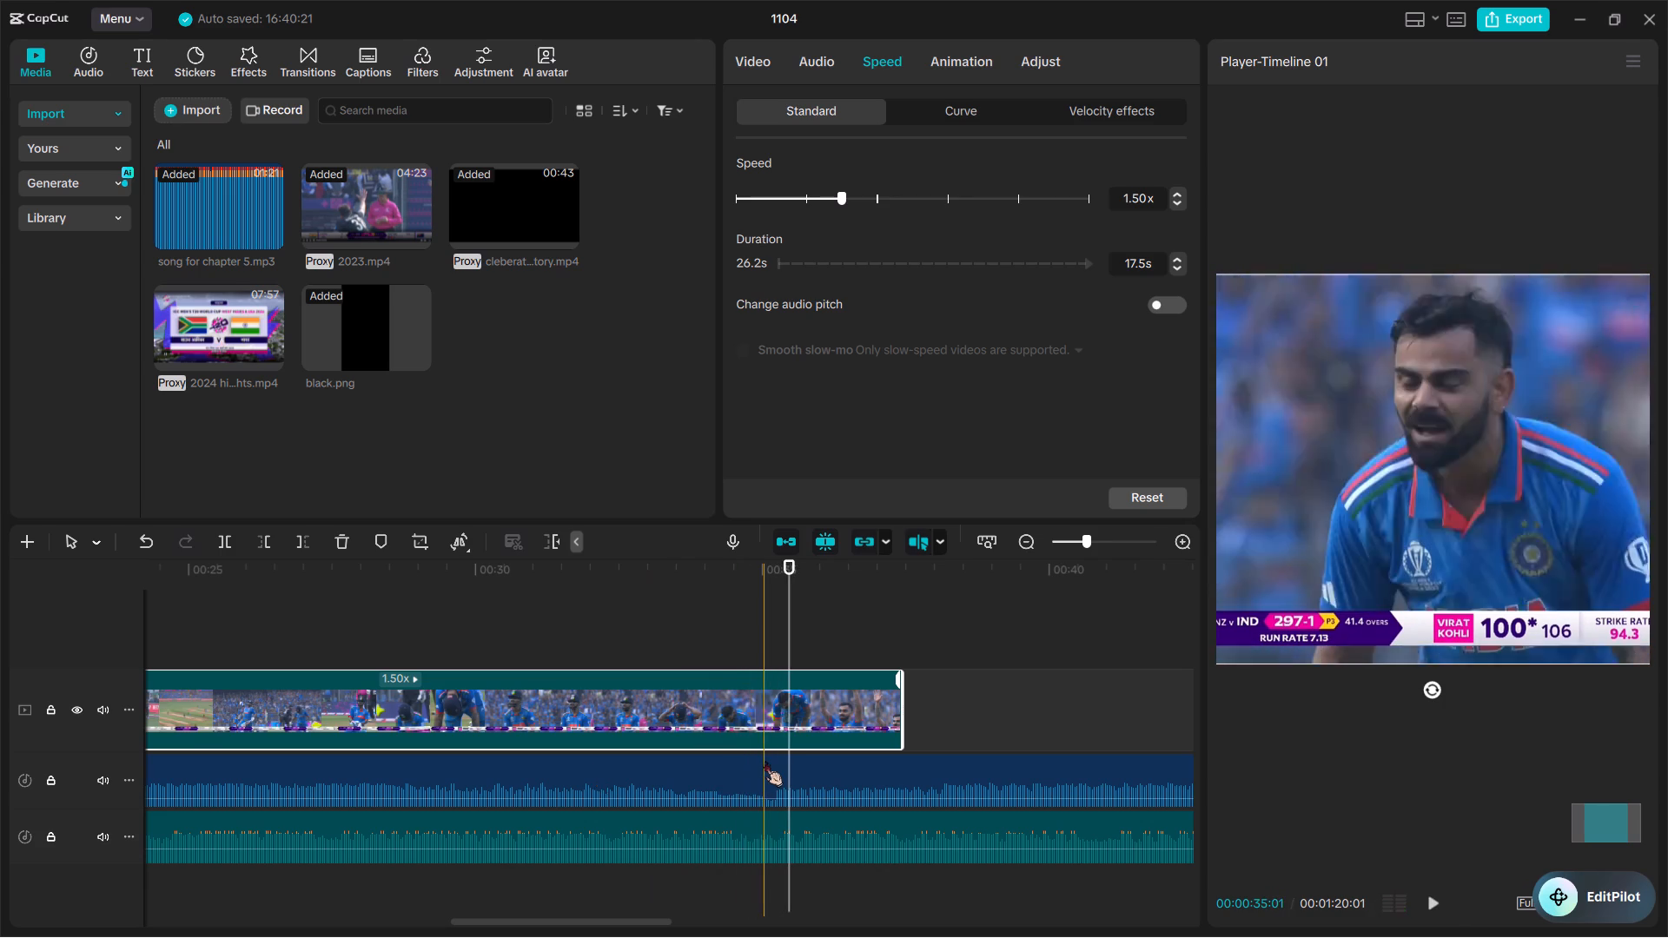
pyautogui.keyDown('ctrl'); pyautogui.scroll(-12, 764, 761); pyautogui.keyUp('ctrl')
pyautogui.press('space')
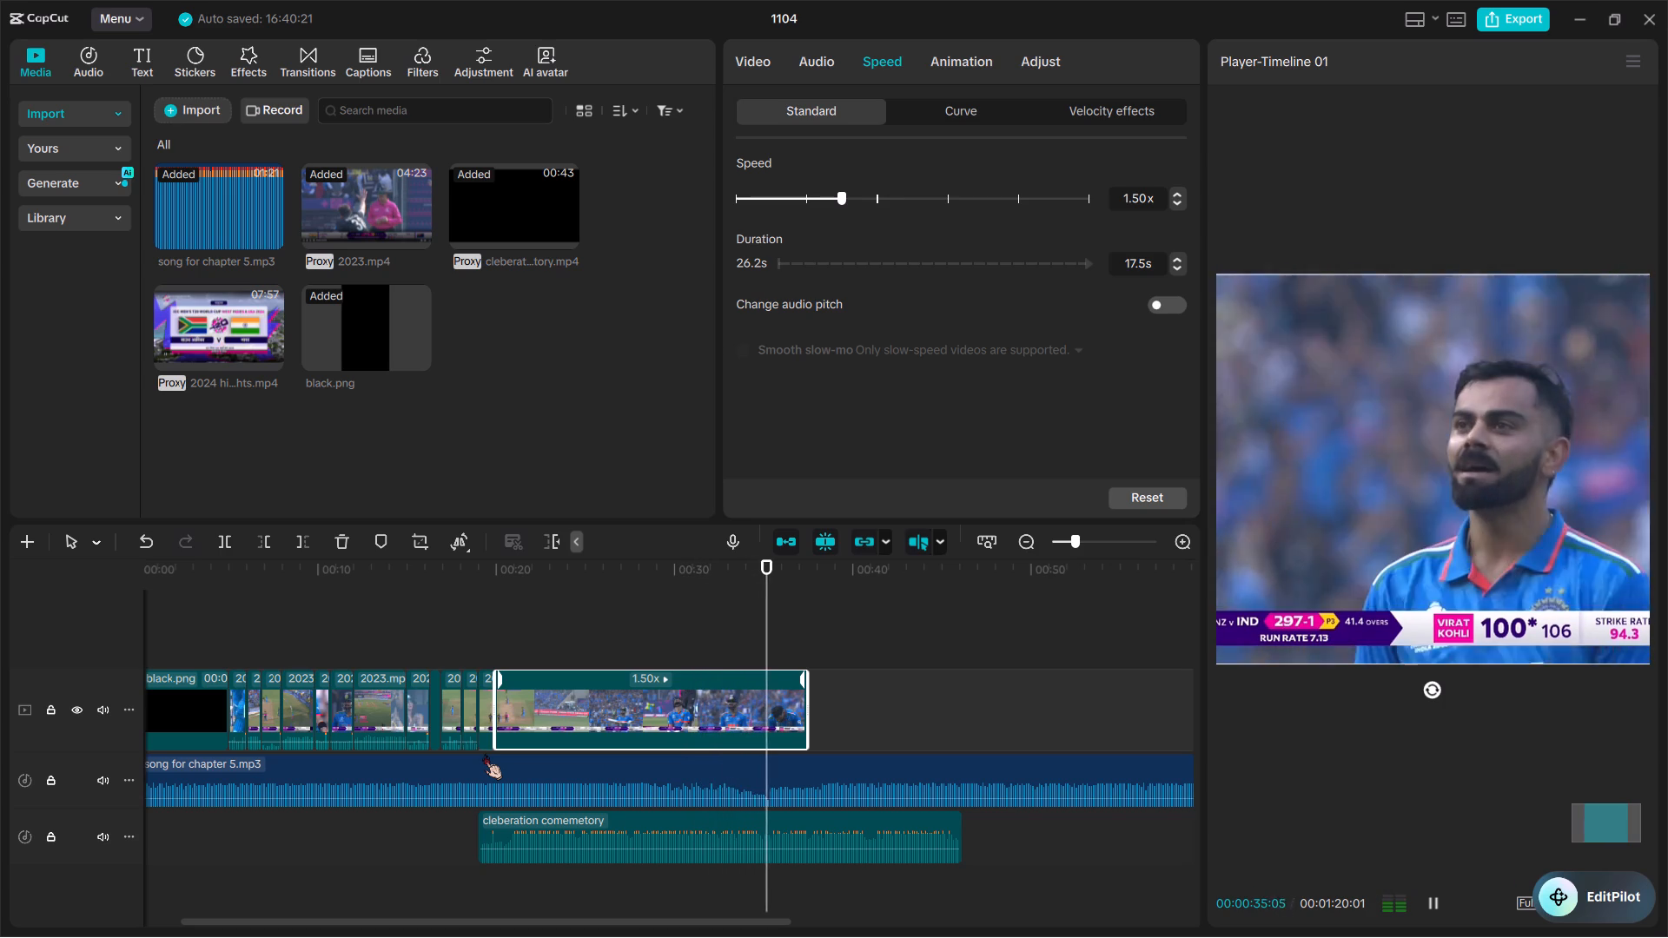
pyautogui.press('space')
# Replay the opening seconds of the long 2023.mp4 clip around its cut to check the picture against the commentary and song.
pyautogui.keyDown('ctrl'); pyautogui.scroll(14, 486, 748); pyautogui.keyUp('ctrl')
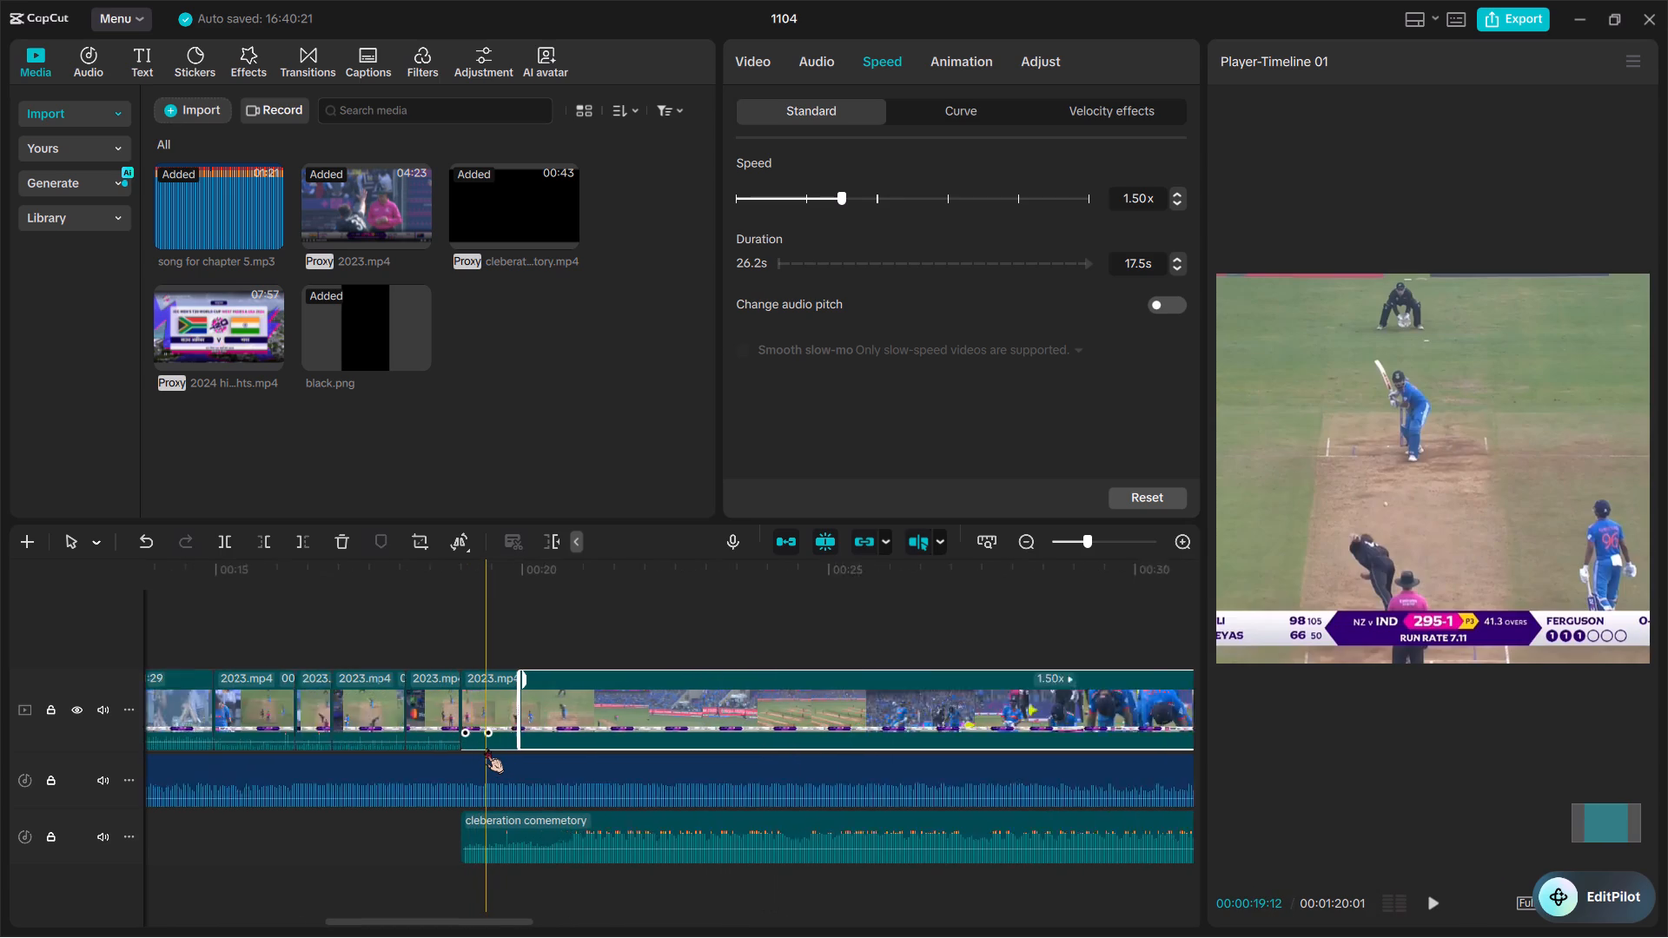
pyautogui.keyDown('ctrl'); pyautogui.scroll(2, 486, 748); pyautogui.keyUp('ctrl')
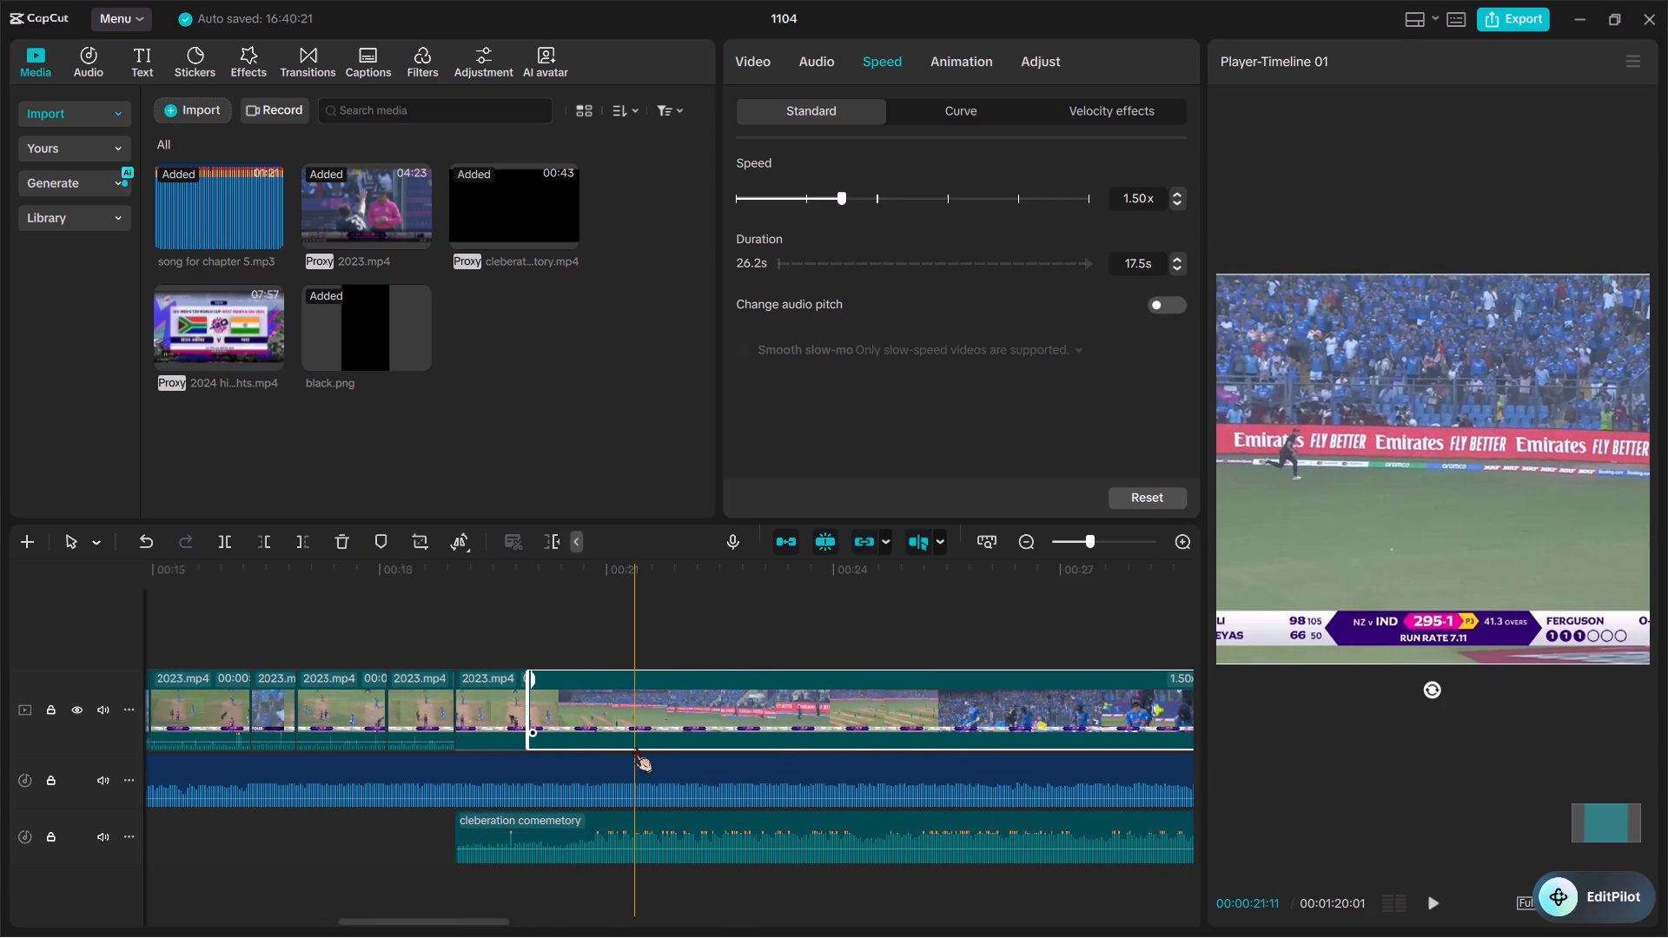
pyautogui.press('space')
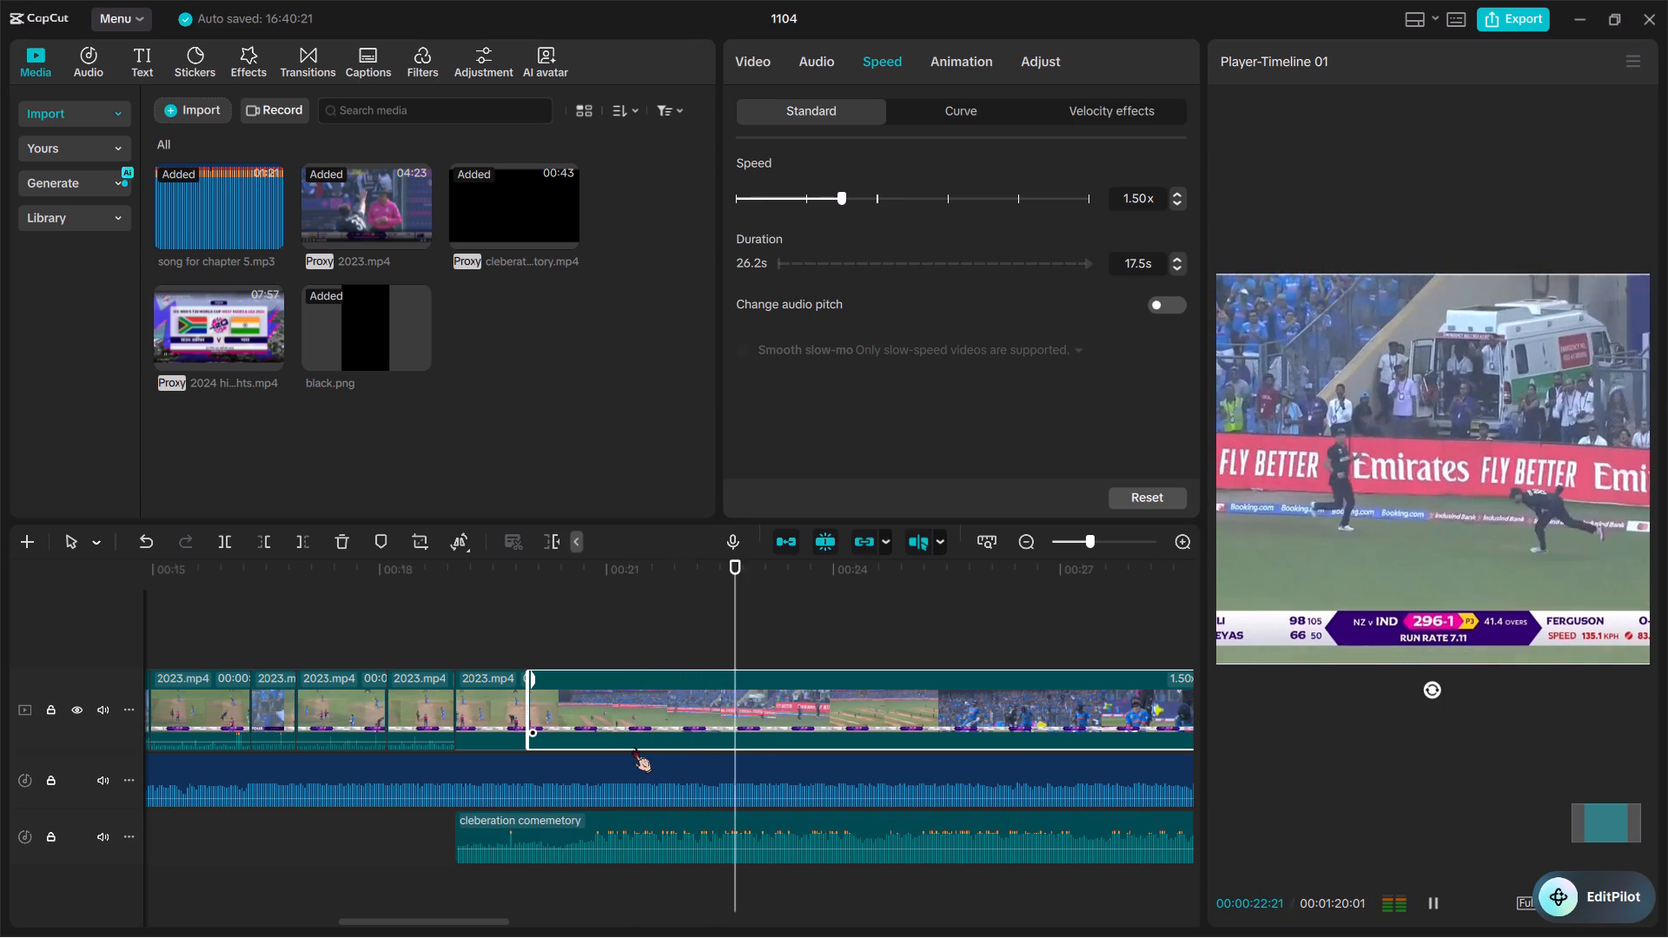
pyautogui.hscroll(-2, 633, 747)
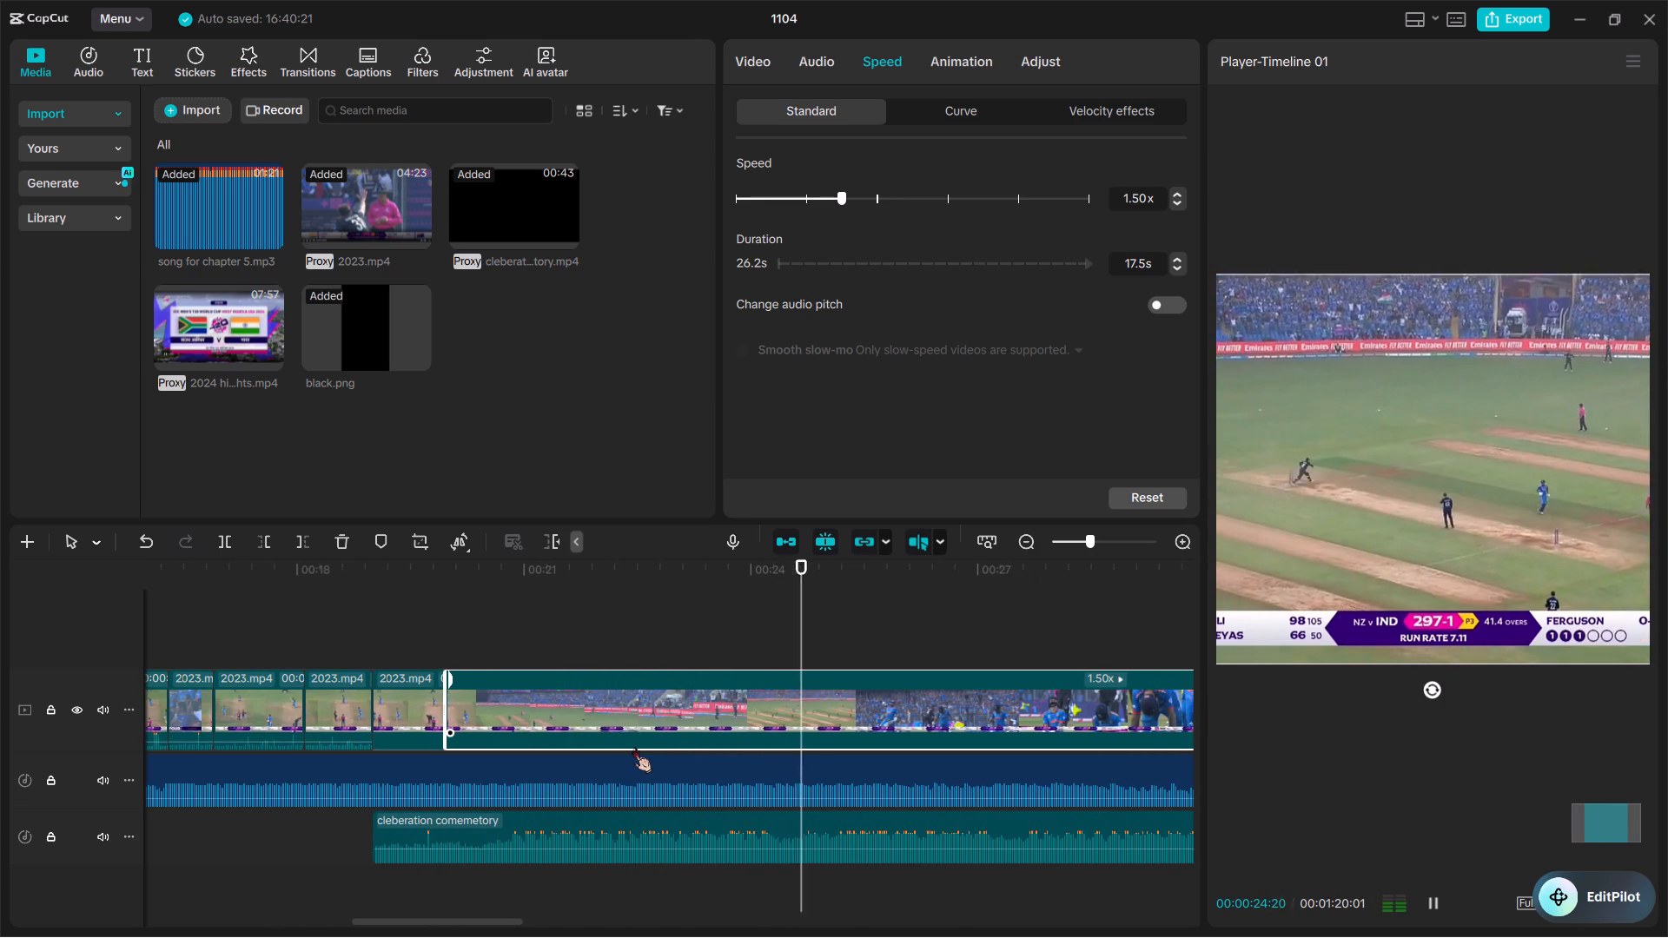
pyautogui.press('space')
pyautogui.keyDown('ctrl'); pyautogui.scroll(12, 633, 747); pyautogui.keyUp('ctrl')
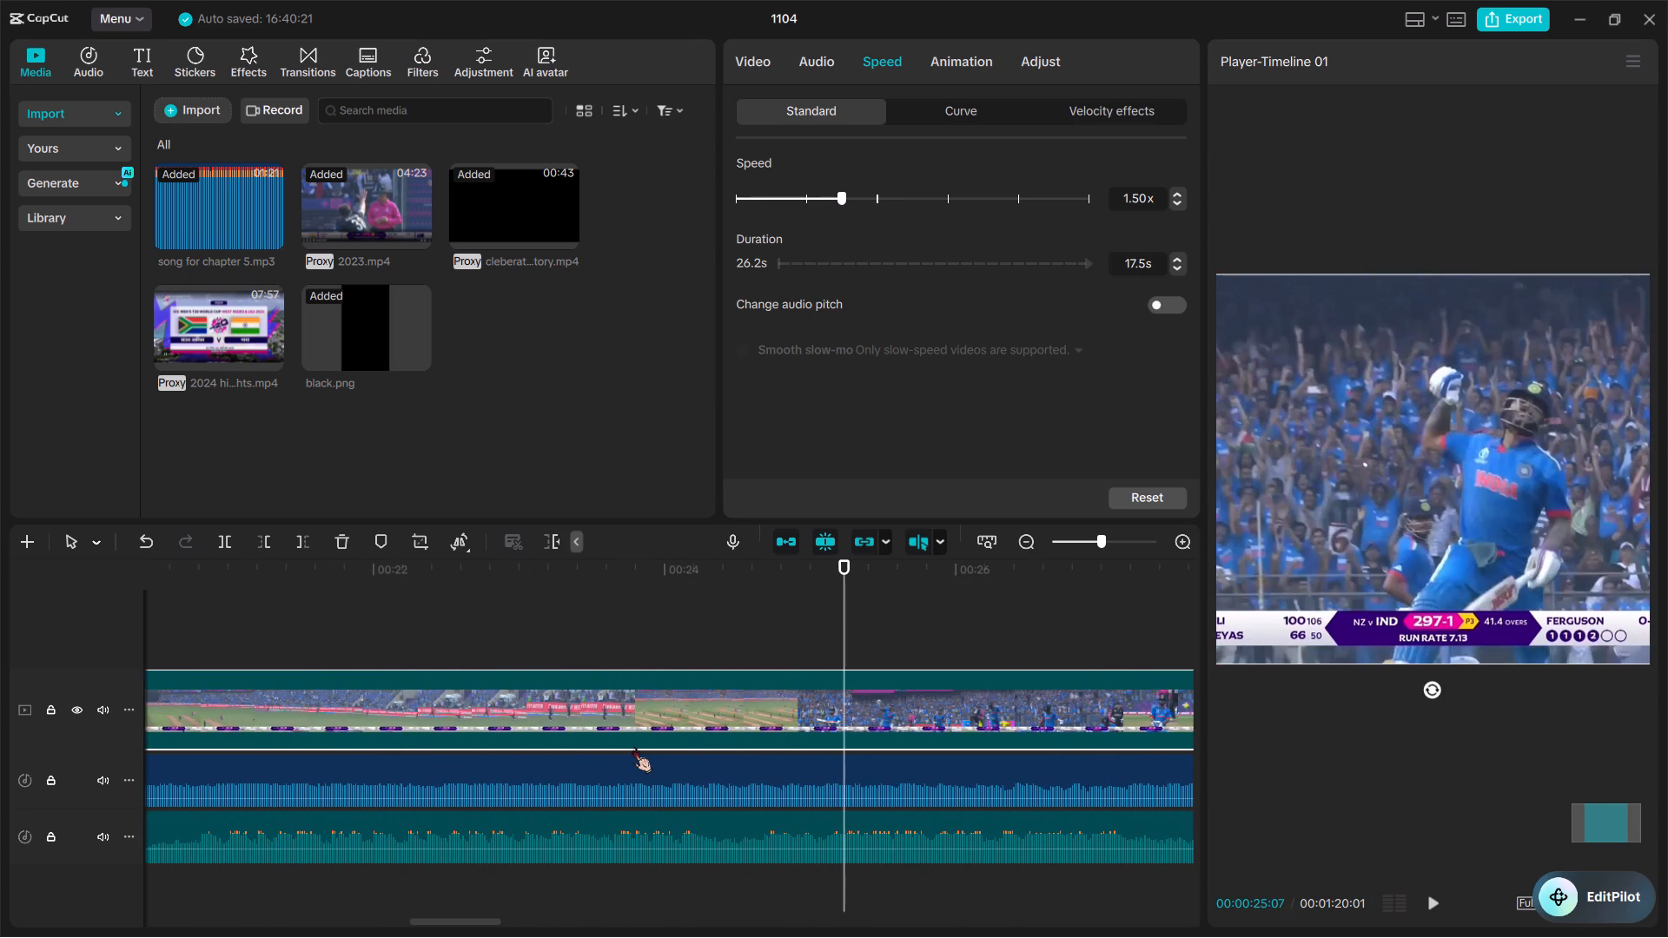
pyautogui.press('space')
pyautogui.press('space')
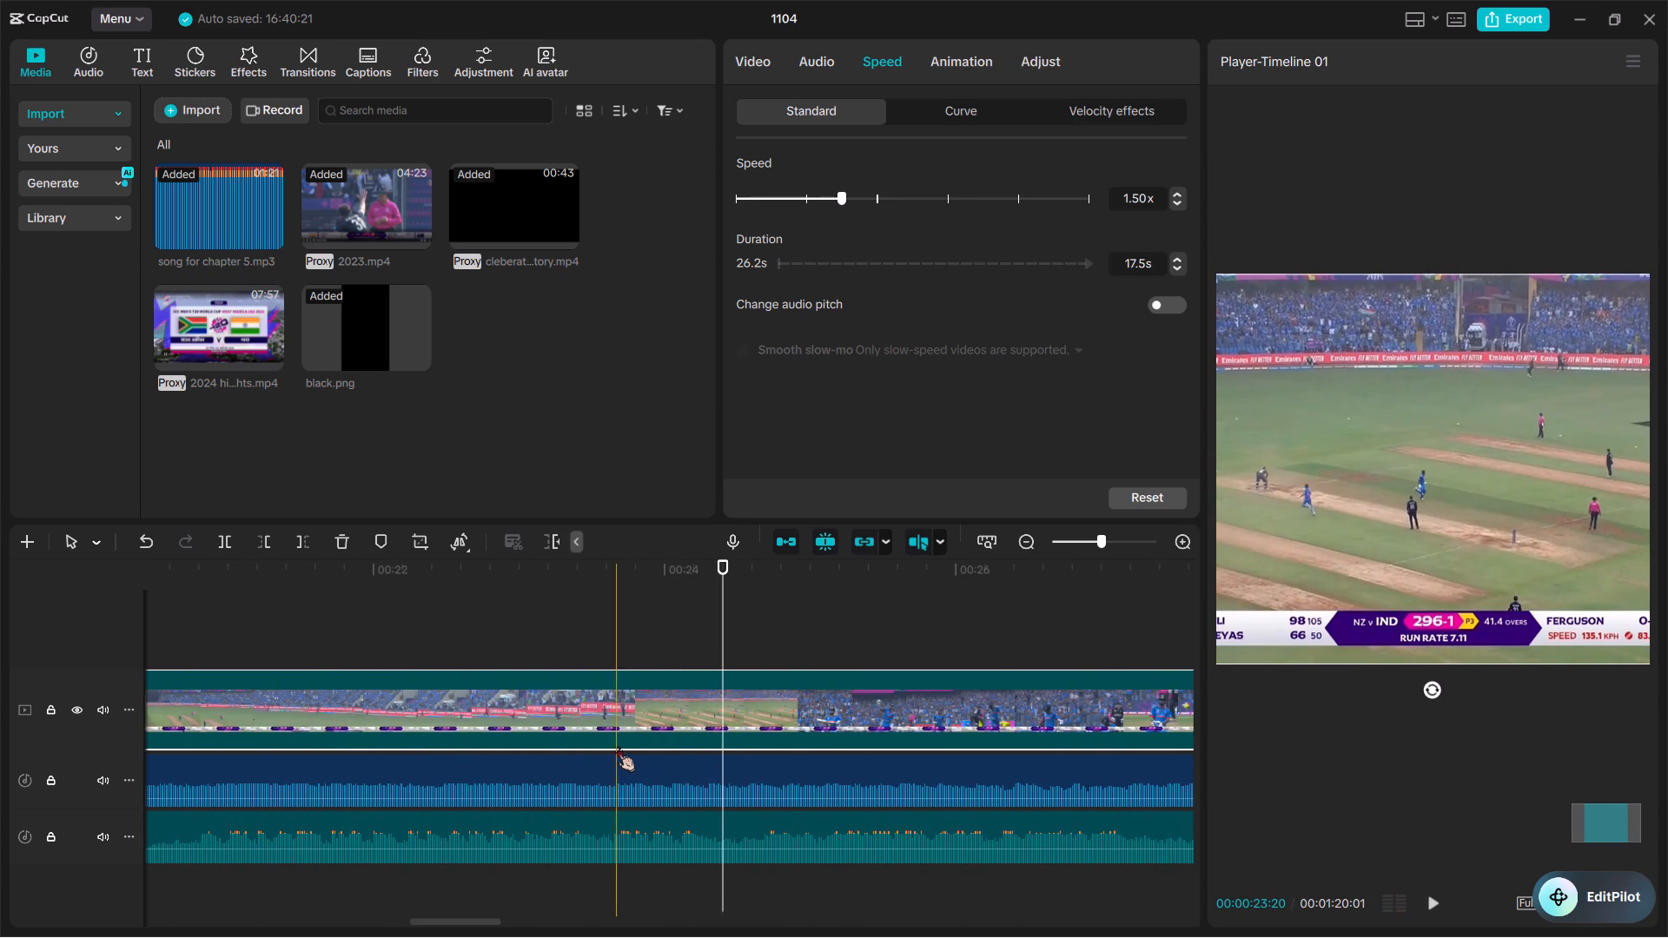
pyautogui.hscroll(1, 617, 746)
pyautogui.press('space')
pyautogui.press('space')
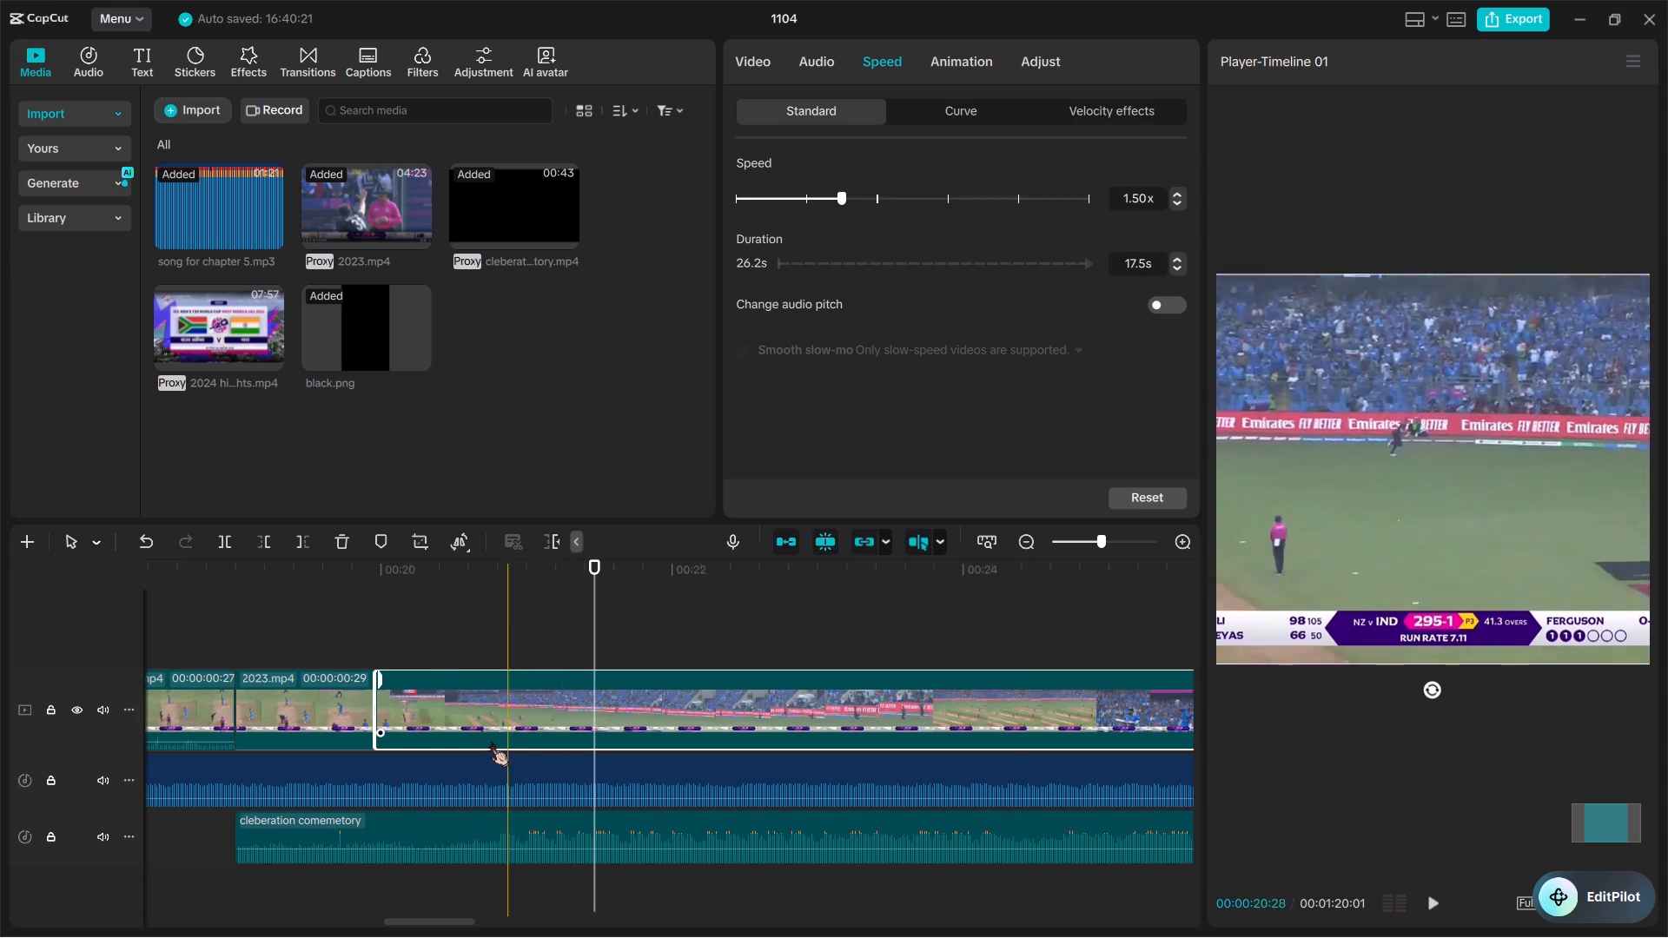
pyautogui.press('space')
pyautogui.press('space')
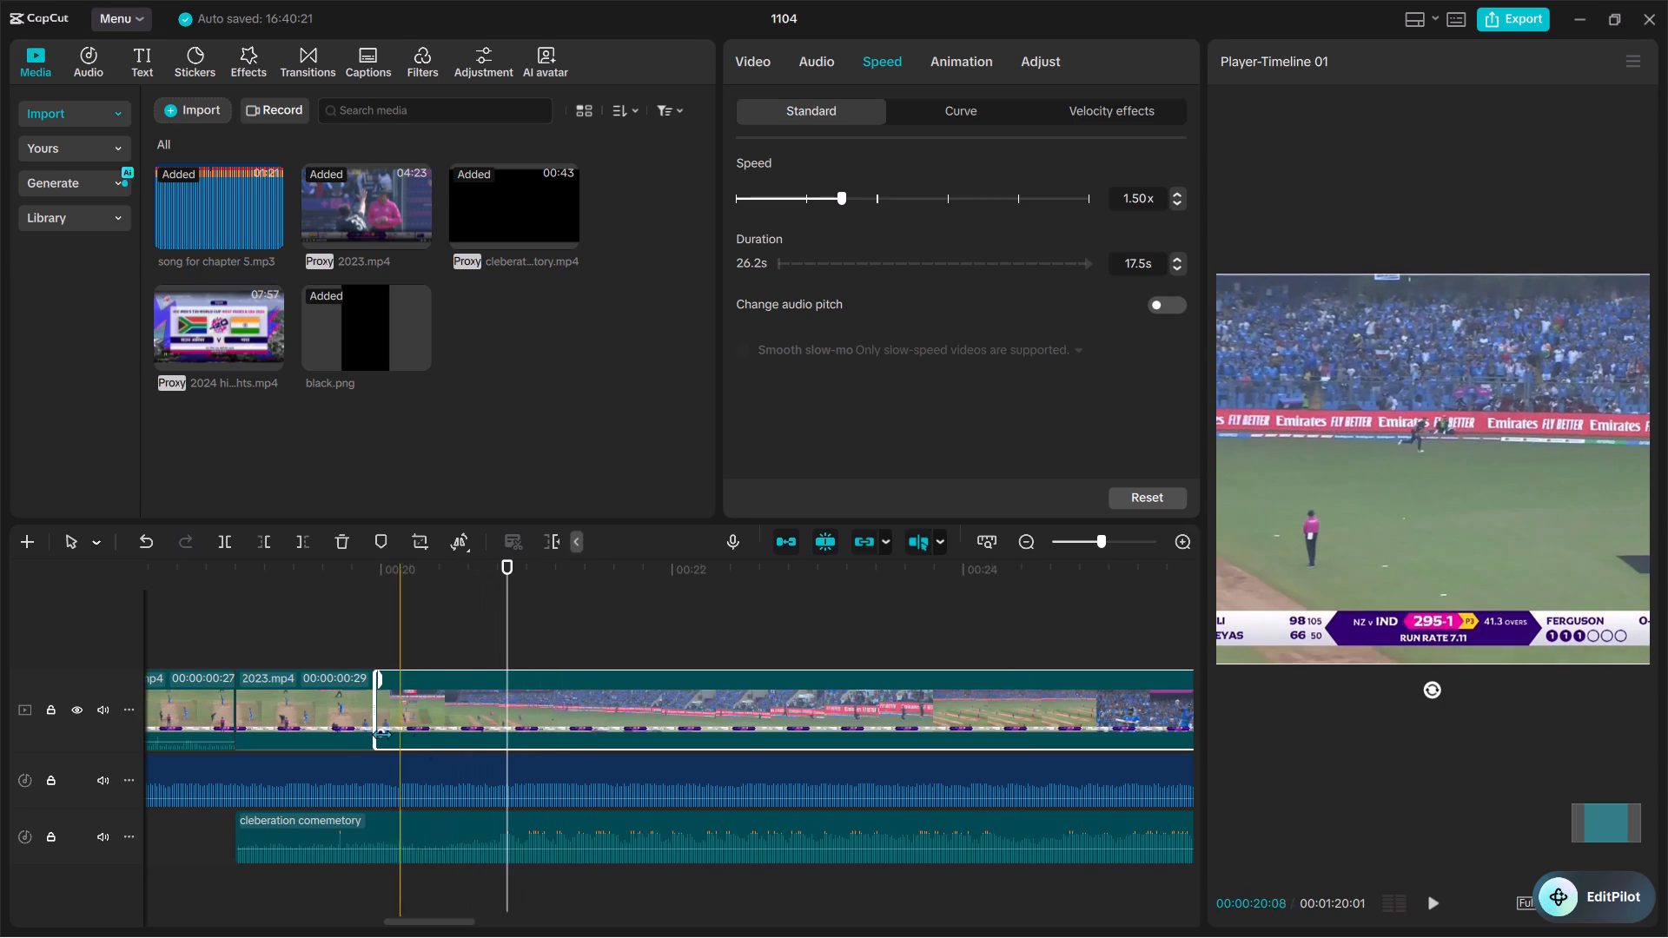
pyautogui.press('space')
pyautogui.press('space')
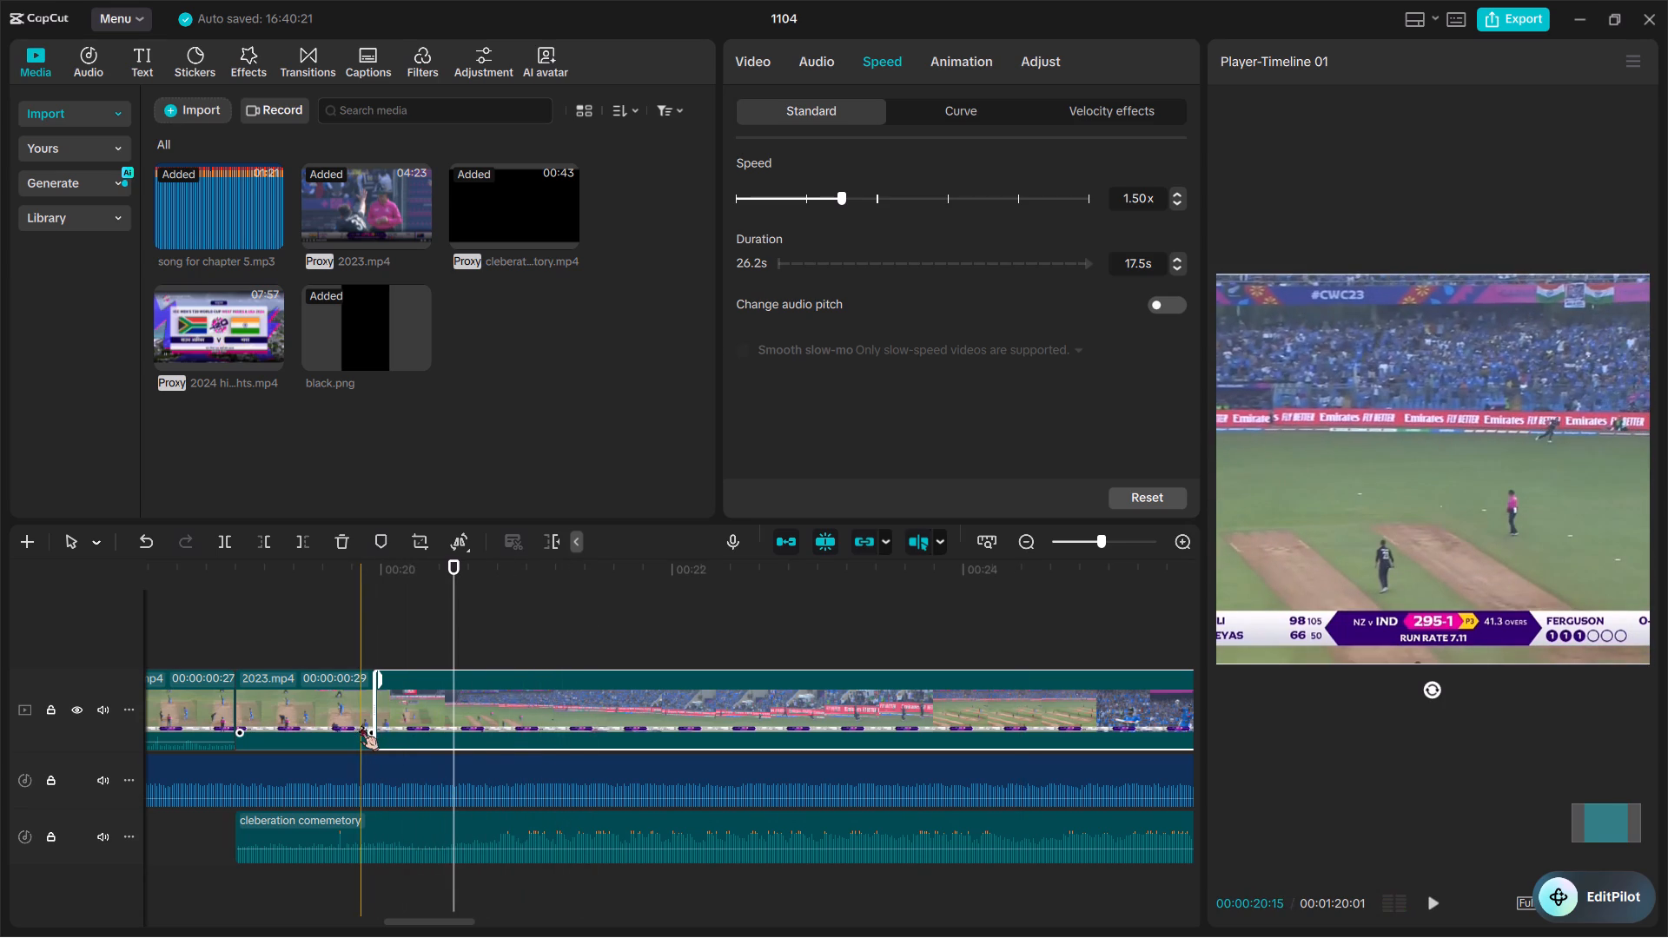
pyautogui.keyDown('ctrl'); pyautogui.scroll(18, 361, 725); pyautogui.keyUp('ctrl')
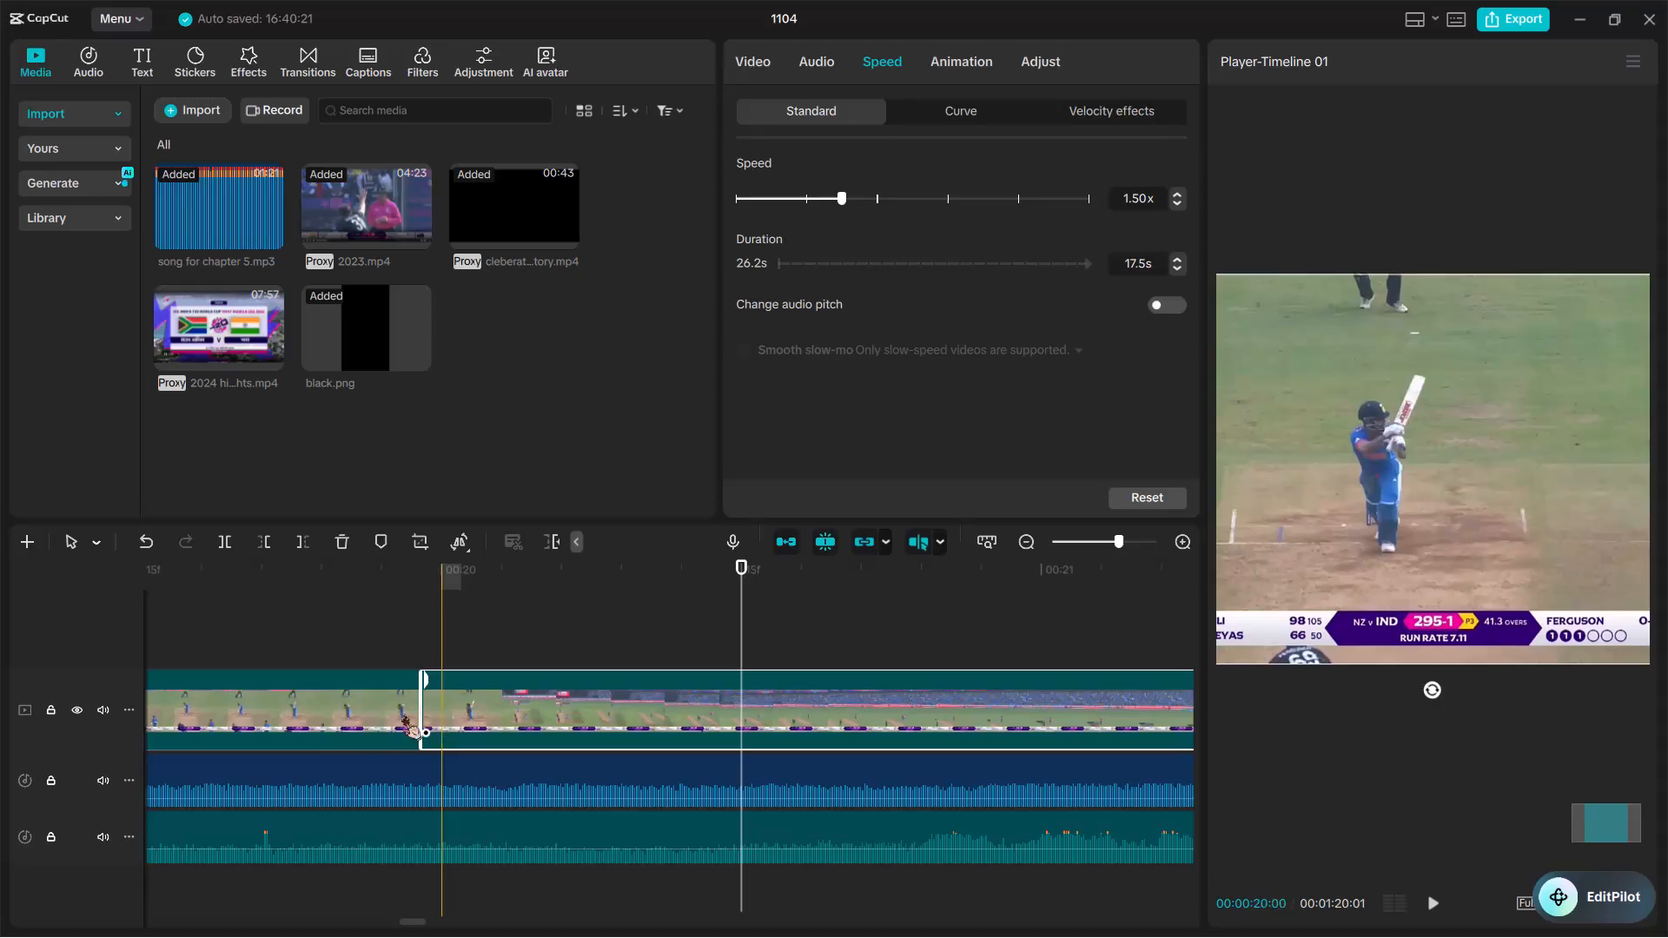
pyautogui.press('space')
pyautogui.press('space')
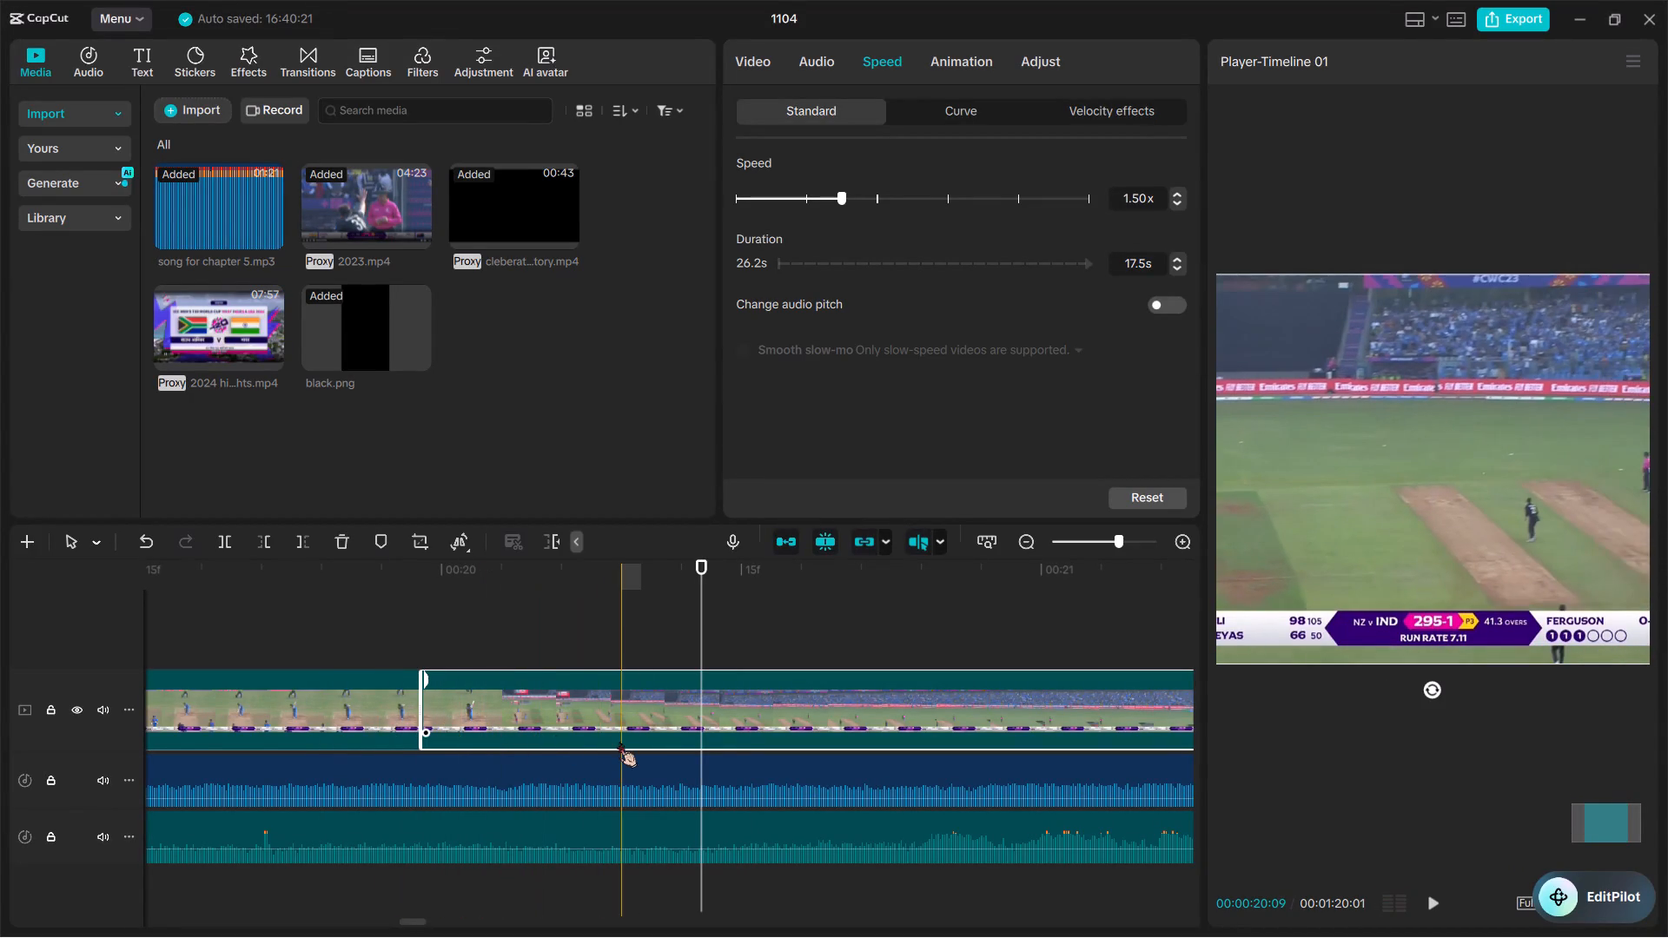
pyautogui.press('space')
pyautogui.press('space')
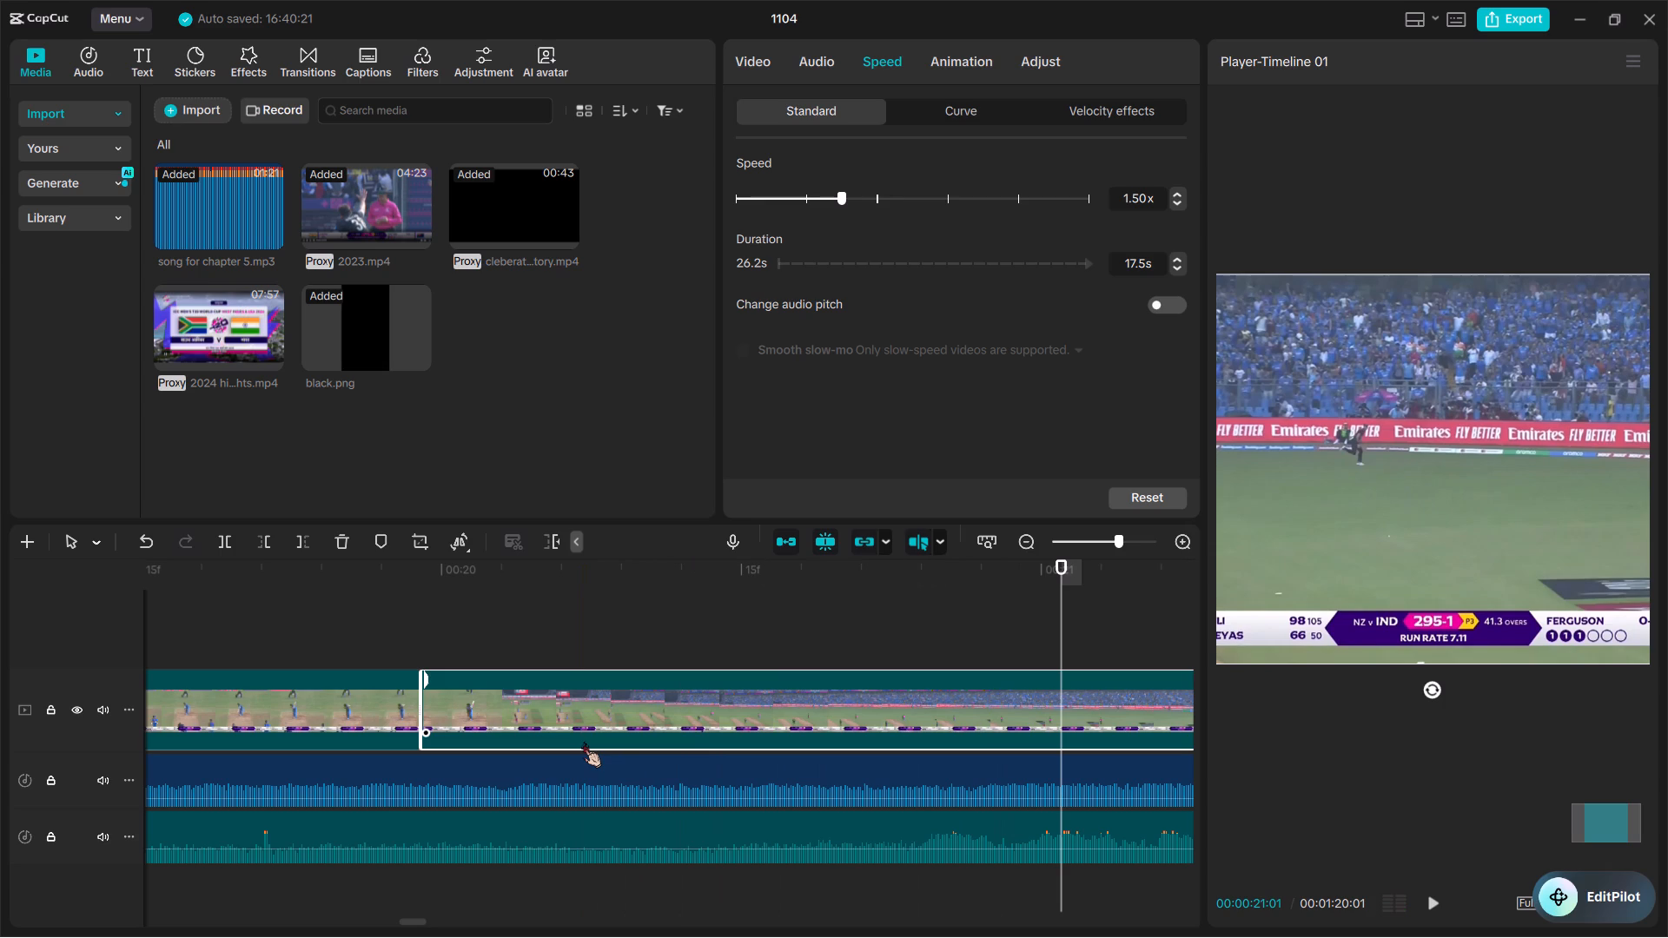
# Add a default text clip above black.png at the very start of the timeline.
pyautogui.keyDown('ctrl'); pyautogui.scroll(-6, 583, 742); pyautogui.keyUp('ctrl')
pyautogui.hscroll(4, 583, 742)
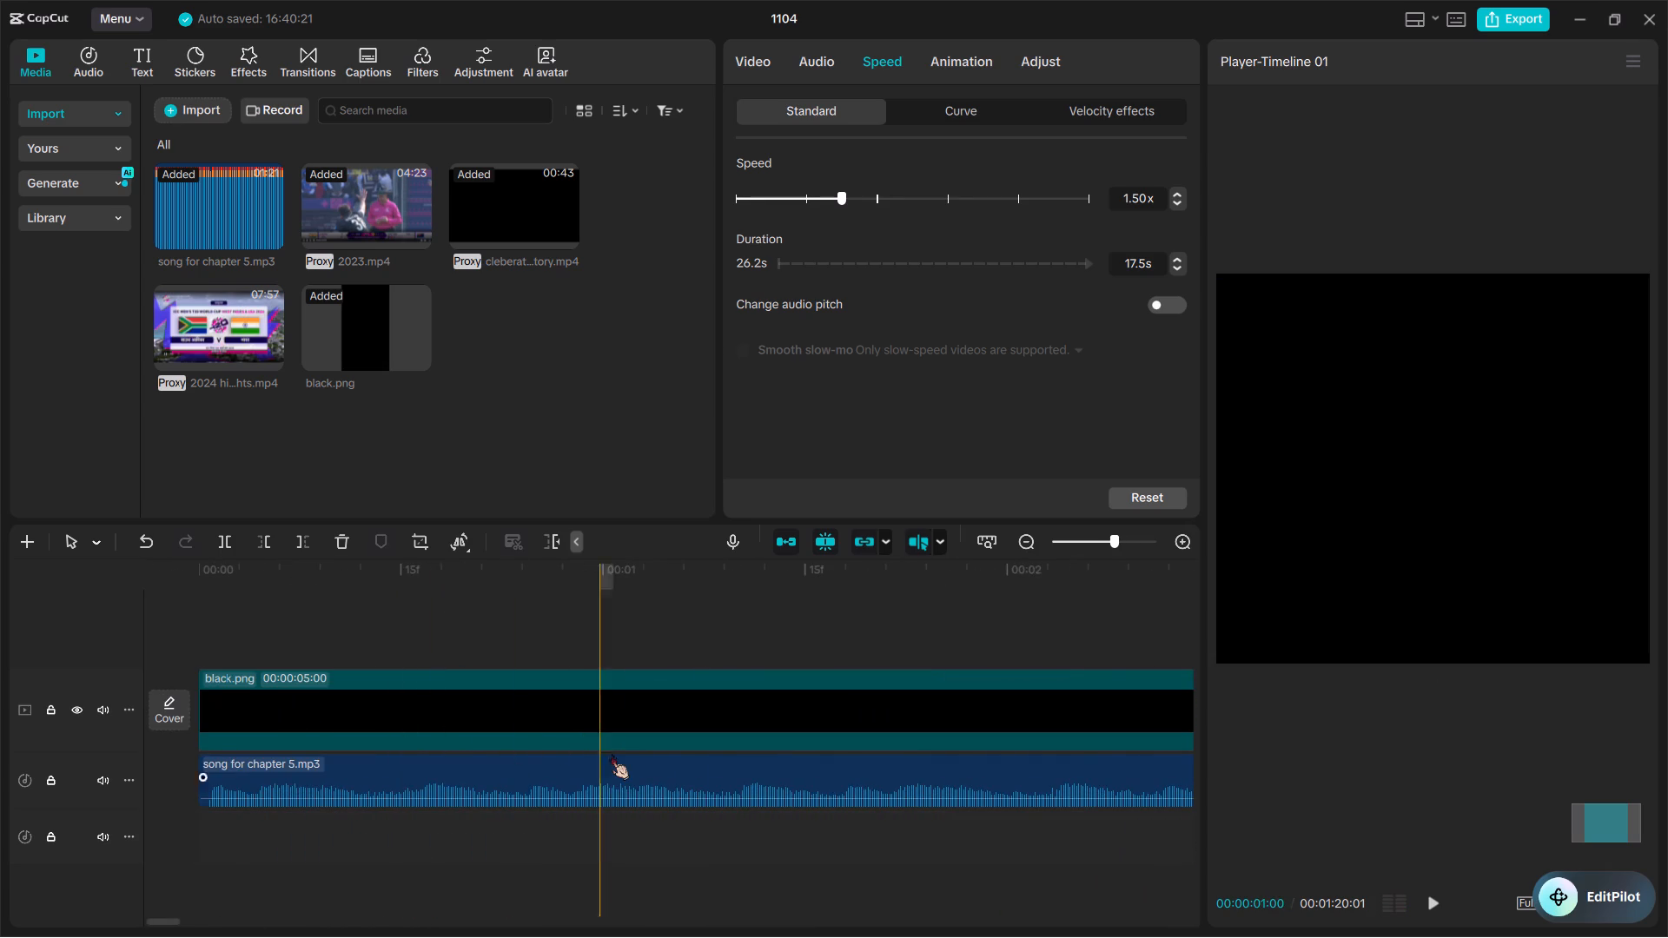
pyautogui.hscroll(-6, 611, 754)
pyautogui.keyDown('ctrl'); pyautogui.scroll(-8, 611, 754); pyautogui.keyUp('ctrl')
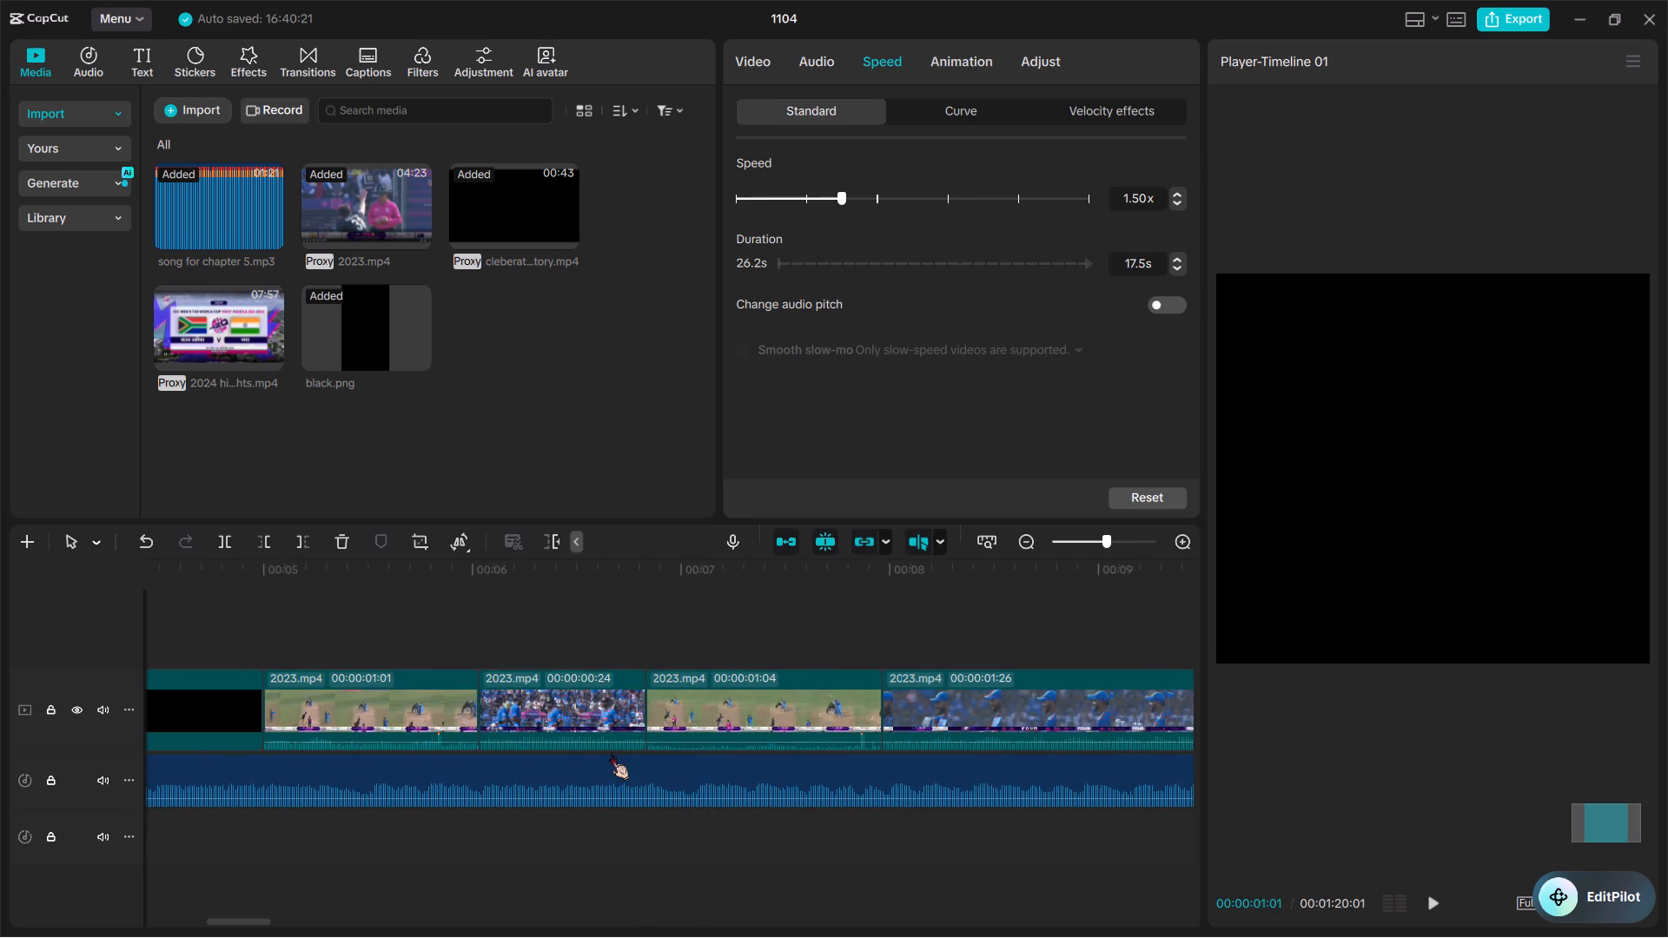
pyautogui.keyDown('ctrl'); pyautogui.scroll(-2, 611, 754); pyautogui.keyUp('ctrl')
pyautogui.hscroll(-3, 721, 834)
pyautogui.keyDown('ctrl'); pyautogui.scroll(-5, 721, 834); pyautogui.keyUp('ctrl')
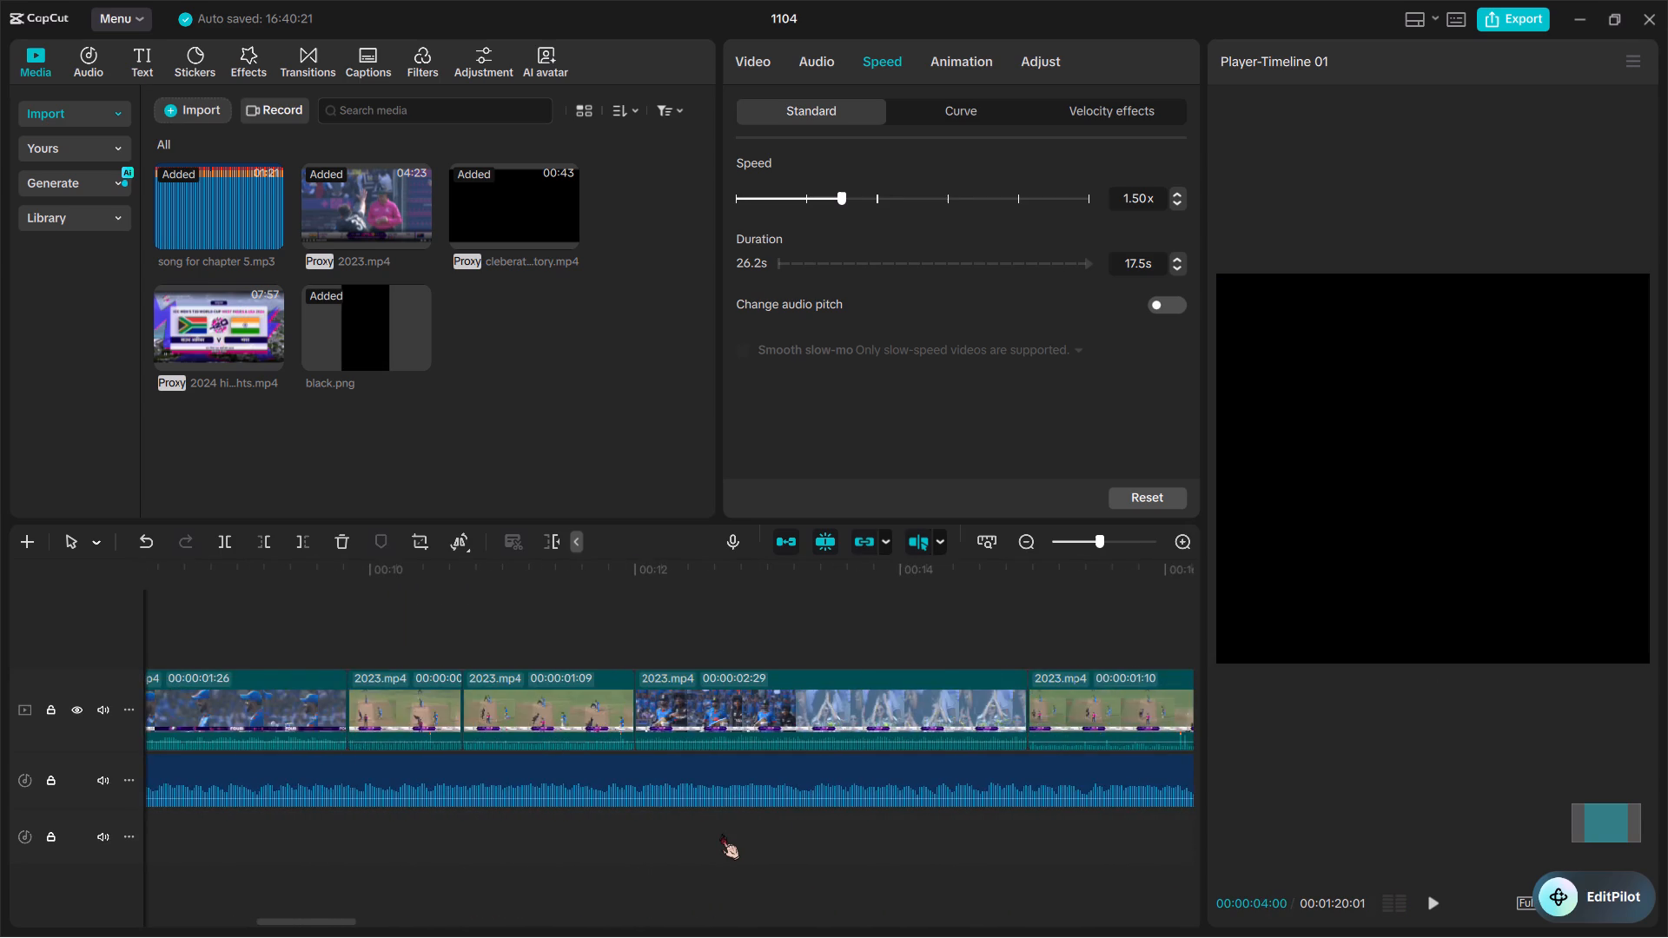
pyautogui.keyDown('ctrl'); pyautogui.scroll(-6, 721, 834); pyautogui.keyUp('ctrl')
pyautogui.hscroll(-3, 721, 834)
pyautogui.keyDown('ctrl'); pyautogui.scroll(-3, 721, 834); pyautogui.keyUp('ctrl')
pyautogui.hscroll(1, 721, 834)
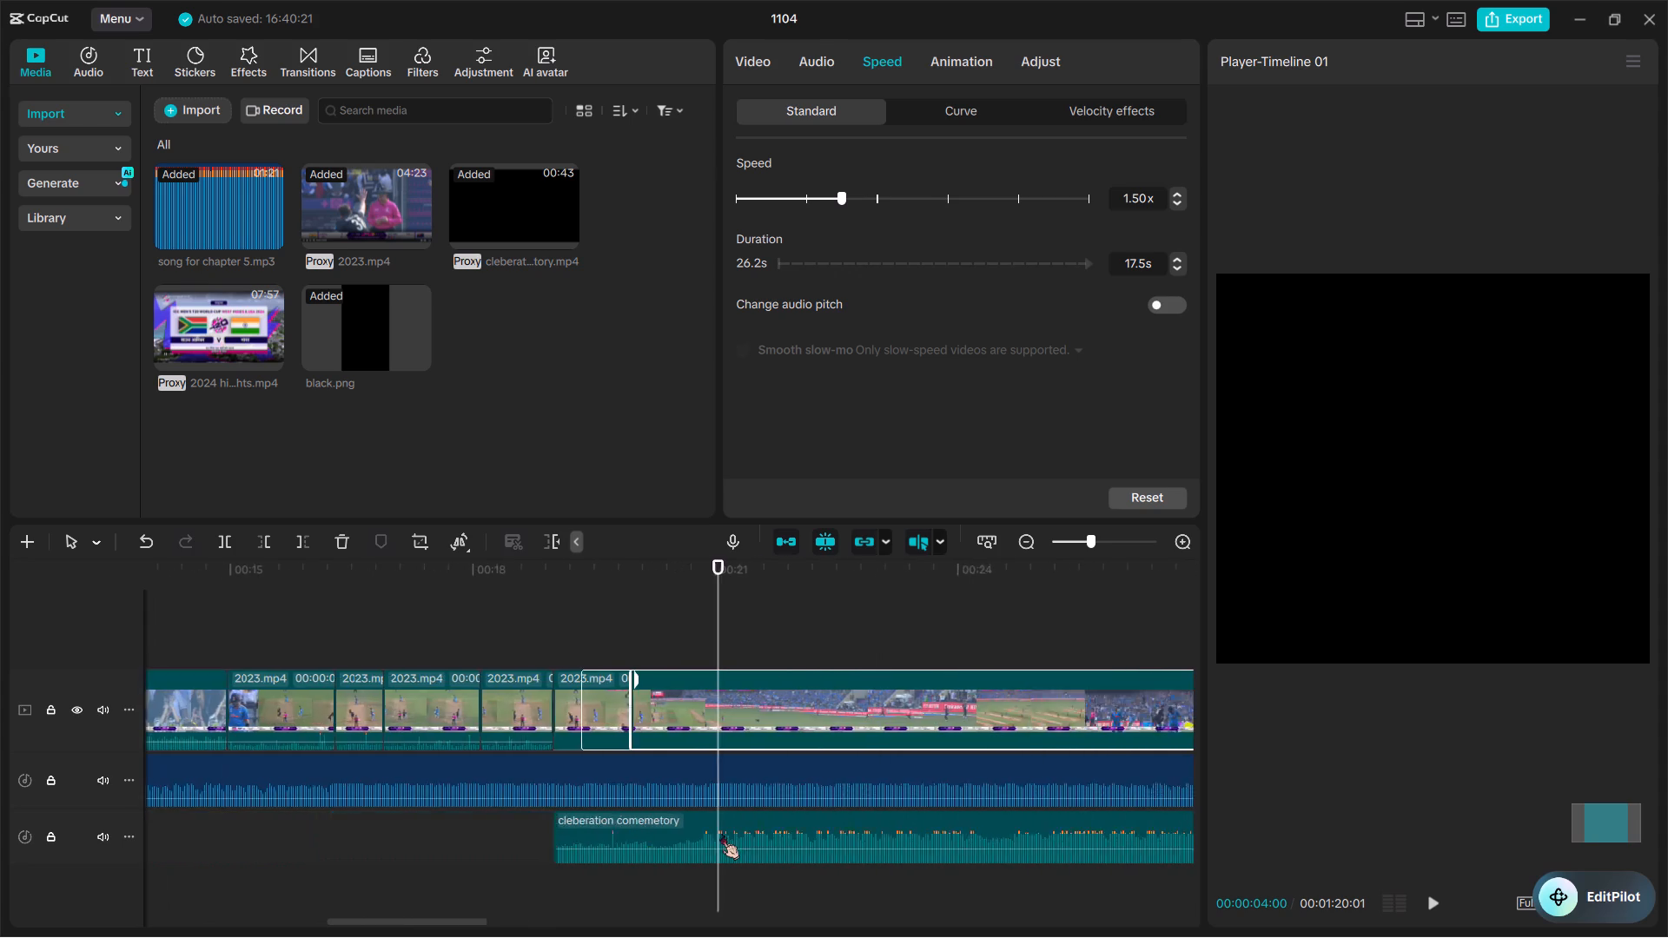
pyautogui.hscroll(6, 721, 834)
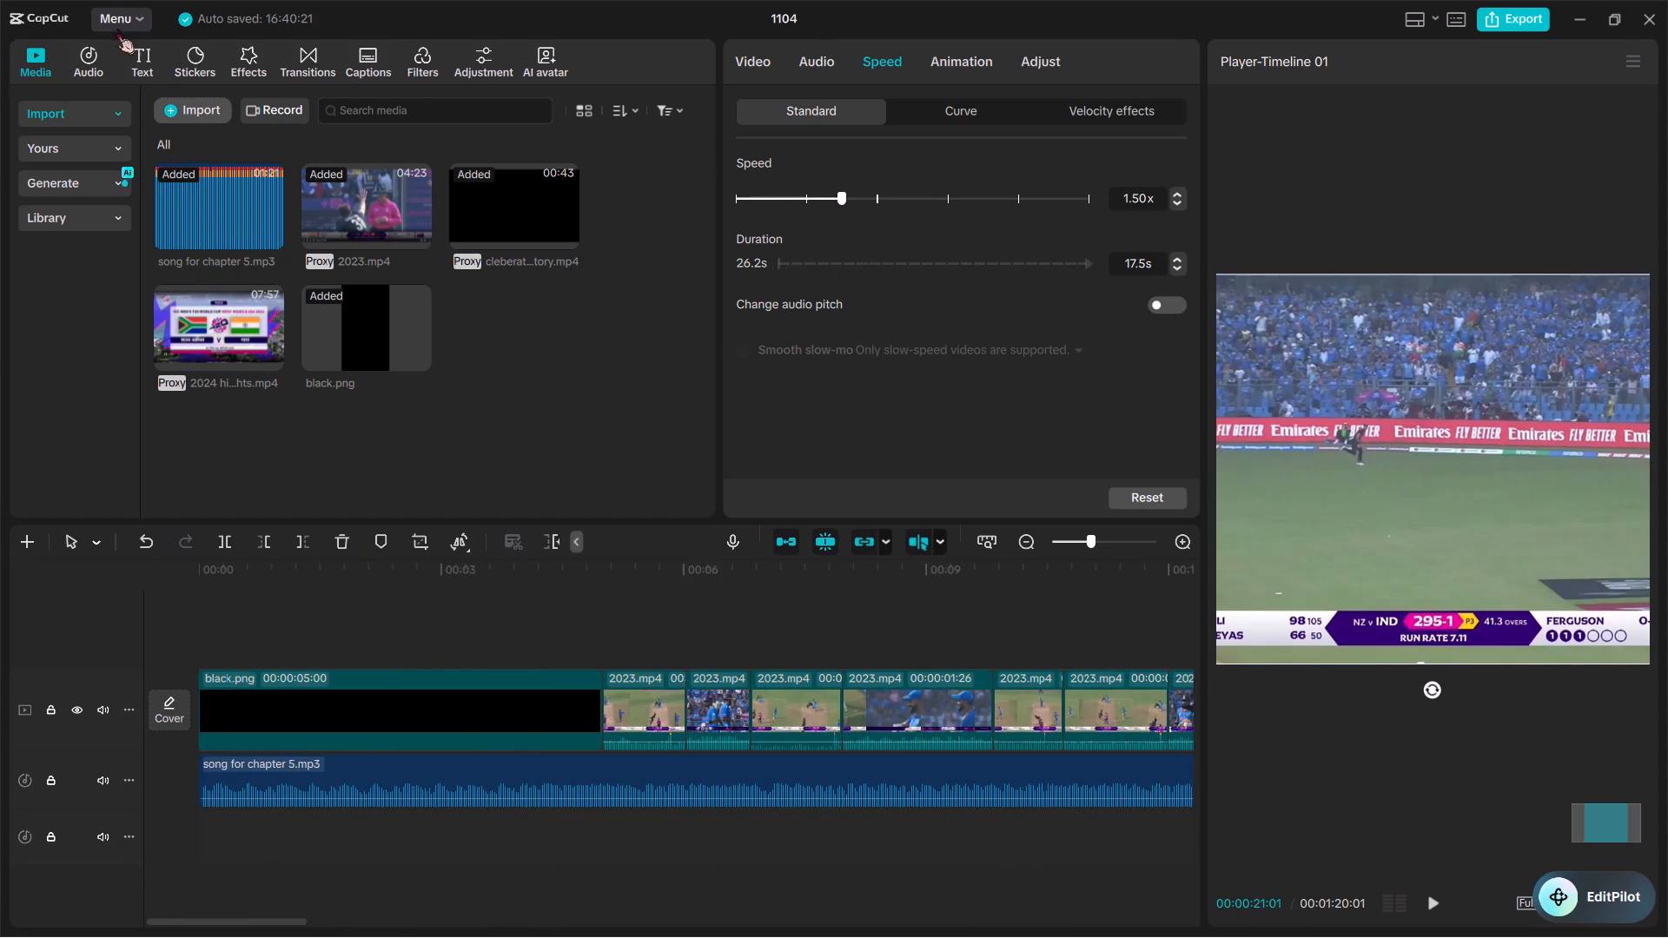
pyautogui.click(145, 66)
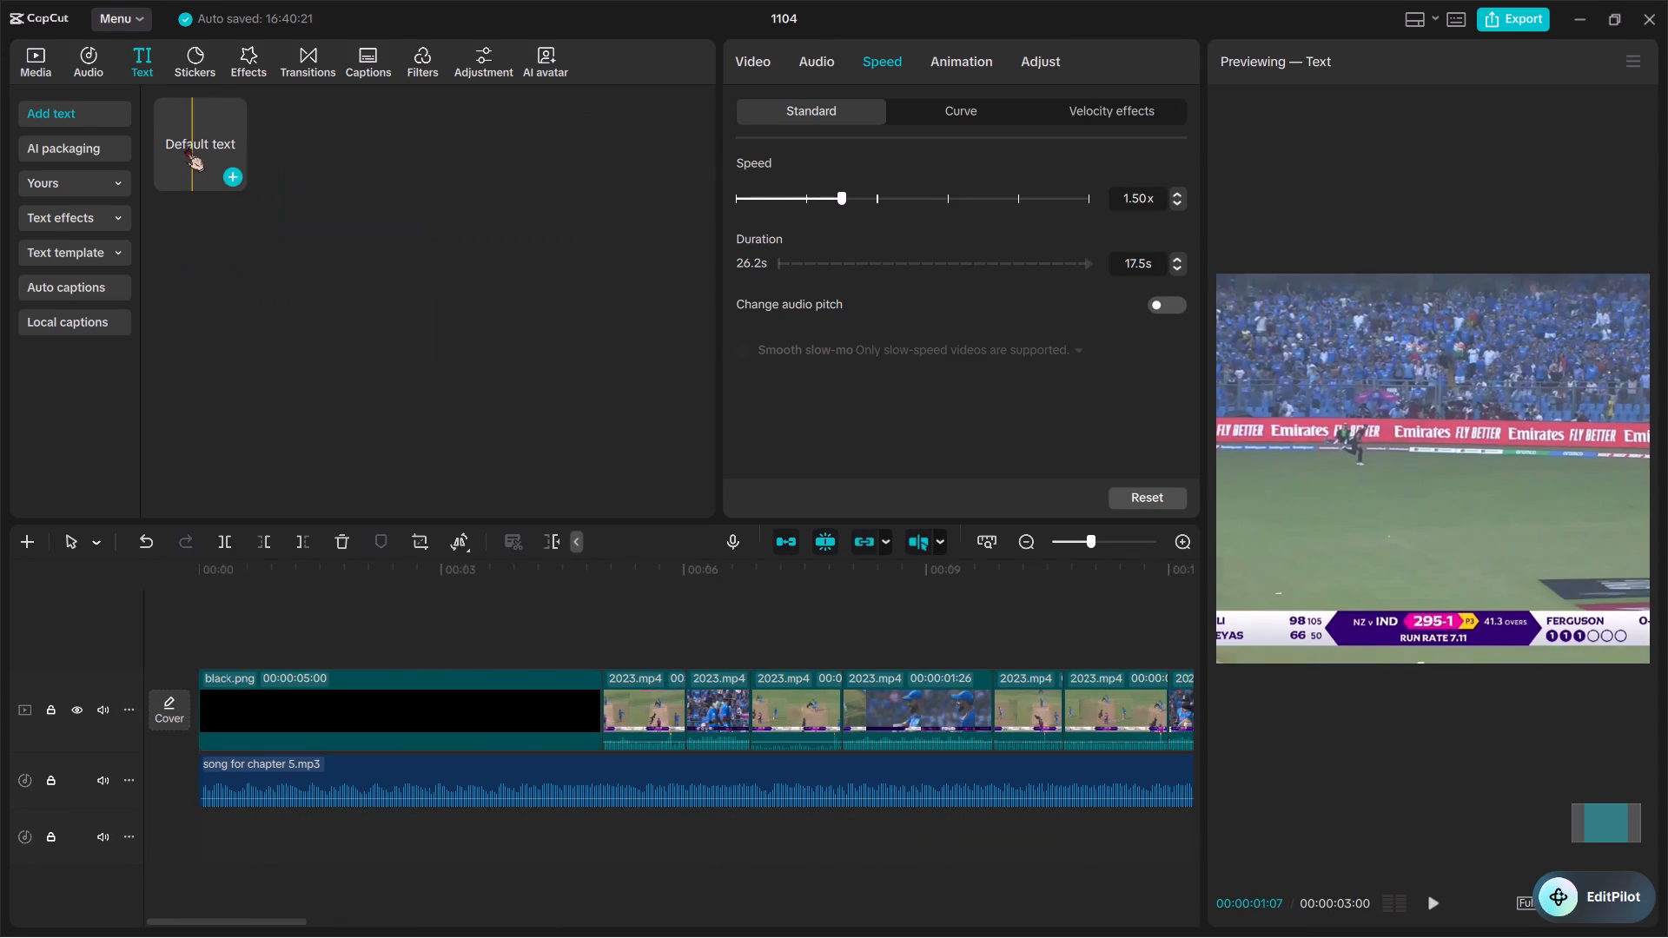
pyautogui.moveTo(186, 146); pyautogui.dragTo(203, 646)
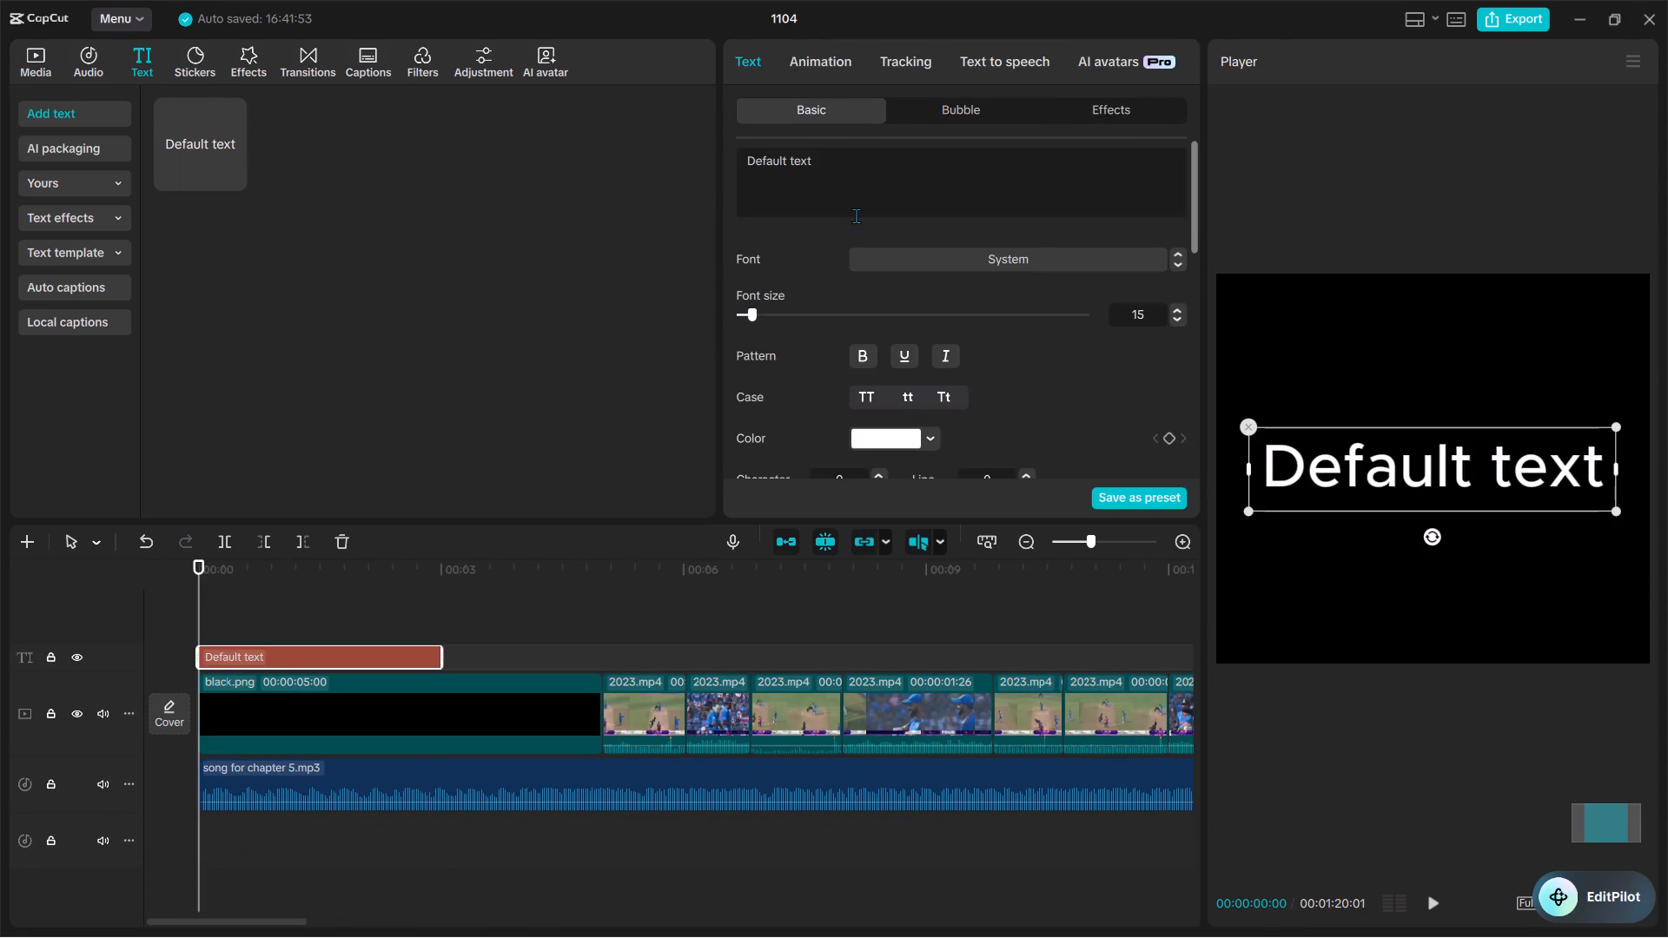
# Clear the default wording from the text clip above black.png.
pyautogui.click(323, 592)
pyautogui.click(310, 657)
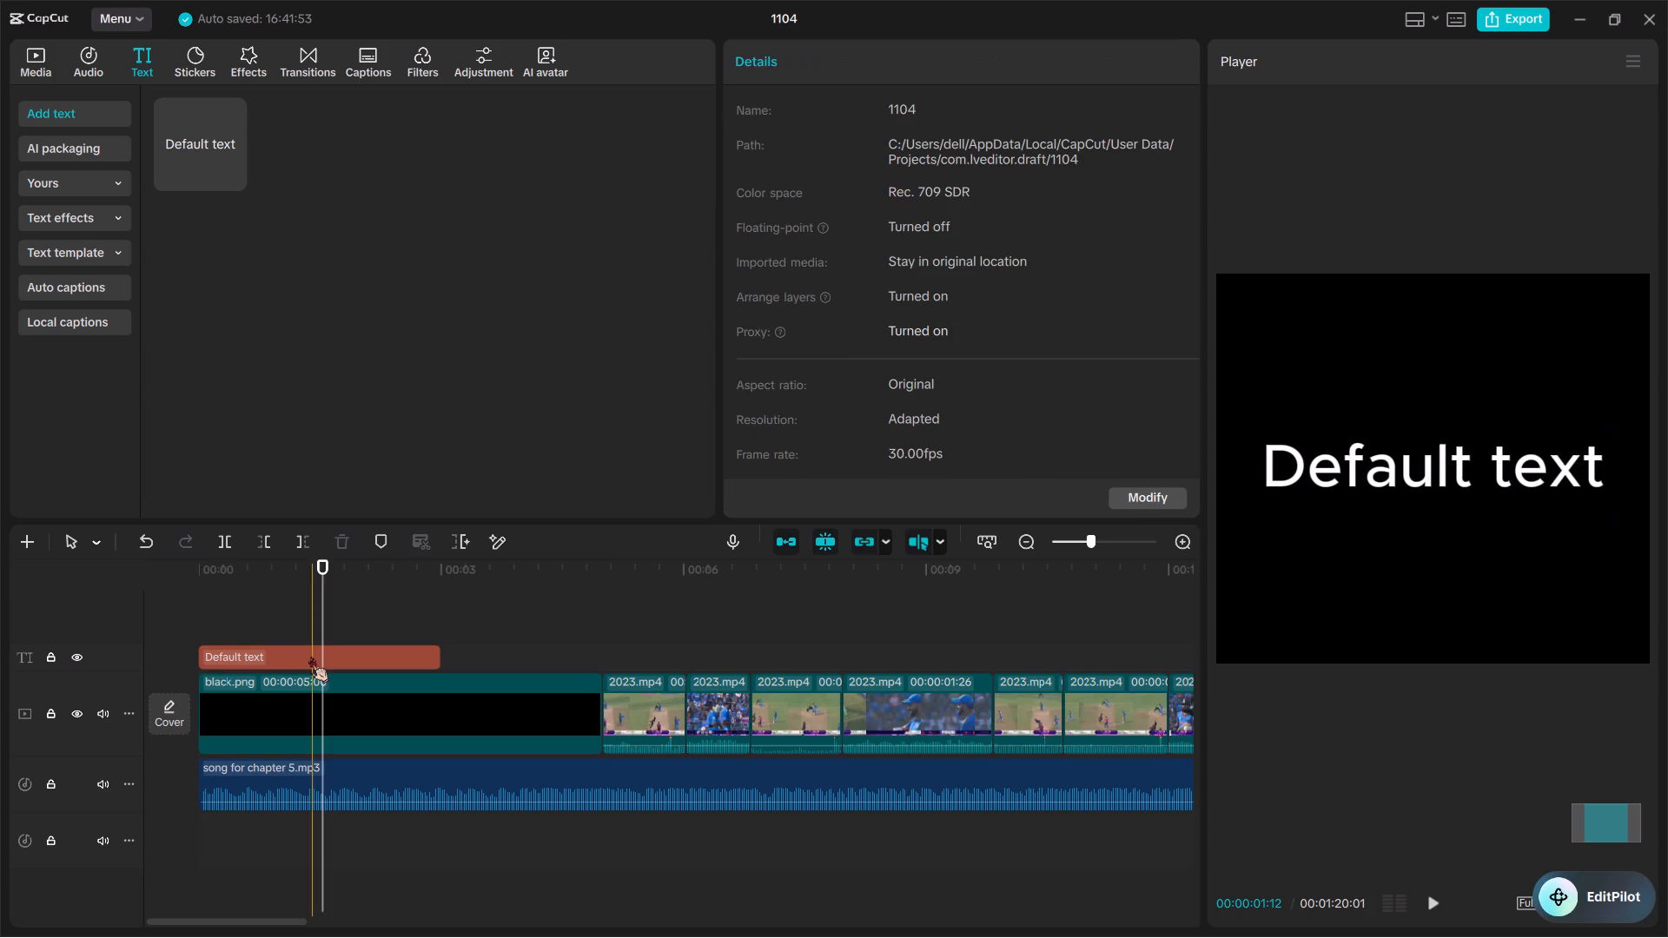
pyautogui.moveTo(884, 158); pyautogui.dragTo(643, 160)
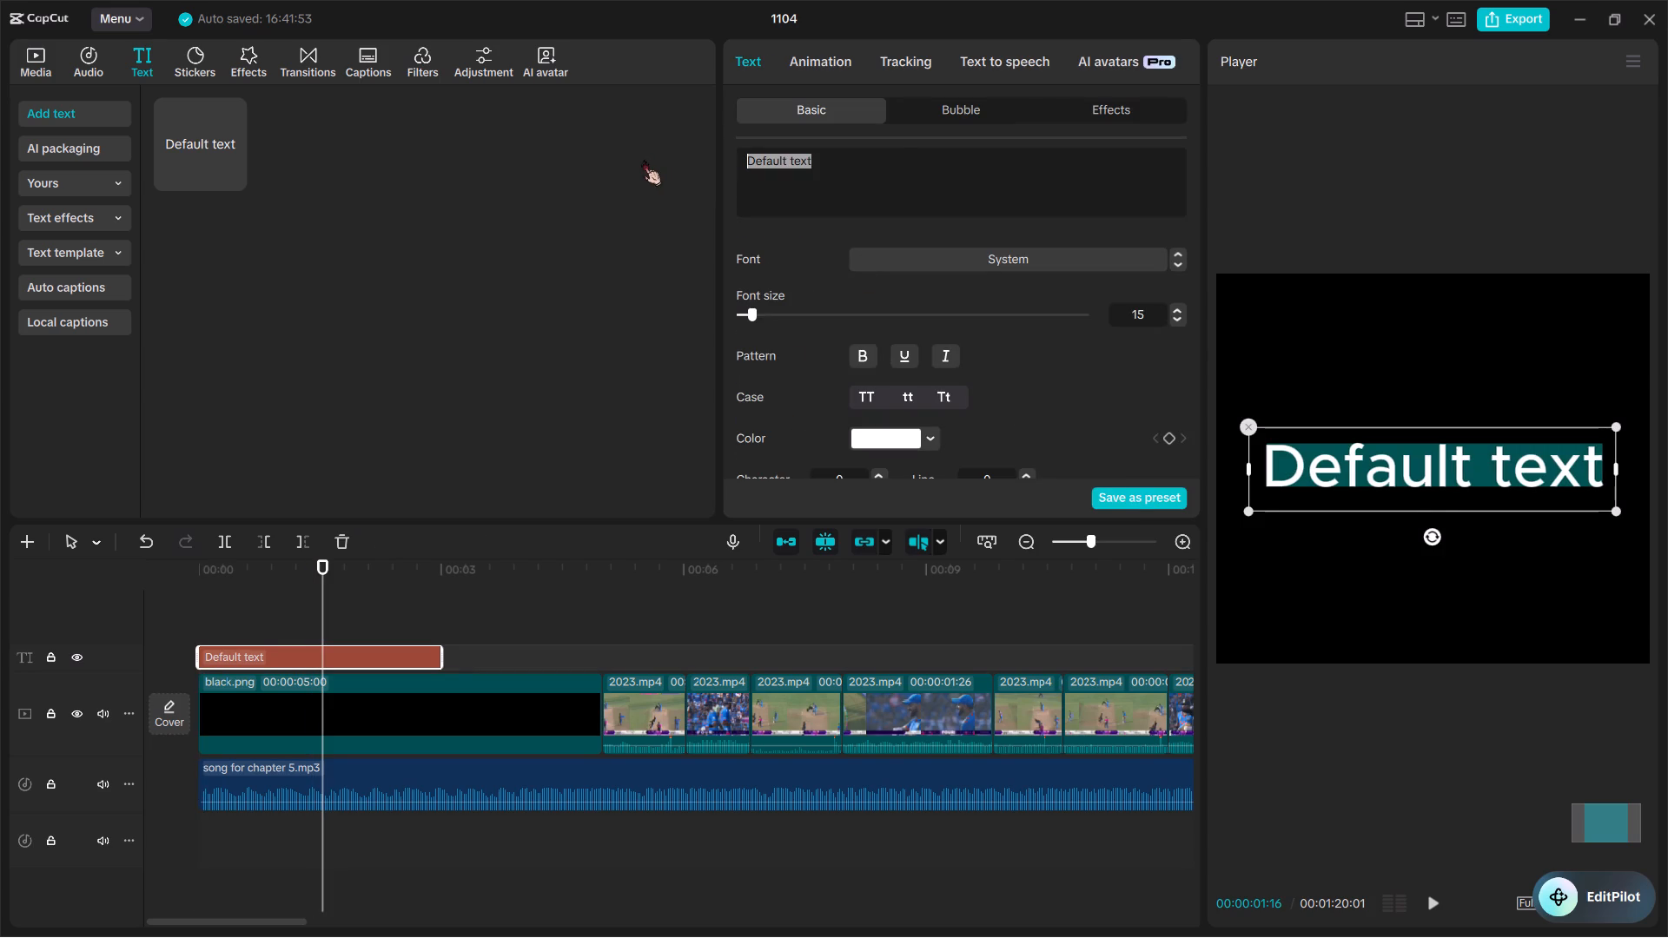
pyautogui.press('BackSpace')
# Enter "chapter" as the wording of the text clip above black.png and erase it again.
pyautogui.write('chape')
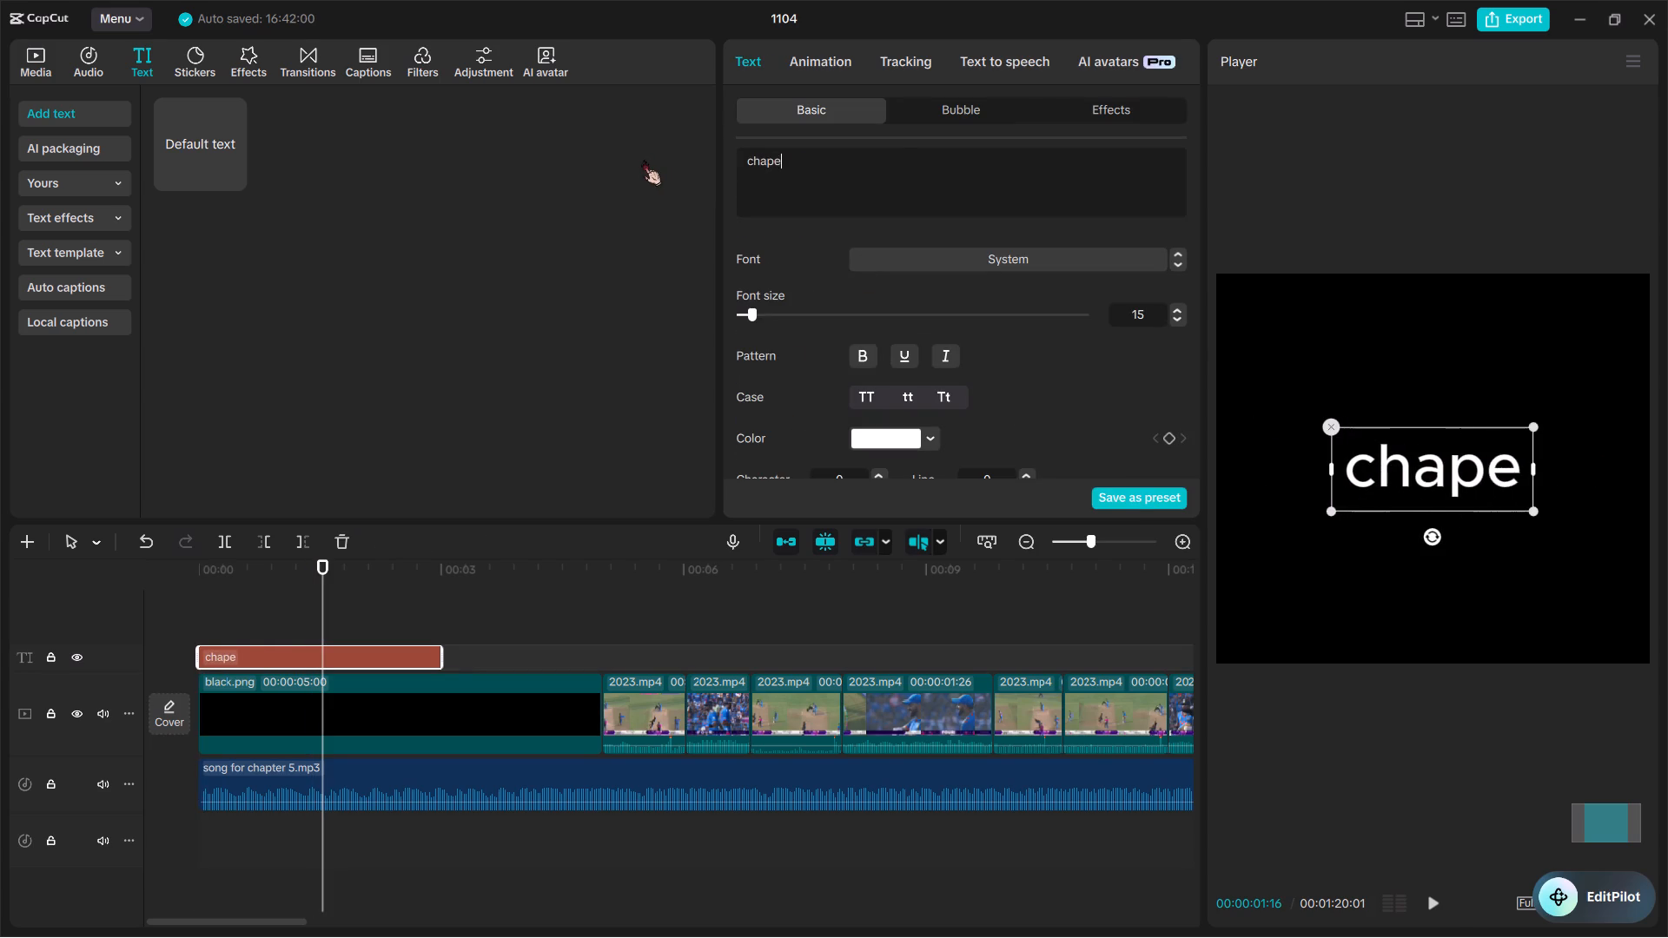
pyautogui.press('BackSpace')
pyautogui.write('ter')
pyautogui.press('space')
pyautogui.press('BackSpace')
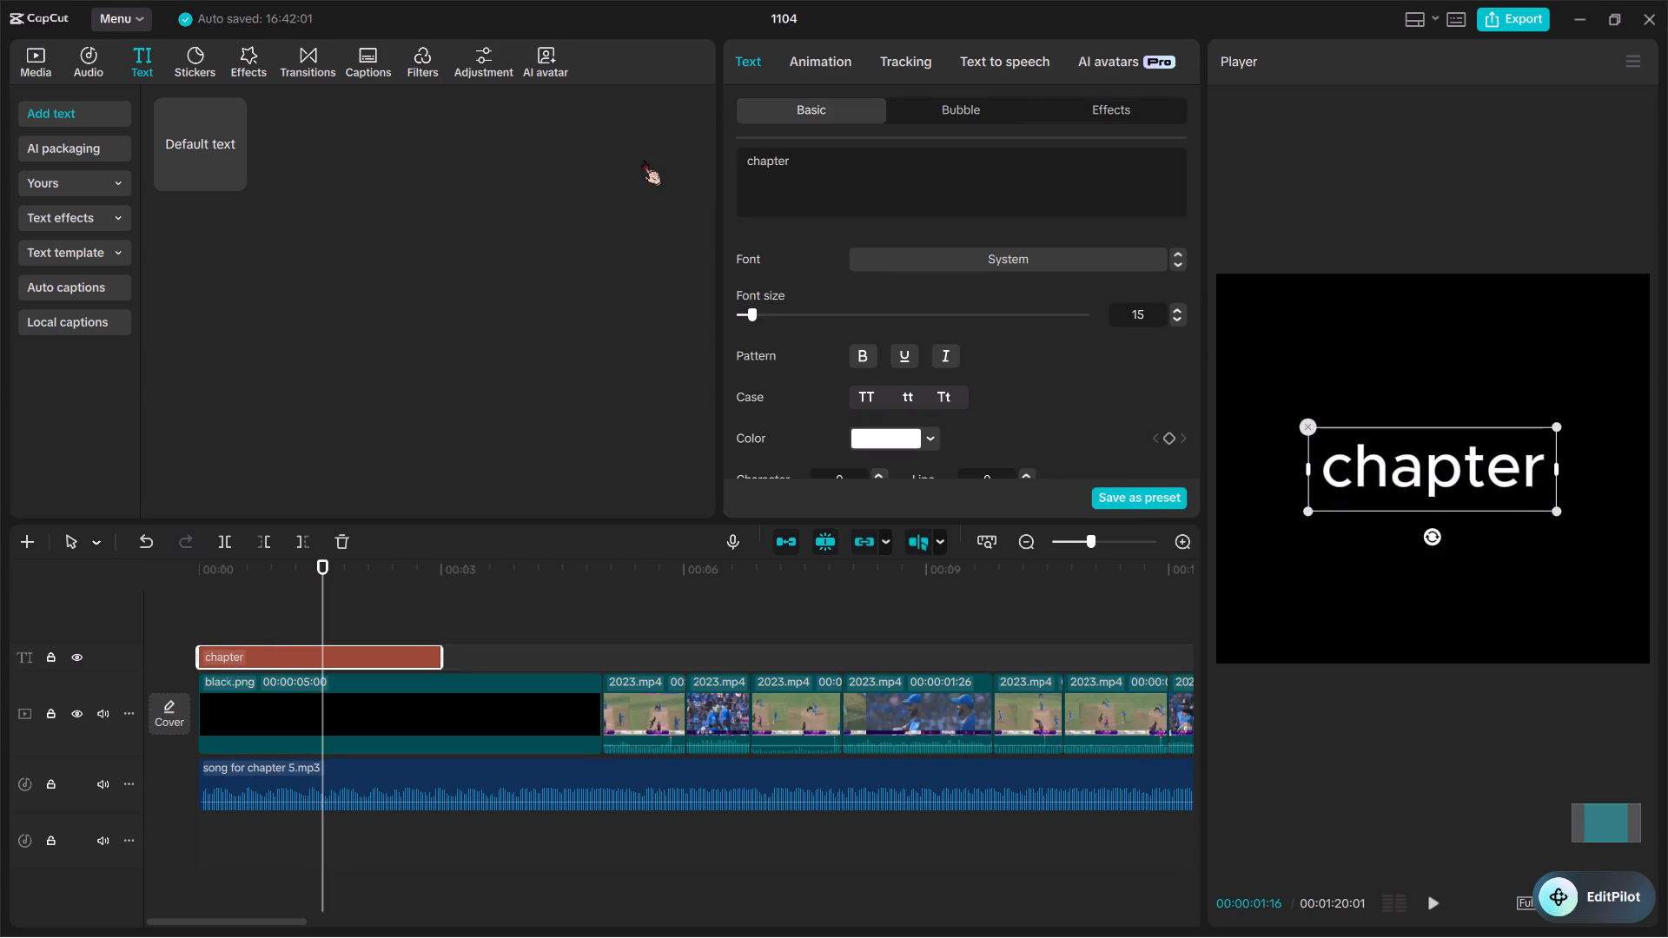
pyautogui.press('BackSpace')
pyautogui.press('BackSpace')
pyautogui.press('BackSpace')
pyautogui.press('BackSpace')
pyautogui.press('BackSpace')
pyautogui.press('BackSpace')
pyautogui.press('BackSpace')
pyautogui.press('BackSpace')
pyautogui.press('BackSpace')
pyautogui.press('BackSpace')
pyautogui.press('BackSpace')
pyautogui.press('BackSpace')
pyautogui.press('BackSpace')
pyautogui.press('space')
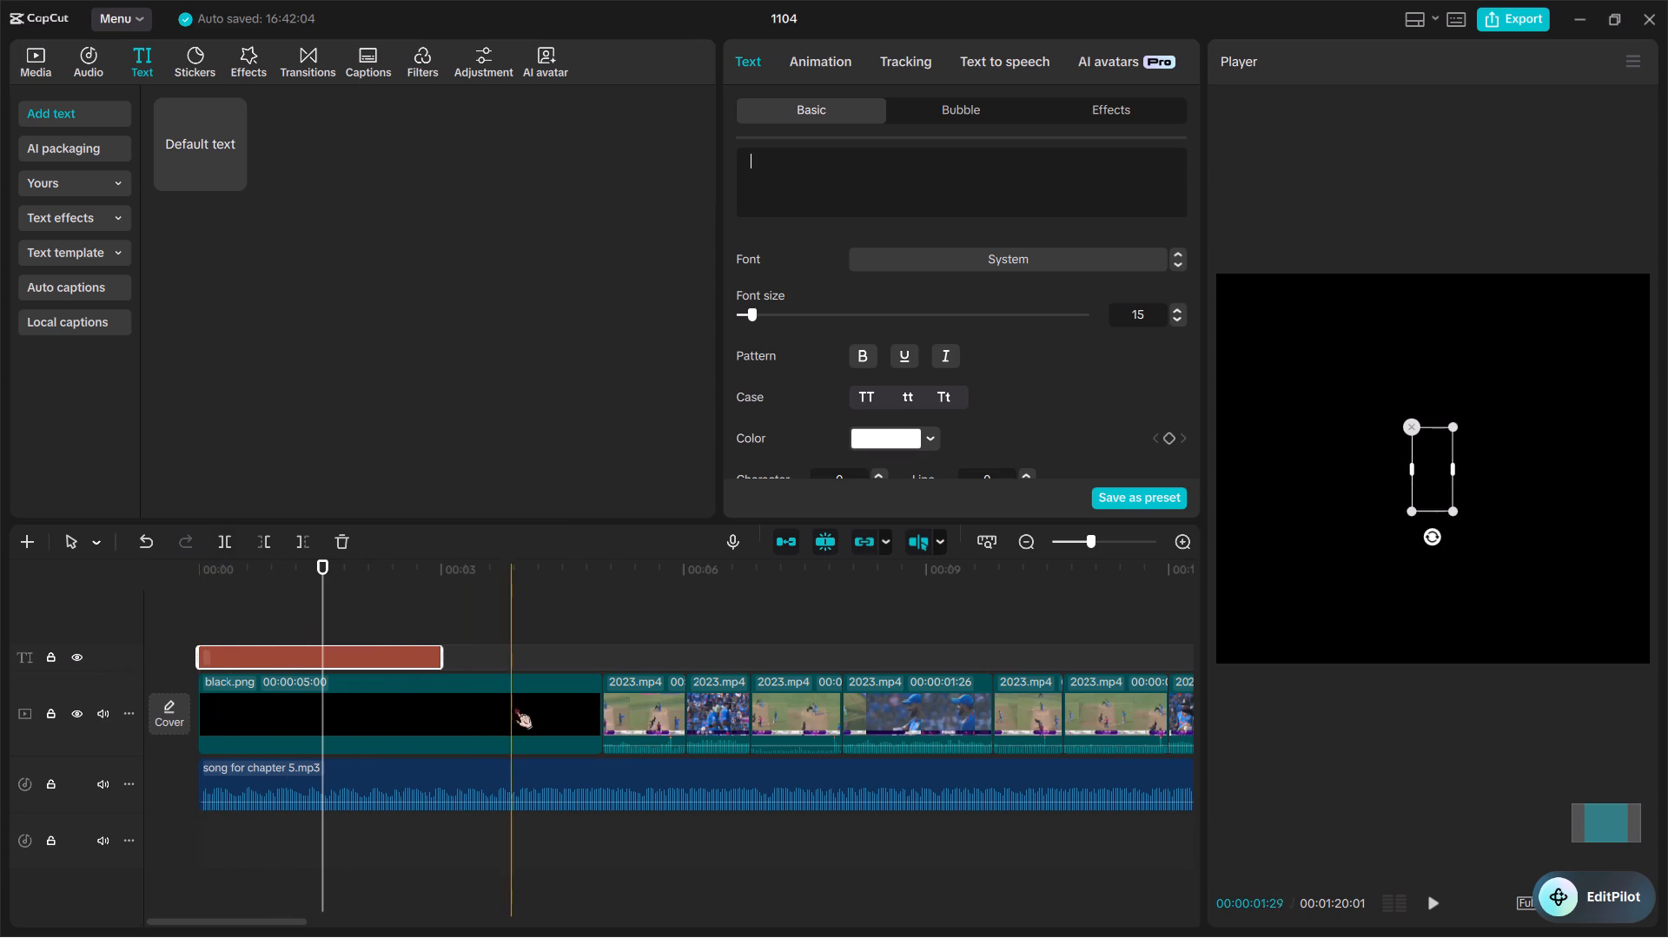
# Play back the edit from the black opening through the cuts and commentary to the closing seconds of the long 2023.mp4 clip.
pyautogui.click(504, 666)
pyautogui.press('space')
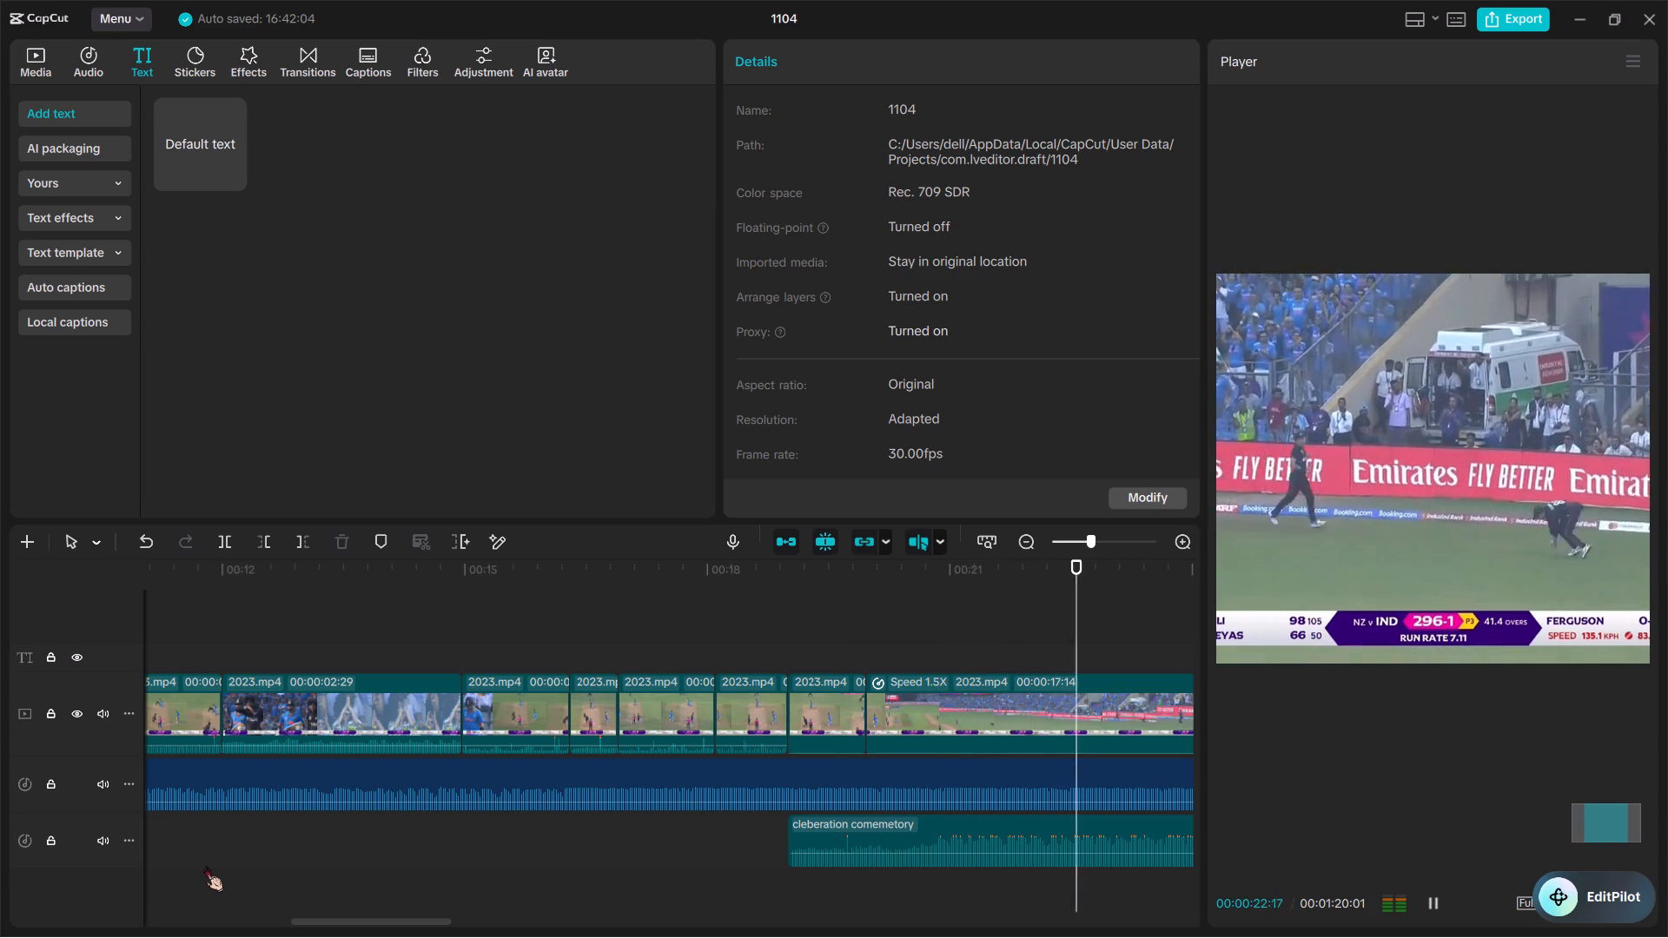
pyautogui.hscroll(-1, 205, 866)
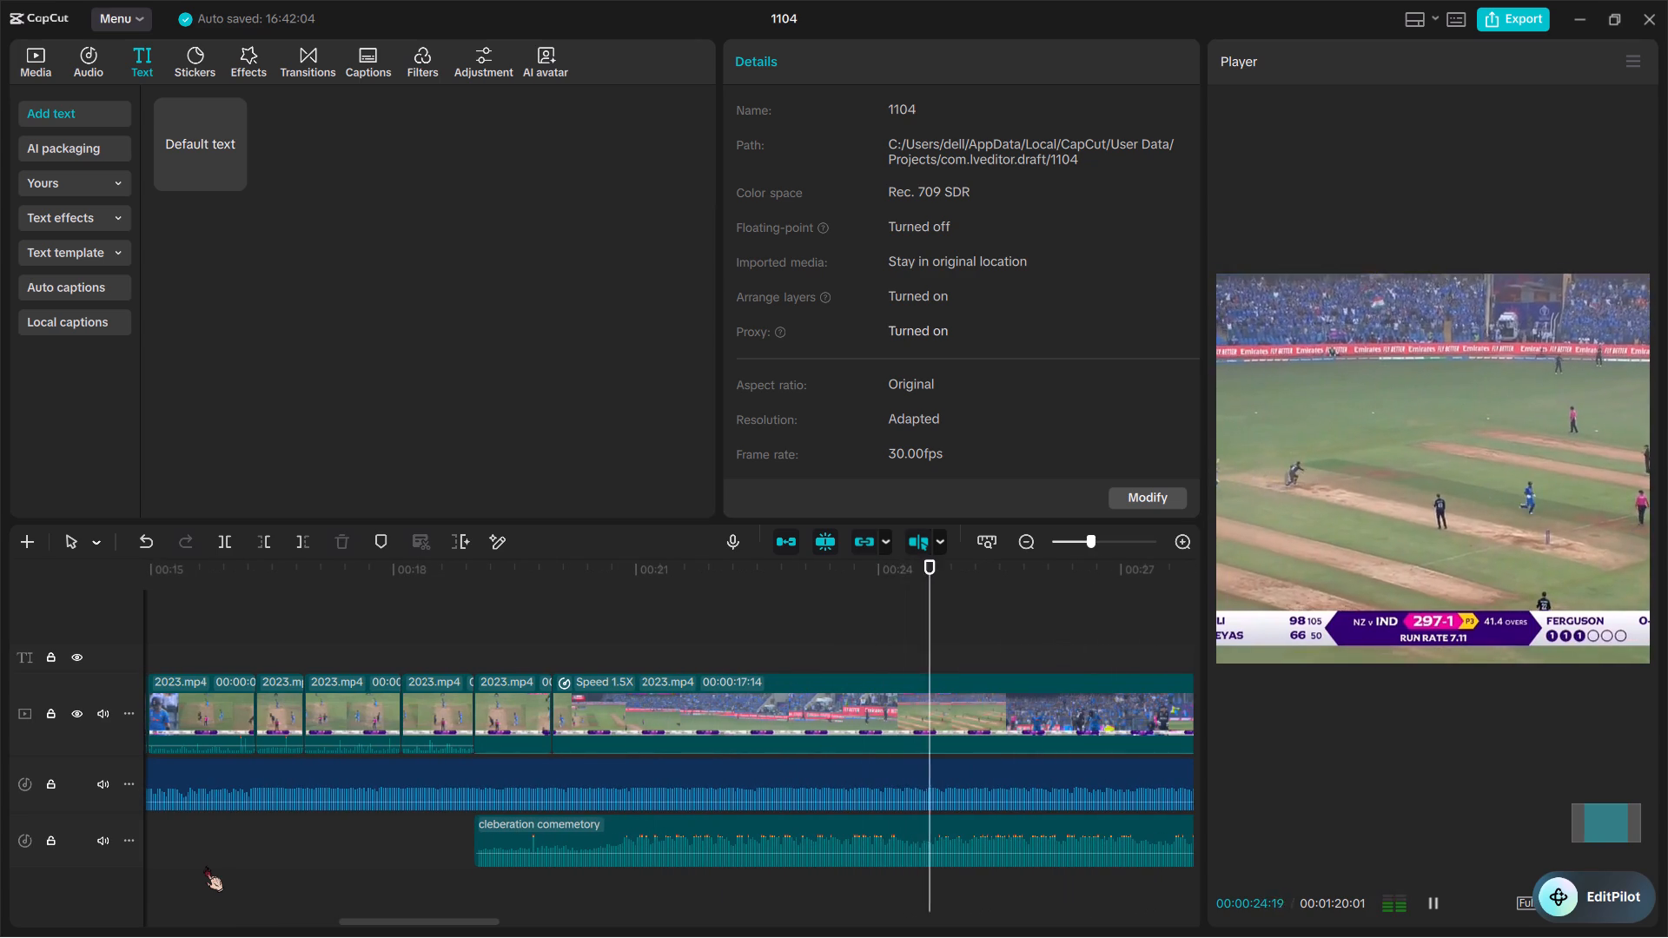
pyautogui.hscroll(-1, 205, 866)
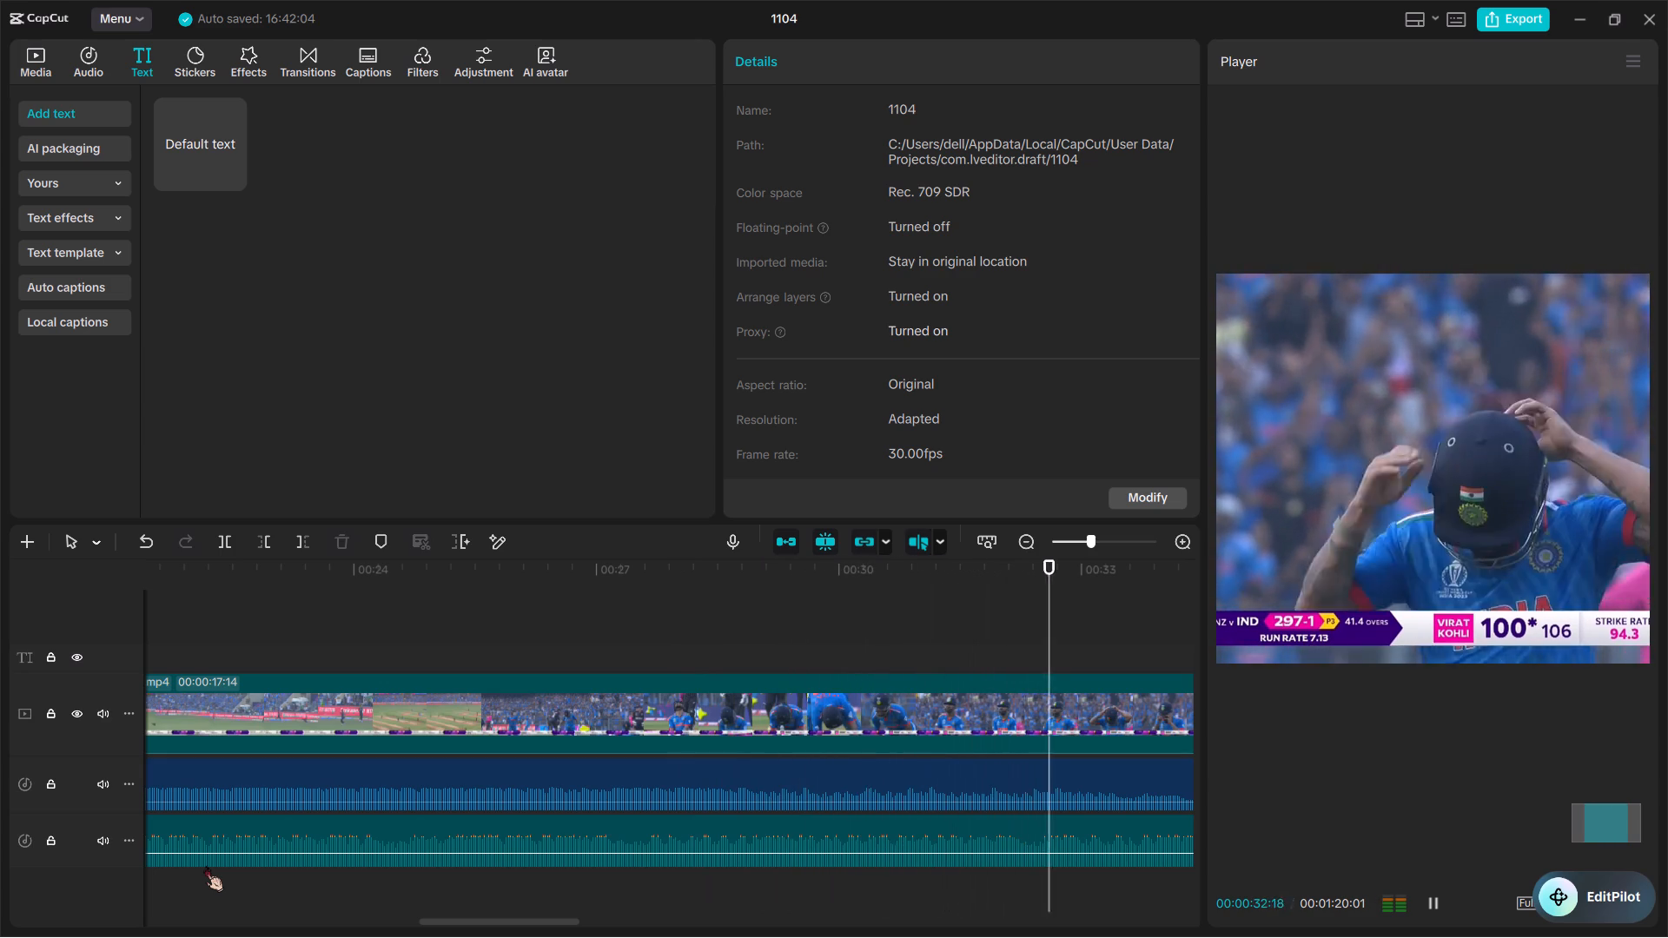
pyautogui.hscroll(-1, 205, 866)
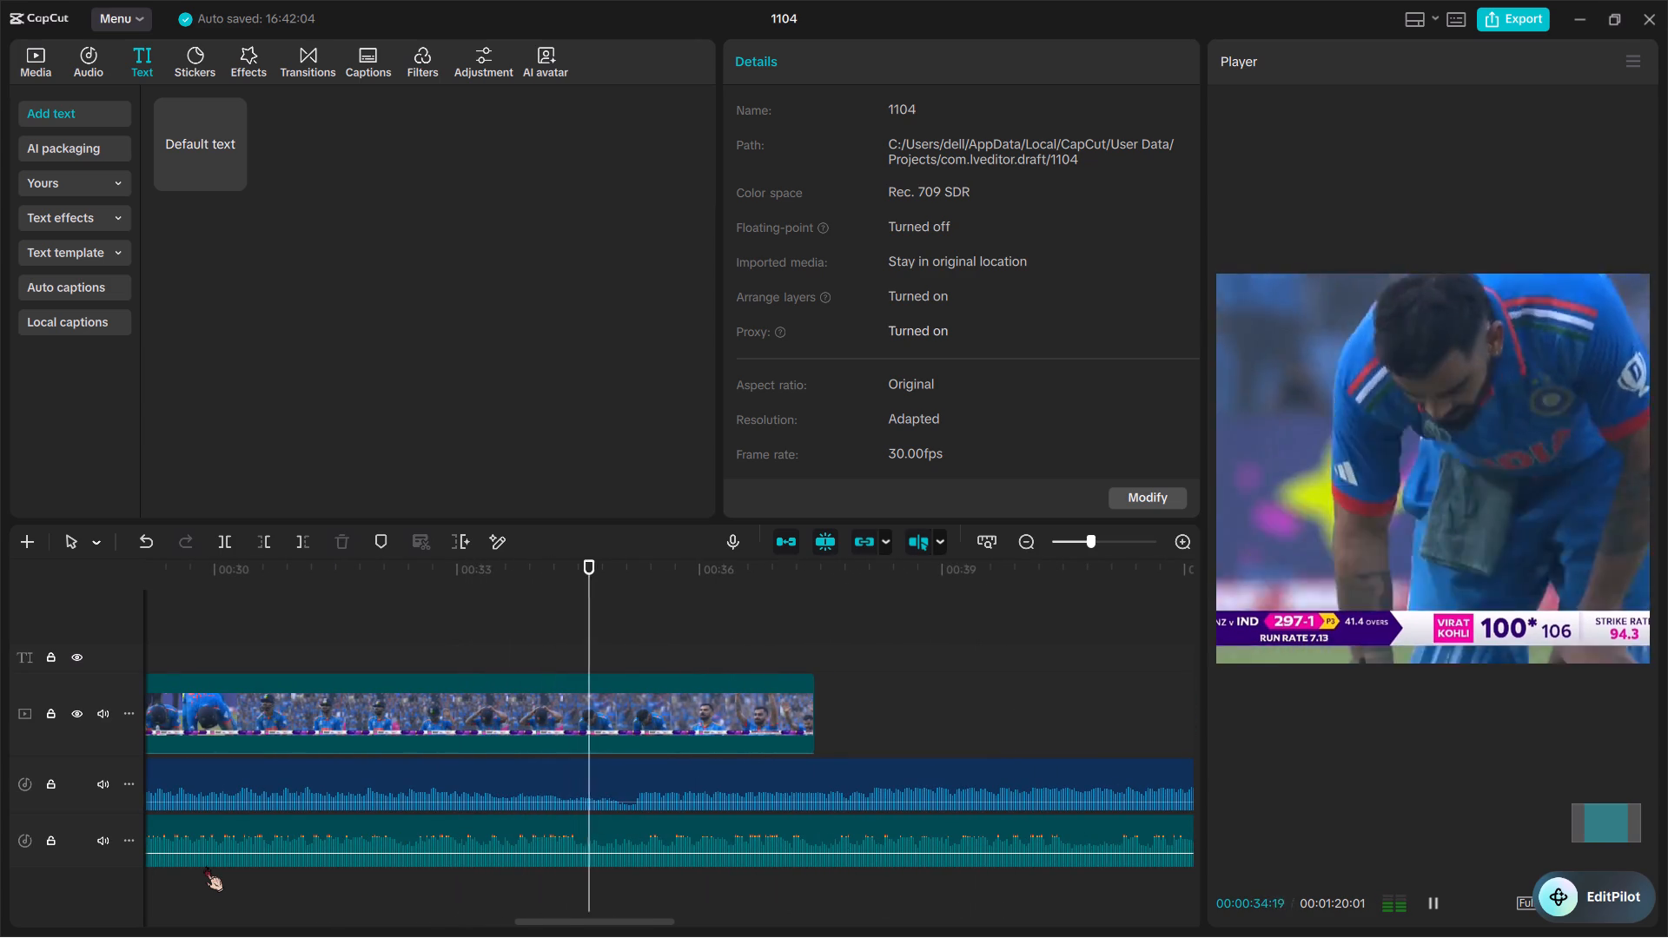
pyautogui.press('space')
pyautogui.press('space')
pyautogui.press('space')
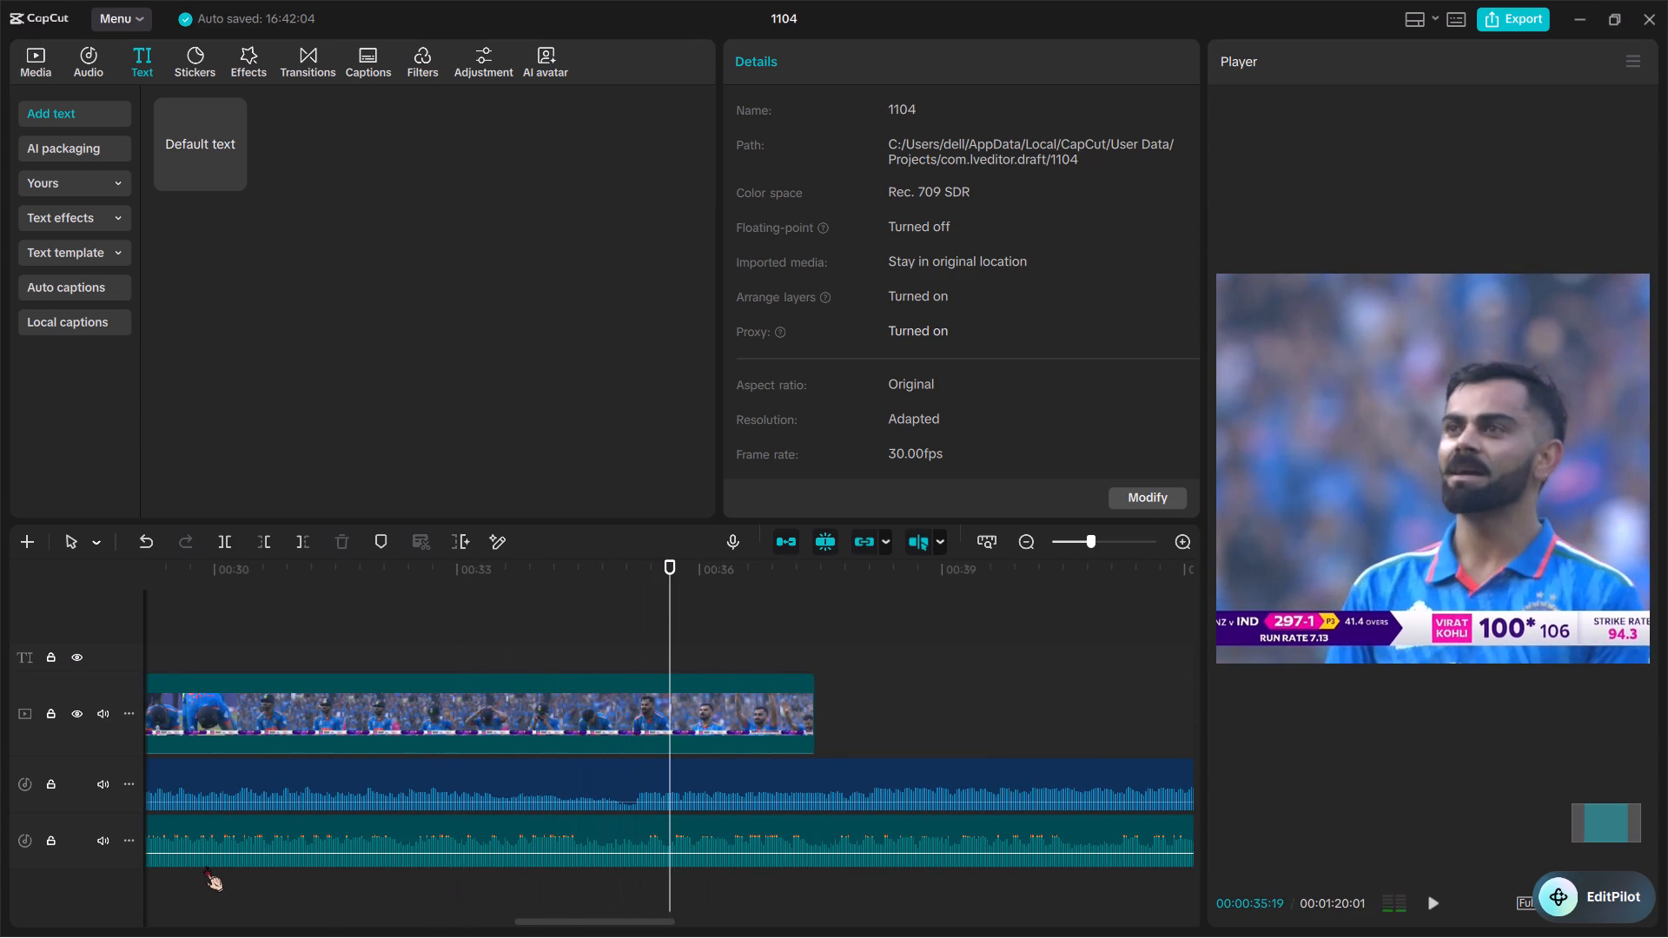
# Return to the start of the timeline and replay the black opening against the song.
pyautogui.hscroll(1, 642, 758)
pyautogui.keyDown('ctrl'); pyautogui.scroll(-8, 642, 758); pyautogui.keyUp('ctrl')
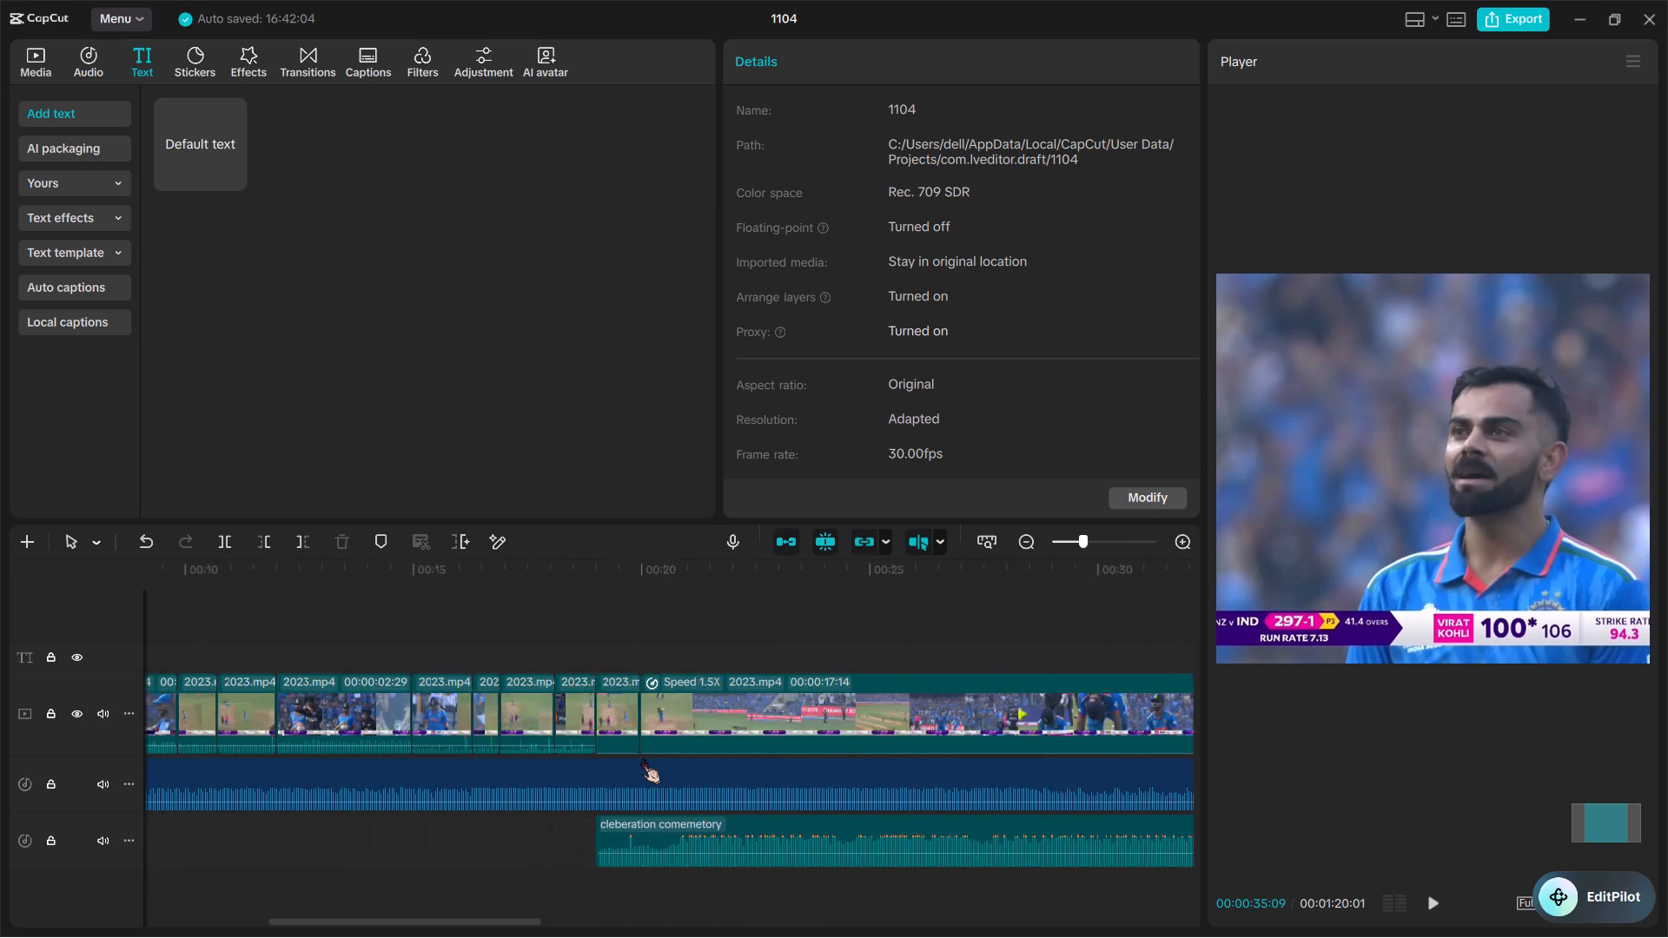
pyautogui.keyDown('ctrl'); pyautogui.scroll(-6, 642, 758); pyautogui.keyUp('ctrl')
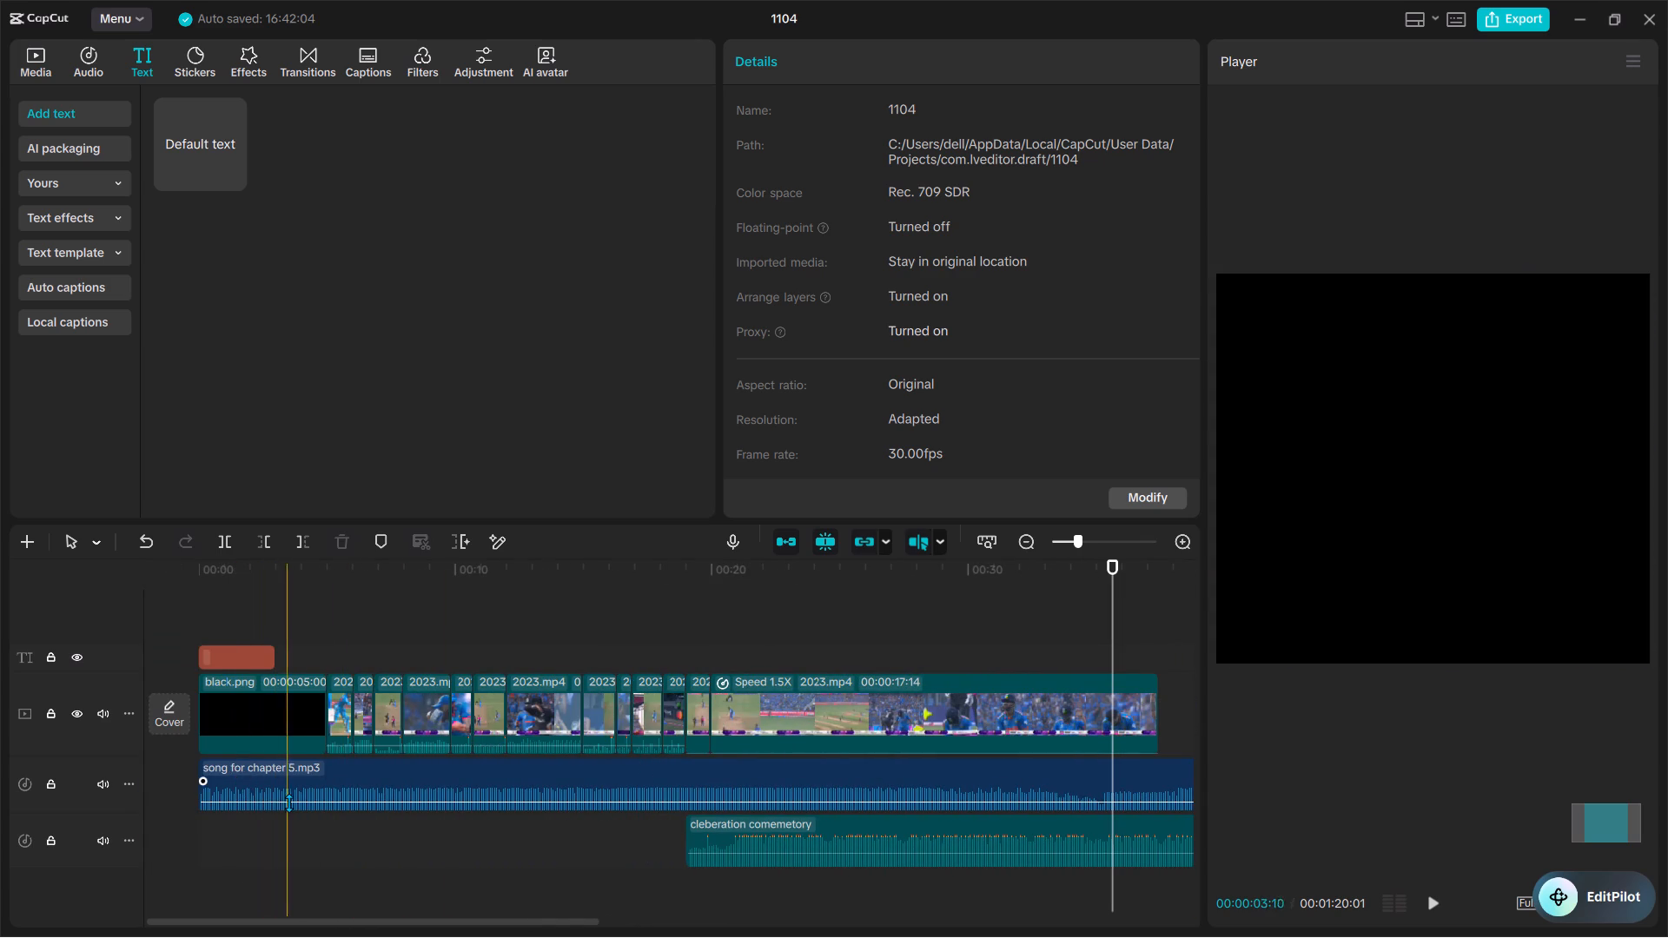
pyautogui.keyDown('ctrl'); pyautogui.scroll(4, 303, 802); pyautogui.keyUp('ctrl')
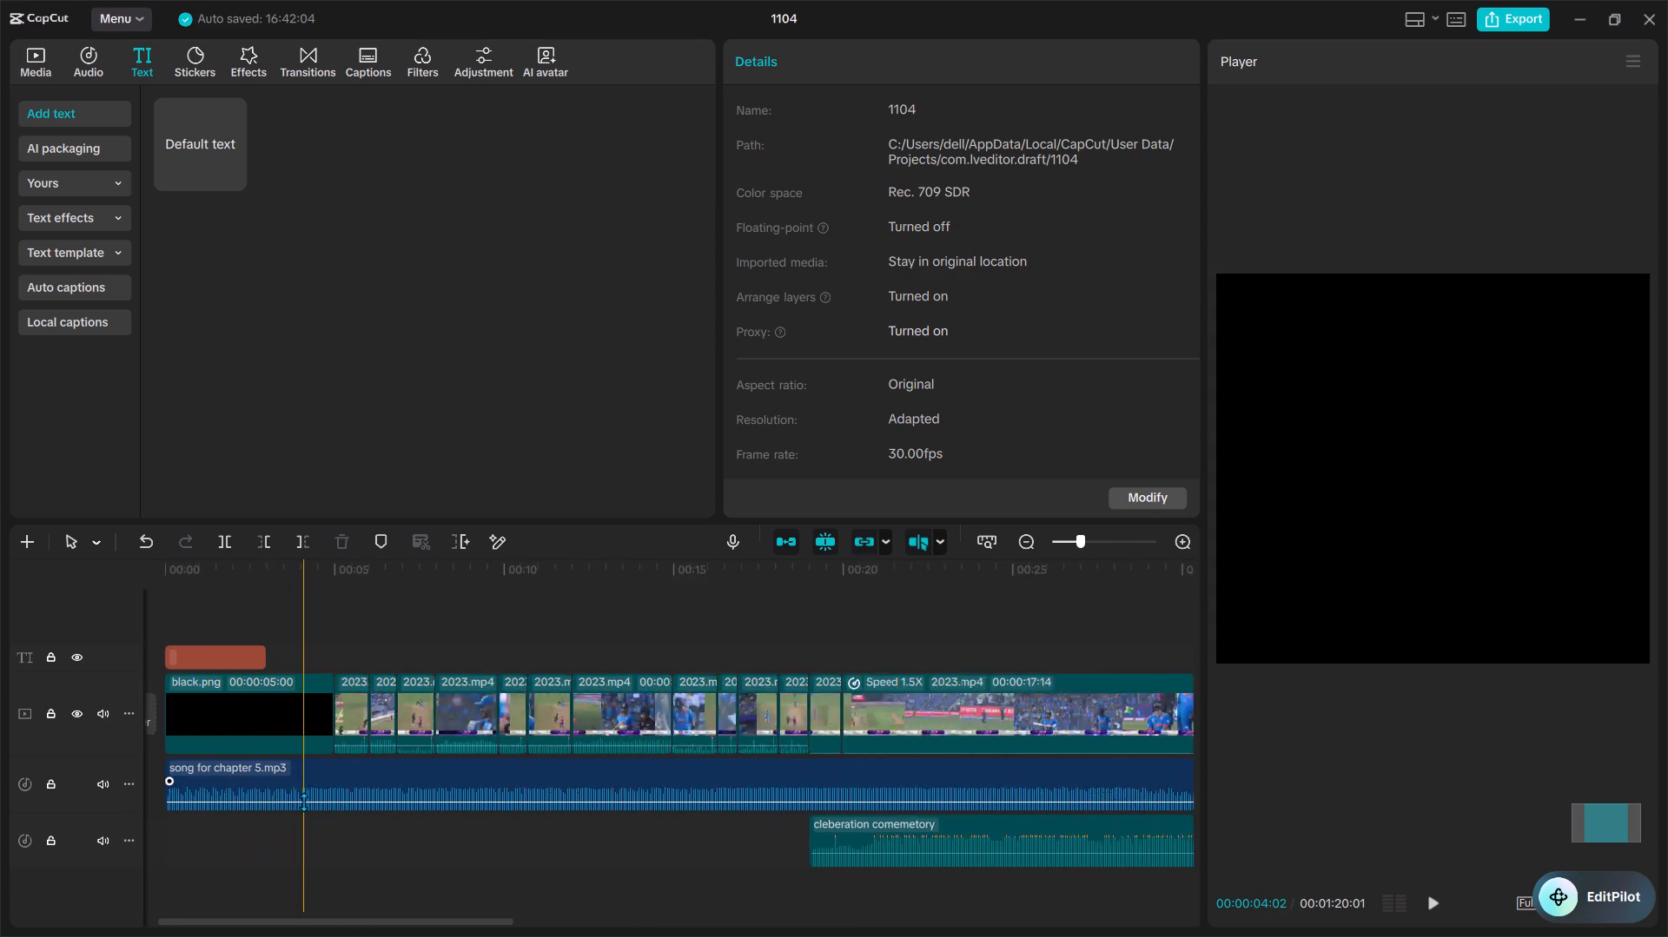
pyautogui.keyDown('ctrl'); pyautogui.scroll(6, 303, 802); pyautogui.keyUp('ctrl')
pyautogui.hscroll(1, 428, 842)
pyautogui.press('space')
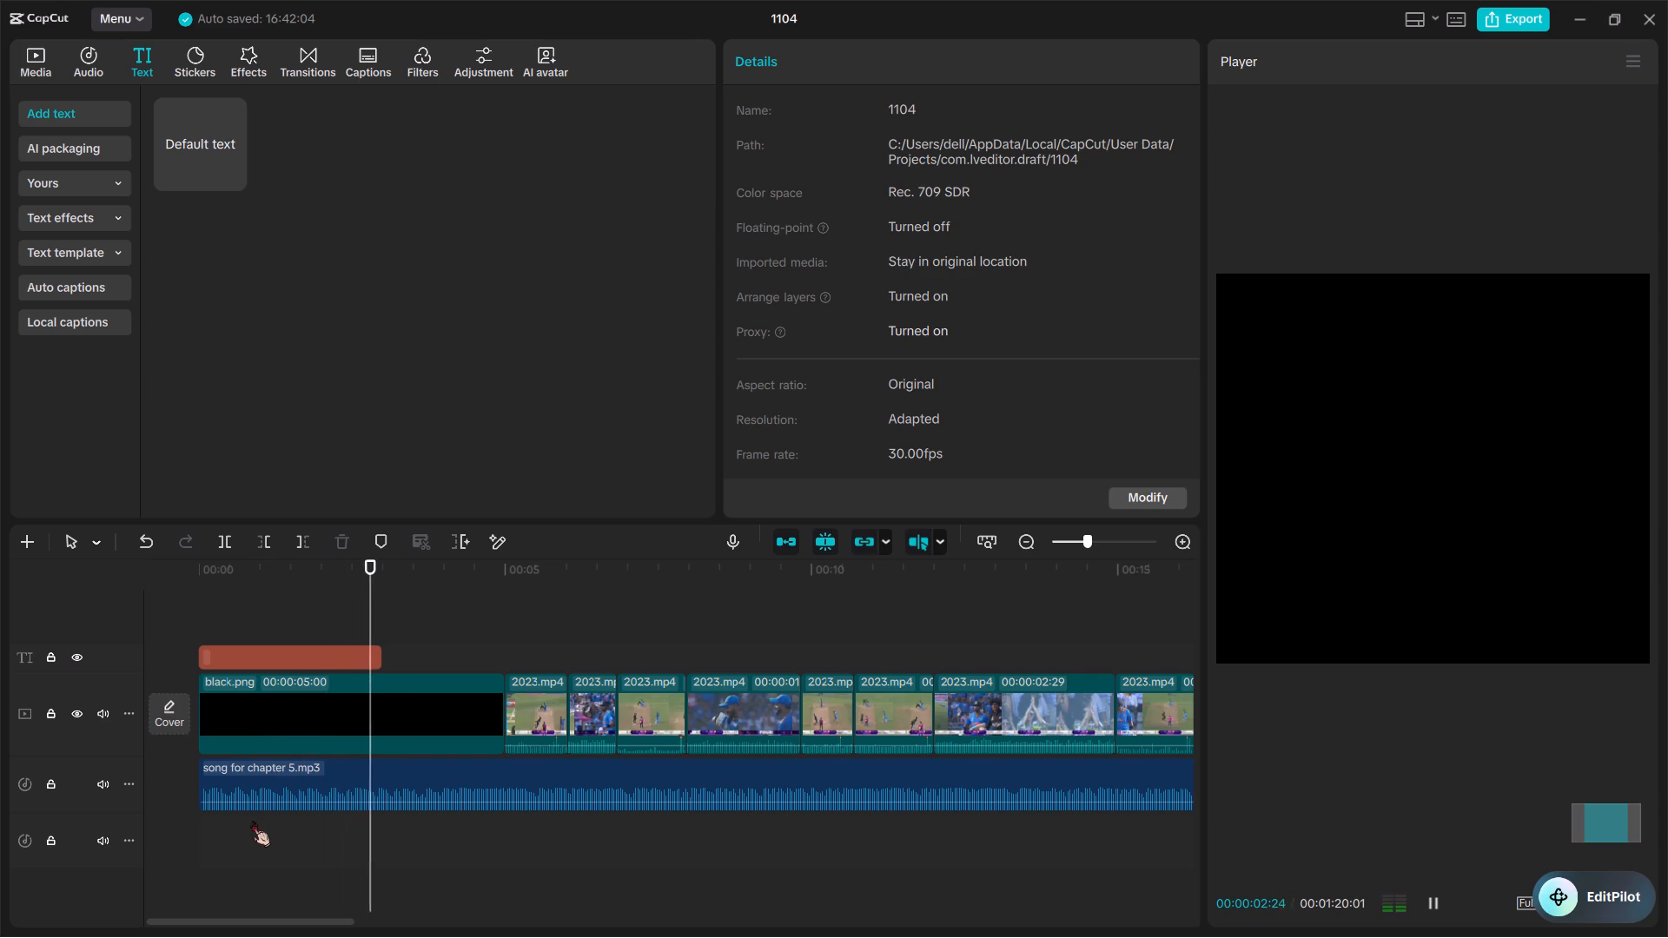
pyautogui.press('space')
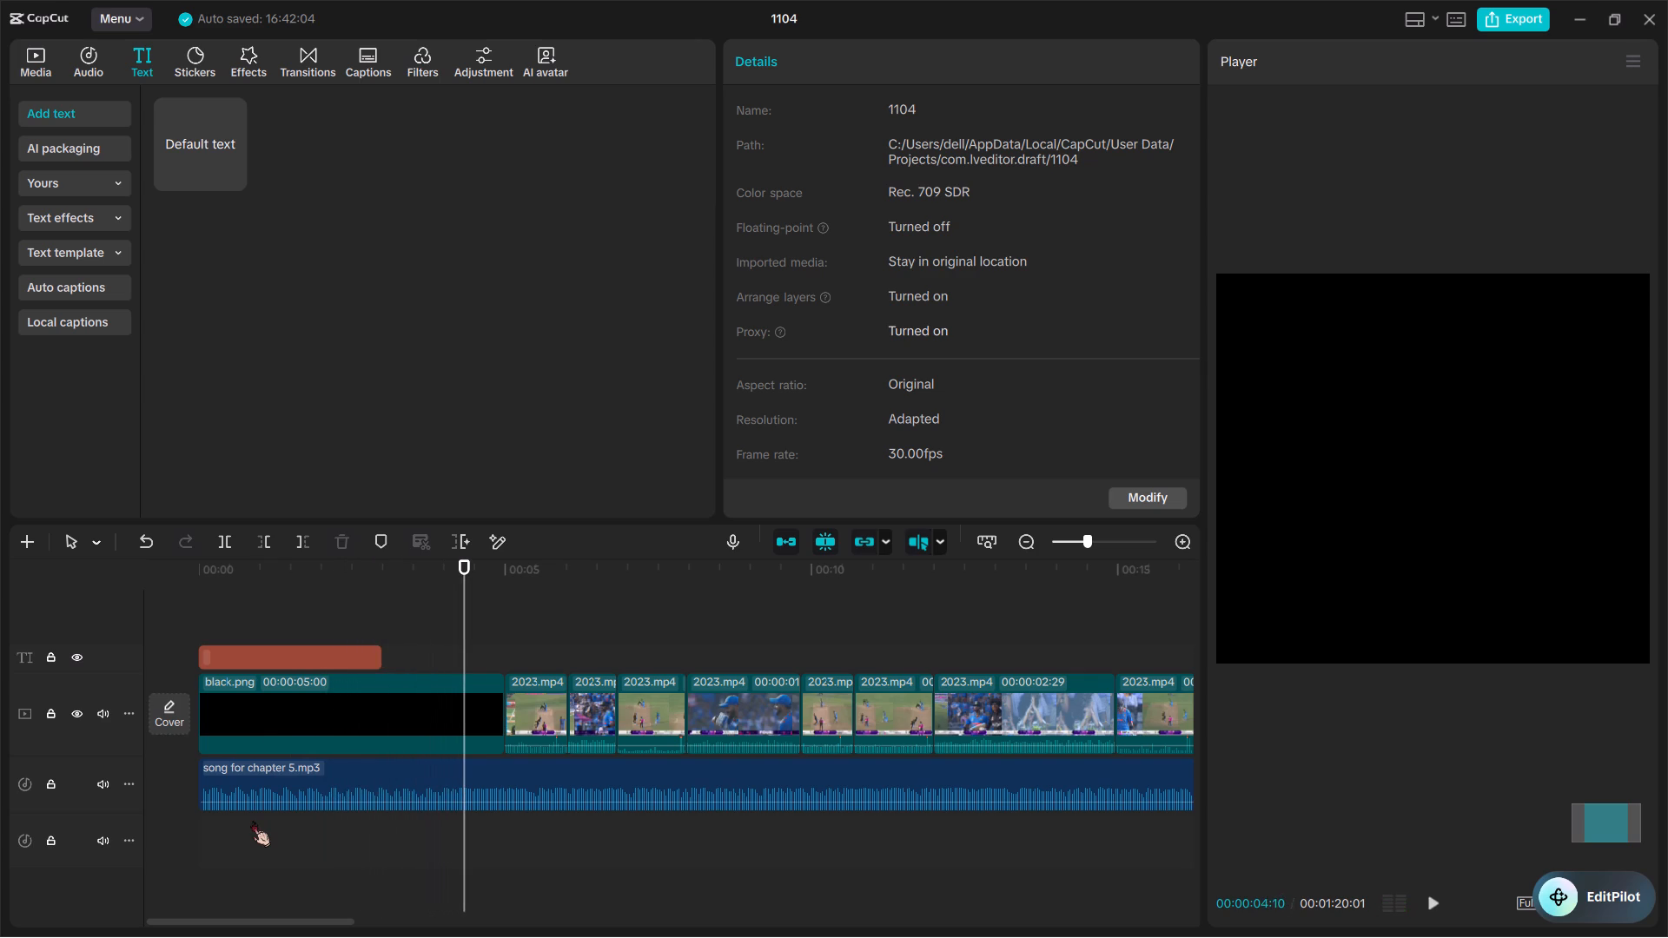
# Enter "chapter -3" as the wording of the blank text clip above black.png.
pyautogui.click(395, 723)
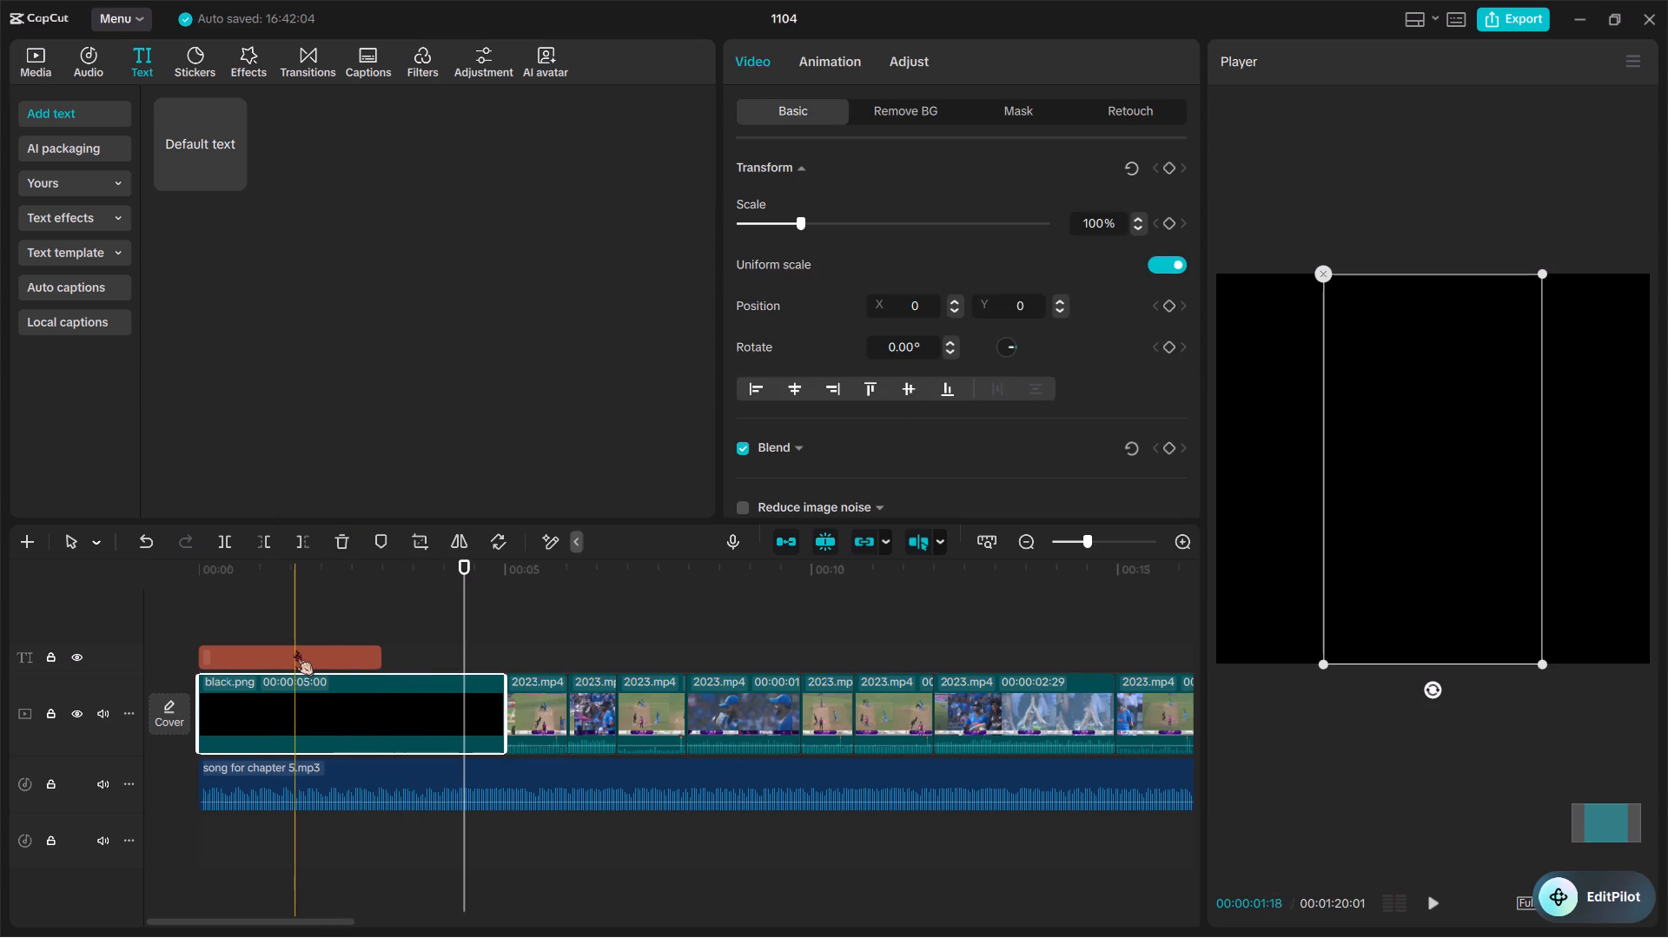
pyautogui.click(295, 651)
pyautogui.click(806, 161)
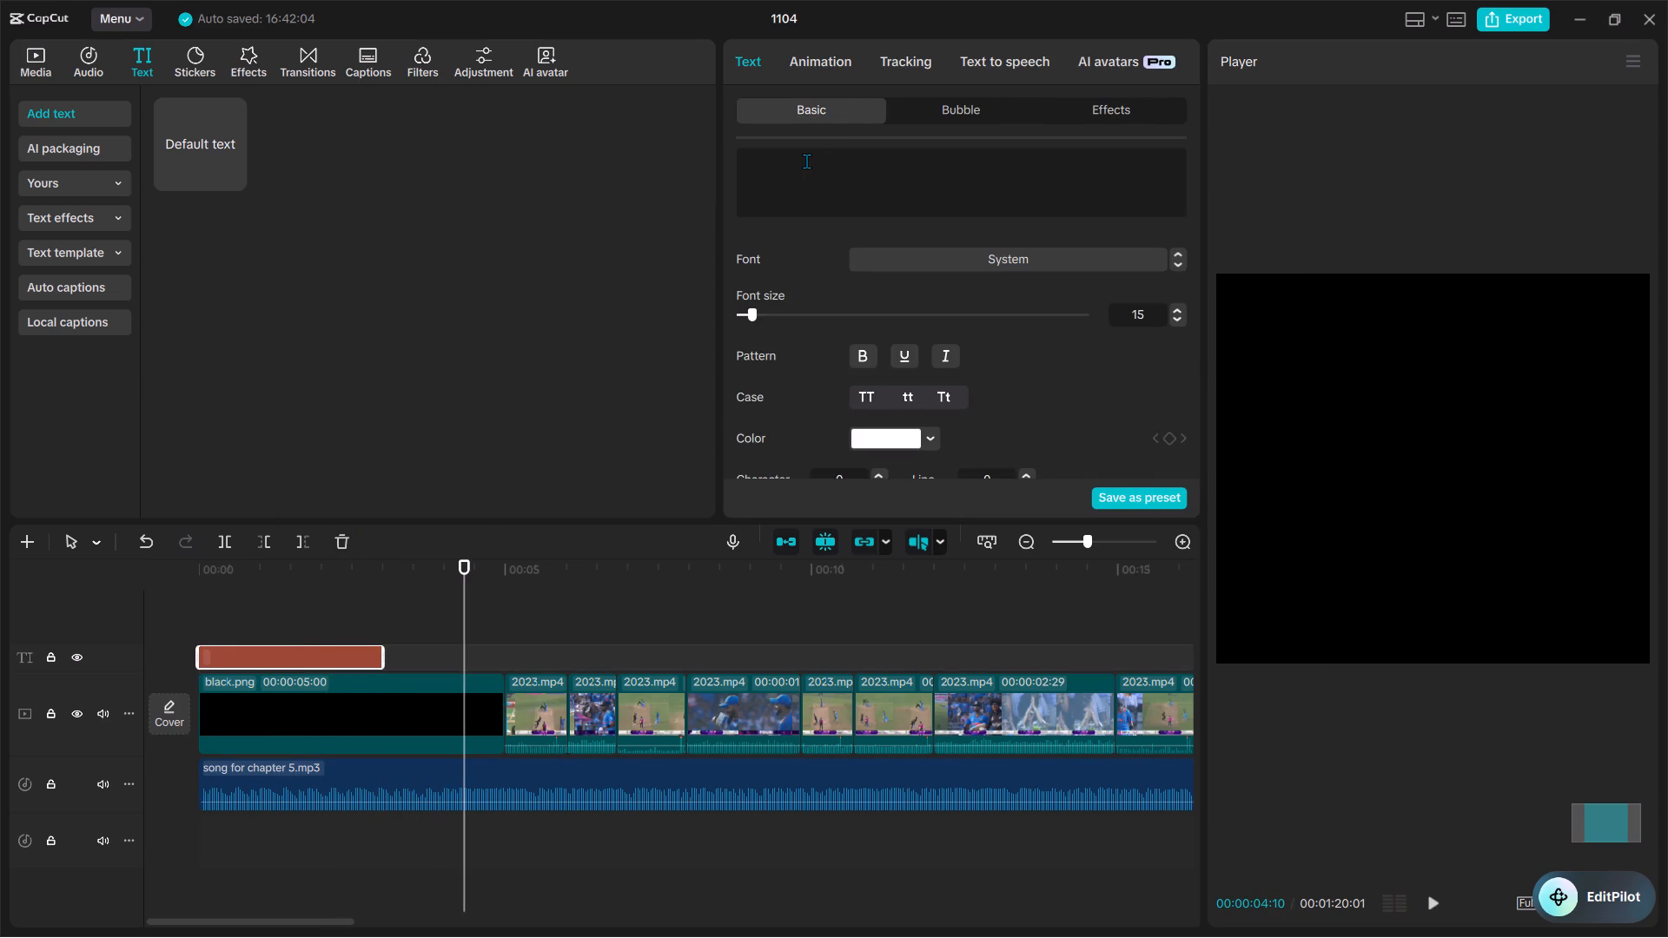
pyautogui.write('chaptr')
pyautogui.press('BackSpace')
pyautogui.write('er')
pyautogui.press('space')
pyautogui.write('-3')
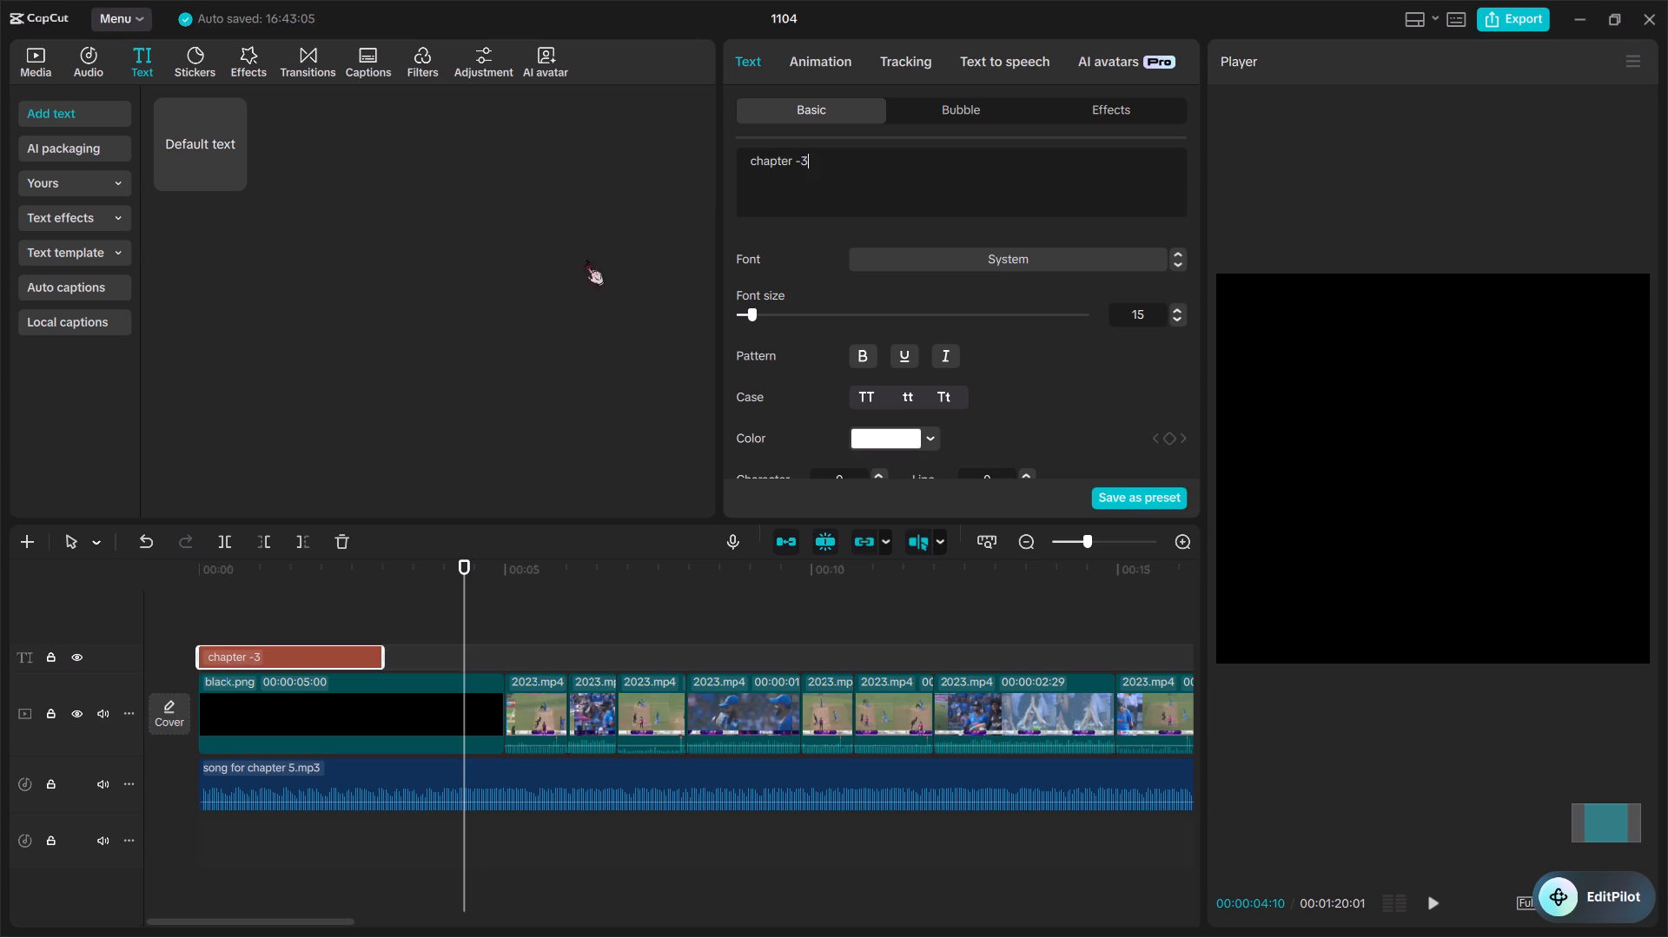
# Set the font of the "chapter -3" text clip to Staatliches-Rg.
pyautogui.click(255, 599)
pyautogui.click(287, 647)
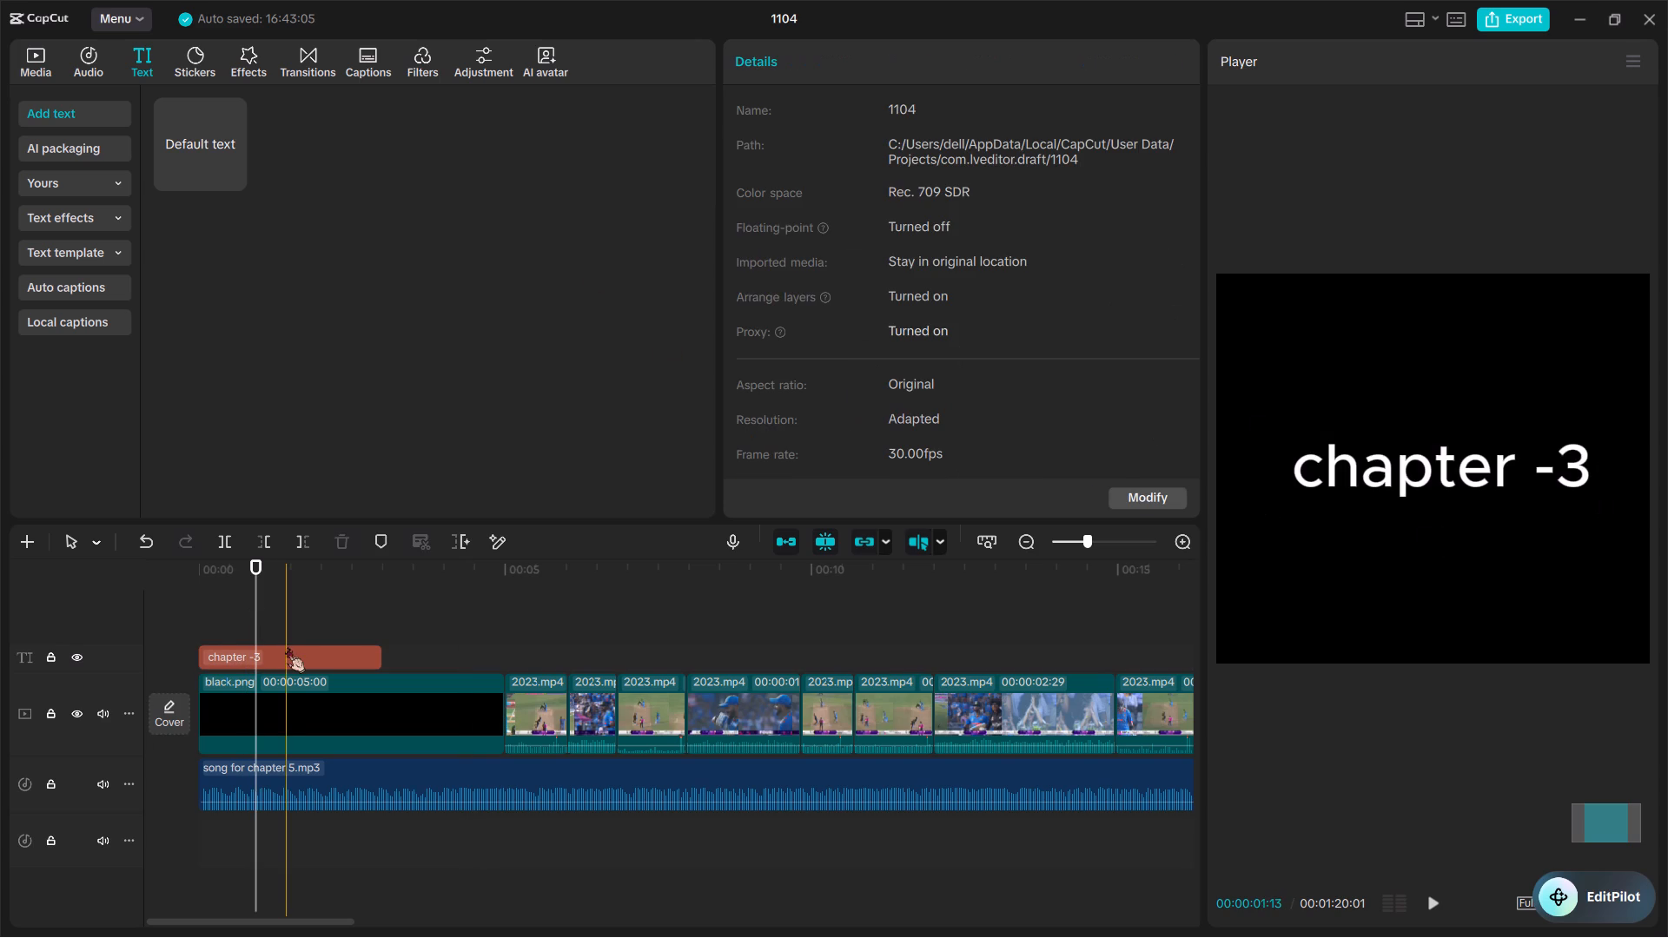
pyautogui.click(1009, 267)
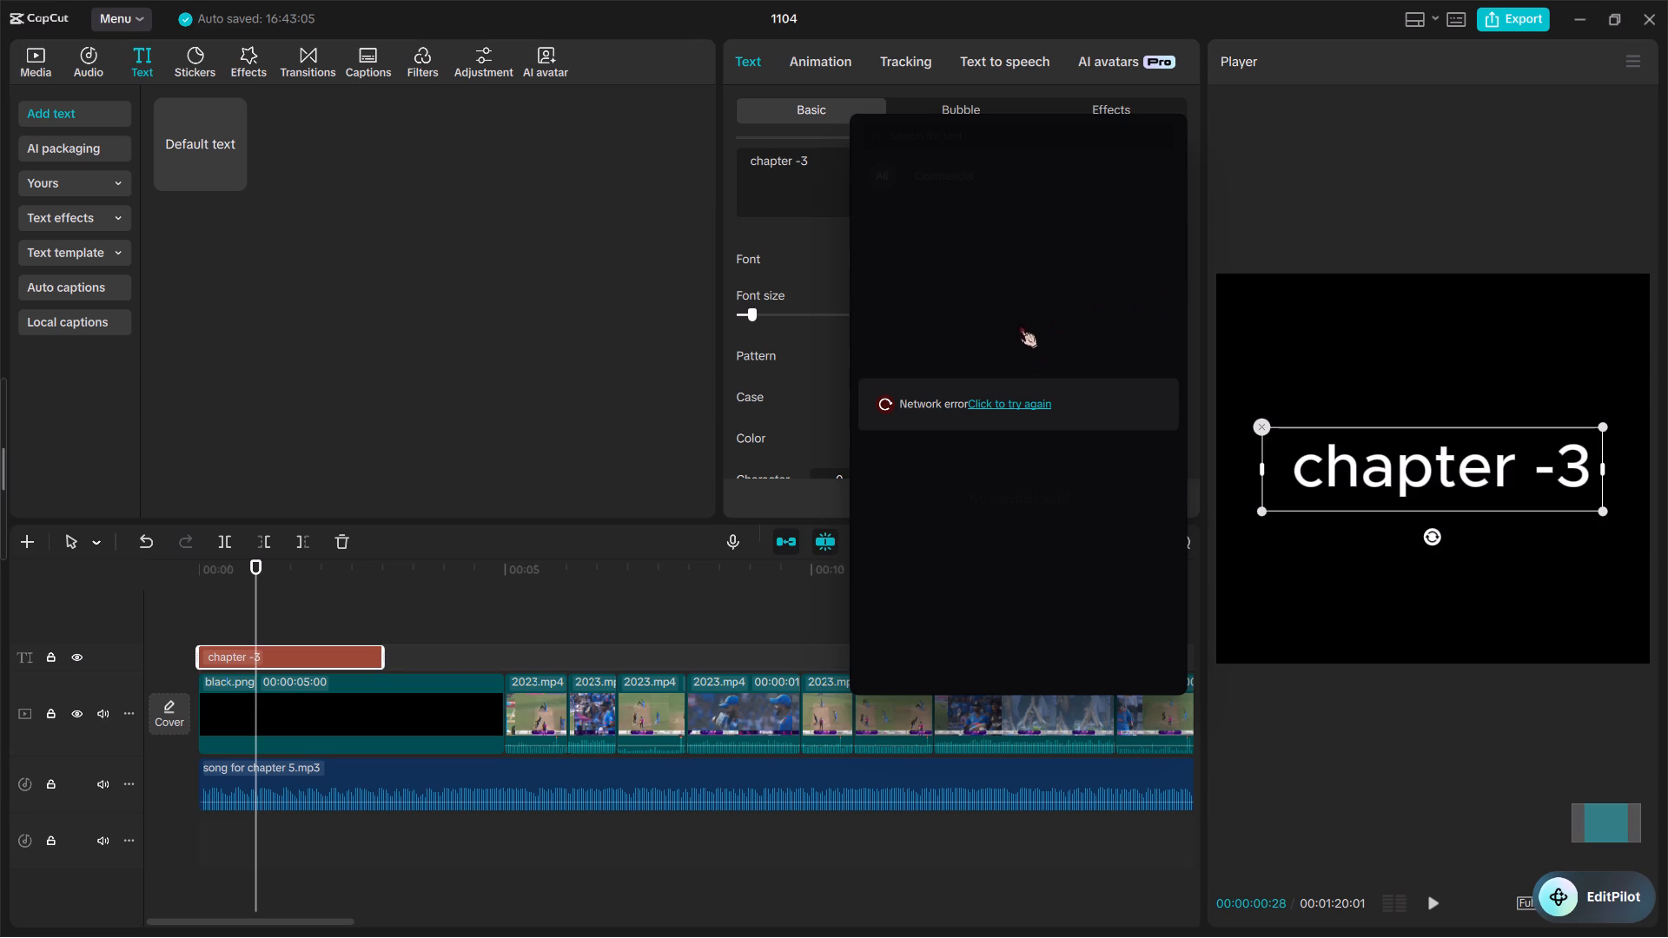
pyautogui.click(821, 287)
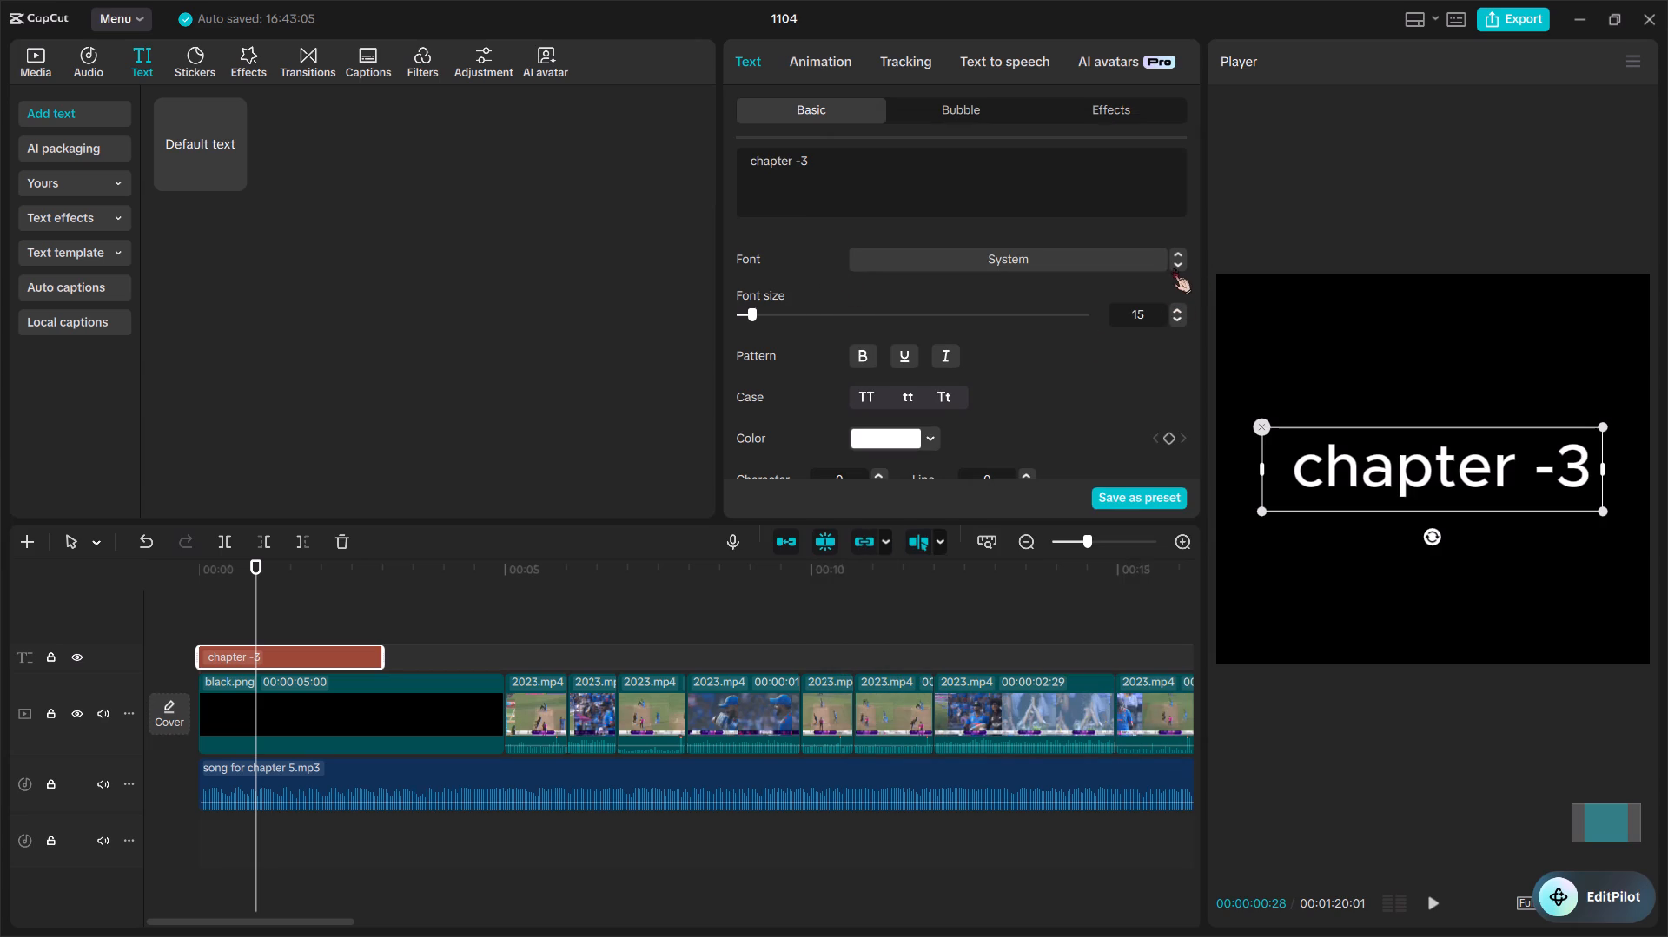
pyautogui.click(1173, 268)
pyautogui.click(1173, 268)
pyautogui.click(1173, 268)
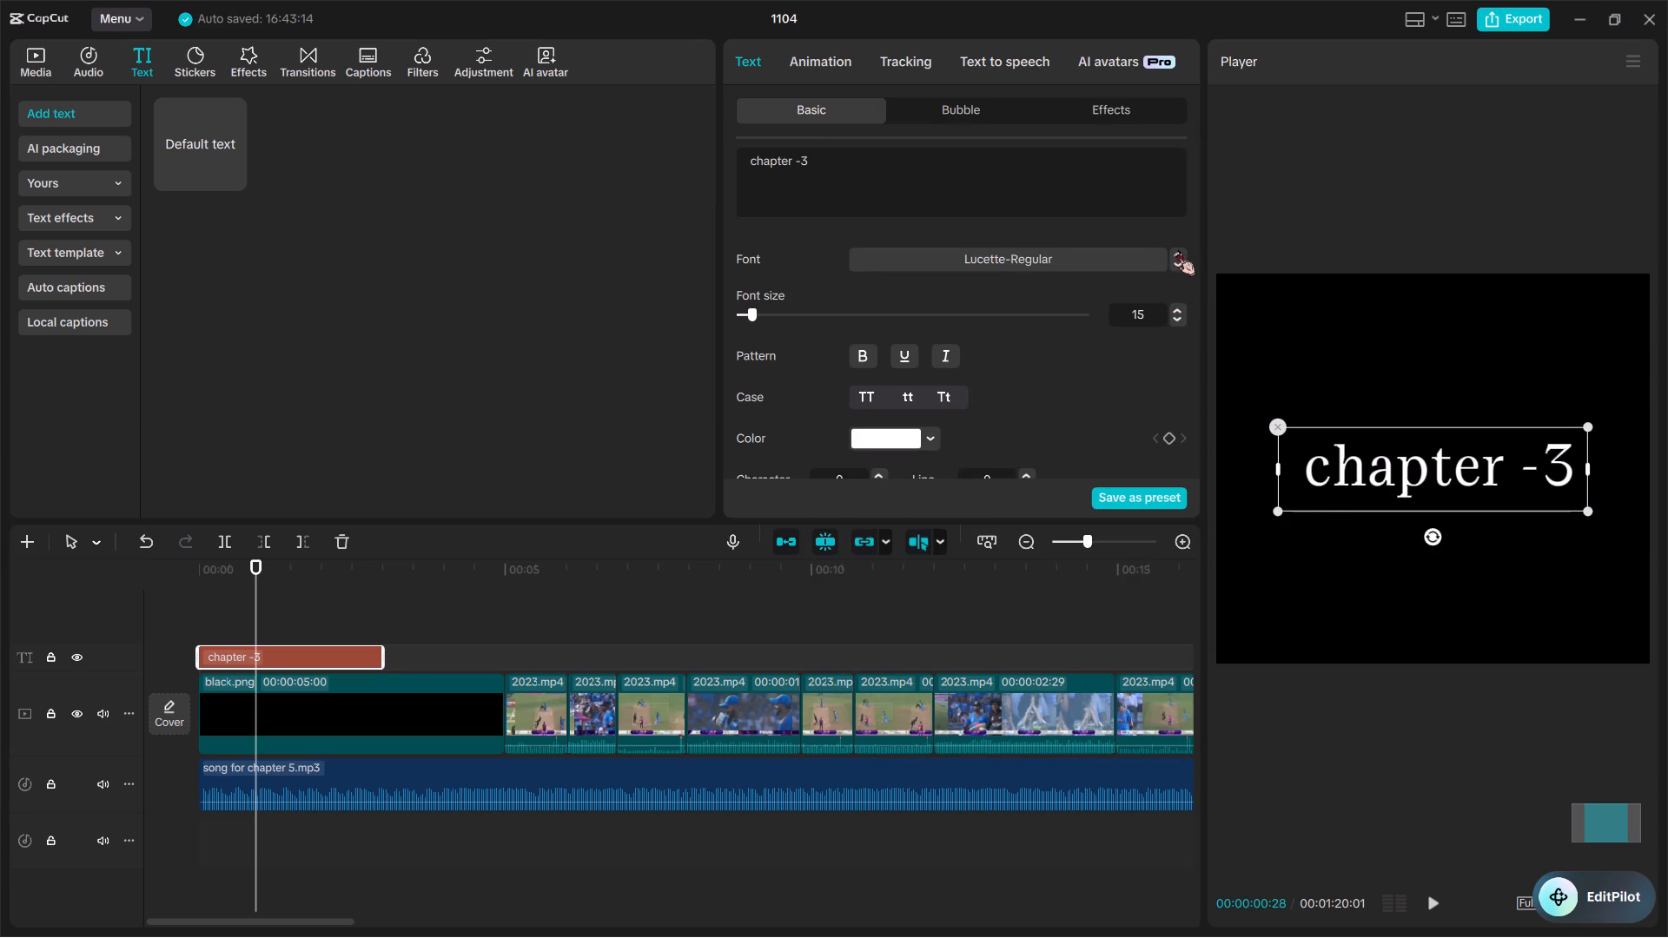
pyautogui.click(1177, 250)
# Shrink the "chapter -3" title in the preview and move it slightly above the centre of the frame.
pyautogui.moveTo(1546, 513); pyautogui.dragTo(1512, 491)
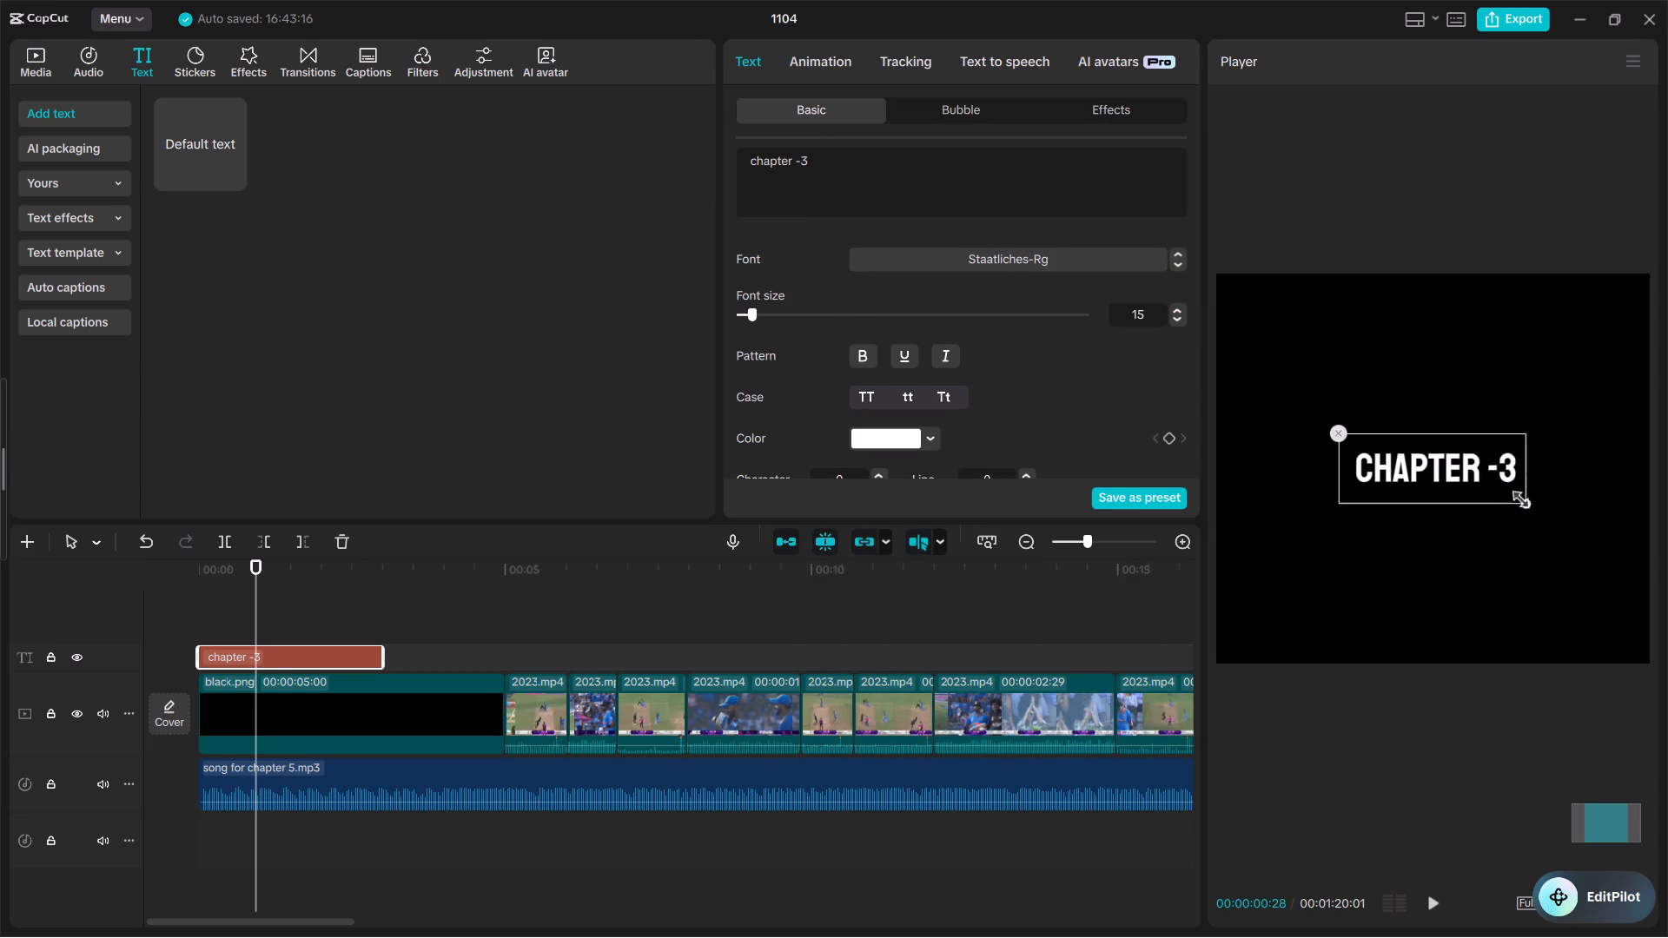
pyautogui.moveTo(1512, 491); pyautogui.dragTo(1506, 489)
pyautogui.keyDown('ctrl'); pyautogui.scroll(-3, 1454, 765); pyautogui.keyUp('ctrl')
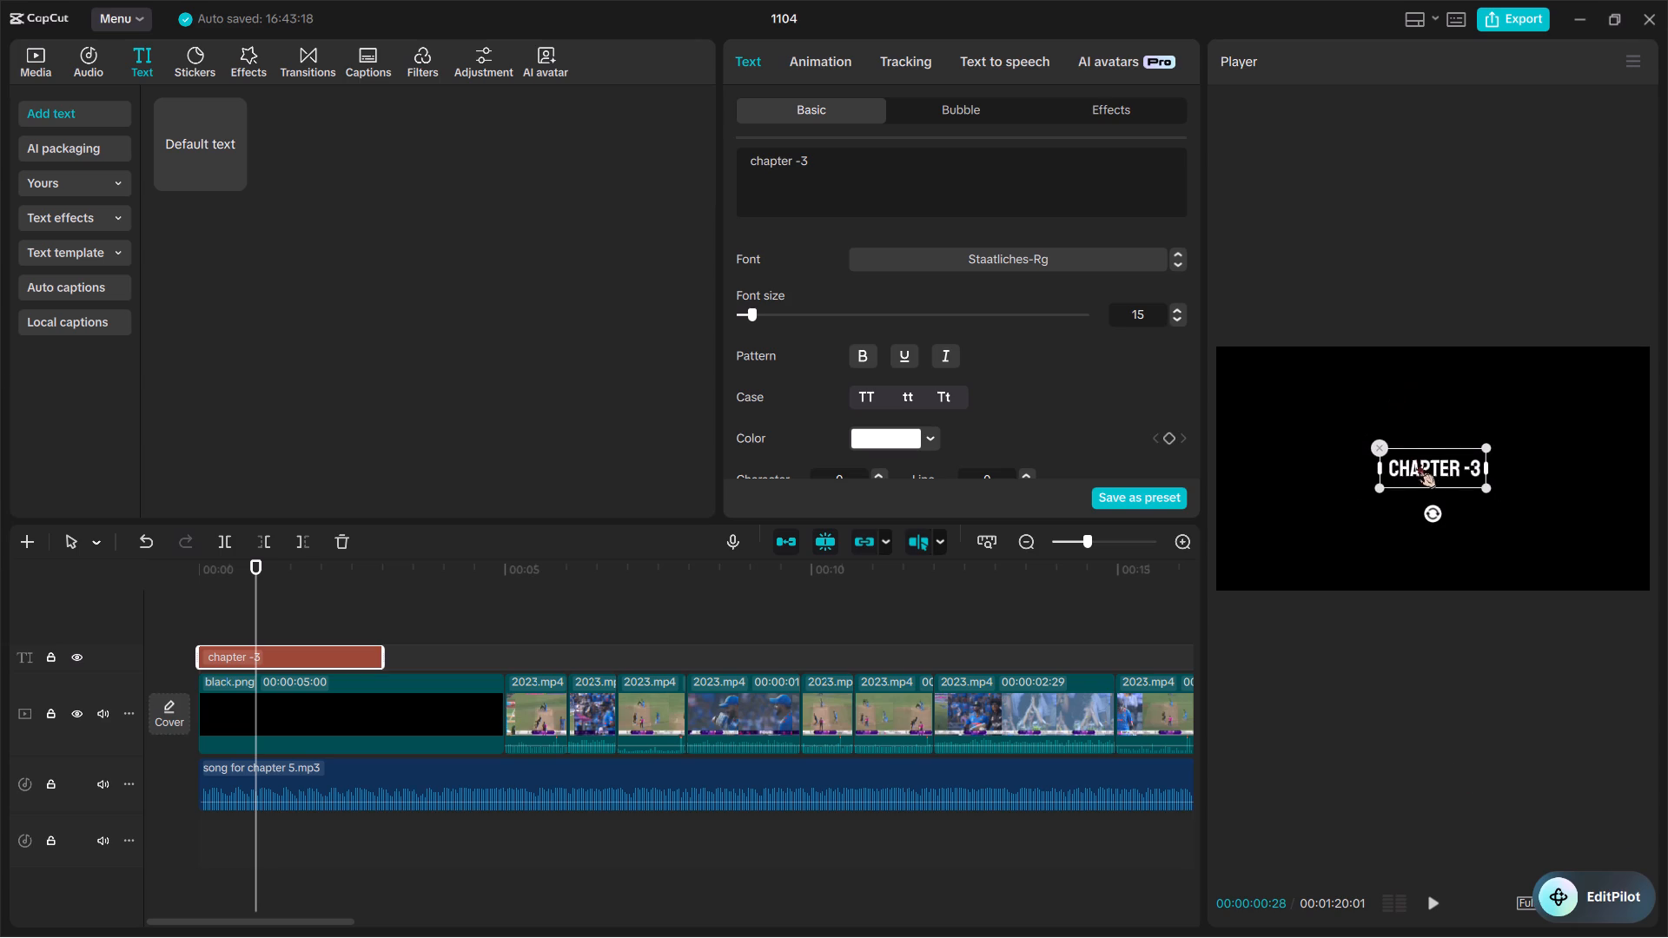
pyautogui.moveTo(1418, 463); pyautogui.dragTo(1422, 439)
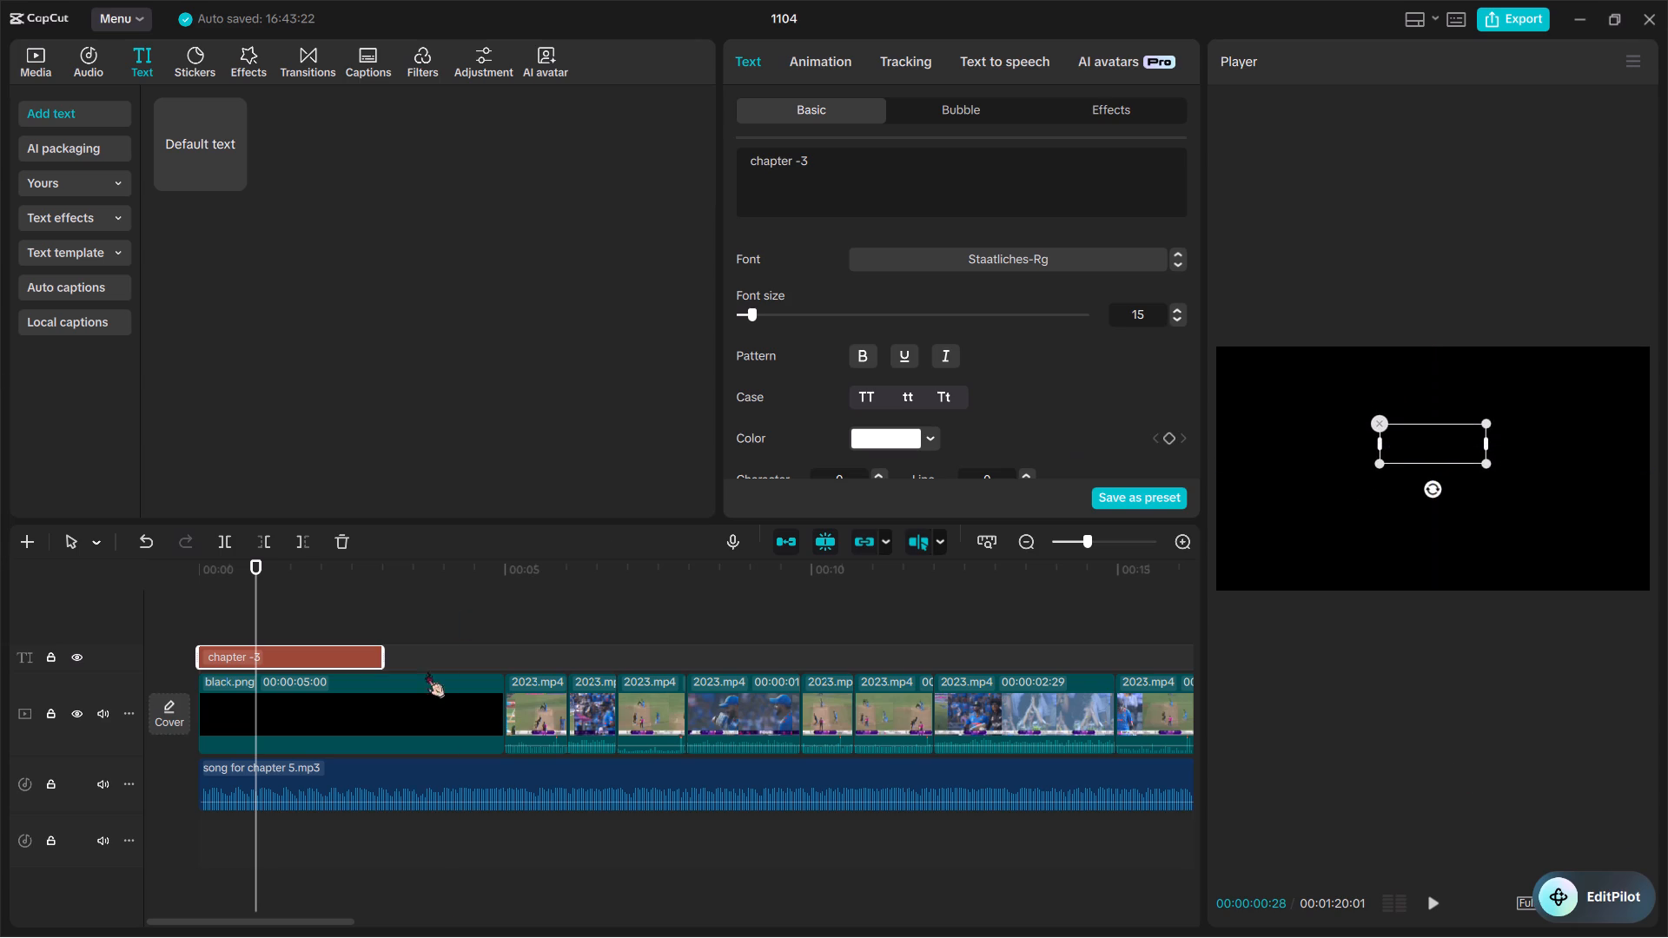
# Add a second default text clip on a track above "chapter -3", starting at 00:00:00:28, and play the opening up to it.
pyautogui.moveTo(209, 139); pyautogui.dragTo(270, 622)
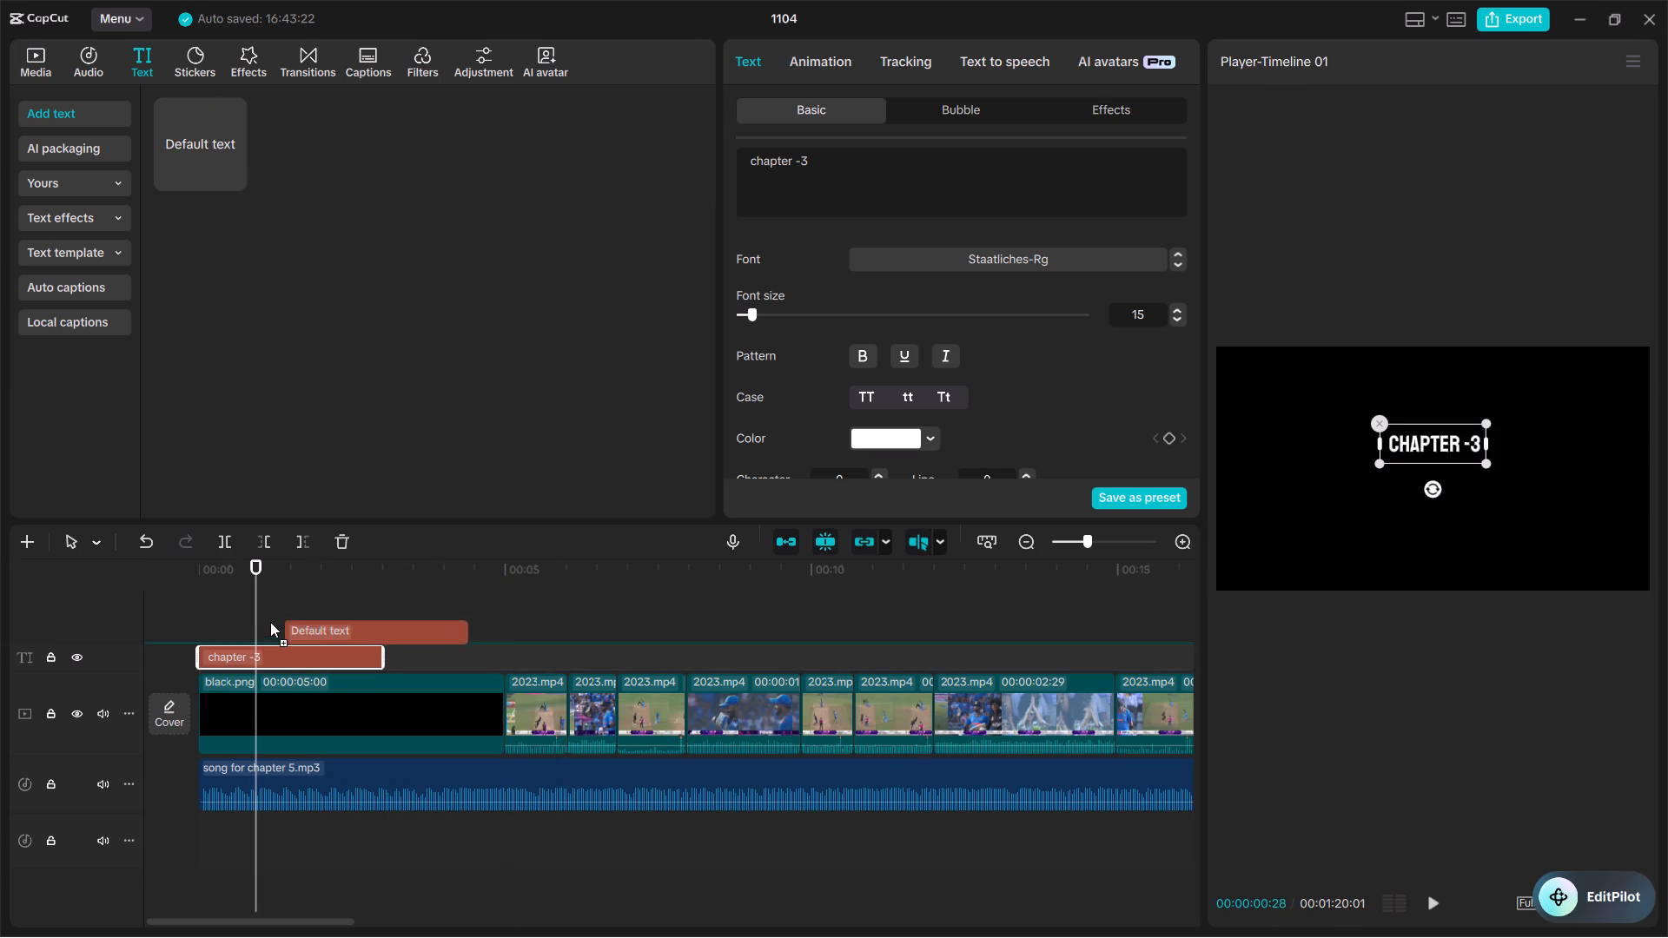
pyautogui.moveTo(270, 622); pyautogui.dragTo(257, 633)
pyautogui.press('space')
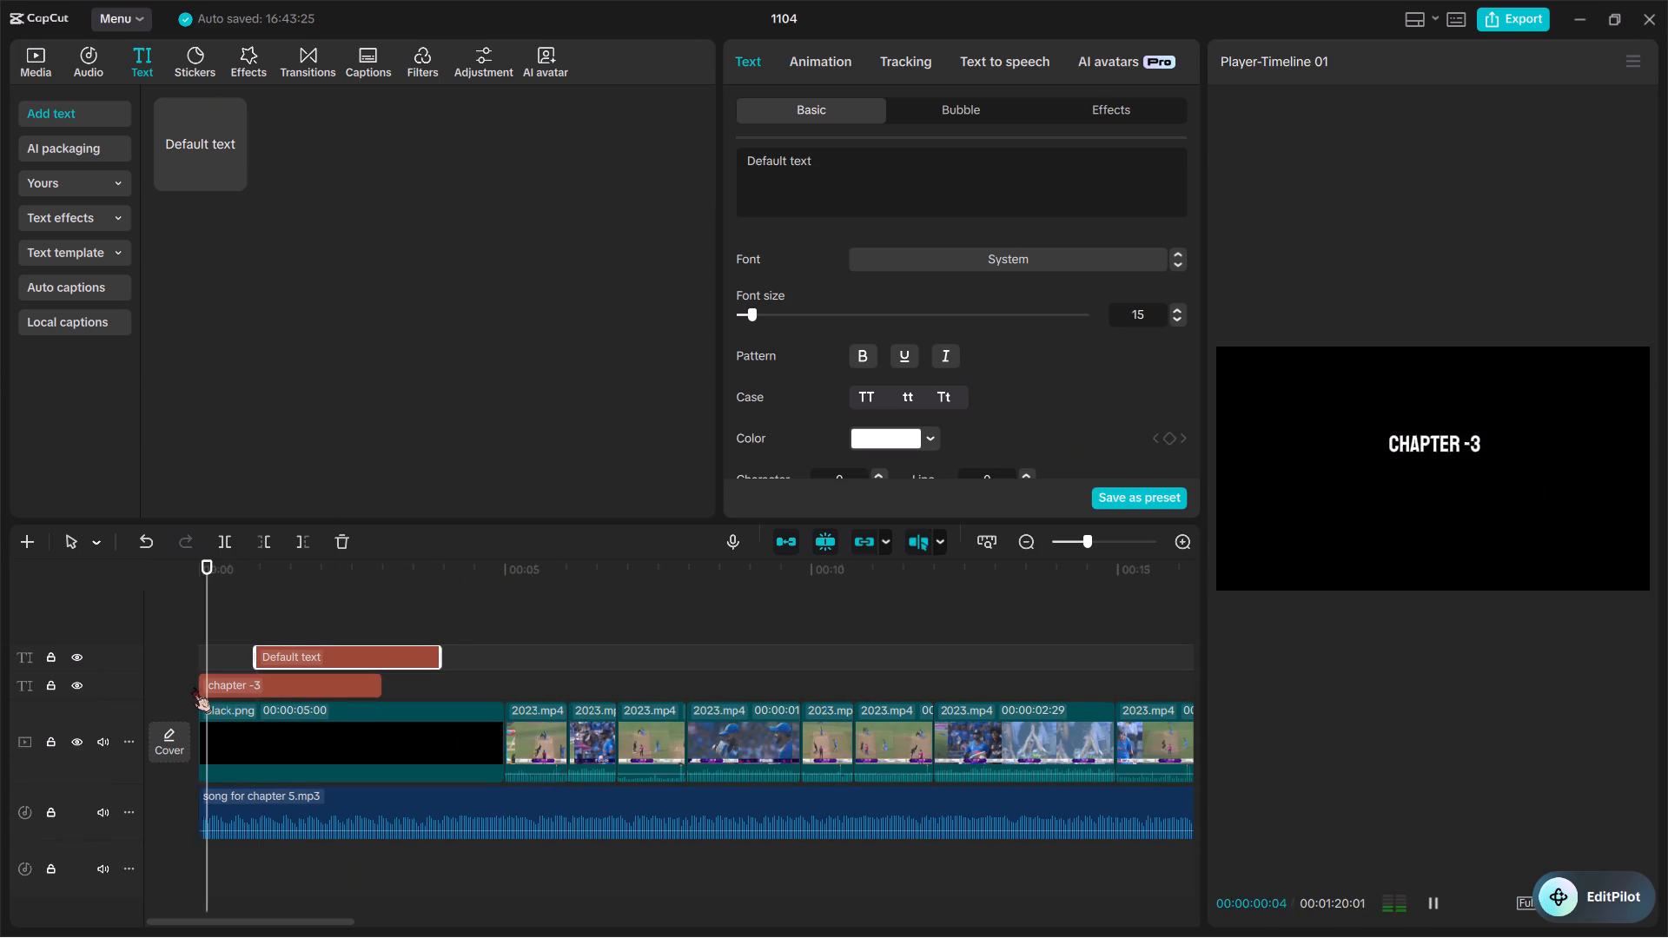
pyautogui.press('space')
pyautogui.press('space')
pyautogui.press('space')
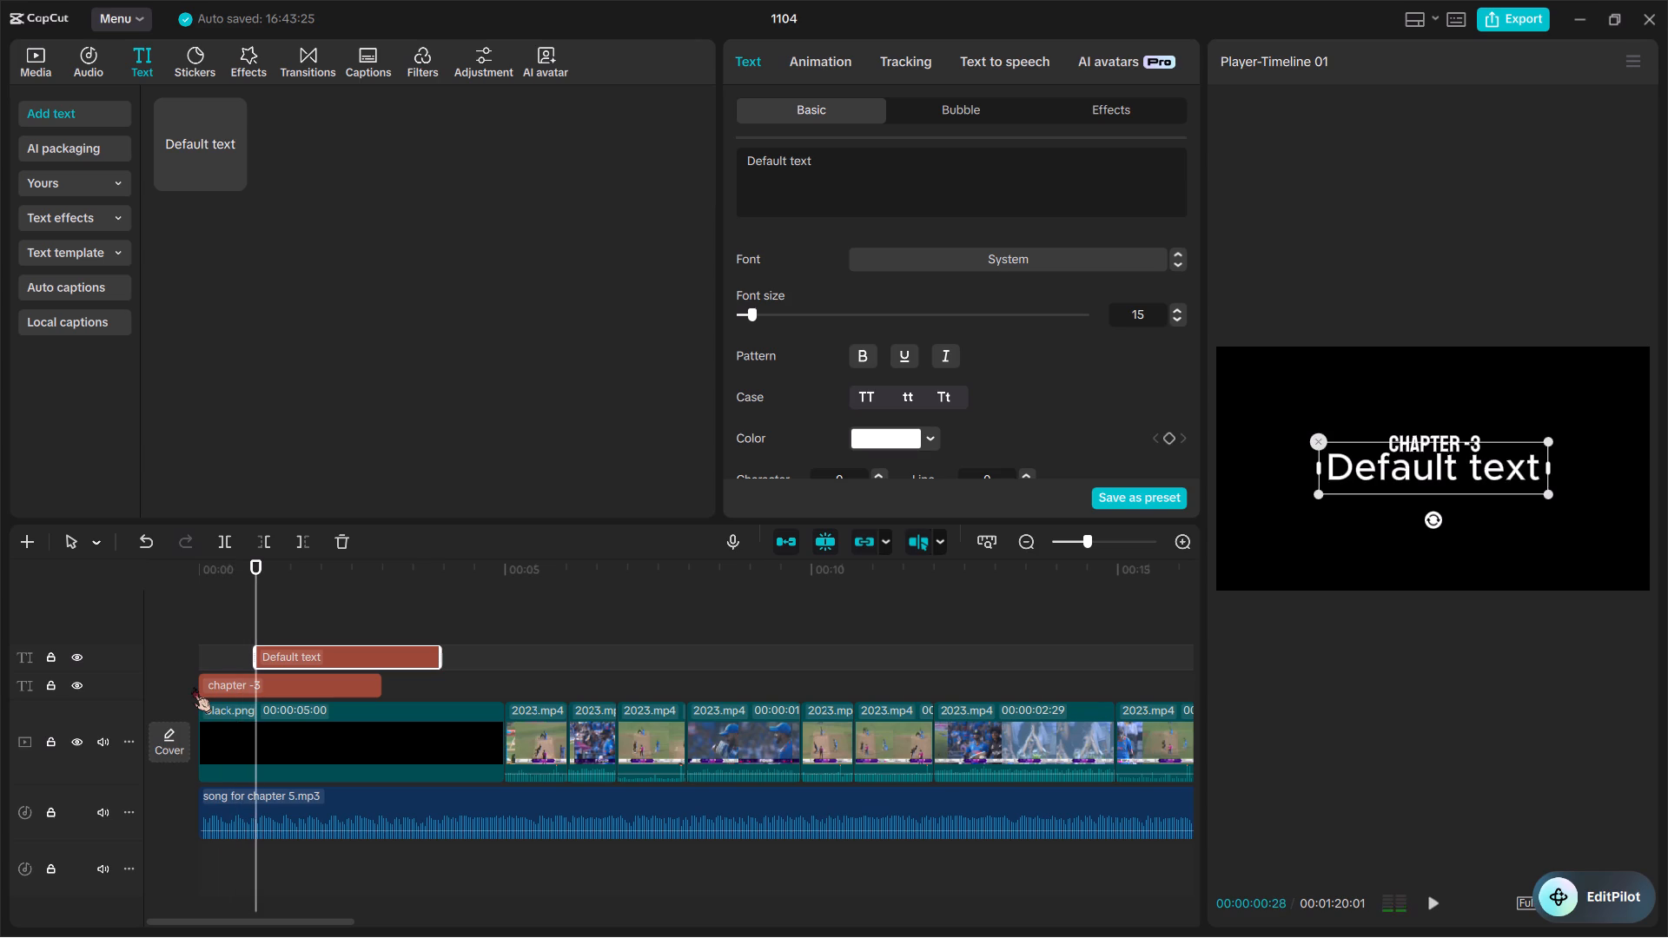
pyautogui.scroll(7, 193, 687)
pyautogui.keyDown('ctrl'); pyautogui.scroll(8, 193, 687); pyautogui.keyUp('ctrl')
# Replace the second text clip's default wording with "the immortal".
pyautogui.moveTo(846, 176); pyautogui.dragTo(562, 135)
pyautogui.press('BackSpace')
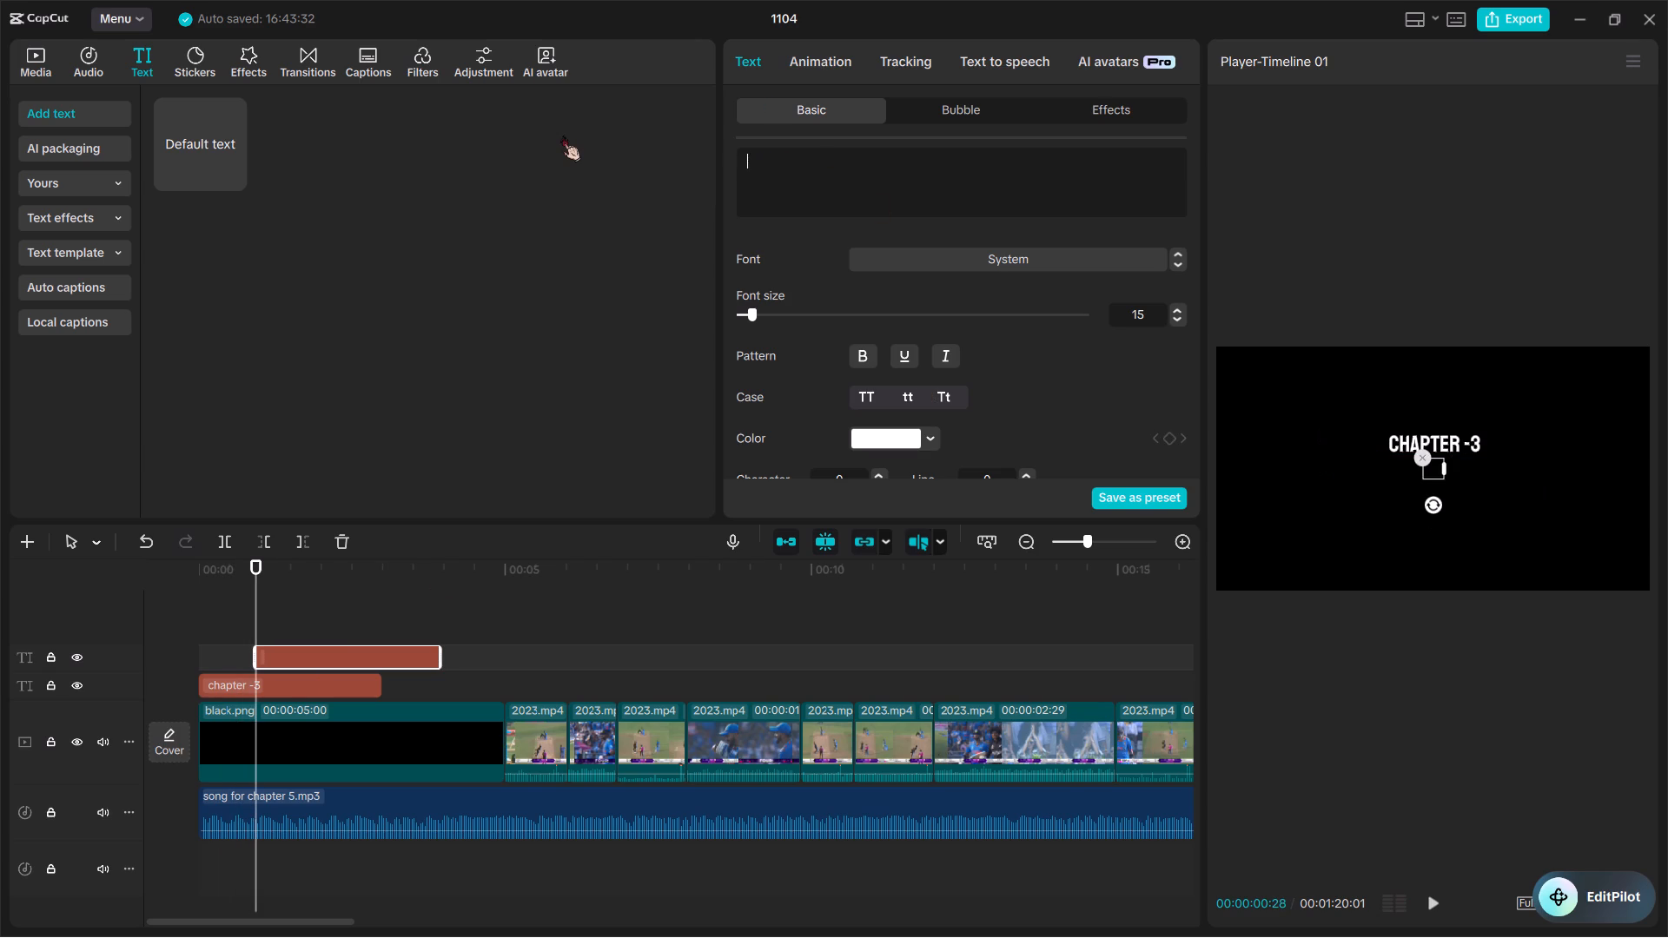
pyautogui.write('the immortal')
pyautogui.press('space')
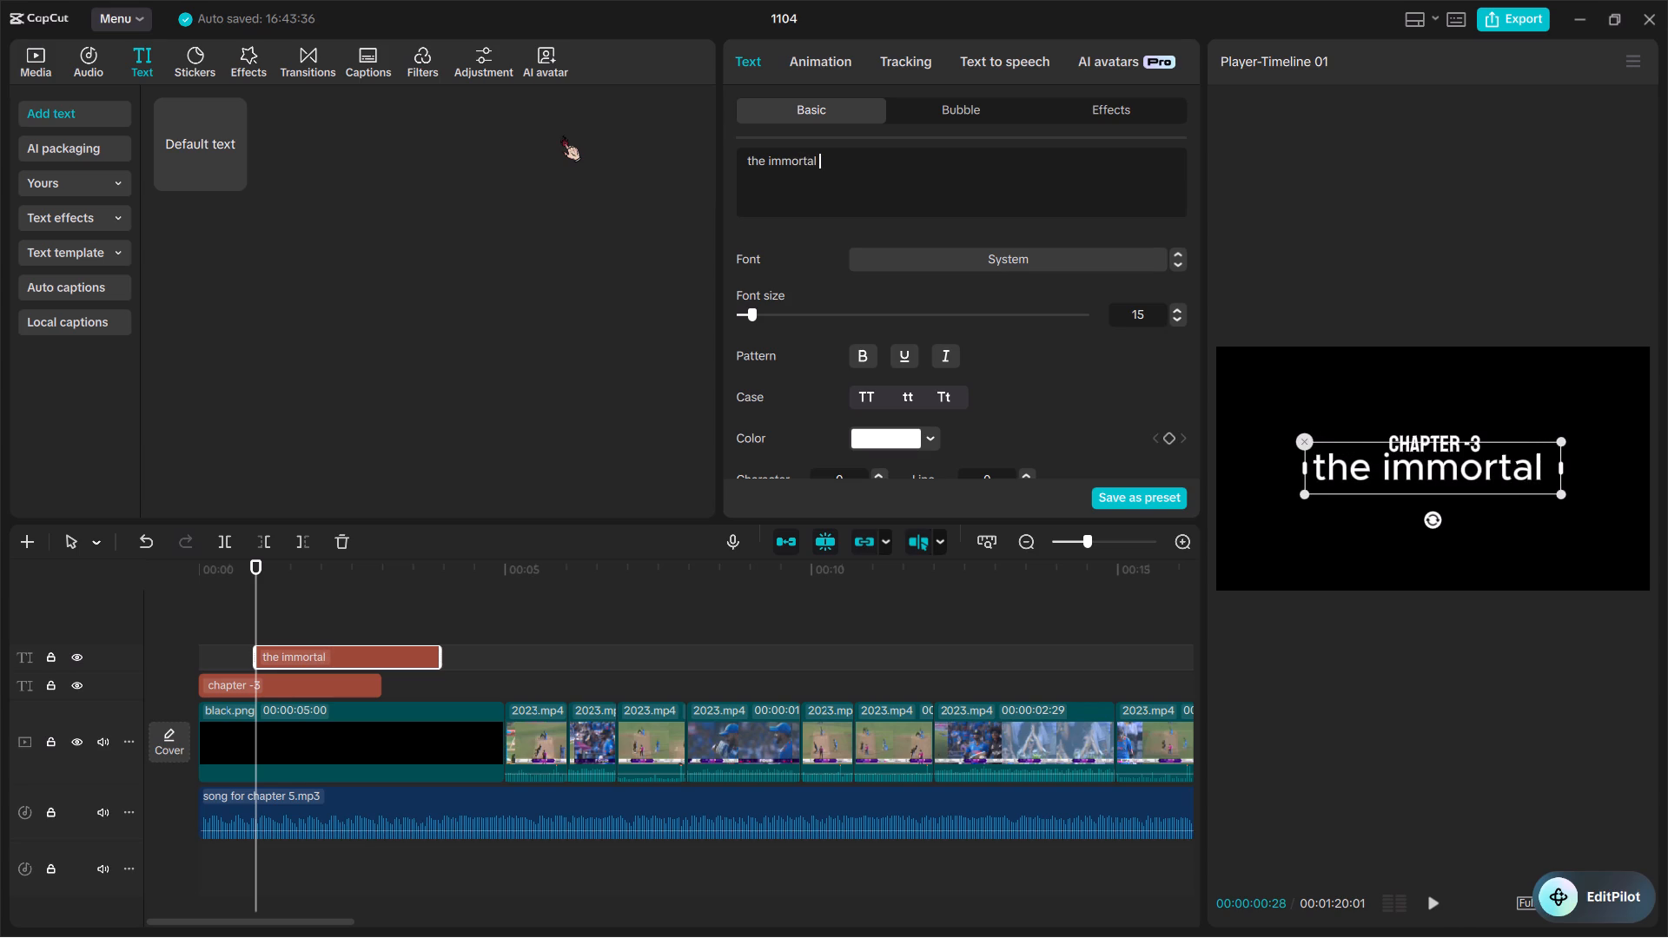
# Set the font of "the immortal" to Copperplate CC-Bd and enlarge the title slightly in the preview.
pyautogui.click(1175, 266)
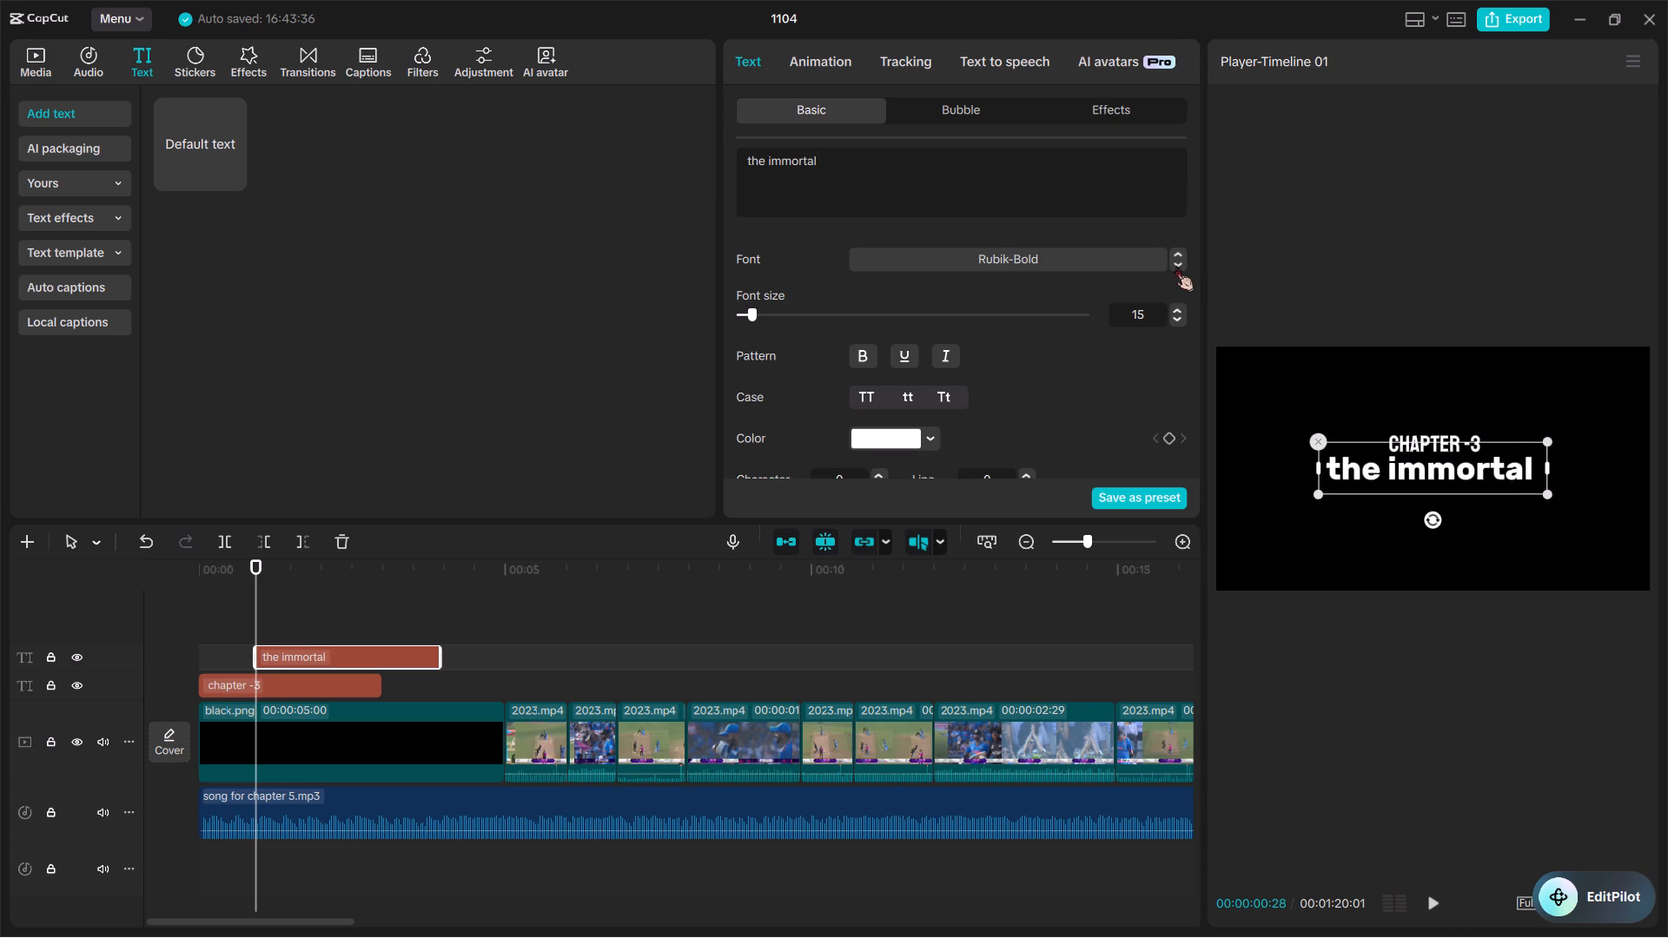
pyautogui.click(1175, 266)
pyautogui.click(1175, 266)
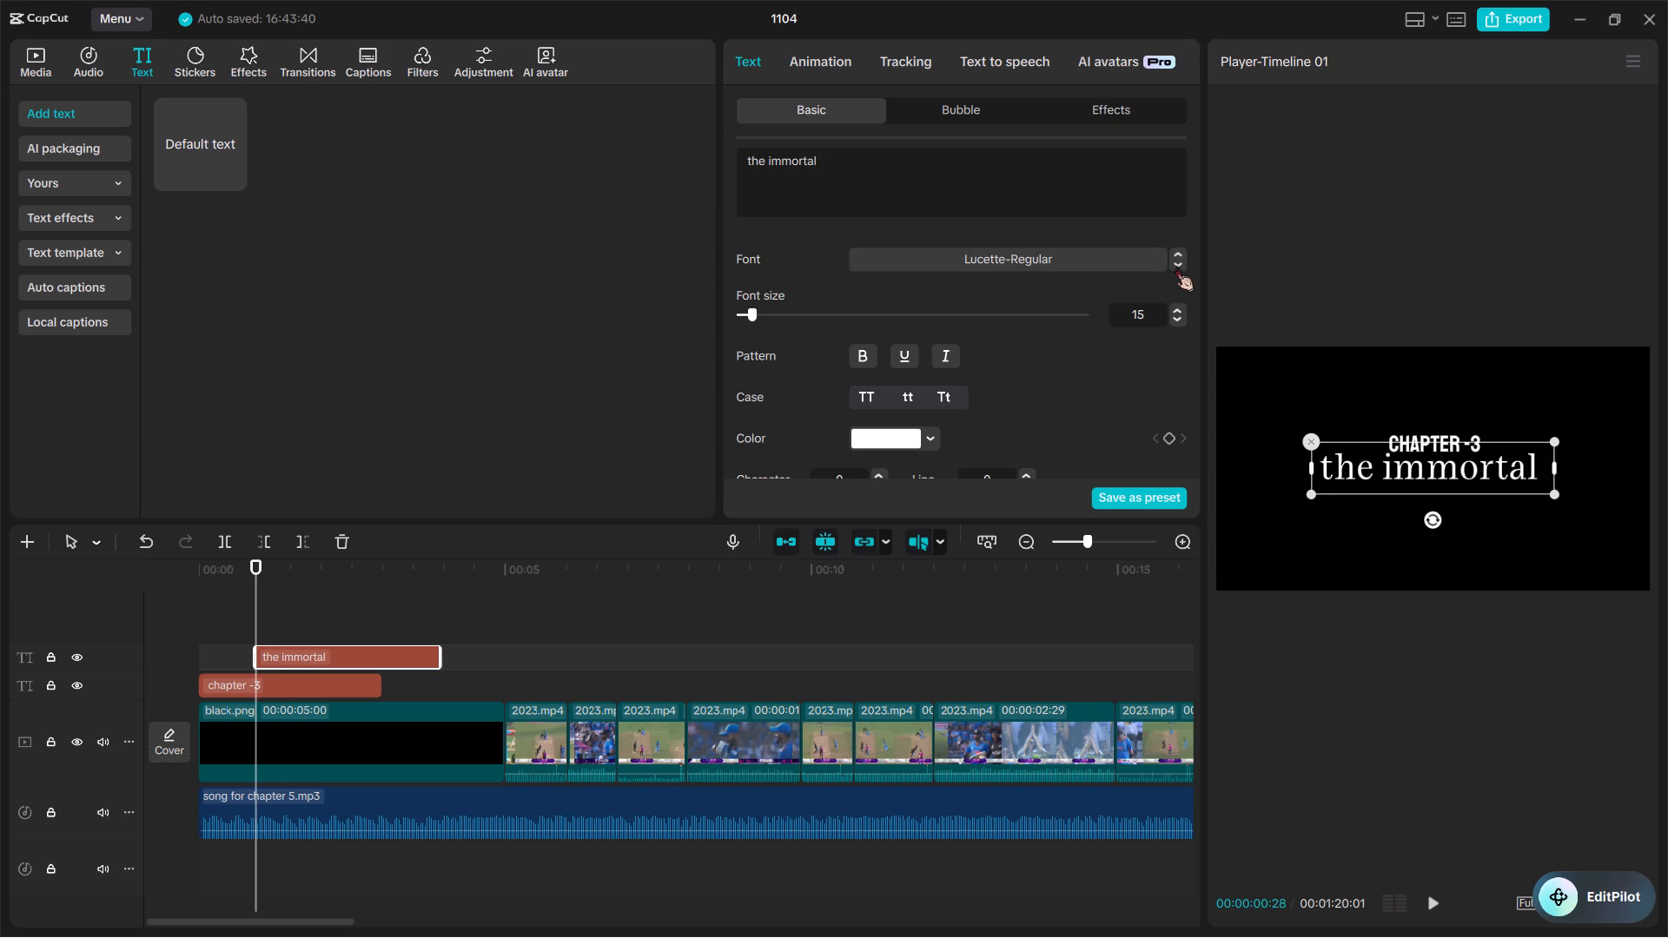
pyautogui.click(1175, 266)
pyautogui.click(1175, 266)
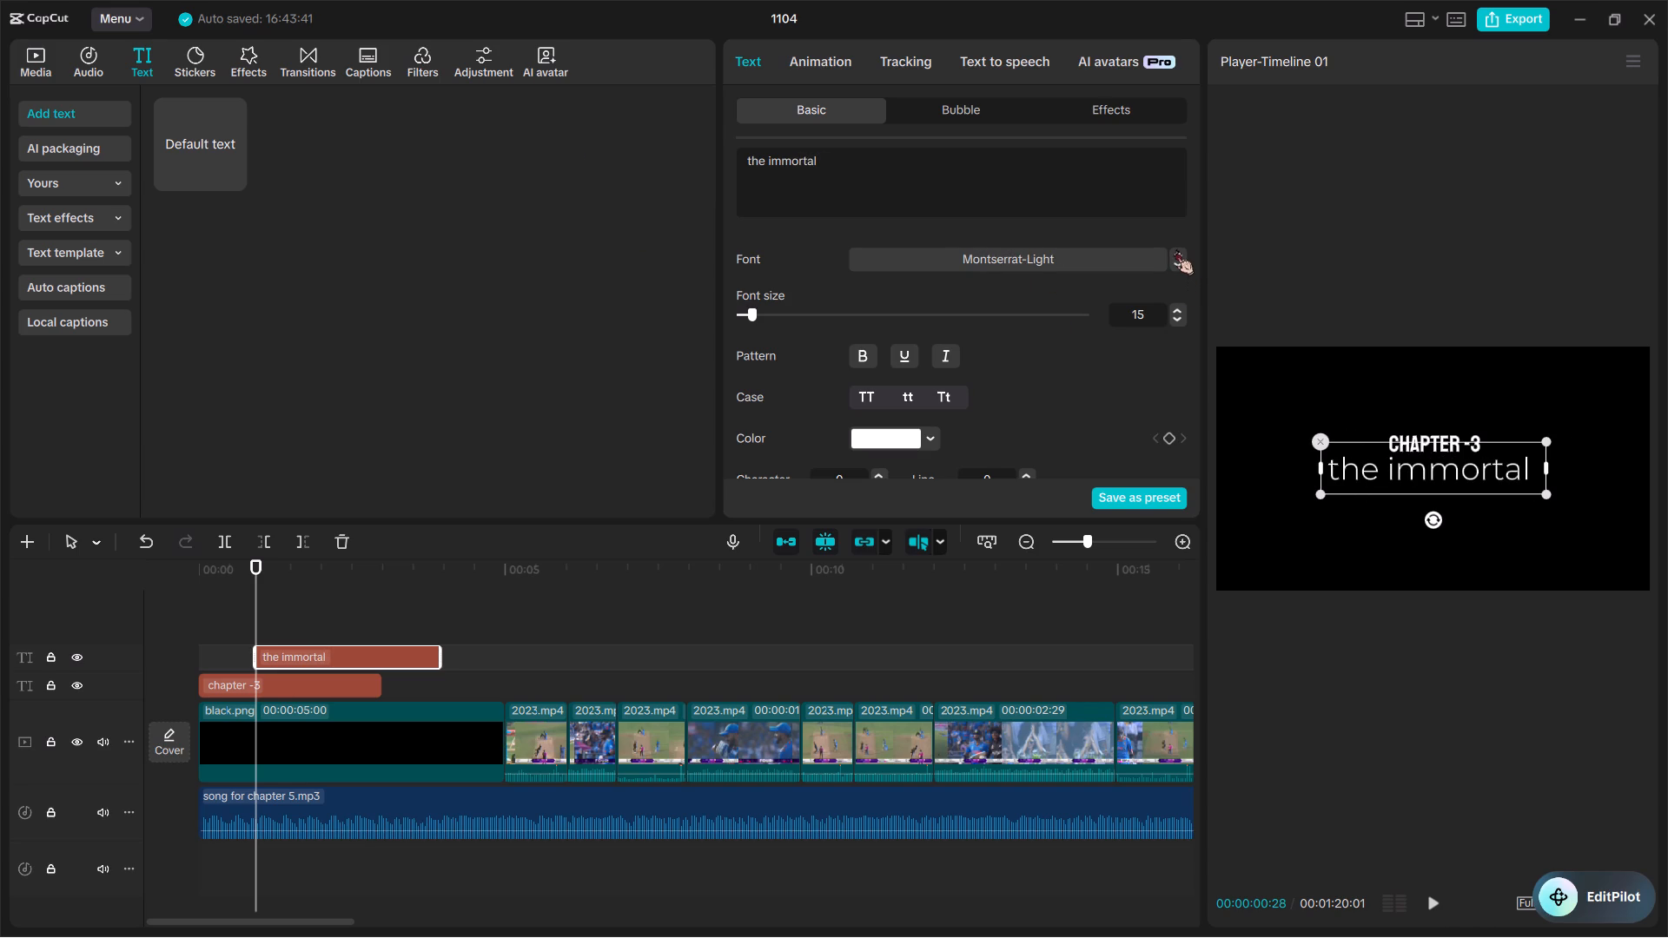
pyautogui.click(1175, 249)
pyautogui.moveTo(1559, 494); pyautogui.dragTo(1583, 542)
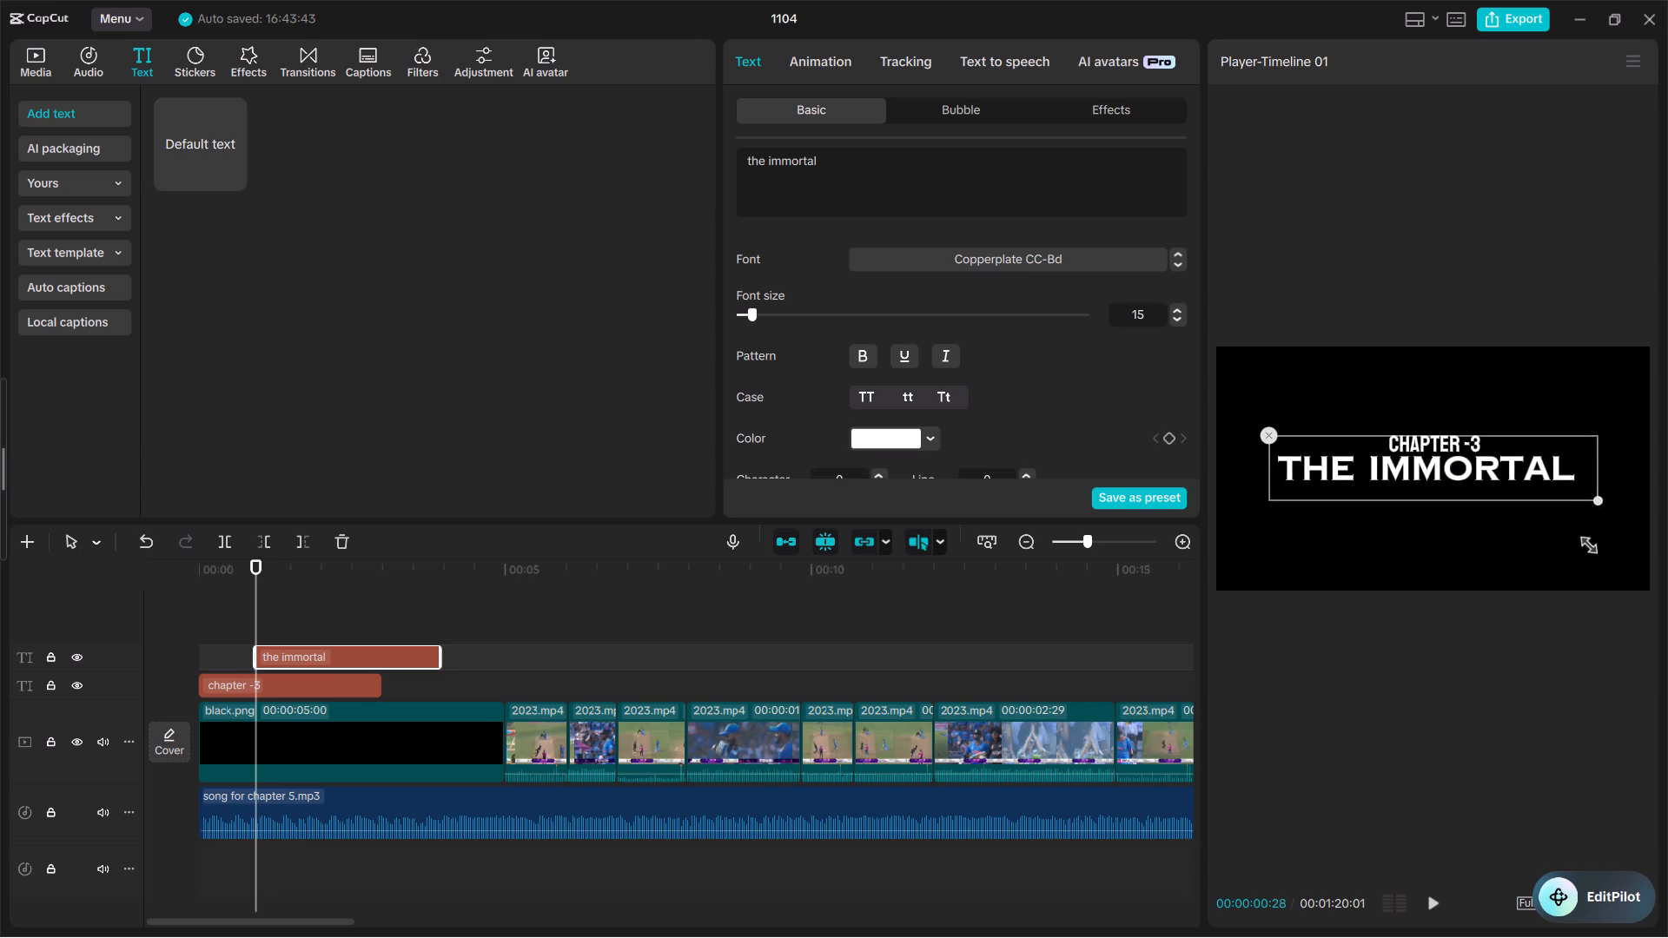
pyautogui.moveTo(1583, 542); pyautogui.dragTo(1583, 543)
# Play back the opening titles and extend the second title's wording to "the immortal king".
pyautogui.press('space')
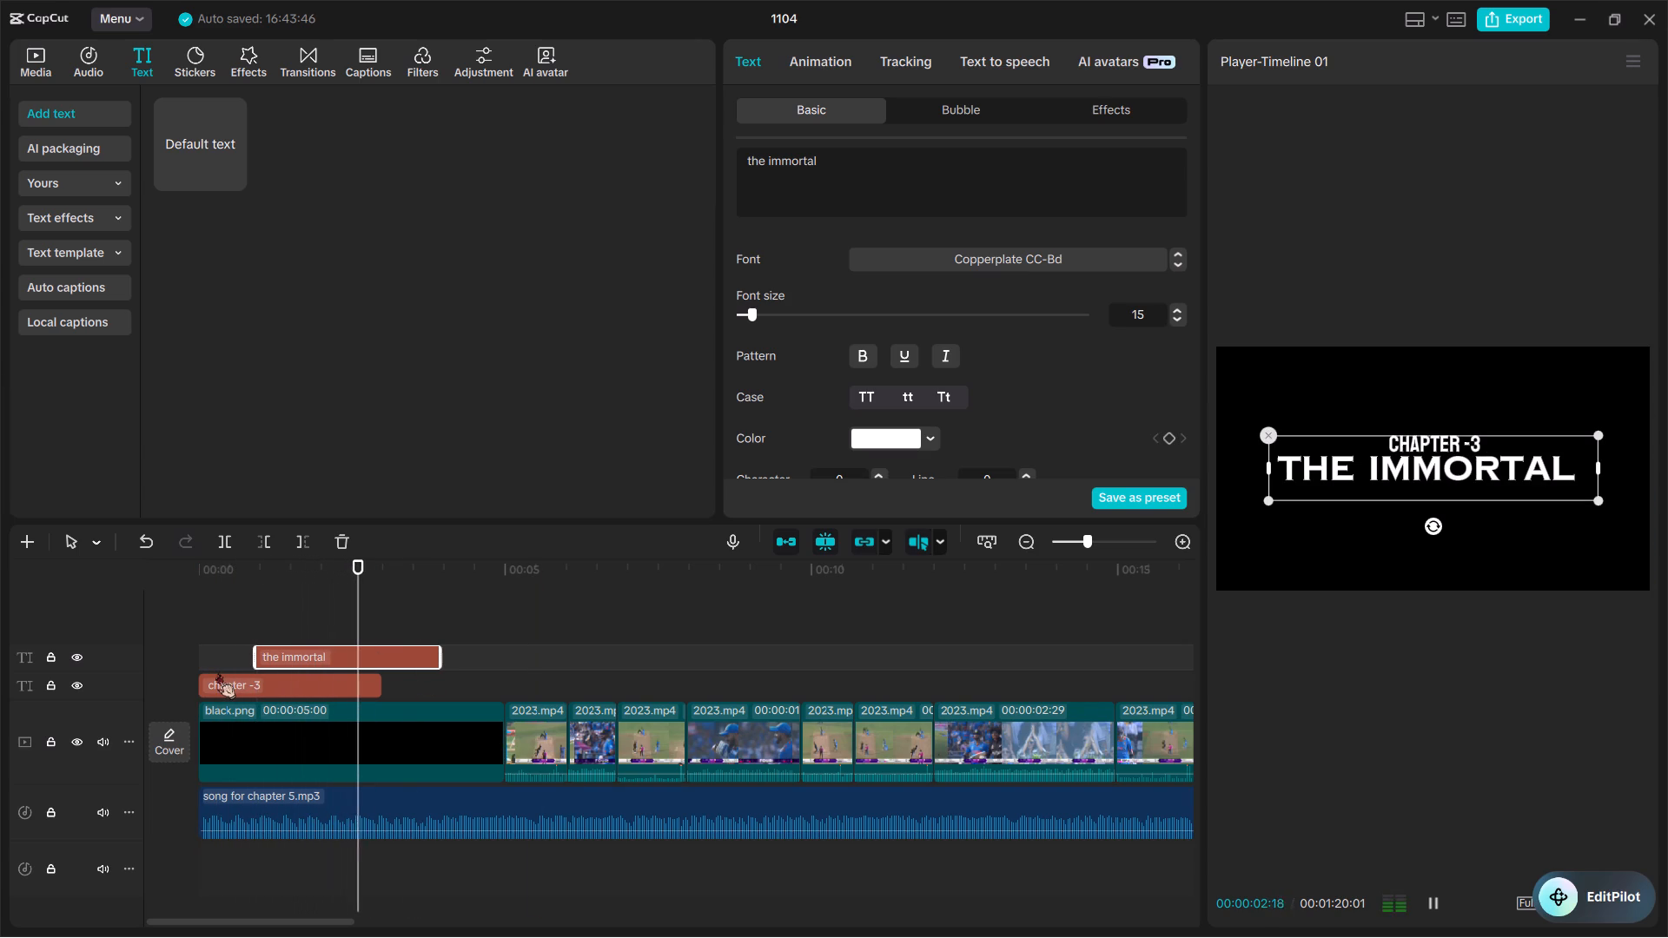
pyautogui.press('space')
pyautogui.keyDown('ctrl'); pyautogui.scroll(7, 435, 681); pyautogui.keyUp('ctrl')
pyautogui.hscroll(1, 435, 681)
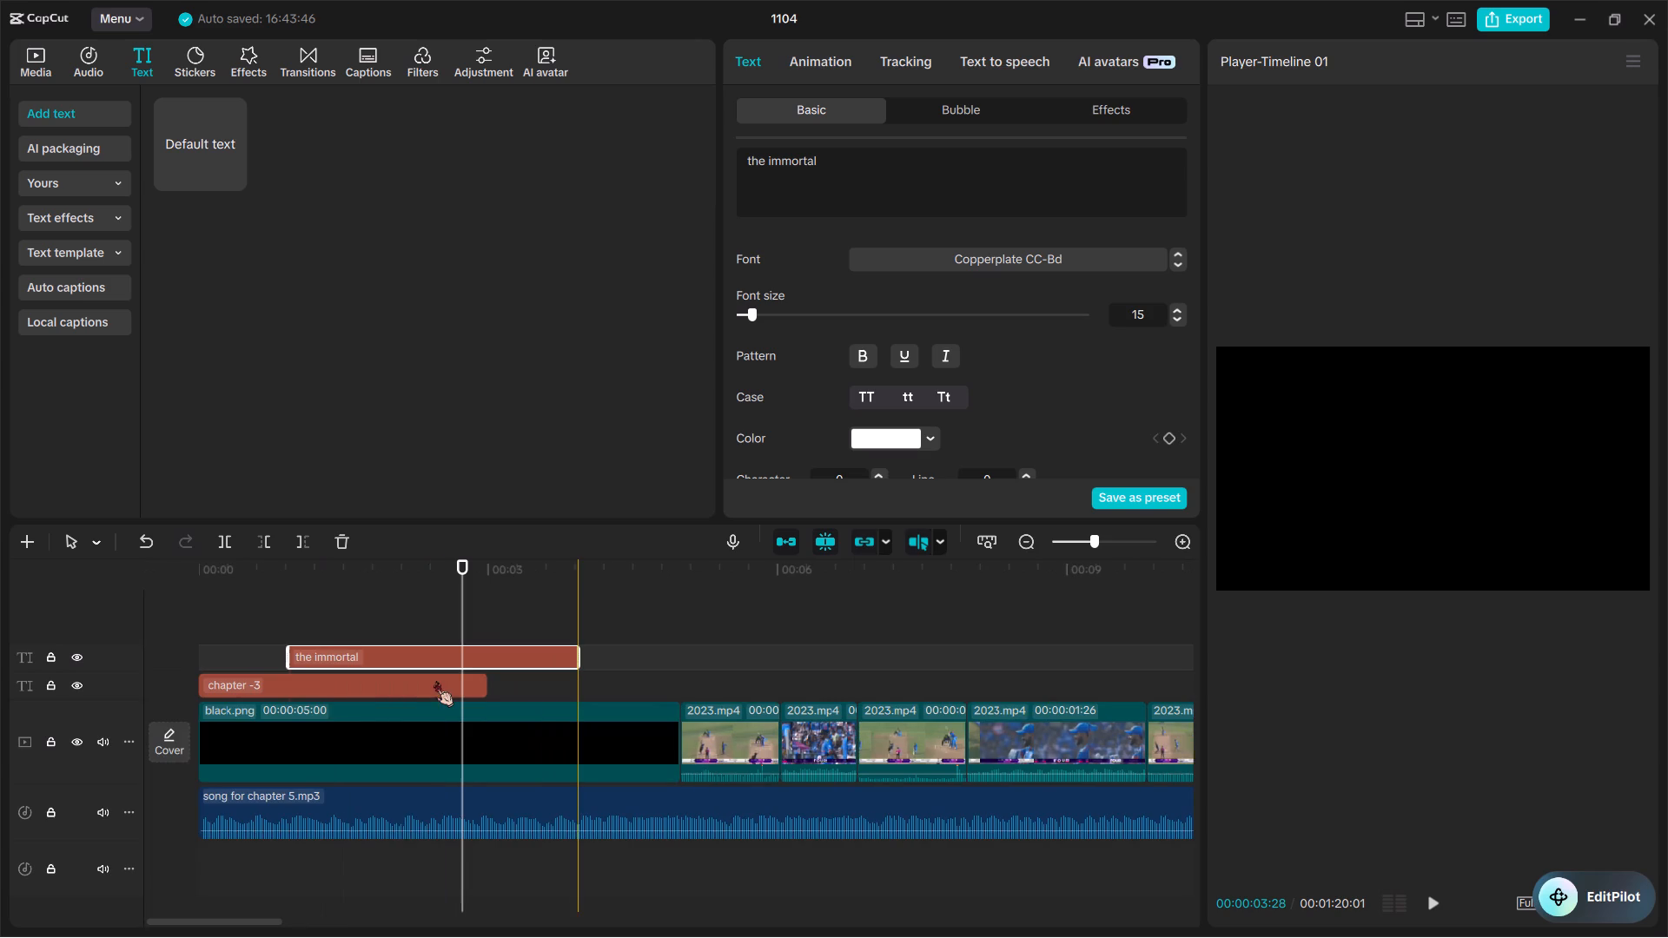
pyautogui.hscroll(1, 435, 681)
pyautogui.click(859, 166)
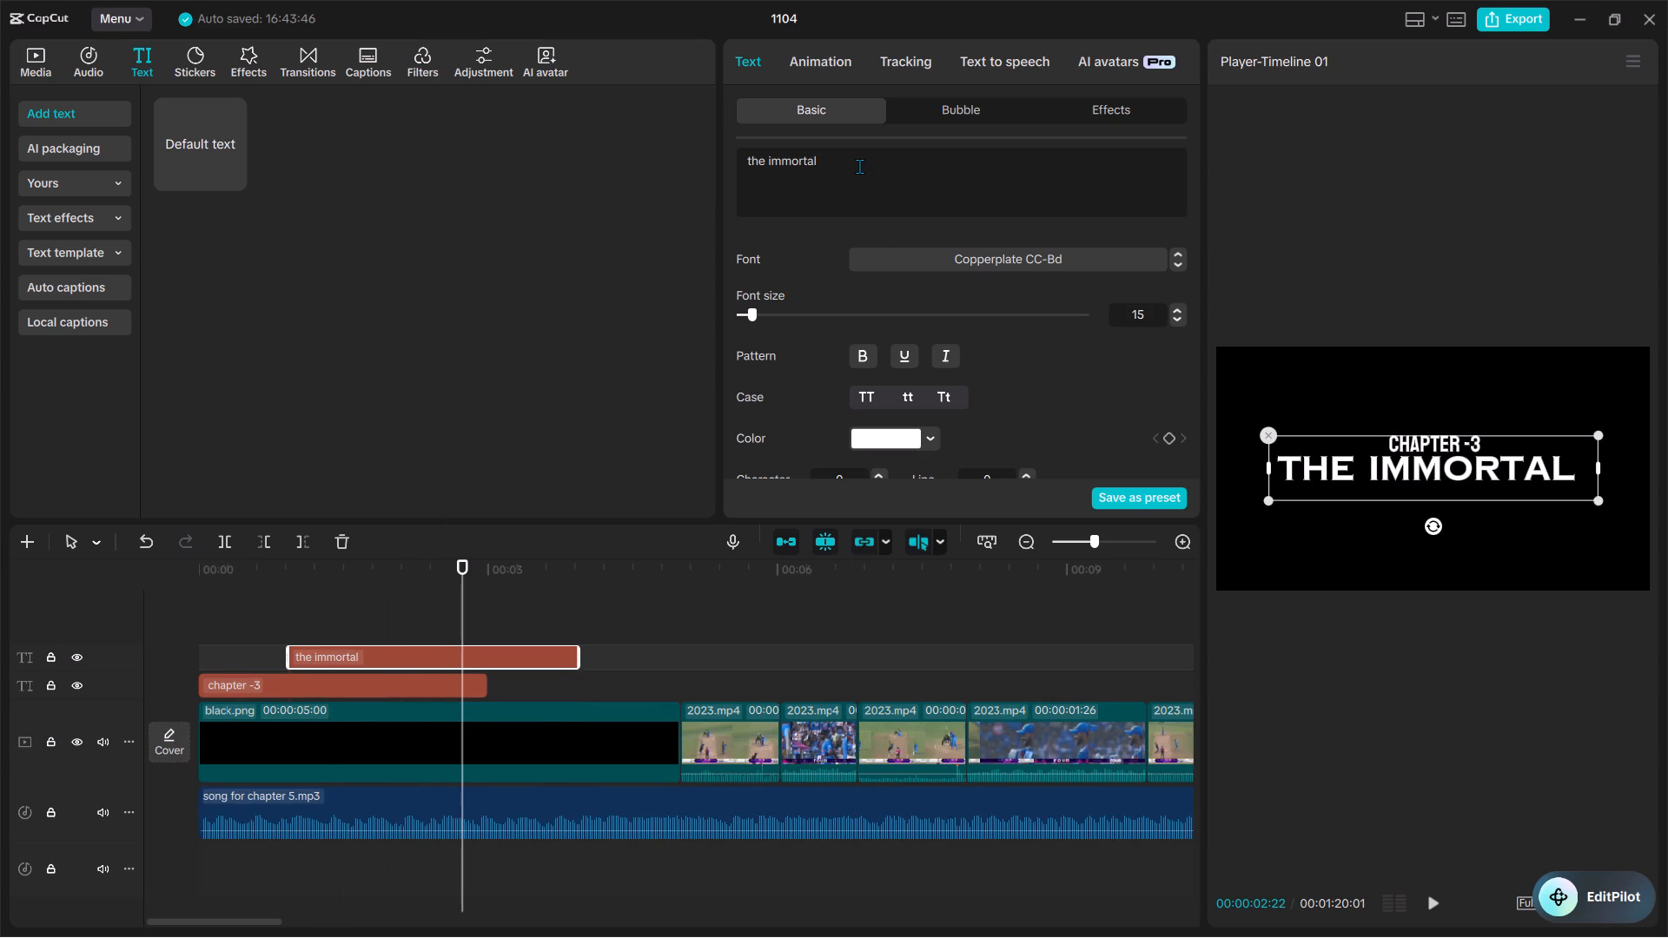
pyautogui.press('space')
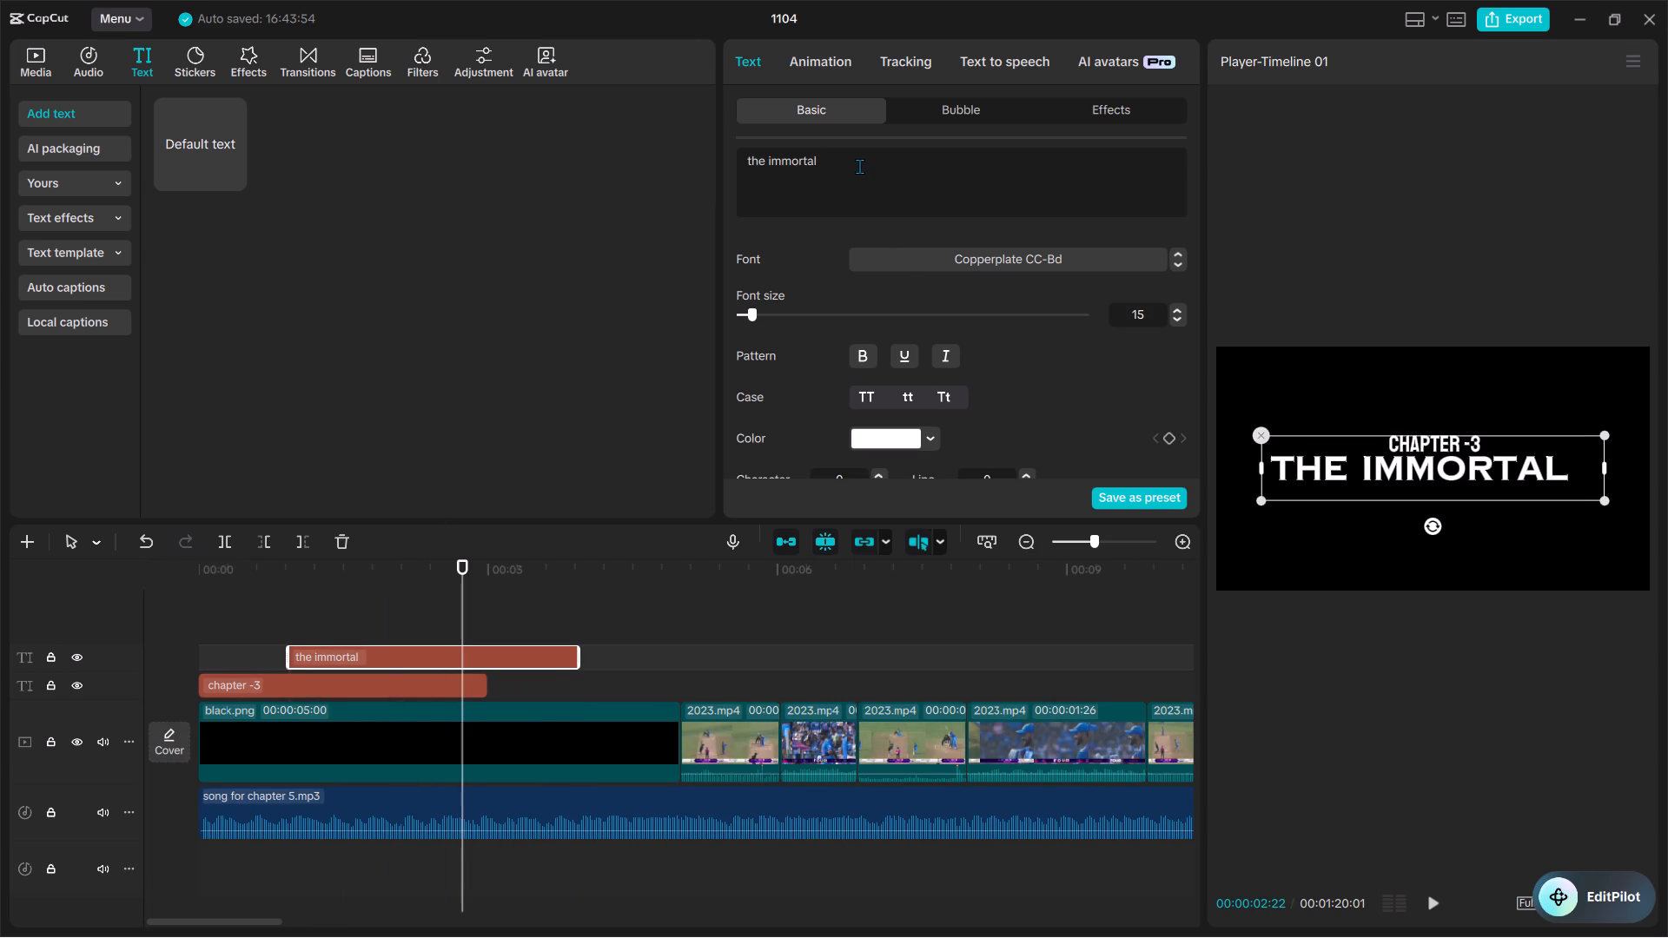
pyautogui.press('BackSpace')
pyautogui.write('kign')
pyautogui.press('BackSpace')
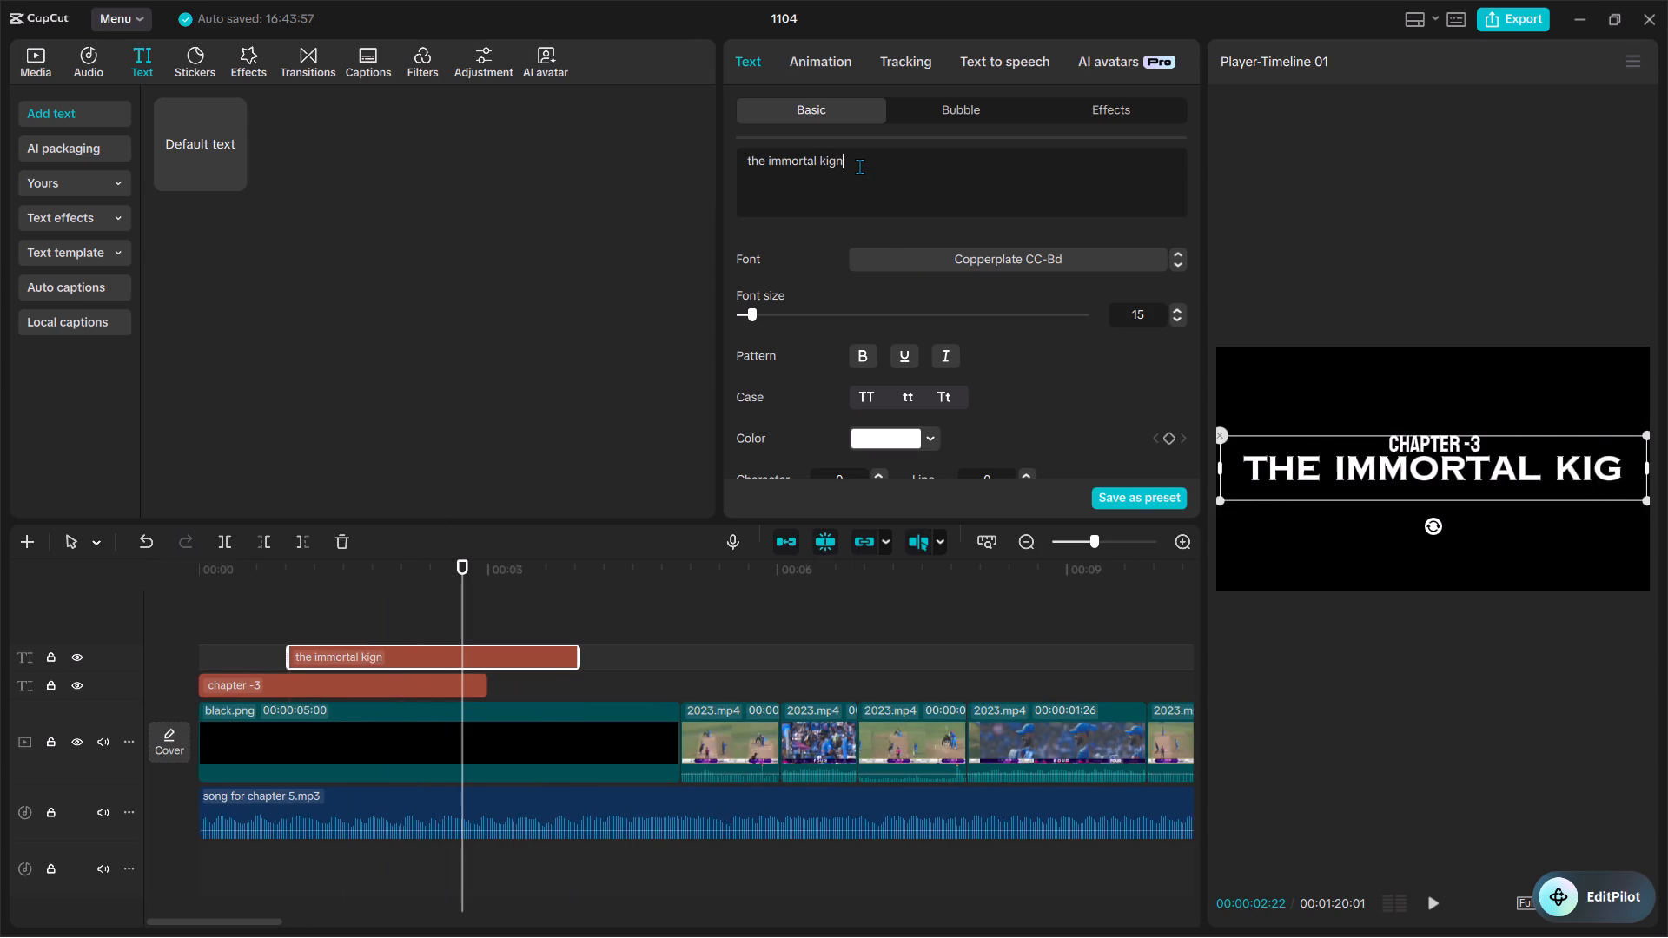
pyautogui.press('BackSpace')
pyautogui.write('ng')
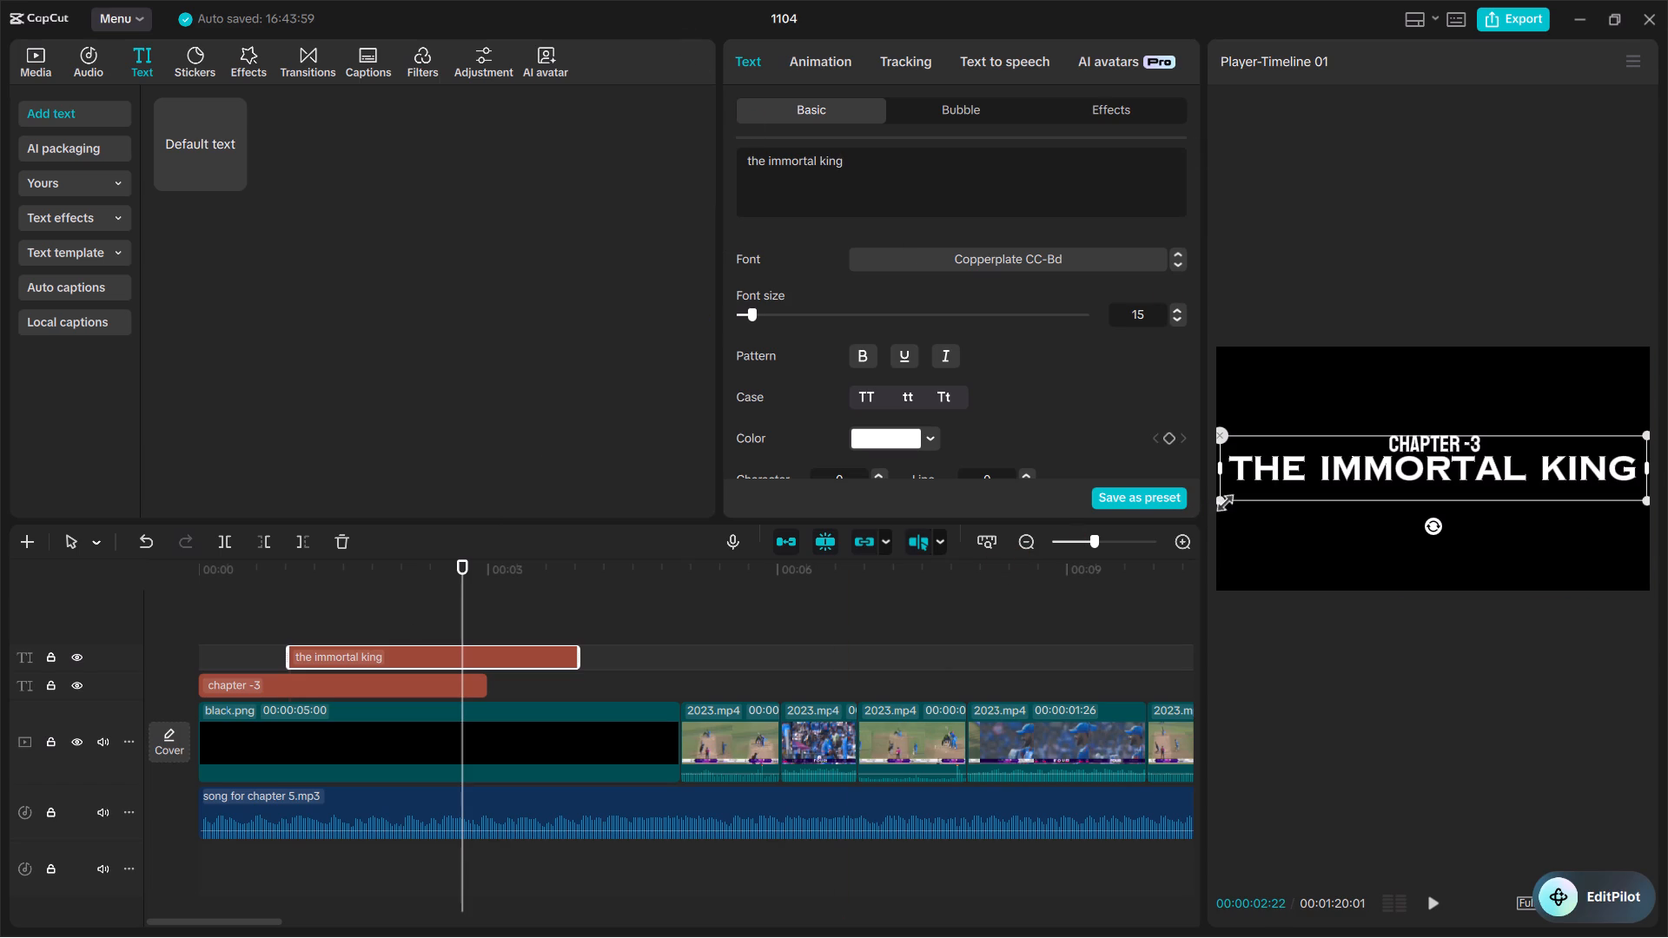
# Shrink "the immortal king" in the preview, keeping it centred in the frame, and replay the opening.
pyautogui.moveTo(1221, 500); pyautogui.dragTo(1298, 472)
pyautogui.click(1360, 465)
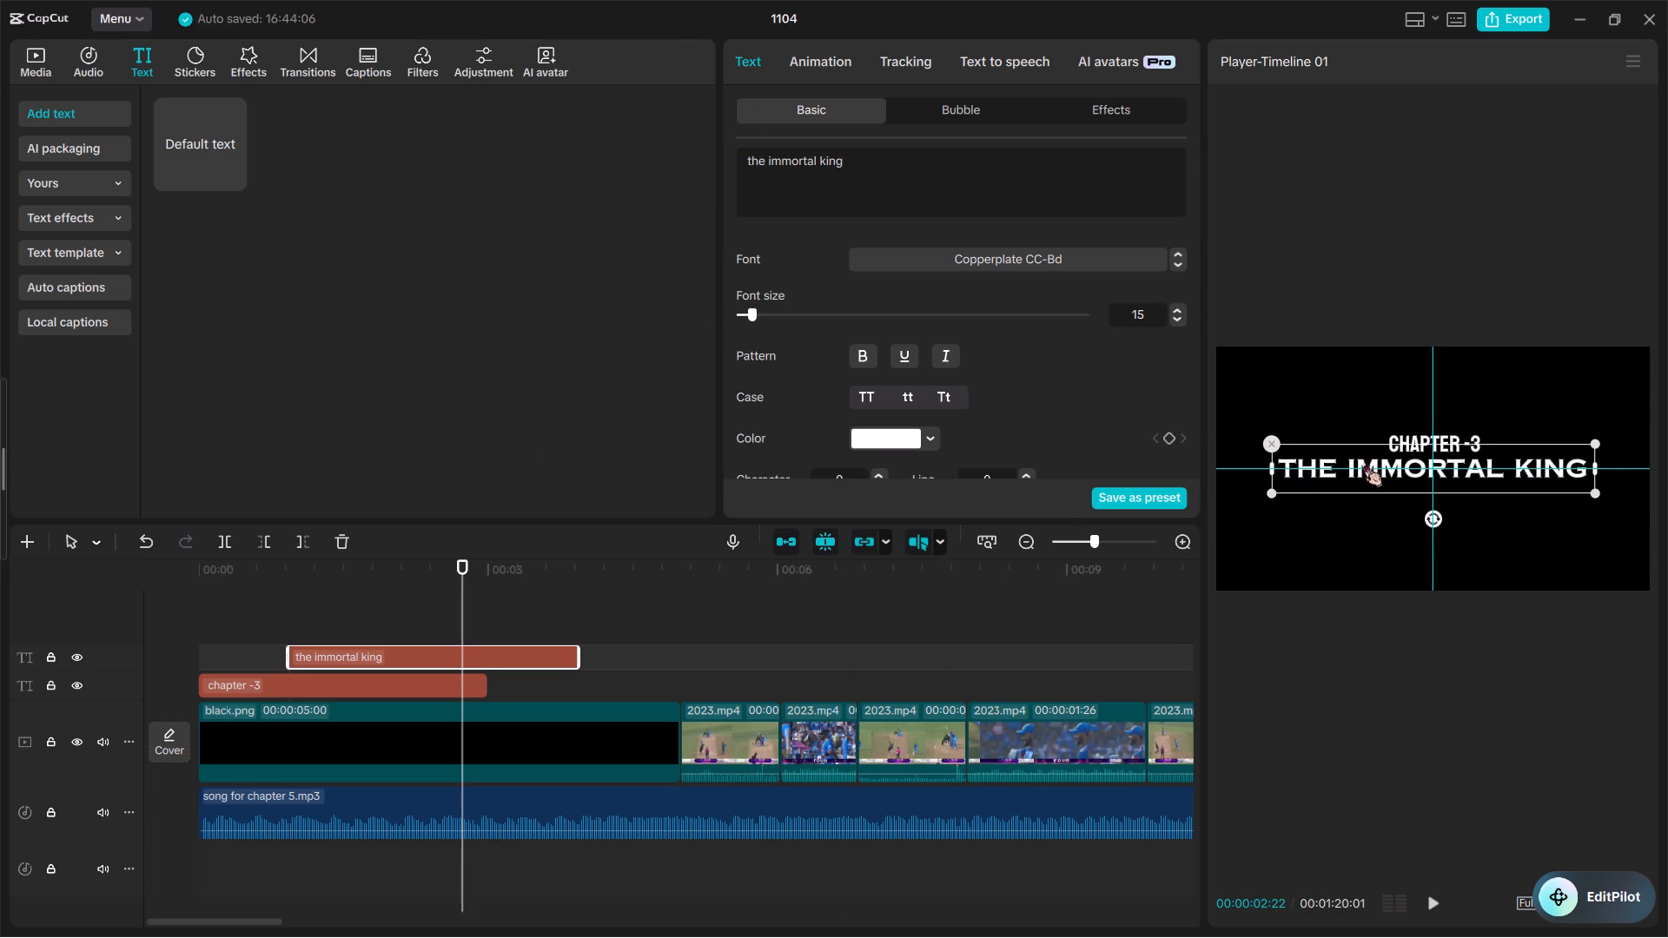
pyautogui.press('space')
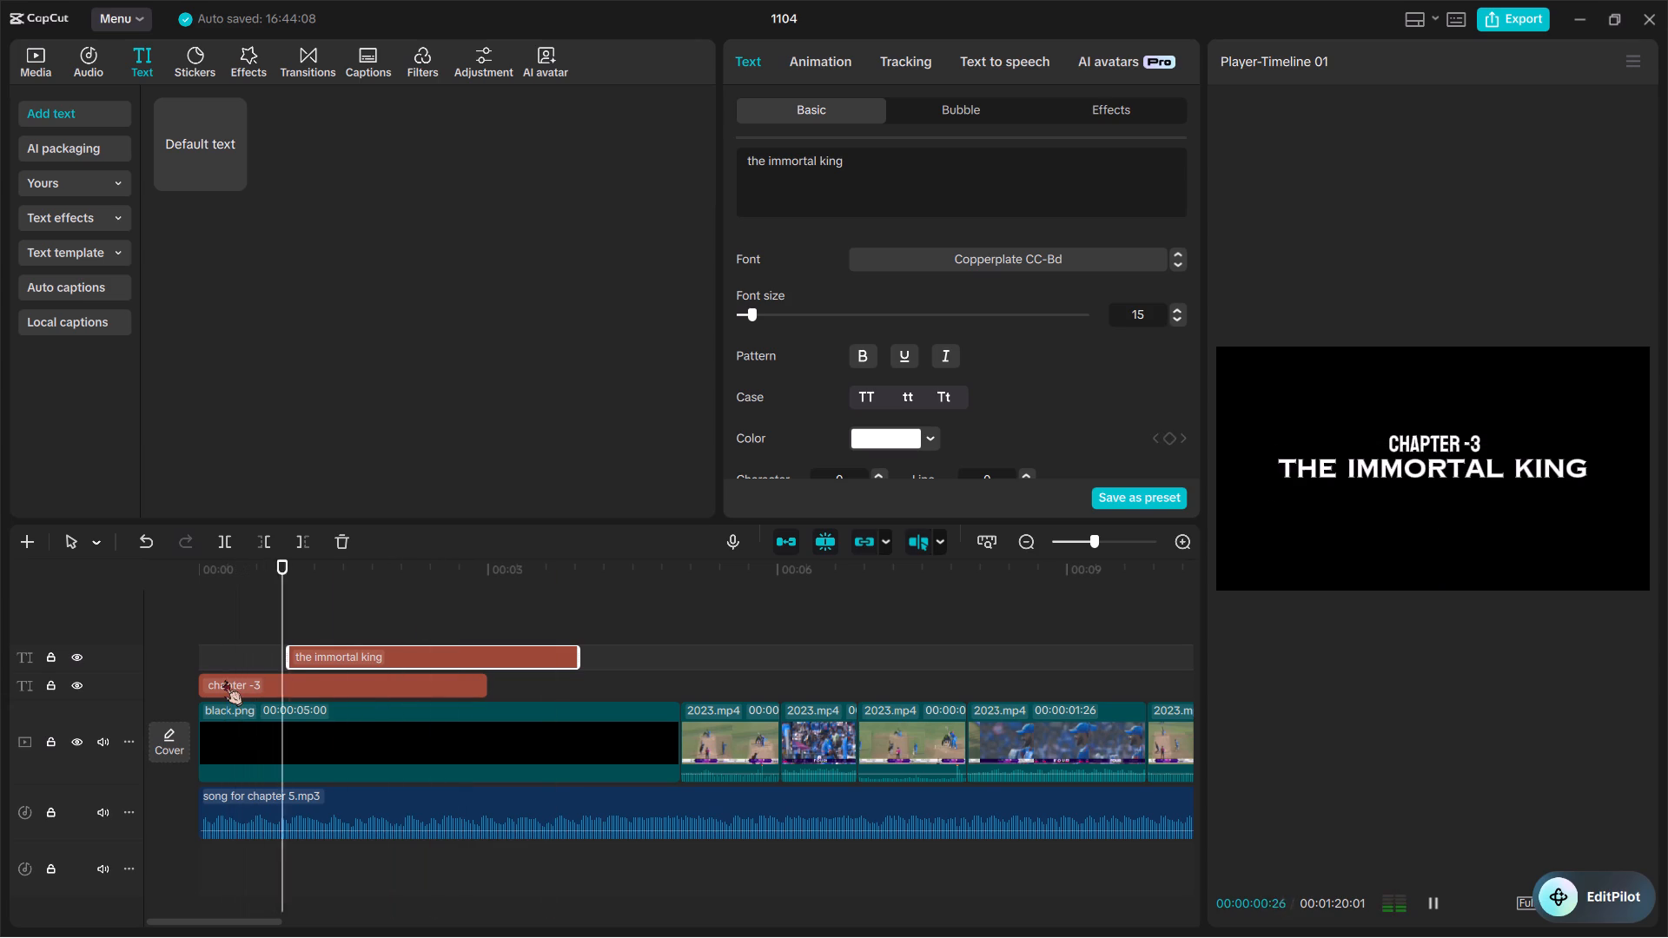
pyautogui.press('space')
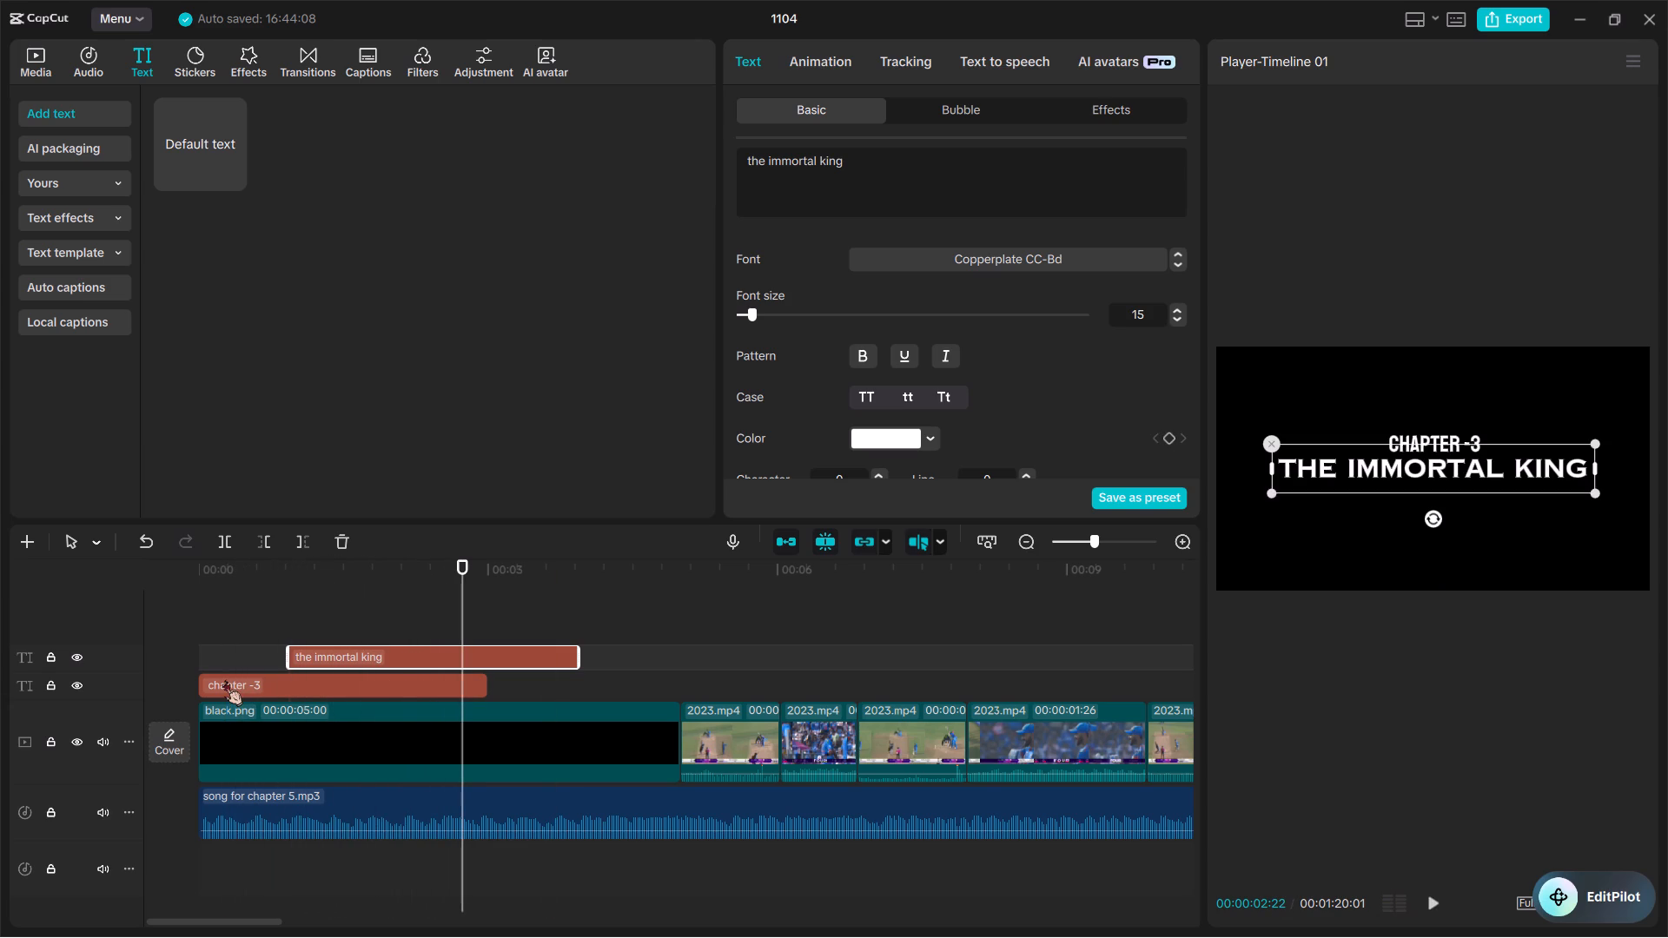
# Split "the immortal king" and "chapter -3" at about 00:00:02:19 and delete the trailing piece of each.
pyautogui.click(440, 651)
pyautogui.hotkey('ctrl', 'b')
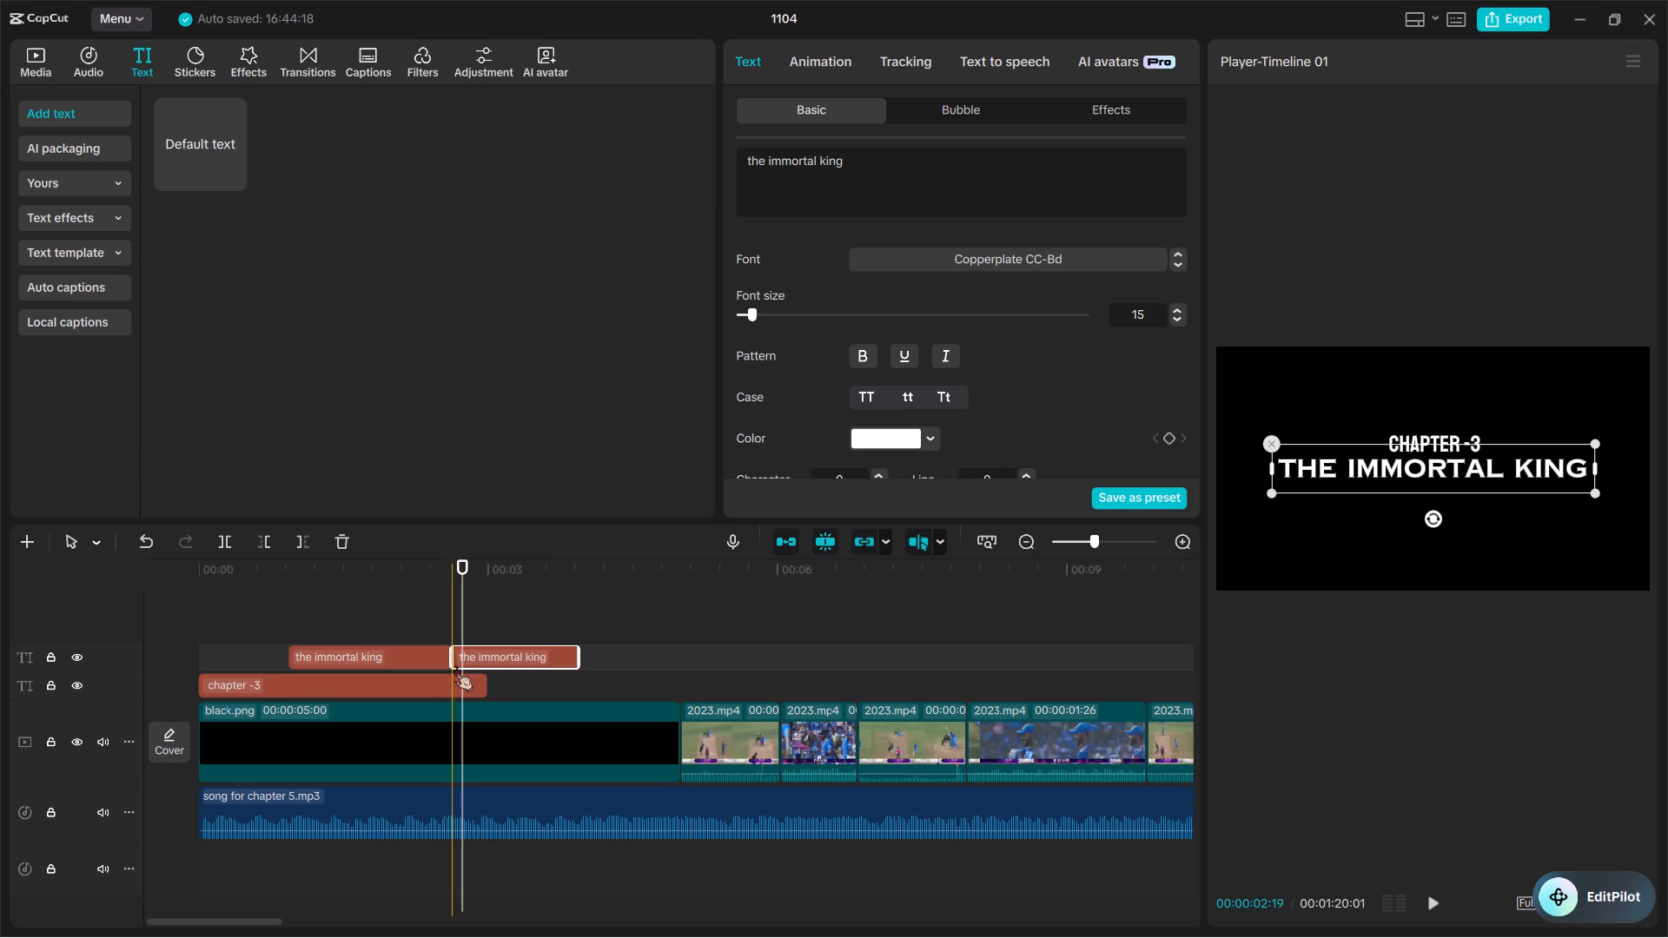
pyautogui.click(450, 685)
pyautogui.hotkey('ctrl', 'b')
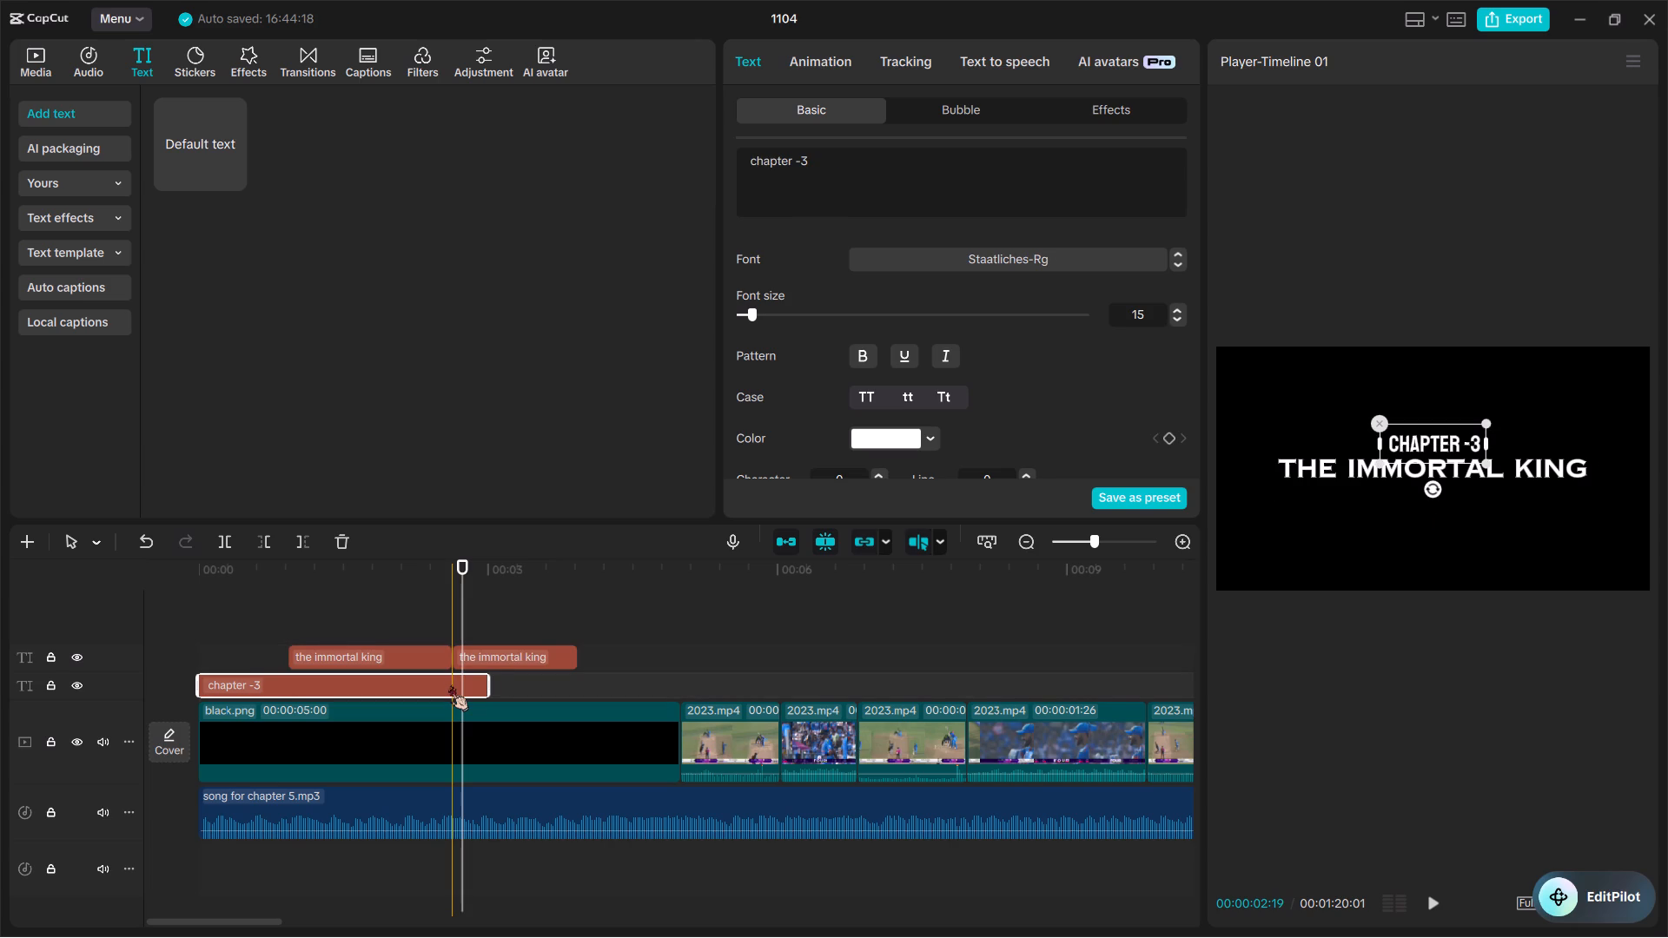
pyautogui.press('BackSpace')
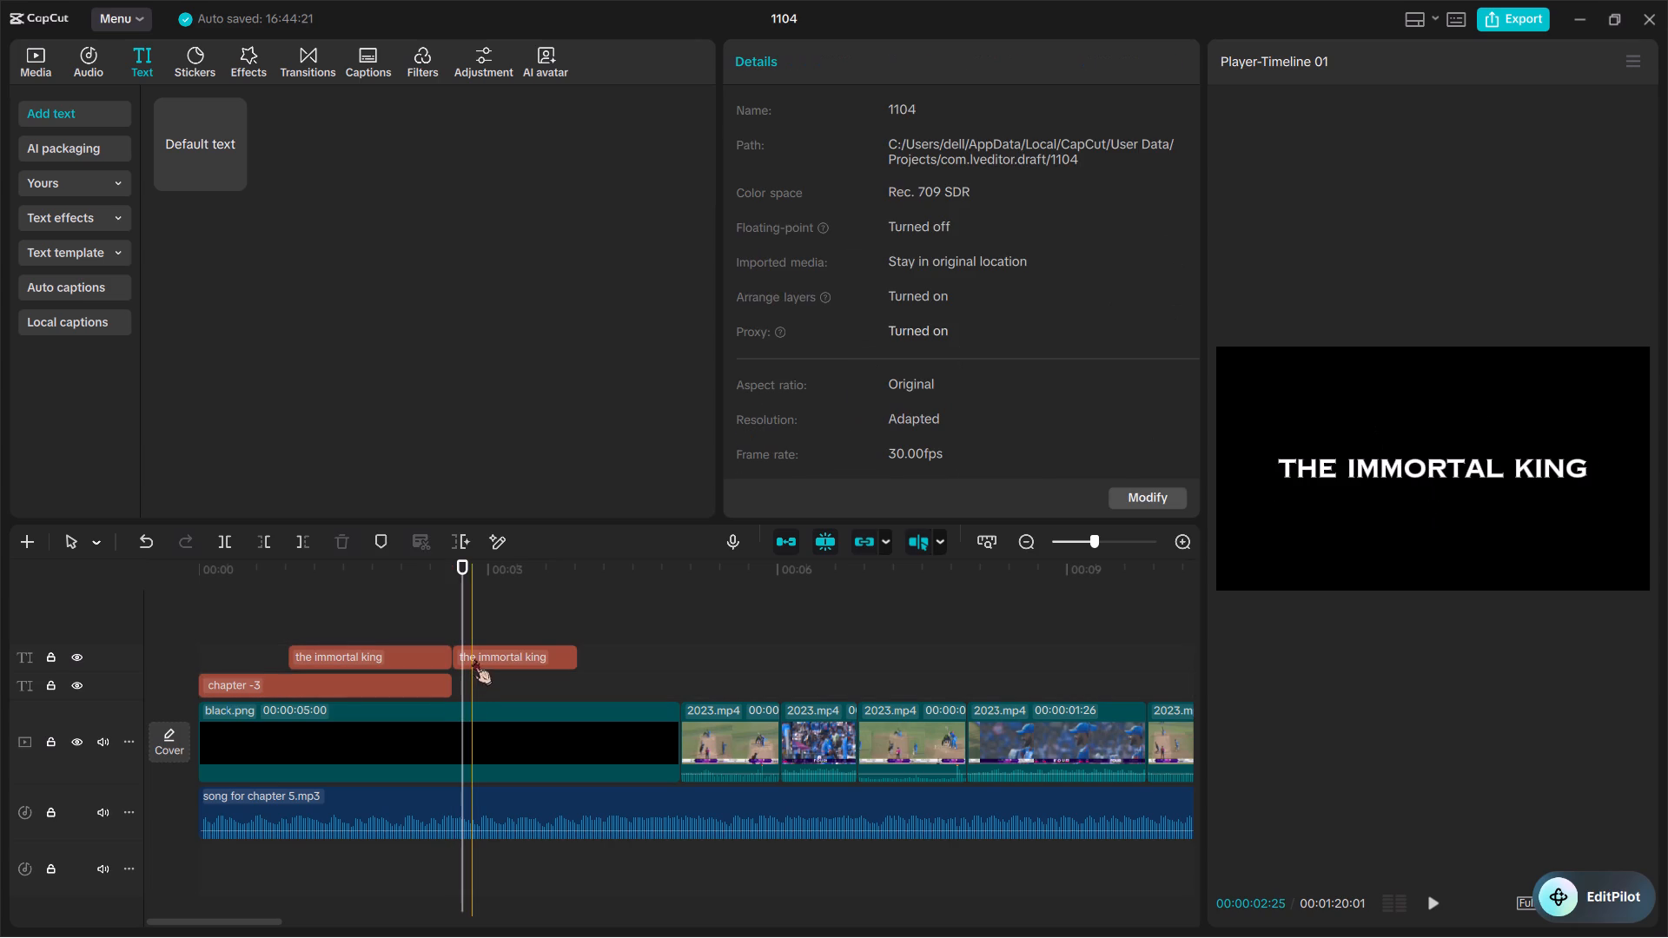
pyautogui.click(473, 659)
pyautogui.press('BackSpace')
# Add a third default text clip on the "chapter -3" track and extend its start back to the end of "chapter -3".
pyautogui.moveTo(205, 134); pyautogui.dragTo(437, 688)
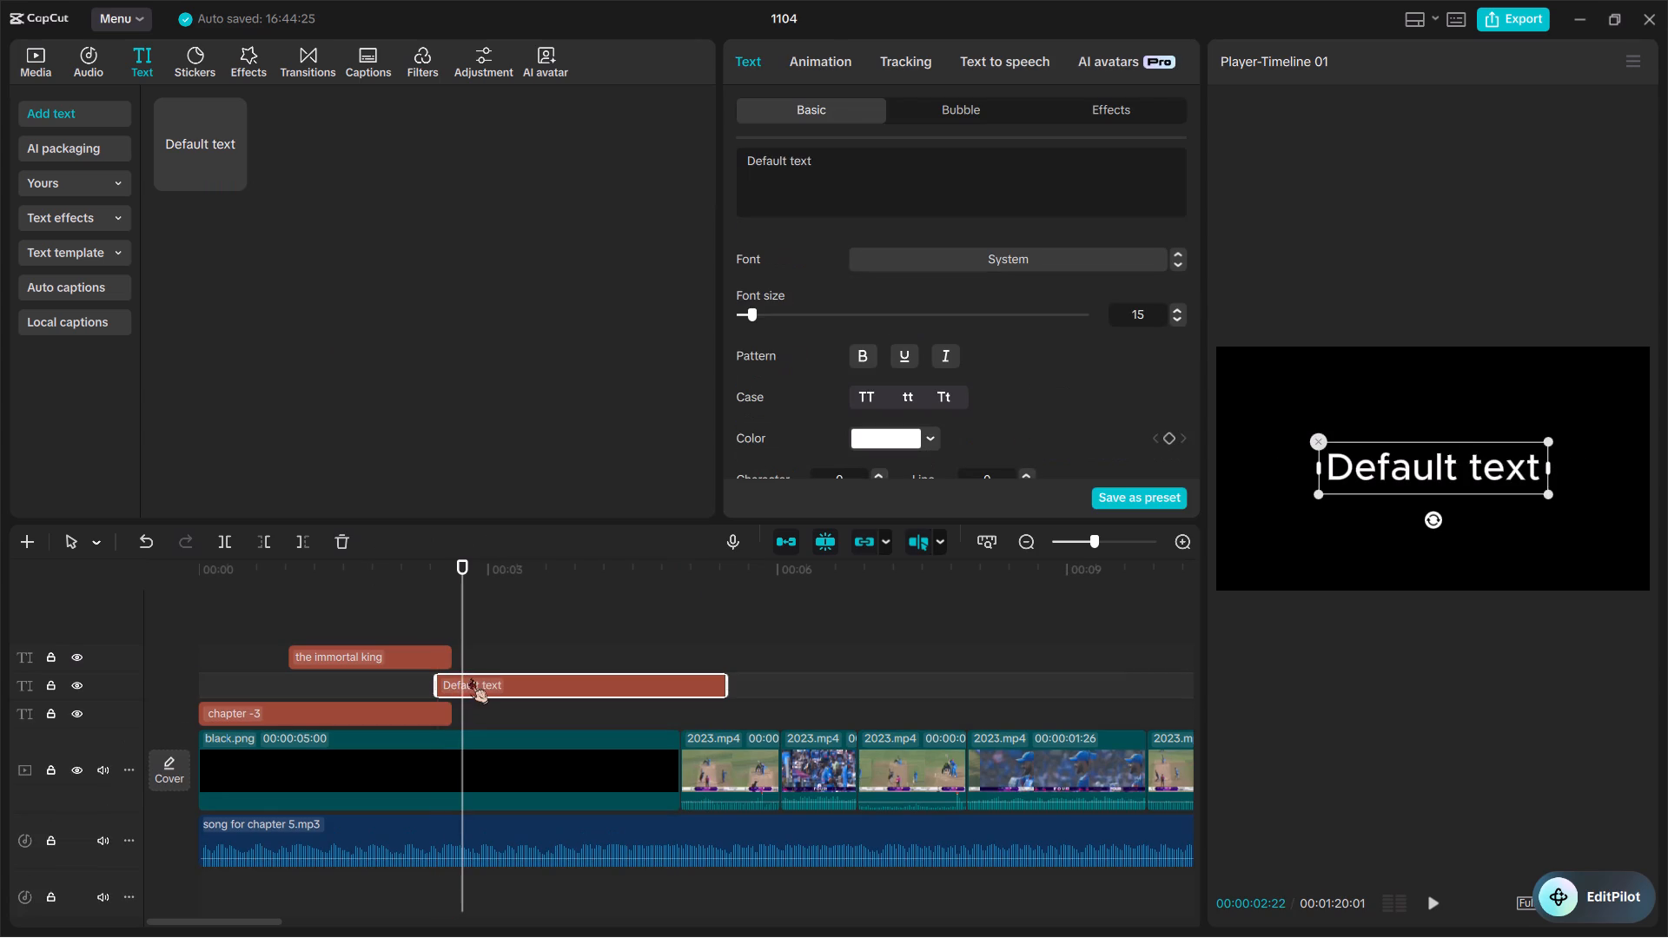
pyautogui.moveTo(470, 678); pyautogui.dragTo(493, 700)
pyautogui.moveTo(497, 689); pyautogui.dragTo(487, 727)
pyautogui.moveTo(505, 710); pyautogui.dragTo(511, 695)
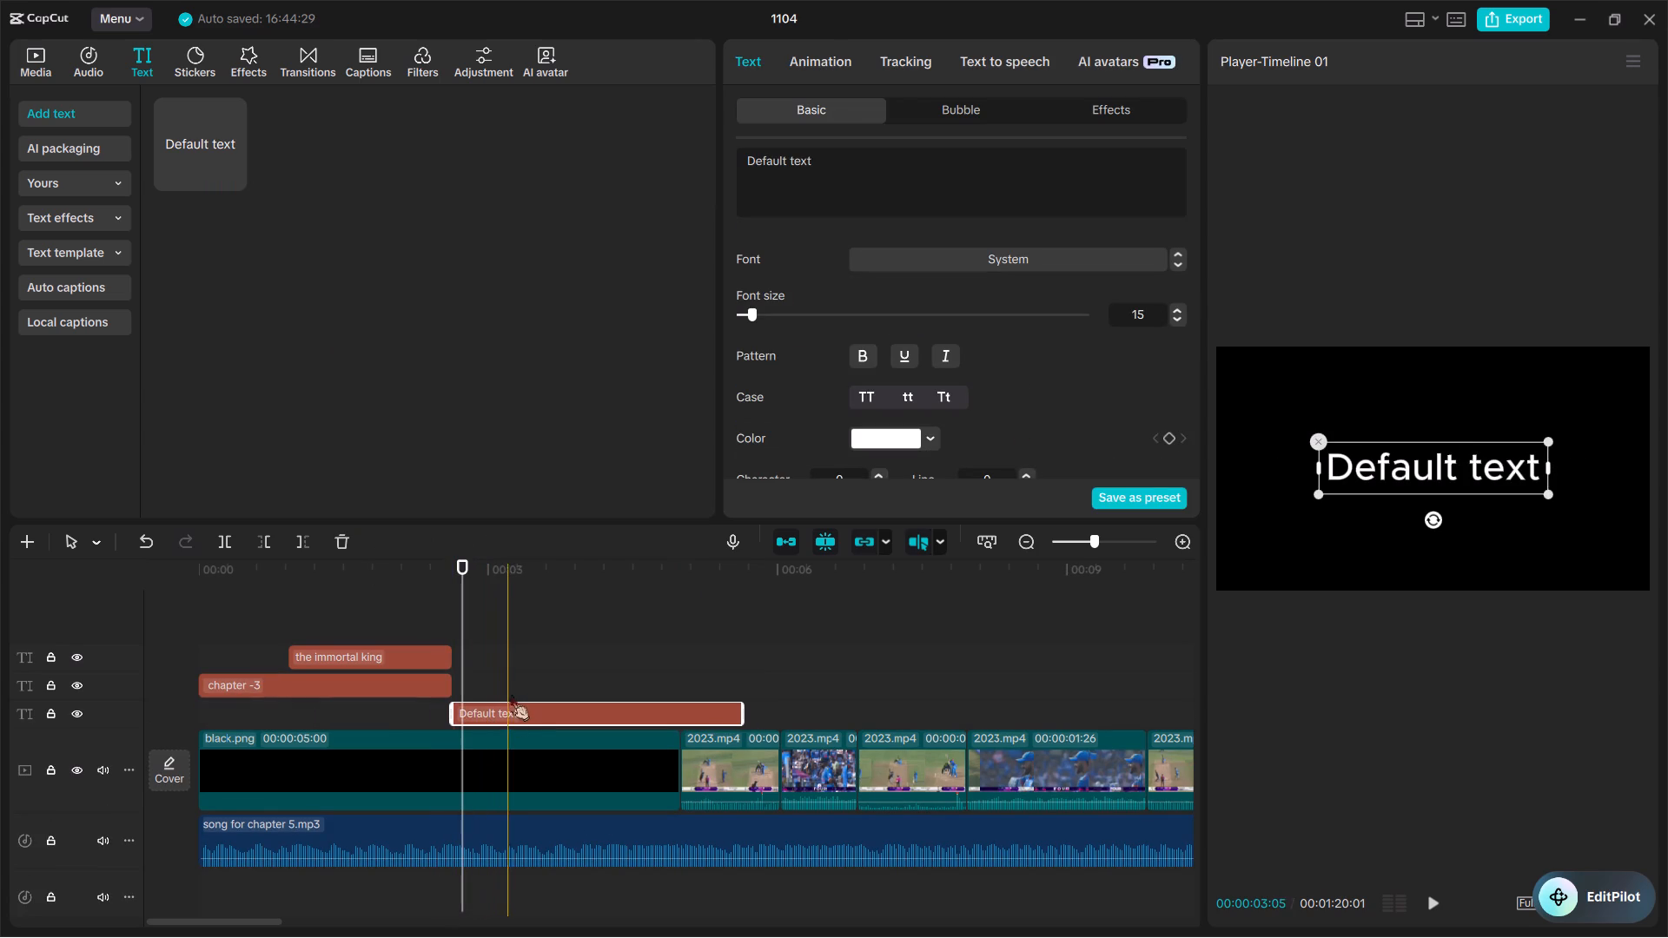
pyautogui.moveTo(511, 695); pyautogui.dragTo(513, 690)
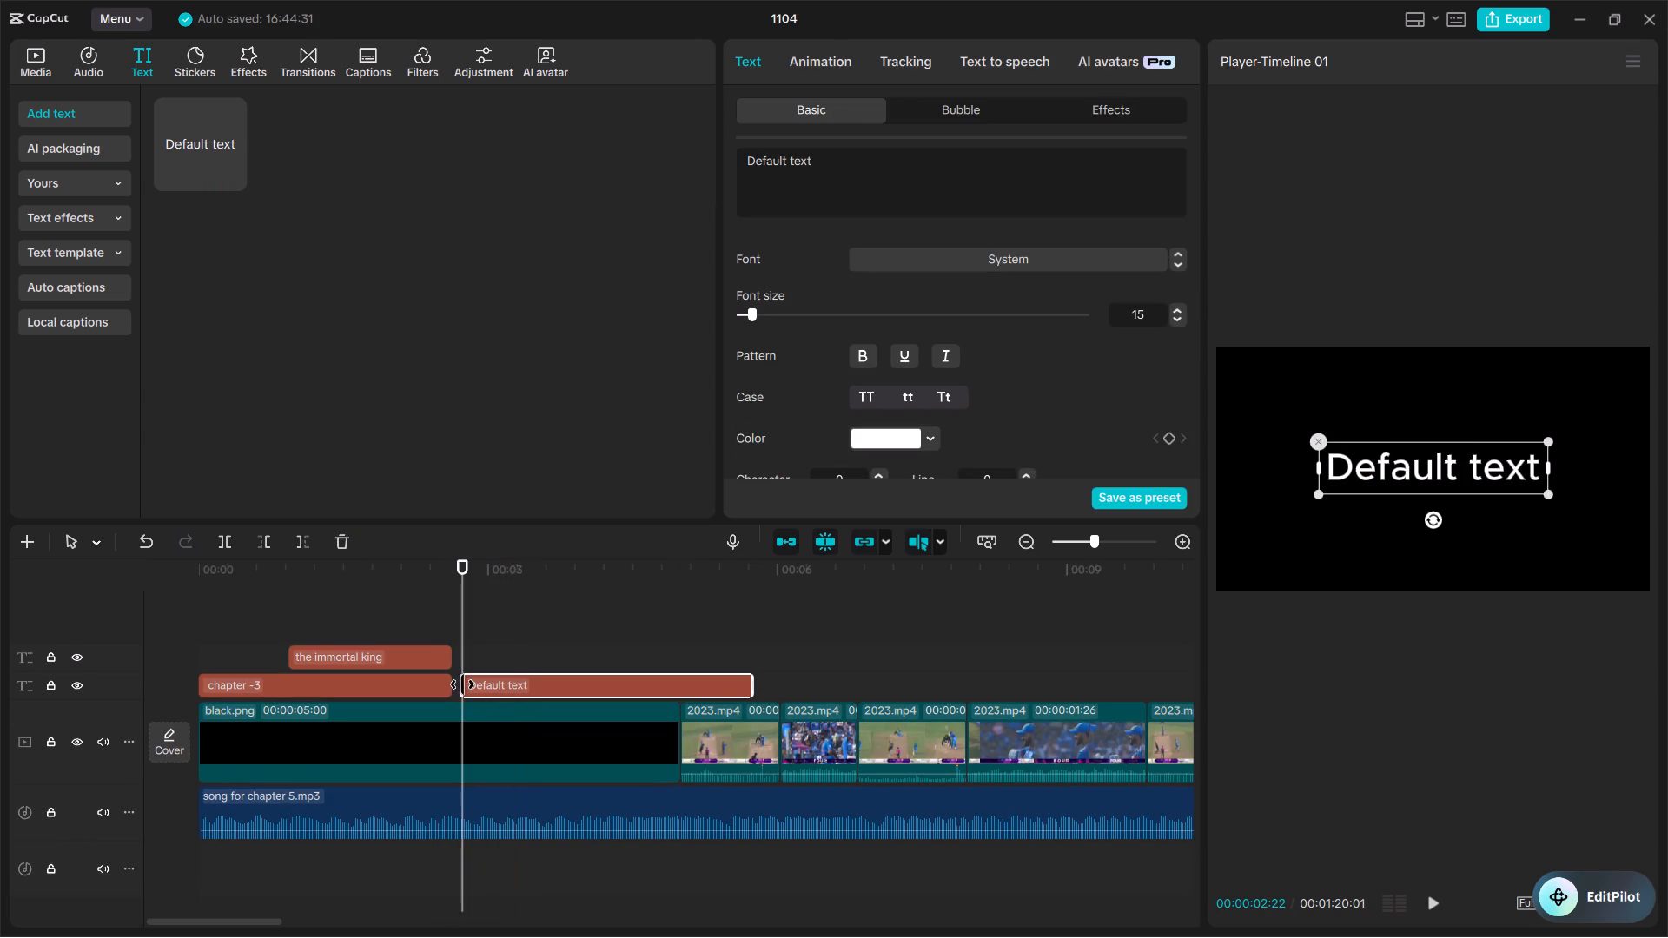
pyautogui.moveTo(460, 684); pyautogui.dragTo(448, 684)
# Replace the third text clip's default wording with "IND vs NZ".
pyautogui.moveTo(819, 160); pyautogui.dragTo(642, 169)
pyautogui.moveTo(844, 167); pyautogui.dragTo(702, 124)
pyautogui.press('BackSpace')
pyautogui.write('india vs')
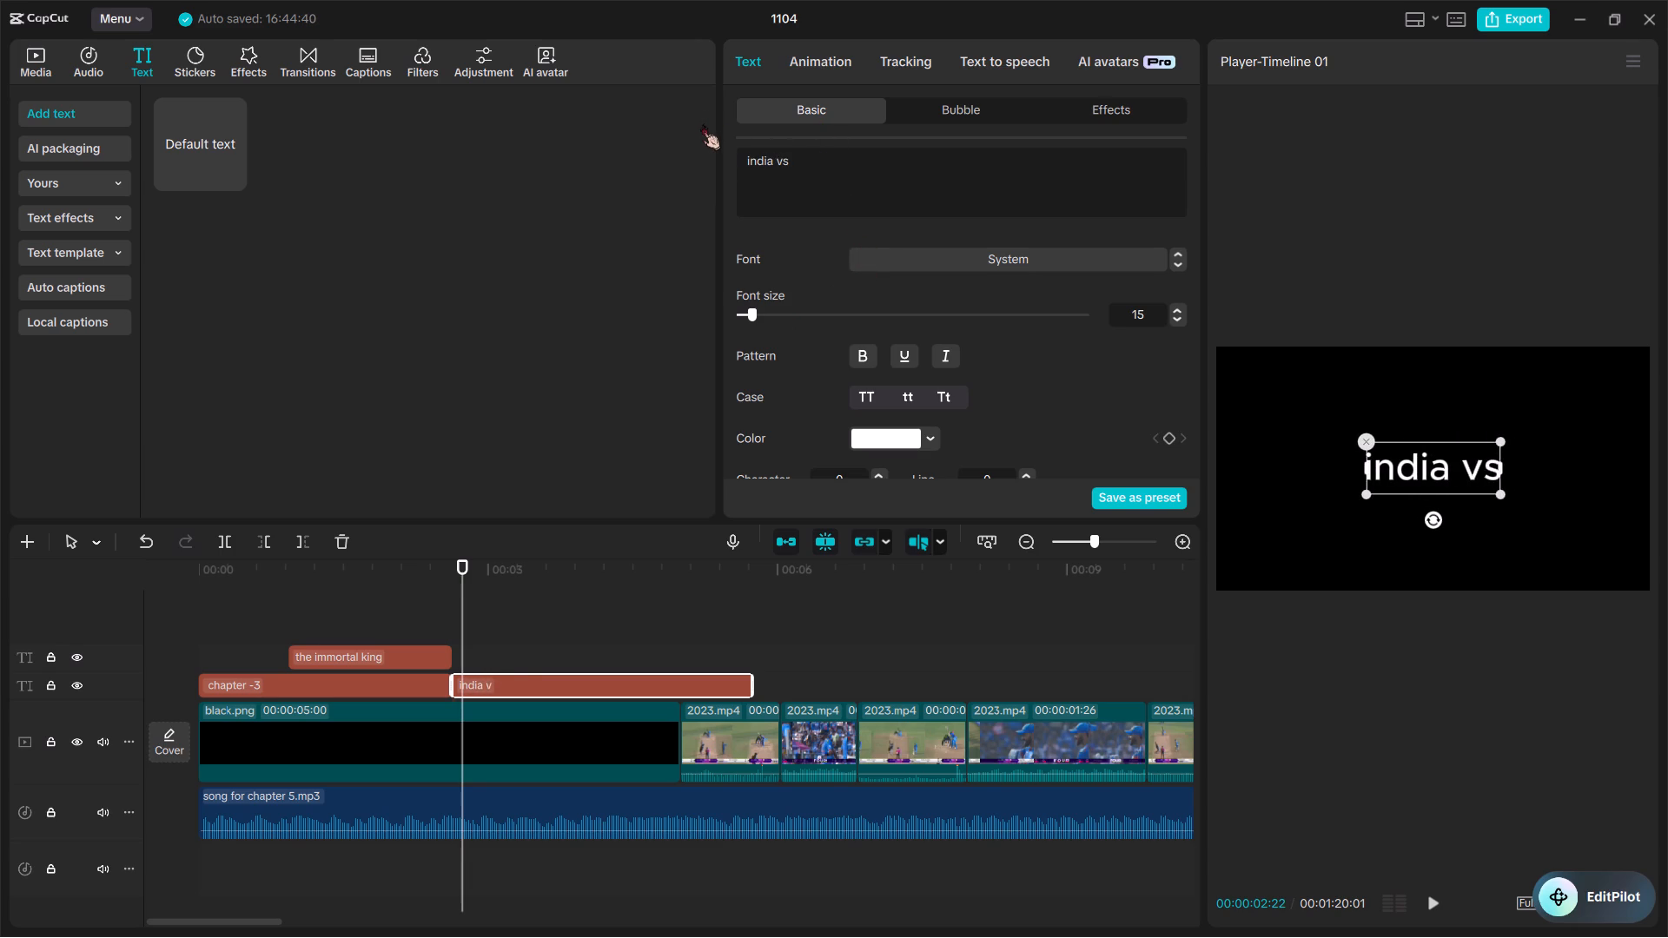
pyautogui.press('space')
pyautogui.press('BackSpace')
pyautogui.press('BackSpace')
pyautogui.press('BackSpace')
pyautogui.press('BackSpace')
pyautogui.press('BackSpace')
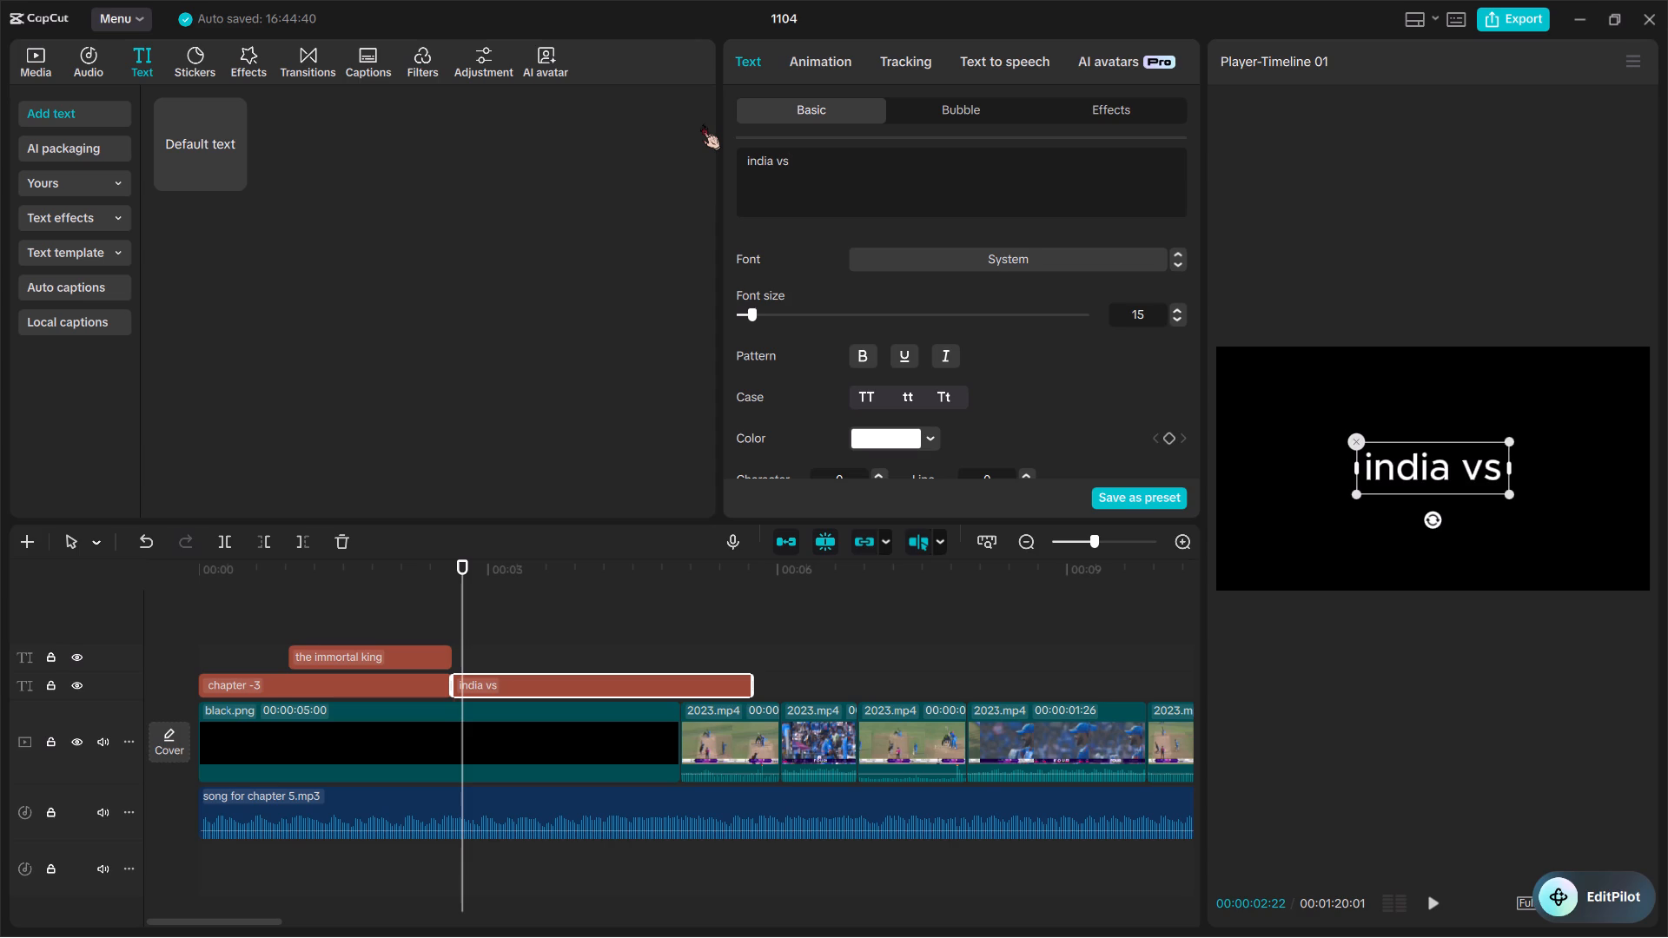
pyautogui.press('BackSpace')
pyautogui.press('BackSpace')
pyautogui.press('BackSpace')
pyautogui.press('BackSpace')
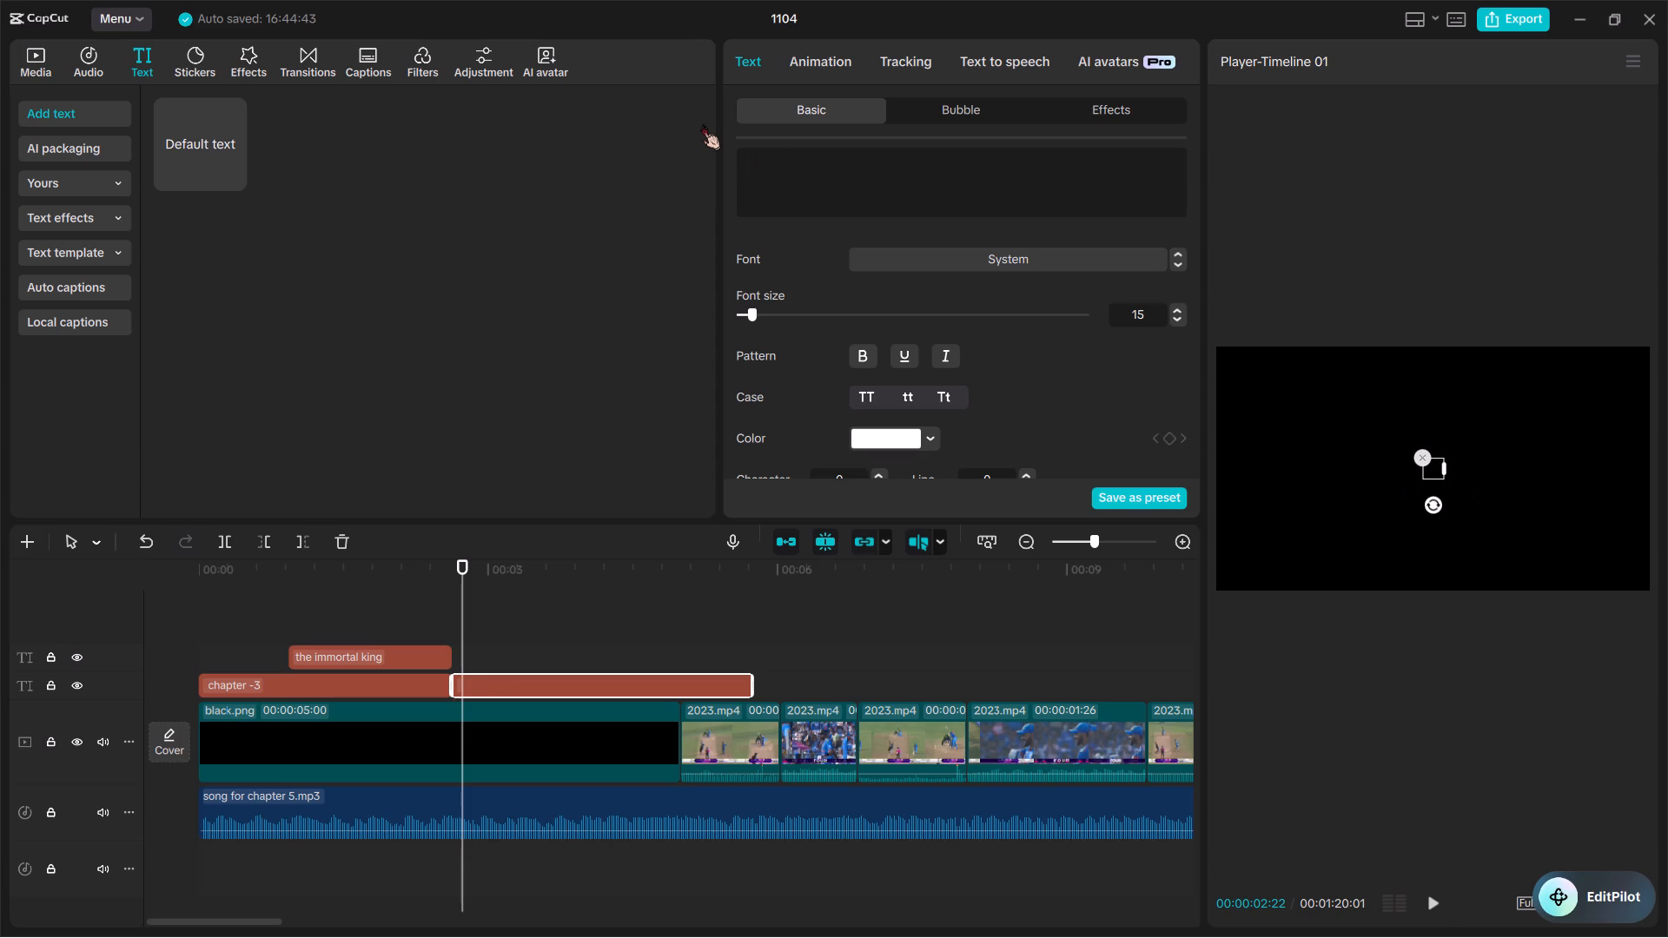
pyautogui.write('IND')
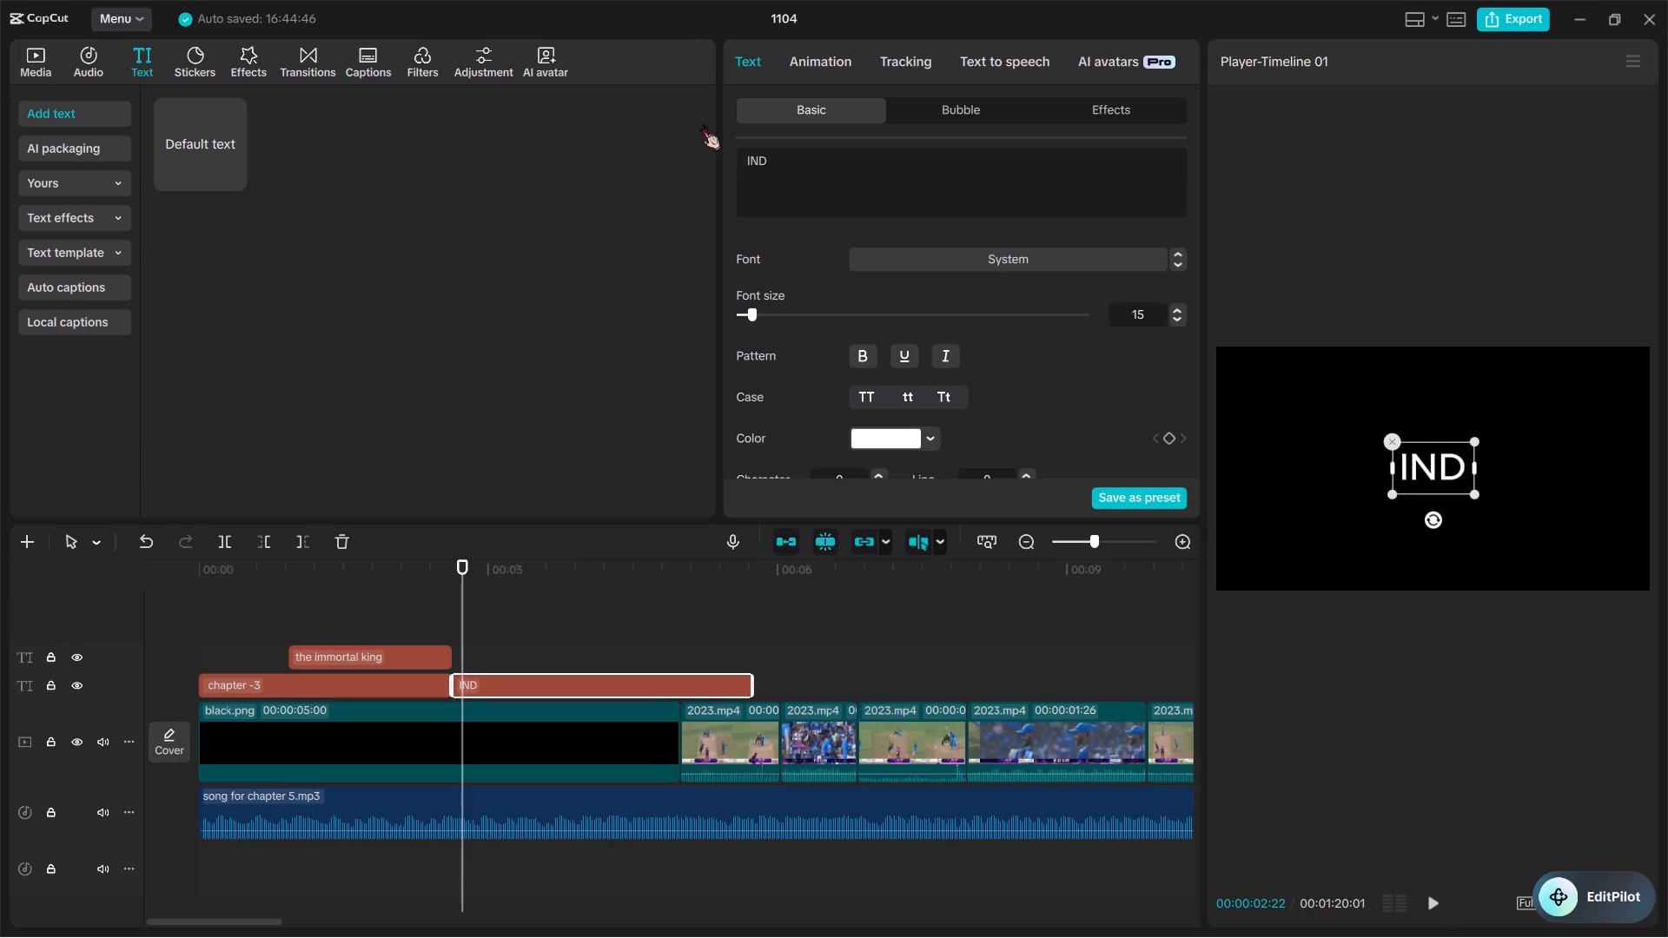
pyautogui.press('space')
pyautogui.write('vs')
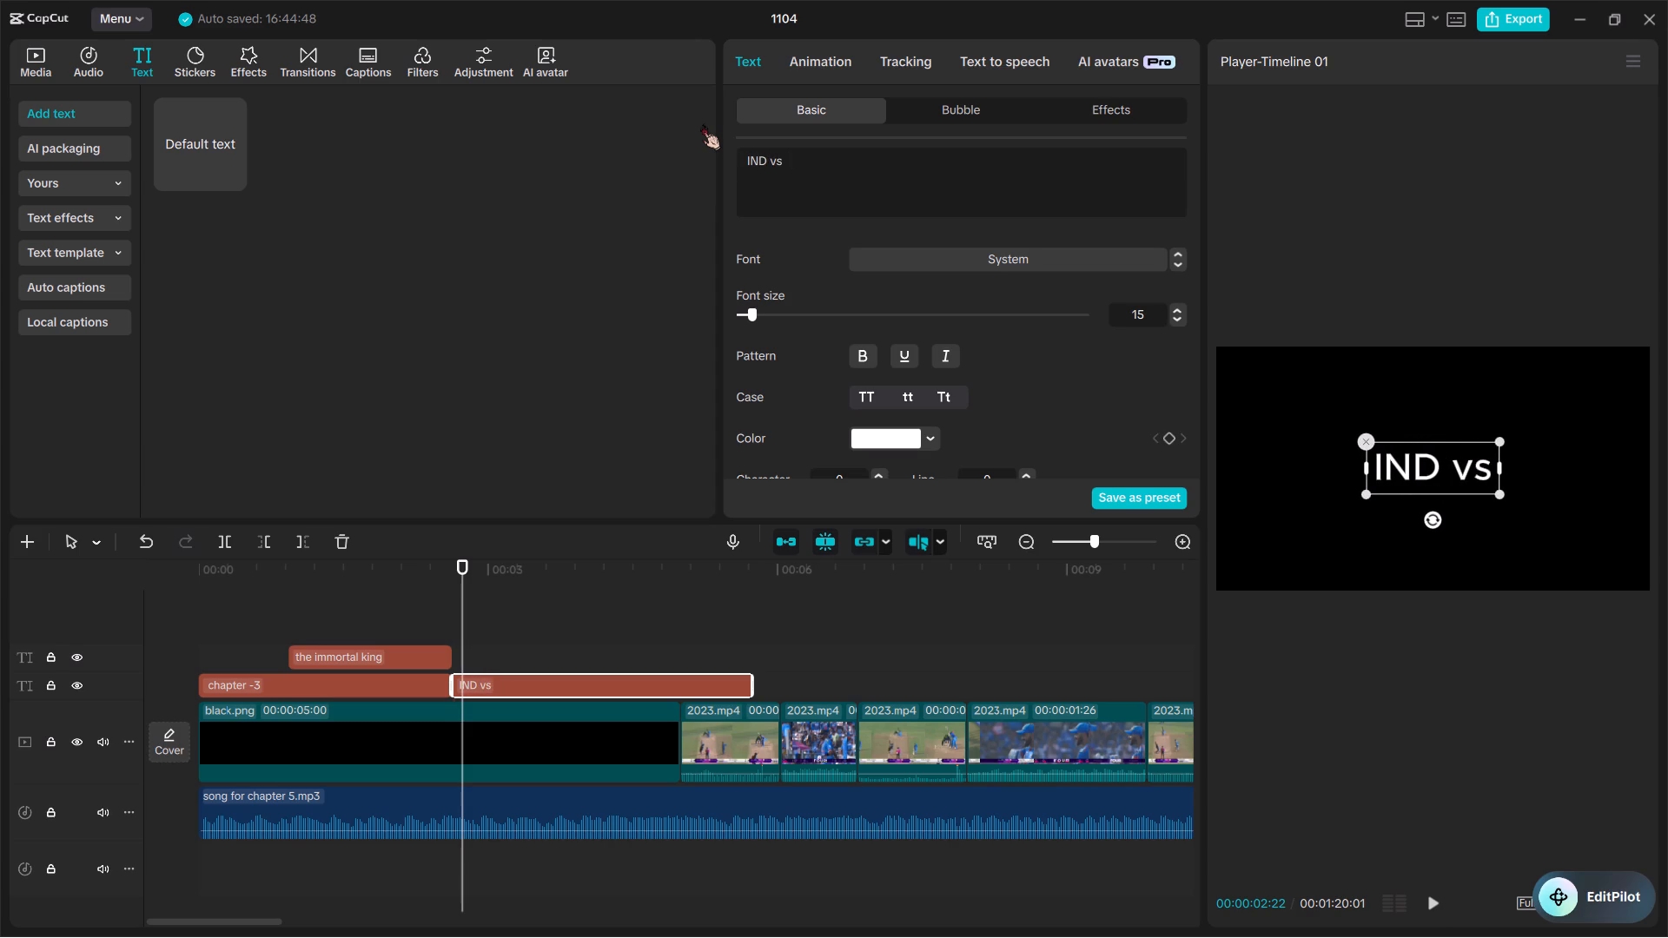
pyautogui.press('space')
pyautogui.press('space')
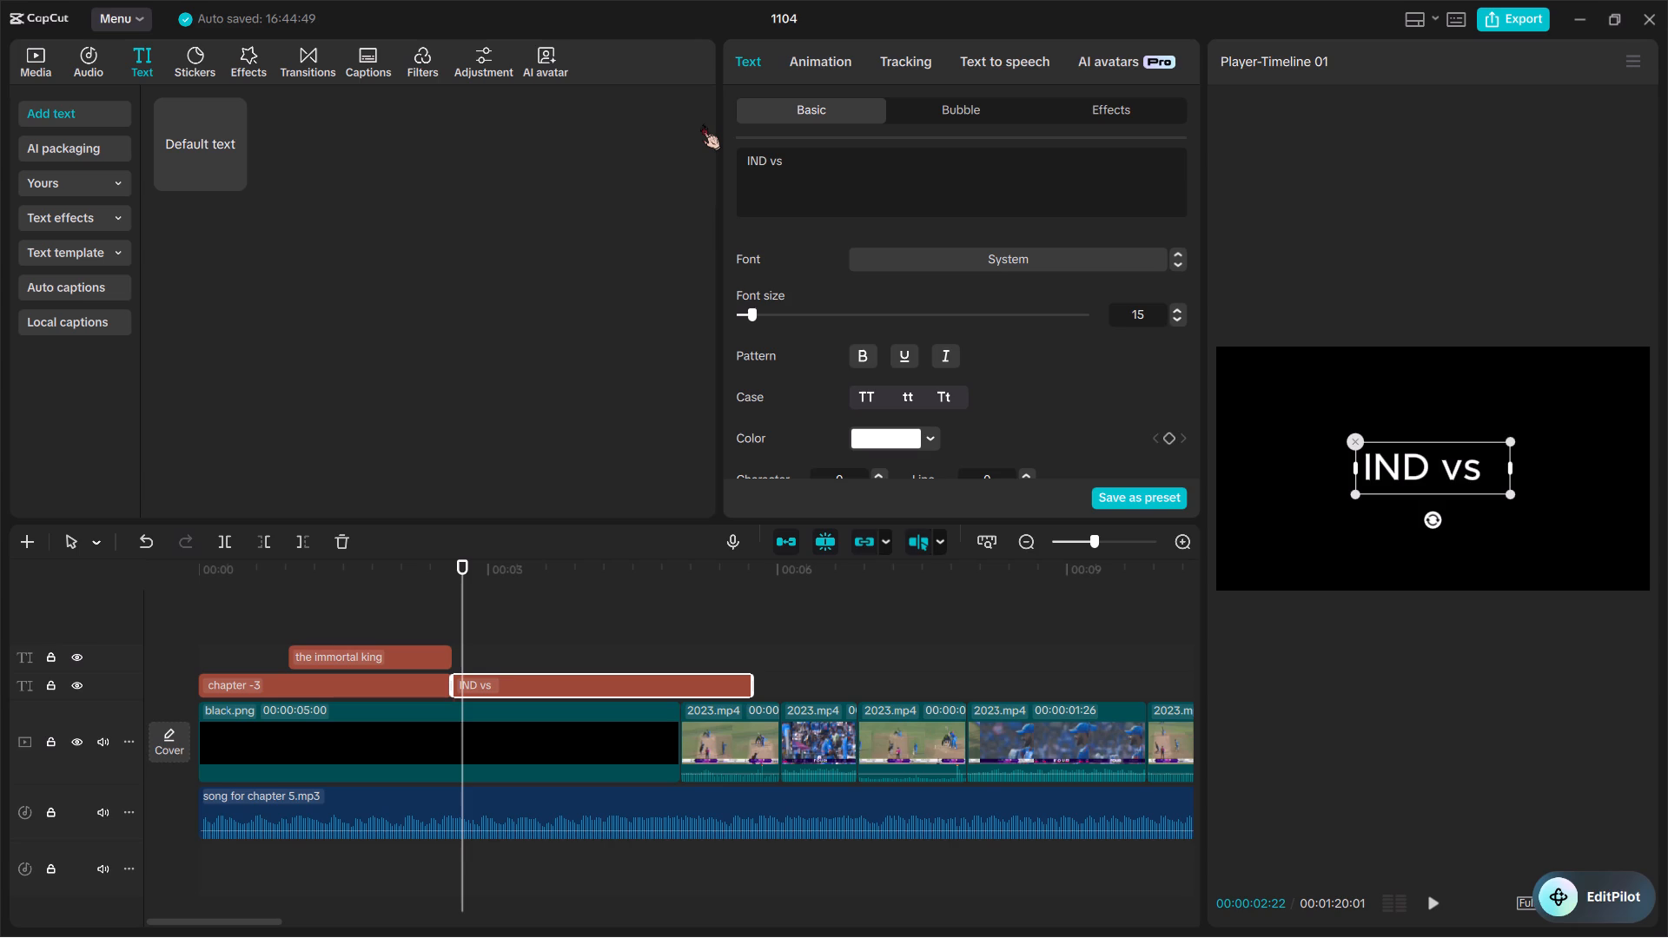
pyautogui.write('NX')
pyautogui.press('BackSpace')
pyautogui.press('BackSpace')
pyautogui.press('BackSpace')
pyautogui.write('NZ')
pyautogui.press('space')
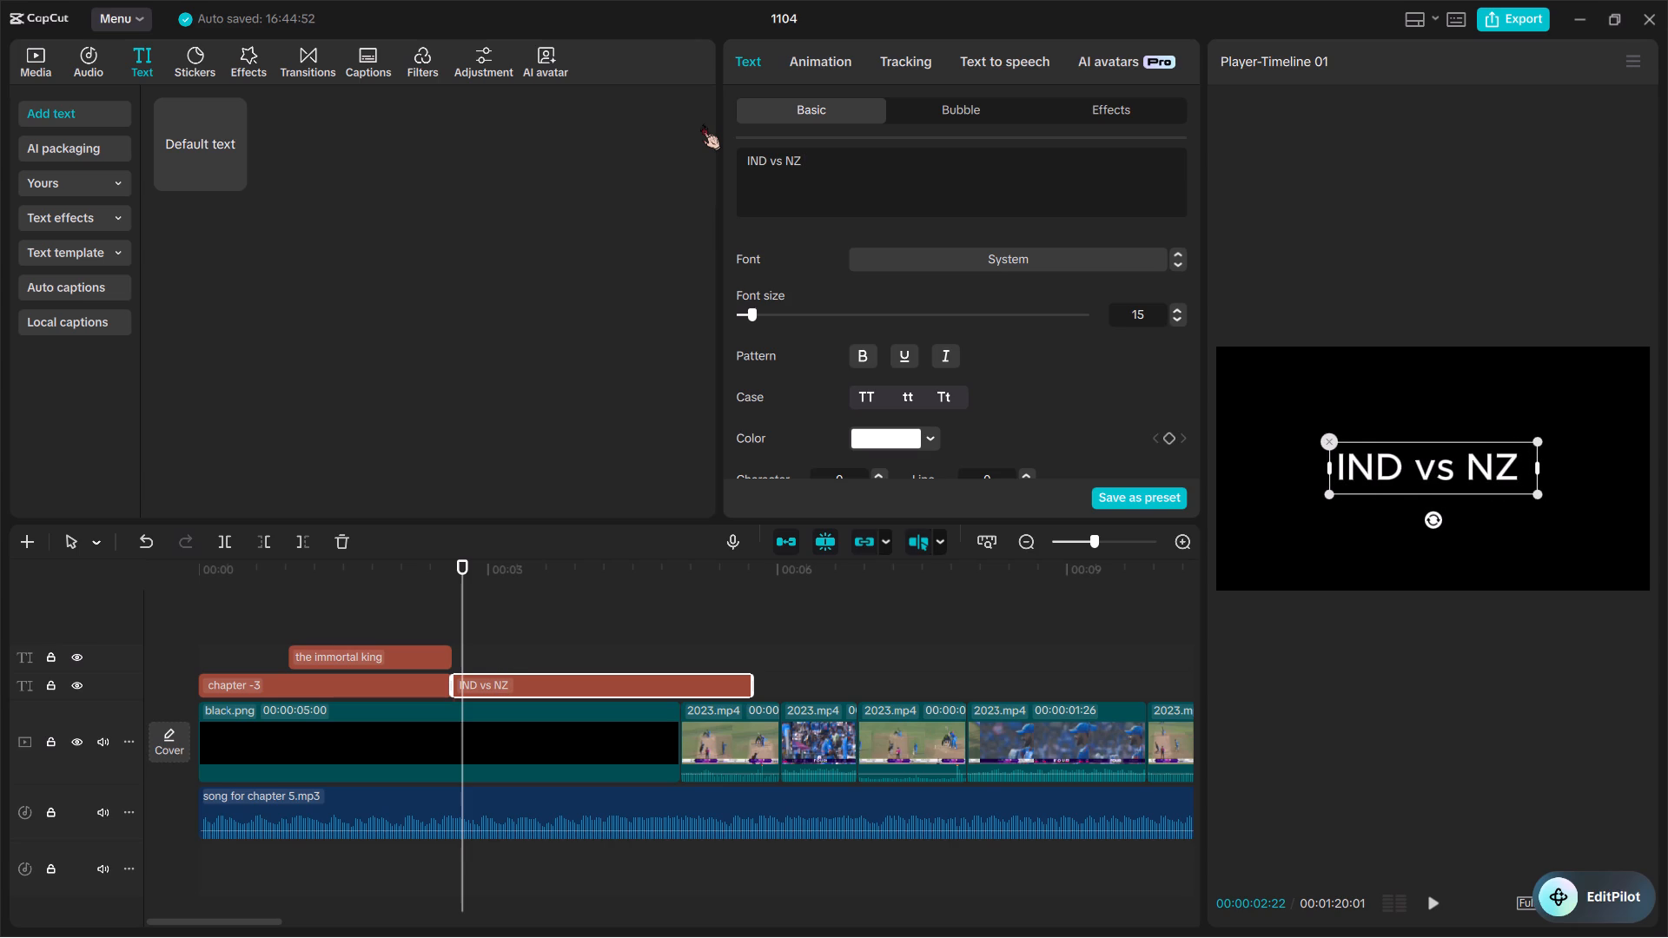
# Add a second line reading "wc semifinal 2023" below "IND vs NZ" in the third text clip.
pyautogui.write('wi')
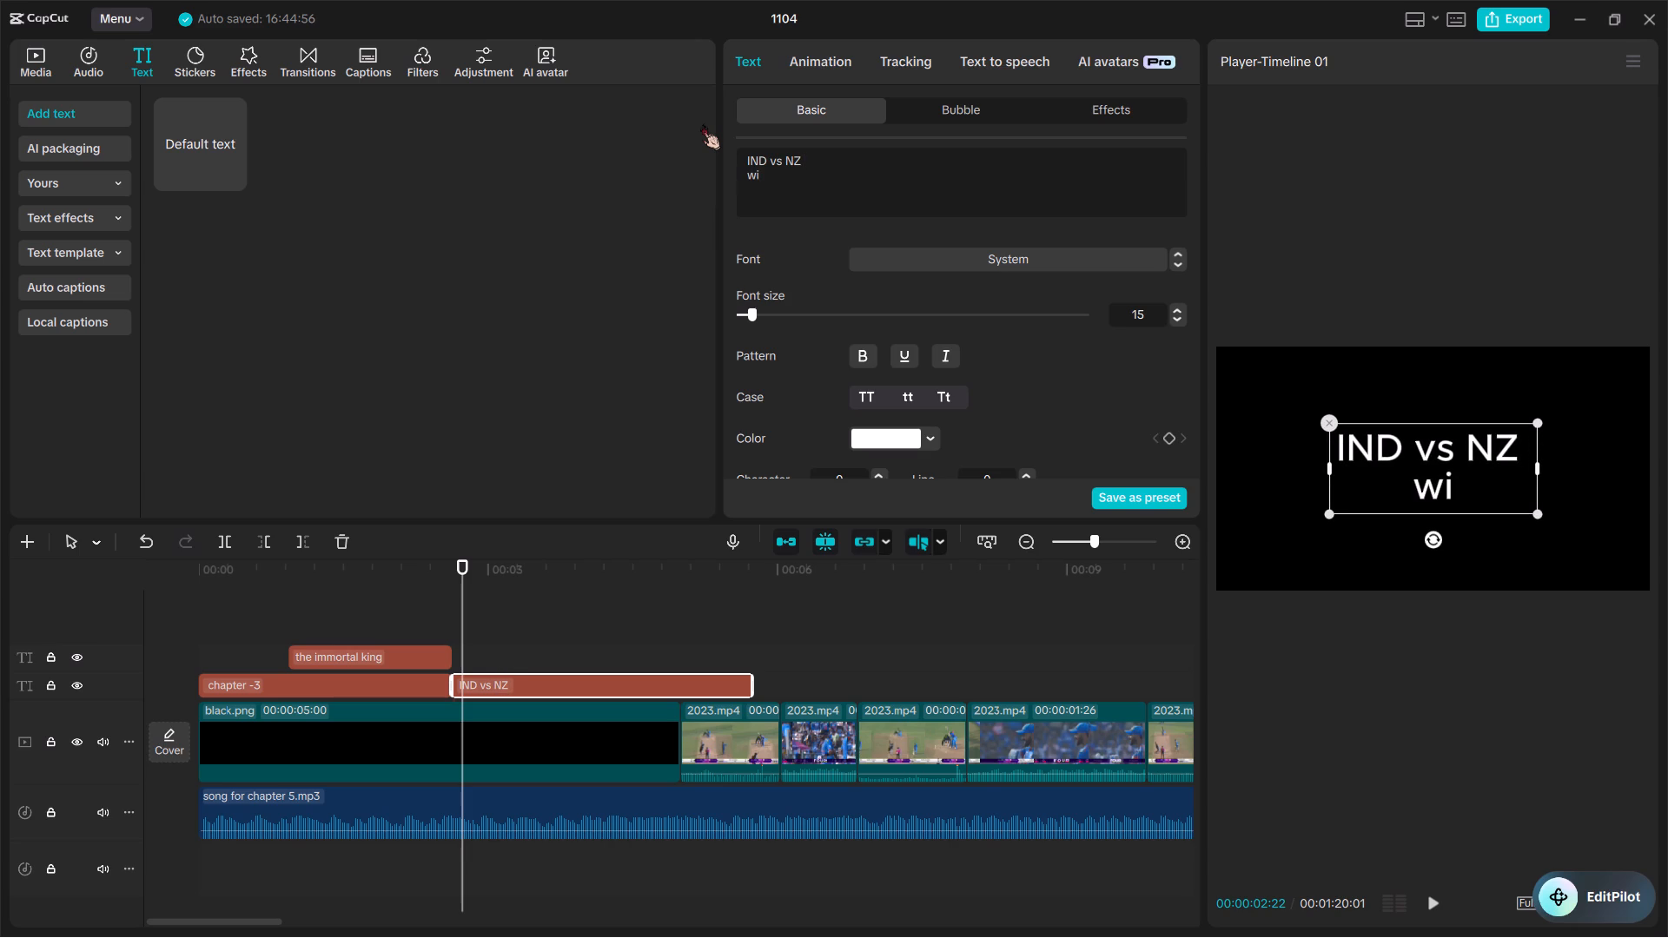
pyautogui.press('=')
pyautogui.press('BackSpace')
pyautogui.press('BackSpace')
pyautogui.write('or')
pyautogui.press('BackSpace')
pyautogui.press('BackSpace')
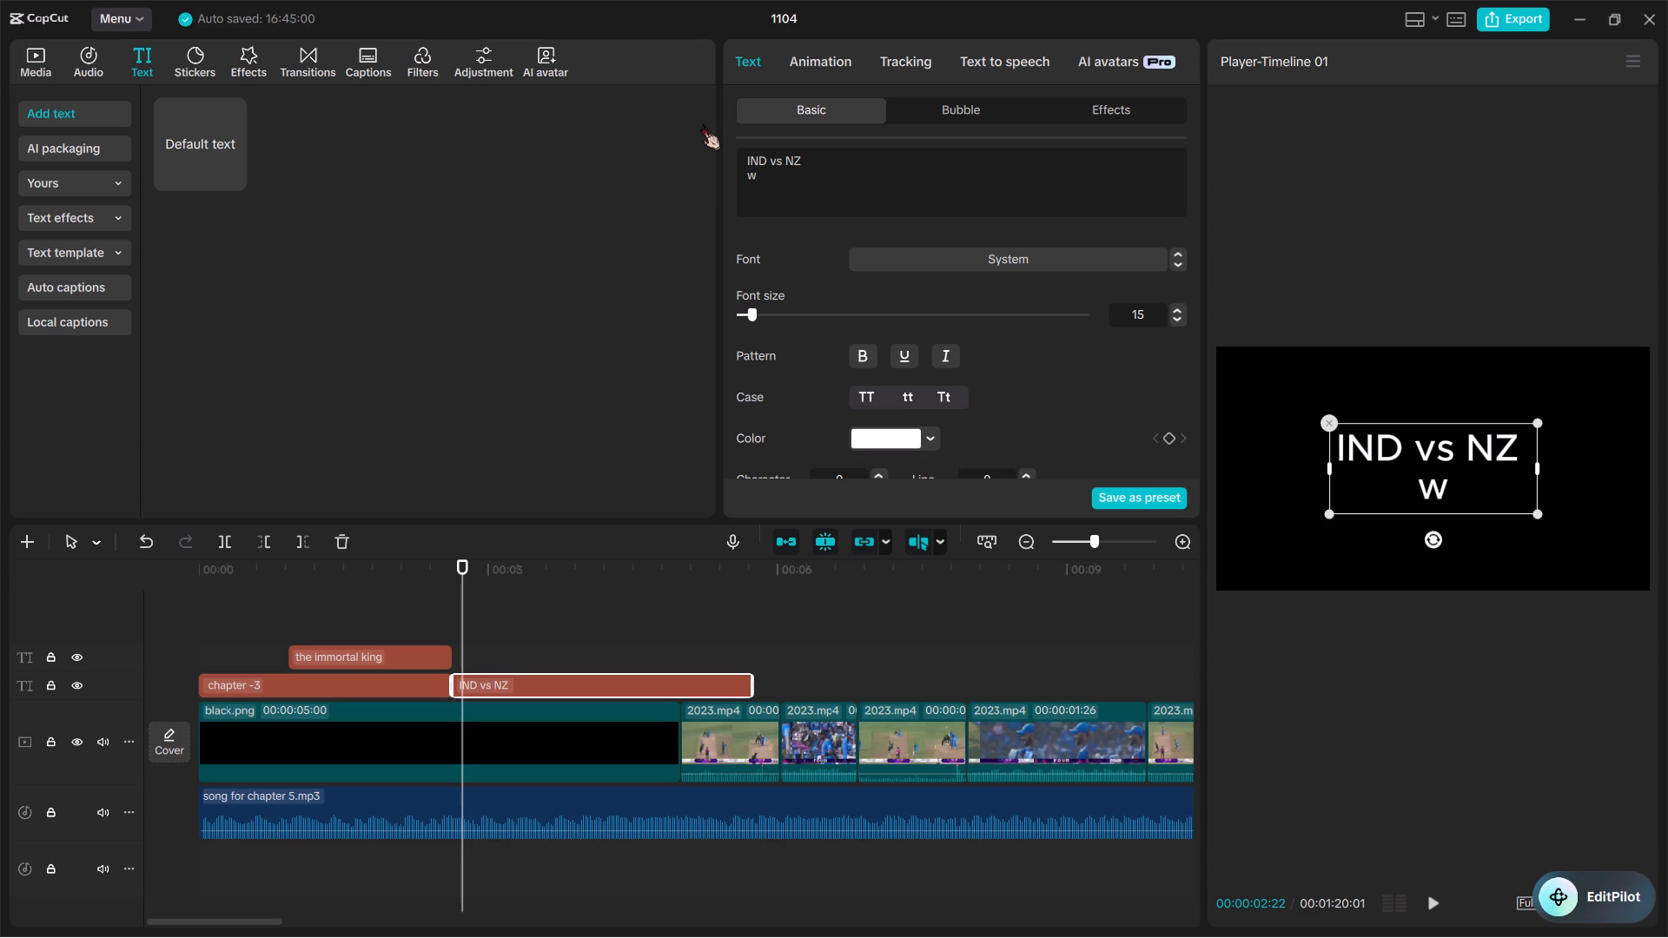
pyautogui.write('c seni')
pyautogui.press('BackSpace')
pyautogui.press('BackSpace')
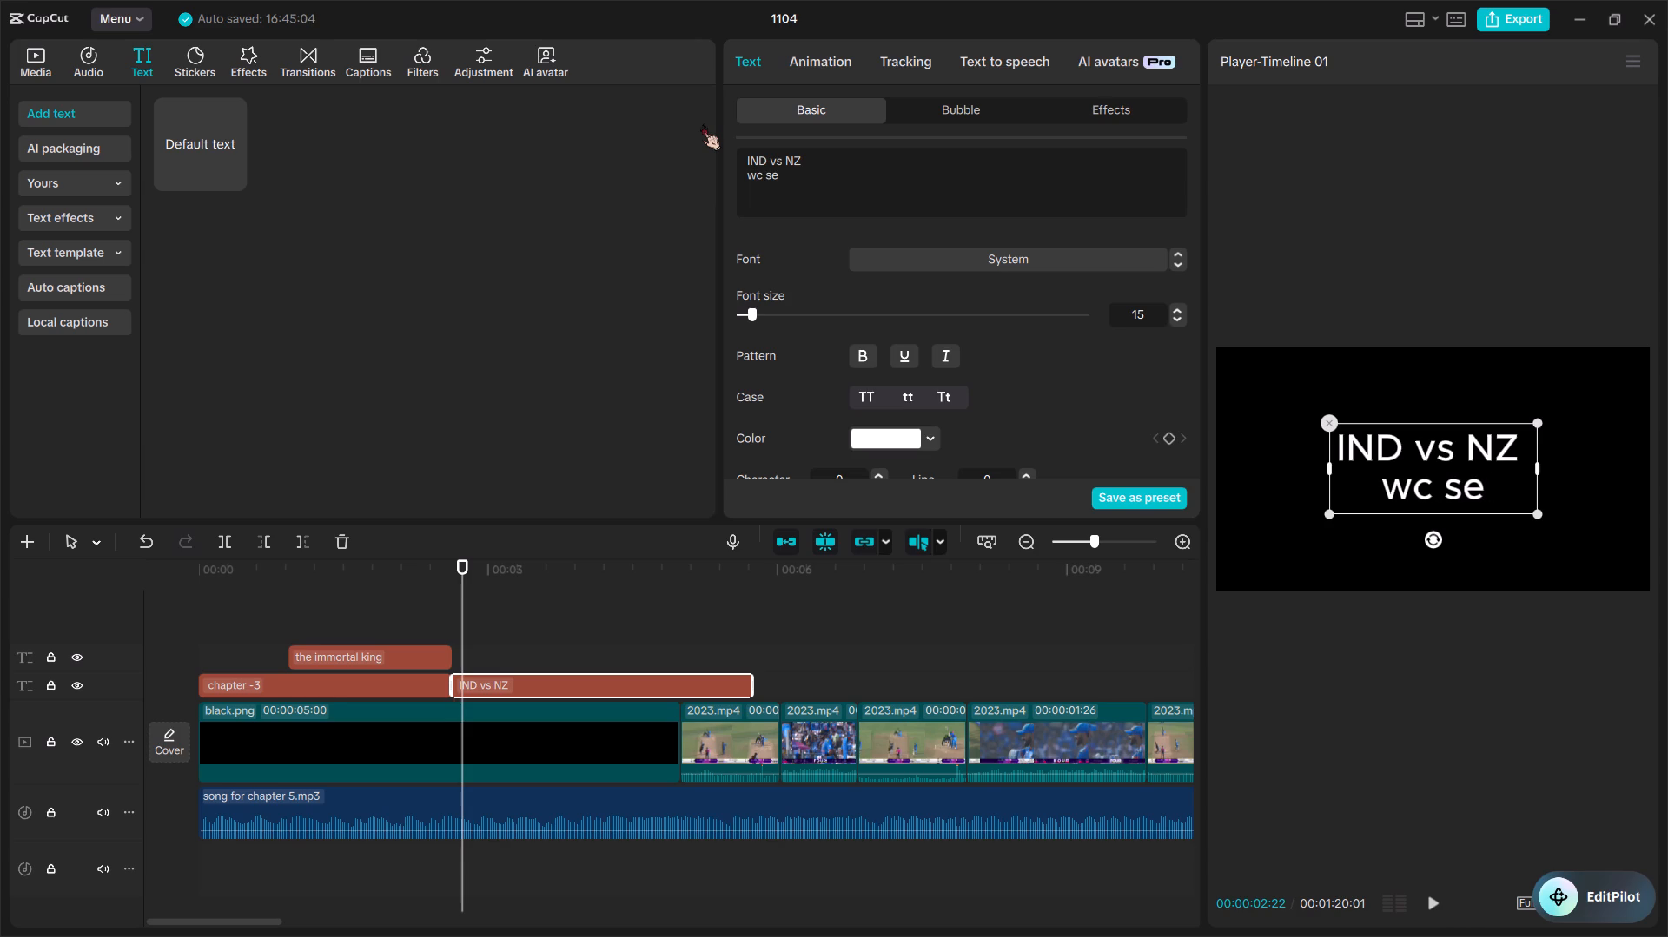
pyautogui.write('mil')
pyautogui.press('BackSpace')
pyautogui.write('final')
pyautogui.press('space')
pyautogui.write('2022')
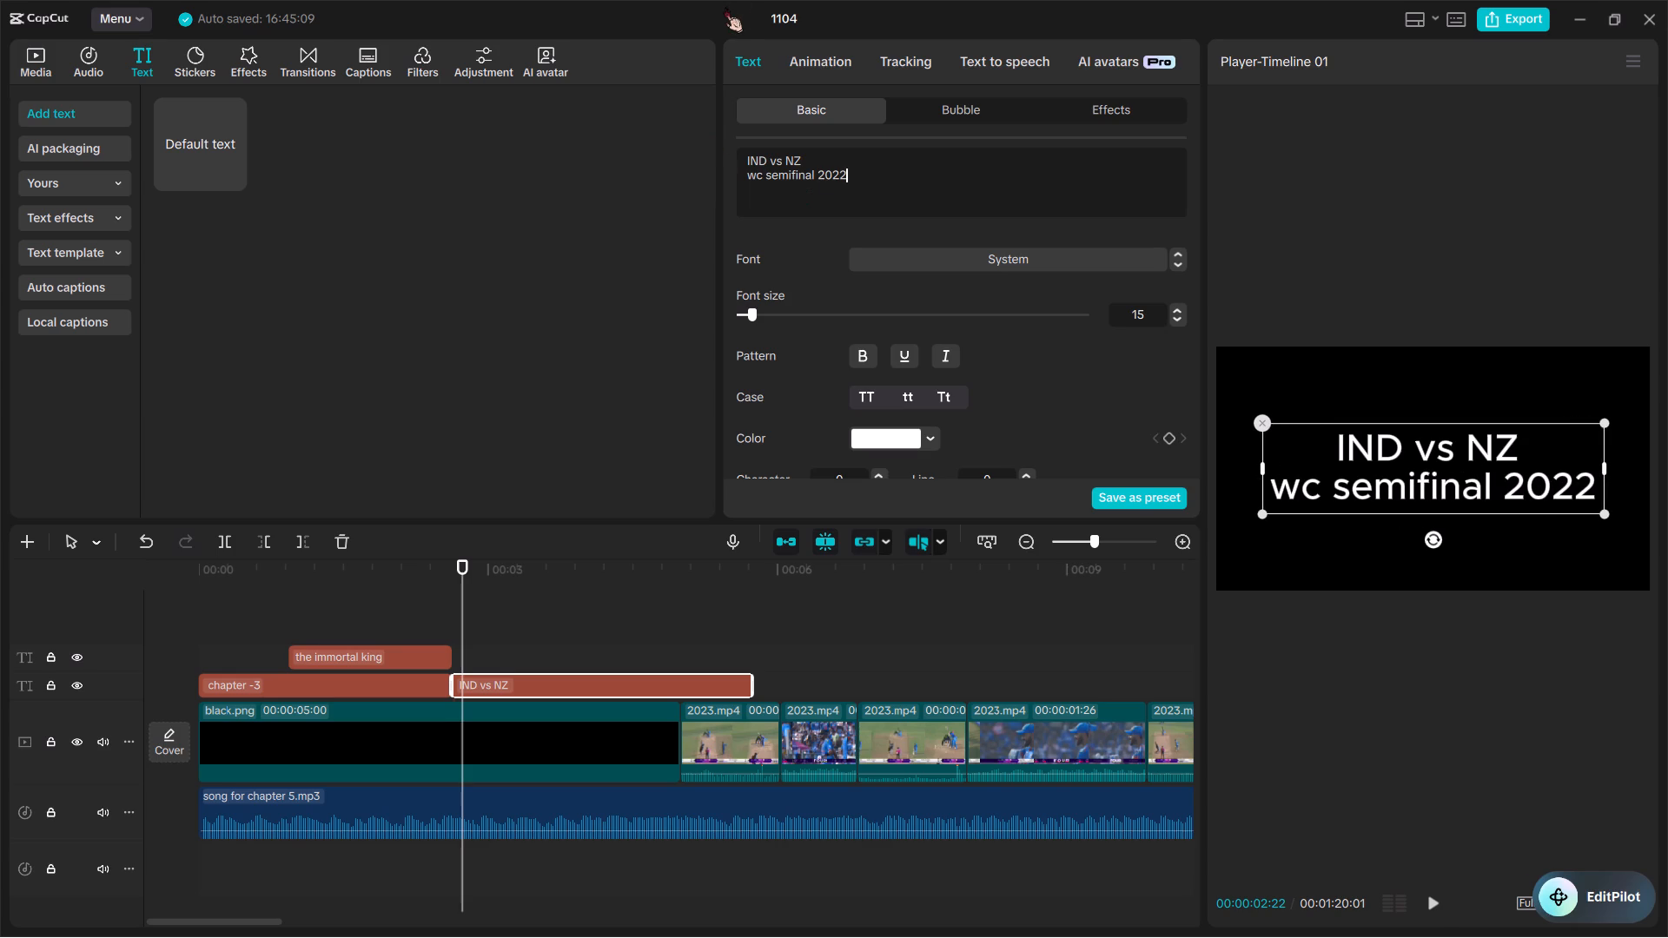
pyautogui.press('BackSpace')
pyautogui.press('3')
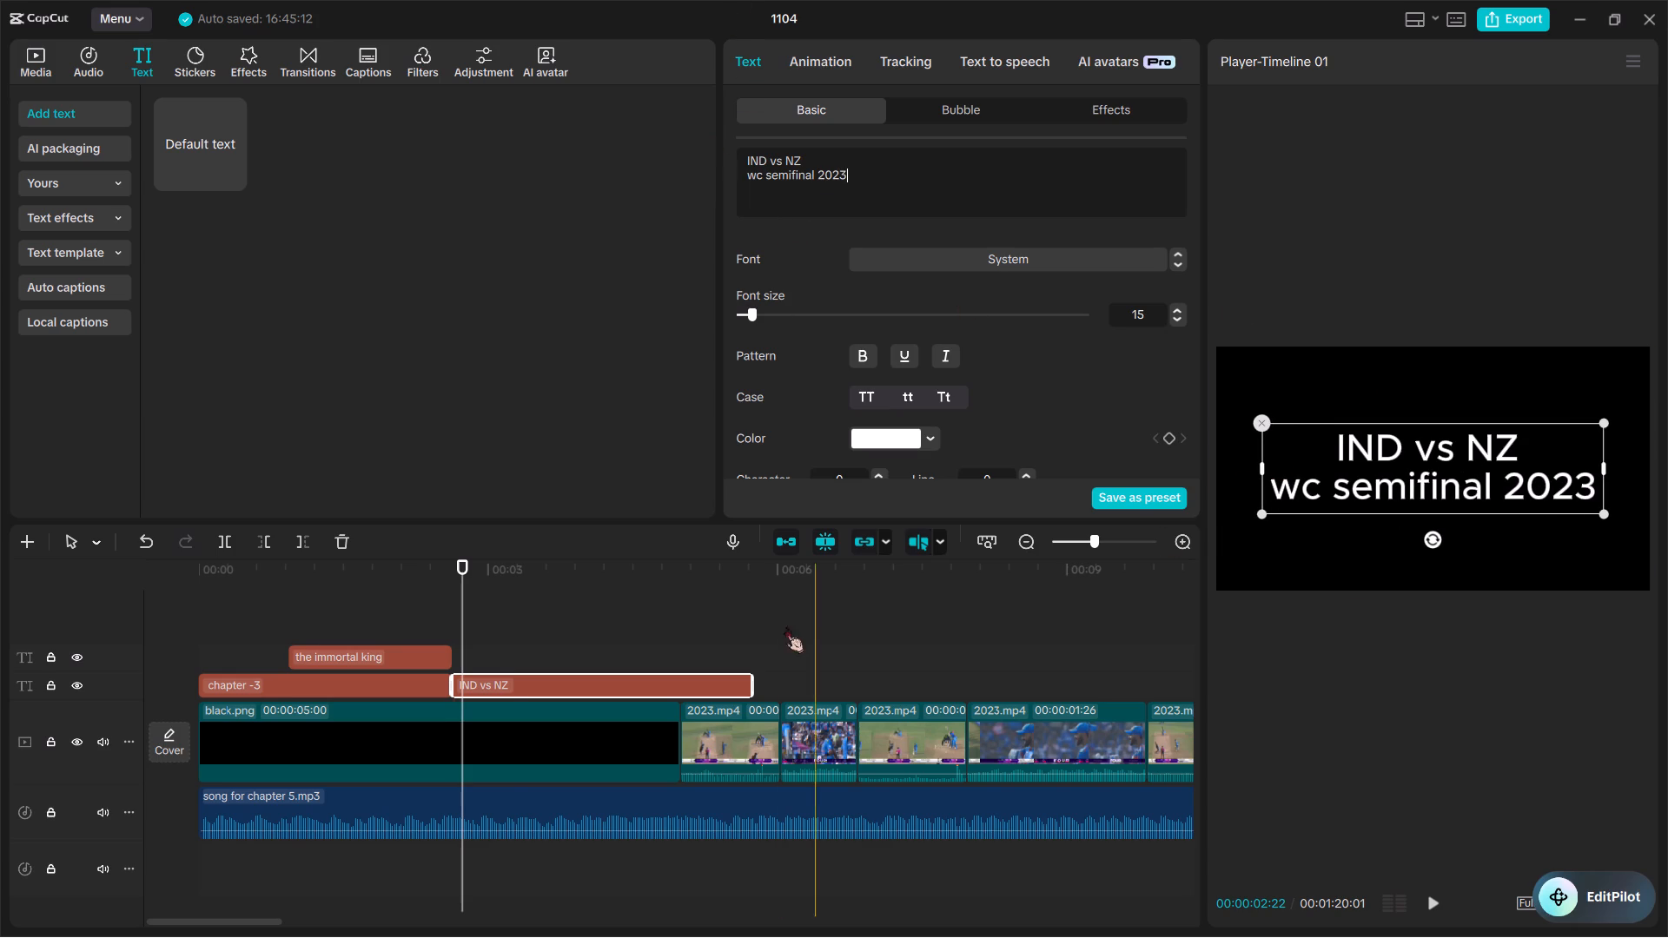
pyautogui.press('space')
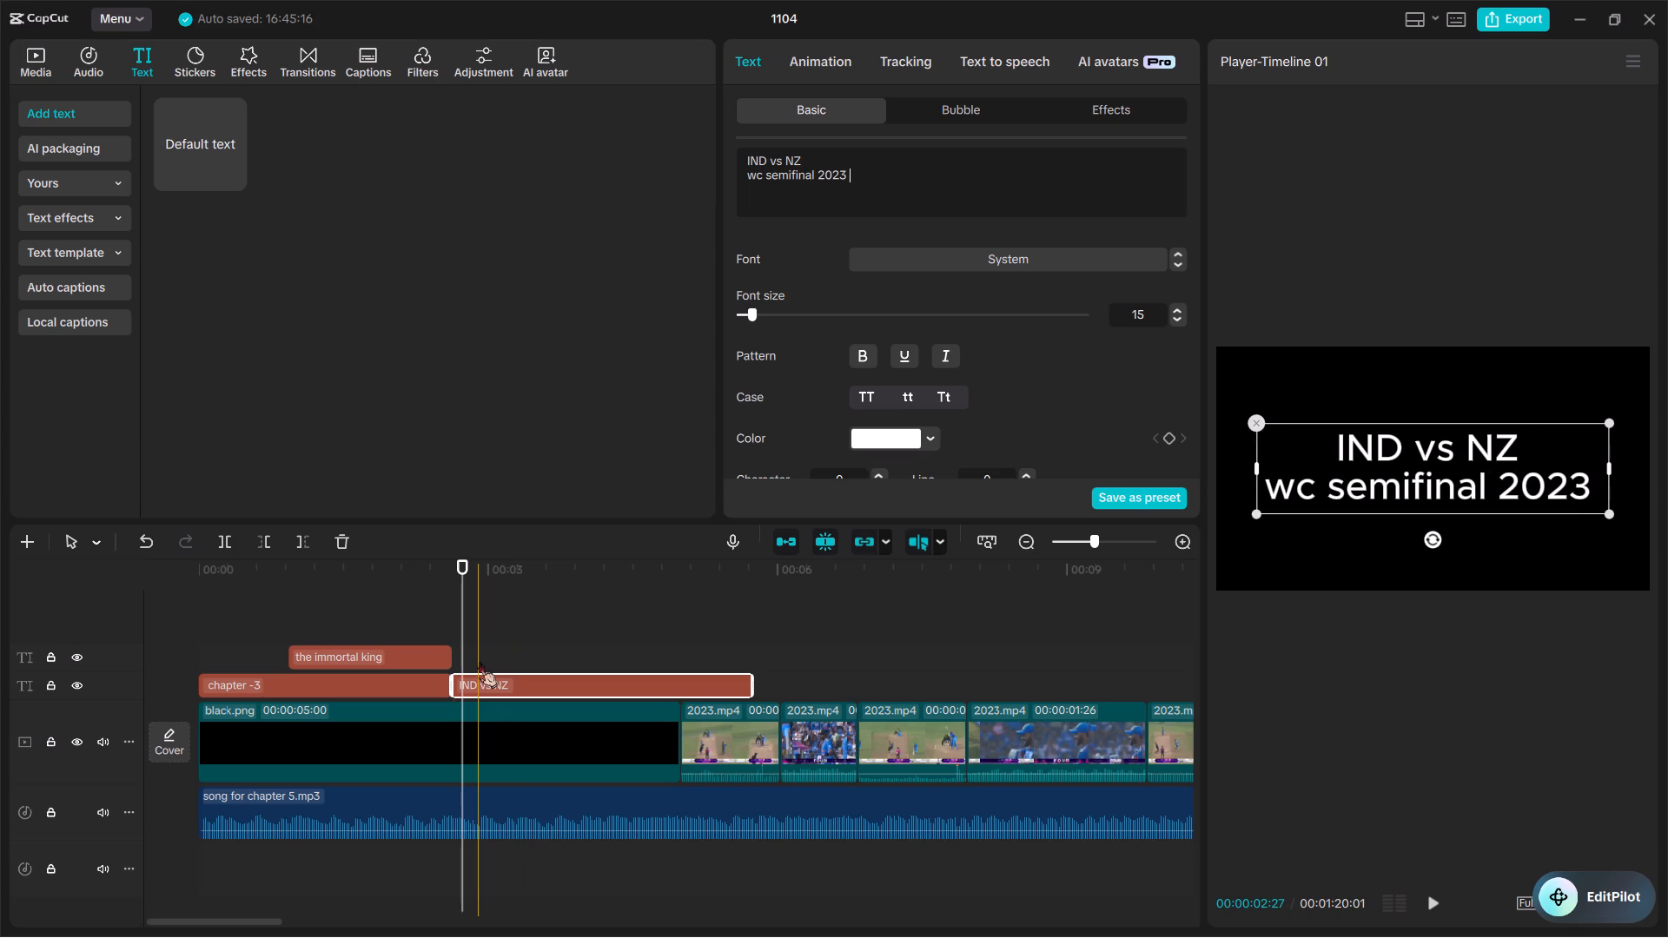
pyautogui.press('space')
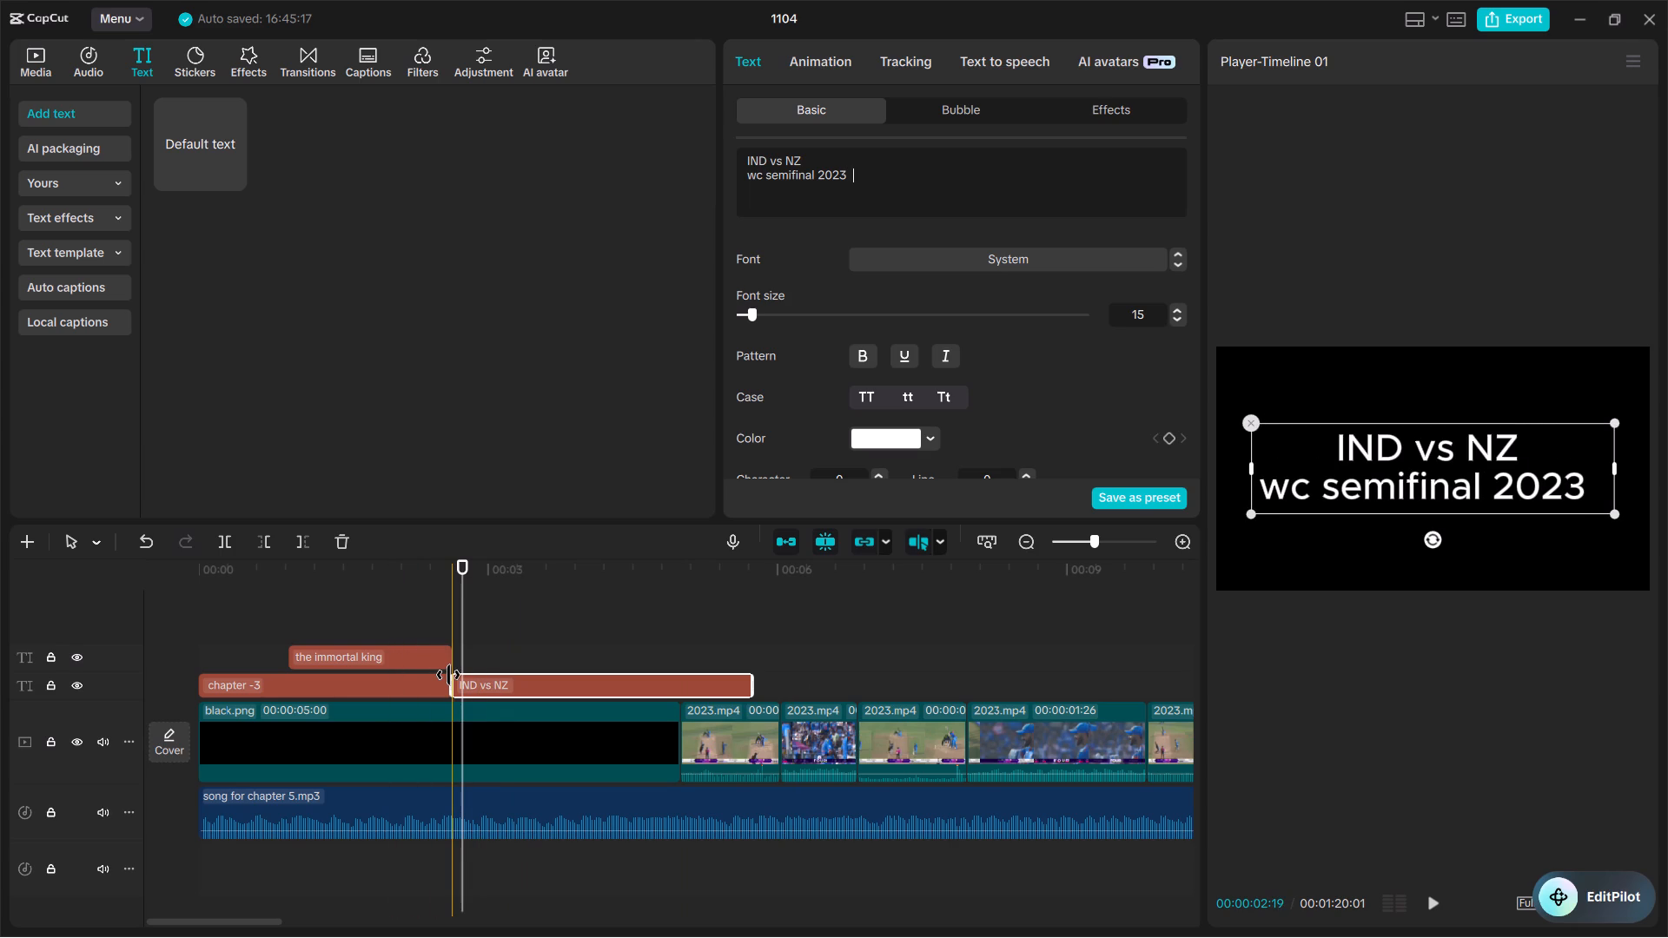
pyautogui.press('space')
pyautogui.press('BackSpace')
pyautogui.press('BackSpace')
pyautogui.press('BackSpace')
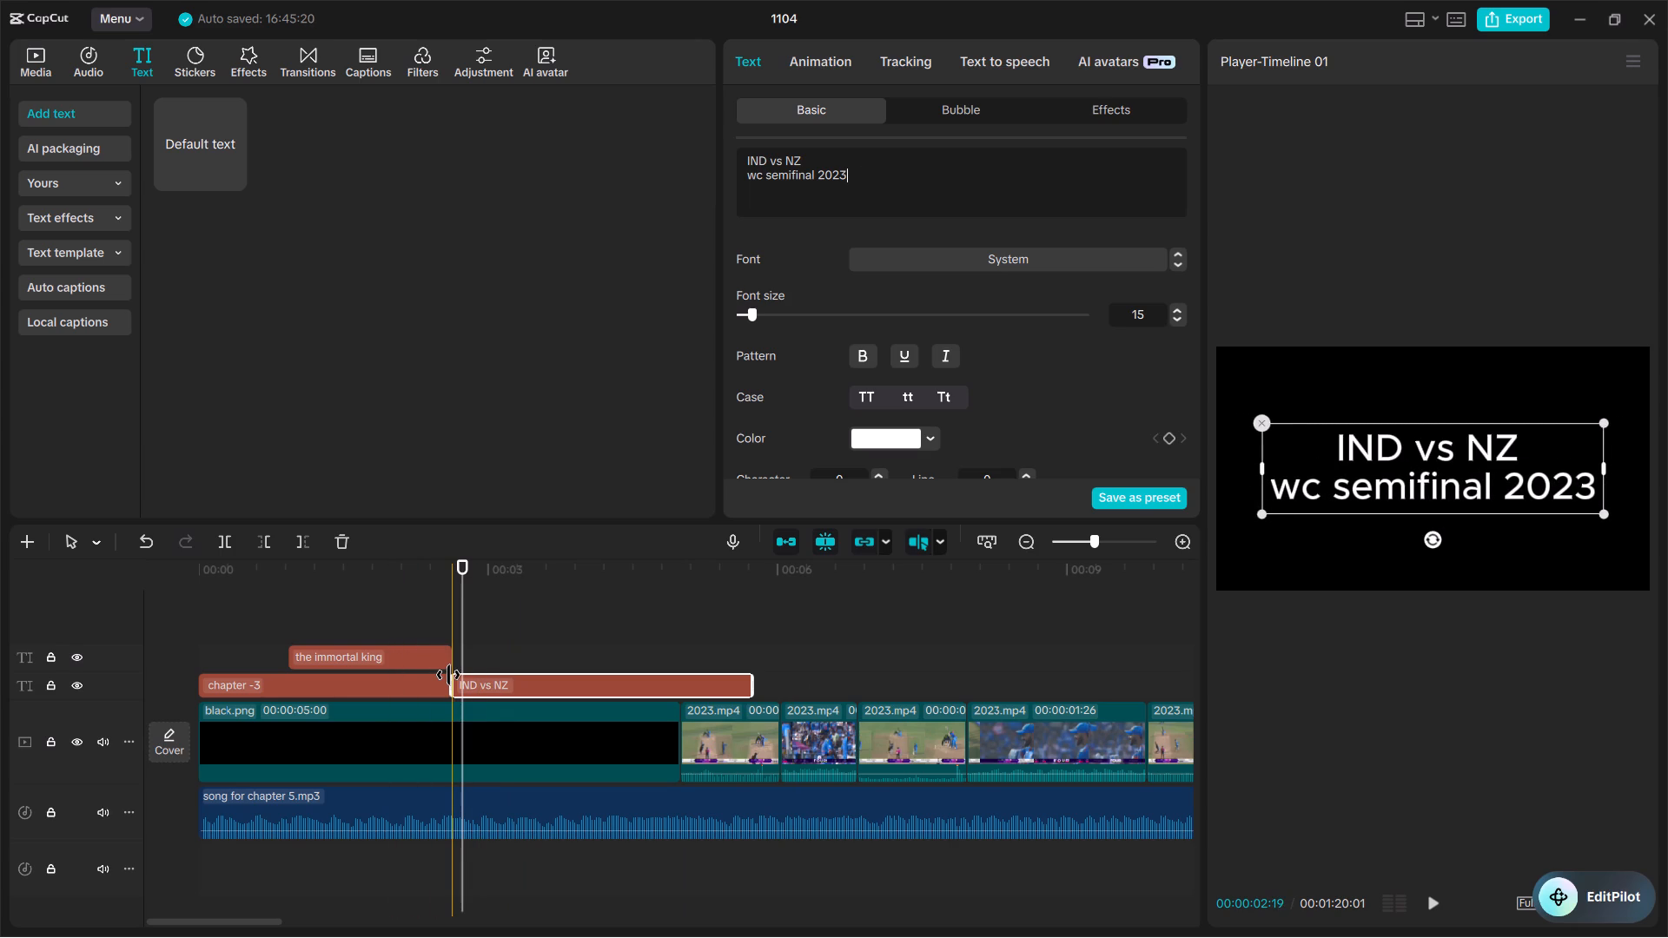
# Split the black.png clip at about 00:00:03:28 and delete its trailing piece so the match clips close the gap.
pyautogui.click(397, 601)
pyautogui.press('space')
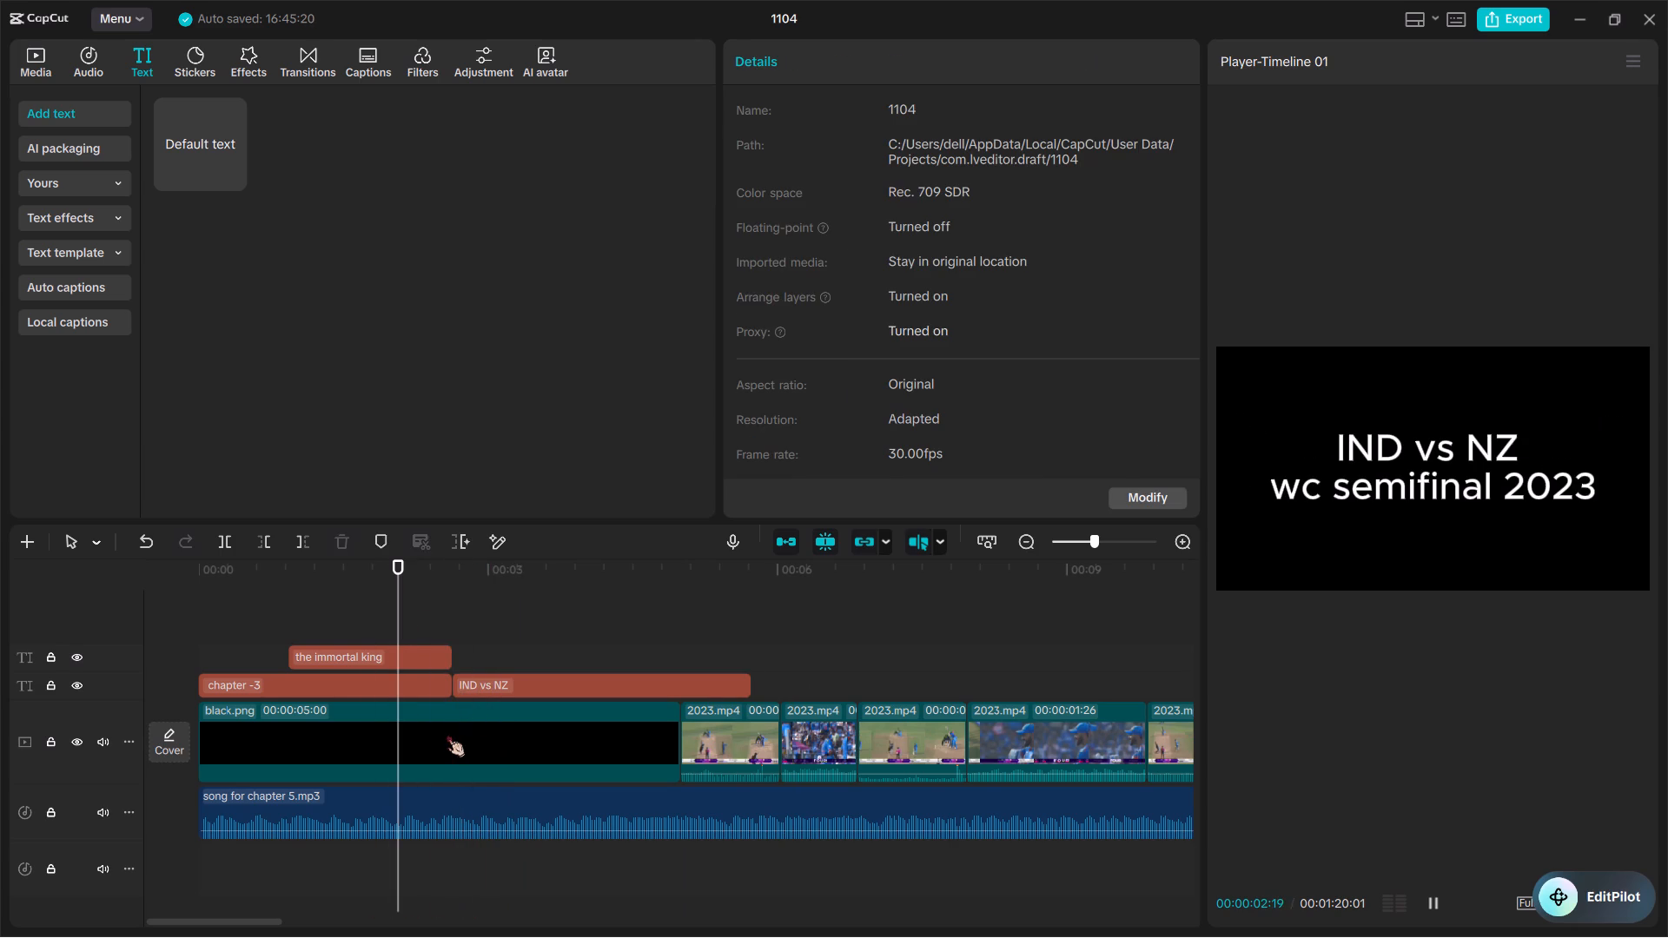
pyautogui.press('space')
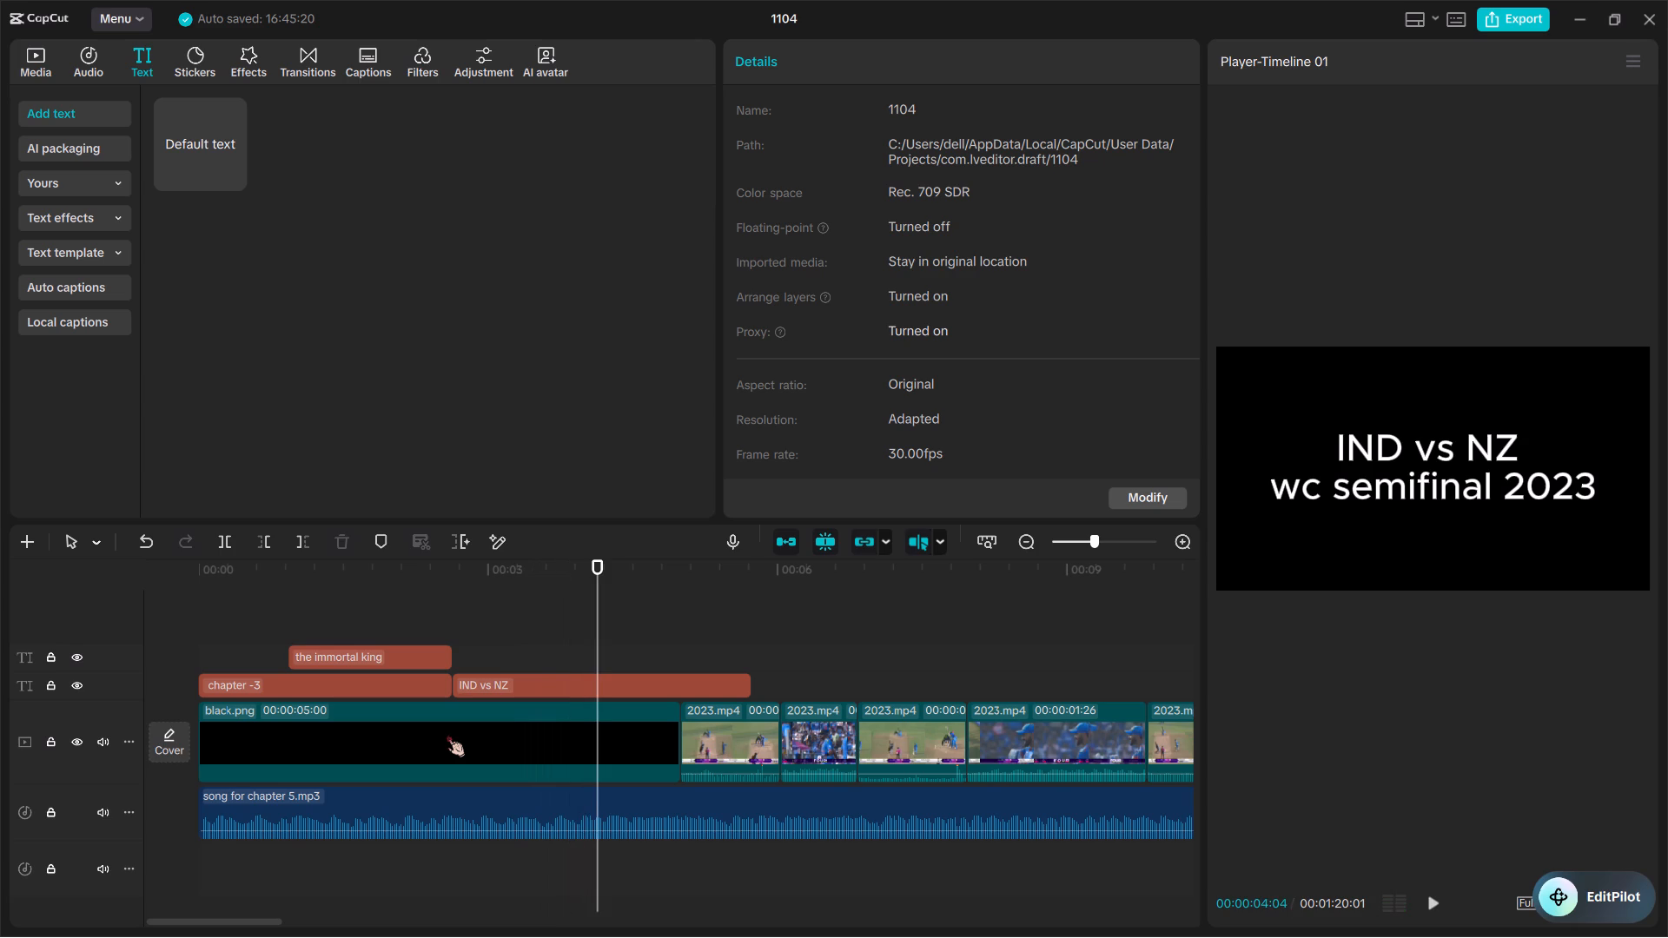
pyautogui.press('space')
pyautogui.press('space')
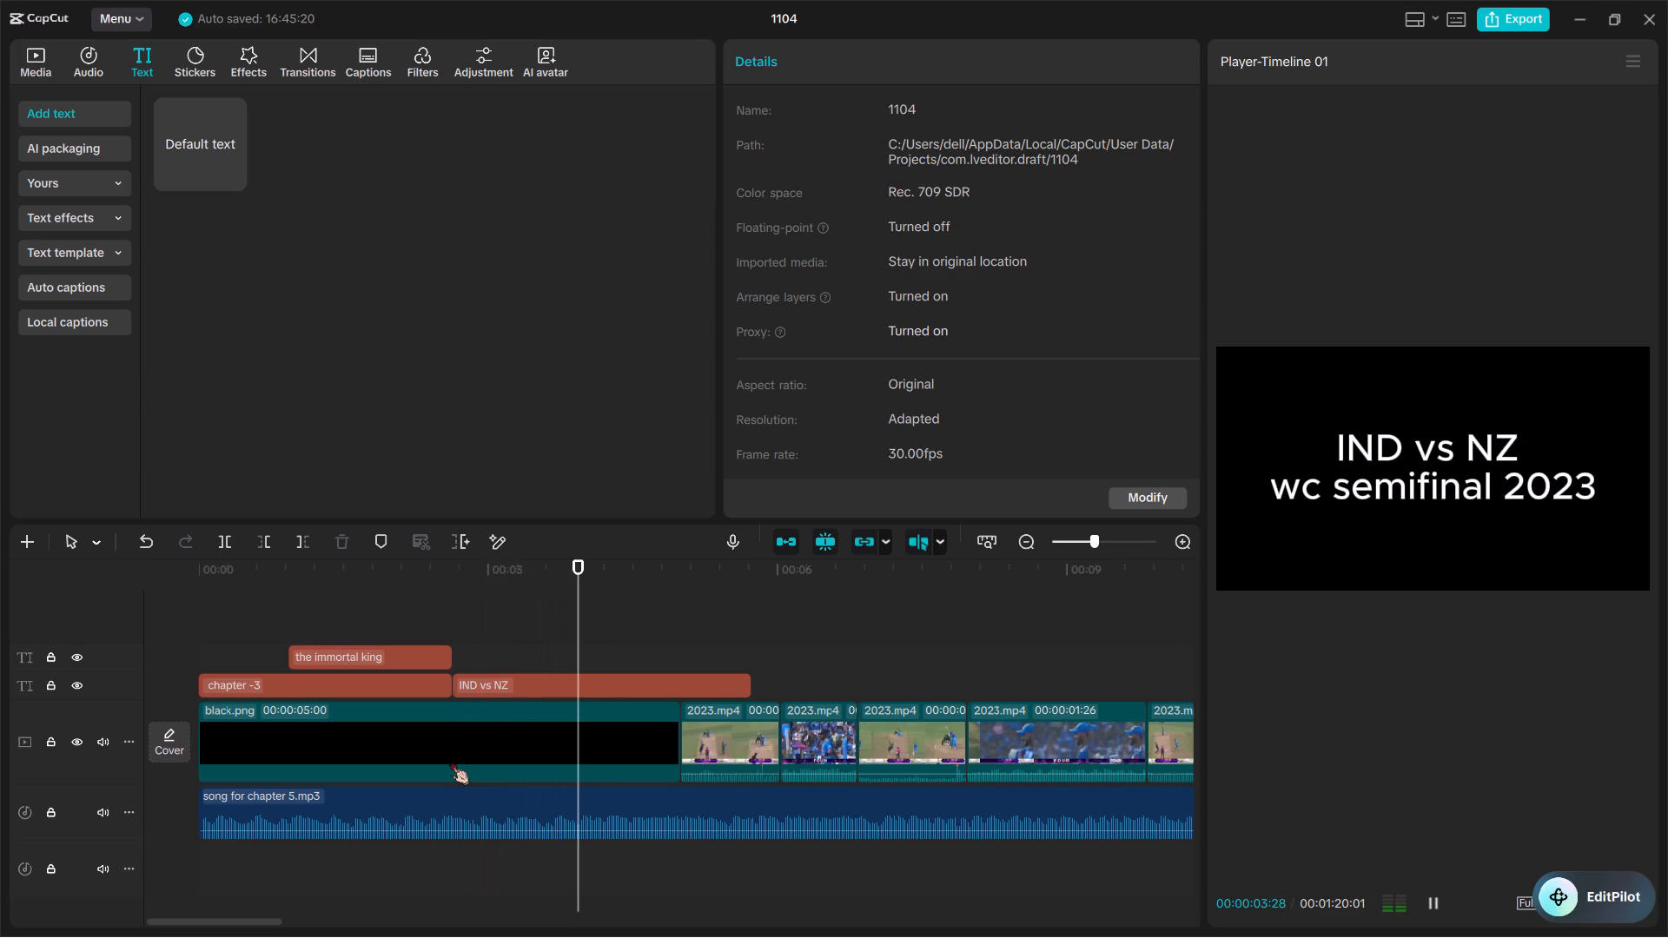
pyautogui.click(562, 755)
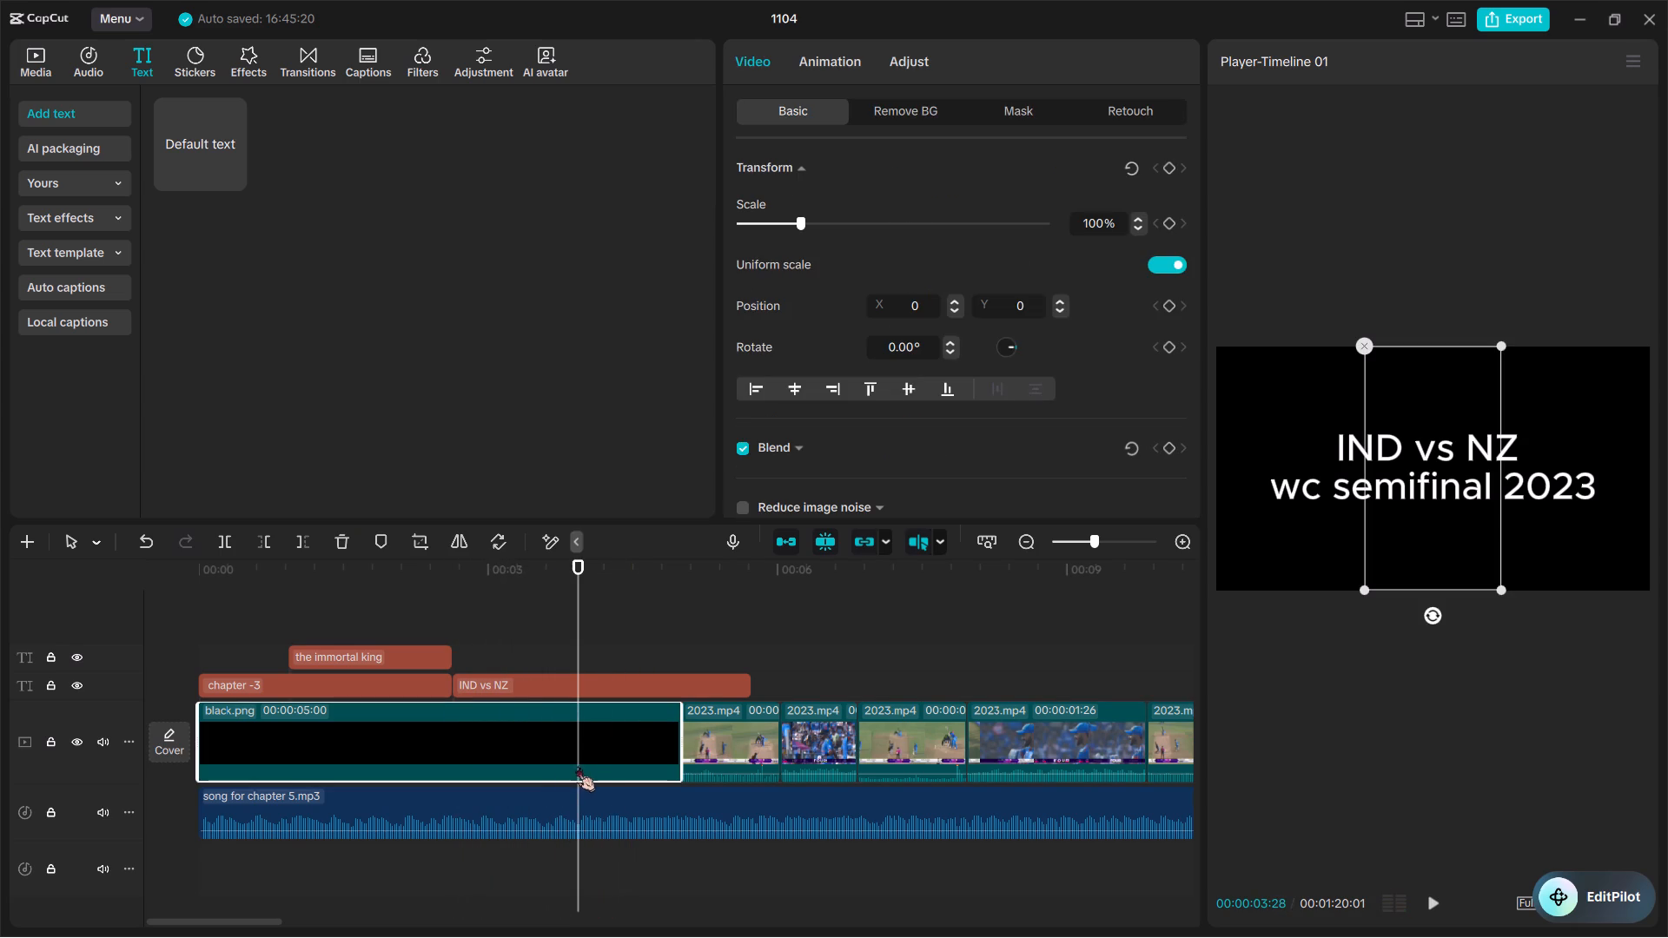
pyautogui.hotkey('ctrl', 'b')
pyautogui.click(601, 748)
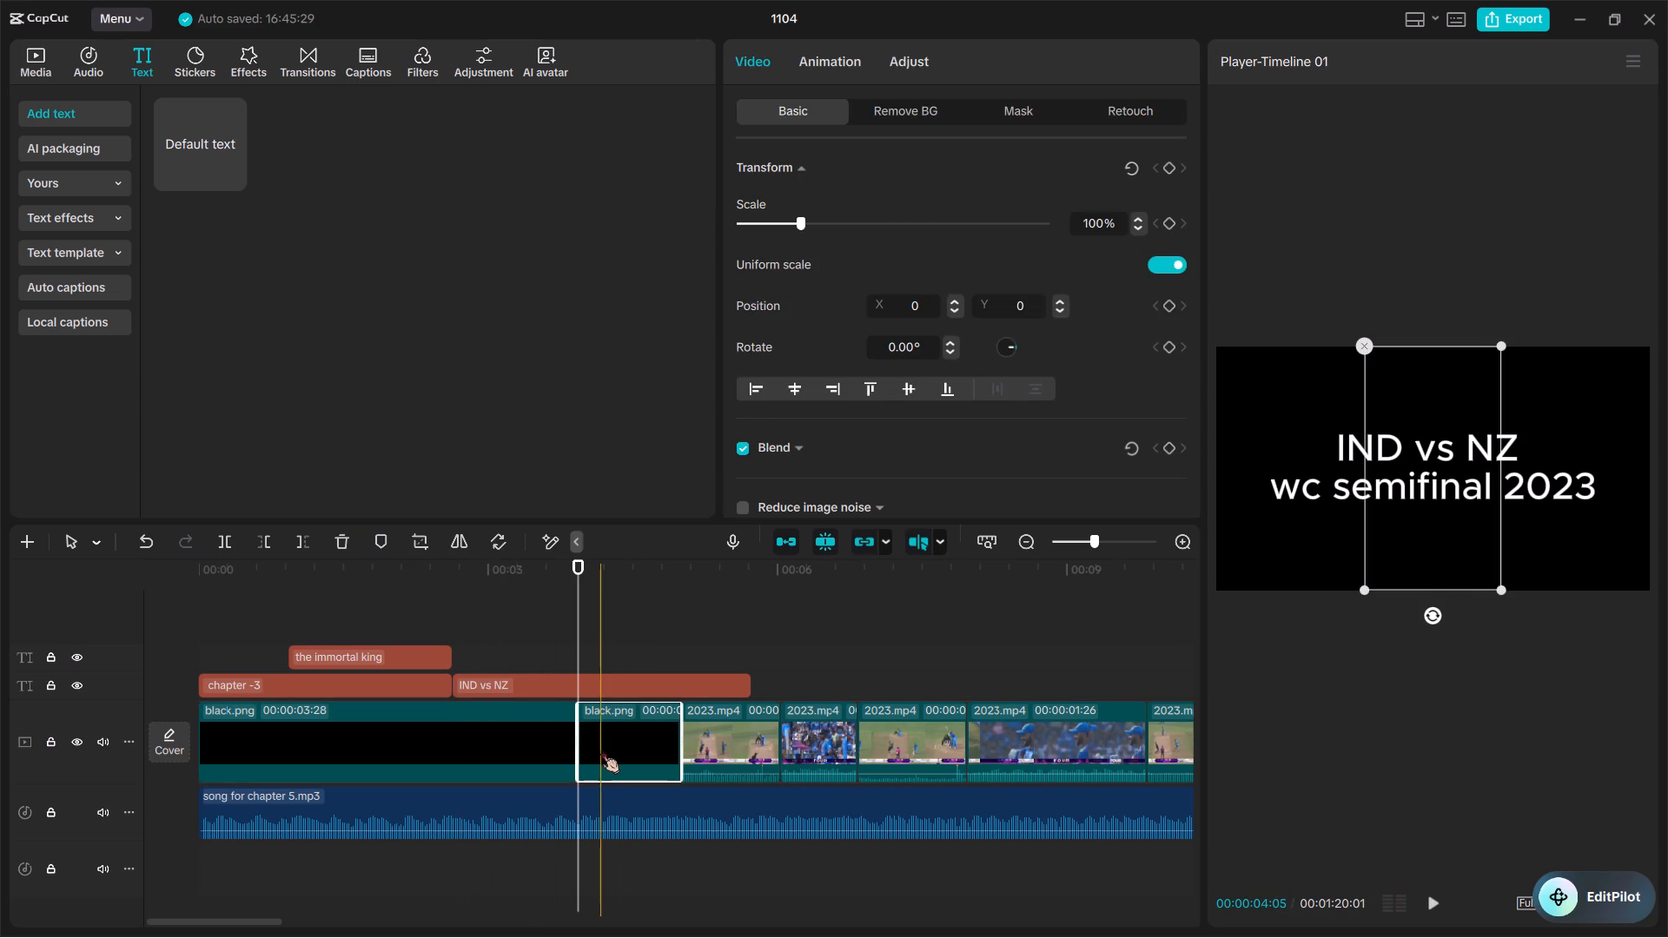
pyautogui.press('BackSpace')
# Trim the end of the "IND vs NZ" text clip to the end of the black clip at about 00:00:03:28.
pyautogui.click(554, 677)
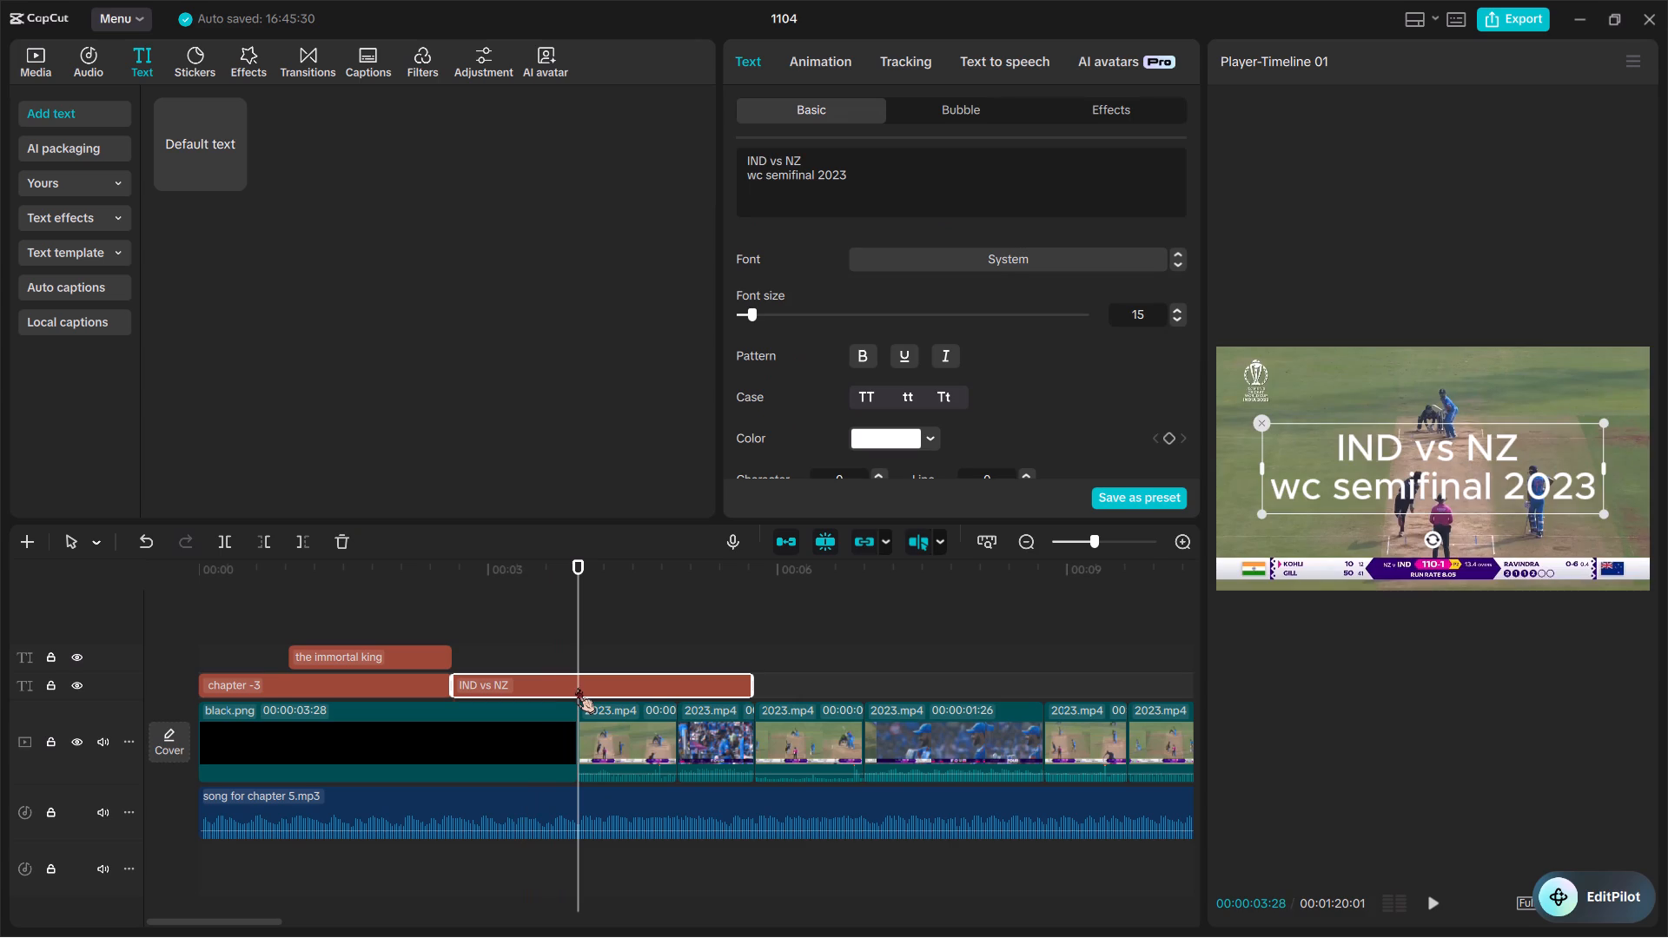
pyautogui.write('ew')
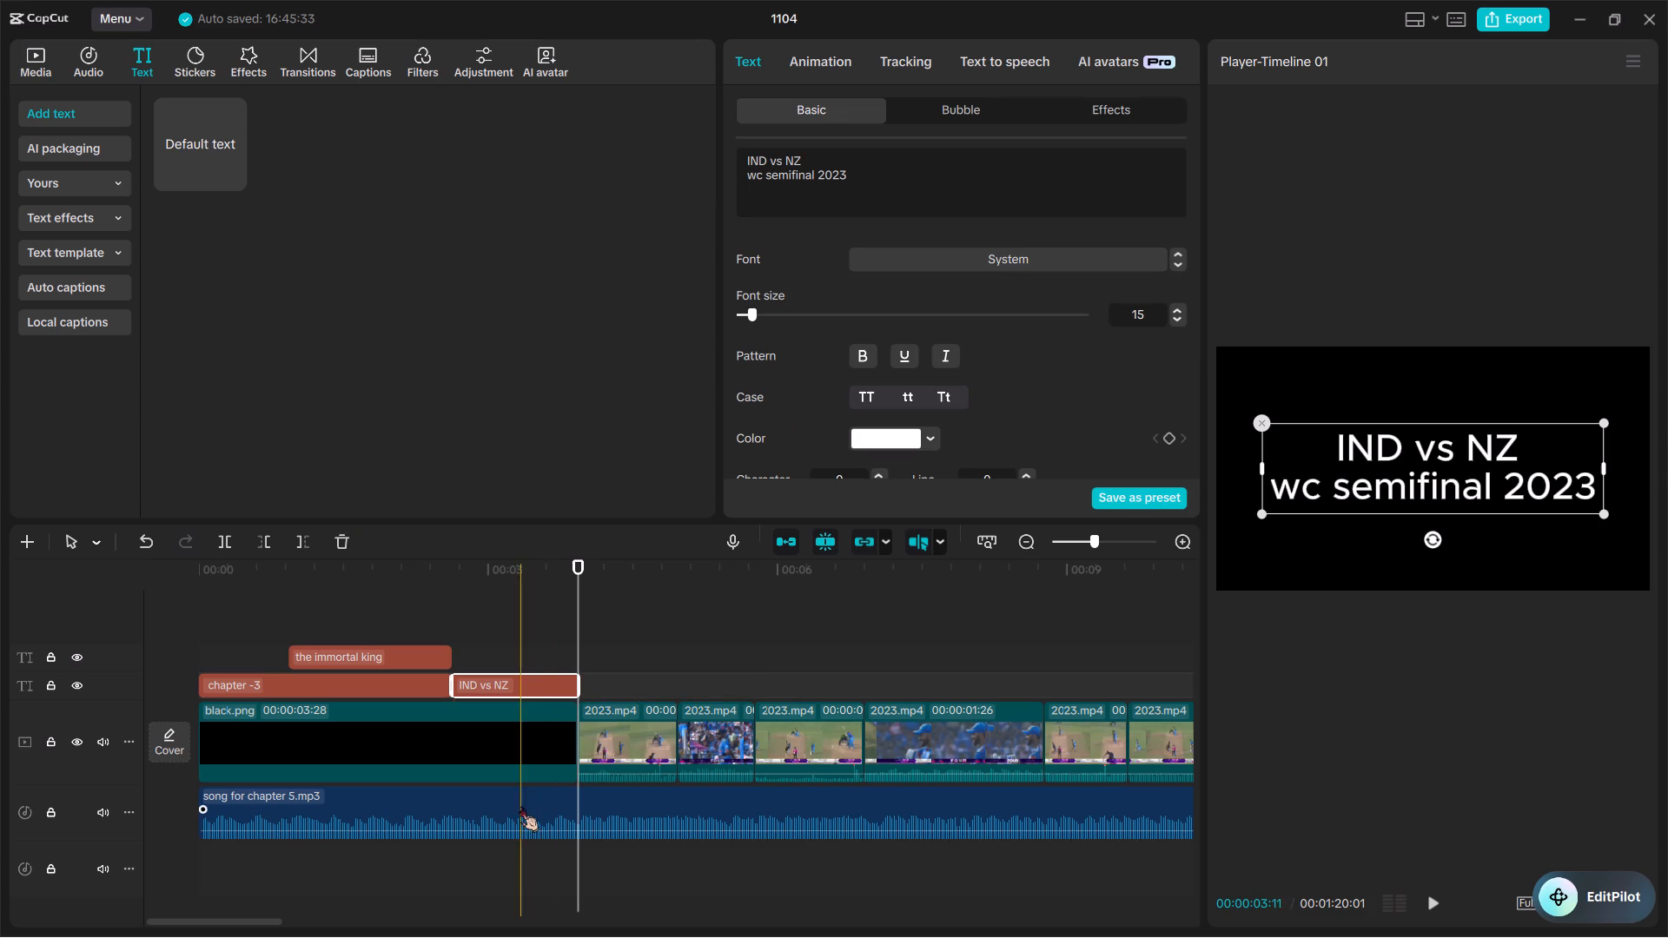
# Play the opening transition and the part of "song for chapter 5.mp3" beyond the last video clip to examine where the song could end.
pyautogui.press('space')
pyautogui.hscroll(-1, 520, 806)
pyautogui.keyDown('ctrl'); pyautogui.scroll(-5, 520, 806); pyautogui.keyUp('ctrl')
pyautogui.press('space')
pyautogui.hscroll(-6, 520, 806)
pyautogui.keyDown('ctrl'); pyautogui.scroll(-8, 520, 806); pyautogui.keyUp('ctrl')
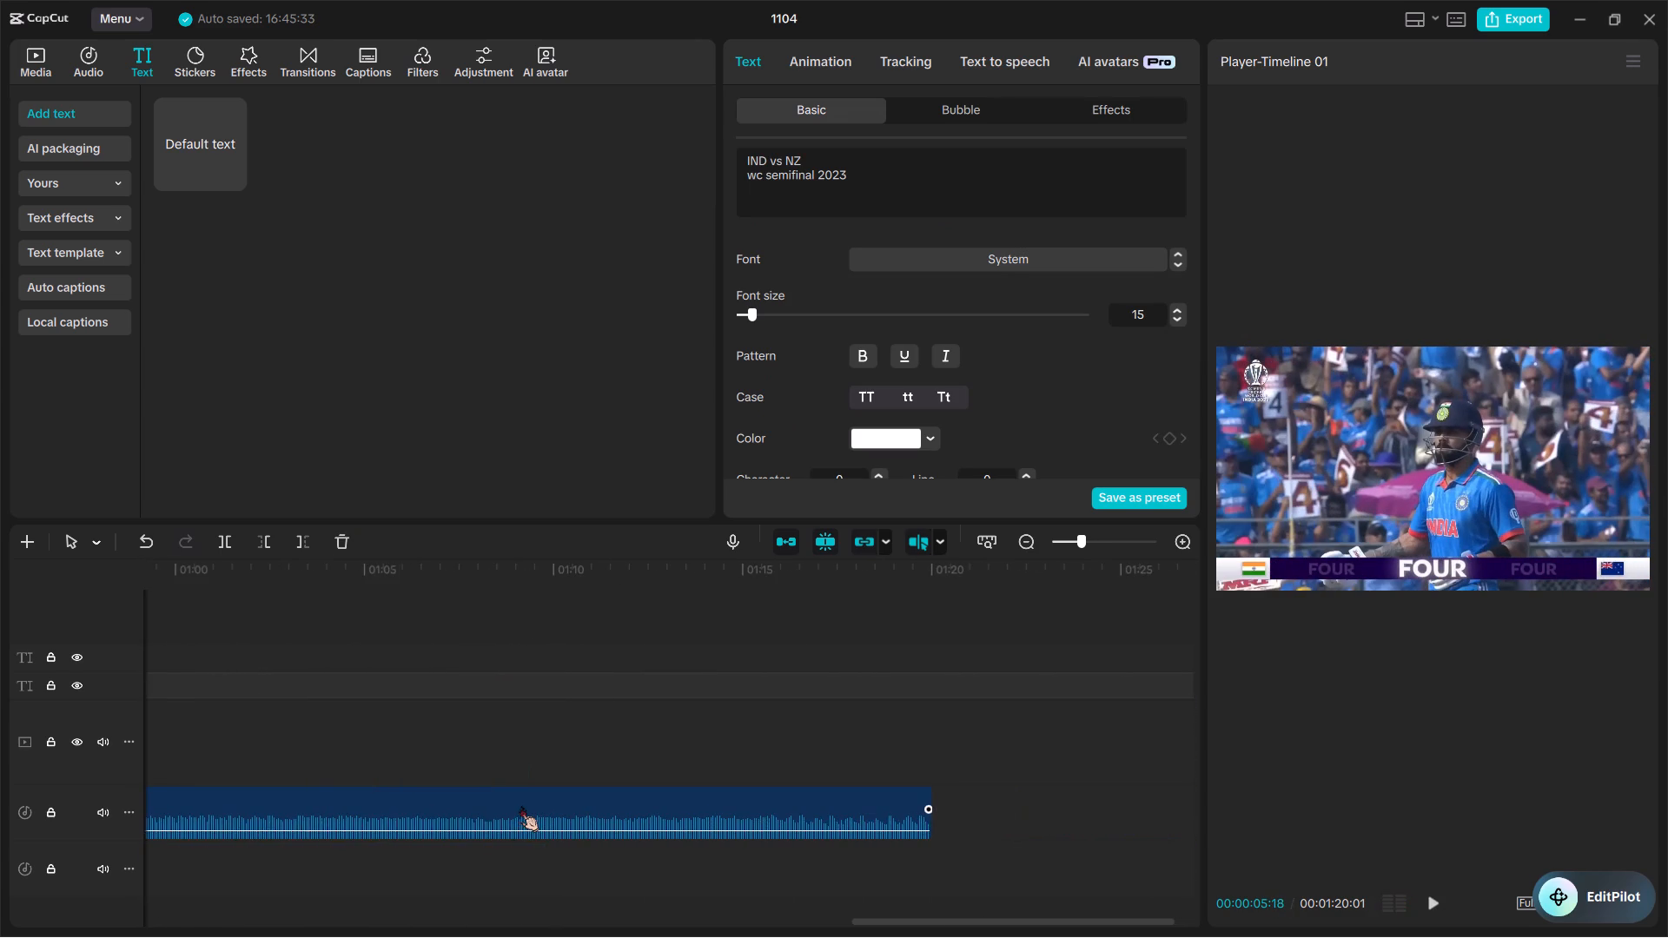
pyautogui.hscroll(1, 778, 845)
pyautogui.keyDown('ctrl'); pyautogui.scroll(-3, 778, 845); pyautogui.keyUp('ctrl')
pyautogui.hscroll(1, 504, 791)
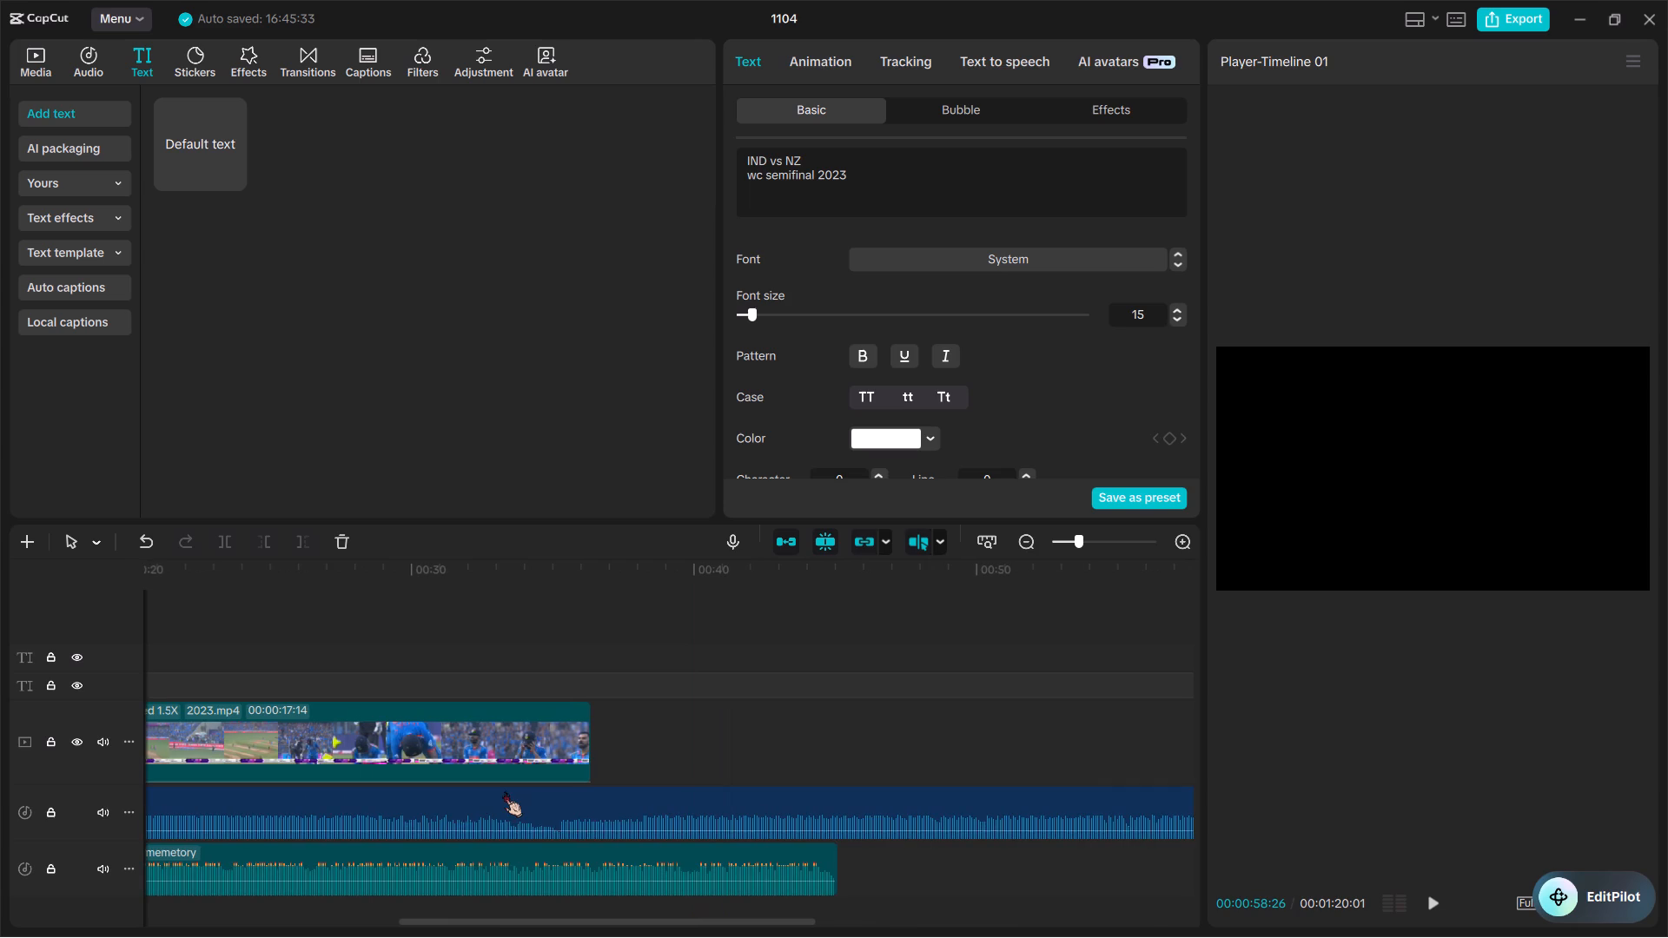
pyautogui.press('space')
pyautogui.hscroll(-1, 576, 820)
pyautogui.press('space')
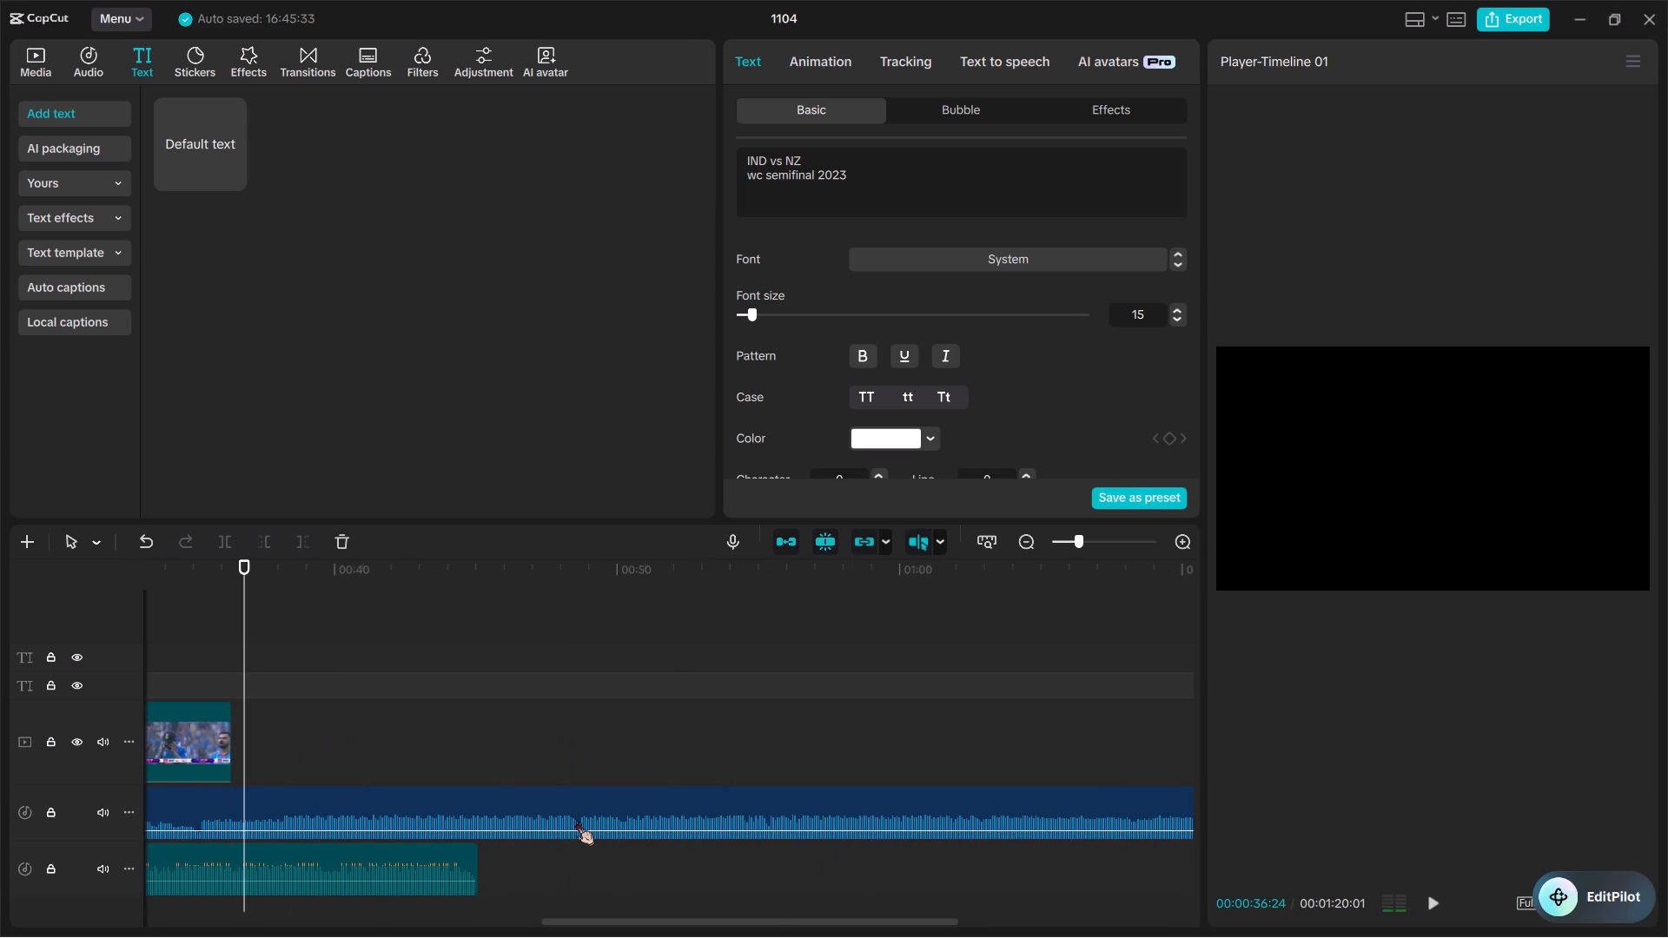
pyautogui.press('space')
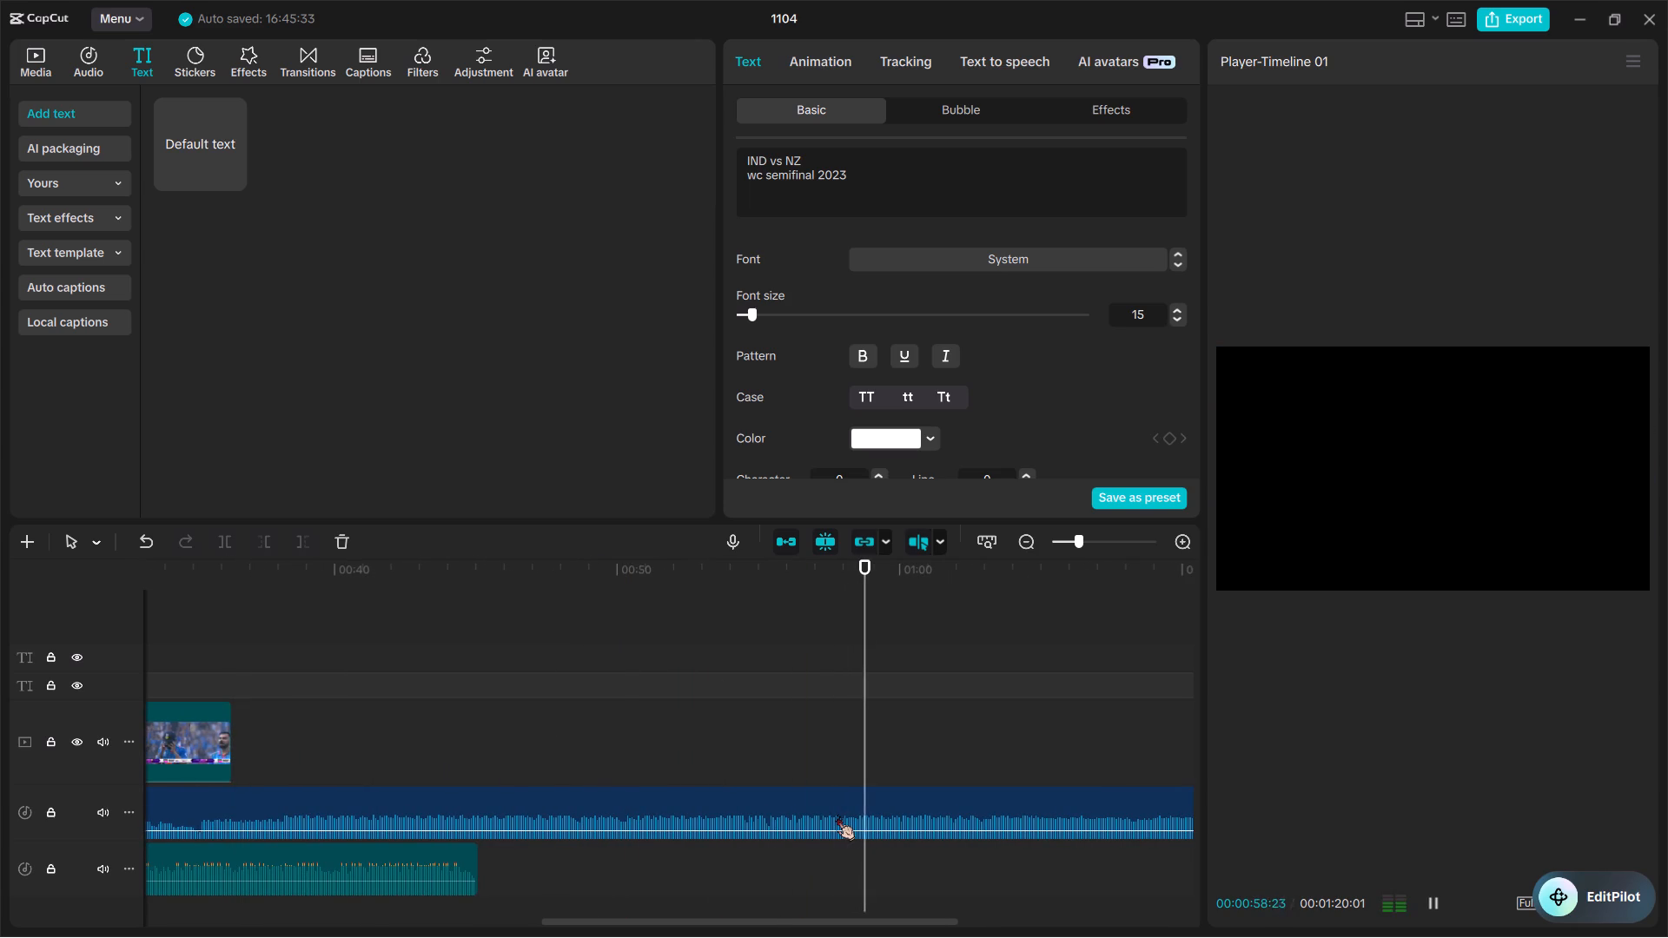
pyautogui.hscroll(-1, 837, 815)
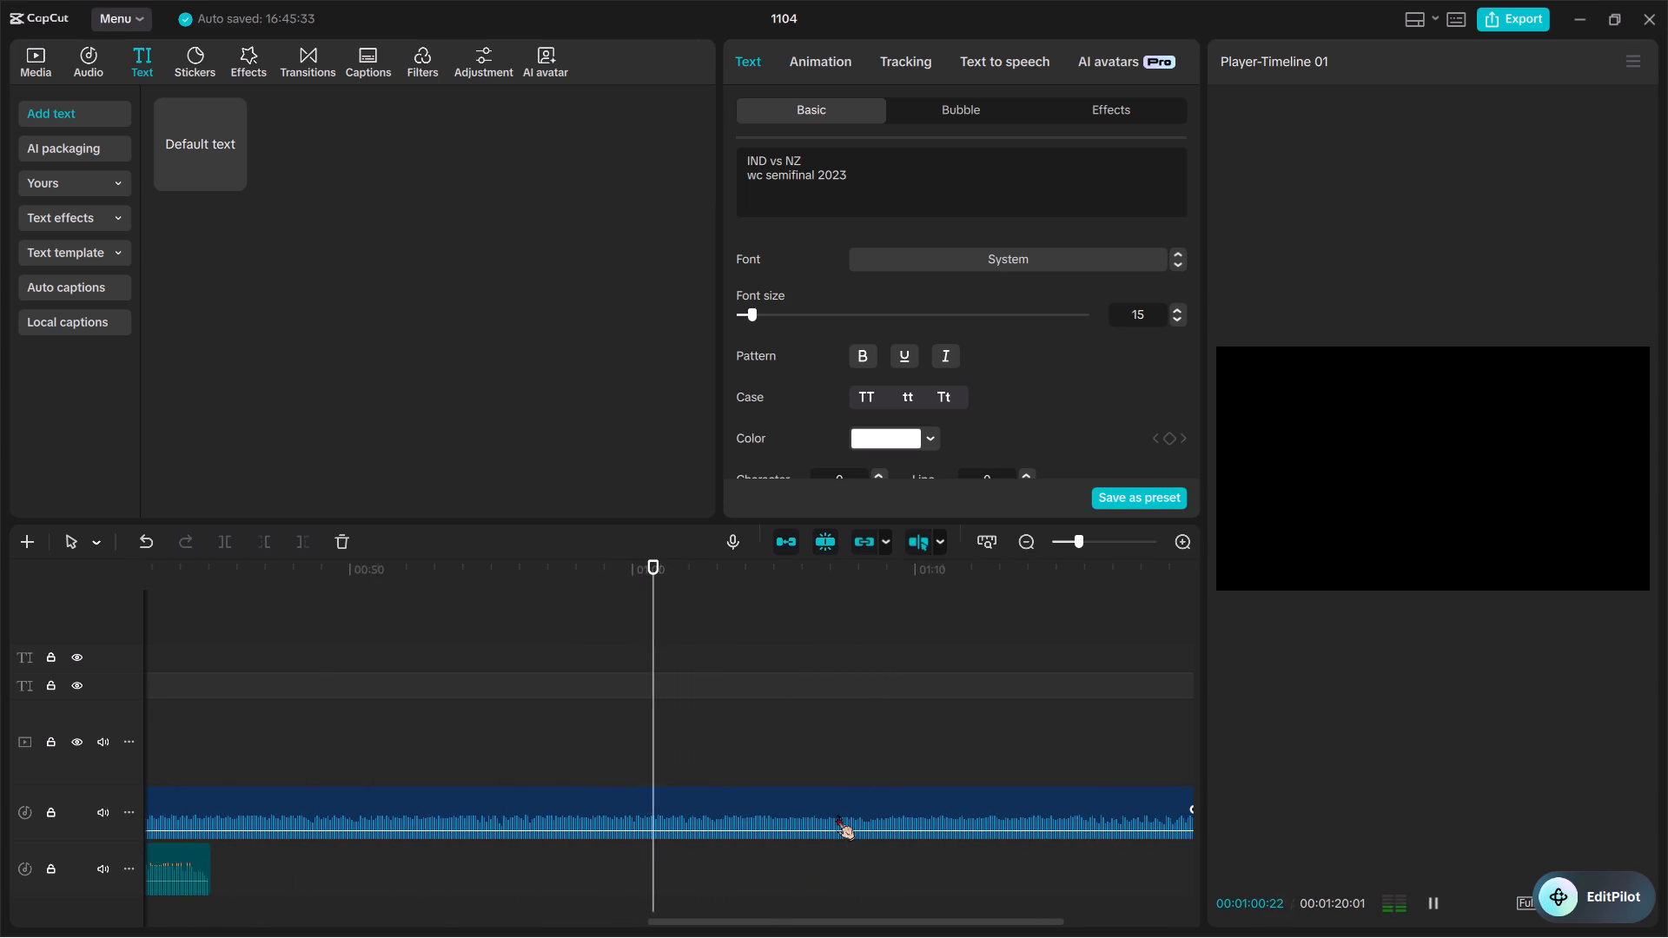
pyautogui.keyDown('ctrl'); pyautogui.scroll(16, 837, 815); pyautogui.keyUp('ctrl')
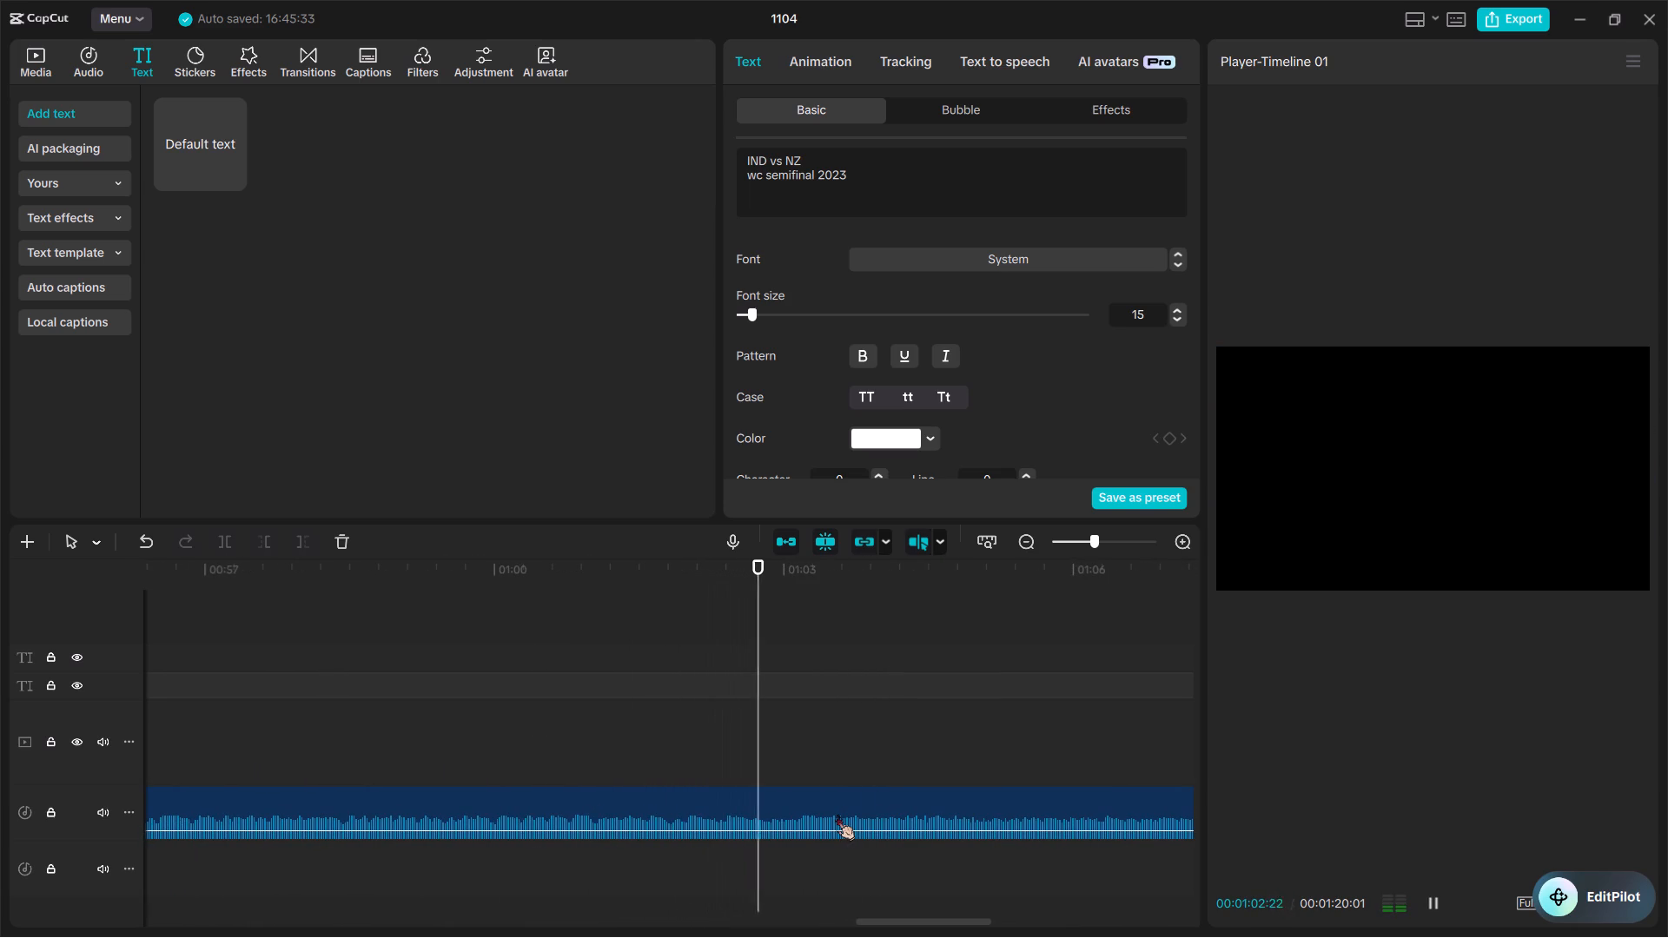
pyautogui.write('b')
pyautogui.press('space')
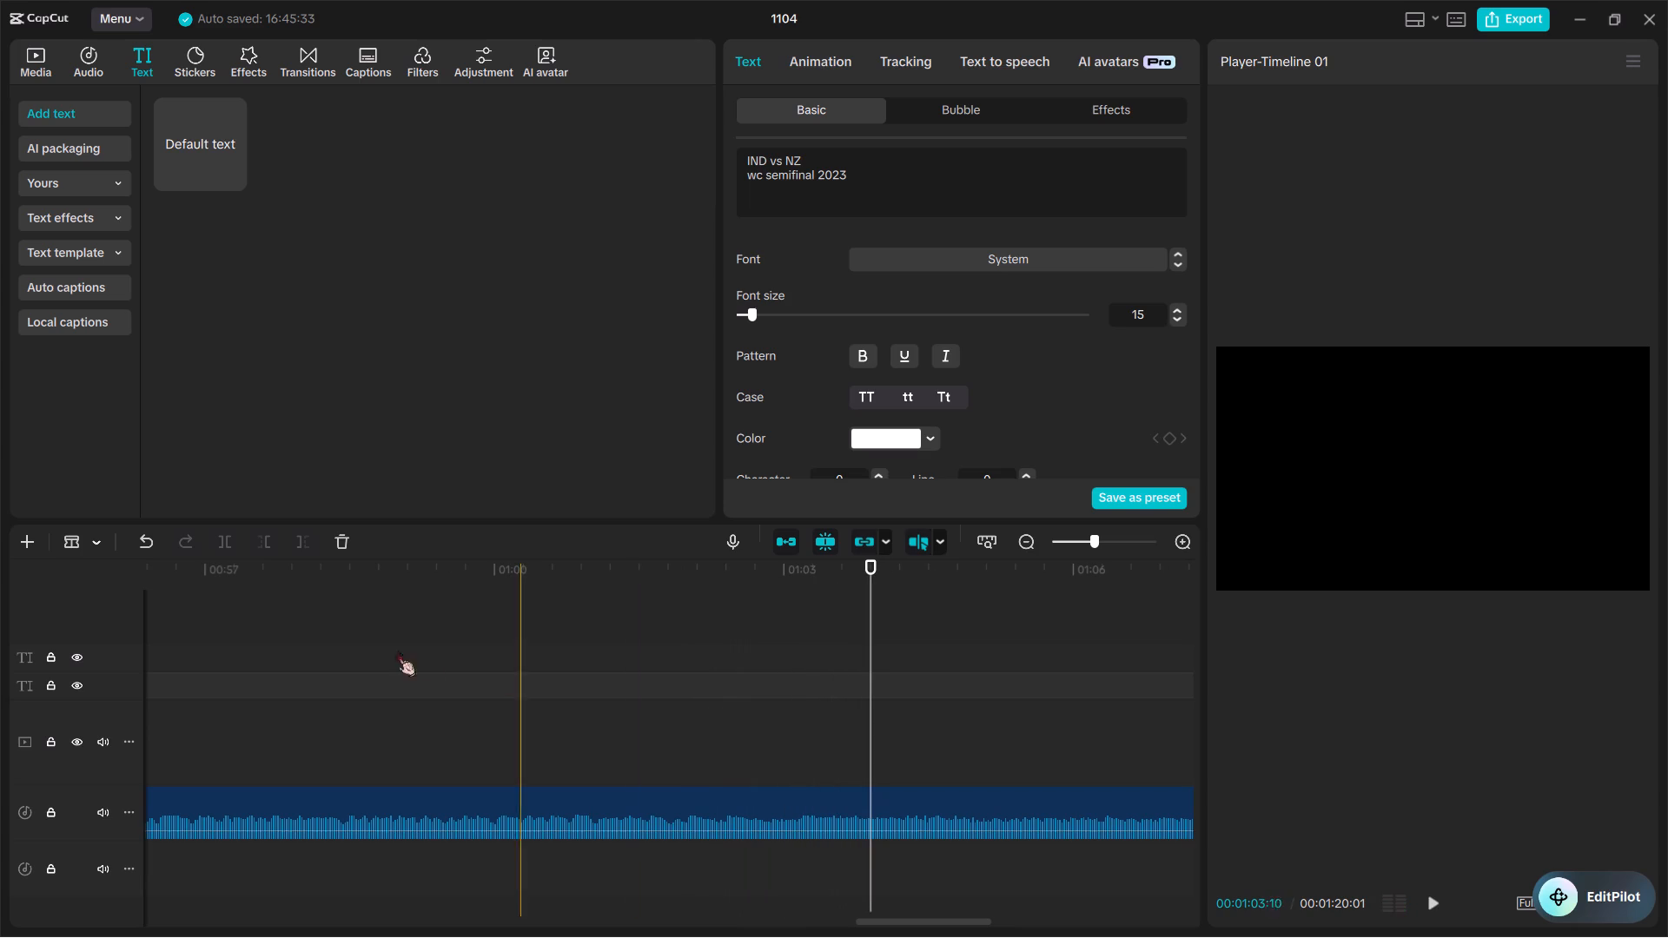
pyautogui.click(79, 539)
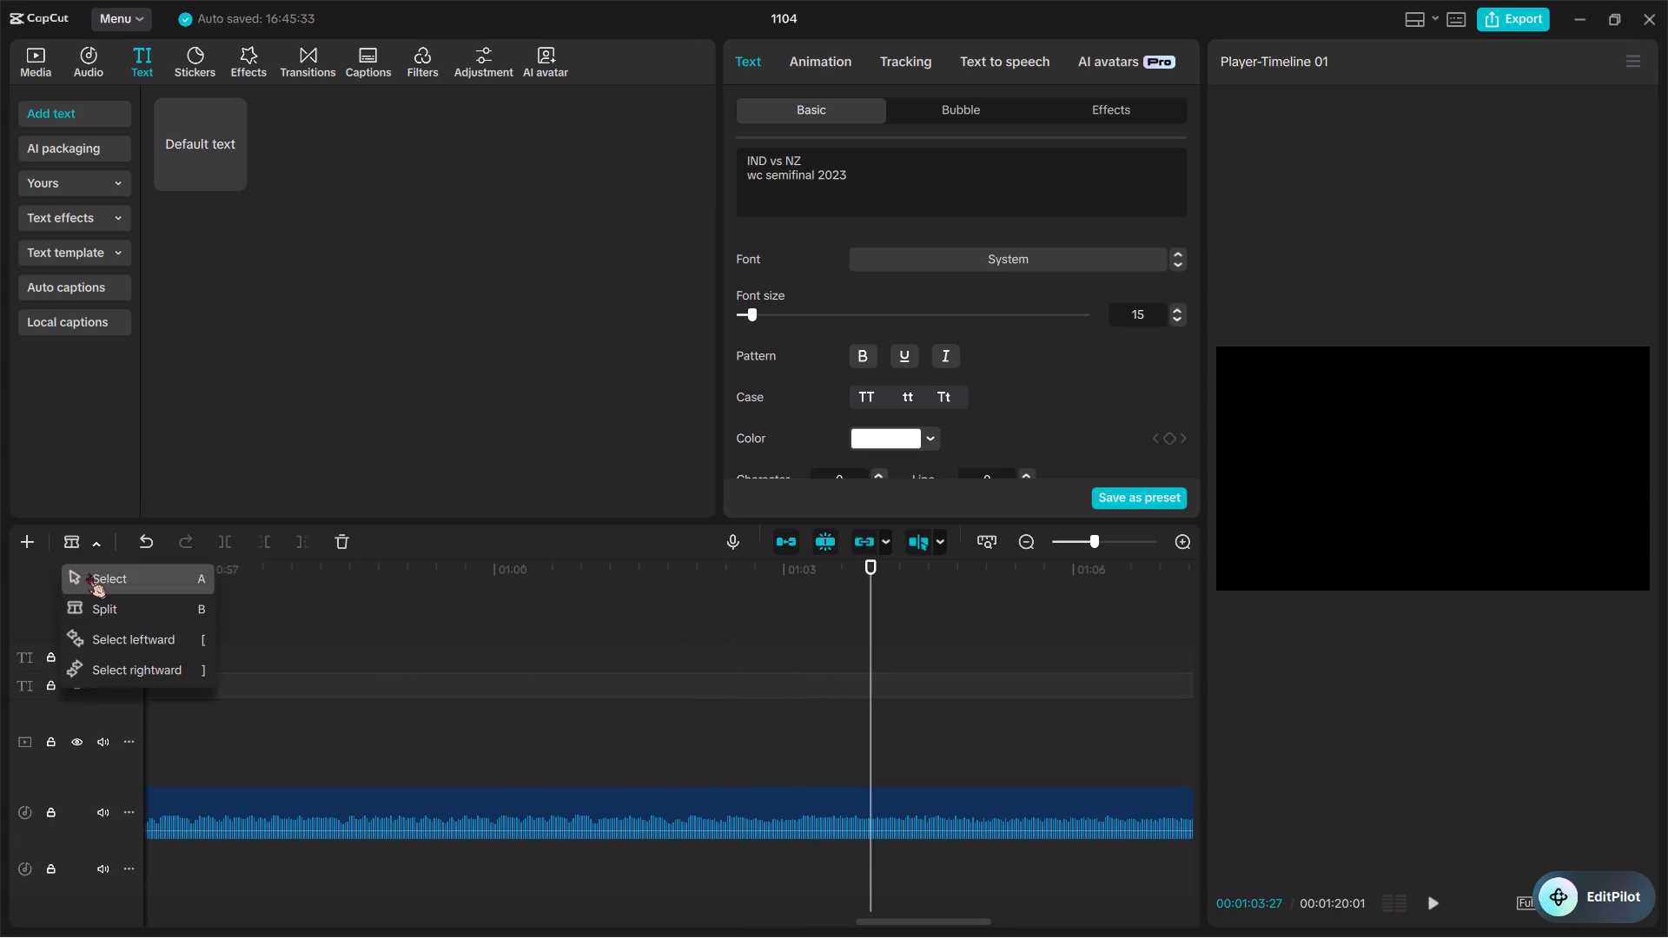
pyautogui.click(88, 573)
# Split "song for chapter 5.mp3" at about 00:01:03:03 and delete its trailing piece.
pyautogui.press('space')
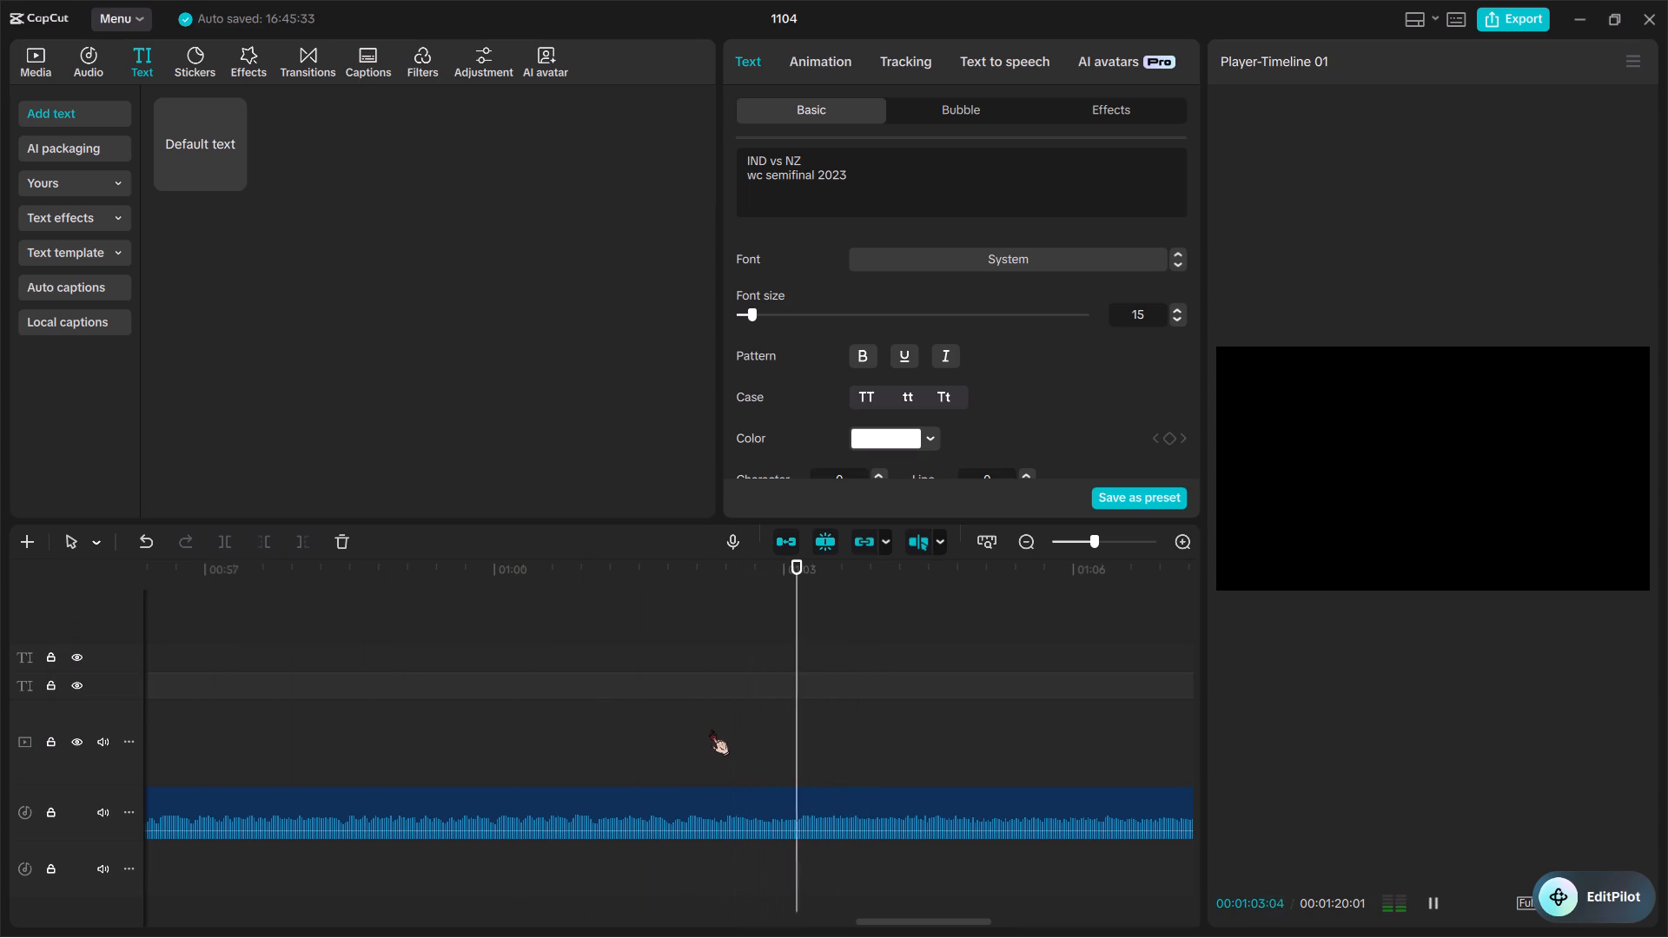
pyautogui.press('space')
pyautogui.keyDown('ctrl'); pyautogui.scroll(11, 711, 730); pyautogui.keyUp('ctrl')
pyautogui.press('space')
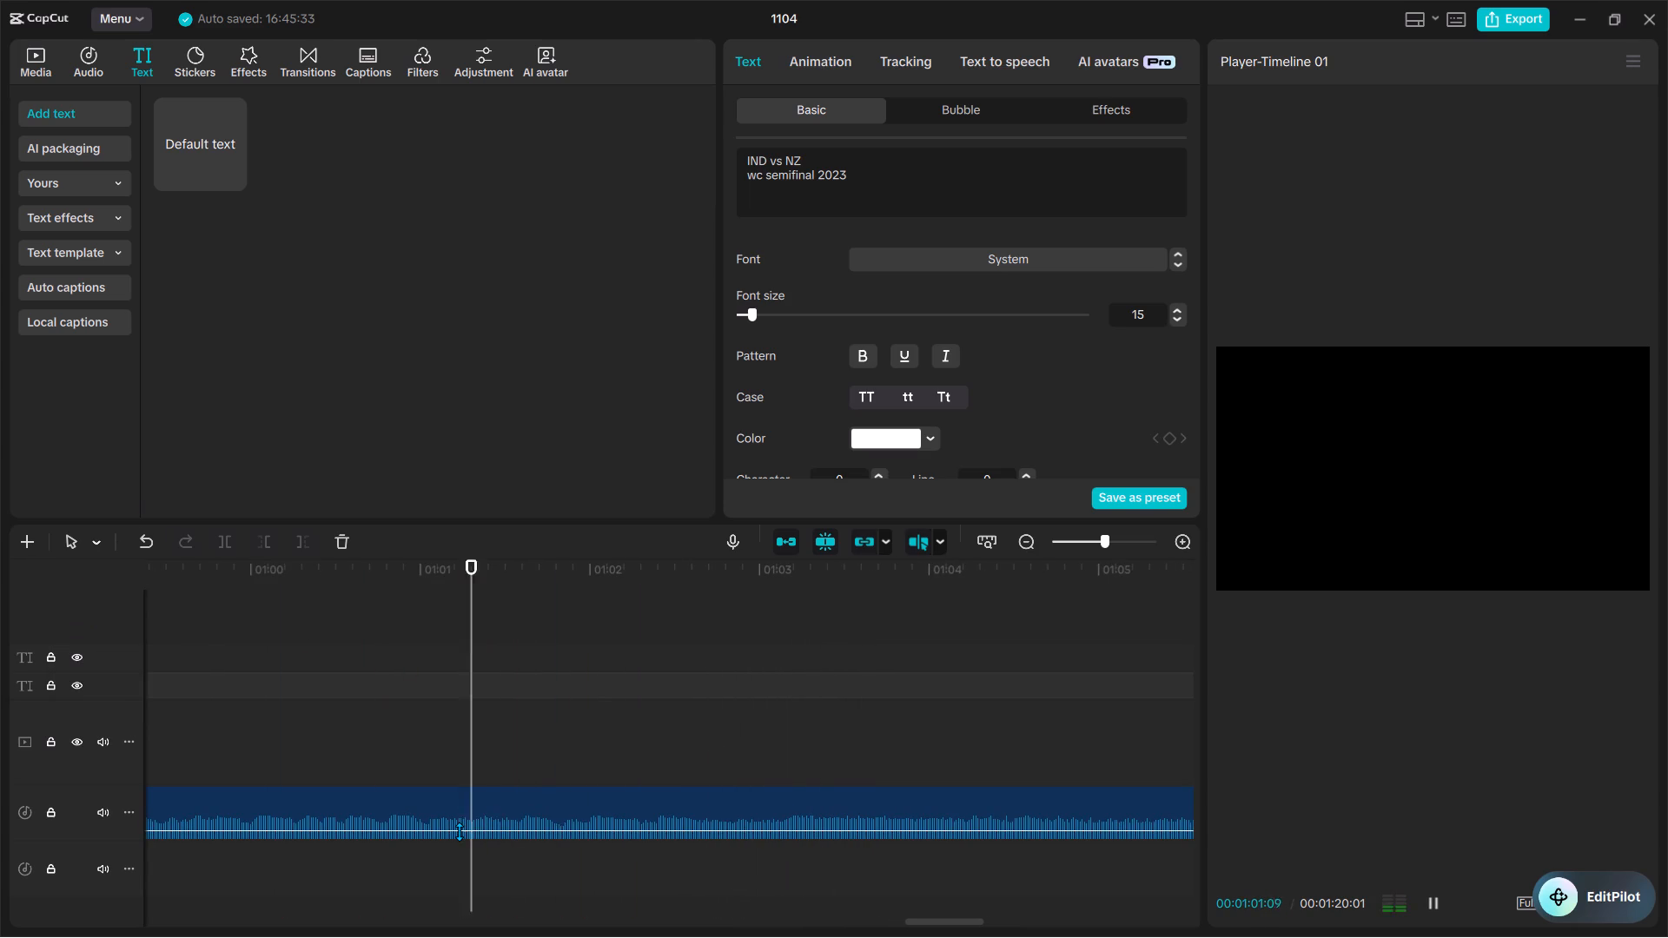
pyautogui.press('space')
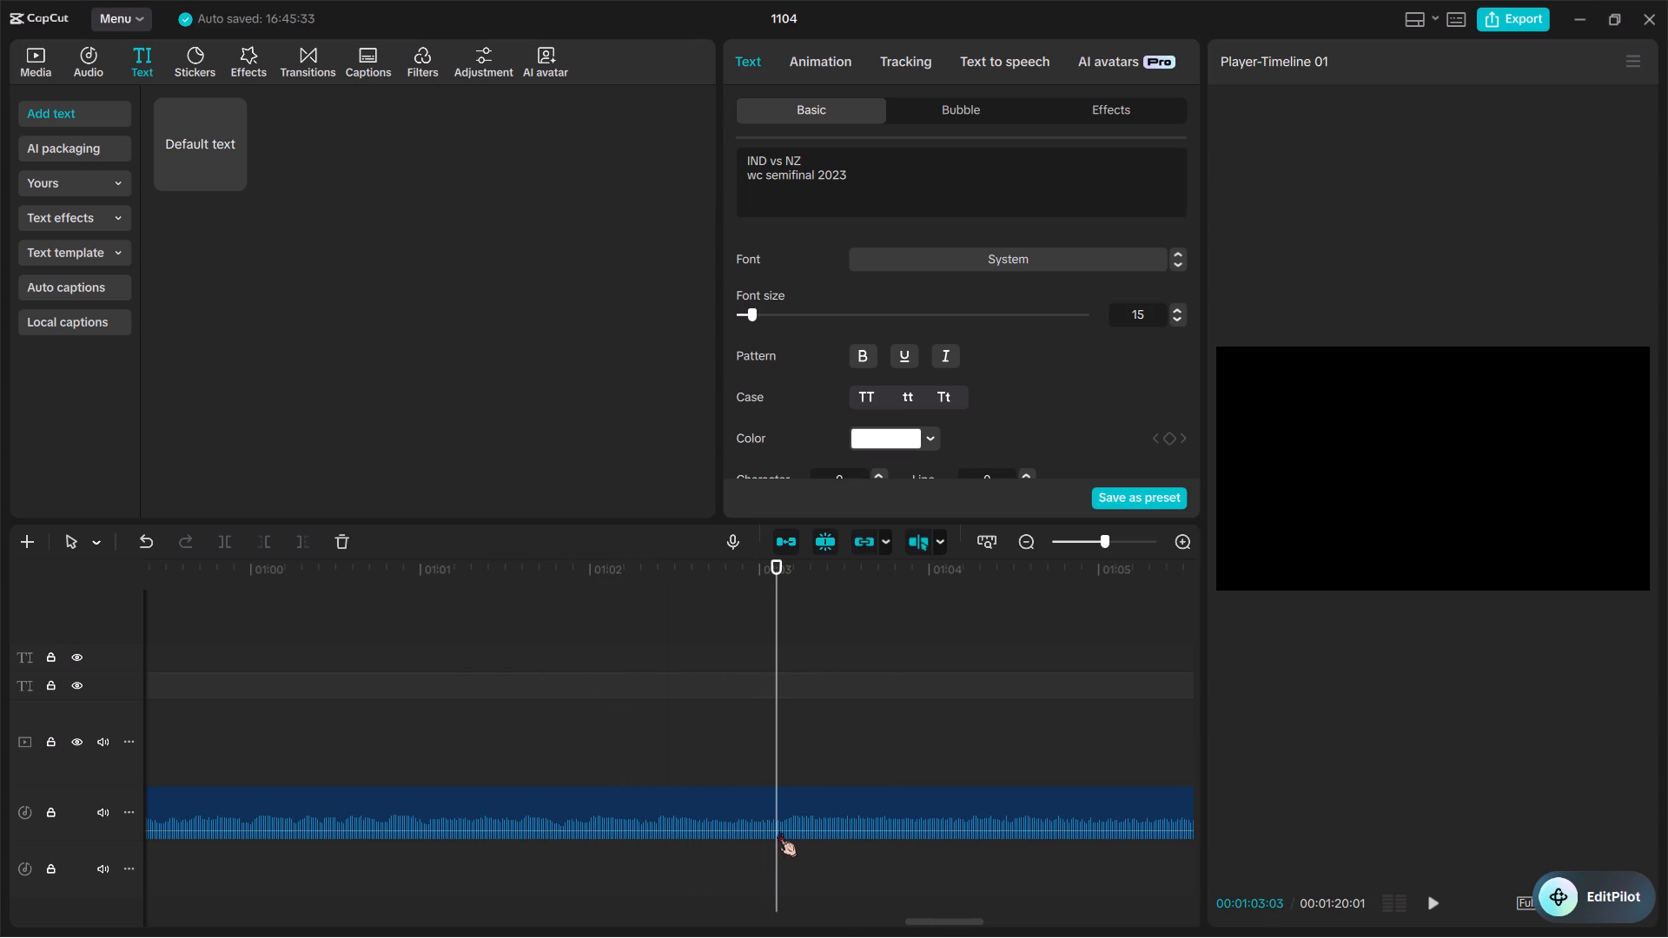
pyautogui.hotkey('ctrl', 'b')
pyautogui.hotkey('ctrl', 'v')
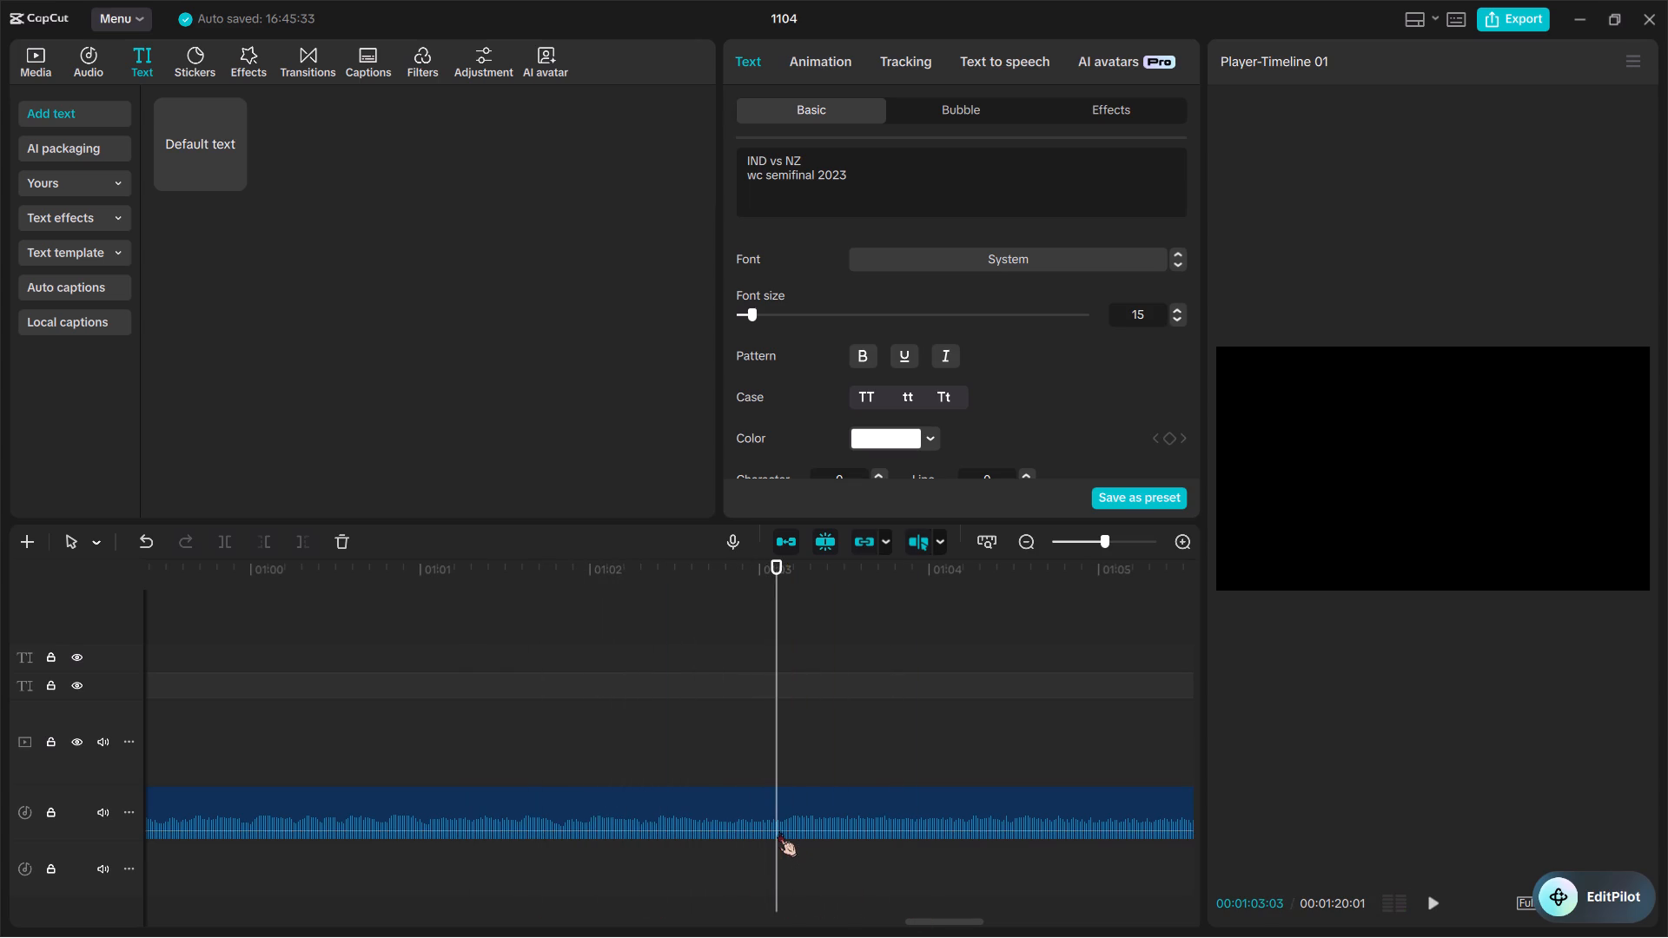
pyautogui.hotkey('ctrl', 'b')
pyautogui.click(787, 812)
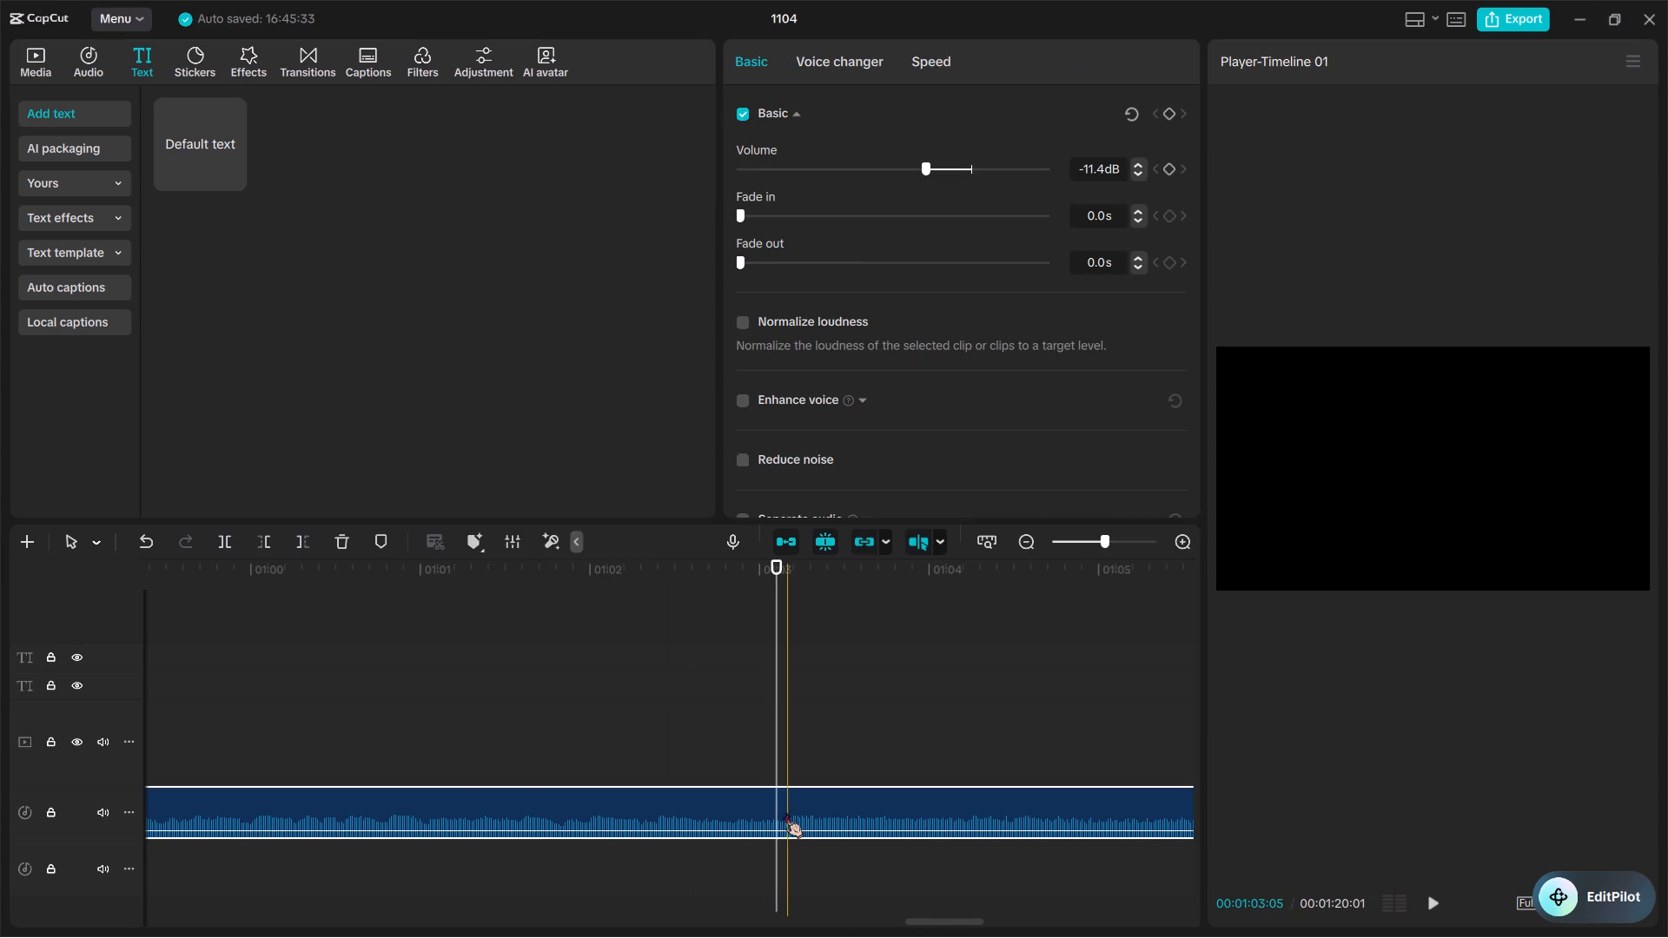
pyautogui.hotkey('ctrl', 'b')
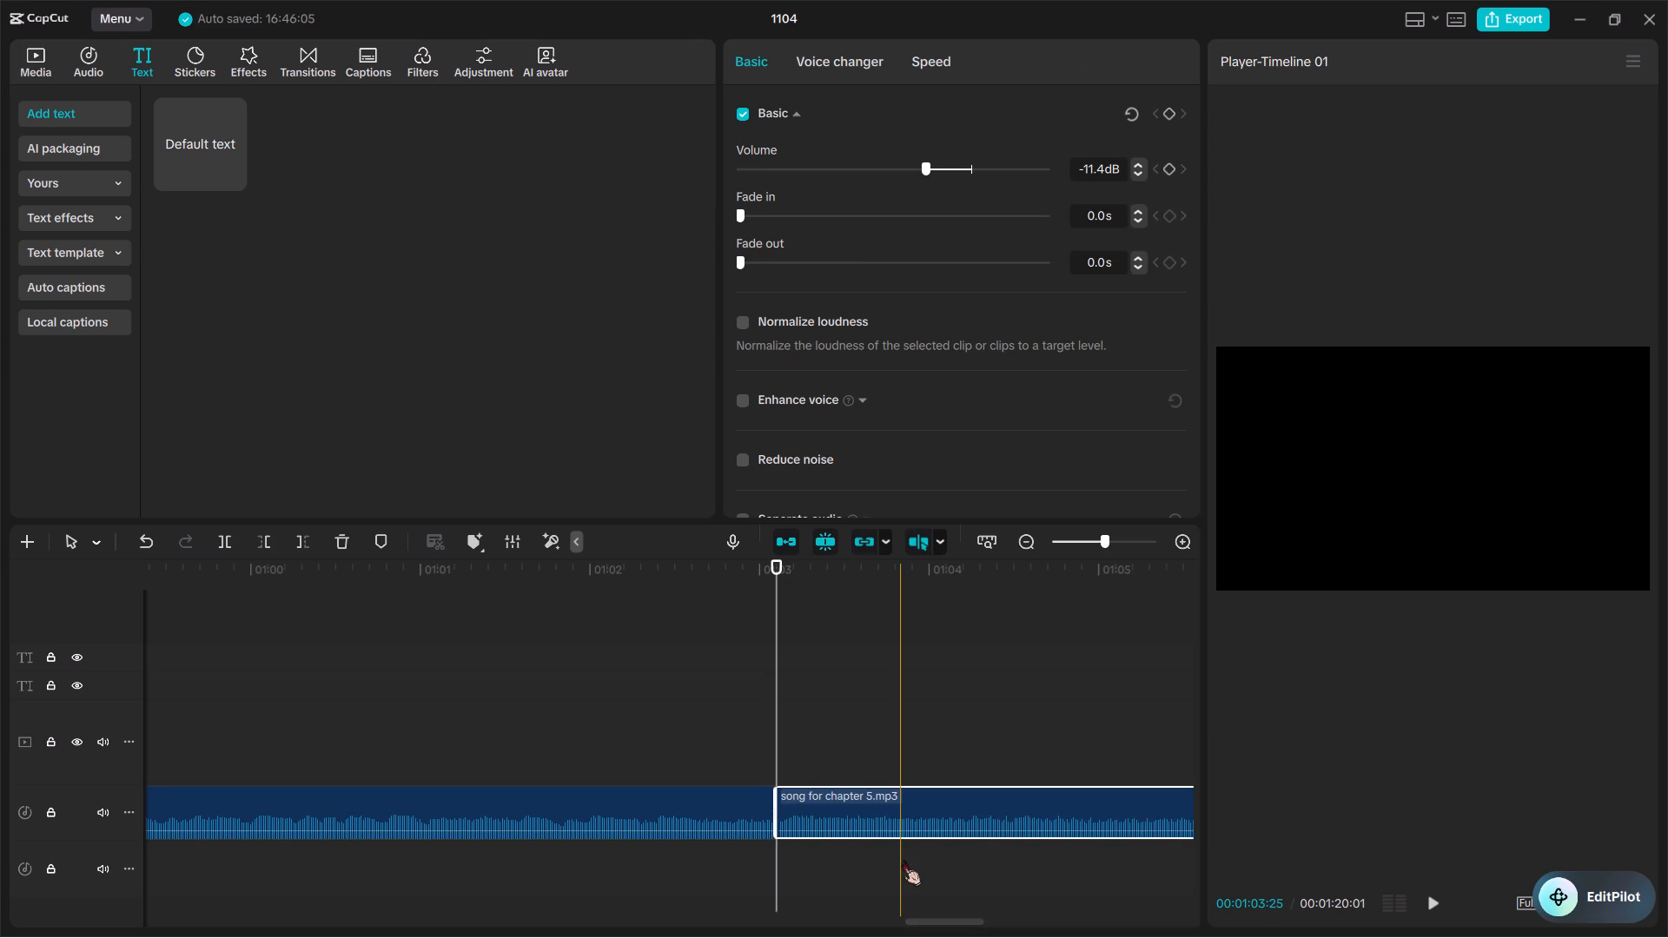
pyautogui.press('BackSpace')
# Play back the section from about 00:00:17 through the 1.5X clip to check the footage against the song and celebration commentary.
pyautogui.scroll(-14, 883, 816)
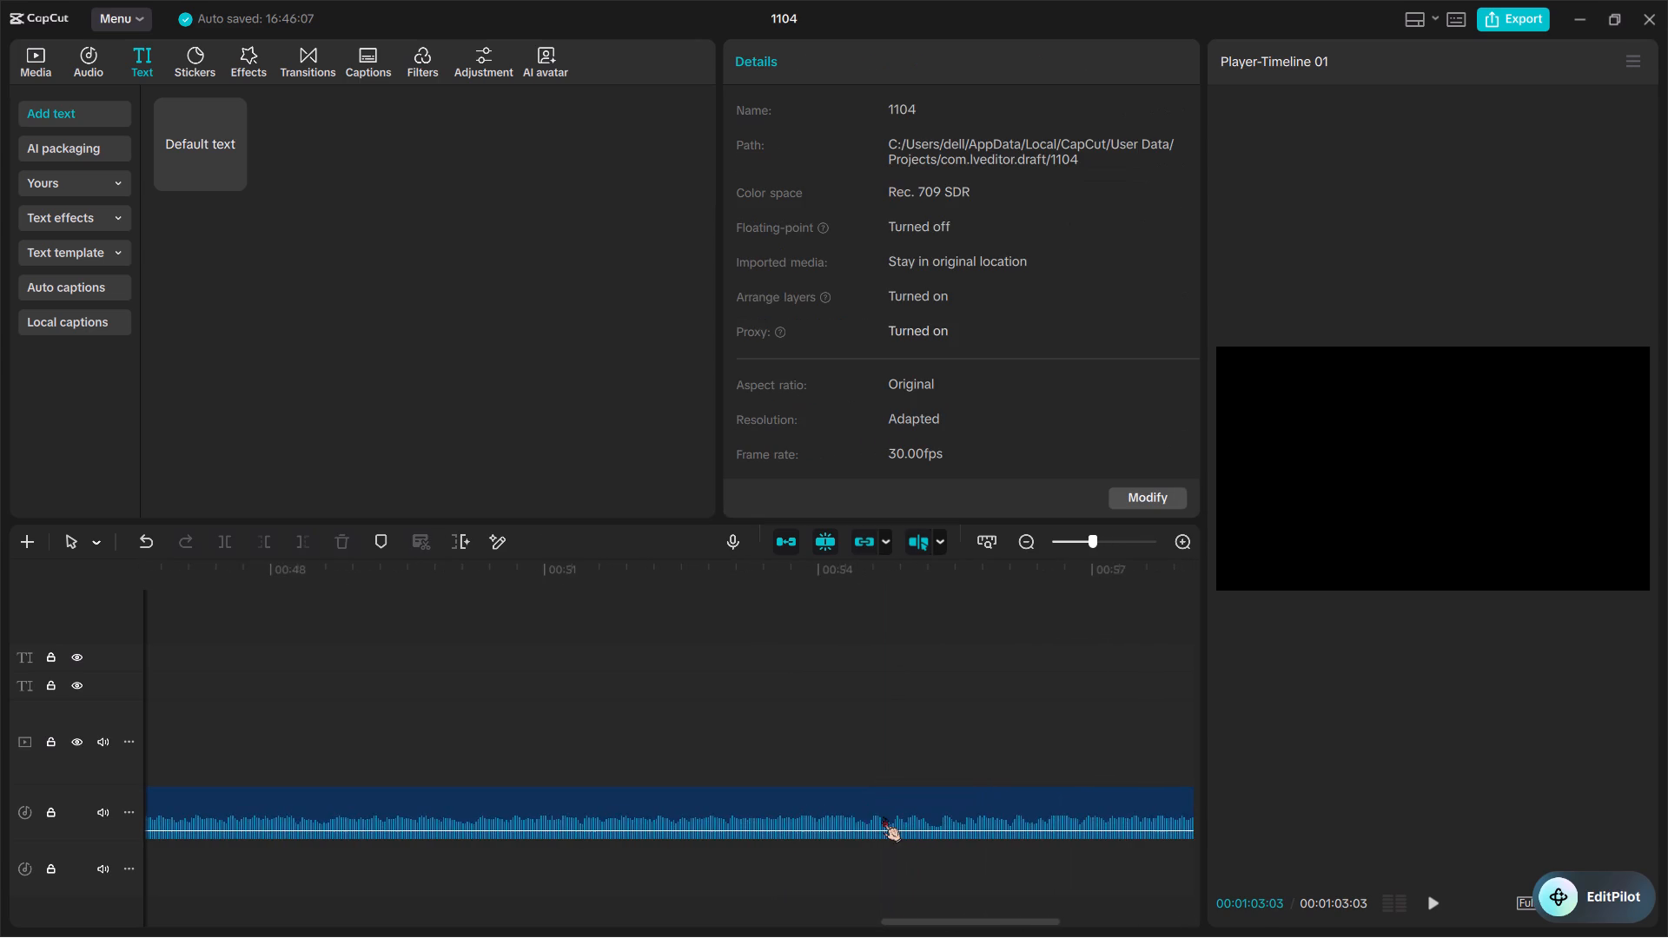
pyautogui.keyDown('ctrl'); pyautogui.scroll(-7, 883, 816); pyautogui.keyUp('ctrl')
pyautogui.press('space')
pyautogui.hscroll(-1, 1033, 798)
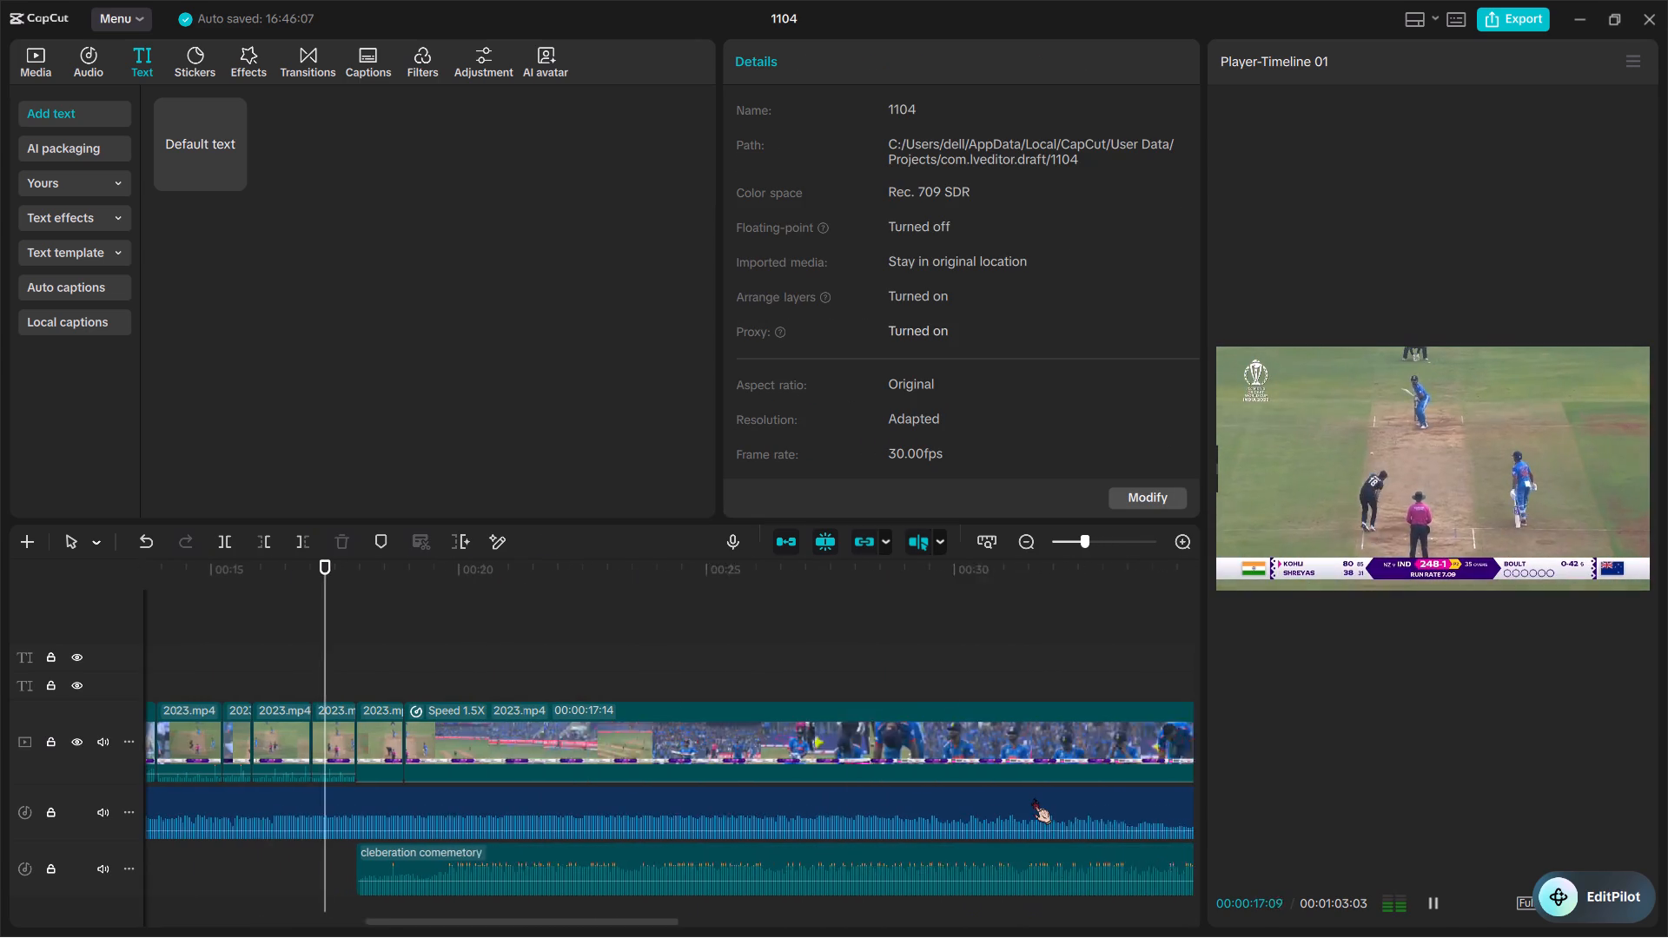
pyautogui.hscroll(-1, 1033, 798)
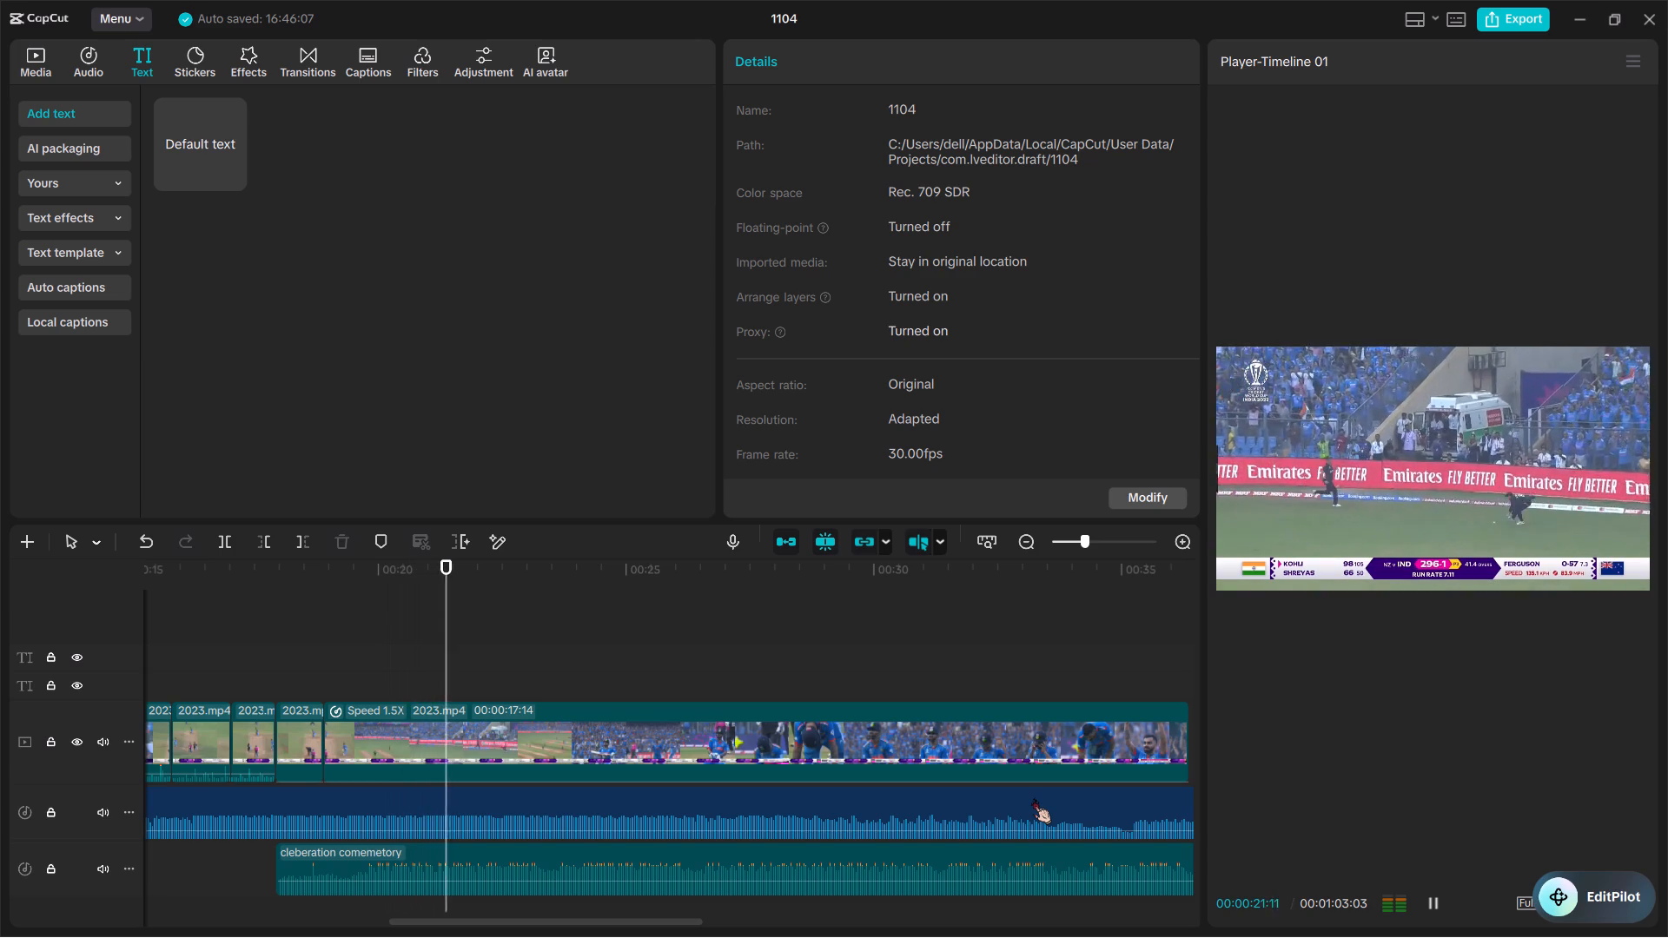
pyautogui.hscroll(-1, 1033, 798)
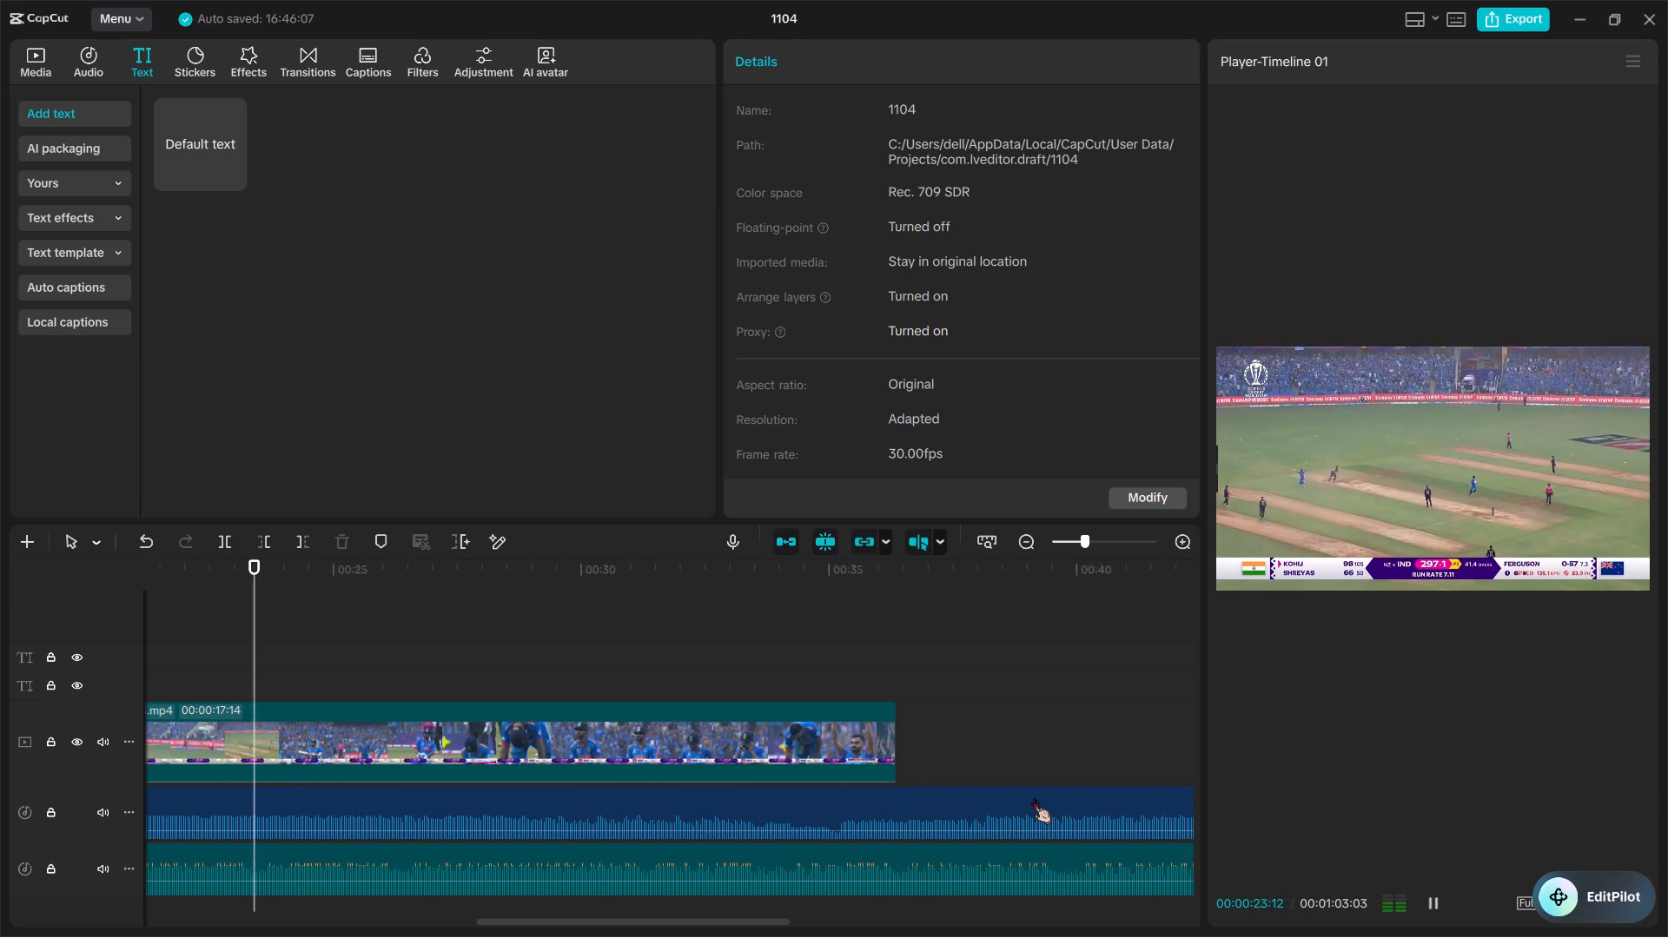
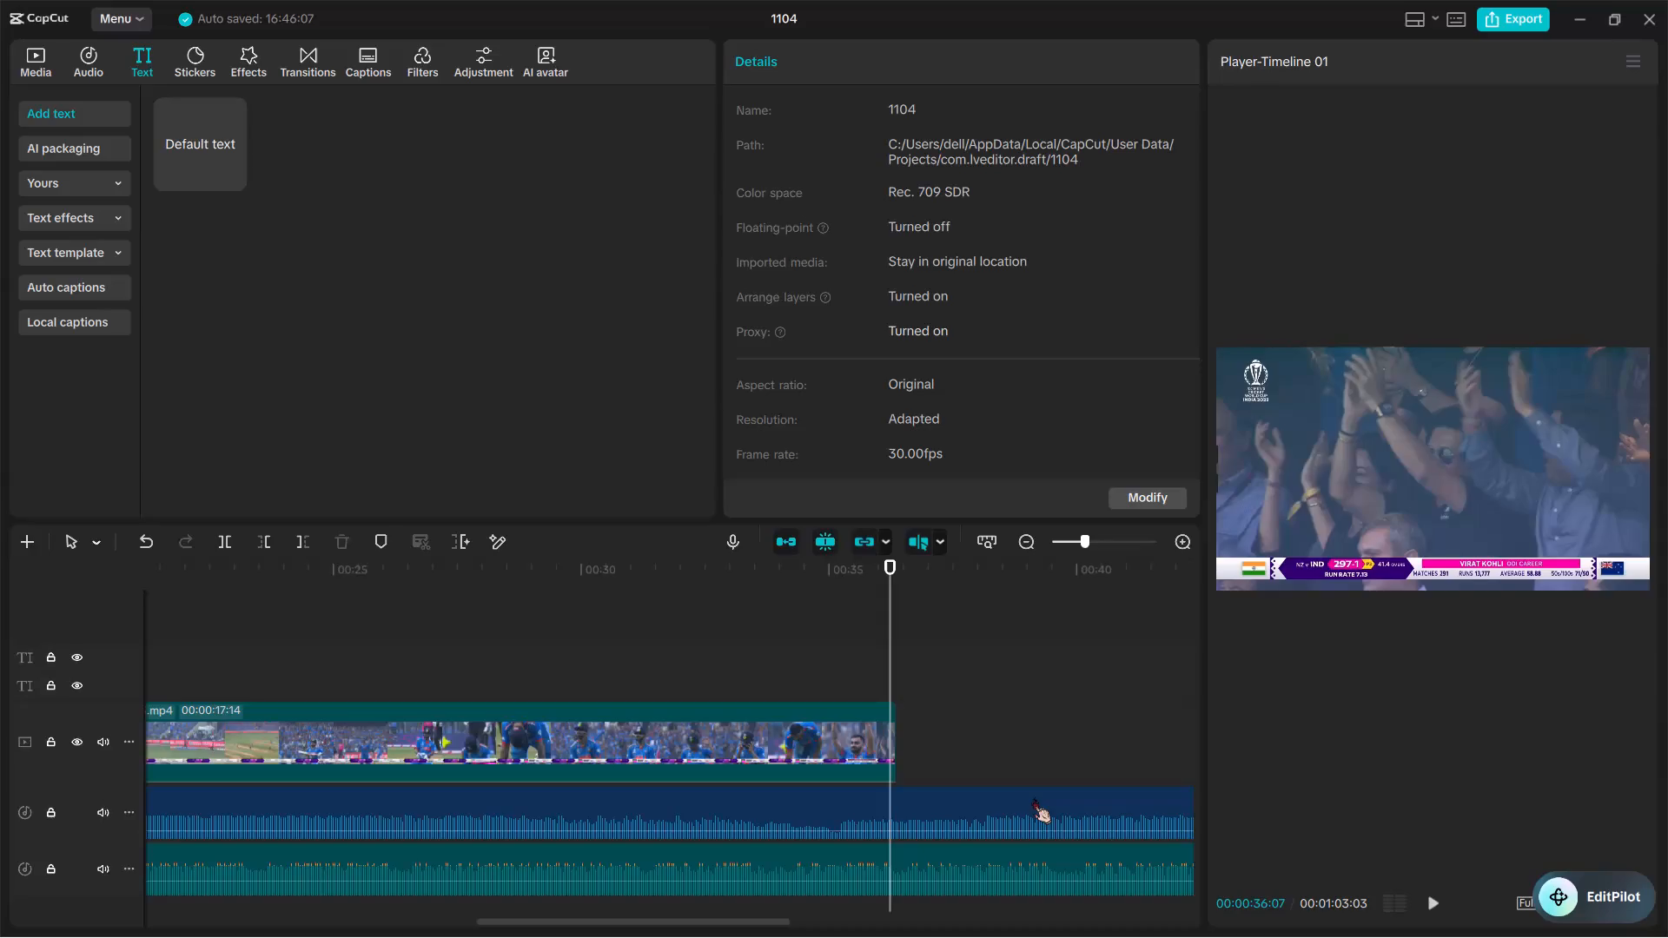
# Play back the 1.5X celebration clip through to its end at about 00:00:36 to check it against the song and commentary.
pyautogui.press('space')
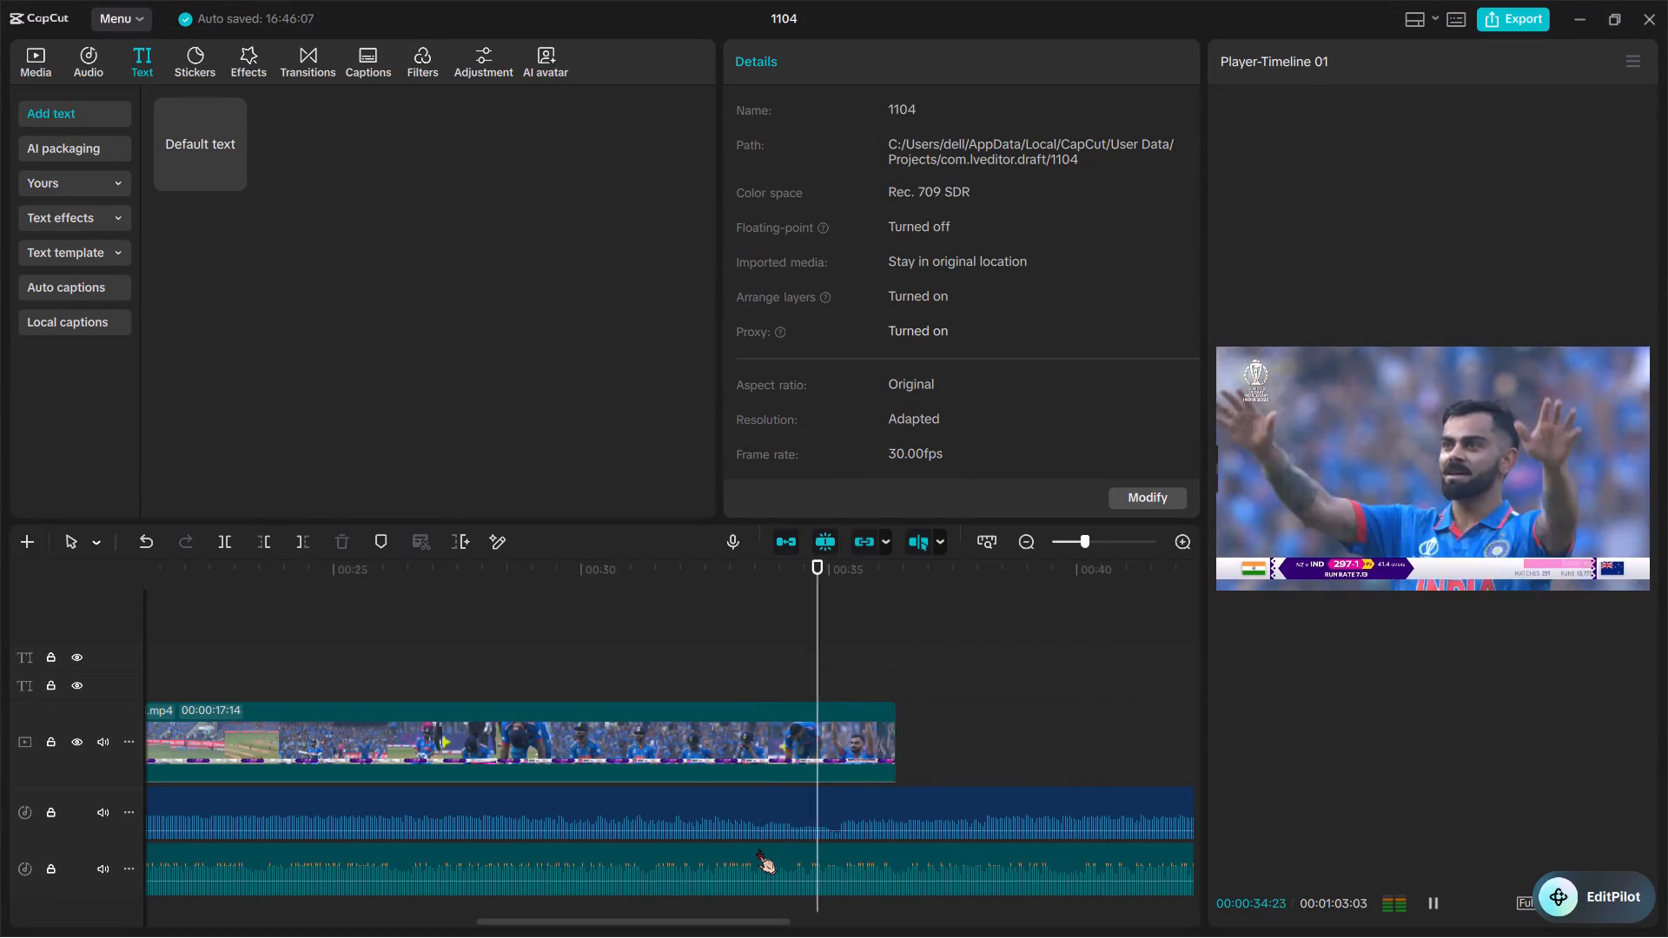
pyautogui.press('space')
pyautogui.press('space')
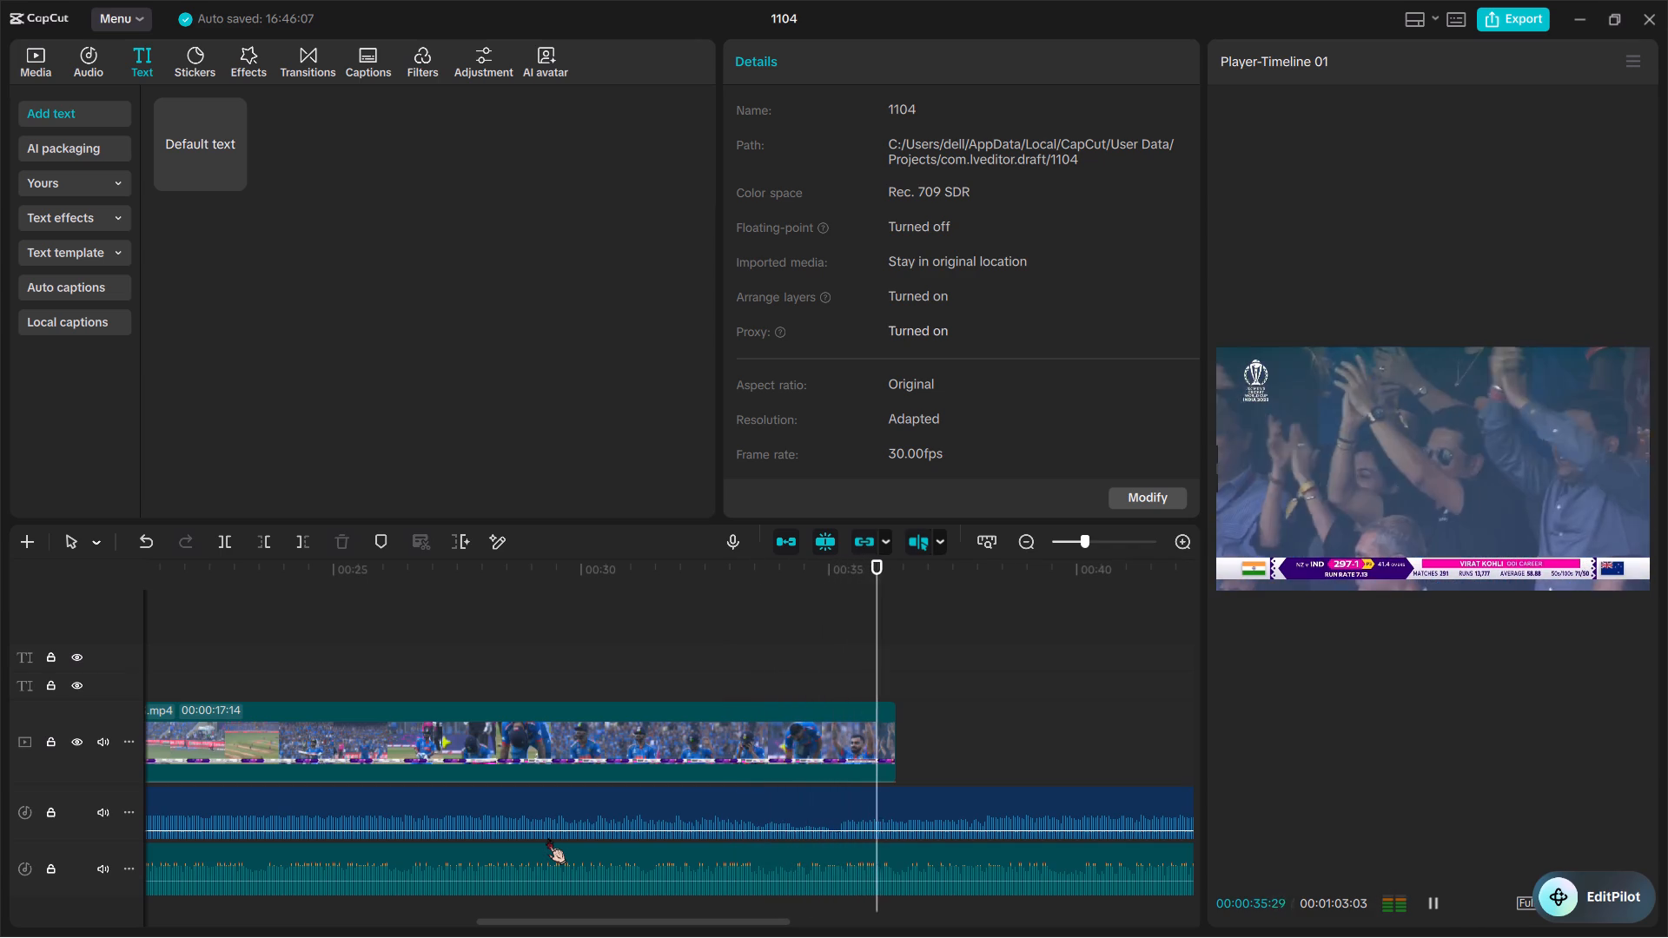
pyautogui.press('space')
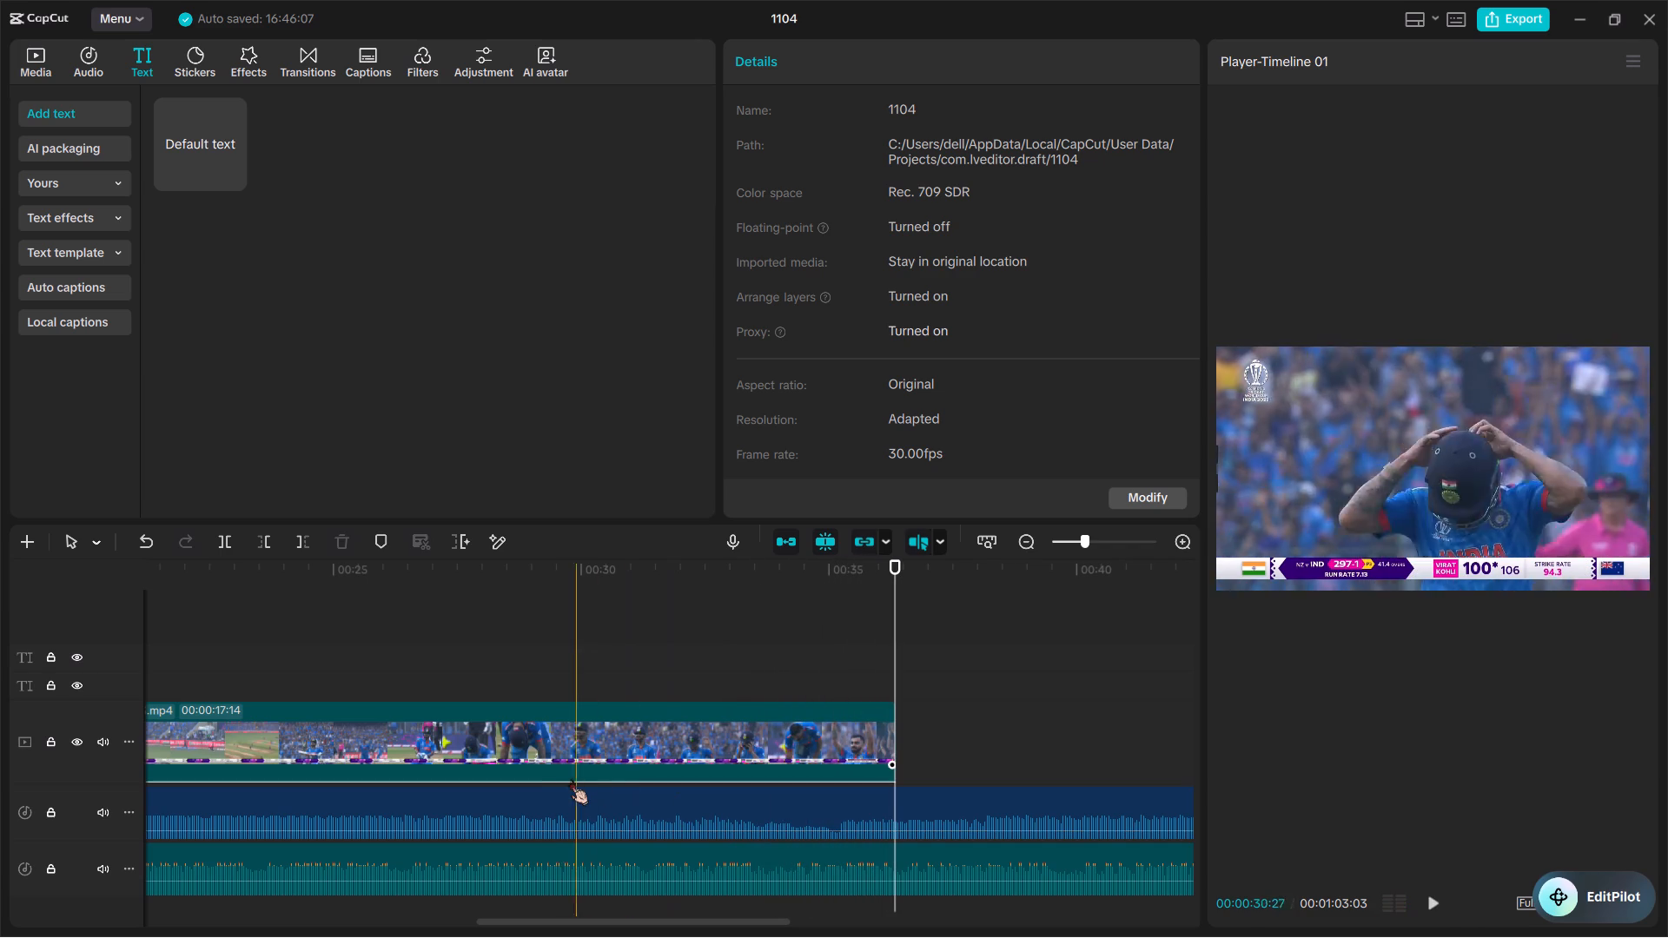
pyautogui.press('space')
pyautogui.press('space')
pyautogui.hscroll(1, 570, 779)
pyautogui.keyDown('ctrl'); pyautogui.scroll(-7, 570, 779); pyautogui.keyUp('ctrl')
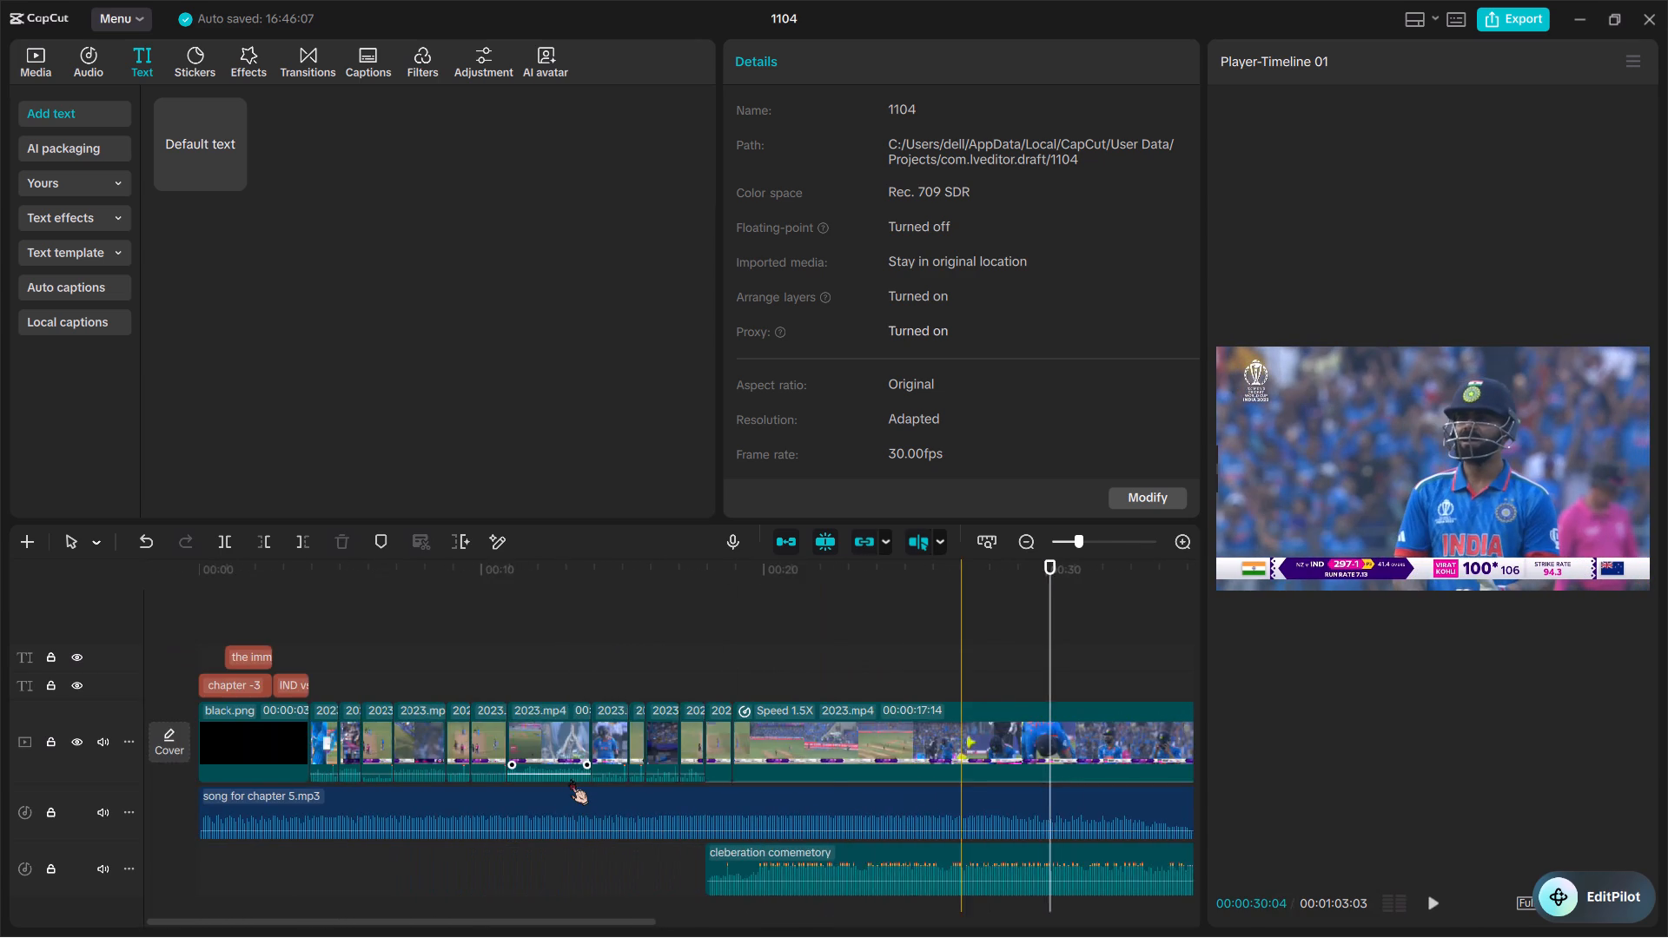
pyautogui.keyDown('ctrl'); pyautogui.scroll(15, 733, 710); pyautogui.keyUp('ctrl')
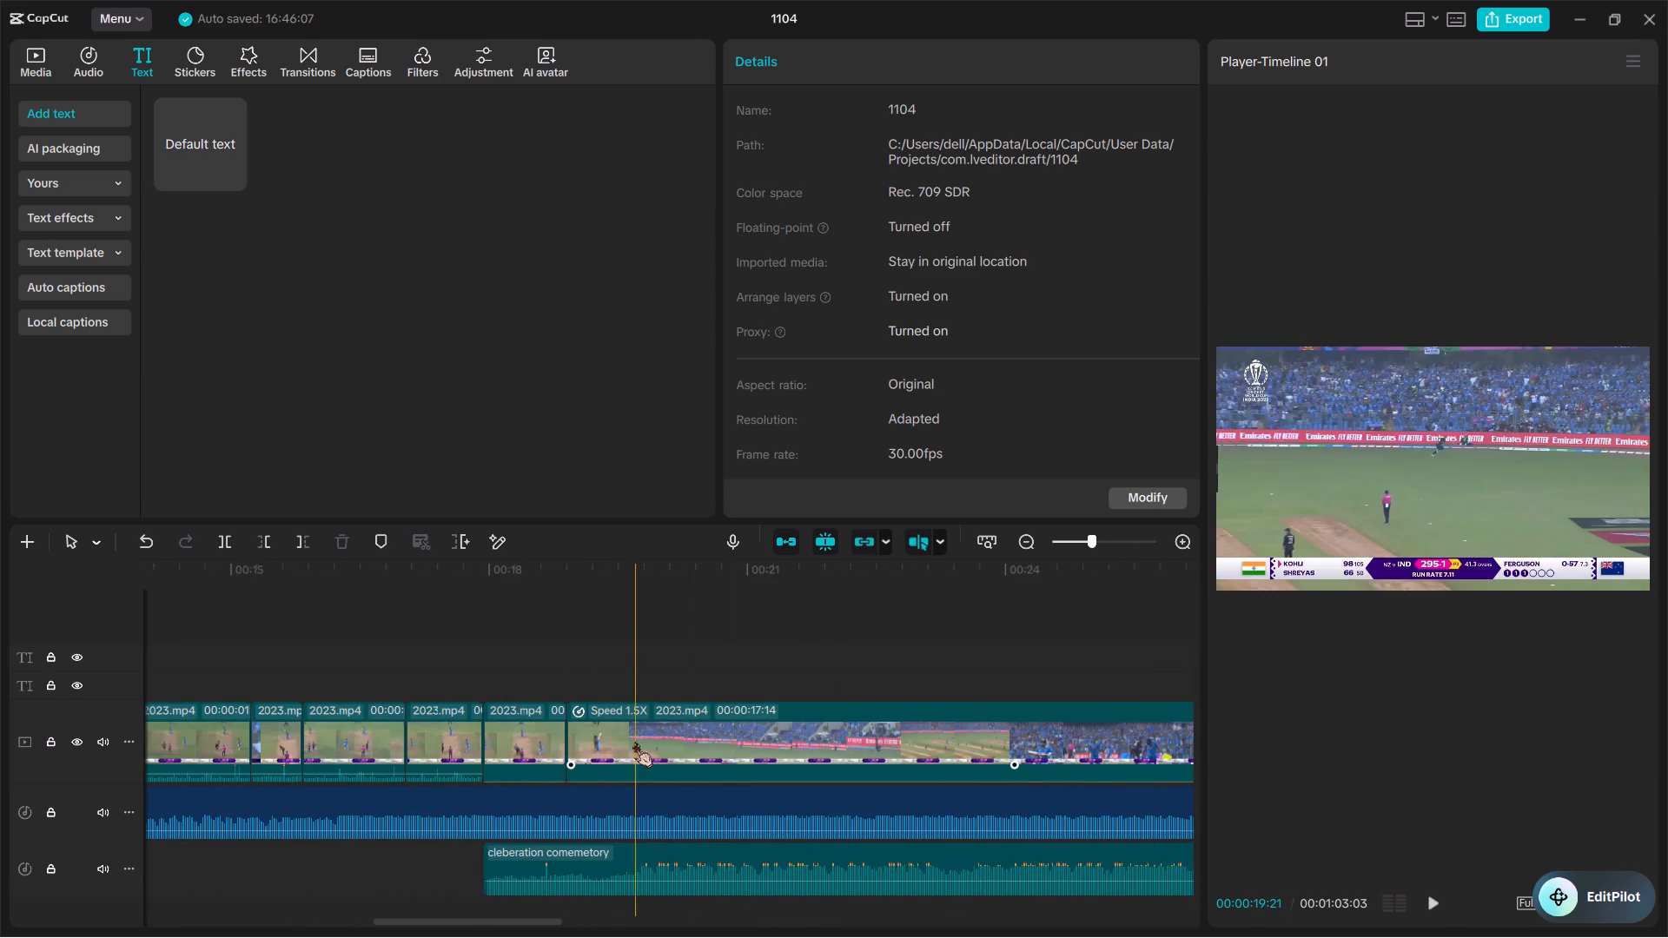
pyautogui.press('space')
pyautogui.press('space')
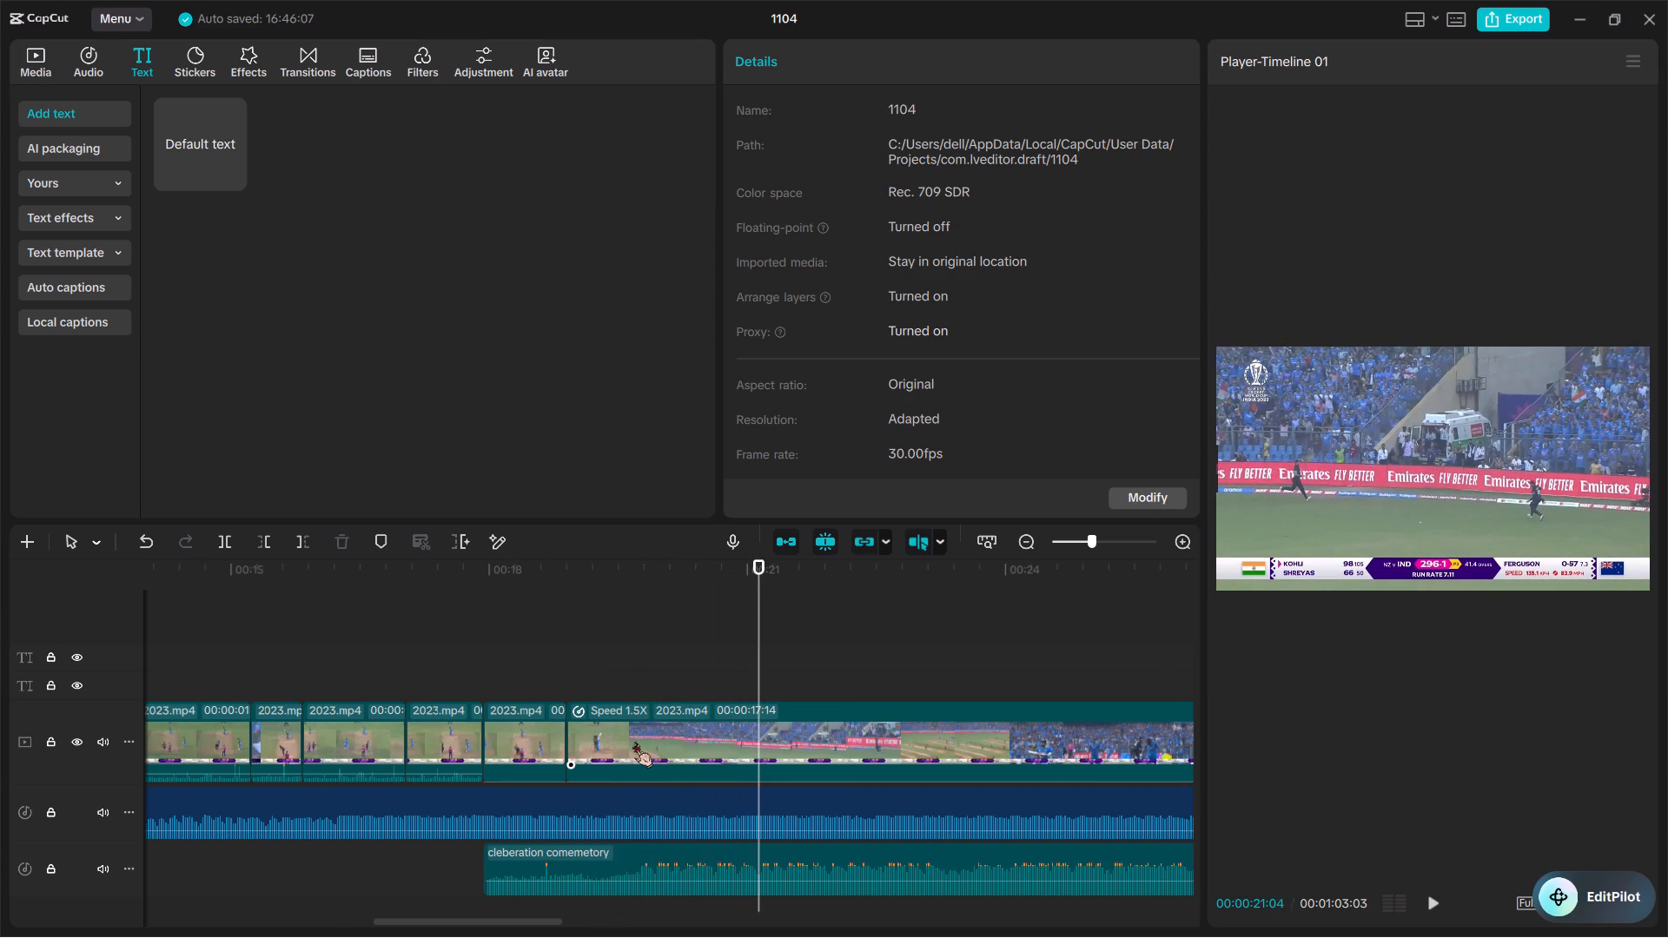
pyautogui.press('space')
pyautogui.press('space')
pyautogui.press('space')
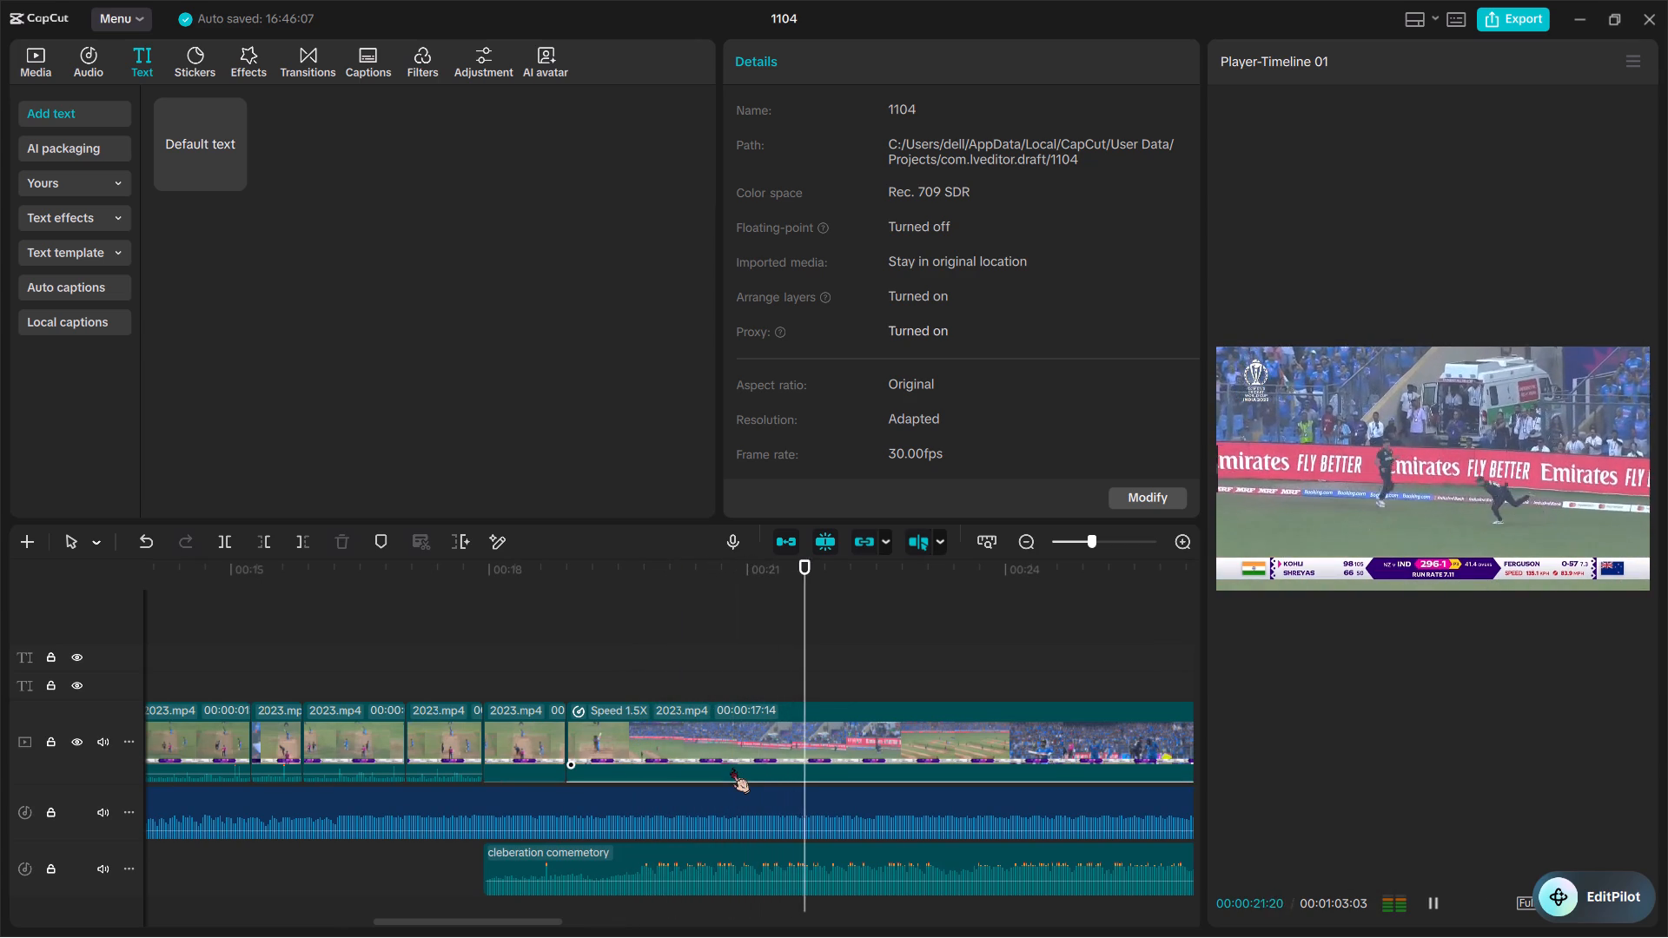
pyautogui.press('space')
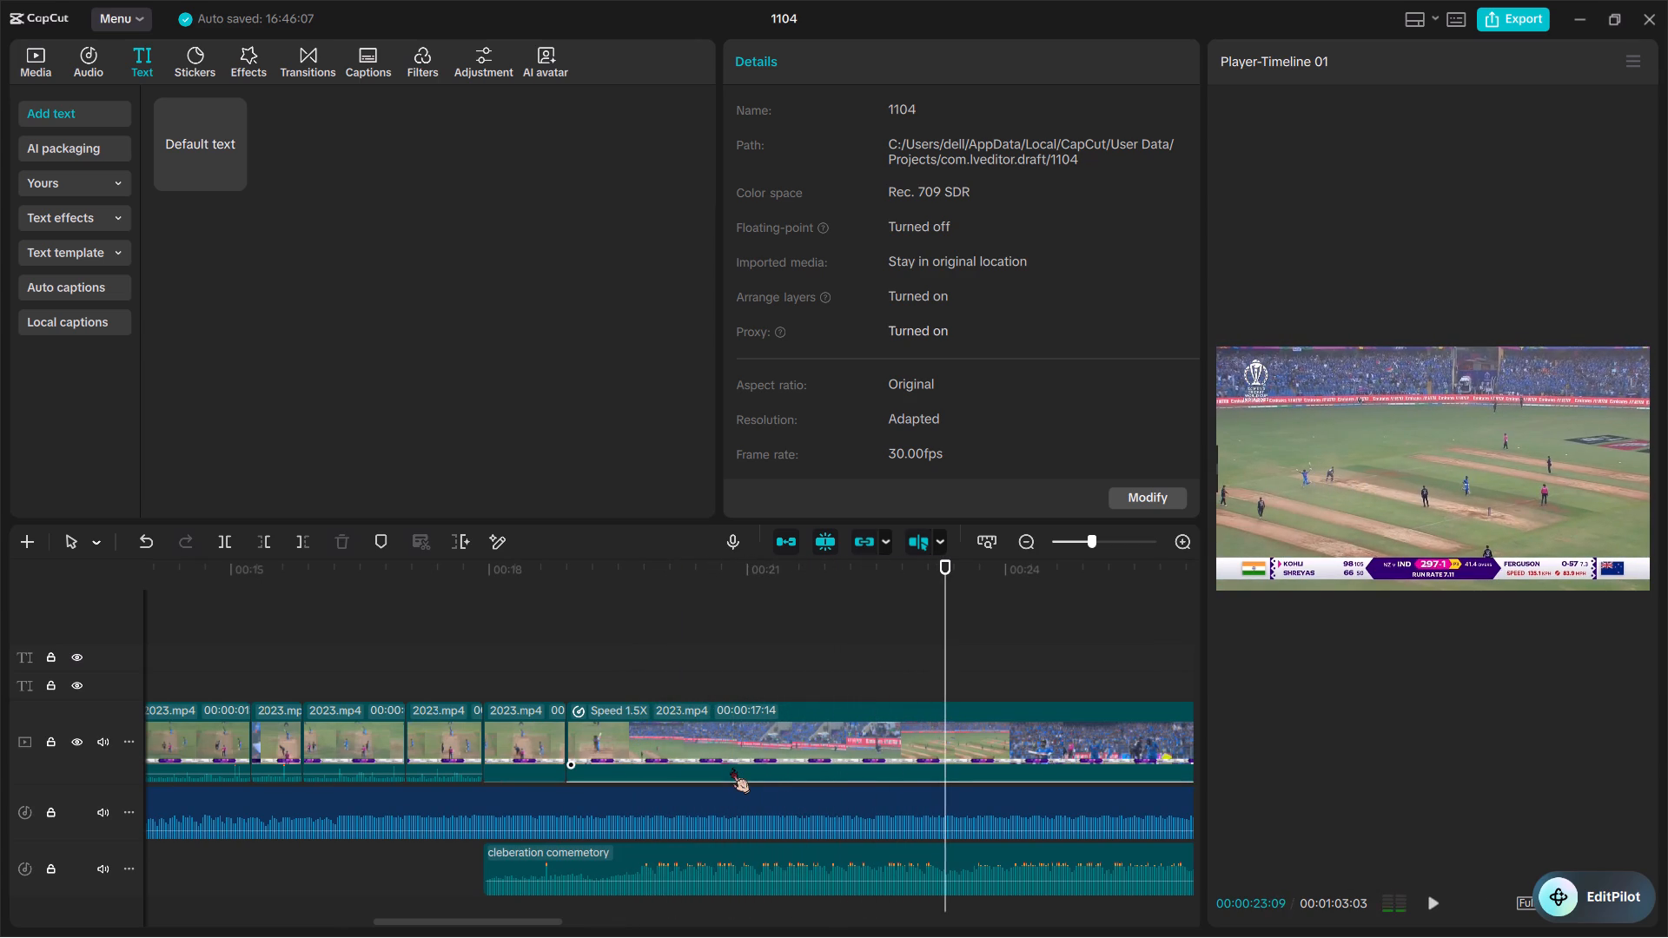
pyautogui.press('space')
pyautogui.hscroll(-2, 731, 768)
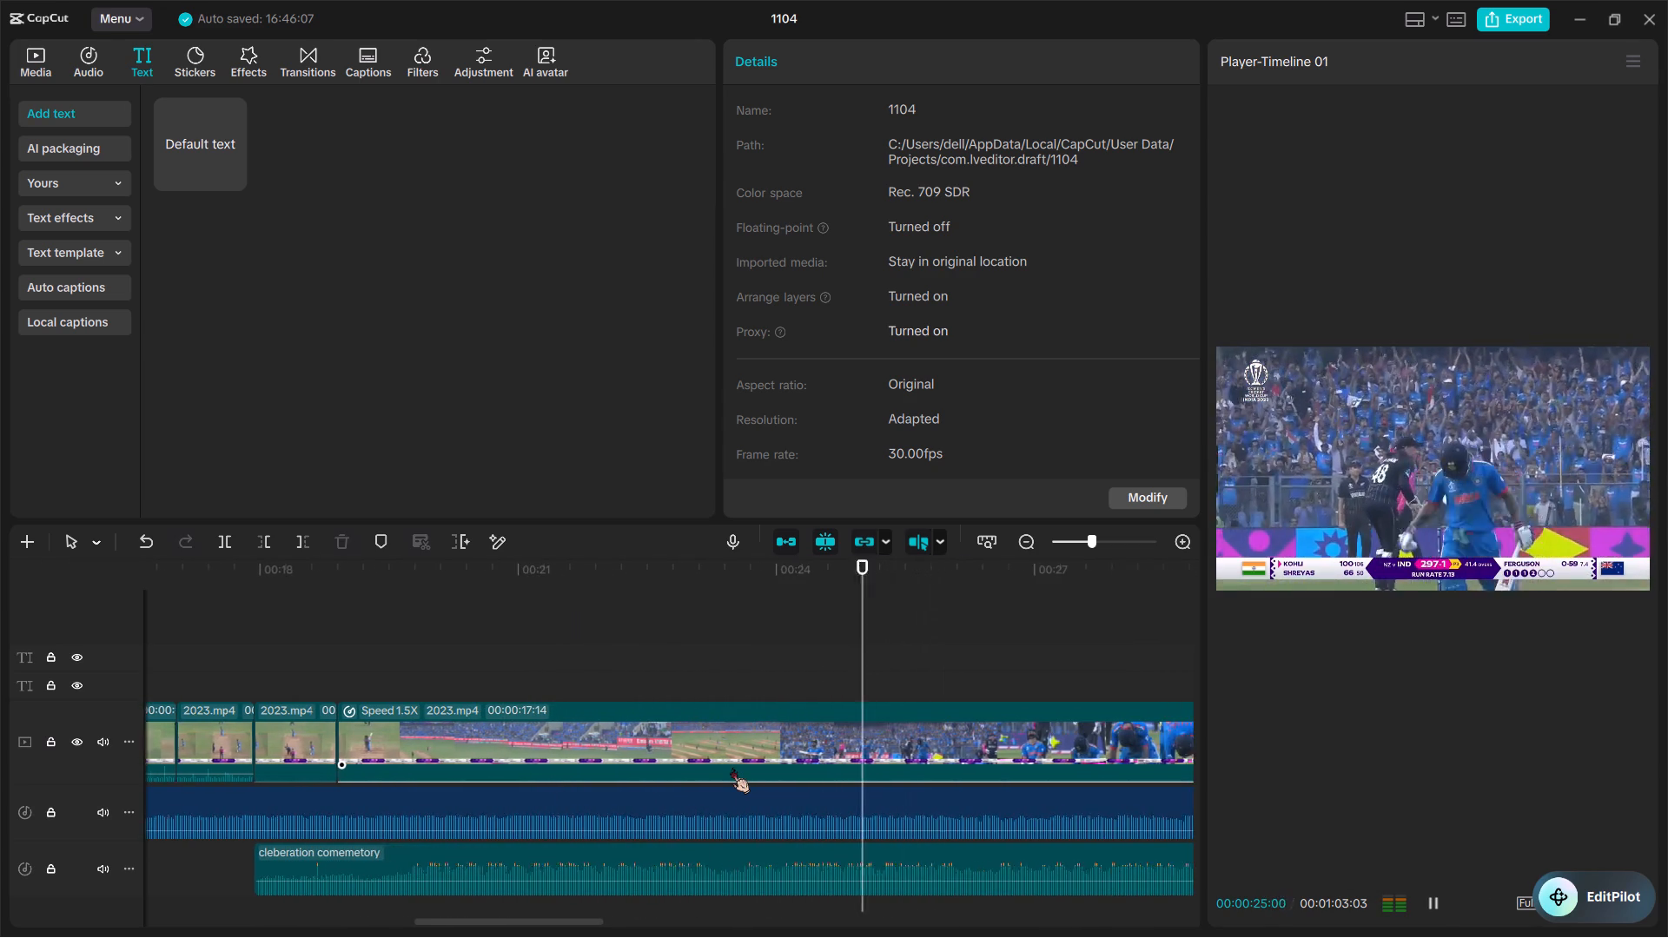
pyautogui.hscroll(-1, 731, 768)
pyautogui.press('space')
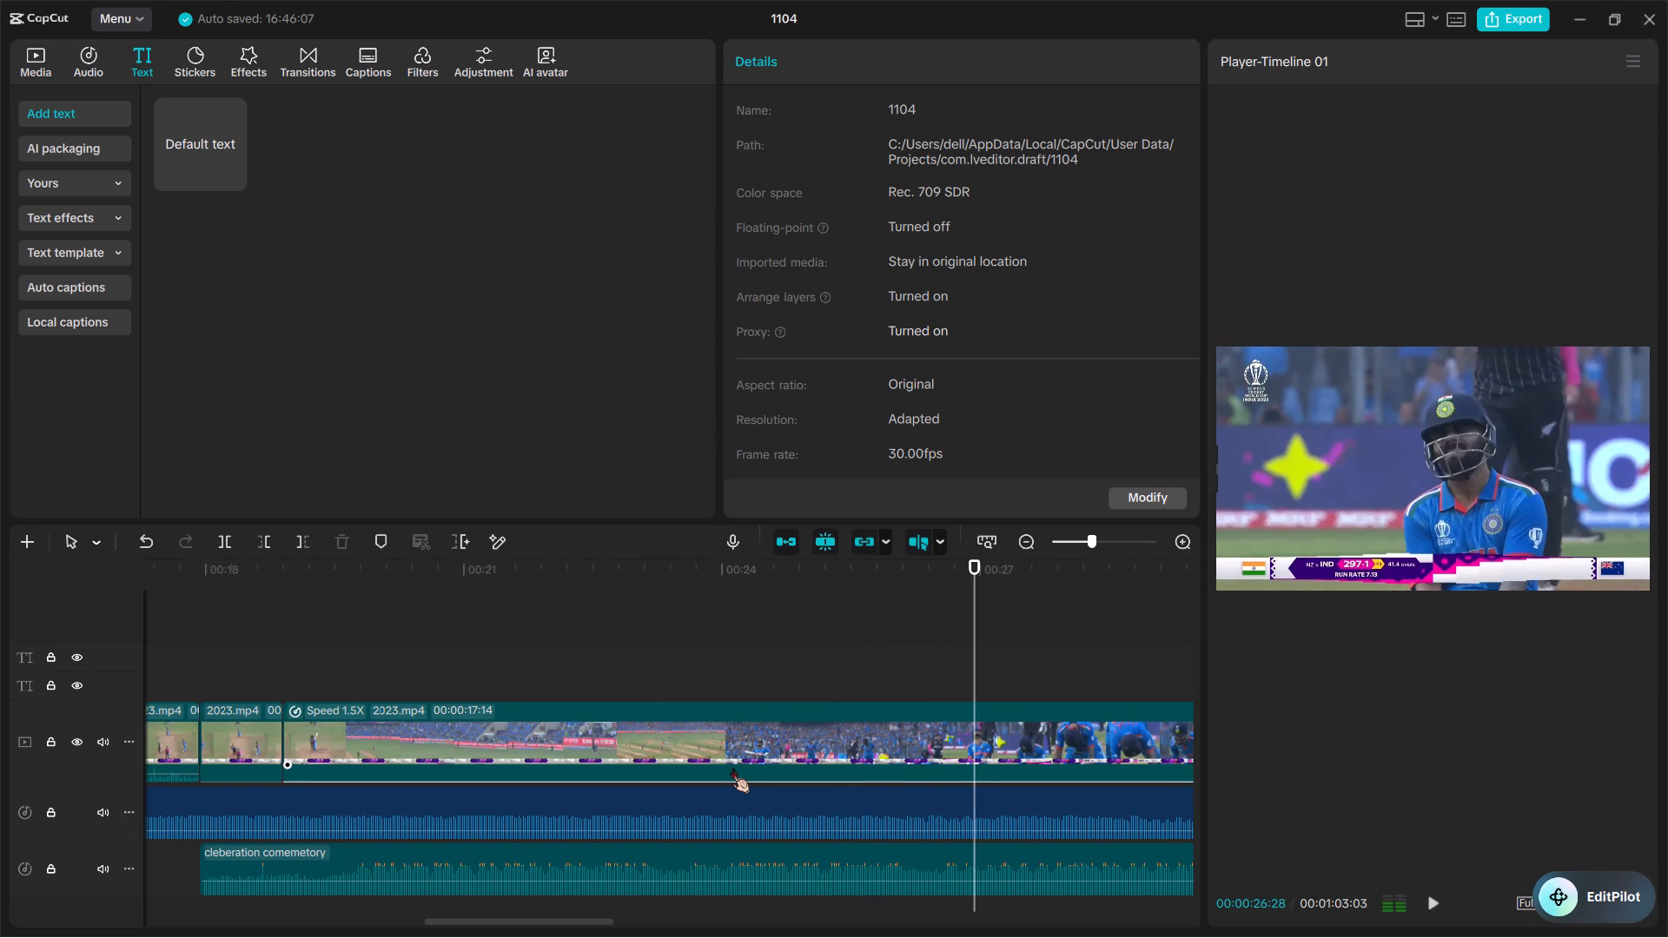
pyautogui.press('space')
pyautogui.press('space')
pyautogui.press('space')
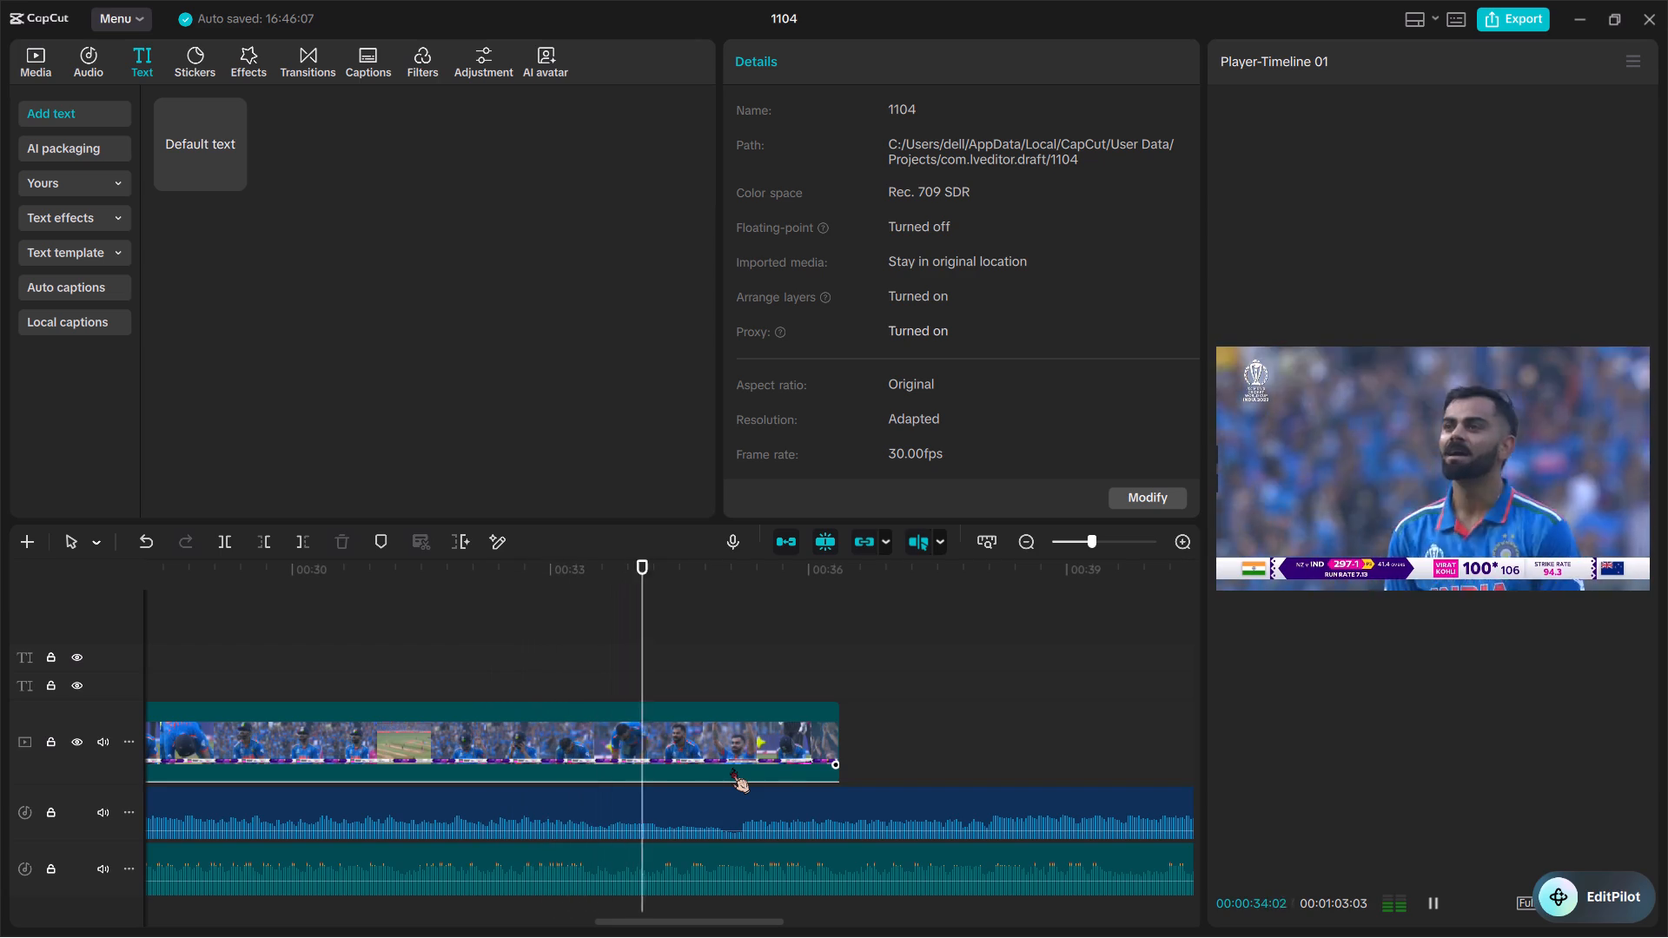
pyautogui.press('space')
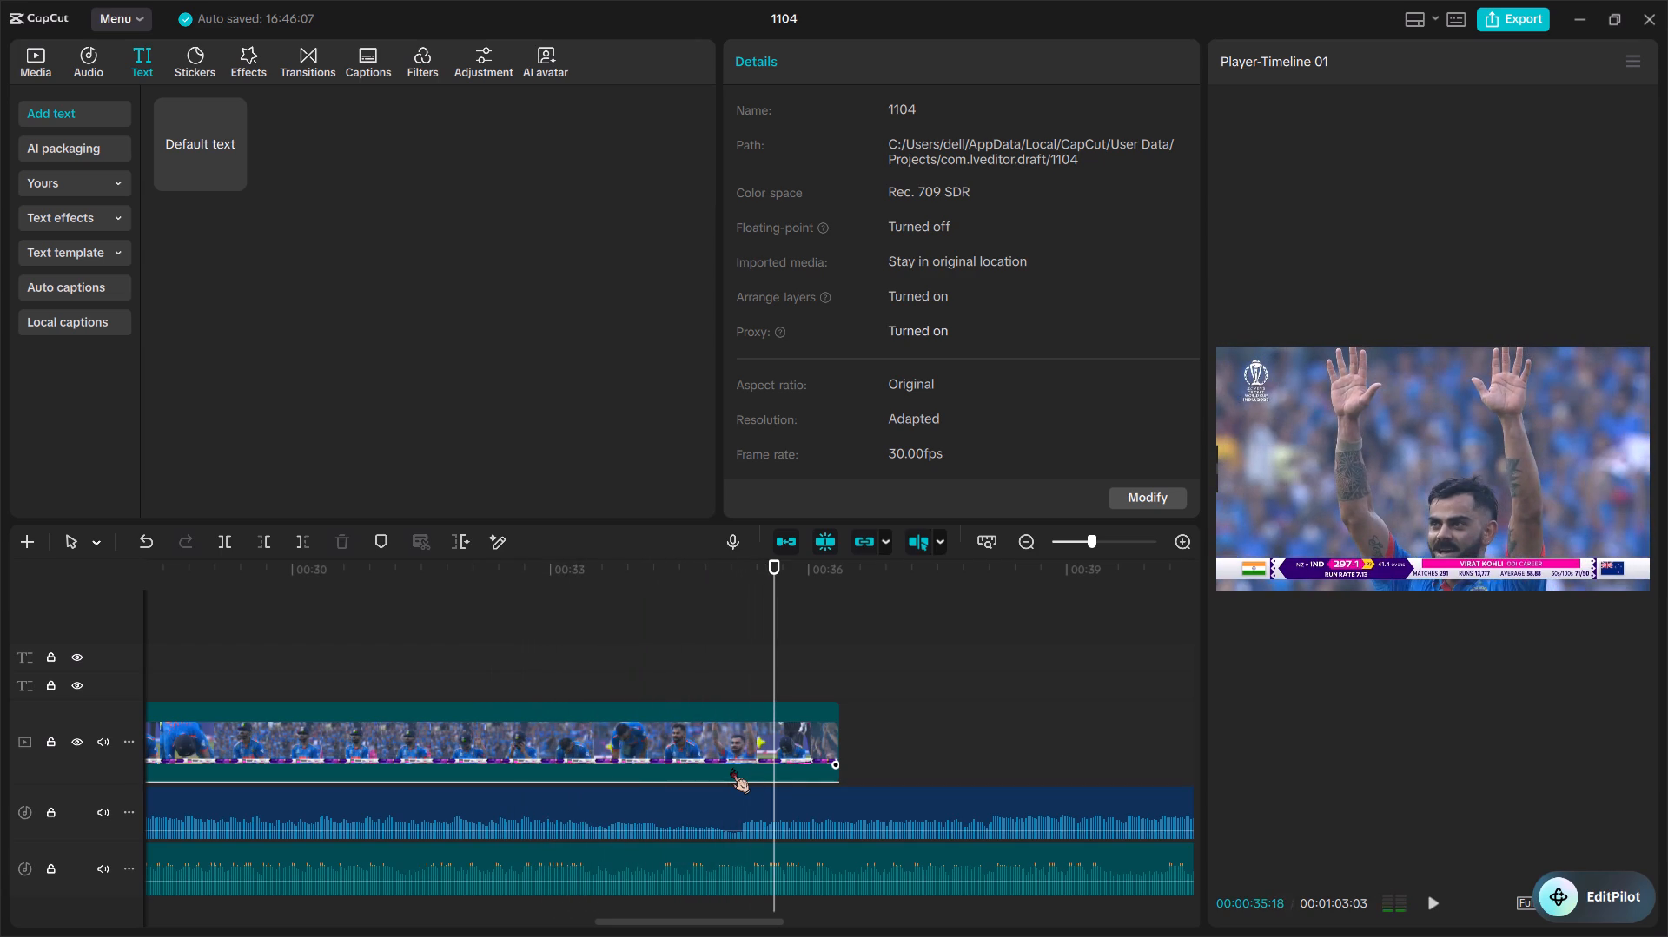
# Trim the start of the first 2023.mp4 clip after the black clip at about 00:00:04:09, shortening it to 00:00:00:20, and play the cut.
pyautogui.hscroll(1, 731, 768)
pyautogui.keyDown('ctrl'); pyautogui.scroll(-5, 731, 768); pyautogui.keyUp('ctrl')
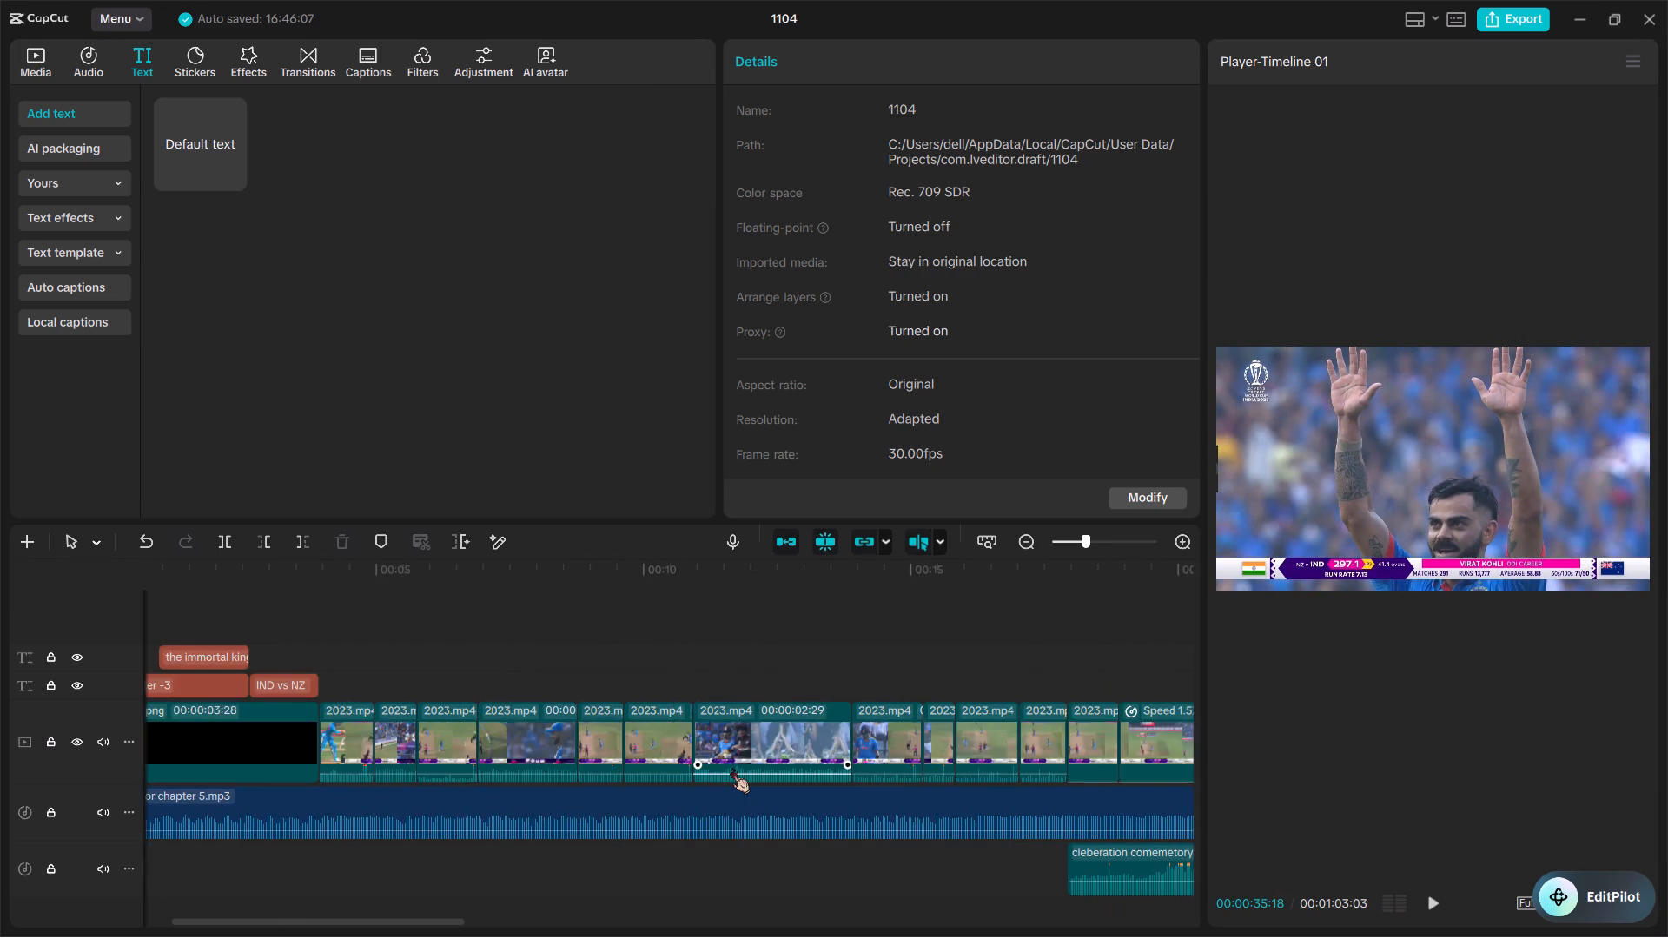
pyautogui.keyDown('ctrl'); pyautogui.scroll(-2, 731, 768); pyautogui.keyUp('ctrl')
pyautogui.keyDown('ctrl'); pyautogui.scroll(9, 731, 768); pyautogui.keyUp('ctrl')
pyautogui.hscroll(1, 731, 768)
pyautogui.keyDown('ctrl'); pyautogui.scroll(4, 731, 768); pyautogui.keyUp('ctrl')
pyautogui.hscroll(10, 731, 768)
pyautogui.press('space')
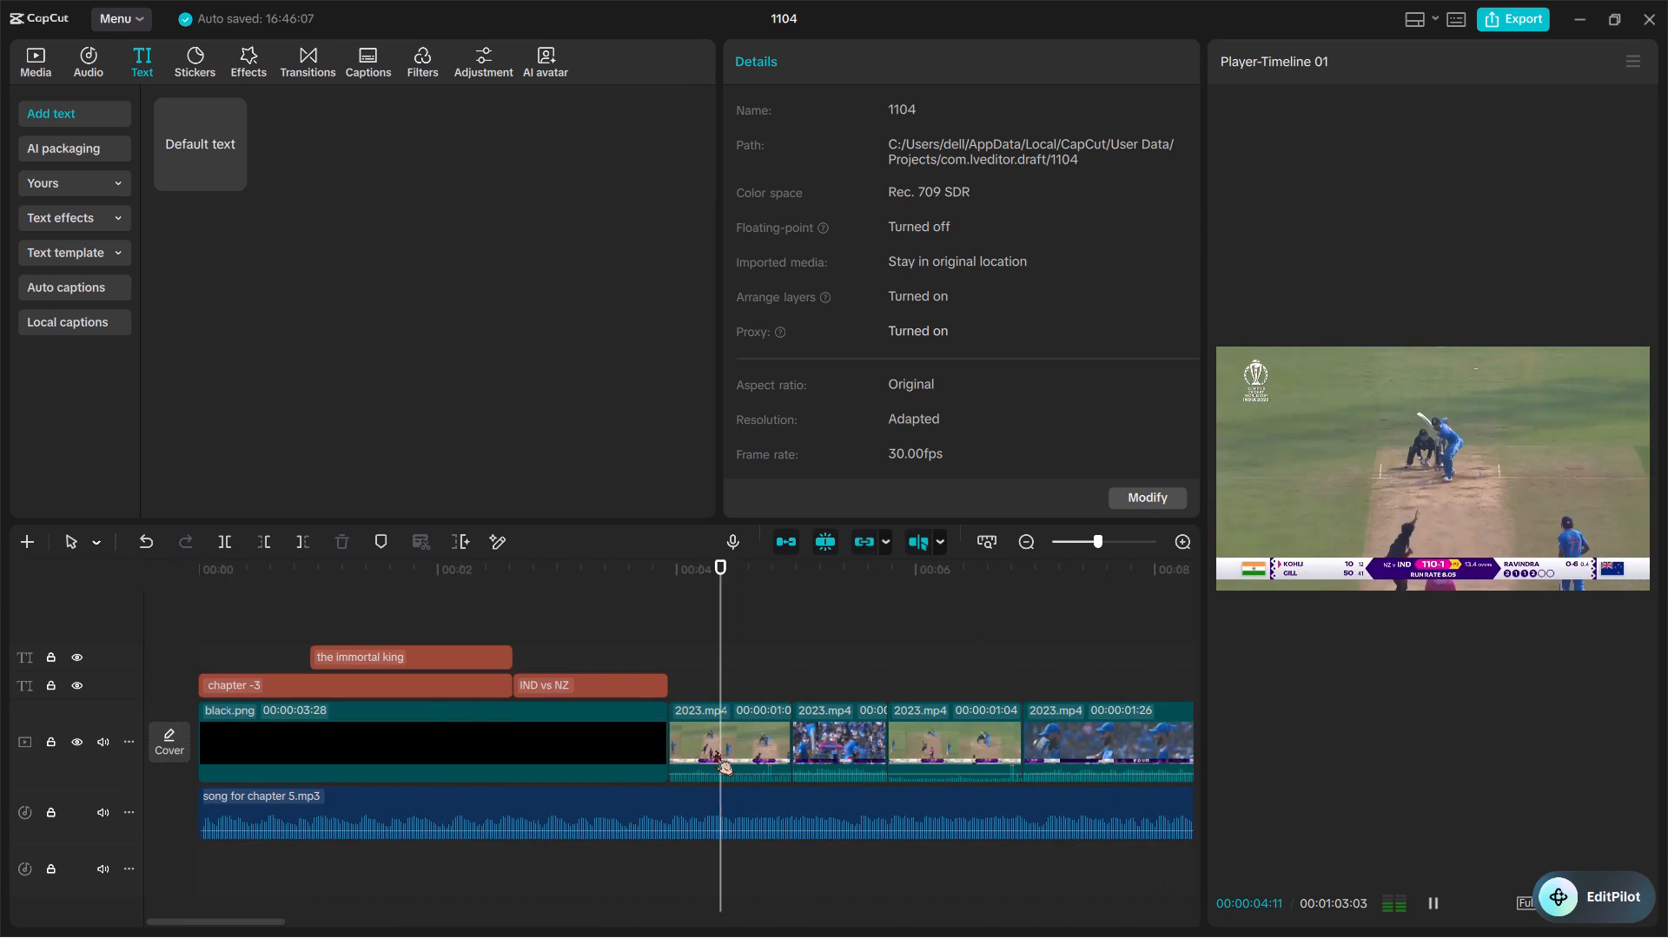
pyautogui.press('space')
pyautogui.keyDown('ctrl'); pyautogui.scroll(9, 707, 743); pyautogui.keyUp('ctrl')
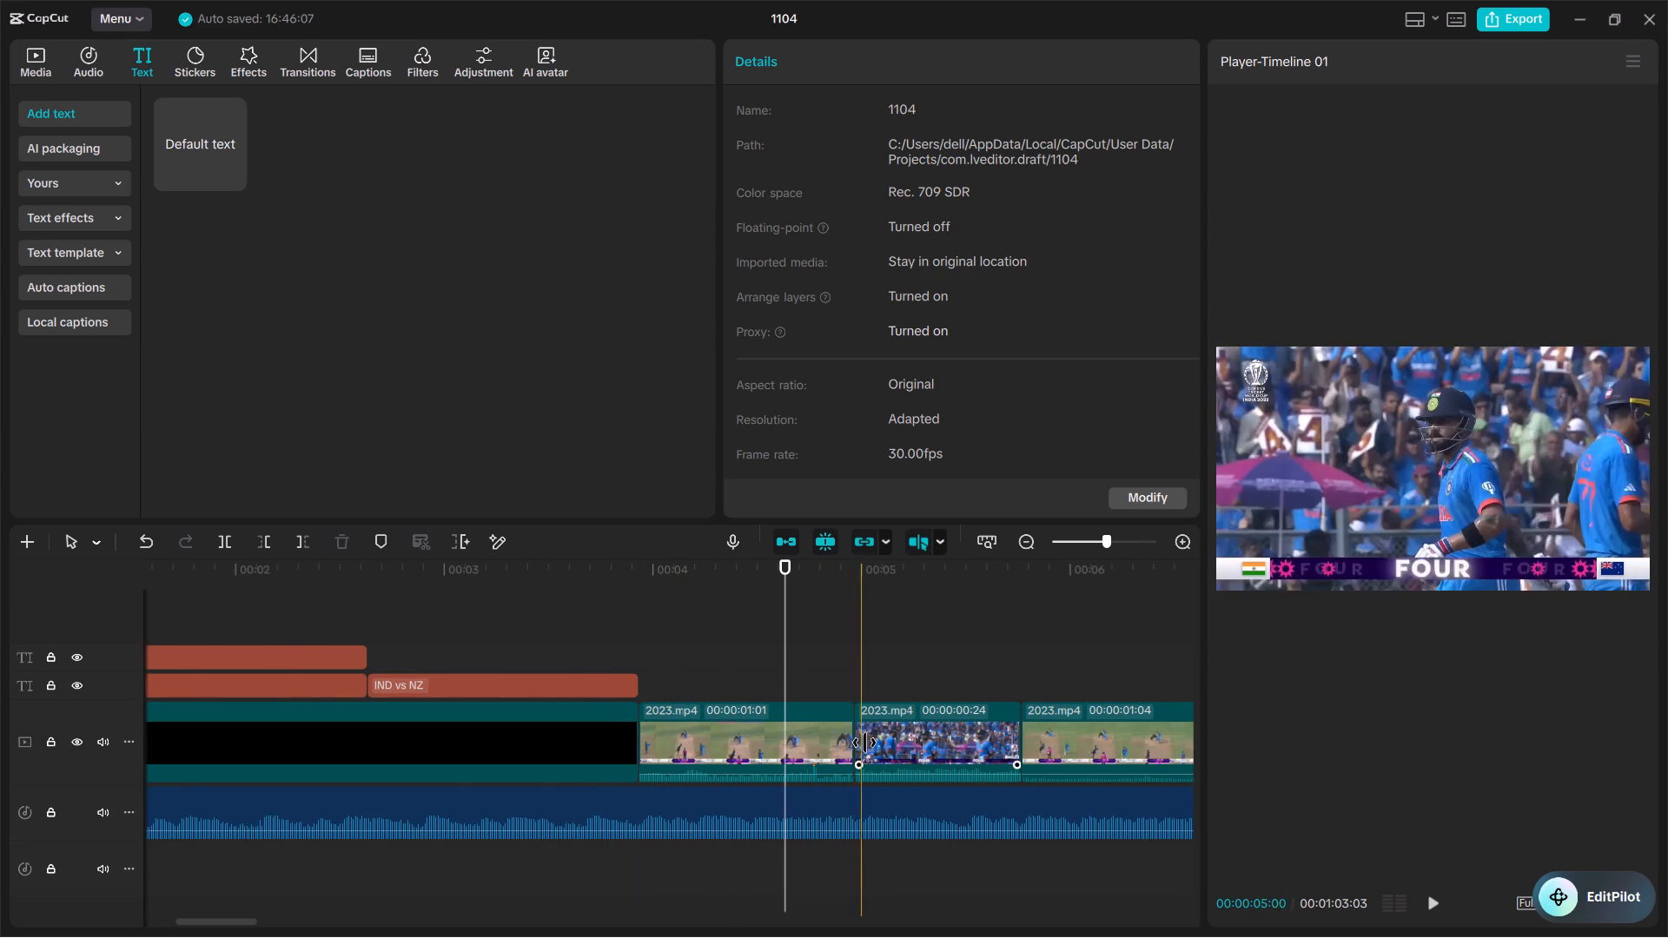
pyautogui.keyDown('ctrl'); pyautogui.scroll(10, 715, 737); pyautogui.keyUp('ctrl')
pyautogui.press('space')
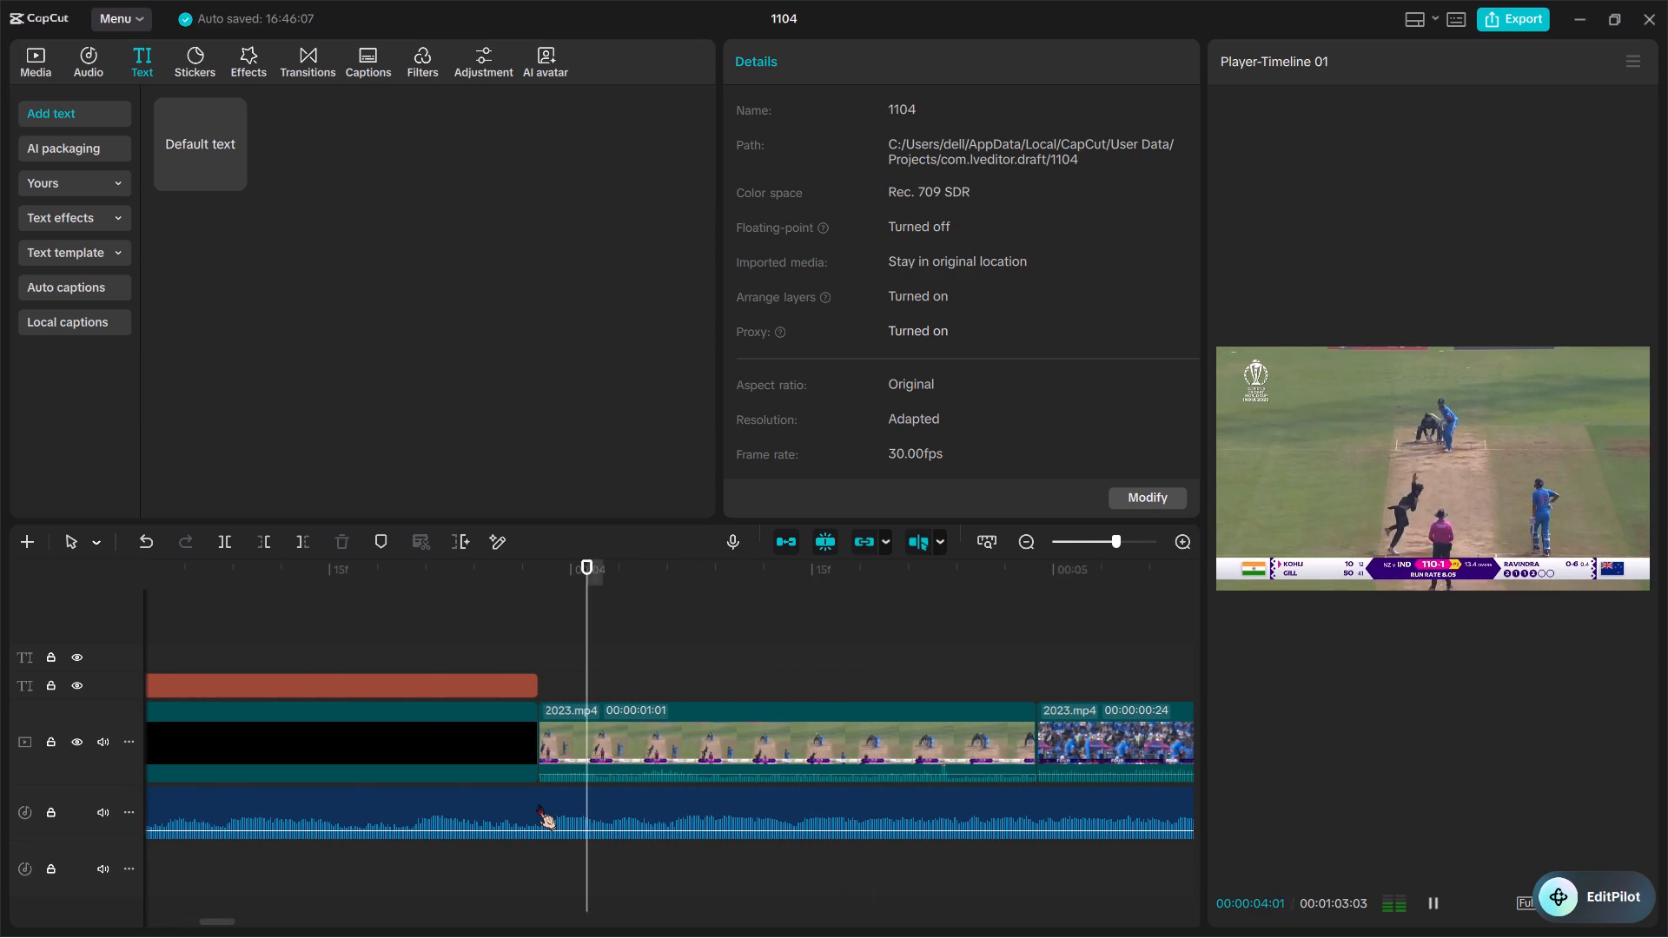
pyautogui.press('space')
pyautogui.click(714, 754)
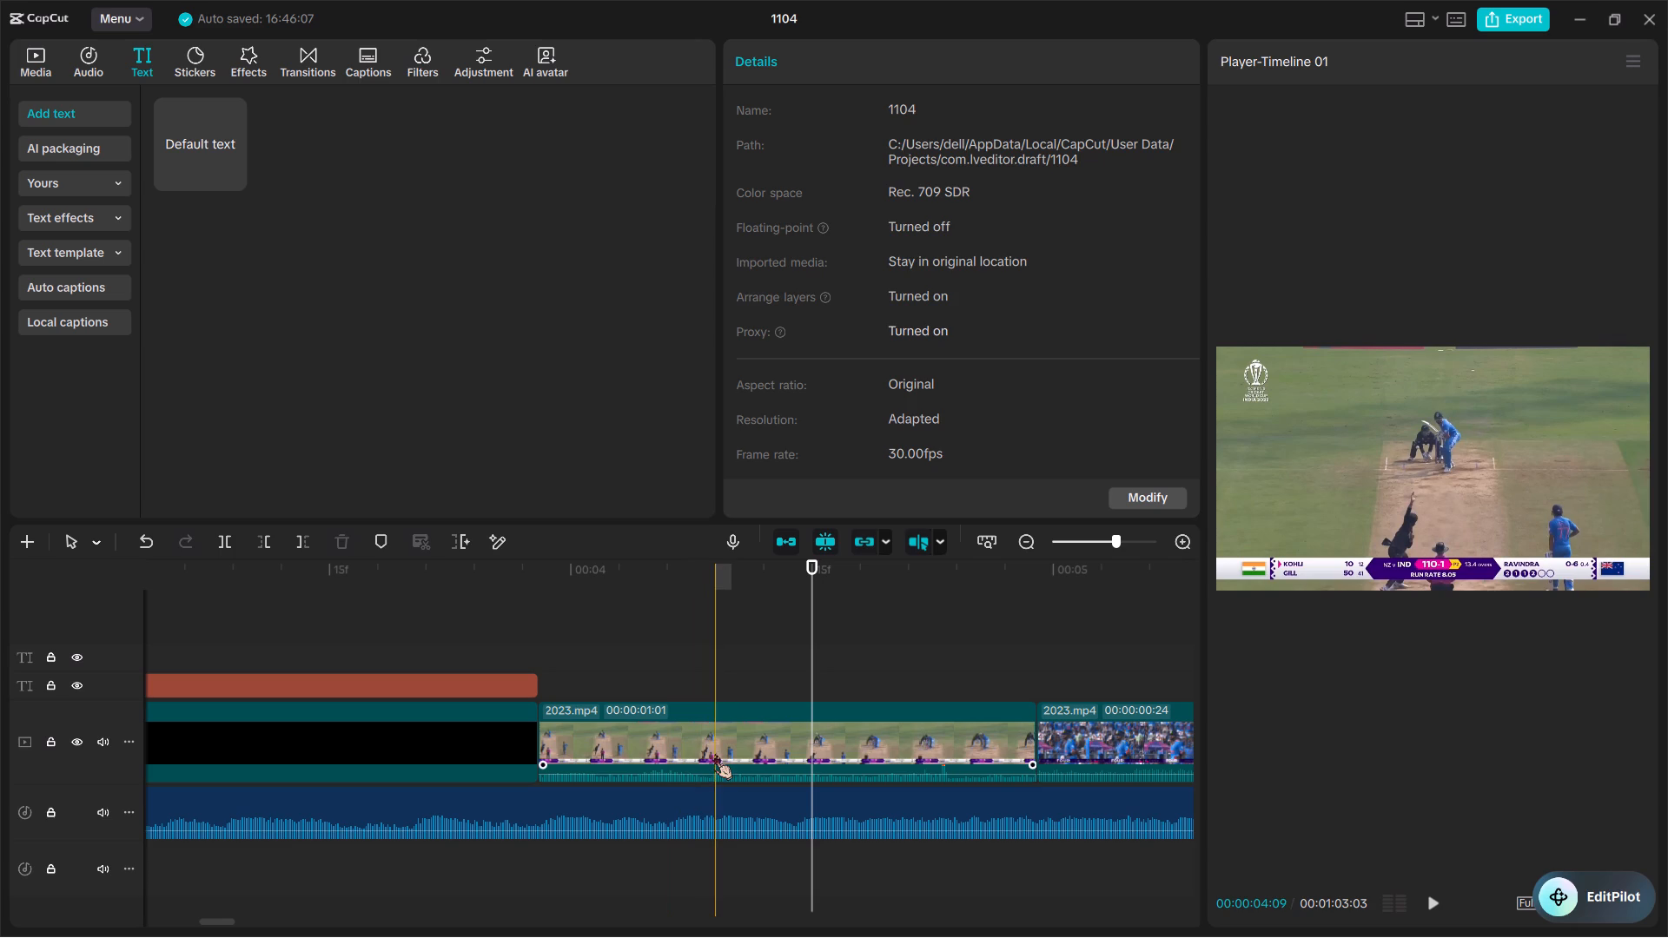
pyautogui.press('q')
pyautogui.press('space')
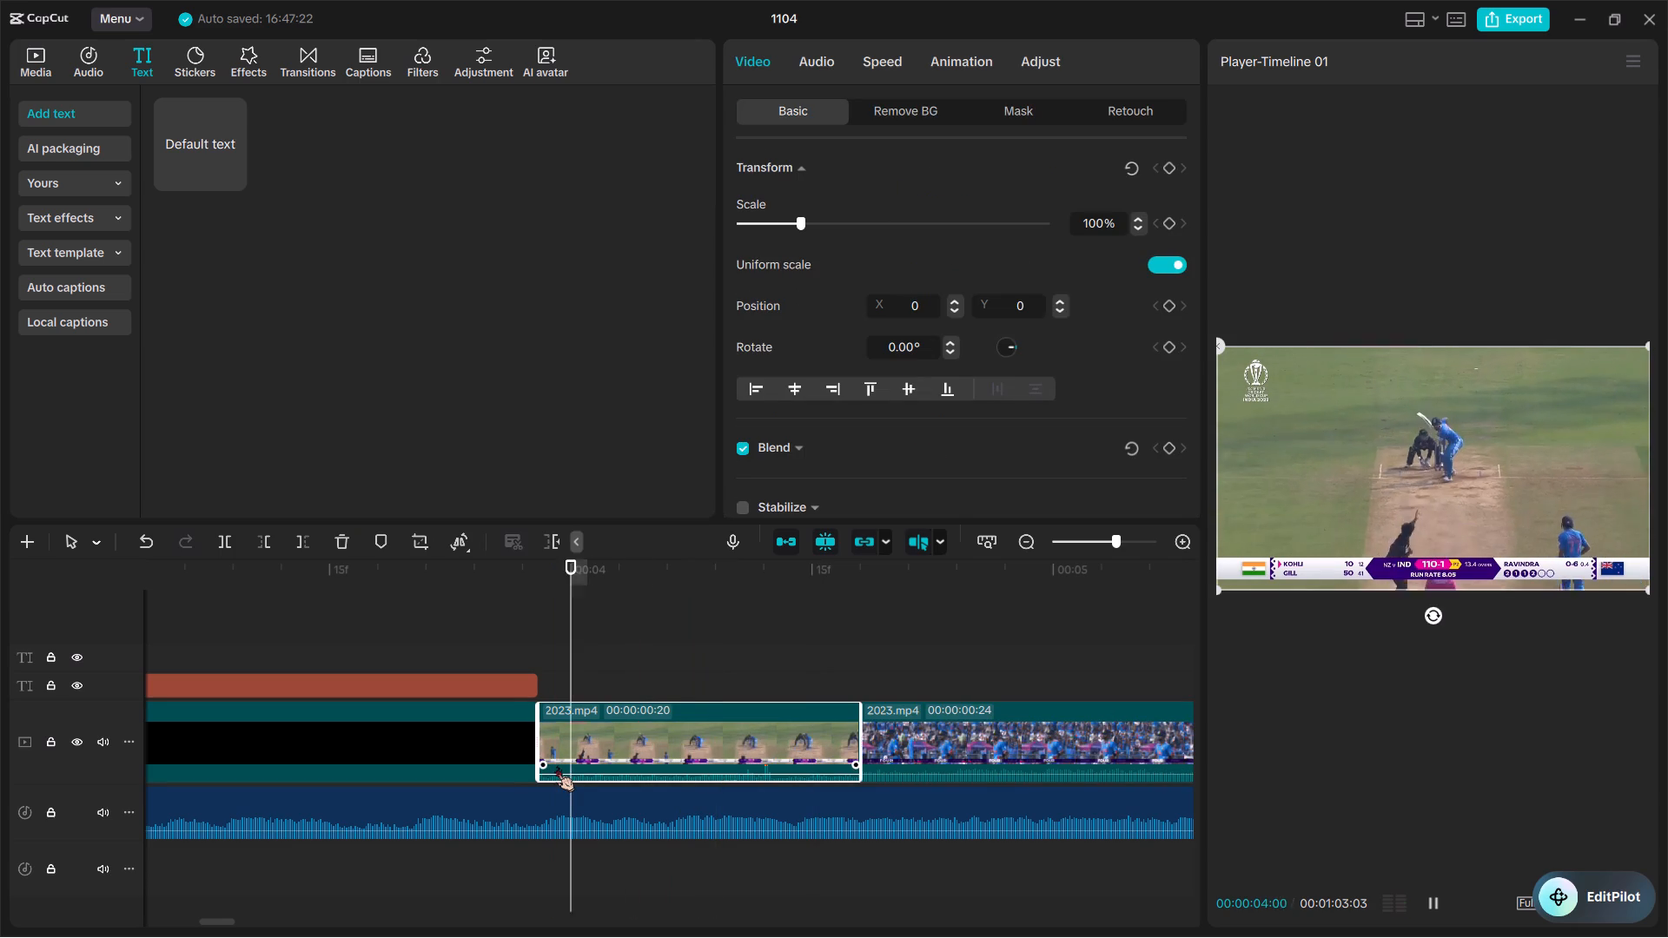
pyautogui.press('space')
pyautogui.hscroll(-1, 556, 766)
pyautogui.hscroll(3, 556, 766)
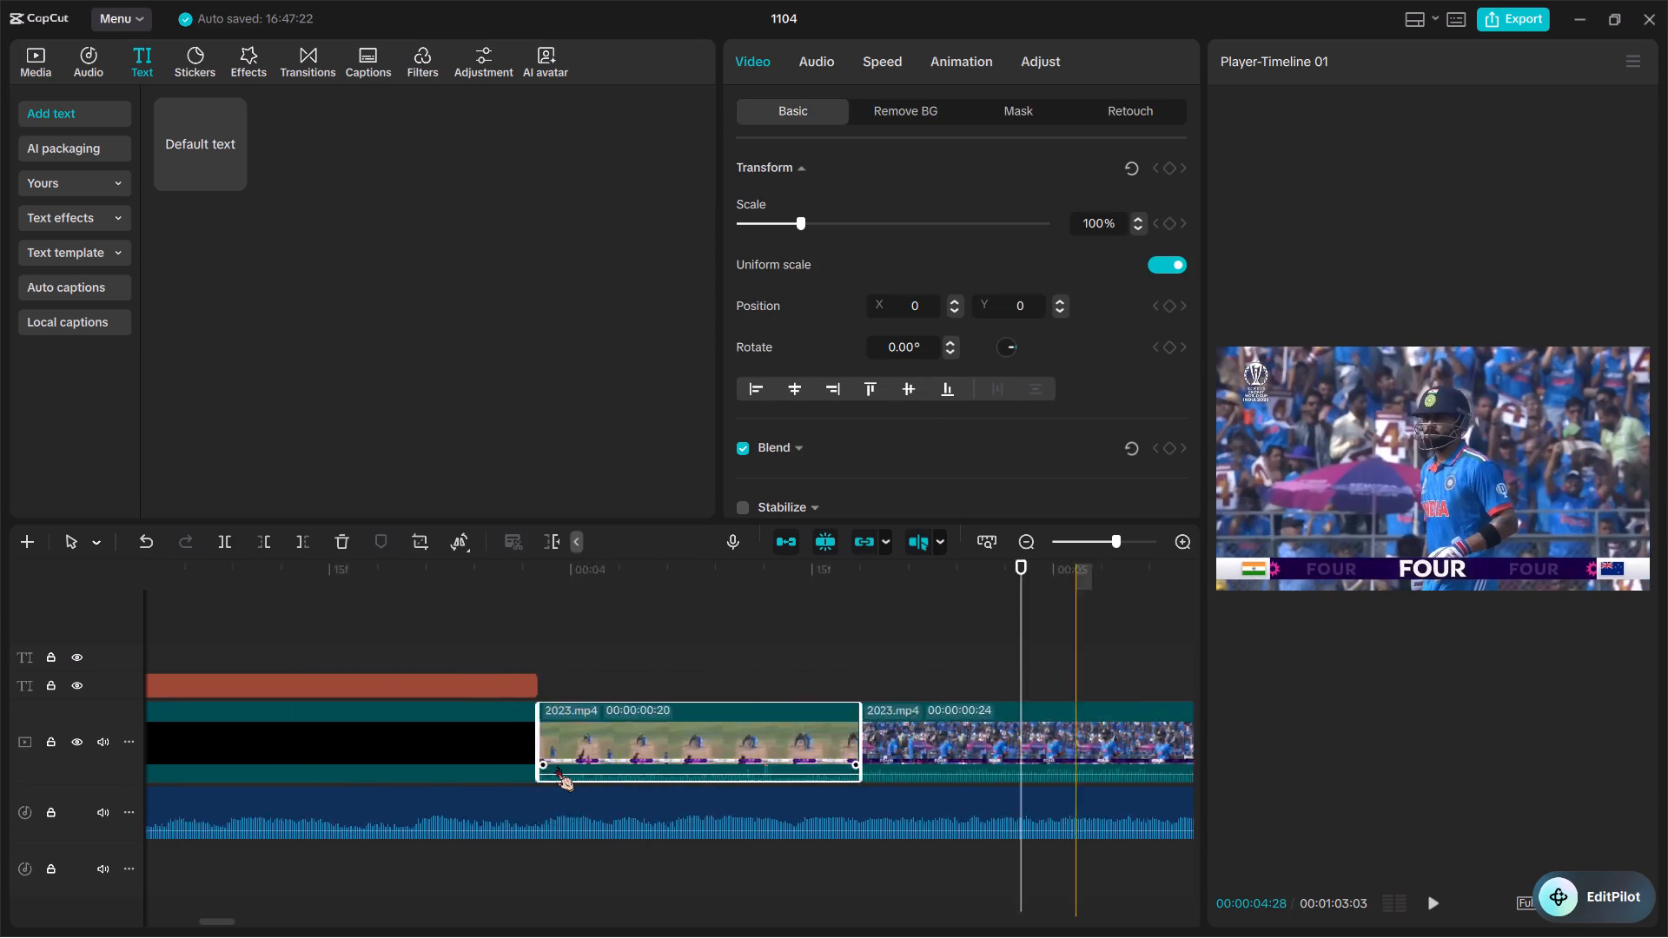
pyautogui.hscroll(2, 556, 766)
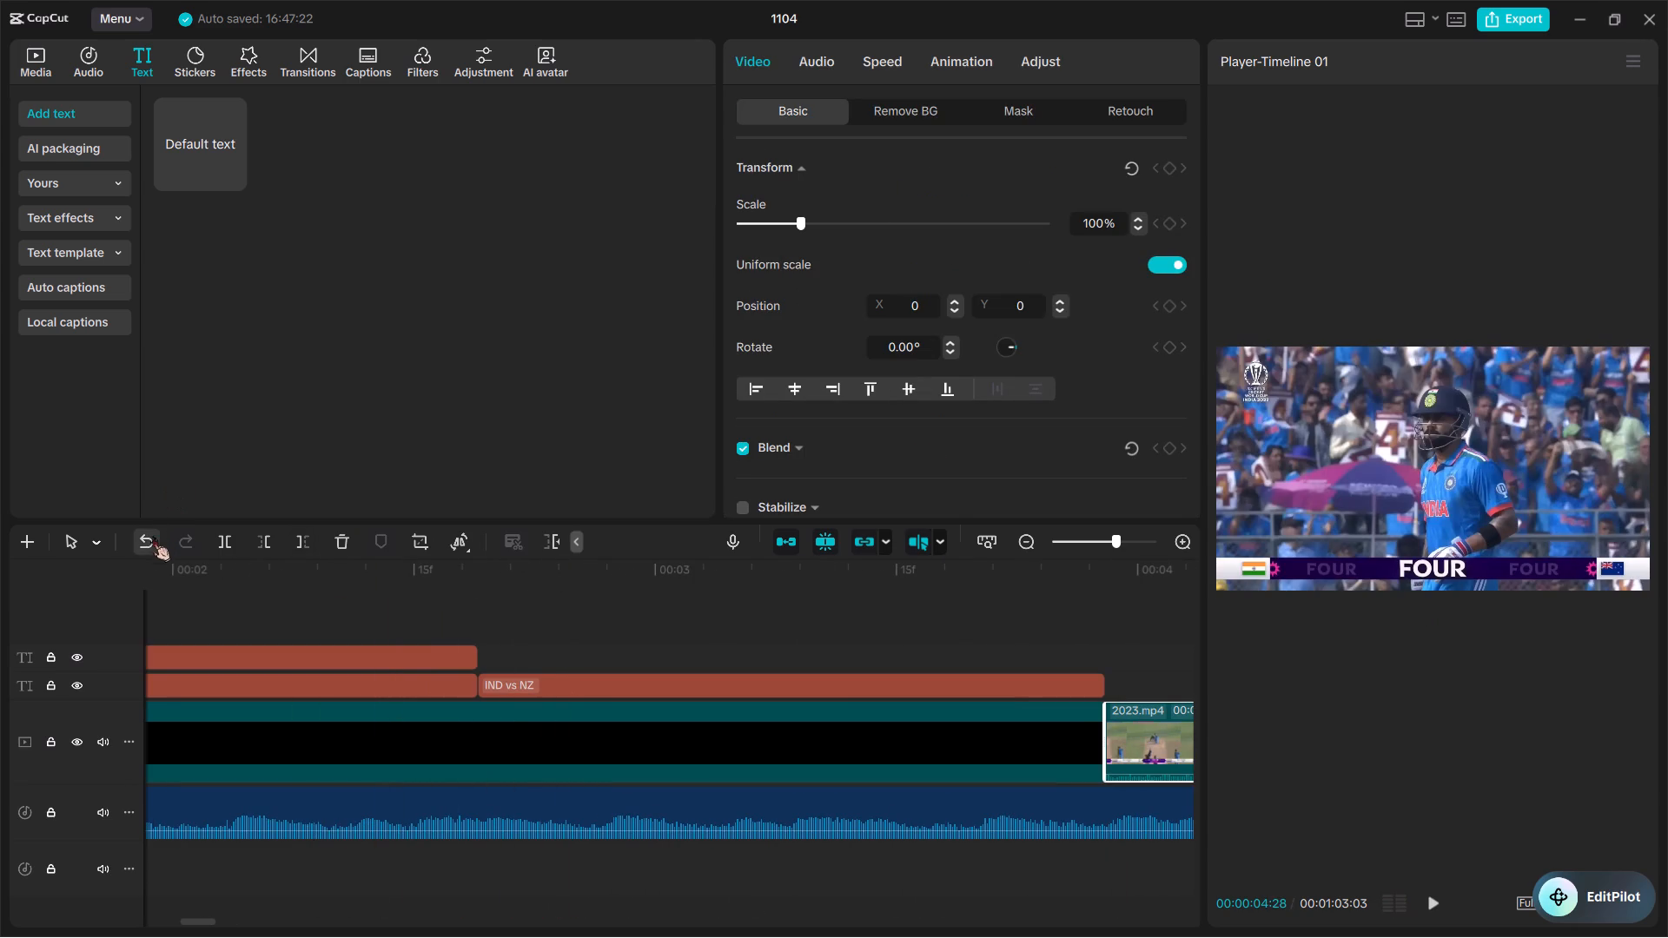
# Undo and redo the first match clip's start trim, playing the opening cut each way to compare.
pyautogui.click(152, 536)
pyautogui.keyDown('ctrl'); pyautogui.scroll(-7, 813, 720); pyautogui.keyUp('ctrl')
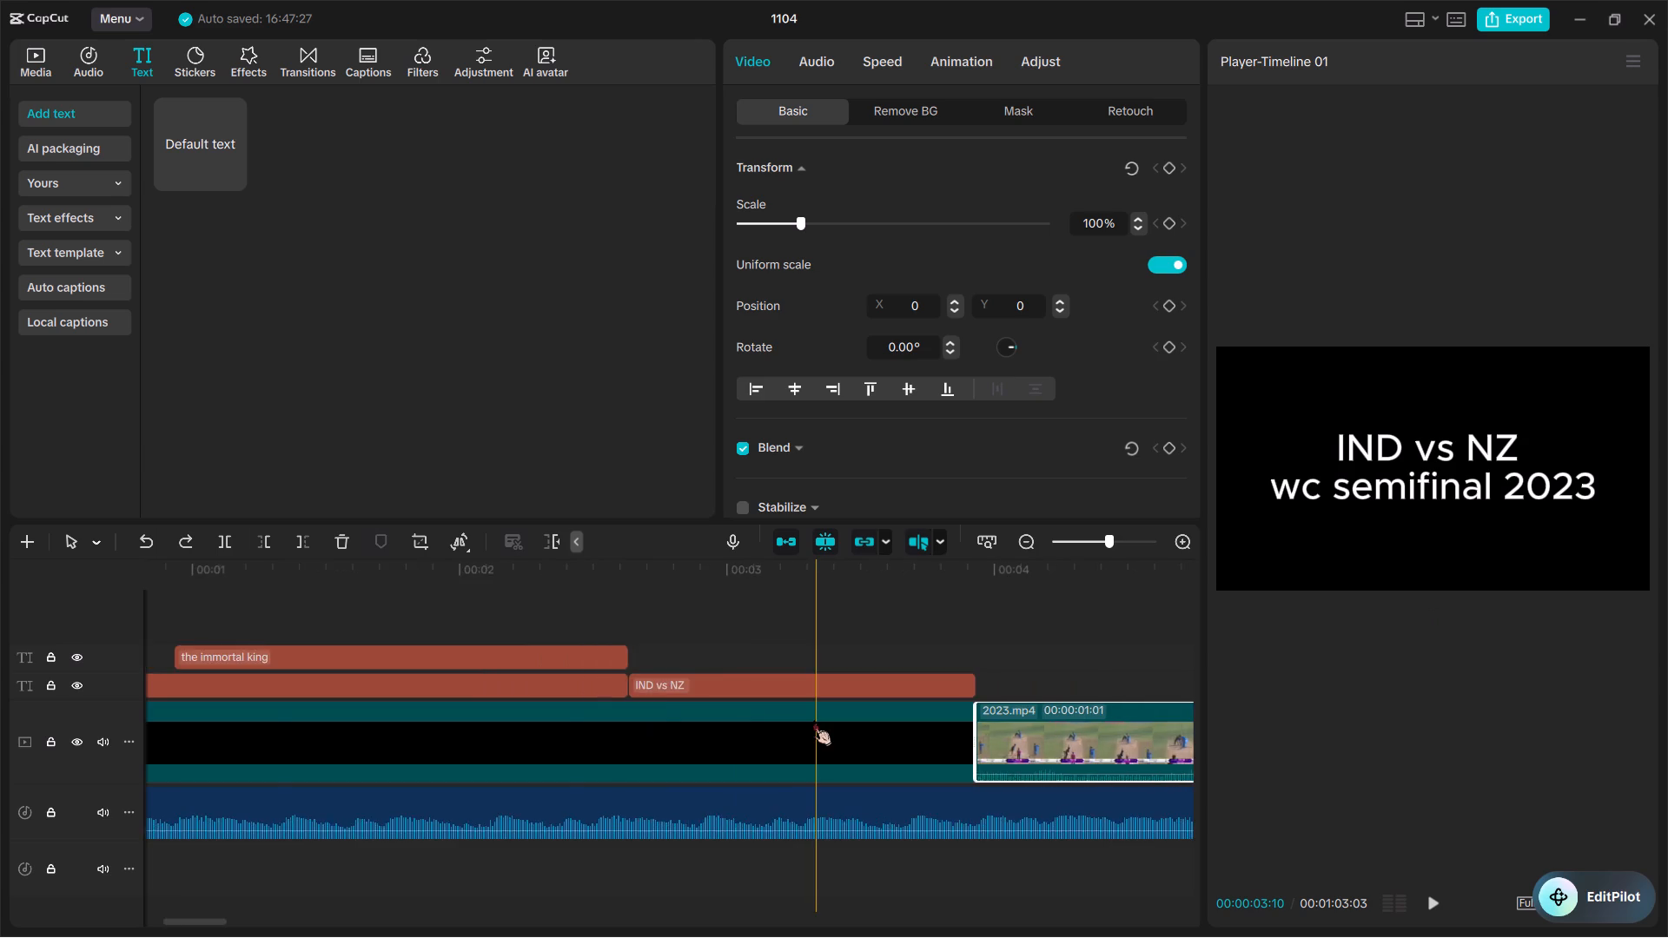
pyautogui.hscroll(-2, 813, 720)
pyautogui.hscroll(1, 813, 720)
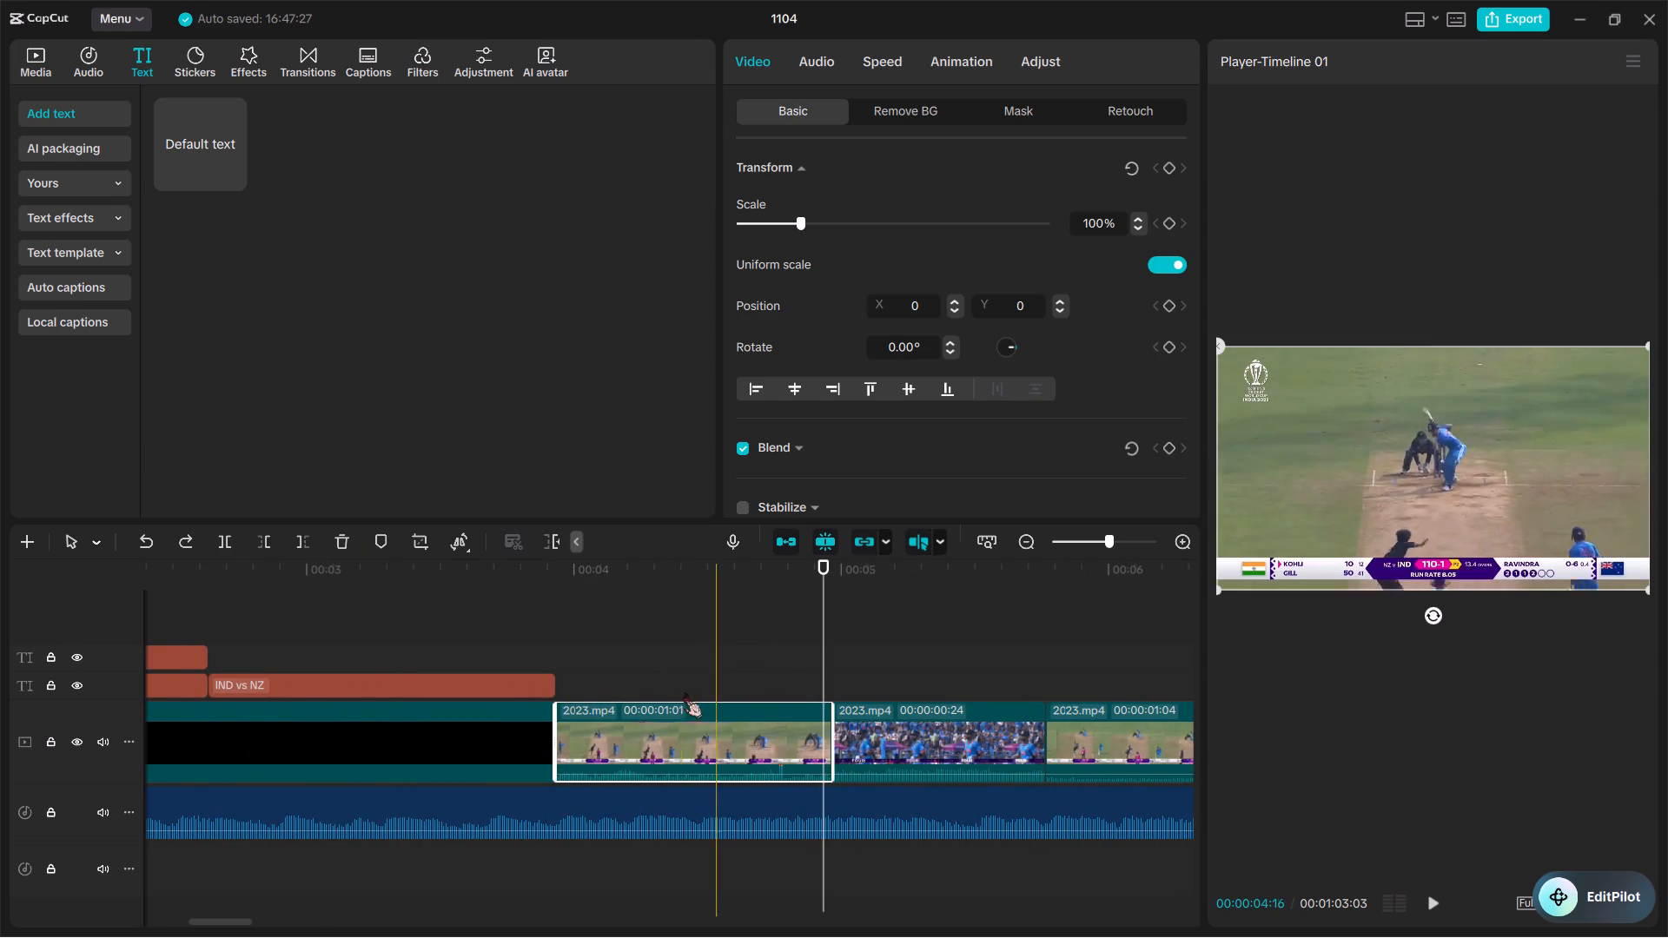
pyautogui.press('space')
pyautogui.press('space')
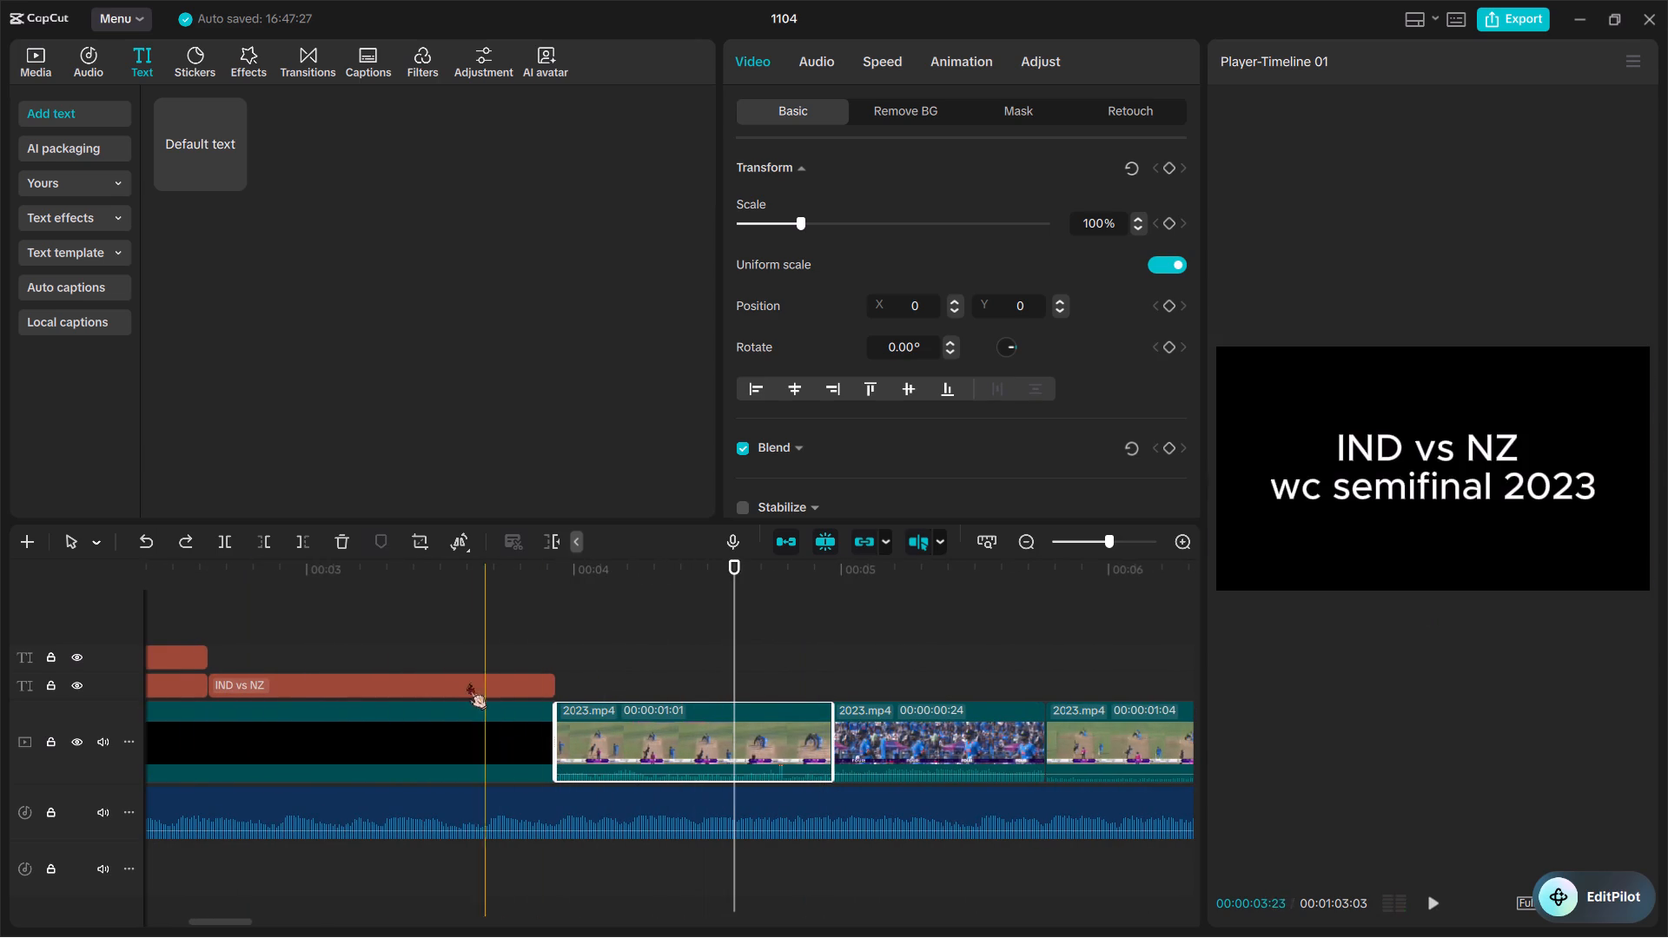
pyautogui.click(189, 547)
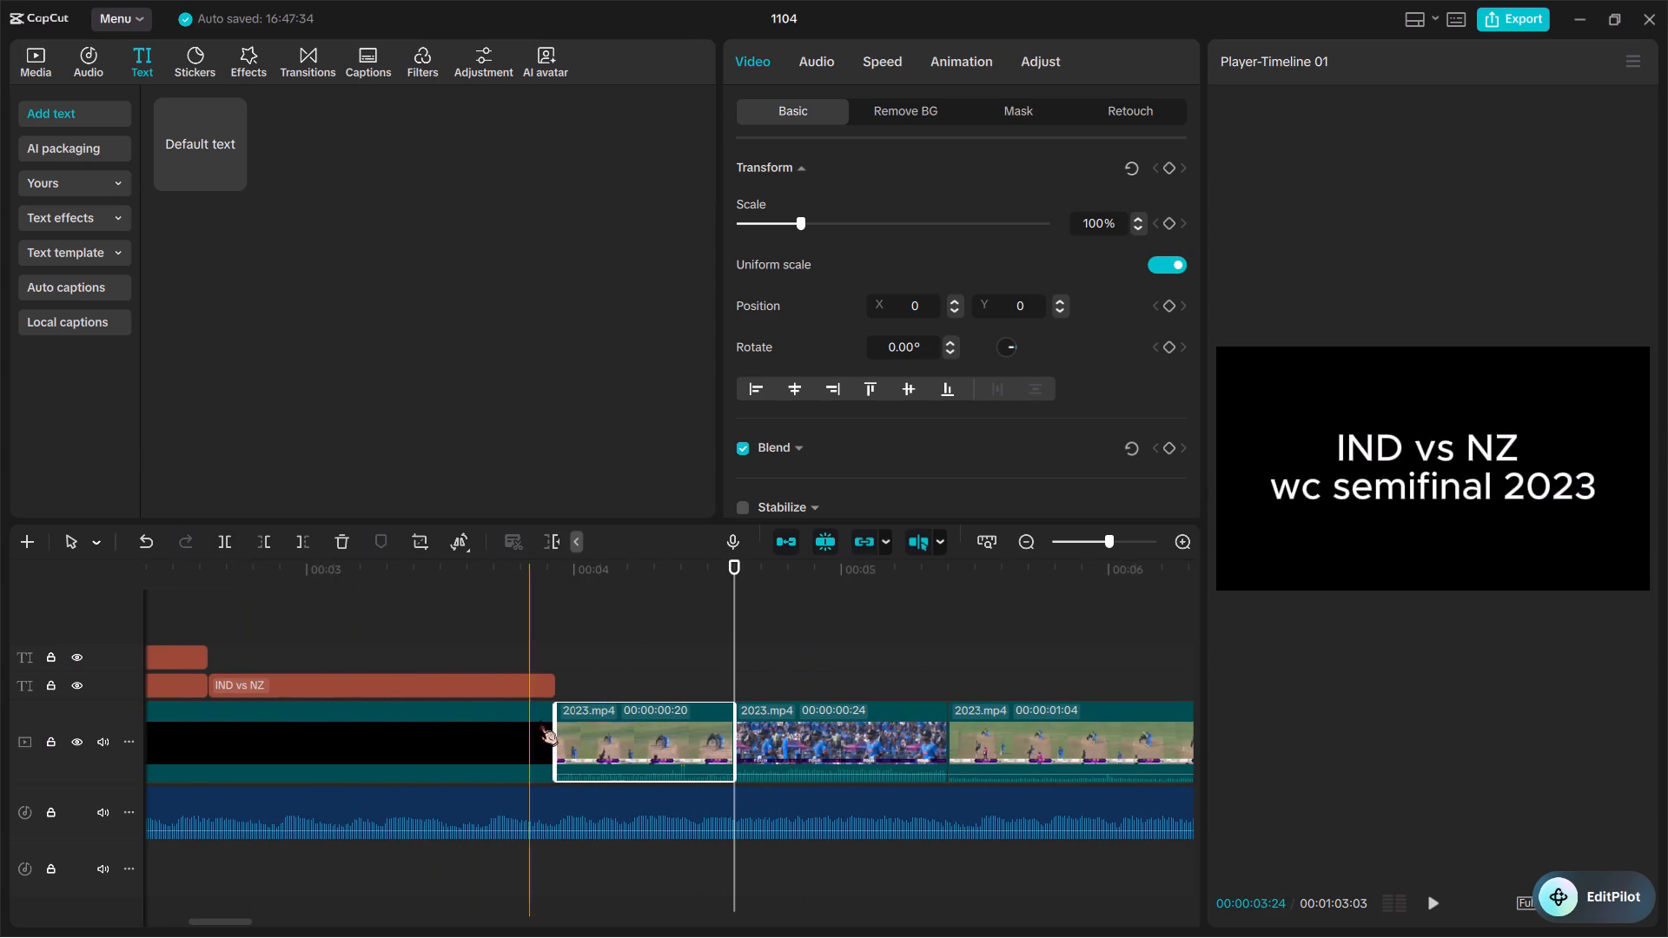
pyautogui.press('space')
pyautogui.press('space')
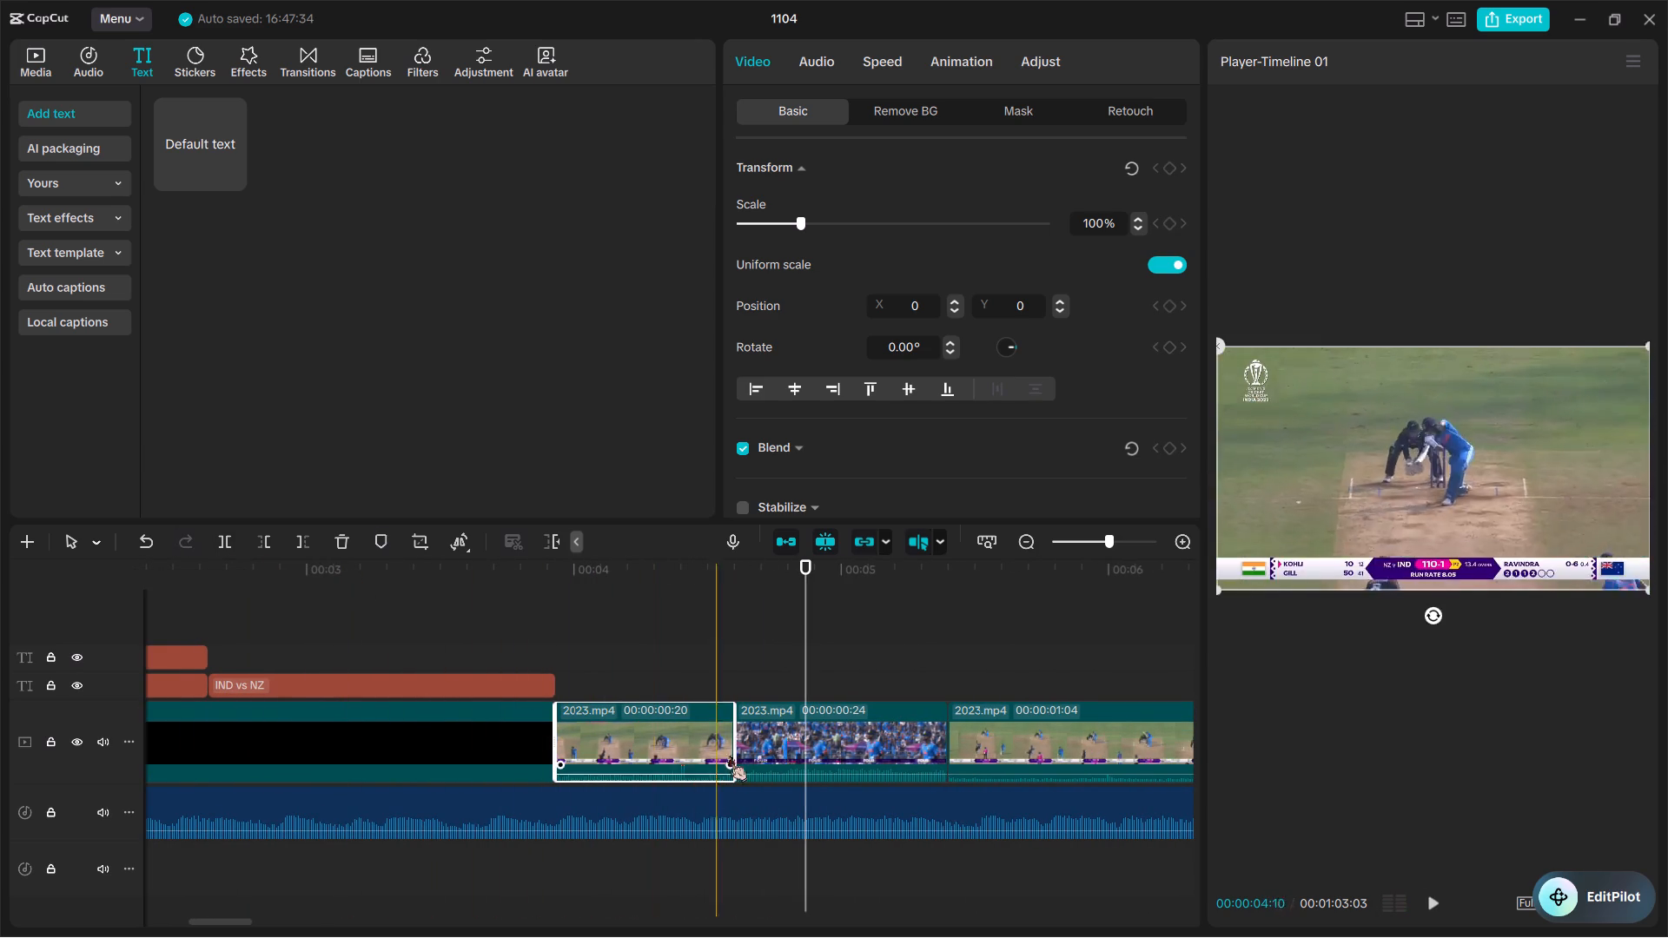
# Move the 00:00:00:24 "FOUR" crowd clip onto a new track above the titles and hide that track.
pyautogui.click(779, 745)
pyautogui.moveTo(801, 734); pyautogui.dragTo(809, 650)
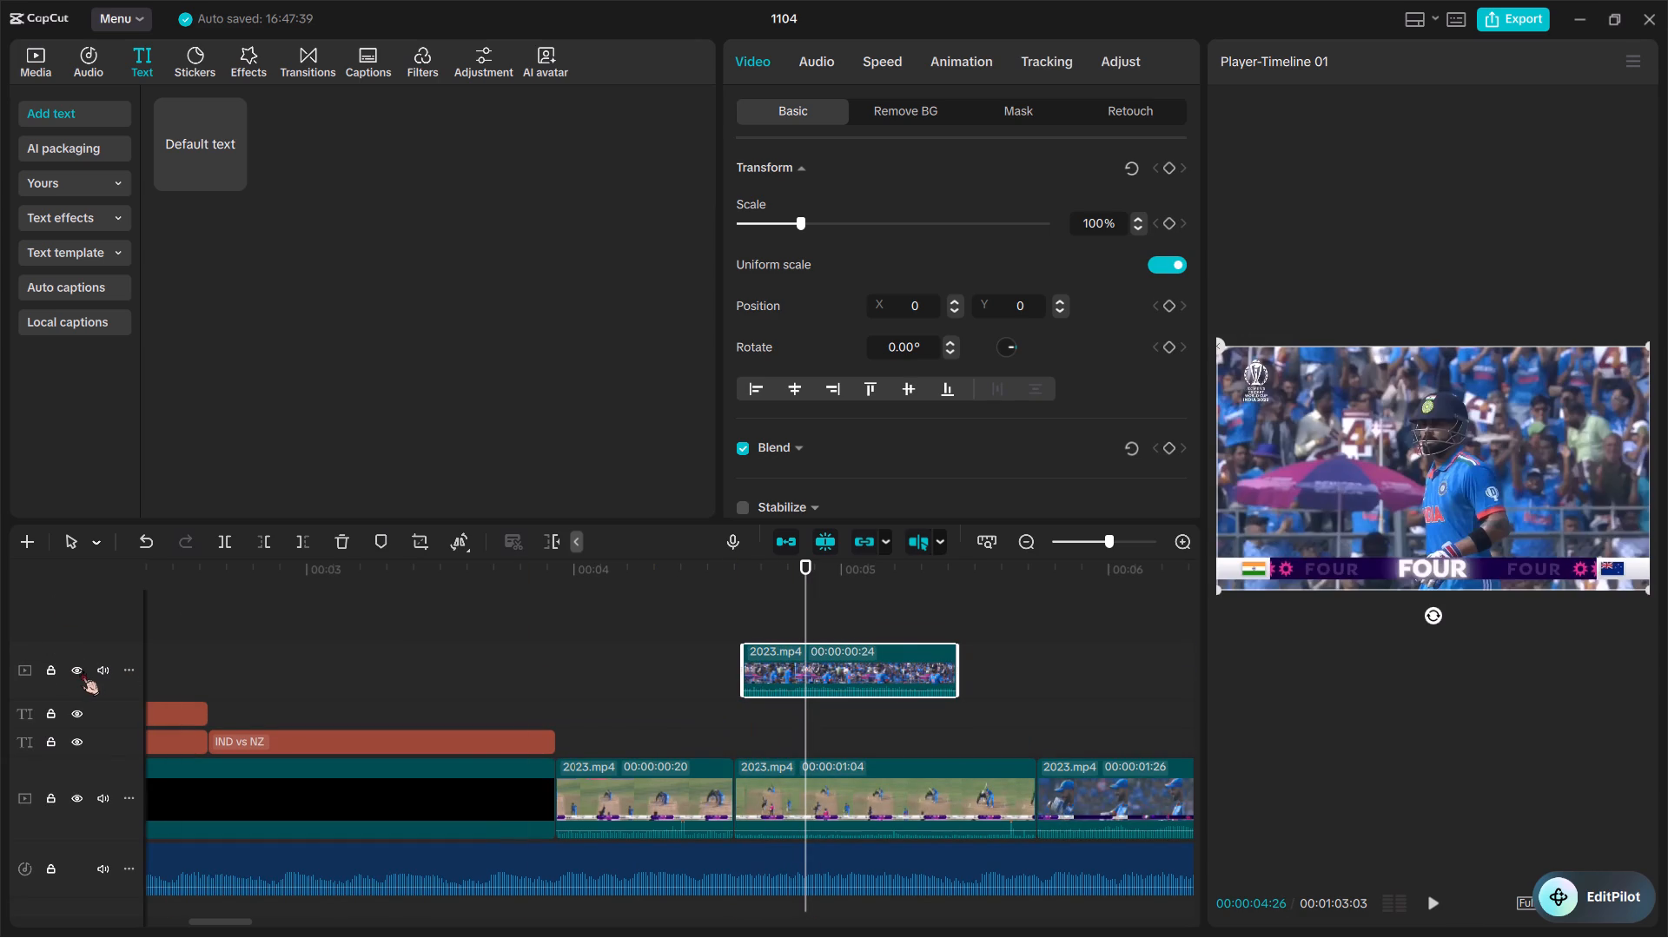
pyautogui.click(81, 670)
# Extend the end of the second batting clip on the main track to a duration of 00:00:01:07 and play the cut.
pyautogui.press('space')
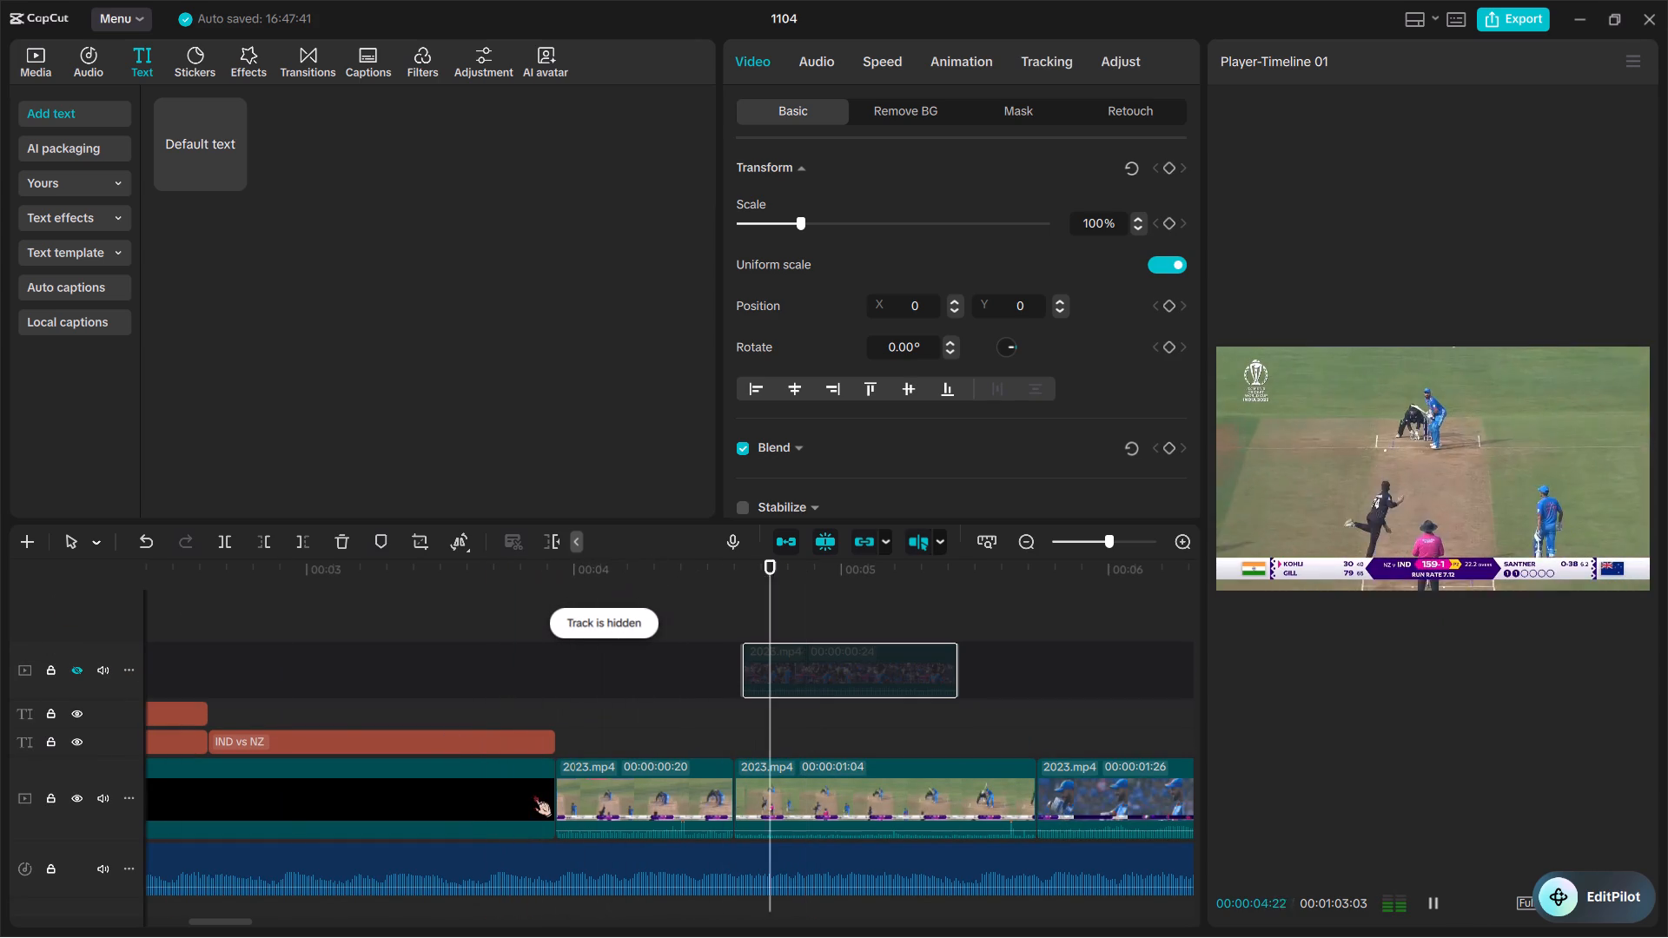
pyautogui.press('space')
pyautogui.press('space')
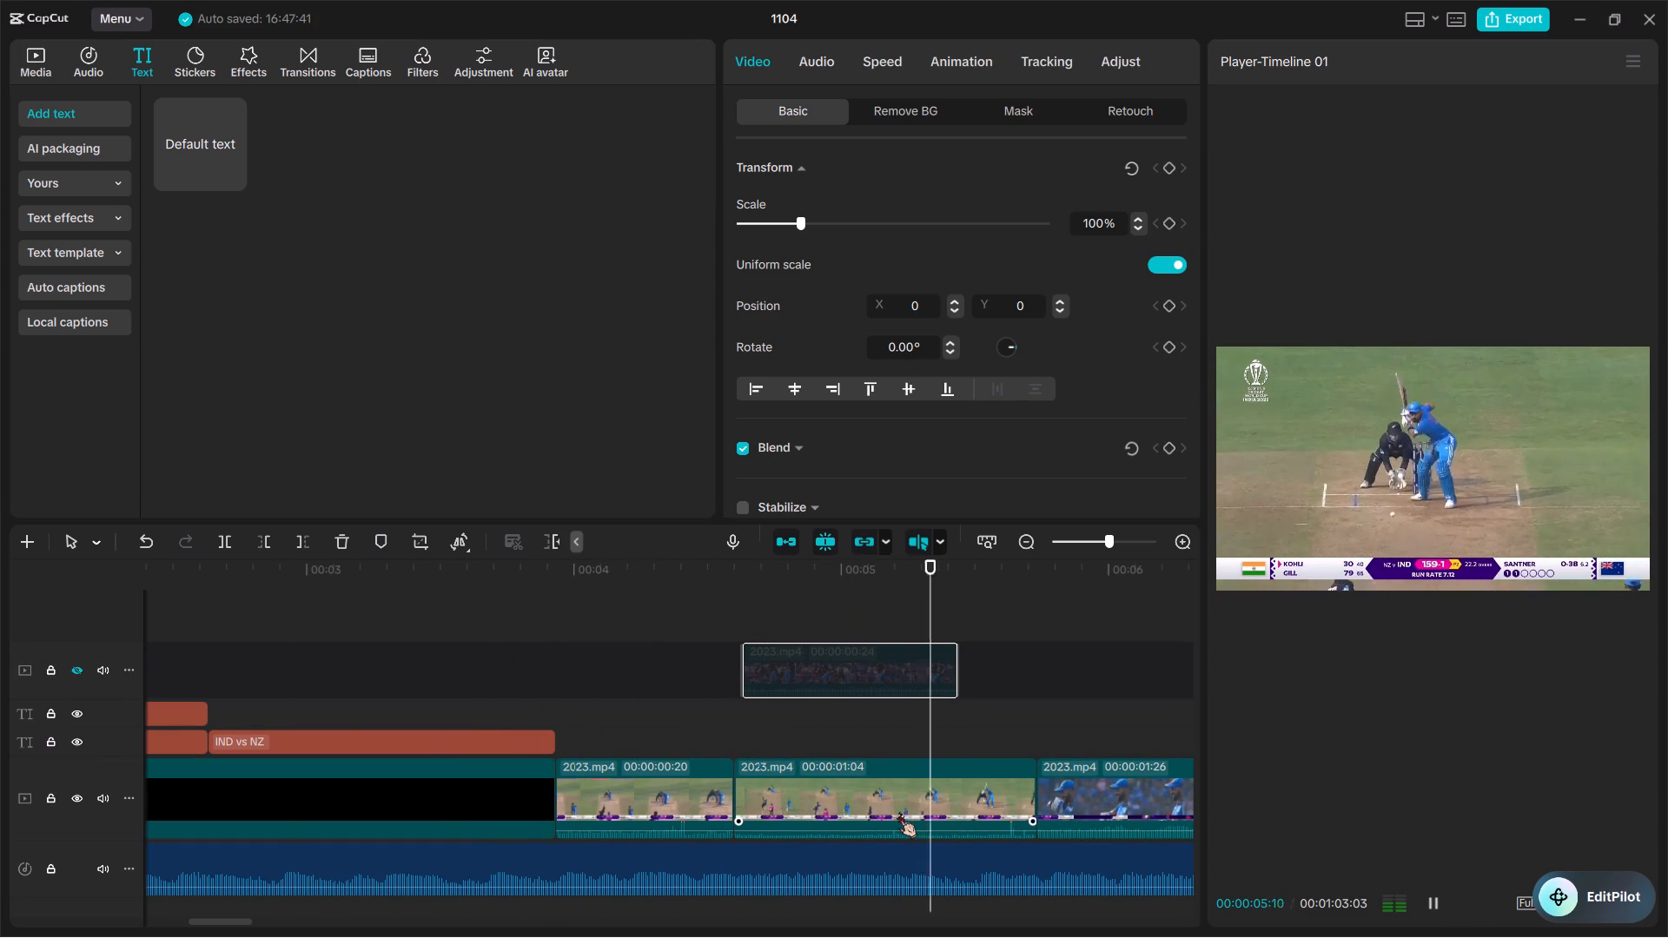
pyautogui.press('space')
pyautogui.keyDown('ctrl'); pyautogui.scroll(11, 898, 812); pyautogui.keyUp('ctrl')
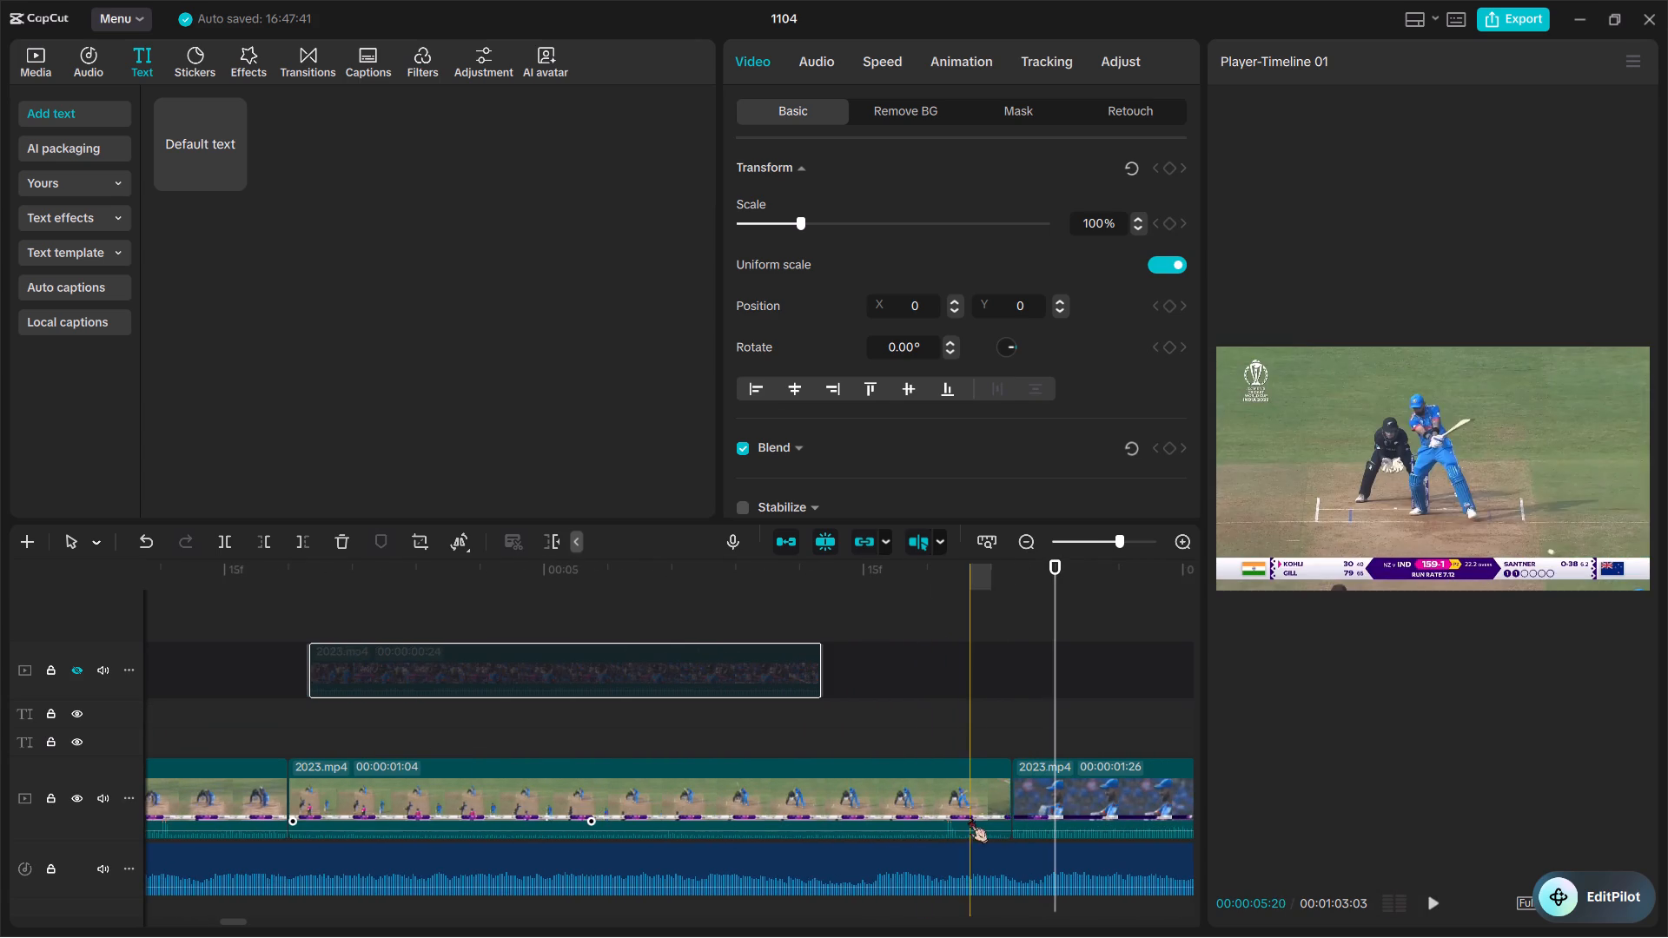
pyautogui.moveTo(1014, 808); pyautogui.dragTo(1071, 824)
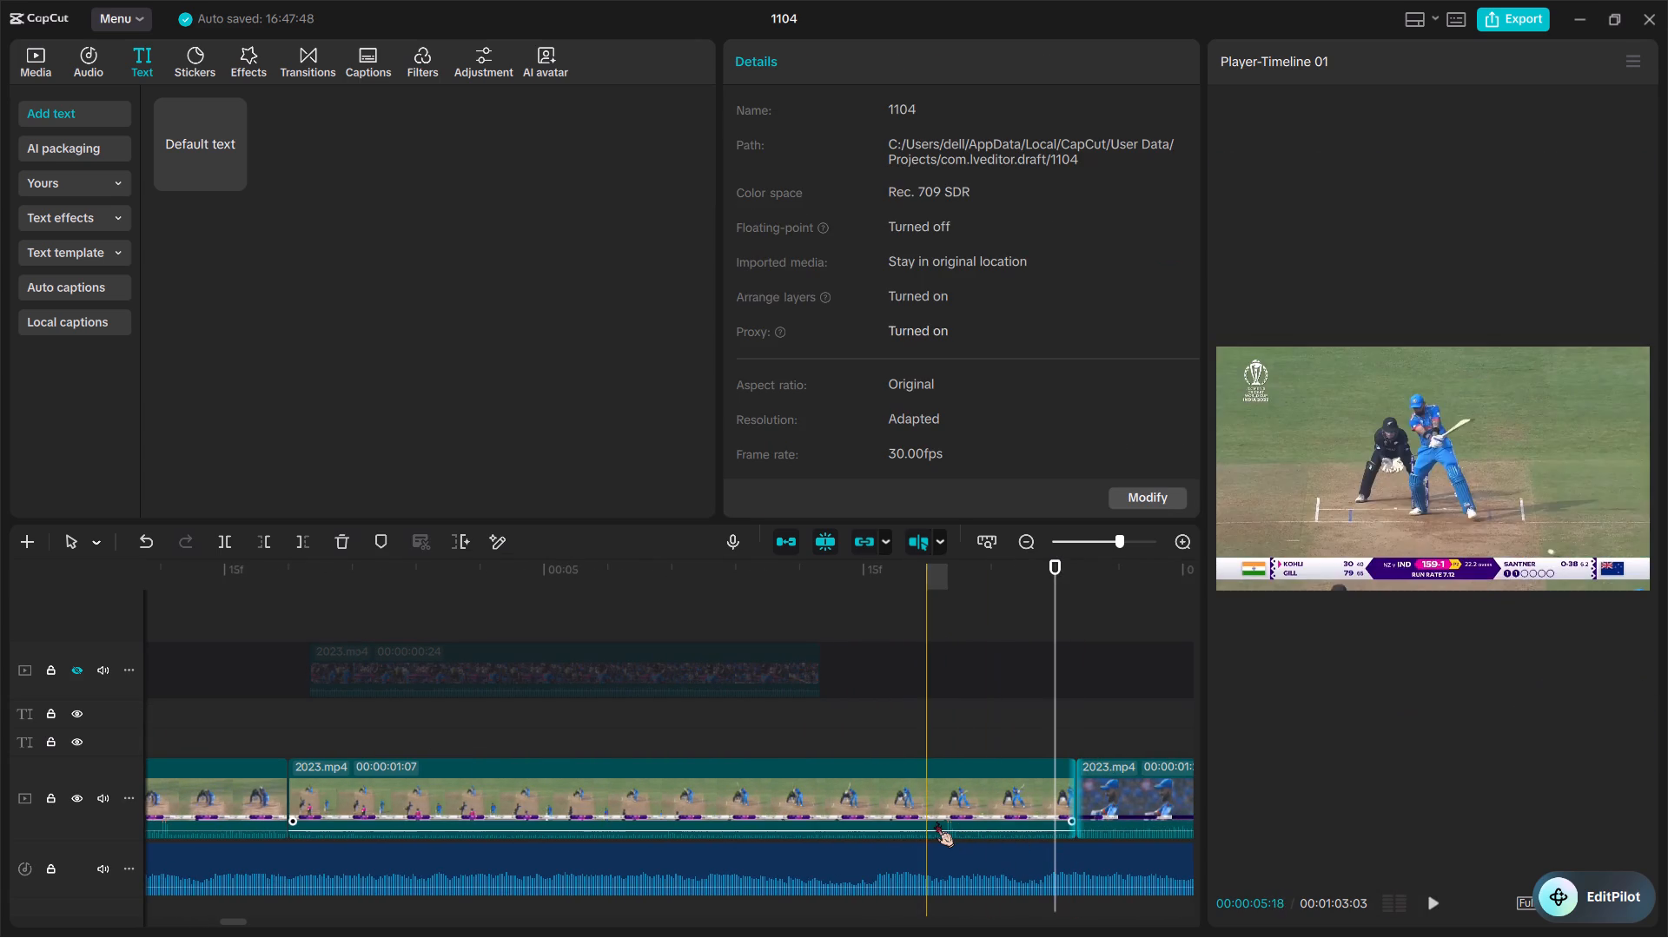
pyautogui.press('space')
pyautogui.press('space')
# Trim the start of the second batting clip at about 00:00:05:01, shortening it to 00:00:00:24, and play it back.
pyautogui.hscroll(1, 936, 822)
pyautogui.hscroll(1, 730, 790)
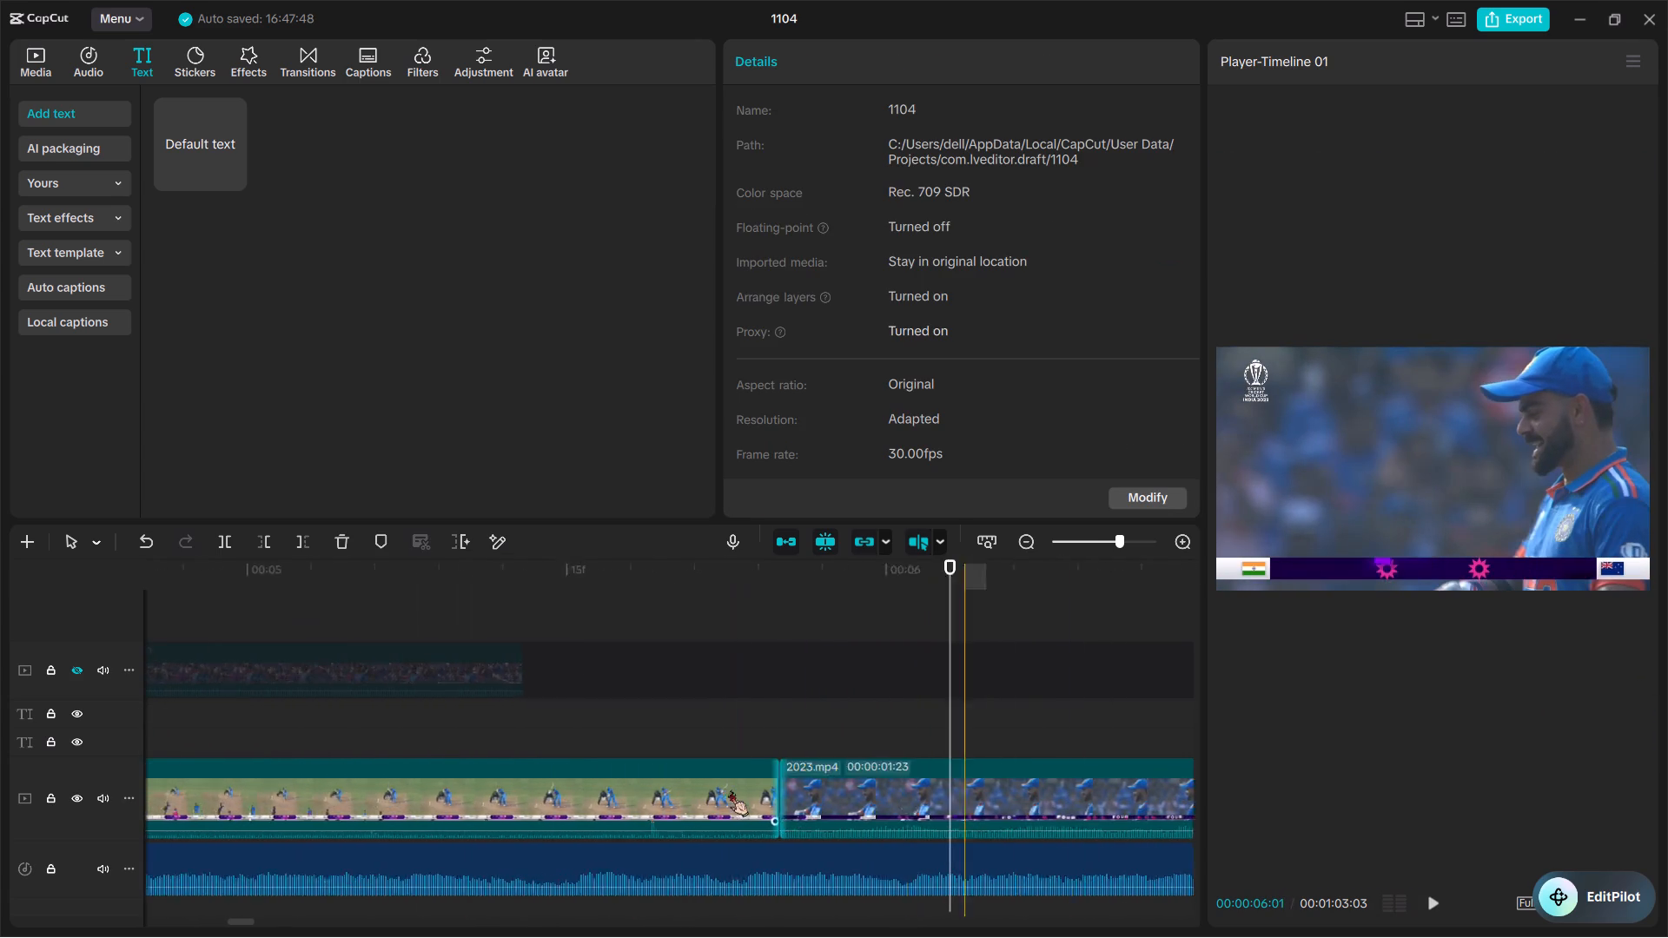
pyautogui.hscroll(1, 730, 790)
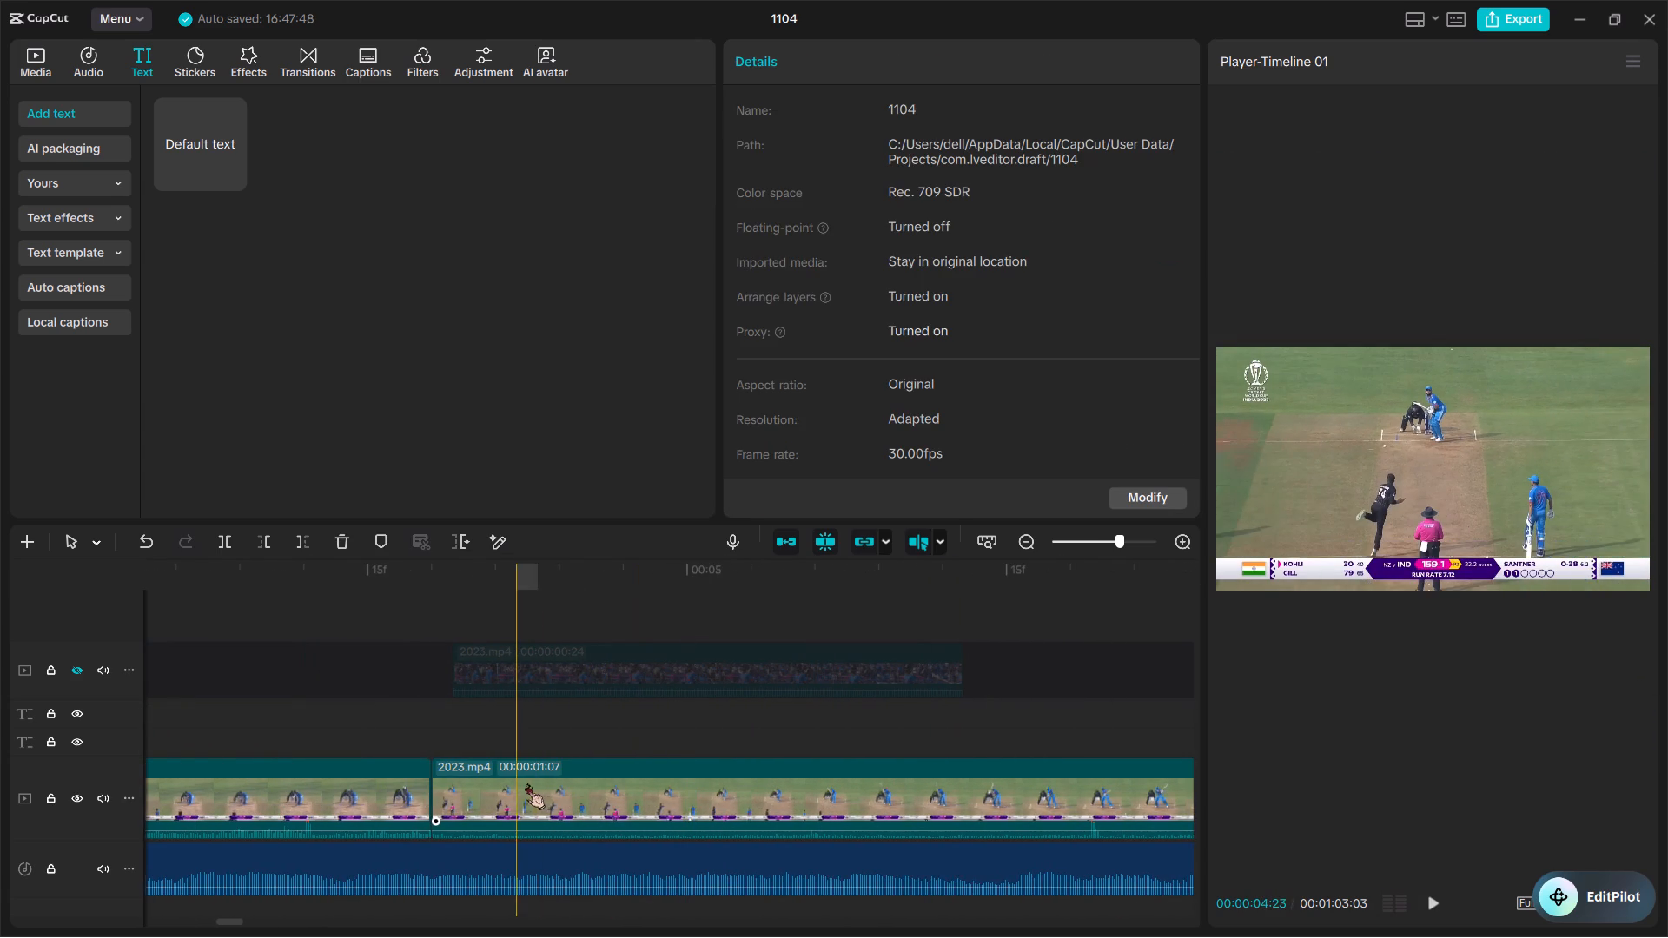
pyautogui.click(704, 805)
pyautogui.press('q')
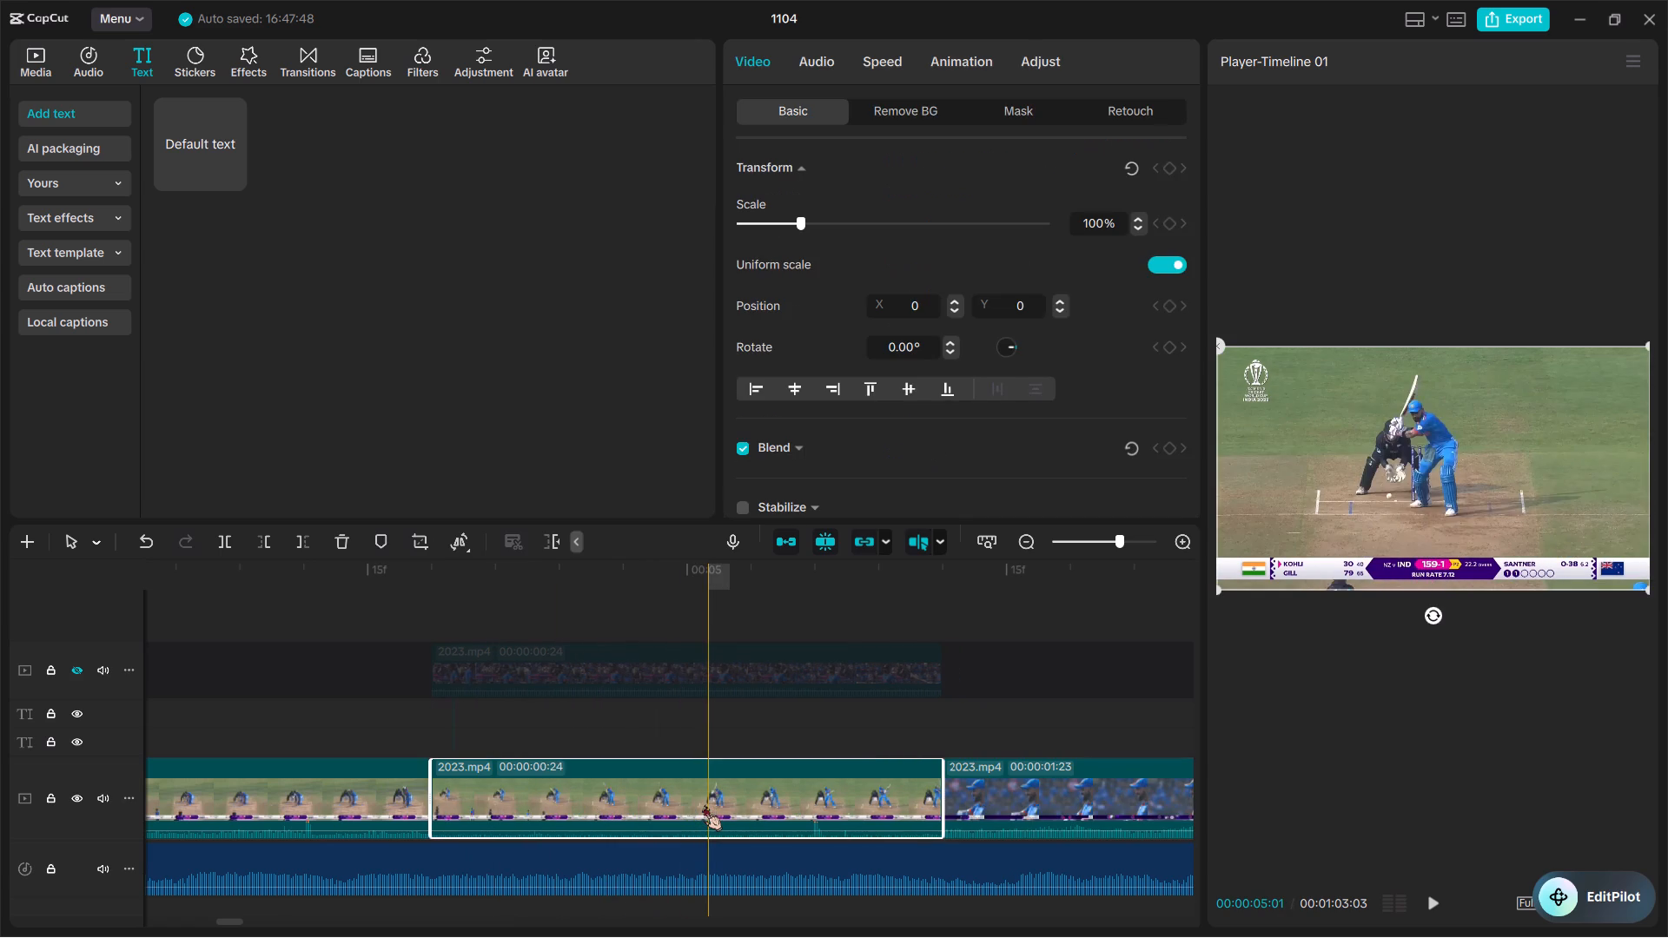
pyautogui.press('space')
pyautogui.press('space')
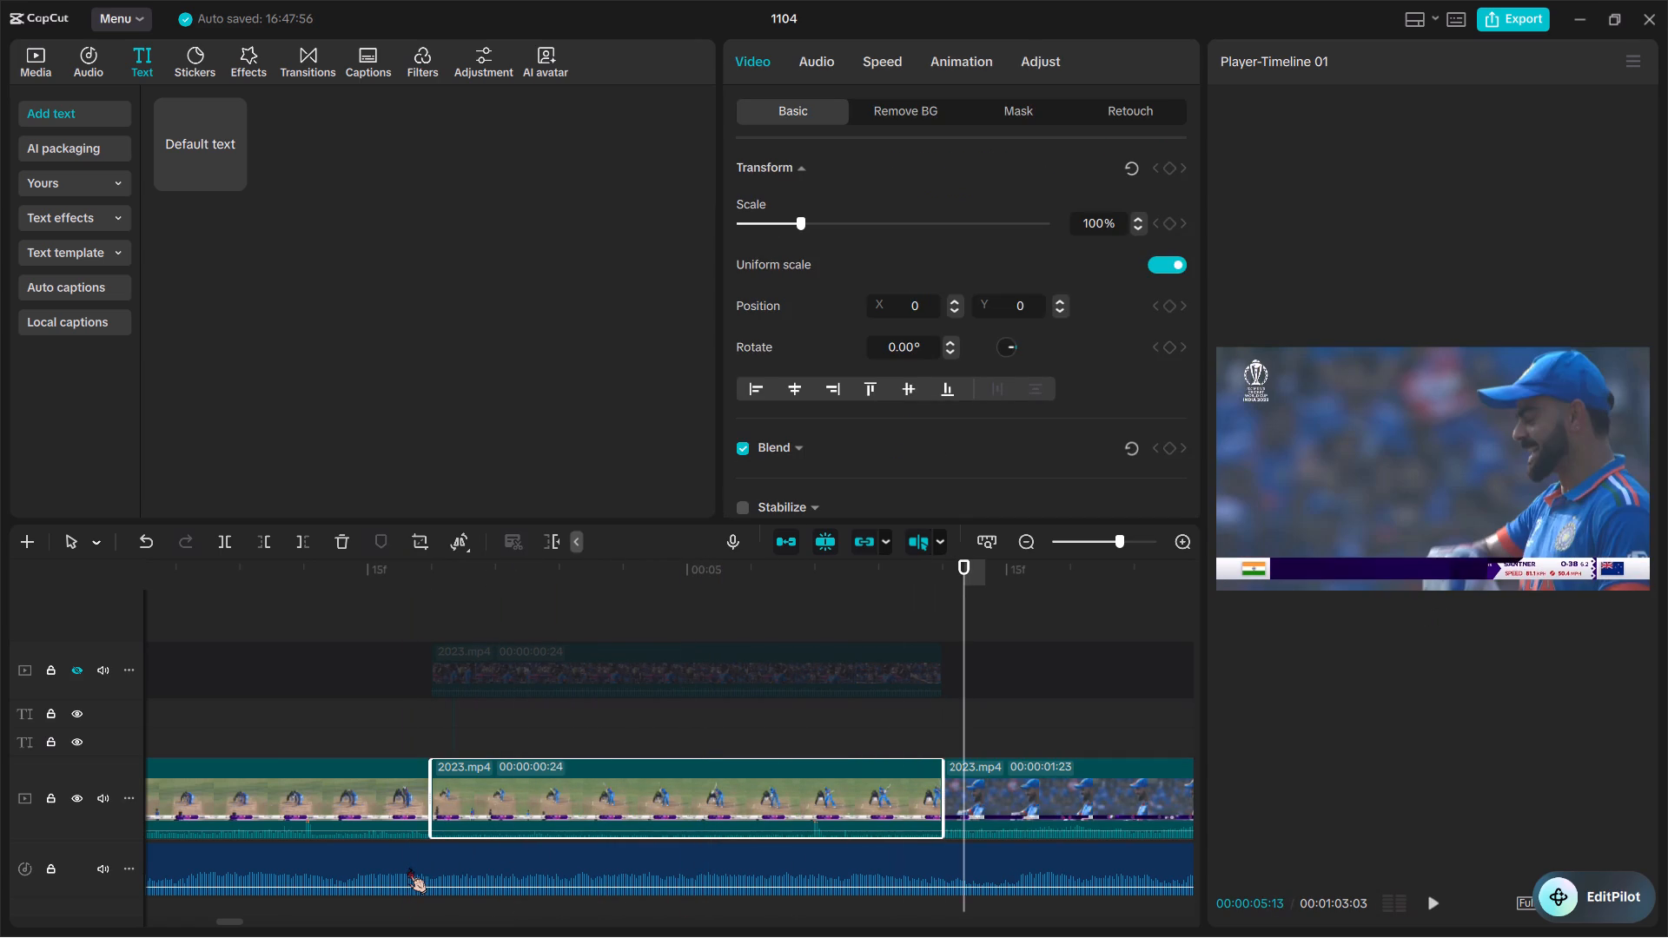
pyautogui.keyDown('ctrl'); pyautogui.scroll(-9, 408, 868); pyautogui.keyUp('ctrl')
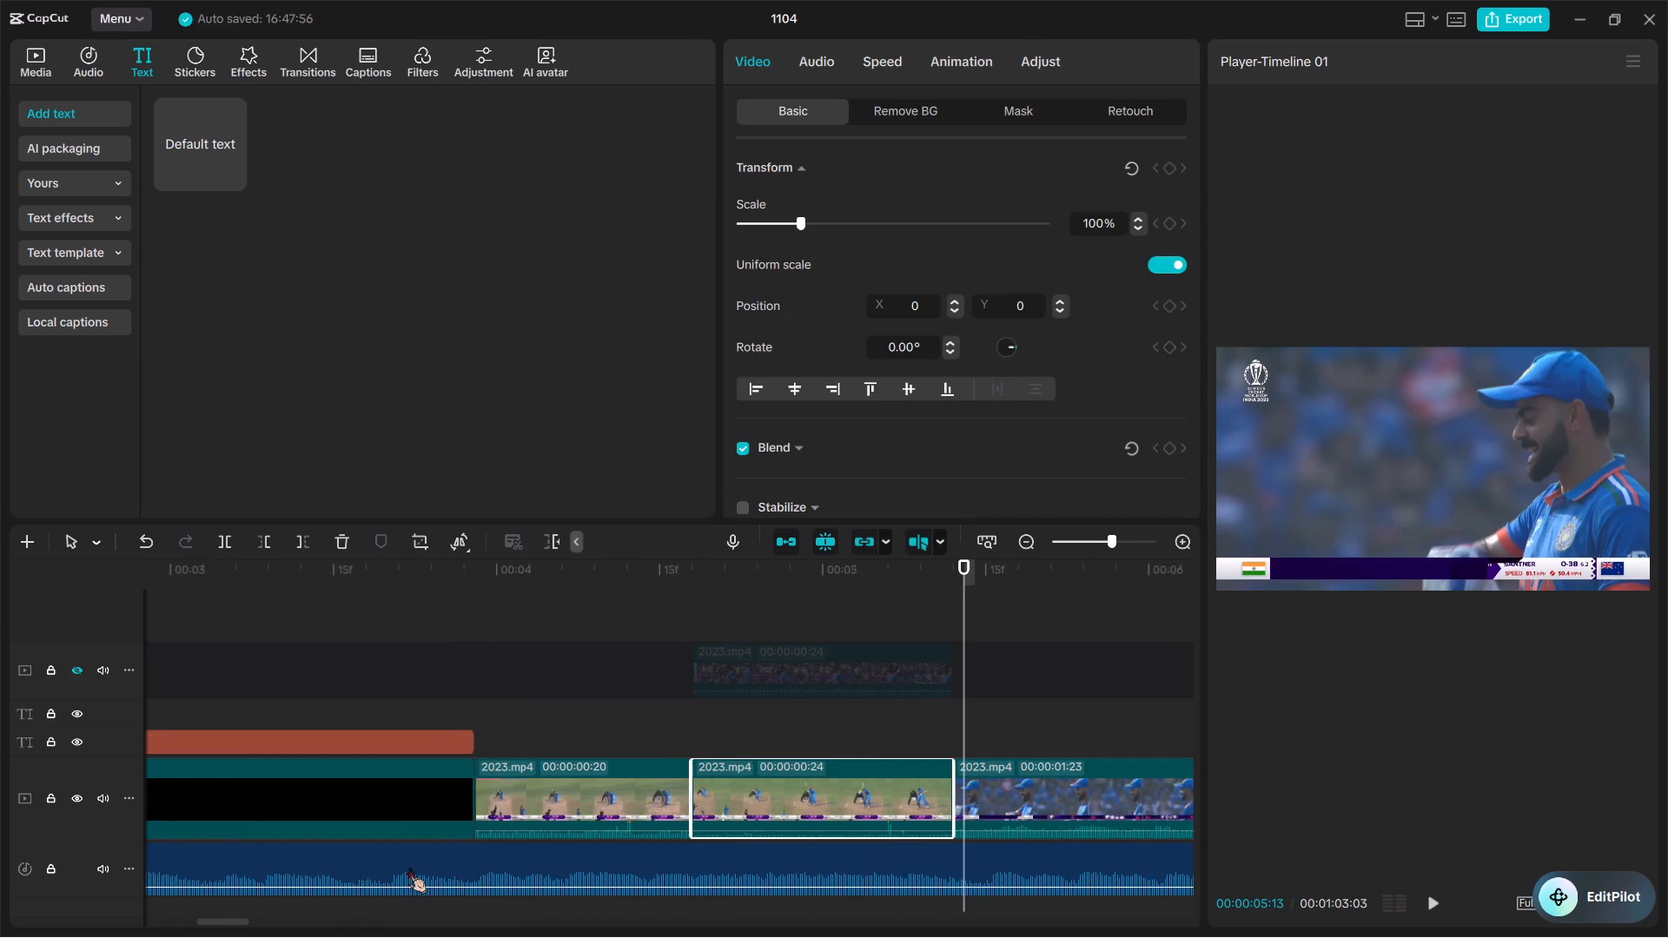
# Move the 00:00:00:26 batting clip on the main track ahead of the 00:00:01:23 "FOUR" reaction clip.
pyautogui.hscroll(-1, 649, 826)
pyautogui.click(657, 786)
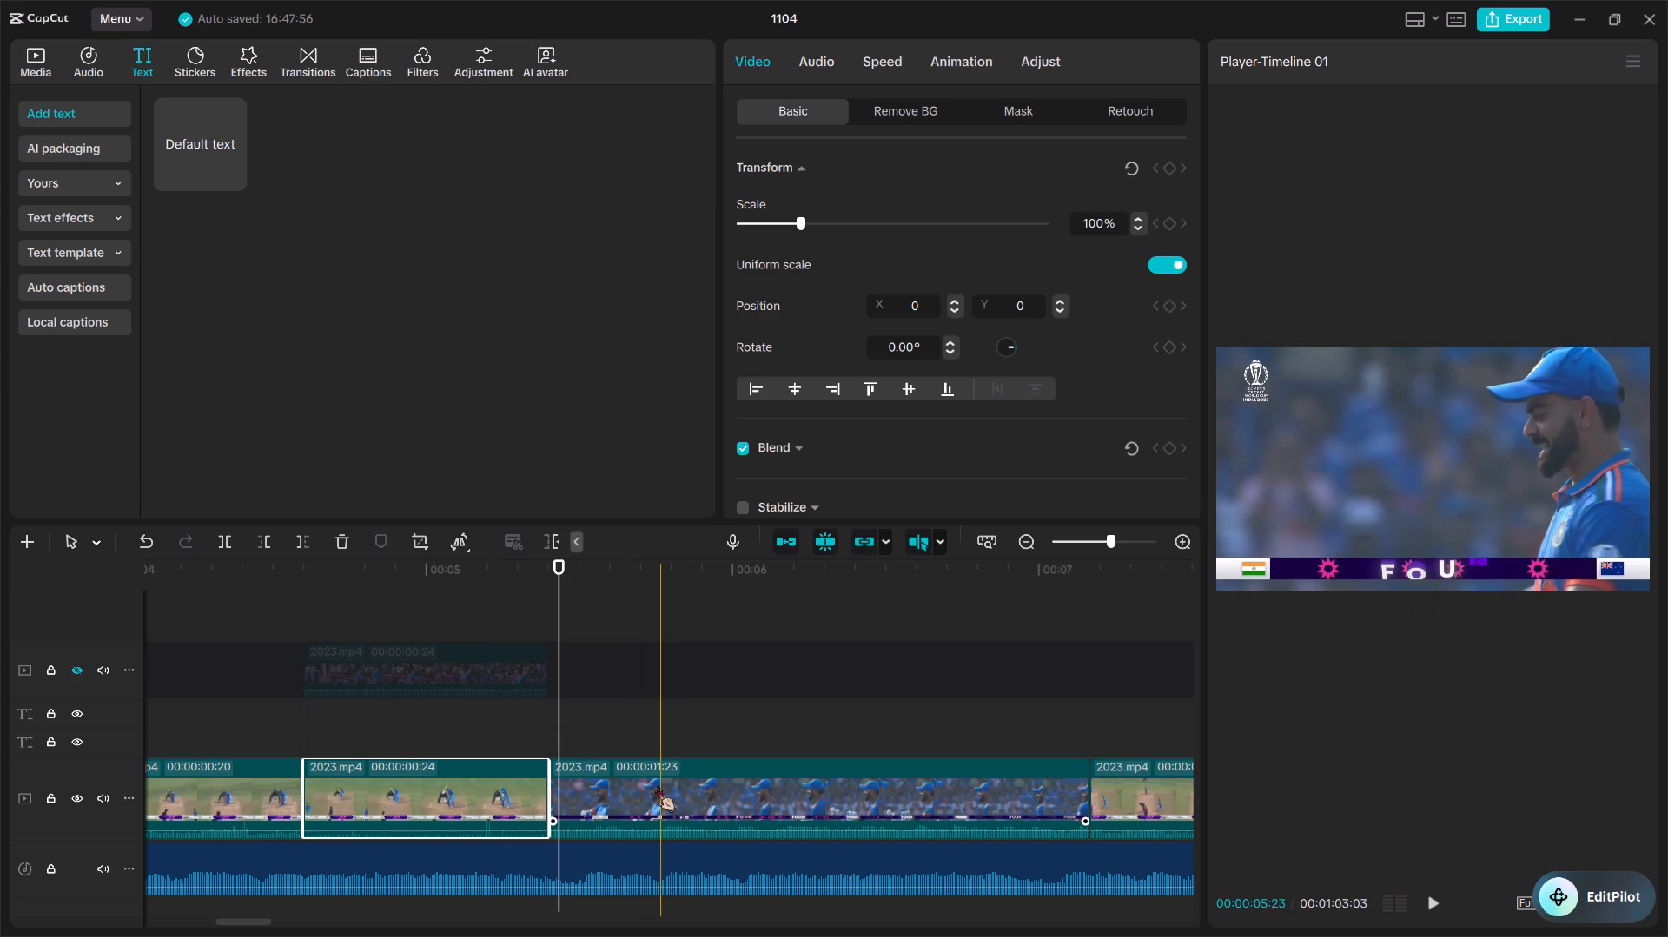
pyautogui.hscroll(-1, 876, 794)
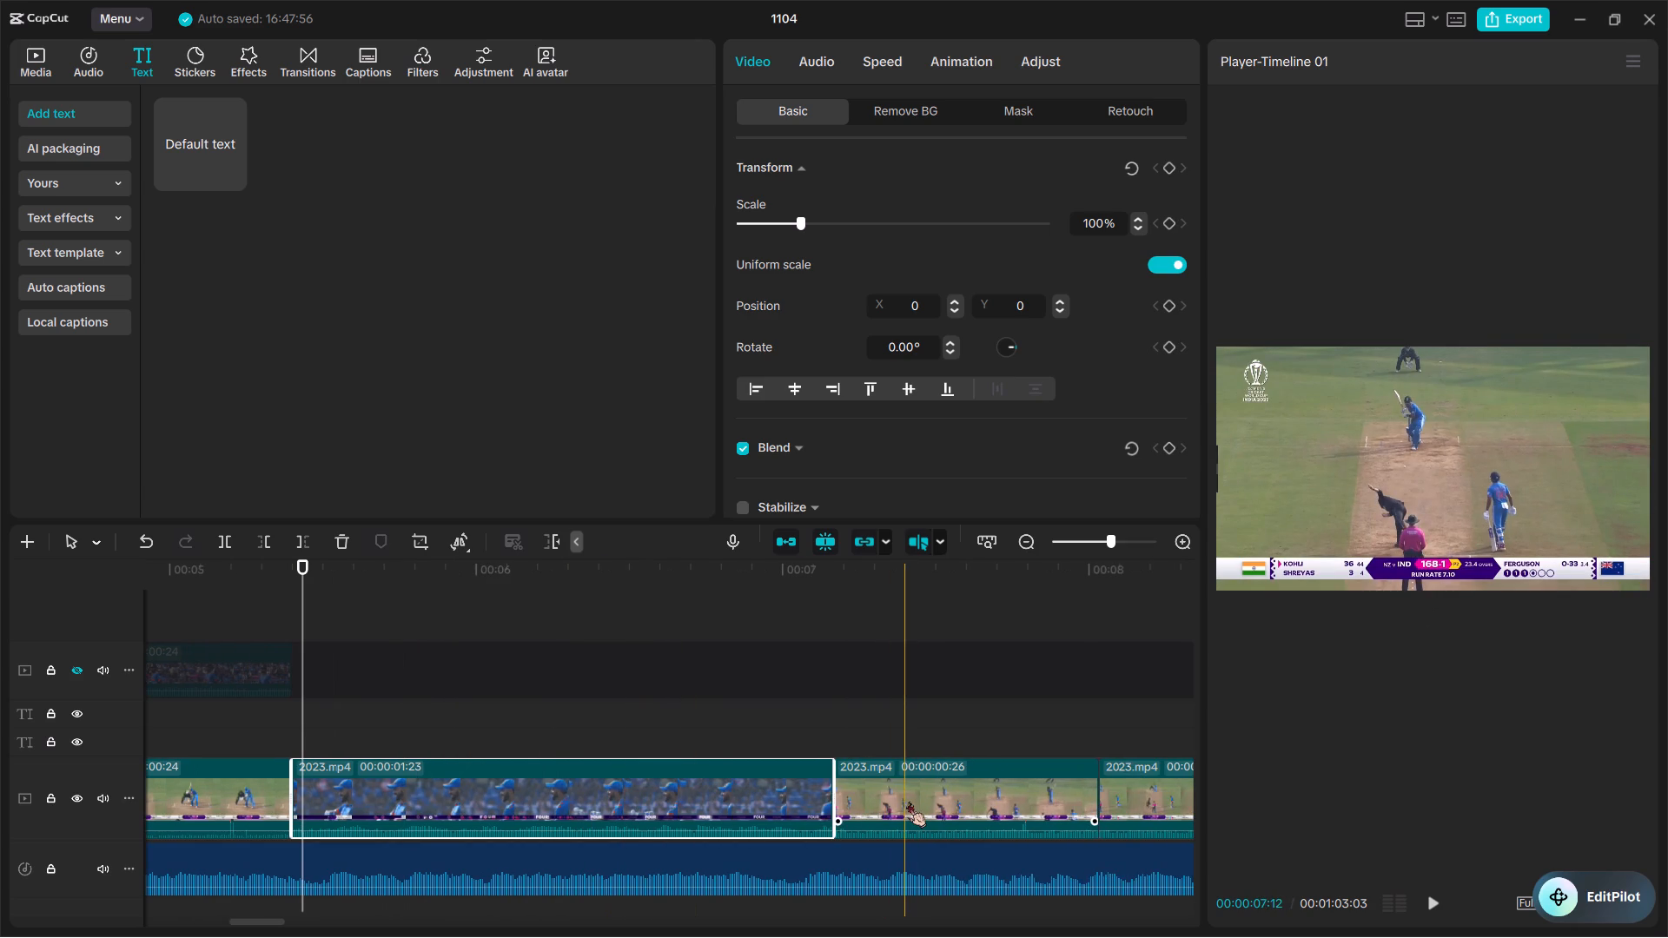
pyautogui.click(908, 802)
pyautogui.keyDown('ctrl'); pyautogui.scroll(12, 910, 802); pyautogui.keyUp('ctrl')
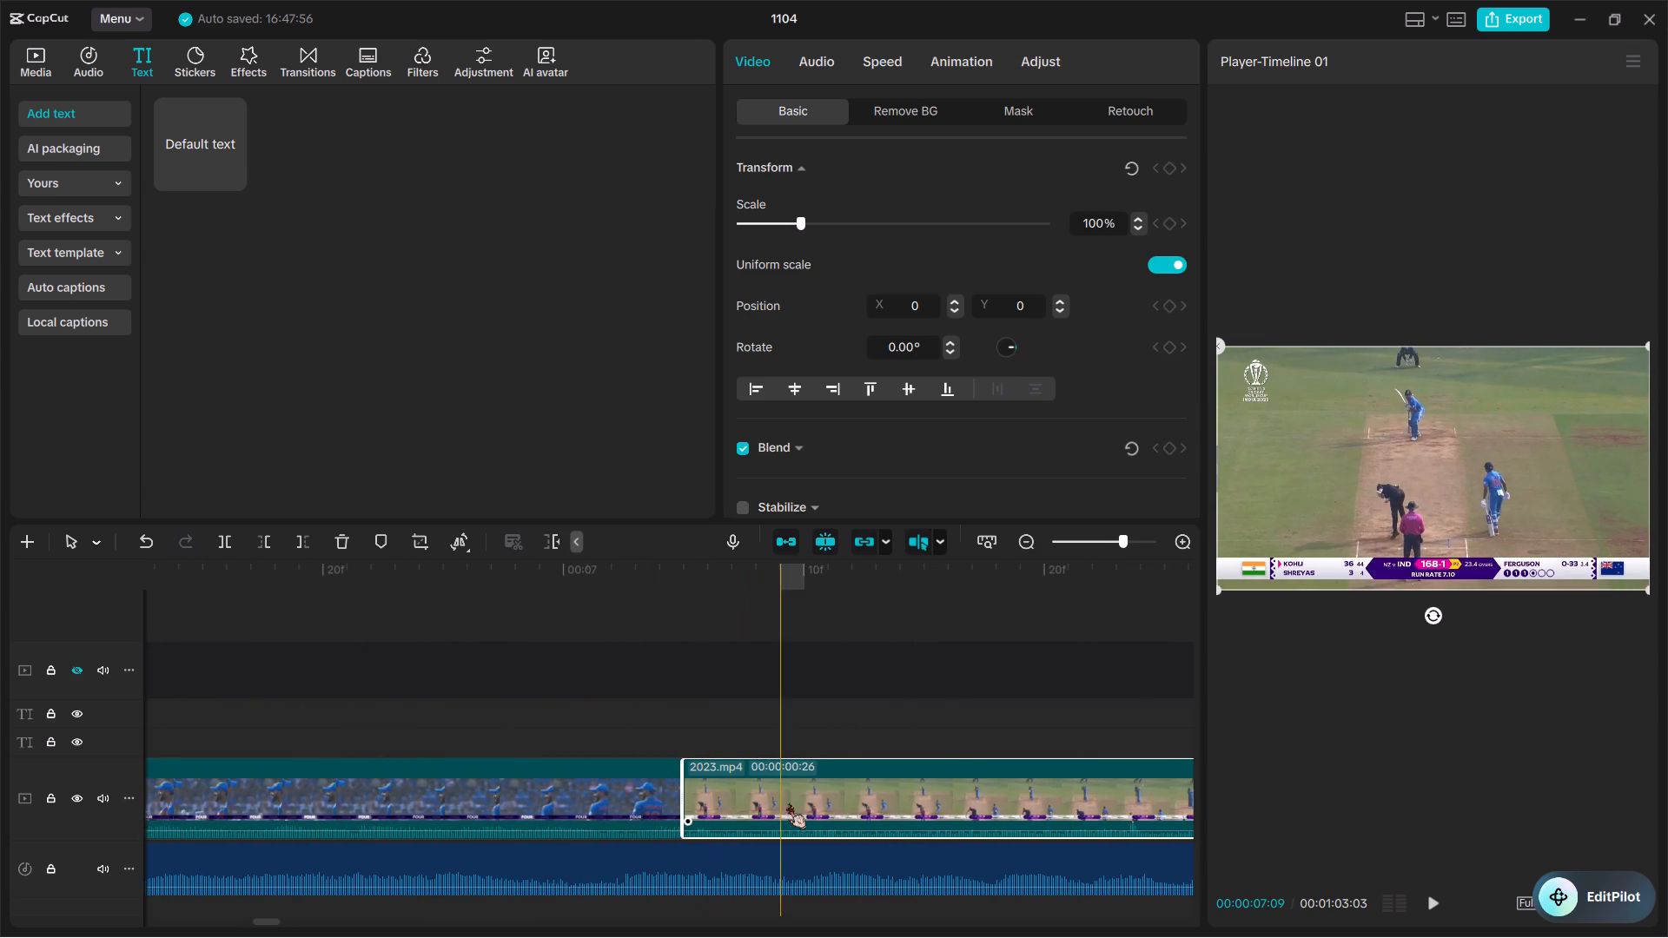
pyautogui.hscroll(-1, 965, 833)
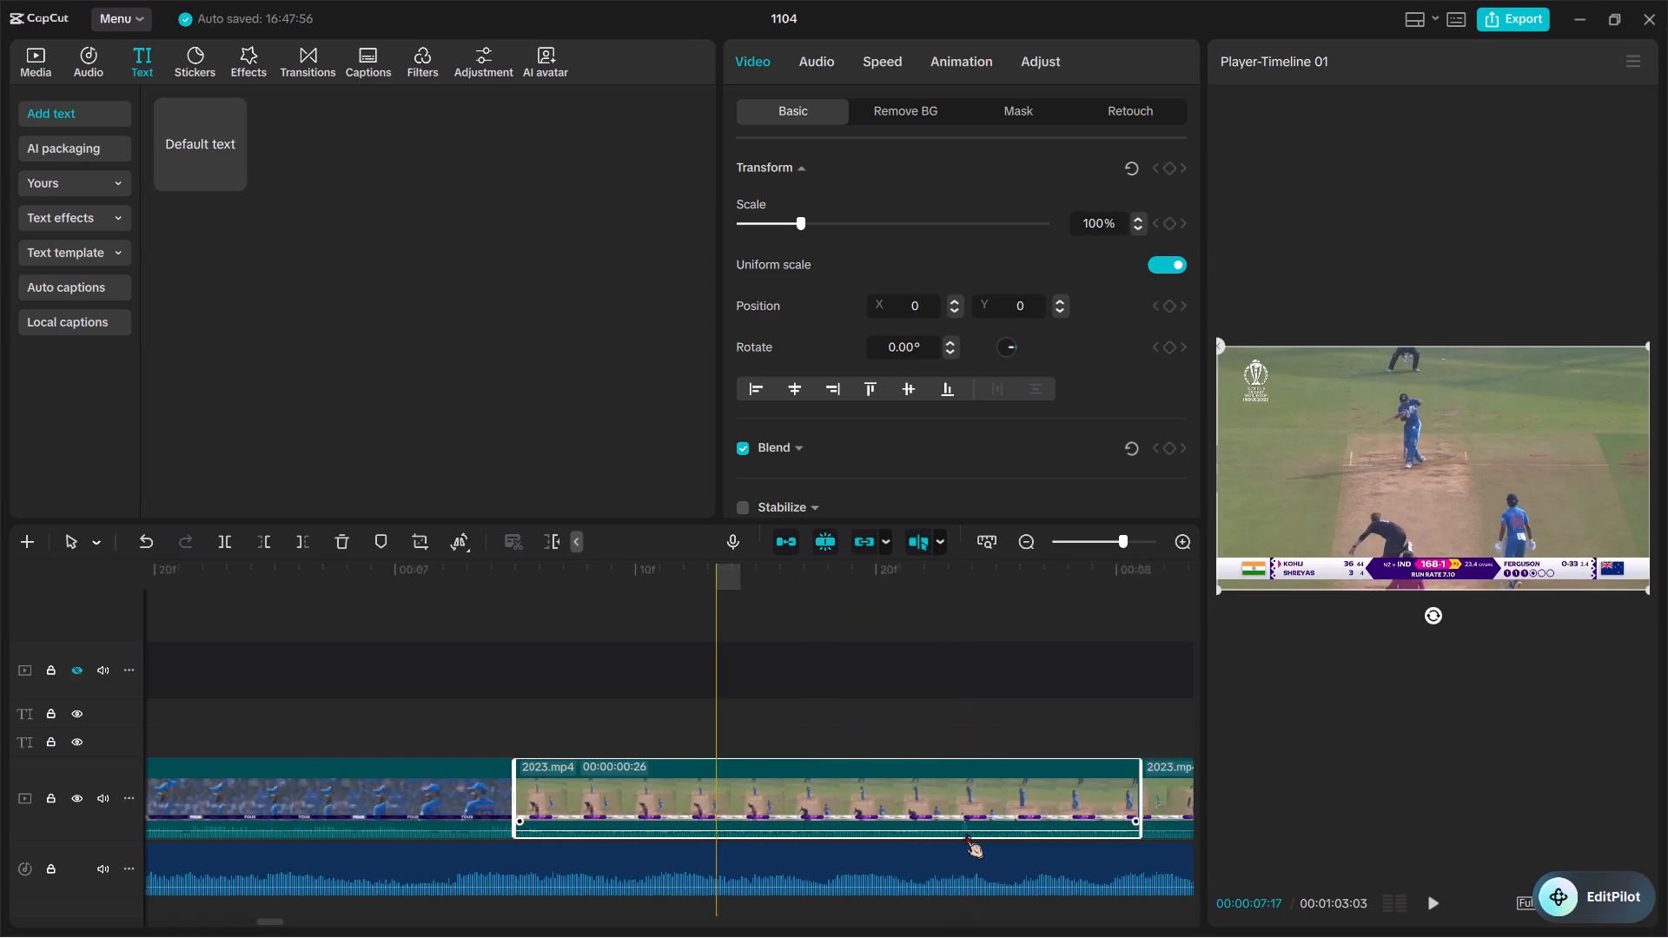
pyautogui.hscroll(-1, 965, 833)
pyautogui.press('space')
pyautogui.press('space')
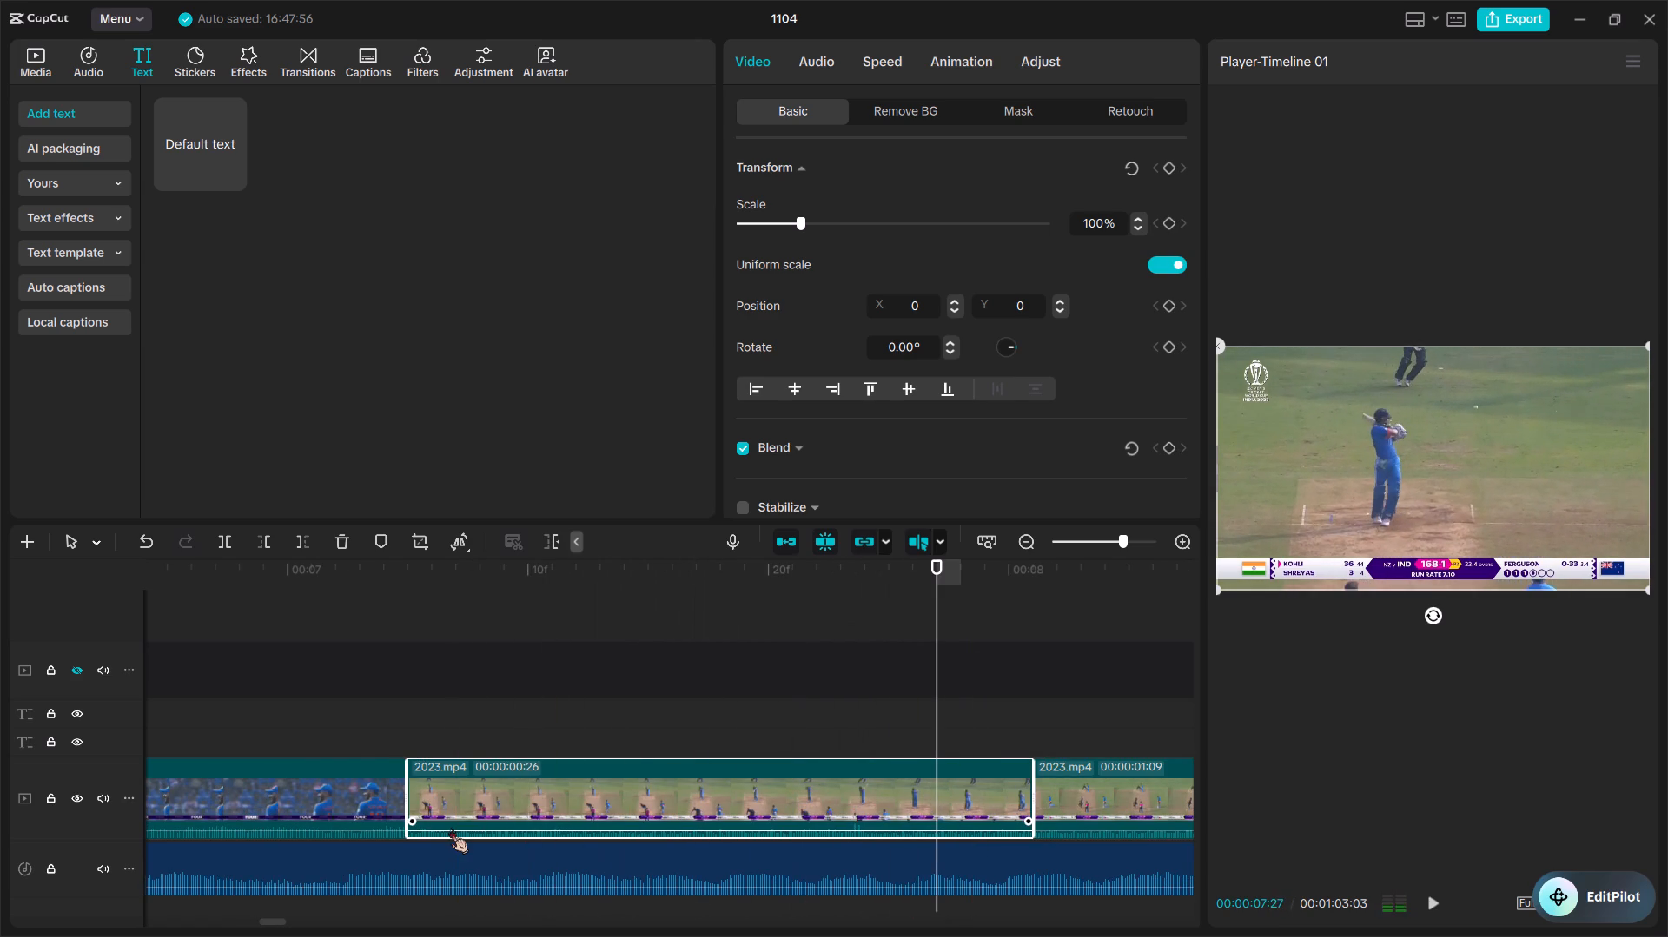
pyautogui.press('space')
pyautogui.press('space')
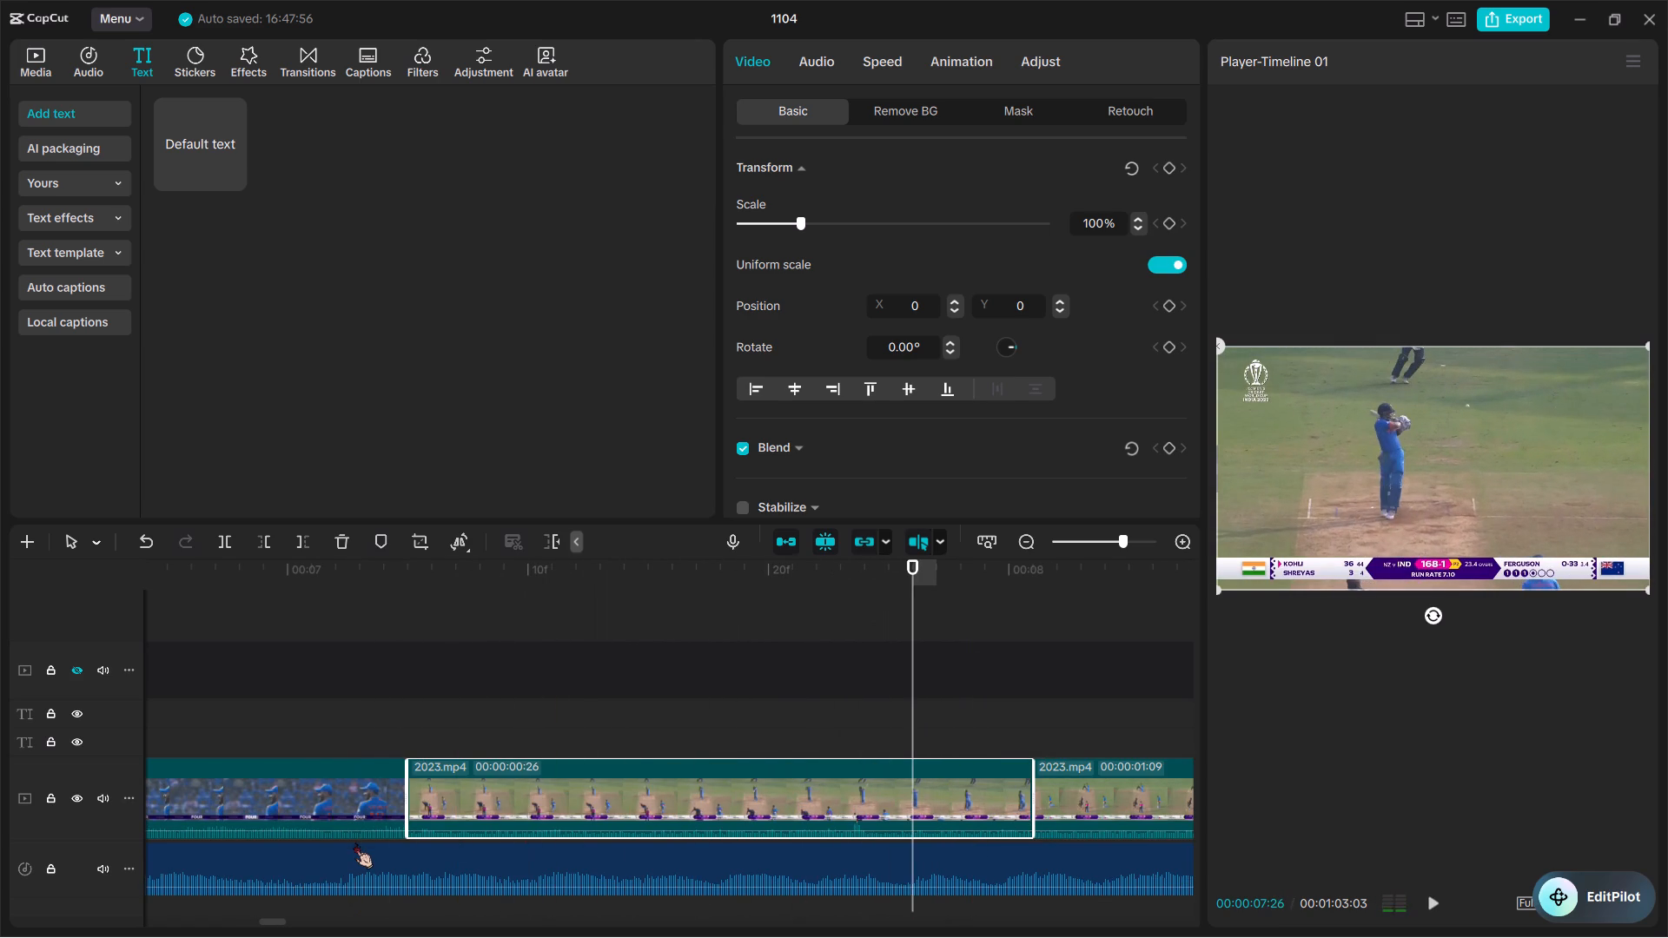
pyautogui.moveTo(478, 806); pyautogui.dragTo(0, 805)
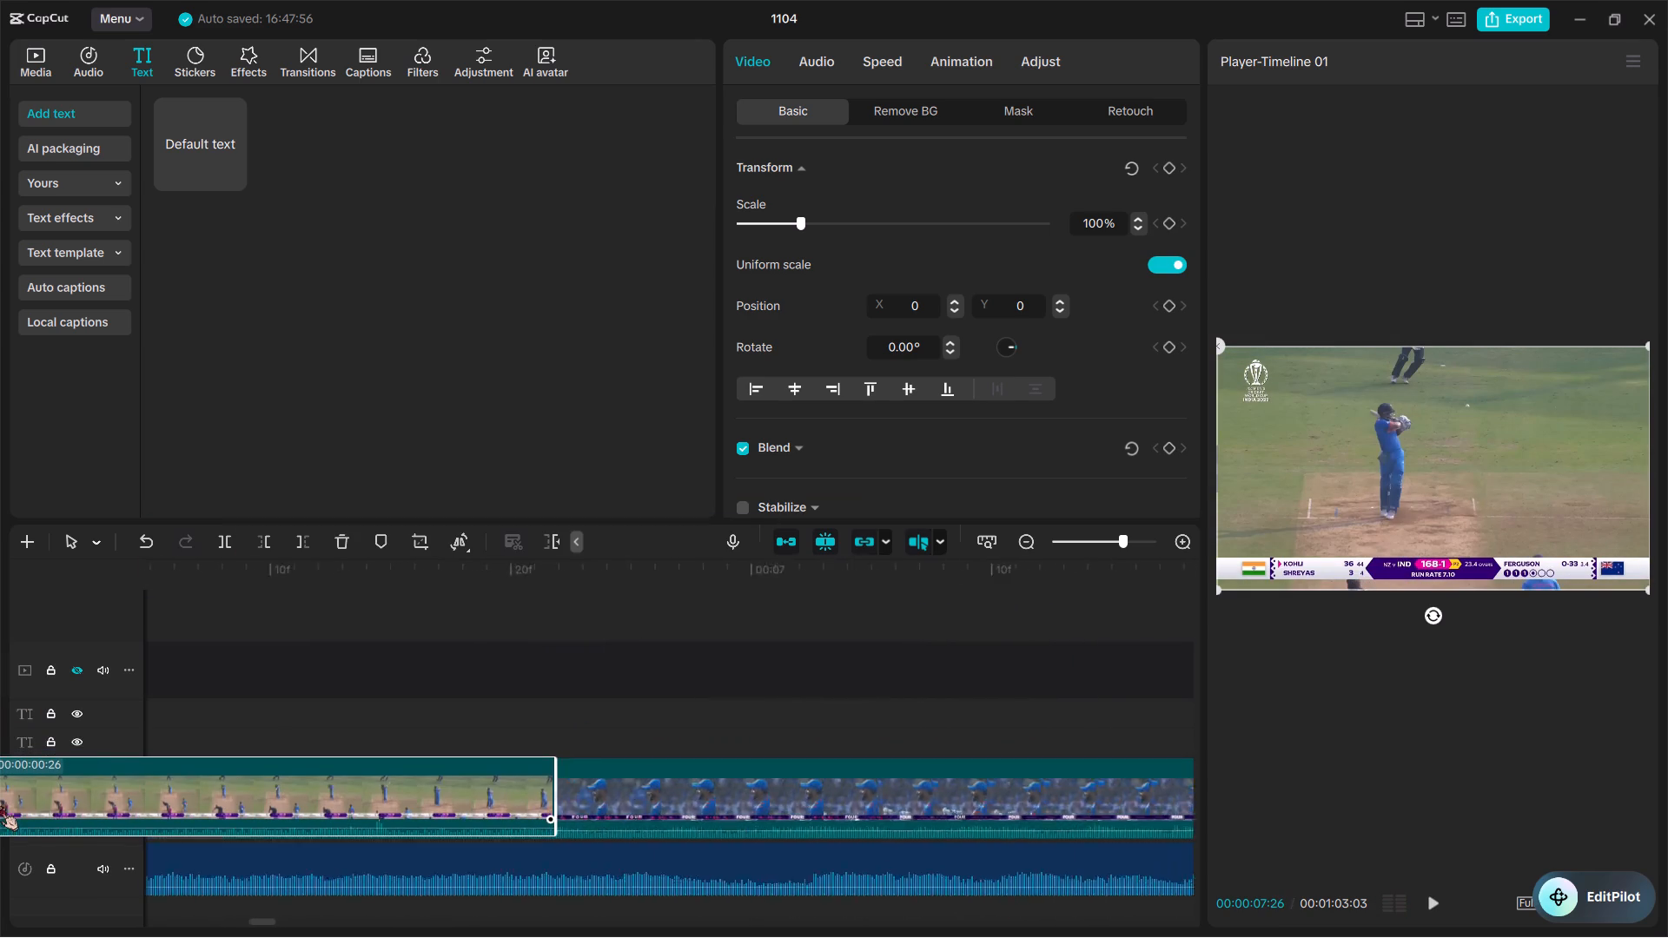
pyautogui.moveTo(0, 805); pyautogui.dragTo(86, 788)
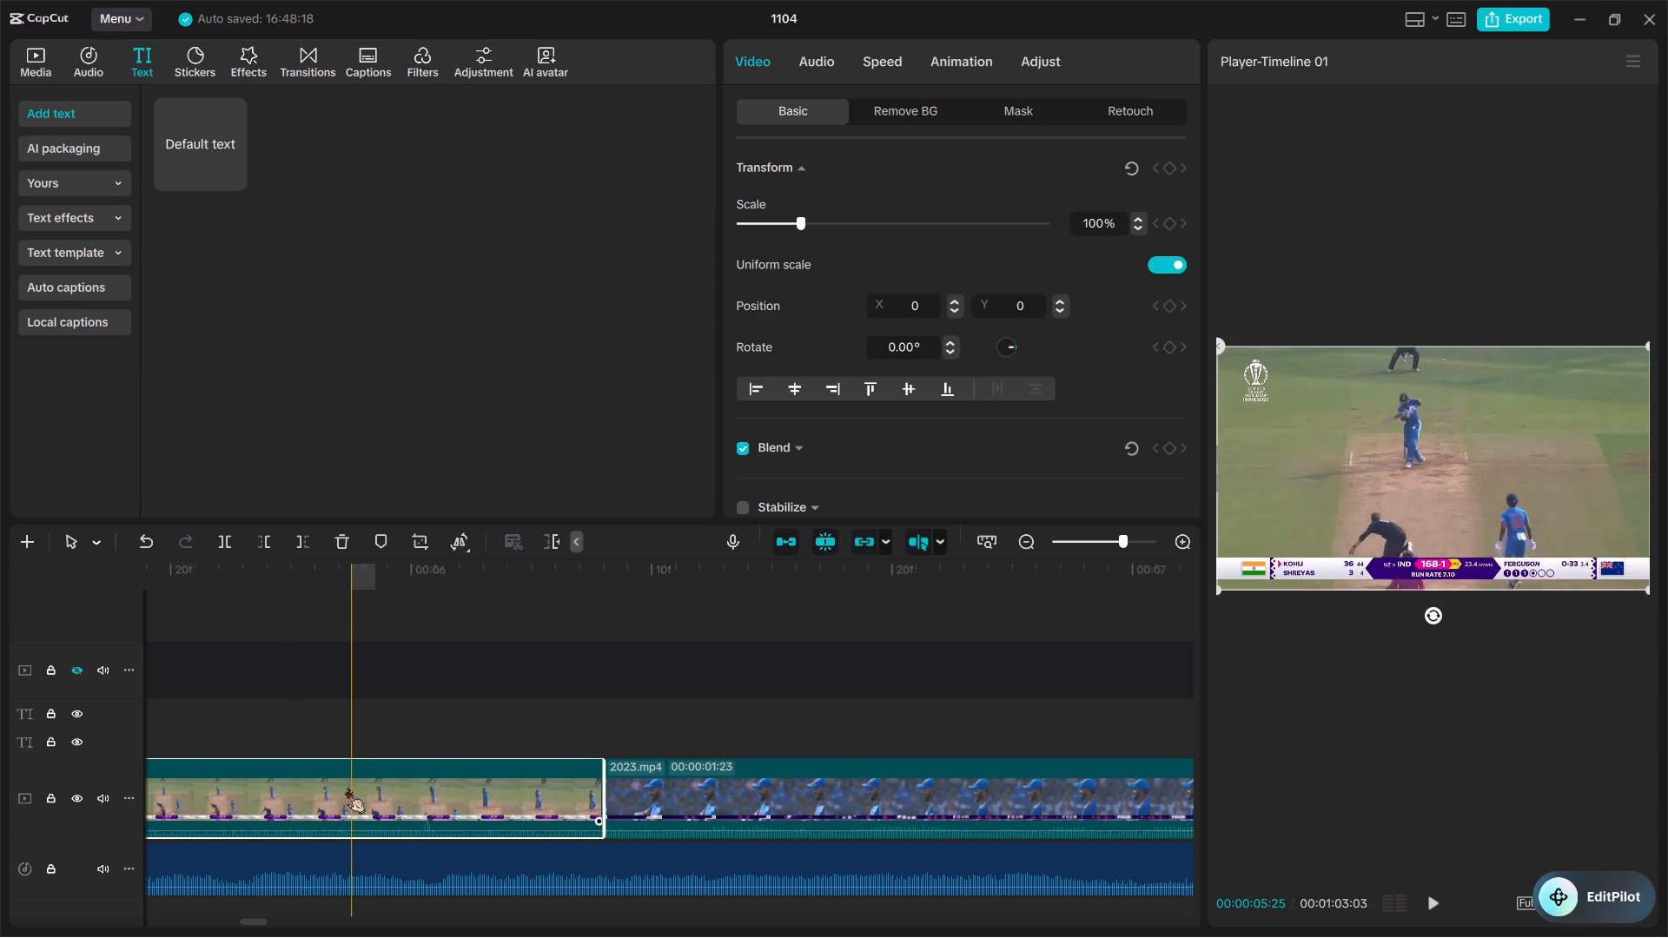
# Play the main track from about 00:00:04:13 to check the reordered batting and "FOUR" reaction clips.
pyautogui.keyDown('ctrl'); pyautogui.scroll(-10, 347, 788); pyautogui.keyUp('ctrl')
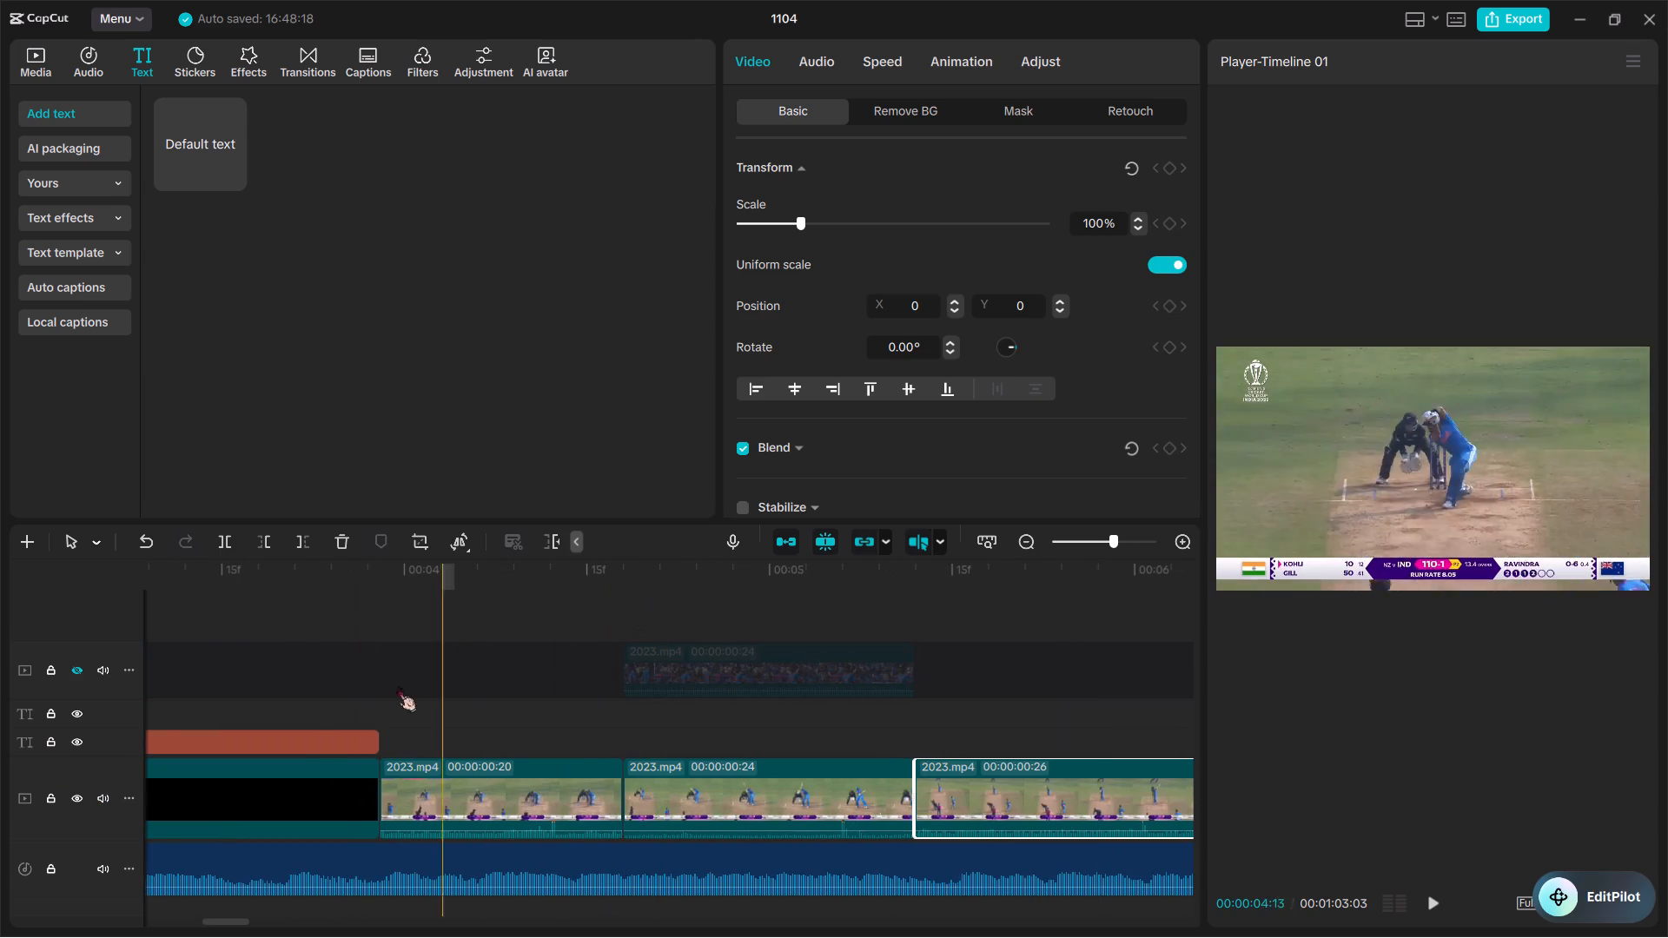
pyautogui.press('space')
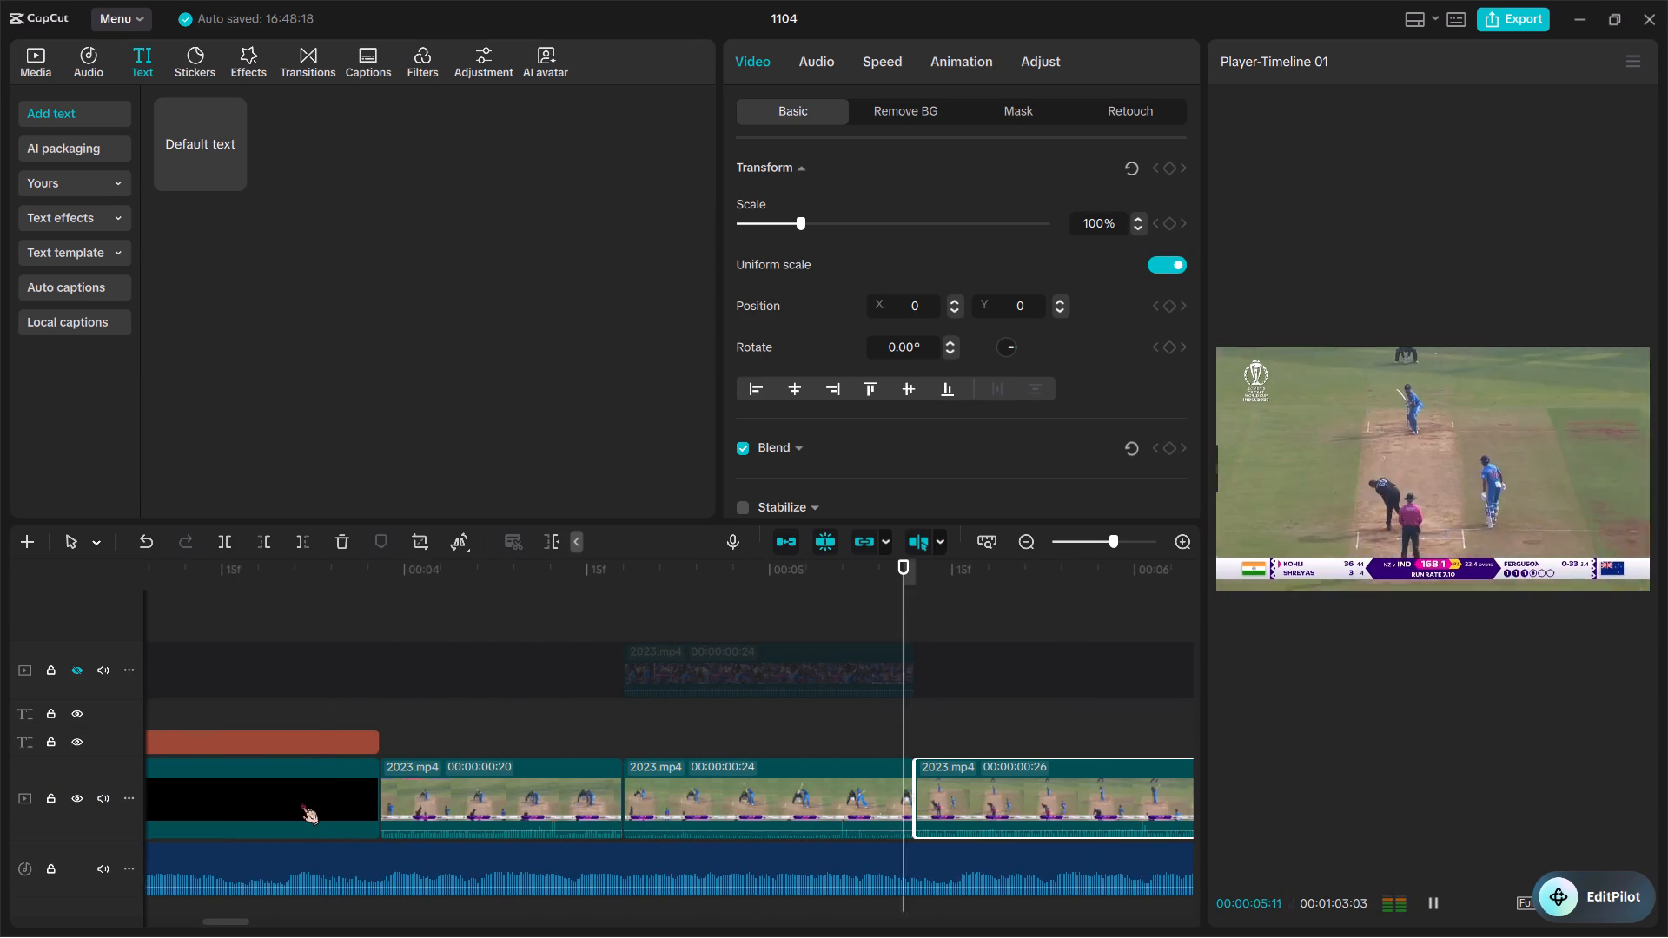
pyautogui.hscroll(-1, 301, 799)
pyautogui.press('space')
pyautogui.press('space')
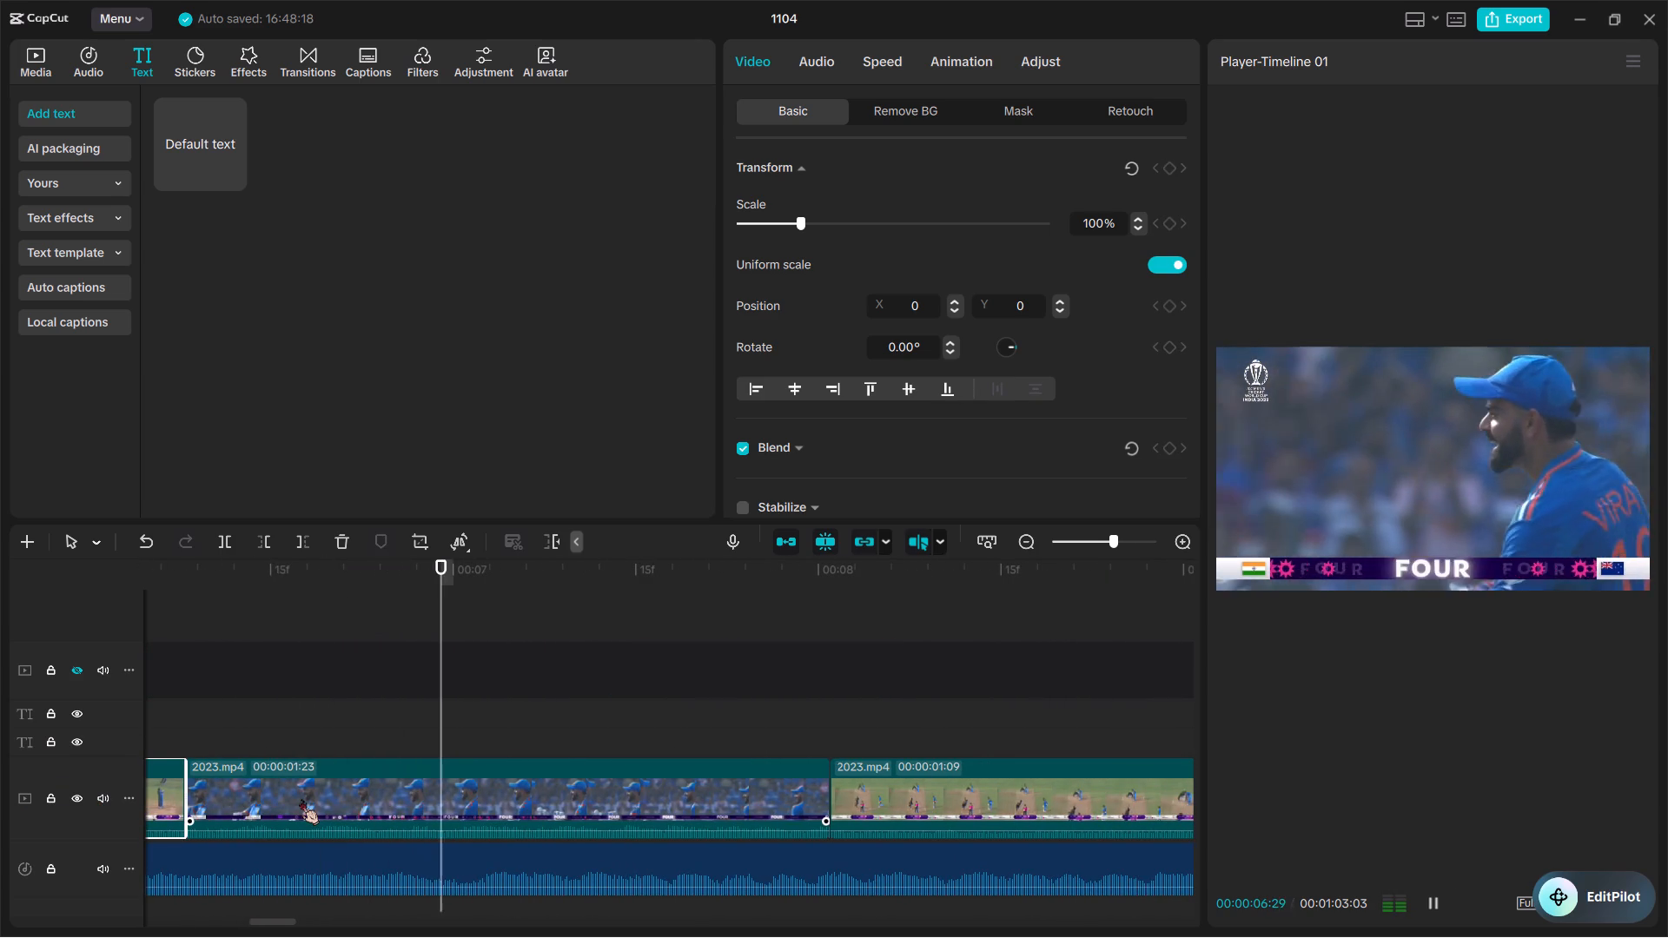
pyautogui.press('space')
pyautogui.hscroll(-1, 301, 799)
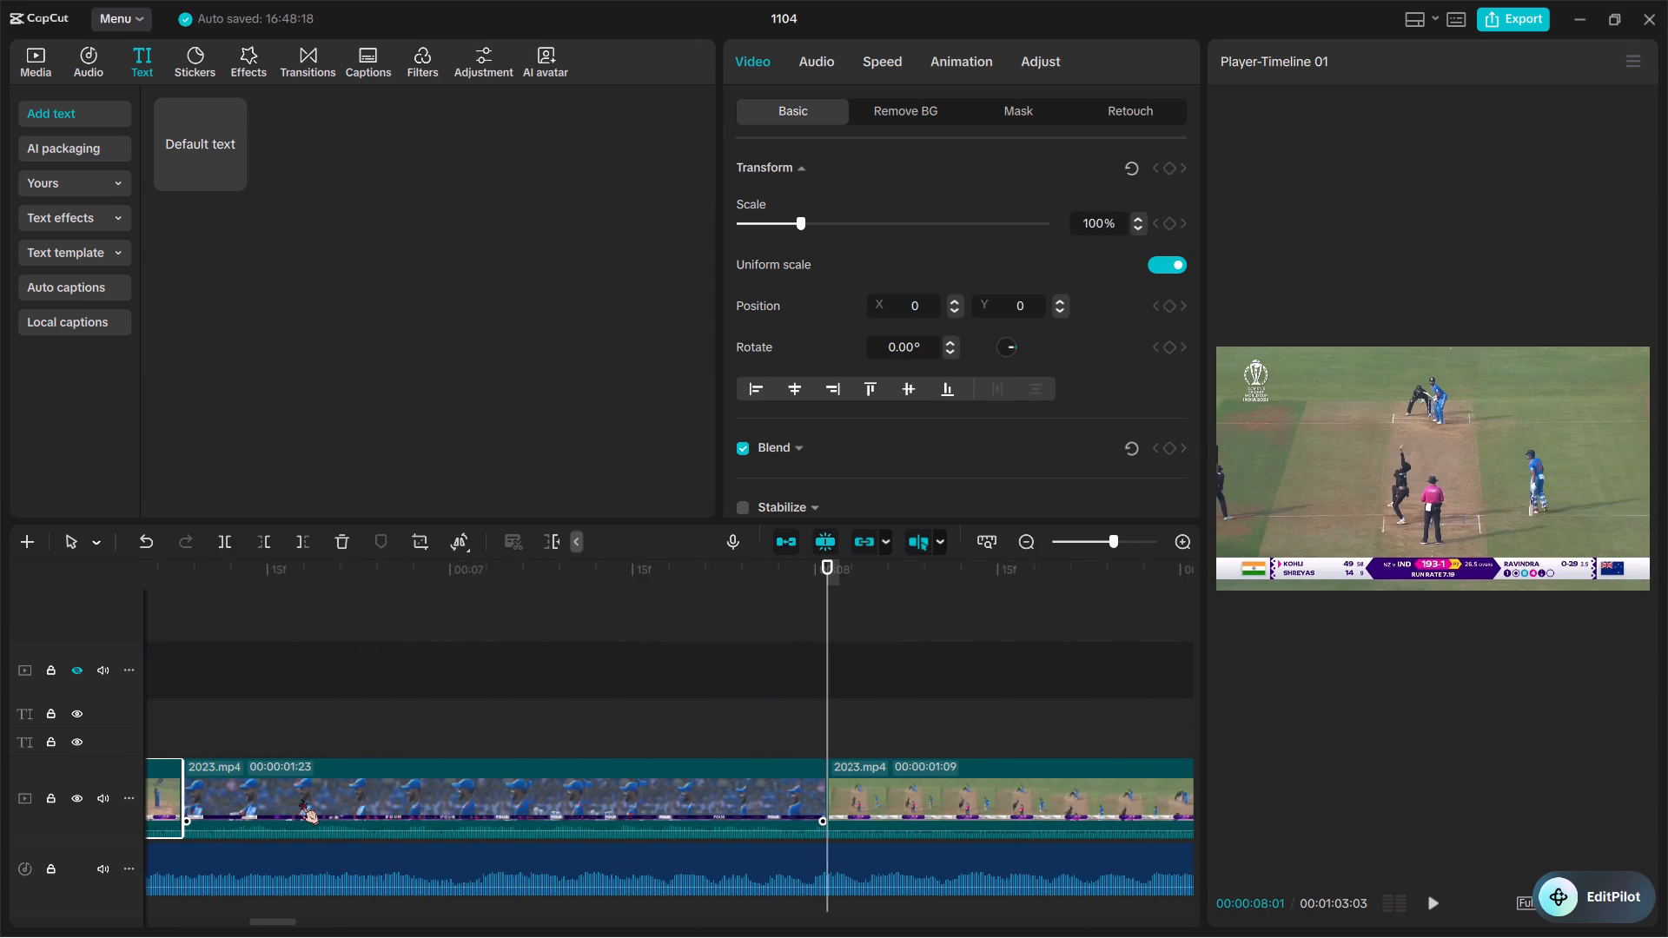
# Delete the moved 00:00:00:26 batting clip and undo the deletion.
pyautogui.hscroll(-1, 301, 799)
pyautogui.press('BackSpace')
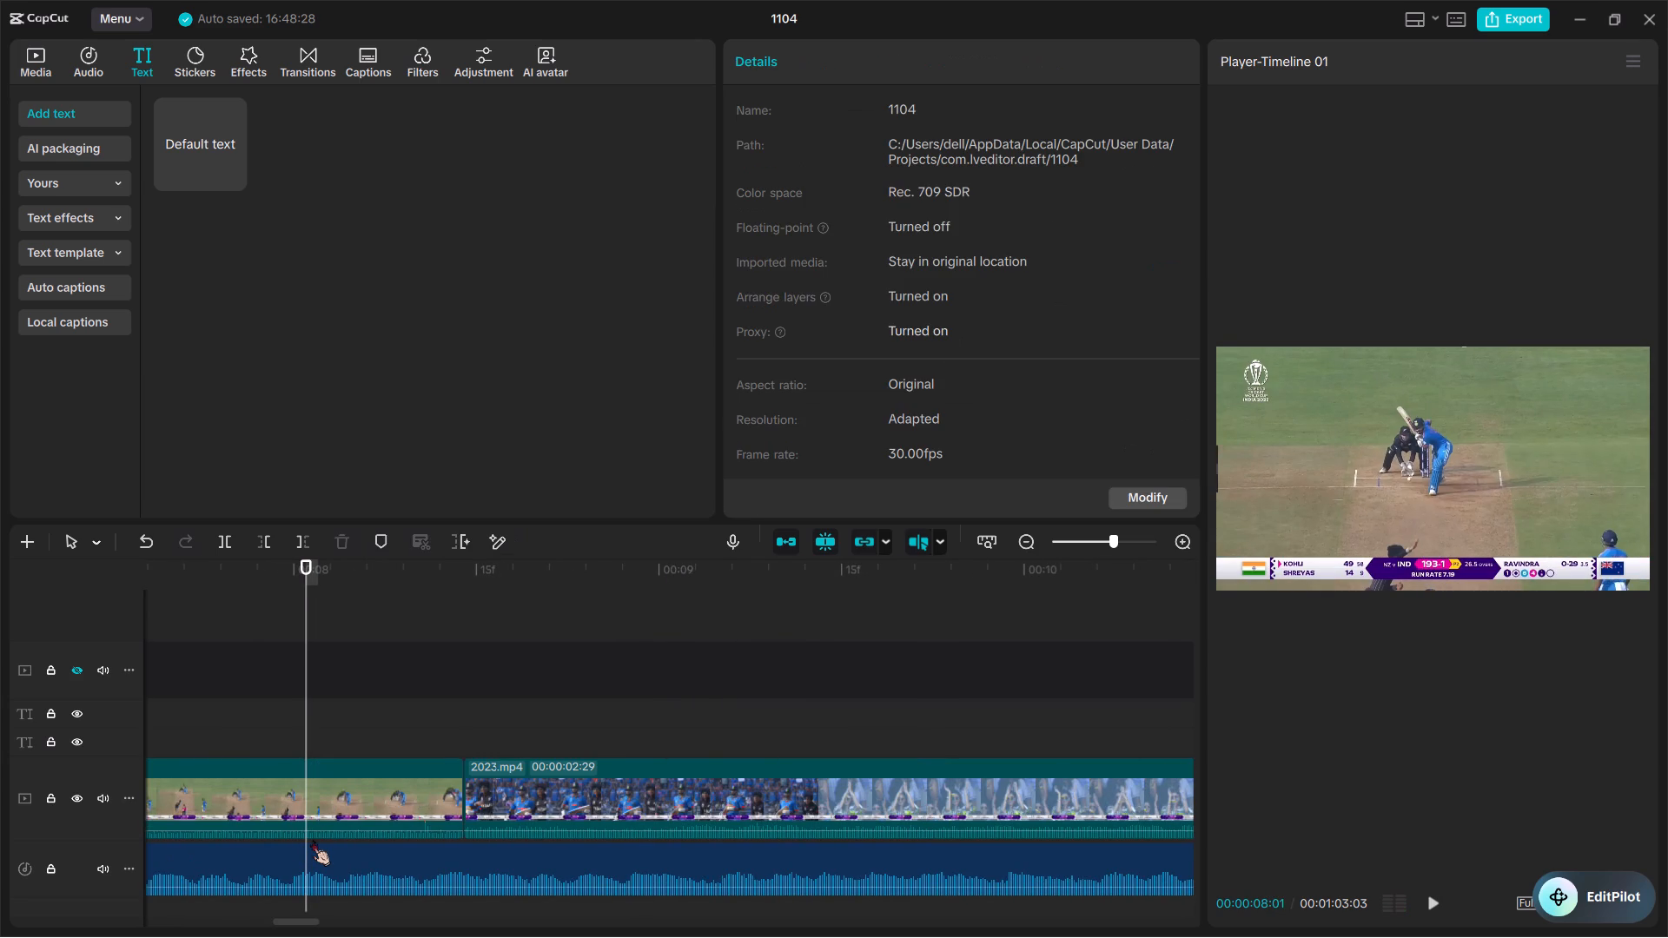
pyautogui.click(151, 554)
# Replay the reordered clips through the "FOUR" reaction and the 00:00:01:09 batting clip into the crowd shot.
pyautogui.hscroll(1, 397, 755)
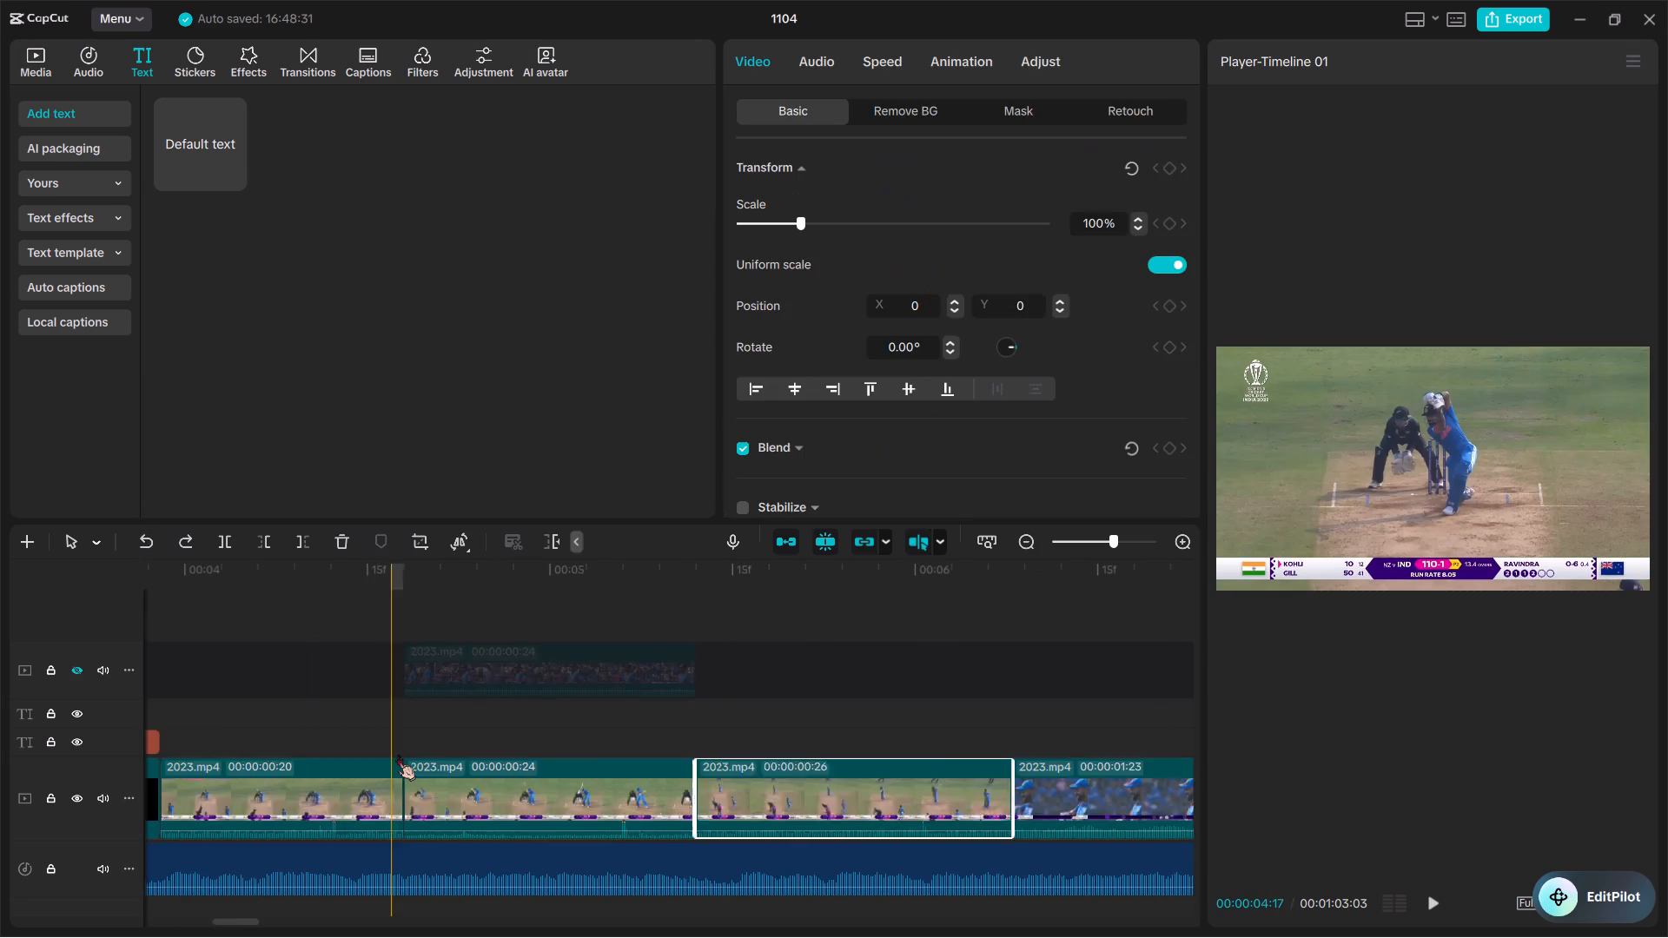
pyautogui.hscroll(1, 397, 755)
pyautogui.hscroll(-1, 735, 775)
pyautogui.press('space')
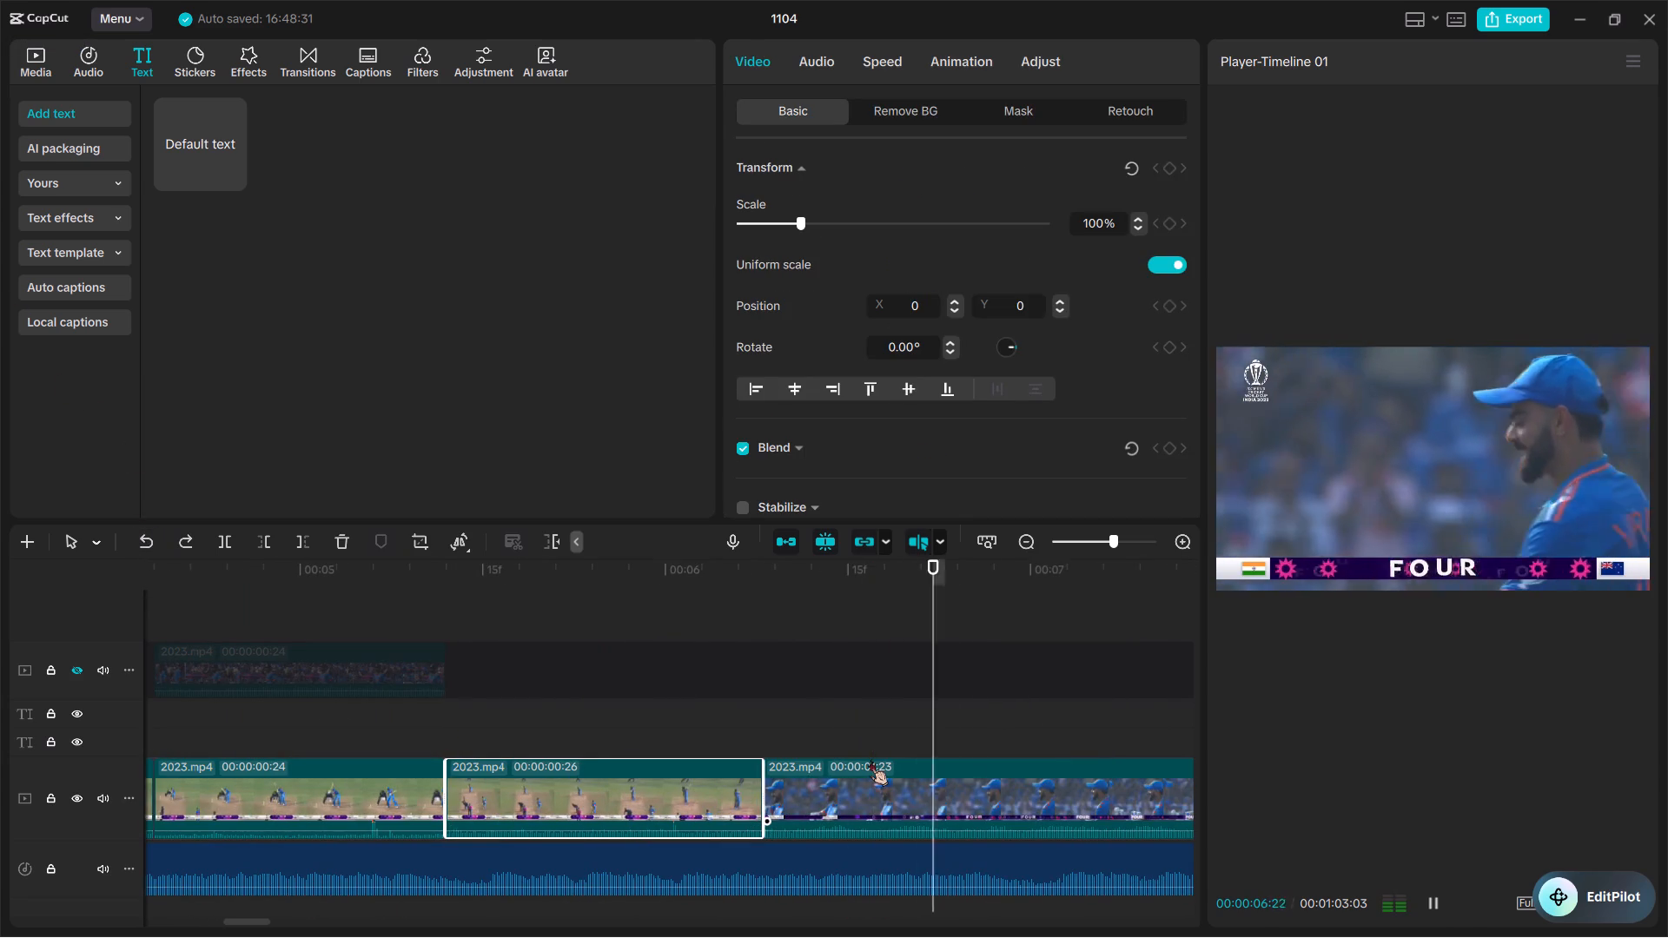
pyautogui.hscroll(-2, 870, 760)
pyautogui.press('space')
pyautogui.press('space')
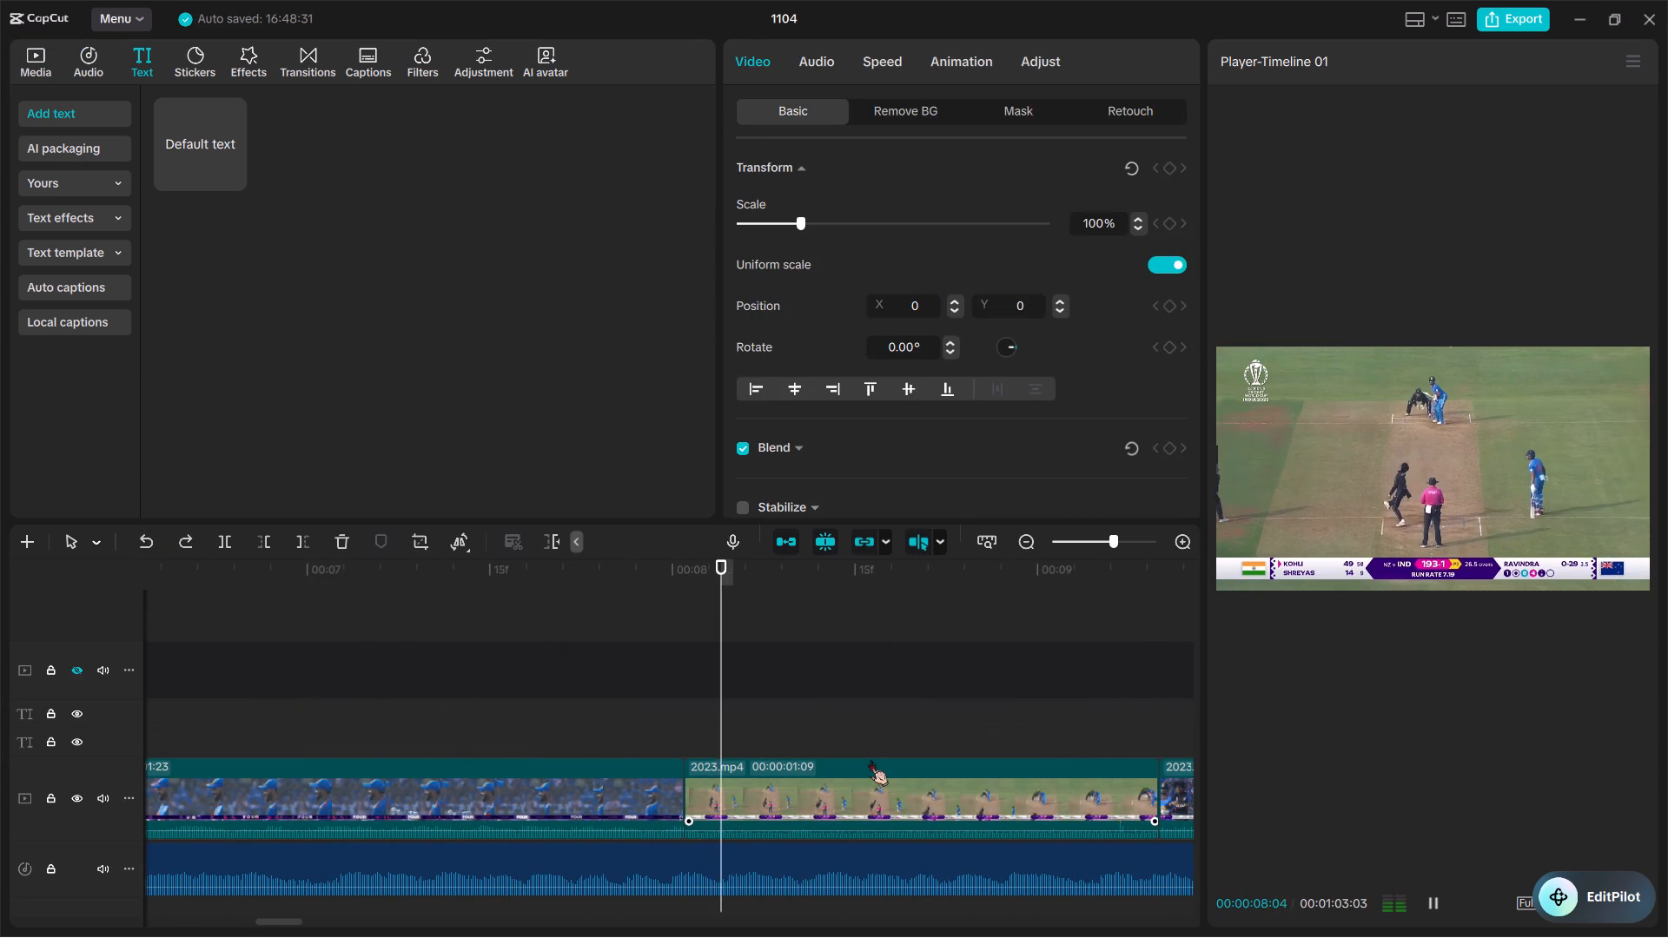
pyautogui.press('space')
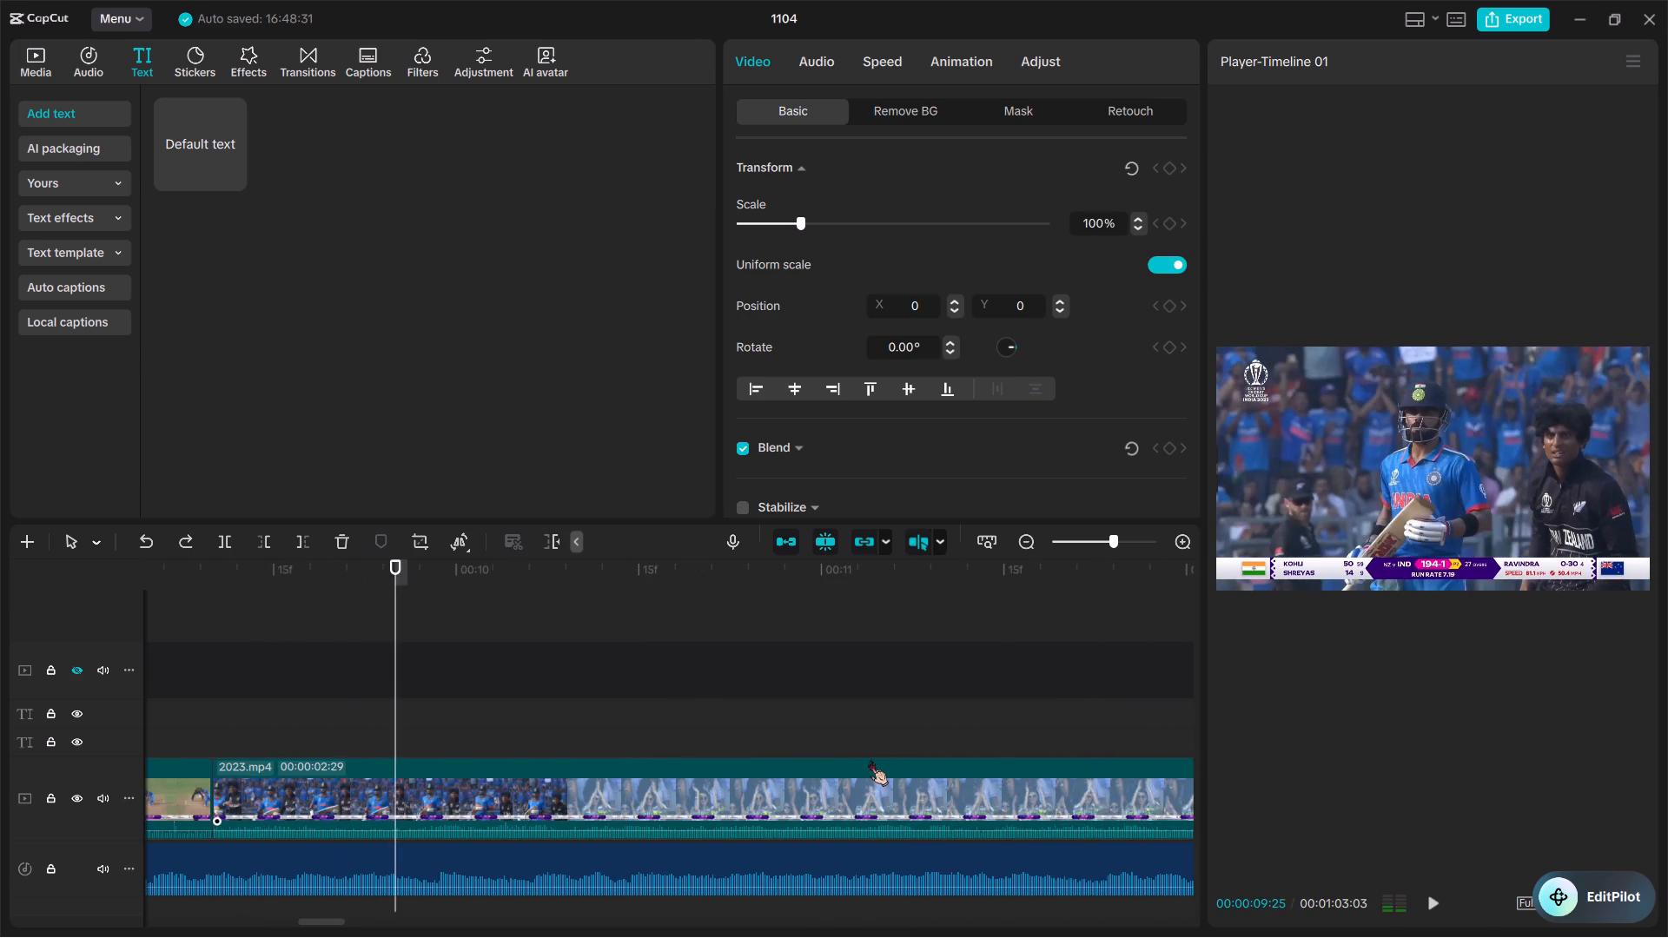
# Trim the start of the 00:00:01:09 batting clip twice at about 00:00:08:09, shortening it to 00:00:00:23, and play the cut.
pyautogui.hscroll(1, 870, 760)
pyautogui.keyDown('ctrl'); pyautogui.scroll(10, 563, 799); pyautogui.keyUp('ctrl')
pyautogui.hscroll(1, 563, 799)
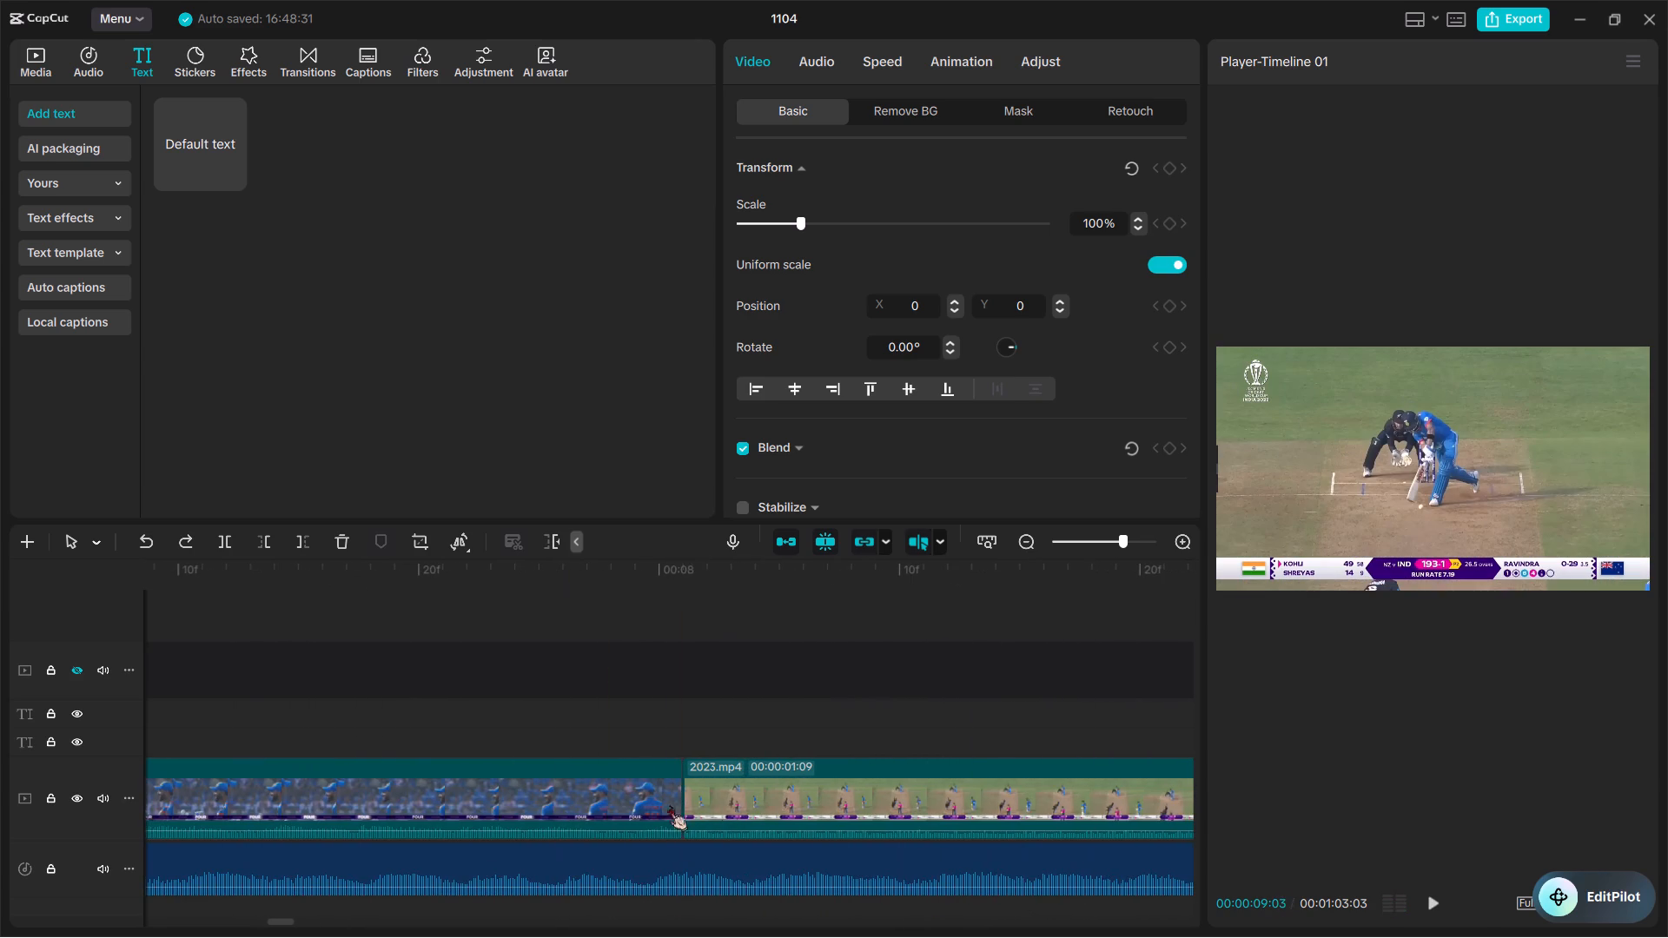
pyautogui.press('space')
pyautogui.press('space')
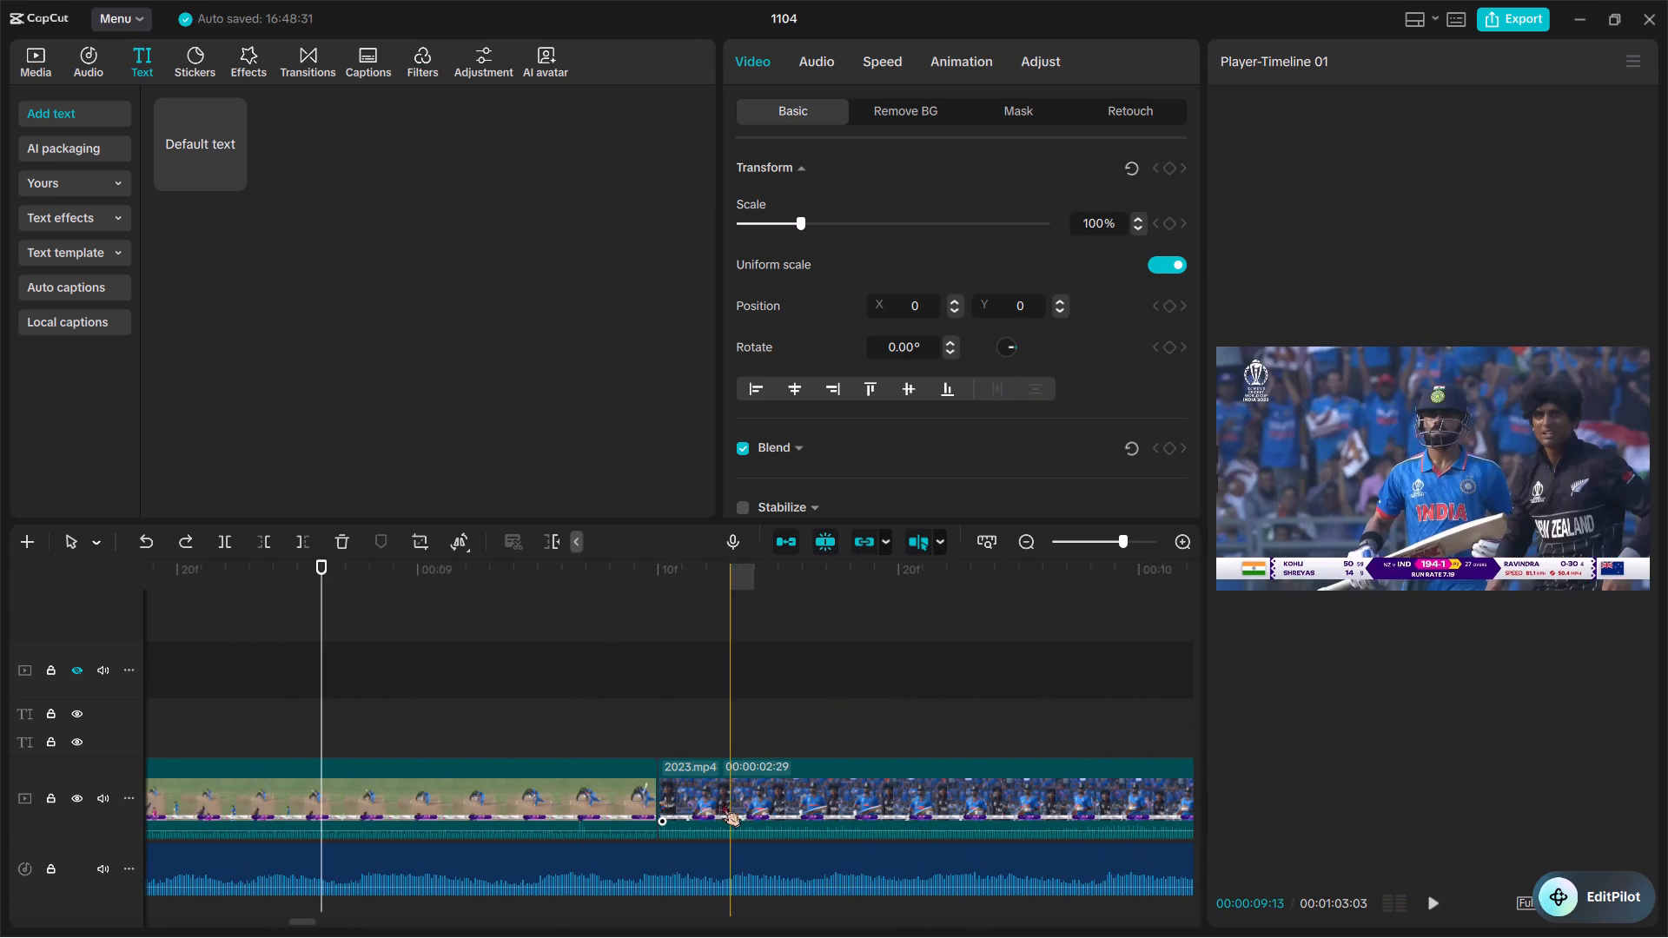
pyautogui.hscroll(1, 722, 802)
pyautogui.hscroll(1, 435, 818)
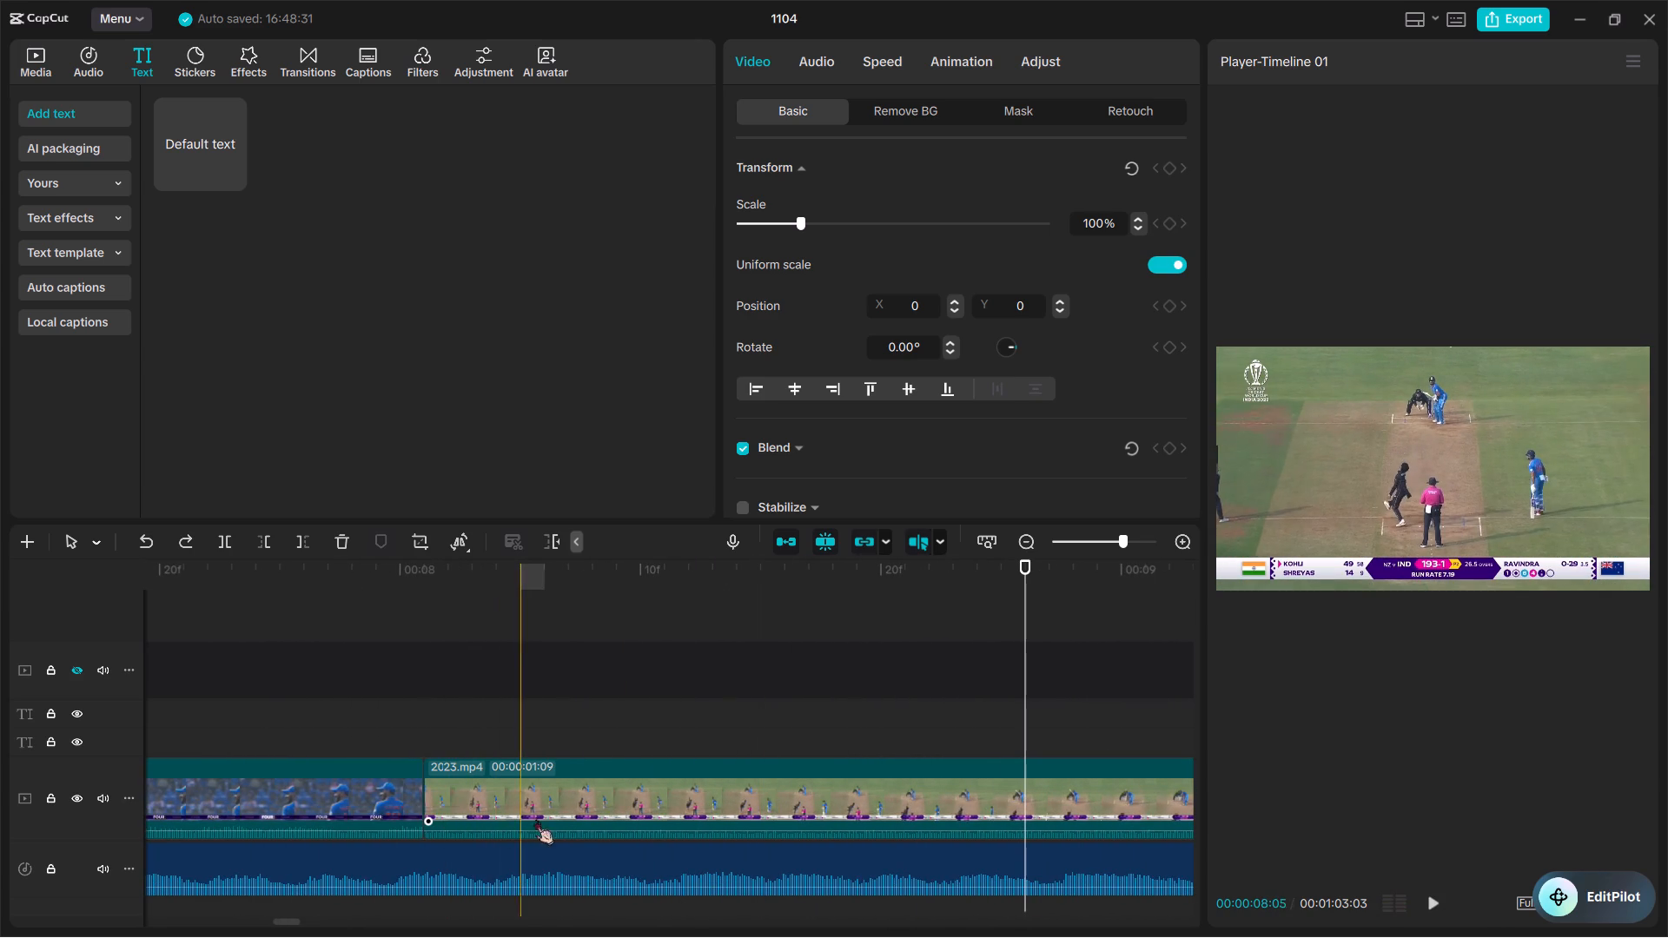
pyautogui.click(570, 824)
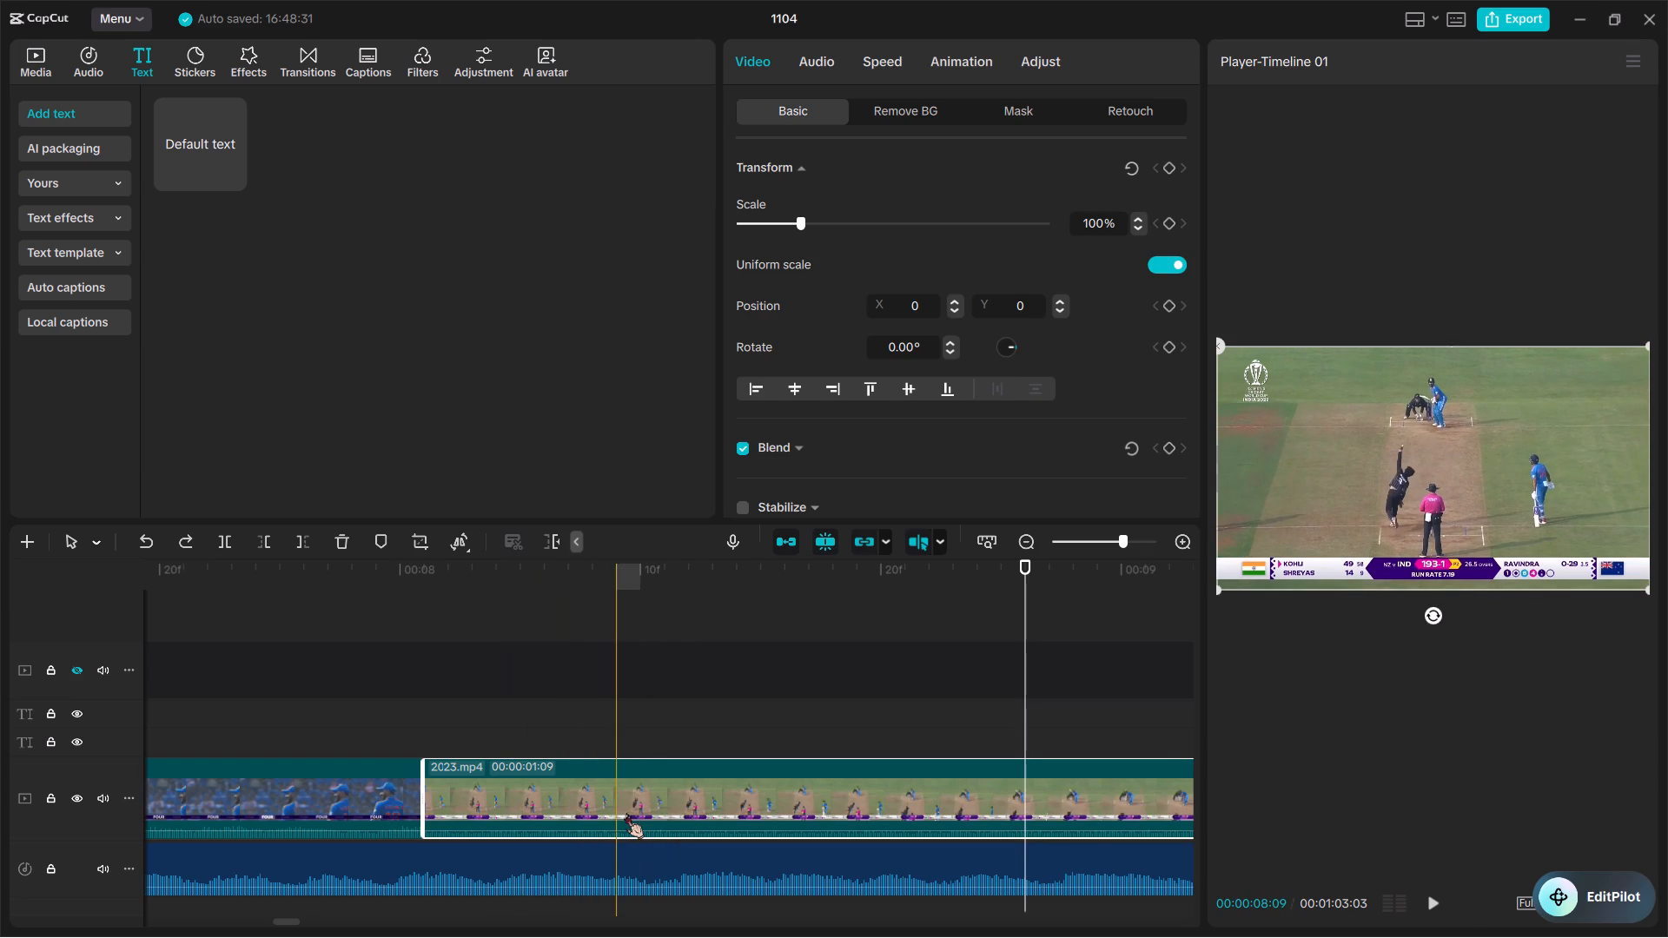
pyautogui.press('q')
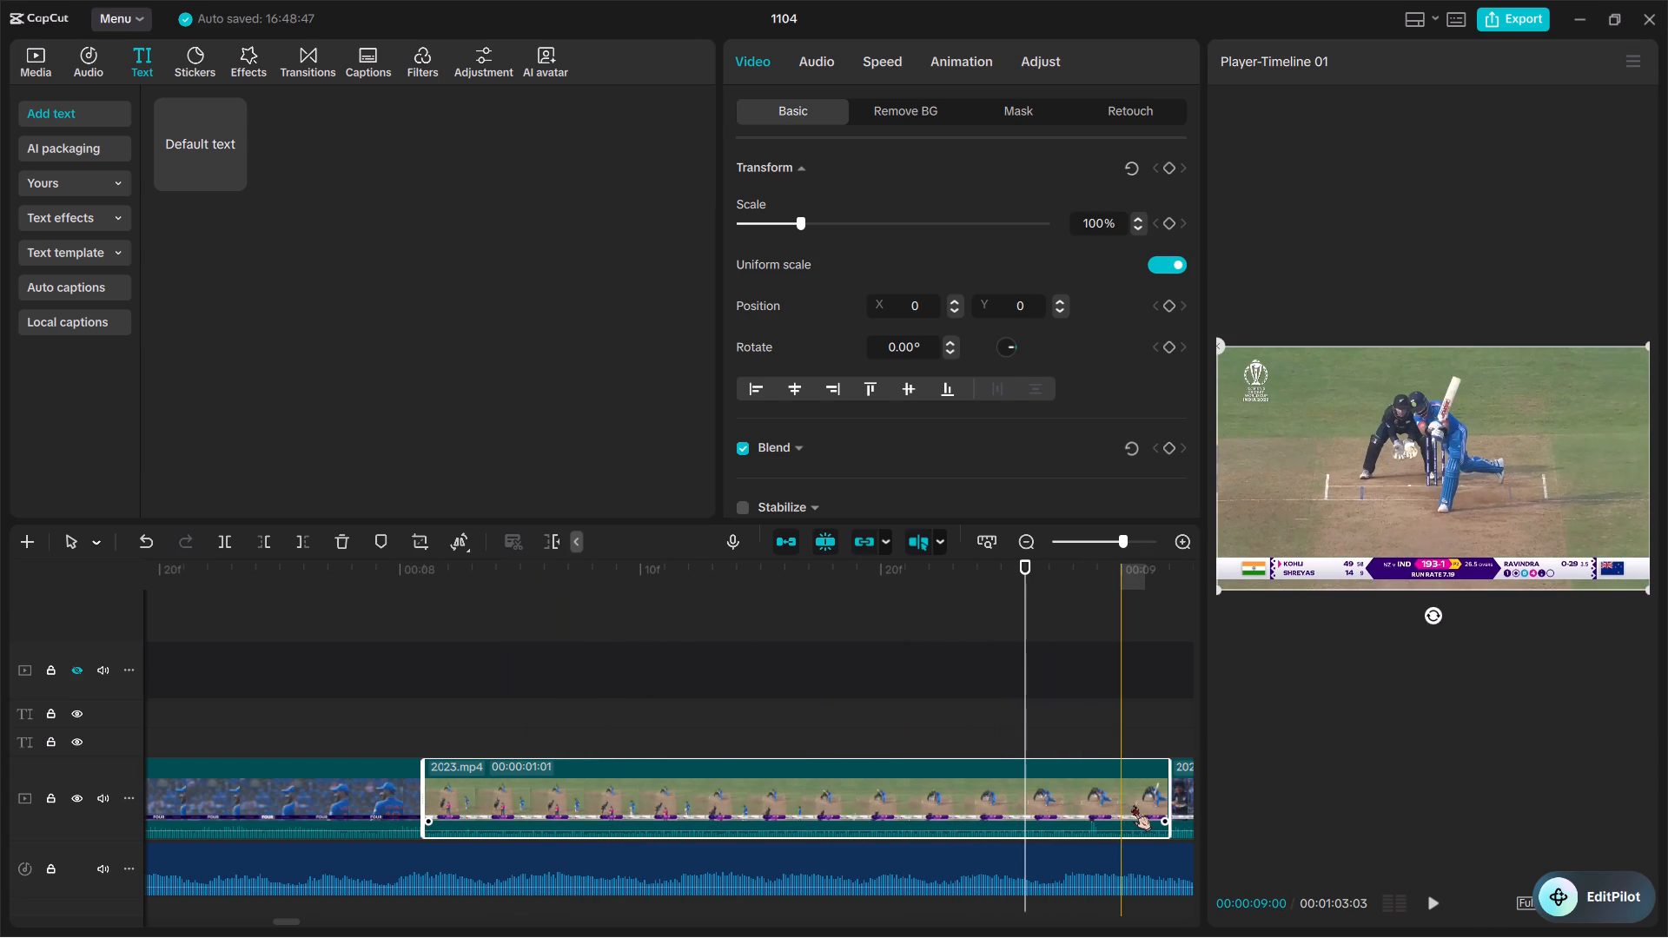
pyautogui.click(551, 793)
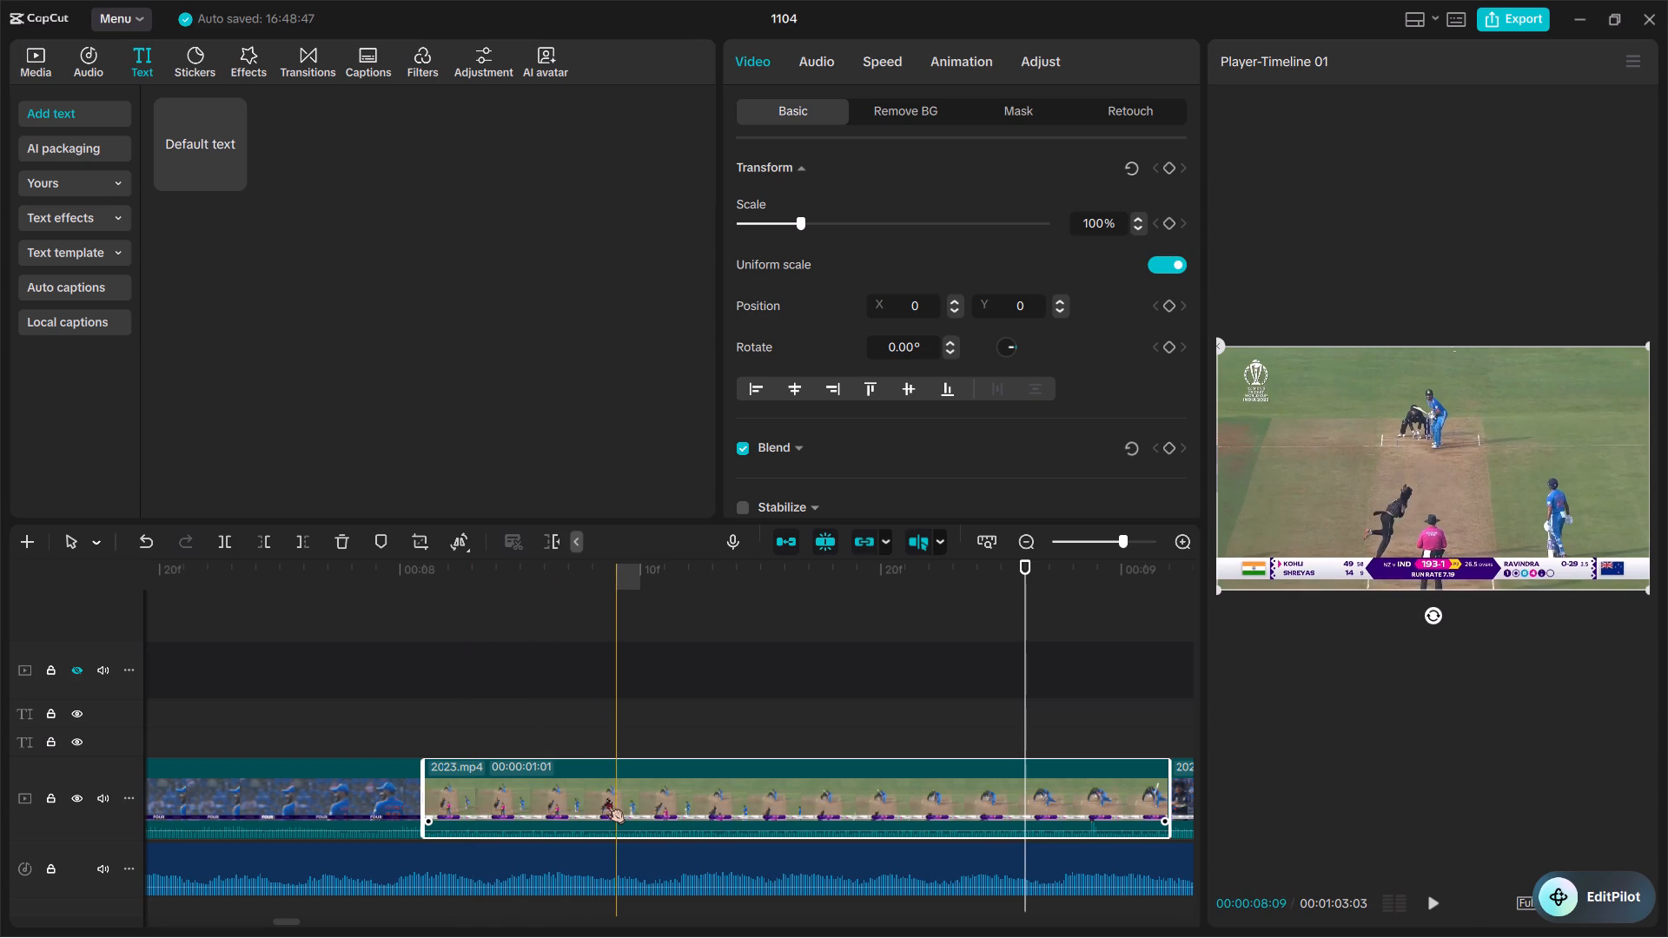
pyautogui.press('q')
pyautogui.press('space')
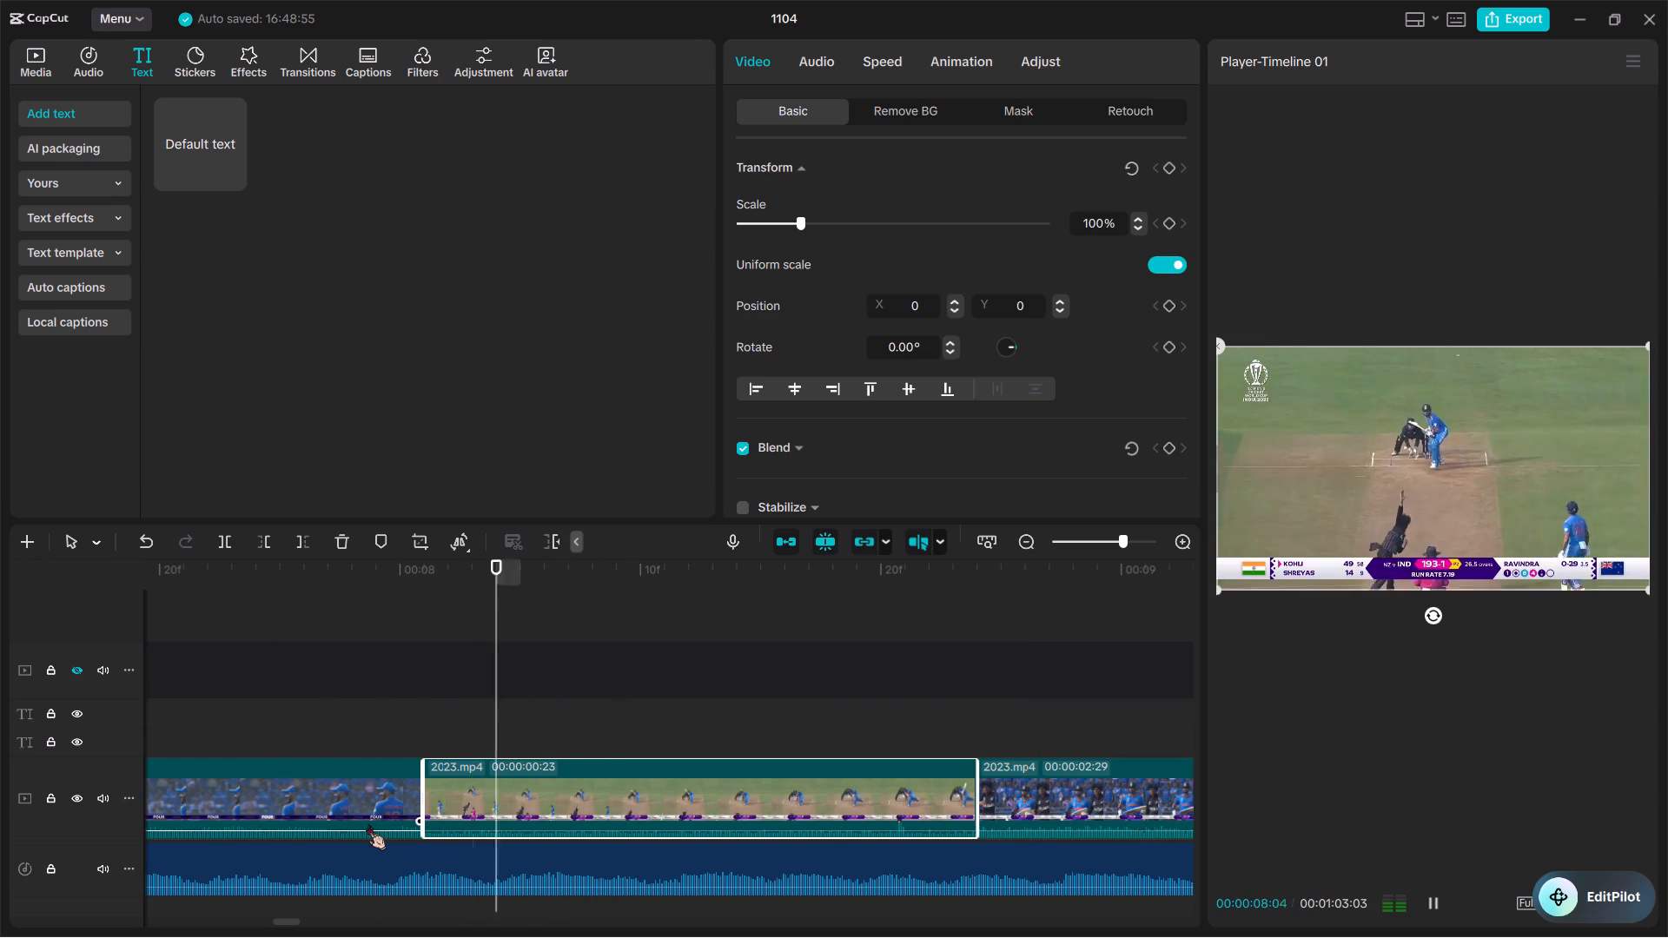
pyautogui.press('space')
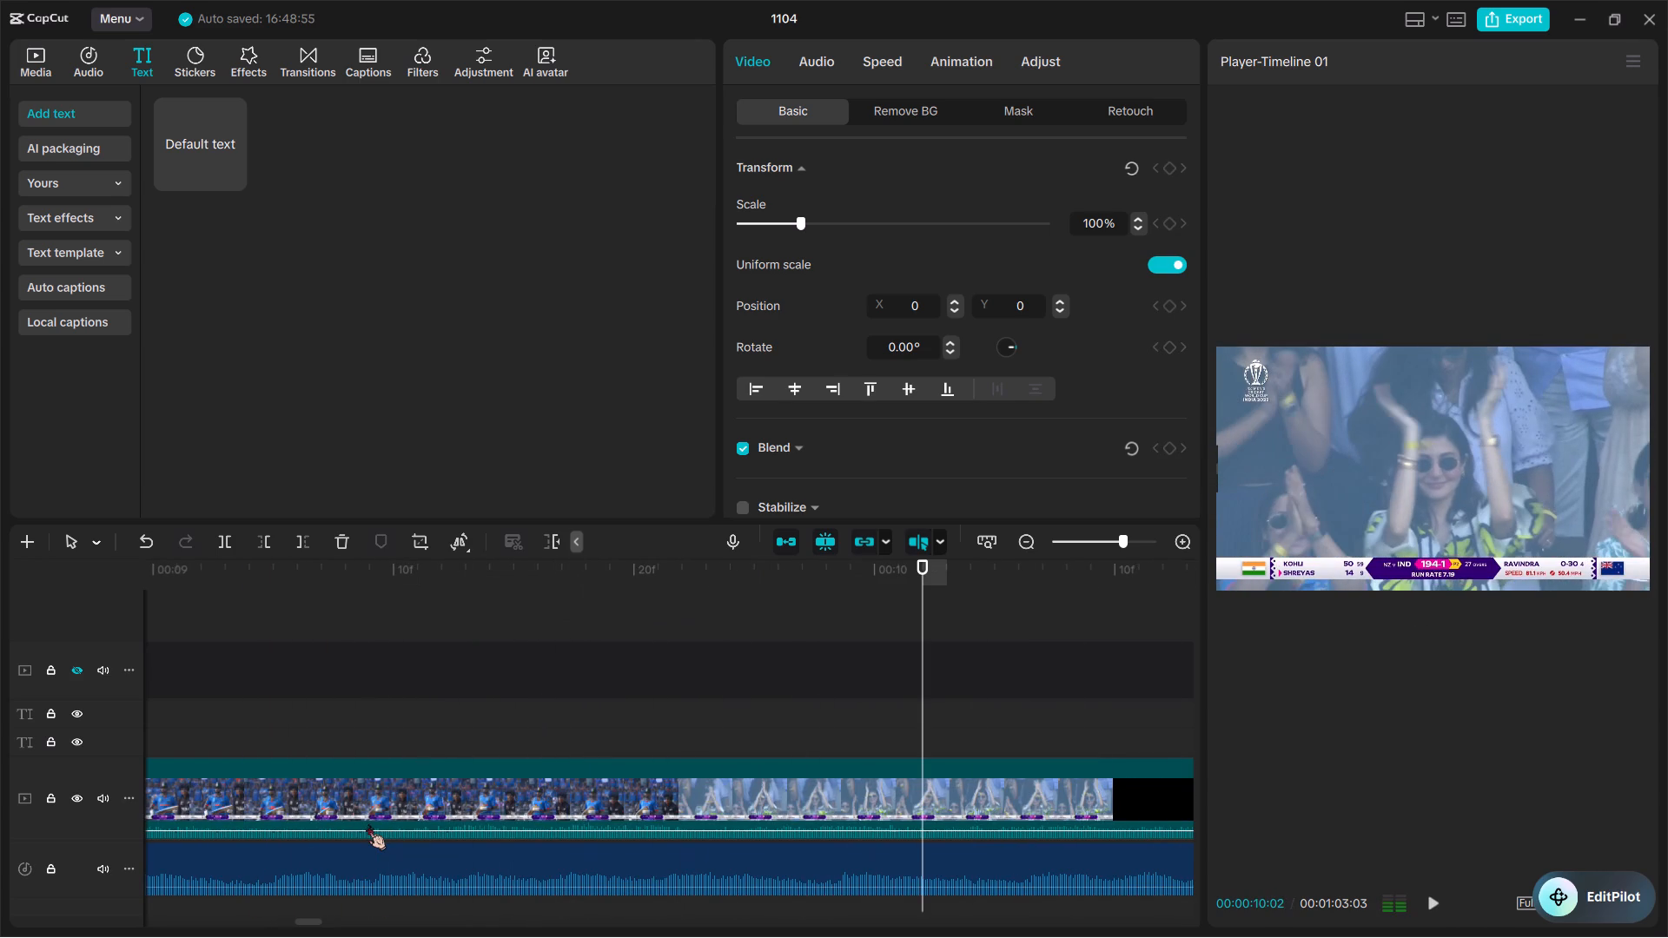
# Play the main track after the shortened 00:00:00:23 batting clip, through the 00:00:02:29 crowd clip and the following batting clips.
pyautogui.keyDown('ctrl'); pyautogui.scroll(-17, 367, 824); pyautogui.keyUp('ctrl')
pyautogui.hscroll(-1, 367, 824)
pyautogui.hscroll(1, 532, 801)
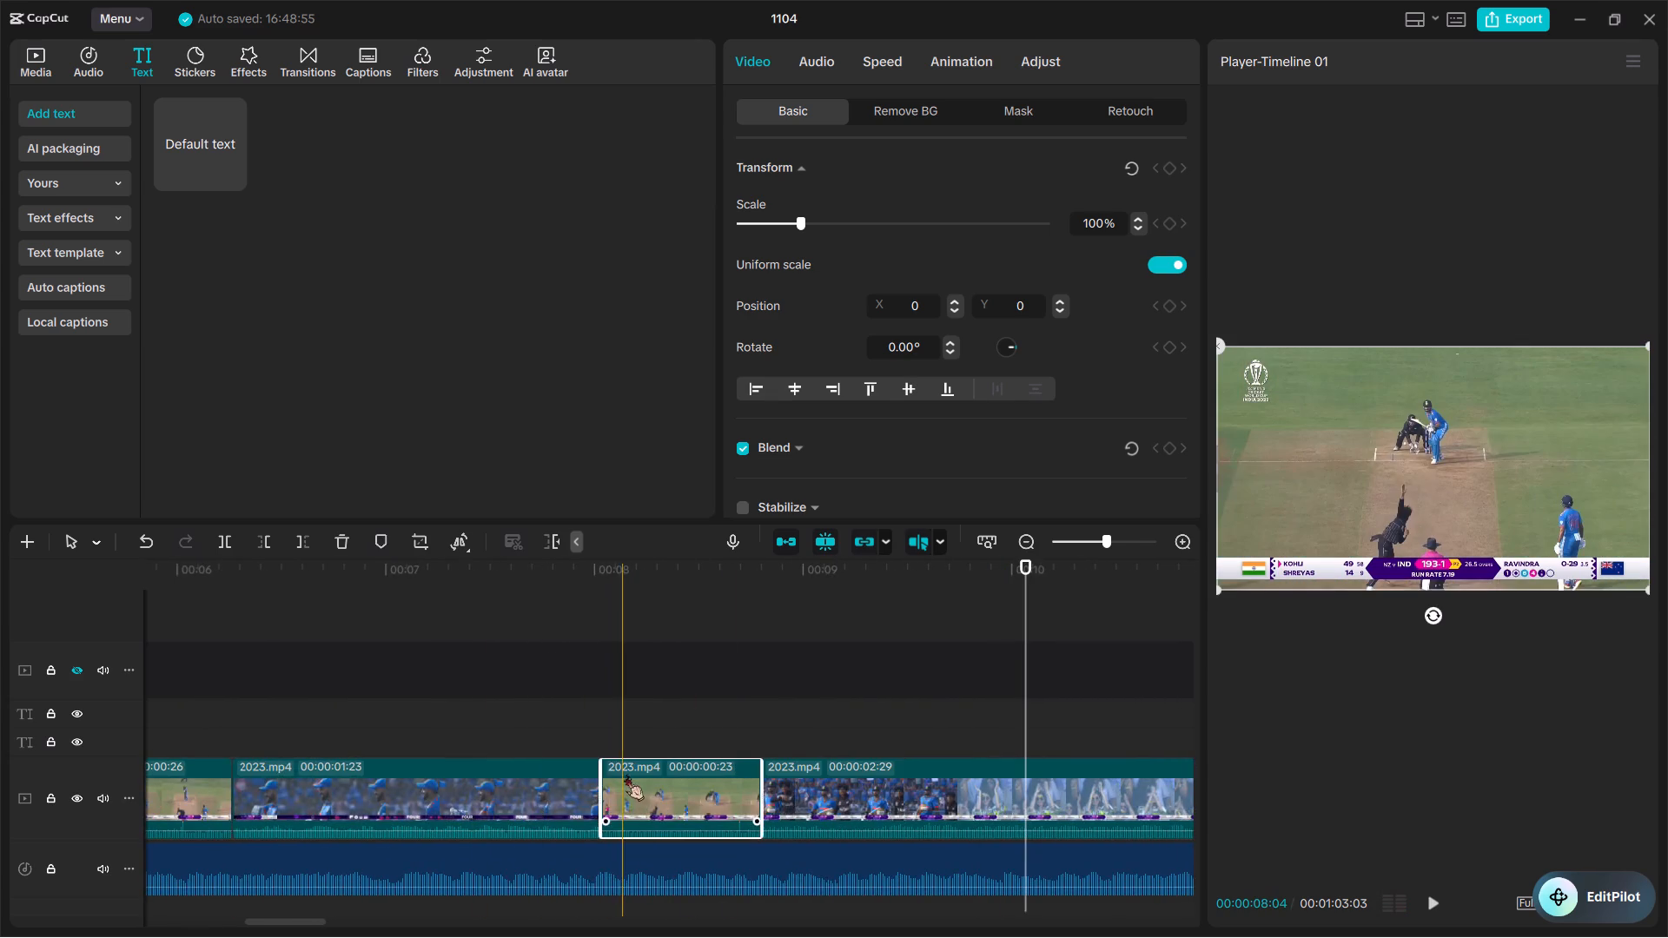
pyautogui.hscroll(1, 625, 775)
pyautogui.press('space')
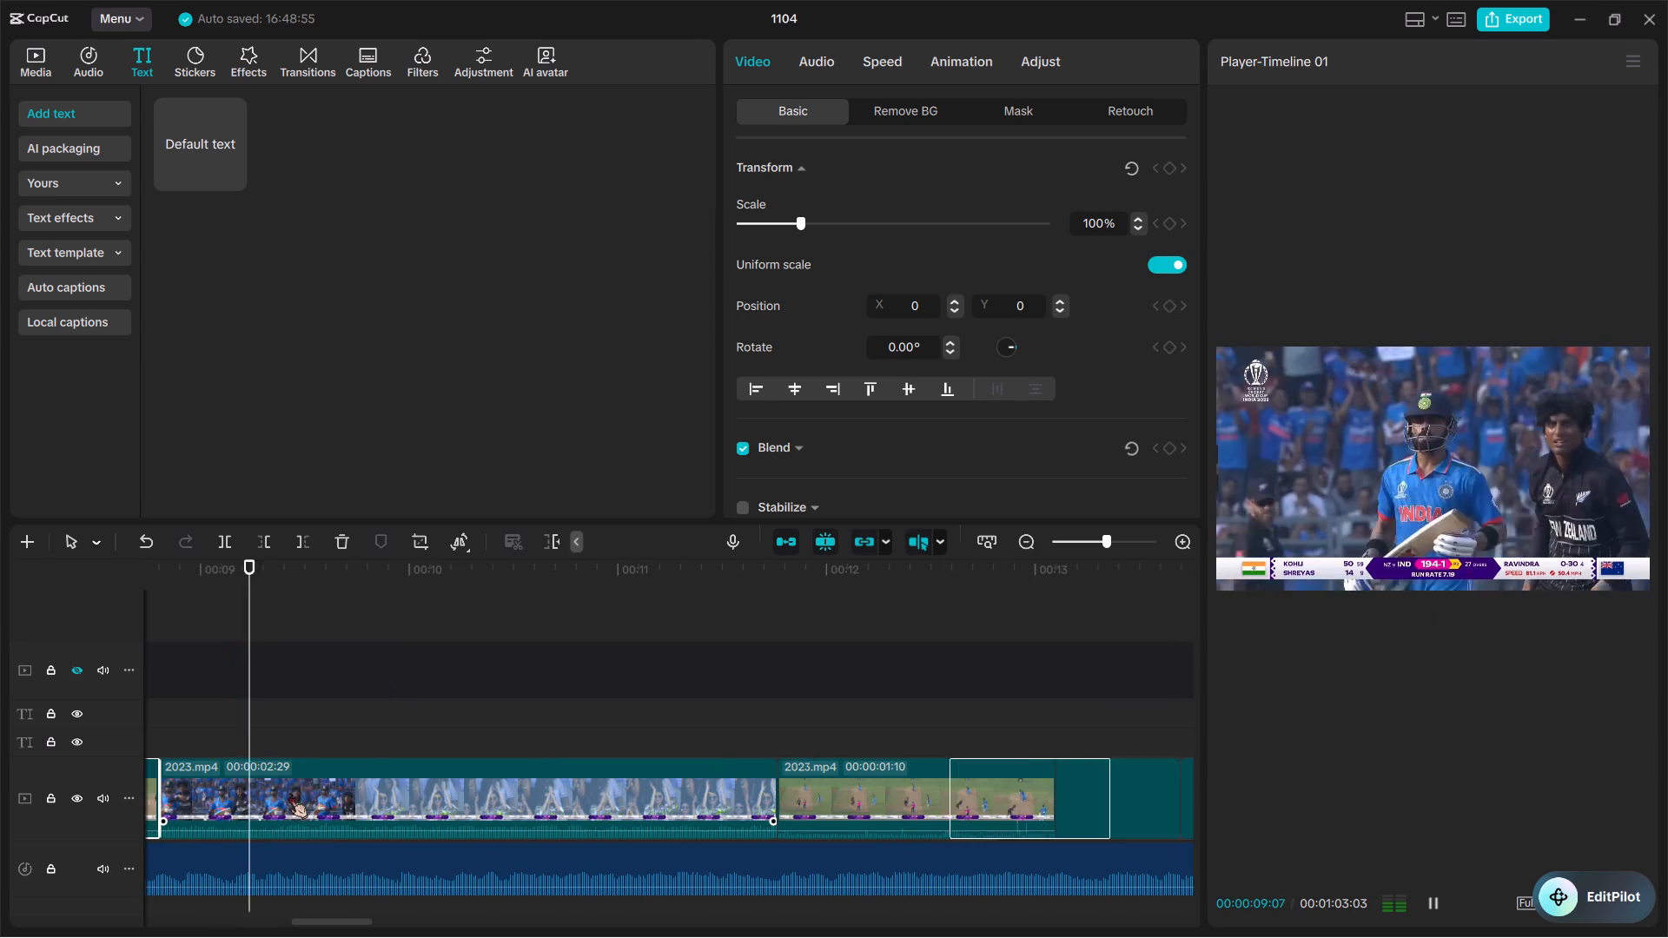
pyautogui.press('space')
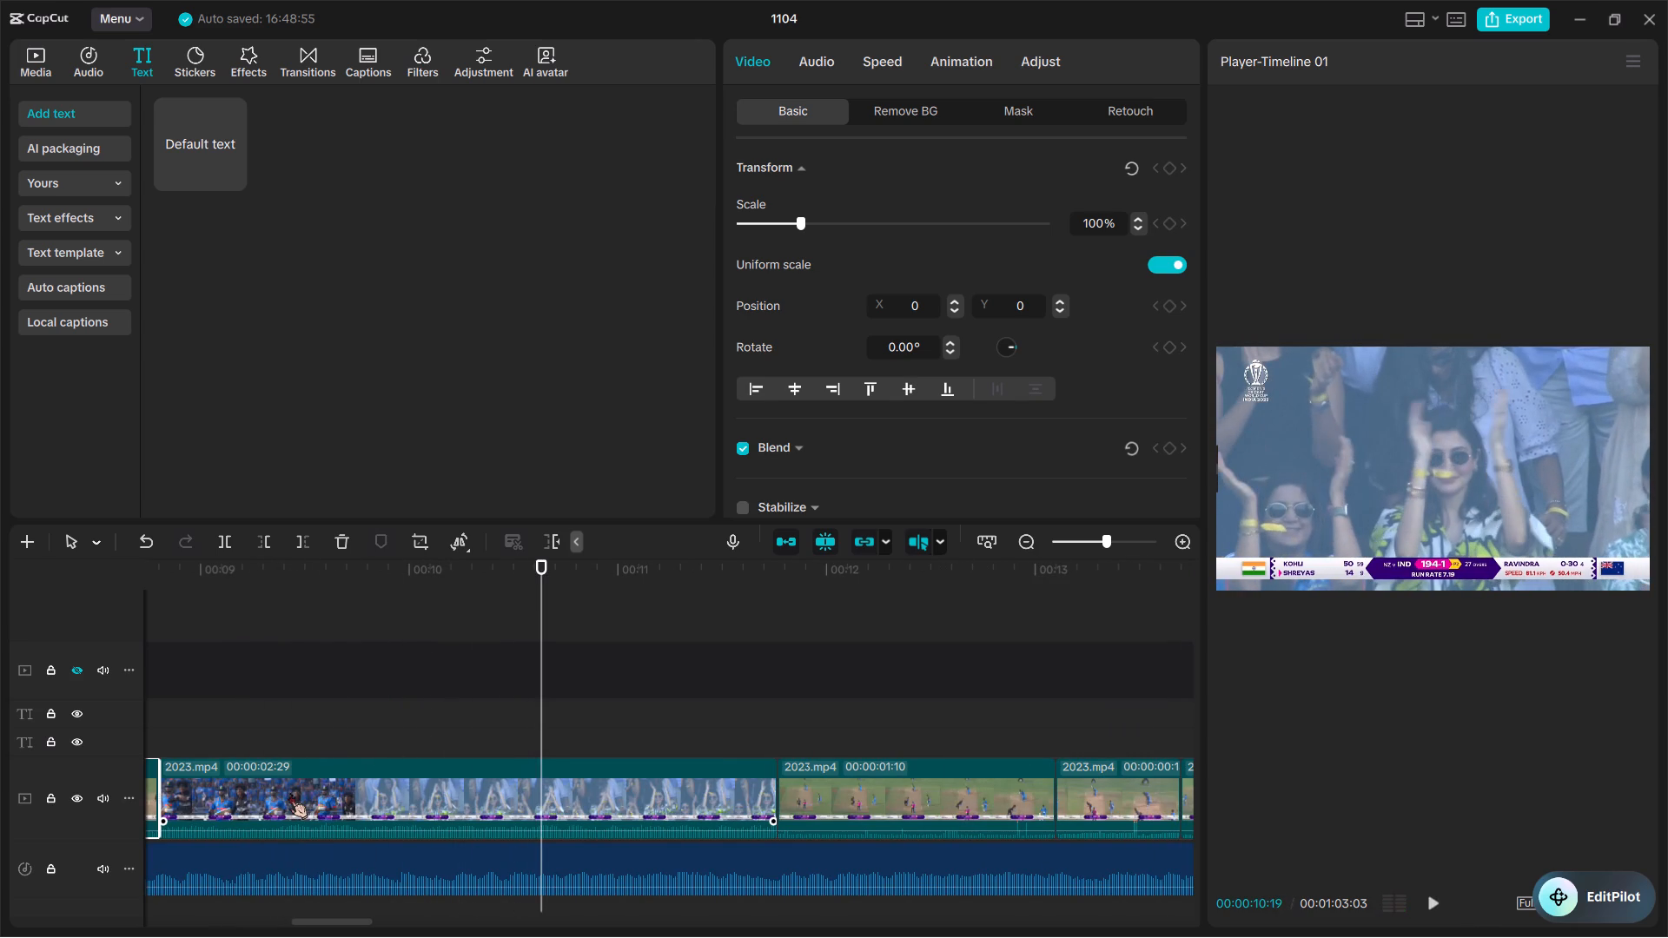
pyautogui.press('space')
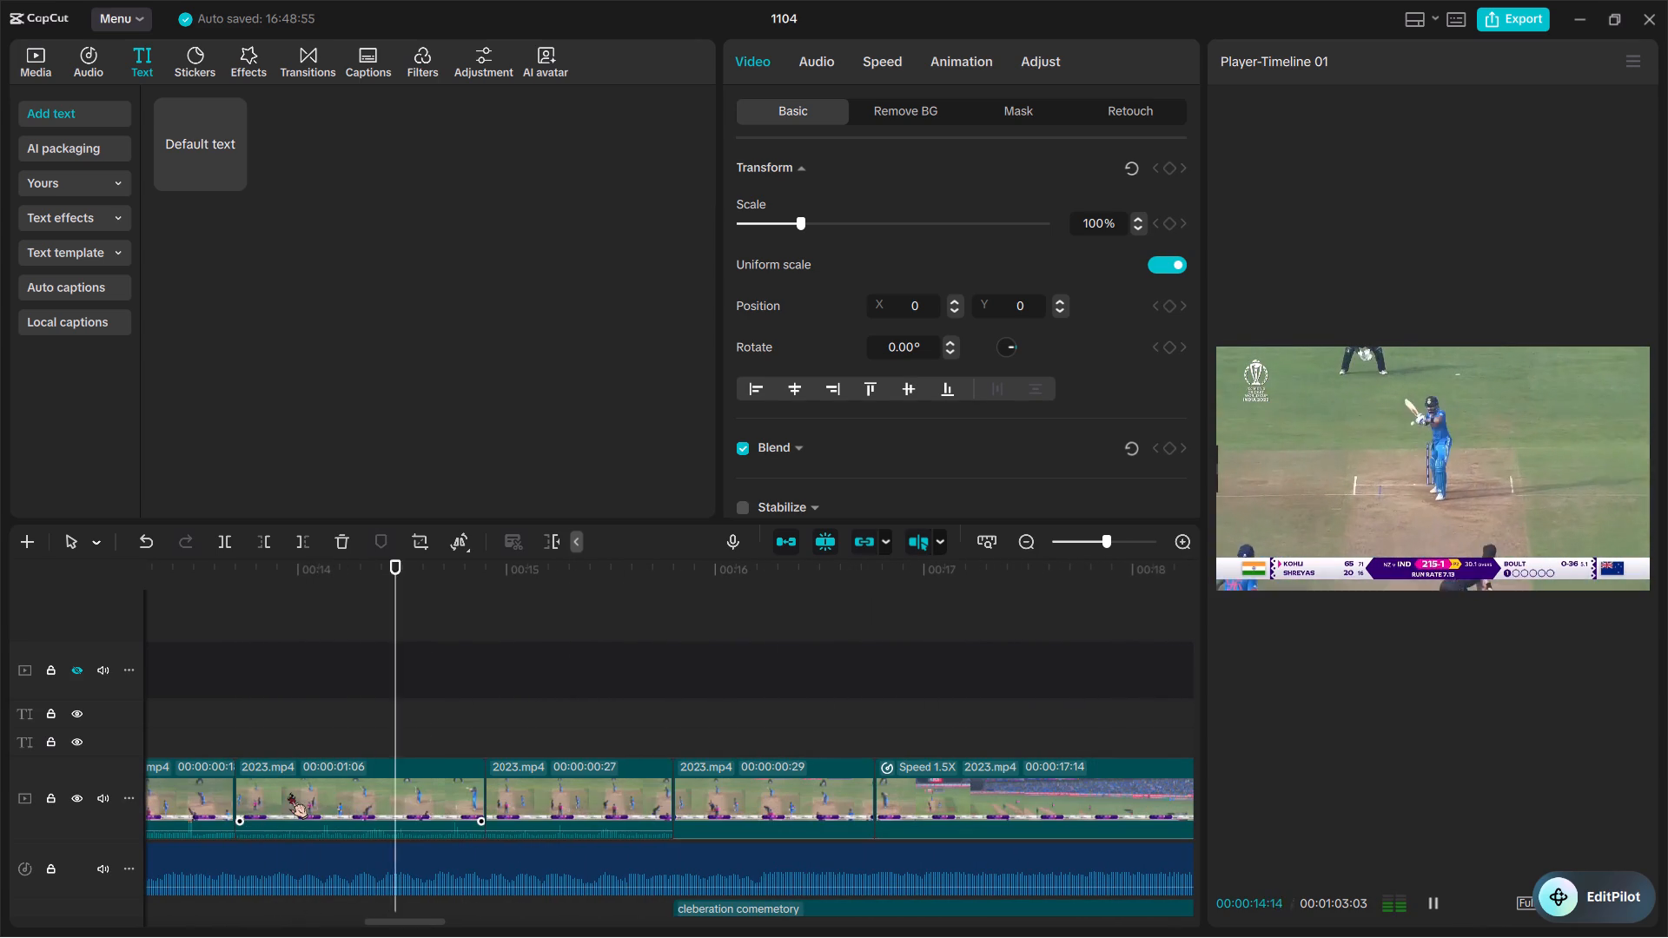
pyautogui.press('space')
# Play the closing celebration from about 00:00:32 to examine where the main-track footage ends against the song.
pyautogui.hscroll(-2, 289, 793)
pyautogui.keyDown('ctrl'); pyautogui.scroll(-1, 289, 793); pyautogui.keyUp('ctrl')
pyautogui.keyDown('ctrl'); pyautogui.hscroll(-2, 289, 793); pyautogui.keyUp('ctrl')
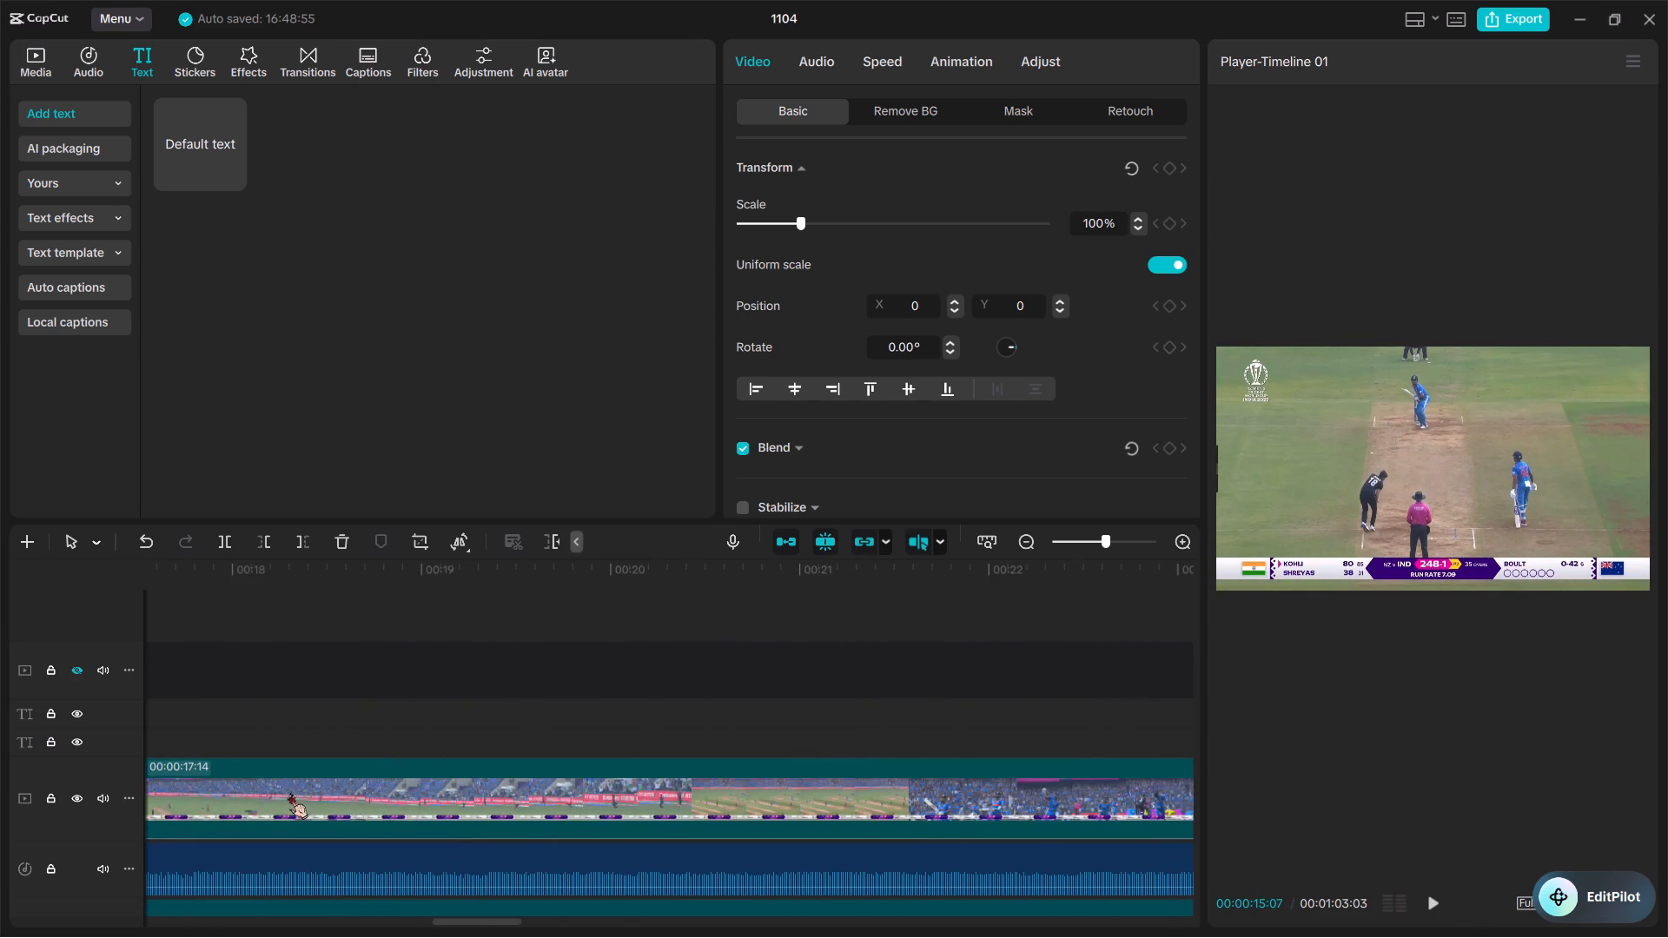
pyautogui.keyDown('ctrl'); pyautogui.hscroll(-1, 289, 793); pyautogui.keyUp('ctrl')
pyautogui.keyDown('ctrl'); pyautogui.scroll(-4, 289, 793); pyautogui.keyUp('ctrl')
pyautogui.hscroll(-2, 289, 793)
pyautogui.hscroll(1, 344, 805)
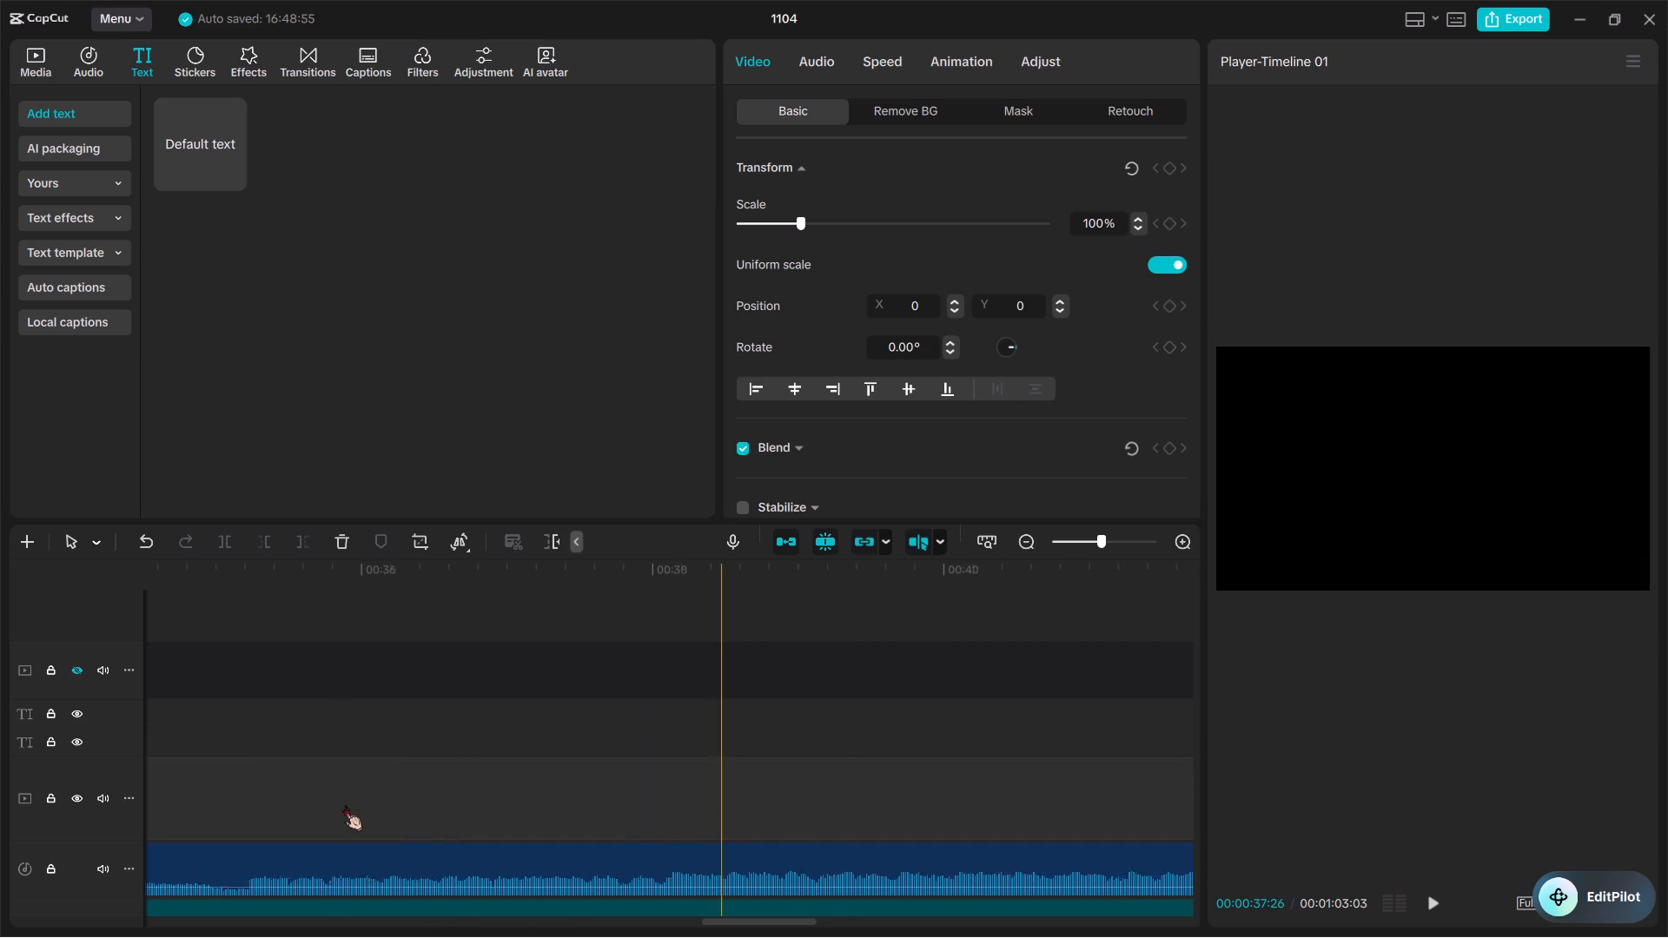
pyautogui.hscroll(2, 344, 805)
pyautogui.press('space')
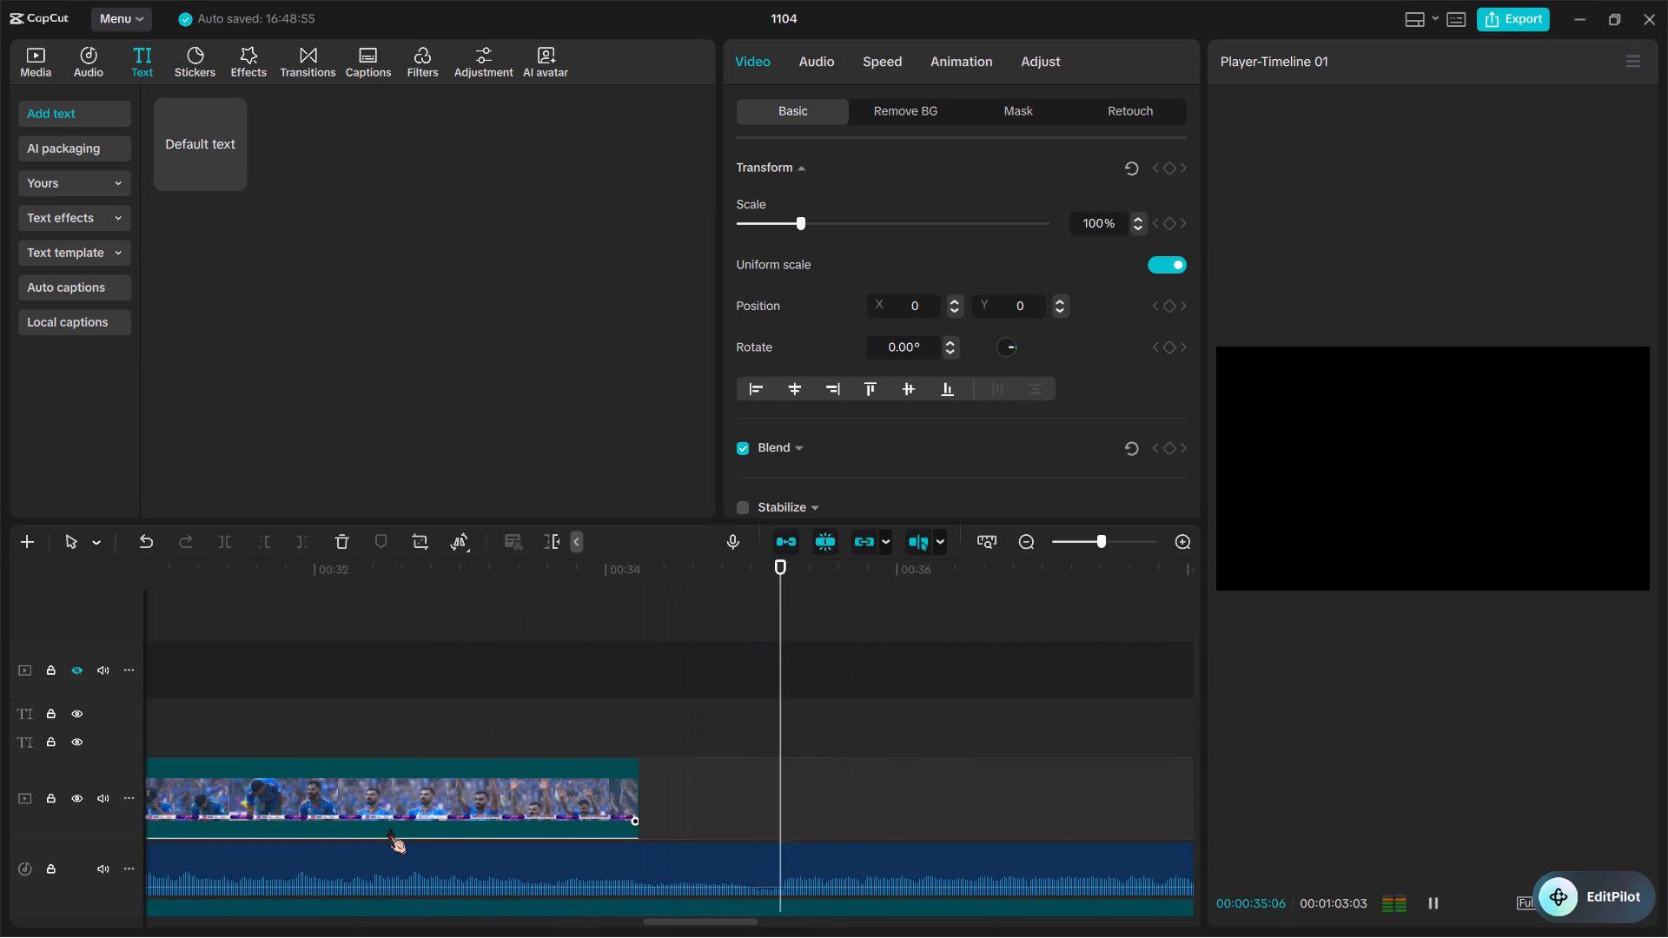
pyautogui.press('space')
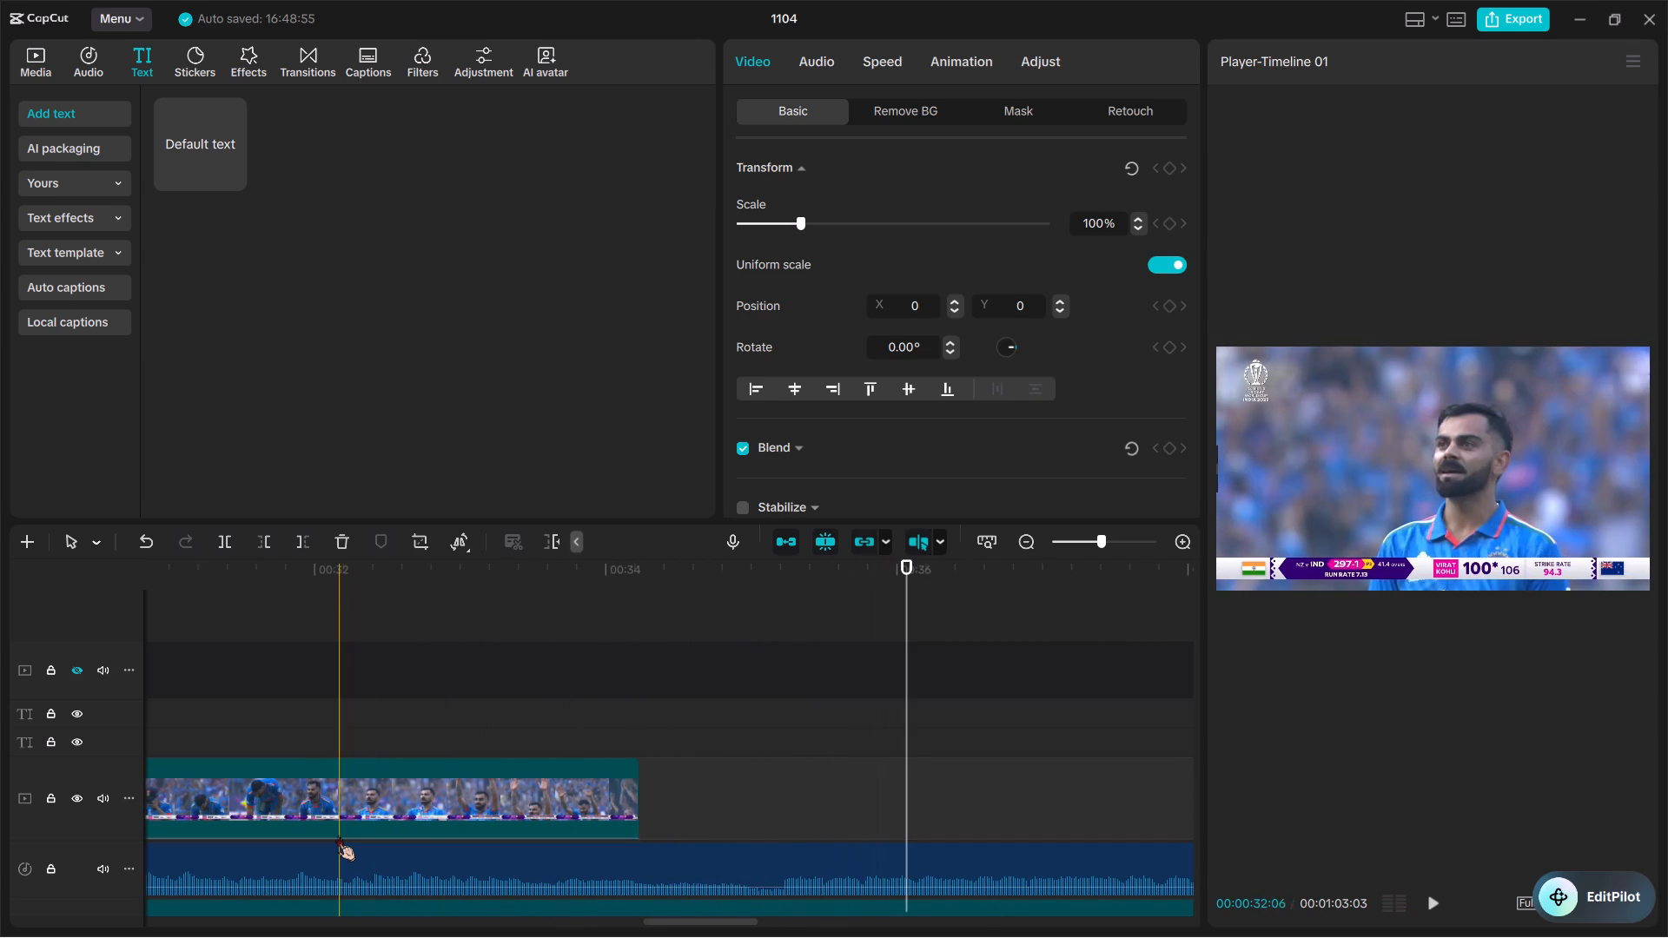
pyautogui.press('space')
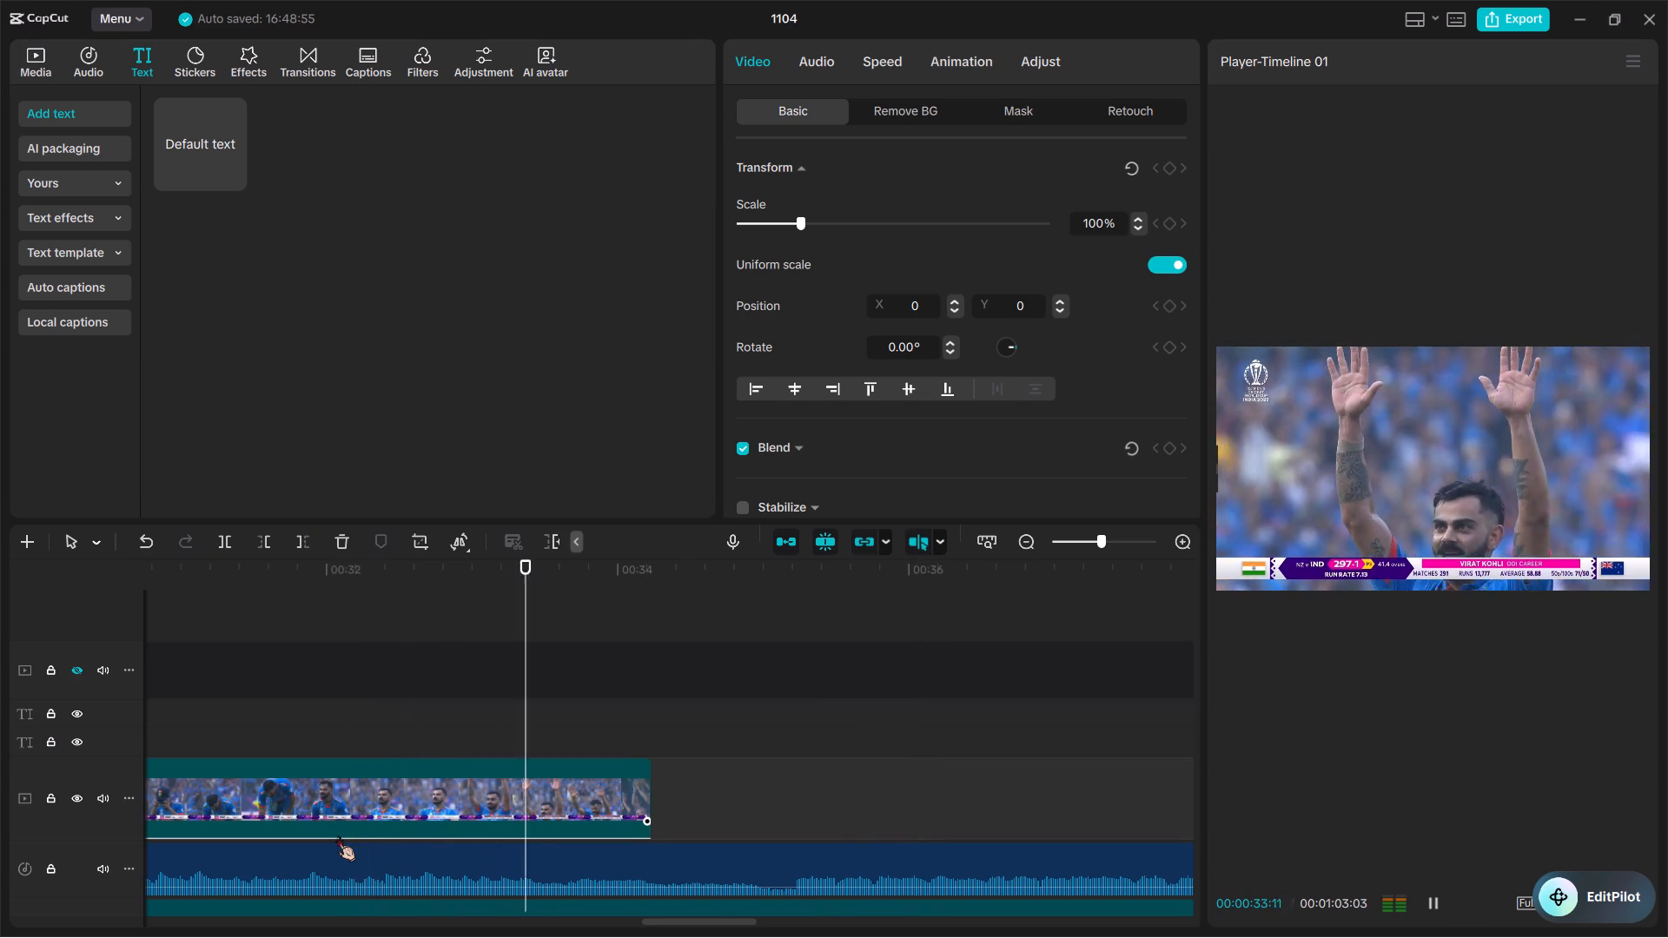
pyautogui.press('space')
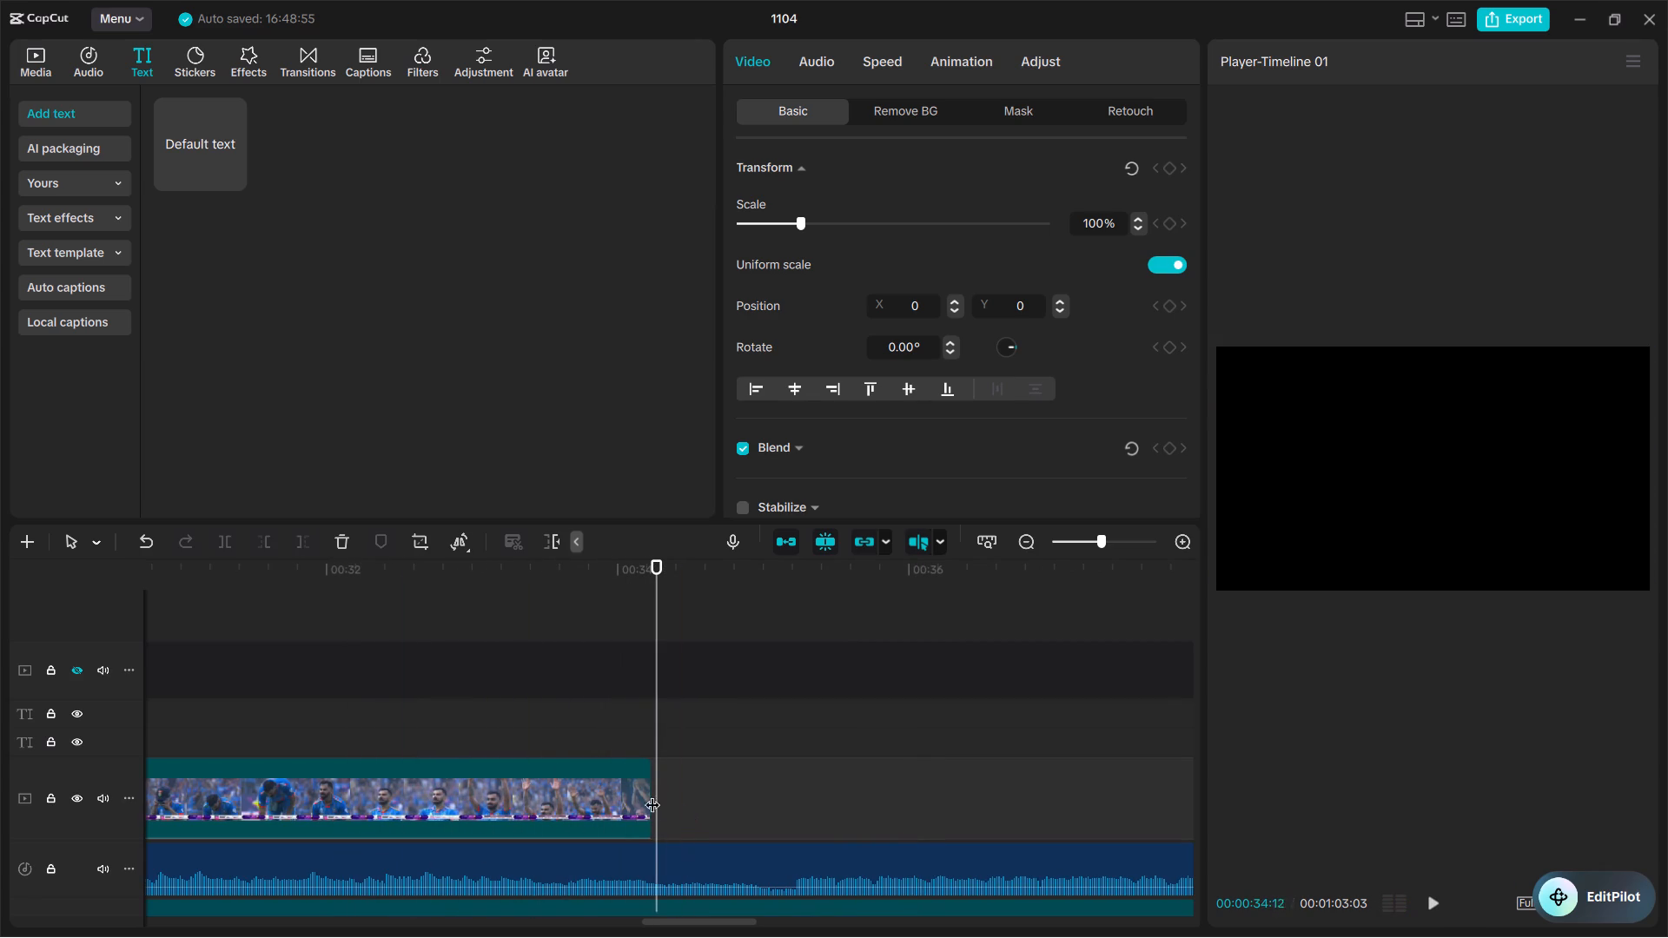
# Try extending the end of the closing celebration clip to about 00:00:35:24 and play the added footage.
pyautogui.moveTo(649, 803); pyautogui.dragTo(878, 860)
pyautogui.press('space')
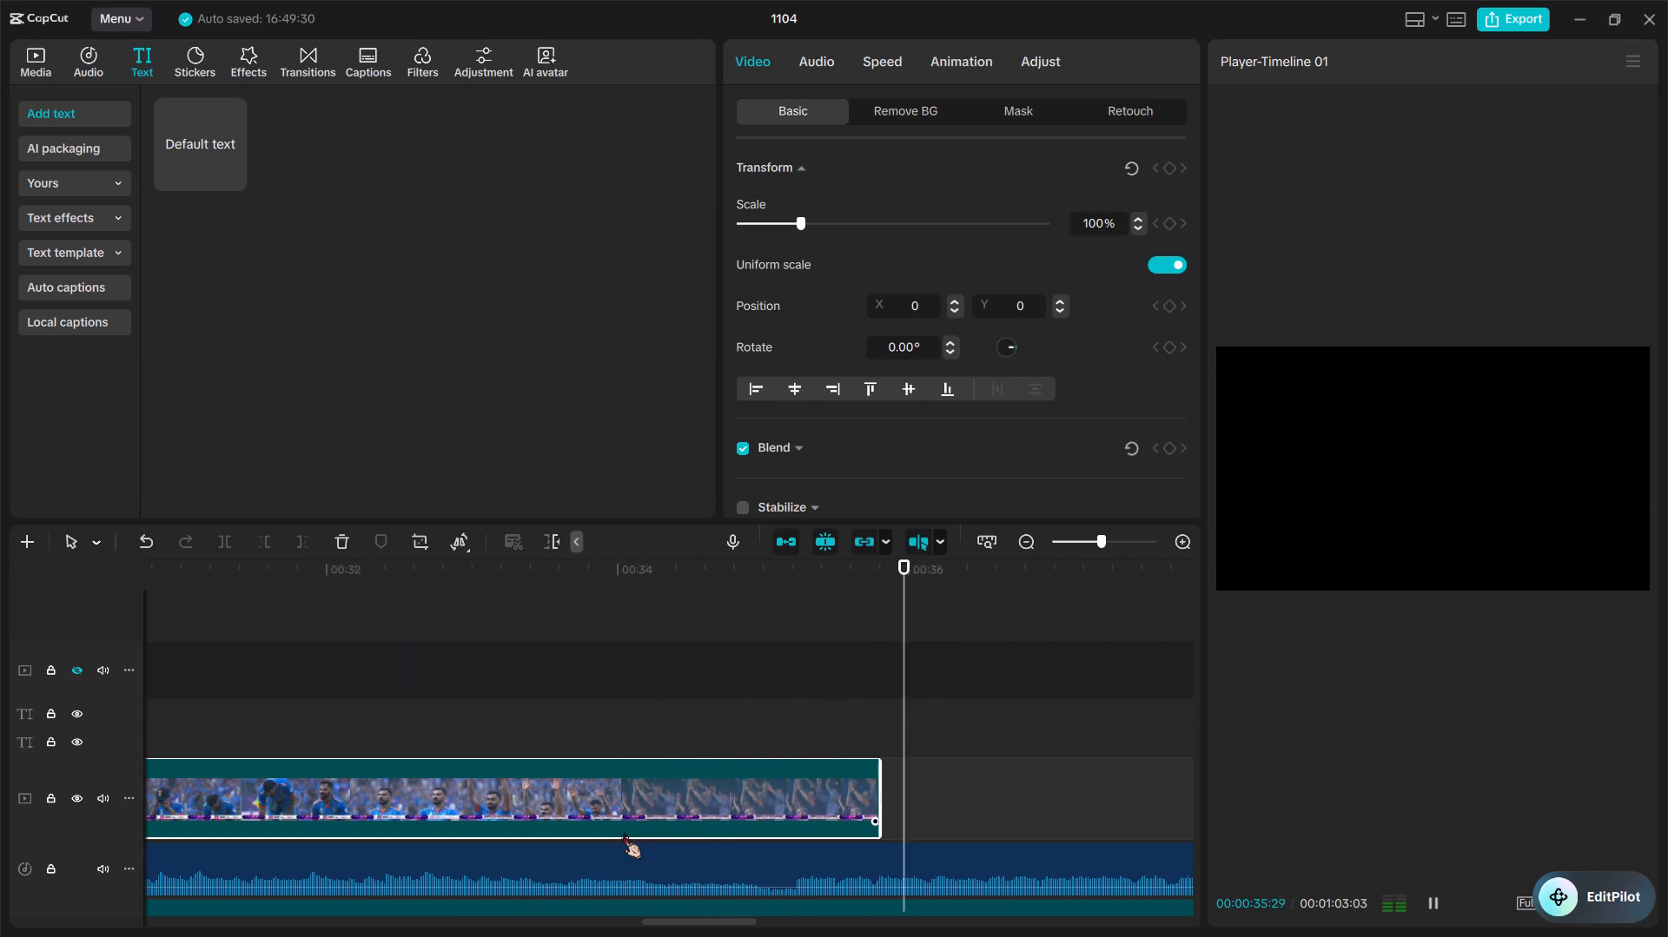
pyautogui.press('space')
# Trim the end of the closing celebration clip at about 00:00:33:21, before the crowd shot.
pyautogui.click(785, 829)
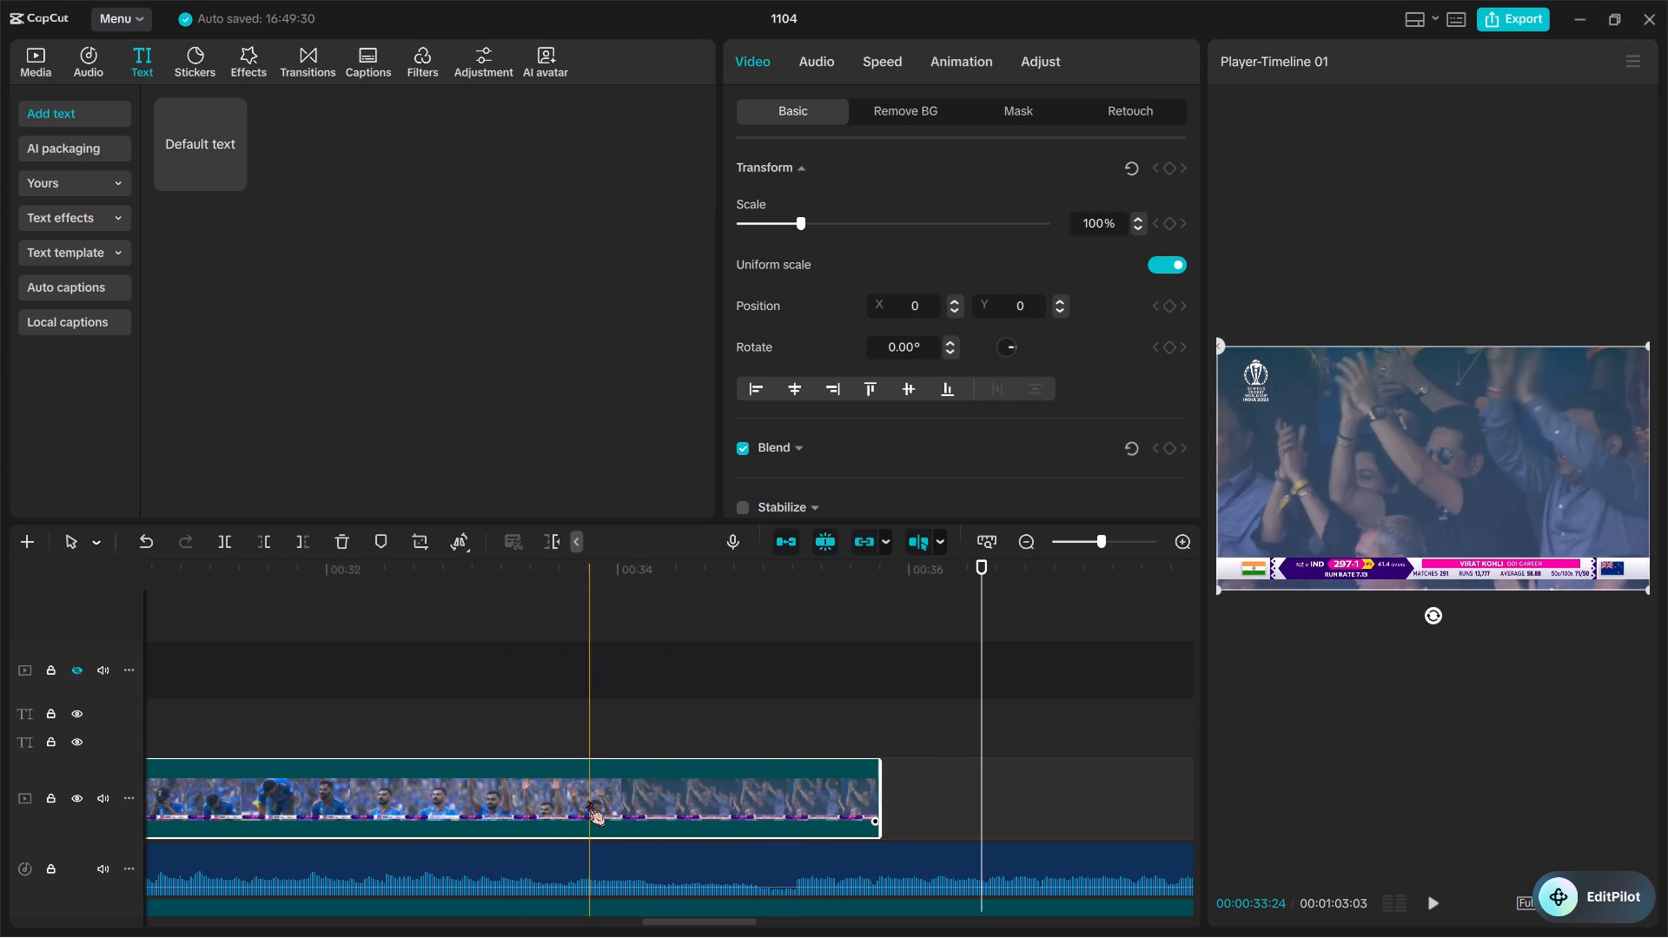
pyautogui.press('w')
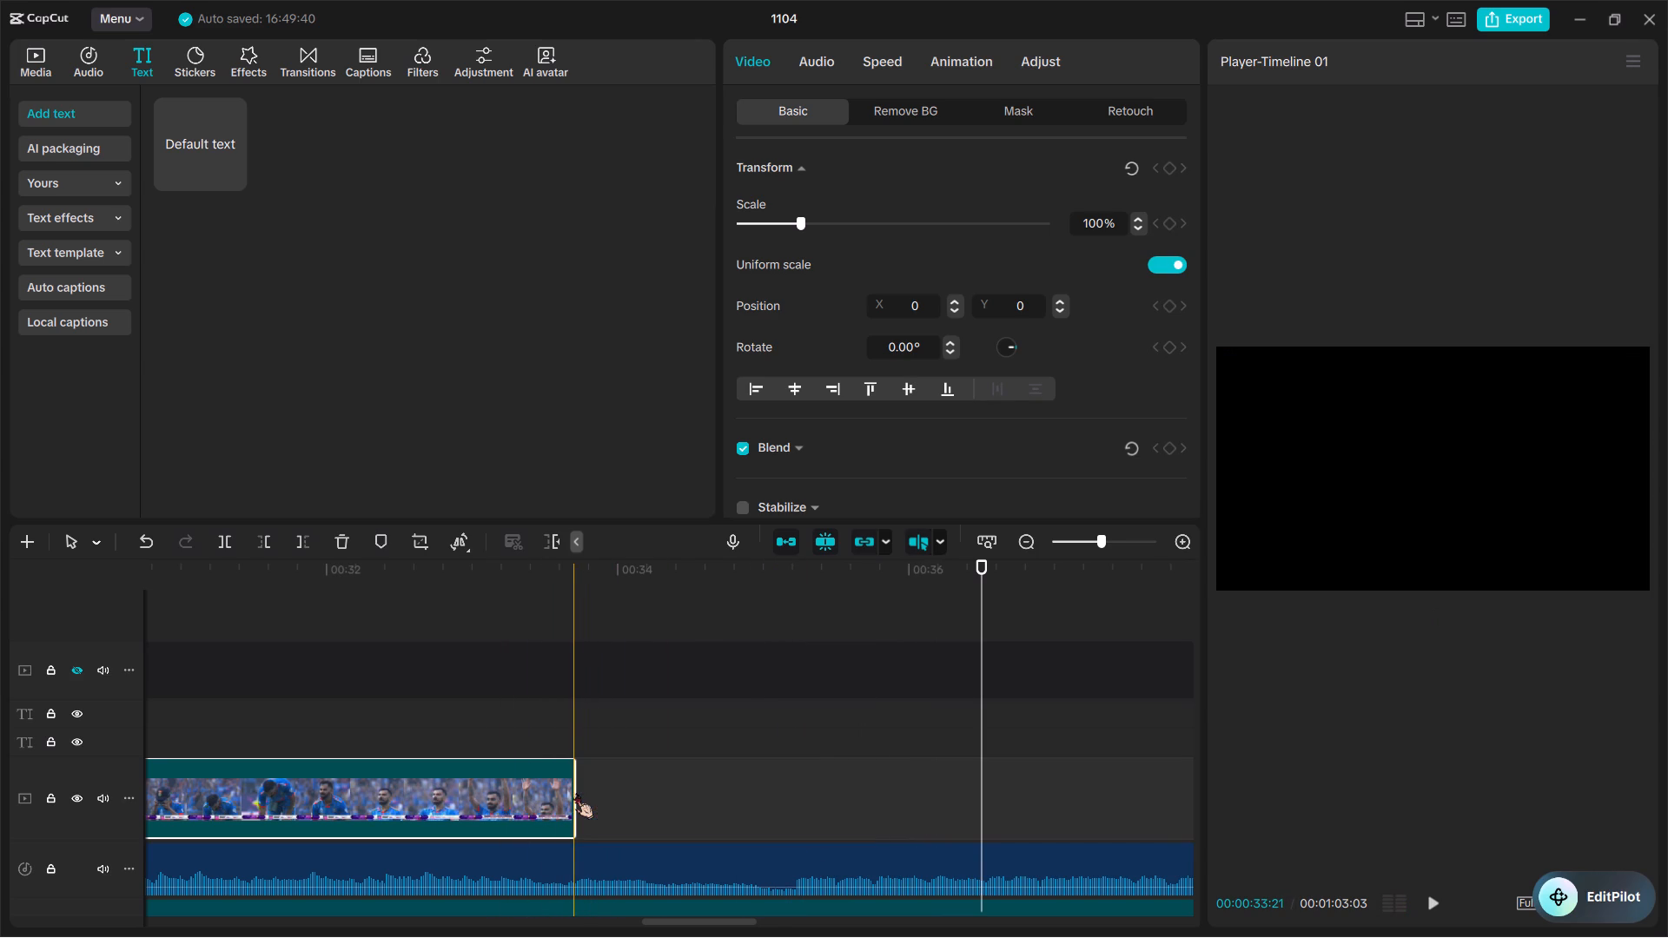
# Play the main track through the batting and crowd clips into the 1.5X closing clip at about 00:00:17.
pyautogui.keyDown('ctrl'); pyautogui.scroll(-20, 575, 793); pyautogui.keyUp('ctrl')
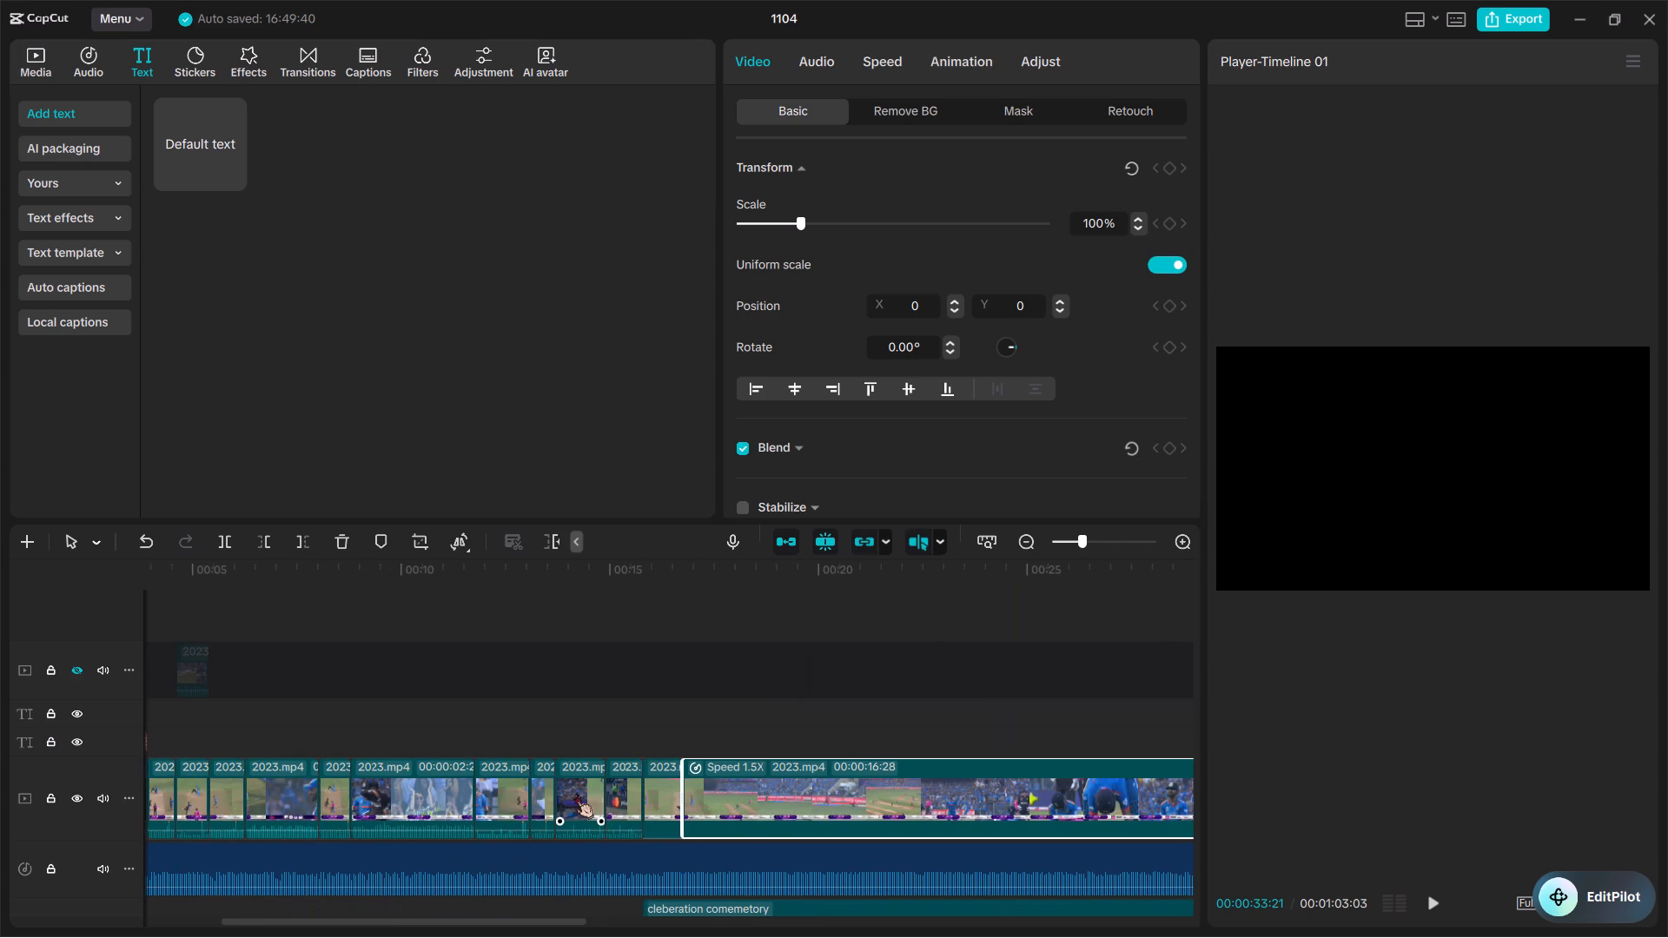
pyautogui.press('space')
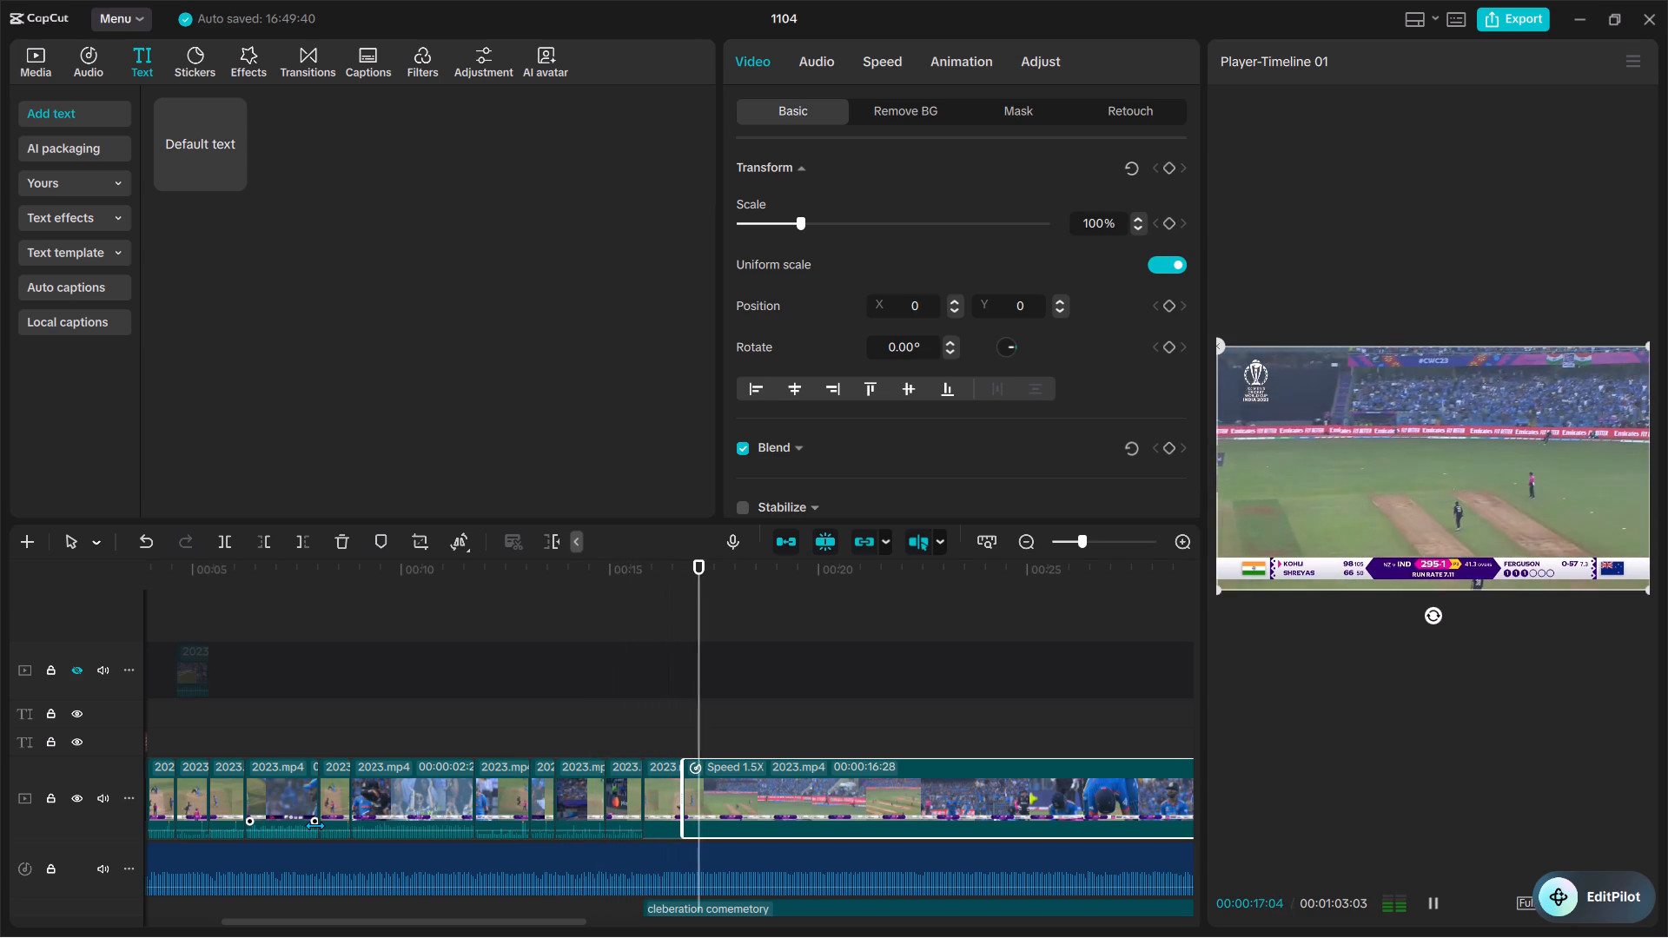
pyautogui.press('space')
# Trim the start of the 00:00:01:10 batting clip after the crowd shot, shortening it to 00:00:00:22, and play the cut.
pyautogui.keyDown('ctrl'); pyautogui.scroll(18, 314, 825); pyautogui.keyUp('ctrl')
pyautogui.hscroll(1, 314, 825)
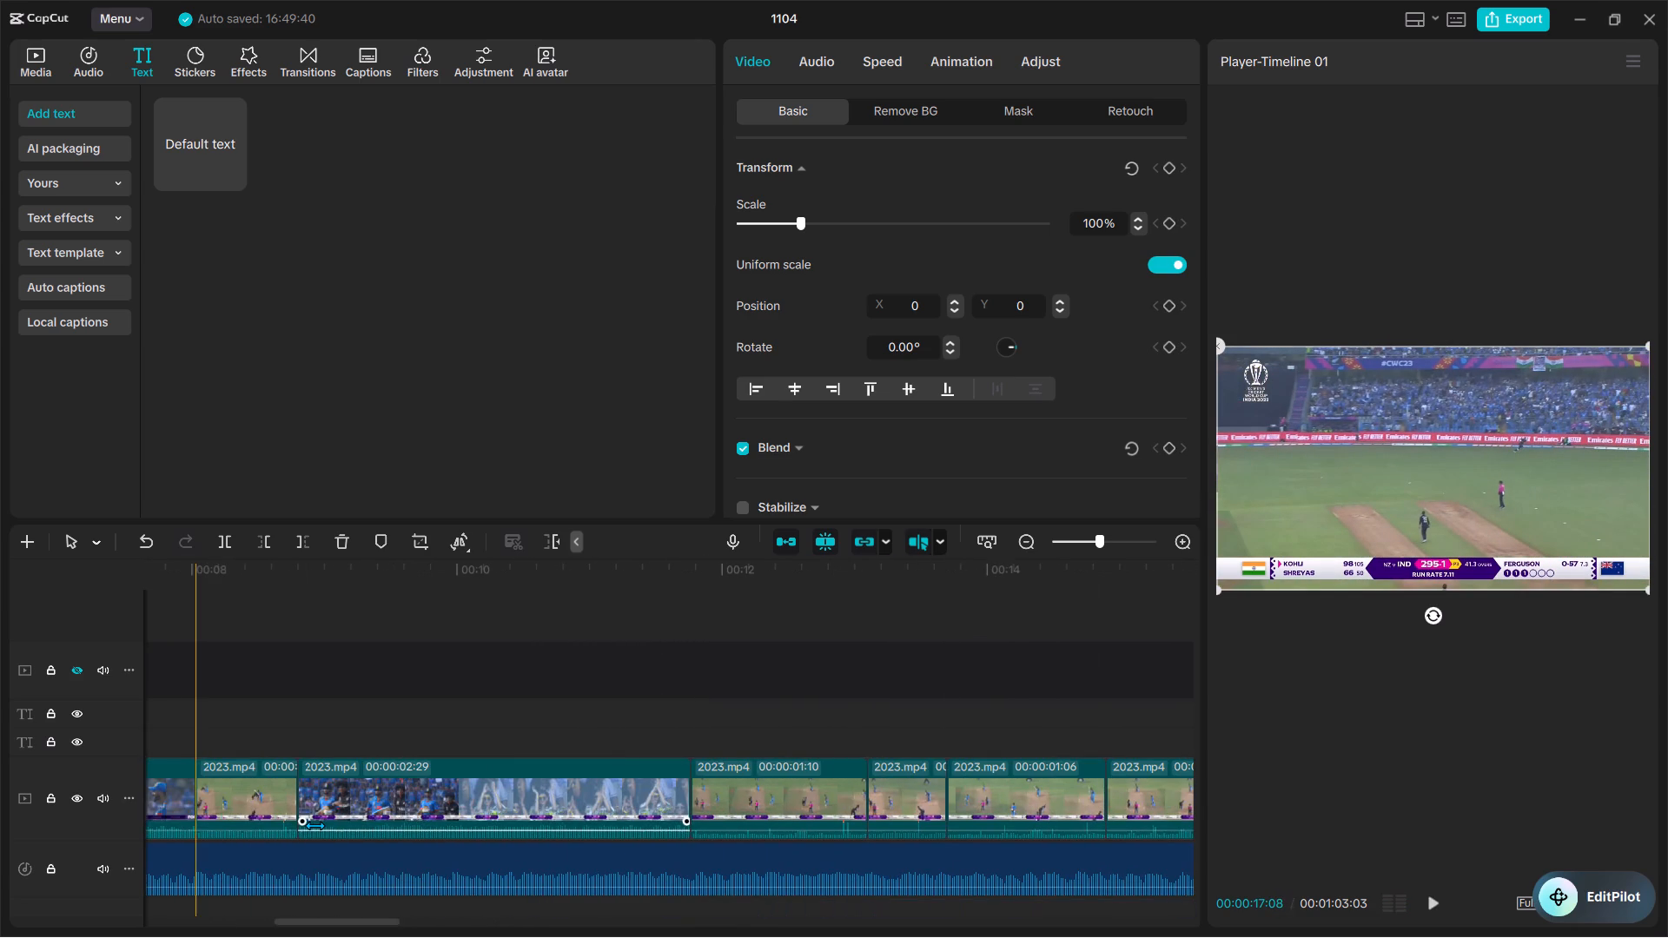
pyautogui.scroll(12, 704, 822)
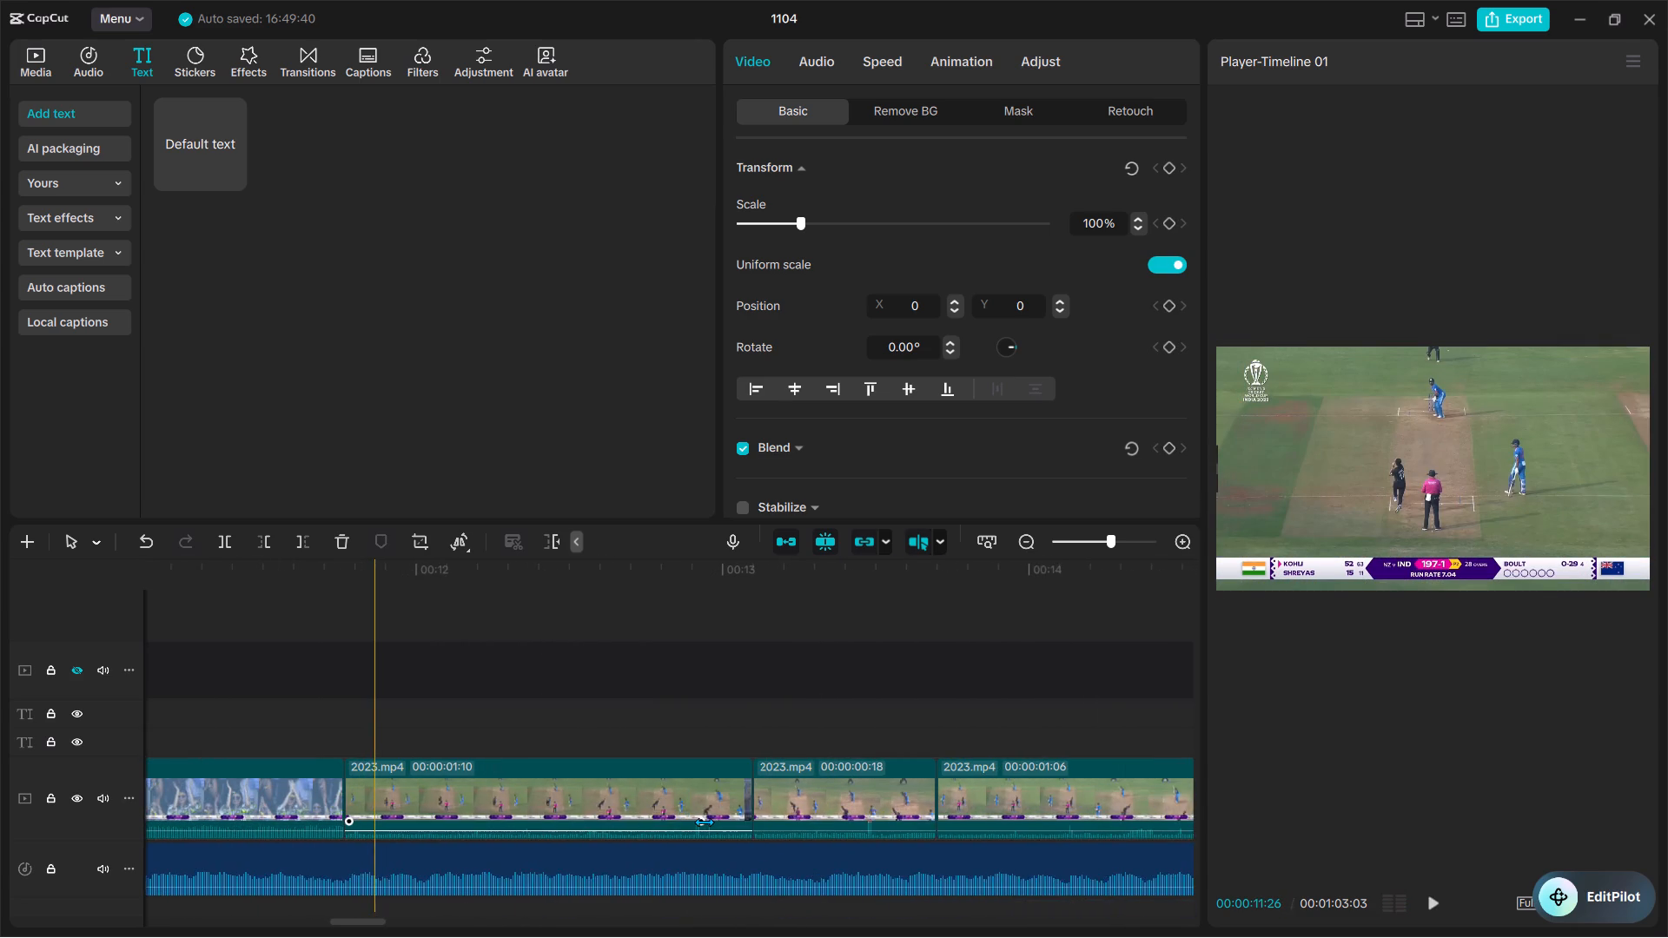
pyautogui.press('space')
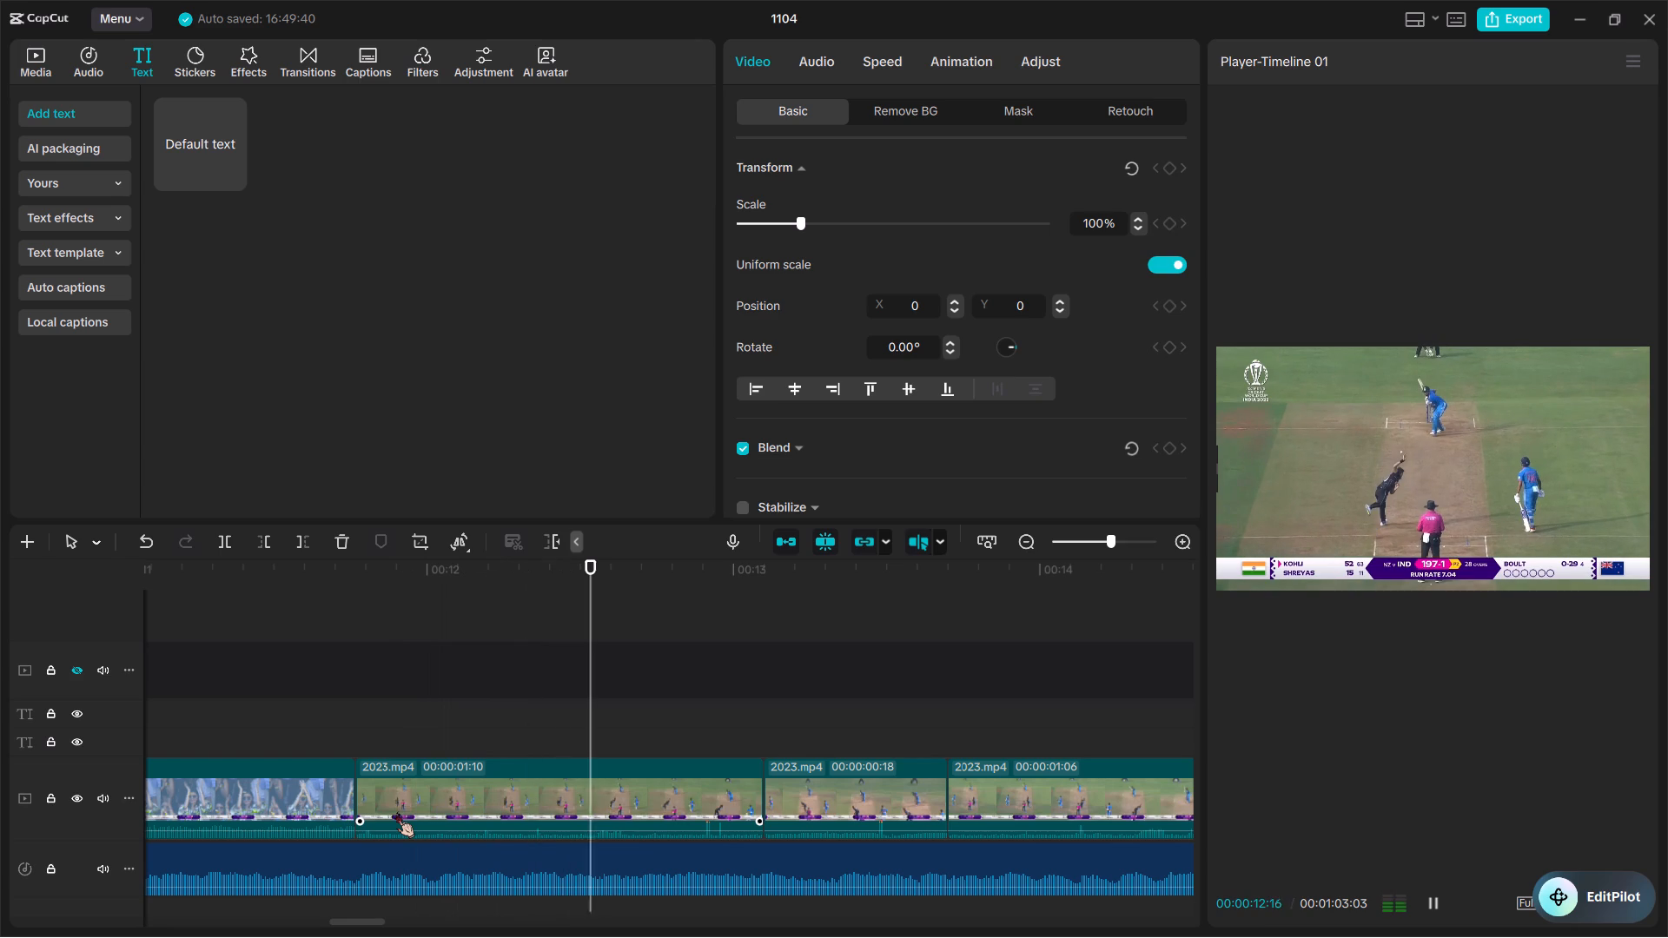
pyautogui.press('space')
pyautogui.keyDown('ctrl'); pyautogui.scroll(-2, 502, 884); pyautogui.keyUp('ctrl')
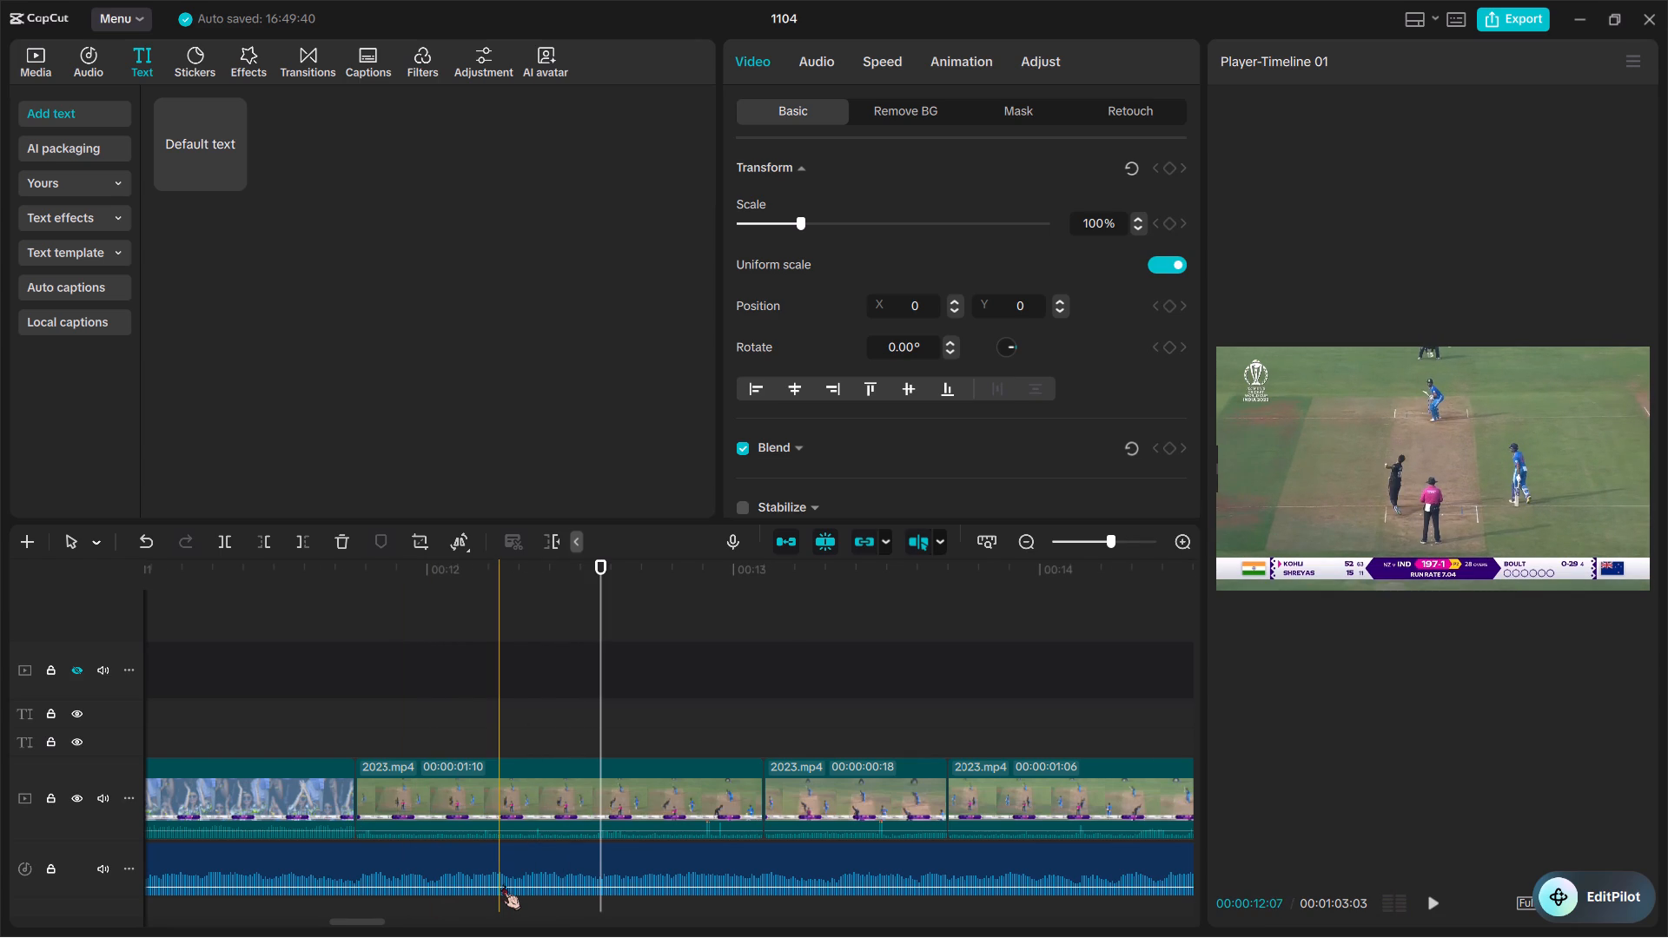
pyautogui.keyDown('ctrl'); pyautogui.scroll(-1, 502, 884); pyautogui.keyUp('ctrl')
pyautogui.press('space')
pyautogui.press('space')
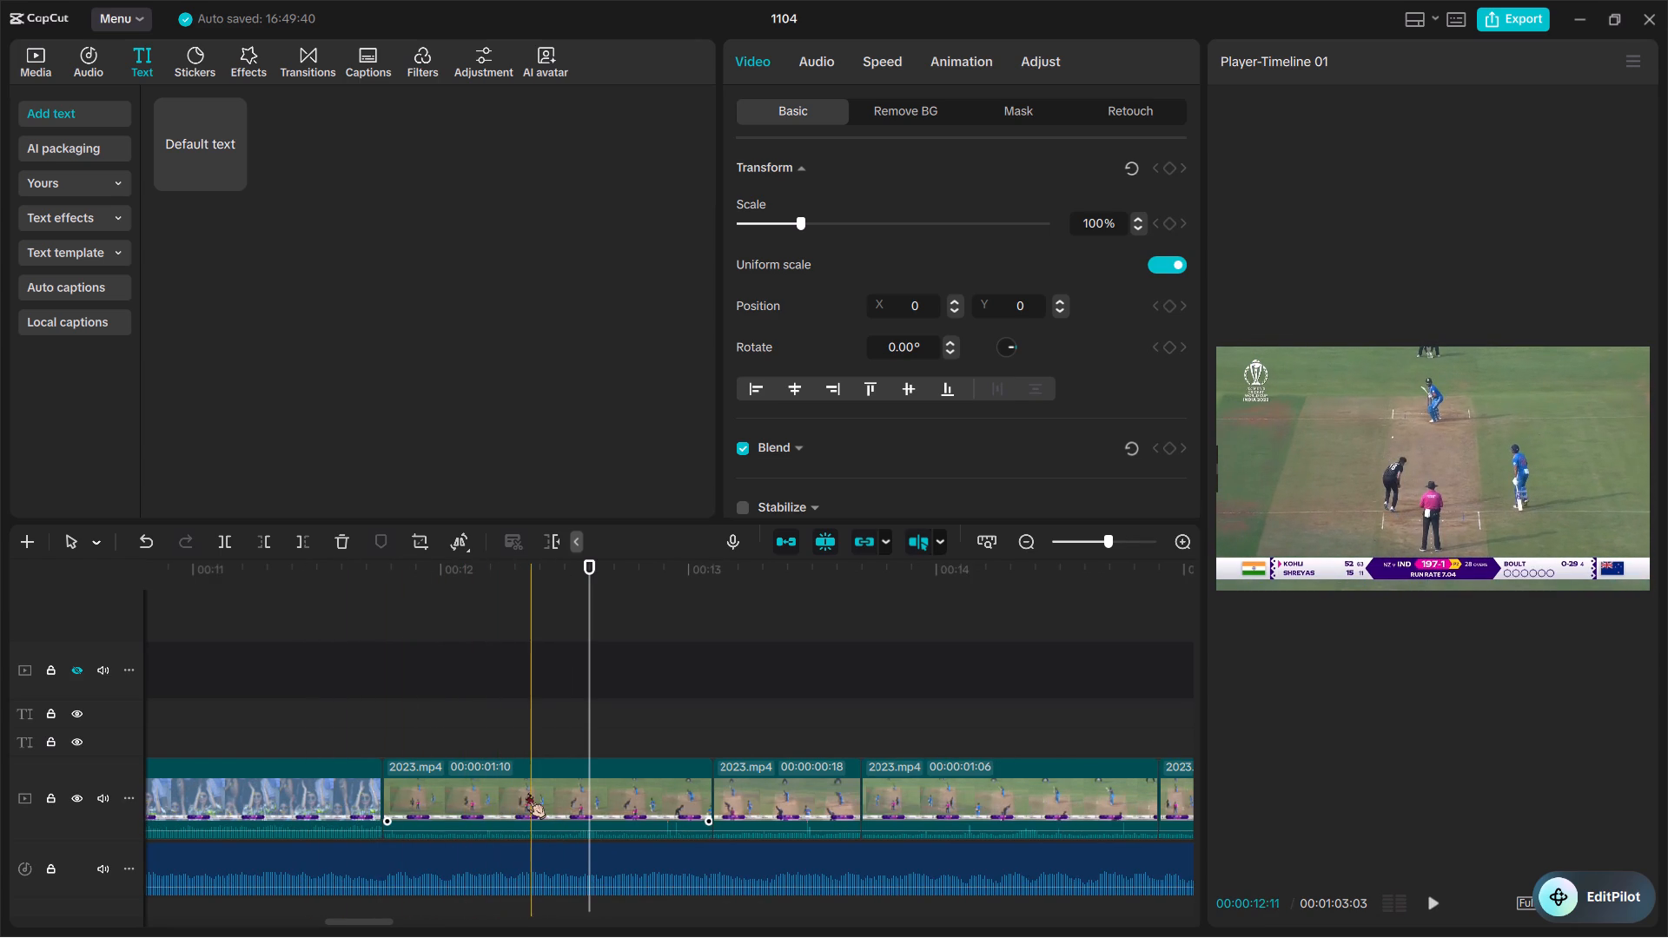
pyautogui.press('q')
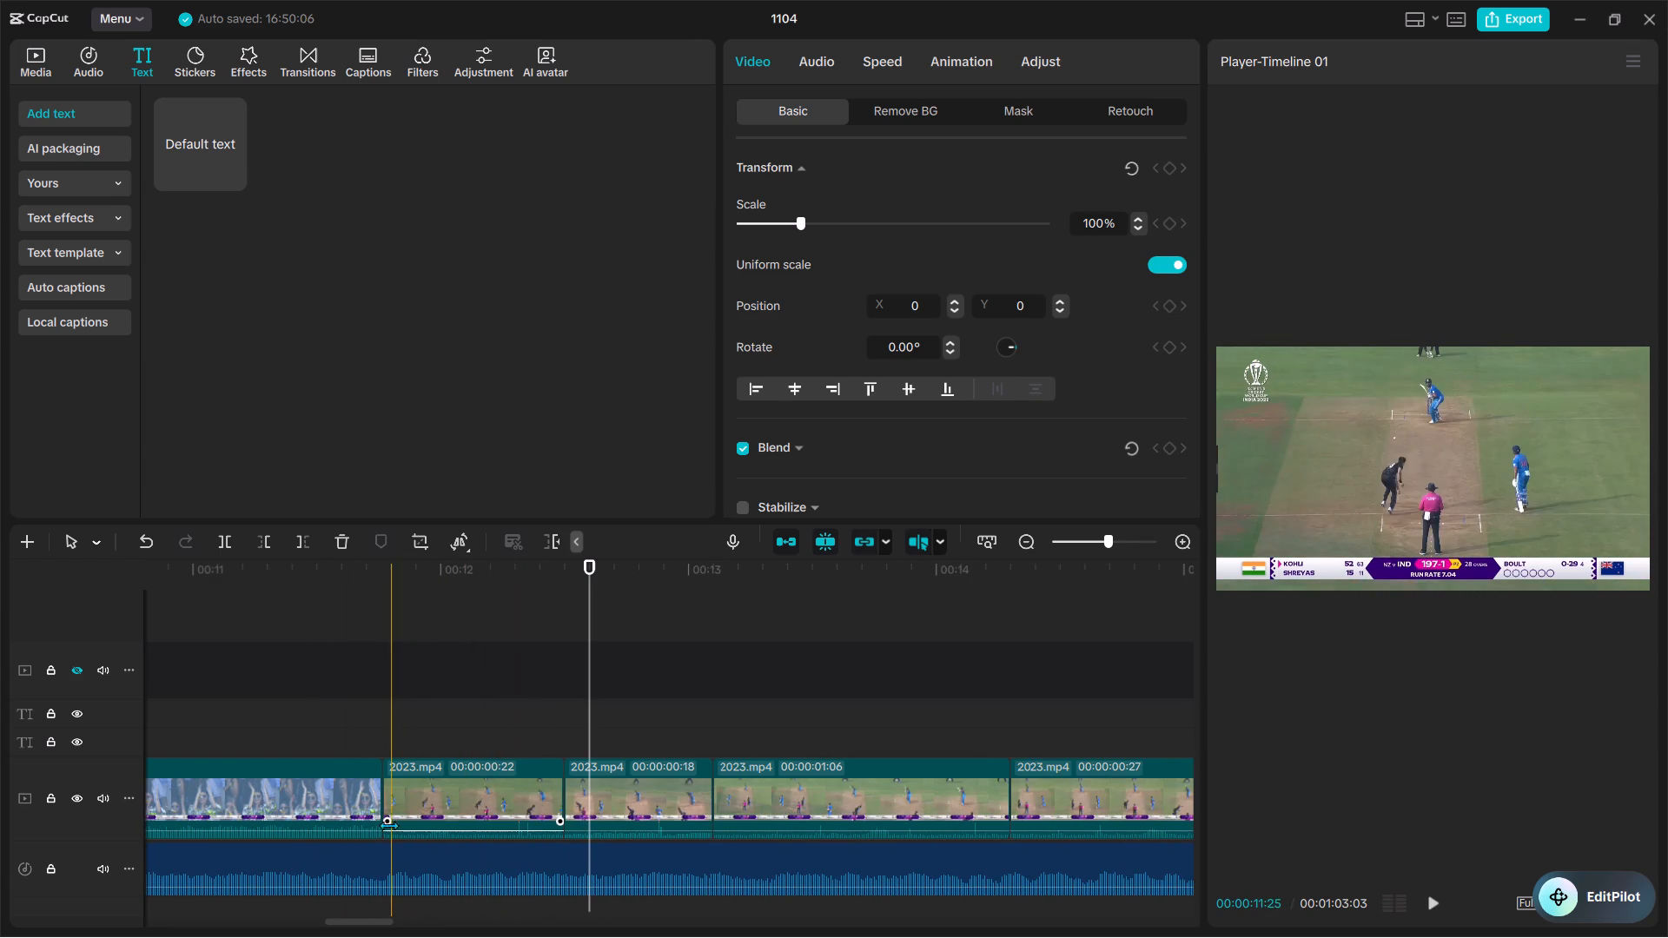
pyautogui.press('space')
pyautogui.press('space')
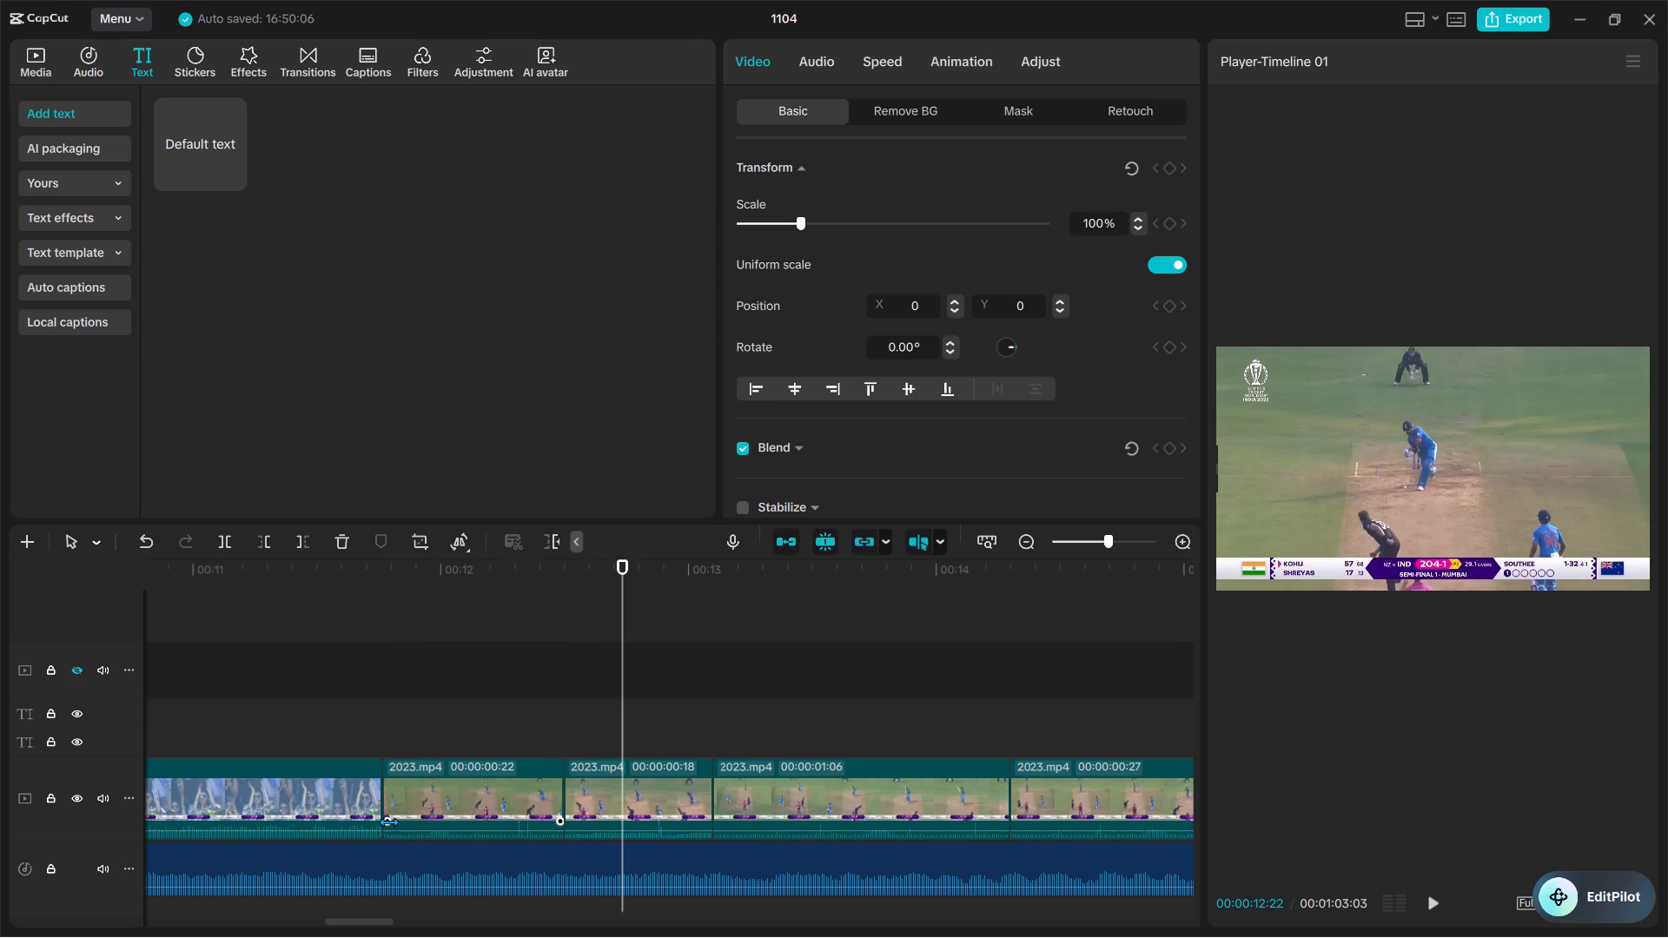
pyautogui.press('space')
pyautogui.press('space')
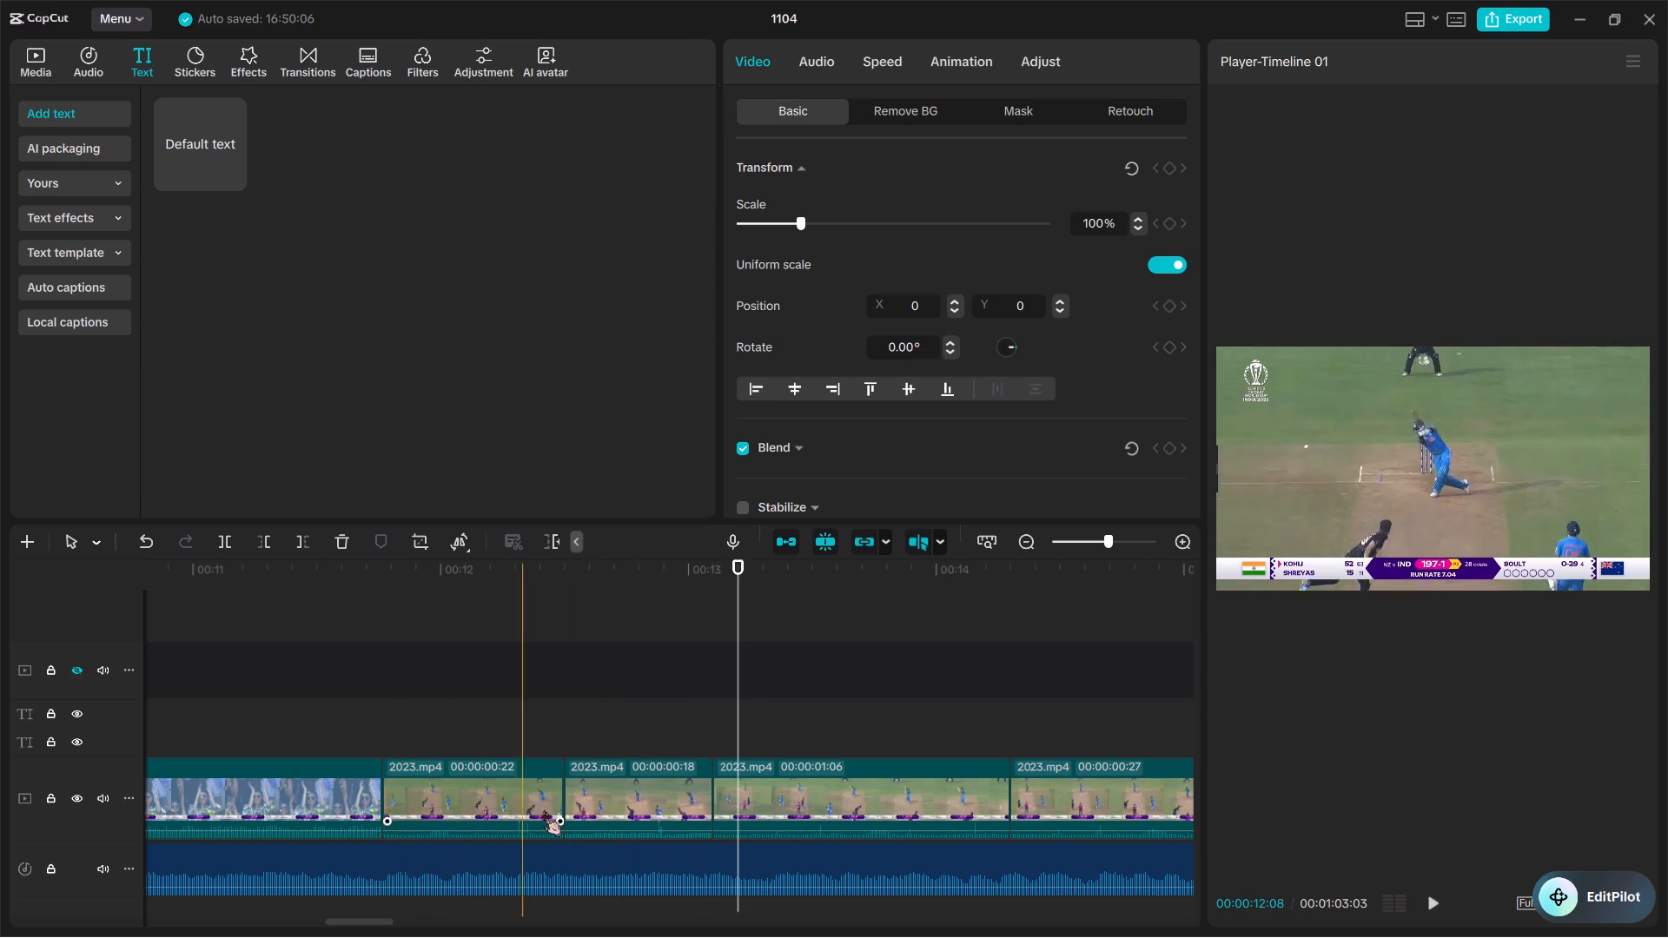
# Extend the start of the following 00:00:00:18 batting clip in two adjustments to 00:00:00:22, and play through the cuts.
pyautogui.click(609, 781)
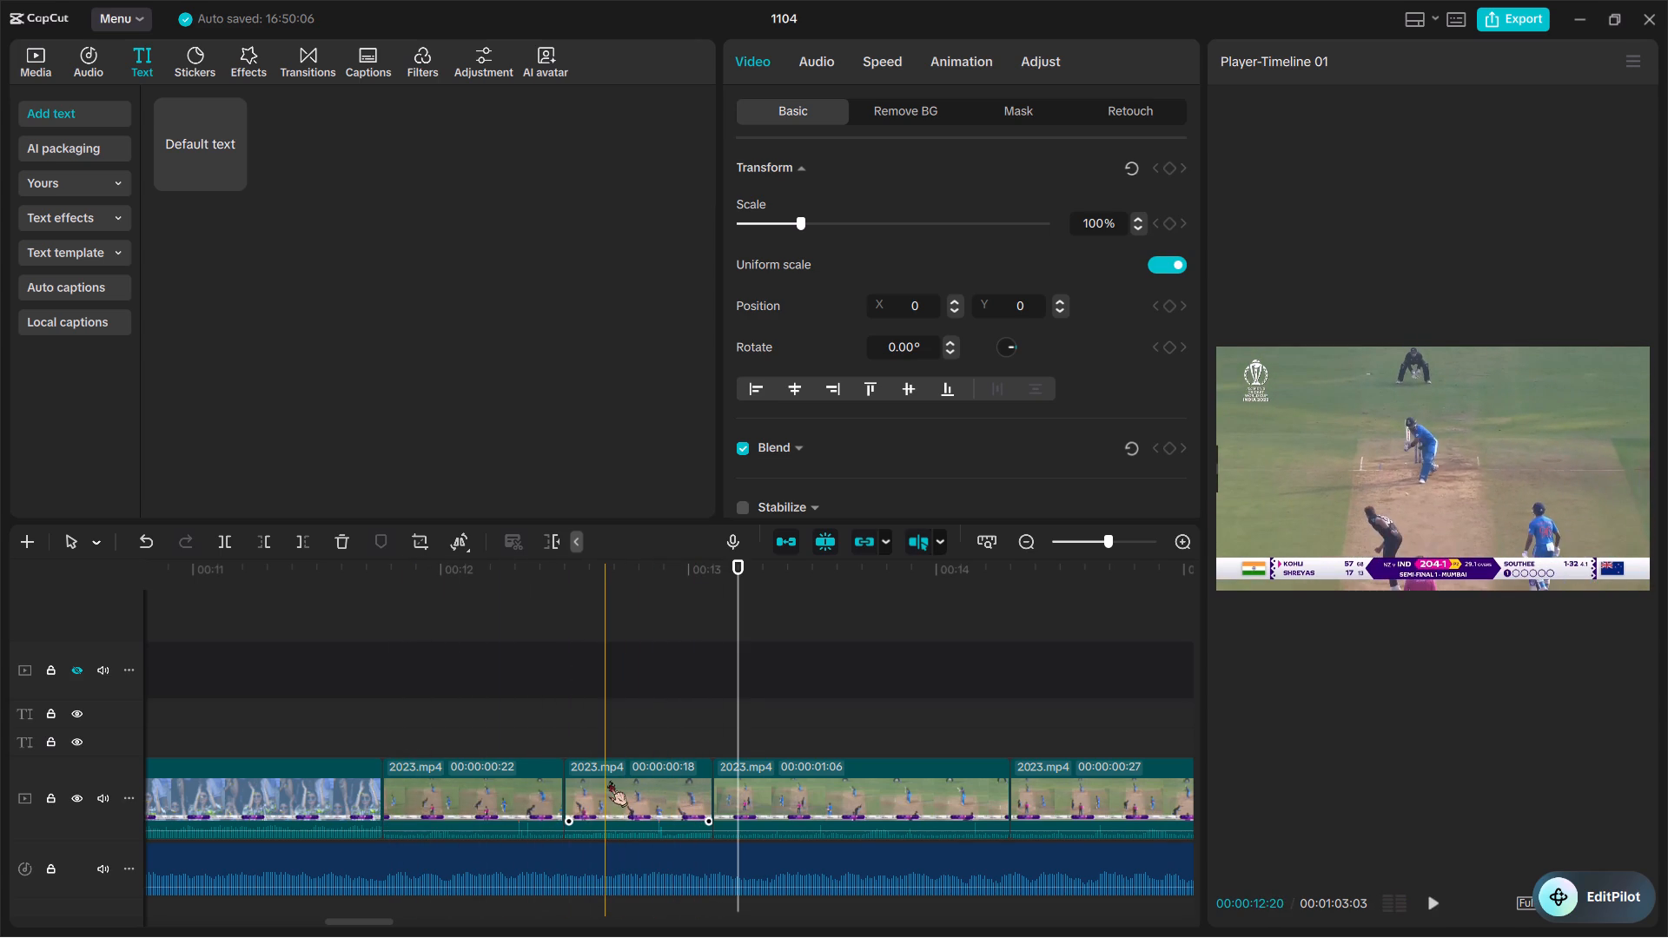
pyautogui.moveTo(563, 805); pyautogui.dragTo(549, 805)
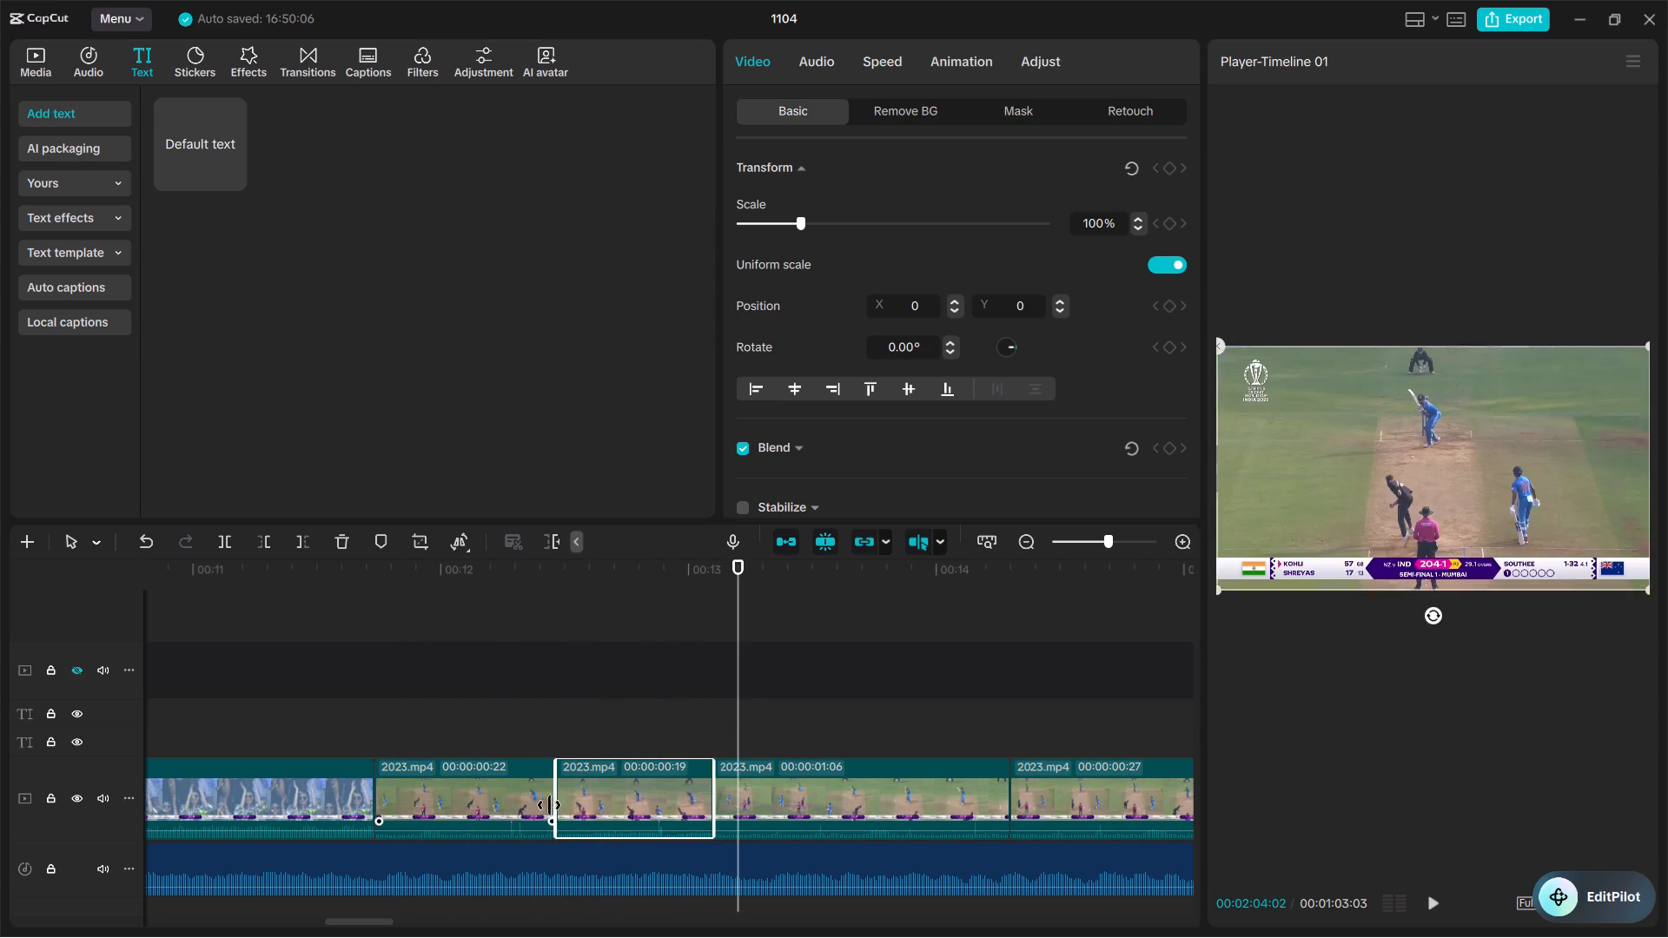
pyautogui.moveTo(549, 805); pyautogui.dragTo(536, 806)
pyautogui.press('space')
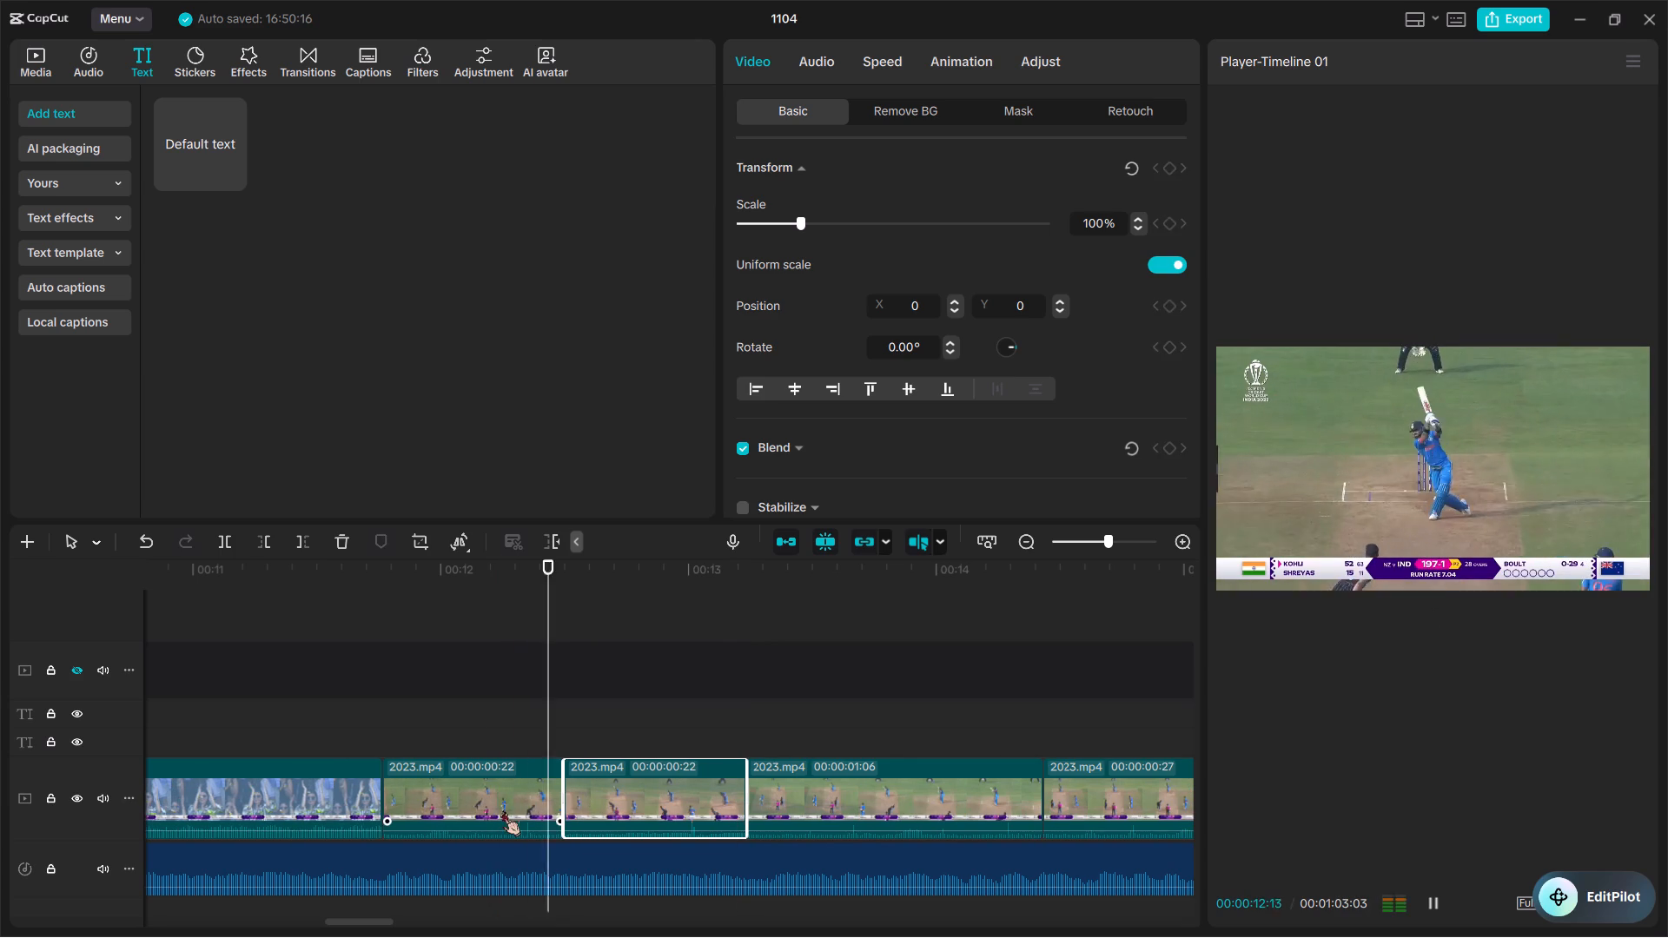
pyautogui.press('space')
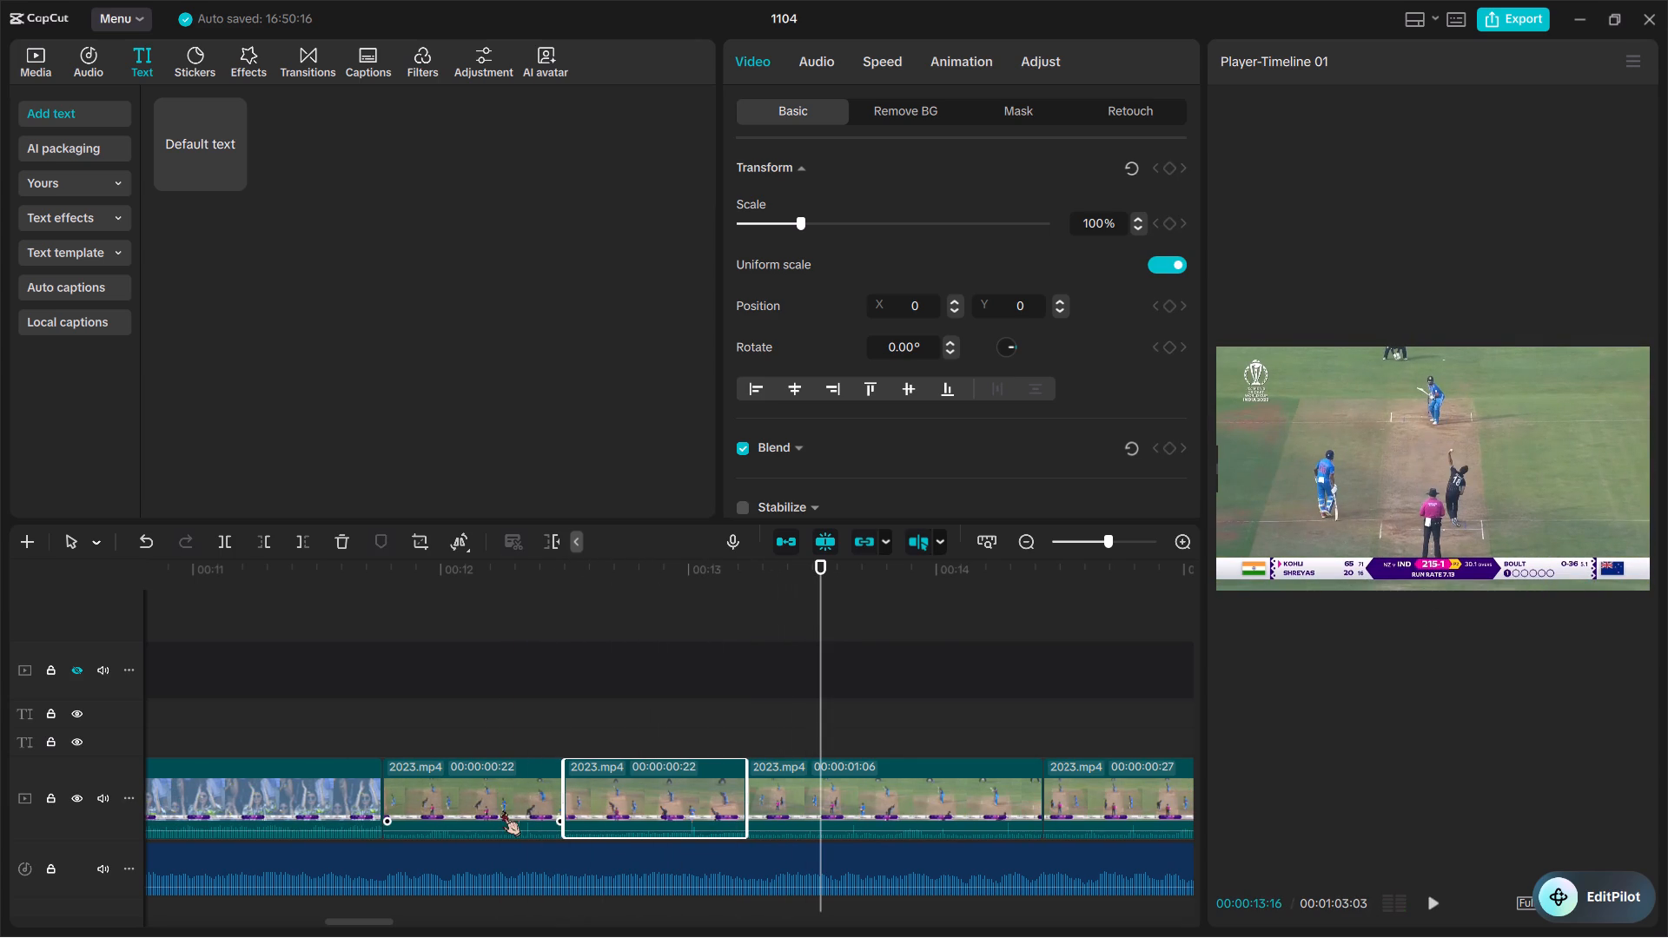
pyautogui.press('space')
pyautogui.press('space')
pyautogui.press('space')
pyautogui.press('space')
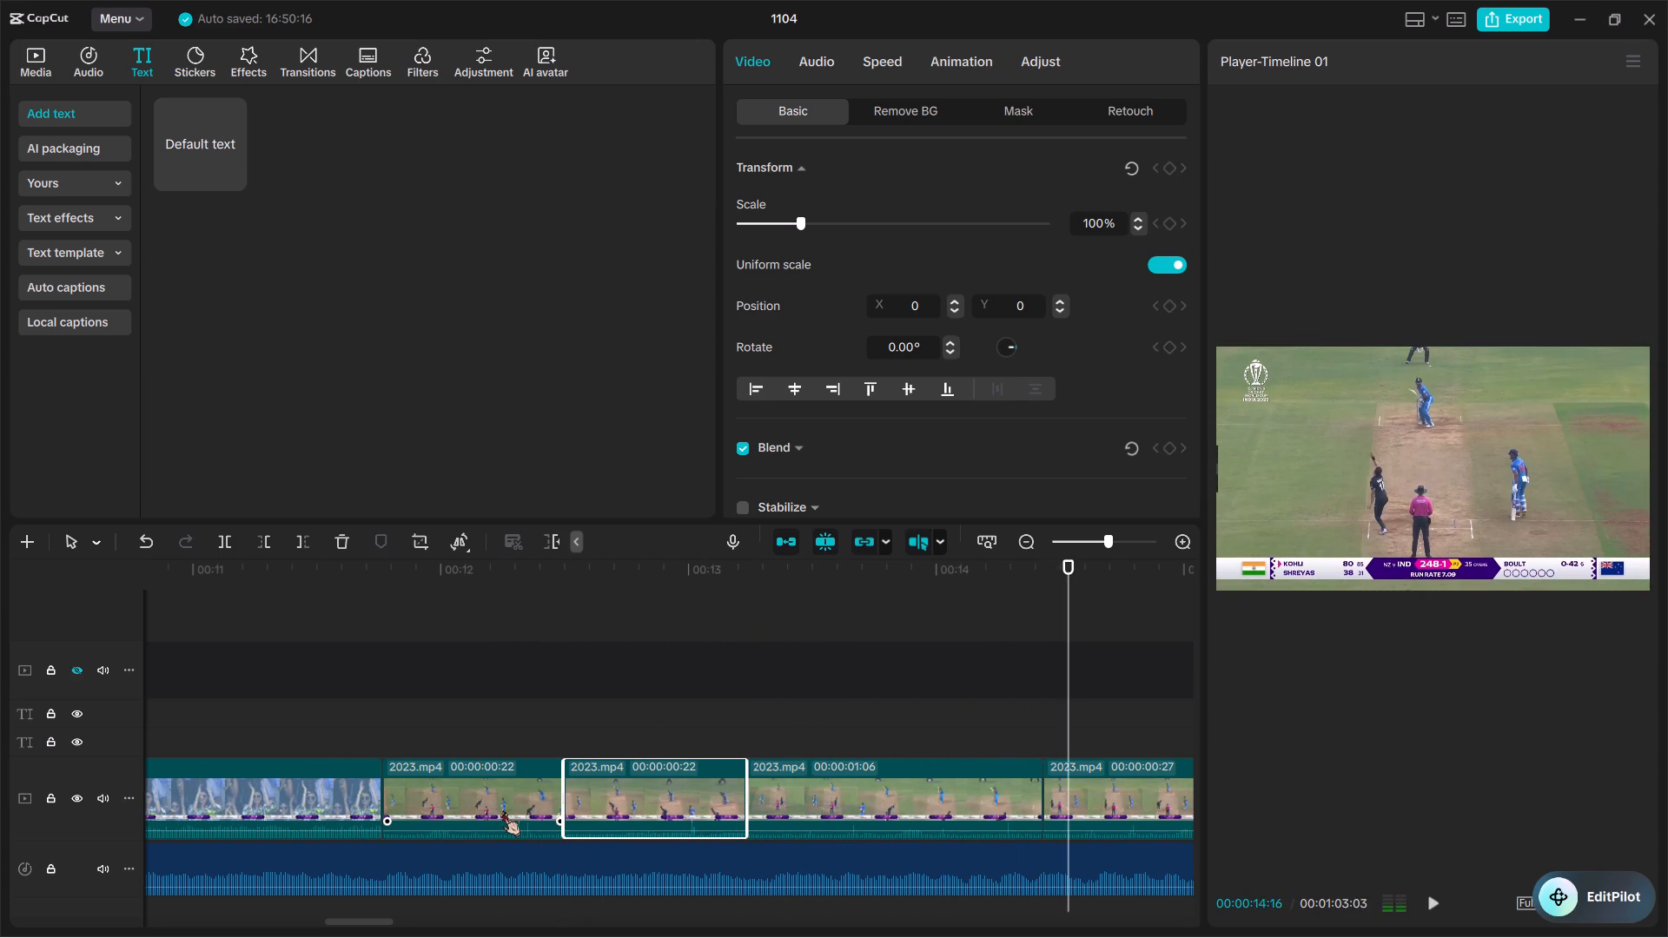
# Play the following batting clips against the song and extend the end of the 00:00:00:27 clip by about two frames.
pyautogui.hscroll(-1, 502, 810)
pyautogui.press('space')
pyautogui.press('space')
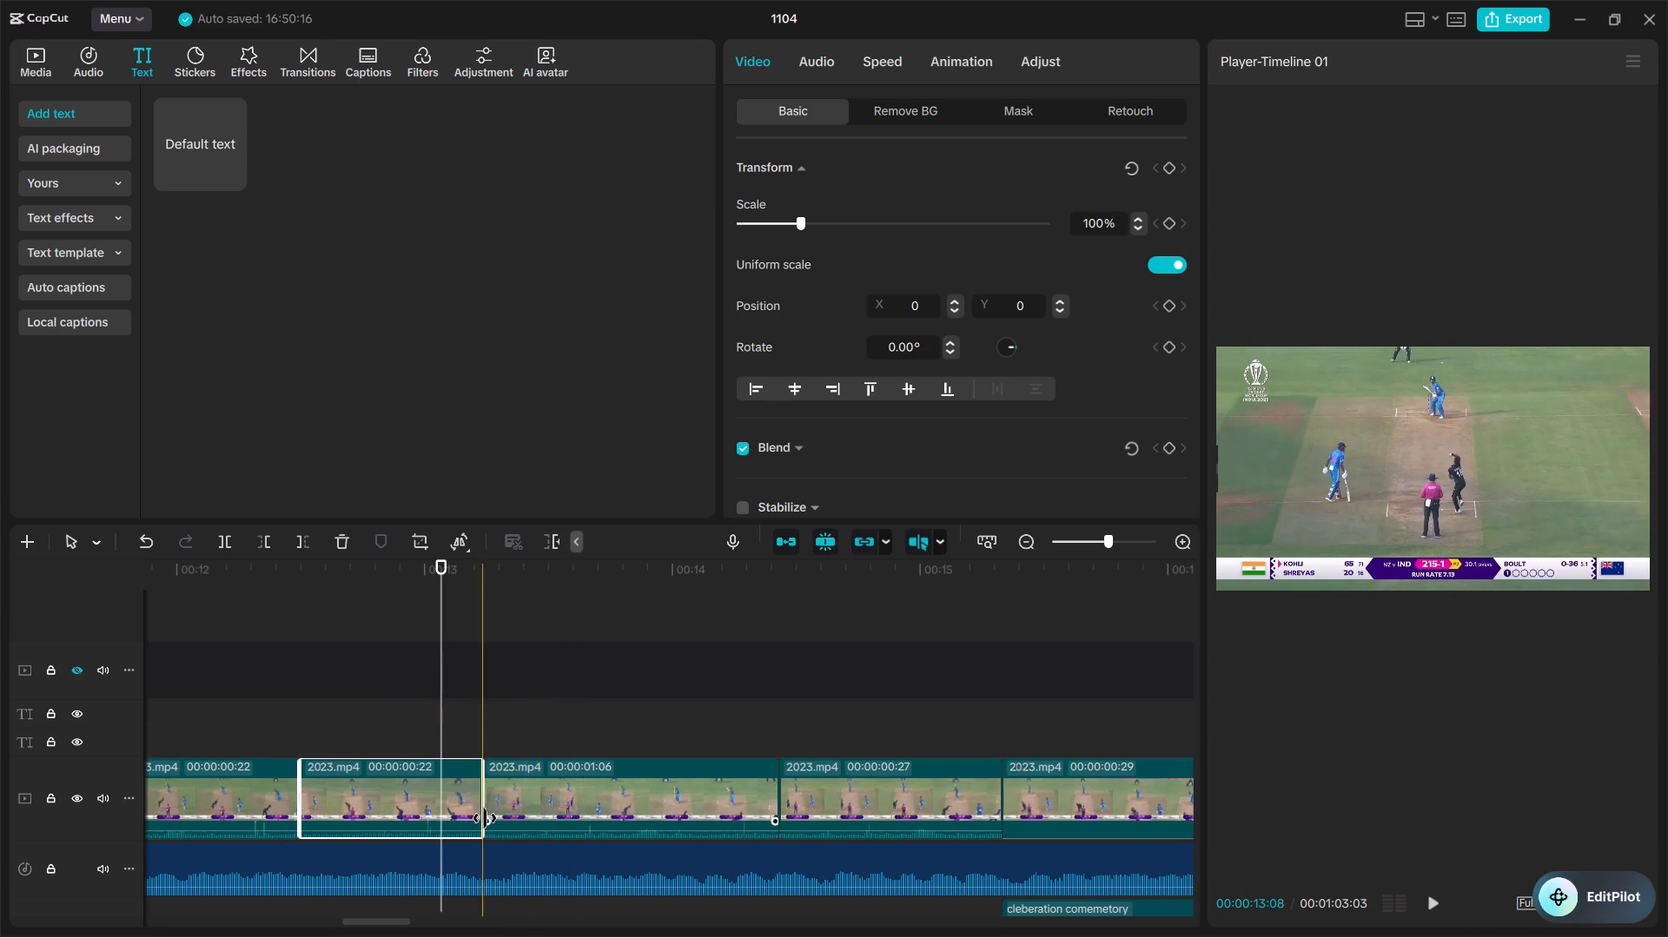
pyautogui.press('space')
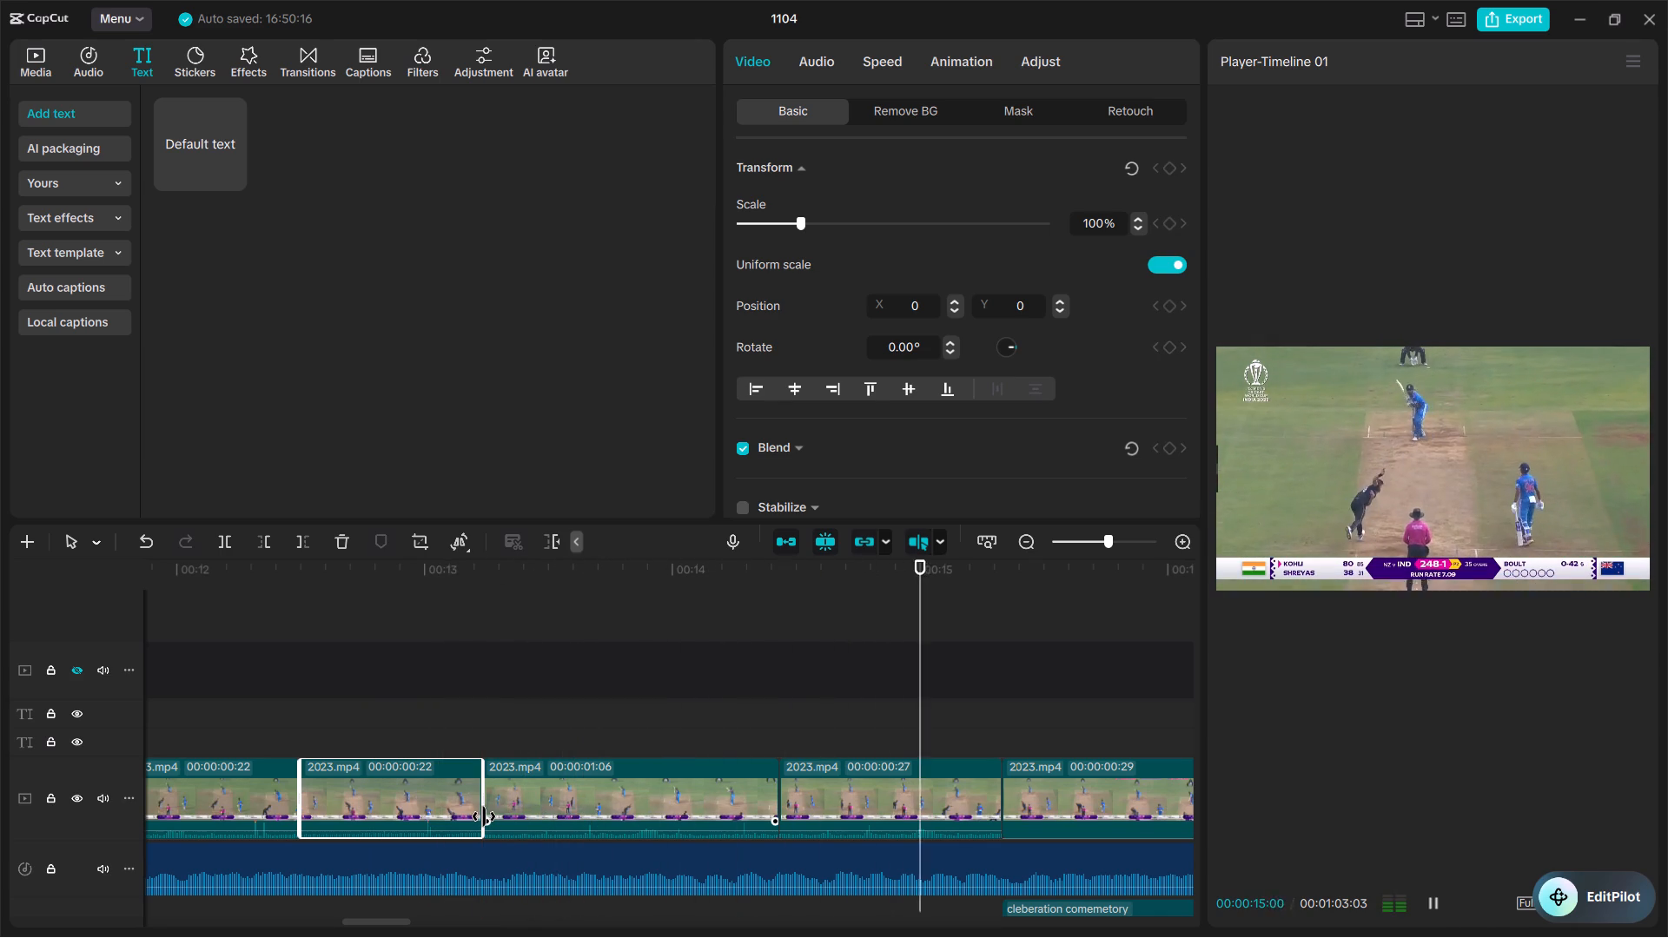
pyautogui.press('space')
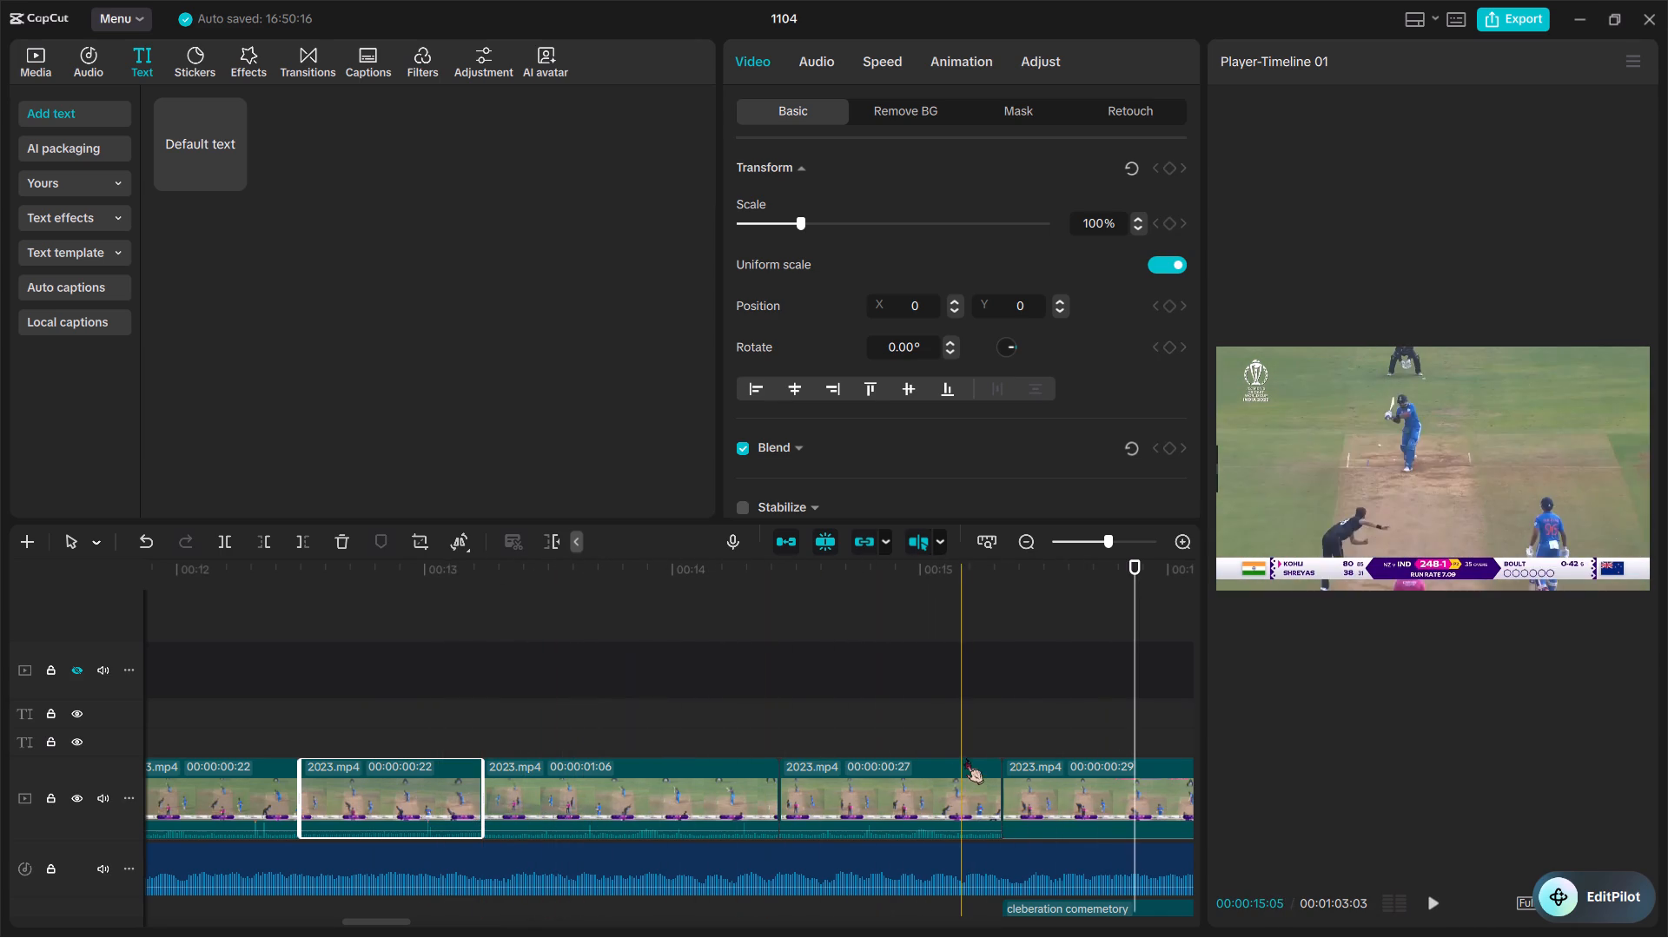
pyautogui.click(926, 794)
pyautogui.hscroll(-1, 926, 794)
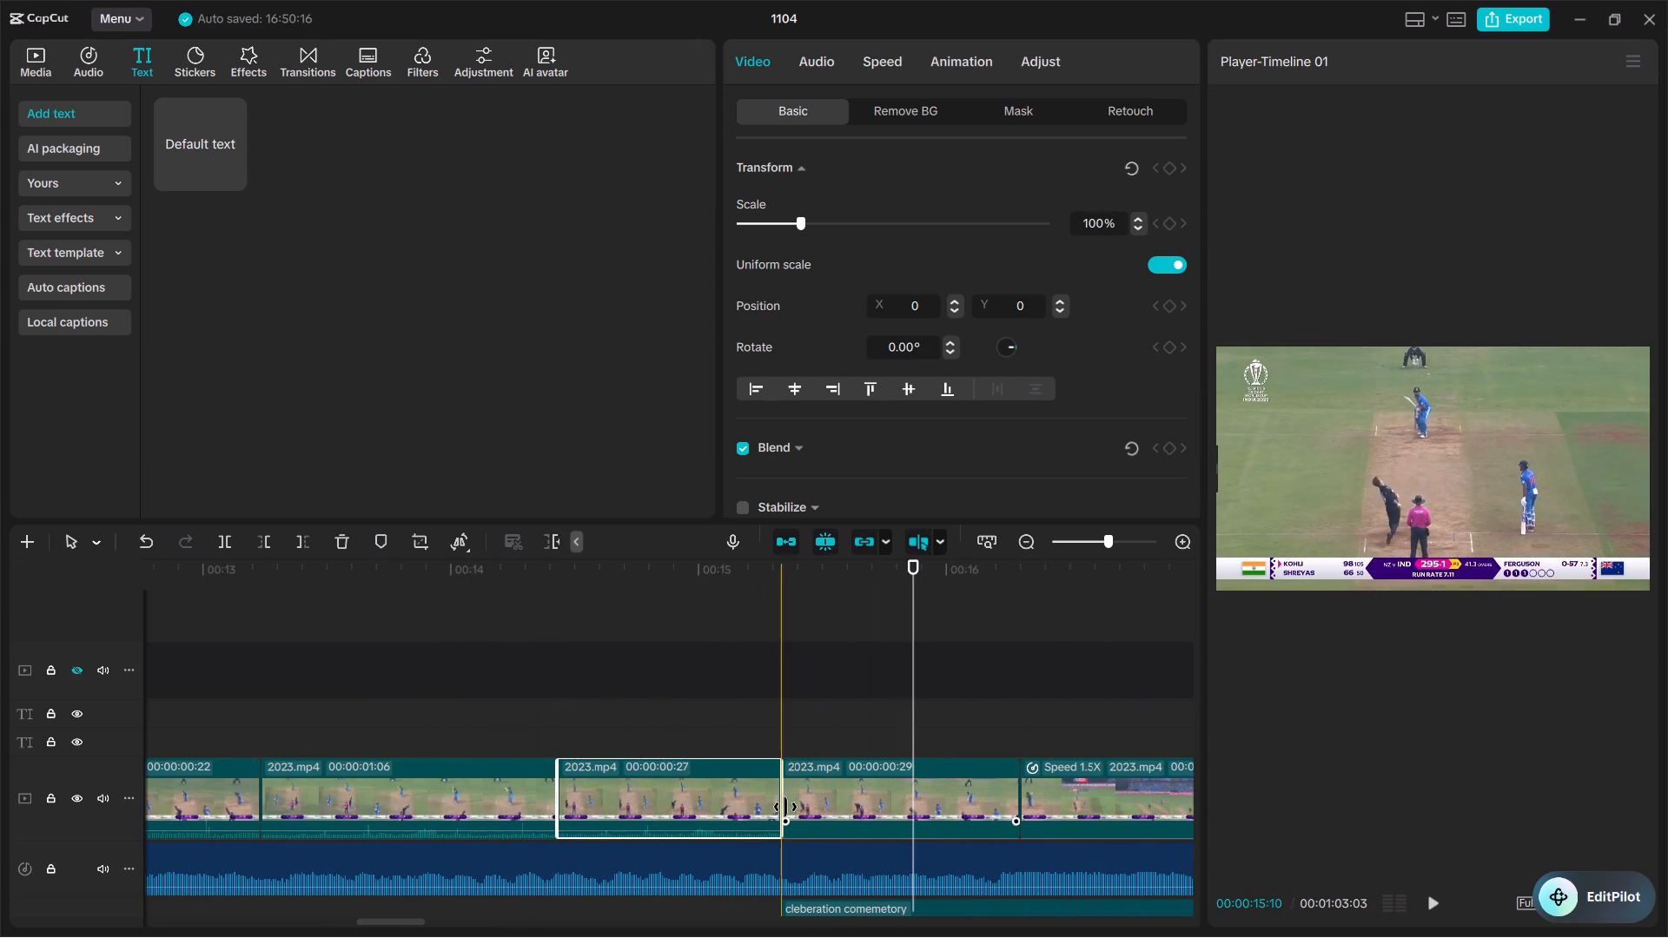
pyautogui.moveTo(785, 807); pyautogui.dragTo(799, 809)
# Play the 1.5X closing clip through the celebration and past its end to examine how it finishes against the song.
pyautogui.press('space')
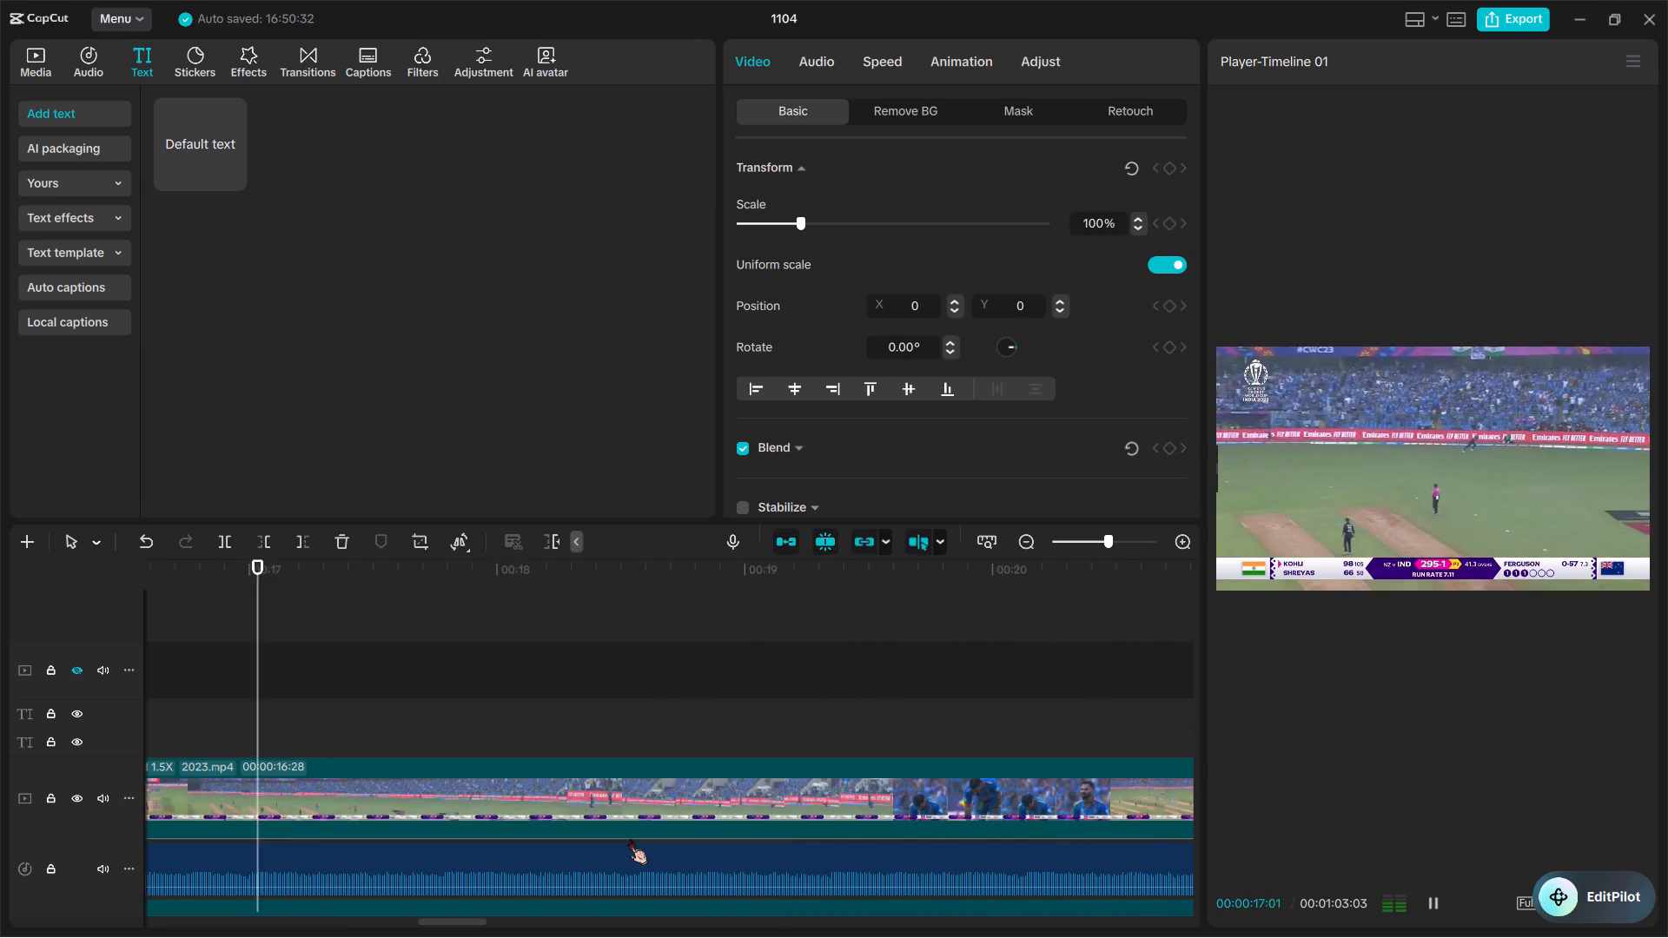
pyautogui.hscroll(-1, 629, 839)
pyautogui.keyDown('ctrl'); pyautogui.scroll(-4, 629, 839); pyautogui.keyUp('ctrl')
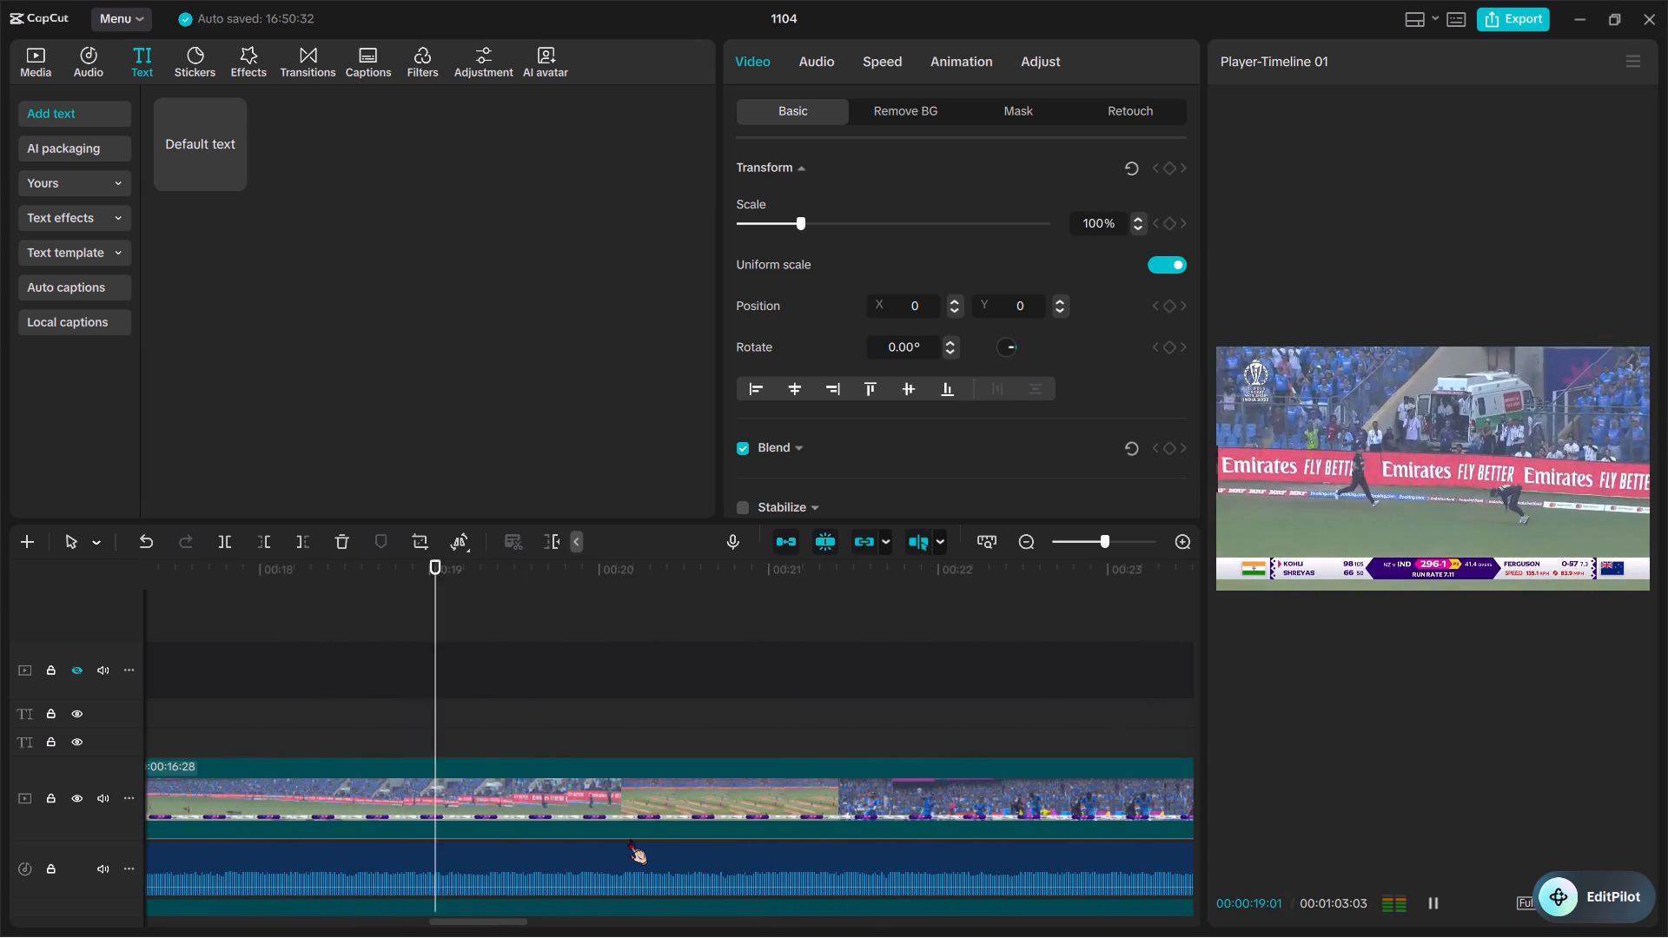
pyautogui.keyDown('ctrl'); pyautogui.scroll(-5, 629, 839); pyautogui.keyUp('ctrl')
pyautogui.hscroll(-1, 629, 839)
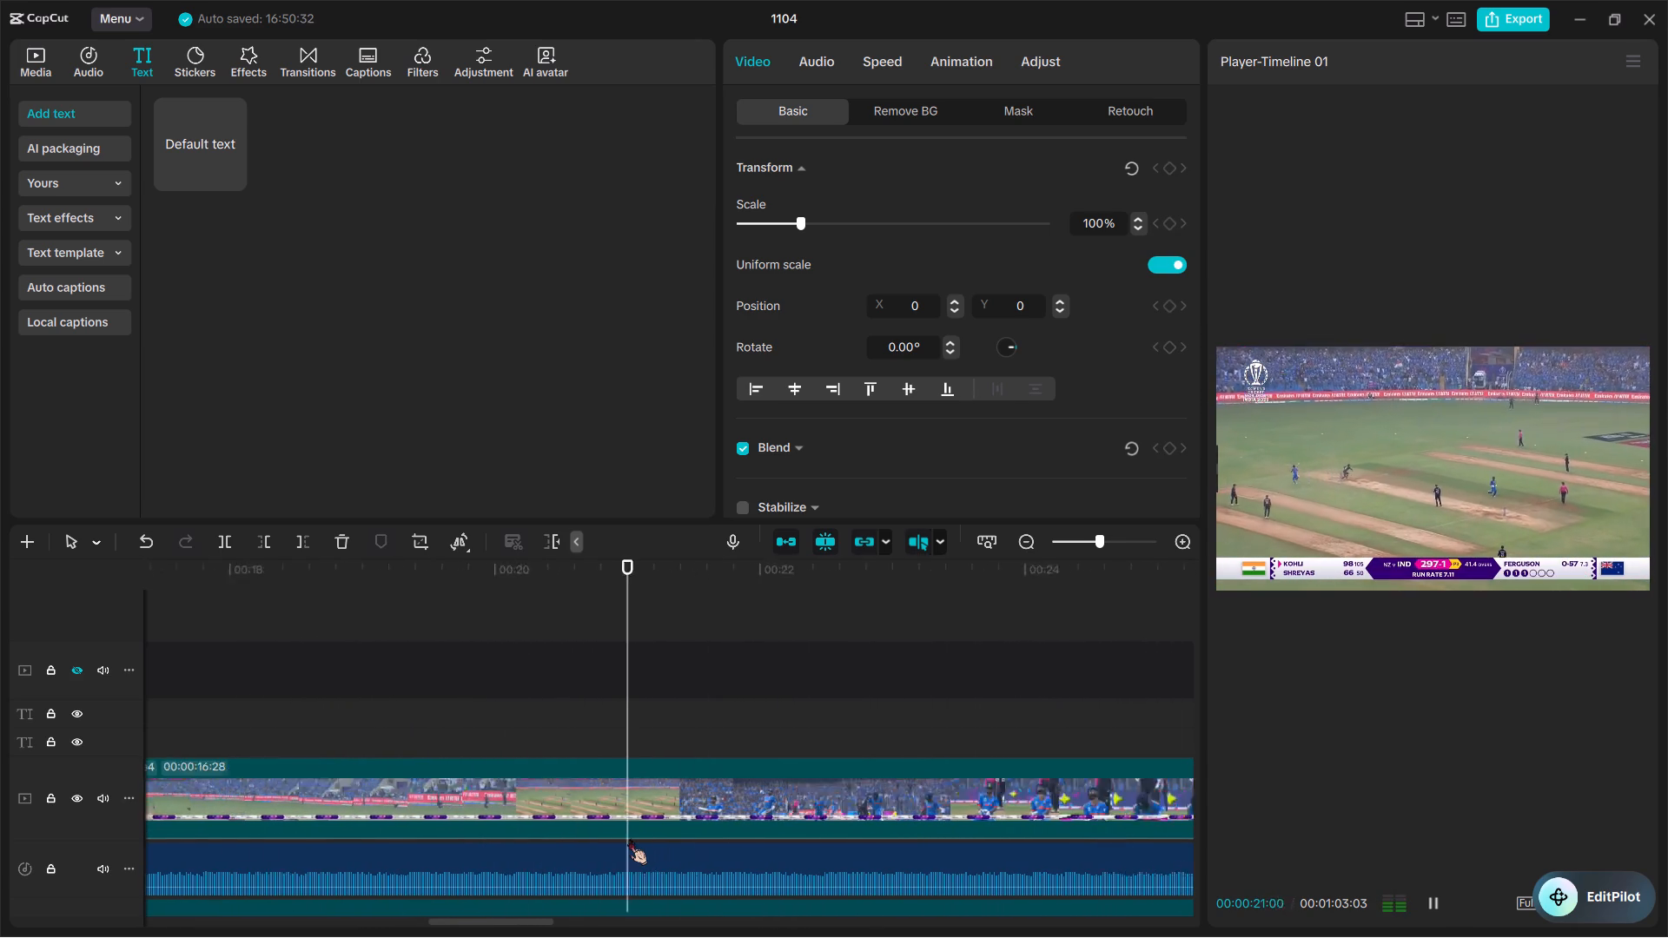
pyautogui.hscroll(-3, 629, 839)
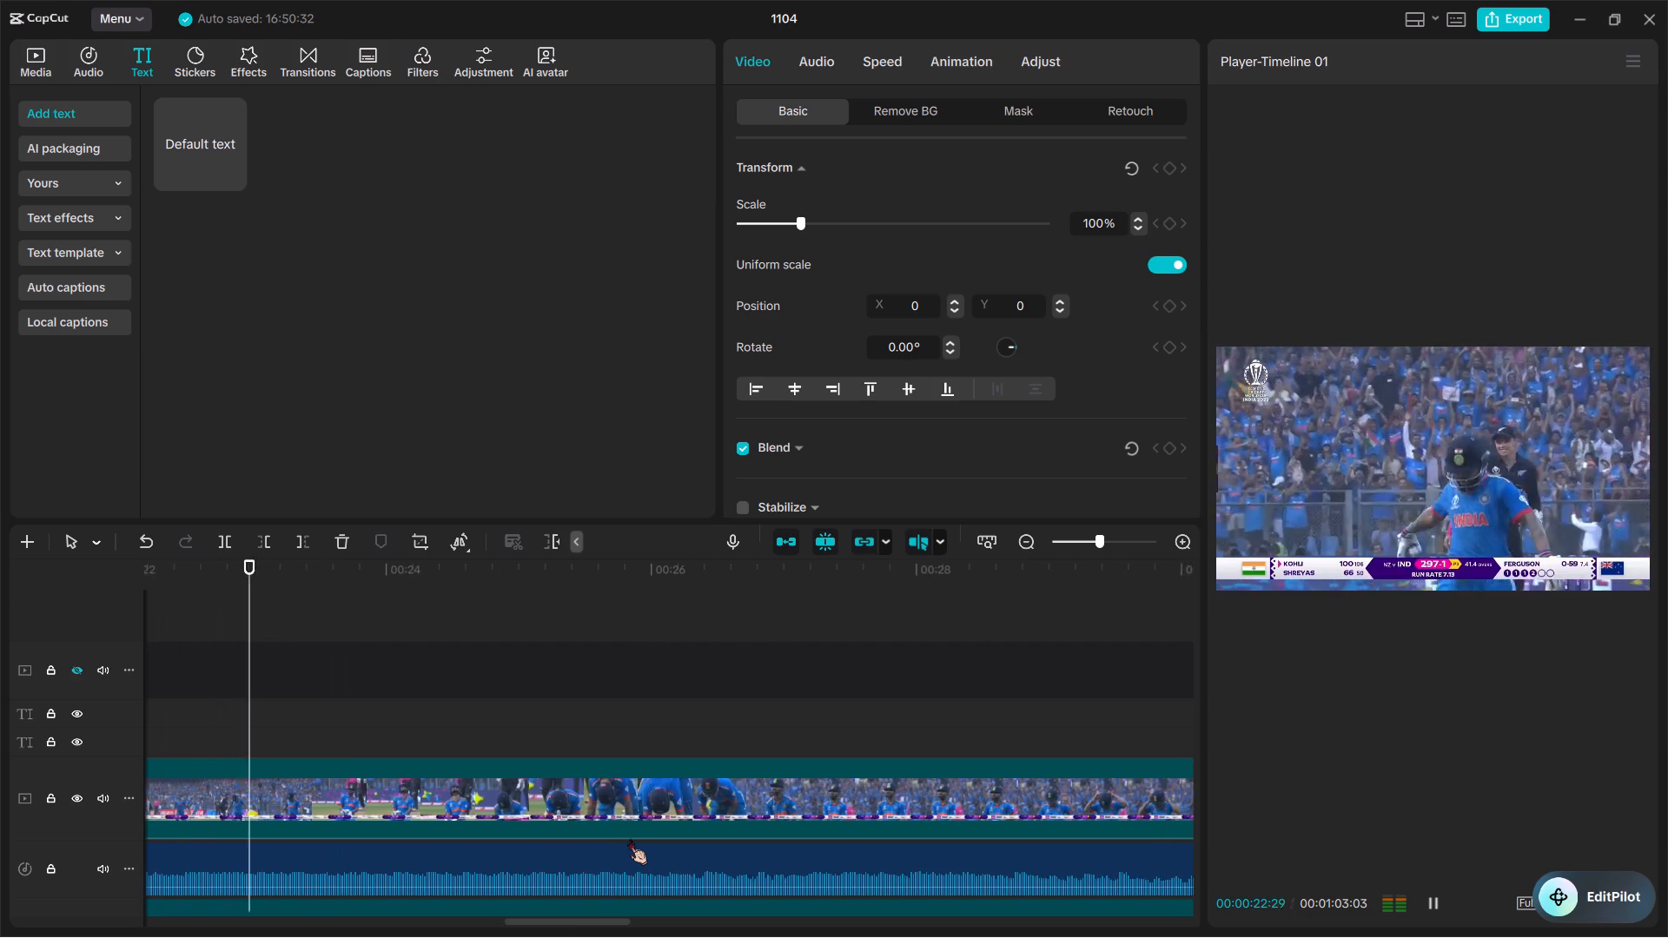
pyautogui.hscroll(-2, 629, 839)
pyautogui.keyDown('ctrl'); pyautogui.scroll(-4, 629, 839); pyautogui.keyUp('ctrl')
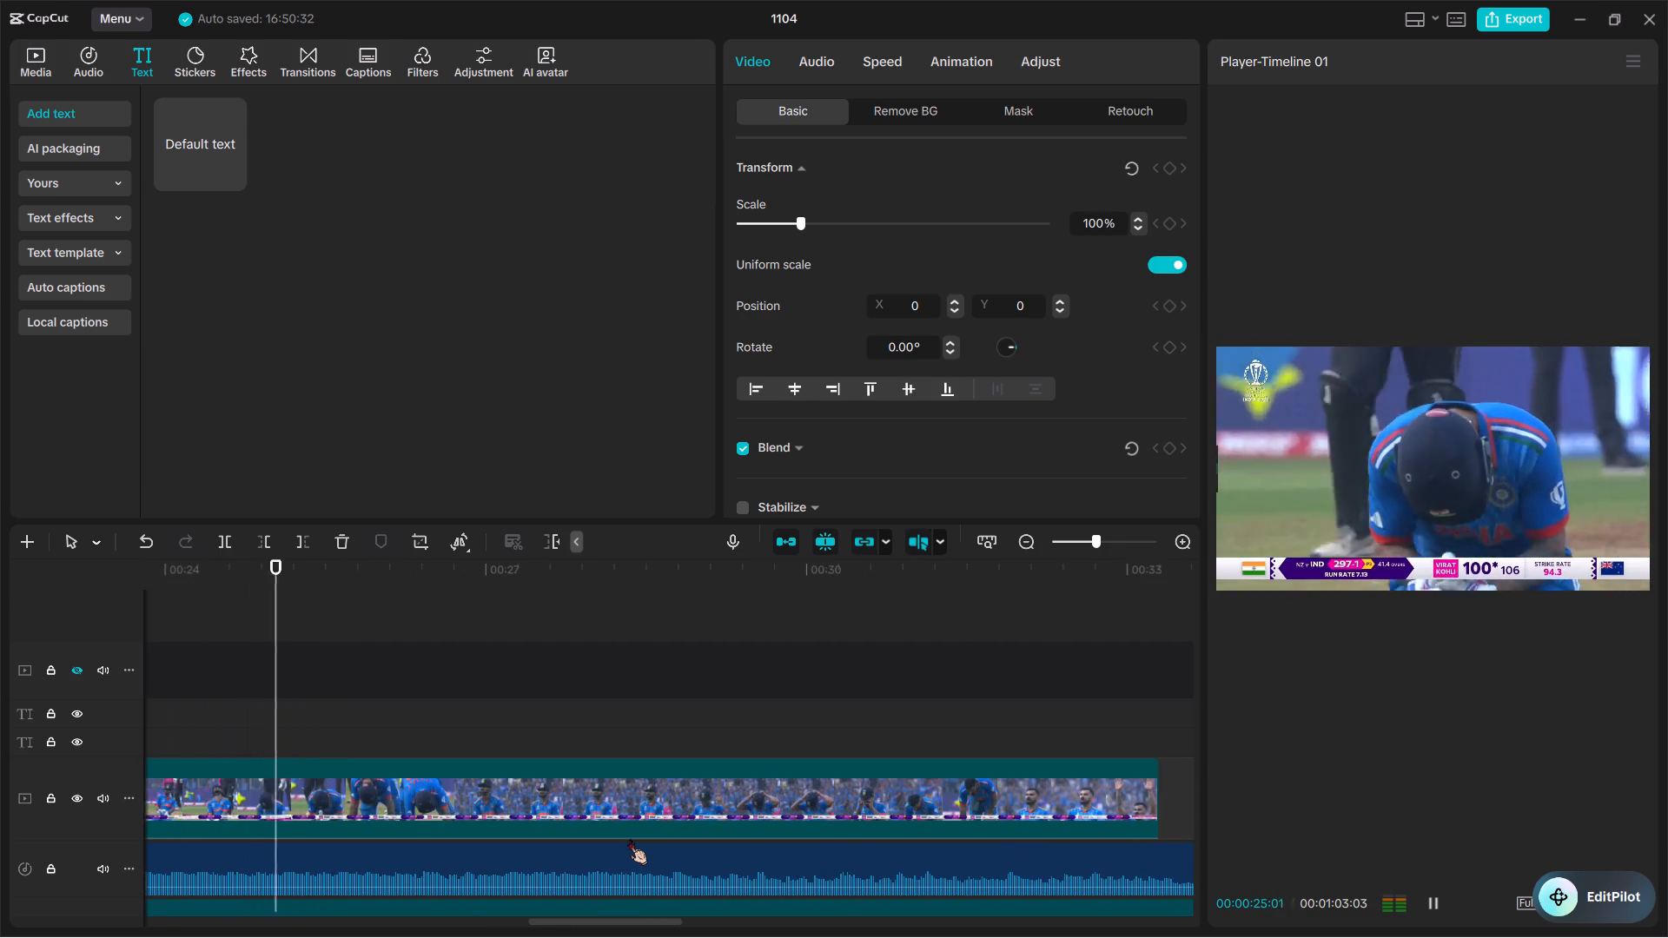
pyautogui.hscroll(-2, 629, 839)
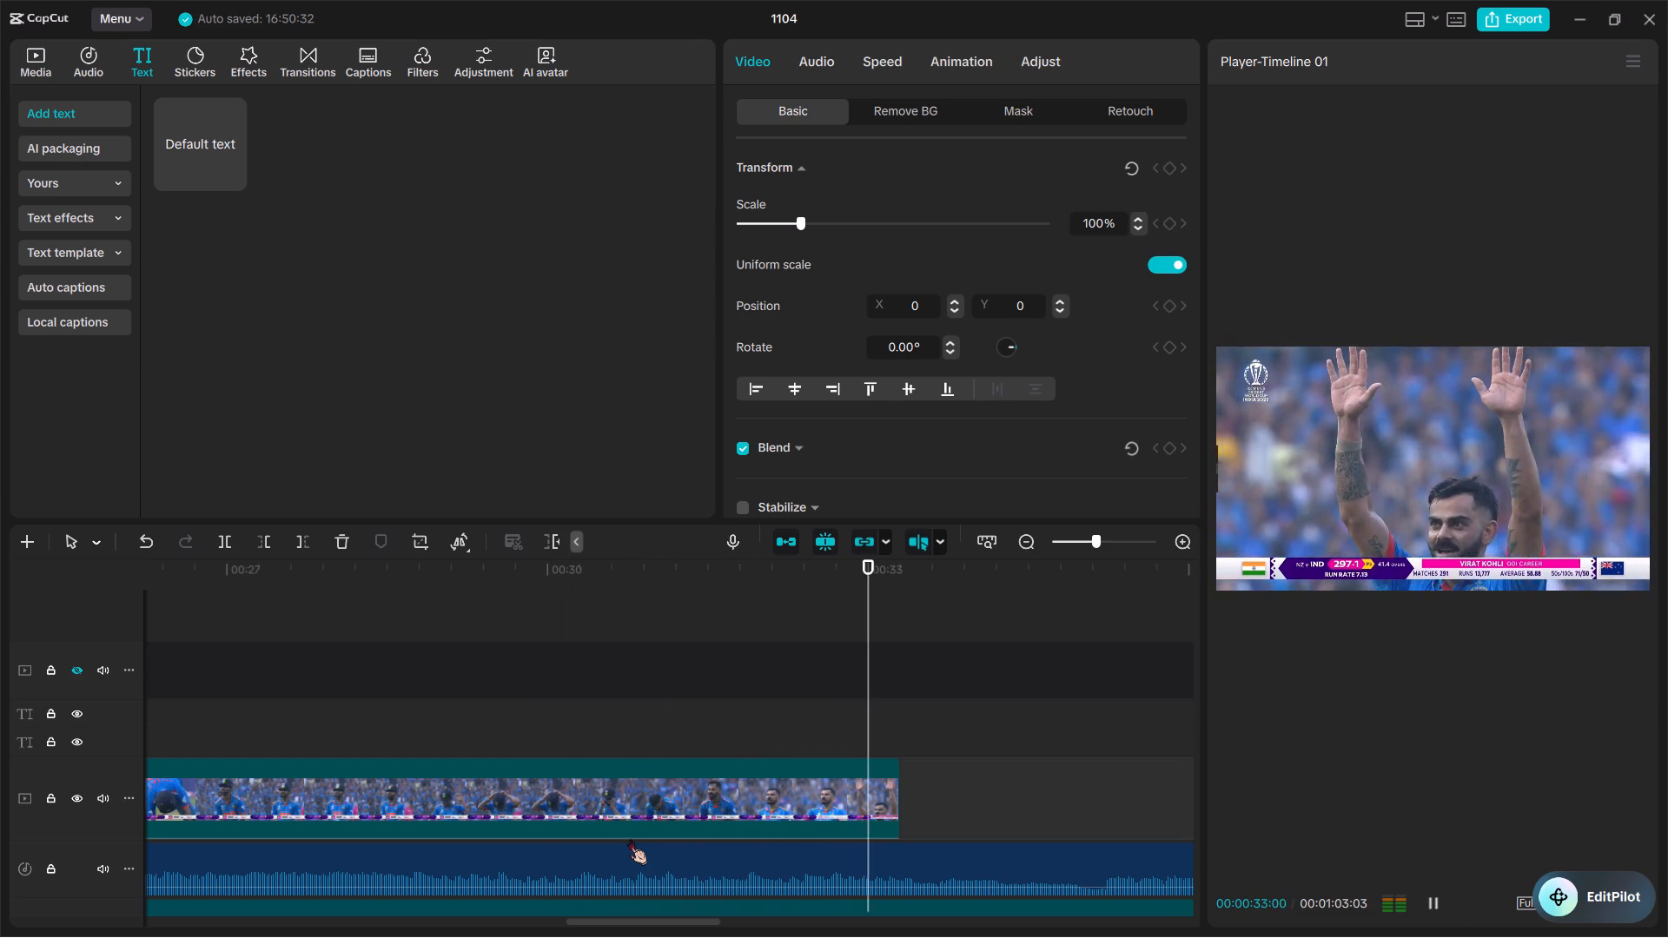
pyautogui.press('space')
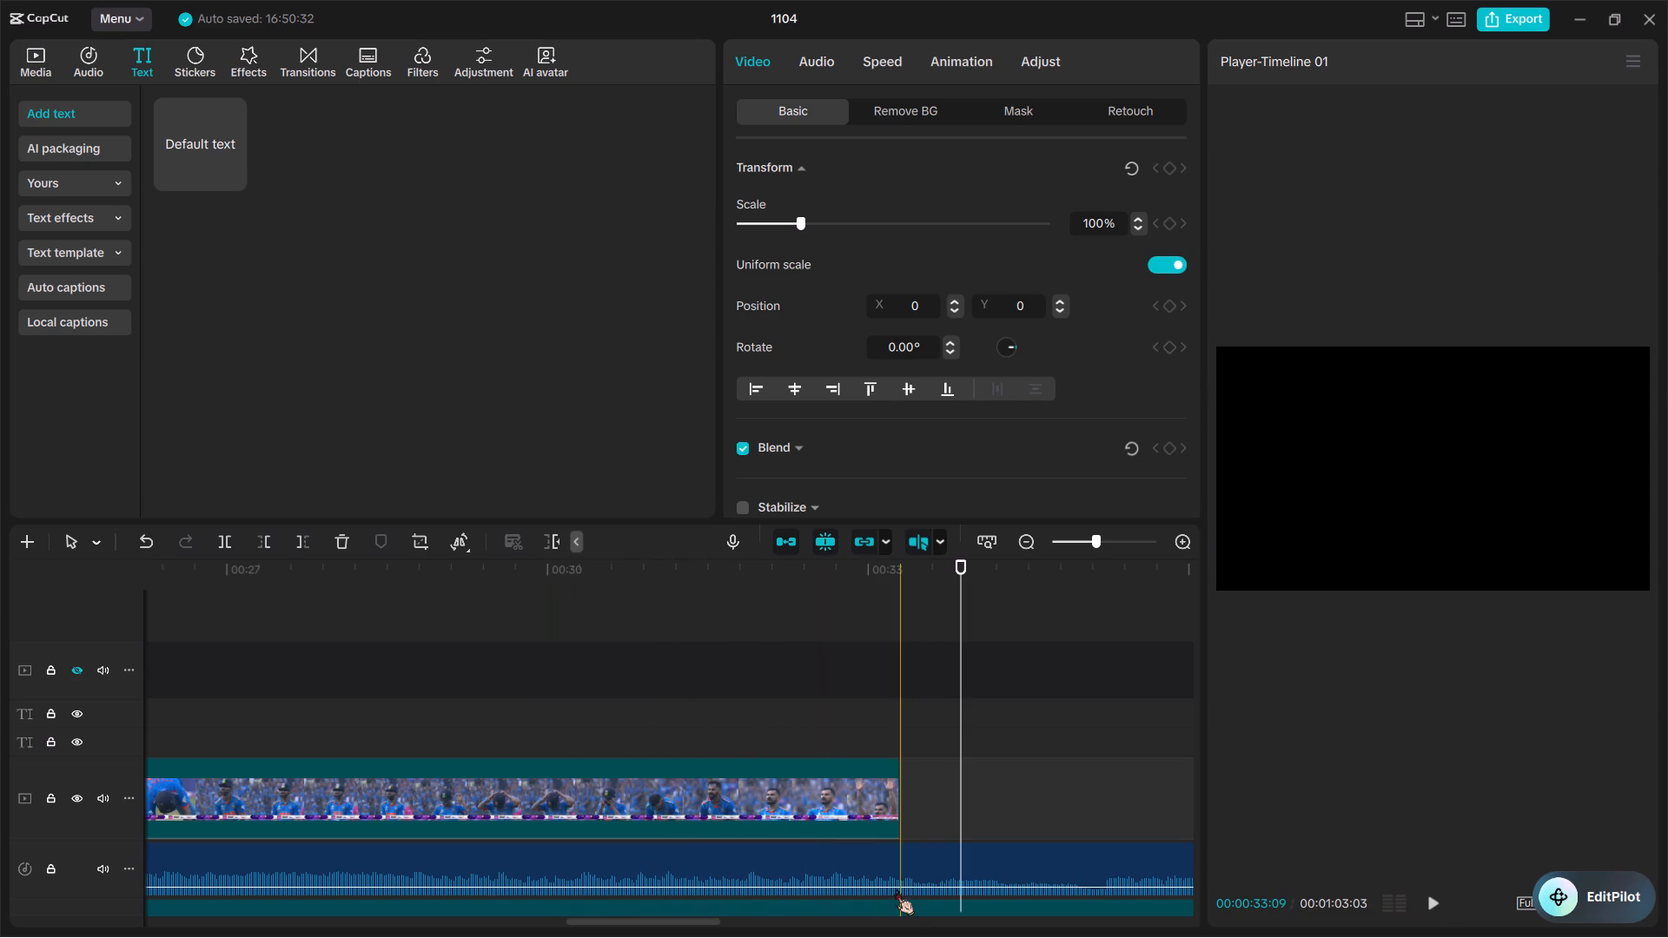
pyautogui.press('space')
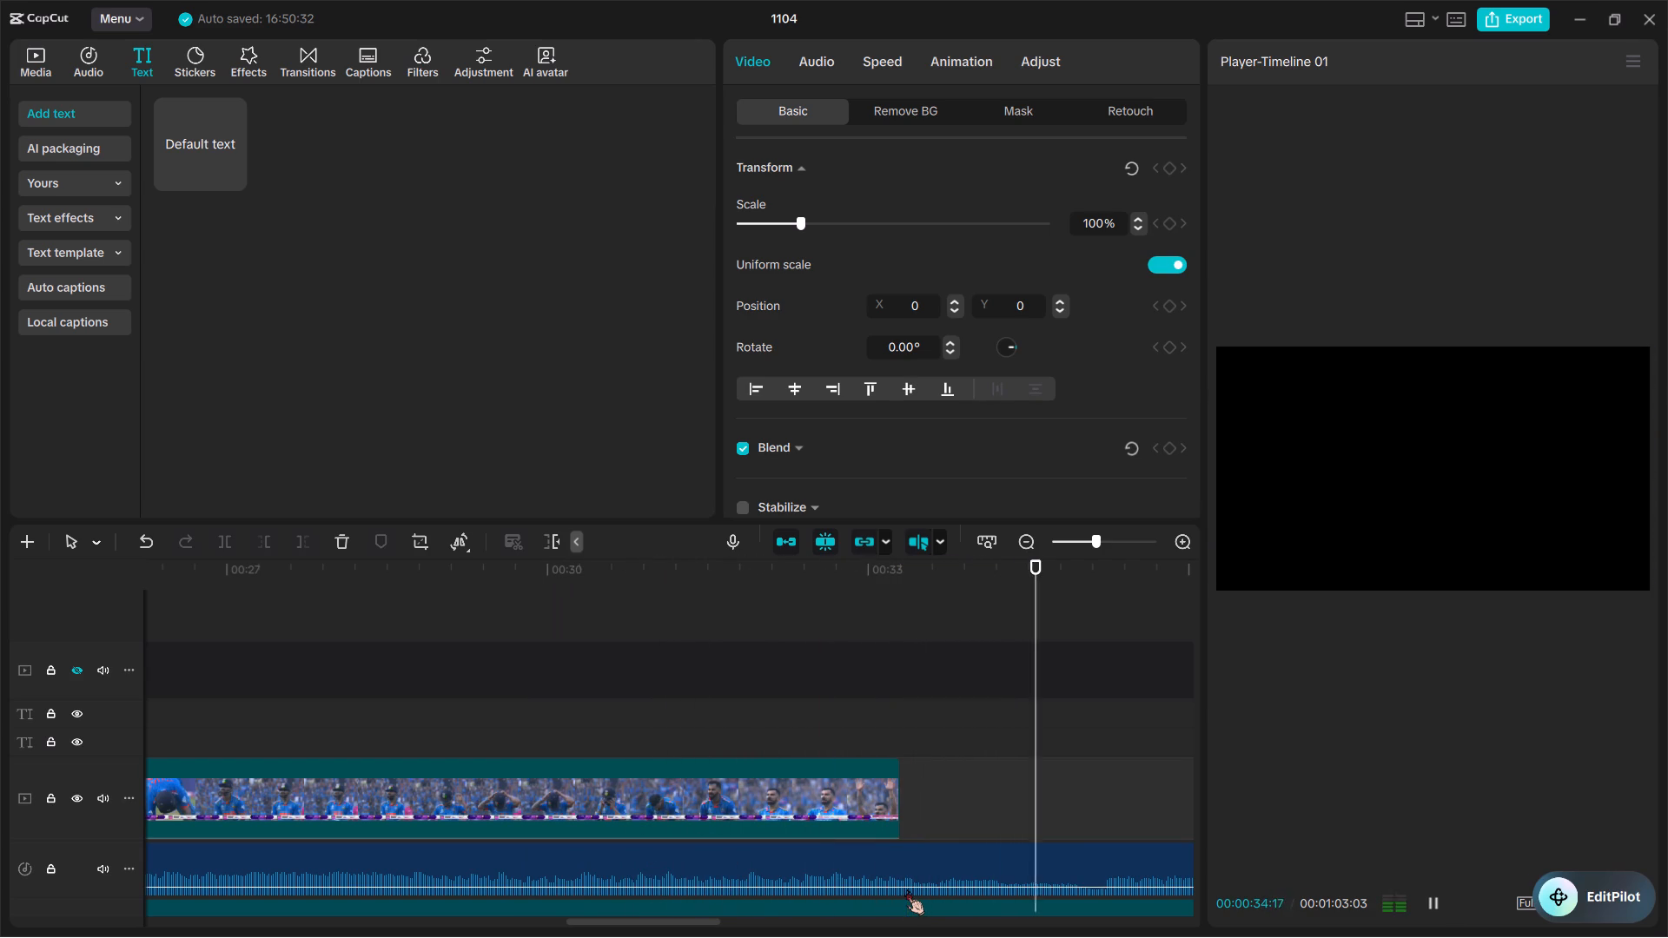
pyautogui.press('space')
# Play the opening titles repeatedly against the song to examine where its beats fall under the text.
pyautogui.scroll(-1, 906, 889)
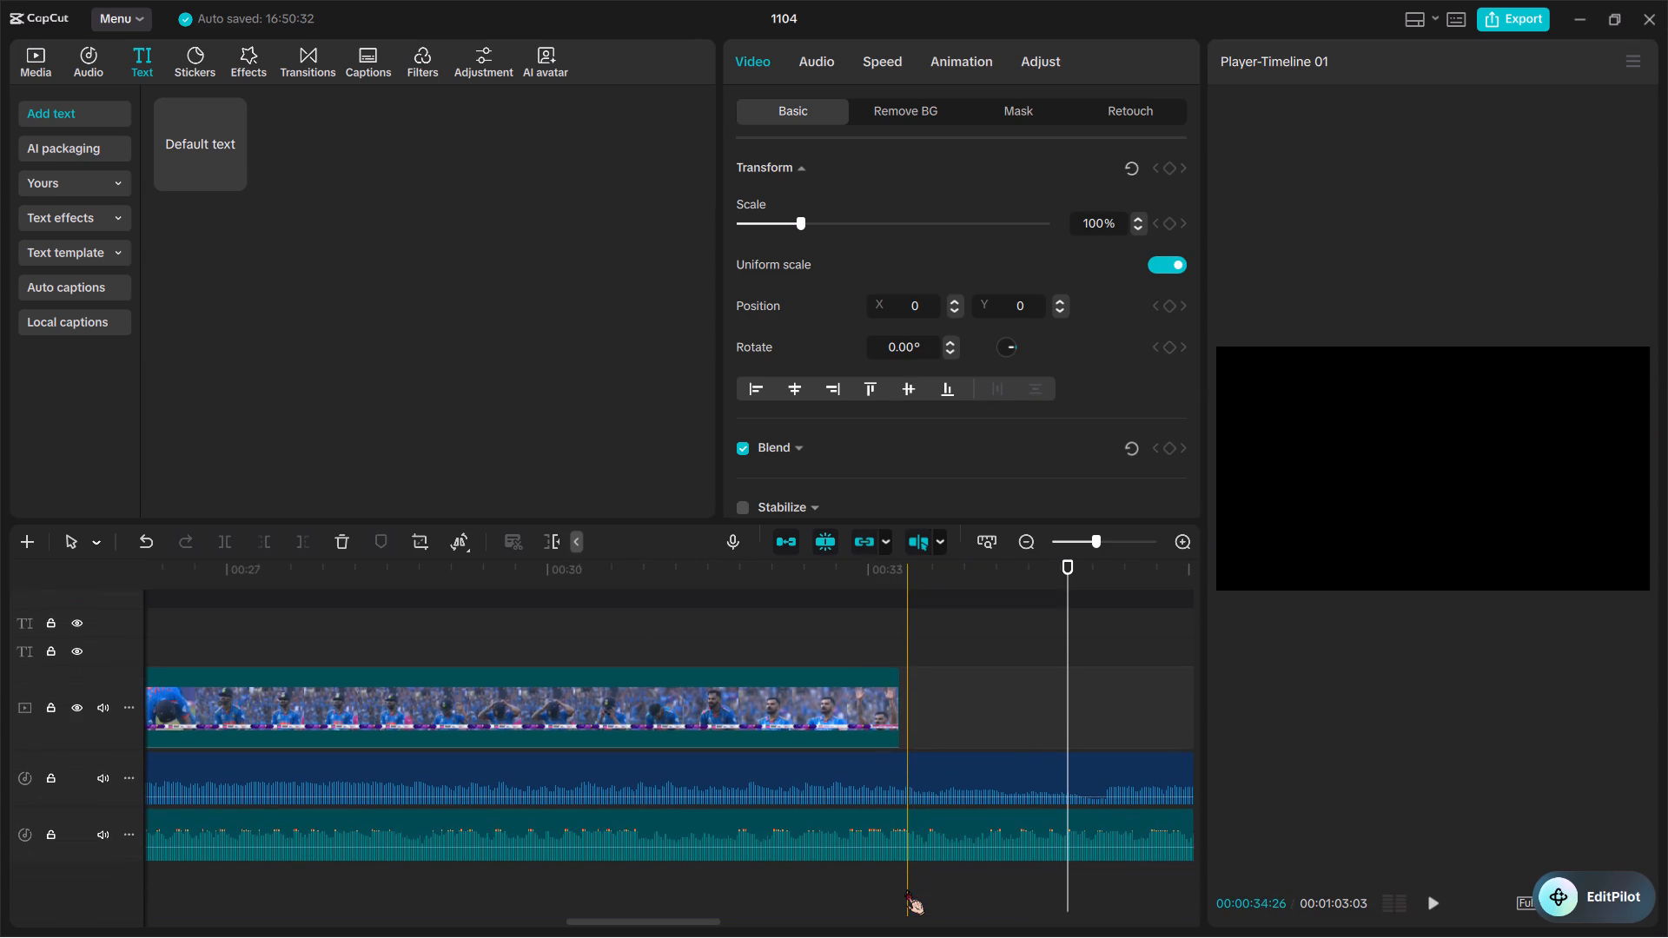
pyautogui.scroll(-5, 906, 889)
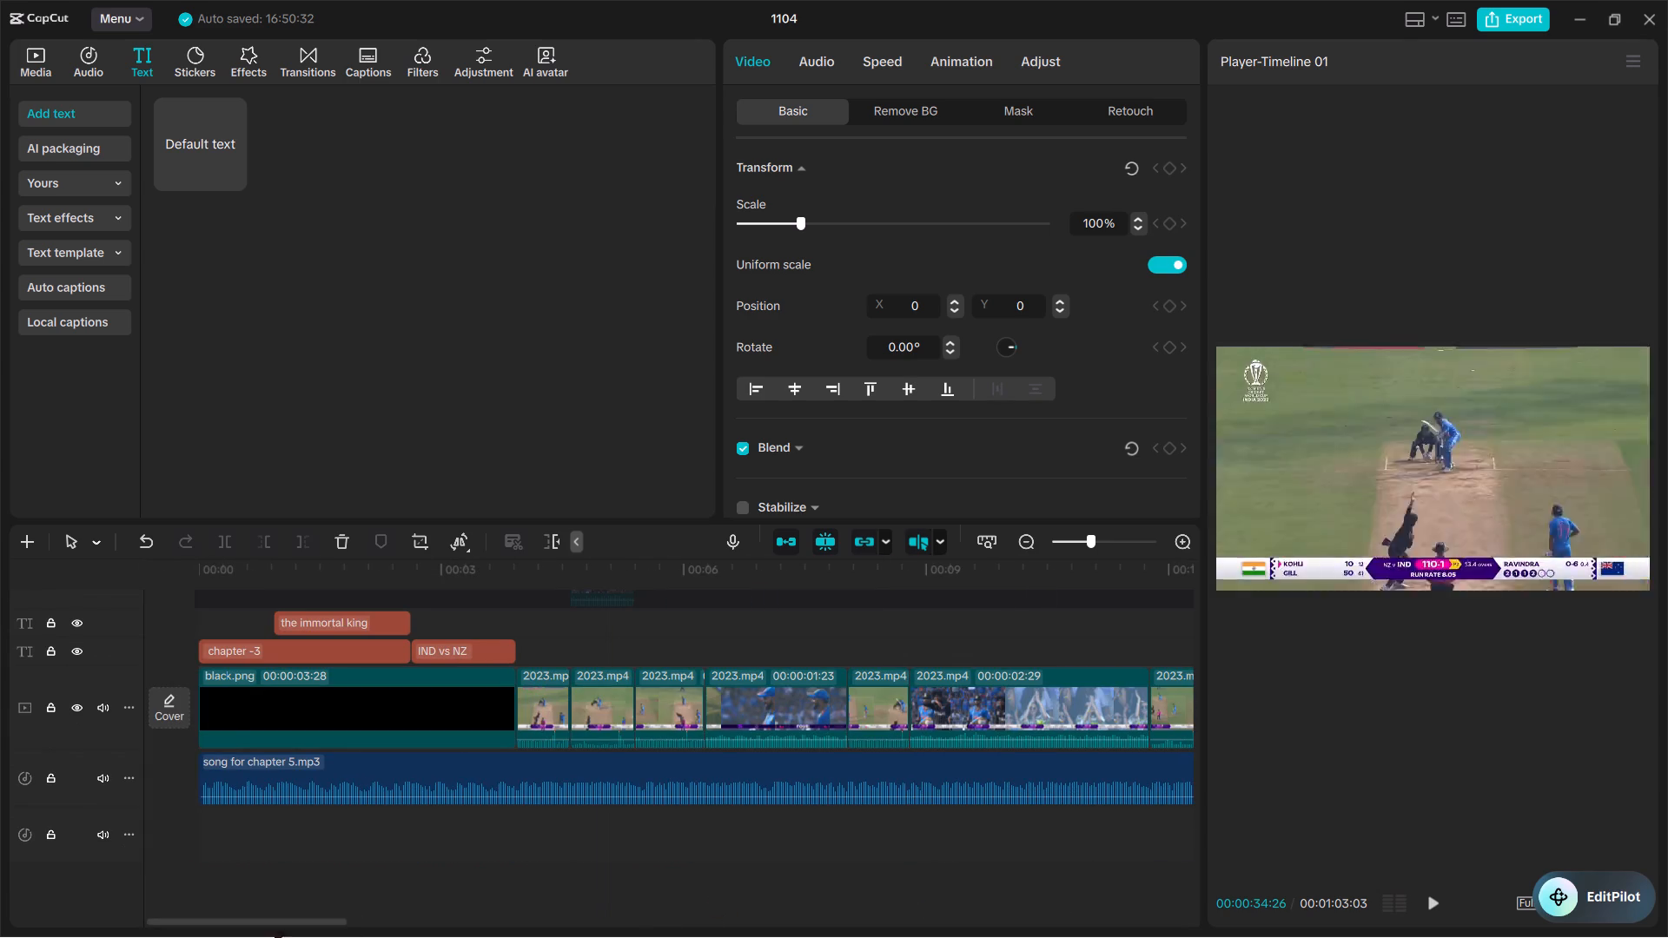
pyautogui.press('space')
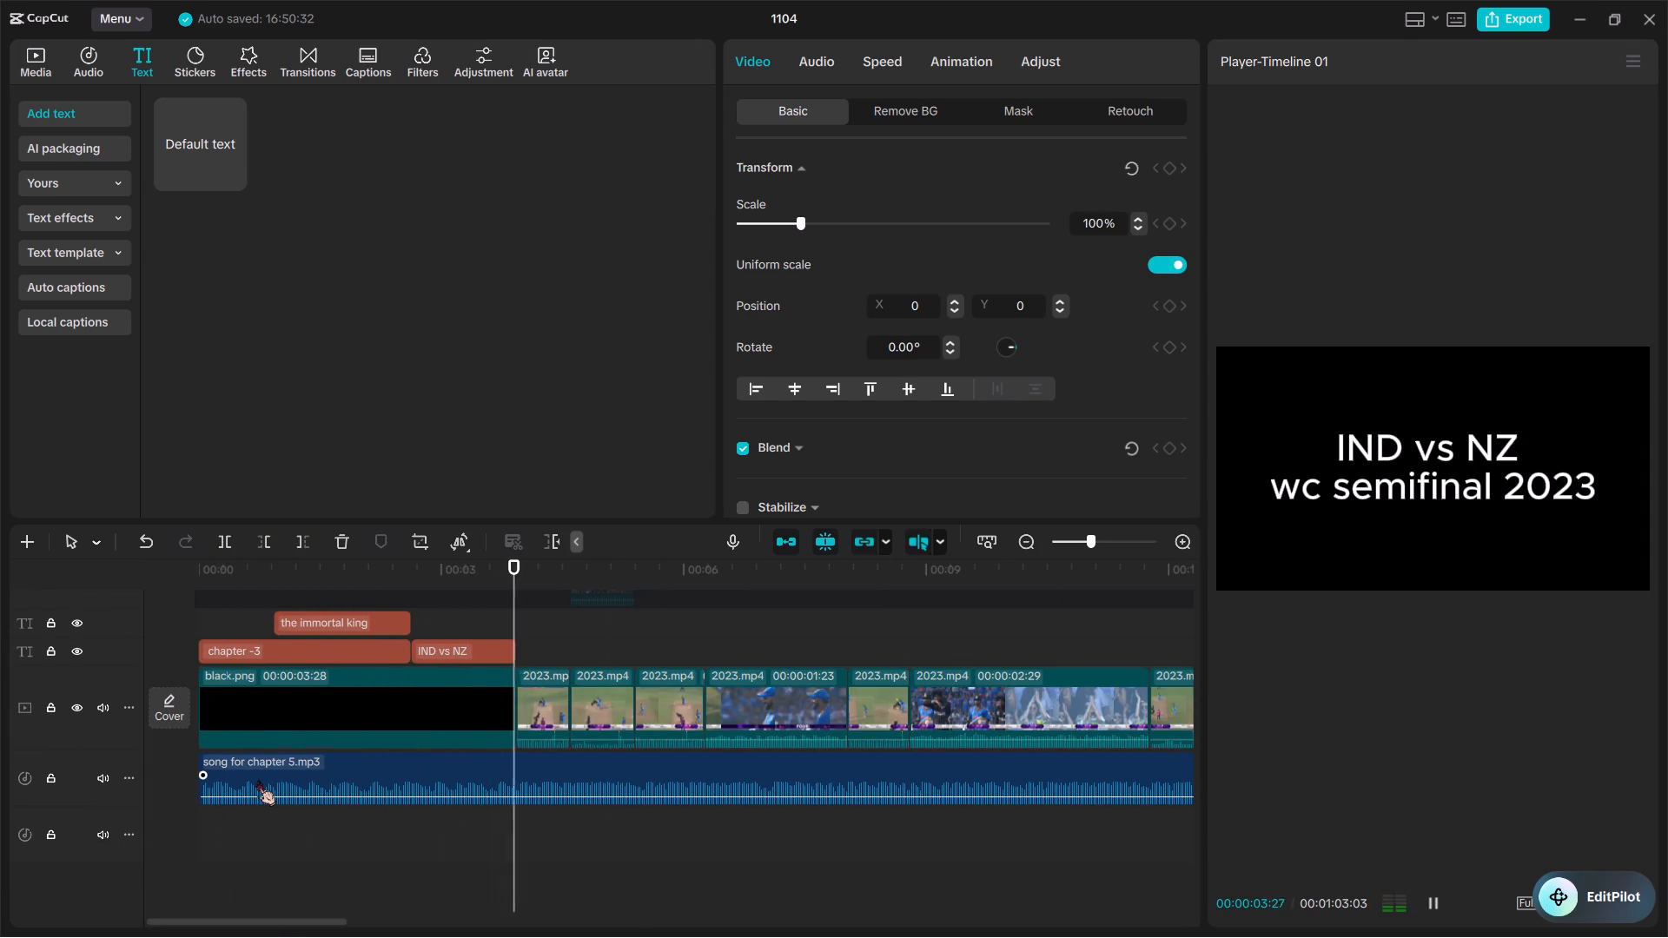
pyautogui.press('space')
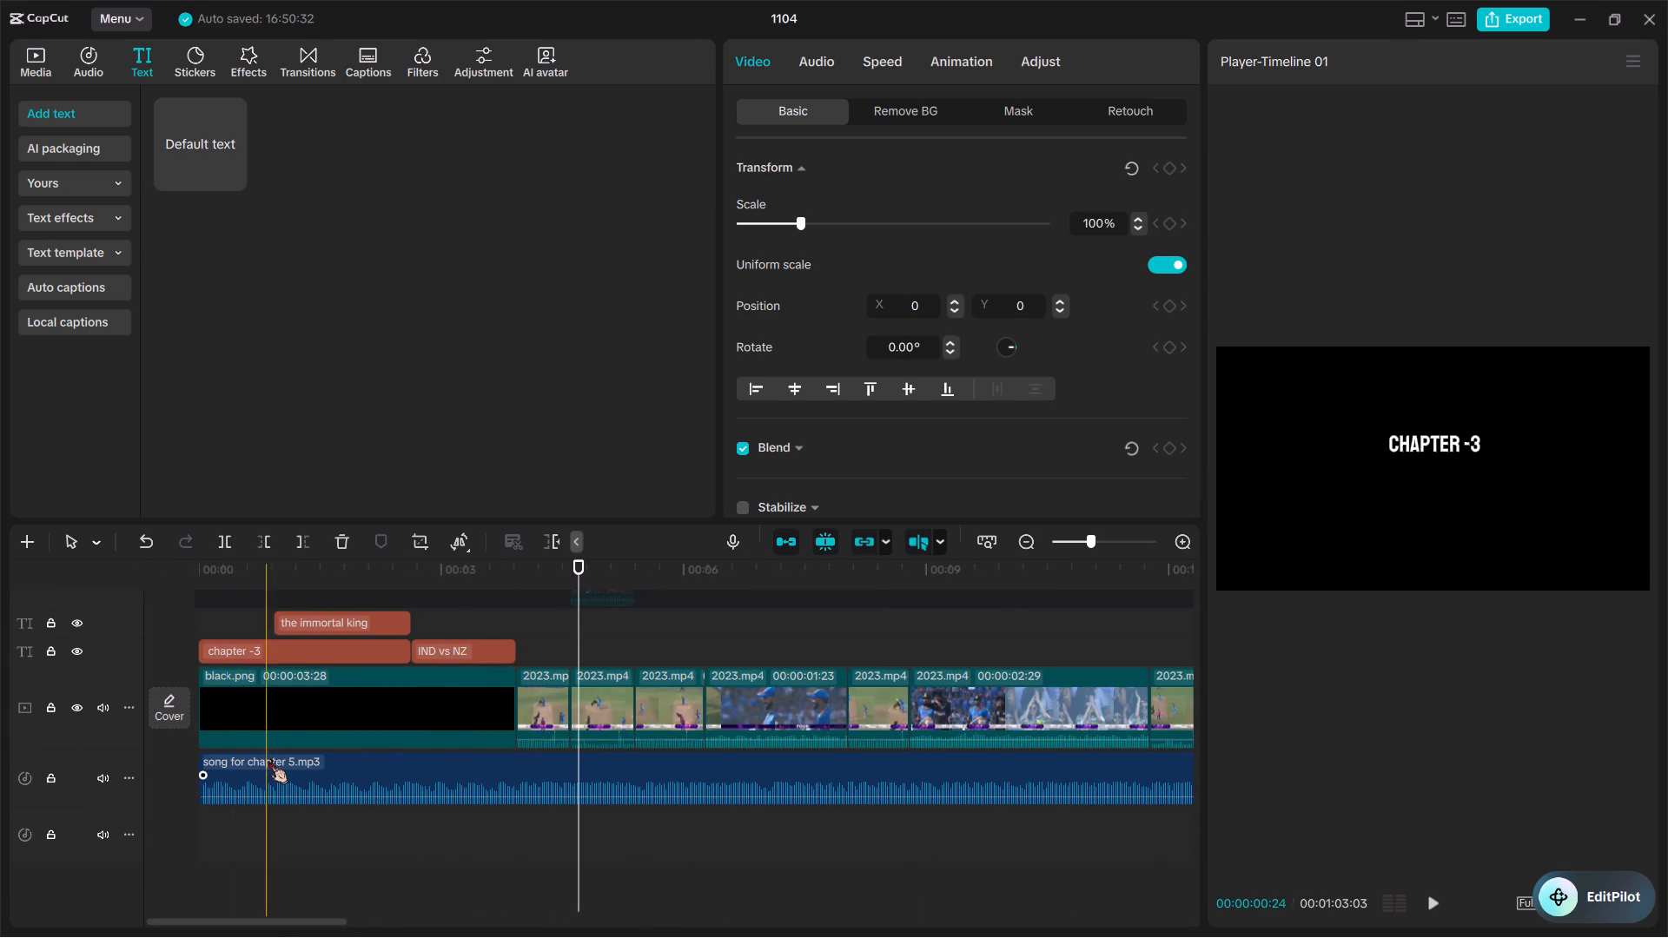
pyautogui.click(271, 758)
pyautogui.press('space')
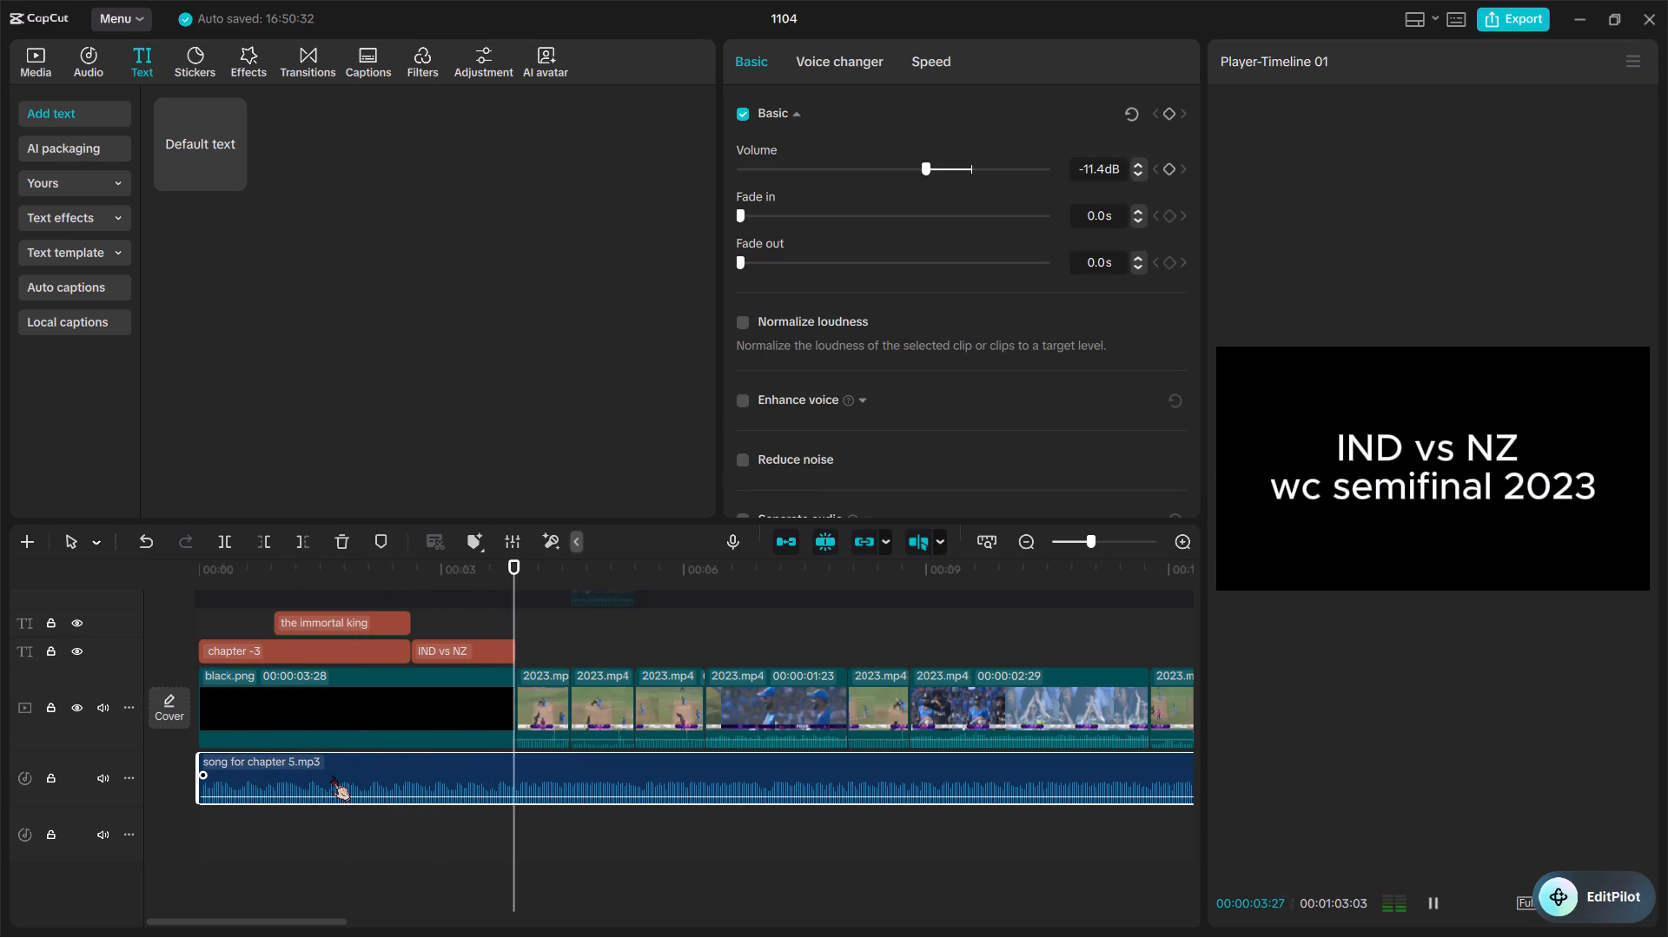
pyautogui.press('space')
pyautogui.press('space')
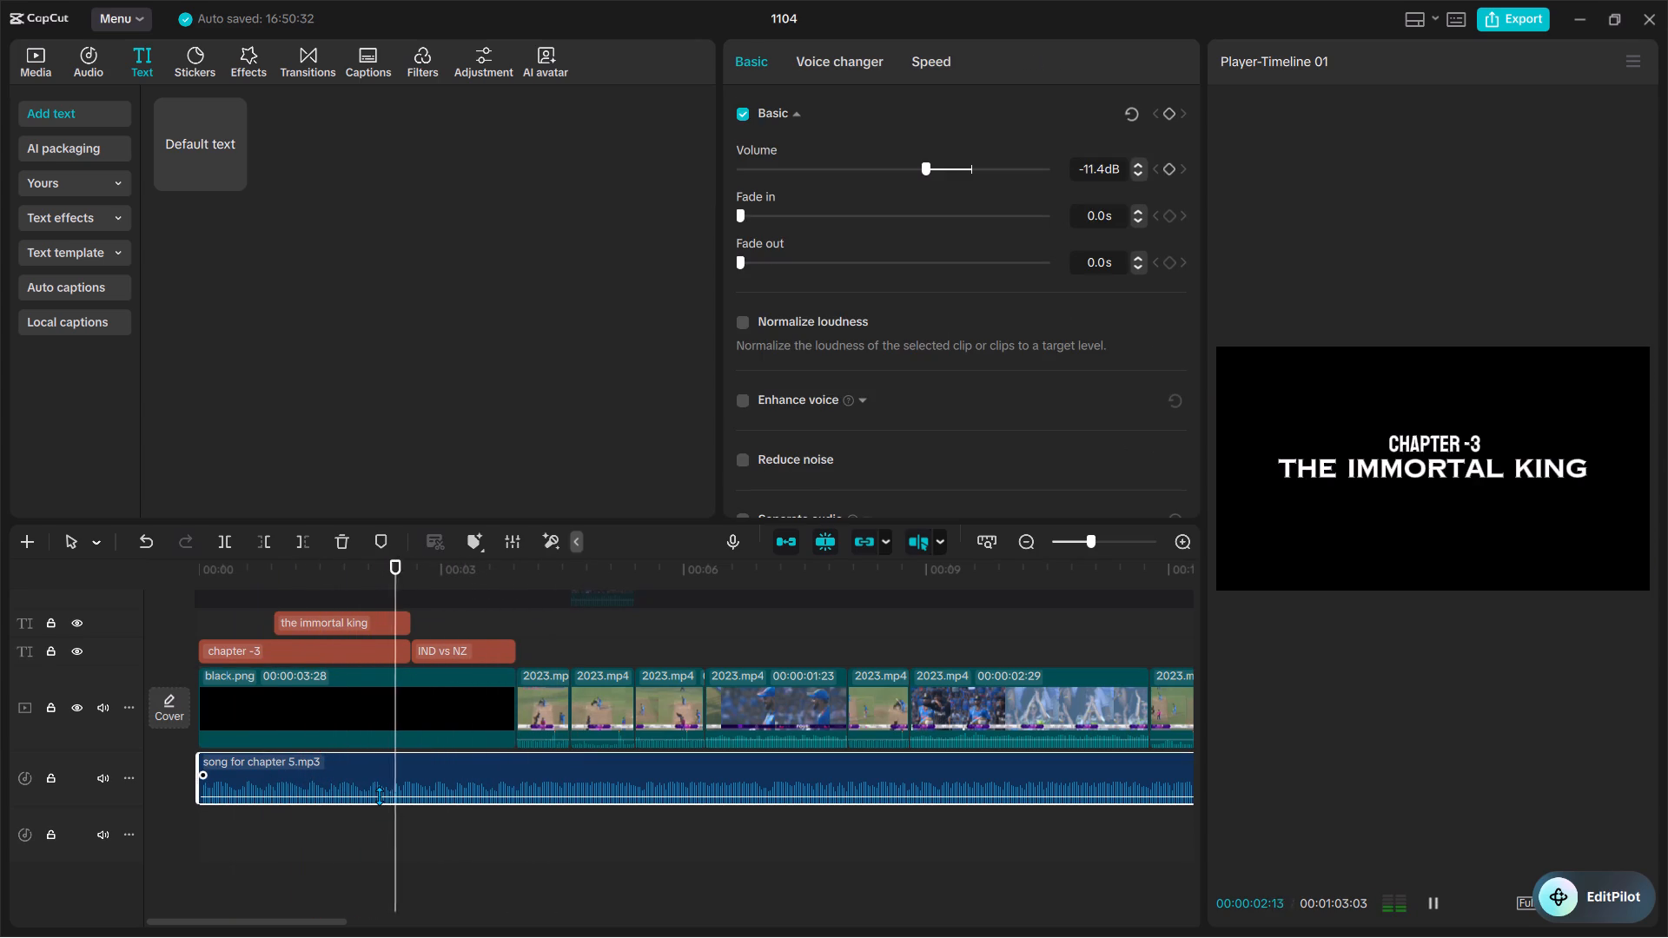
pyautogui.press('space')
pyautogui.press('space')
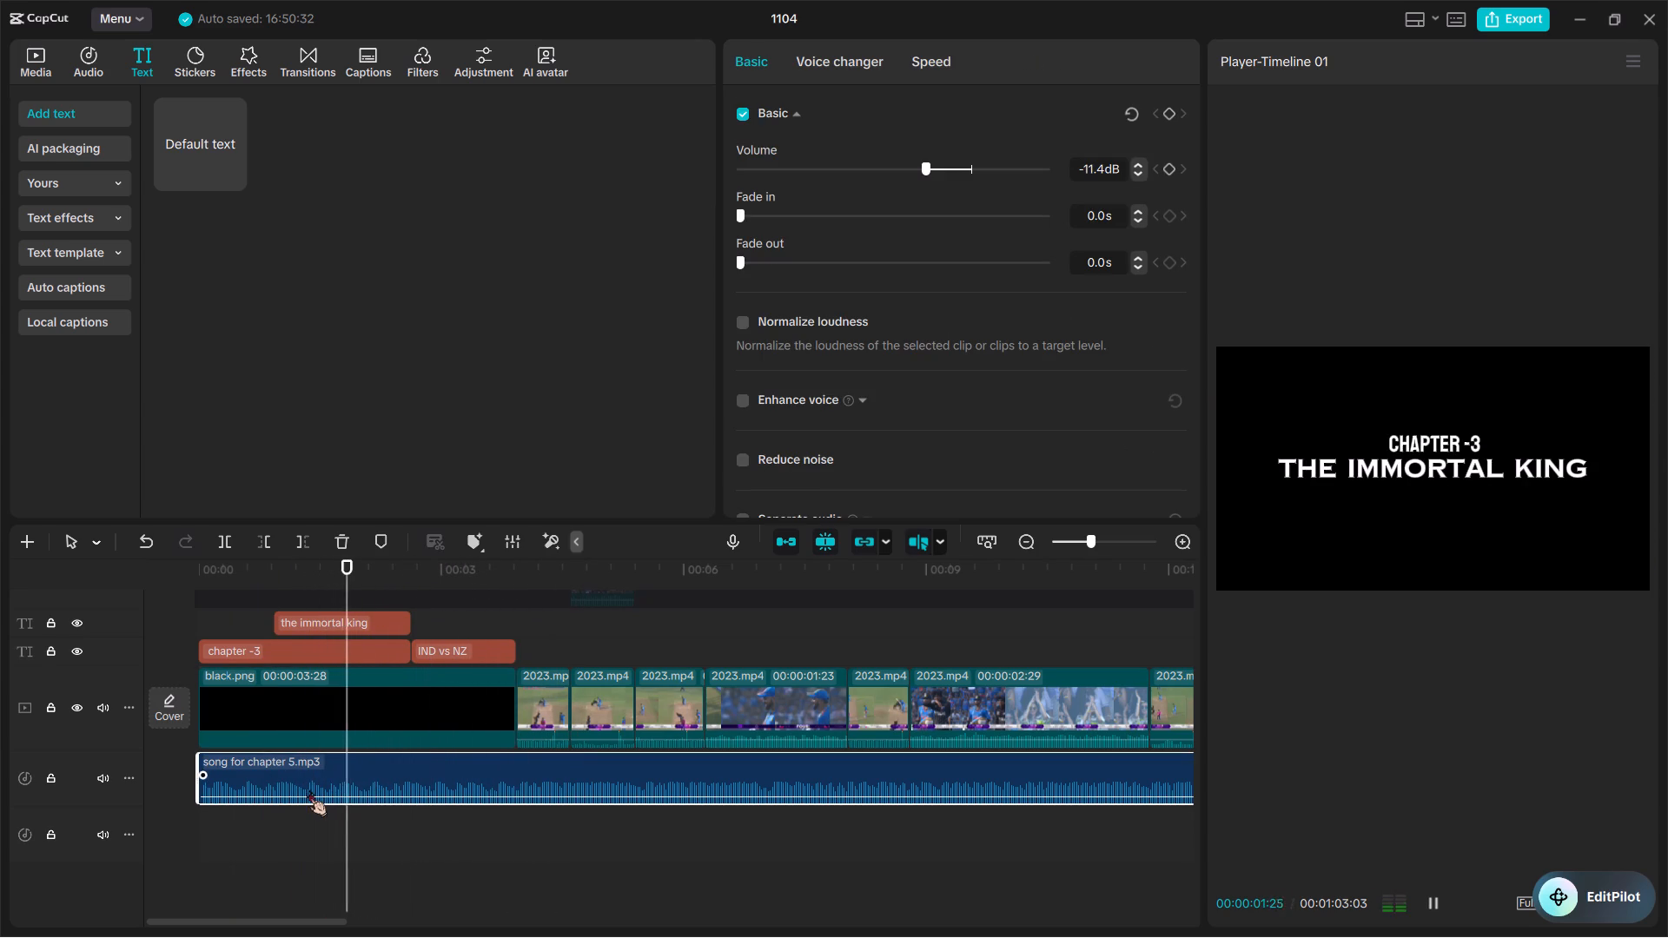
pyautogui.press('space')
pyautogui.press('space')
pyautogui.press('space')
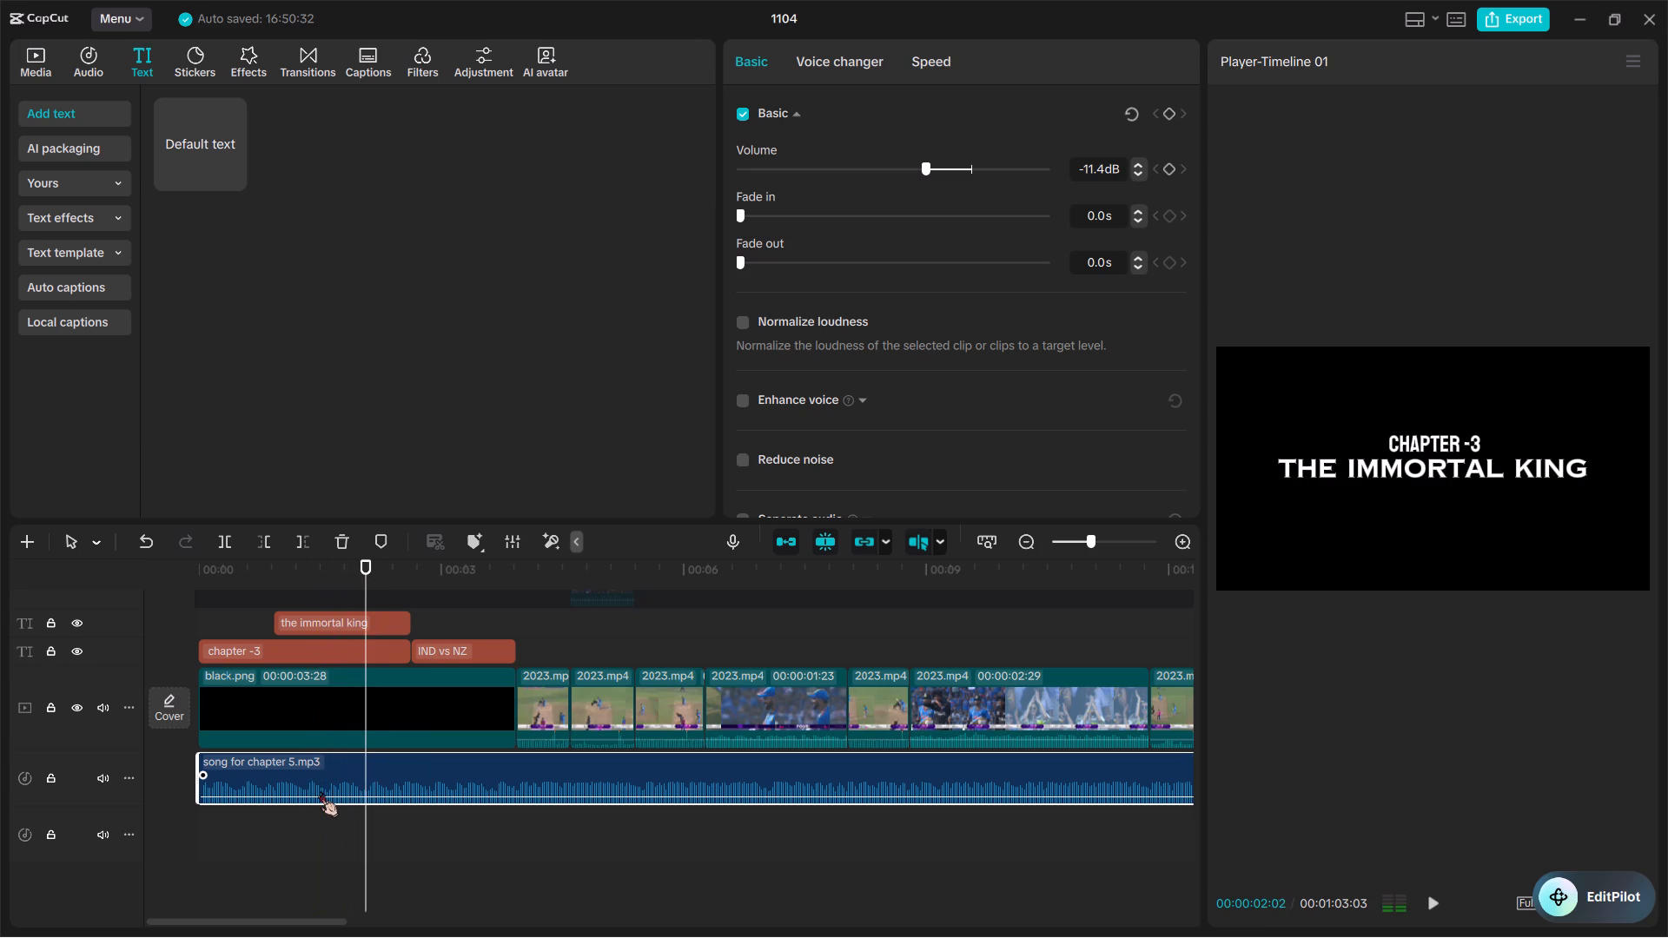
# Trim about 00:00:01:17 off the start of the song and move it back to the timeline's beginning.
pyautogui.keyDown('ctrl'); pyautogui.scroll(12, 320, 791); pyautogui.keyUp('ctrl')
pyautogui.click(291, 789)
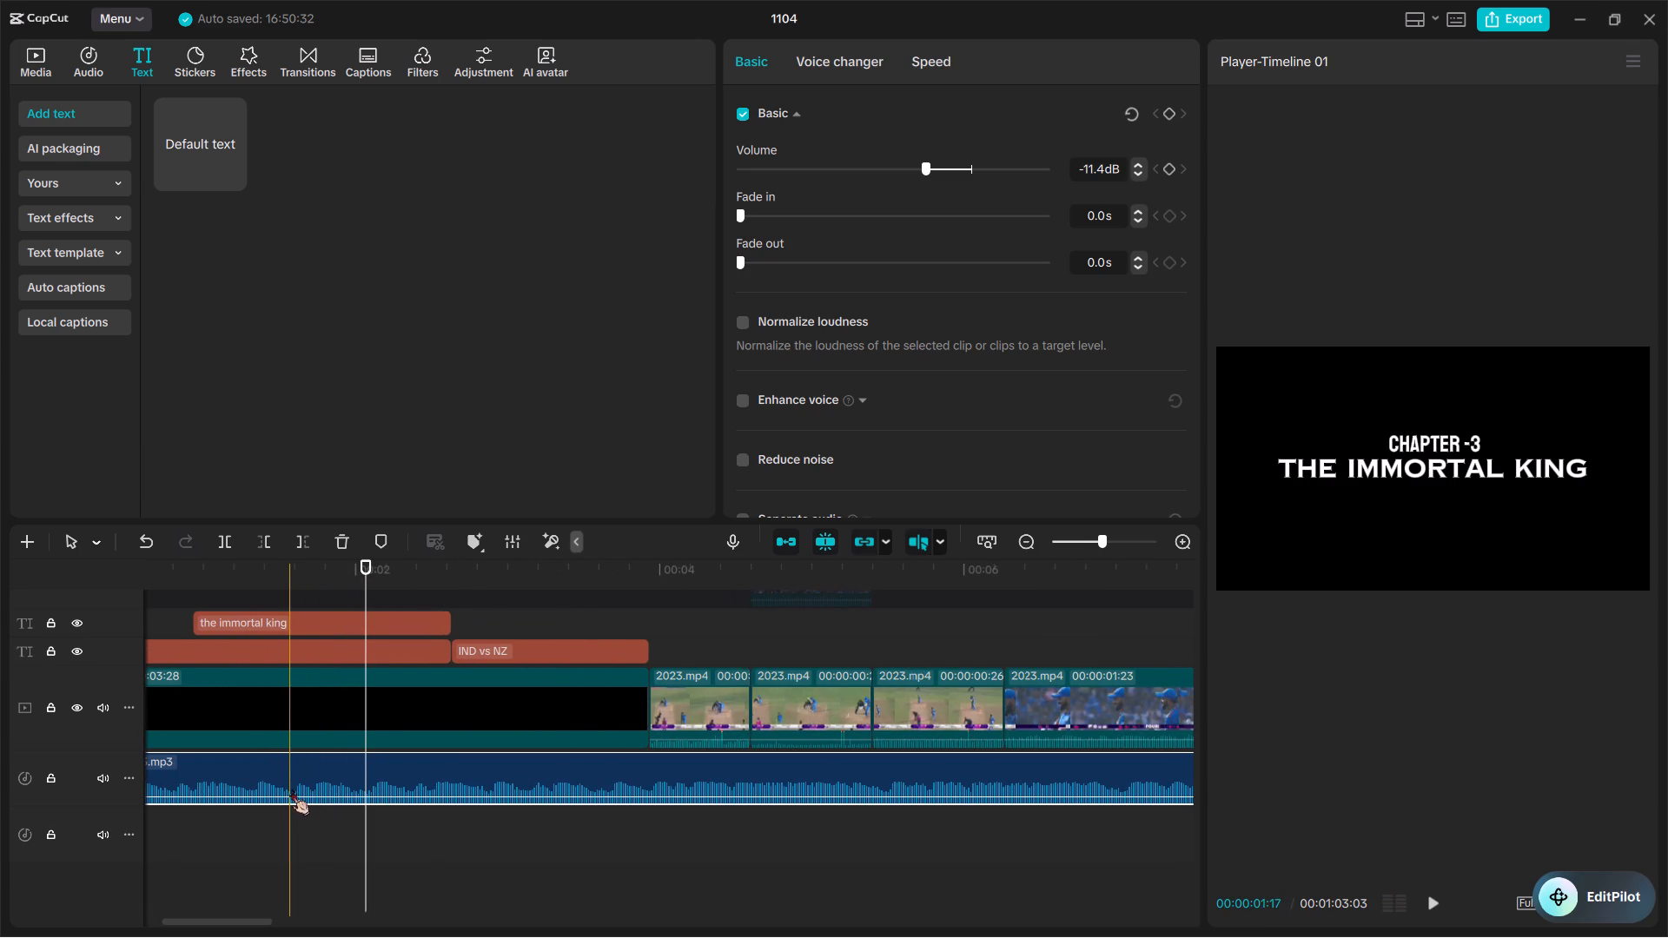
pyautogui.press('q')
pyautogui.moveTo(392, 781); pyautogui.dragTo(63, 772)
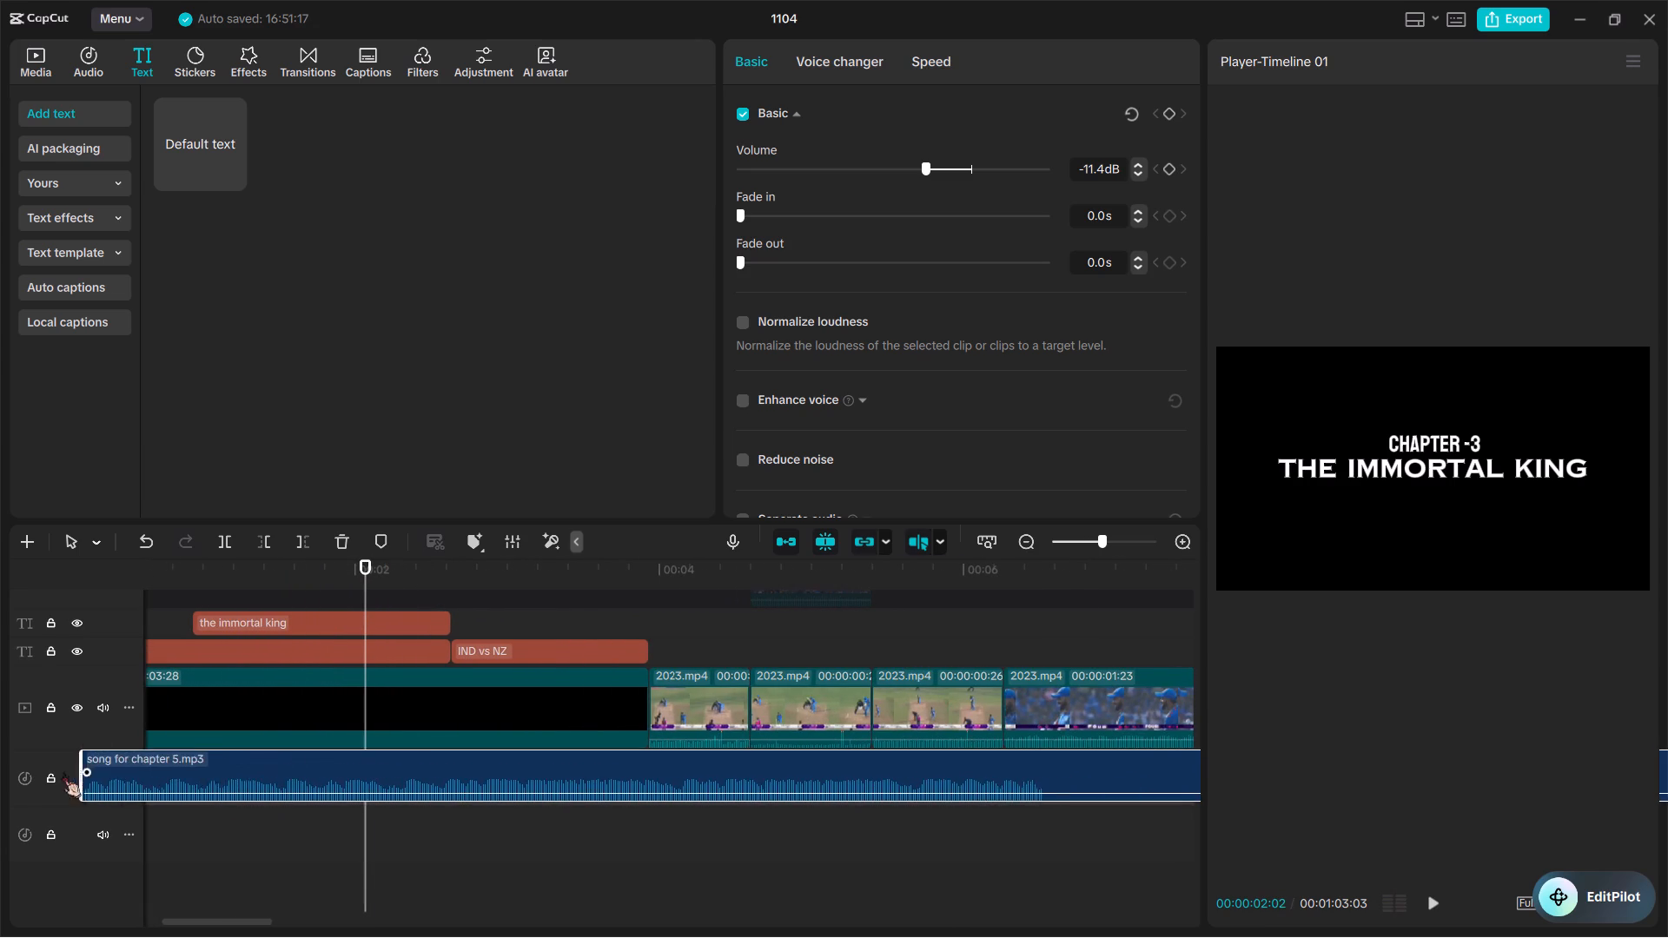
pyautogui.moveTo(63, 772); pyautogui.dragTo(259, 778)
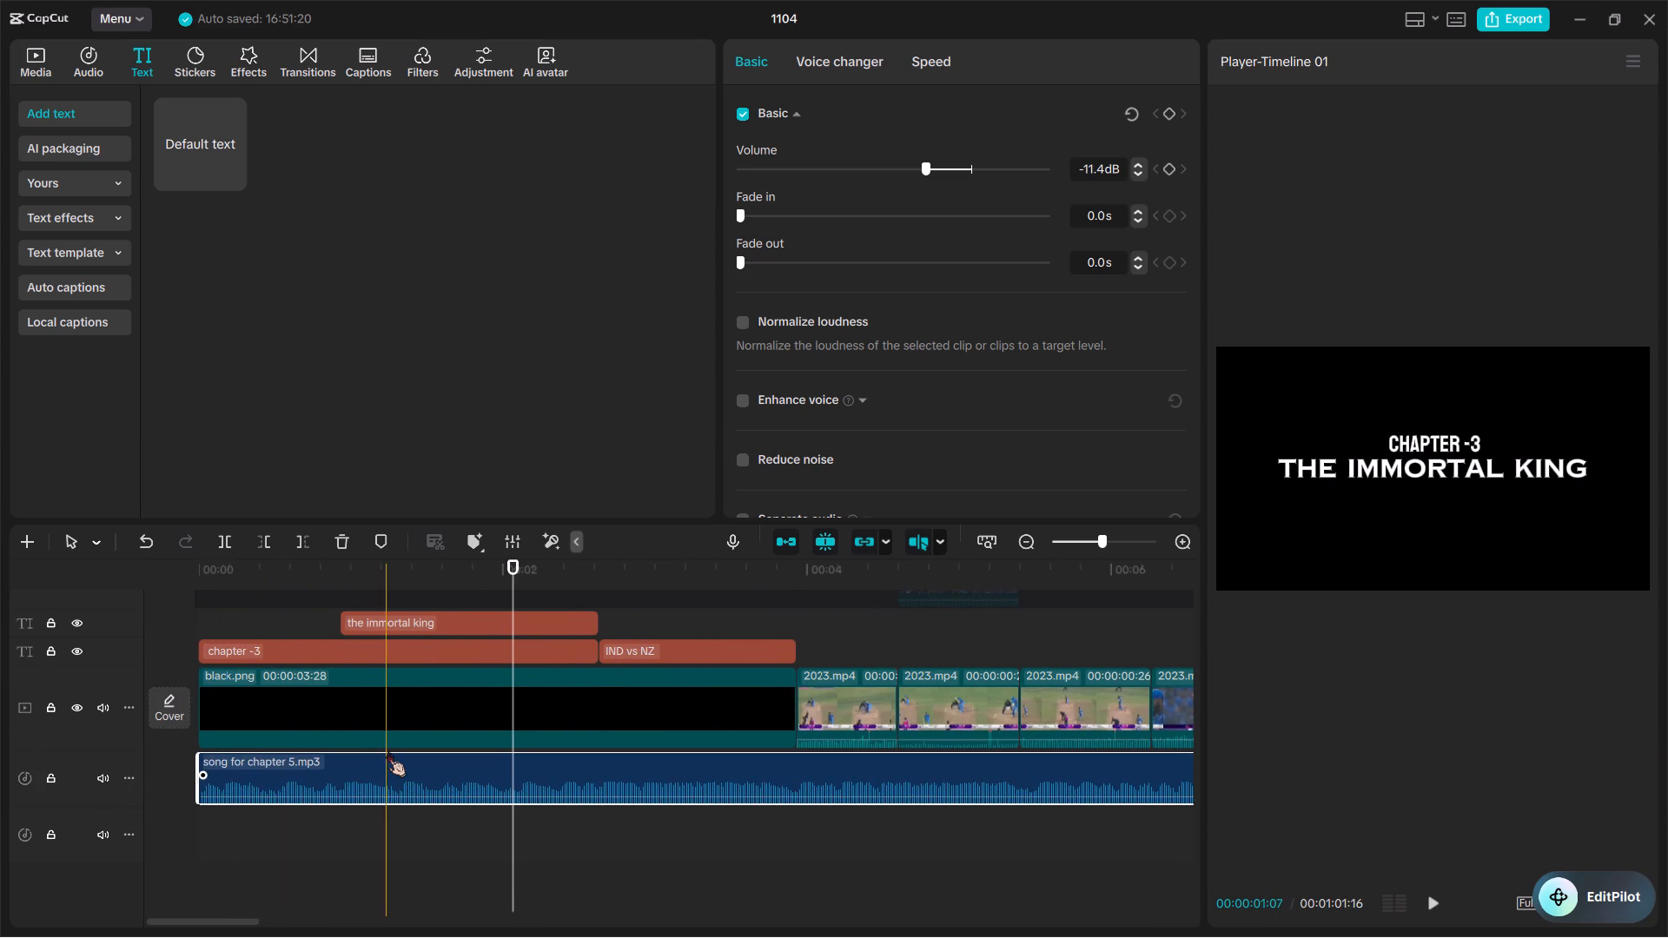
# Play the end of the 1.5X closing clip against the shifted song to examine how it finishes.
pyautogui.hscroll(-4, 387, 751)
pyautogui.keyDown('ctrl'); pyautogui.scroll(-6, 387, 751); pyautogui.keyUp('ctrl')
pyautogui.hscroll(-1, 644, 739)
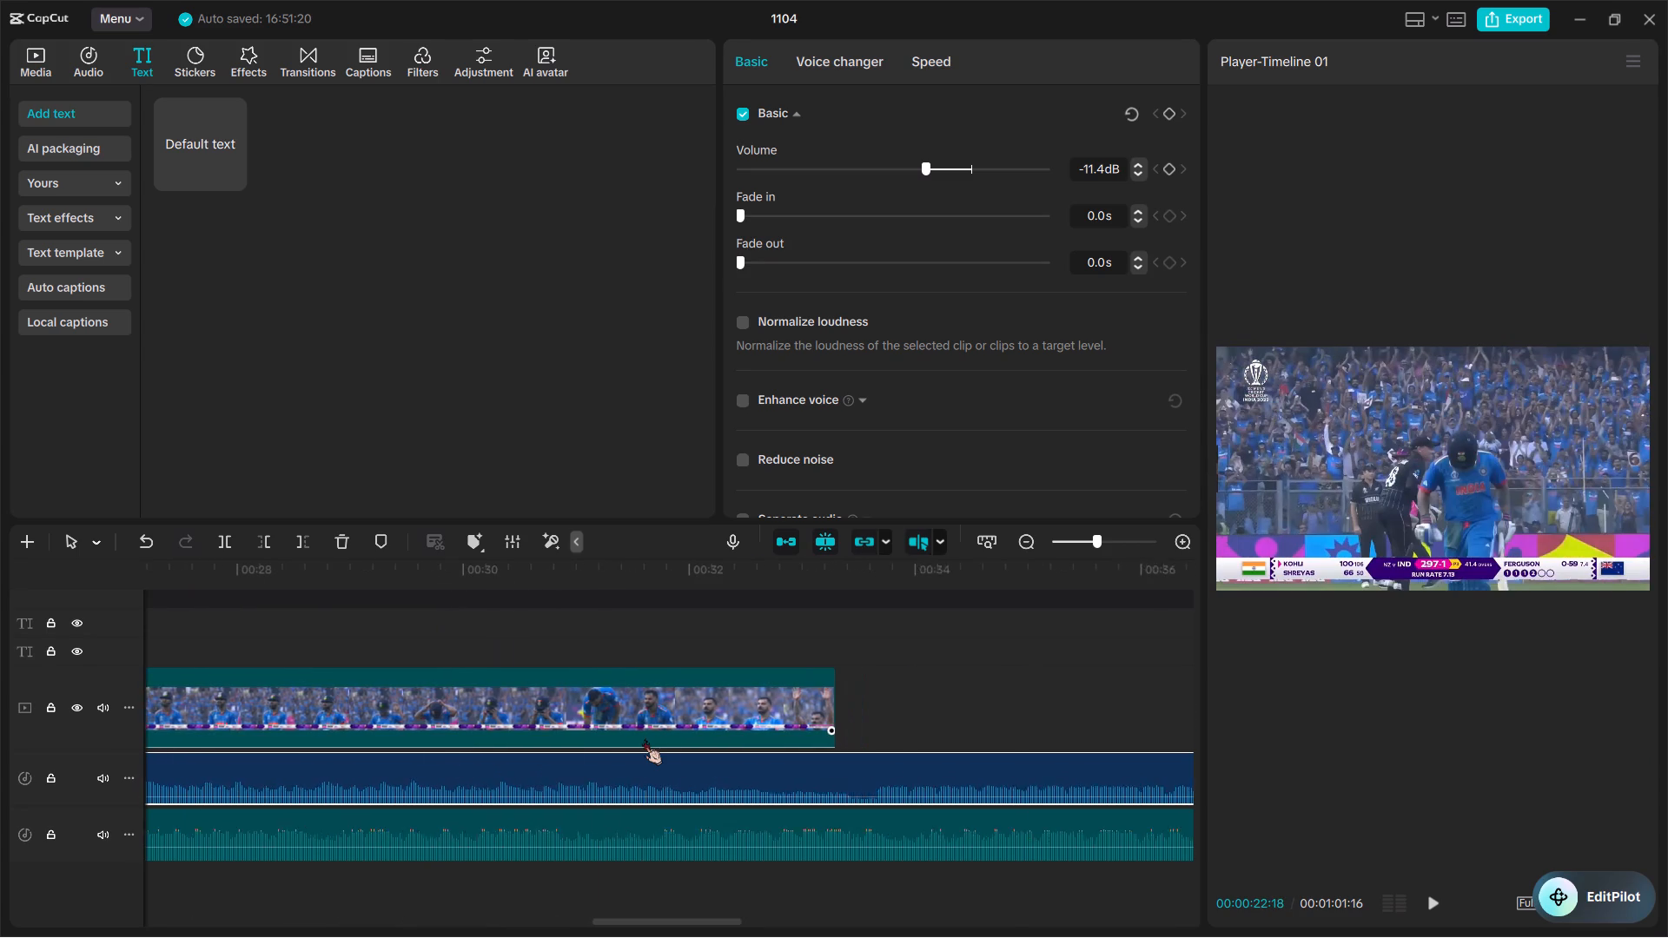
pyautogui.hscroll(-1, 644, 739)
pyautogui.press('space')
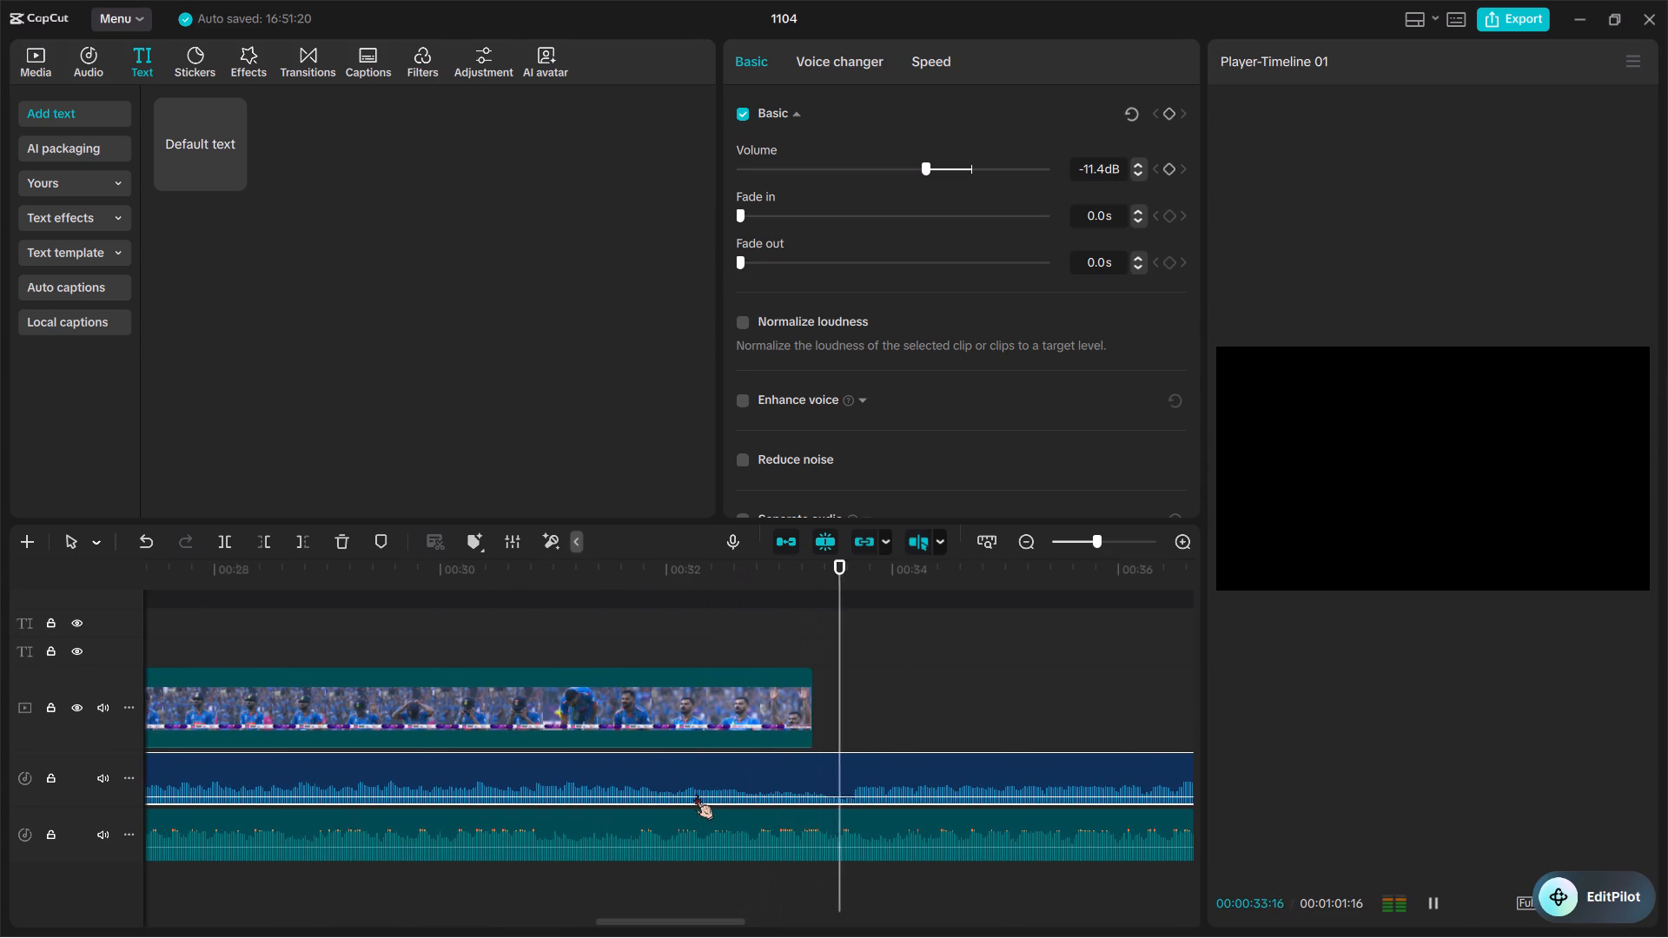
pyautogui.press('space')
# Play the opening of the 1.5X closing clip, where the ball reaches the boundary, to examine its timing with the song.
pyautogui.hscroll(1, 606, 816)
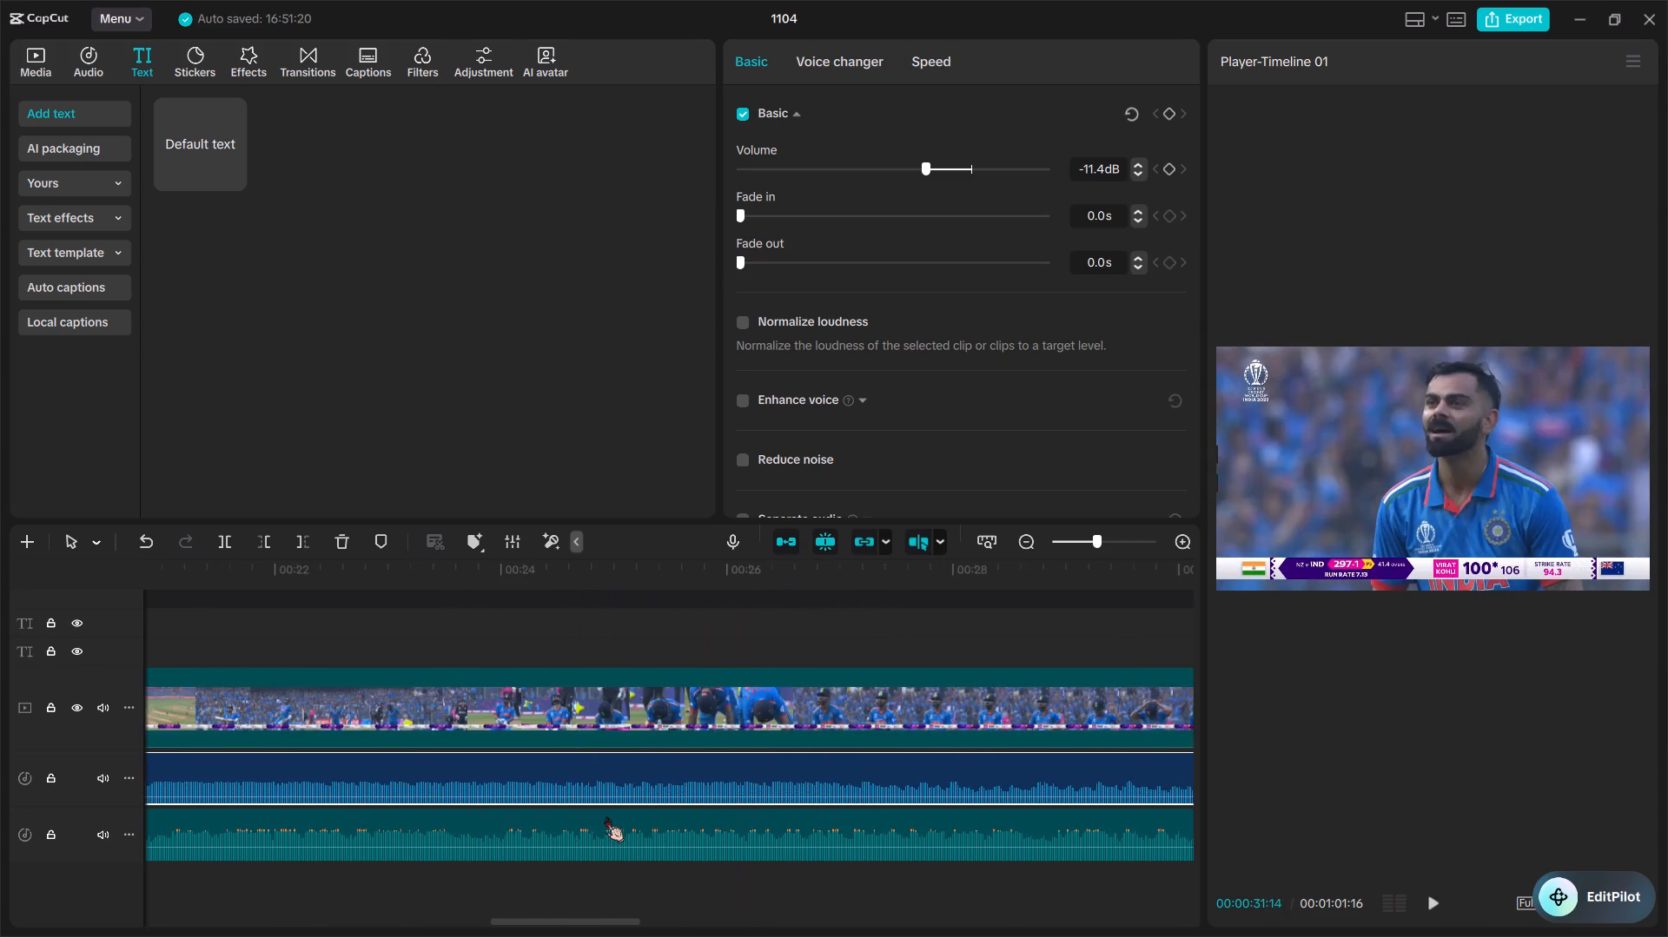
pyautogui.hscroll(1, 380, 809)
pyautogui.hscroll(-1, 914, 855)
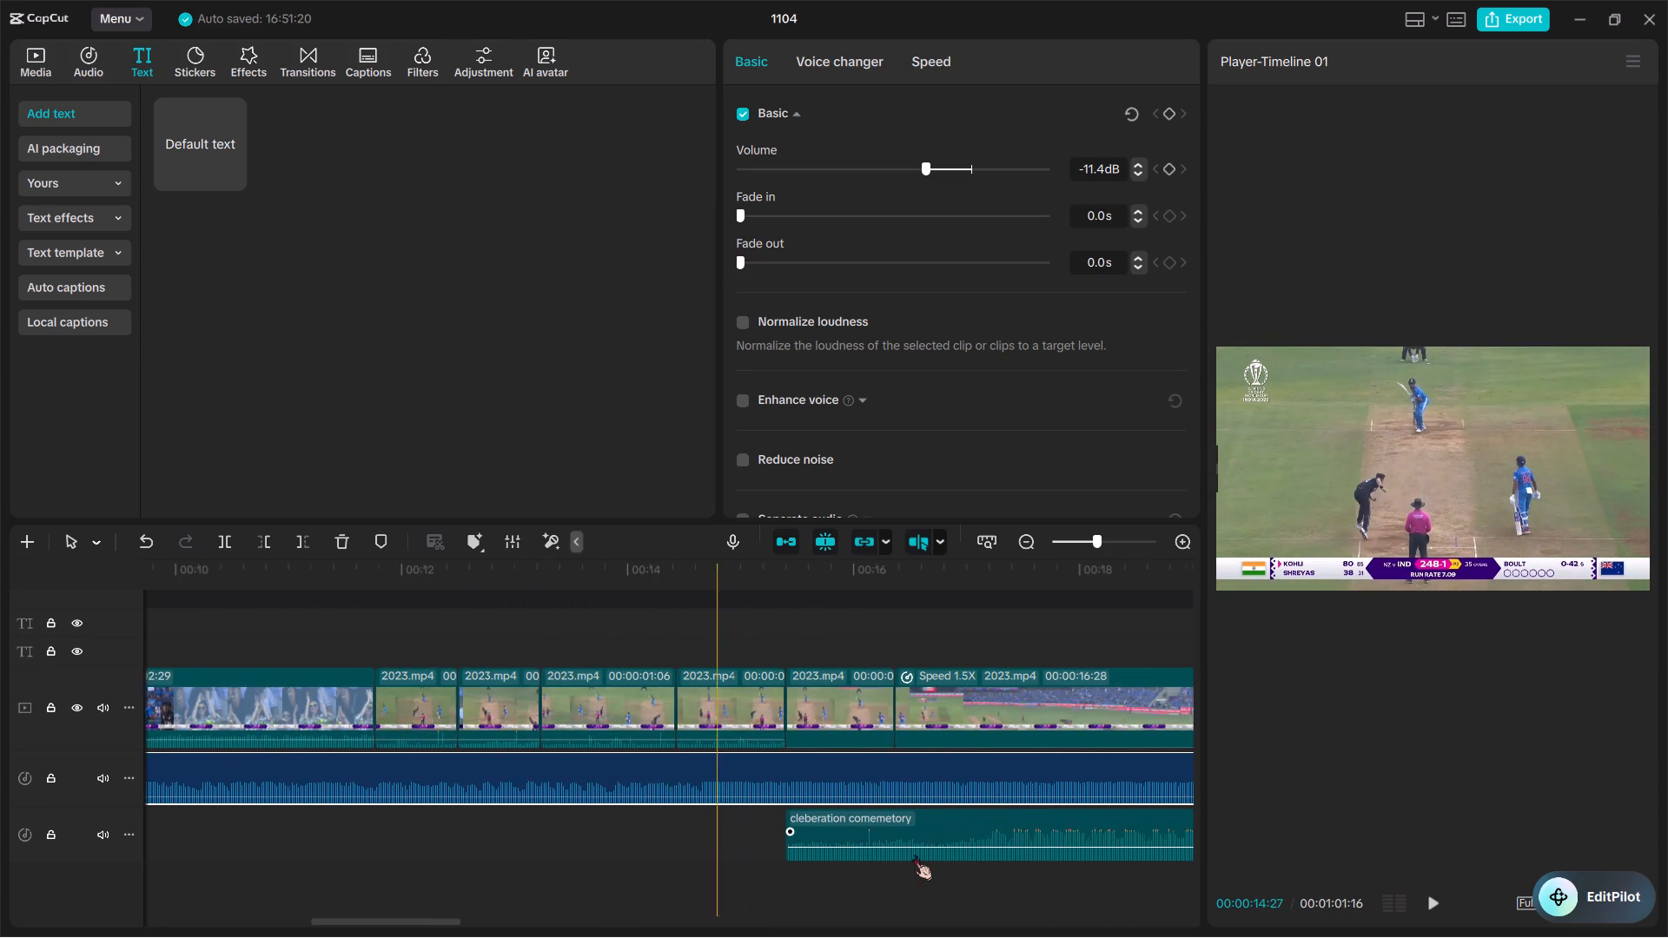
pyautogui.hscroll(-1, 914, 855)
pyautogui.press('space')
pyautogui.hscroll(-2, 786, 869)
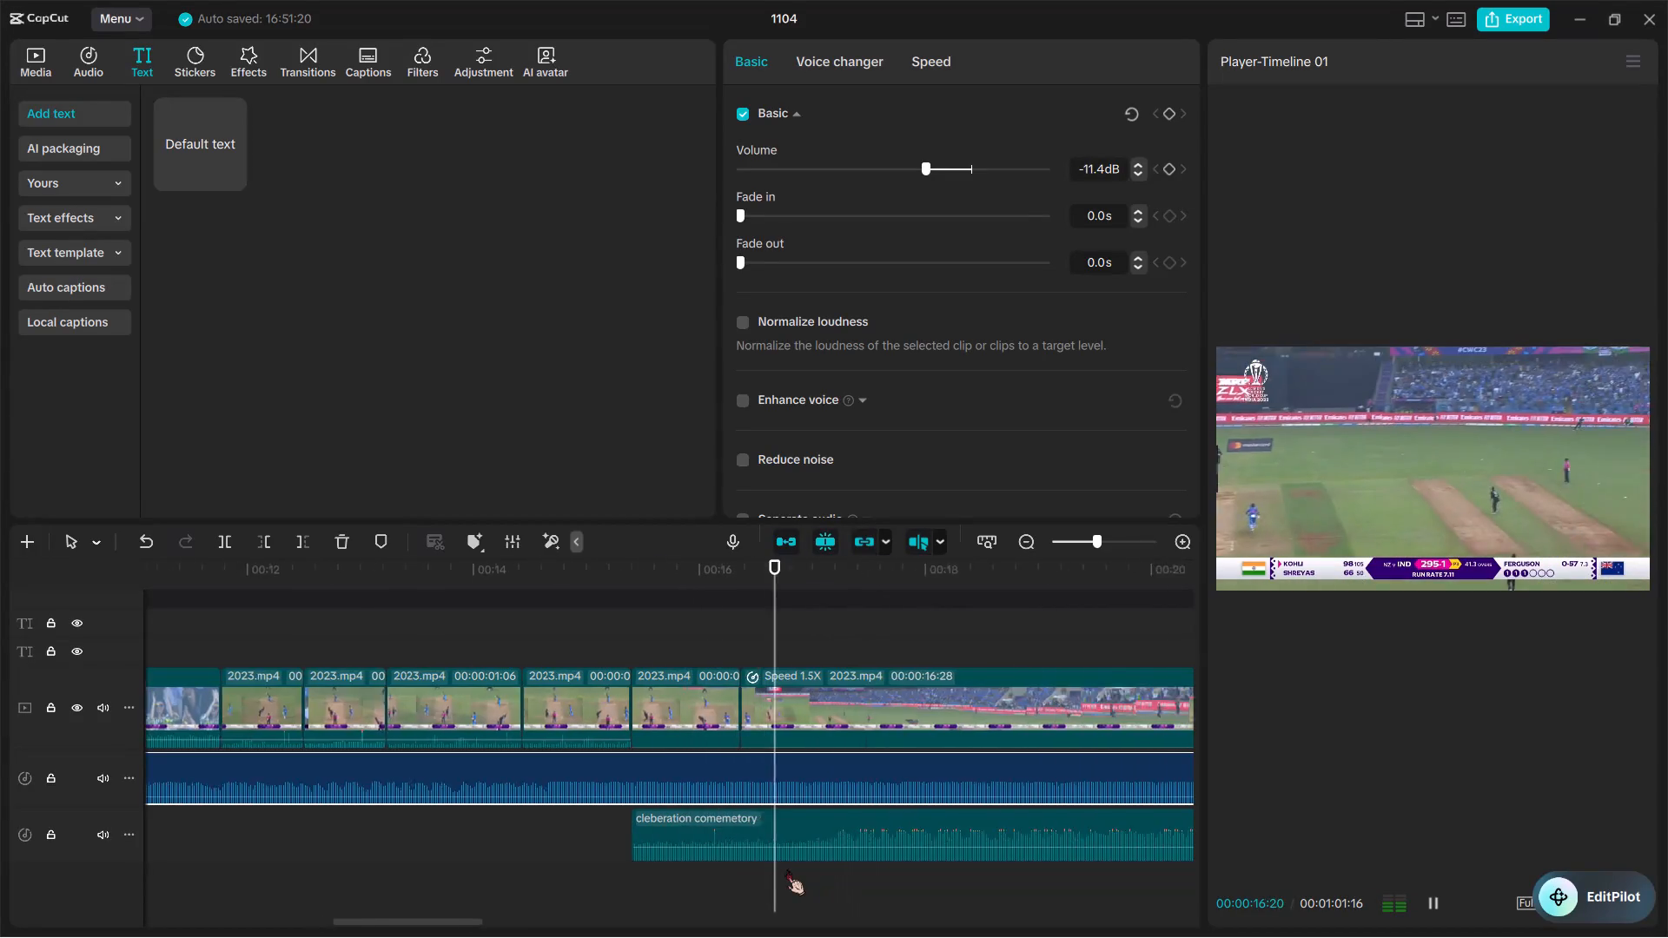
pyautogui.hscroll(-1, 786, 869)
pyautogui.keyDown('ctrl'); pyautogui.scroll(-8, 786, 869); pyautogui.keyUp('ctrl')
pyautogui.hscroll(-1, 786, 869)
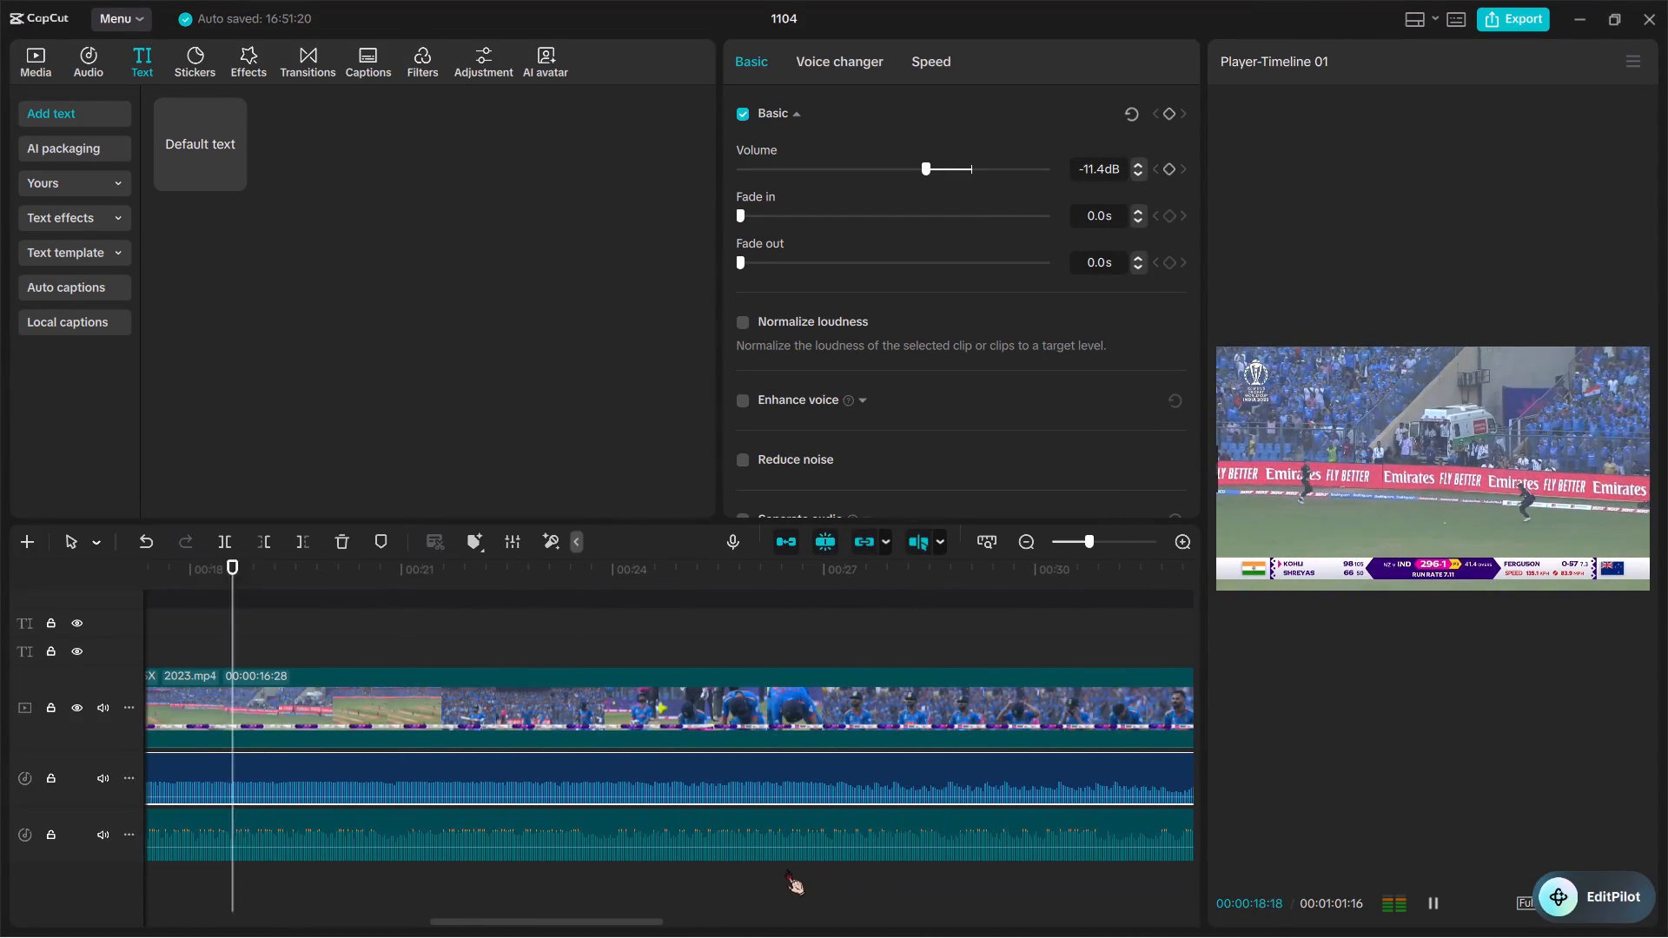
pyautogui.press('space')
# Replay the celebration at the end of the closing clip several times to compare its finish with the song's quiet passage.
pyautogui.hscroll(-2, 786, 869)
pyautogui.hscroll(1, 286, 833)
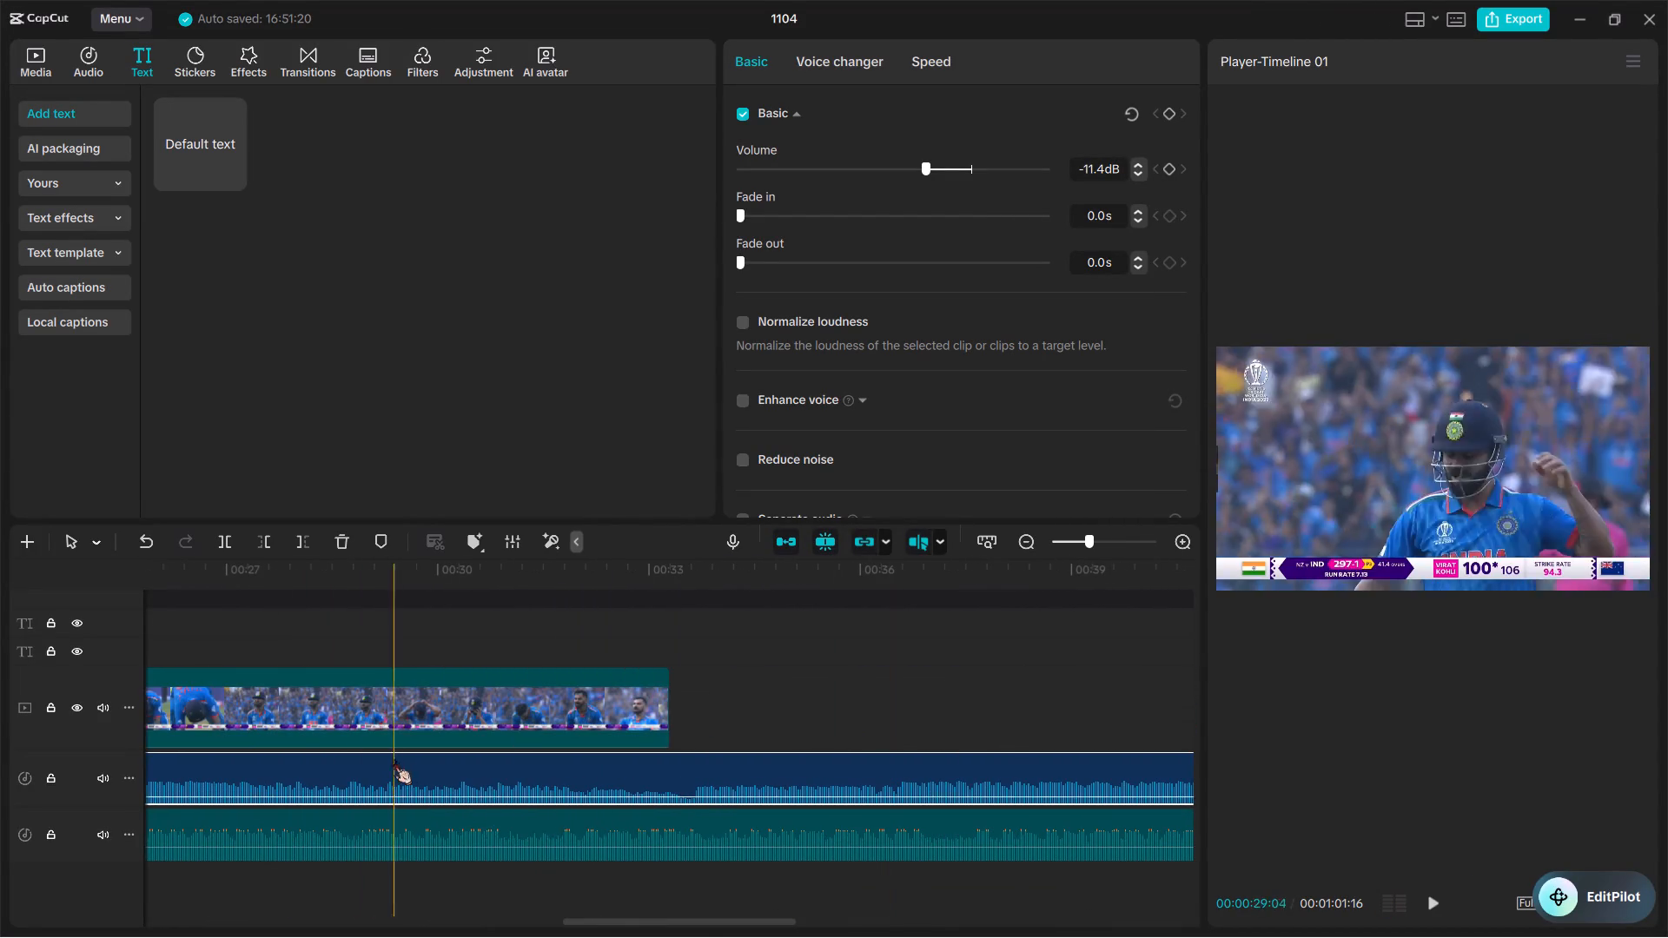
pyautogui.press('space')
pyautogui.press('space')
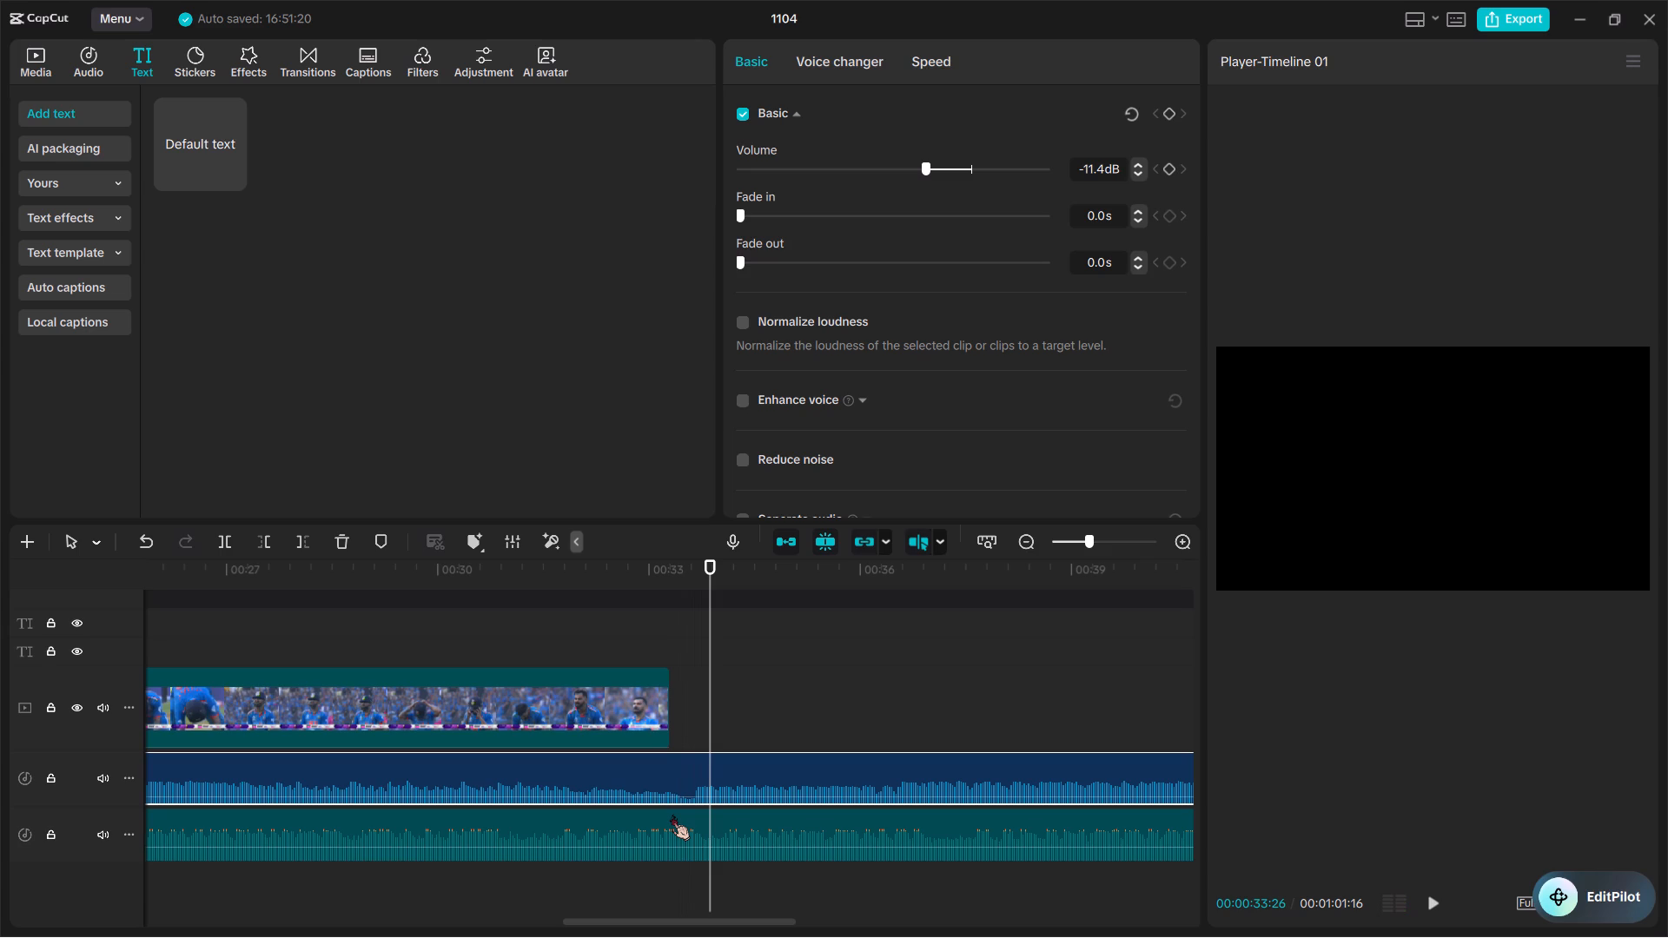
pyautogui.press('space')
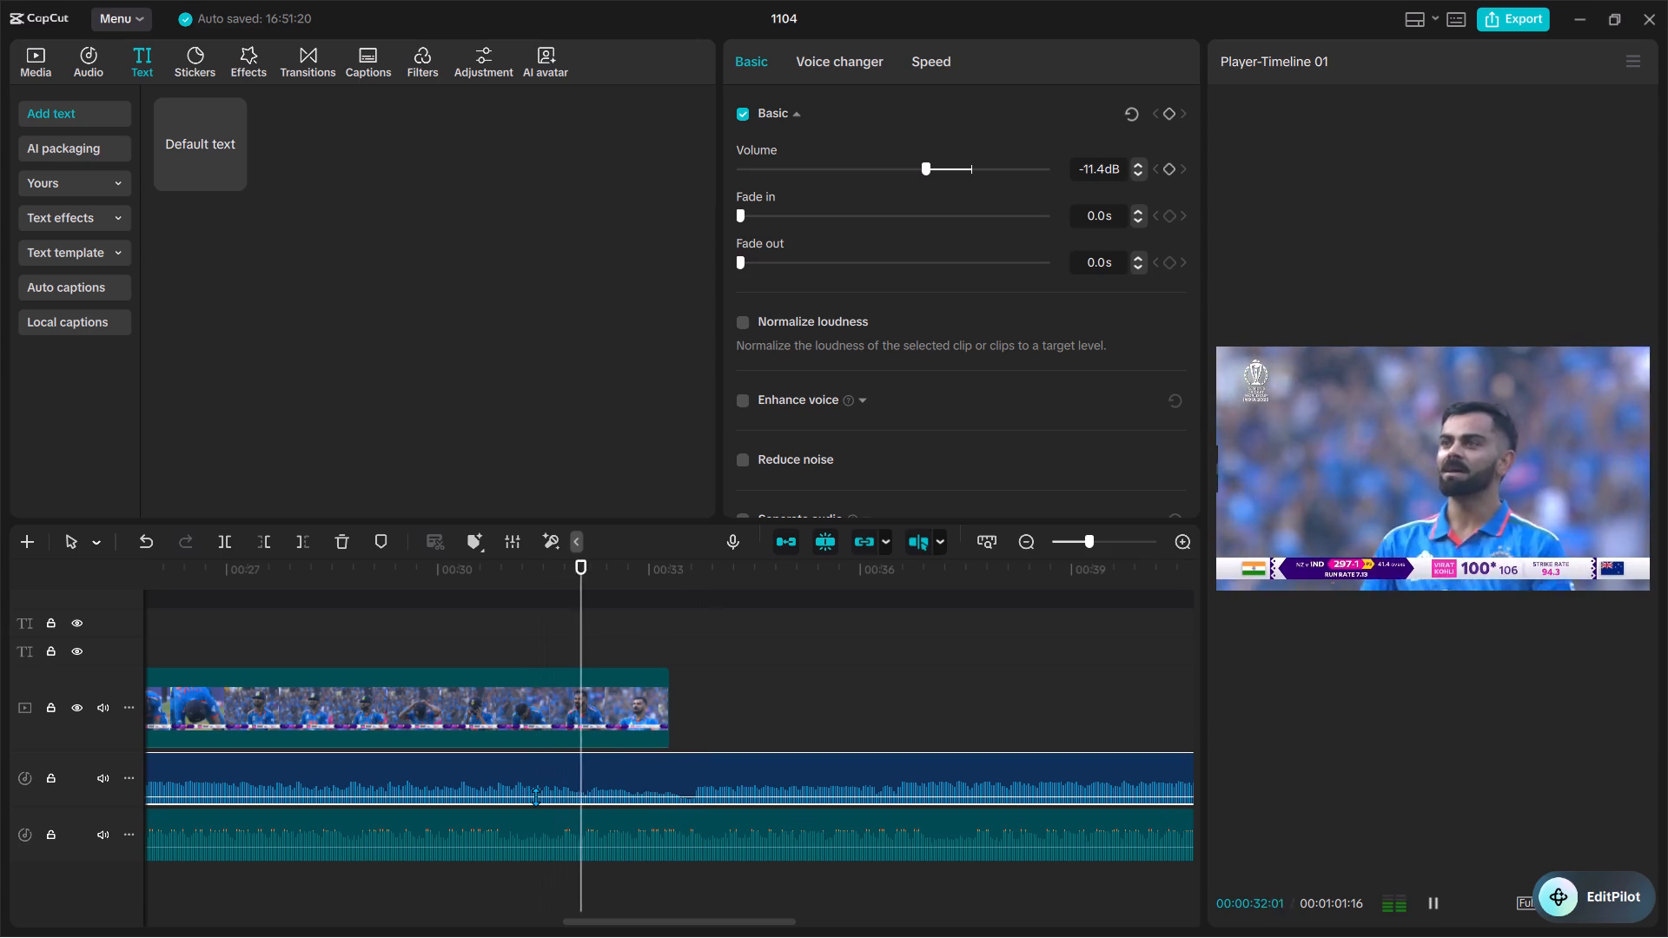
pyautogui.press('space')
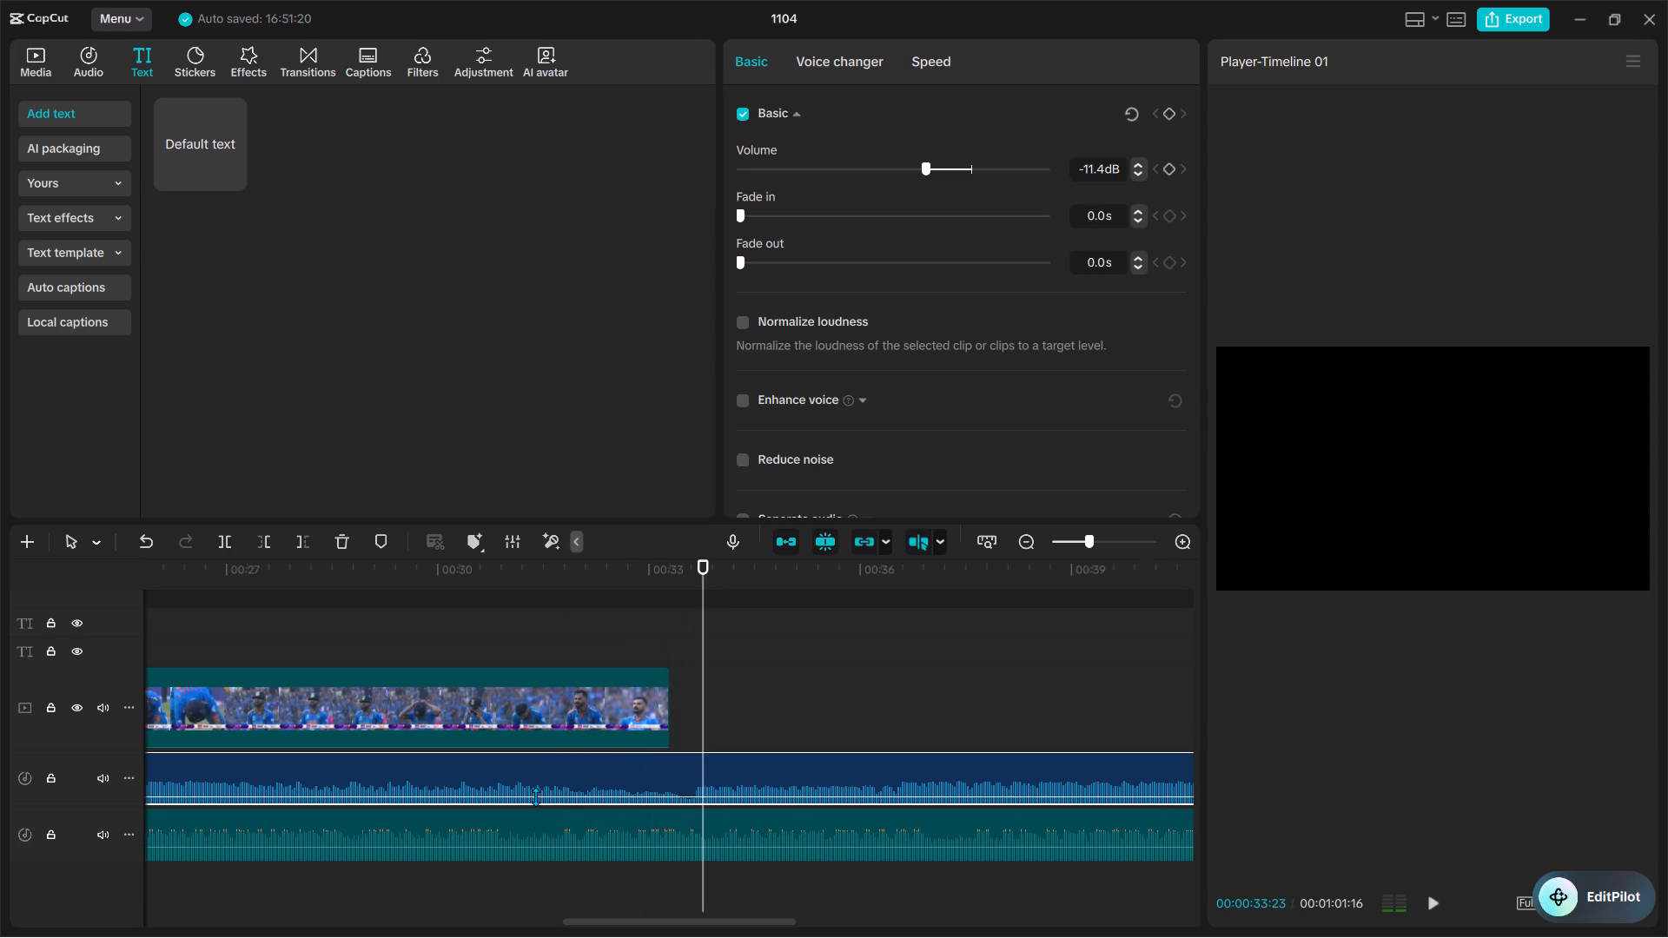
pyautogui.press('space')
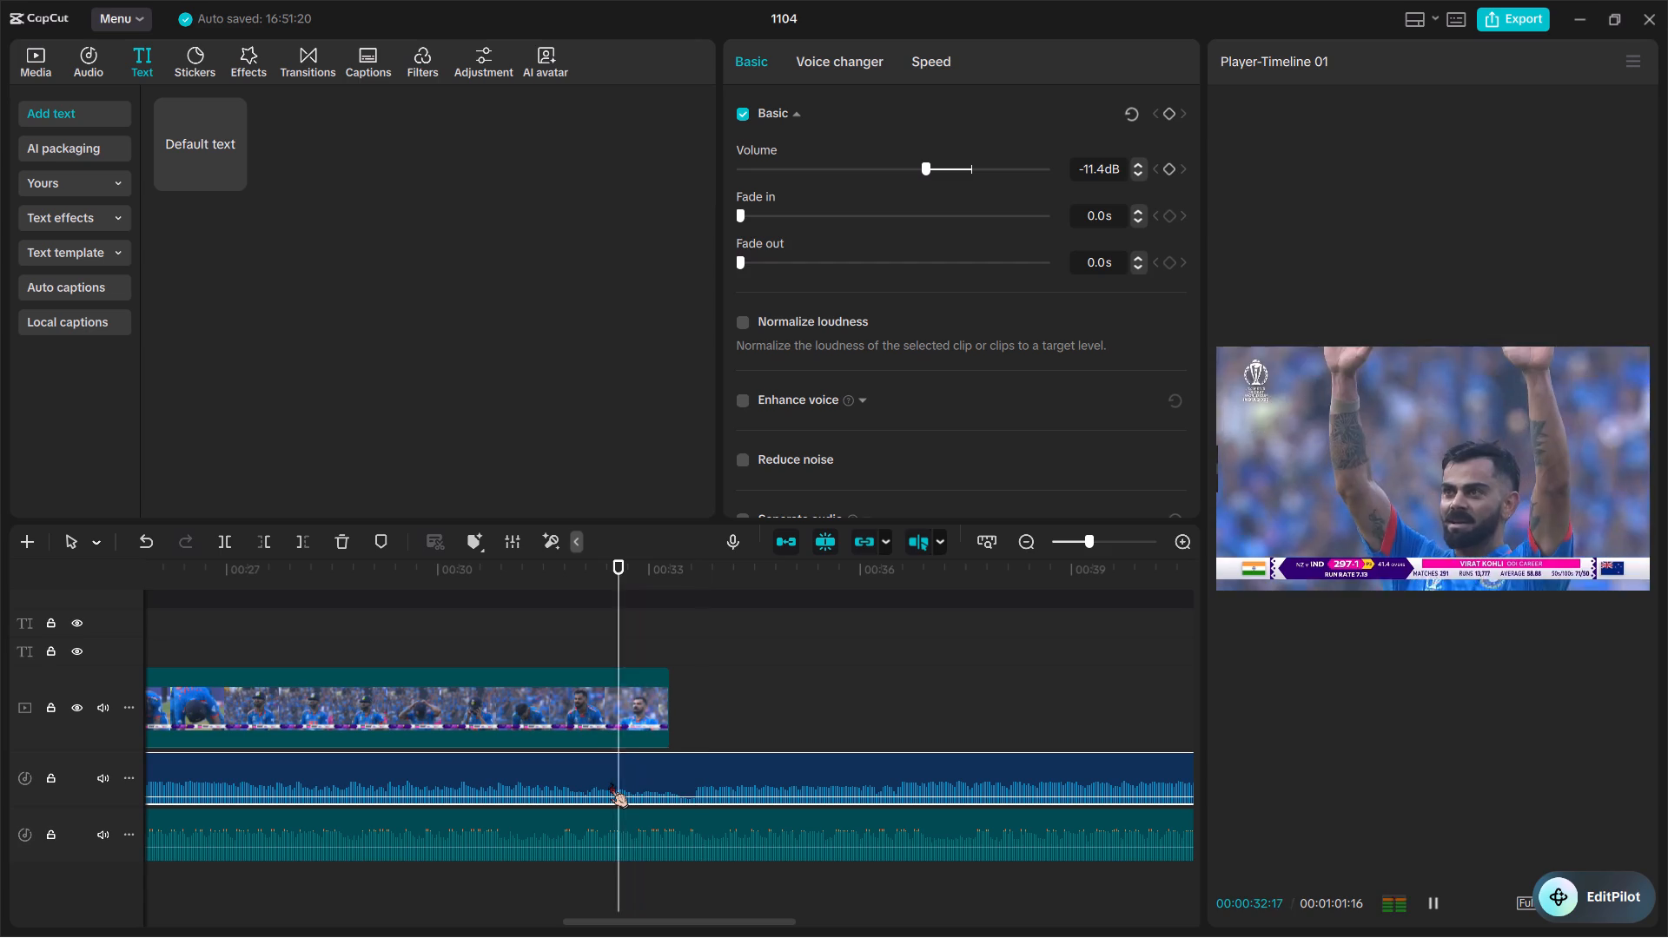
pyautogui.press('space')
pyautogui.press('space')
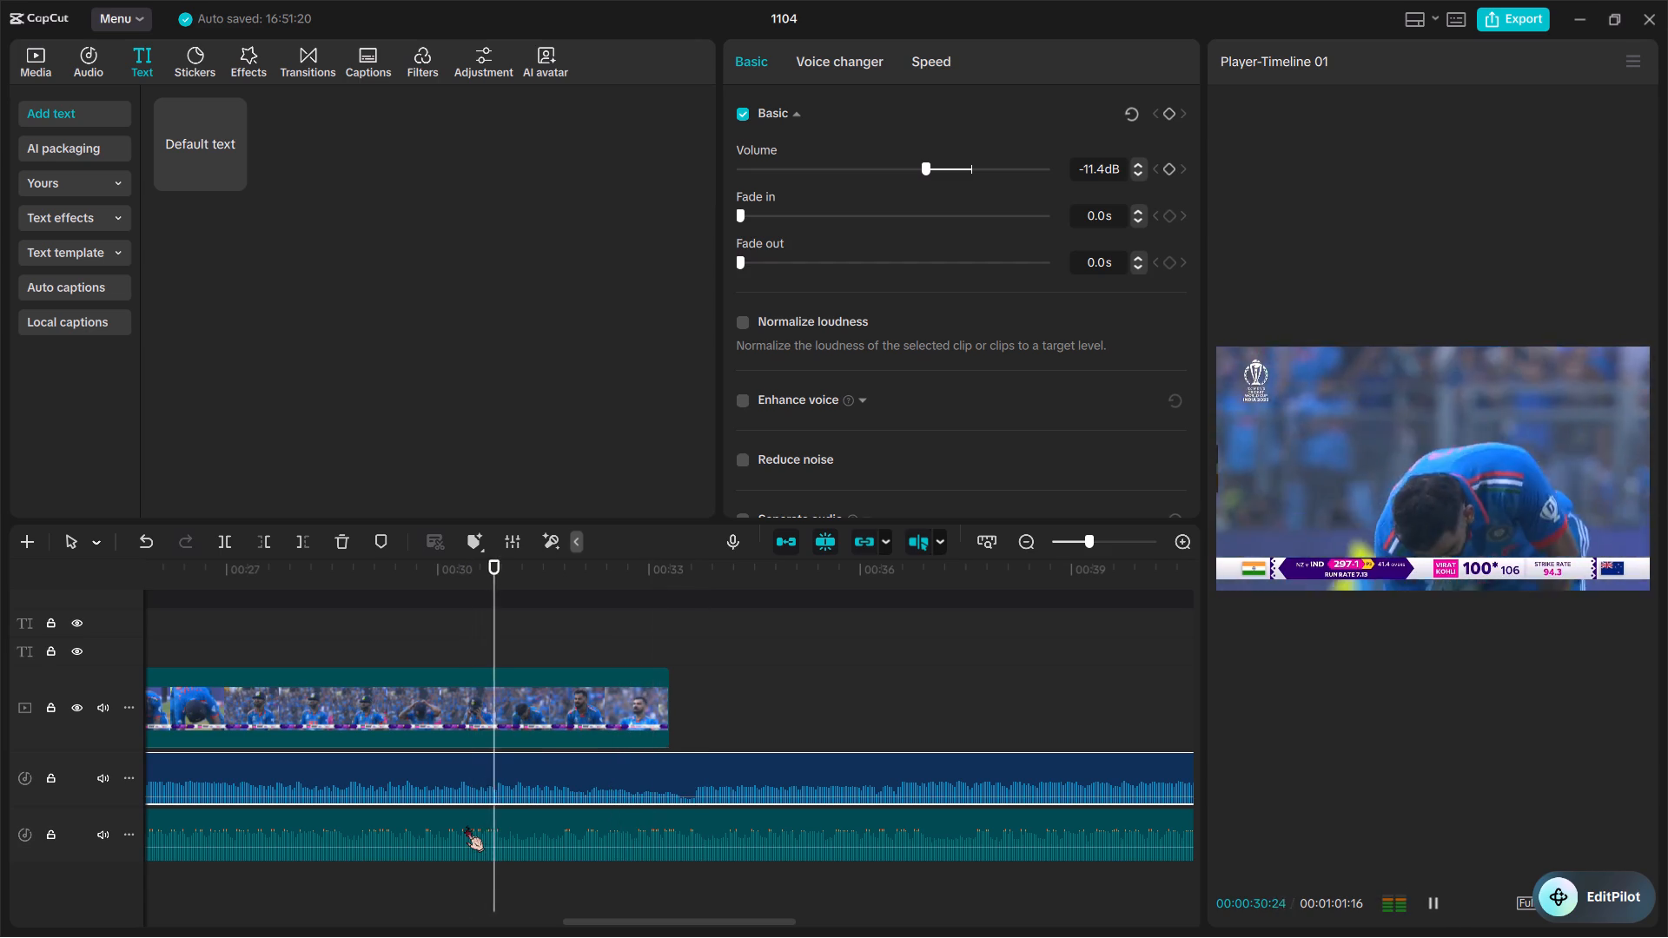
pyautogui.press('space')
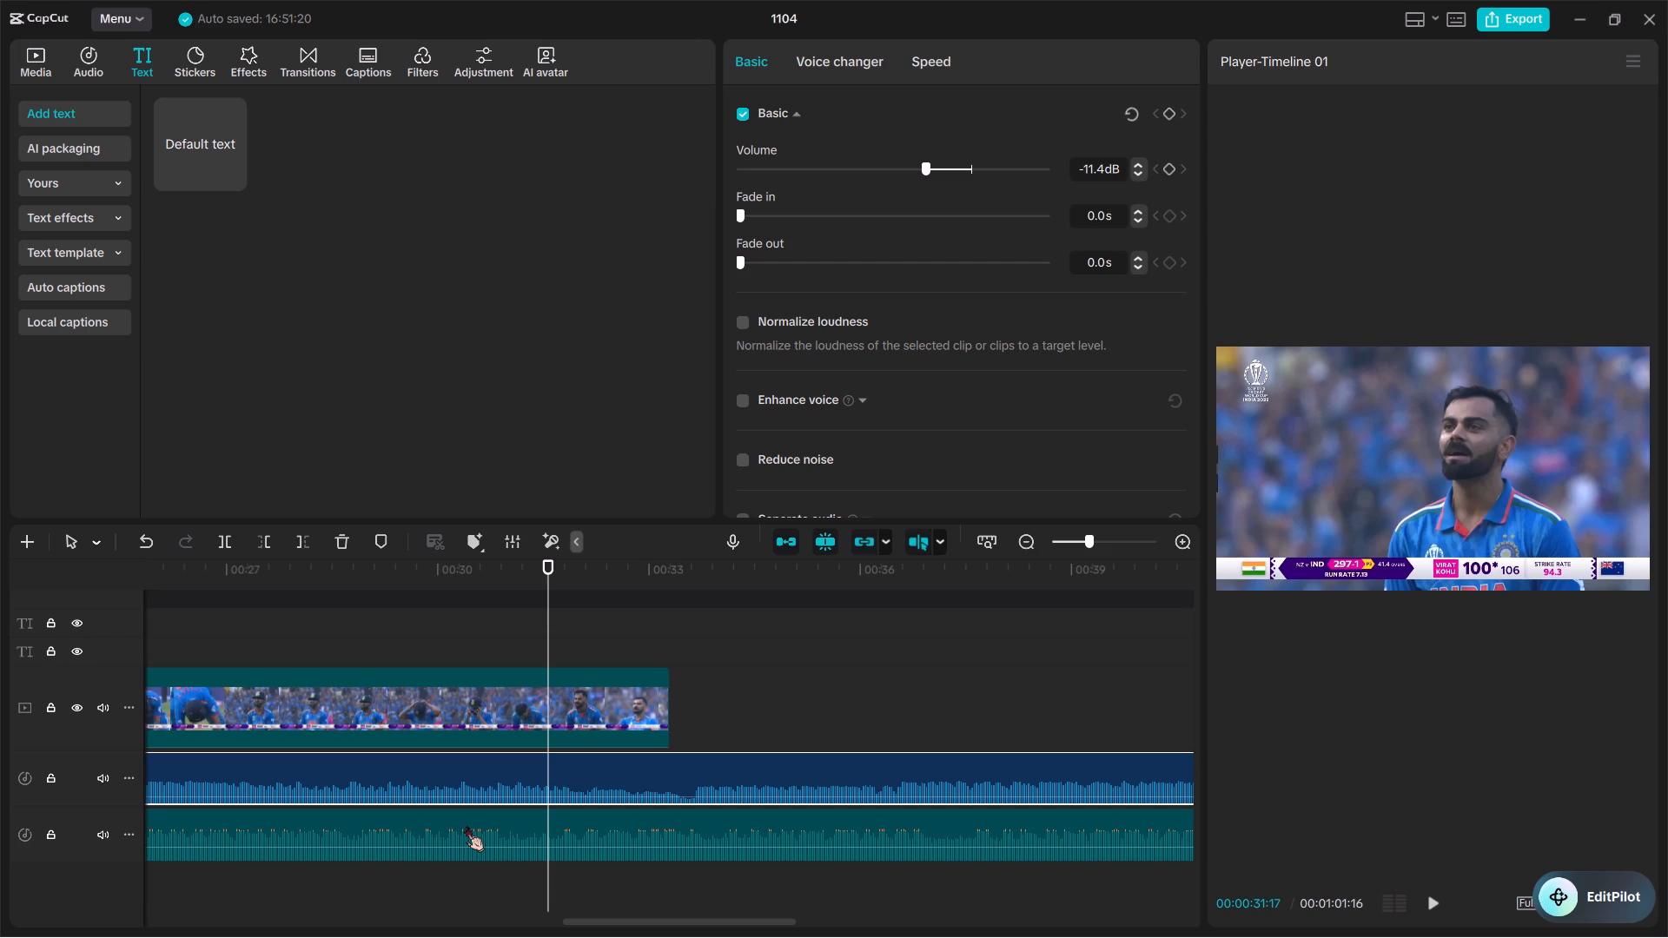
# Trim the start of the 1.5X closing clip, shortening it to 00:00:15:21, and play it through past its end.
pyautogui.hscroll(1, 466, 826)
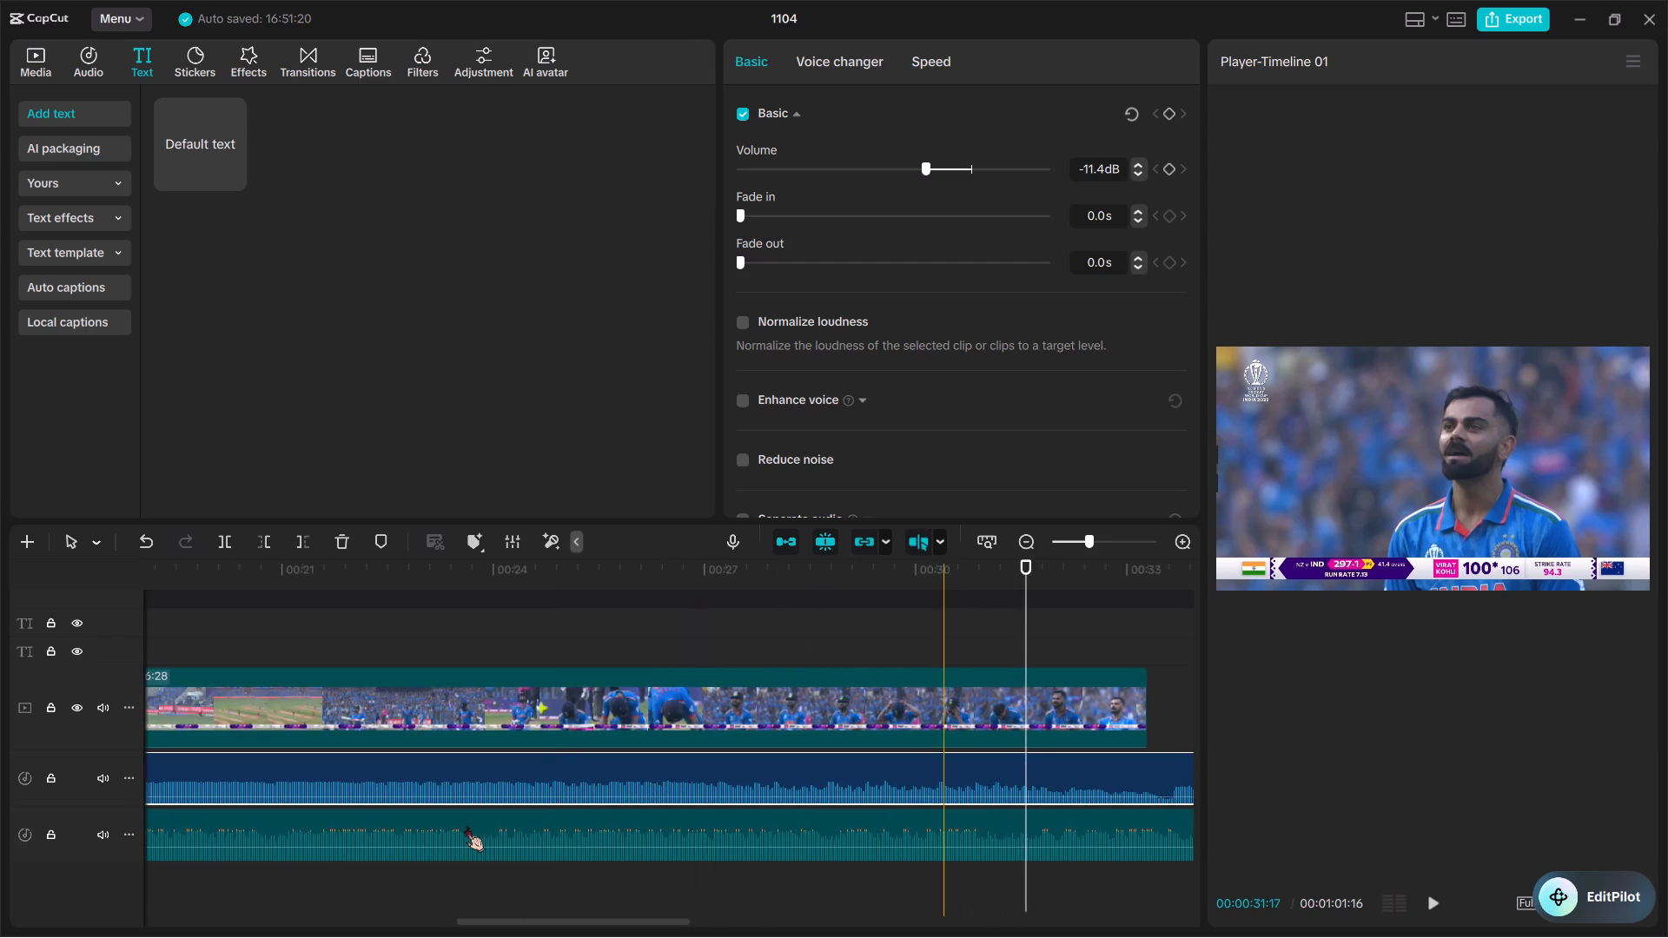
pyautogui.keyDown('ctrl'); pyautogui.scroll(6, 466, 826); pyautogui.keyUp('ctrl')
pyautogui.scroll(1, 449, 599)
pyautogui.hscroll(1, 514, 787)
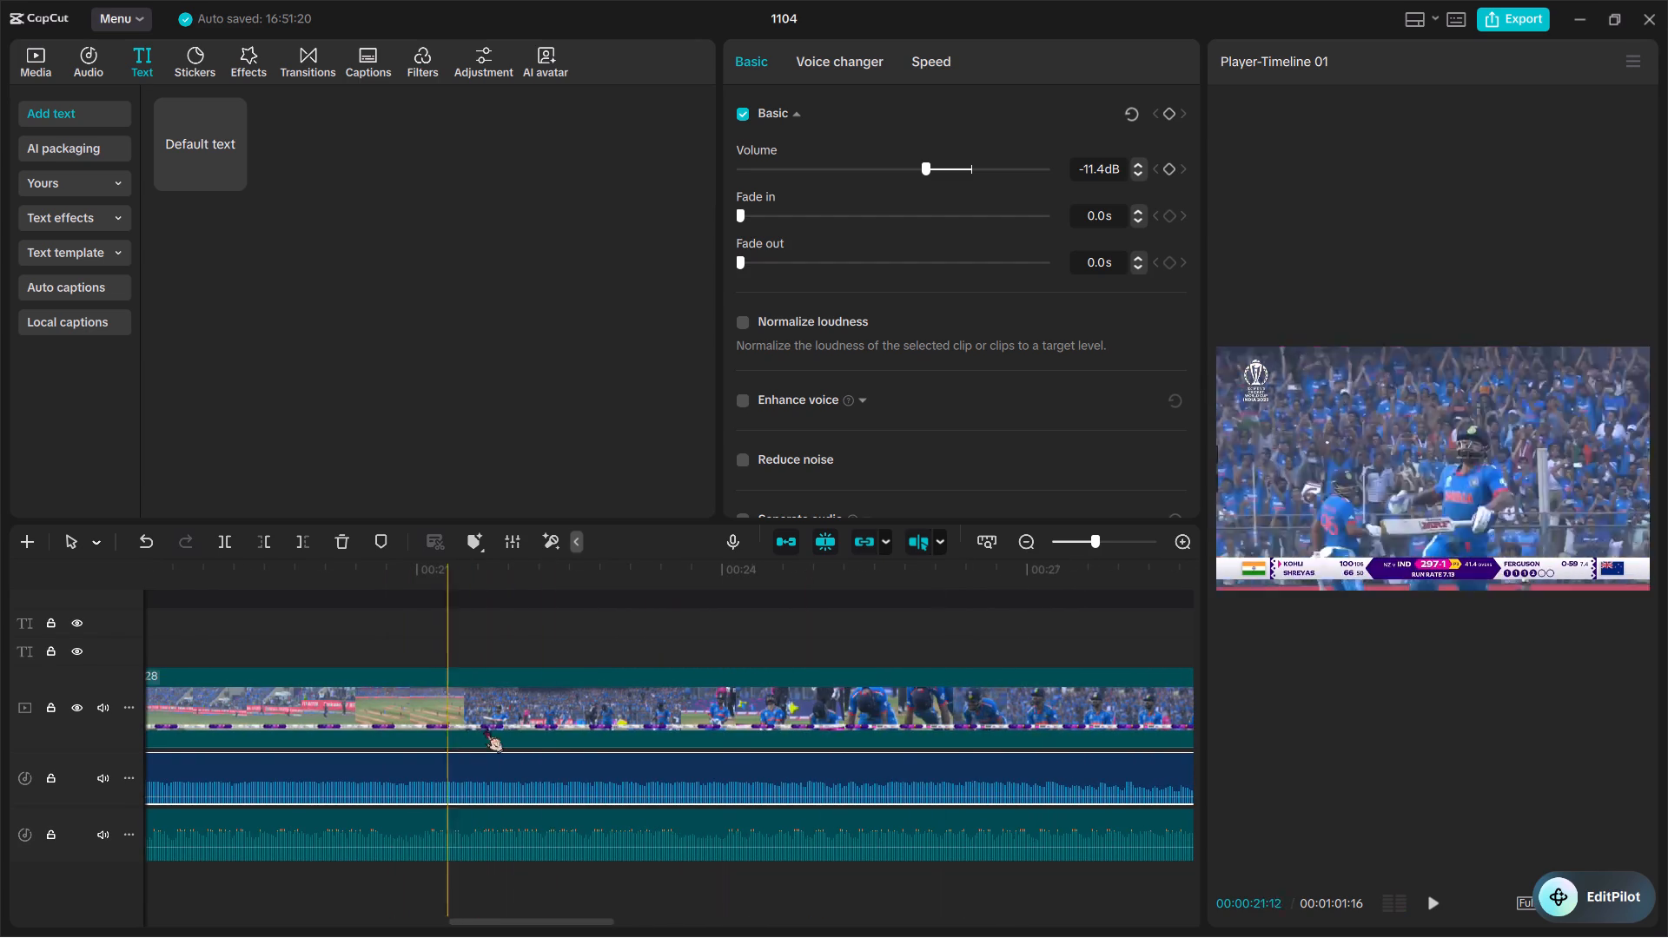
pyautogui.hscroll(1, 566, 750)
pyautogui.hscroll(1, 324, 743)
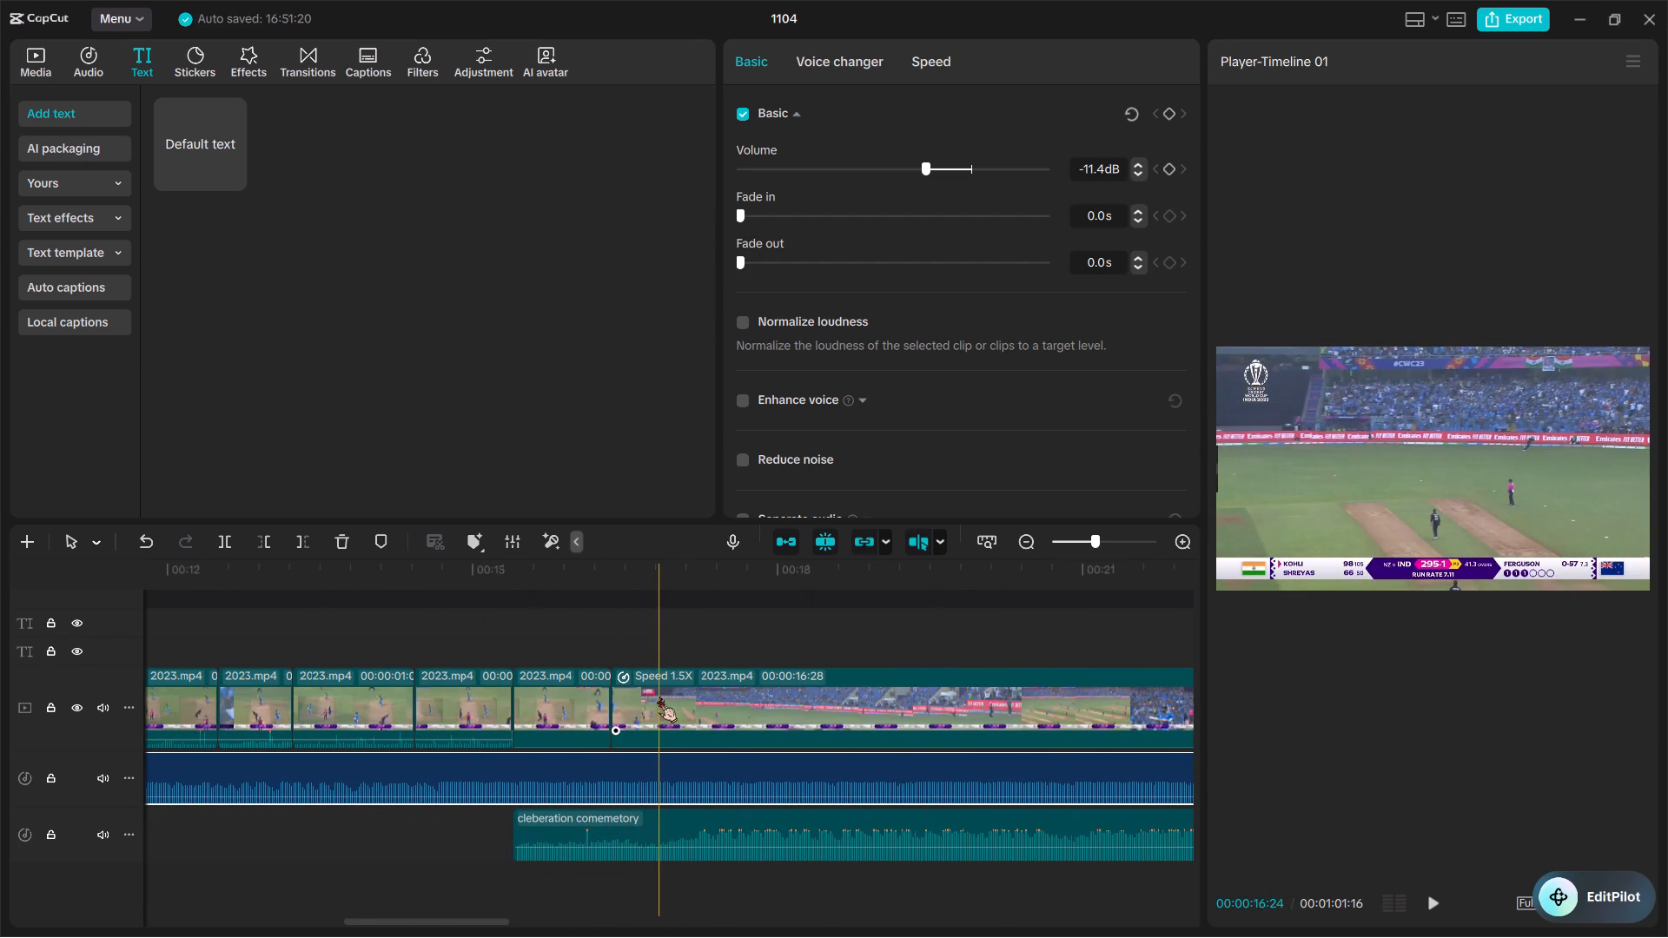
pyautogui.click(816, 704)
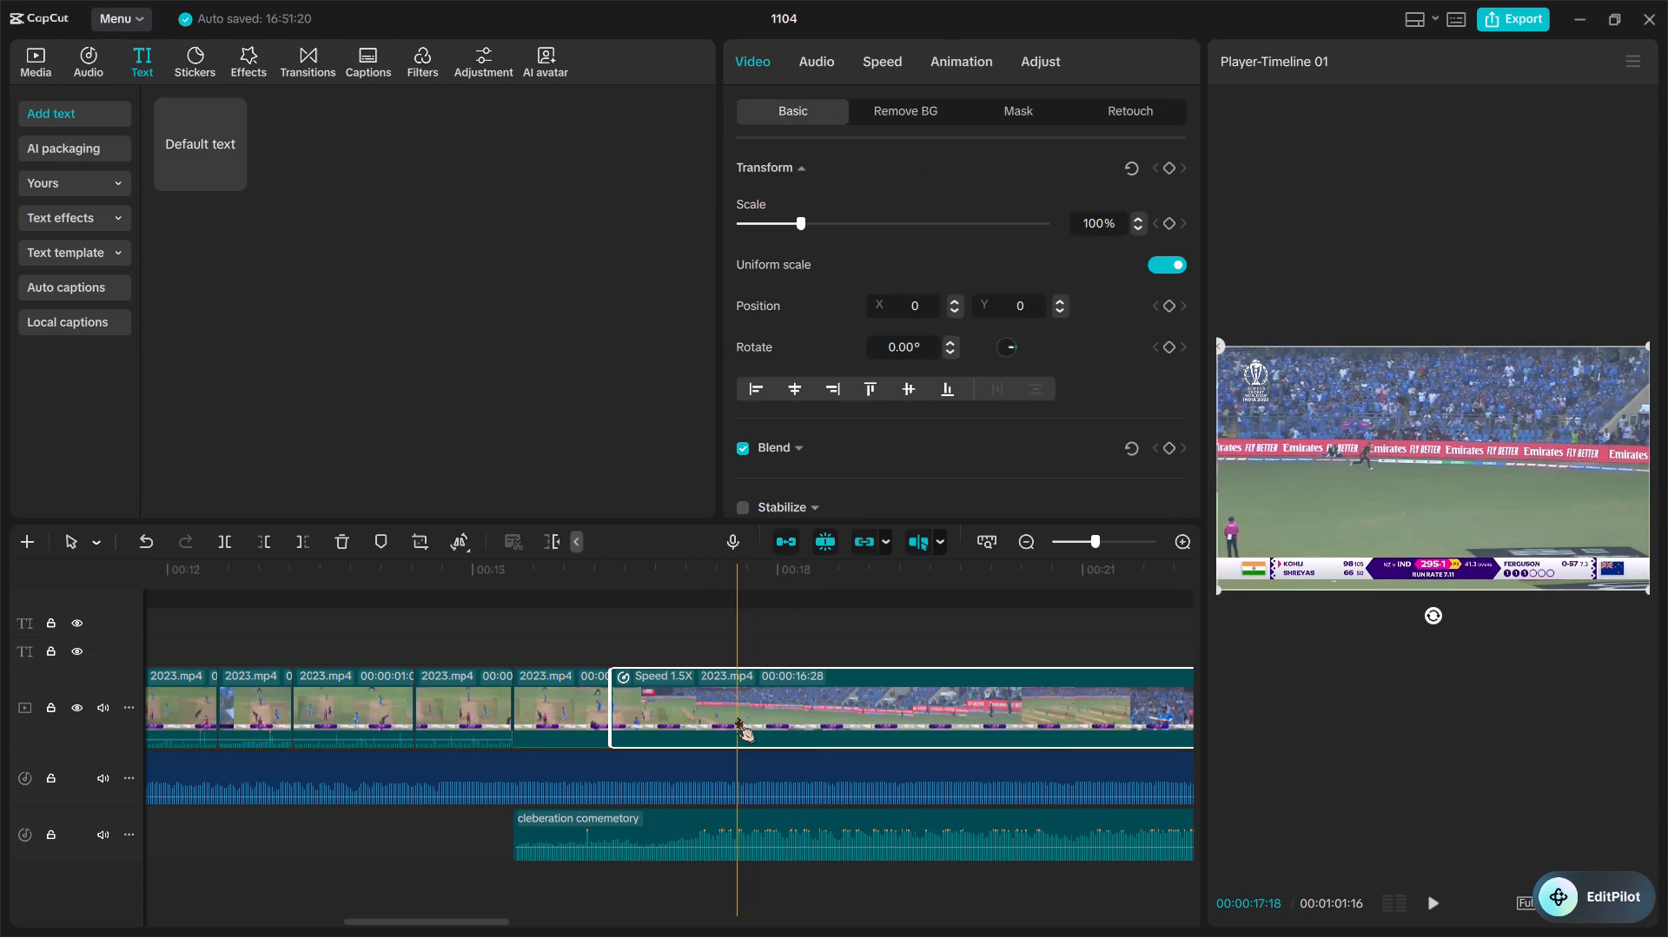
pyautogui.press('q')
pyautogui.press('space')
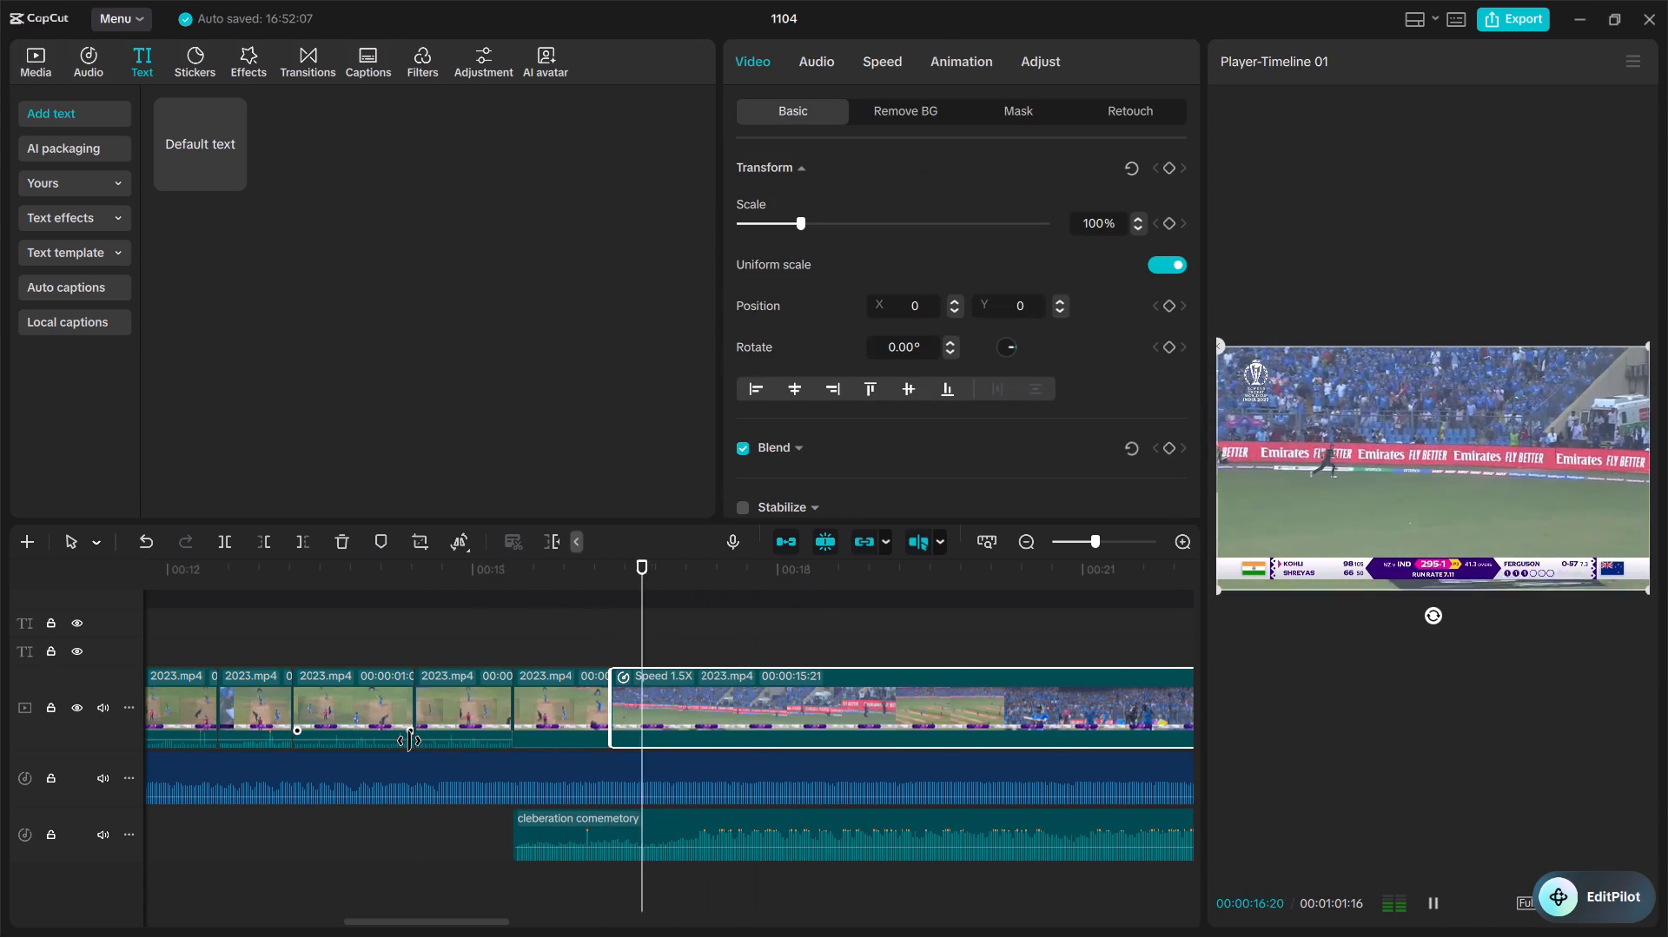
pyautogui.hscroll(-3, 409, 741)
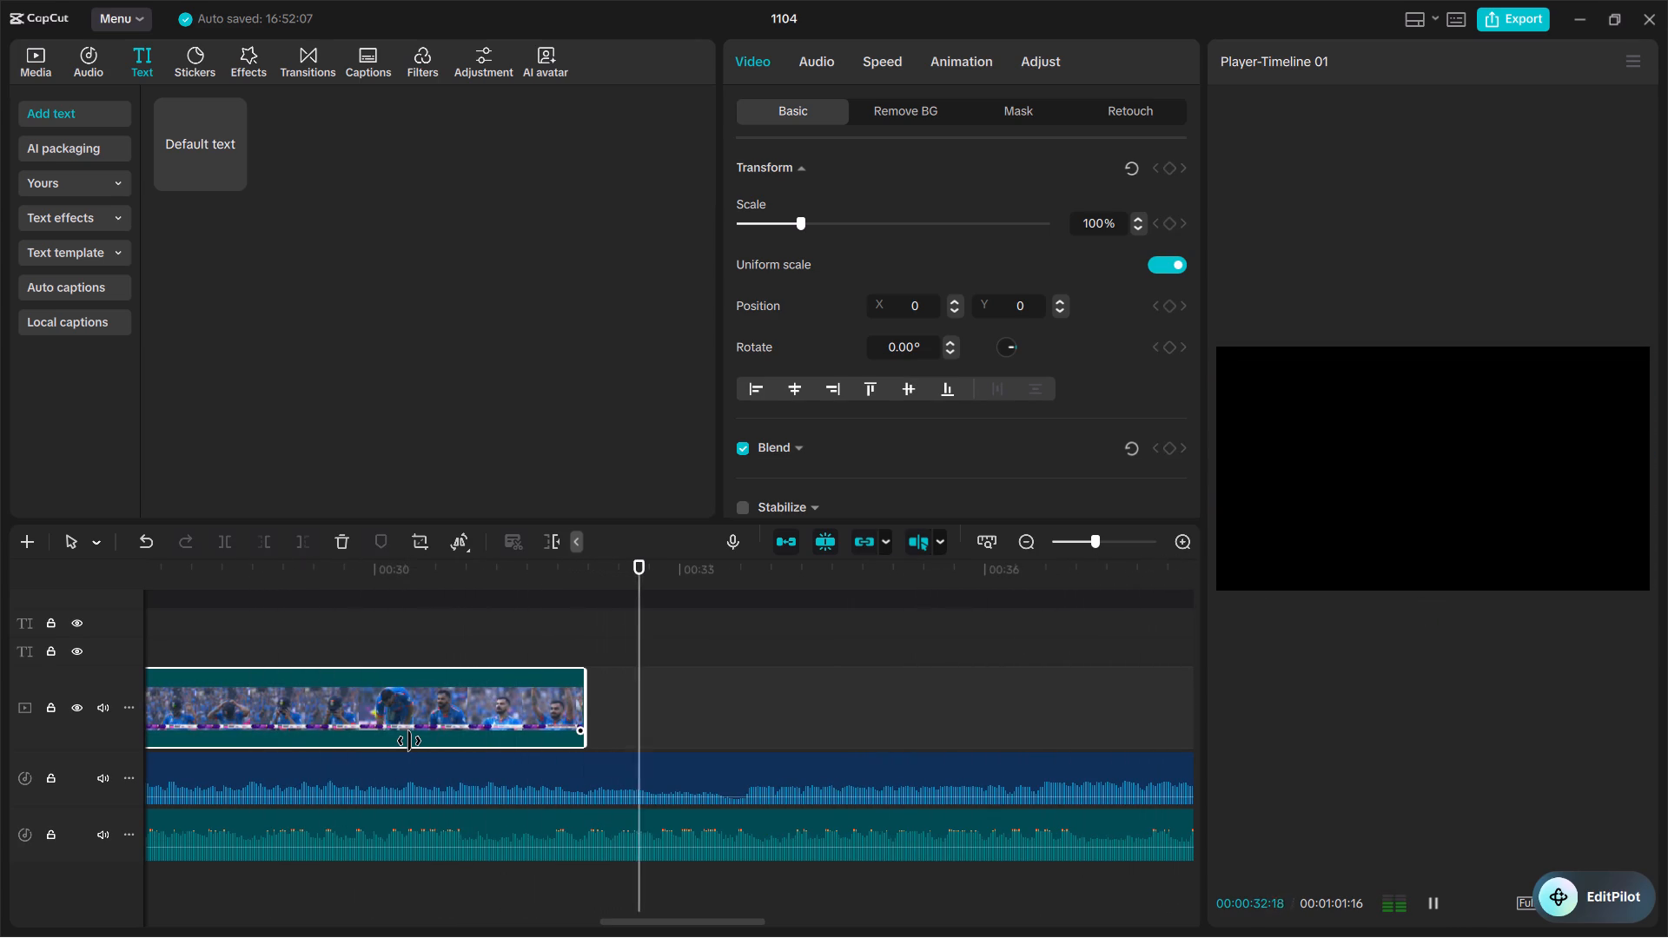
pyautogui.press('space')
# Trim the start of the 1.5X closing clip again, shortening it to 00:00:15:11, and play its ending.
pyautogui.hscroll(1, 431, 748)
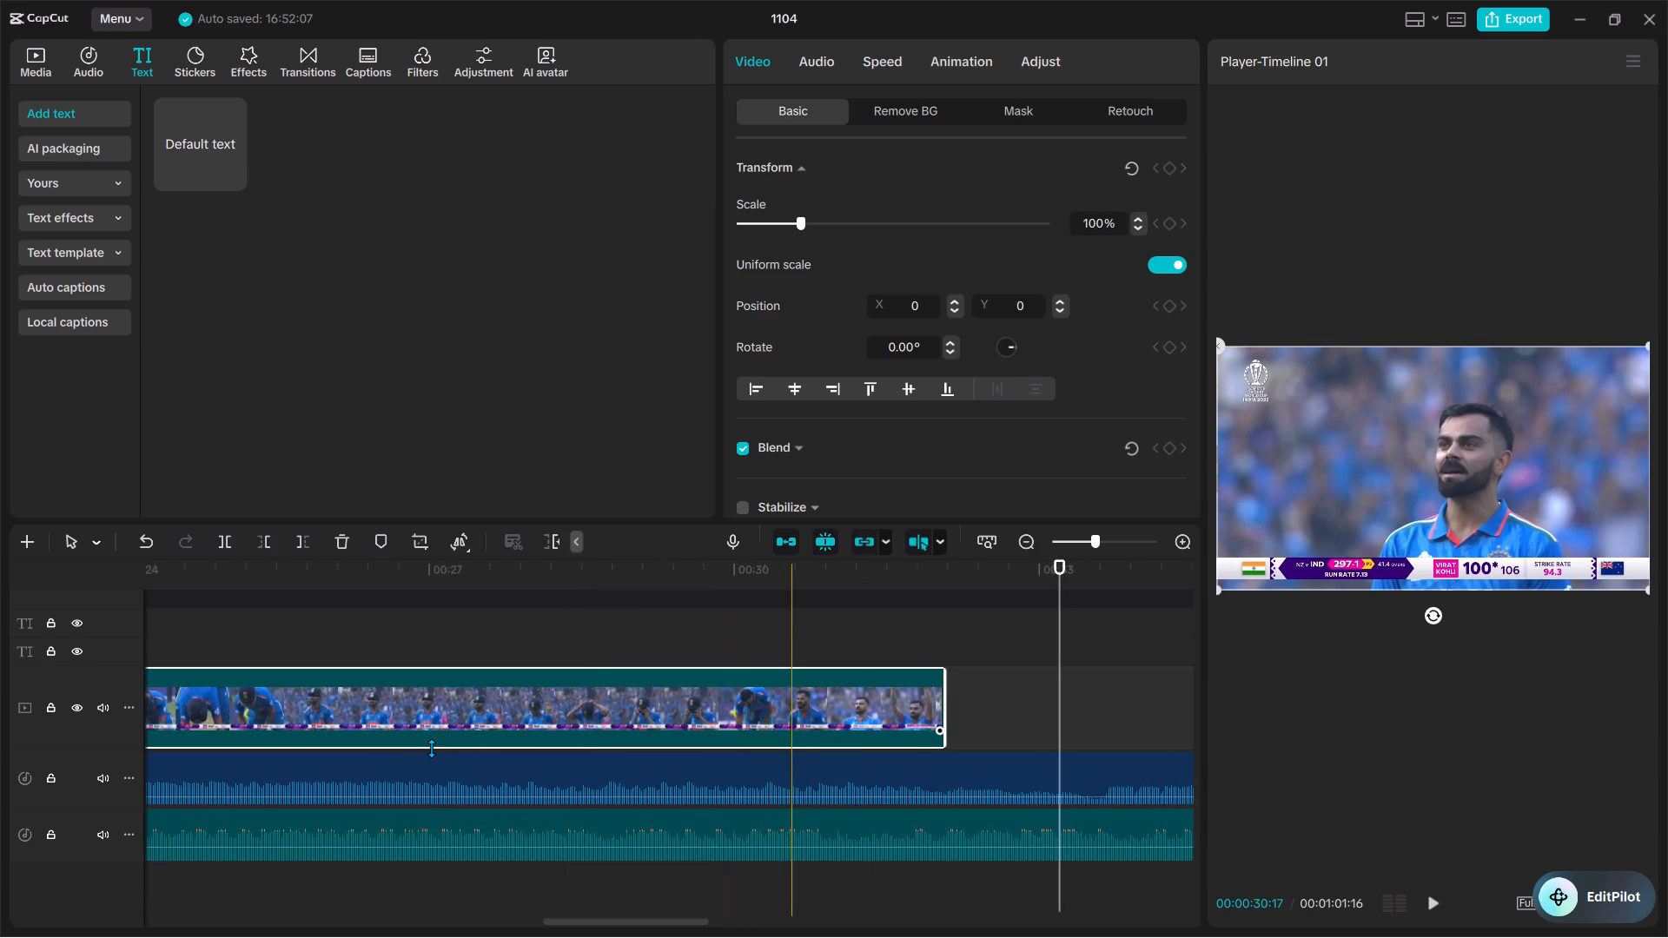
pyautogui.hscroll(2, 431, 748)
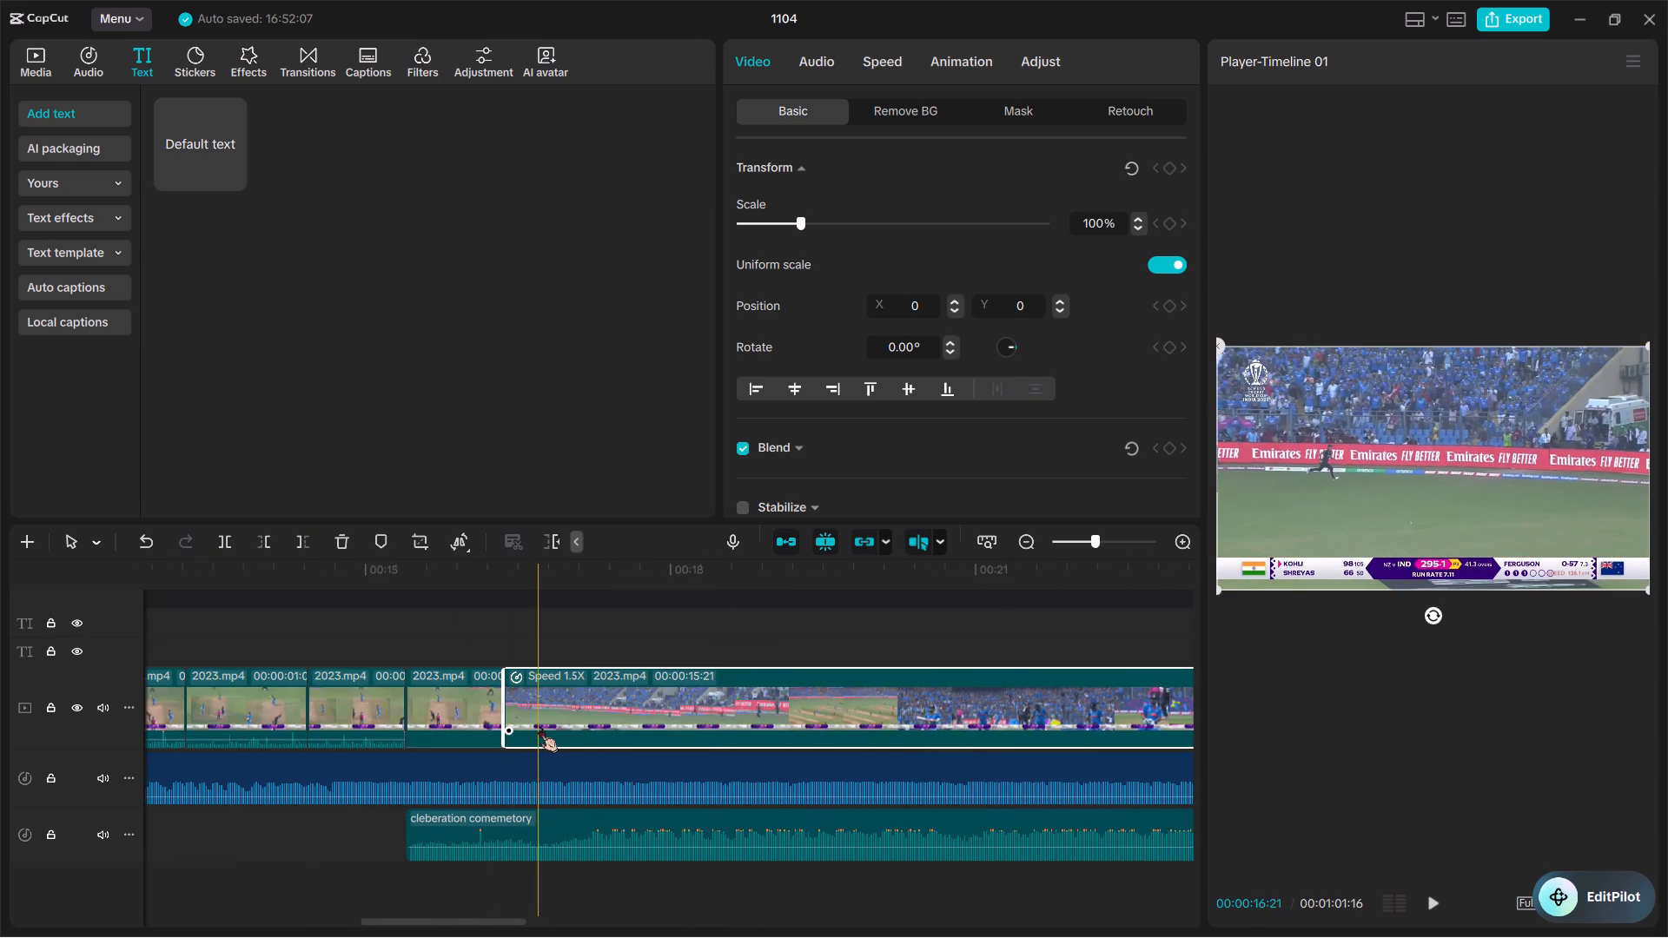
pyautogui.click(539, 727)
pyautogui.press('q')
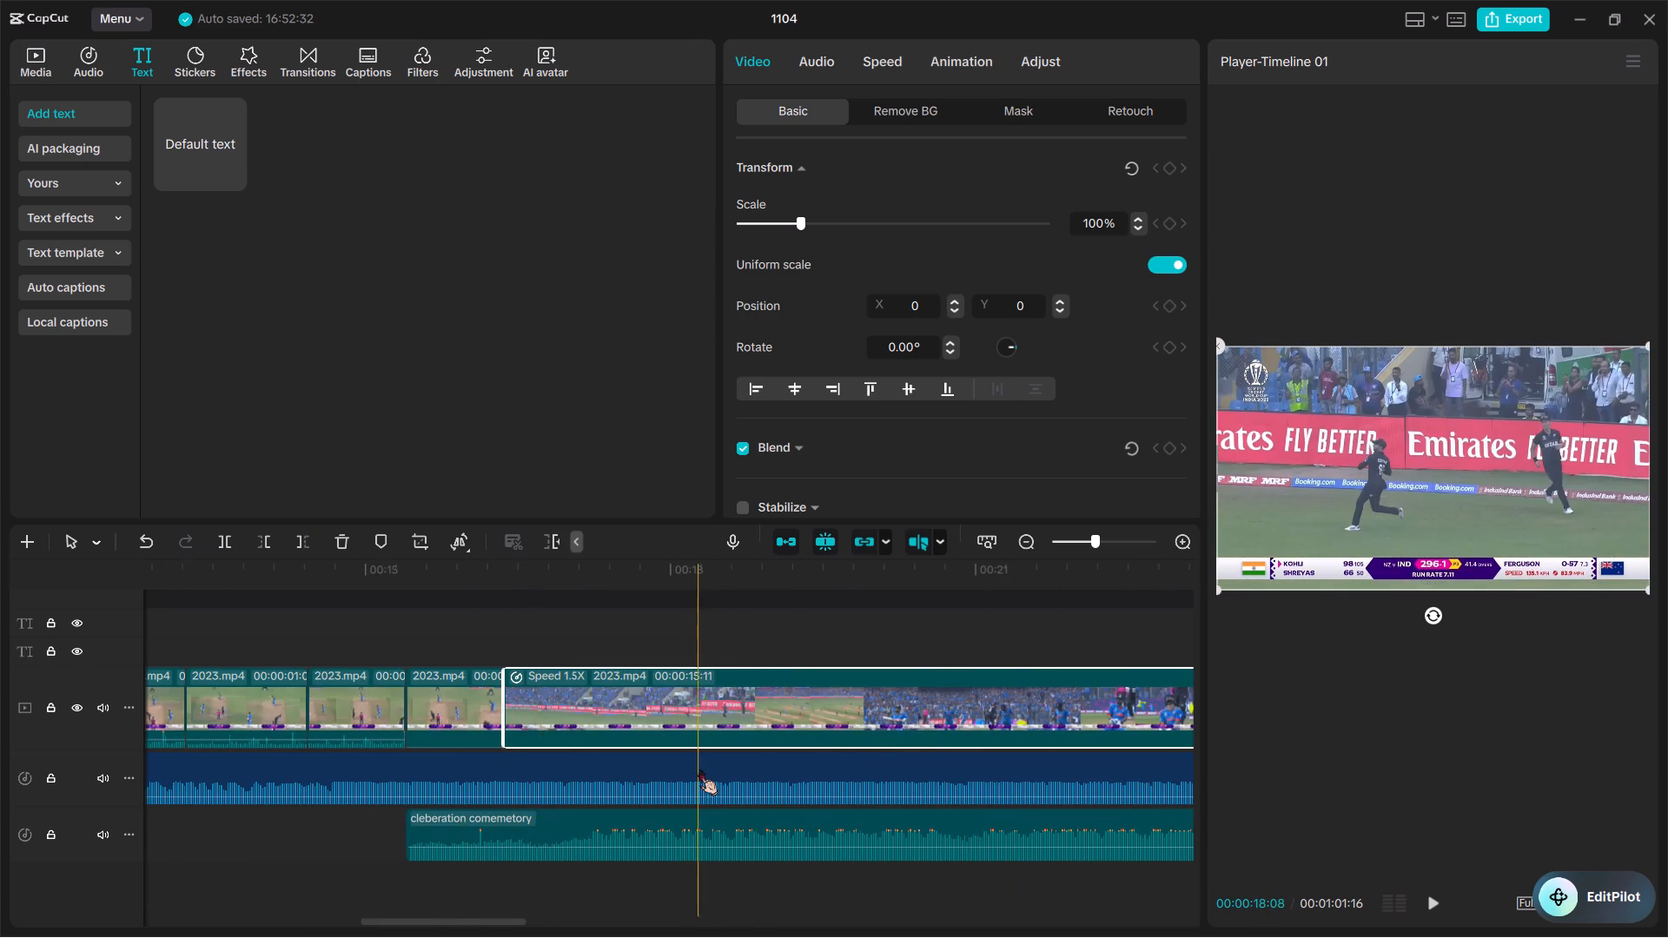
pyautogui.hscroll(-3, 699, 770)
pyautogui.press('space')
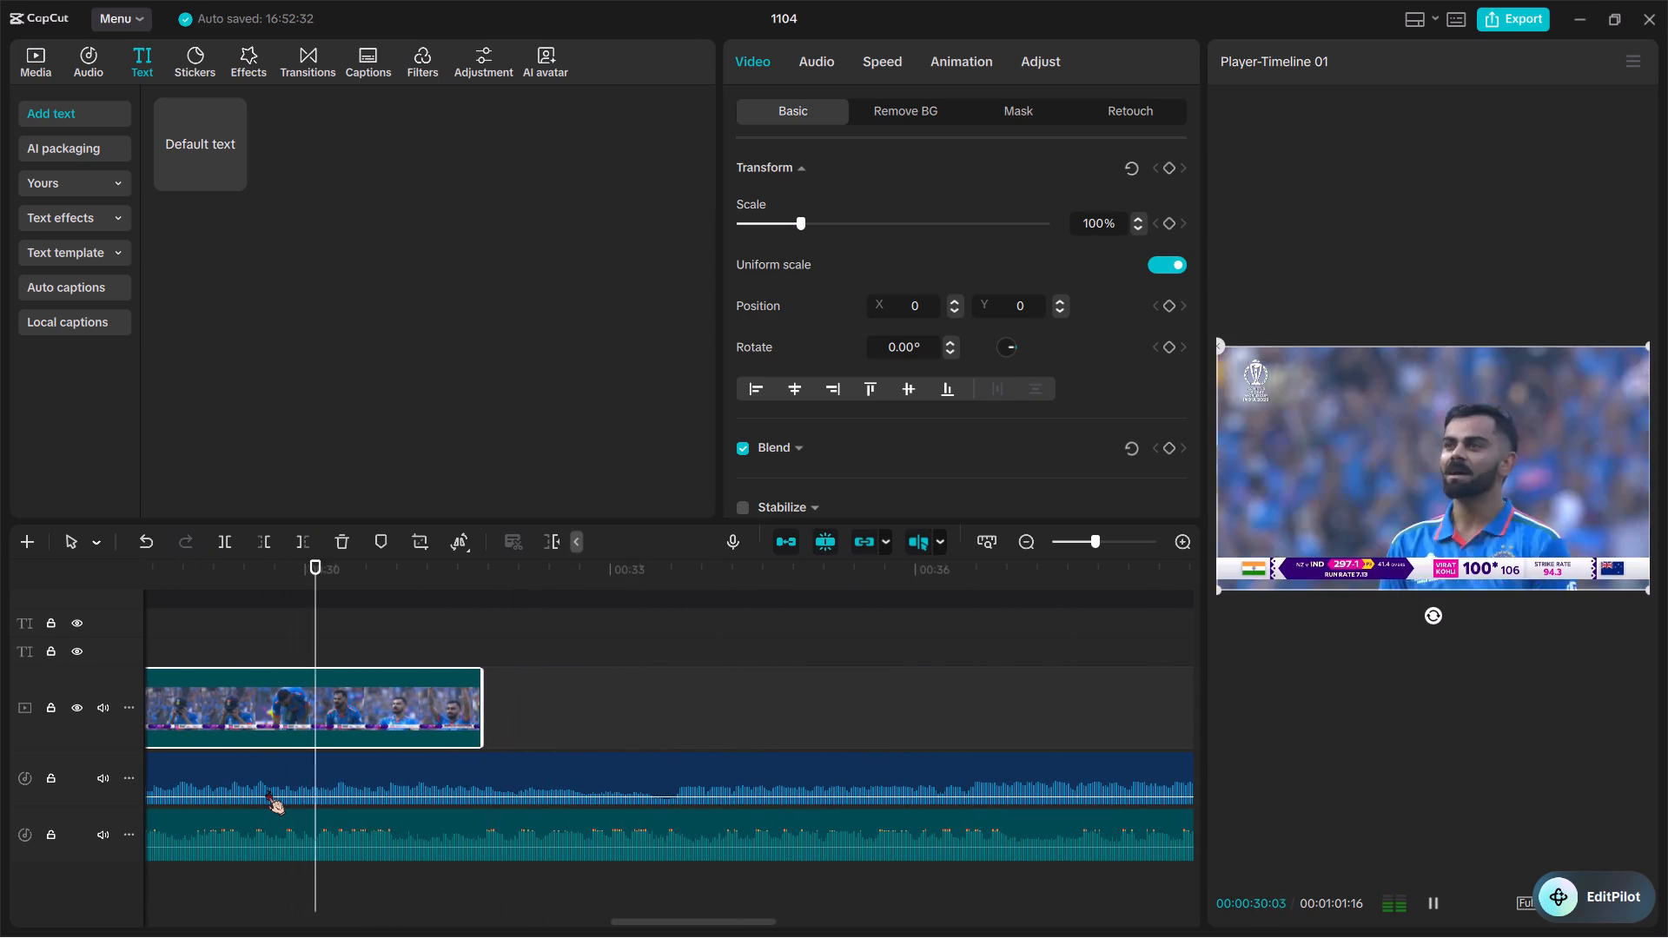
pyautogui.press('space')
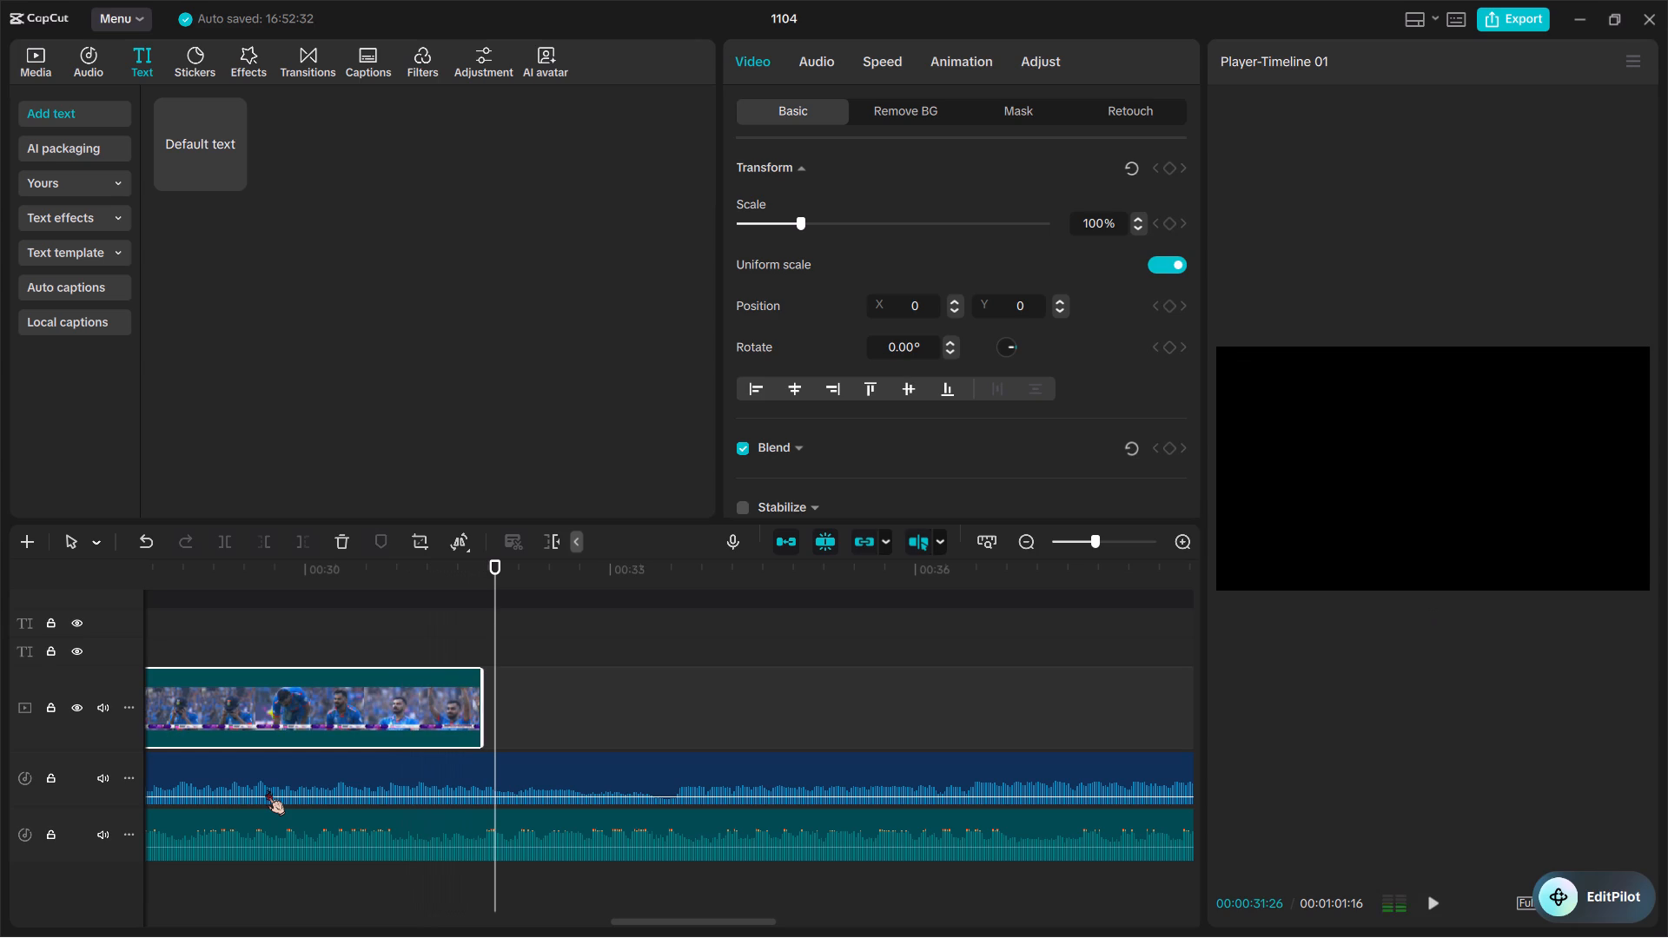
# Split the celebration commentary audio at the end of the closing clip, delete the remainder, and play the song past that point.
pyautogui.click(485, 827)
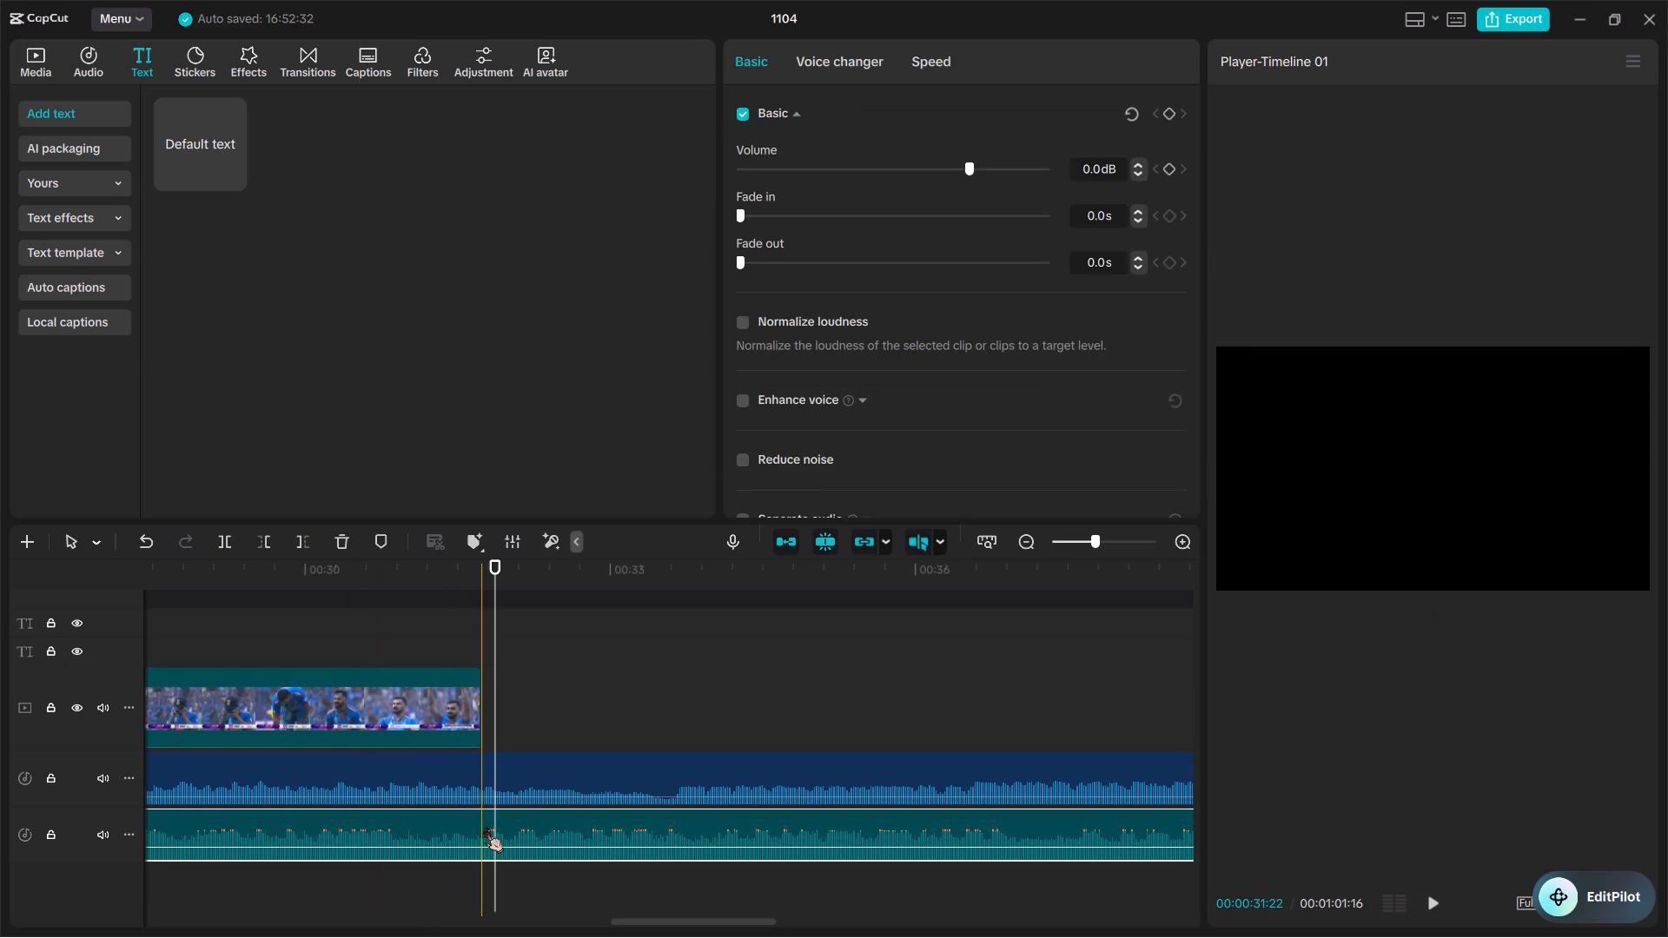
pyautogui.hotkey('ctrl', 'b')
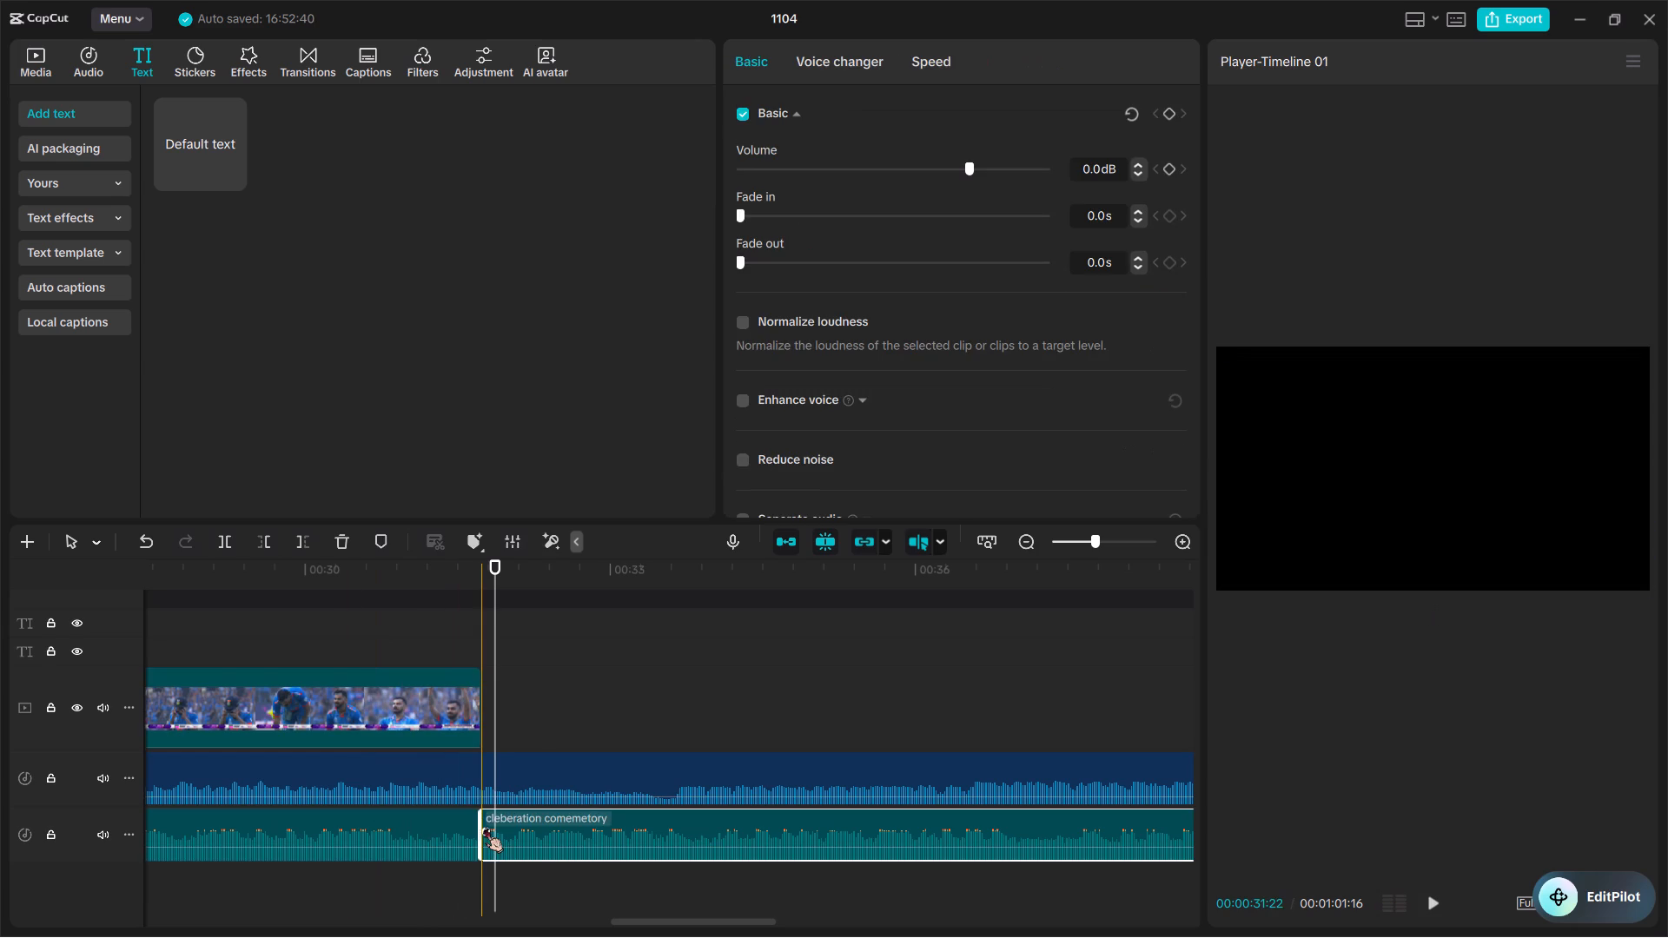
pyautogui.press('BackSpace')
pyautogui.press('space')
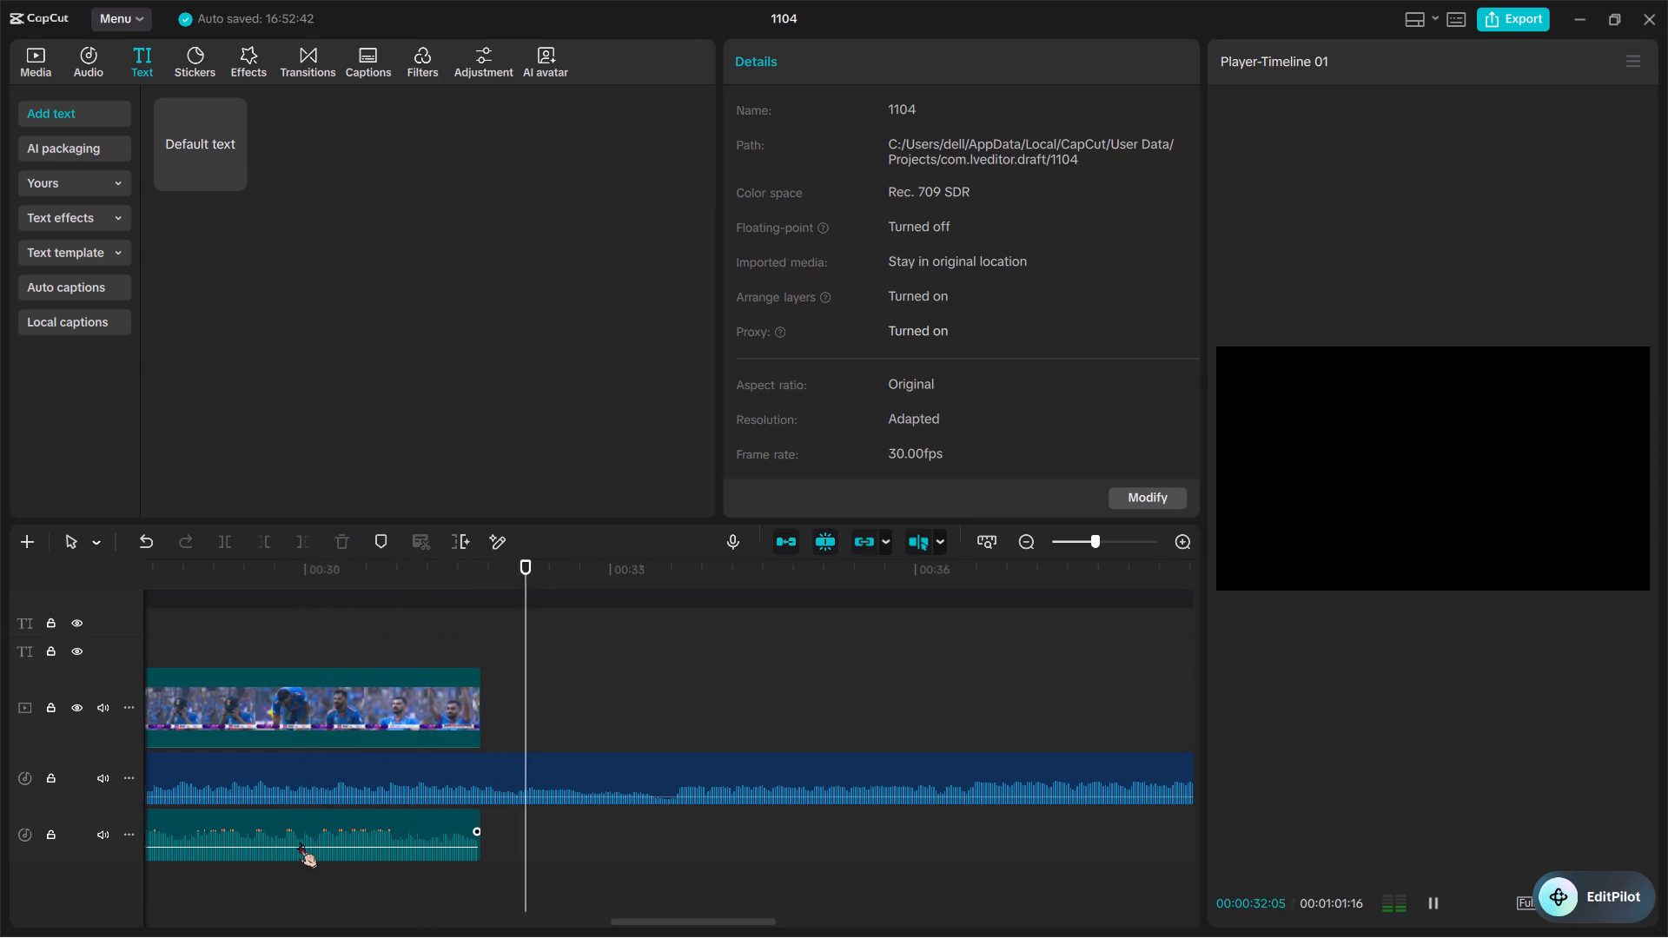
pyautogui.press('space')
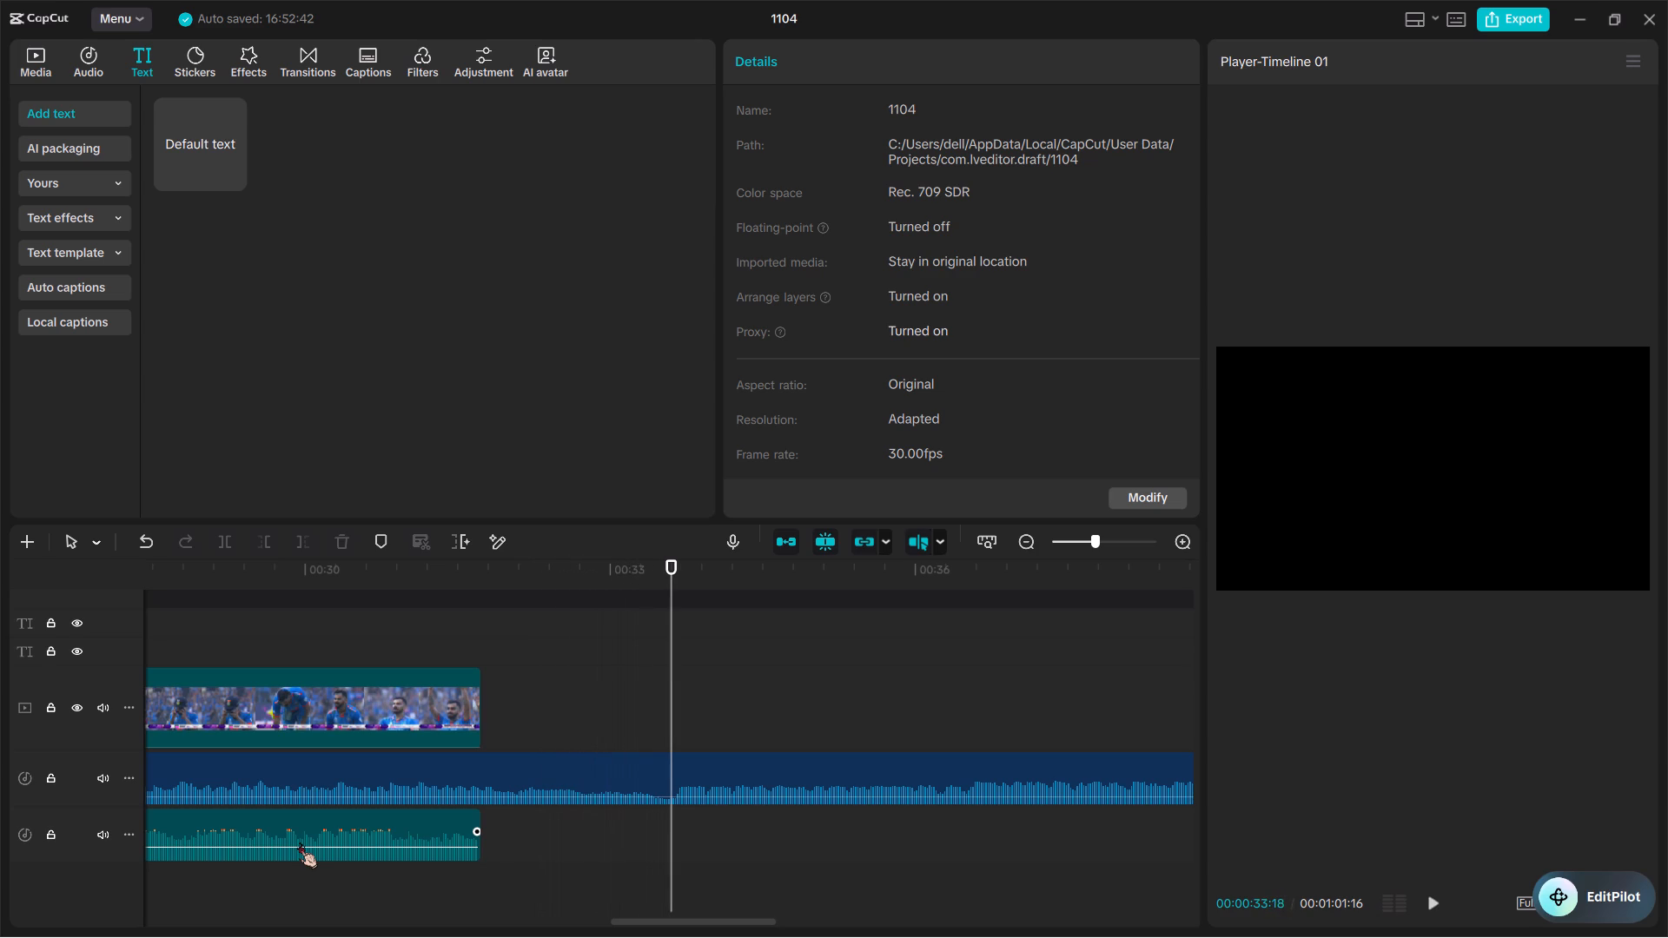
pyautogui.press('space')
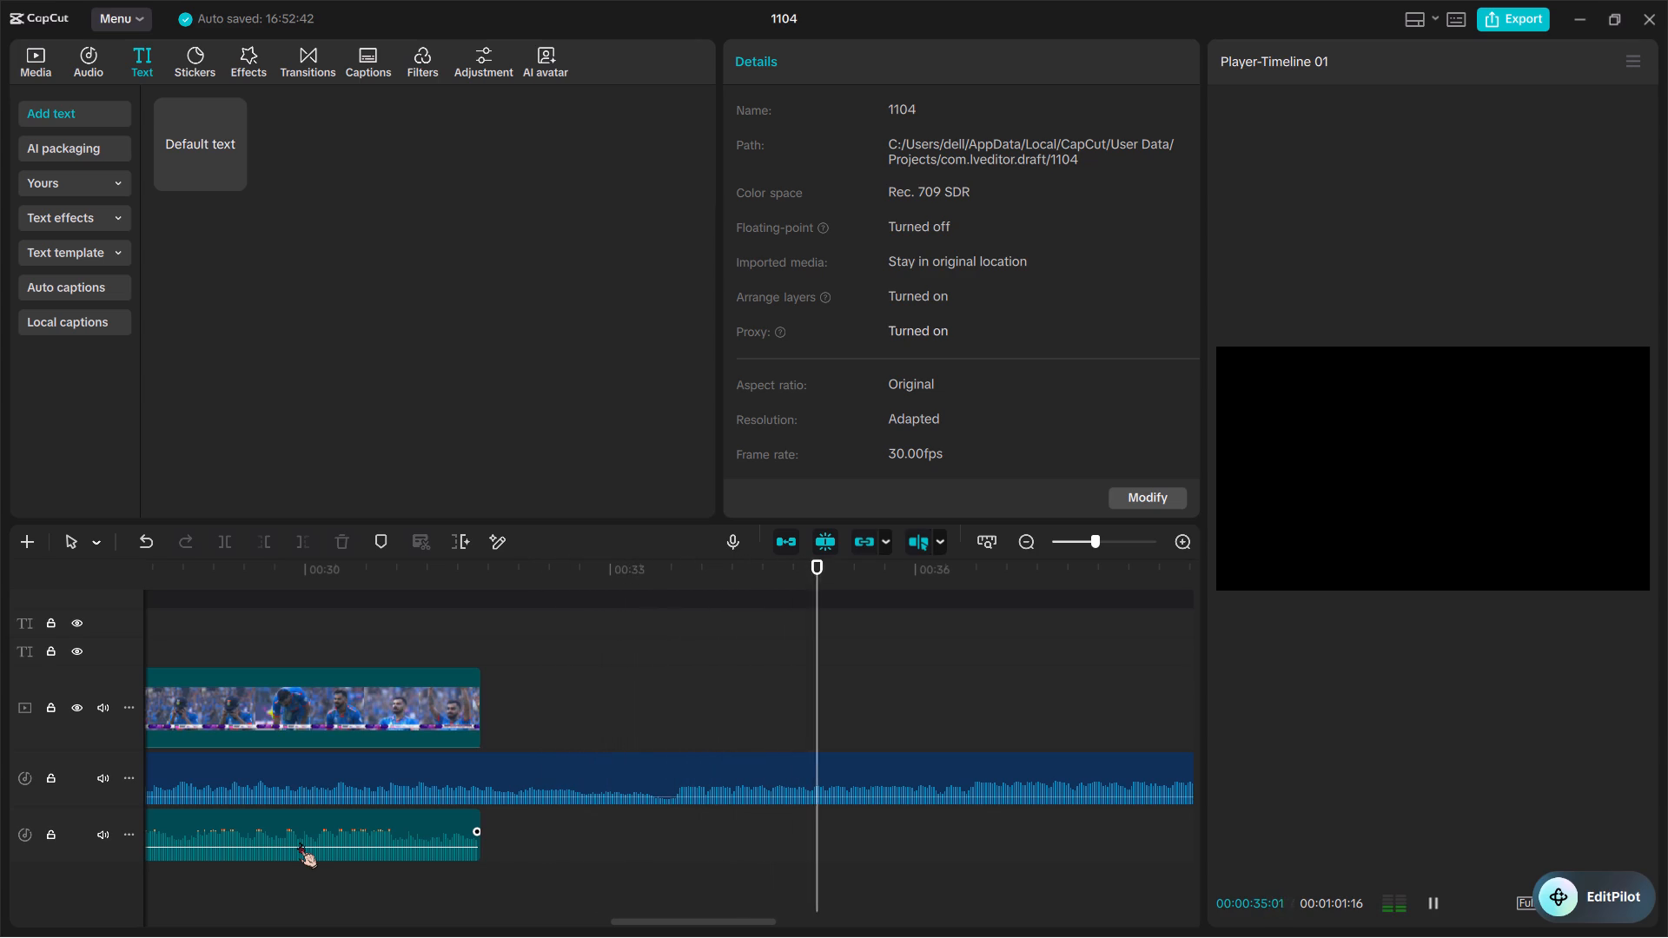
pyautogui.press('space')
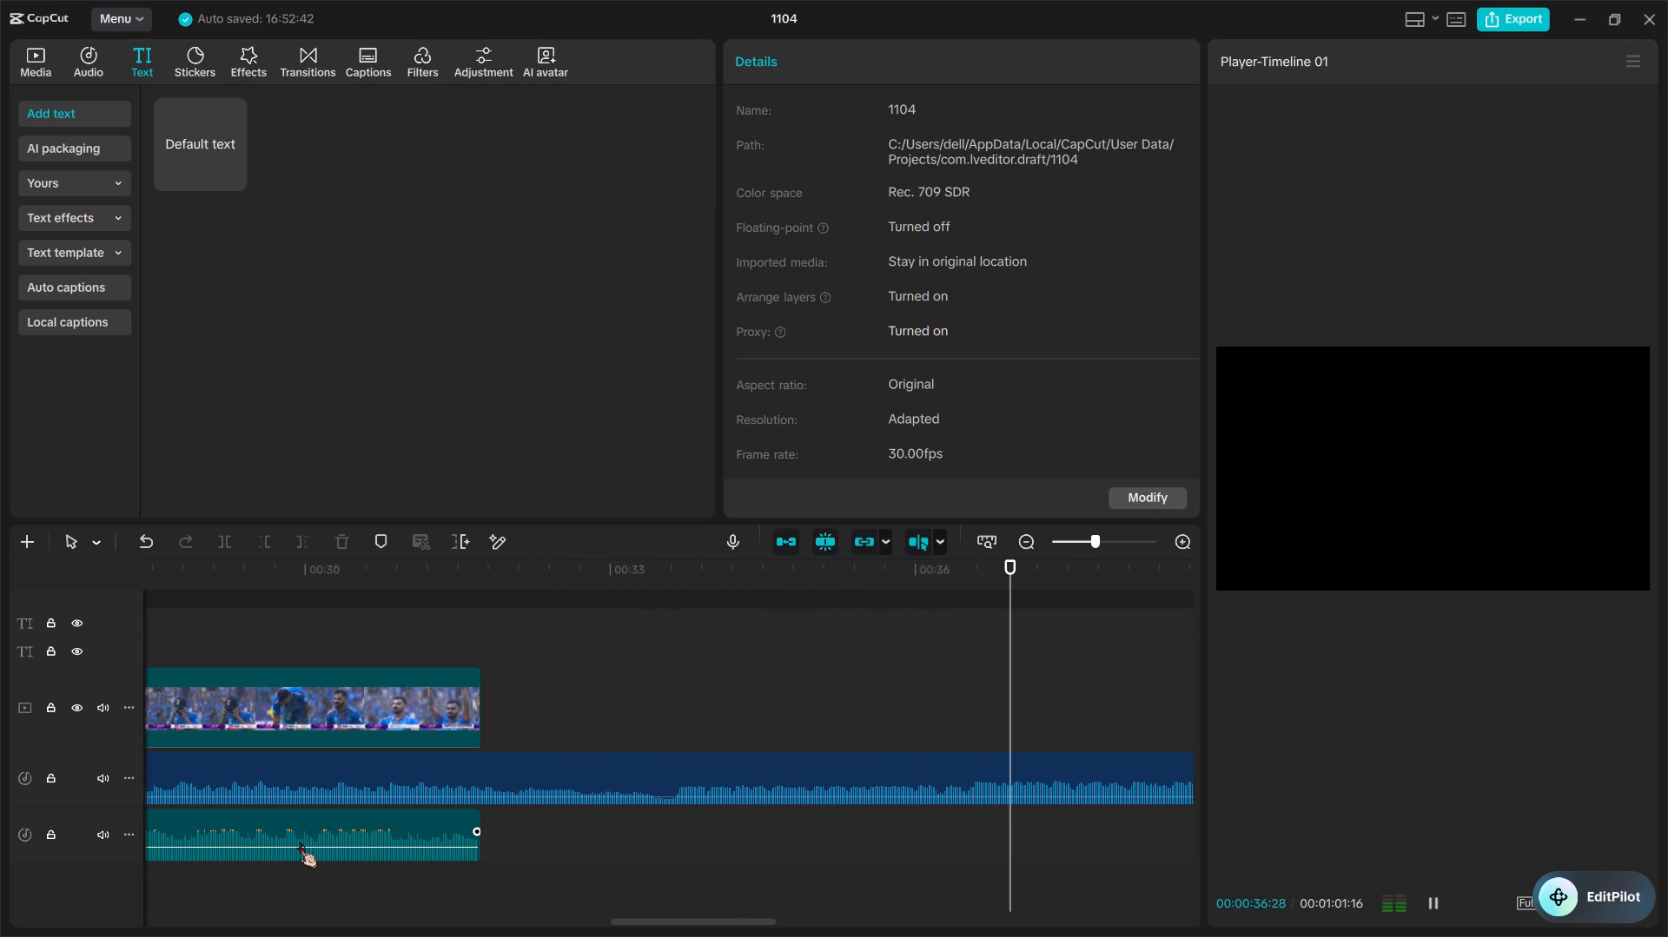
# Play the edit from the opening titles through the match clips and examine the cuts around the 00:00:02:29 crowd clip.
pyautogui.scroll(-7, 299, 842)
pyautogui.keyDown('ctrl'); pyautogui.scroll(-5, 299, 842); pyautogui.keyUp('ctrl')
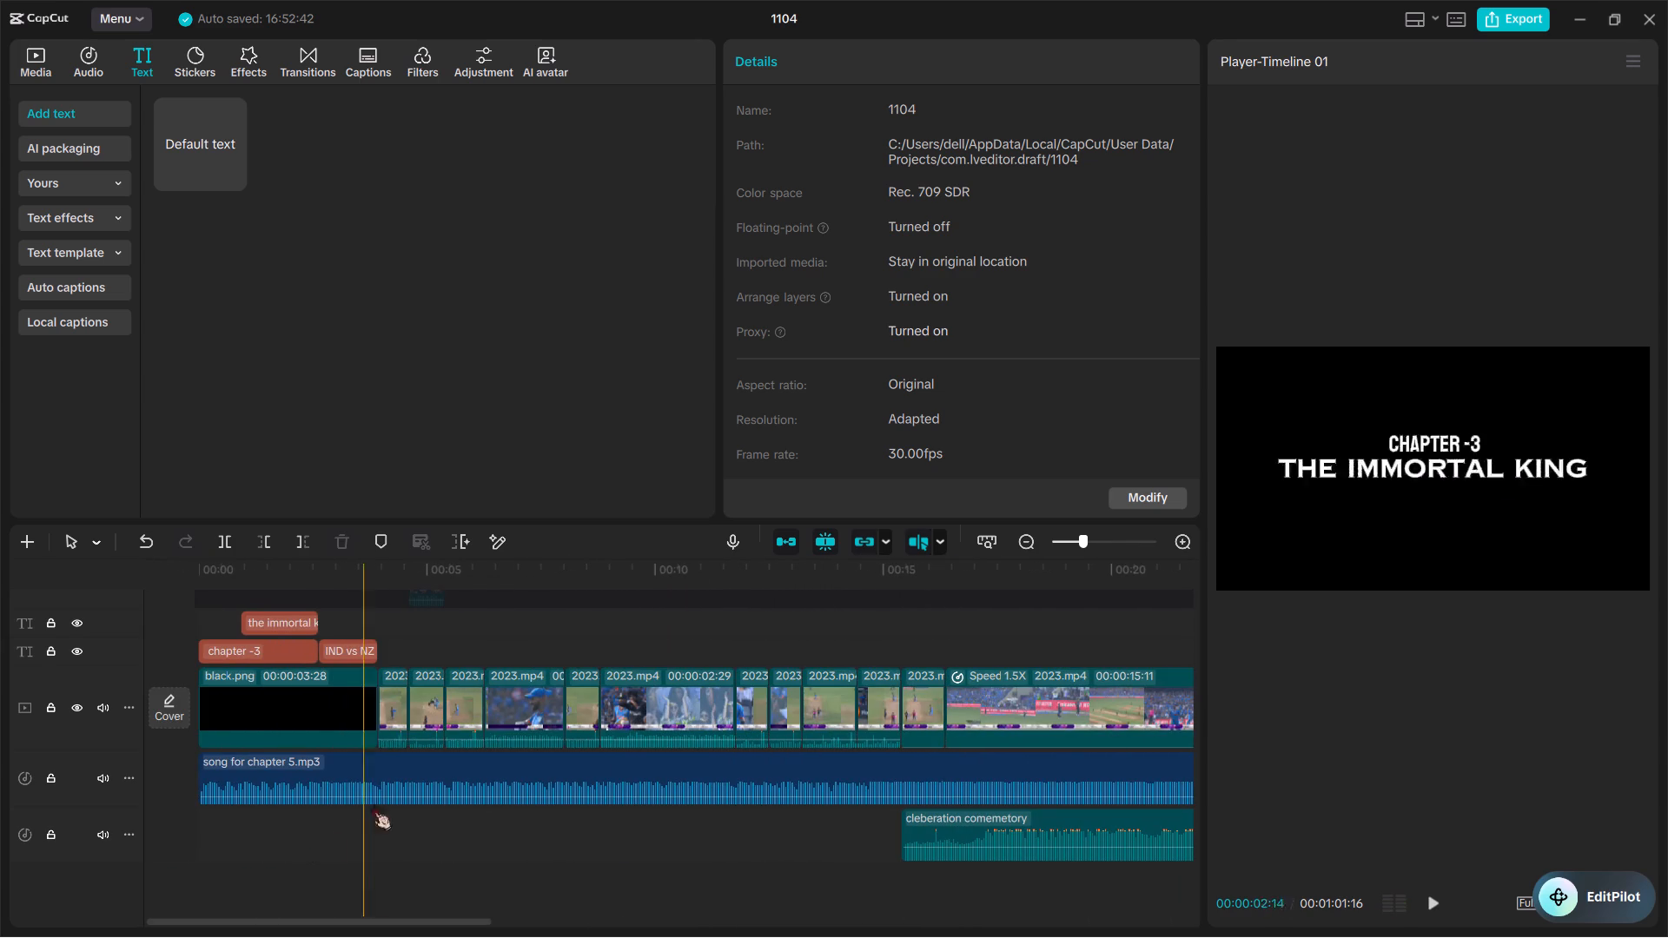
pyautogui.press('space')
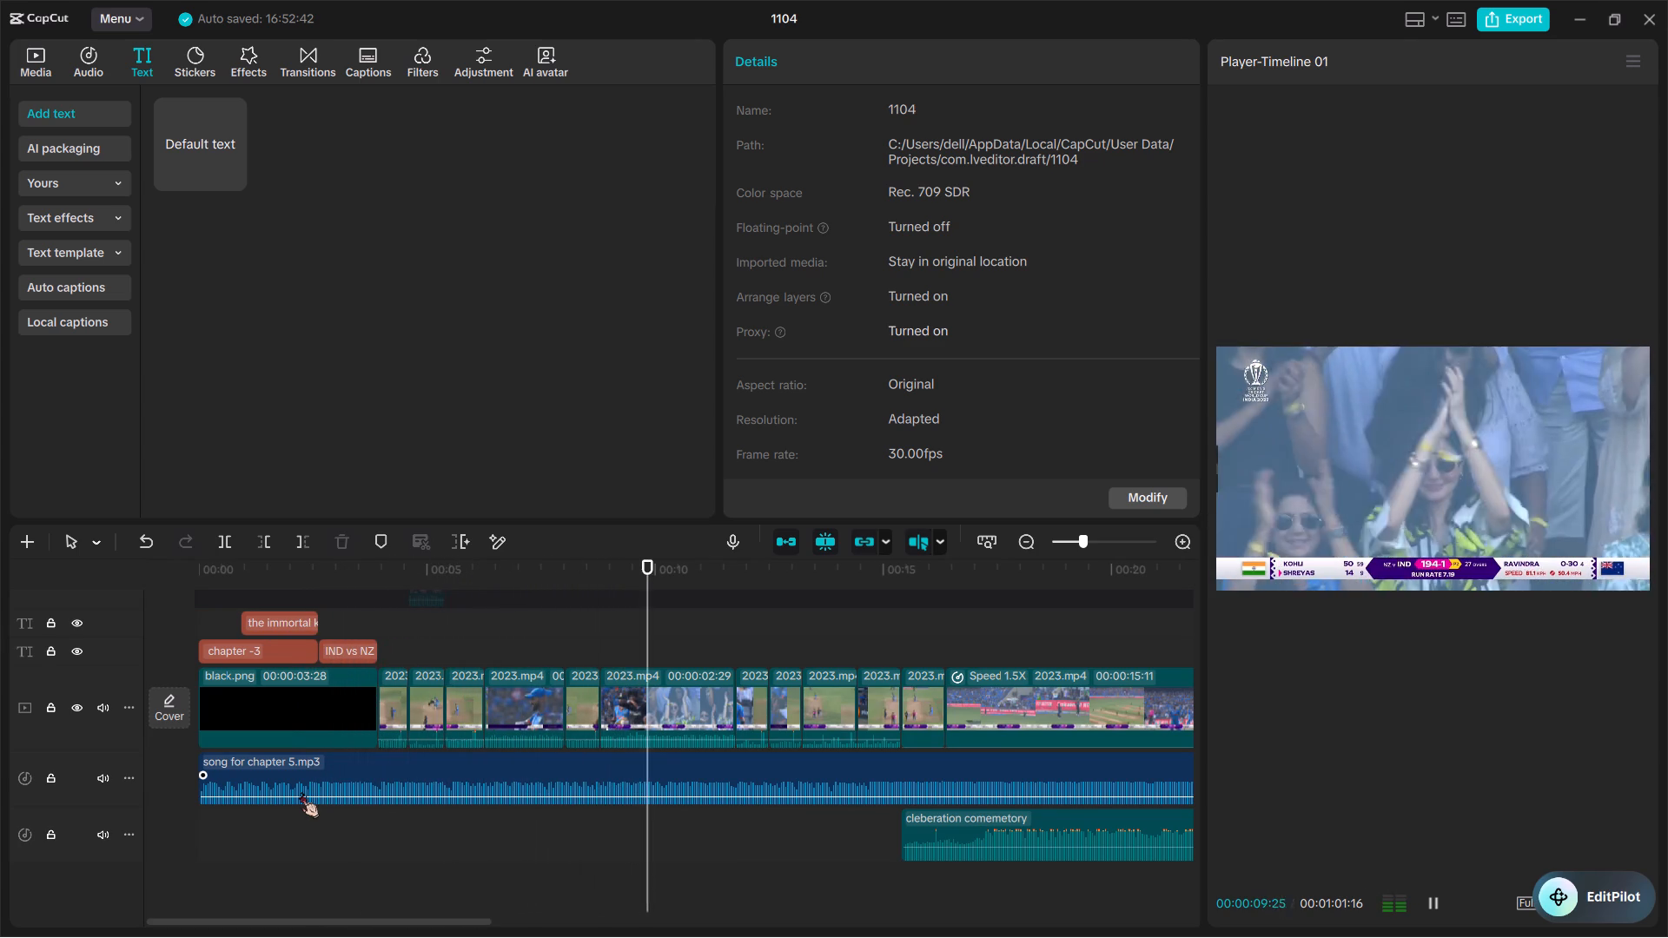
pyautogui.press('space')
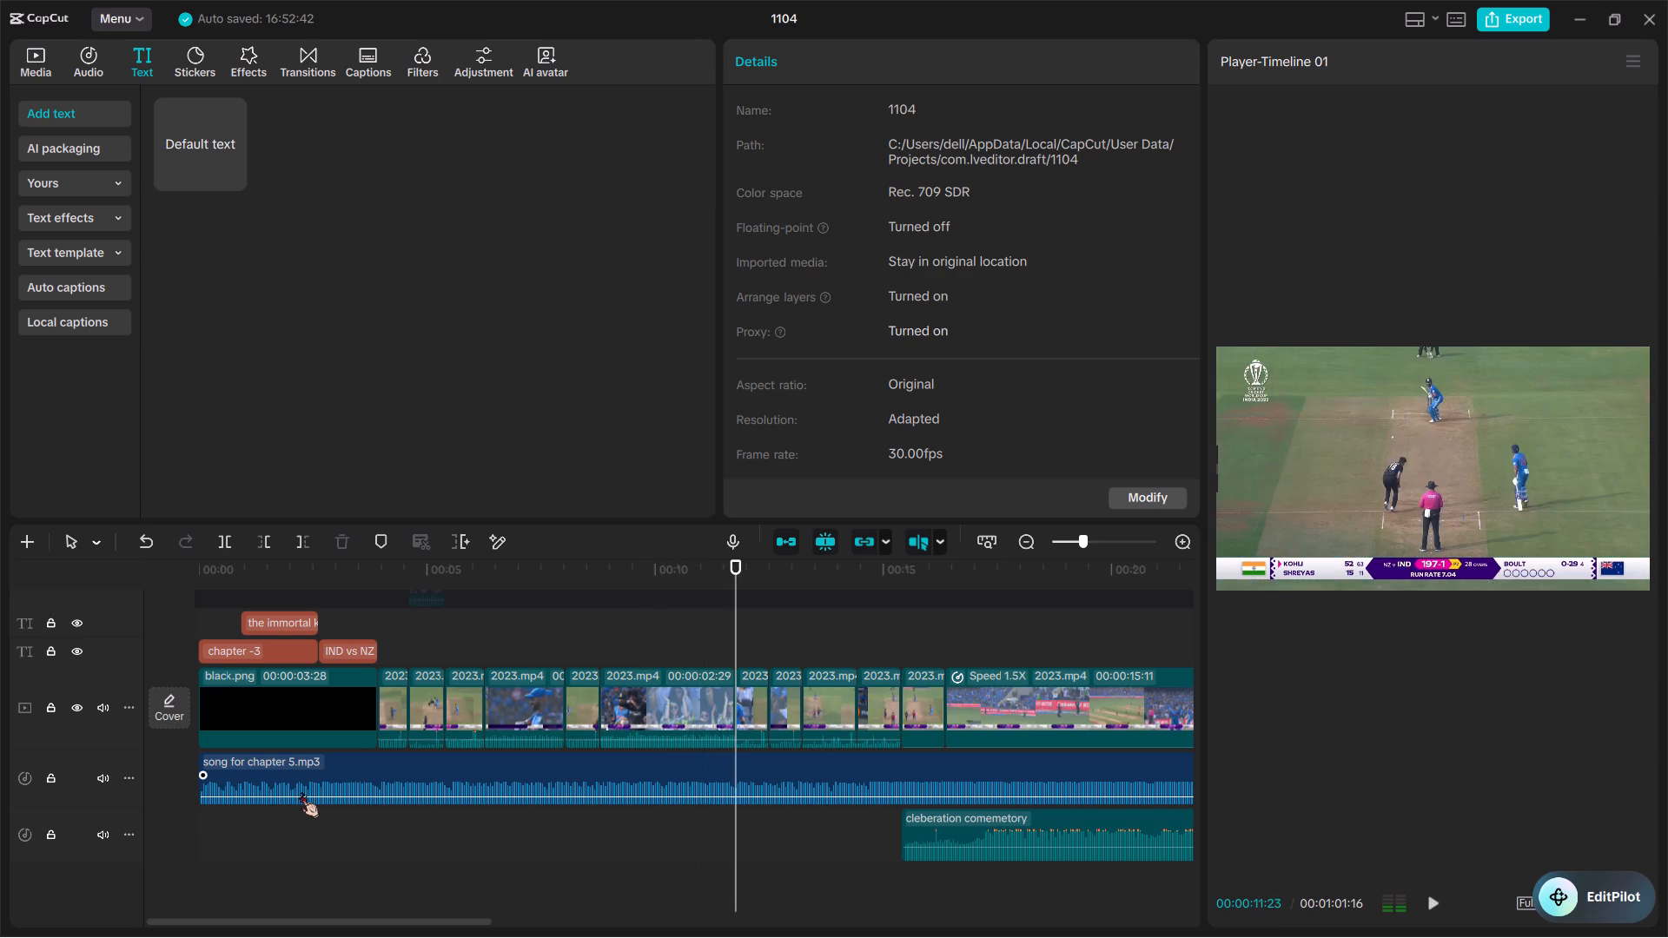
pyautogui.keyDown('ctrl'); pyautogui.scroll(11, 606, 713); pyautogui.keyUp('ctrl')
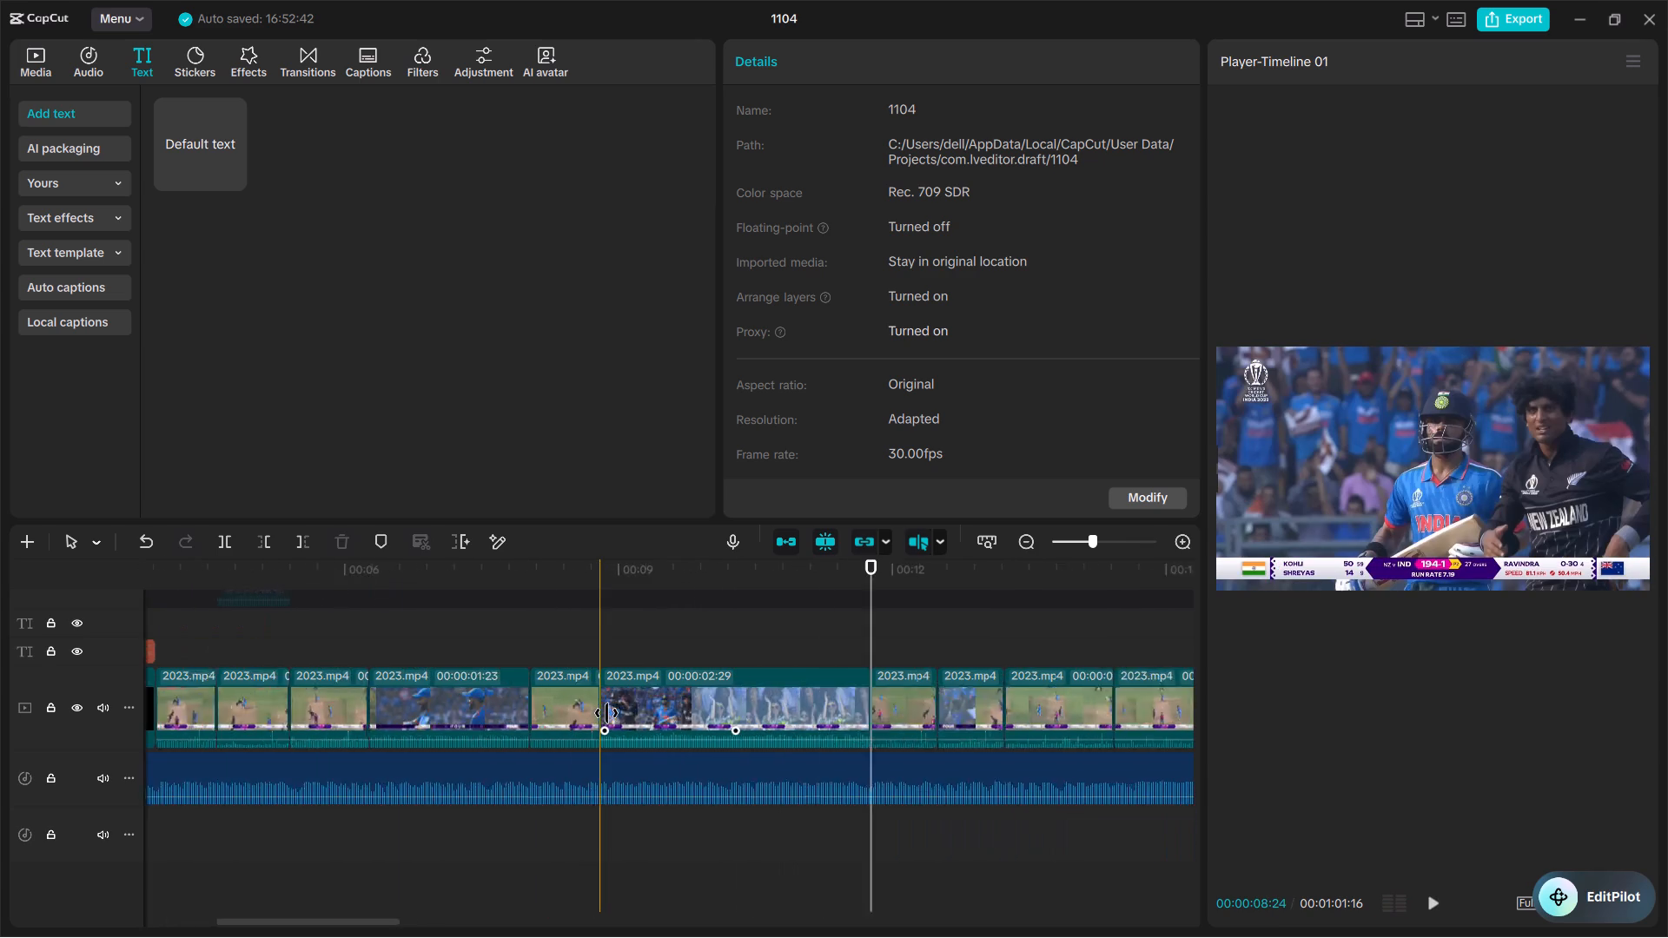
pyautogui.keyDown('ctrl'); pyautogui.scroll(10, 606, 713); pyautogui.keyUp('ctrl')
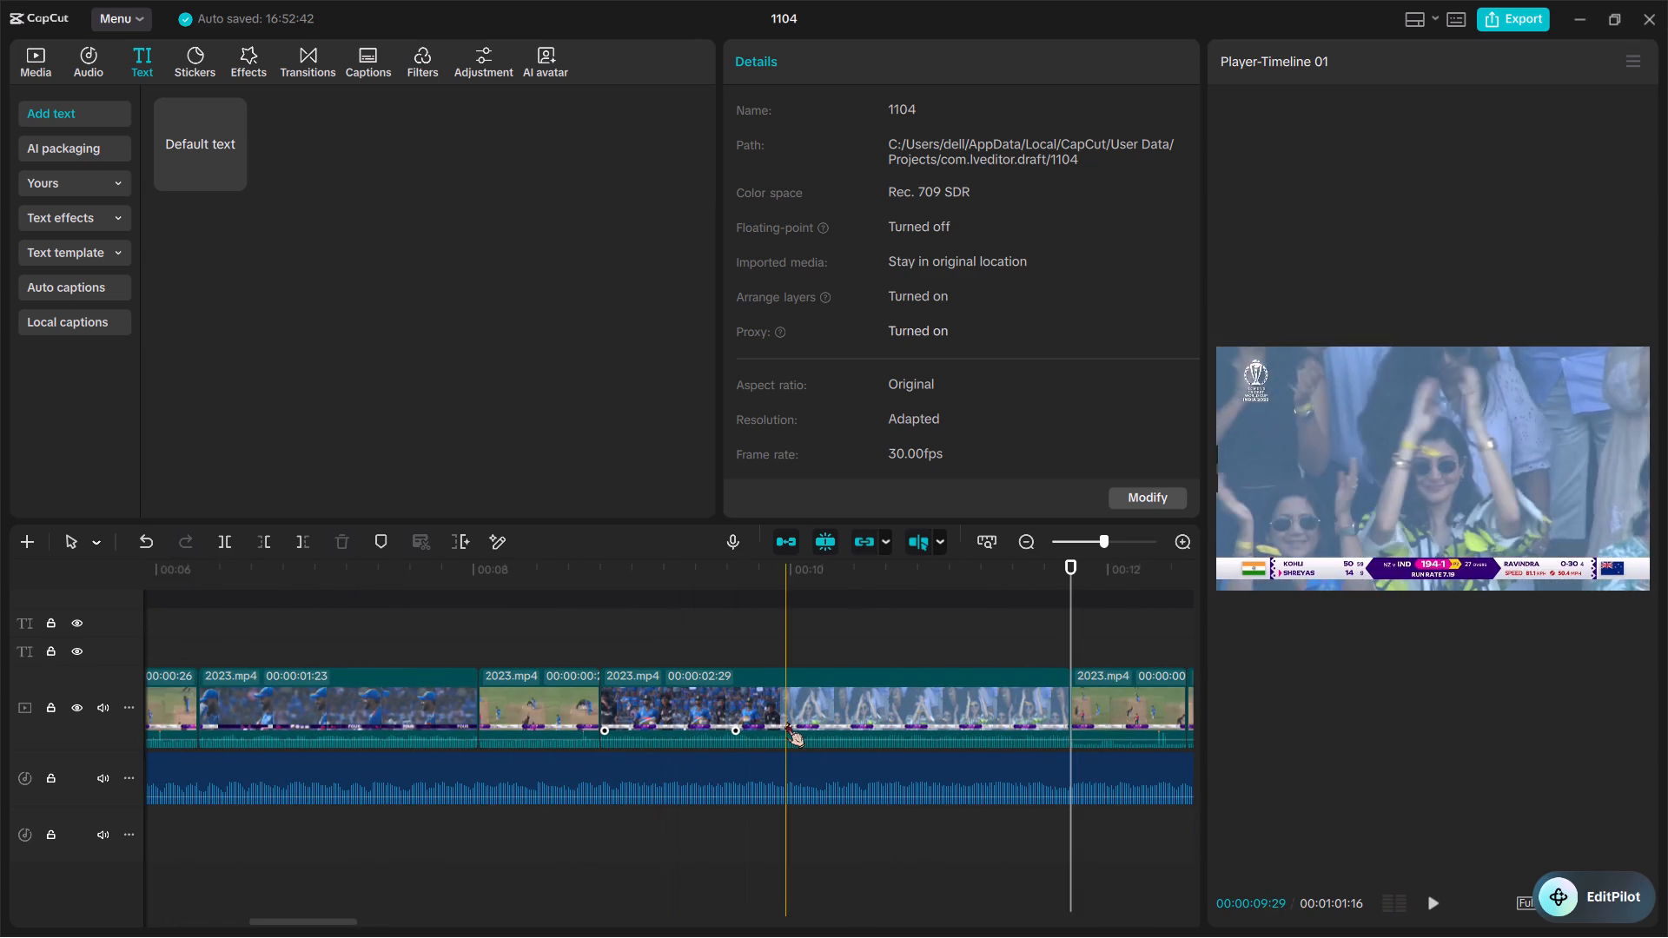
pyautogui.scroll(2, 690, 707)
pyautogui.keyDown('ctrl'); pyautogui.scroll(-7, 690, 707); pyautogui.keyUp('ctrl')
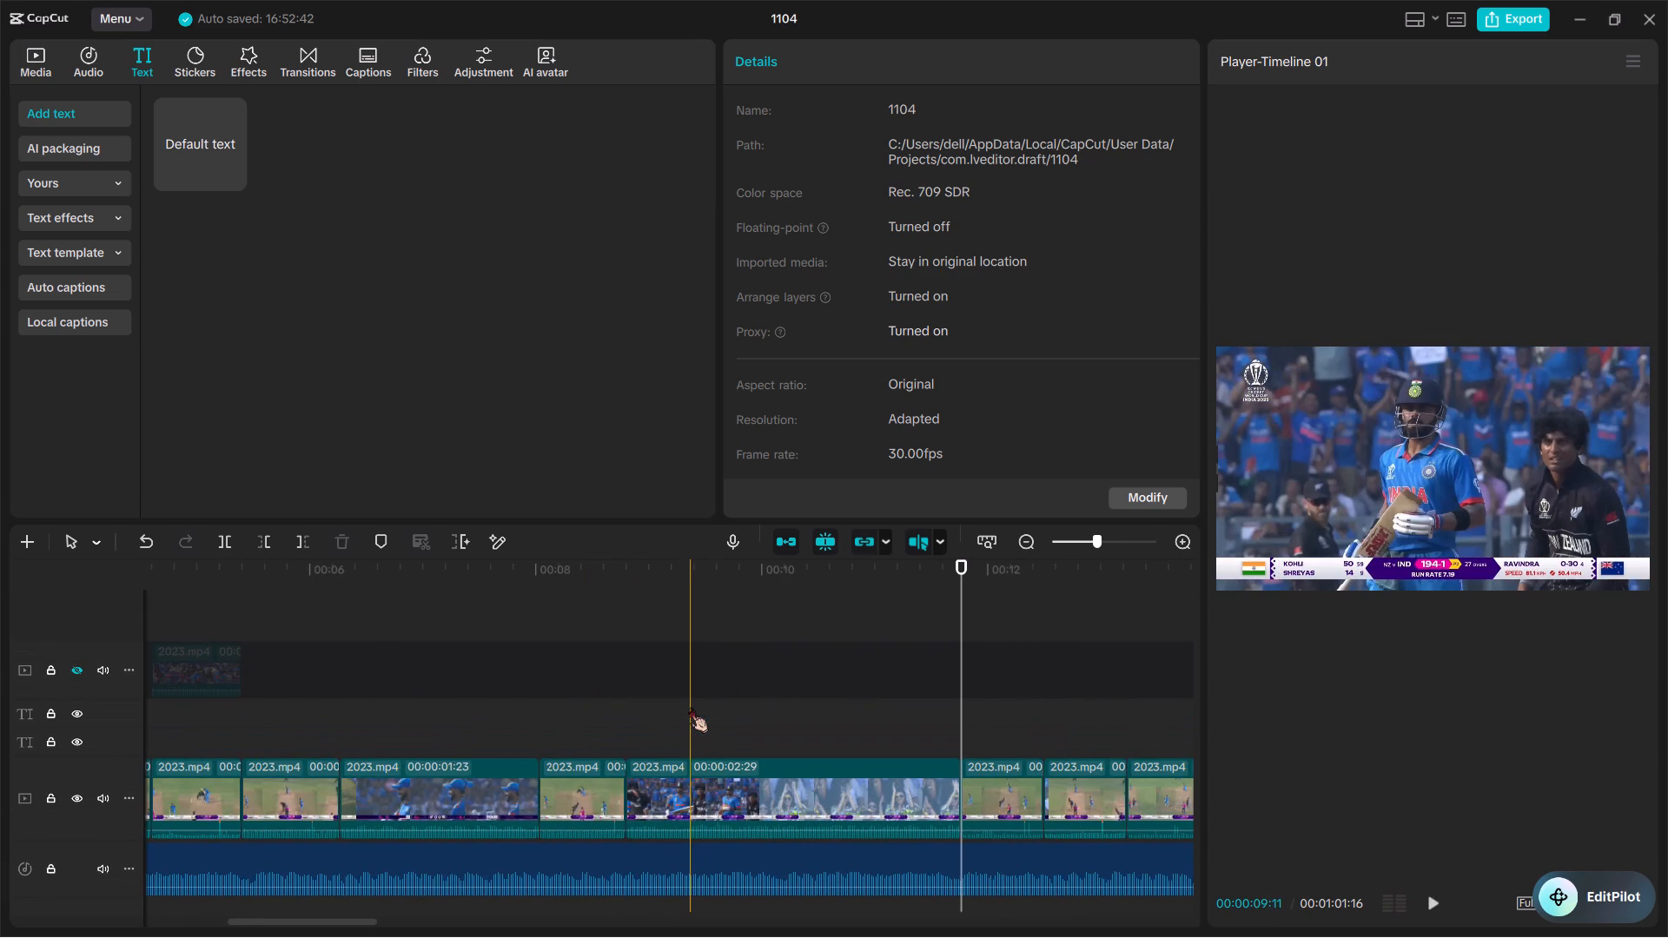
# Unhide the overlay video track, preview its short 2023.mp4 clip above the early match clips, and delete that clip.
pyautogui.hscroll(1, 418, 773)
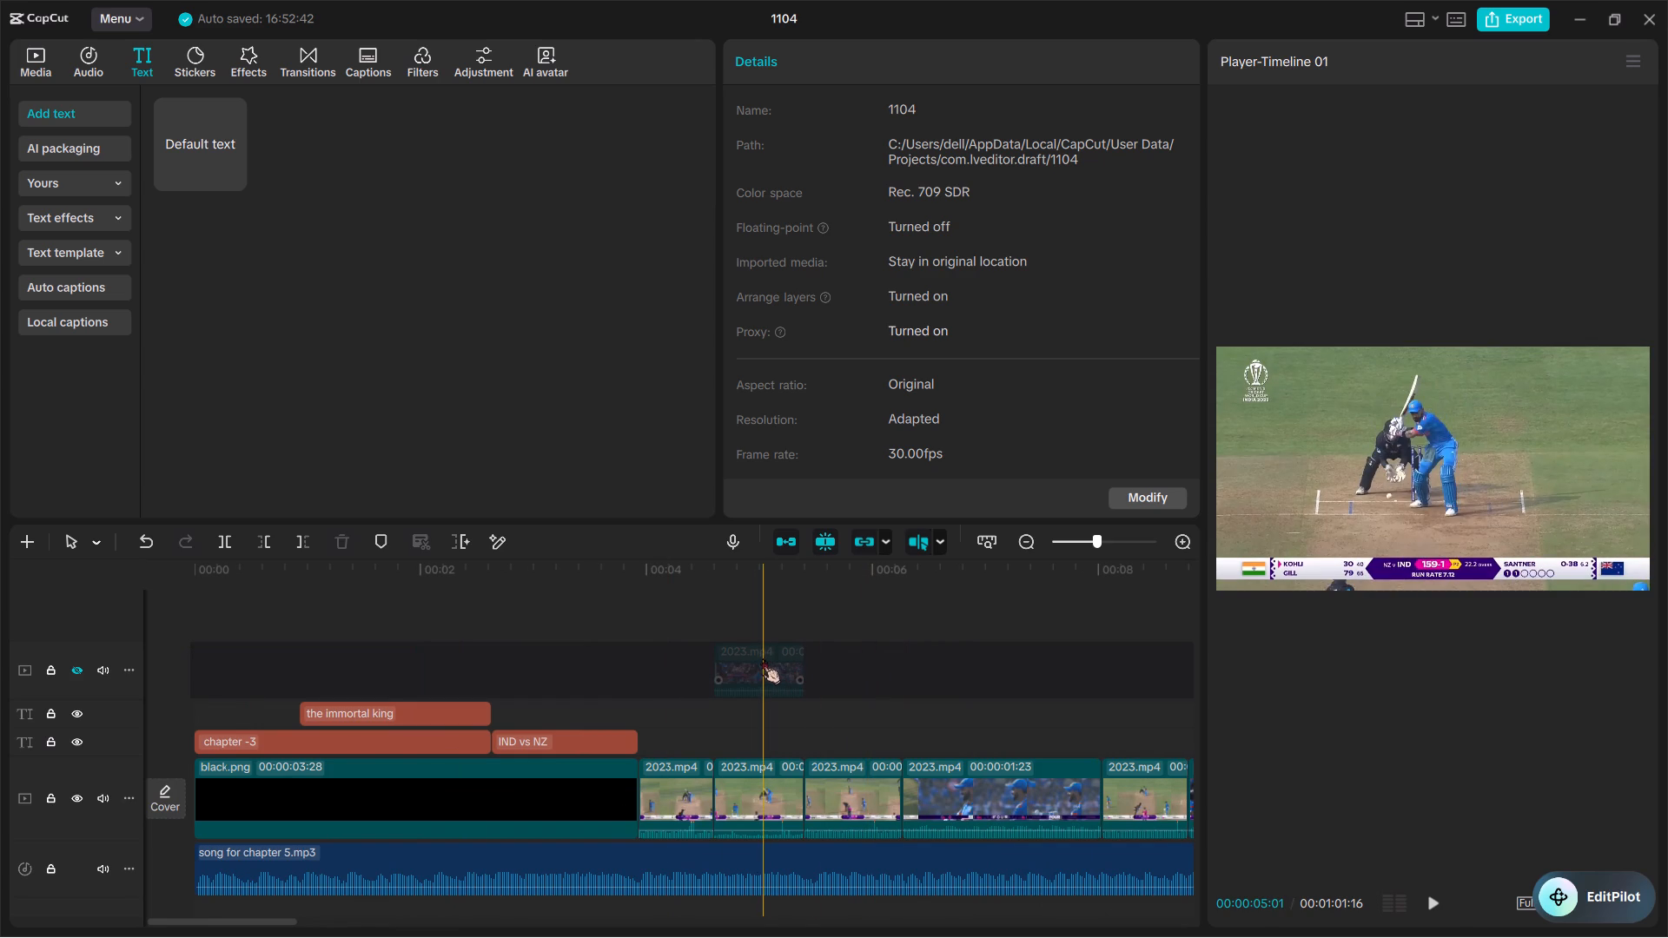
pyautogui.click(762, 658)
pyautogui.click(69, 665)
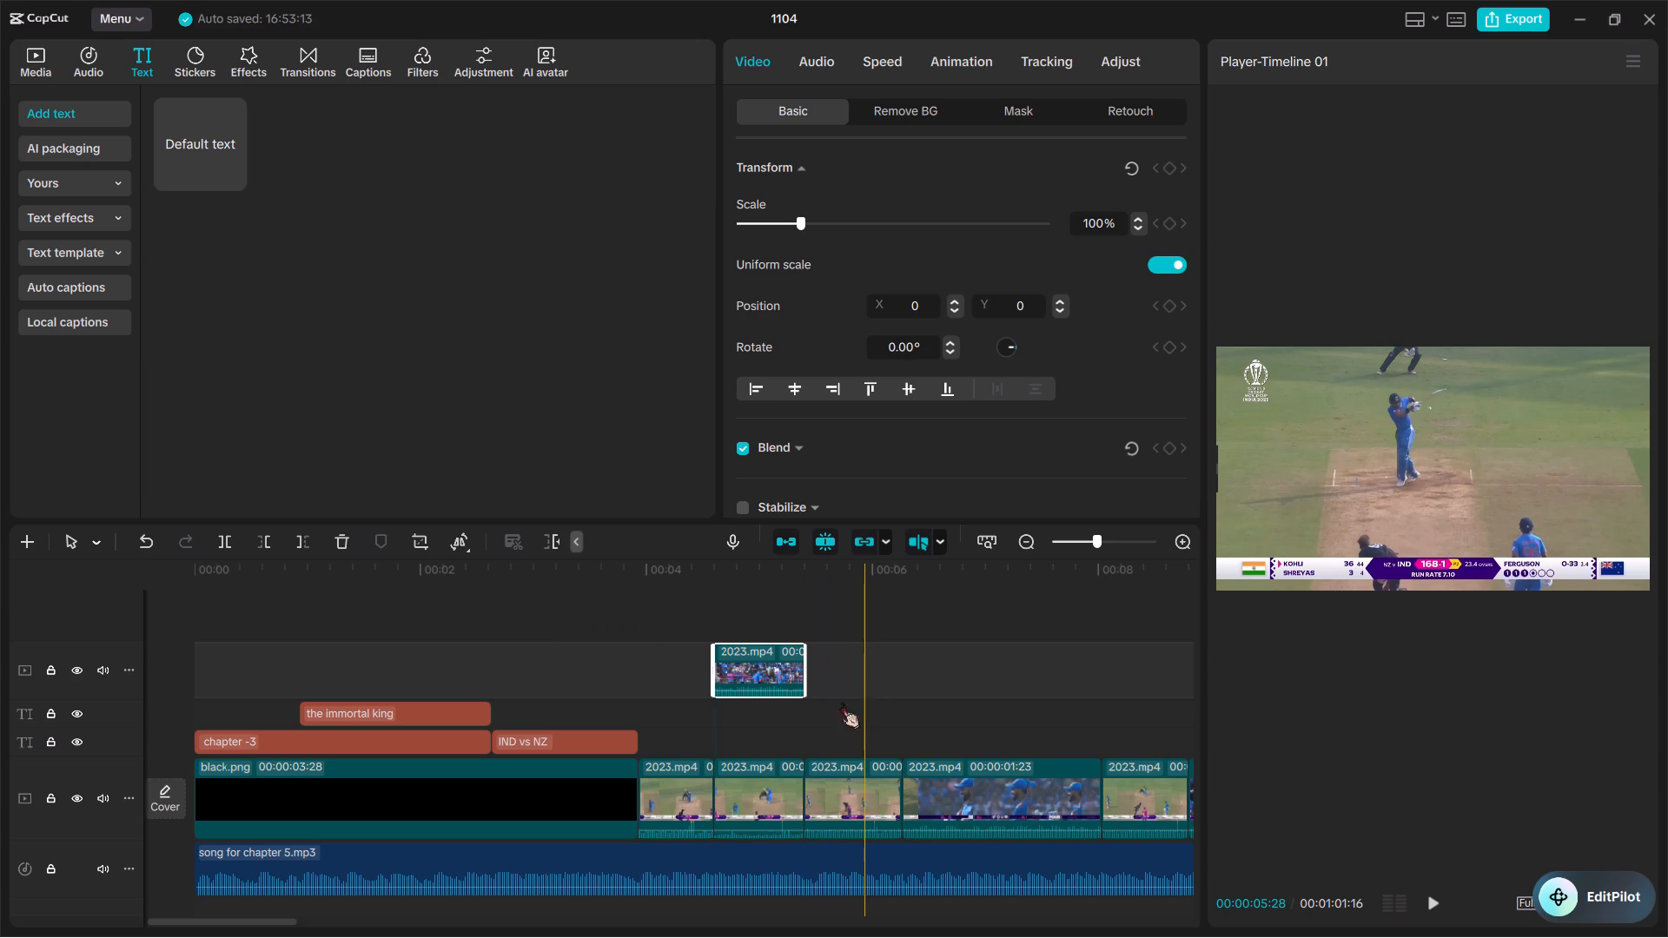
pyautogui.press('space')
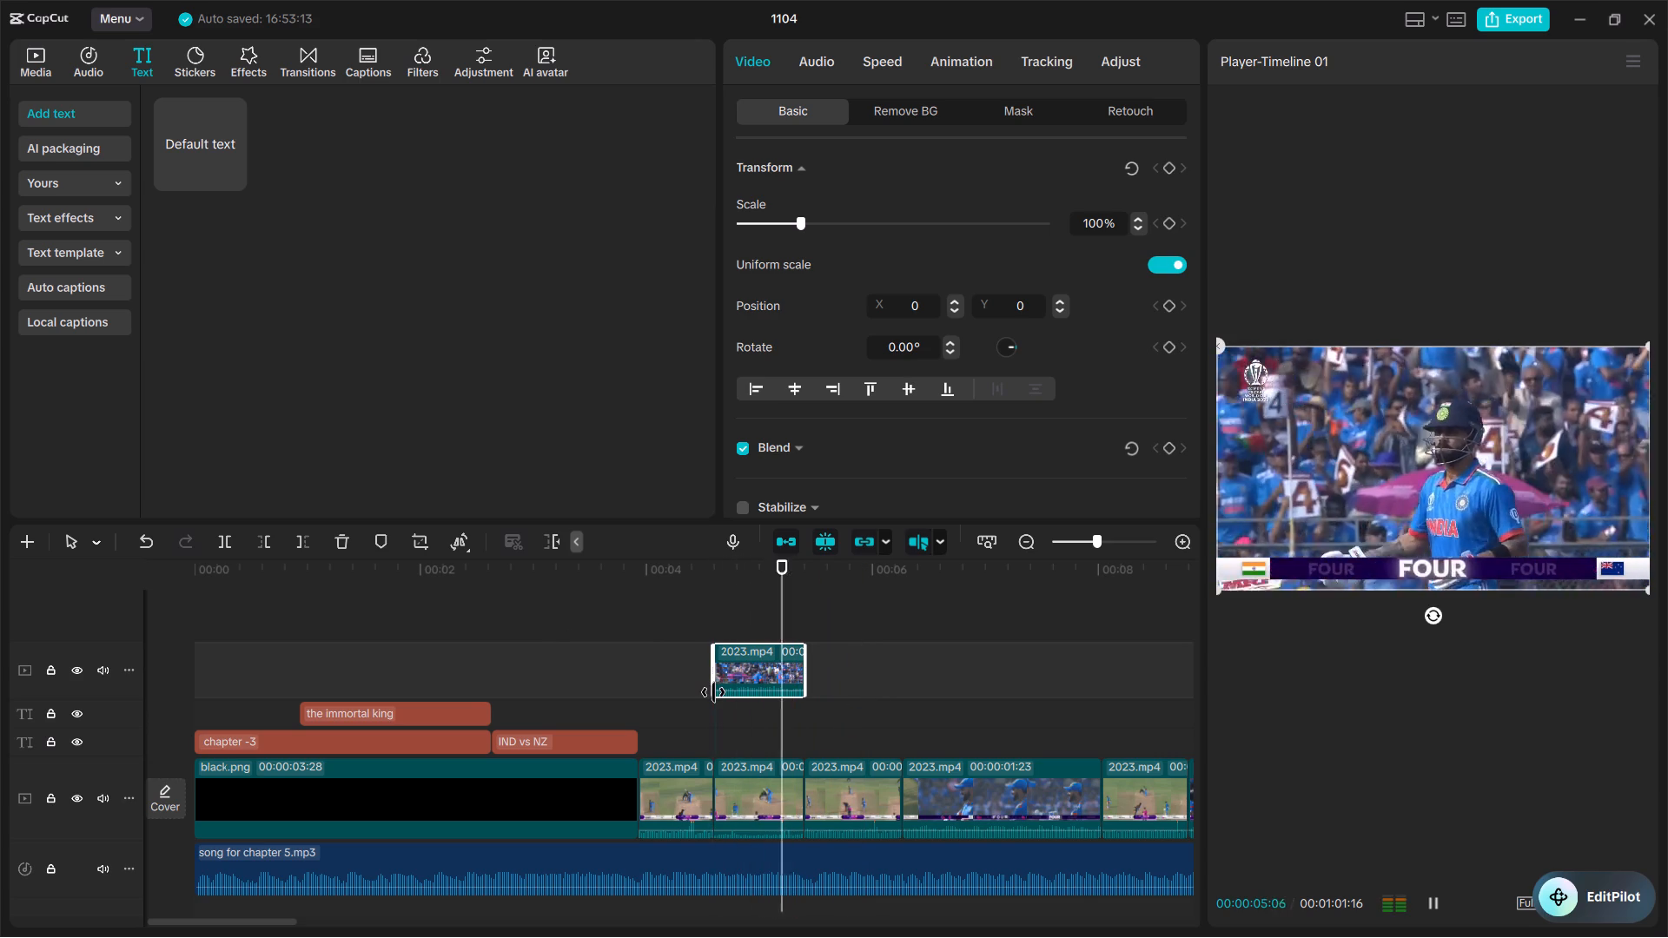
pyautogui.press('space')
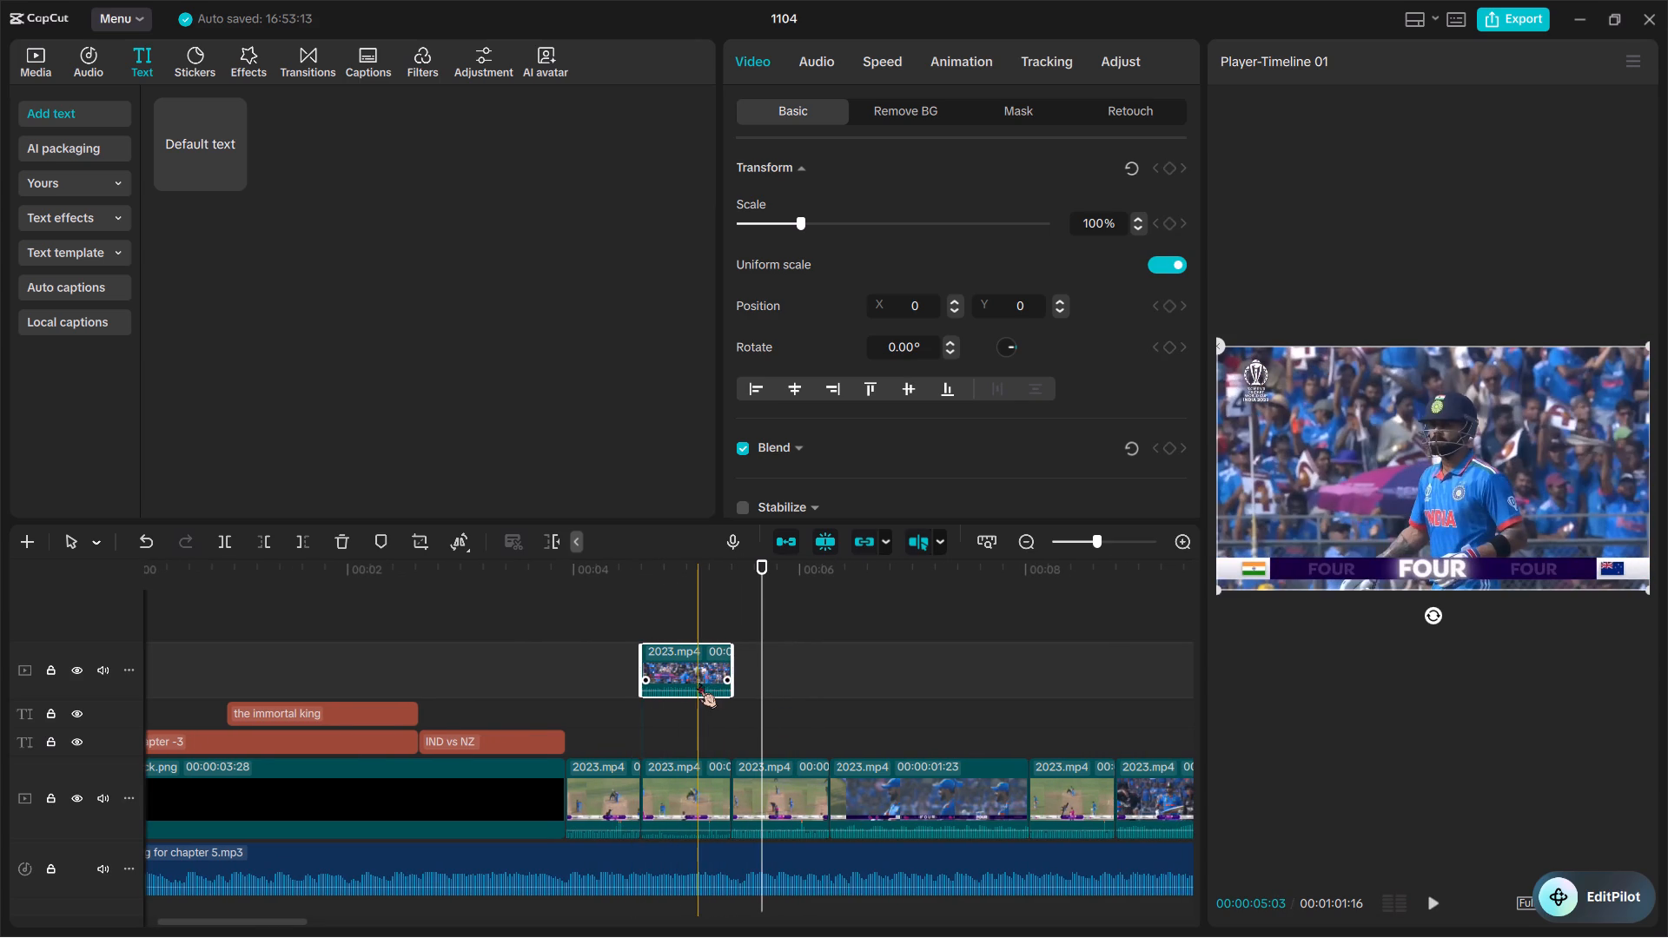
pyautogui.press('BackSpace')
# Move the short batting clip that follows the 00:00:02:29 crowd clip to just before it, and play the new order.
pyautogui.press('space')
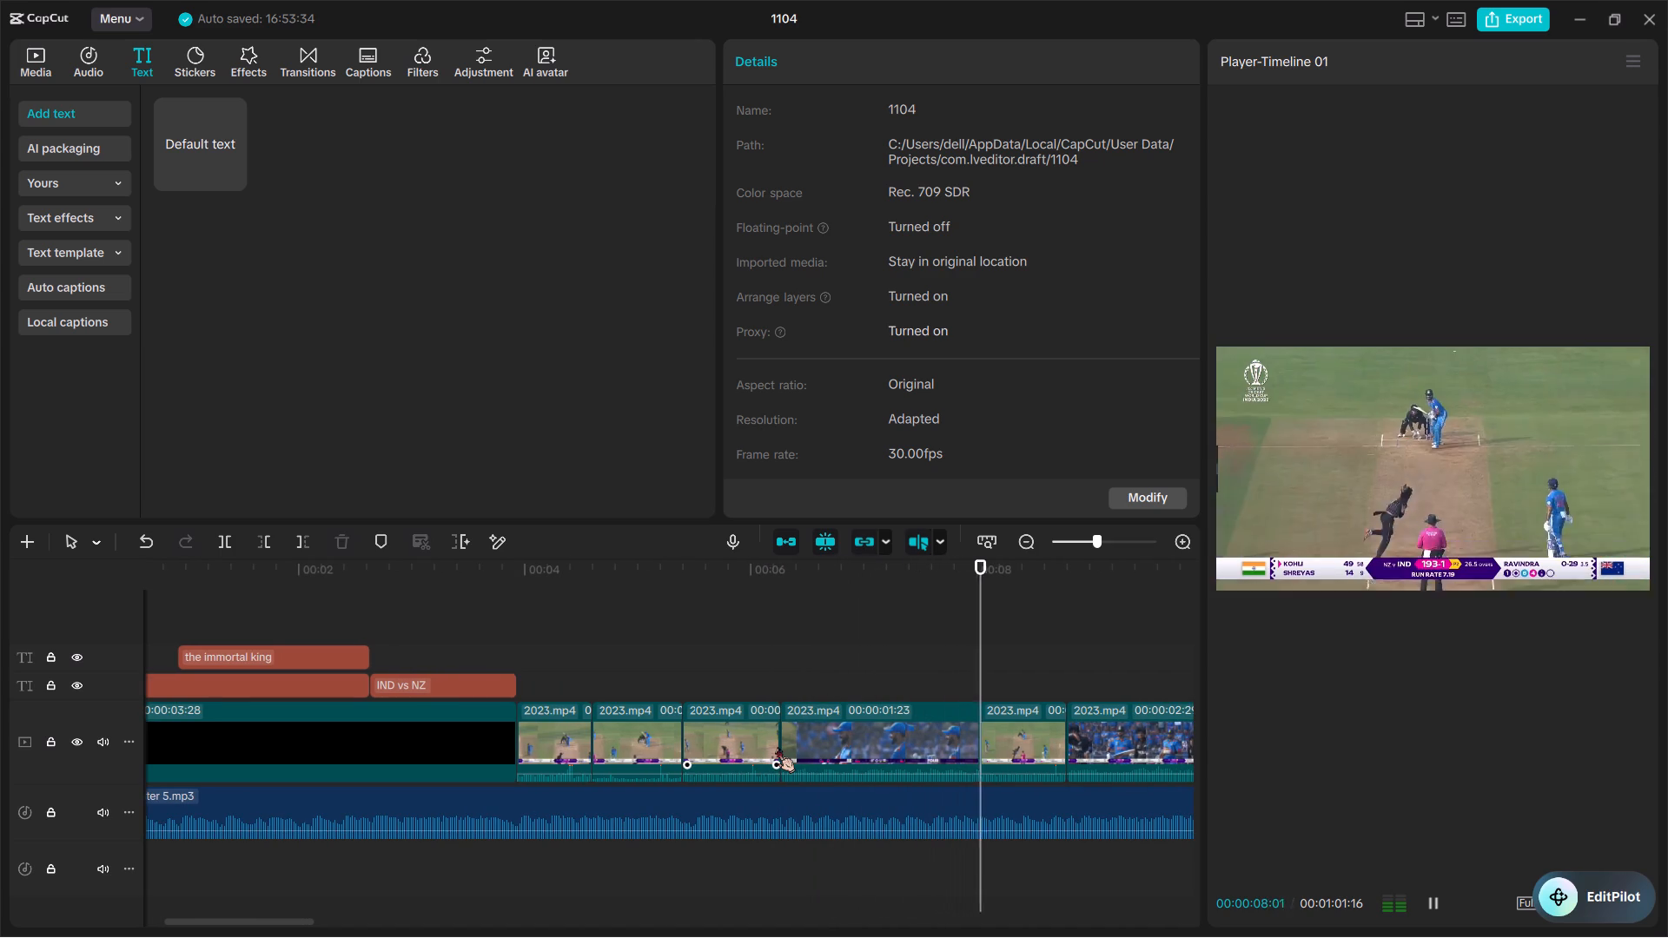
pyautogui.press('space')
pyautogui.hscroll(-2, 777, 747)
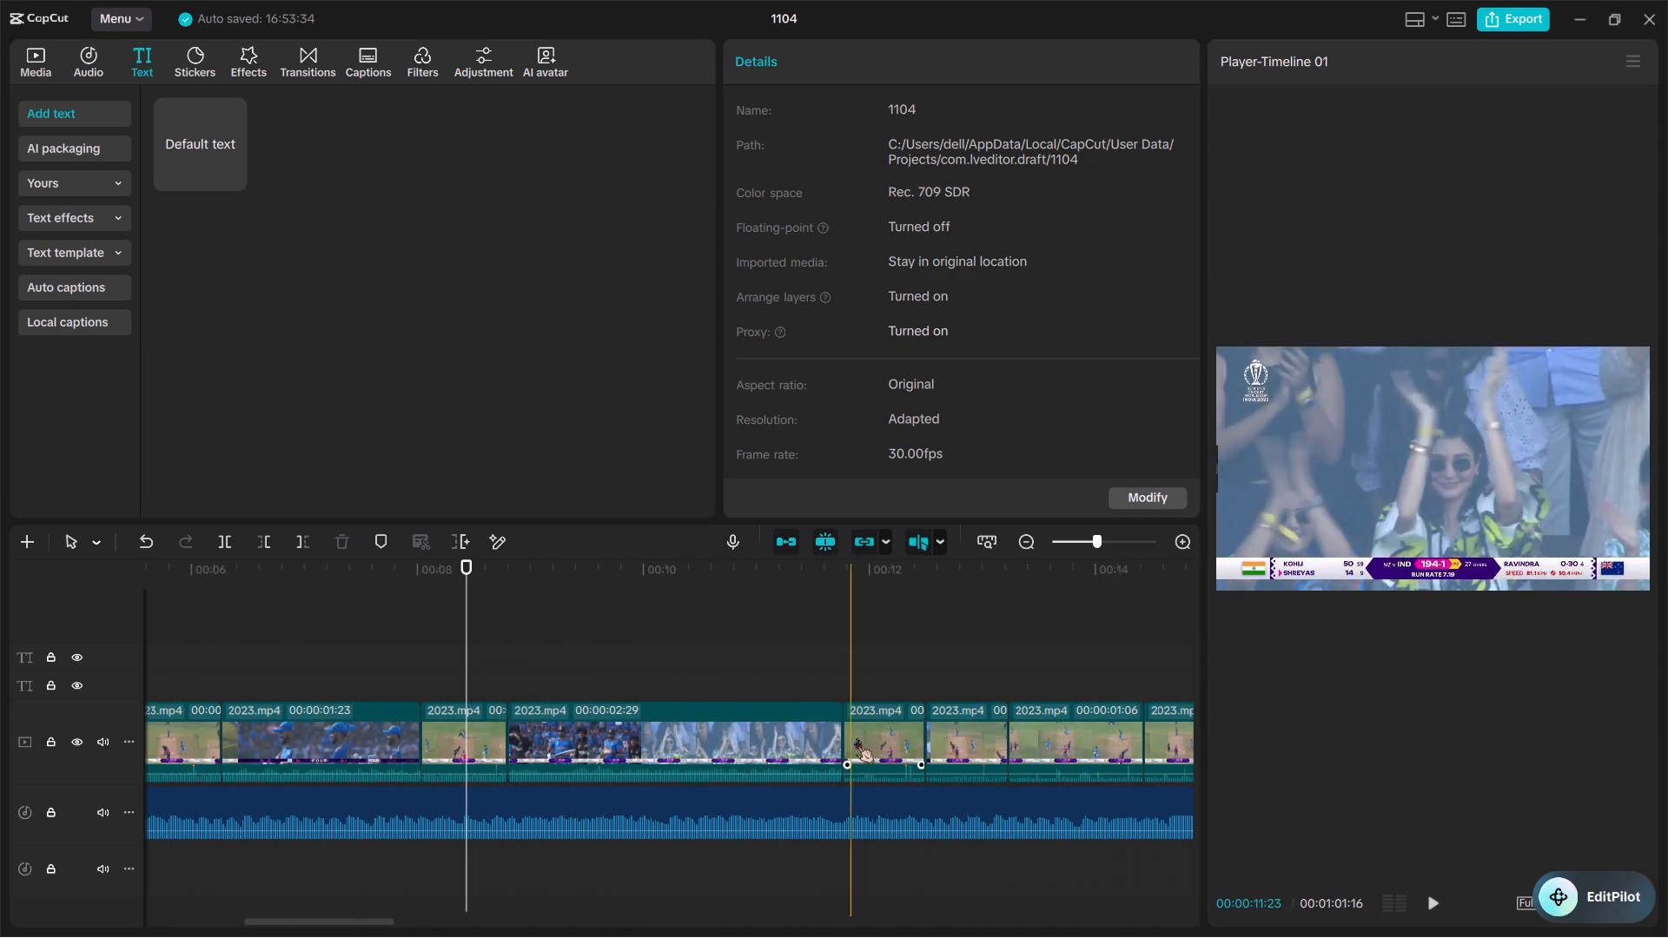
pyautogui.moveTo(873, 737); pyautogui.dragTo(572, 746)
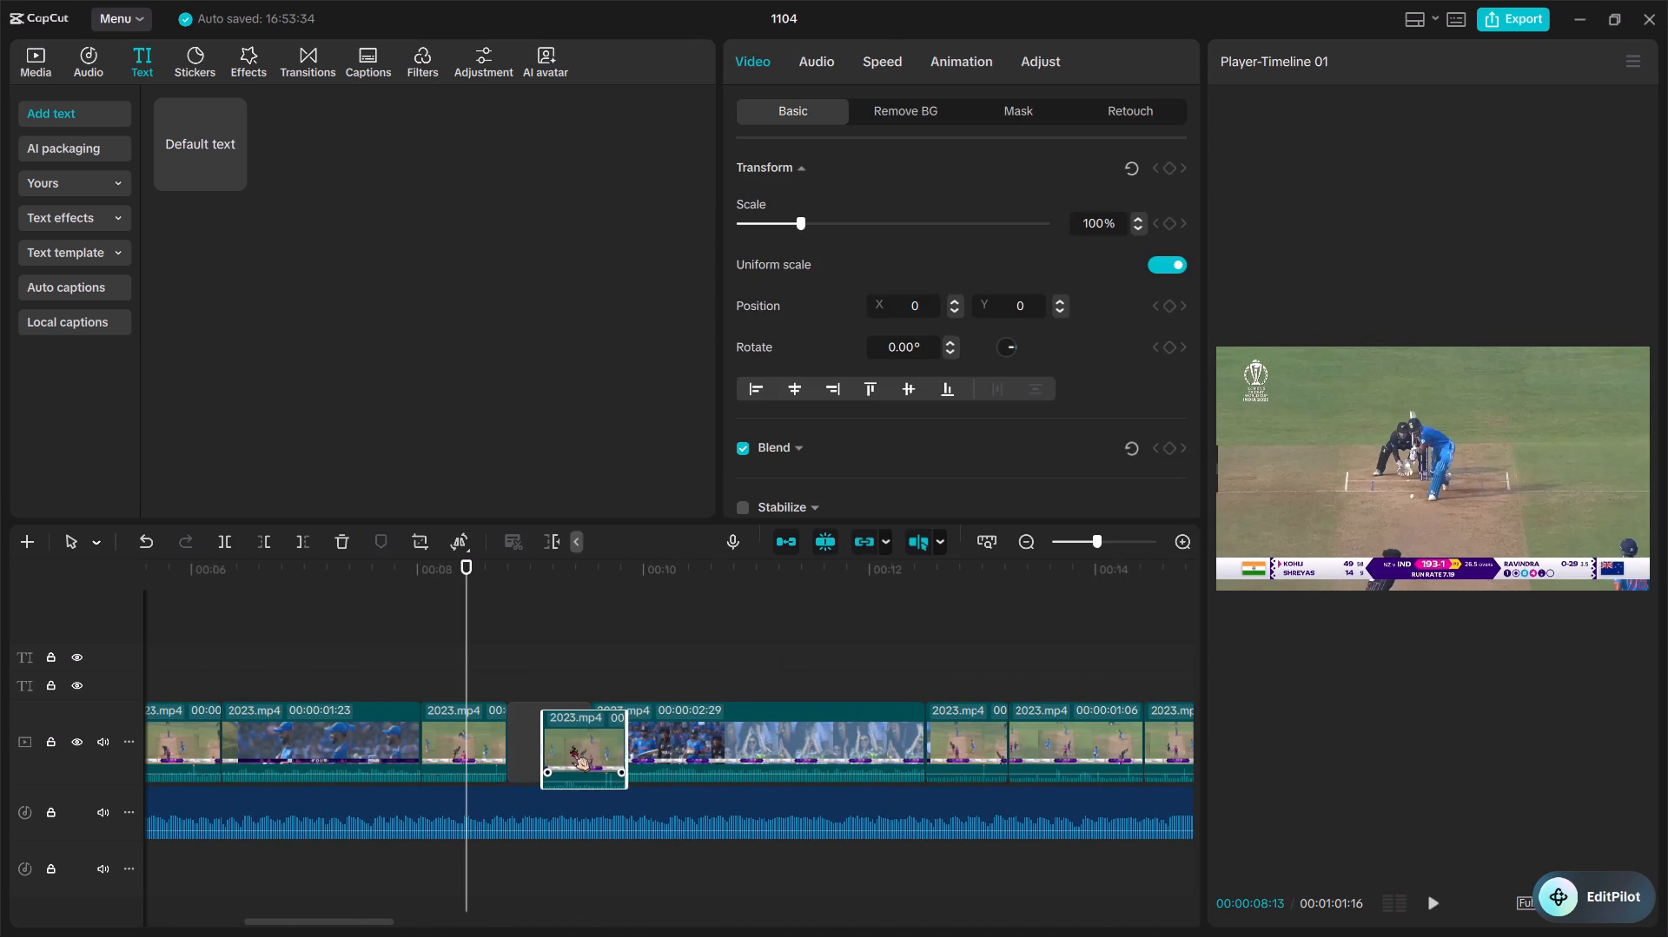
pyautogui.moveTo(572, 746); pyautogui.dragTo(570, 745)
pyautogui.press('space')
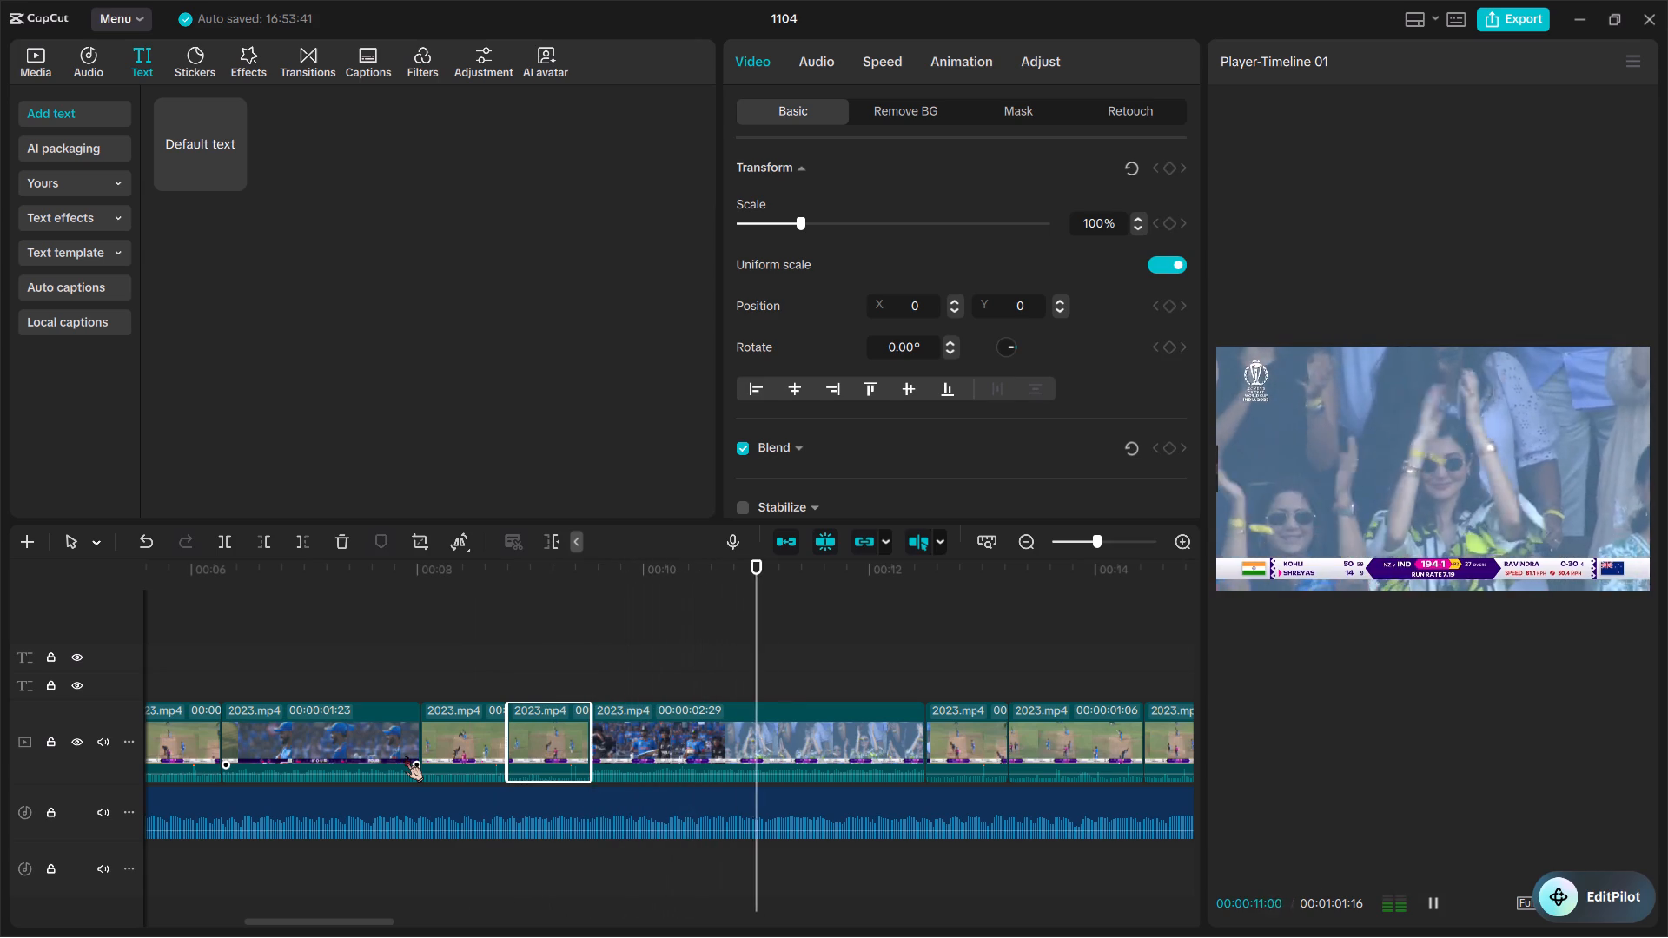
pyautogui.press('space')
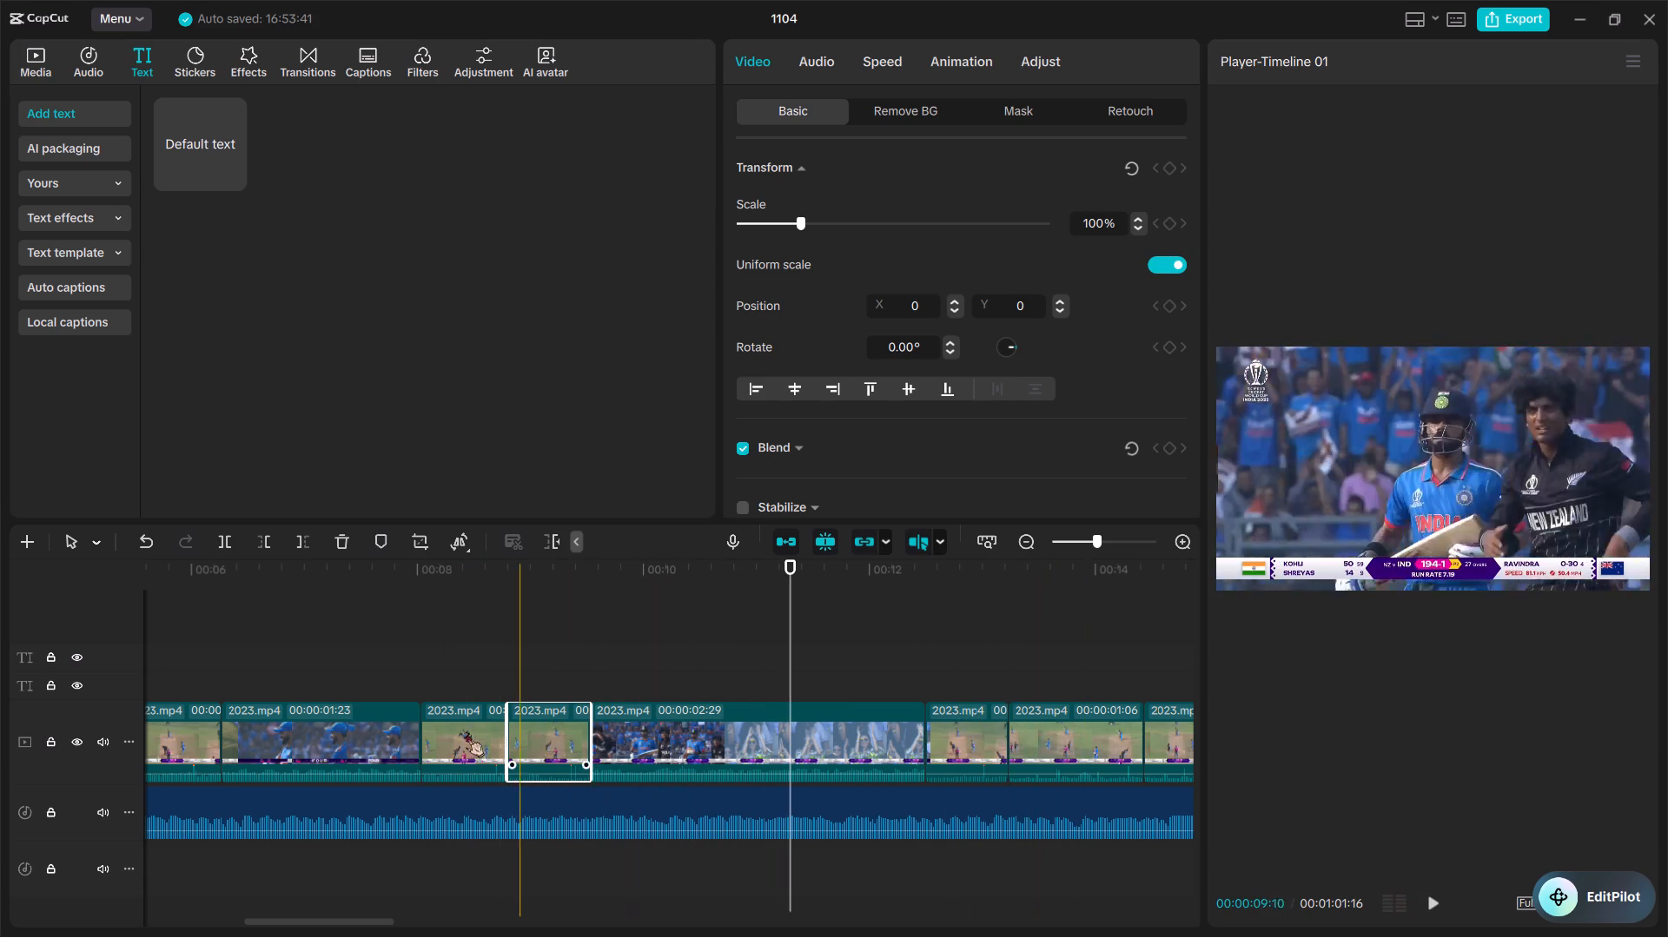
# Play the reordered match clips on into the 1.5X closing clip to examine the flow with the song and commentary.
pyautogui.hscroll(1, 460, 727)
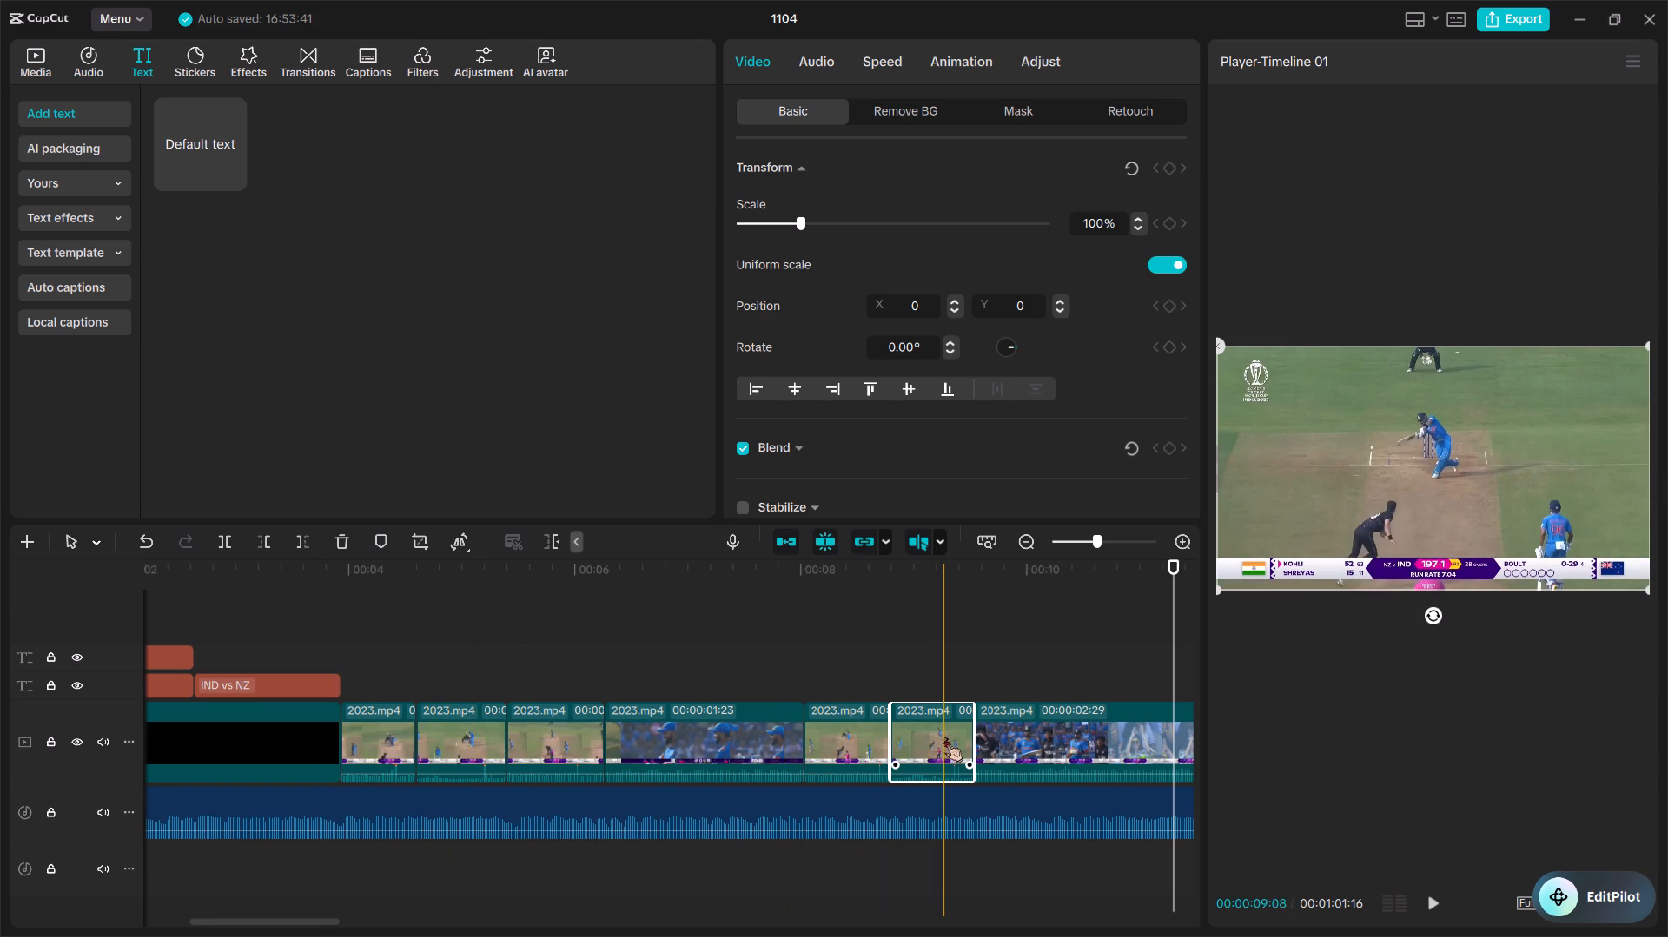
pyautogui.press('space')
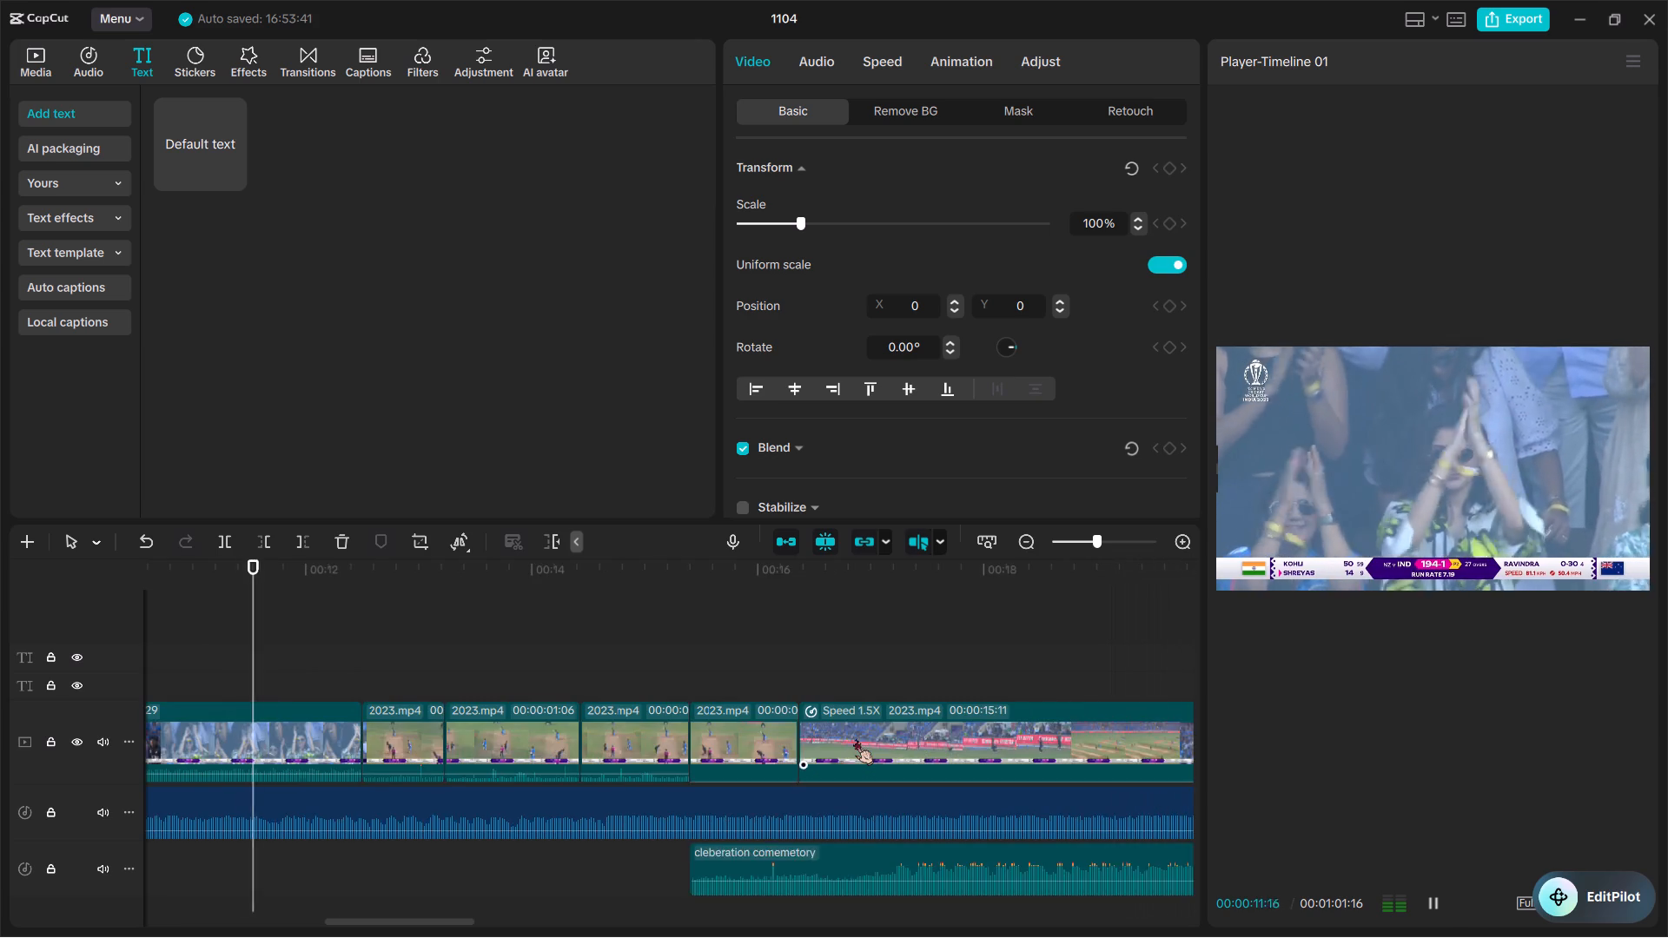
pyautogui.hscroll(-1, 855, 739)
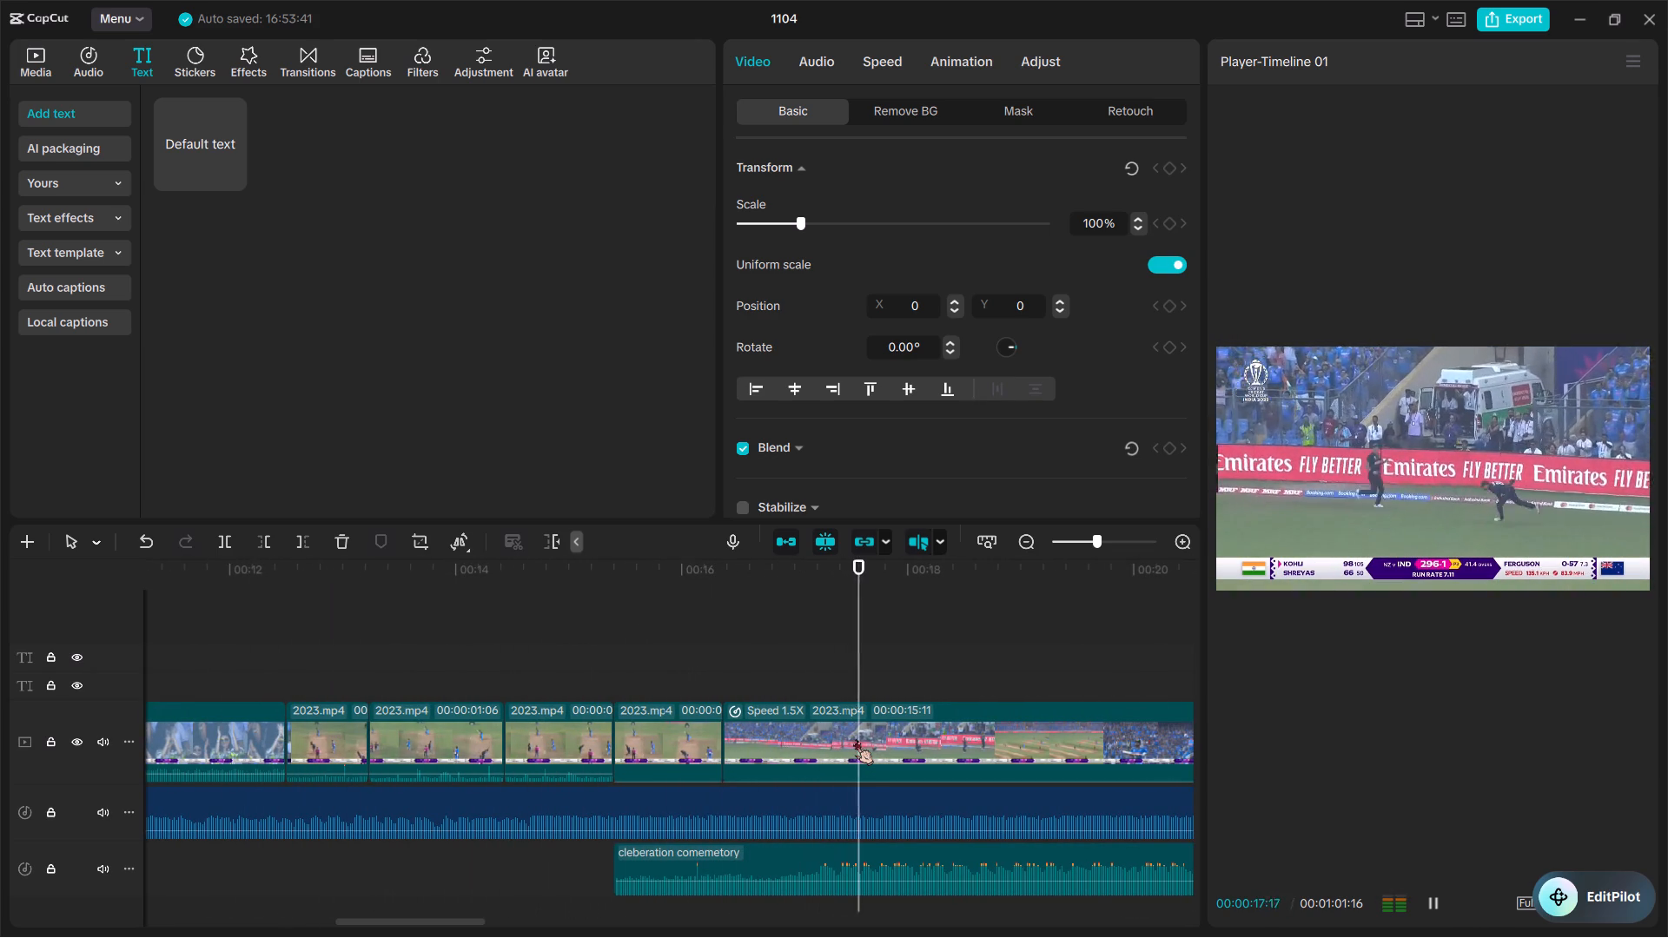
pyautogui.hscroll(-1, 855, 739)
pyautogui.keyDown('ctrl'); pyautogui.scroll(-6, 855, 739); pyautogui.keyUp('ctrl')
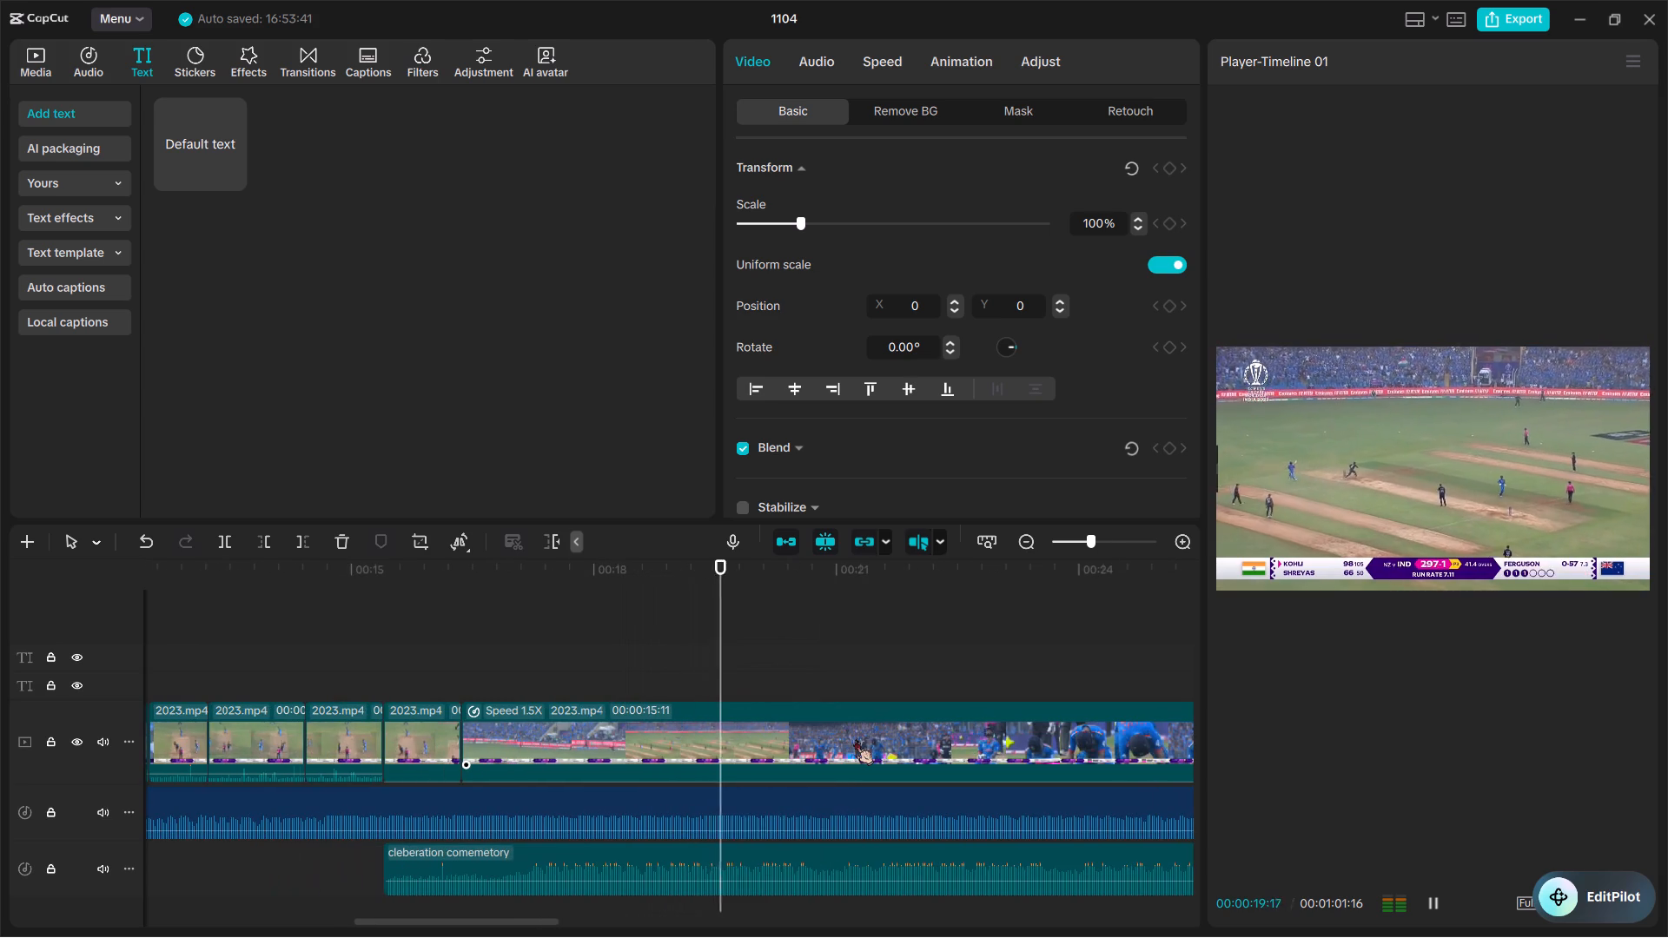
pyautogui.hscroll(-1, 855, 739)
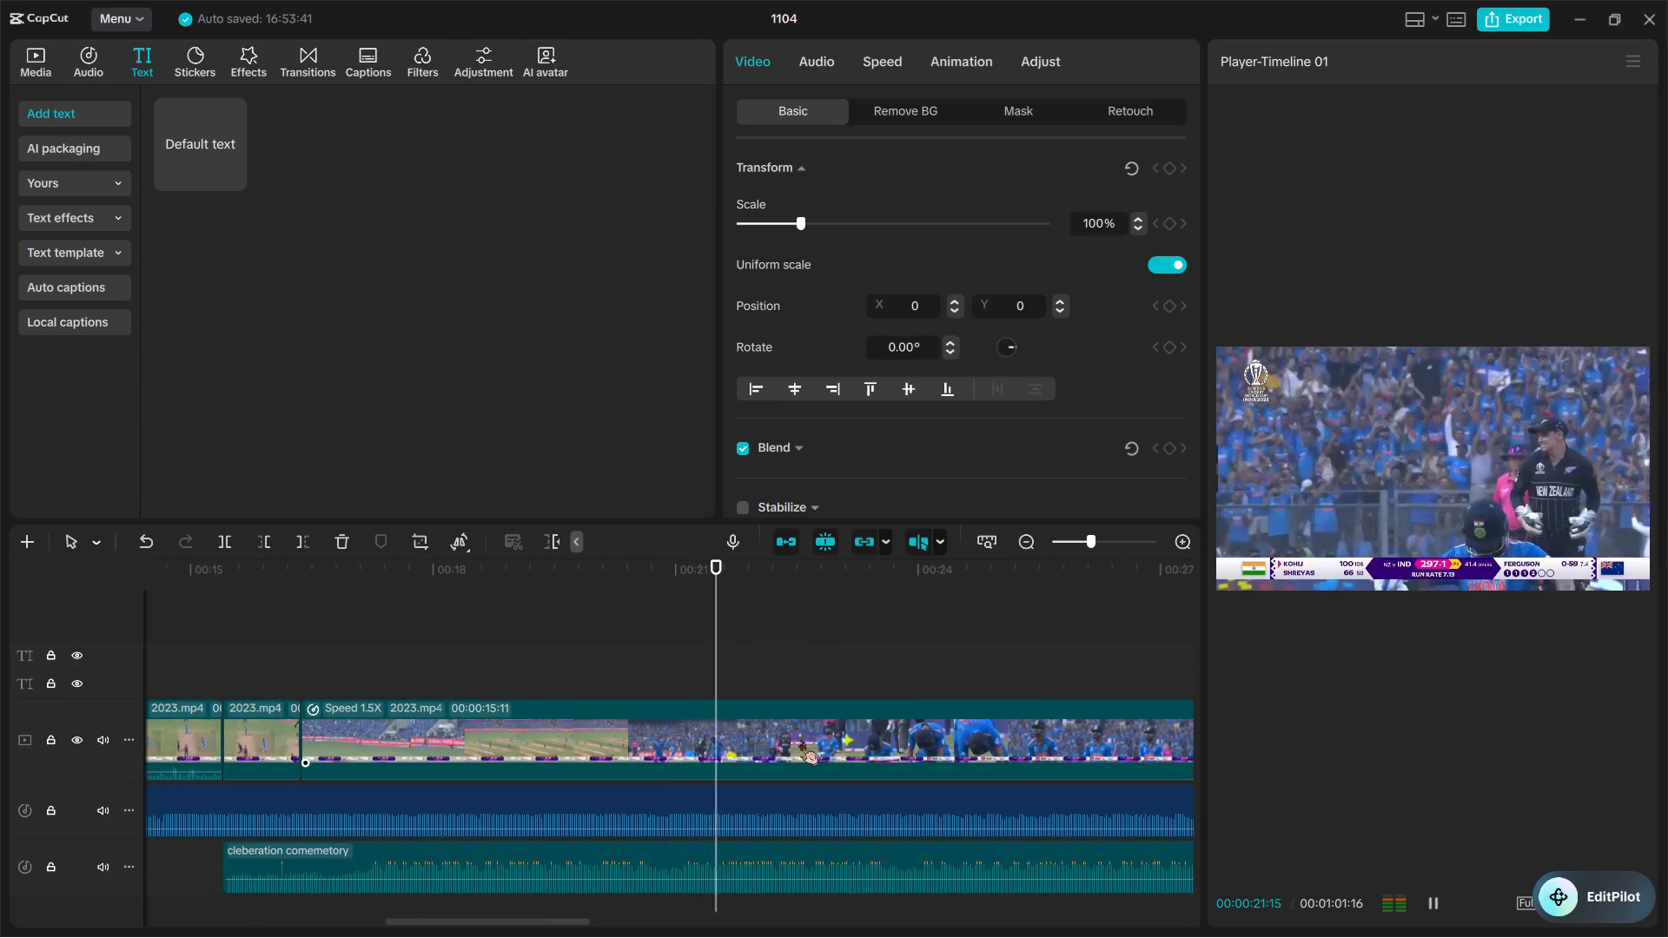
pyautogui.hscroll(-1, 800, 740)
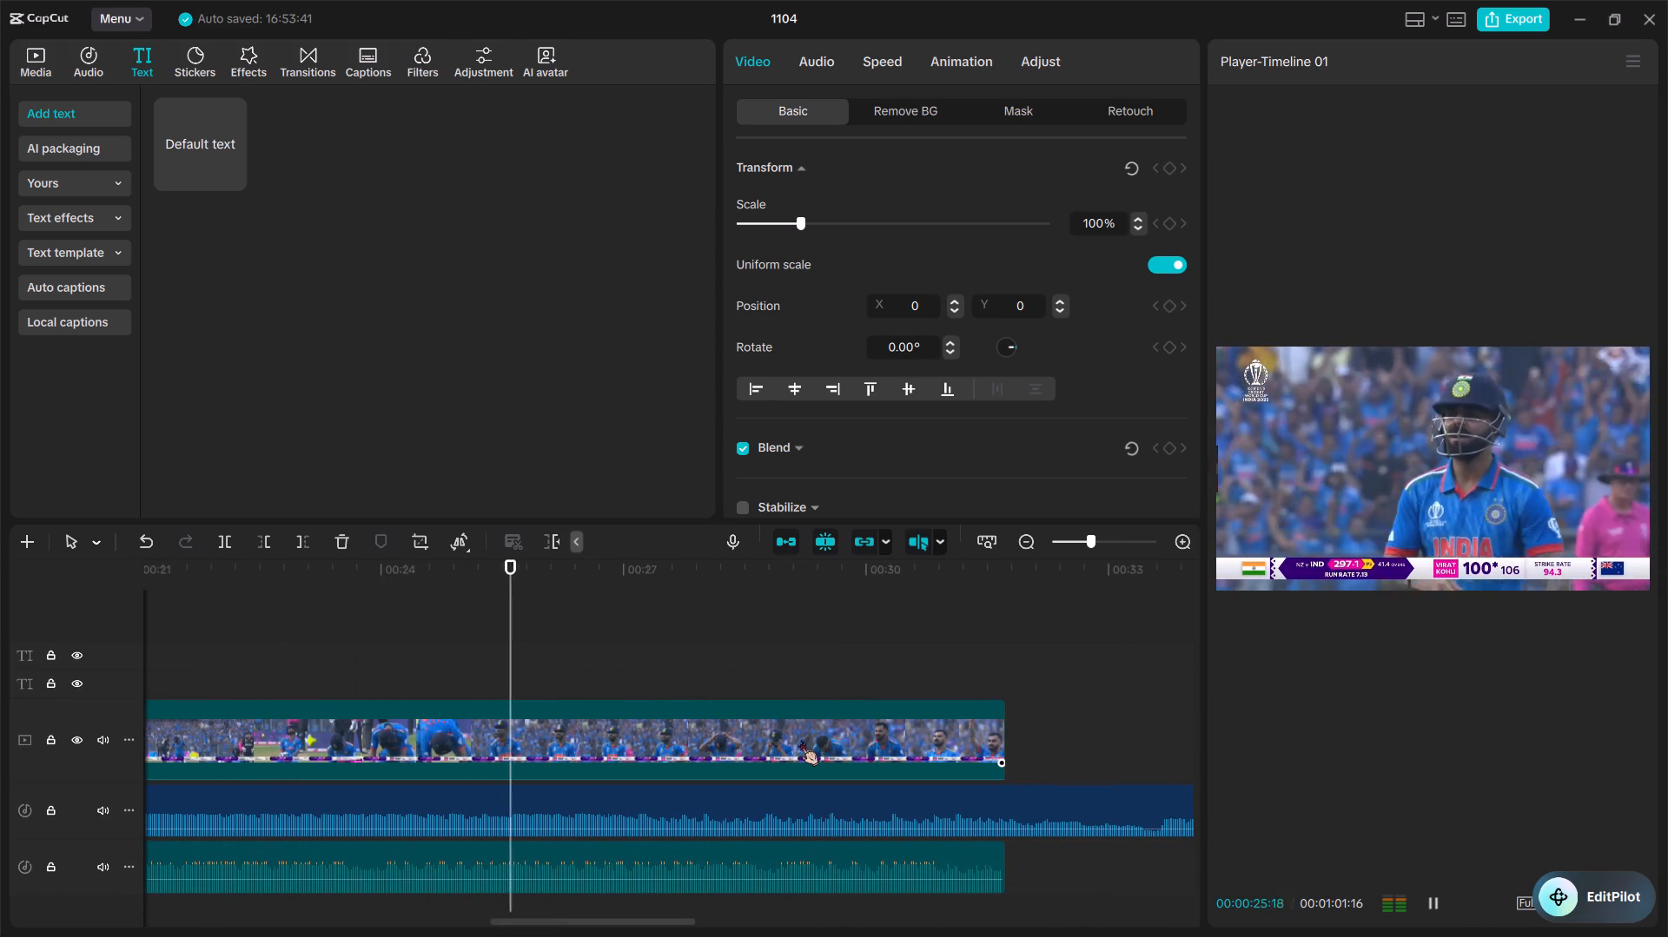
pyautogui.press('space')
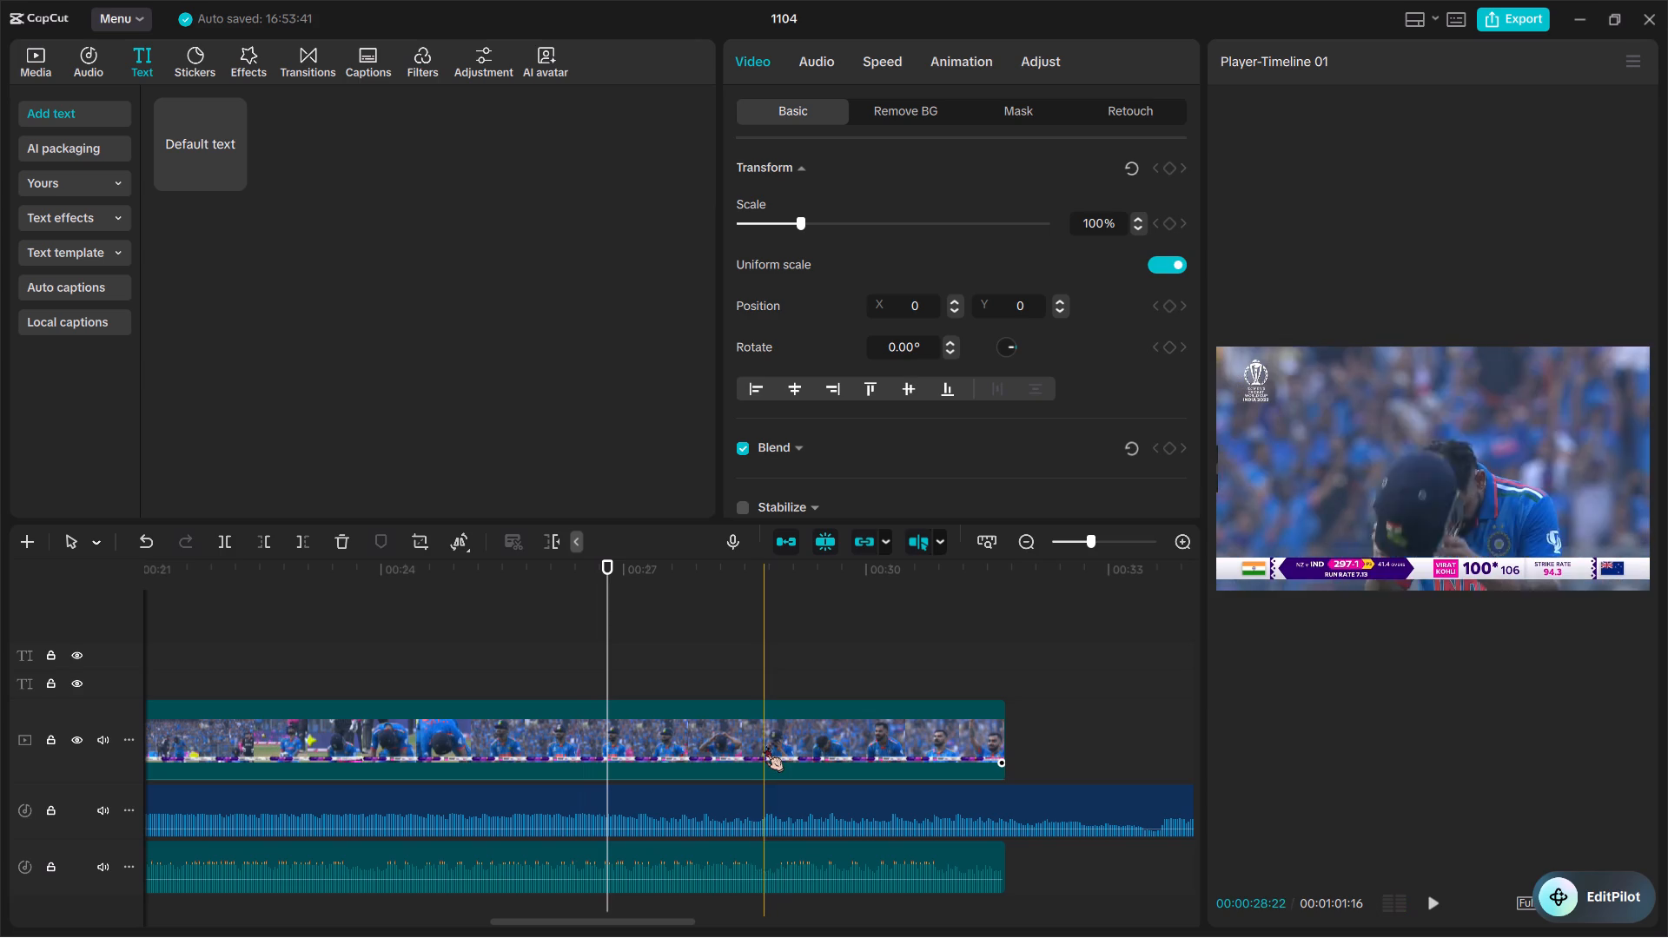
# Turn on Stabilize for the 1.5X closing celebration clip.
pyautogui.click(765, 746)
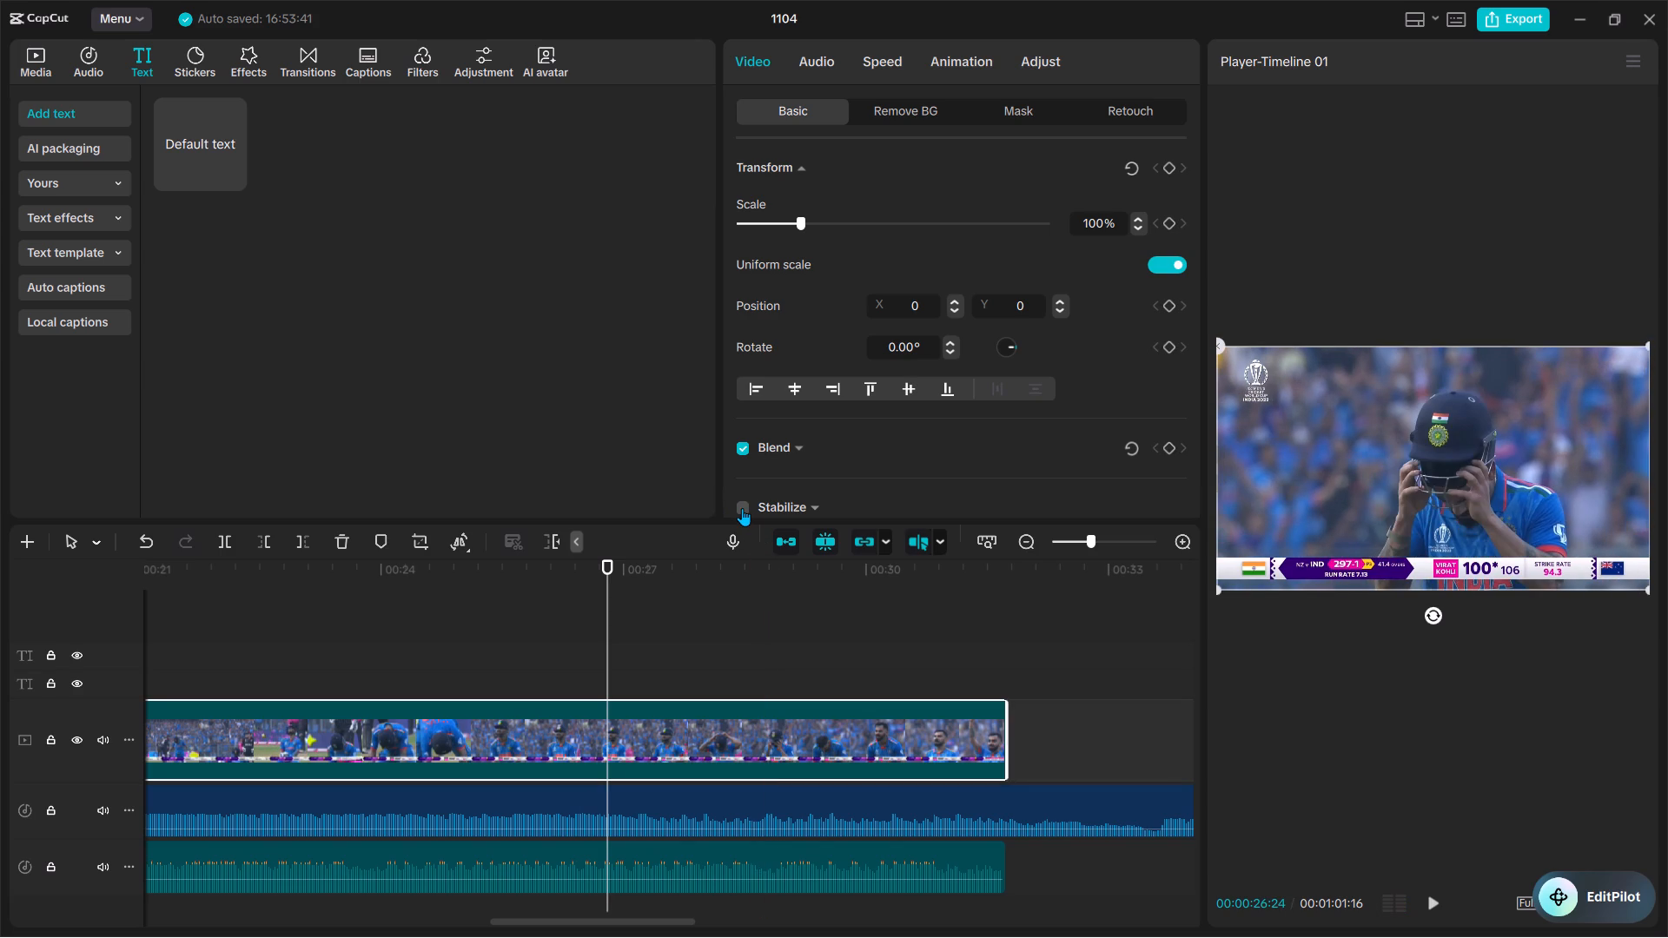
pyautogui.click(742, 508)
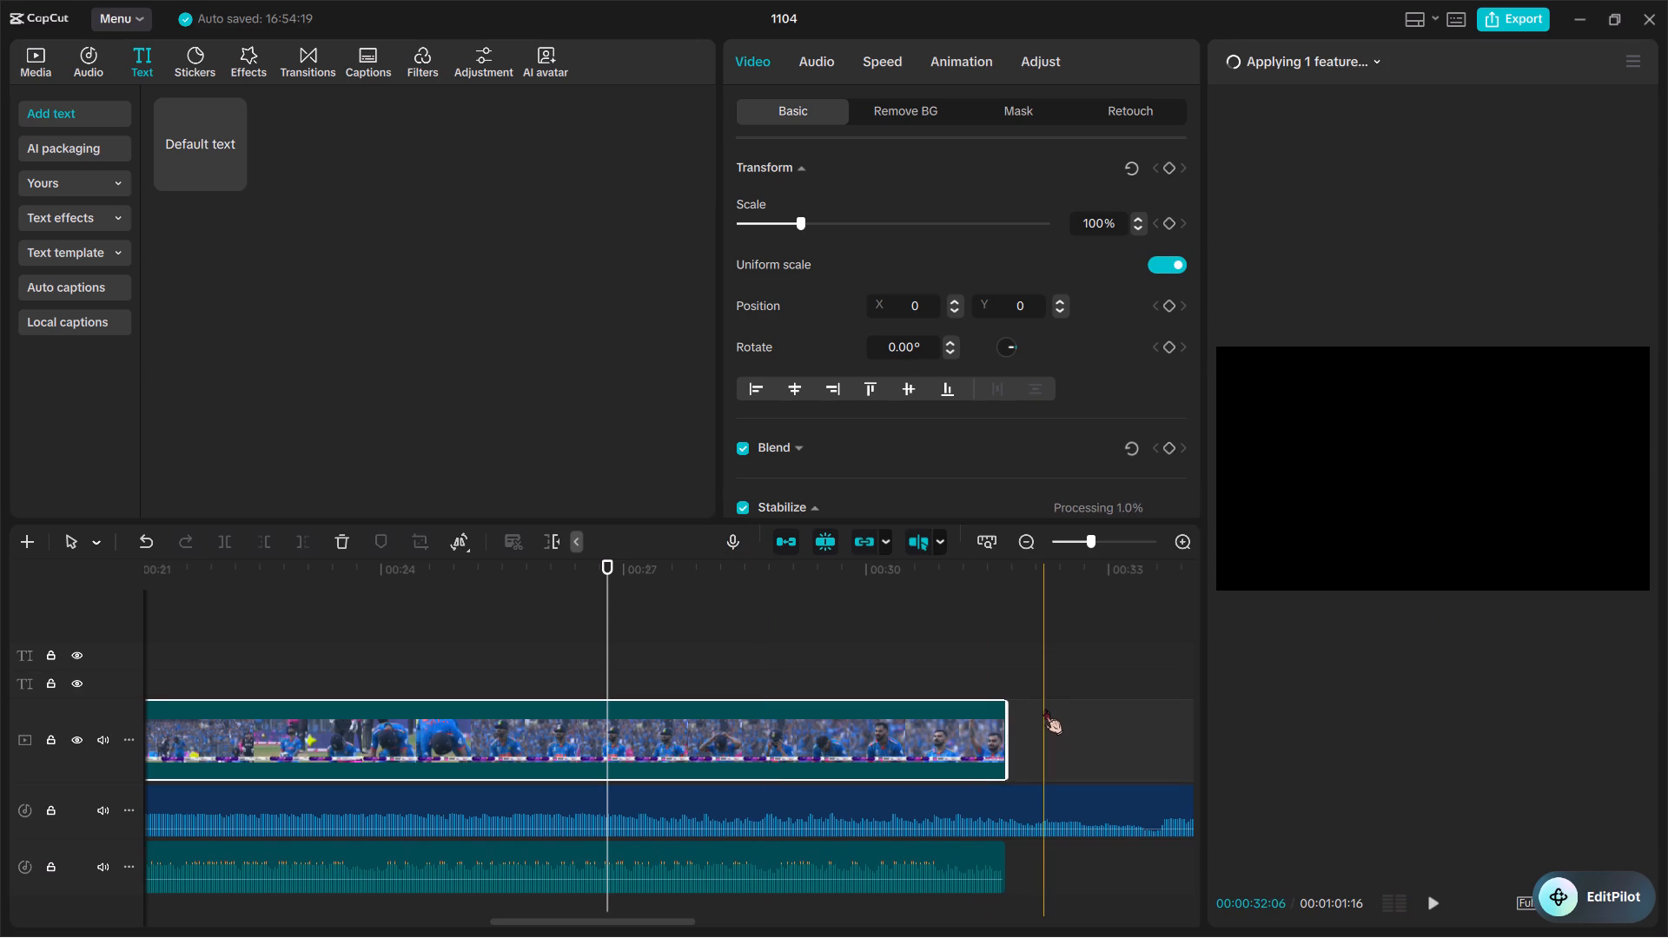
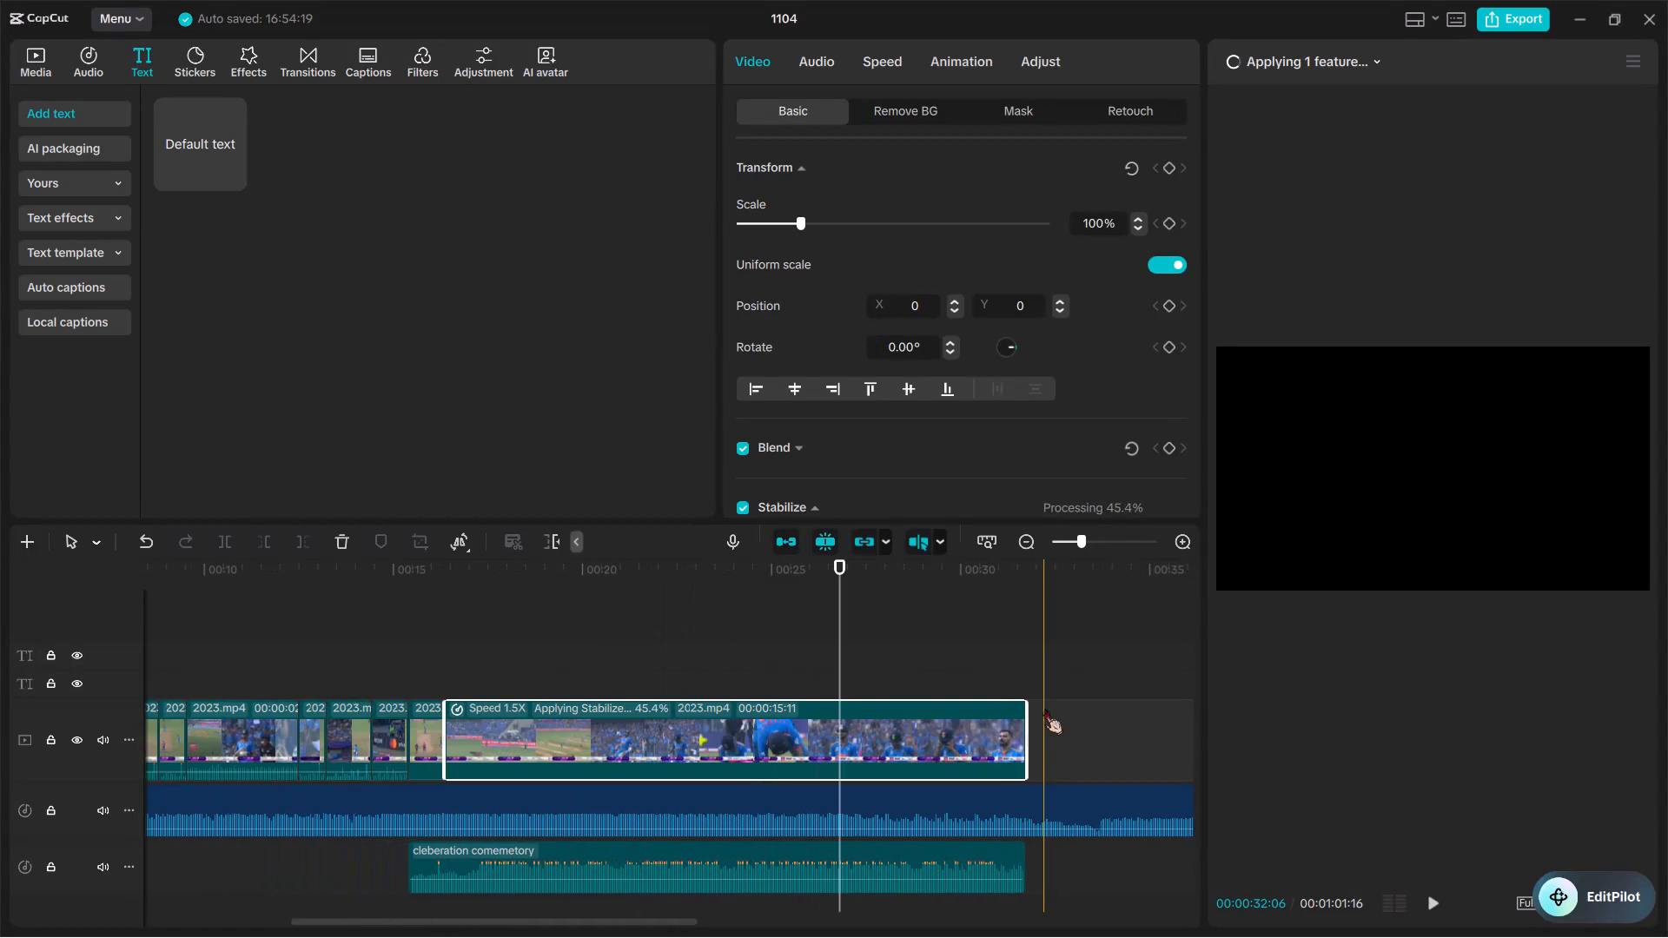
# Play the sequence from the end of the IND vs NZ title into the opening match clips while stabilization processes.
pyautogui.hscroll(2, 886, 709)
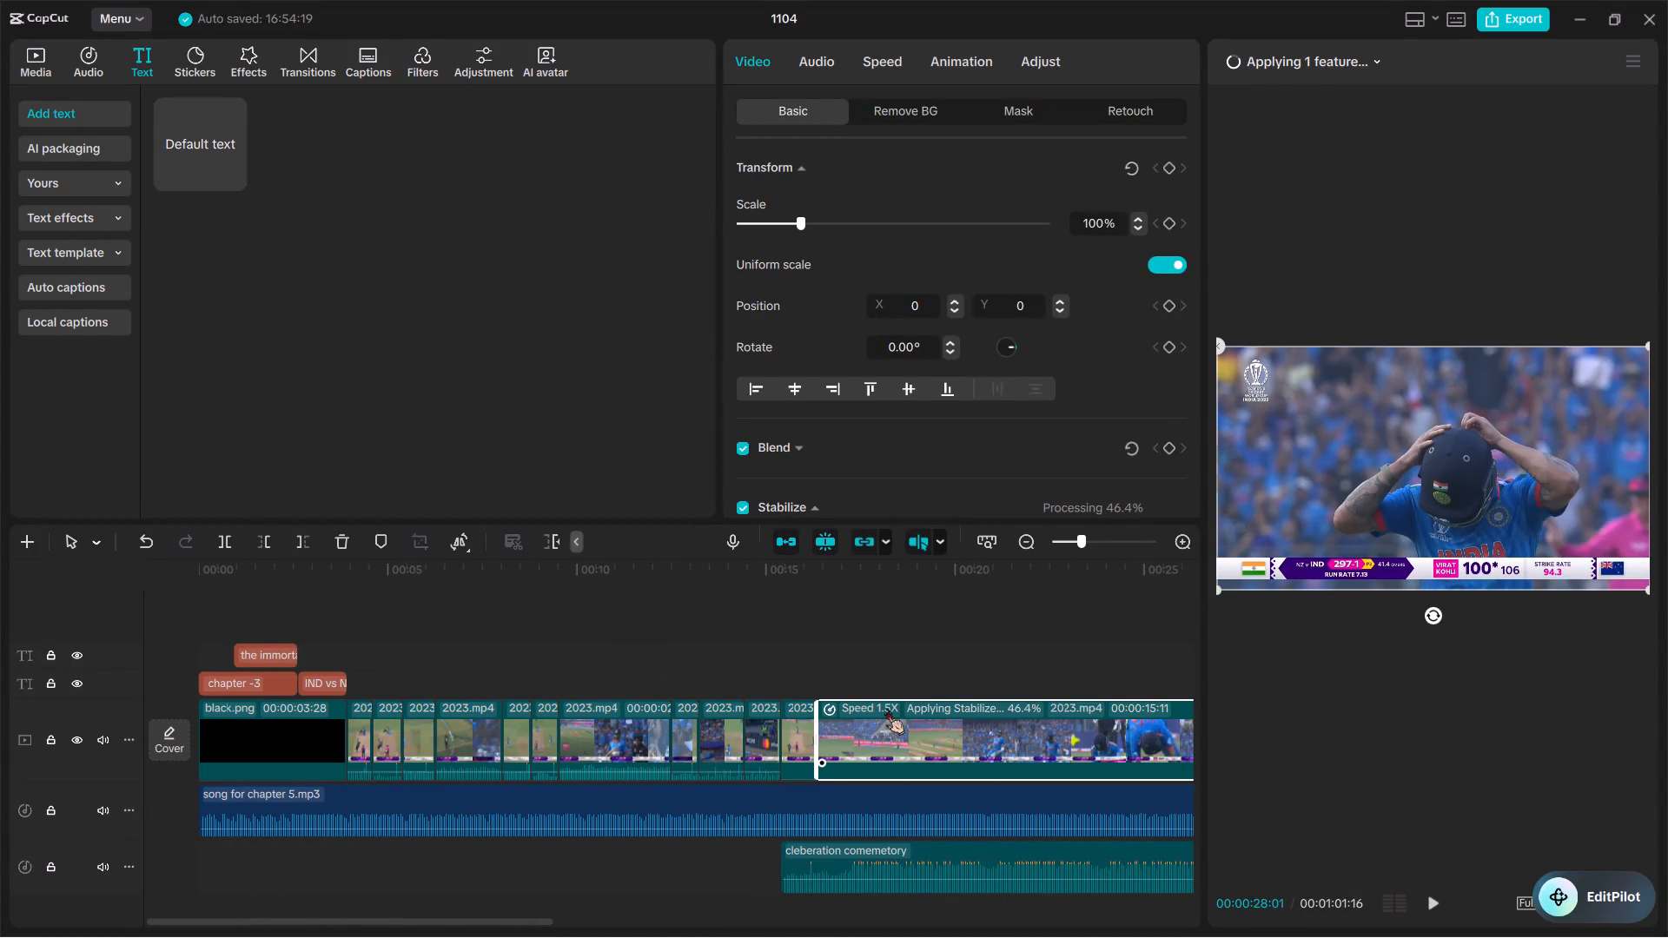
pyautogui.hscroll(1, 886, 709)
pyautogui.press('space')
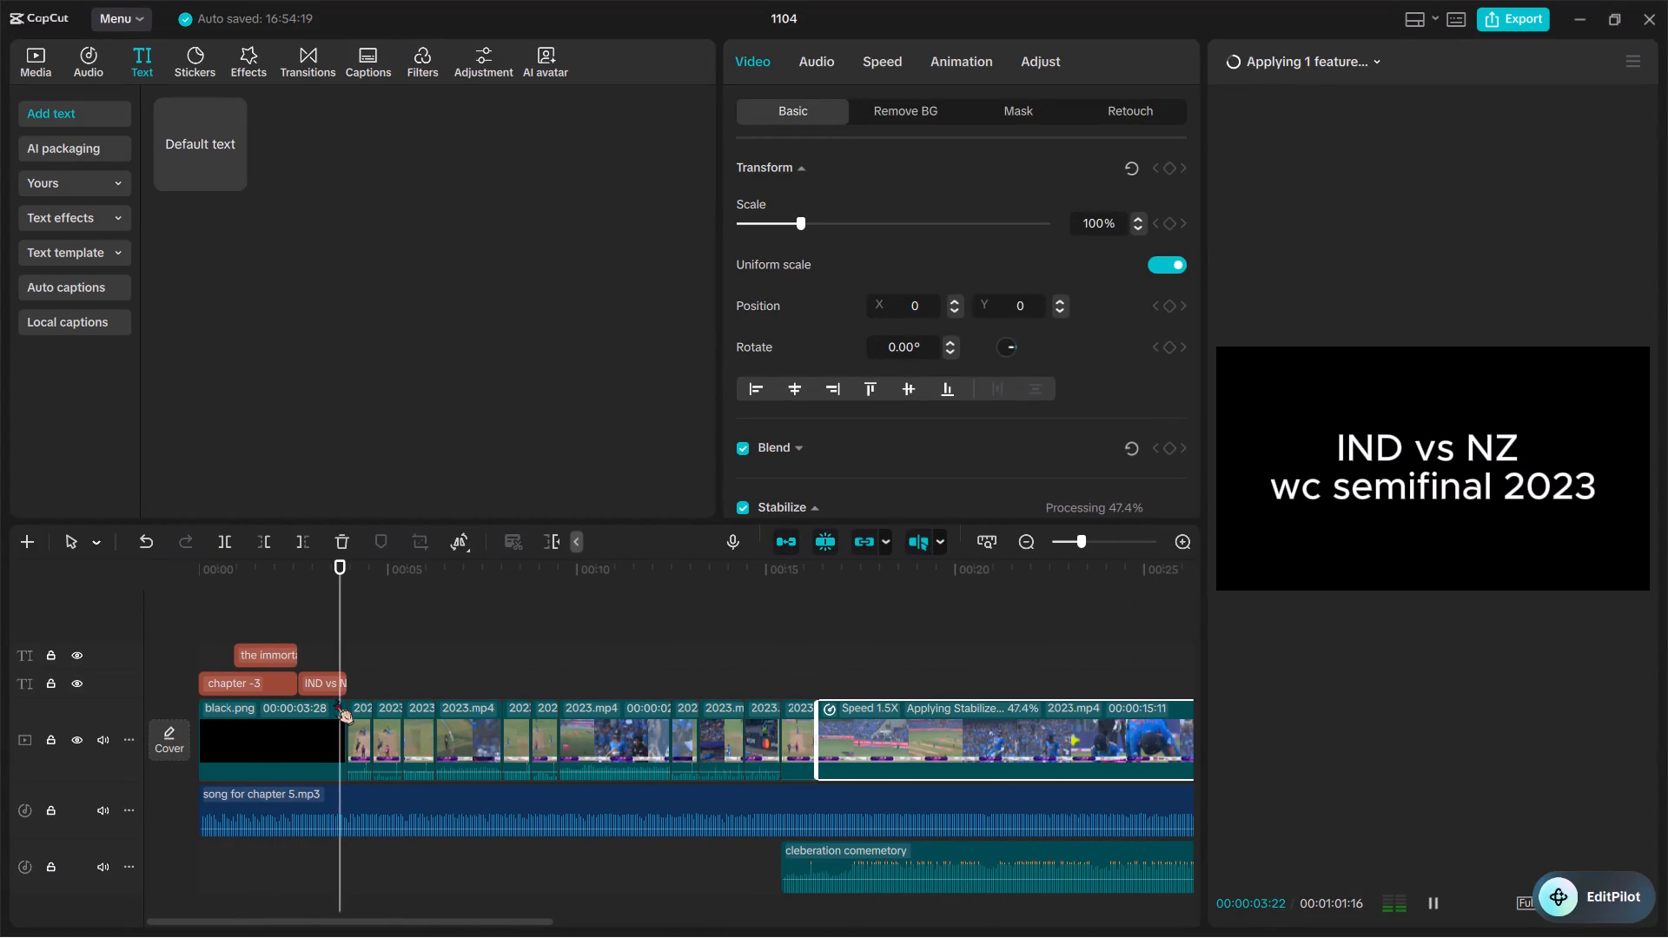
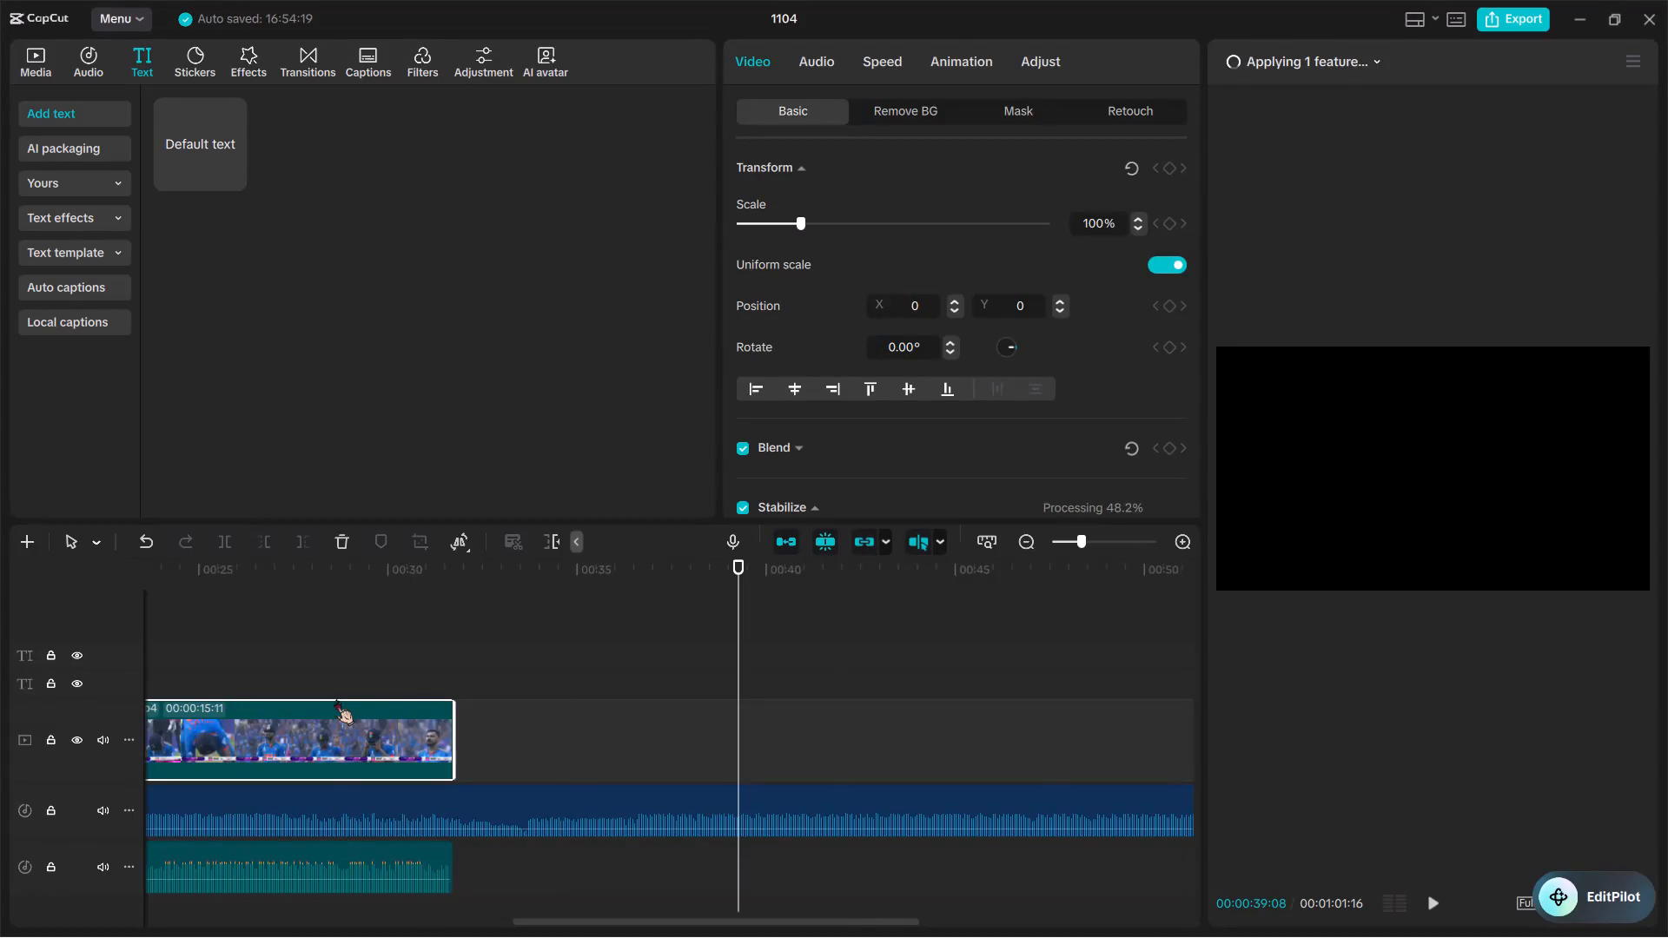
# Review the edited sequence by playing the match clips, the start of the celebration, and the song past the final clip.
pyautogui.hscroll(1, 335, 699)
pyautogui.keyDown('ctrl'); pyautogui.scroll(-5, 335, 699); pyautogui.keyUp('ctrl')
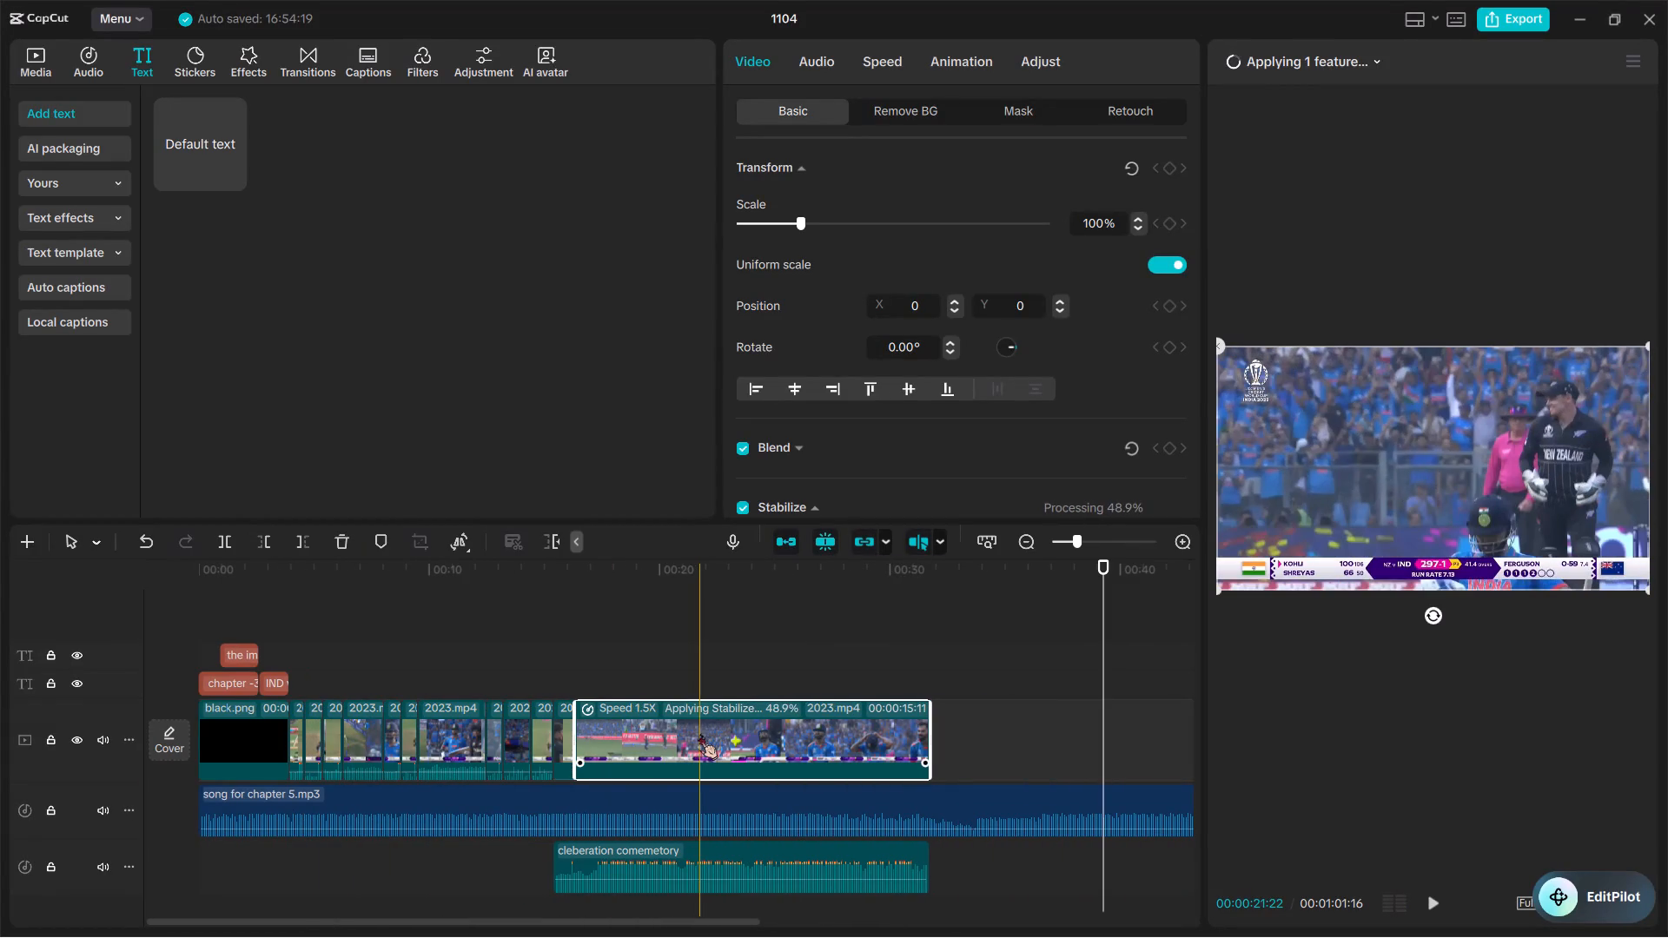
pyautogui.scroll(-1, 802, 270)
pyautogui.scroll(1, 802, 294)
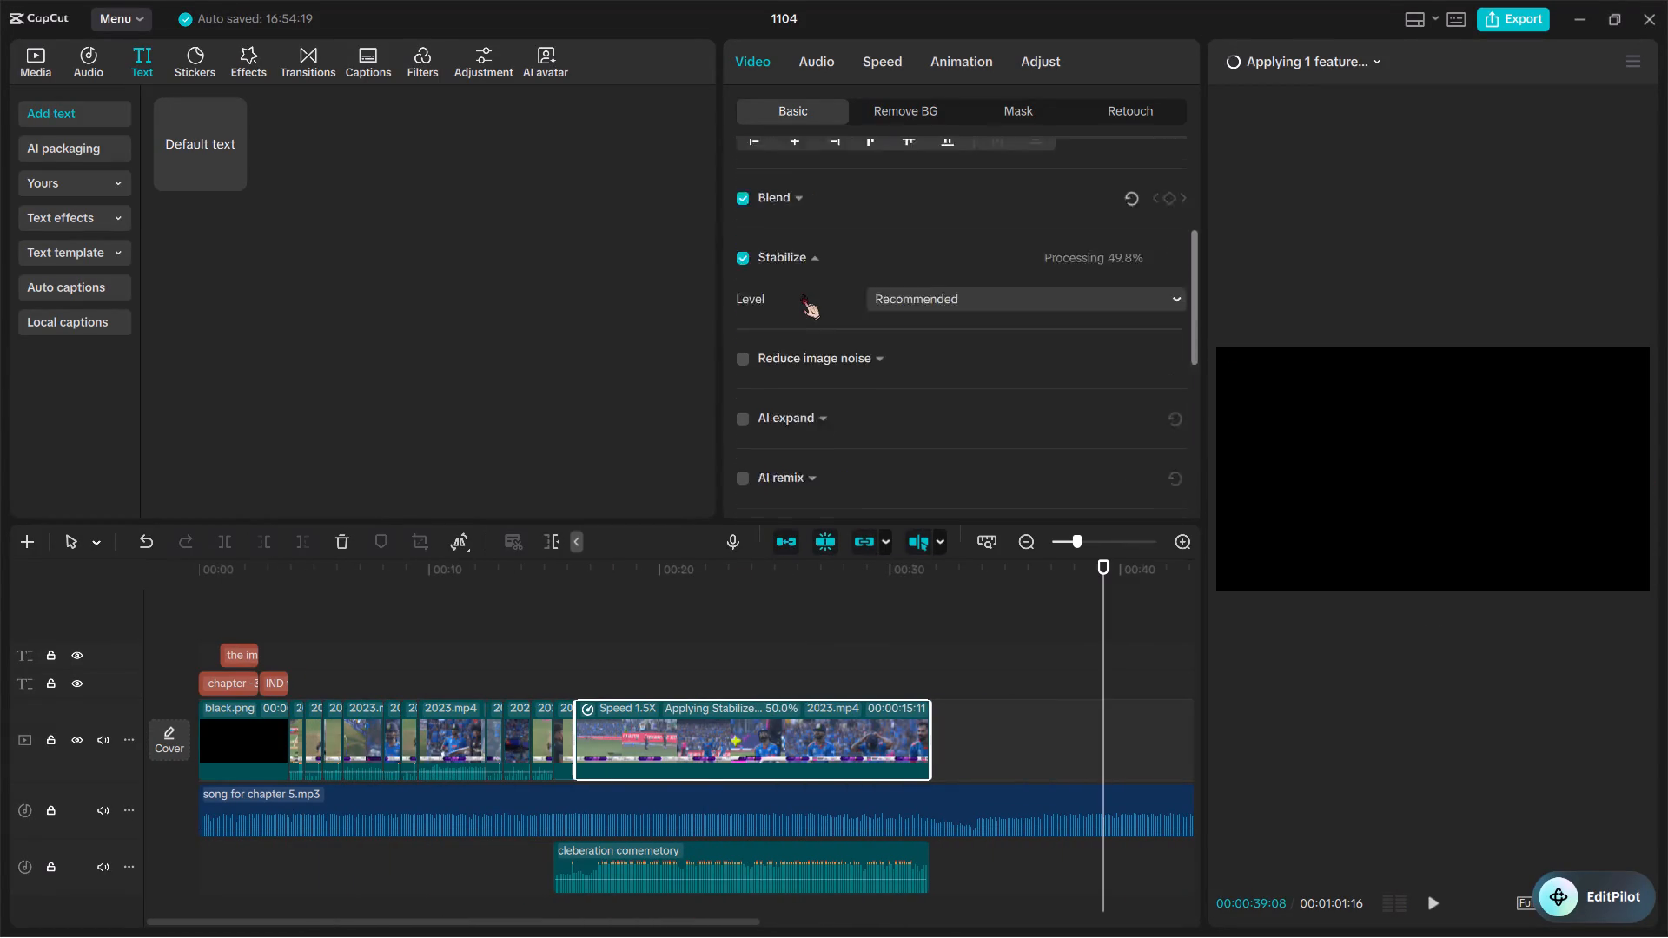
pyautogui.scroll(1, 802, 294)
pyautogui.scroll(-1, 802, 294)
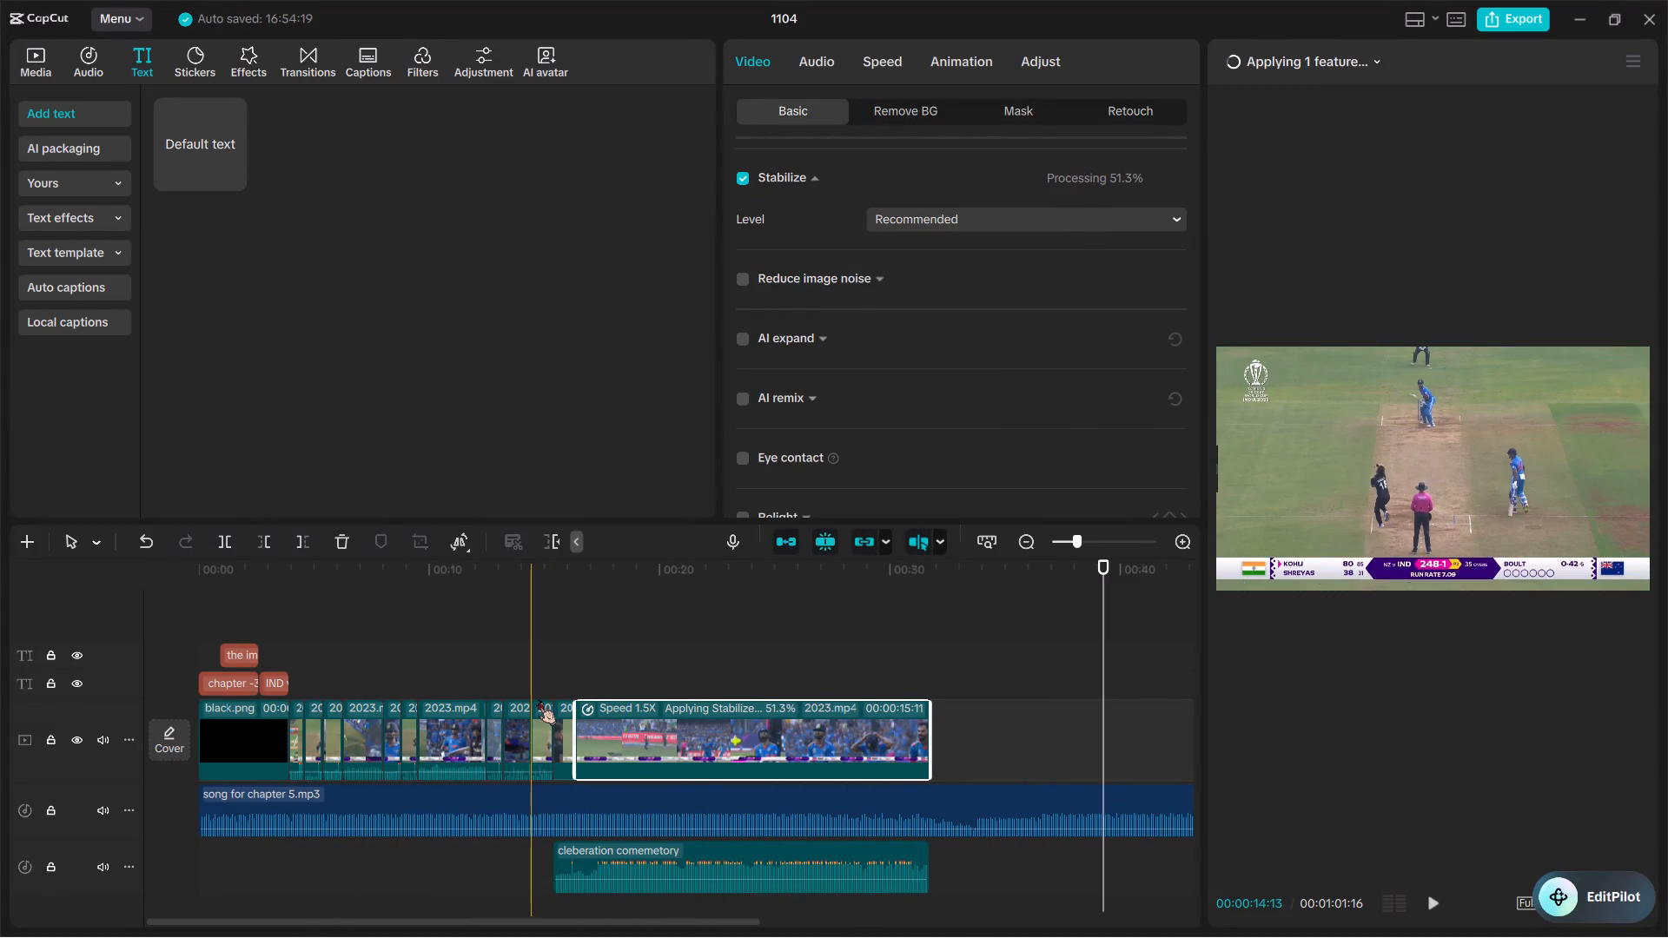
pyautogui.hscroll(1, 391, 792)
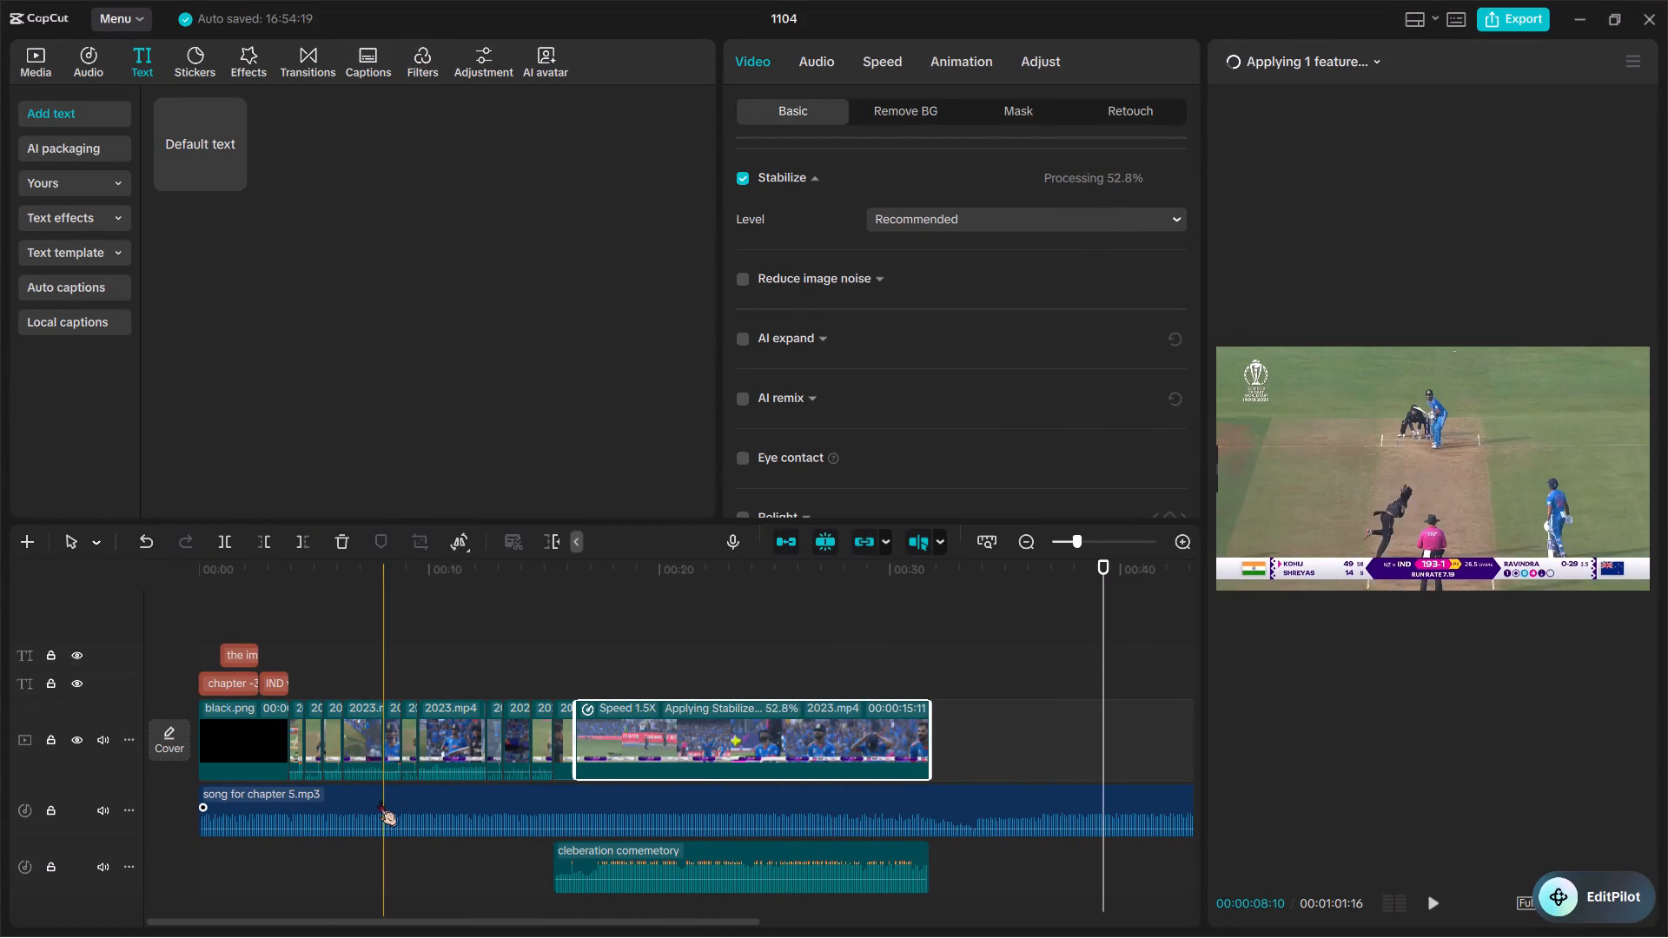
pyautogui.press('space')
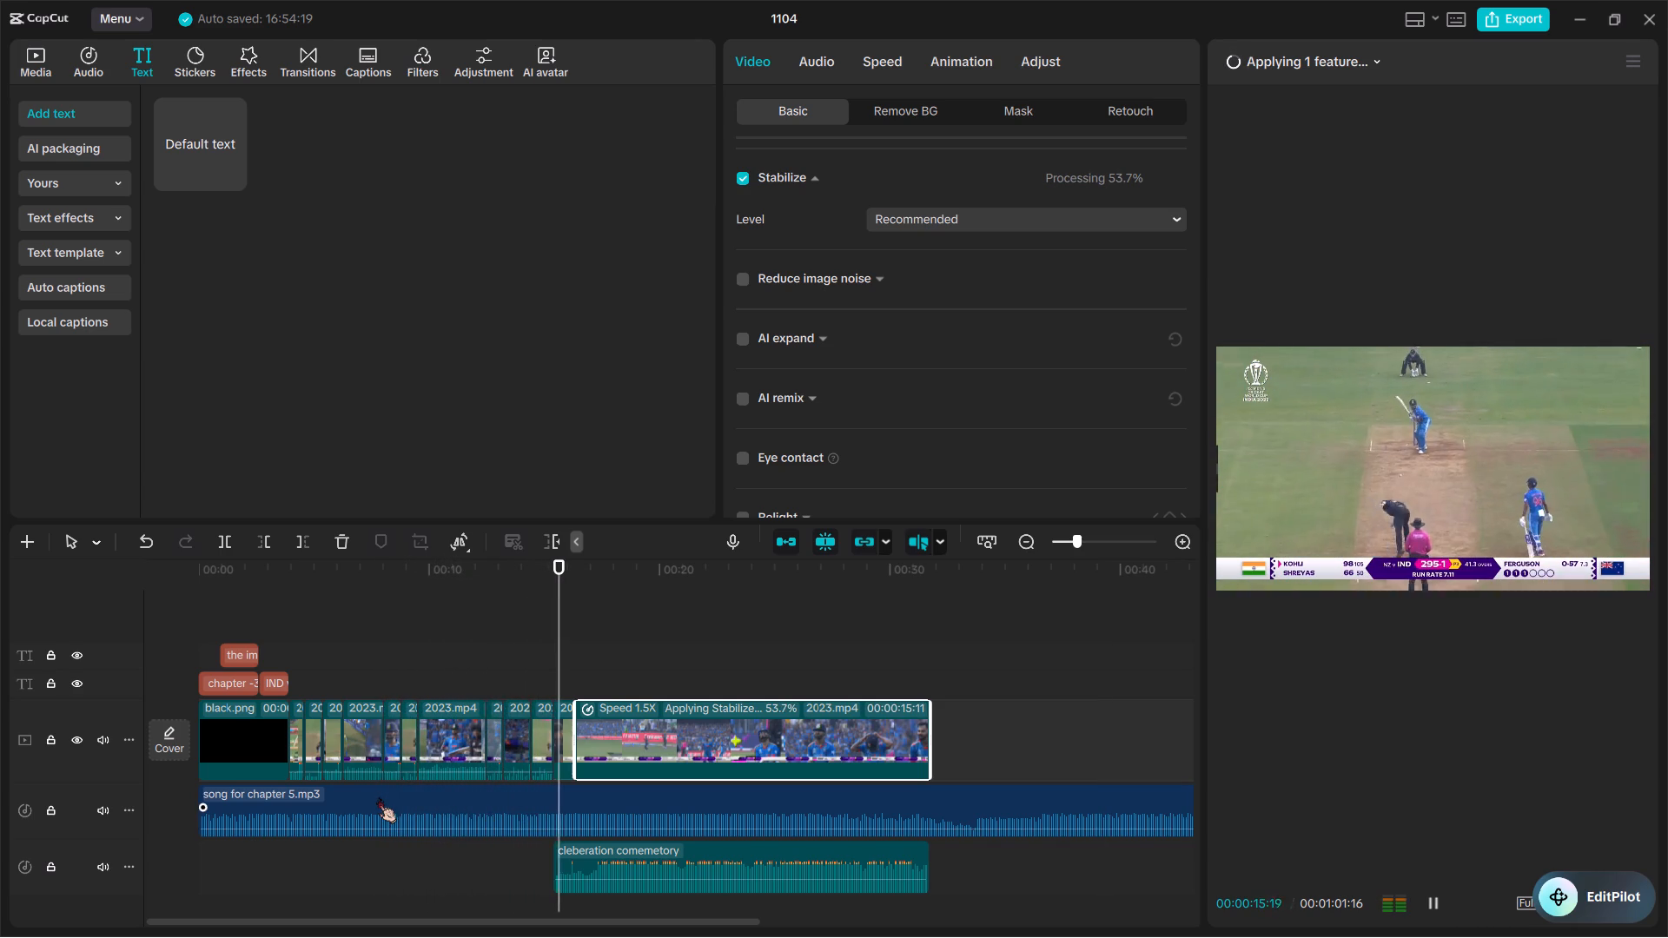
pyautogui.press('space')
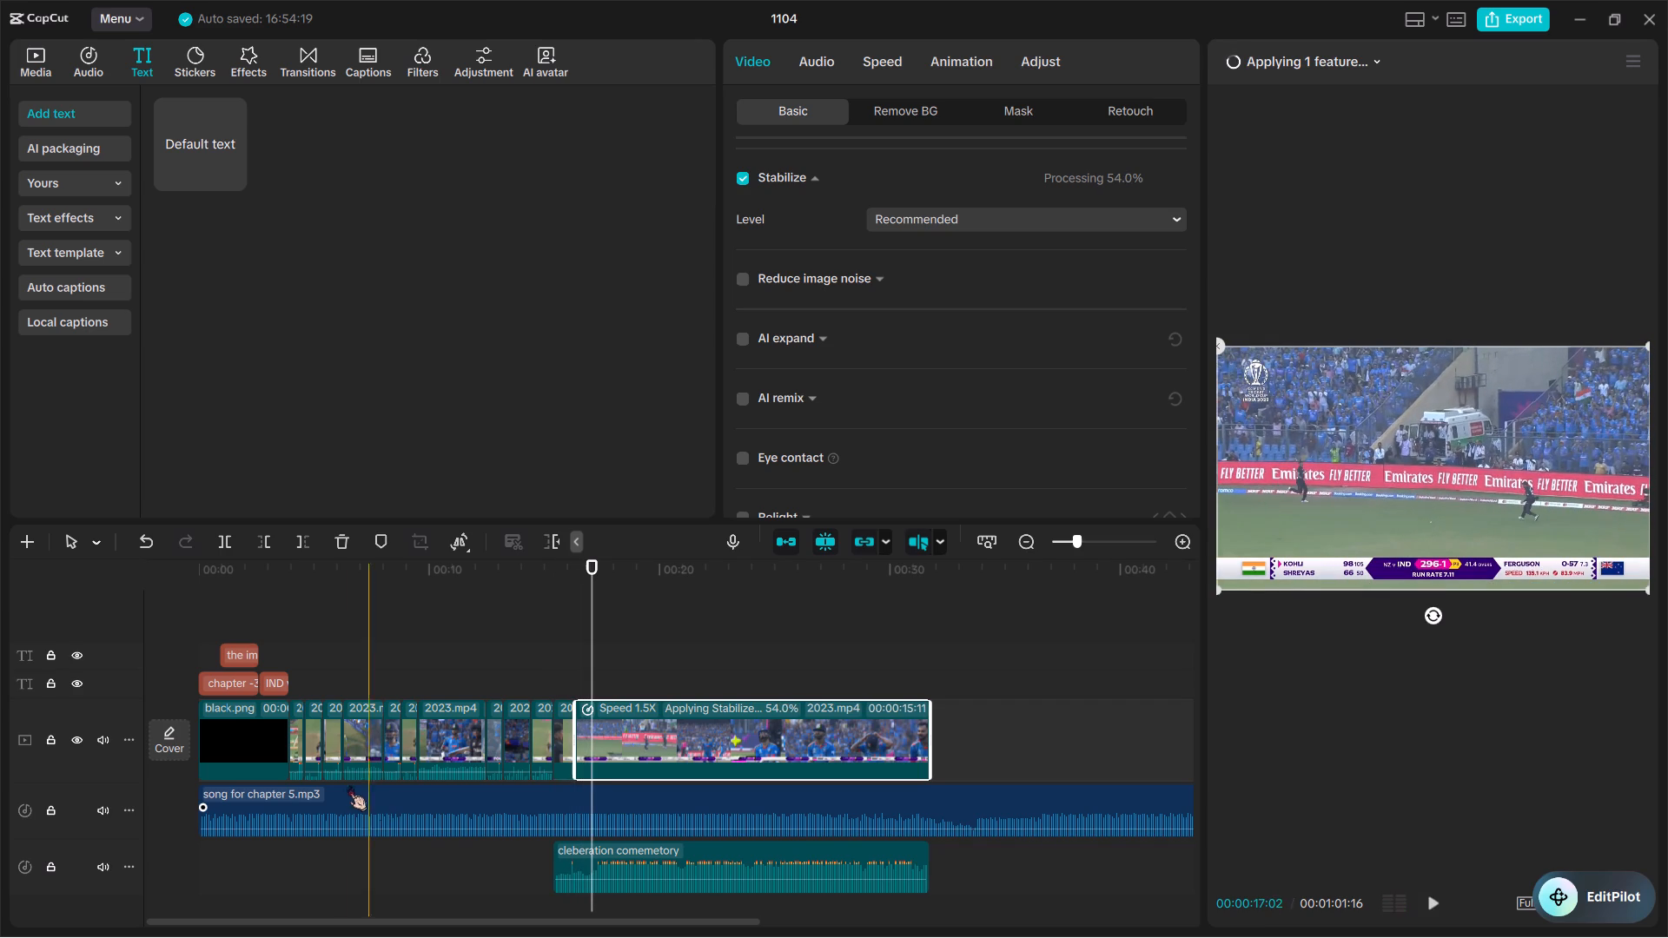
pyautogui.press('space')
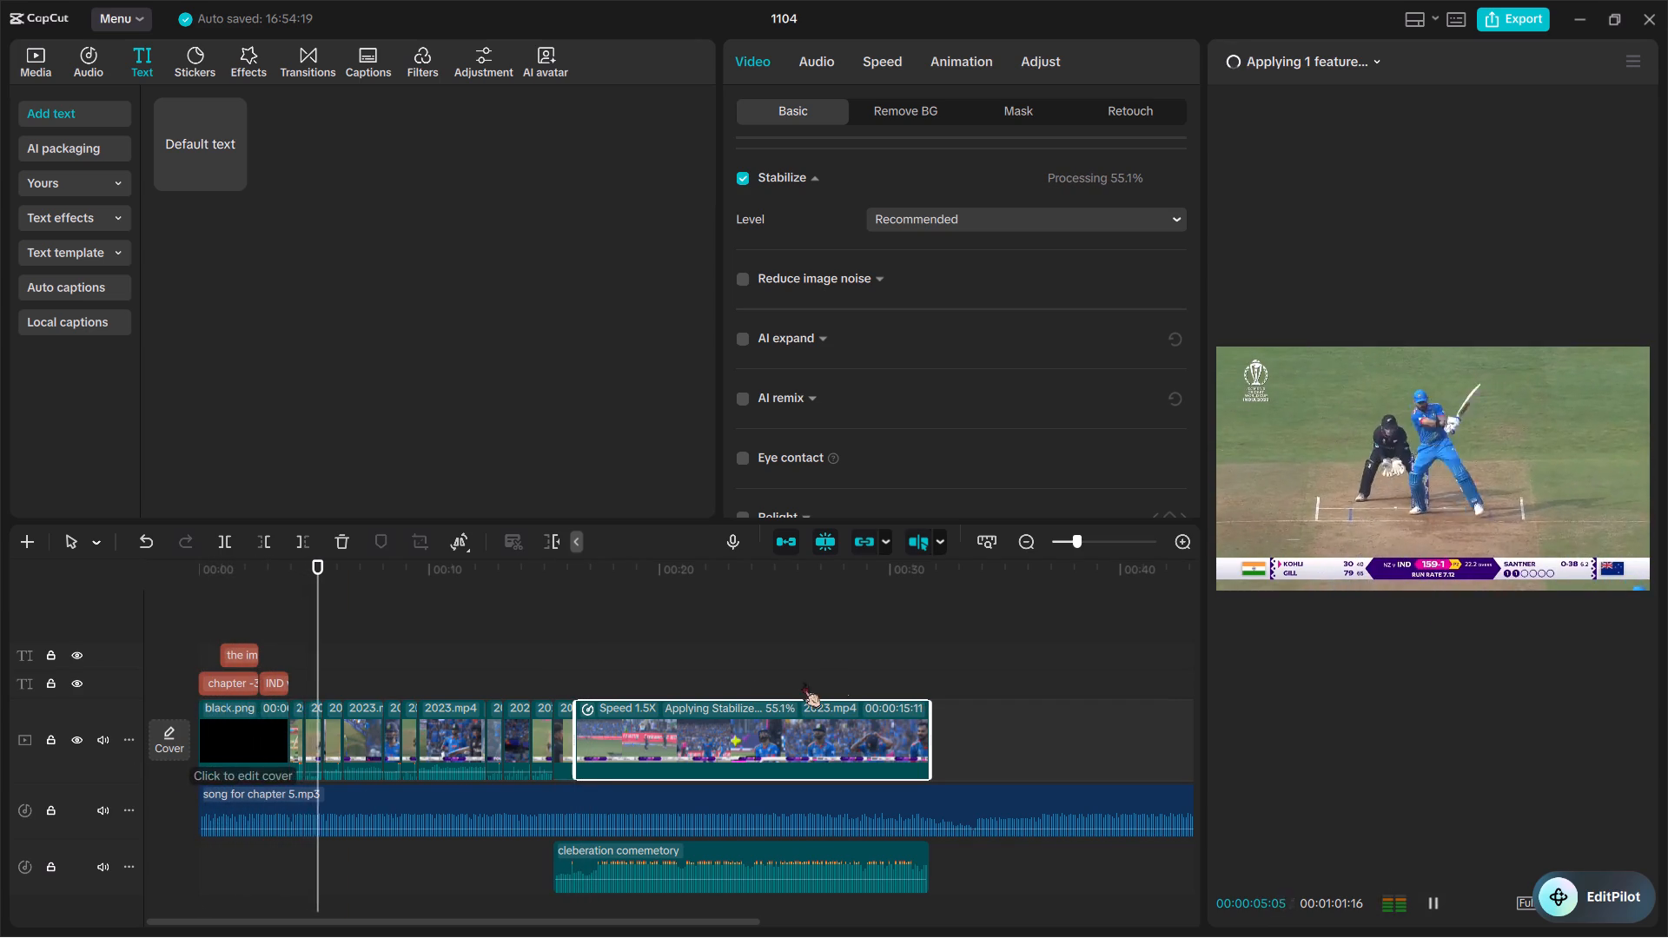
pyautogui.press('space')
pyautogui.press('space')
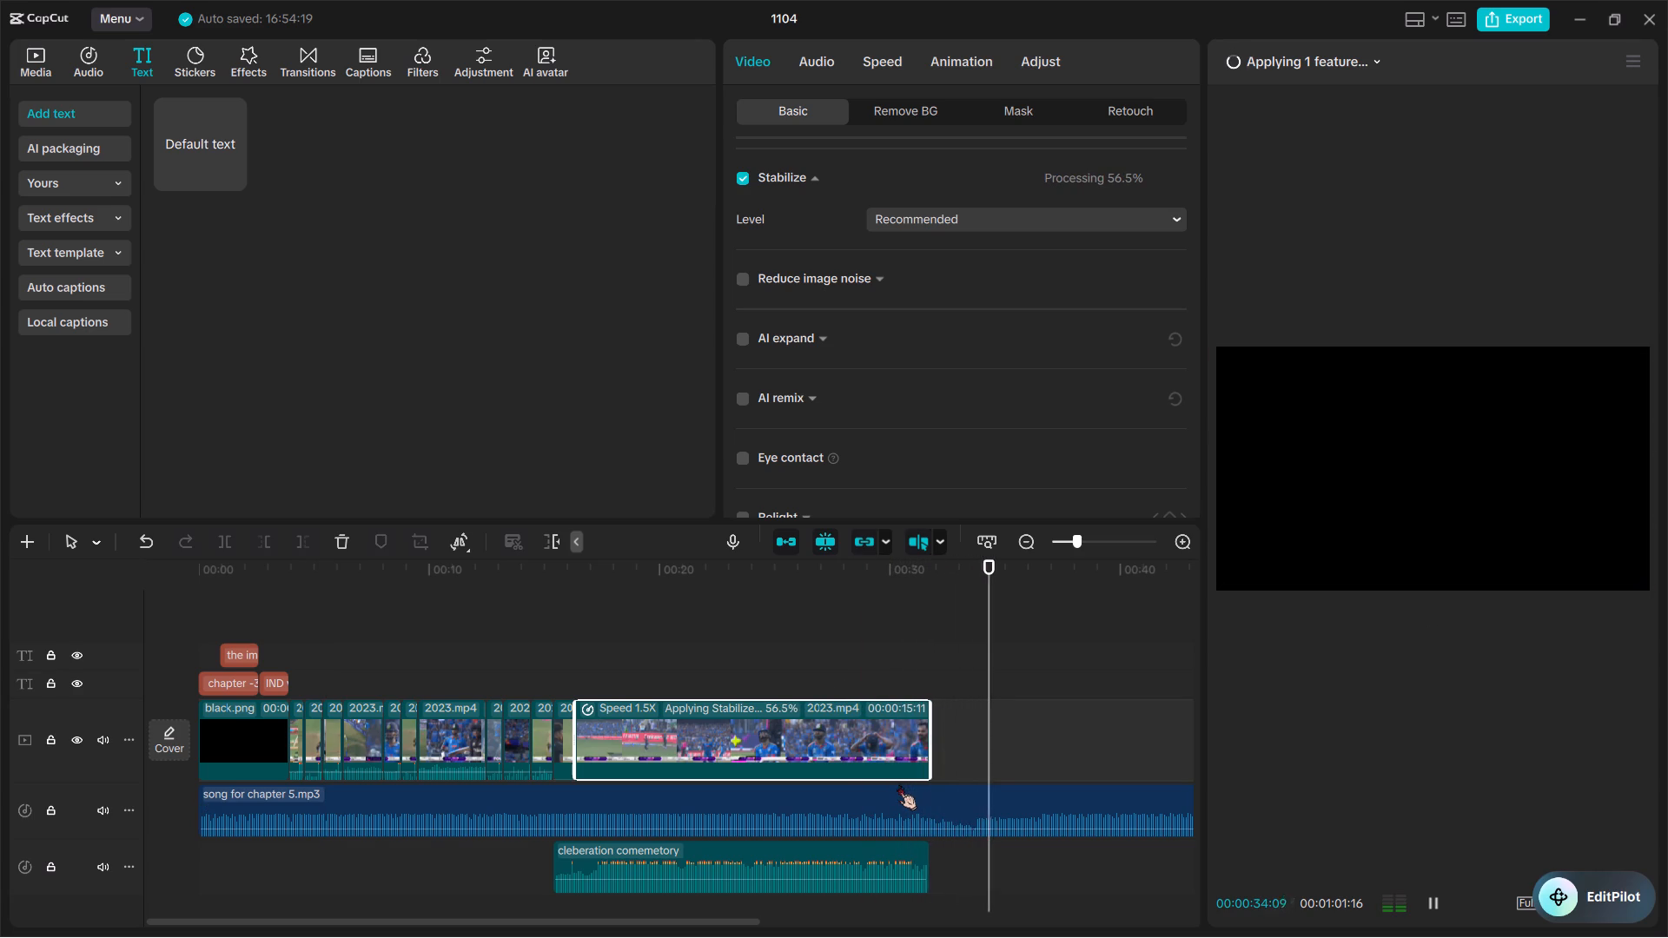
pyautogui.press('space')
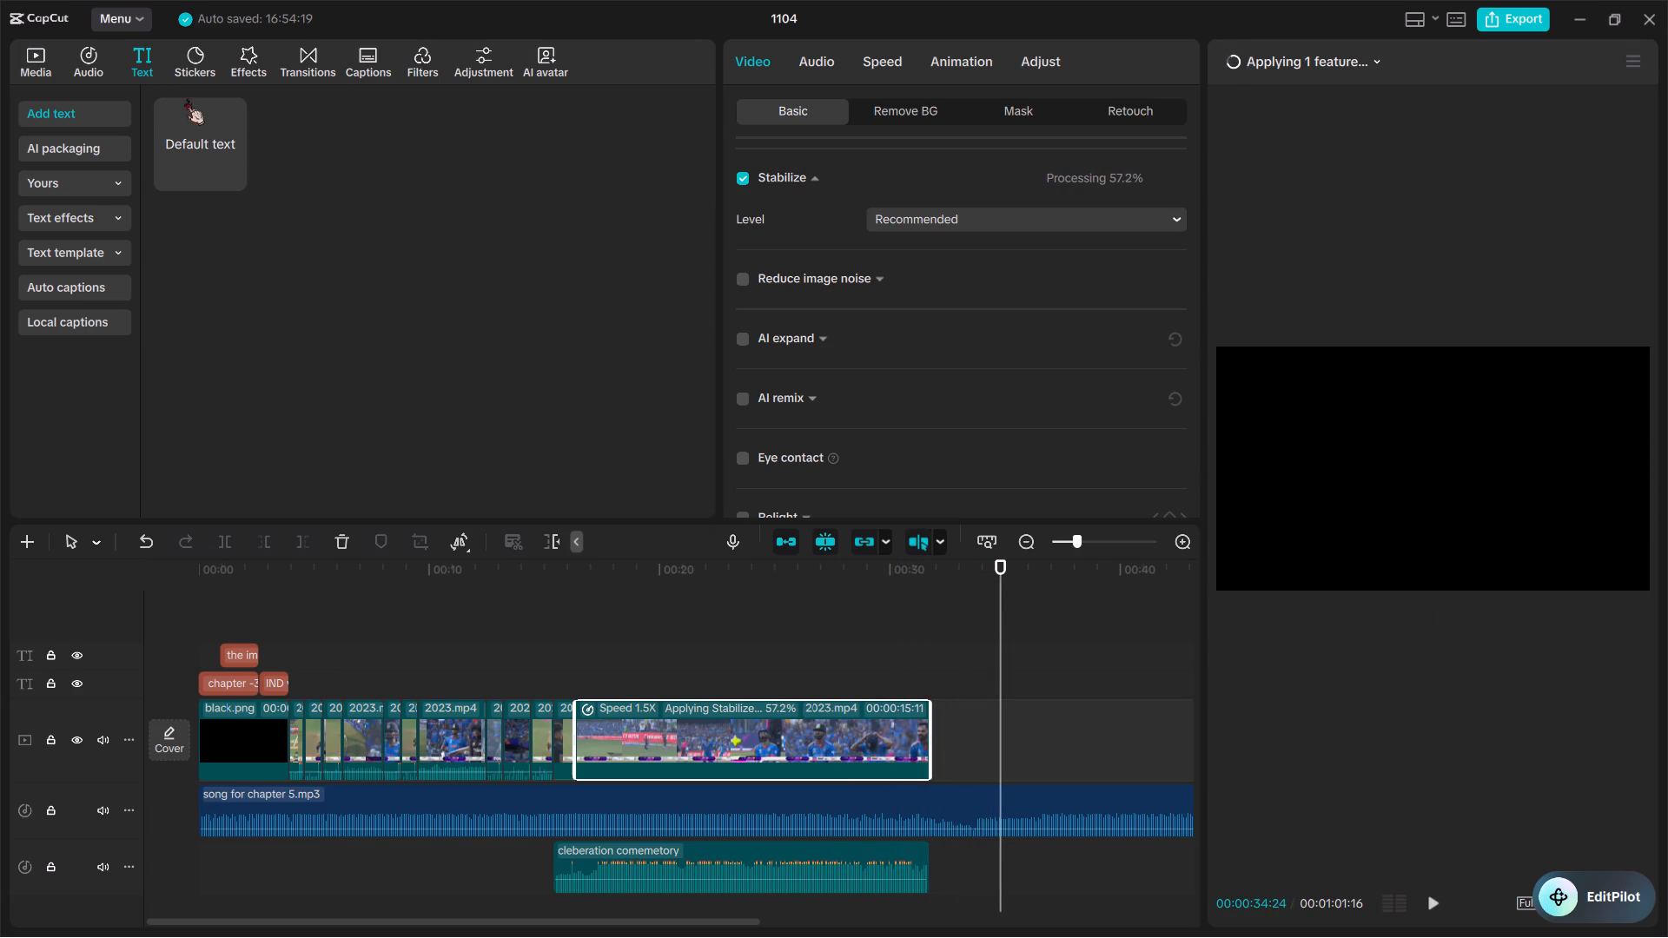
# Add a default text clip on the lower text track, starting right where the closing celebration clip ends.
pyautogui.click(148, 86)
pyautogui.moveTo(187, 131); pyautogui.dragTo(986, 756)
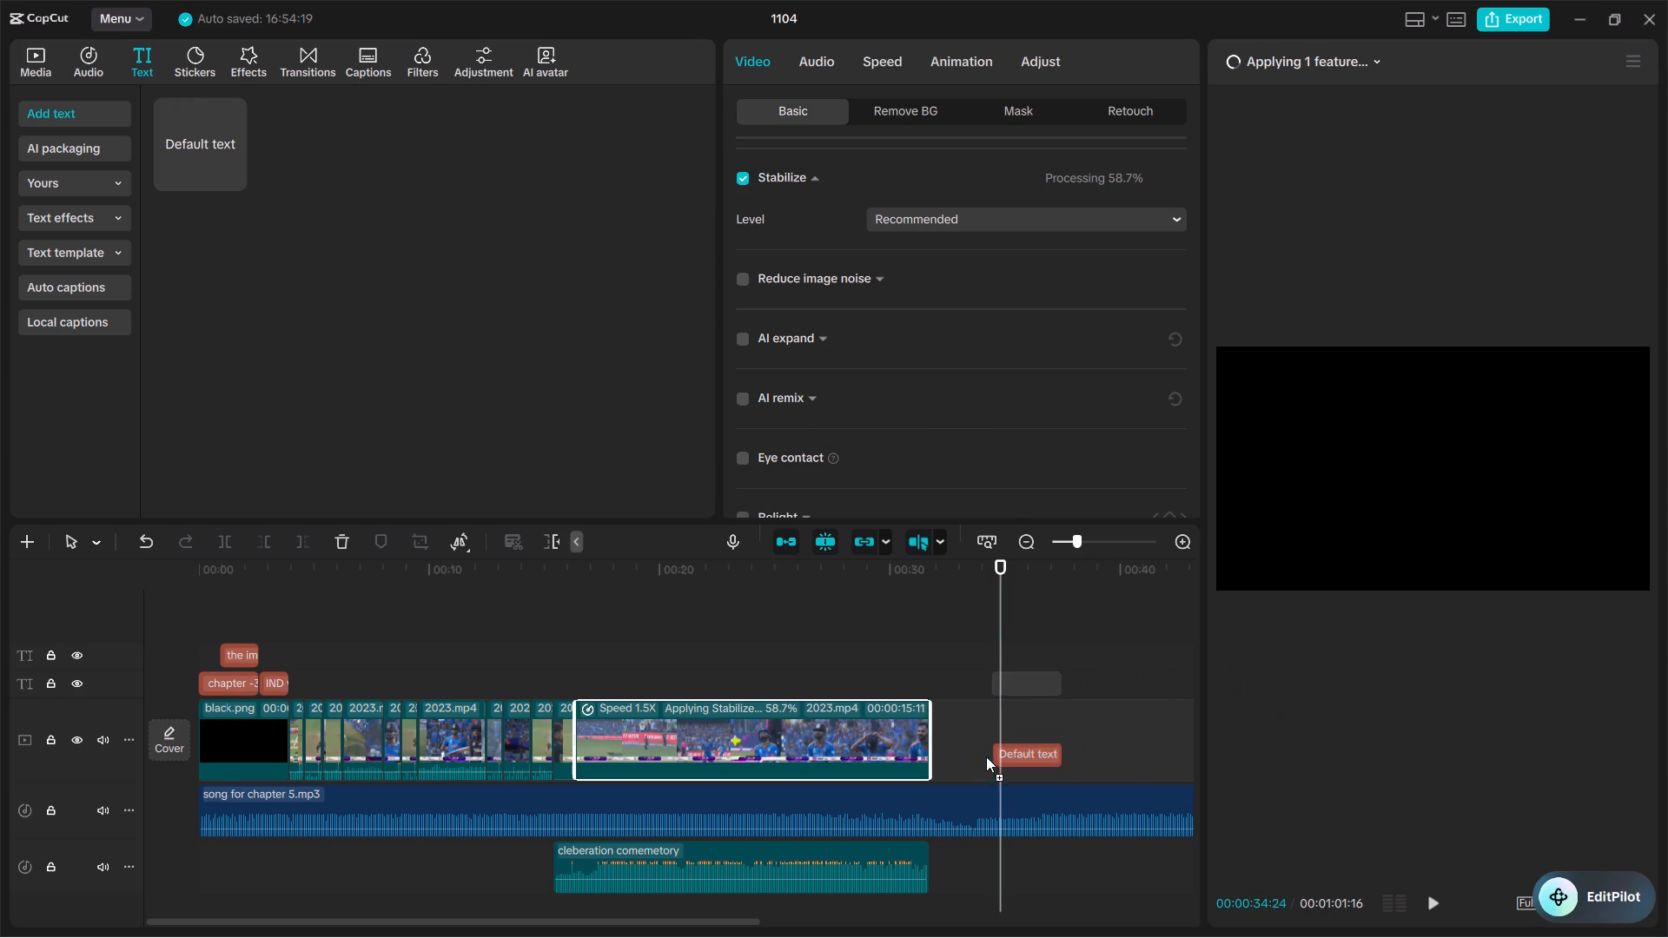
pyautogui.moveTo(986, 756); pyautogui.dragTo(926, 685)
# Copy the opening black.png clip to the main track directly after the celebration clip and preview it under the default text.
pyautogui.click(248, 750)
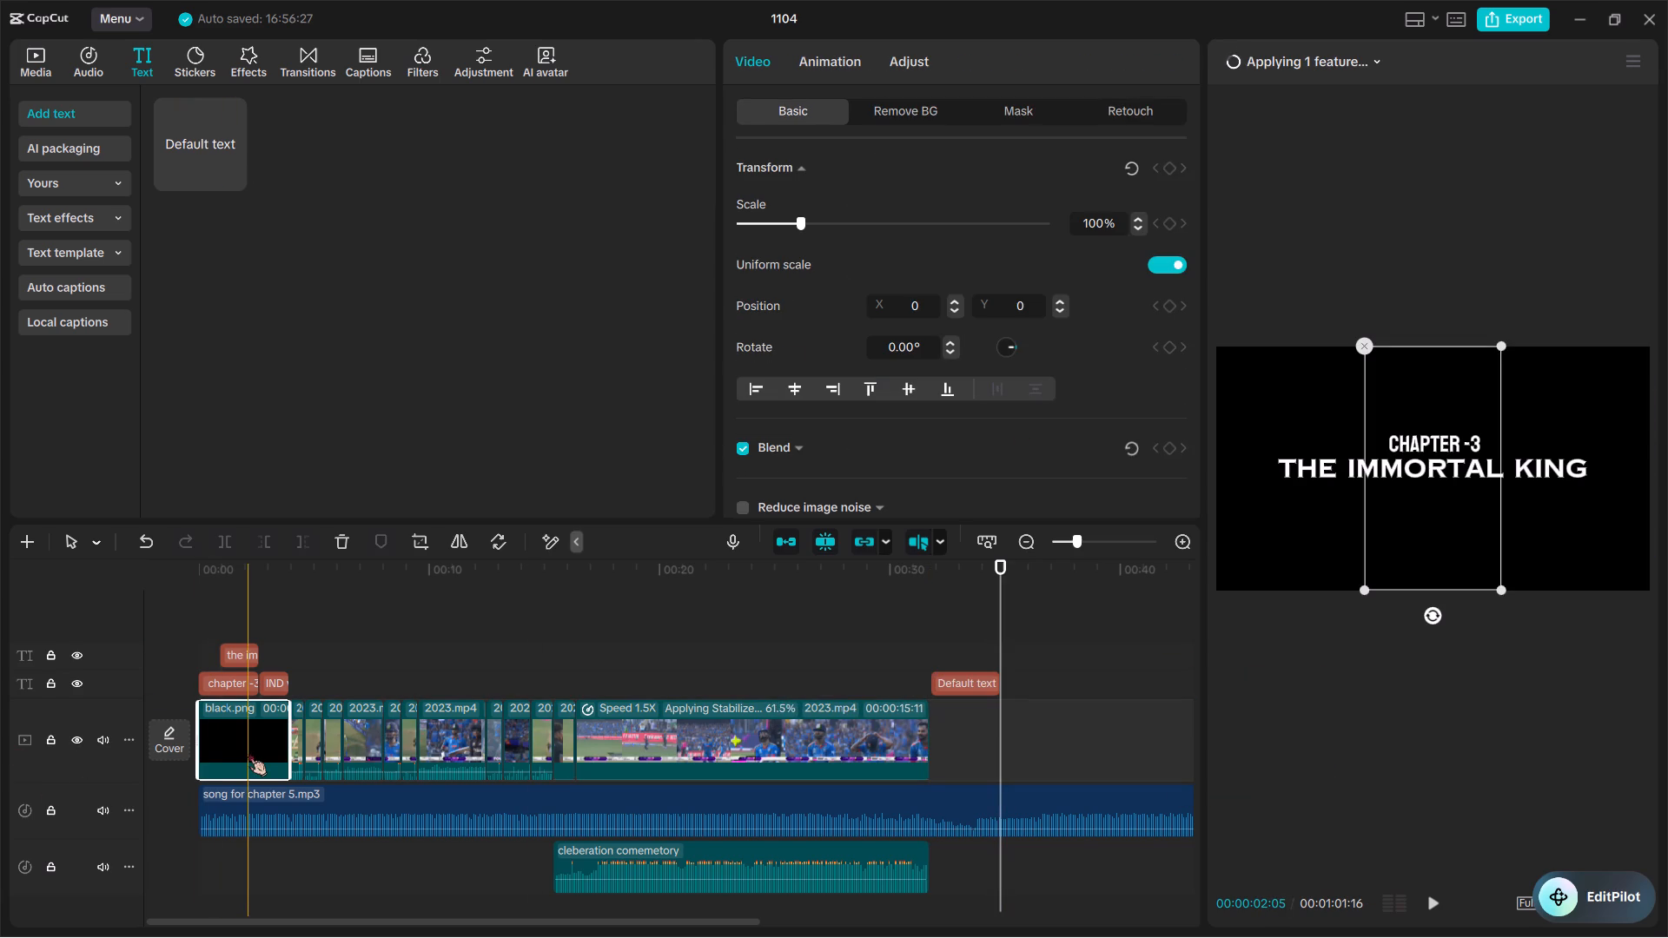
pyautogui.hotkey('ctrl', 'c')
pyautogui.click(986, 742)
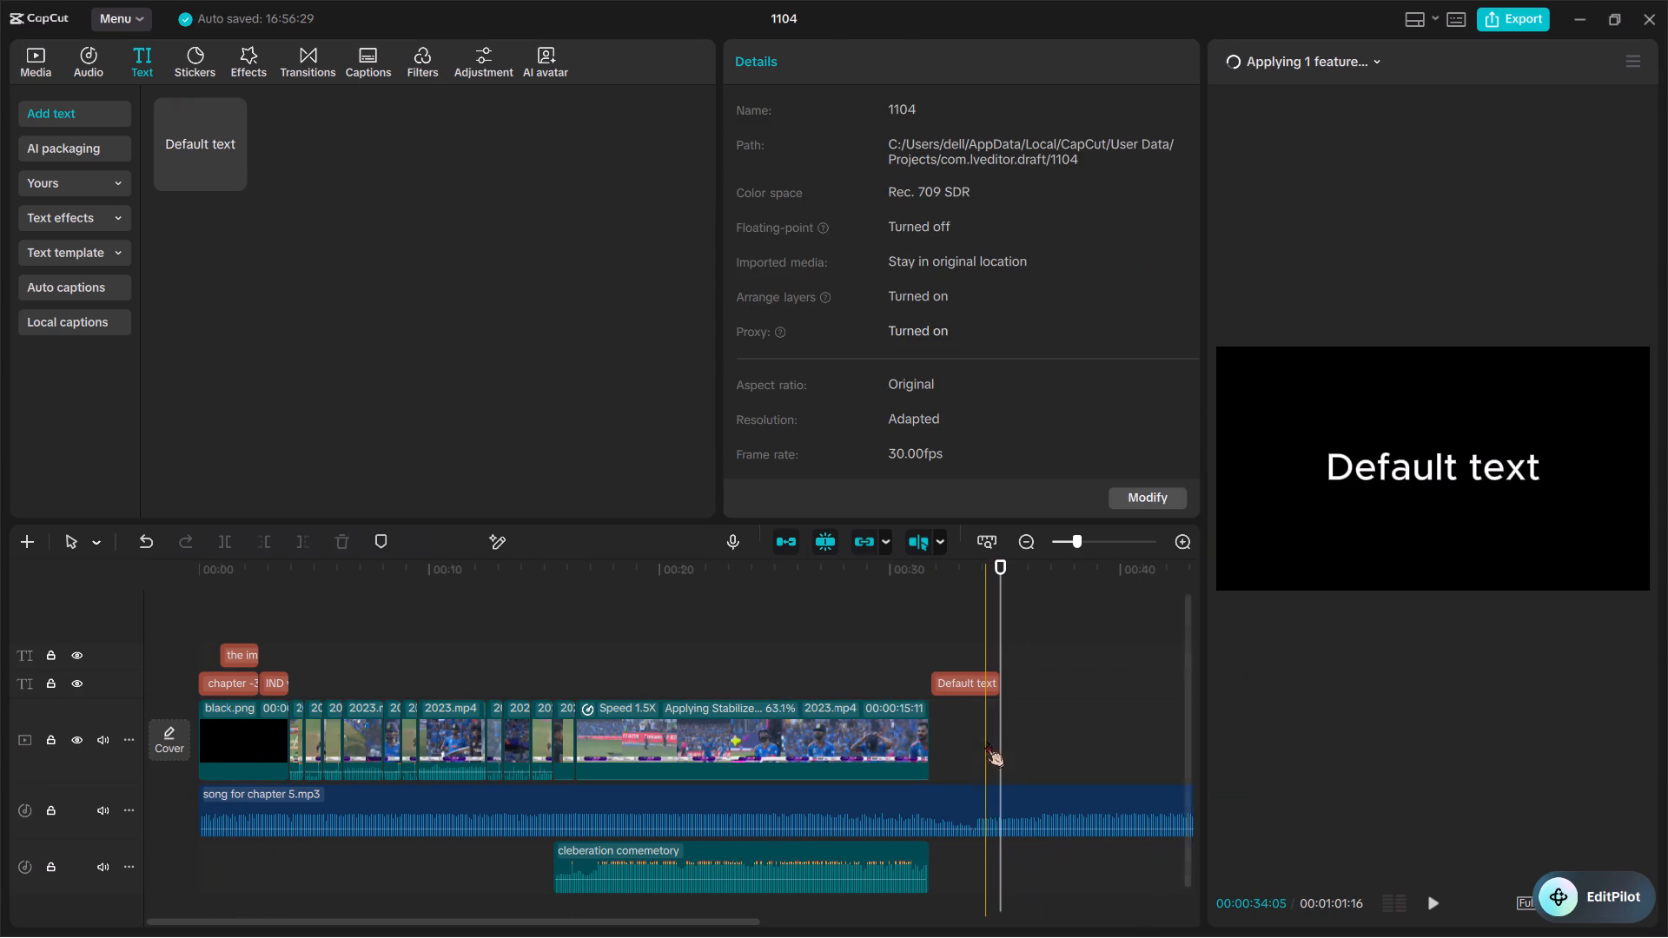
pyautogui.hotkey('ctrl', 'v')
pyautogui.moveTo(1039, 711); pyautogui.dragTo(966, 817)
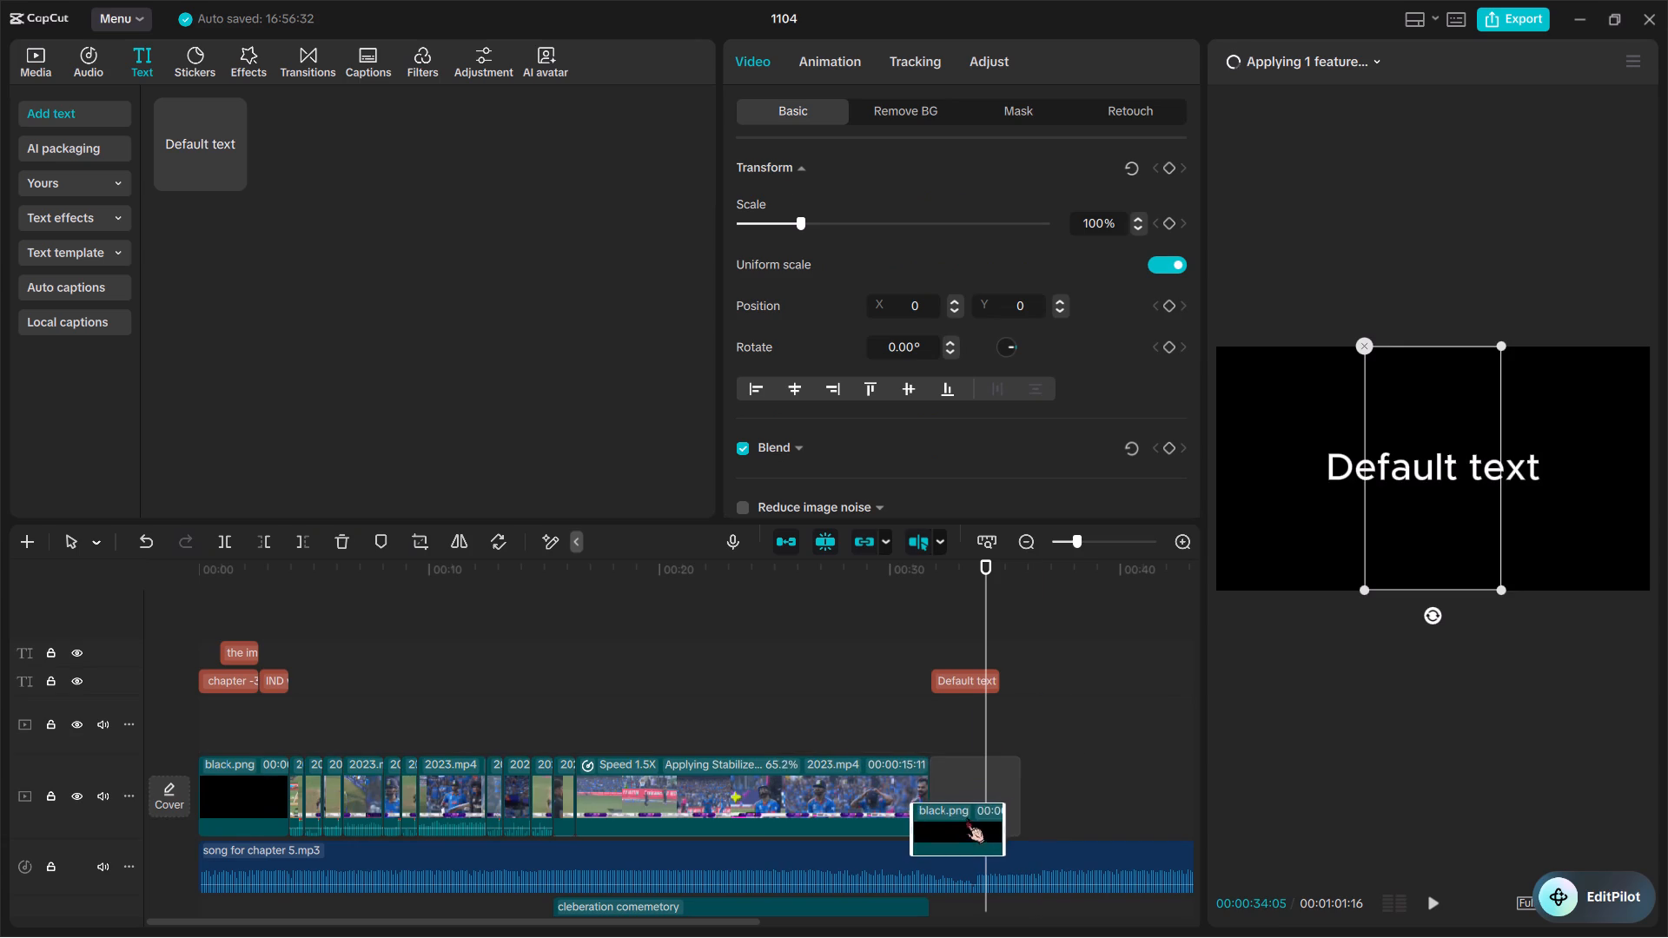
pyautogui.moveTo(966, 817); pyautogui.dragTo(980, 809)
pyautogui.press('space')
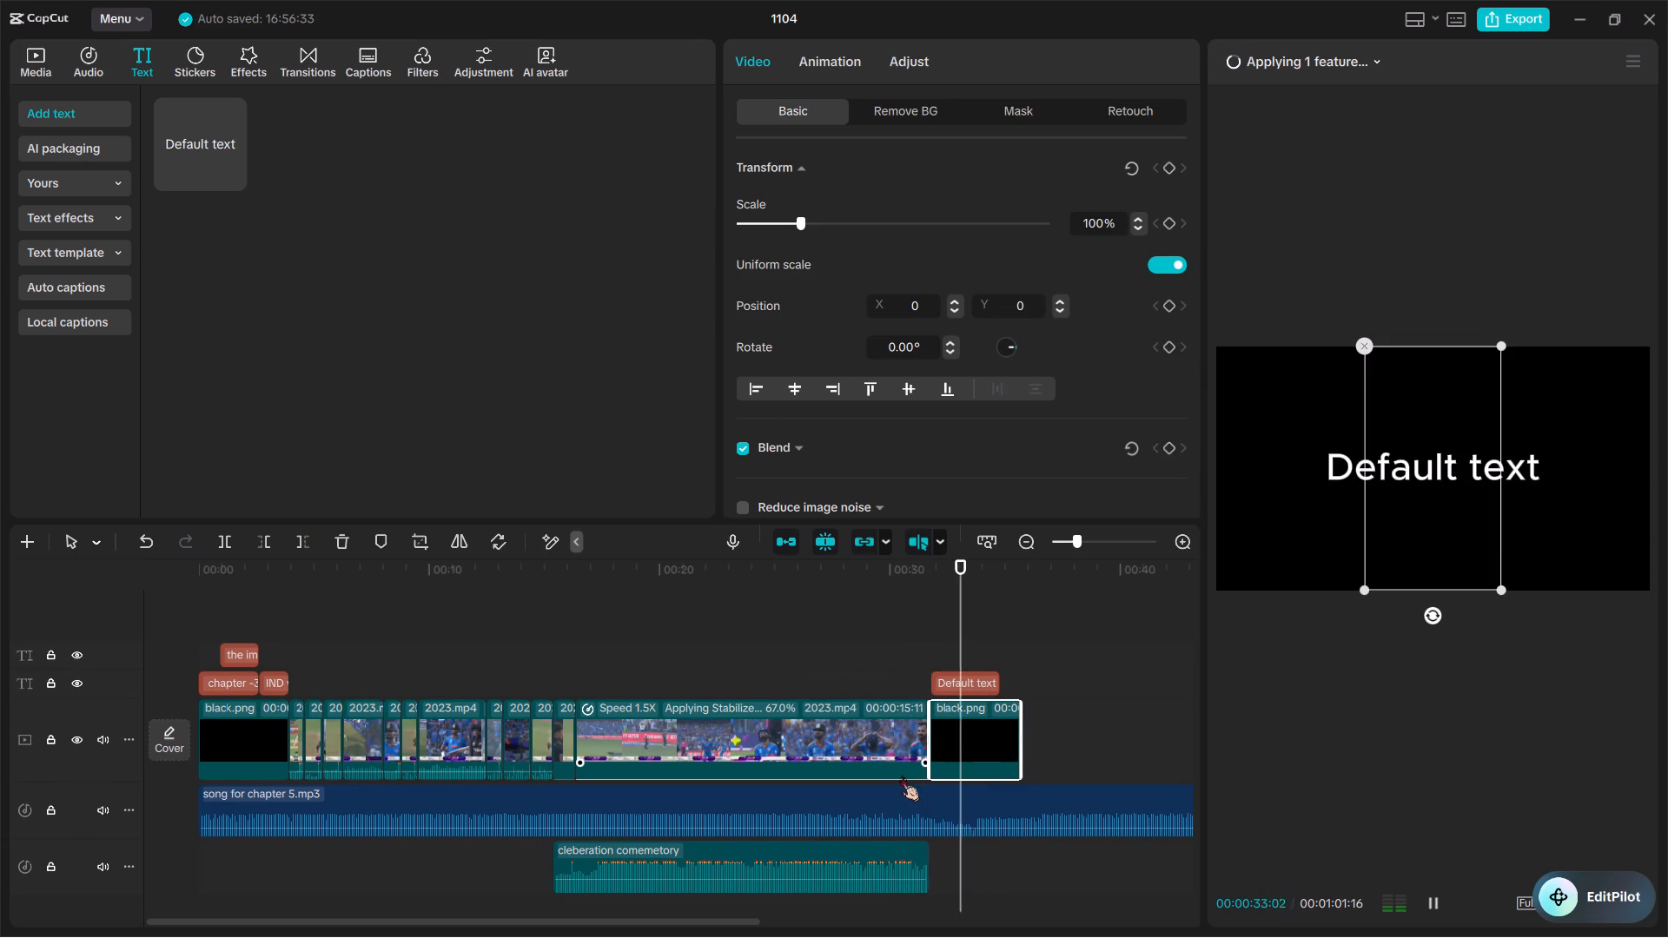
pyautogui.press('space')
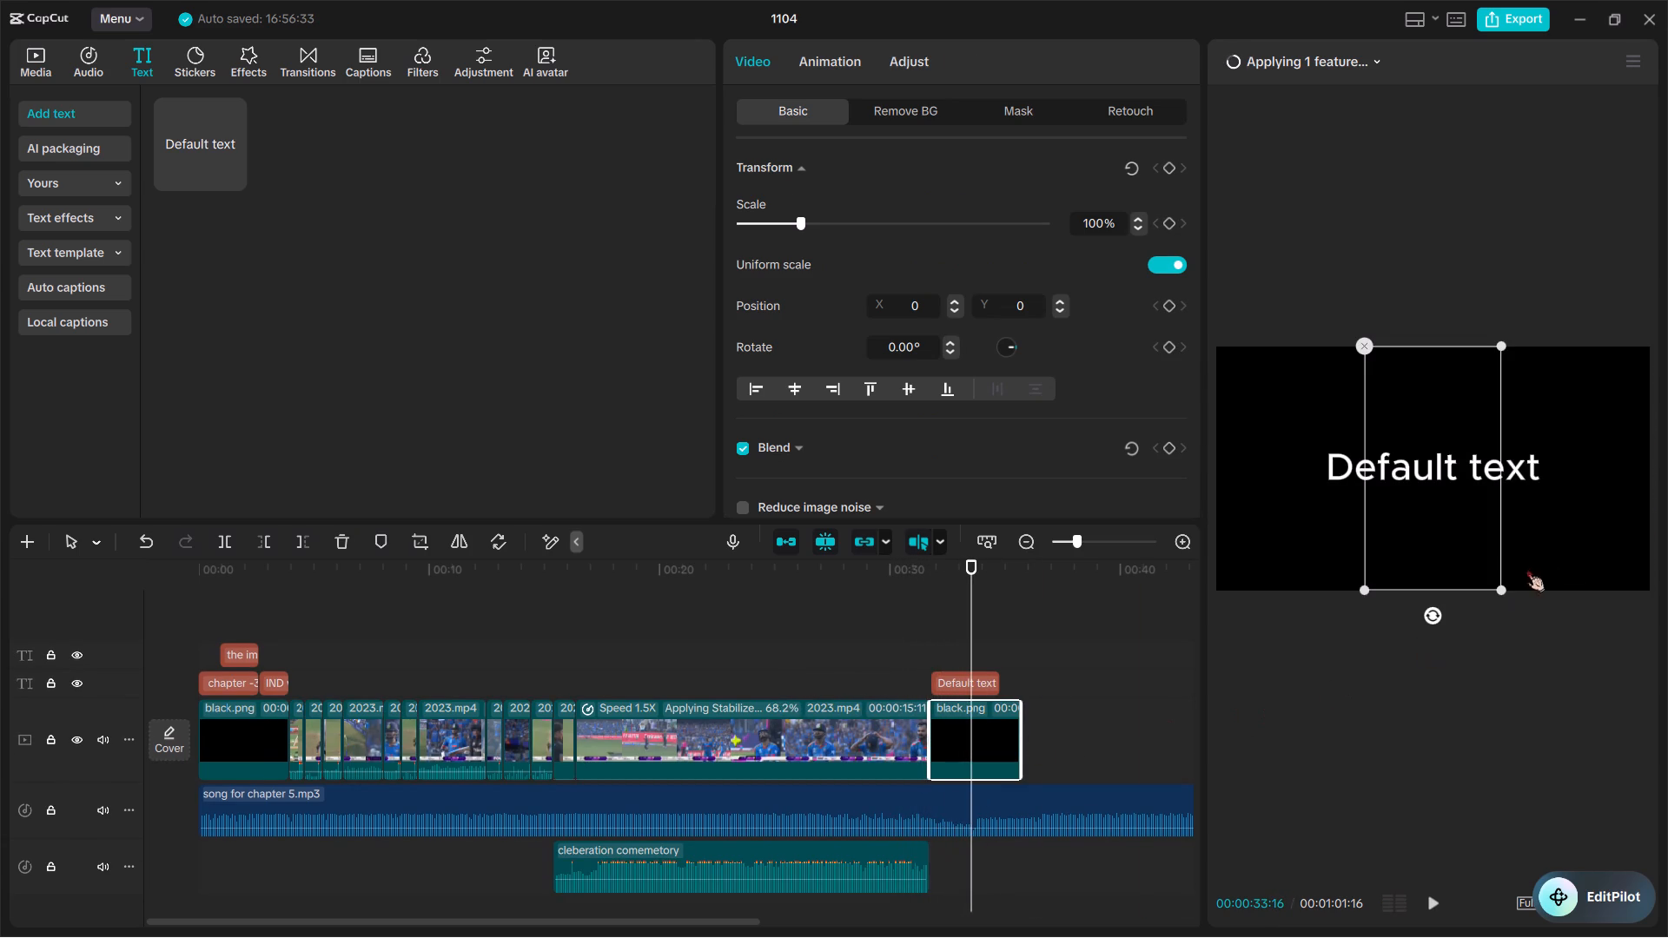
# Rotate the copied black.png background to -90° and scale it to 178% so it fills the frame.
pyautogui.moveTo(1497, 587); pyautogui.dragTo(1557, 535)
pyautogui.moveTo(1424, 601); pyautogui.dragTo(1600, 510)
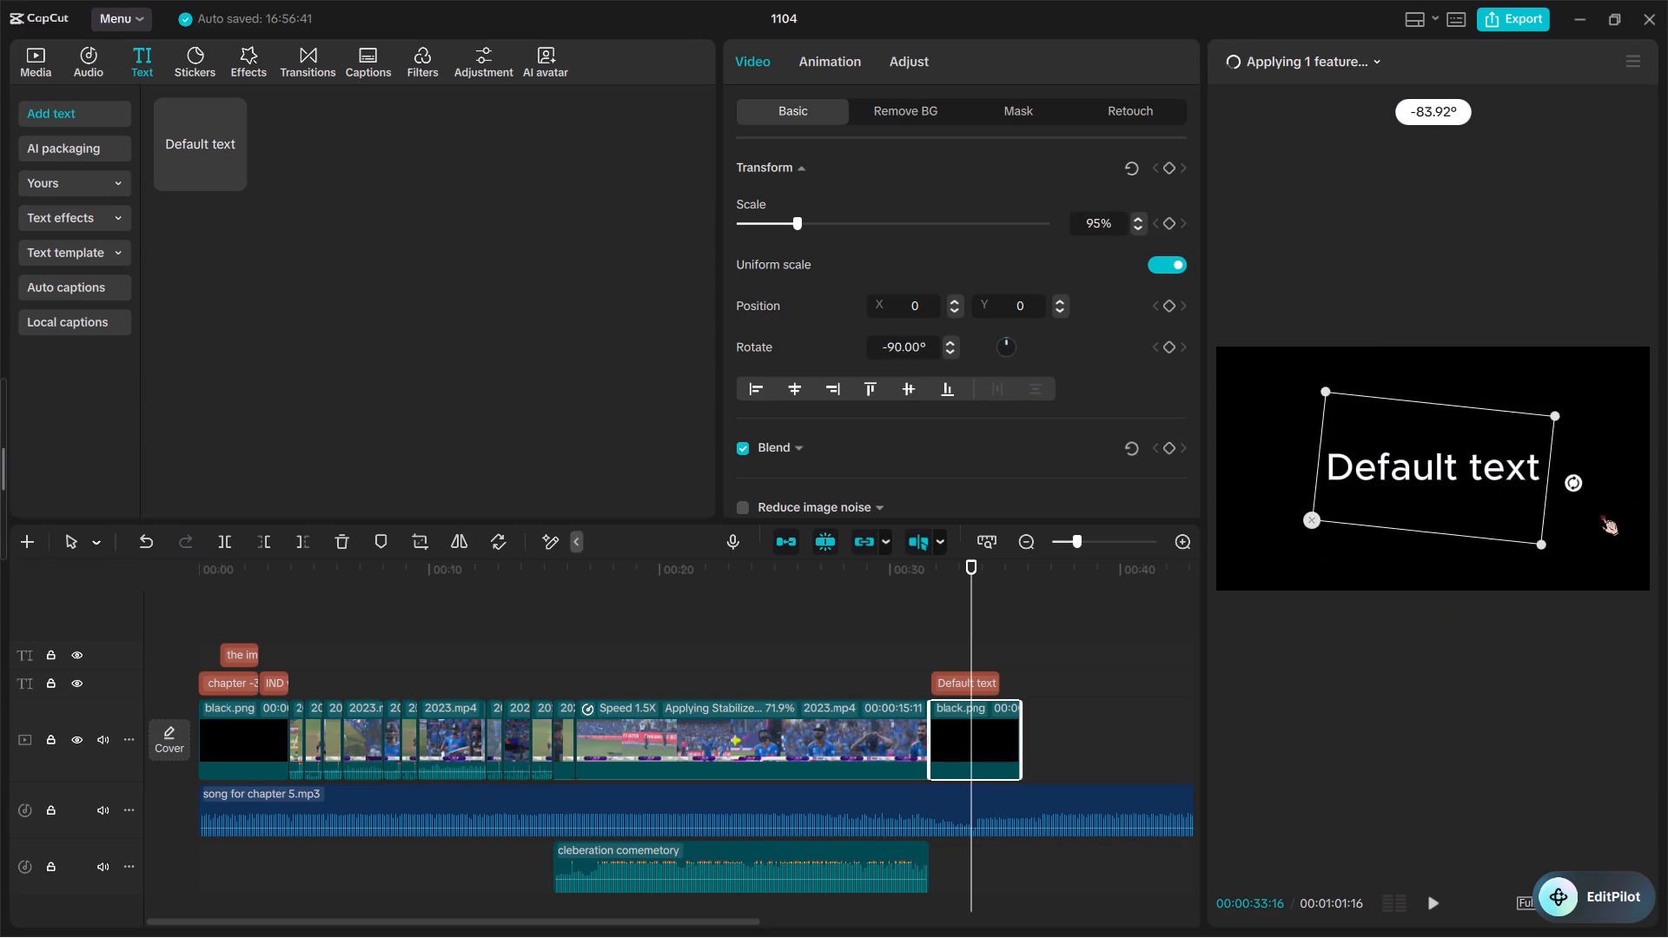
pyautogui.moveTo(1600, 510); pyautogui.dragTo(1619, 492)
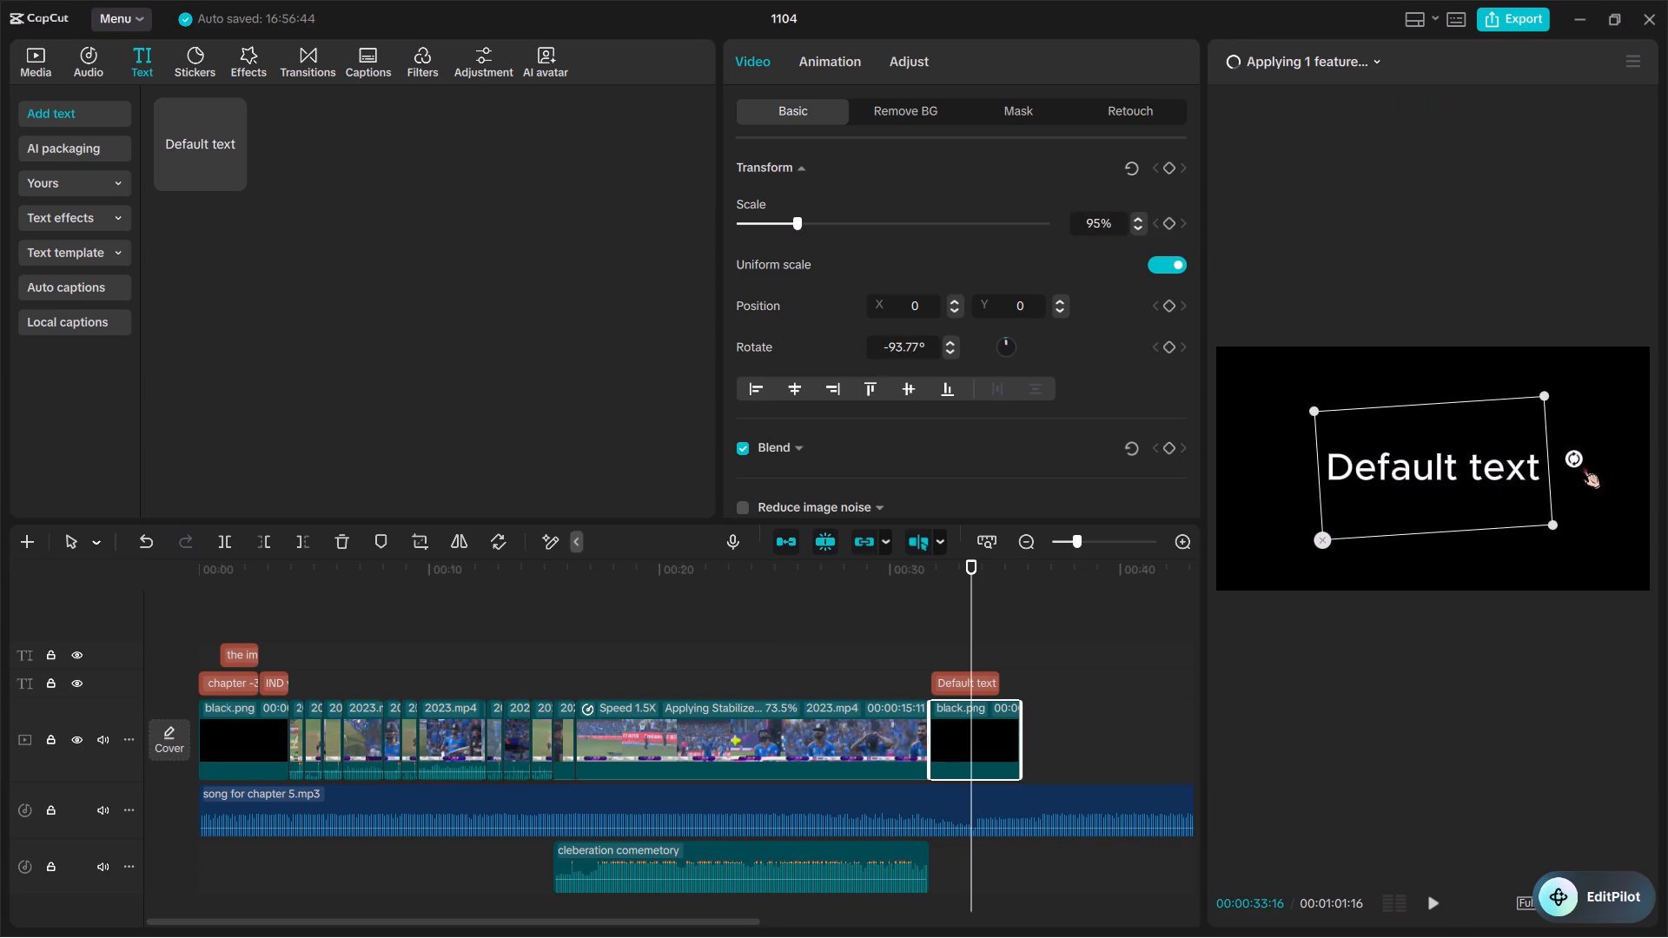
pyautogui.click(1572, 456)
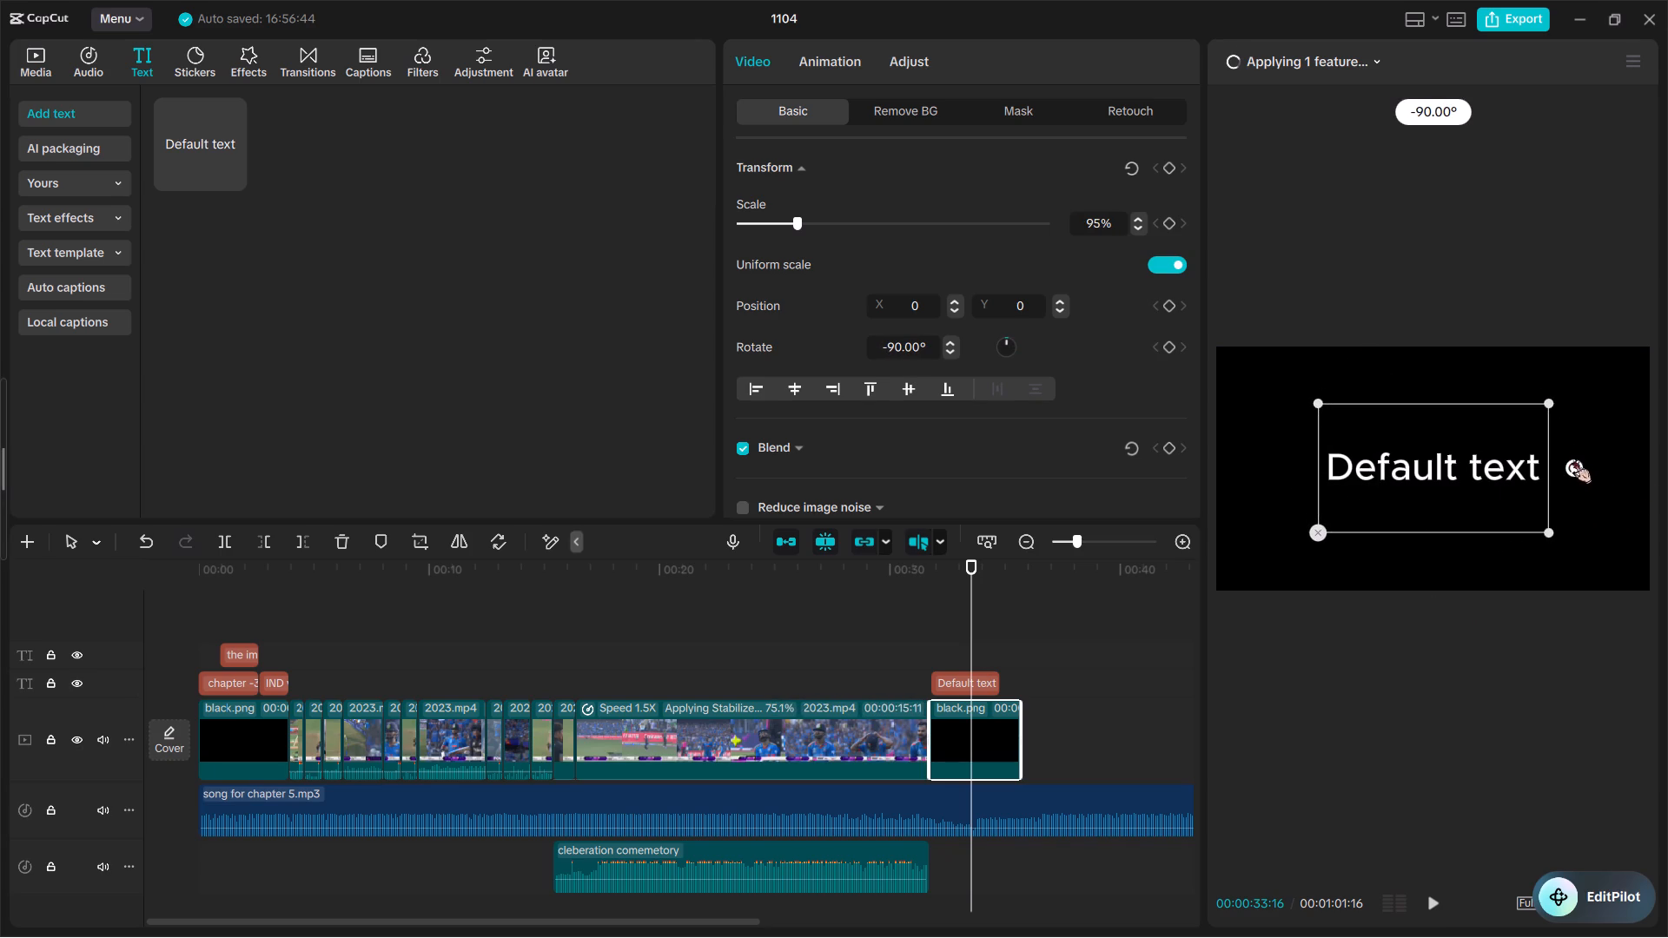
pyautogui.moveTo(1543, 538); pyautogui.dragTo(1642, 620)
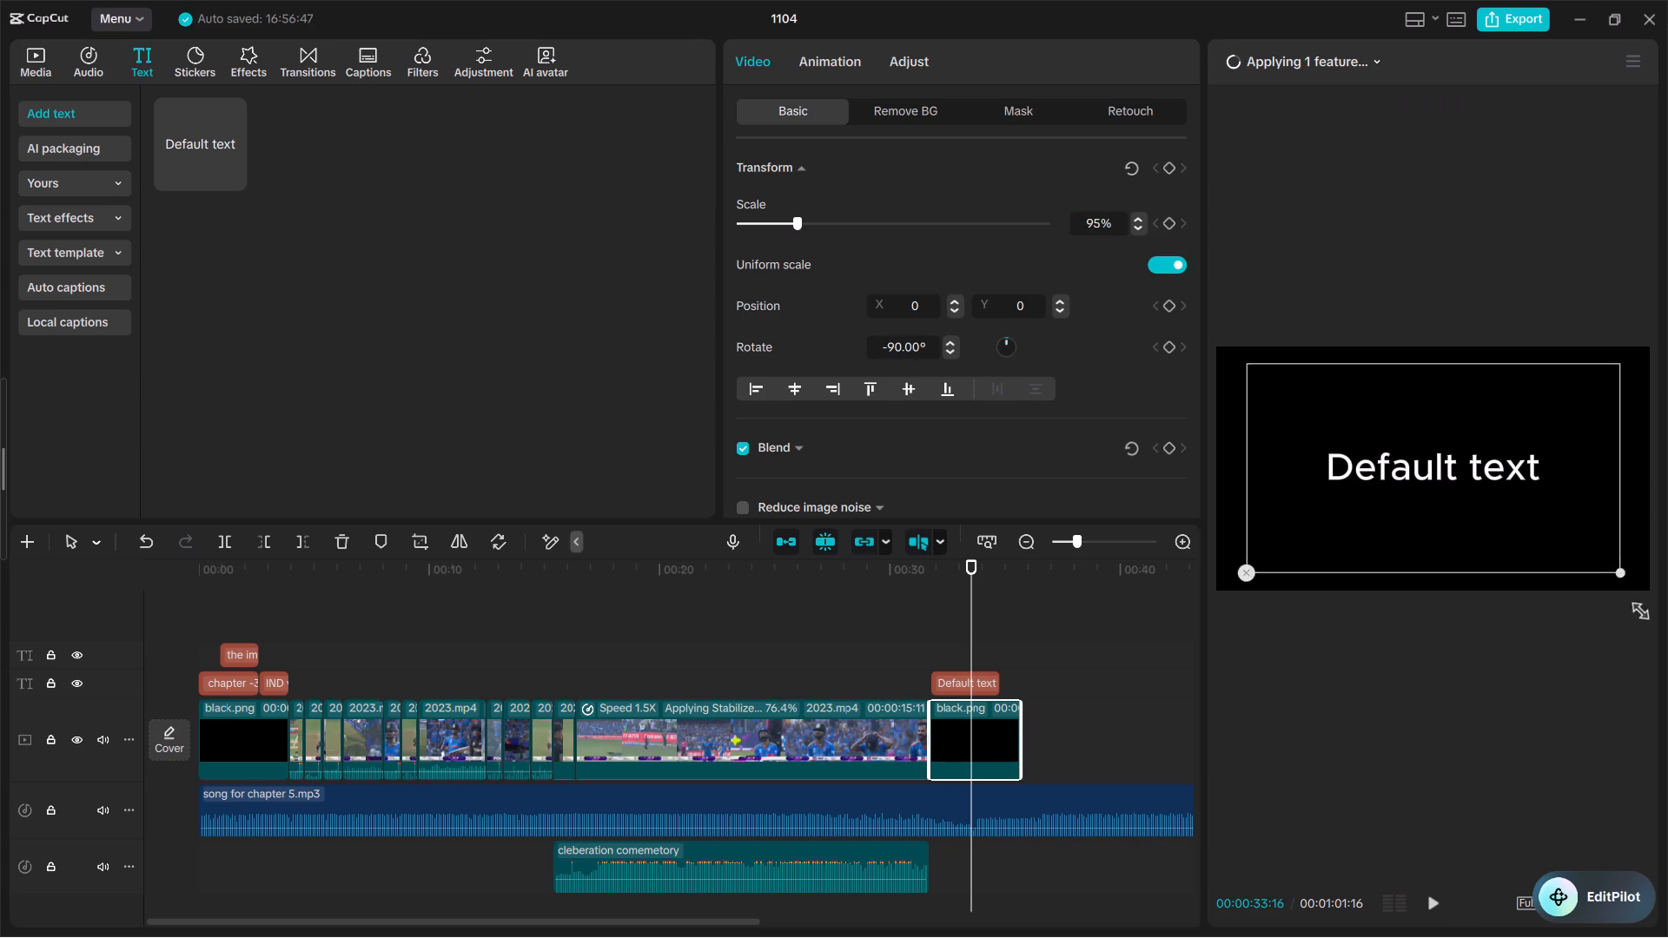
pyautogui.moveTo(1642, 620); pyautogui.dragTo(1667, 651)
# Replace the placeholder wording of the text clip over the closing black background with "most important".
pyautogui.keyDown('ctrl'); pyautogui.scroll(9, 938, 688); pyautogui.keyUp('ctrl')
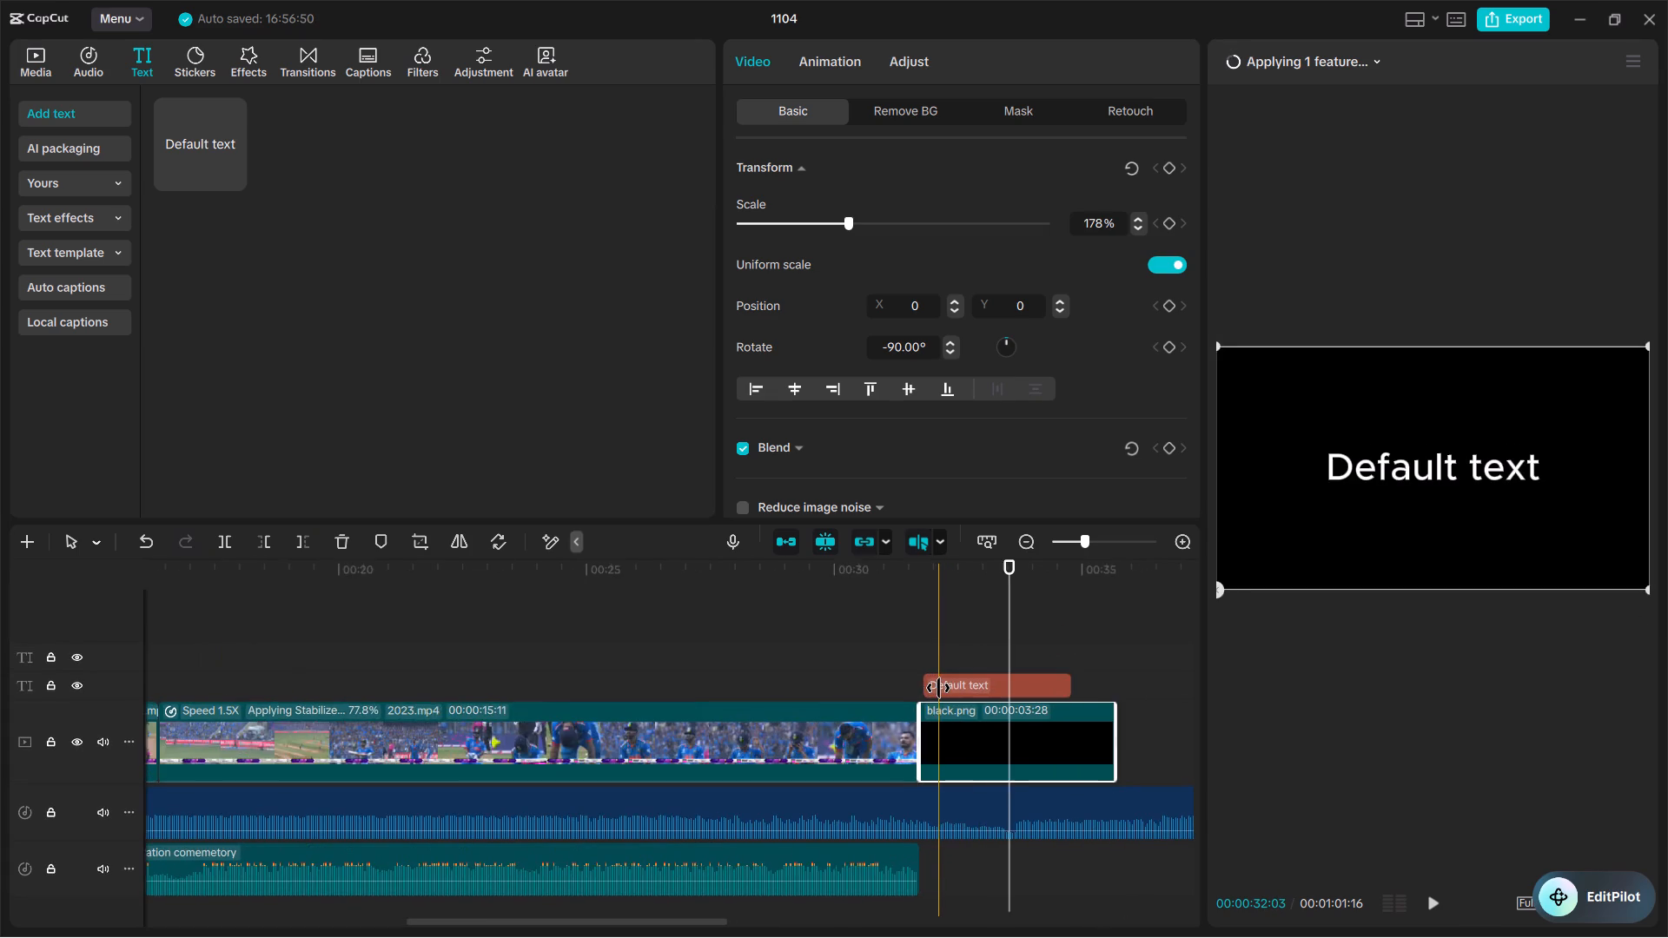
pyautogui.keyDown('ctrl'); pyautogui.scroll(5, 938, 688); pyautogui.keyUp('ctrl')
pyautogui.doubleClick(938, 688)
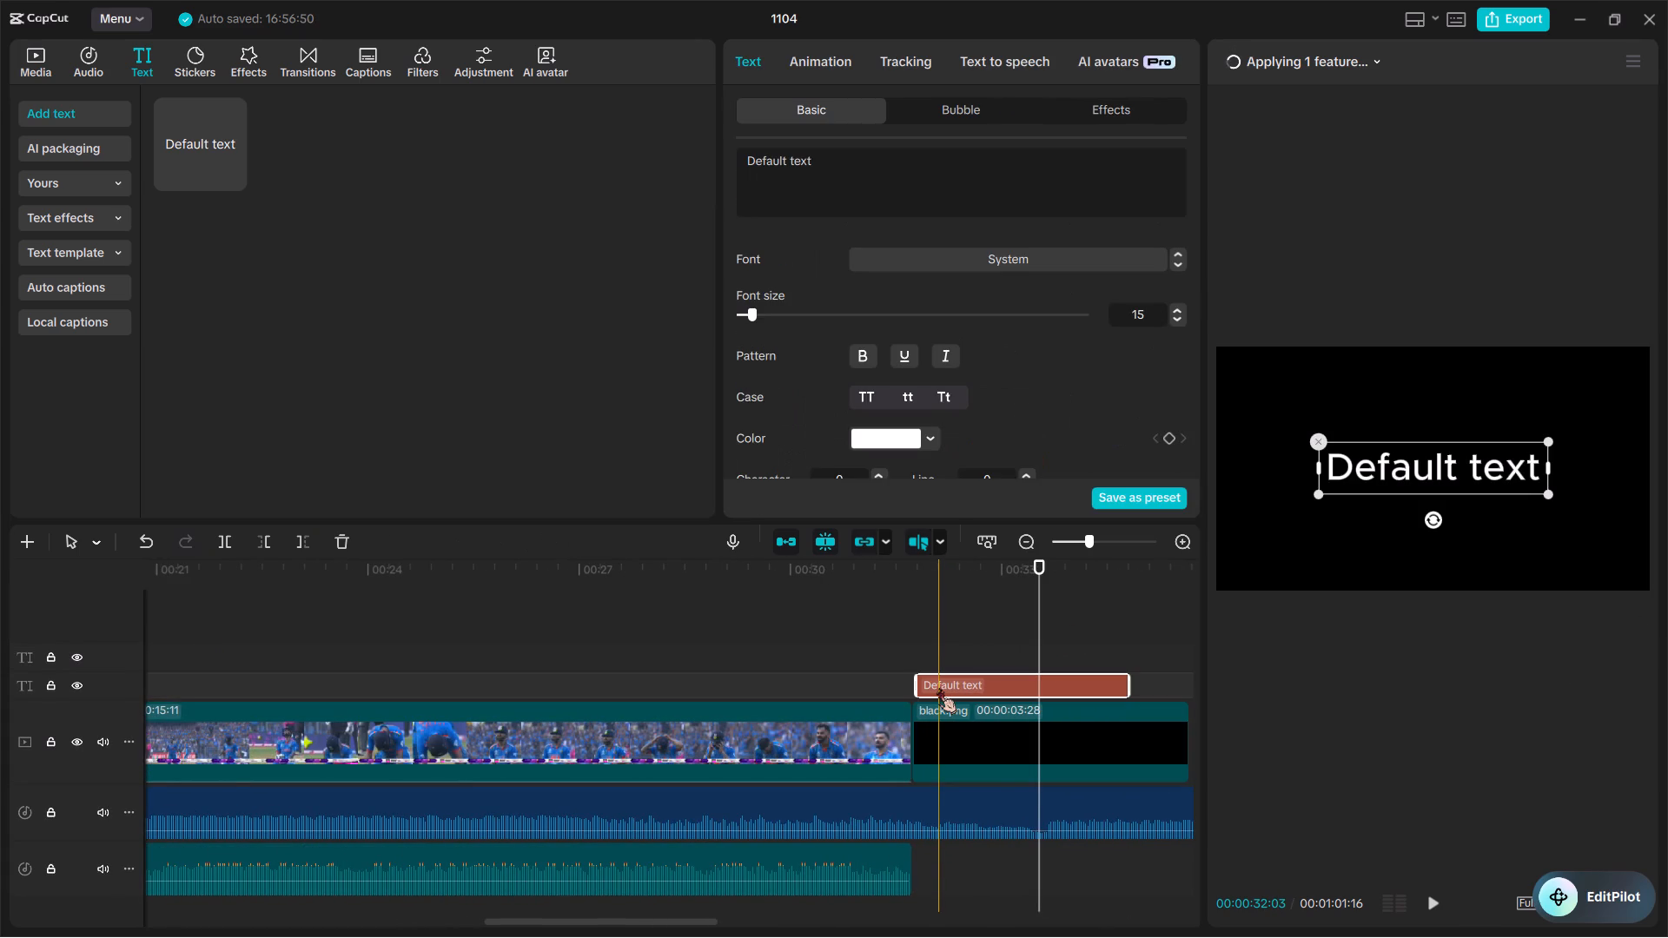
pyautogui.press('BackSpace')
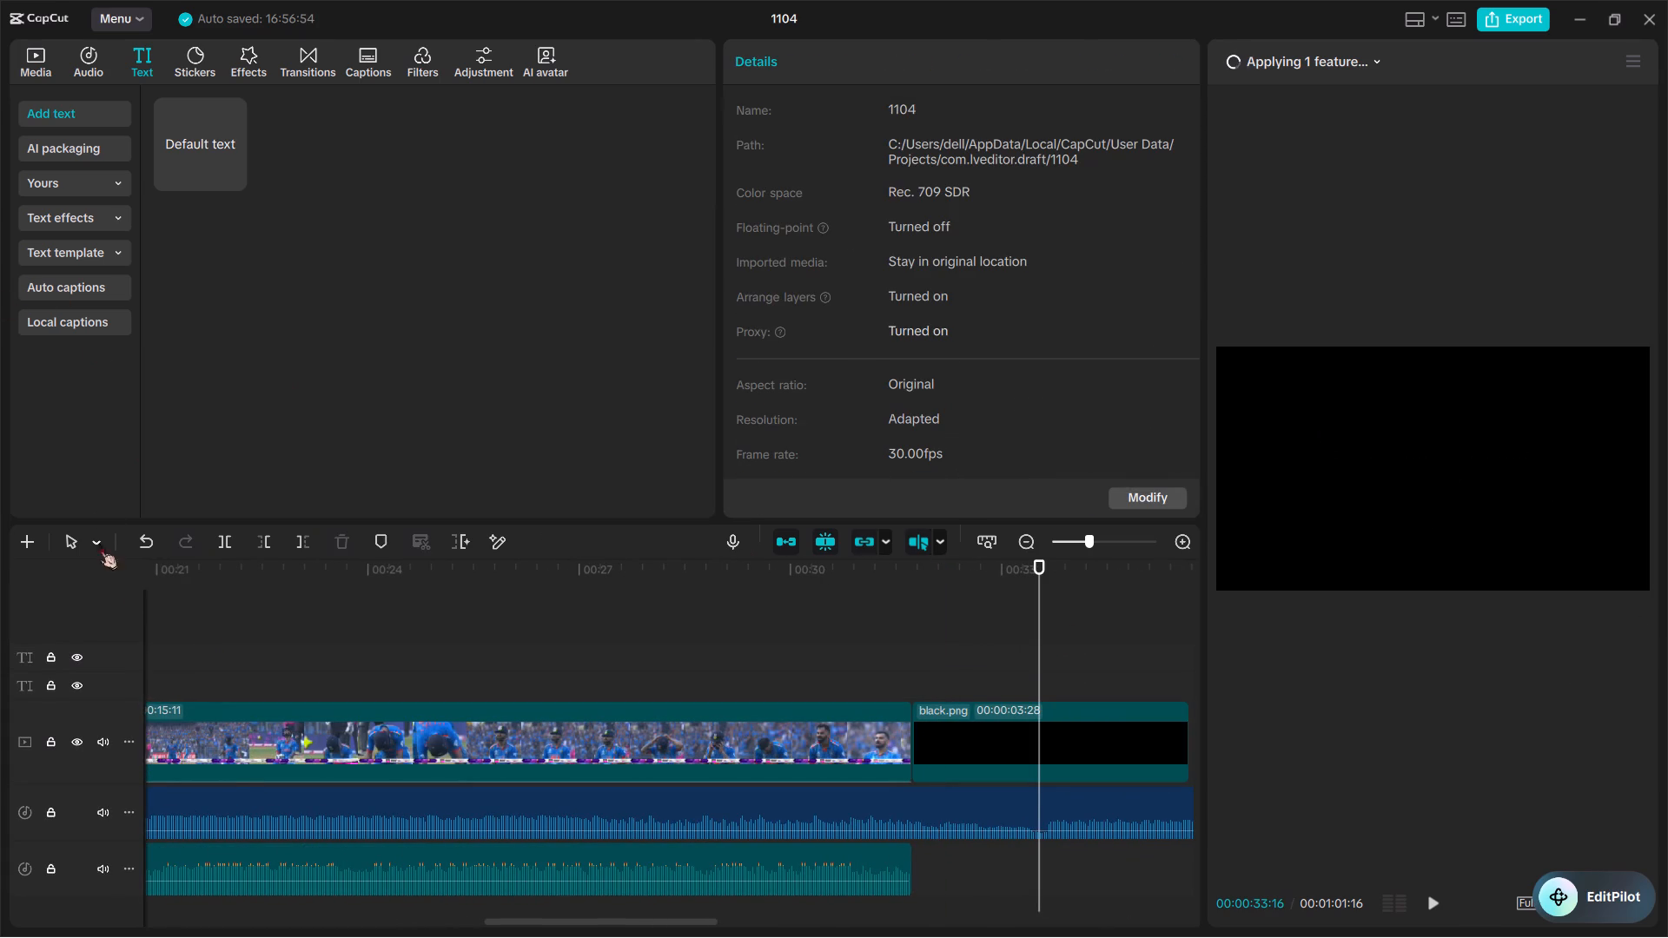
pyautogui.click(143, 538)
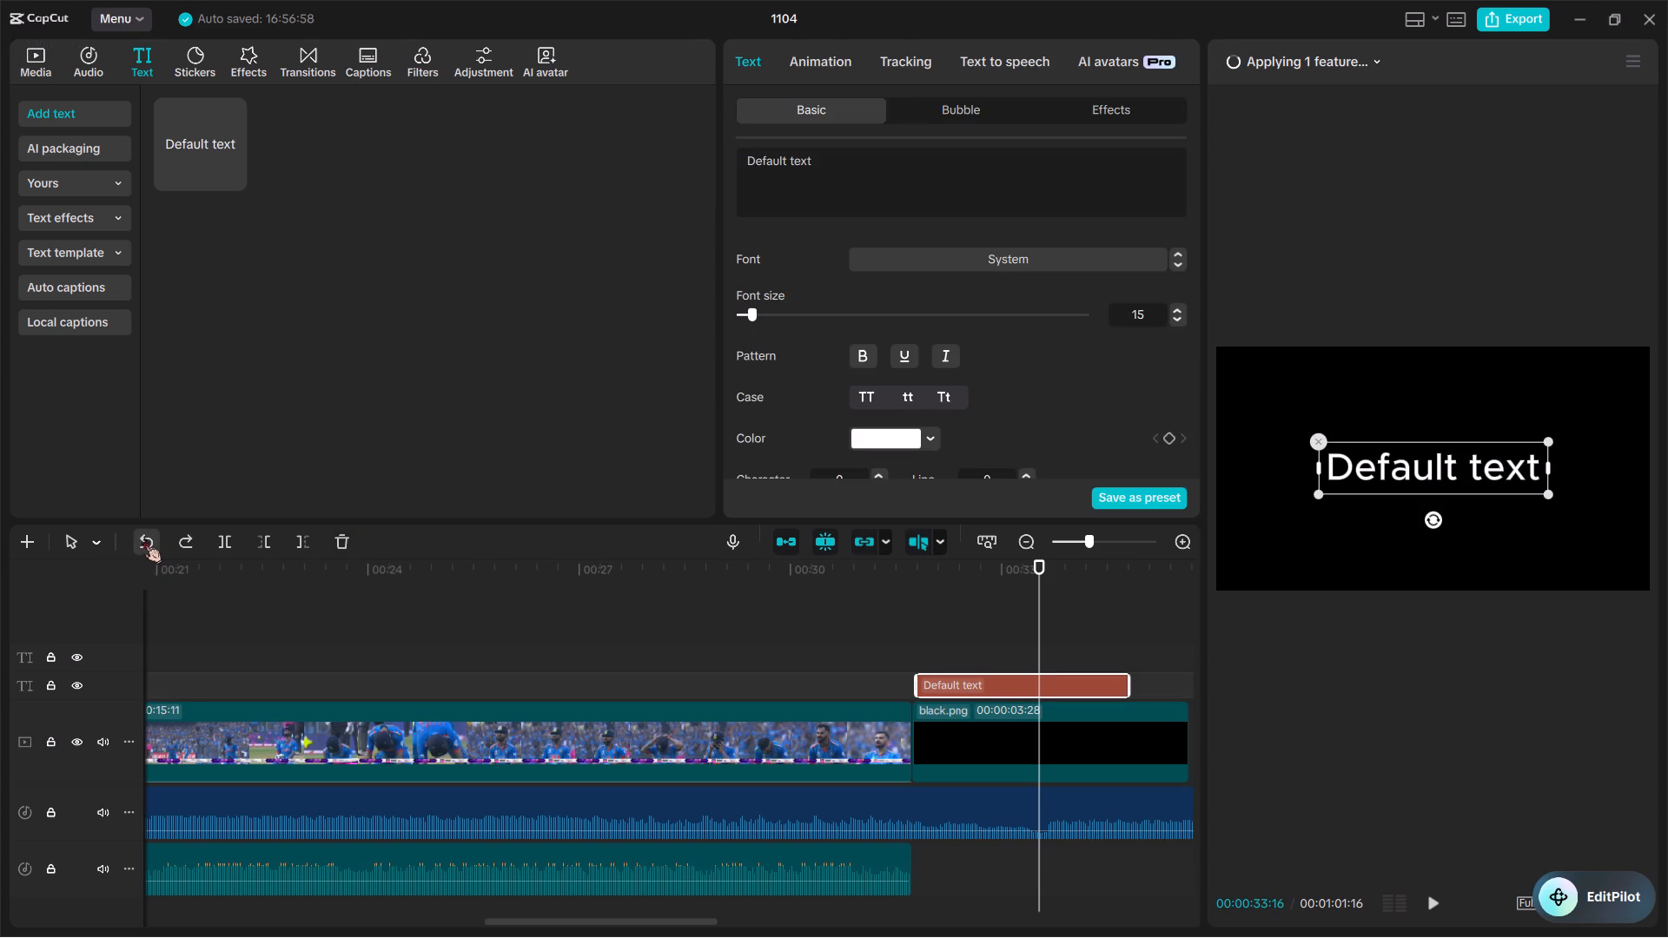
pyautogui.moveTo(827, 171); pyautogui.dragTo(652, 149)
pyautogui.moveTo(652, 149); pyautogui.dragTo(564, 198)
pyautogui.press('BackSpace')
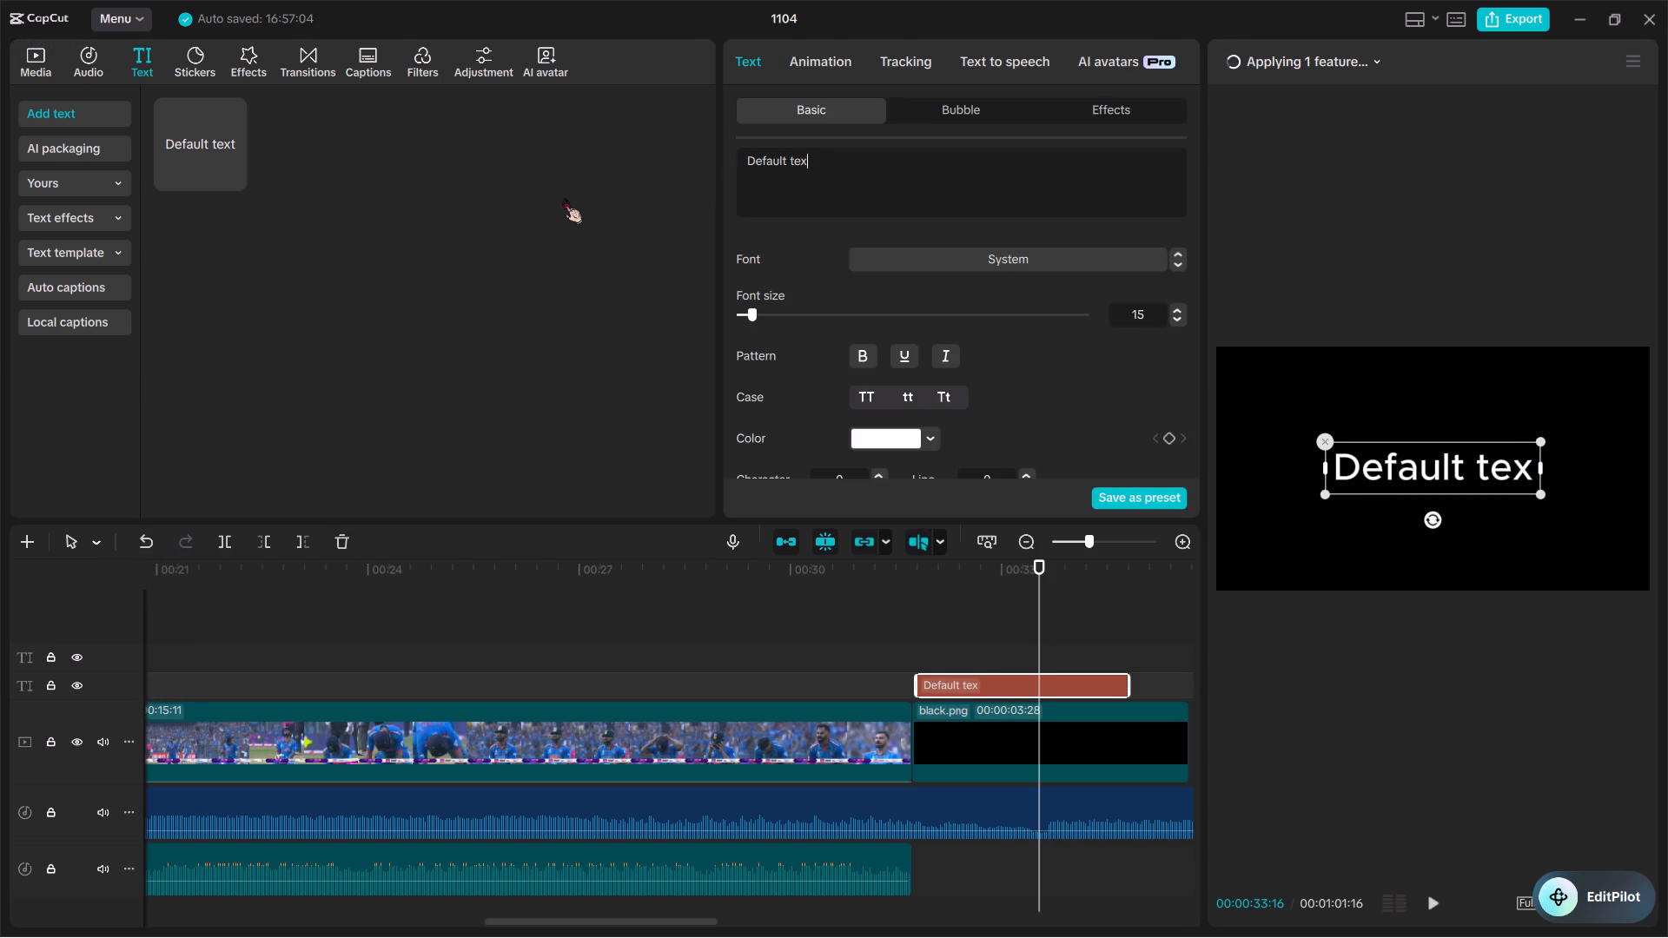
pyautogui.press('BackSpace')
pyautogui.press('BackSpace')
pyautogui.press('BackSpace')
pyautogui.press('BackSpace')
pyautogui.press('BackSpace')
pyautogui.press('BackSpace')
pyautogui.press('BackSpace')
pyautogui.press('BackSpace')
pyautogui.press('BackSpace')
pyautogui.press('BackSpace')
pyautogui.press('BackSpace')
pyautogui.press('BackSpace')
pyautogui.press('BackSpace')
pyautogui.press('BackSpace')
pyautogui.press('BackSpace')
pyautogui.press('BackSpace')
pyautogui.press('BackSpace')
pyautogui.press('BackSpace')
pyautogui.press('BackSpace')
pyautogui.press('BackSpace')
pyautogui.write('mody')
pyautogui.press('BackSpace')
pyautogui.press('BackSpace')
pyautogui.press('d')
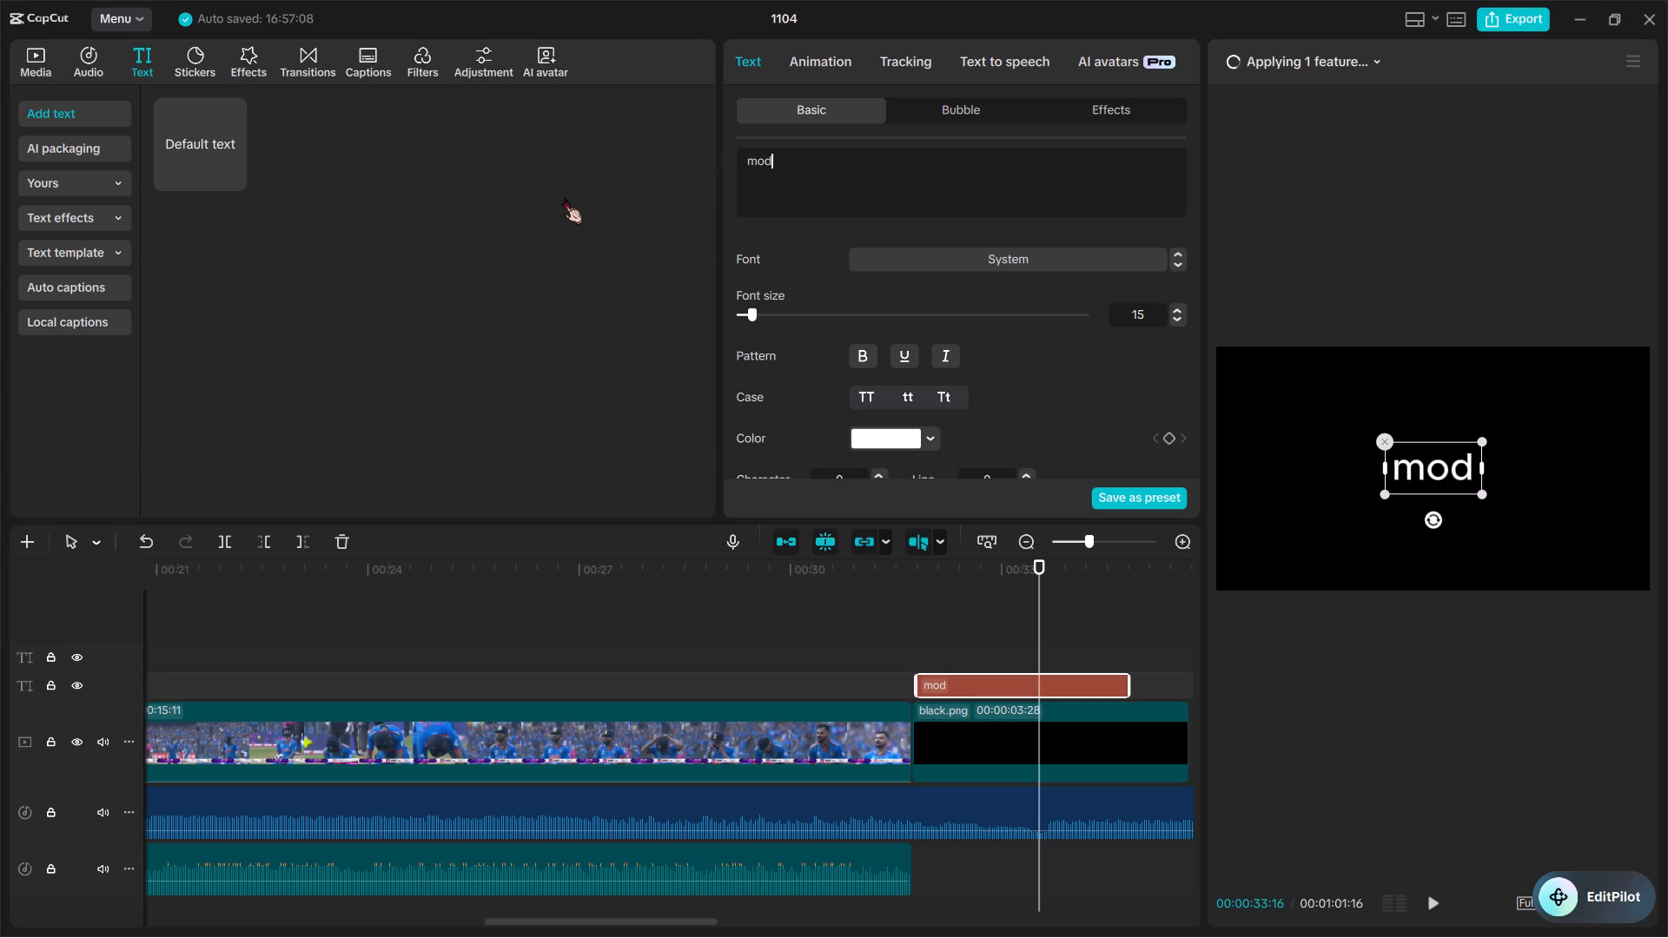
pyautogui.press('BackSpace')
pyautogui.write('st in')
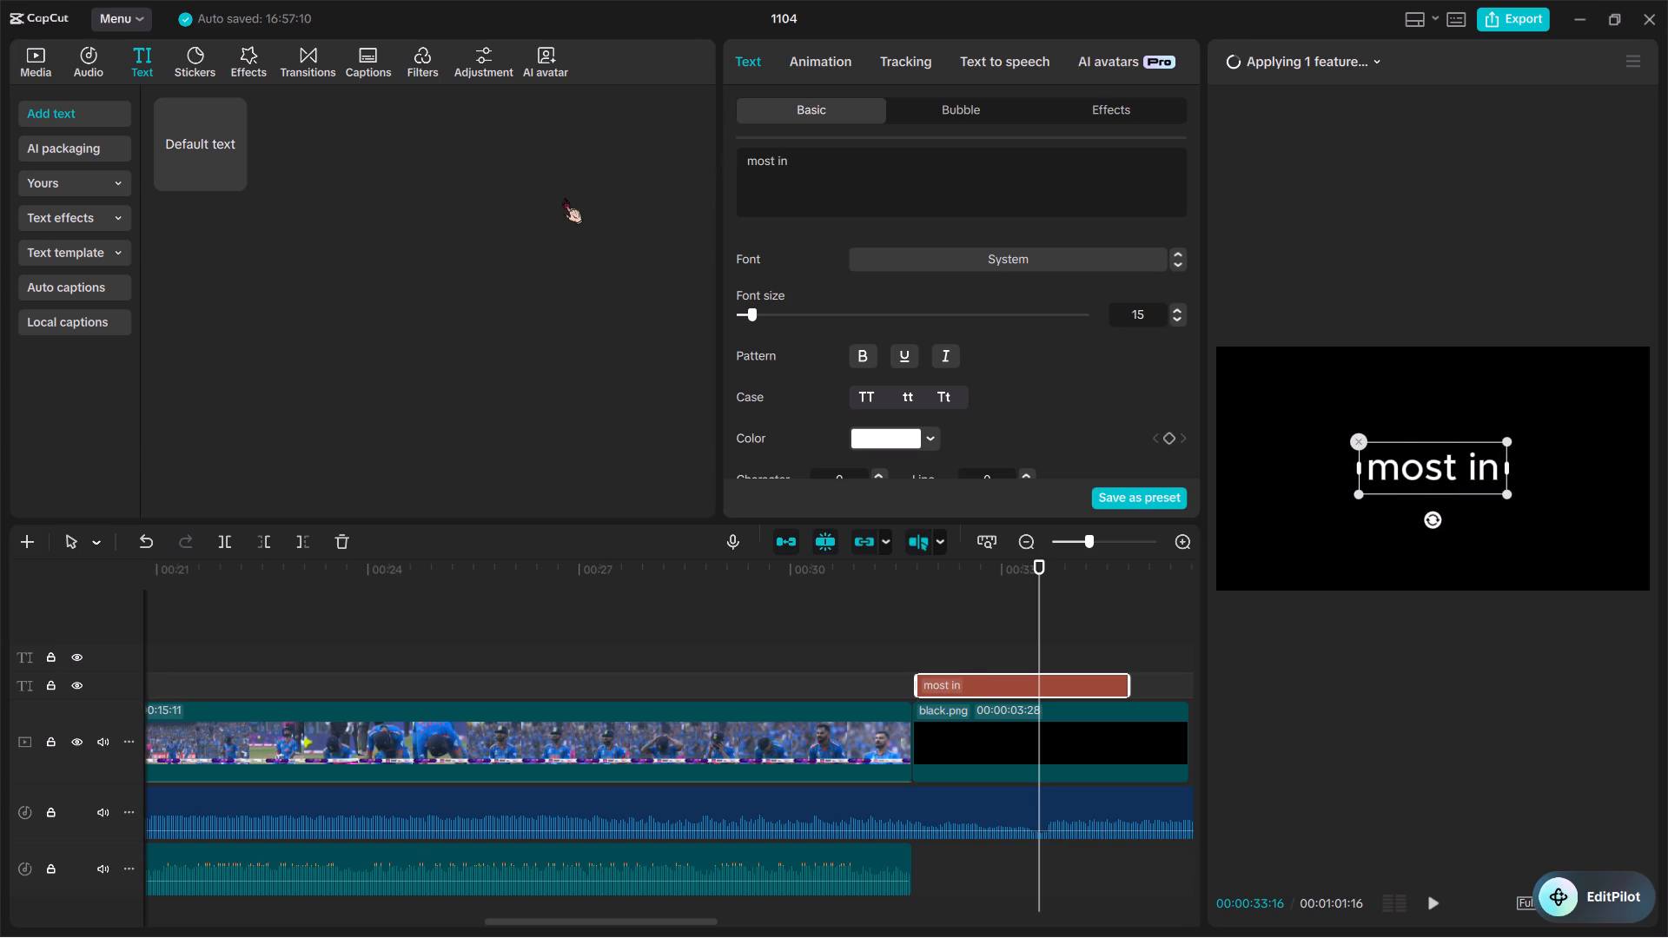
pyautogui.press('BackSpace')
pyautogui.write('mp')
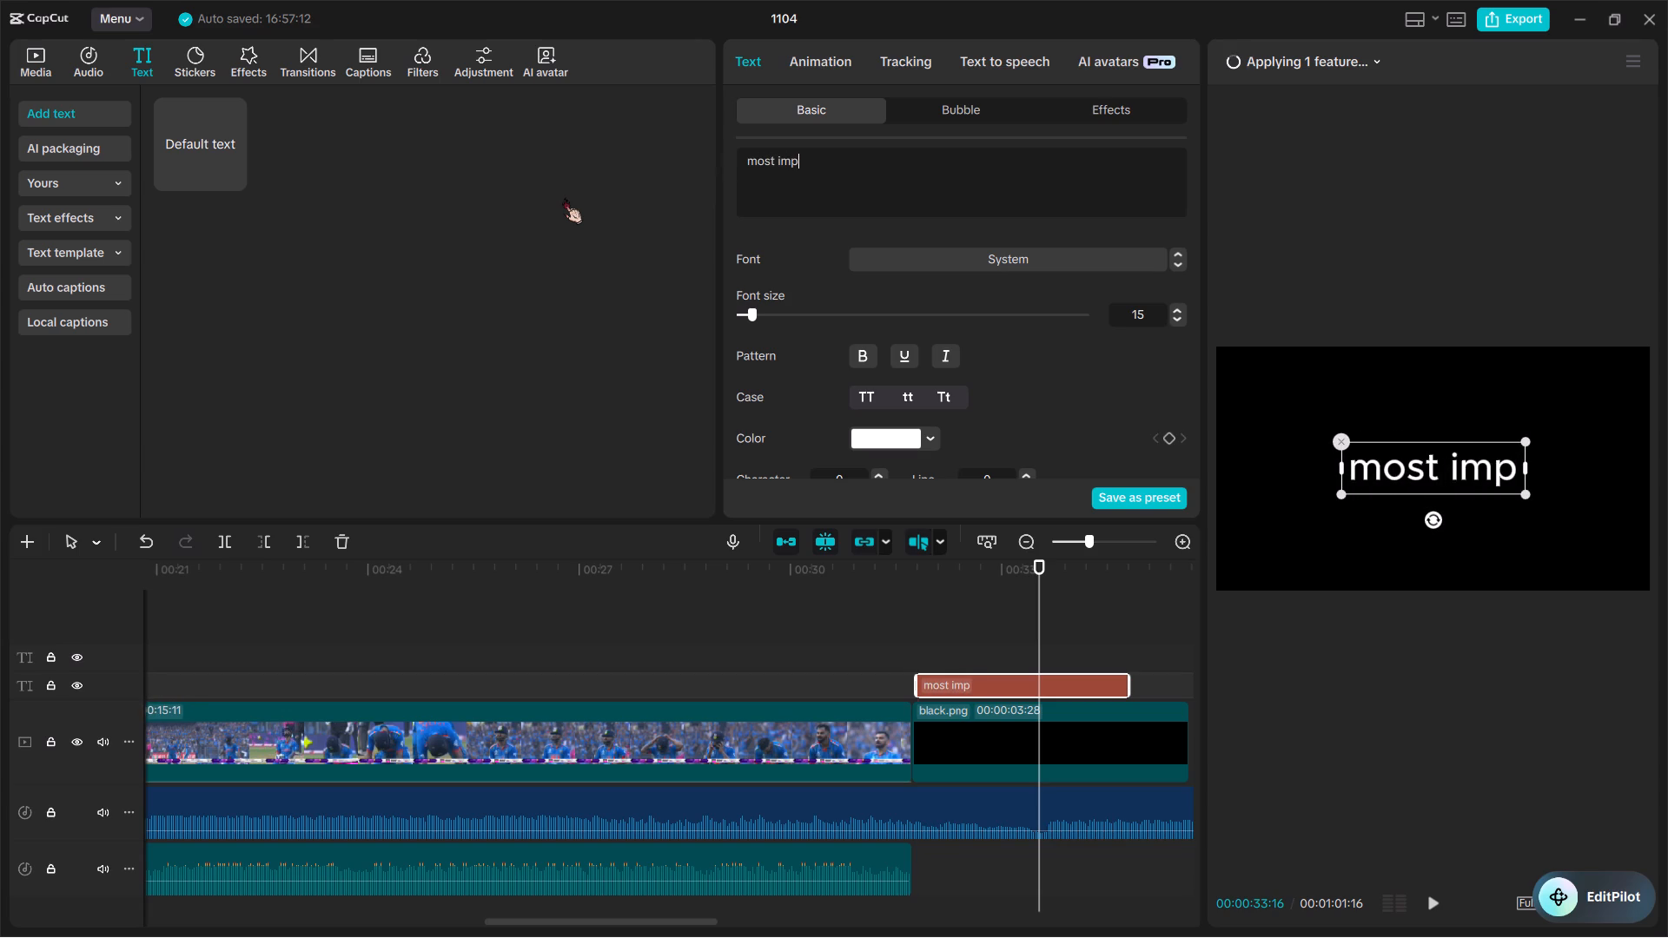
pyautogui.press('o')
pyautogui.write('rtant')
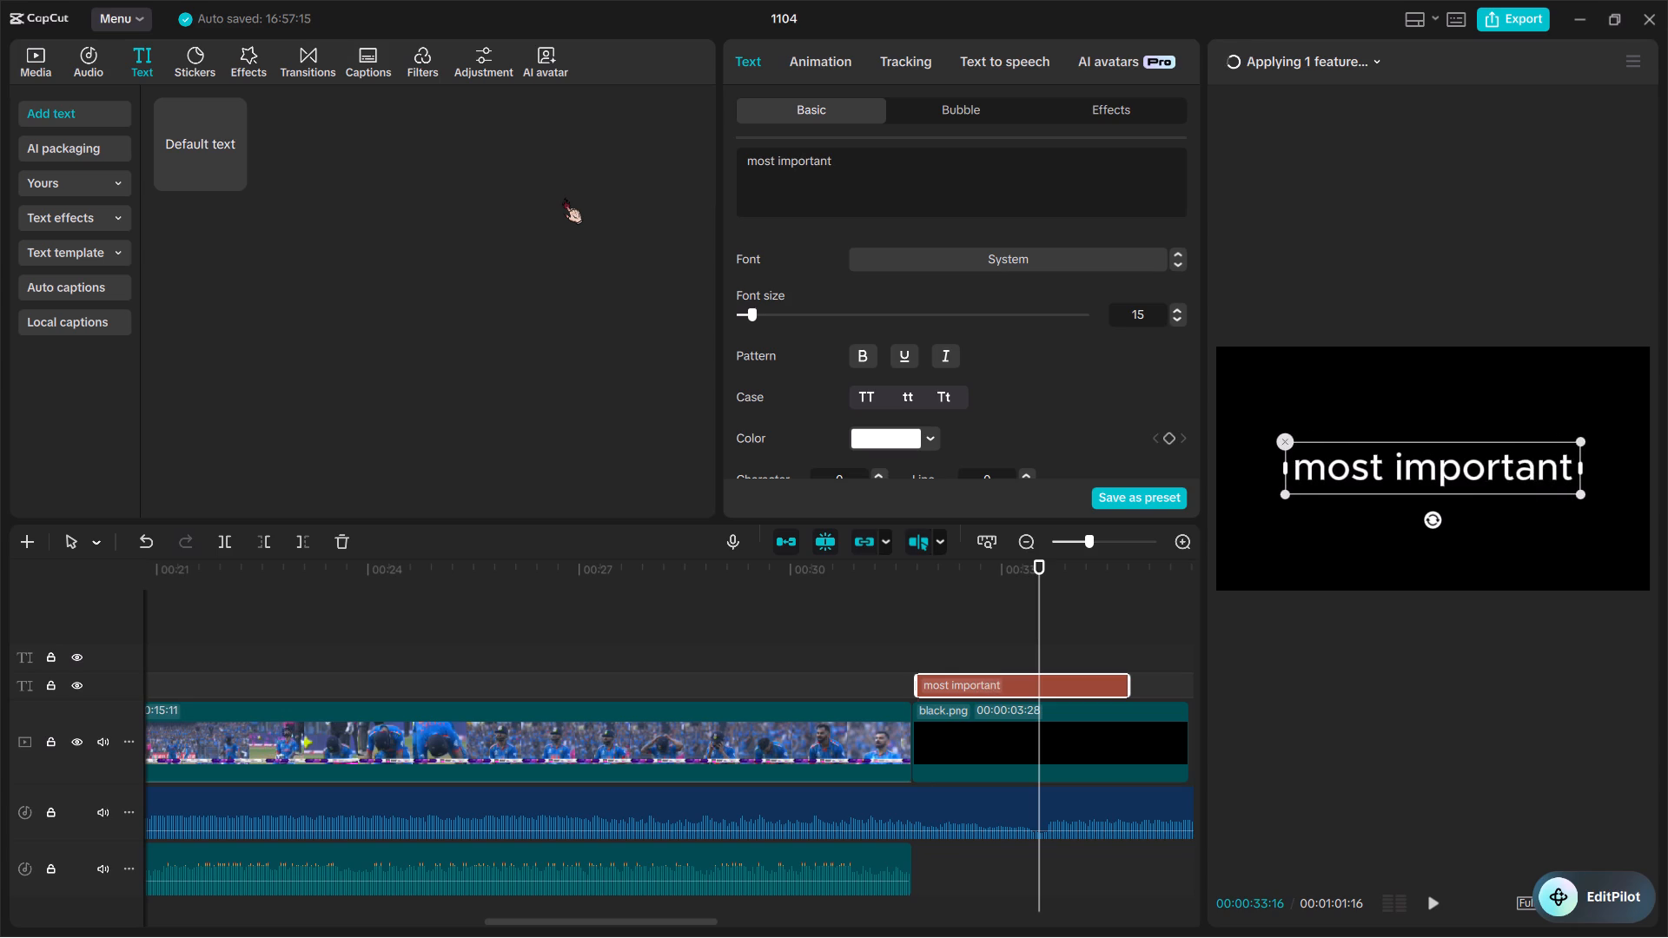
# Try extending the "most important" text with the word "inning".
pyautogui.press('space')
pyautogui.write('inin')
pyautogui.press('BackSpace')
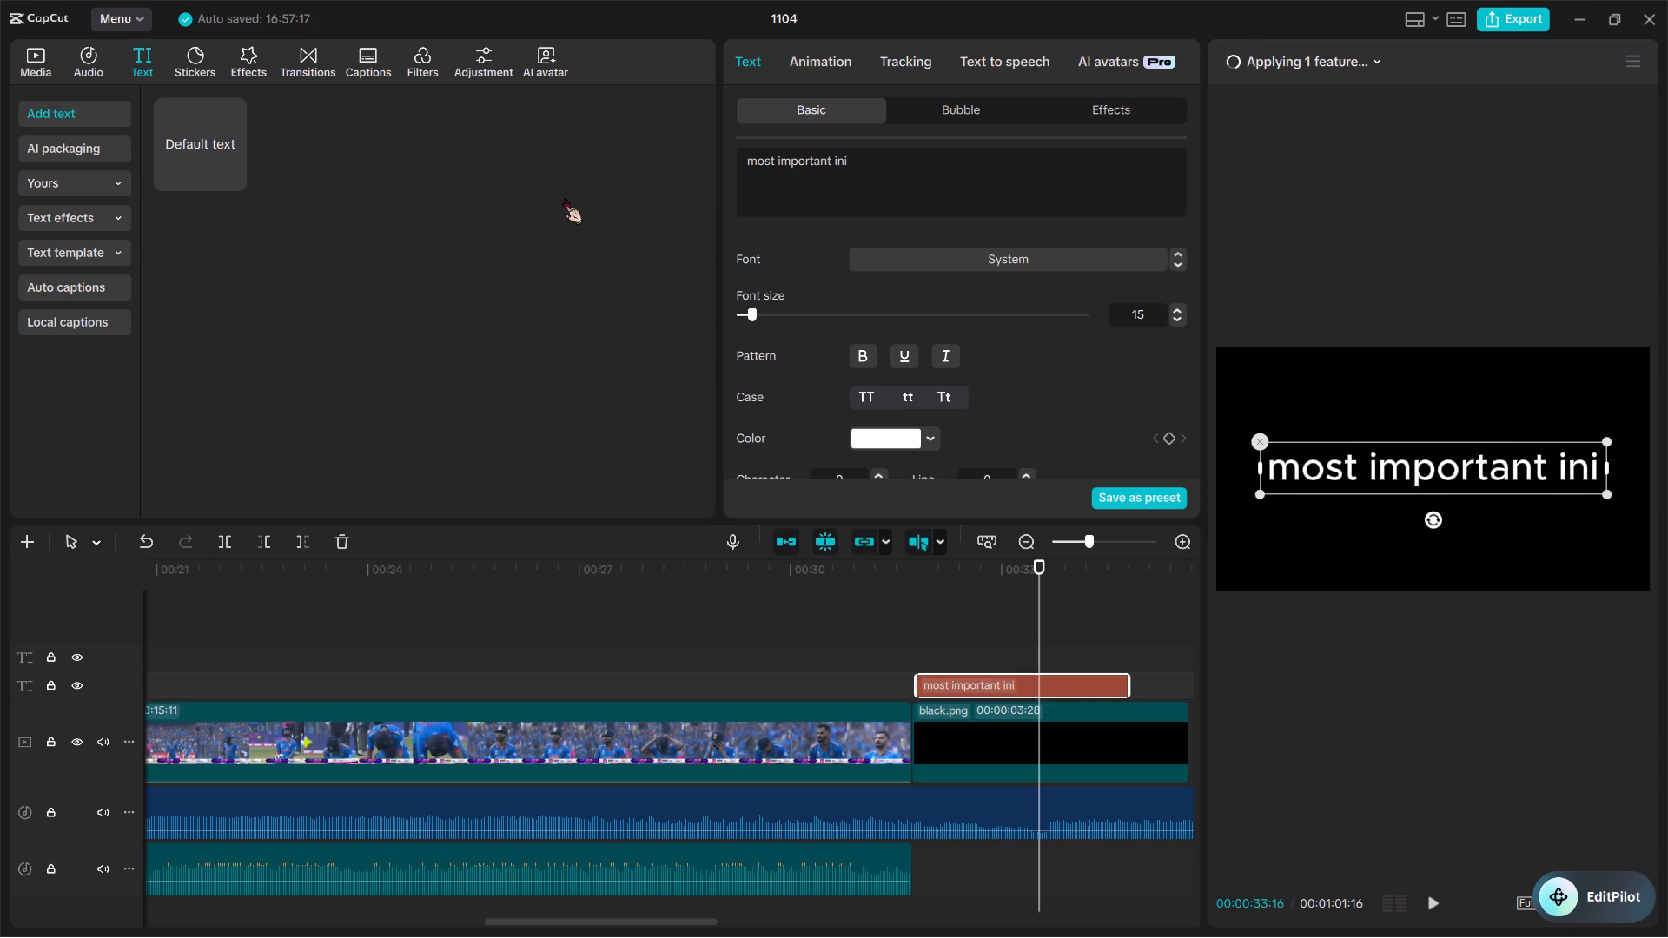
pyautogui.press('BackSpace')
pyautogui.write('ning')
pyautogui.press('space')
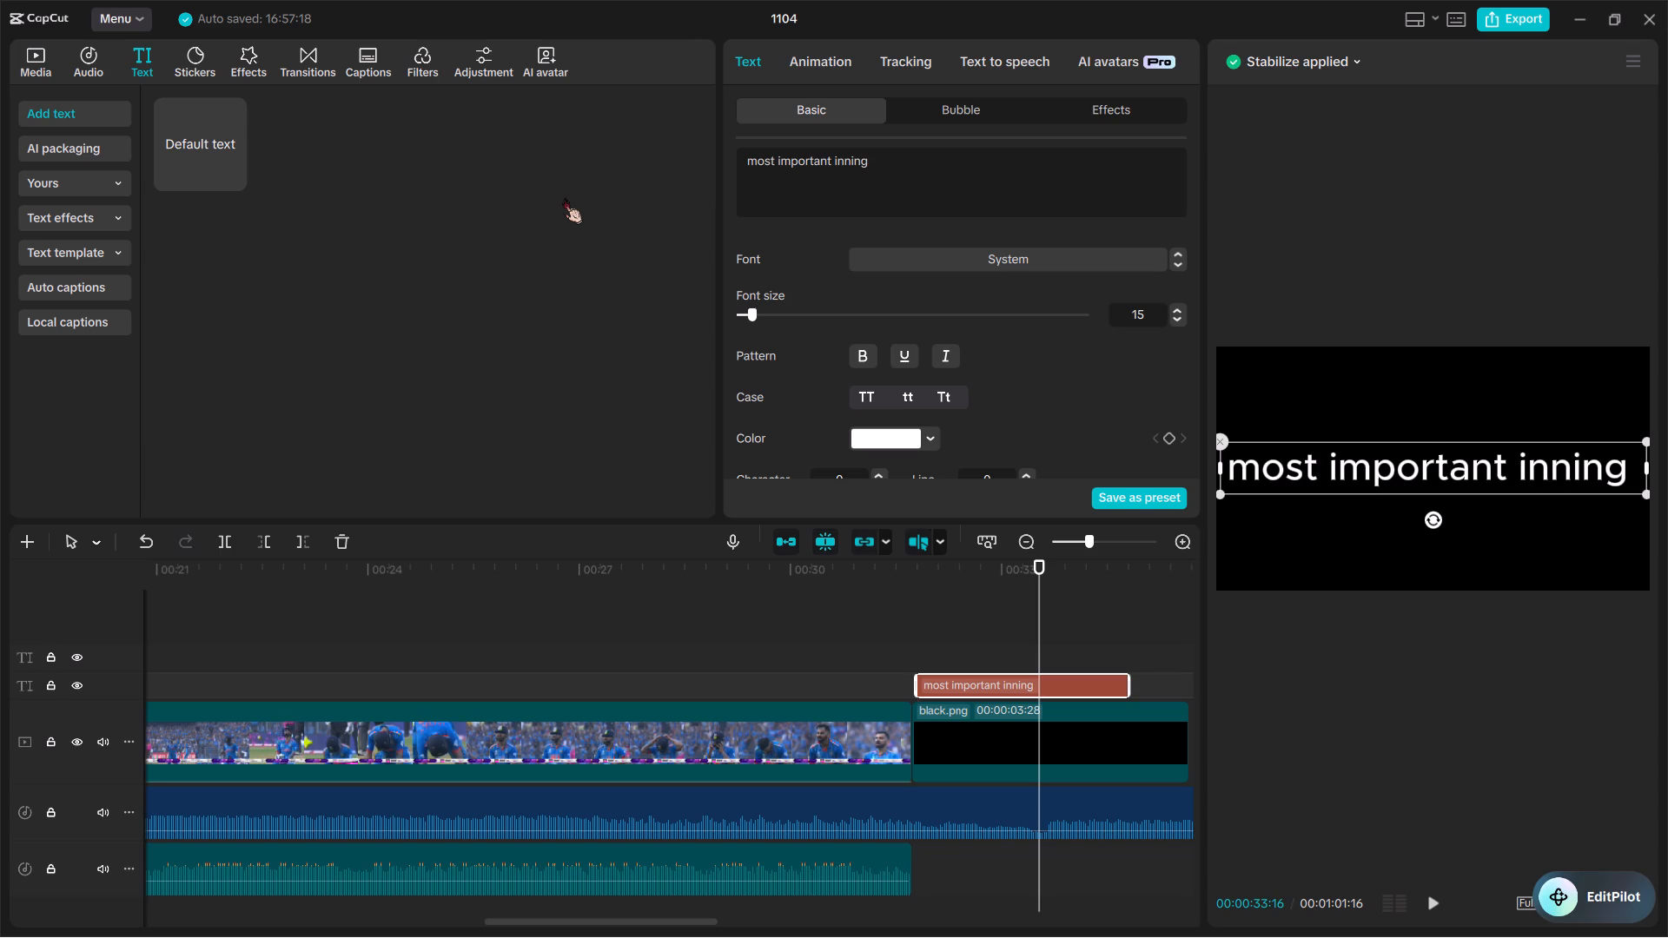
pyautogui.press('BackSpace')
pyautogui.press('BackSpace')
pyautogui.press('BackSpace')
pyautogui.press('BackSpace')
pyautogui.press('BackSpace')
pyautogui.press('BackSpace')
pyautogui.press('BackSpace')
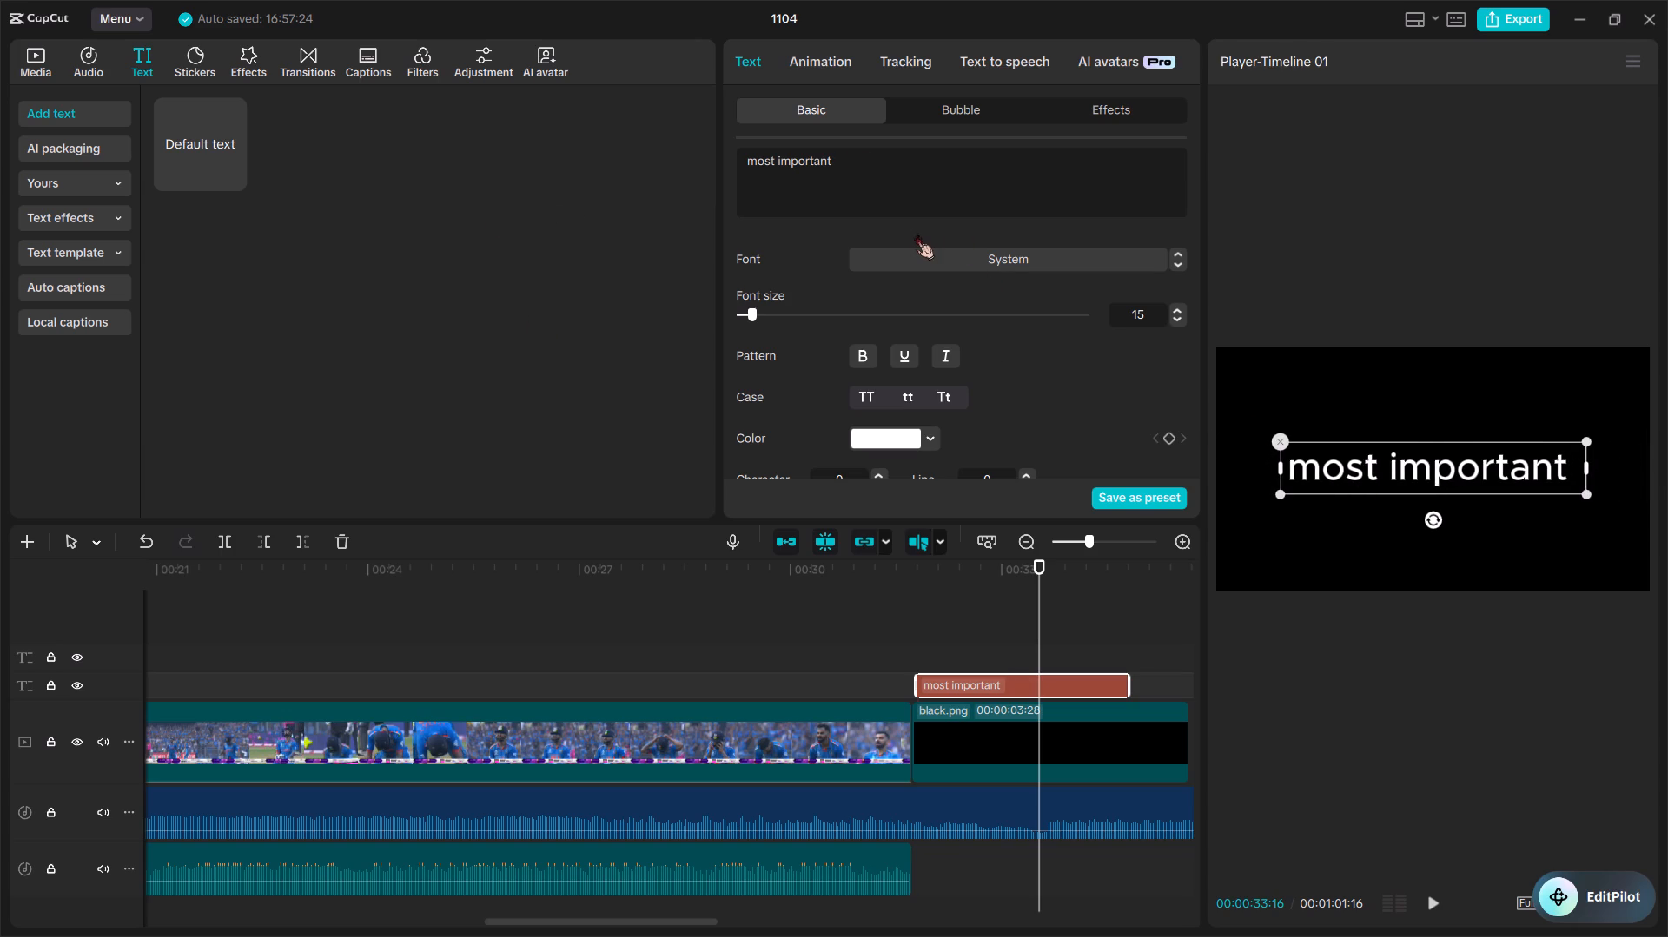
# Add a default text clip on the track above "most important", starting slightly after it.
pyautogui.moveTo(180, 110); pyautogui.dragTo(960, 643)
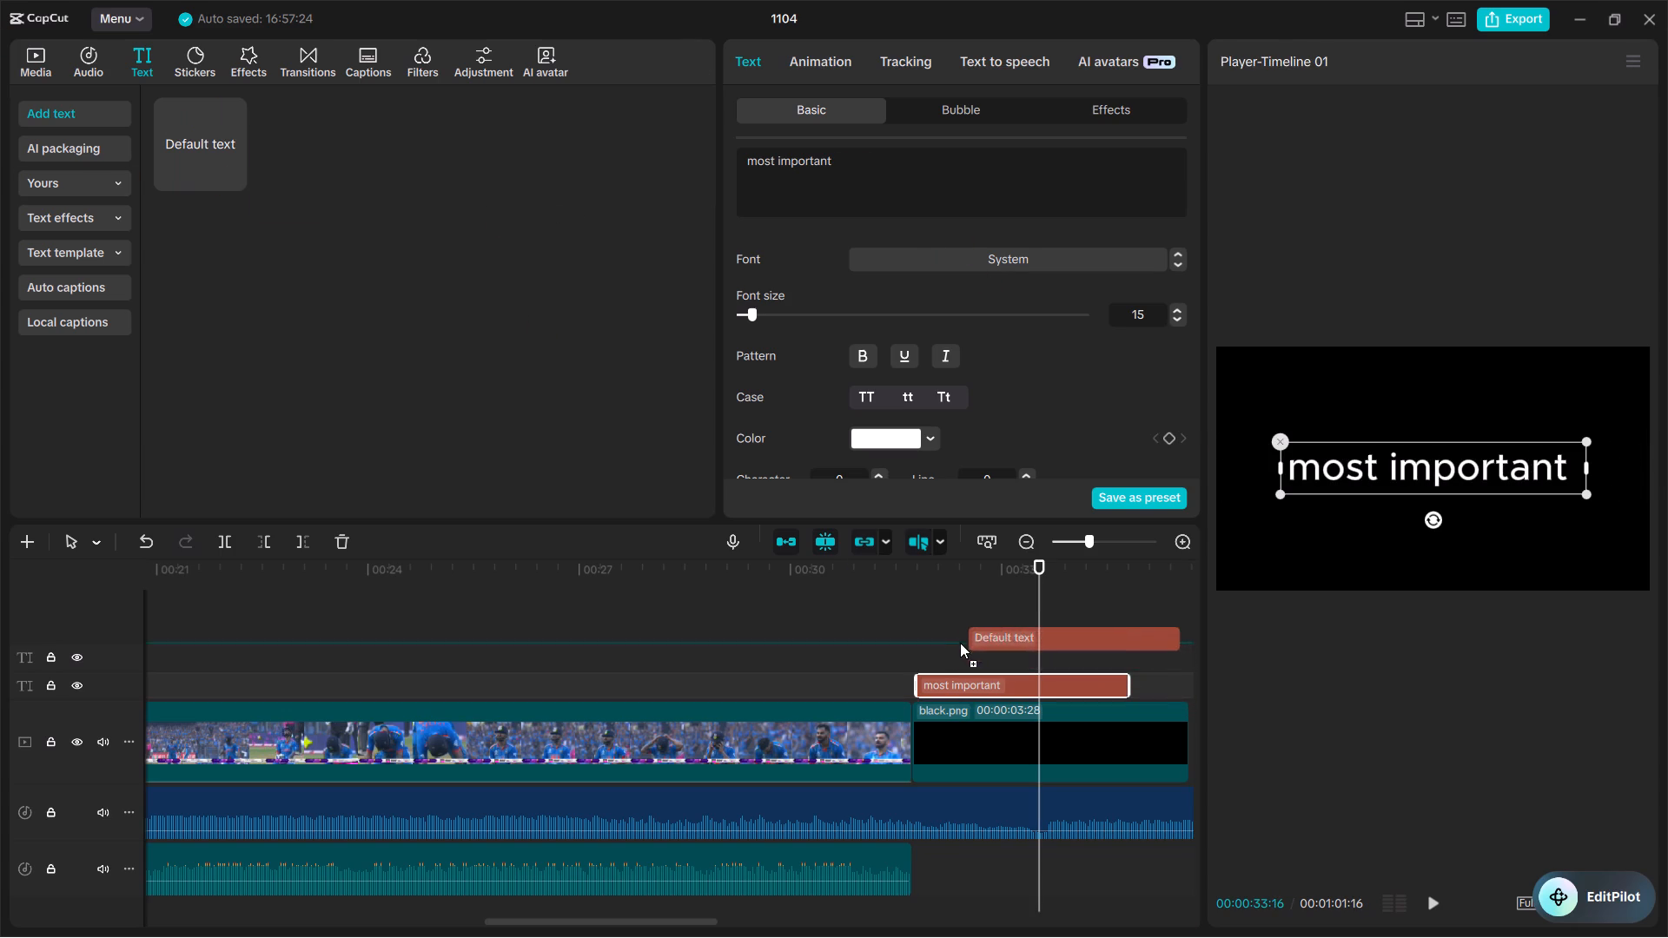
pyautogui.moveTo(960, 643); pyautogui.dragTo(950, 666)
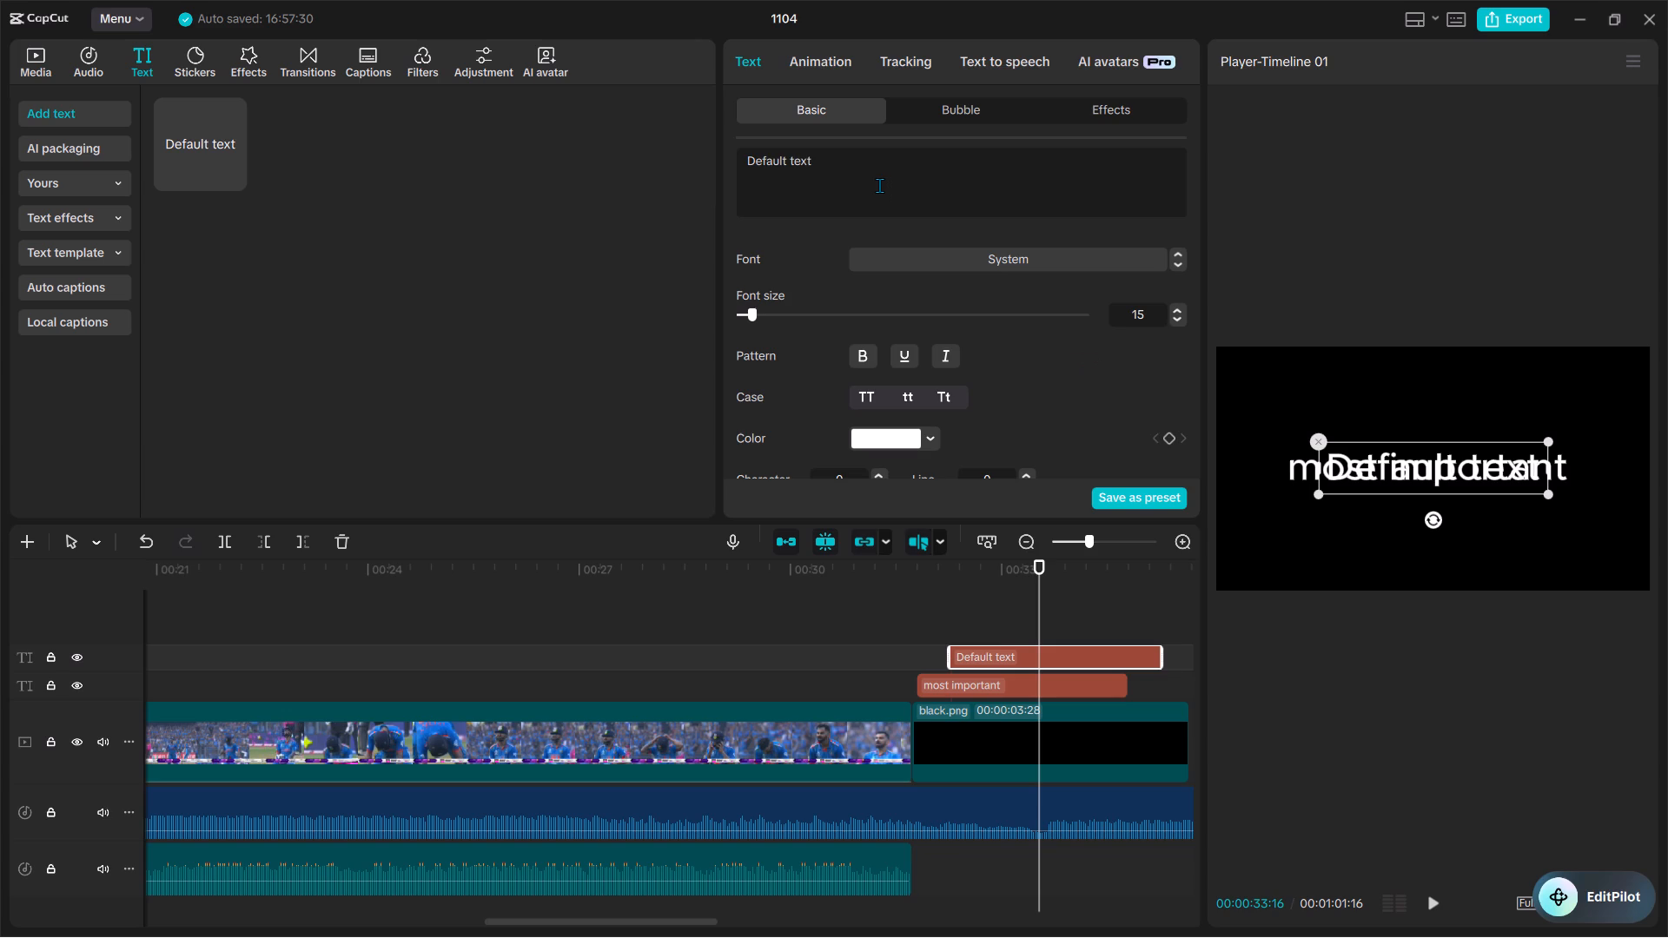
# Replace the new text clip's placeholder wording with "inning of his career".
pyautogui.moveTo(879, 185); pyautogui.dragTo(656, 150)
pyautogui.press('BackSpace')
pyautogui.write('inning')
pyautogui.press('space')
pyautogui.write('of his')
pyautogui.press('space')
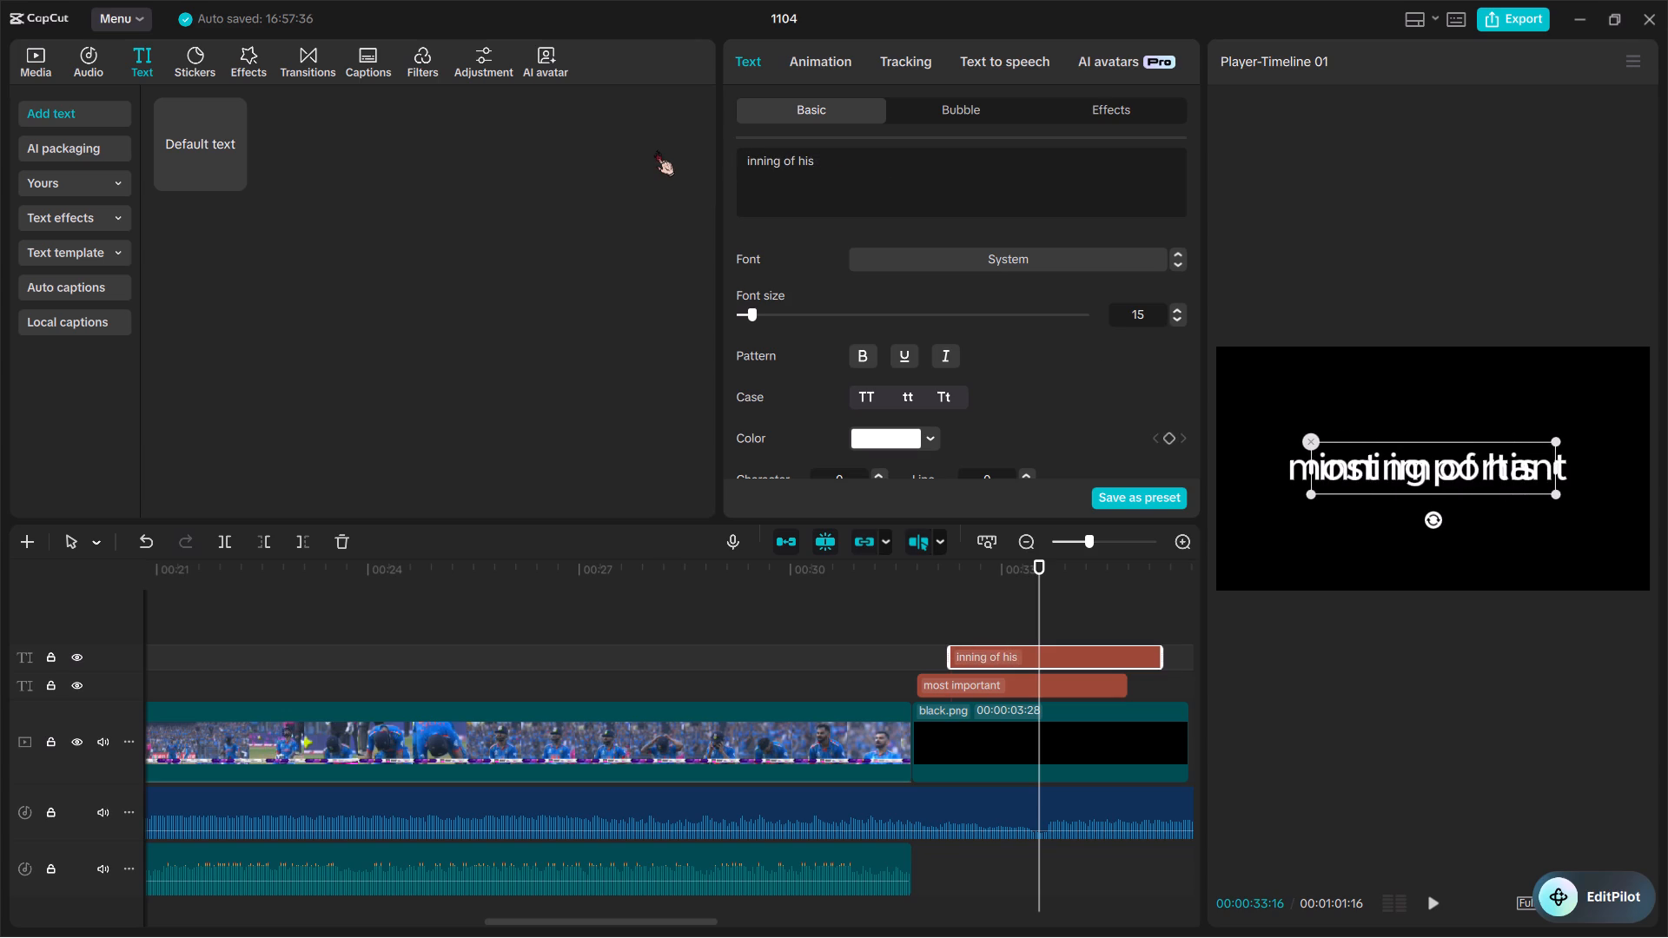
pyautogui.write('cerrier')
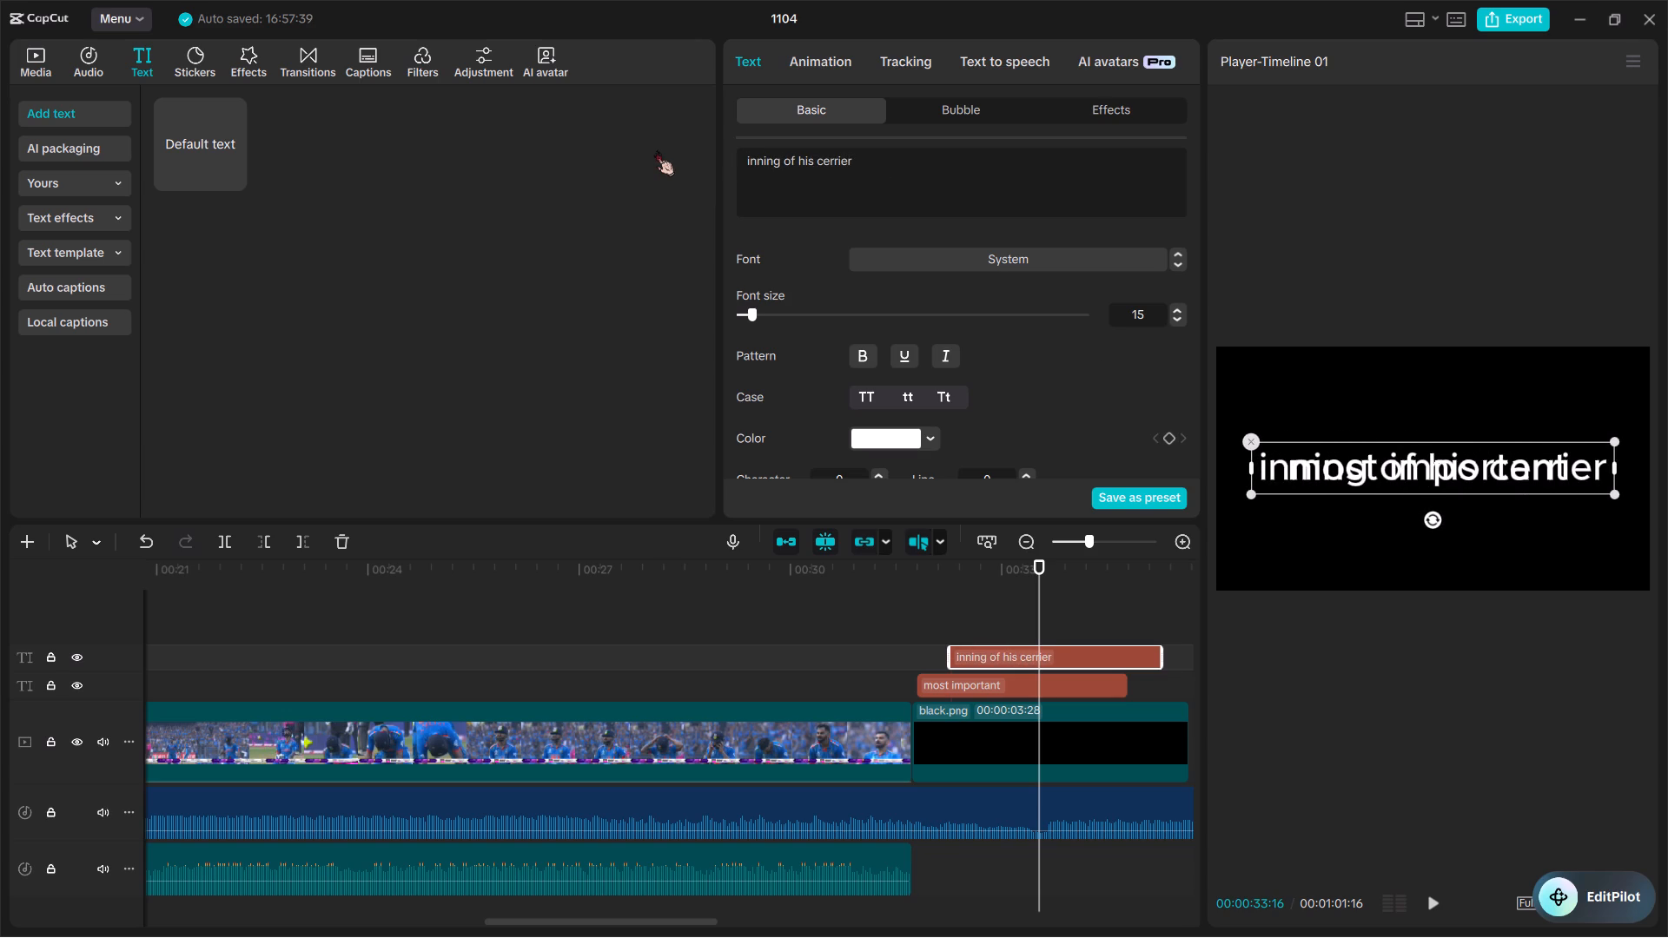
pyautogui.press('BackSpace')
pyautogui.press('BackSpace')
pyautogui.press('BackSpace')
pyautogui.press('BackSpace')
pyautogui.press('BackSpace')
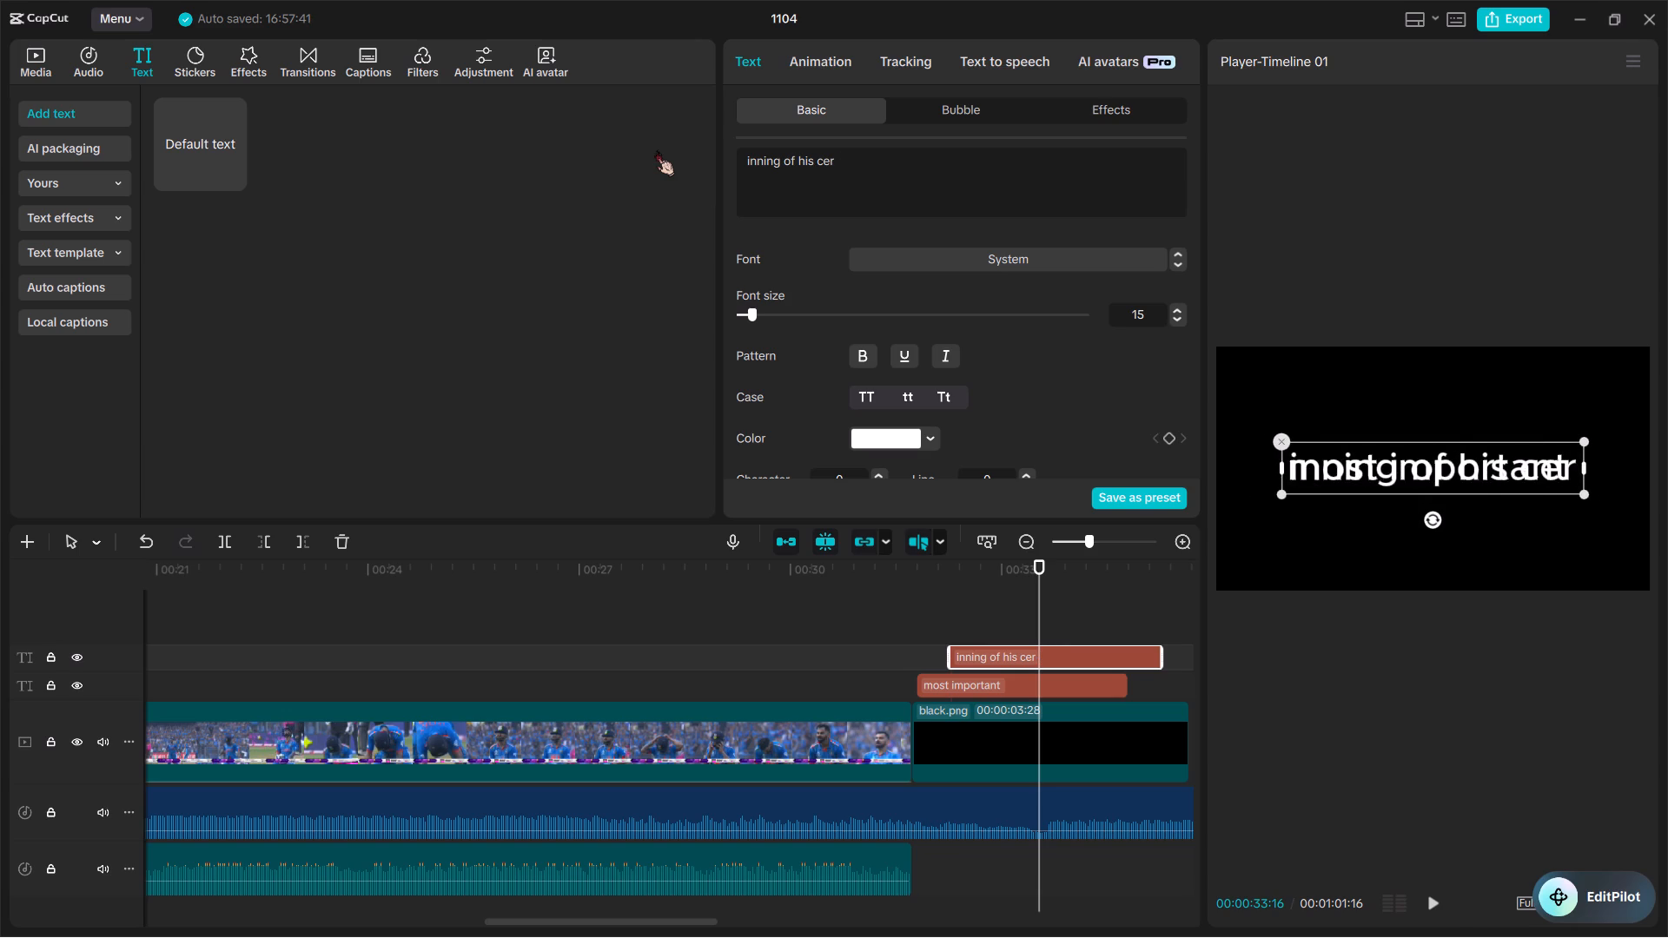
pyautogui.press('BackSpace')
pyautogui.write('ar')
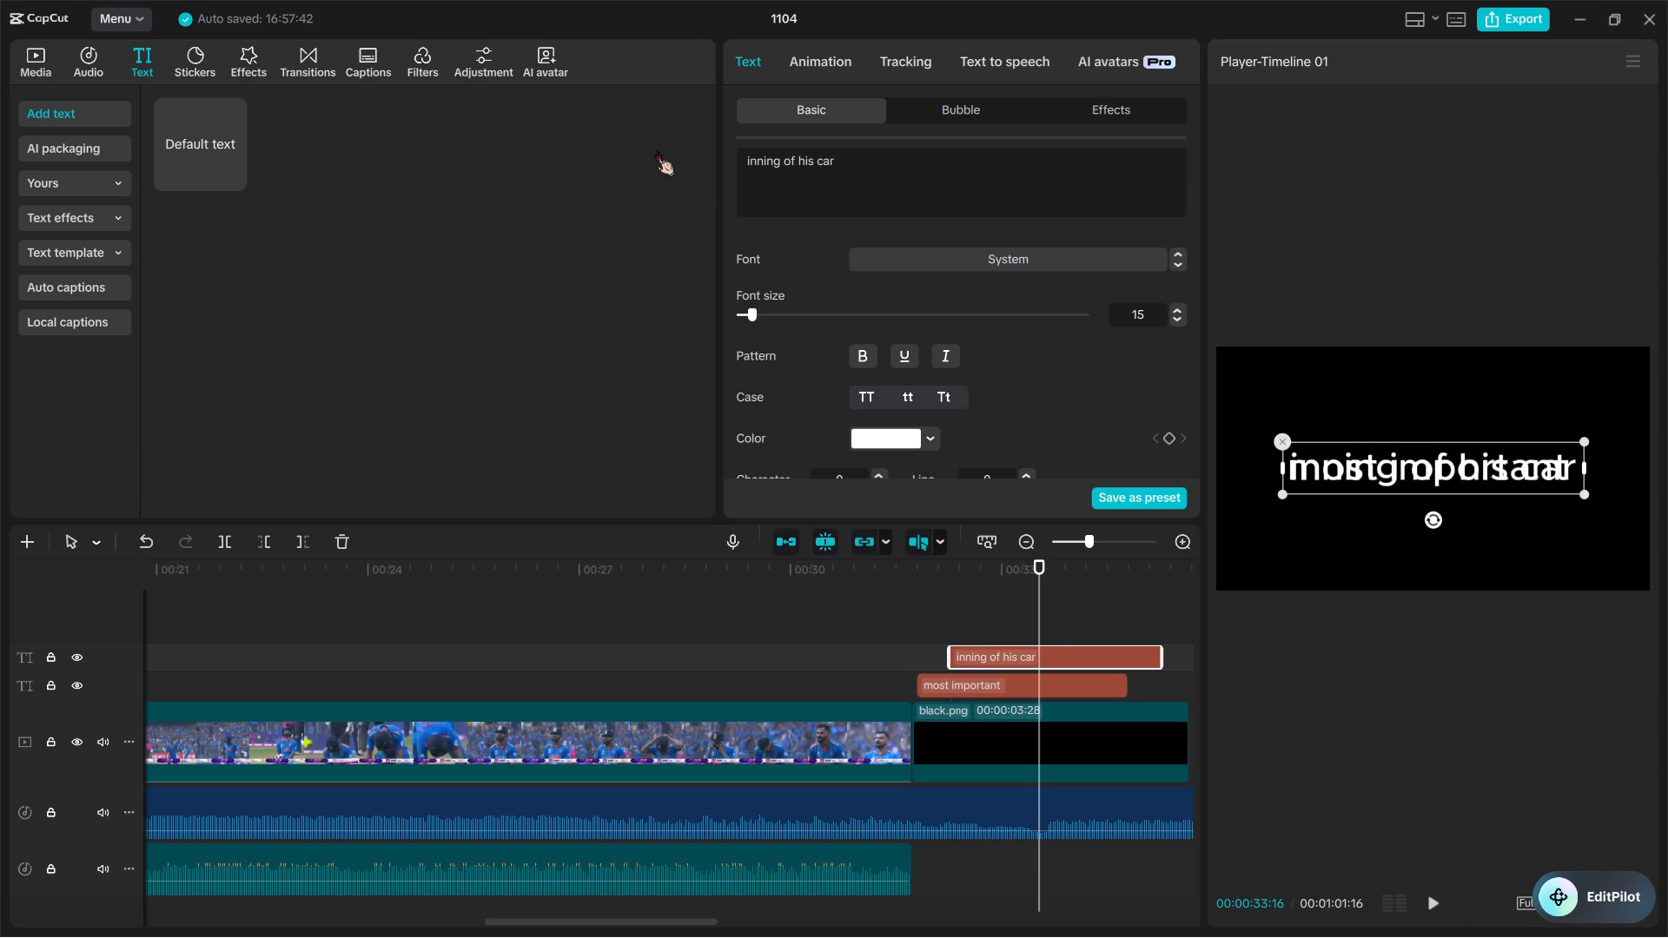
pyautogui.write('eer')
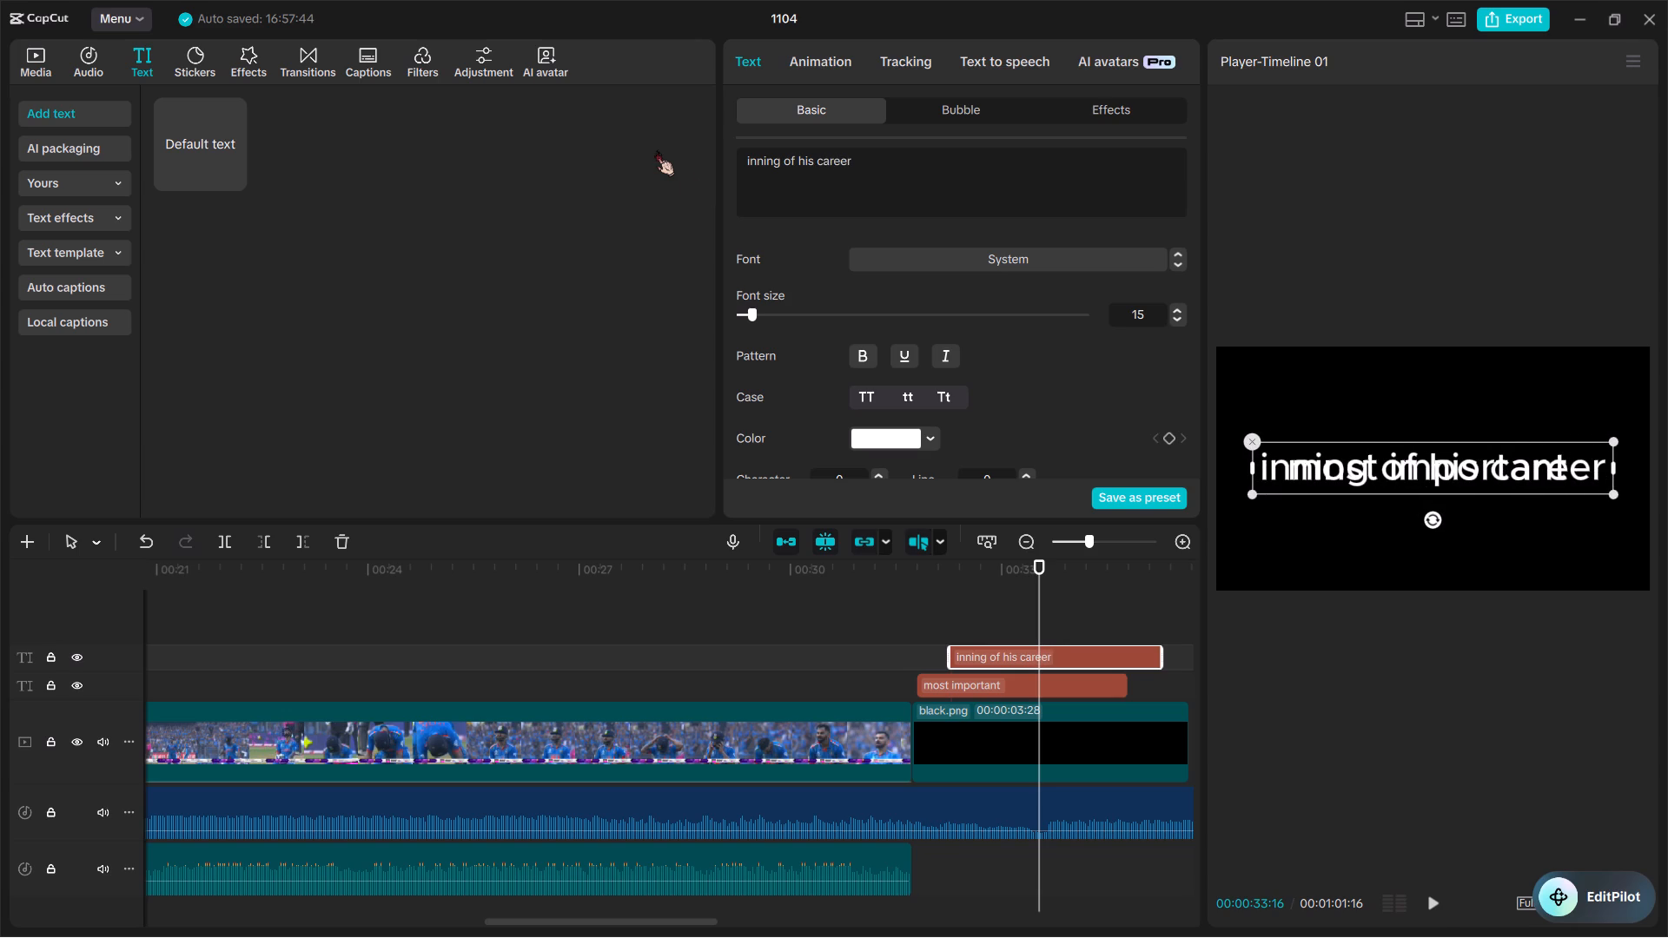
# Place the "inning of his career" line centred directly beneath "most important" in the frame.
pyautogui.moveTo(1391, 466); pyautogui.dragTo(1385, 500)
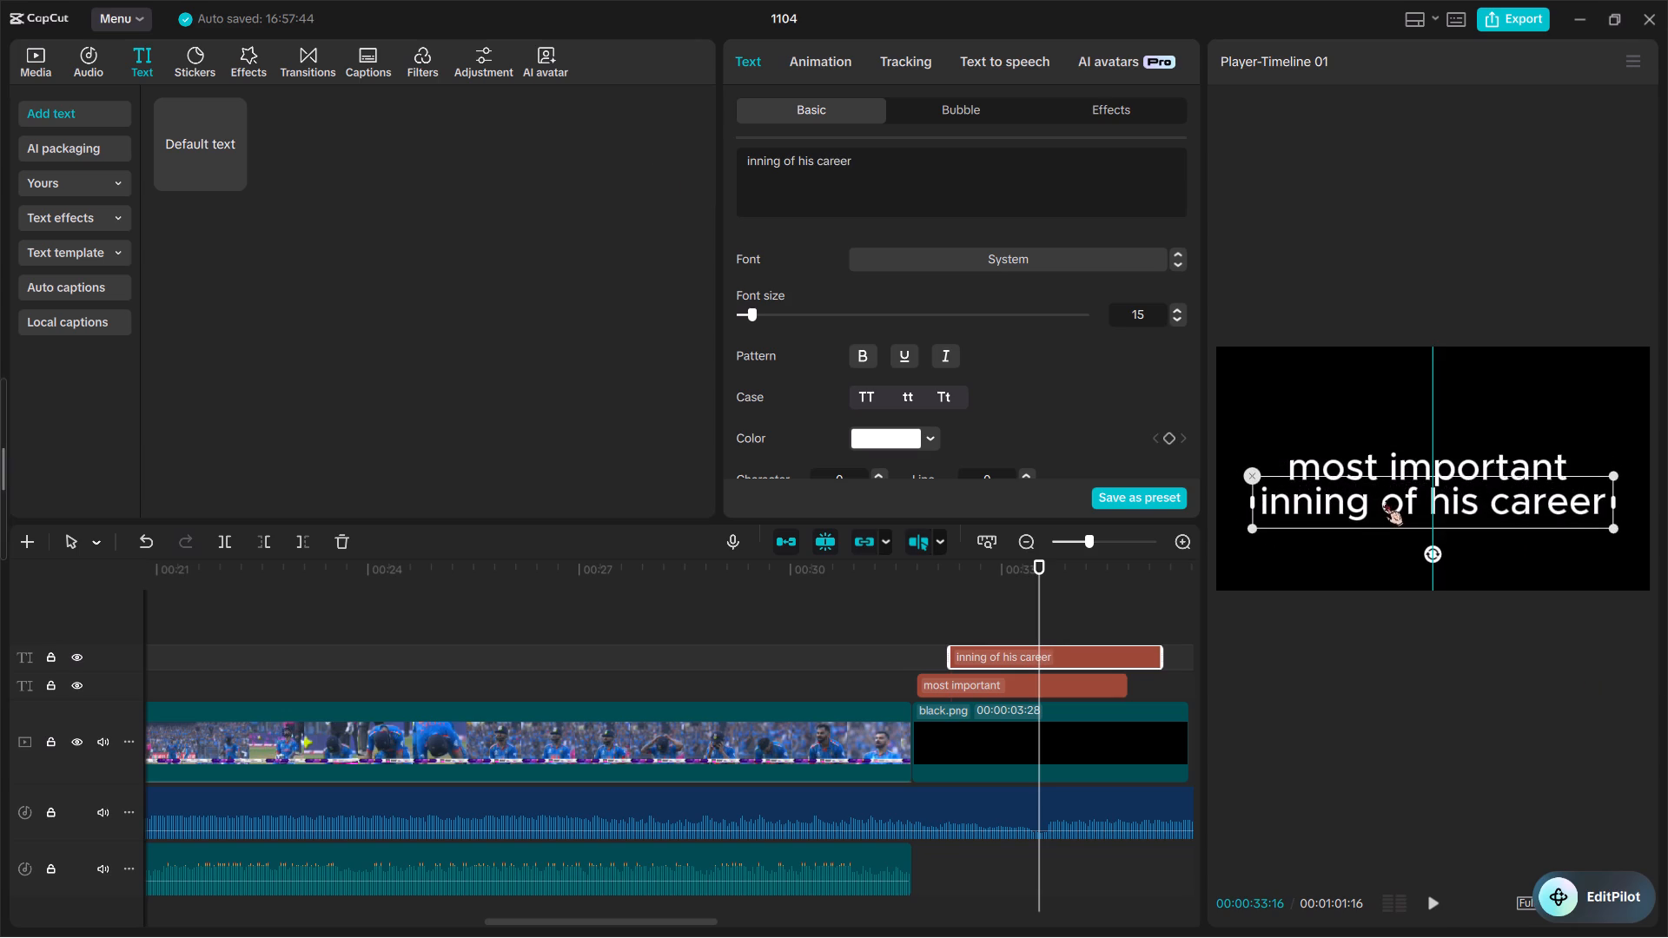
pyautogui.moveTo(1385, 500); pyautogui.dragTo(1385, 499)
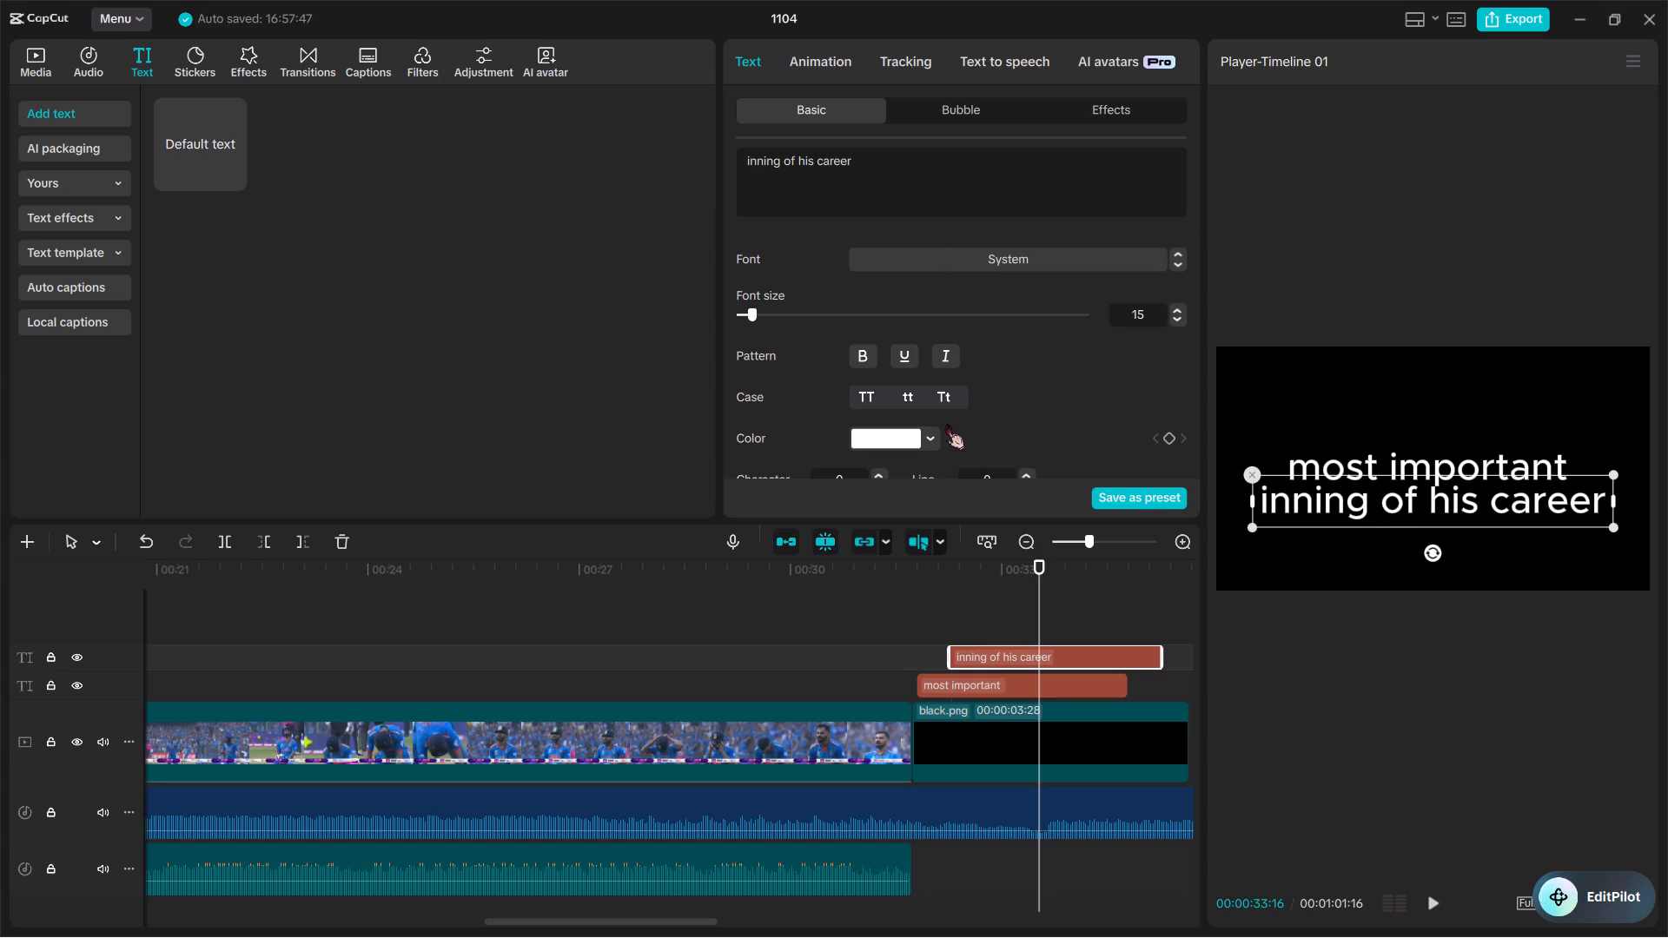
# Add a third text clip above and slightly after "inning of his career", reading "t20wc final 2024".
pyautogui.hscroll(-1, 1068, 636)
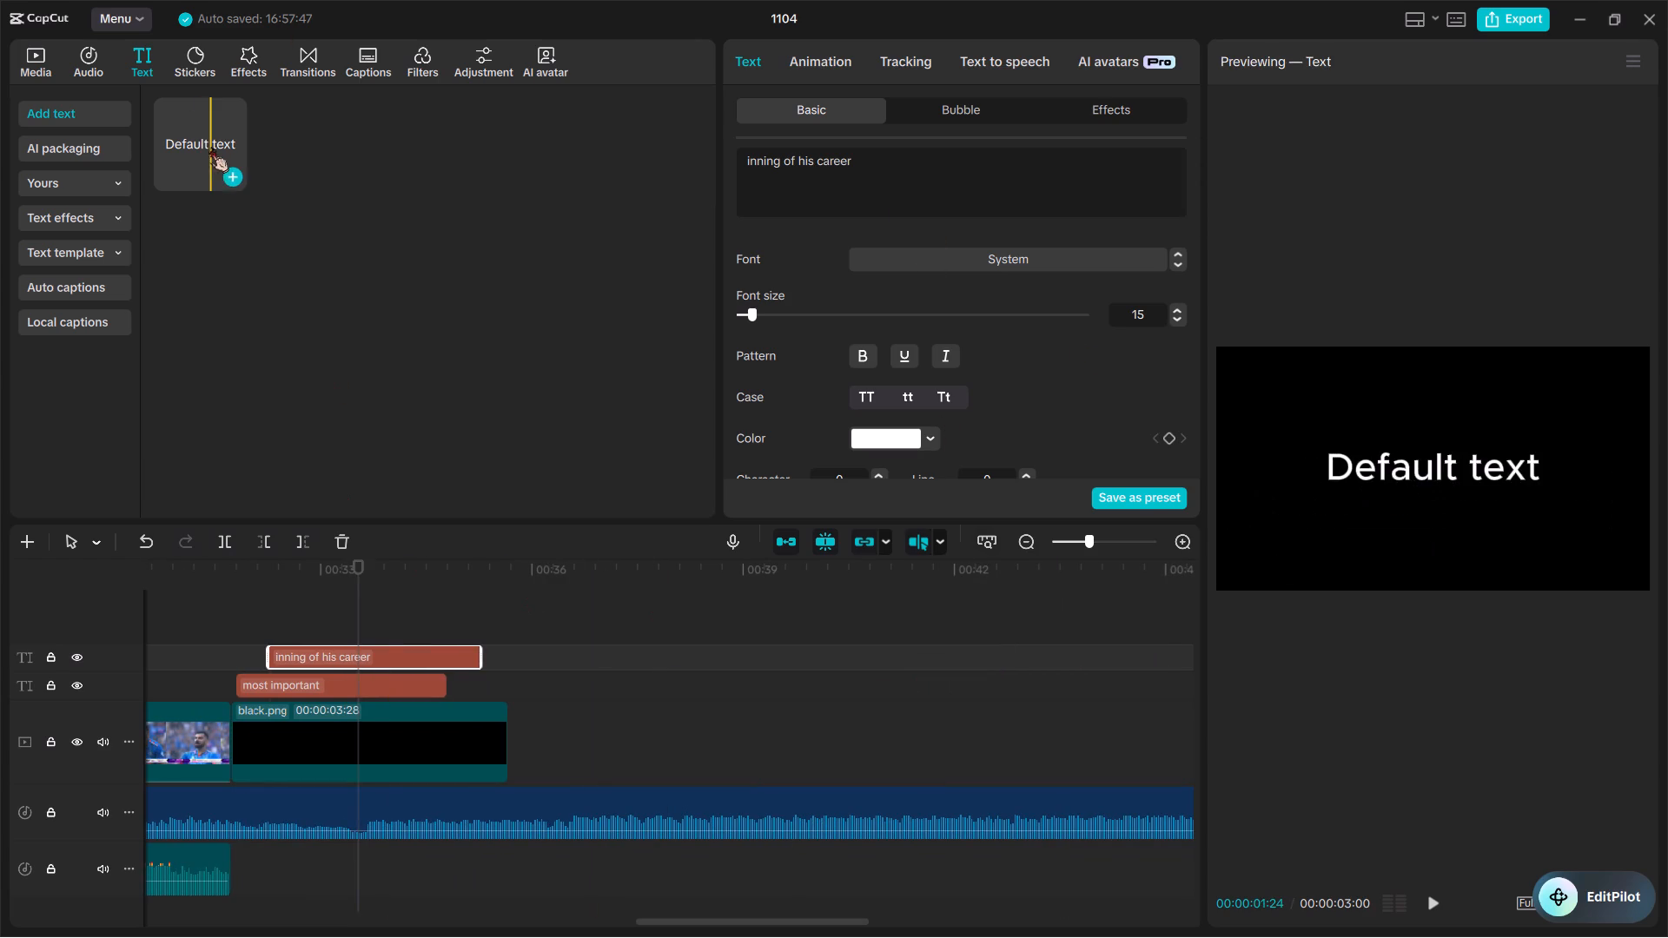
pyautogui.moveTo(210, 147); pyautogui.dragTo(335, 634)
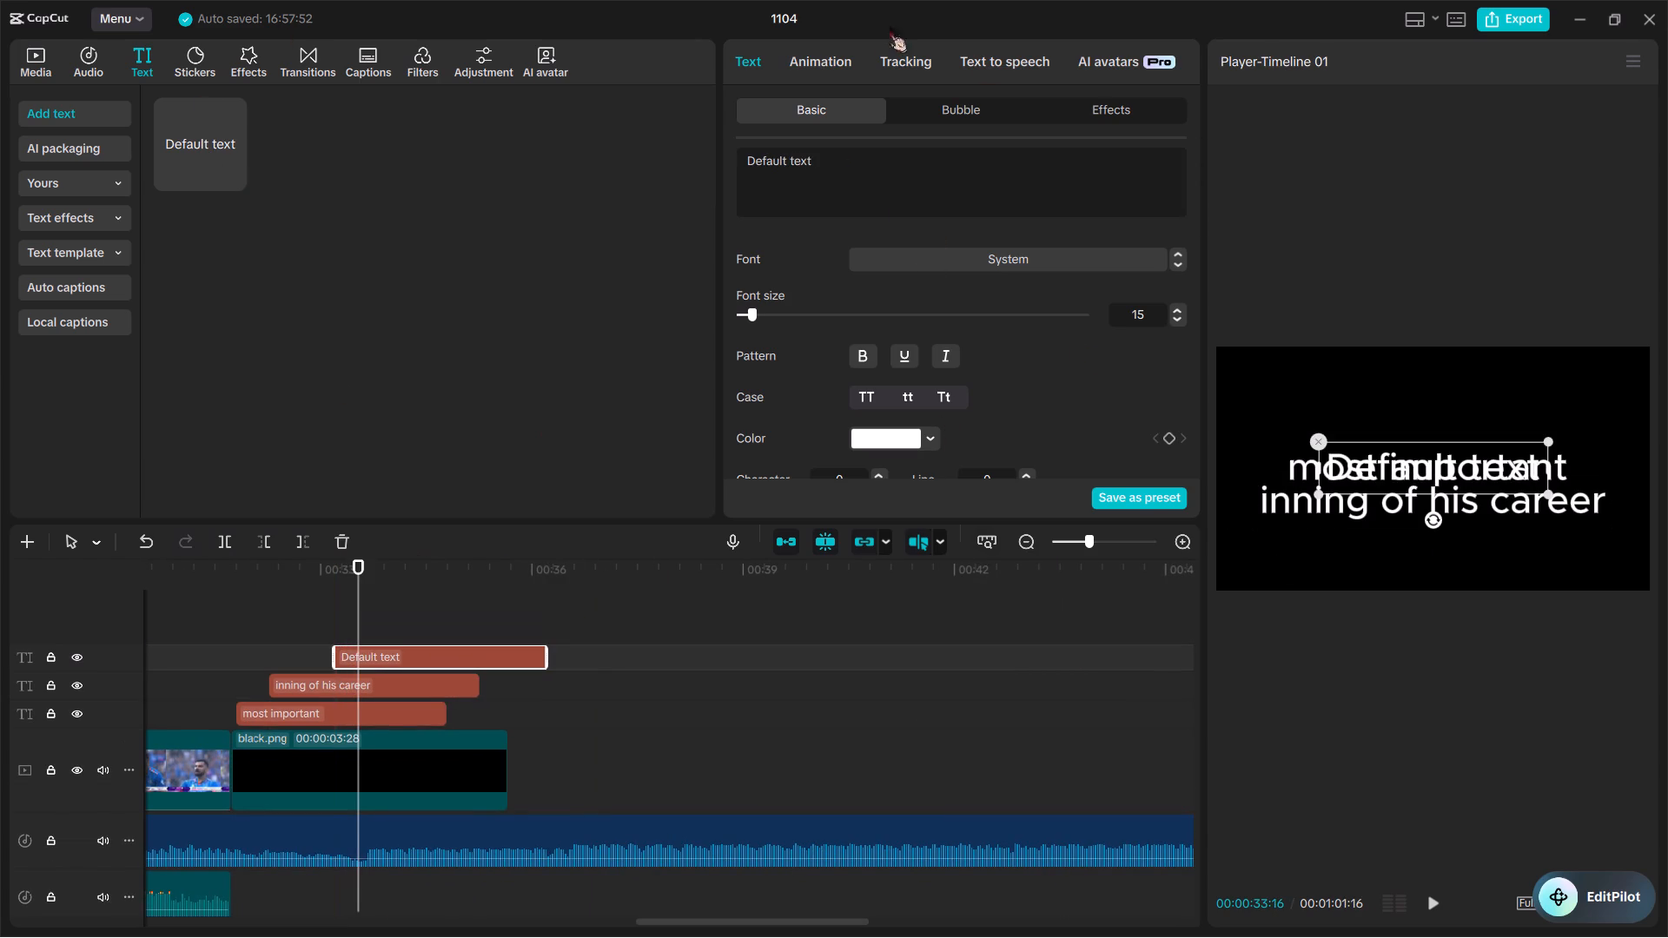
pyautogui.moveTo(853, 153); pyautogui.dragTo(784, 165)
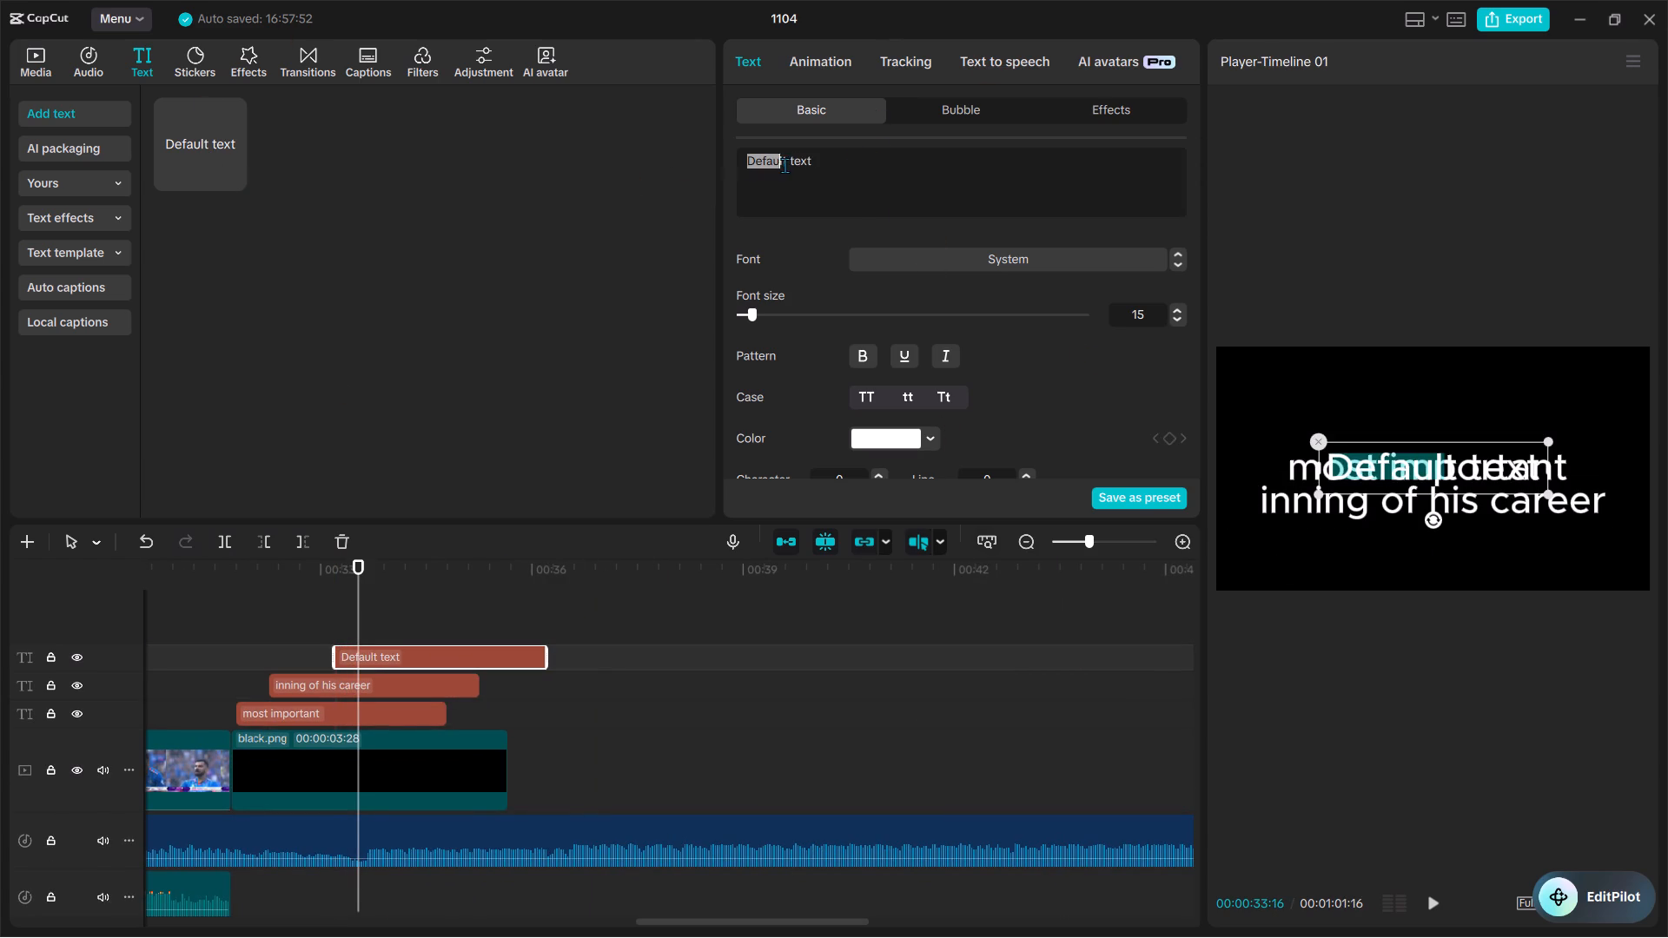
pyautogui.moveTo(784, 165); pyautogui.dragTo(810, 170)
pyautogui.press('BackSpace')
pyautogui.write('t20')
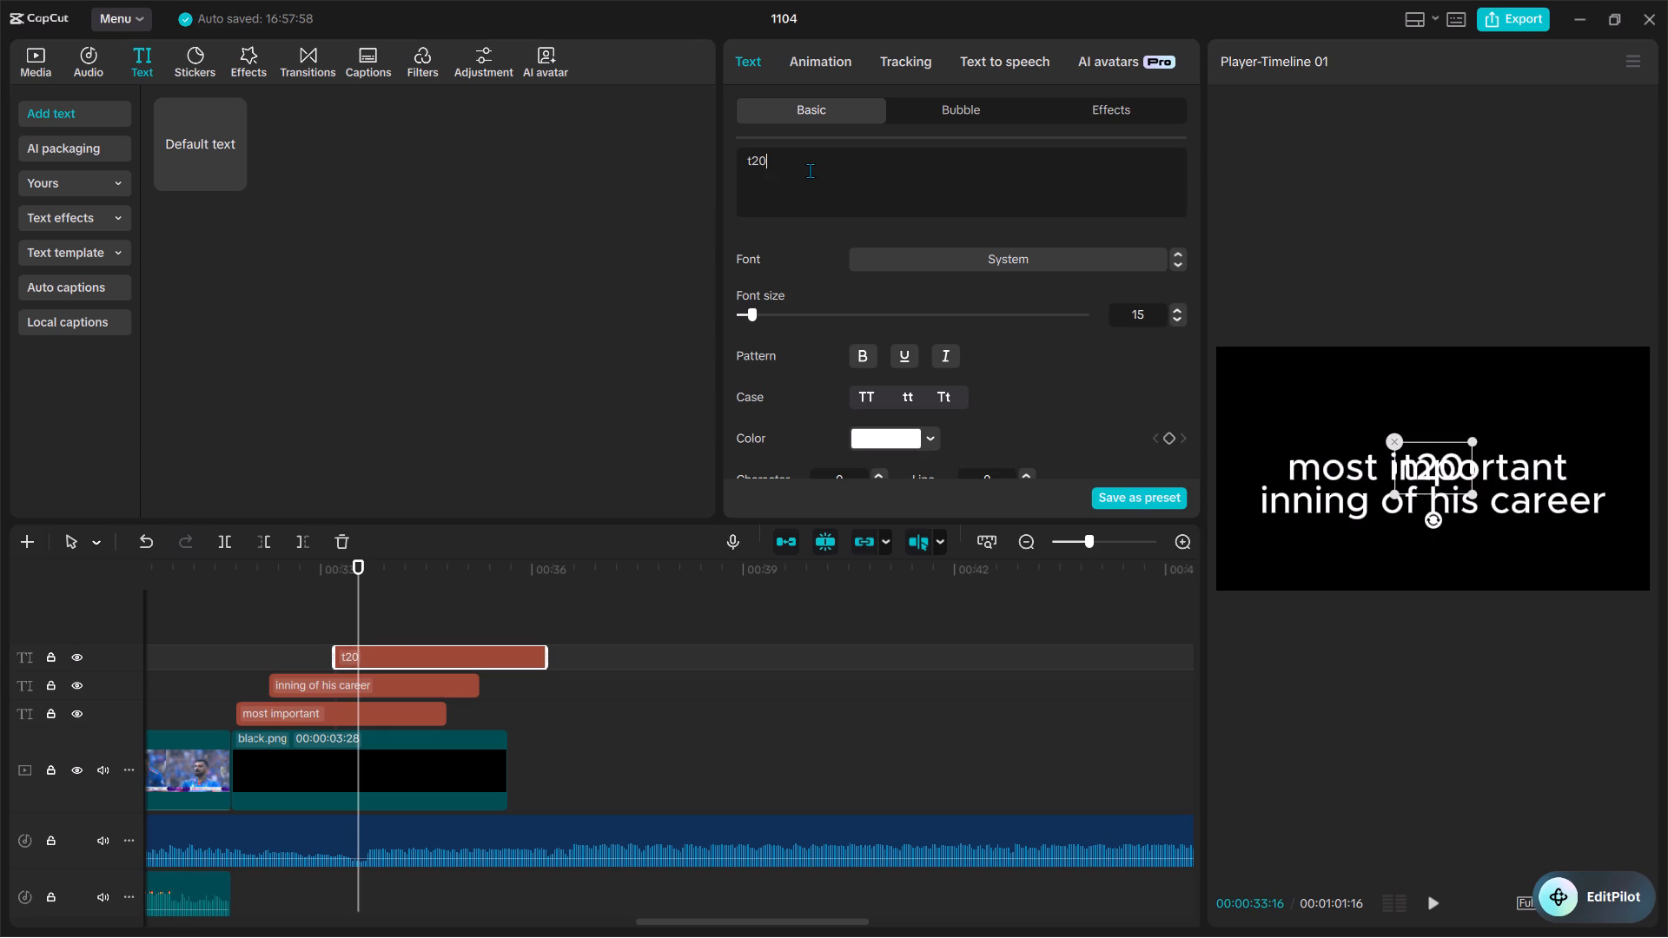
pyautogui.press('w')
pyautogui.write('c')
pyautogui.press('space')
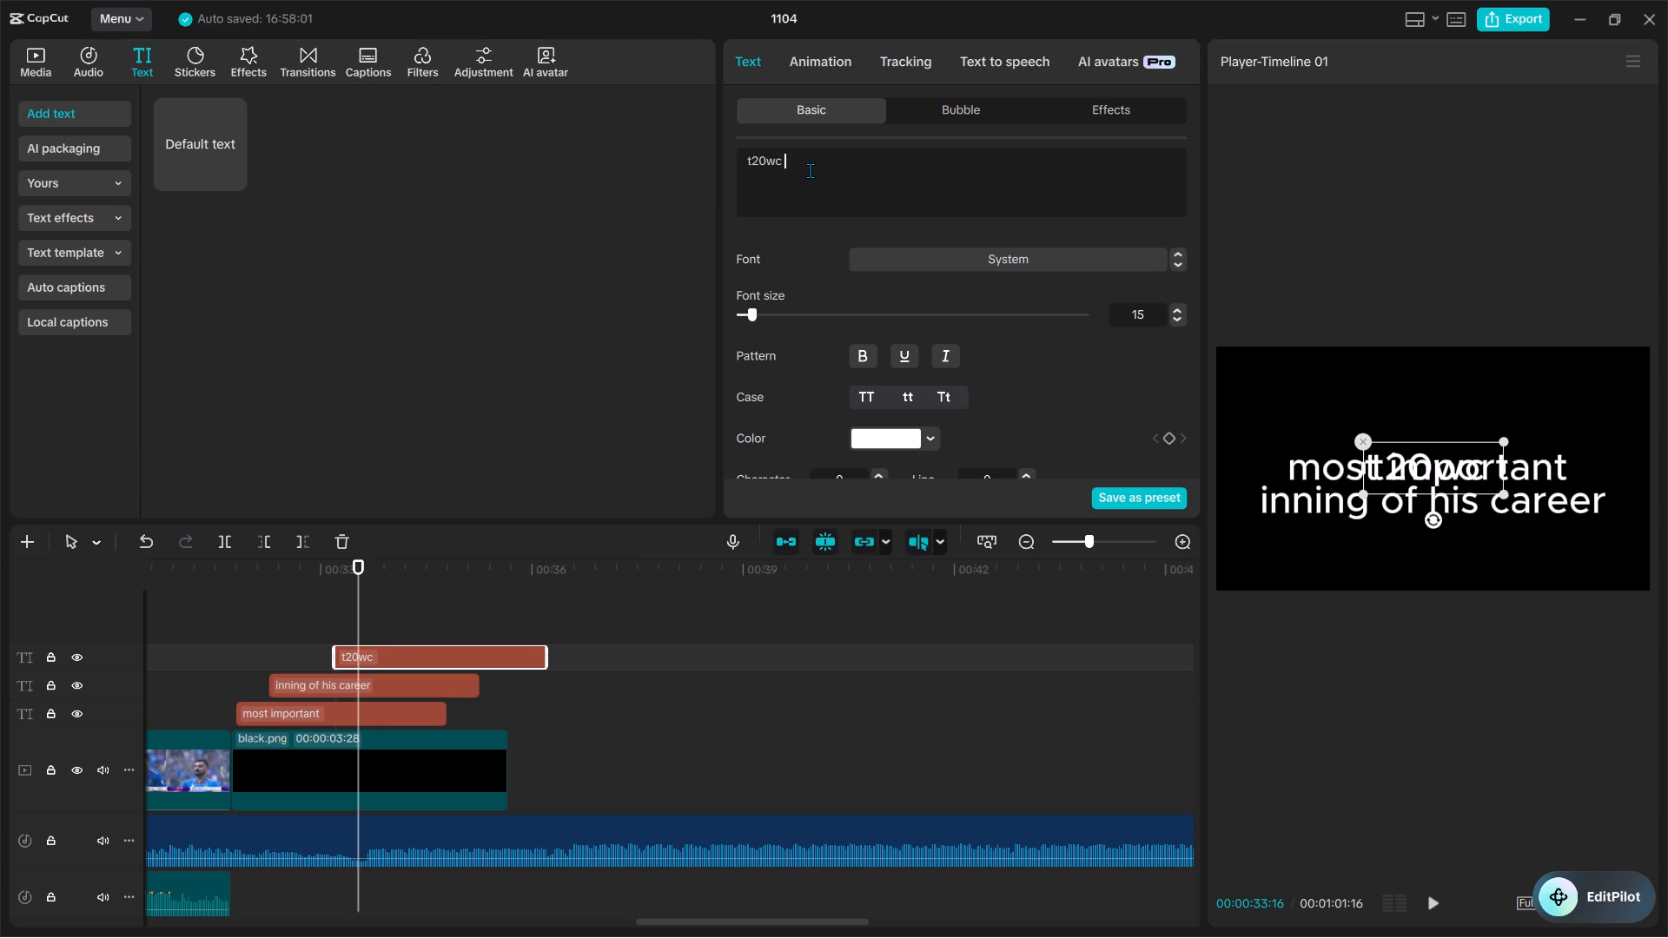
pyautogui.write('final')
pyautogui.press('space')
pyautogui.write('2024')
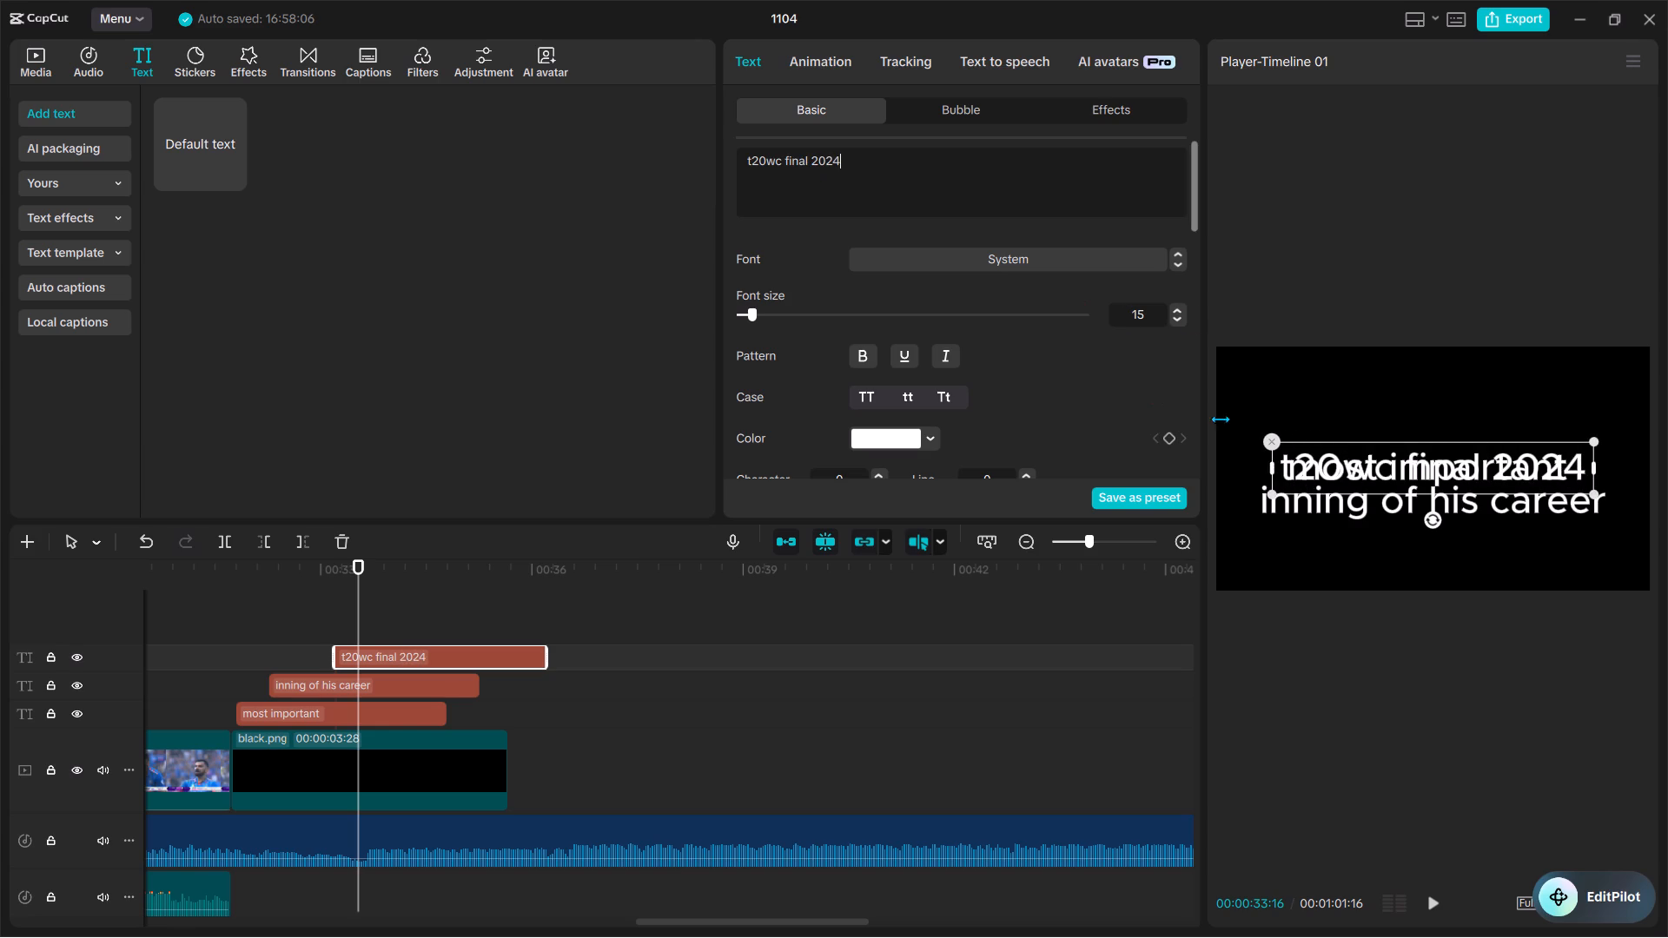
# Stack the three title lines by lowering "t20wc final 2024" beneath "inning of his career" and raising "most important" above both, centred.
pyautogui.moveTo(1399, 470); pyautogui.dragTo(1405, 557)
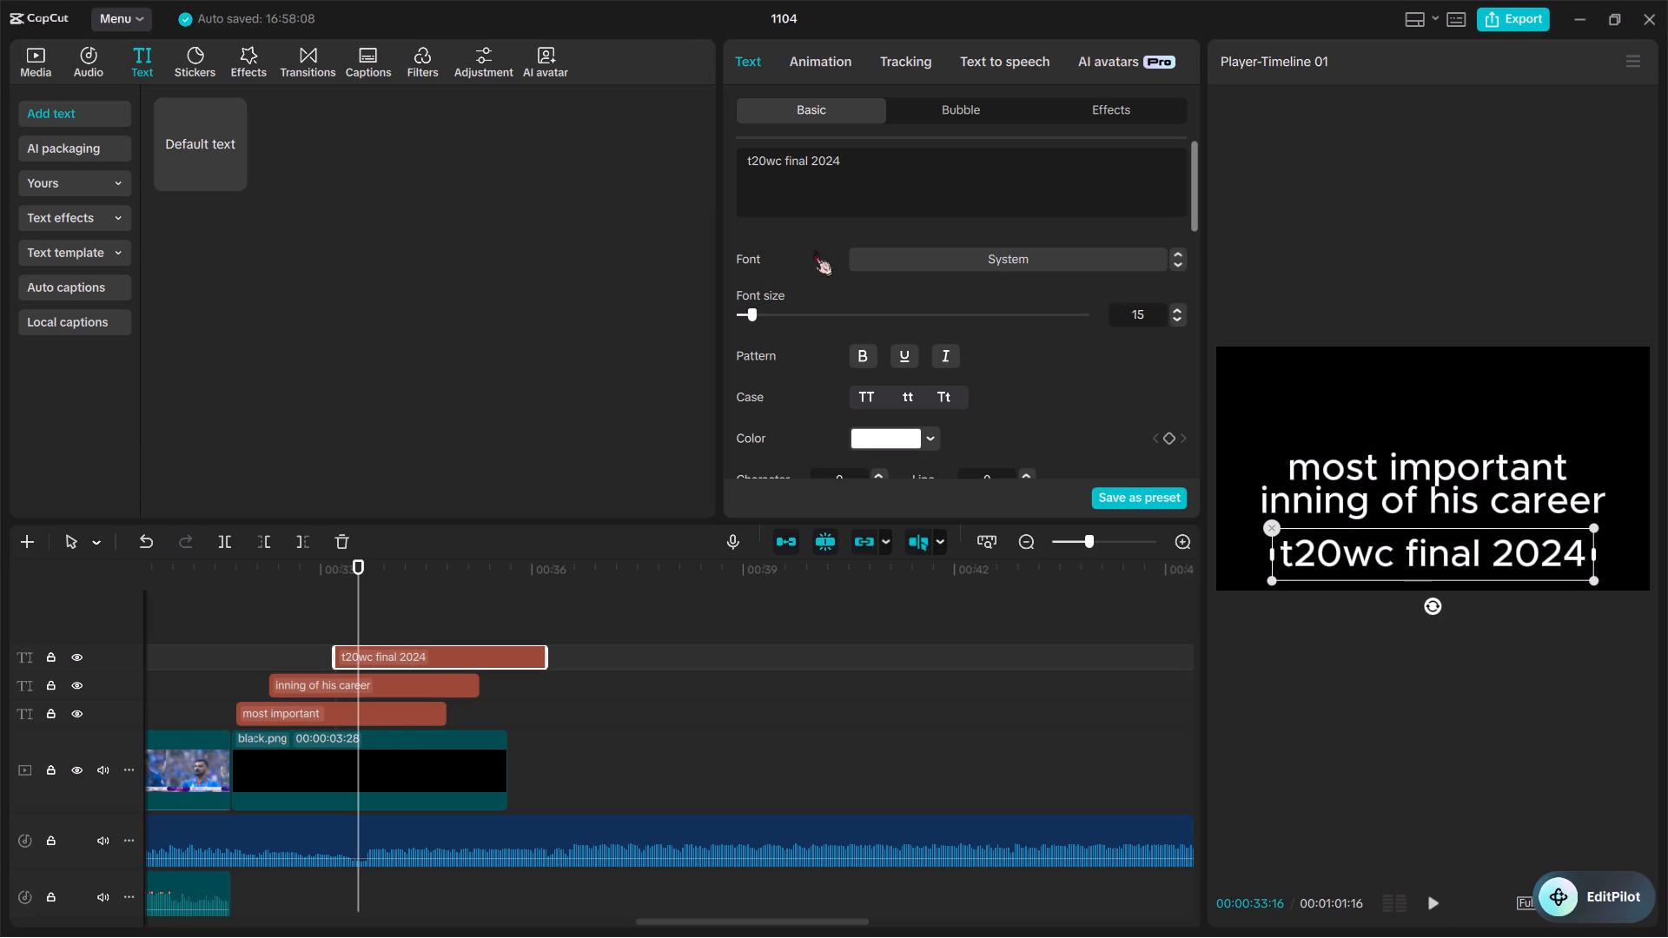
pyautogui.click(256, 720)
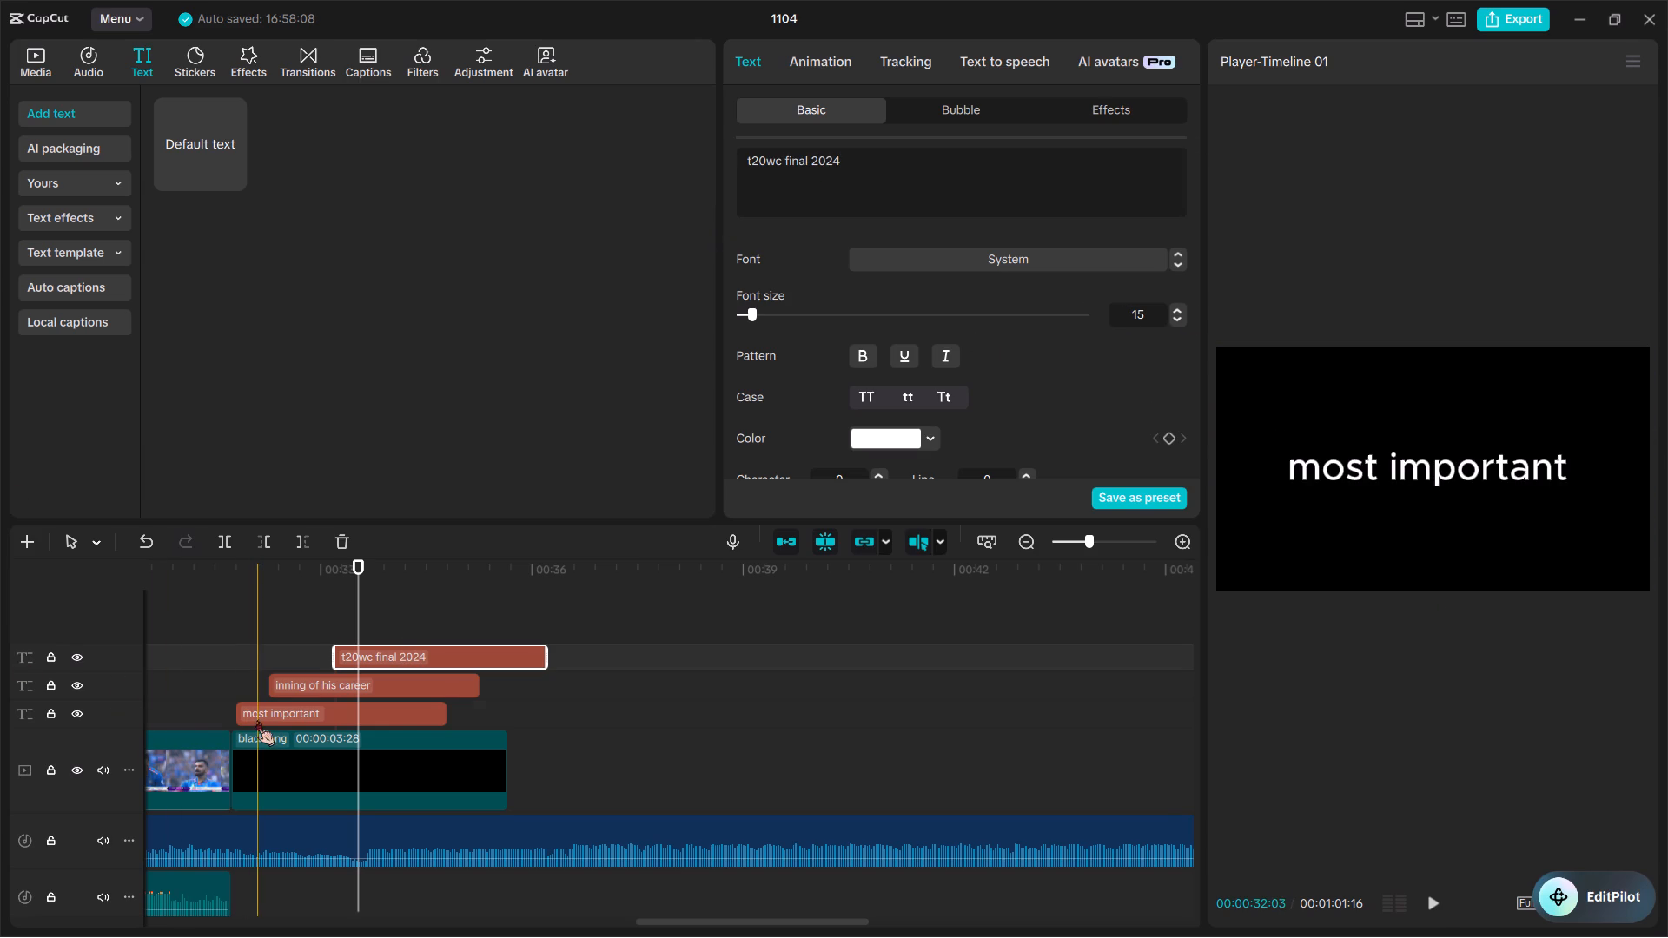
pyautogui.moveTo(1416, 451); pyautogui.dragTo(1421, 412)
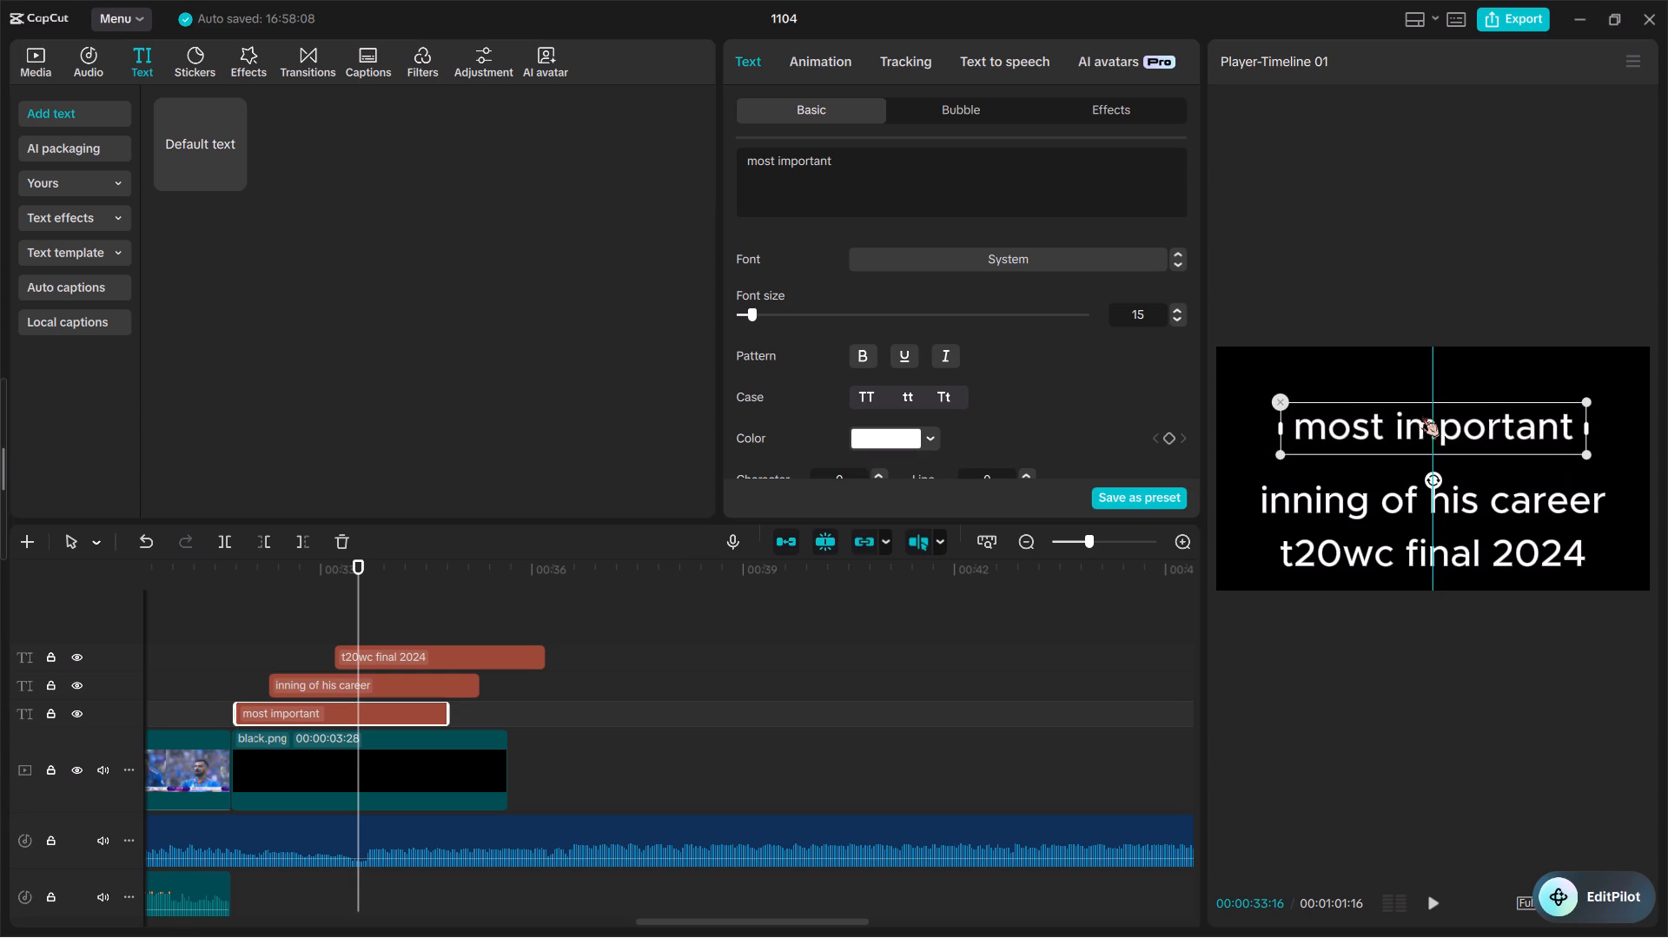
pyautogui.moveTo(1421, 412); pyautogui.dragTo(1420, 413)
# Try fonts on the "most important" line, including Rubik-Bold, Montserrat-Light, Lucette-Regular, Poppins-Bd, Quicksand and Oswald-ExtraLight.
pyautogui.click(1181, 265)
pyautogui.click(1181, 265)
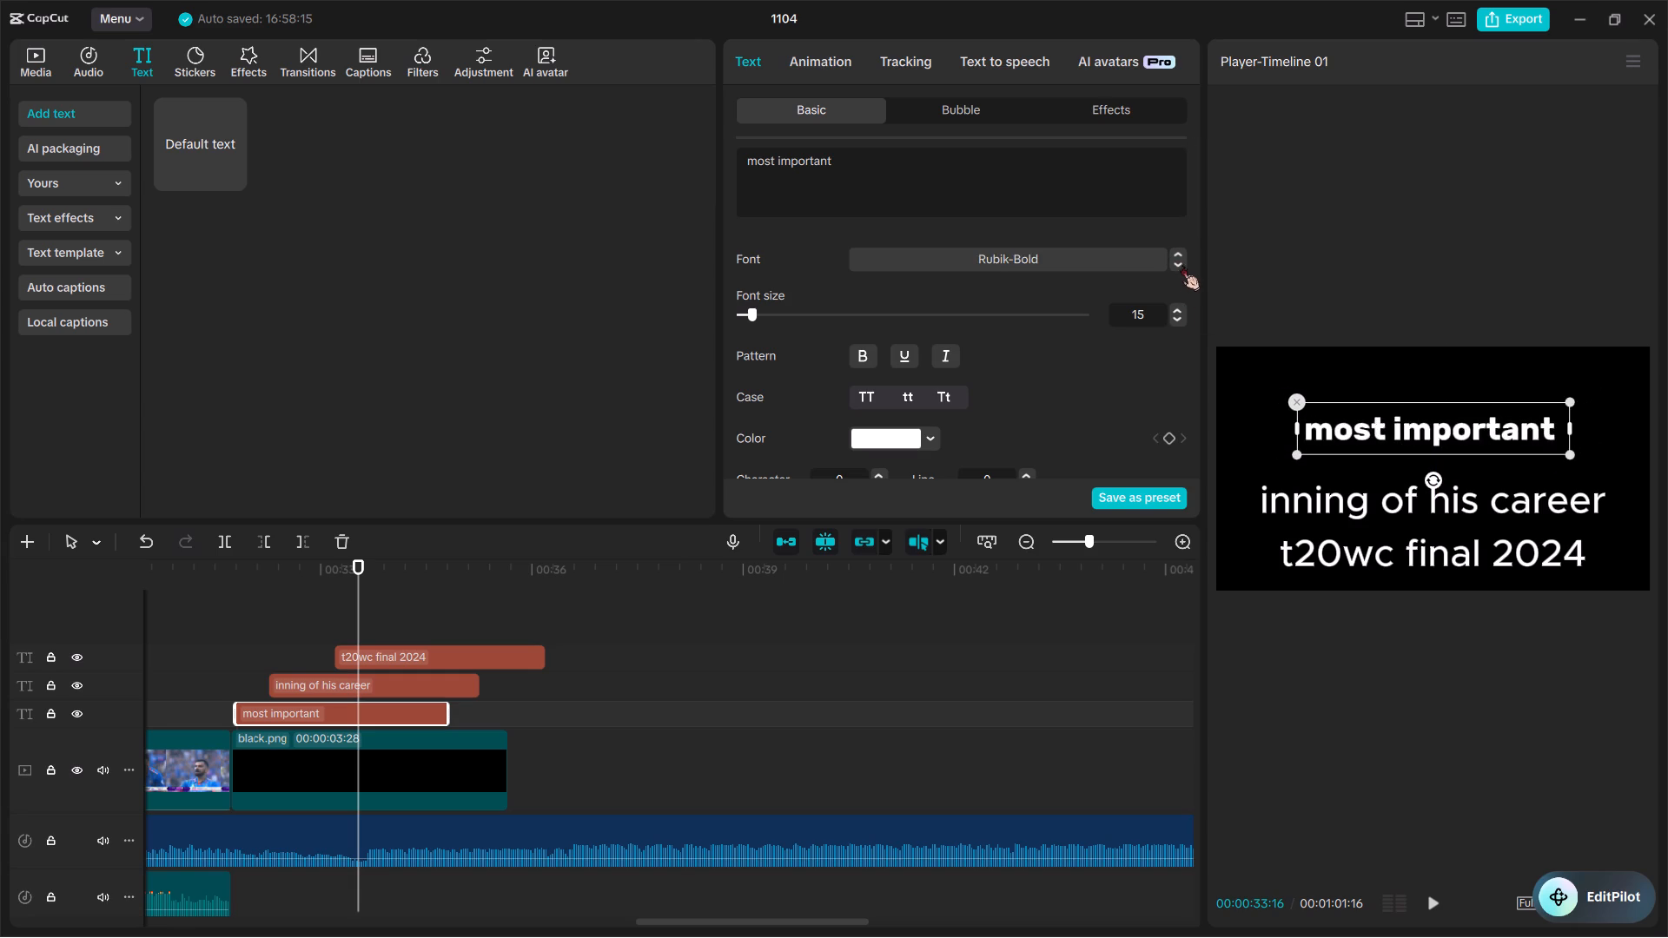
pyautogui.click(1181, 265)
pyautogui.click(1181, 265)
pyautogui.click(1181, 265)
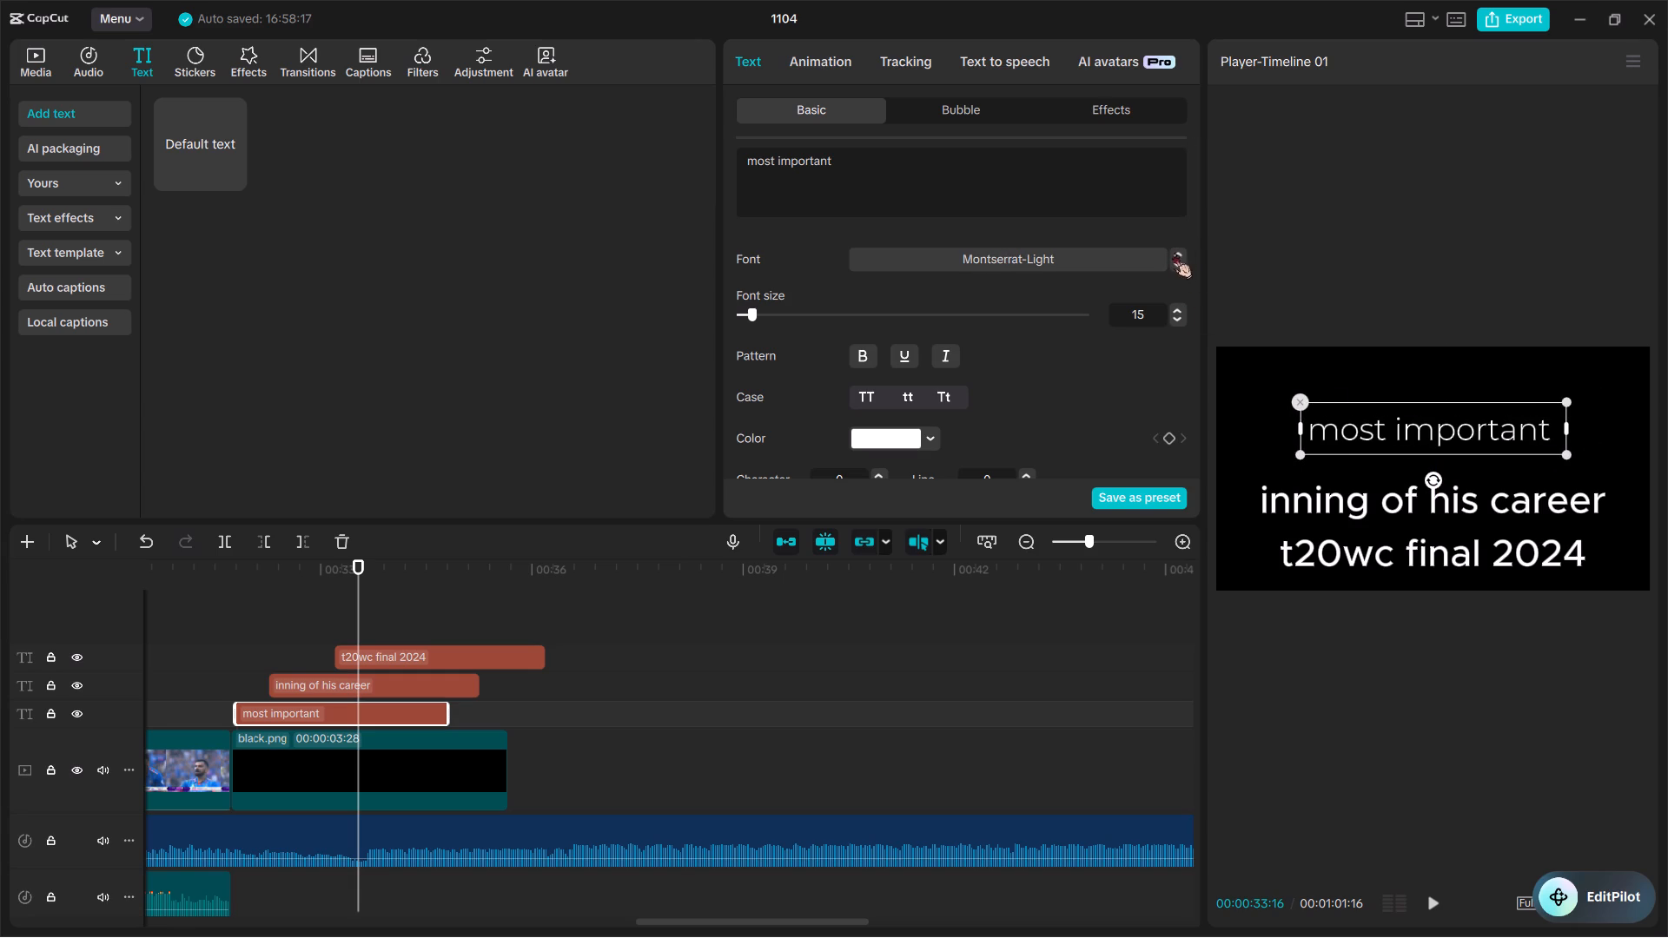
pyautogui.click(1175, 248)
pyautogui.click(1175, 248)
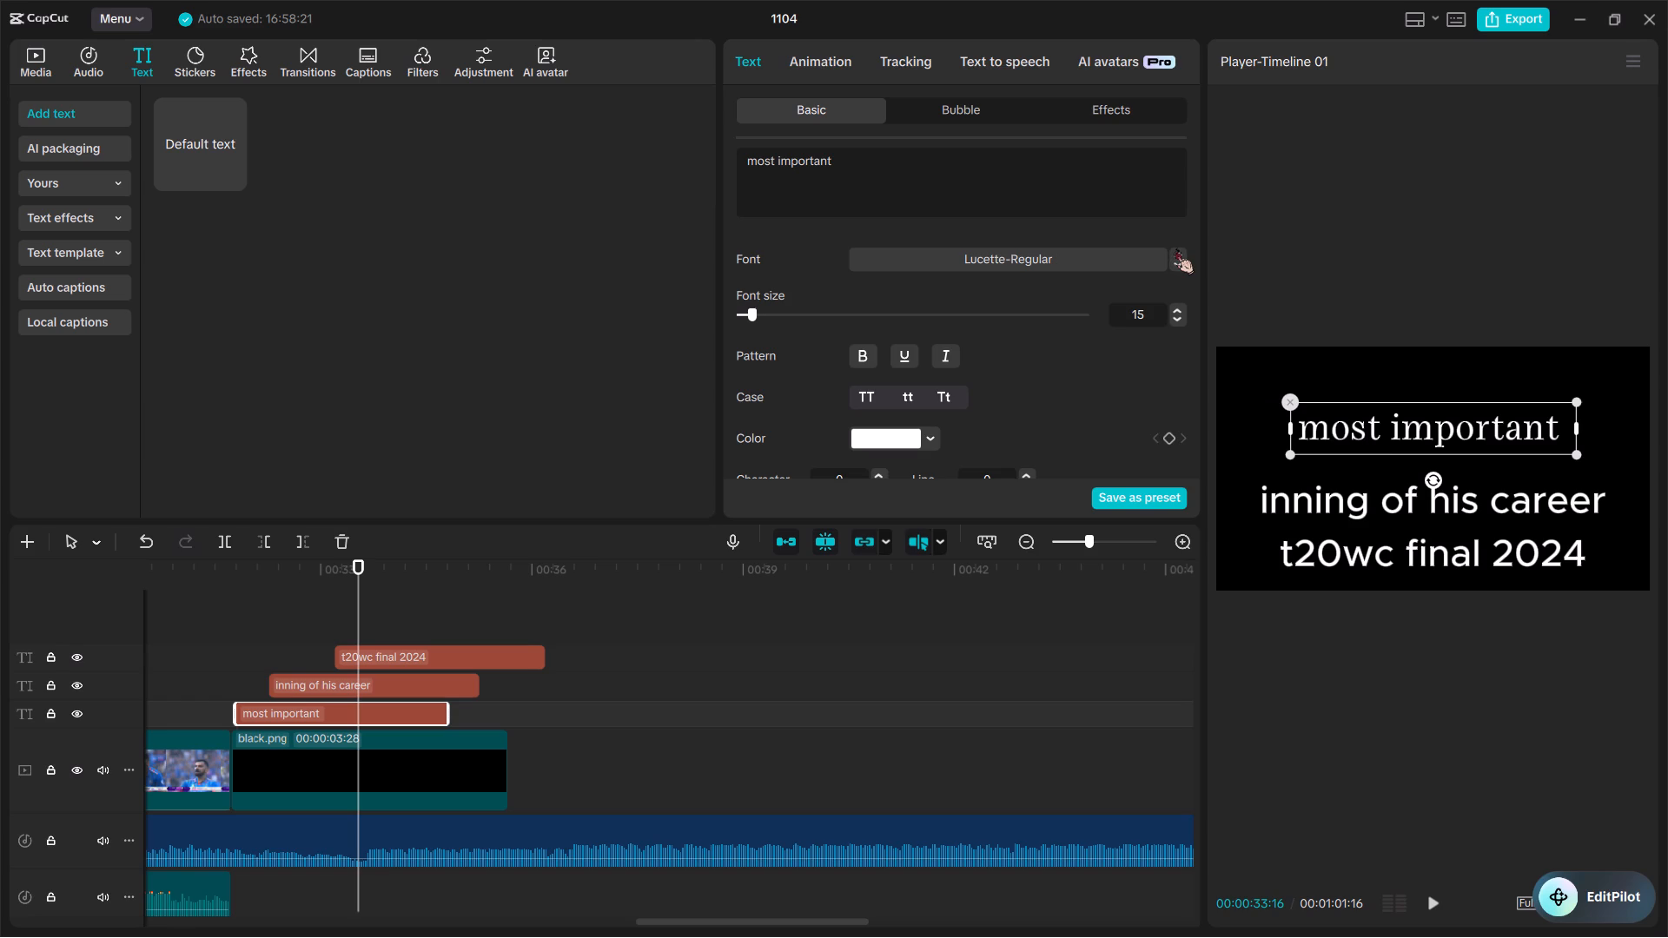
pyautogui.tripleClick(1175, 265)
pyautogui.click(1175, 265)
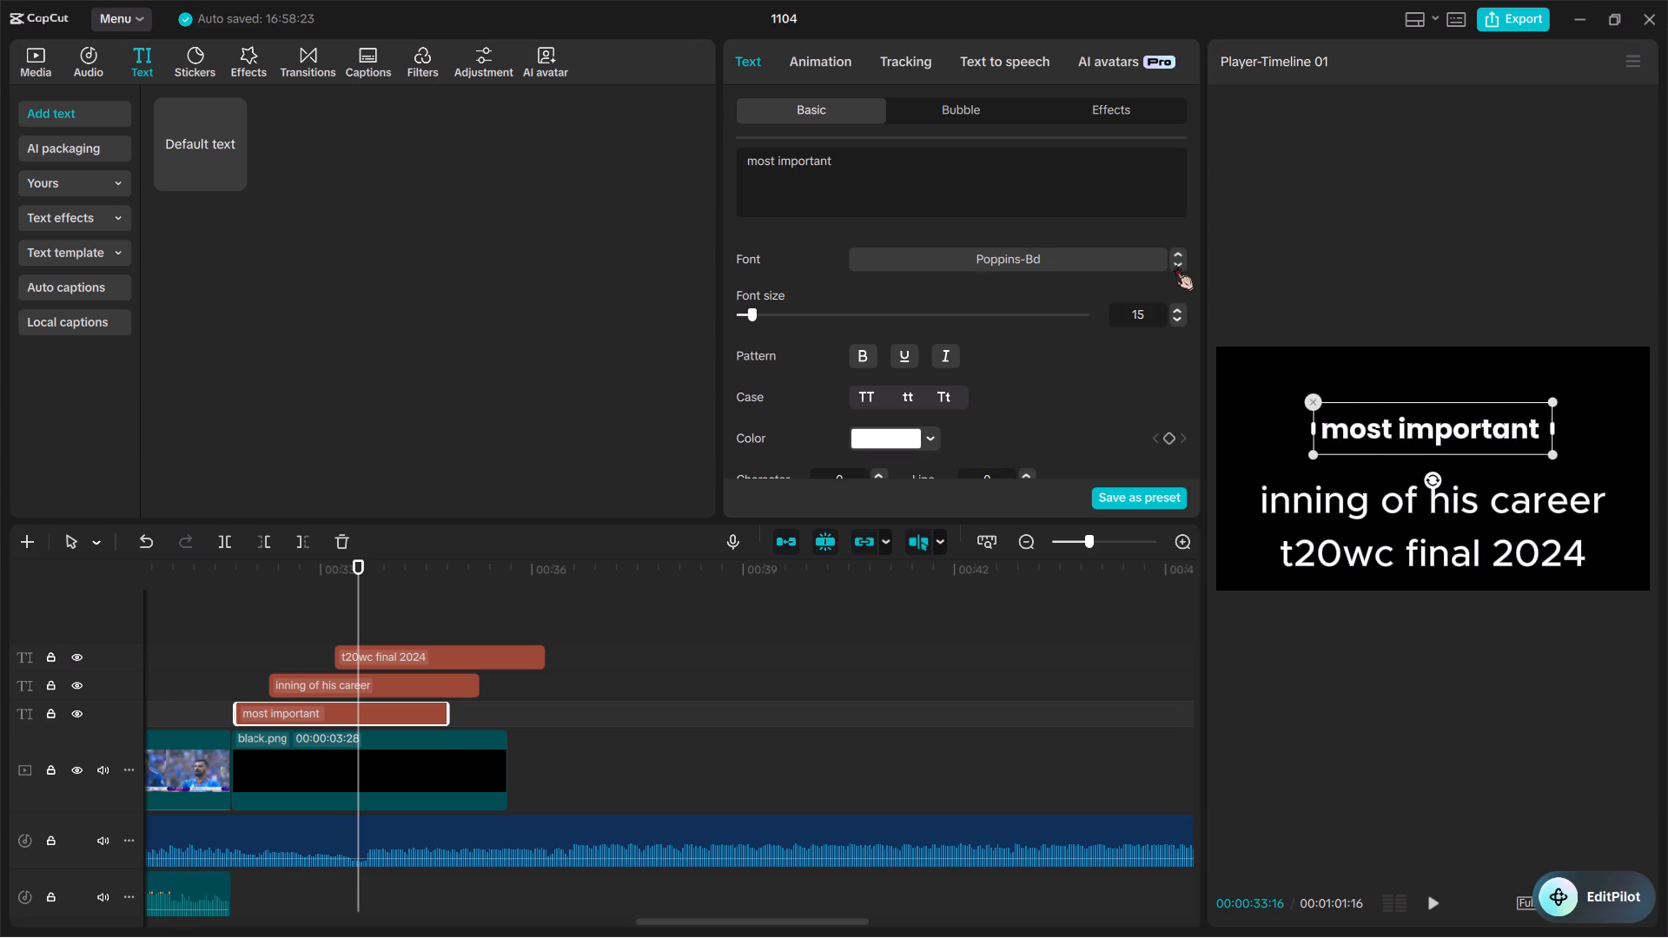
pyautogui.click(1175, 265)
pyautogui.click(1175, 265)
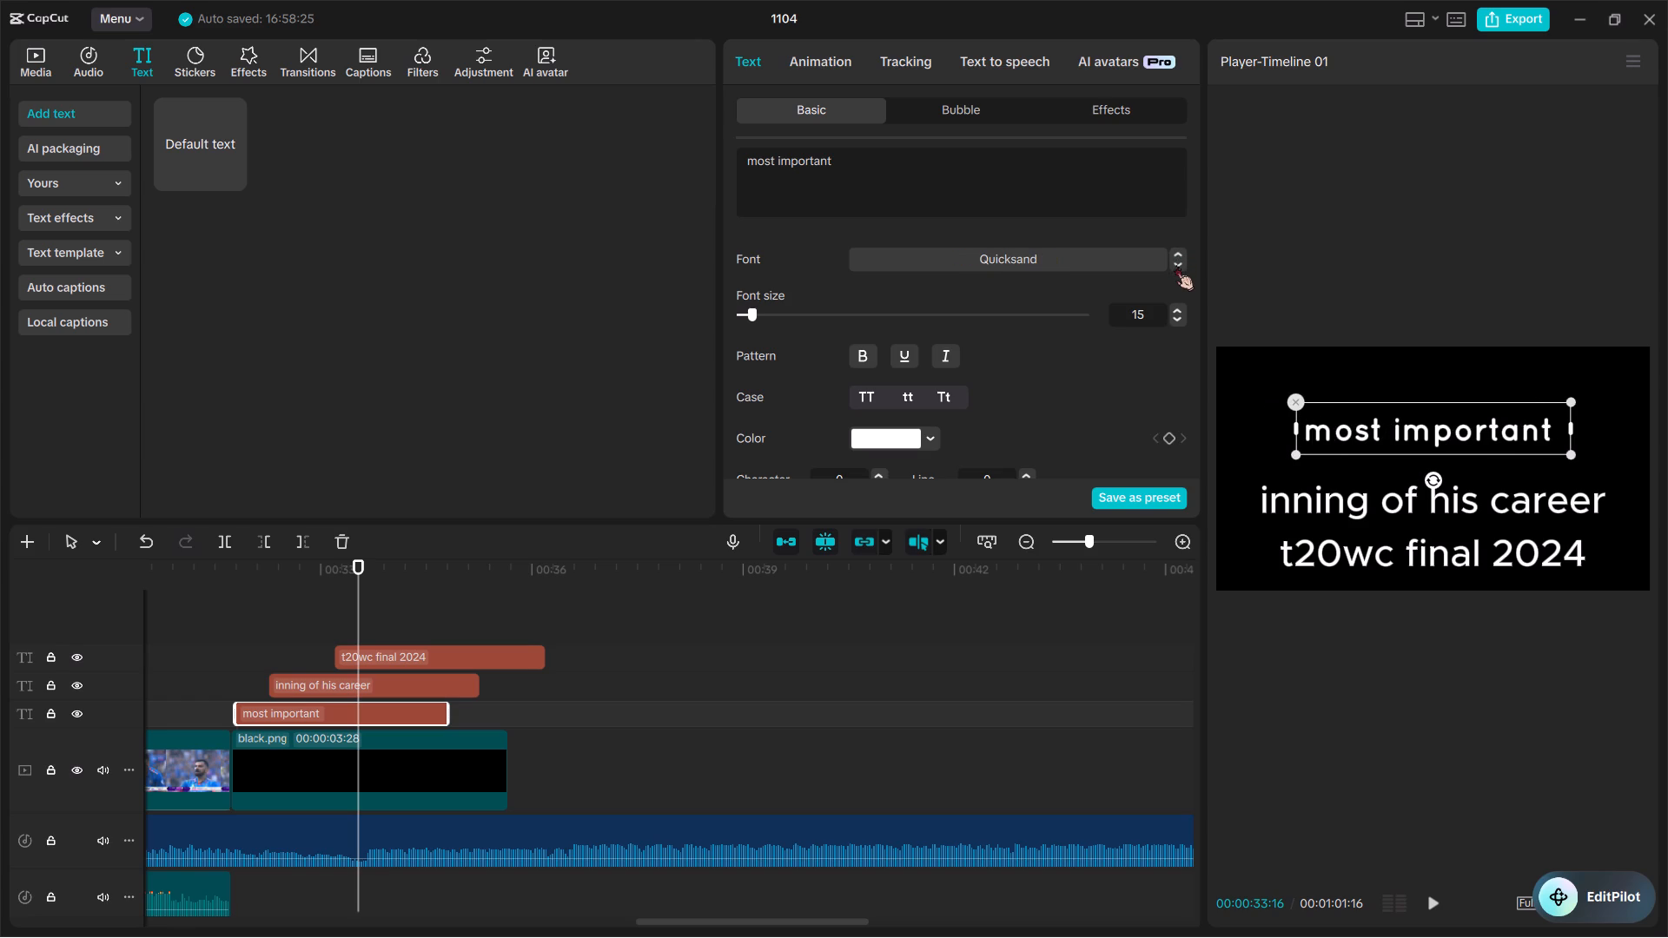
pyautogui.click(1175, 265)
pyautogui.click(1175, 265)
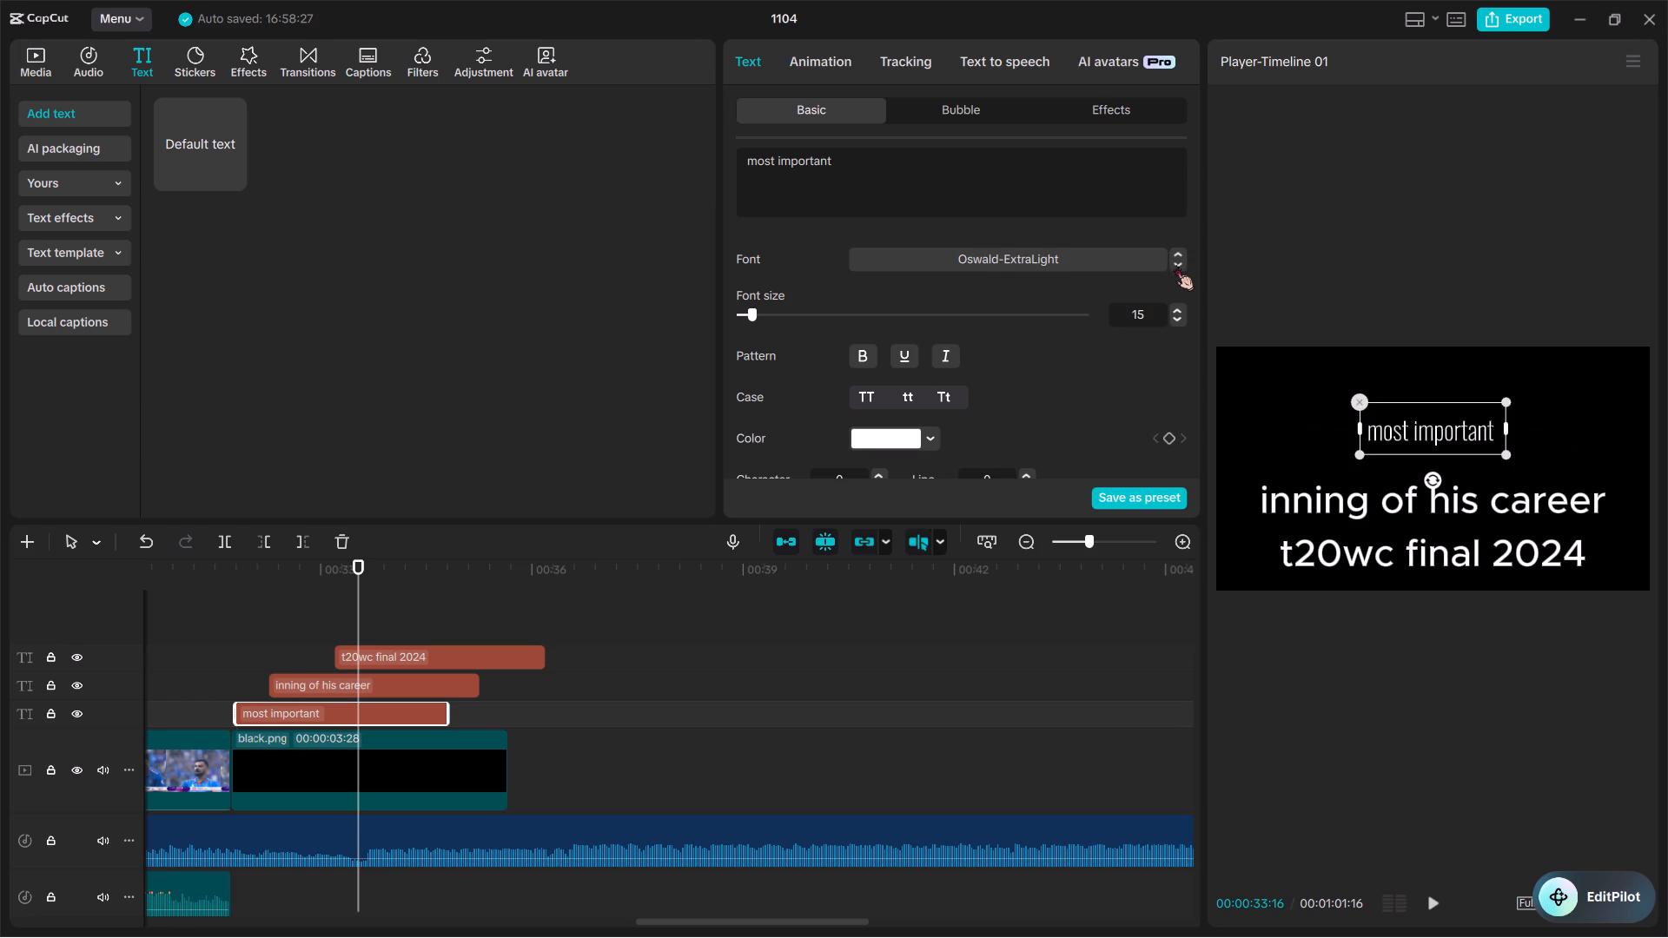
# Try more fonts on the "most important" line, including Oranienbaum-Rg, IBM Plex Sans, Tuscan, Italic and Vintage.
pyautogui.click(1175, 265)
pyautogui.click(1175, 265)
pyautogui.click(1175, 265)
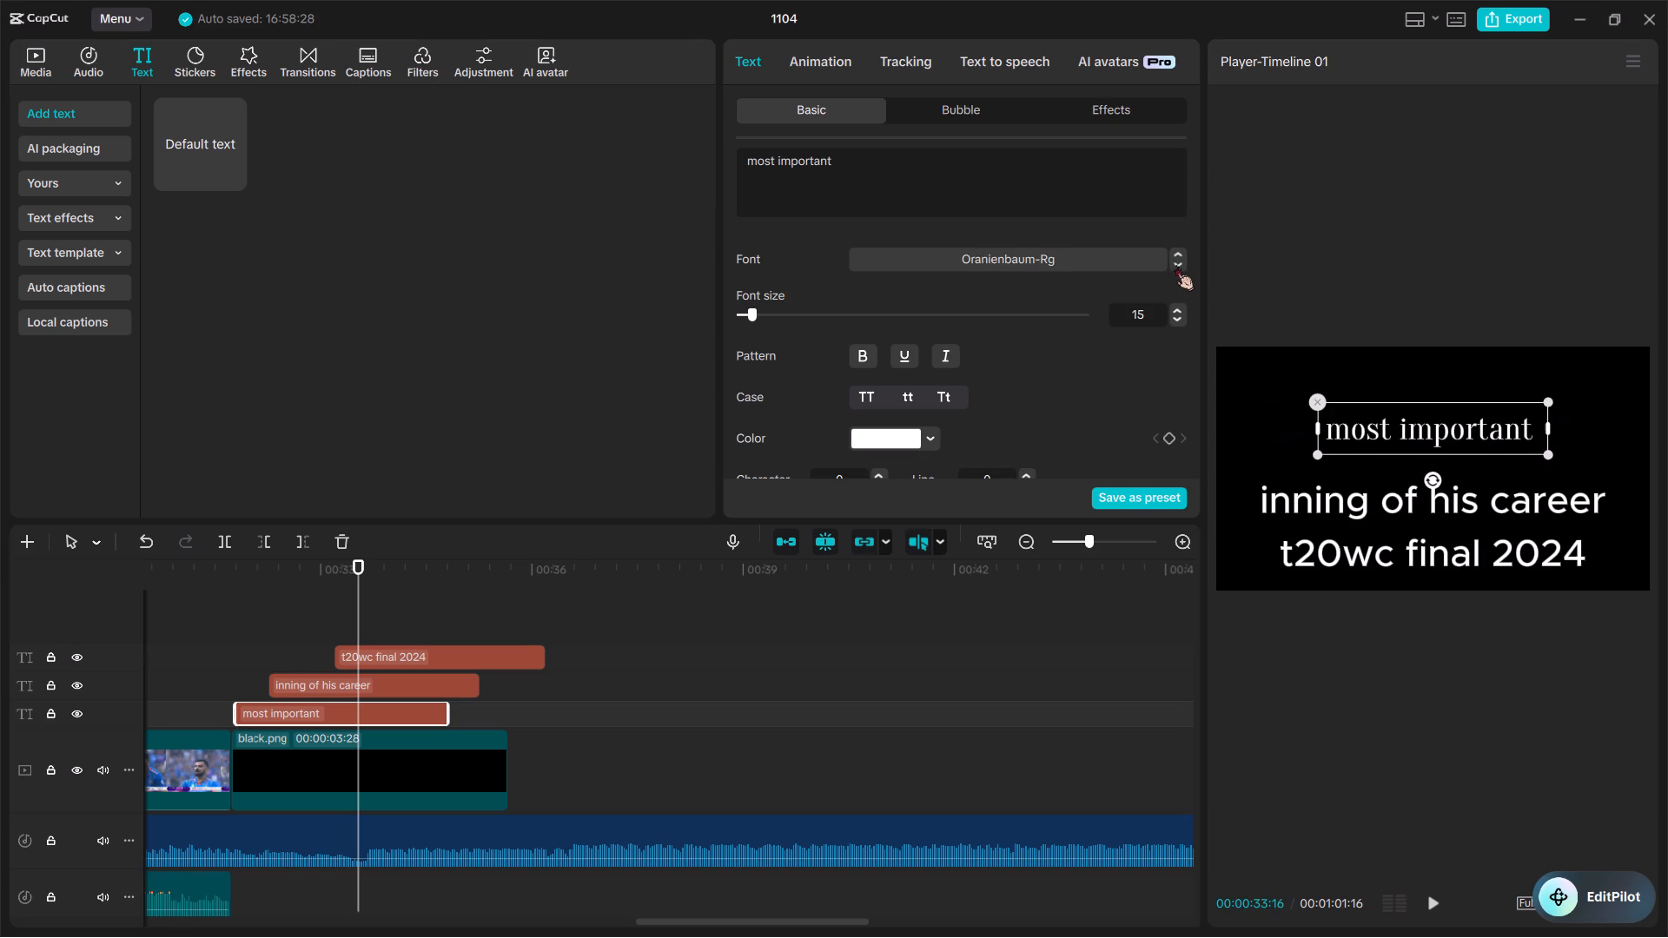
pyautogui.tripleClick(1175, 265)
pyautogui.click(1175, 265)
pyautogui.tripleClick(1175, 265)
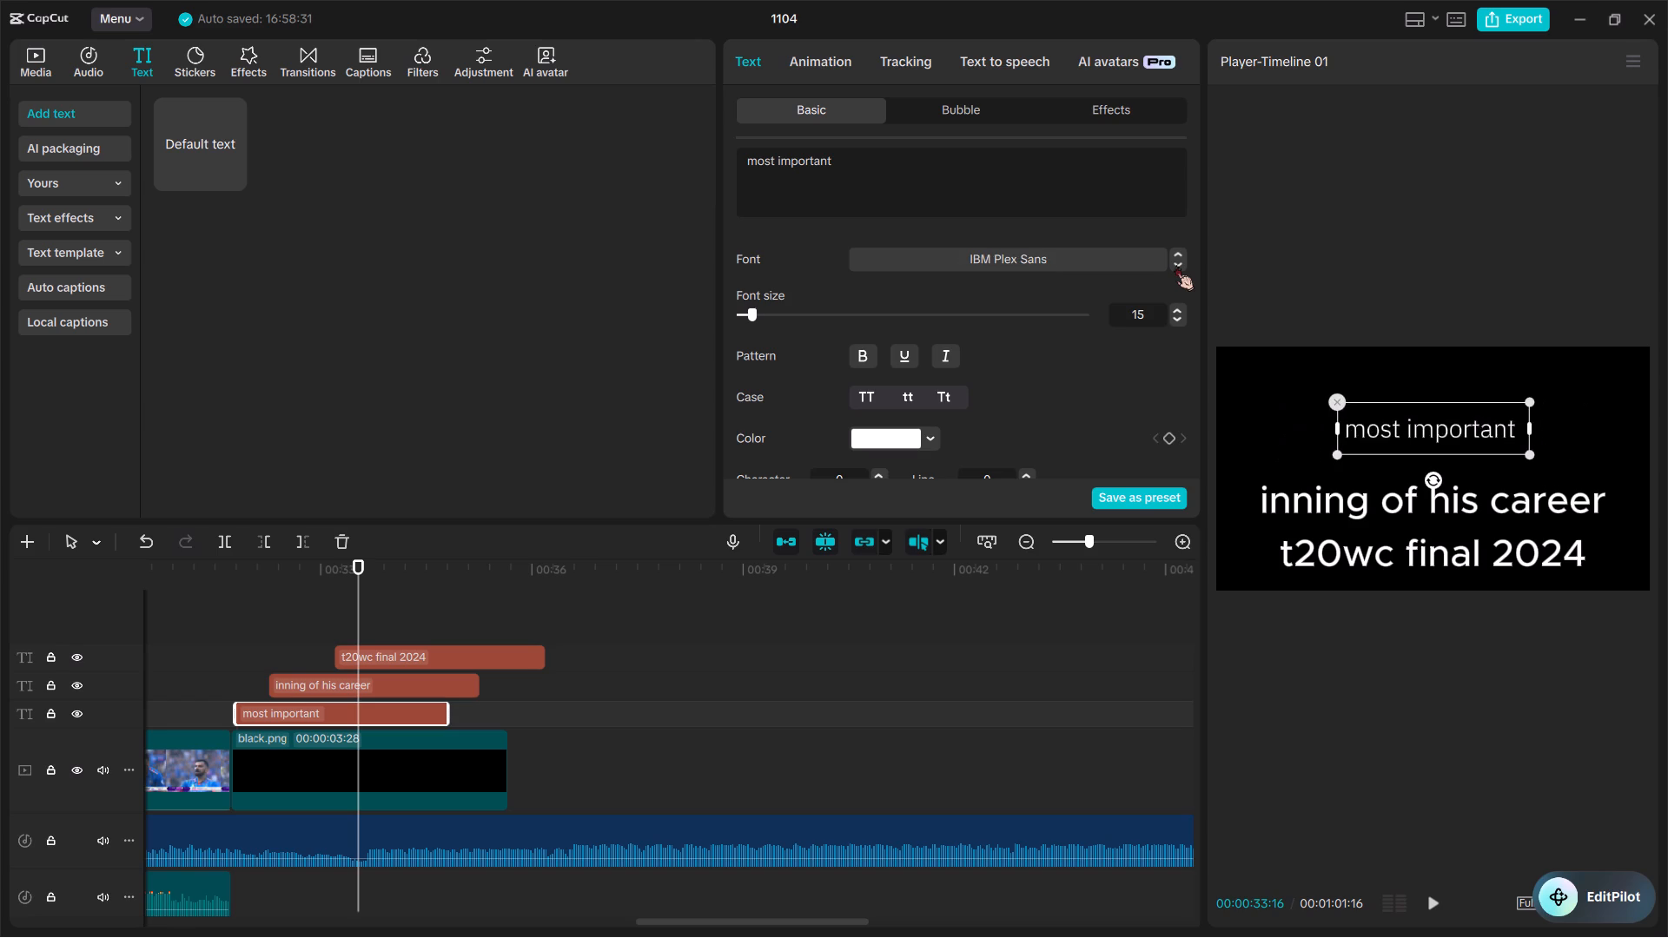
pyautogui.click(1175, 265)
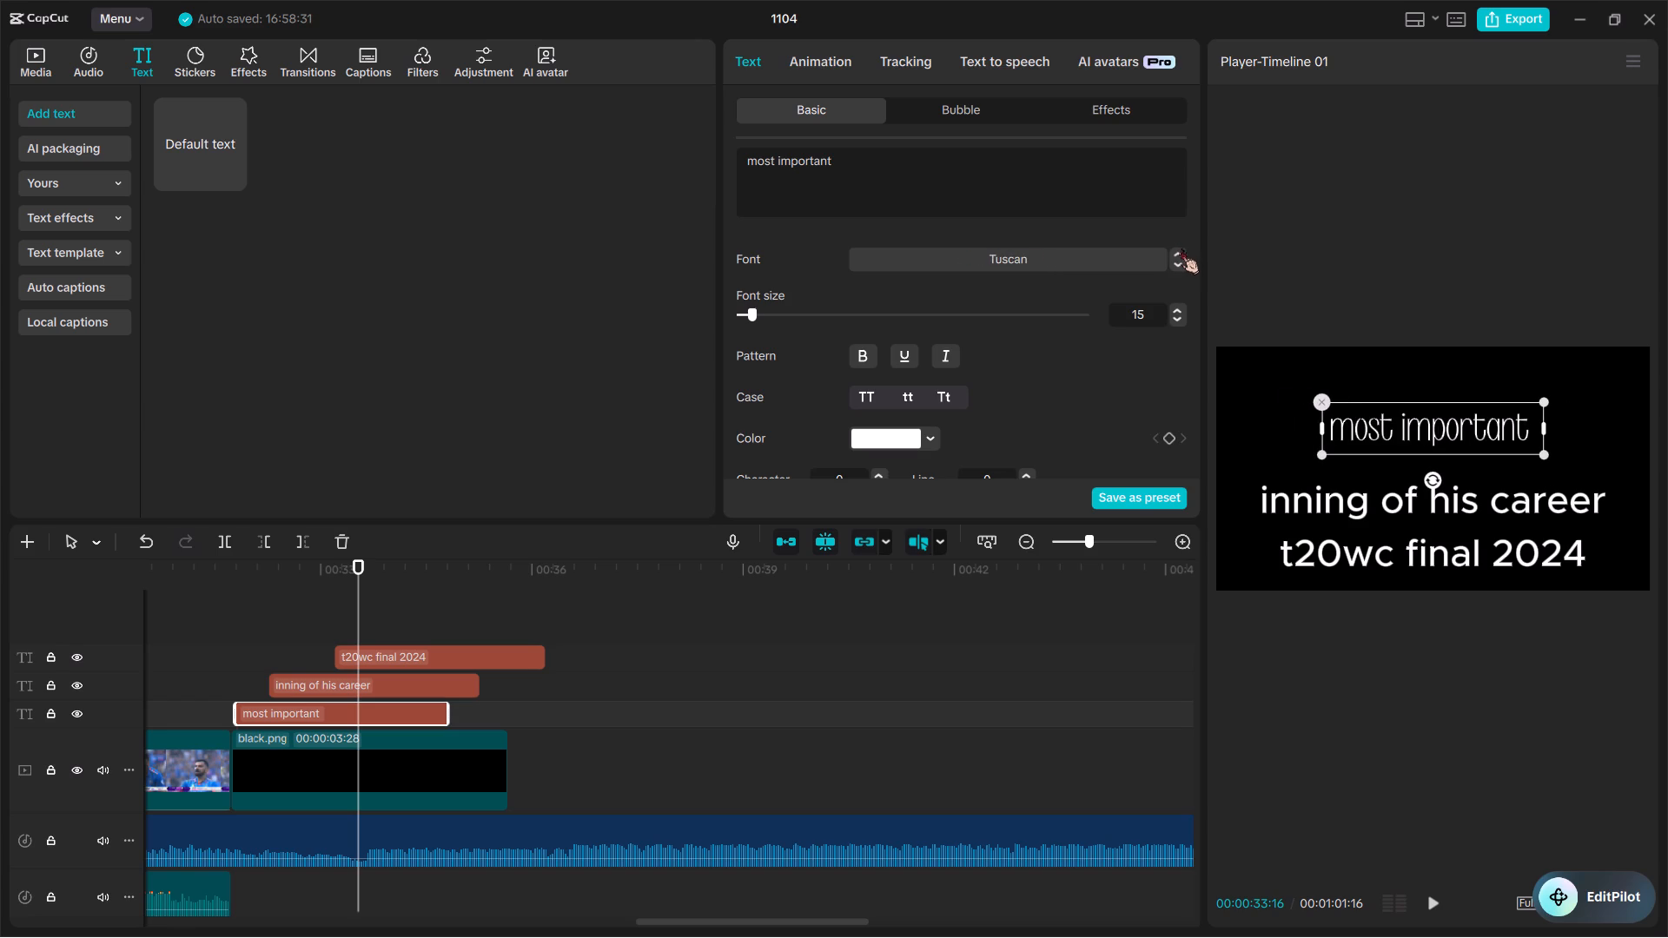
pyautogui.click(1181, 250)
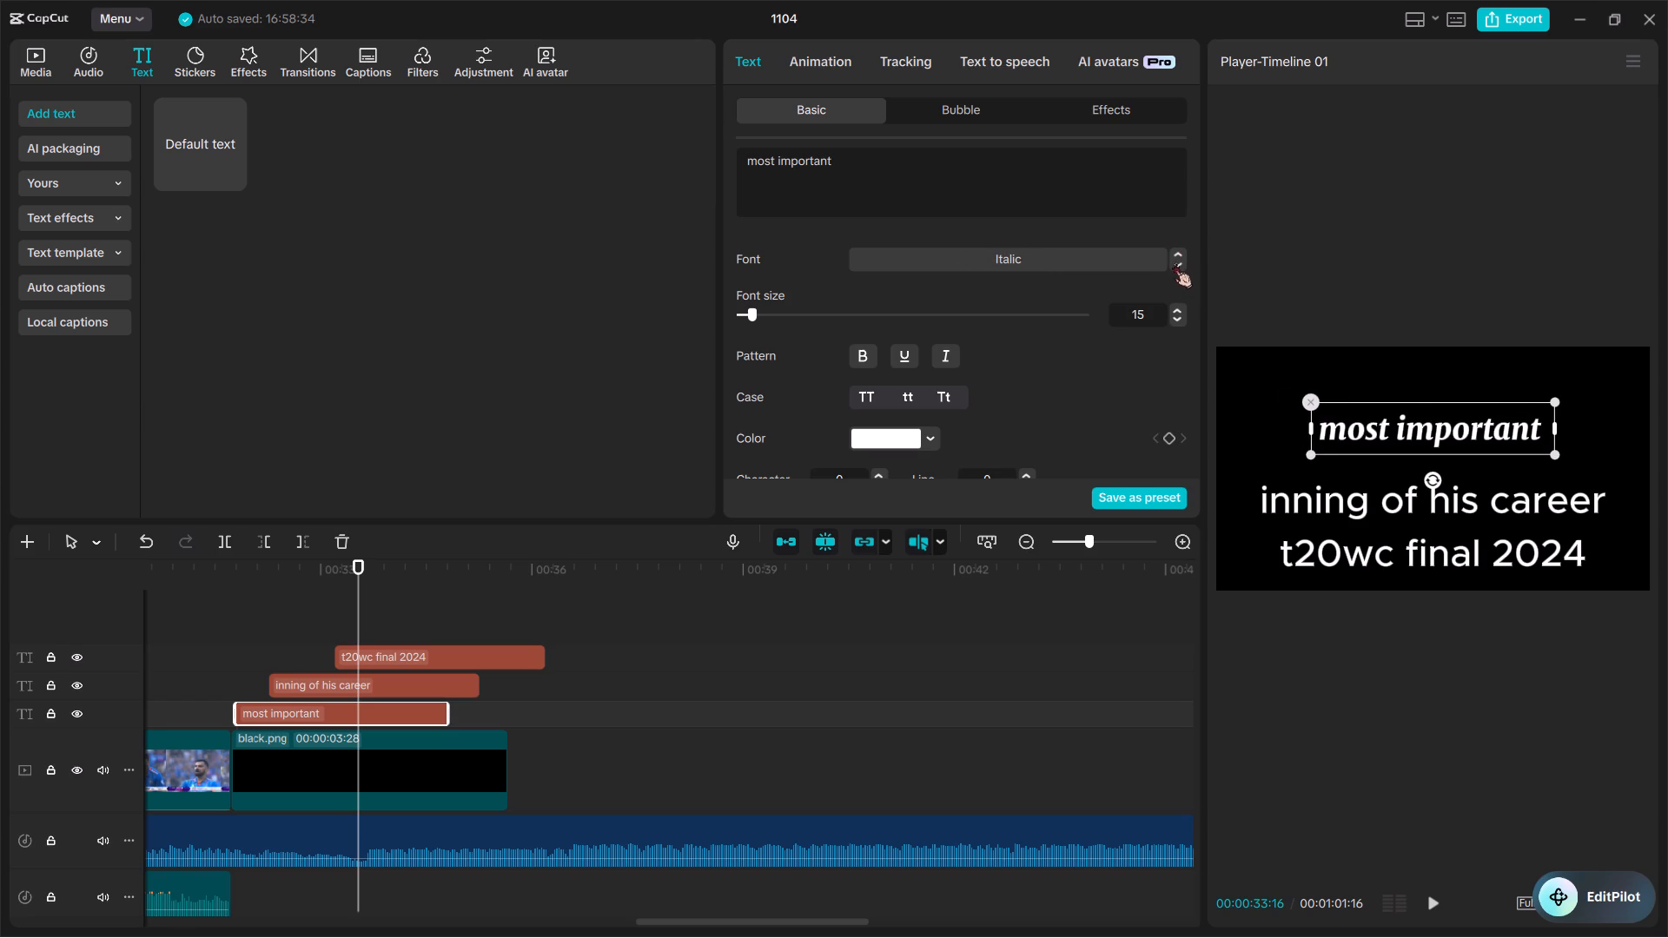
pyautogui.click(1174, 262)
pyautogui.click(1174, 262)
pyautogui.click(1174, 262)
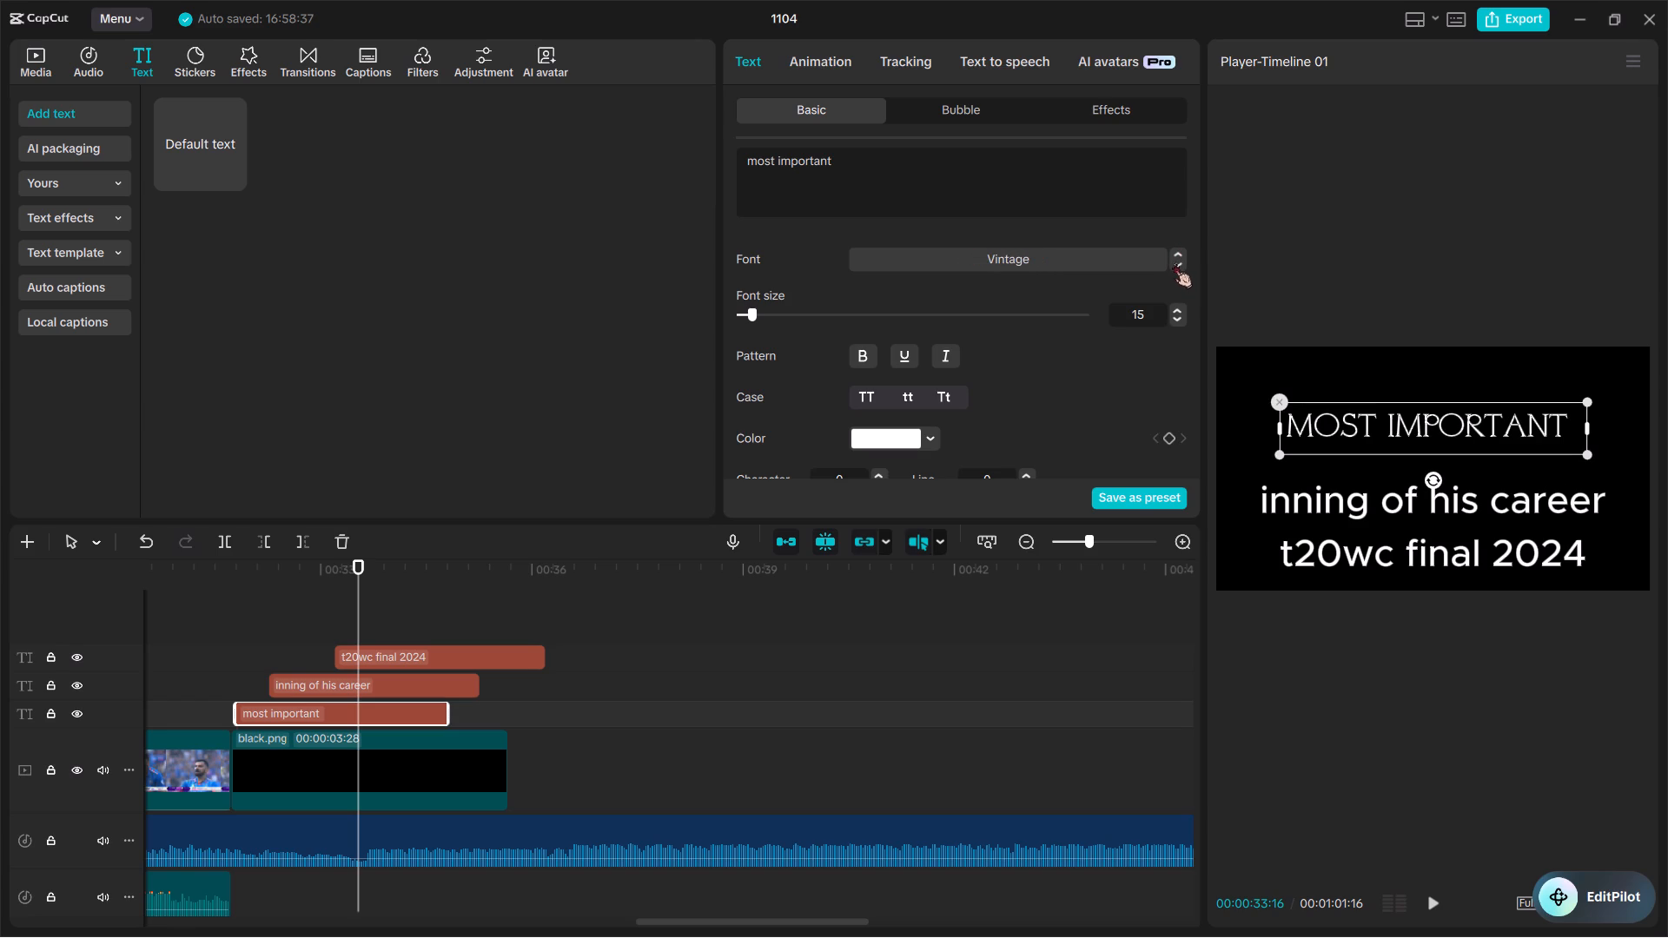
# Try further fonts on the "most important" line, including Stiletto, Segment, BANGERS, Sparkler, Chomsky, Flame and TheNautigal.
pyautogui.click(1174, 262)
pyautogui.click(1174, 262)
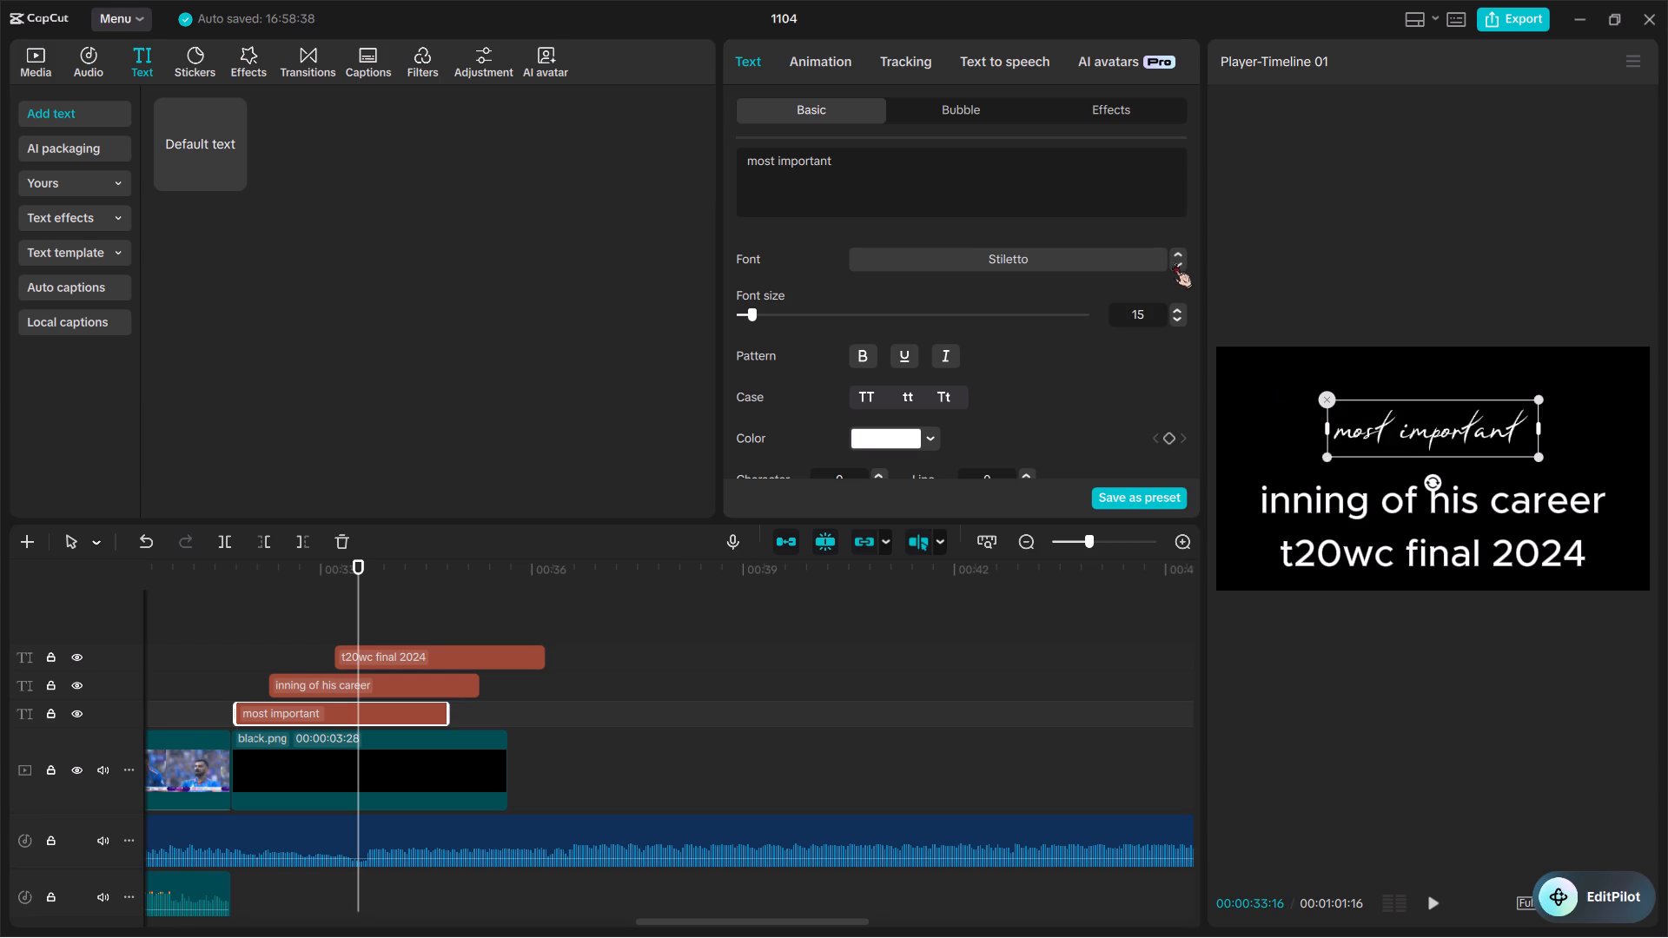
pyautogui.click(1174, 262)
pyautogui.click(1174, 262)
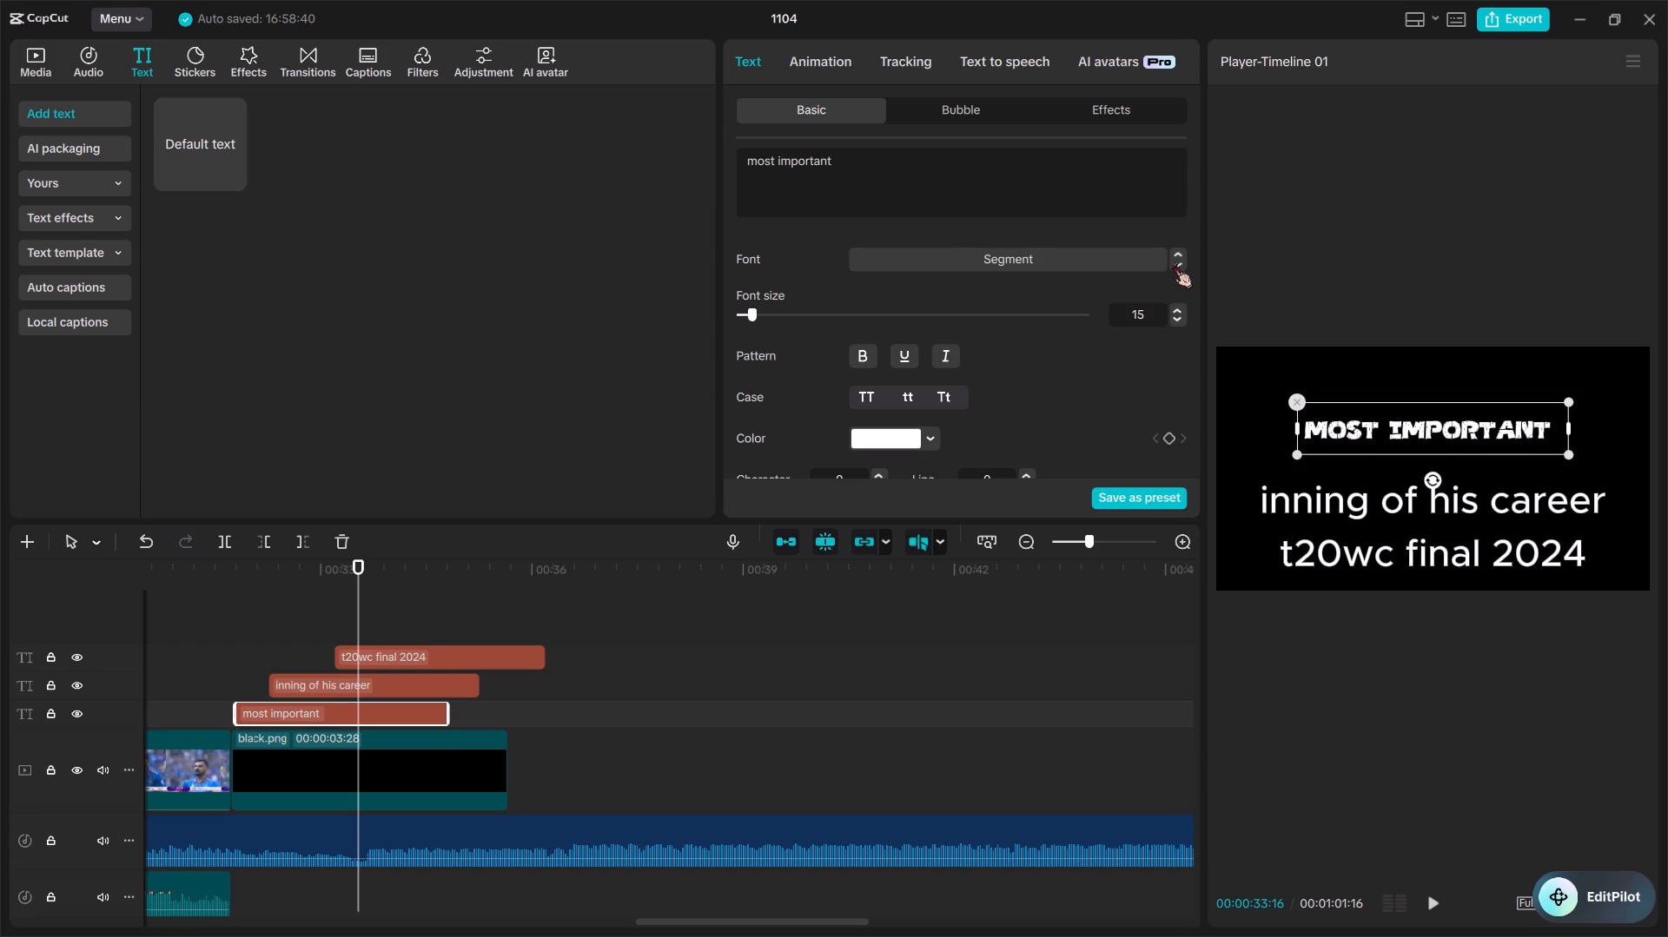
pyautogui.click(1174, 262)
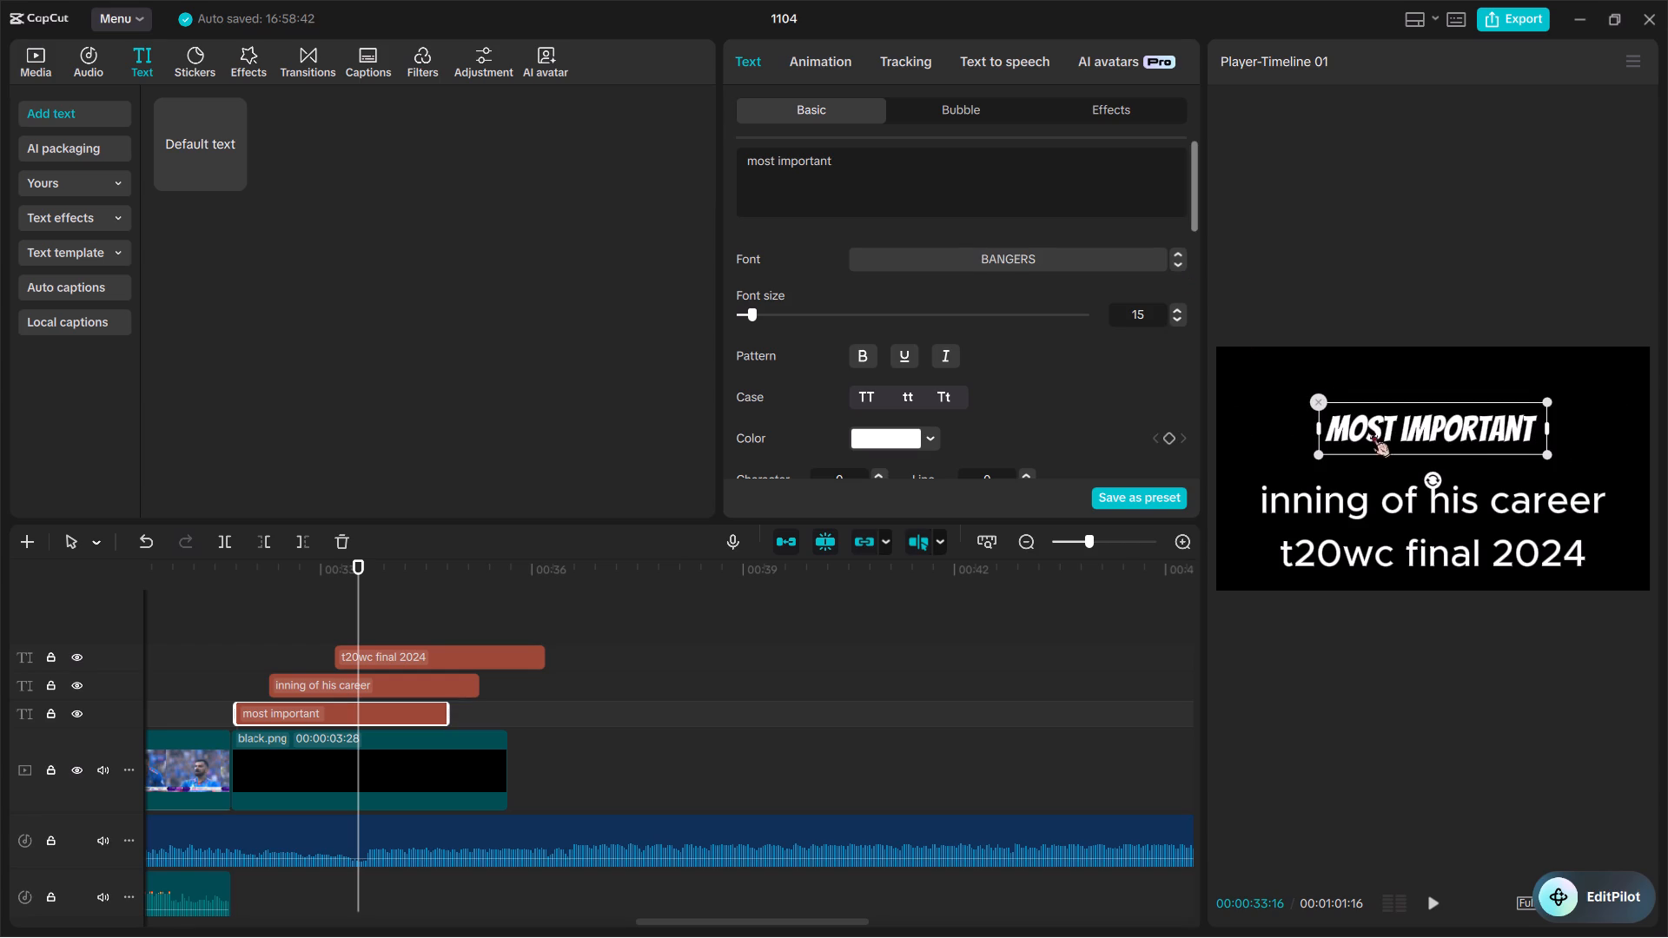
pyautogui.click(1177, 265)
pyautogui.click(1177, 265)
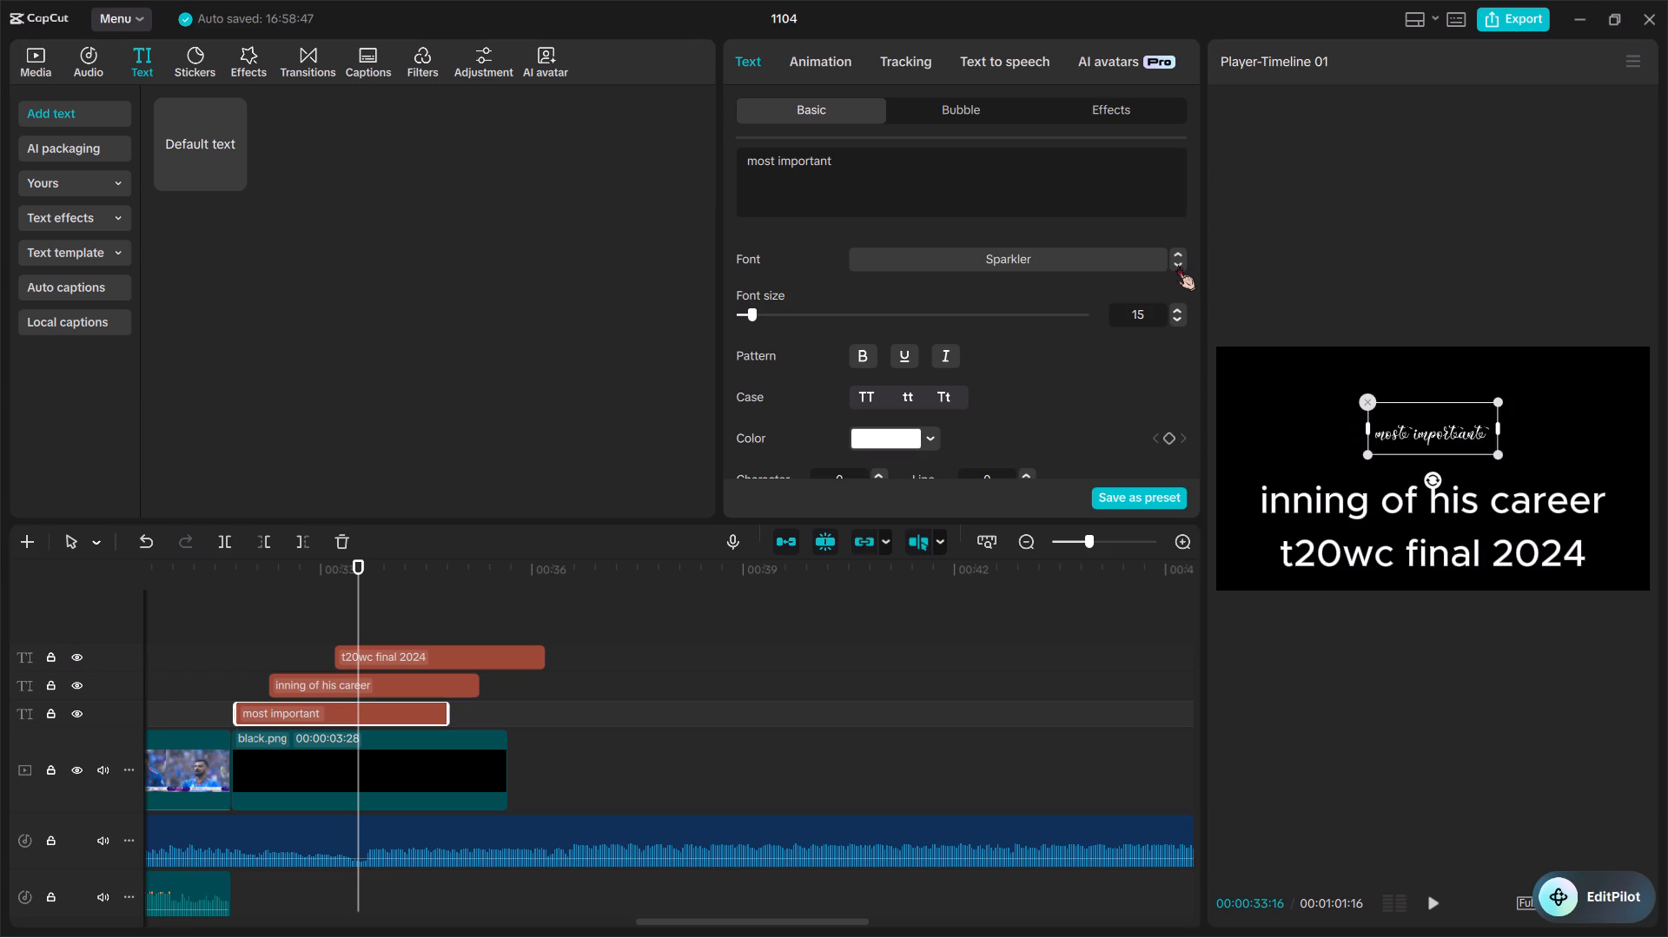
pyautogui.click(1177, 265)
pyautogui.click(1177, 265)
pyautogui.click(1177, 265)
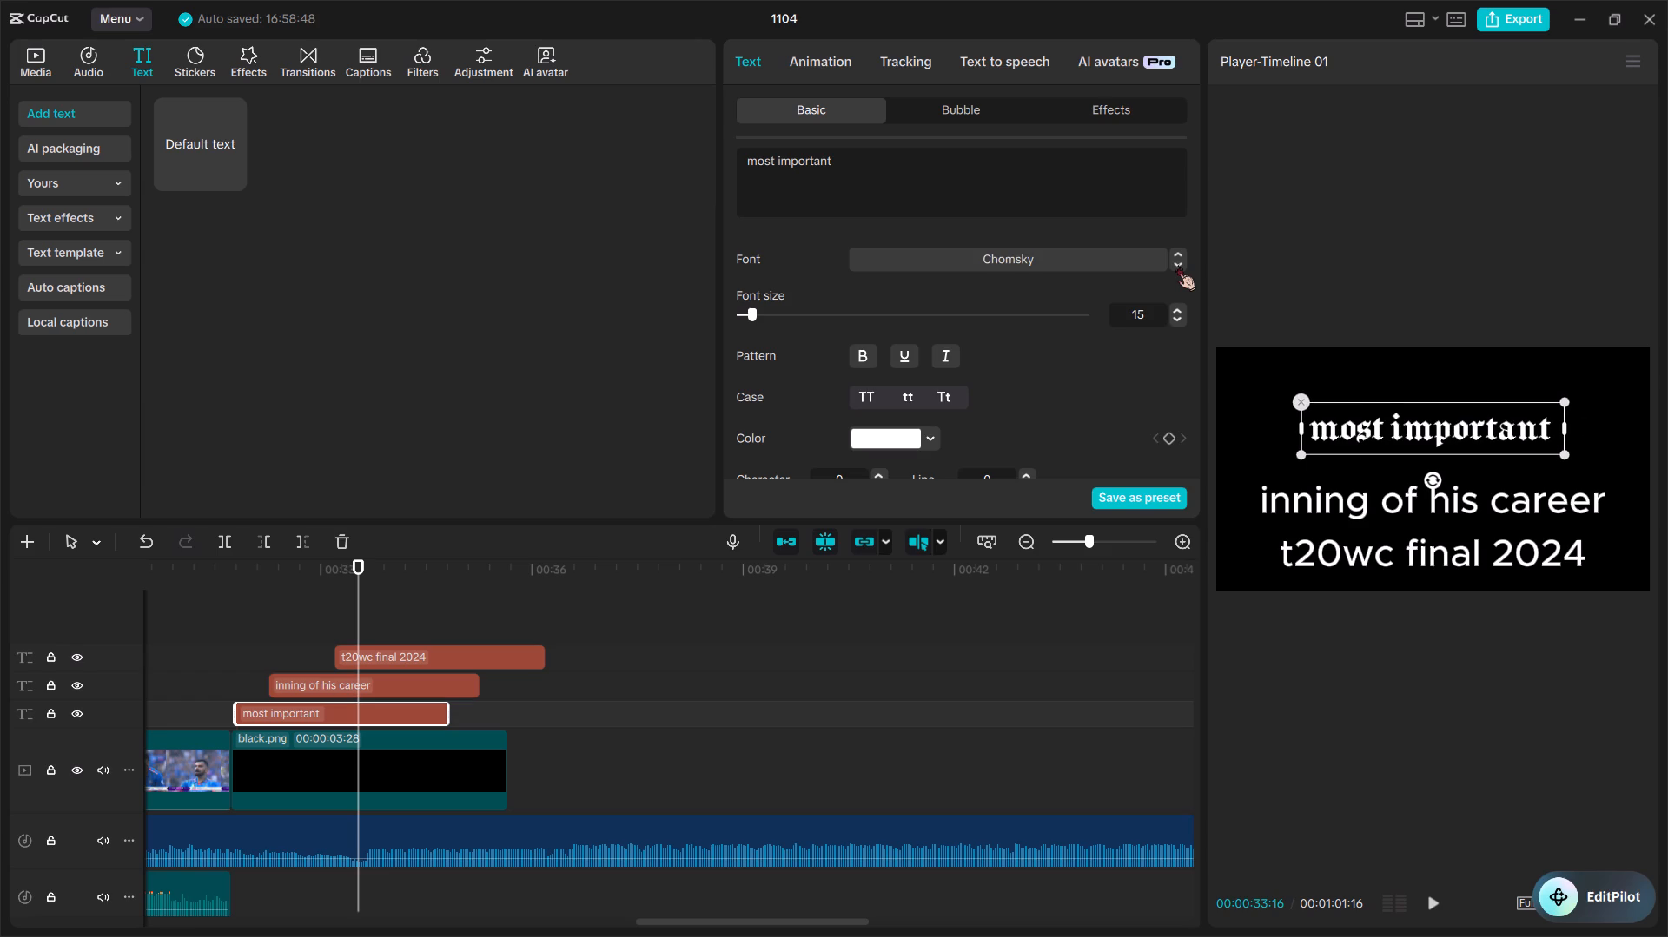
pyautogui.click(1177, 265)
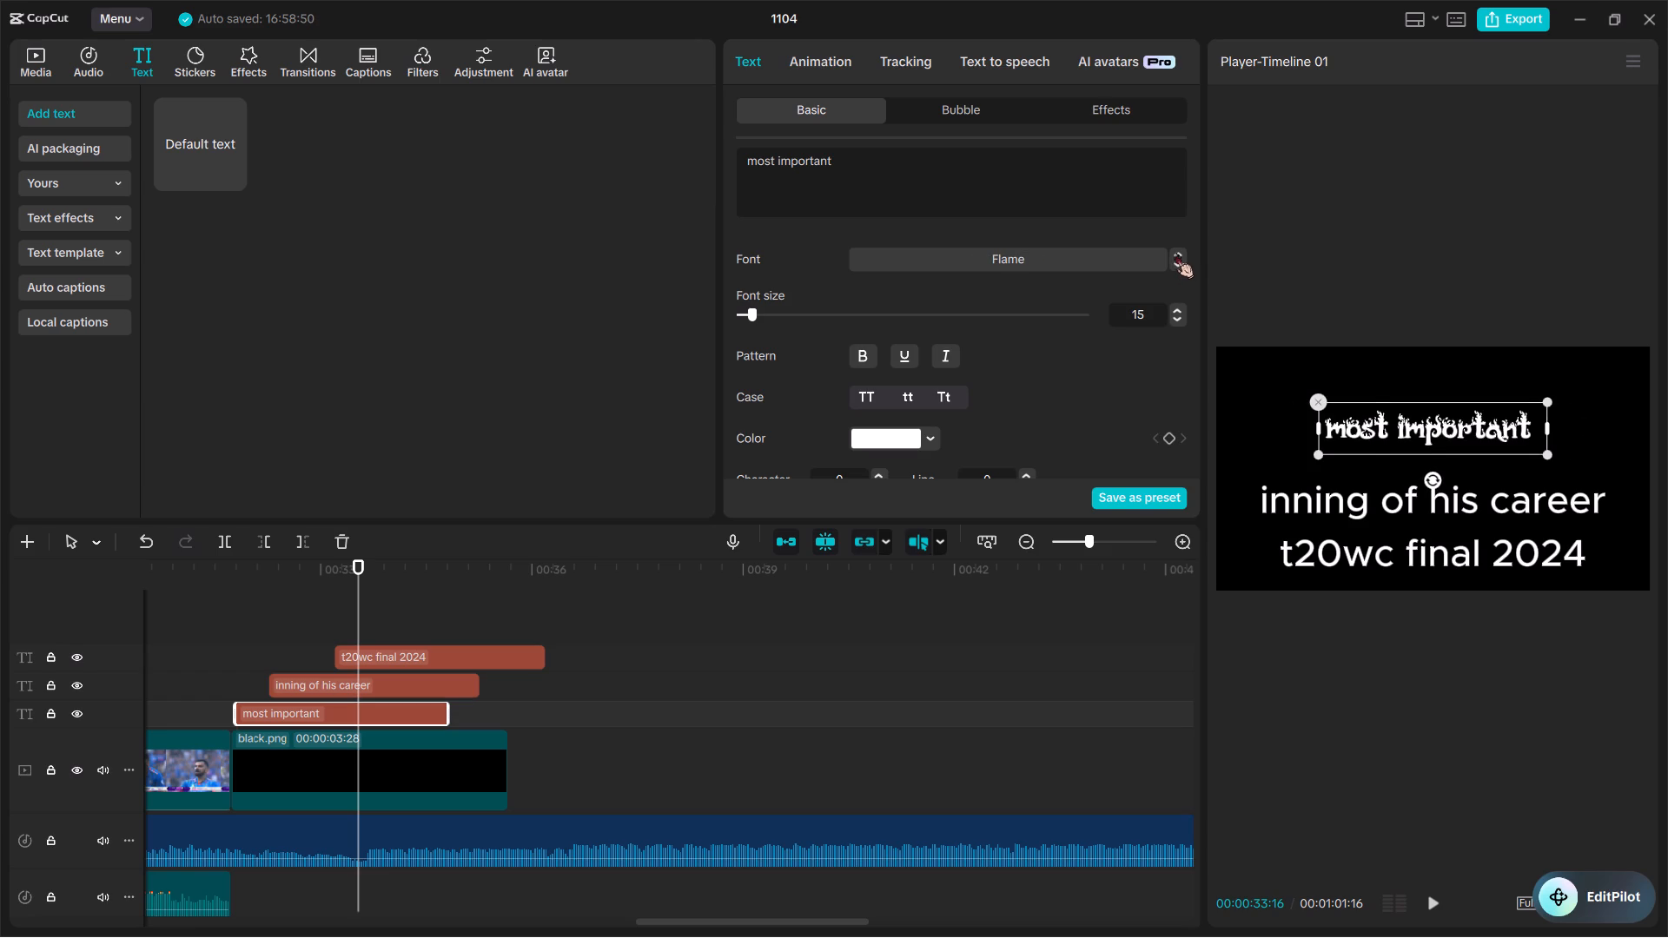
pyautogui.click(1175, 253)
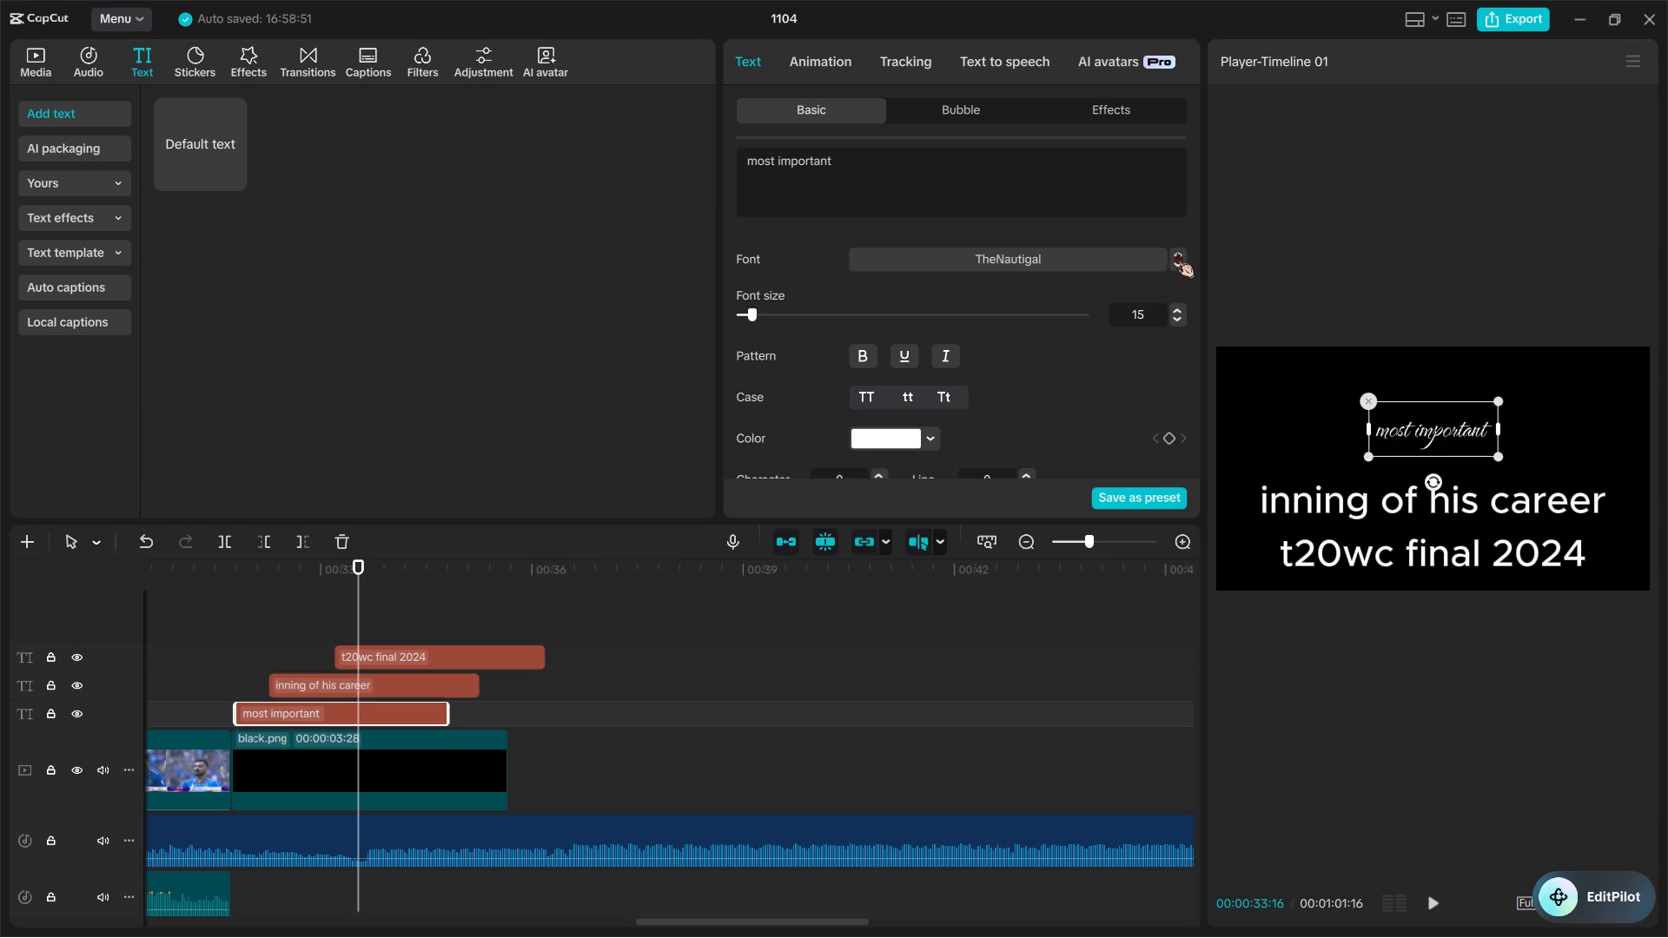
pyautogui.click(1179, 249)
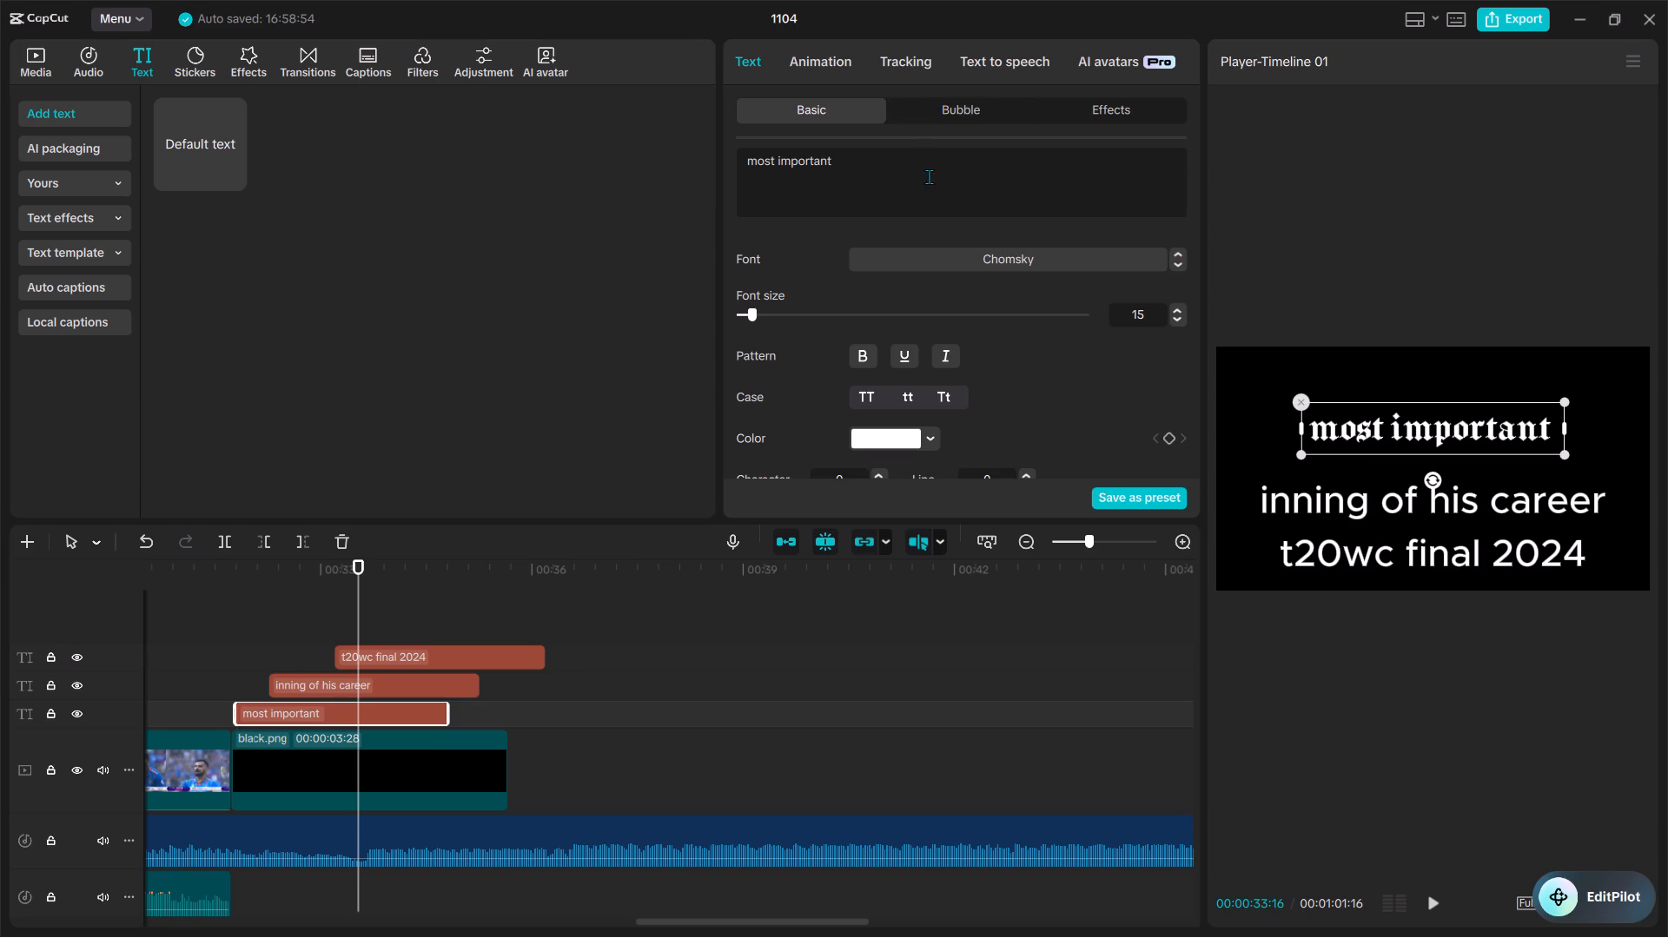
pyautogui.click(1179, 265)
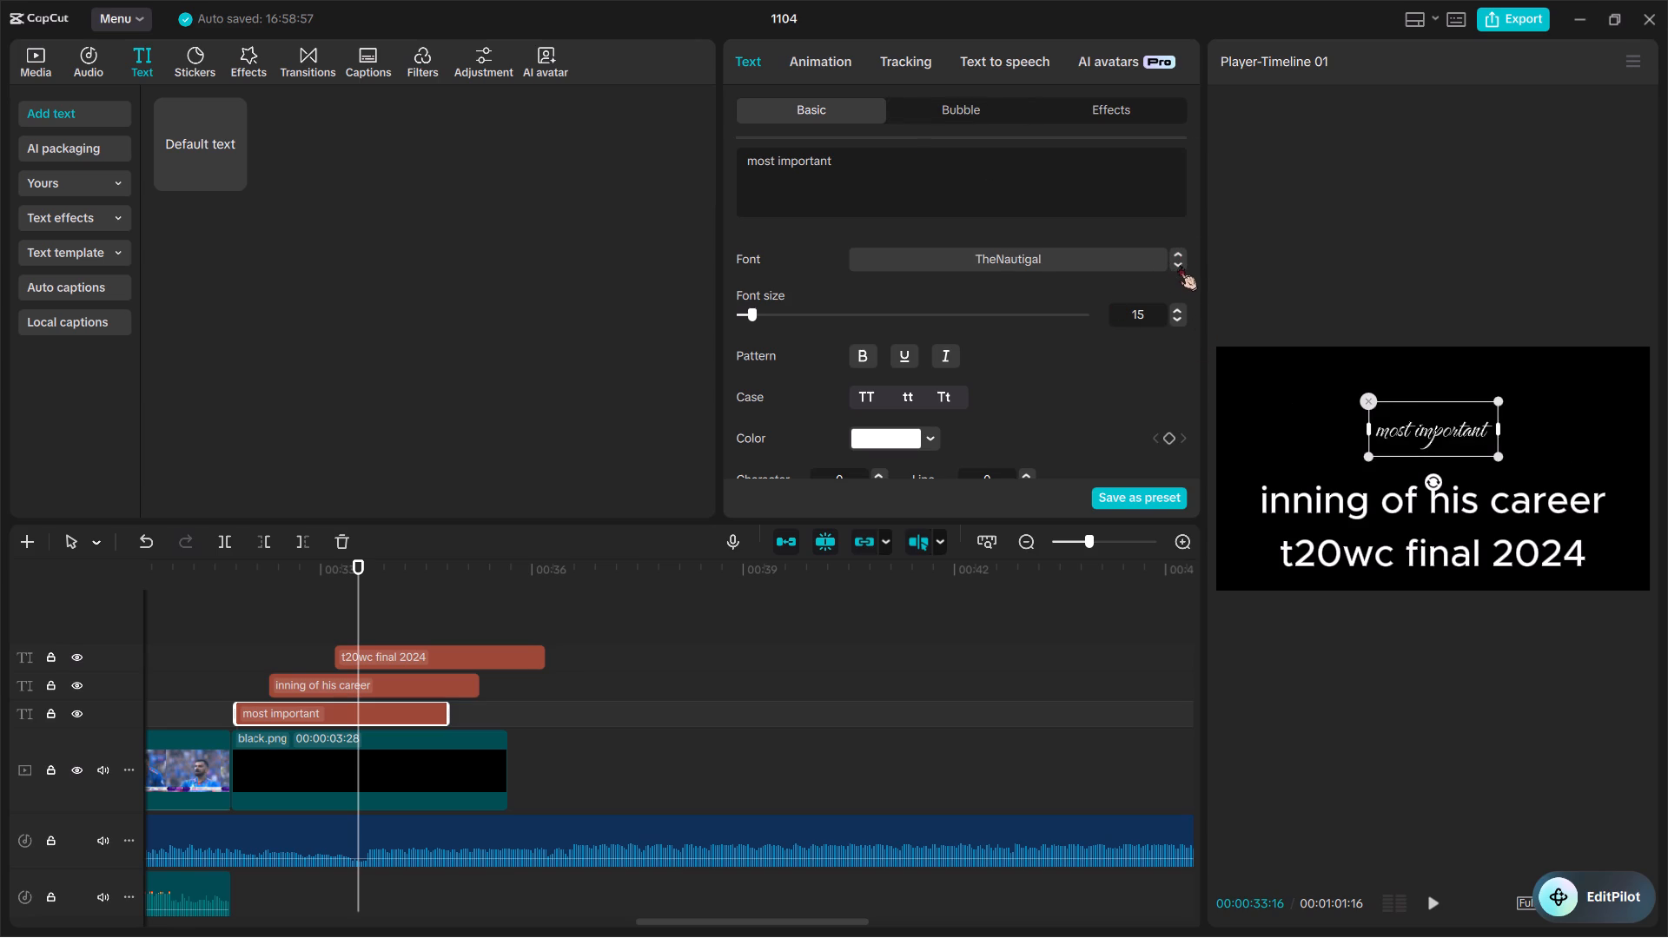
# Set the "most important" line in the MediItalic font and scale it down to about 60% of its size.
pyautogui.click(1179, 265)
pyautogui.click(1179, 265)
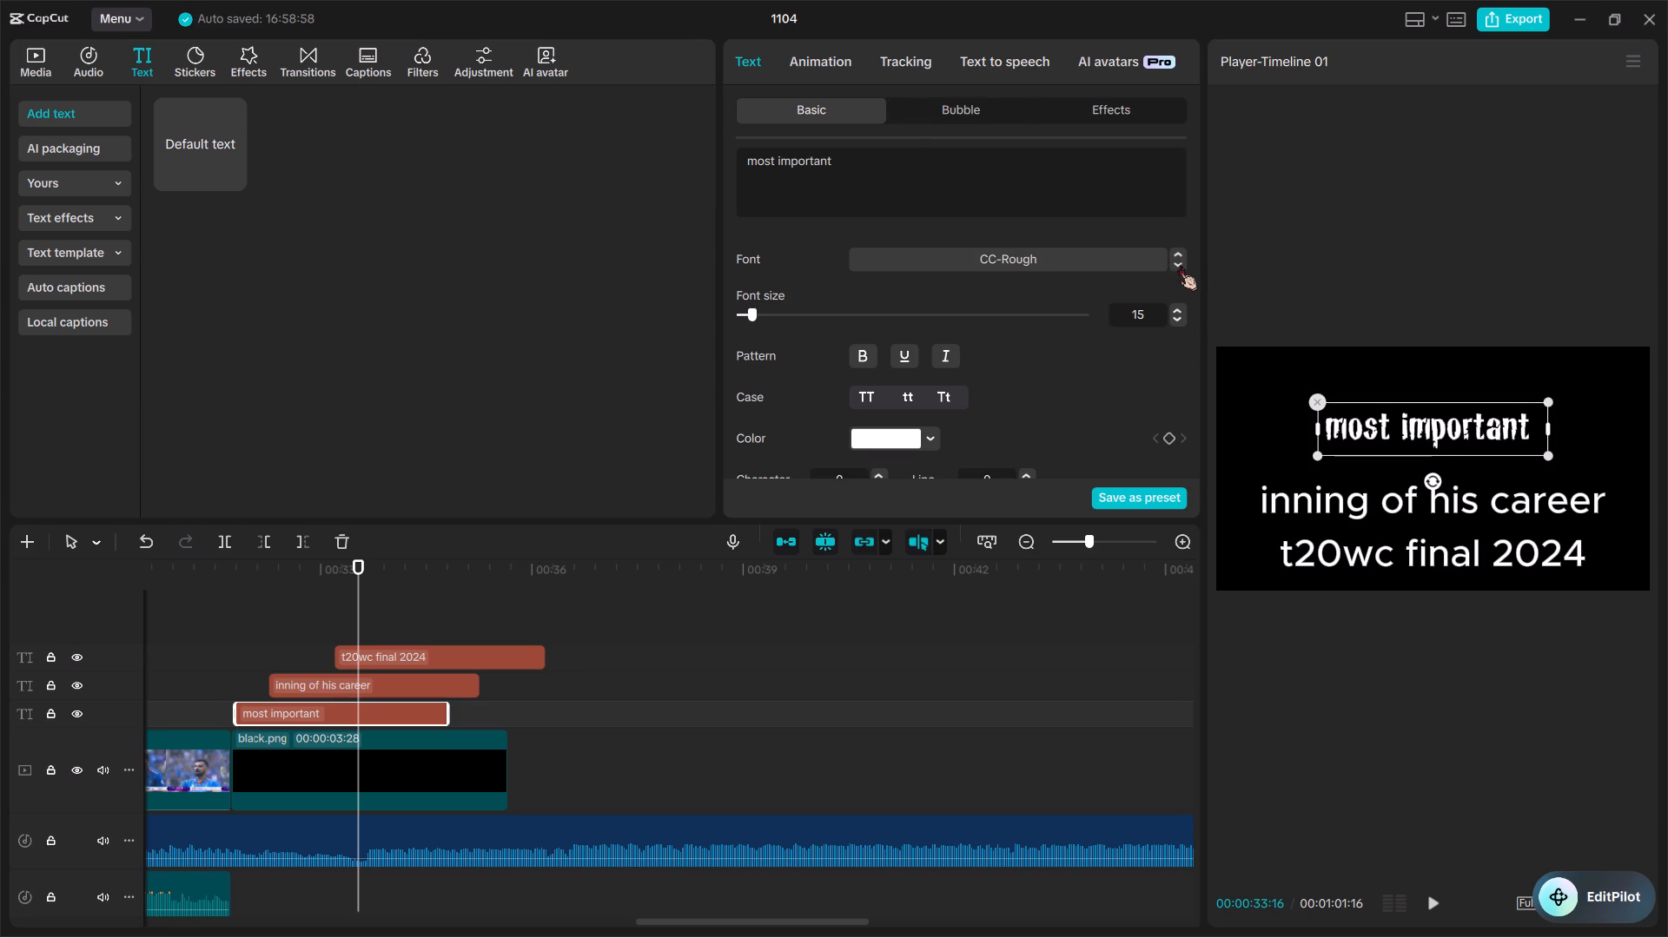
pyautogui.click(1179, 265)
pyautogui.click(1179, 265)
pyautogui.click(1179, 265)
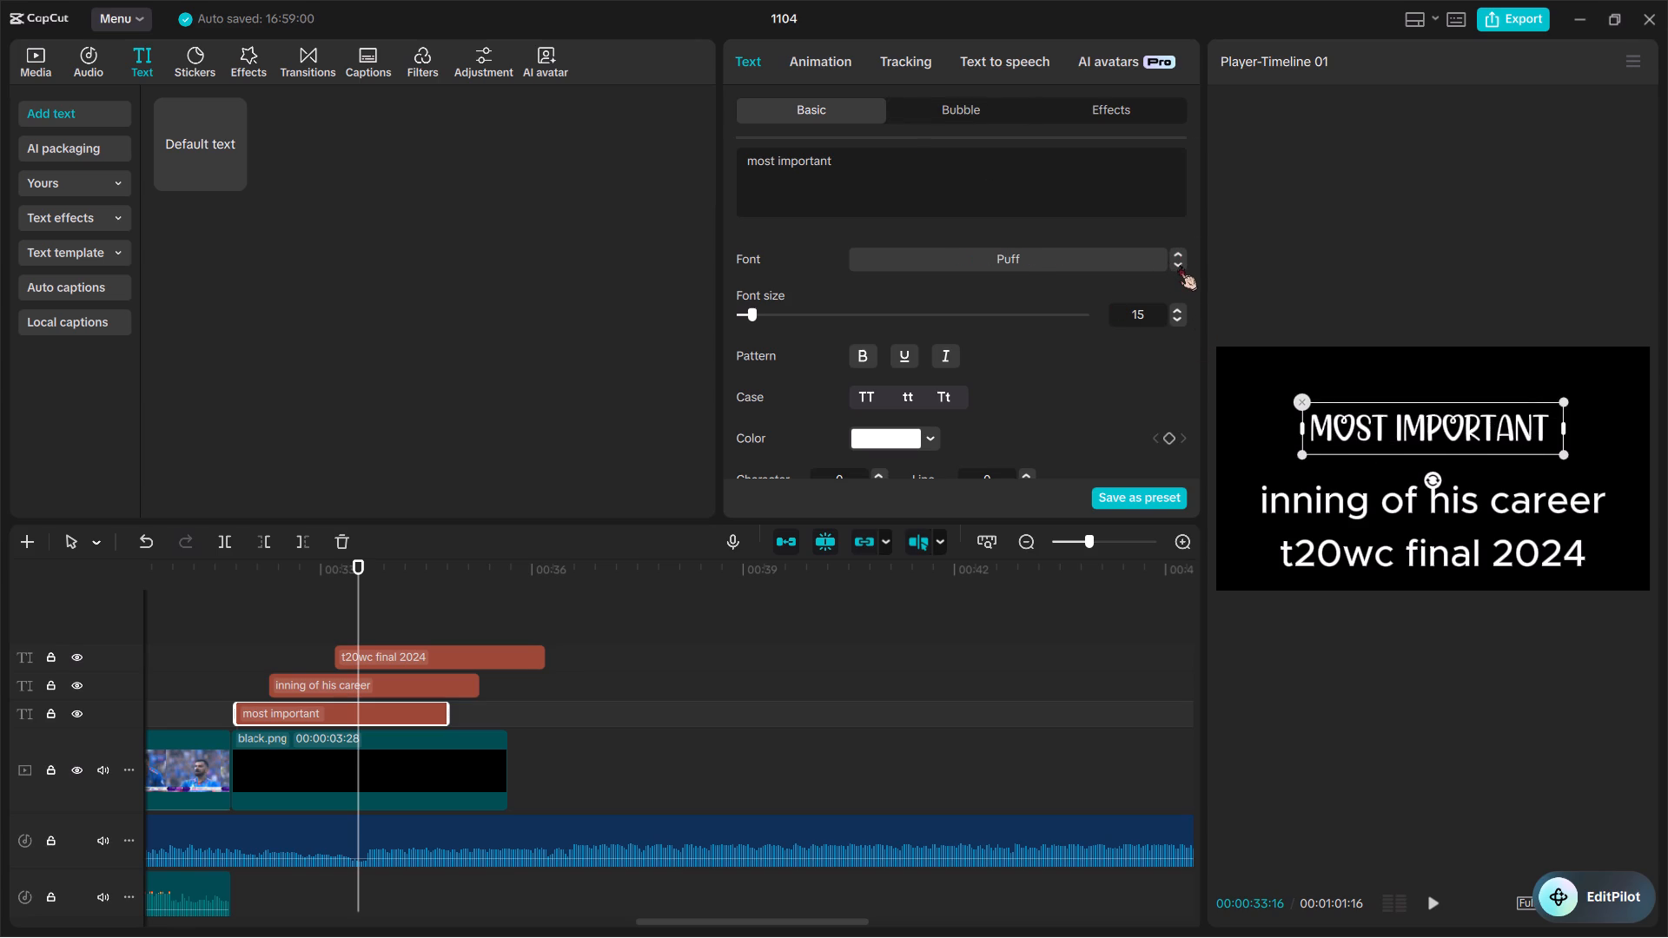
pyautogui.click(1179, 265)
pyautogui.click(1179, 265)
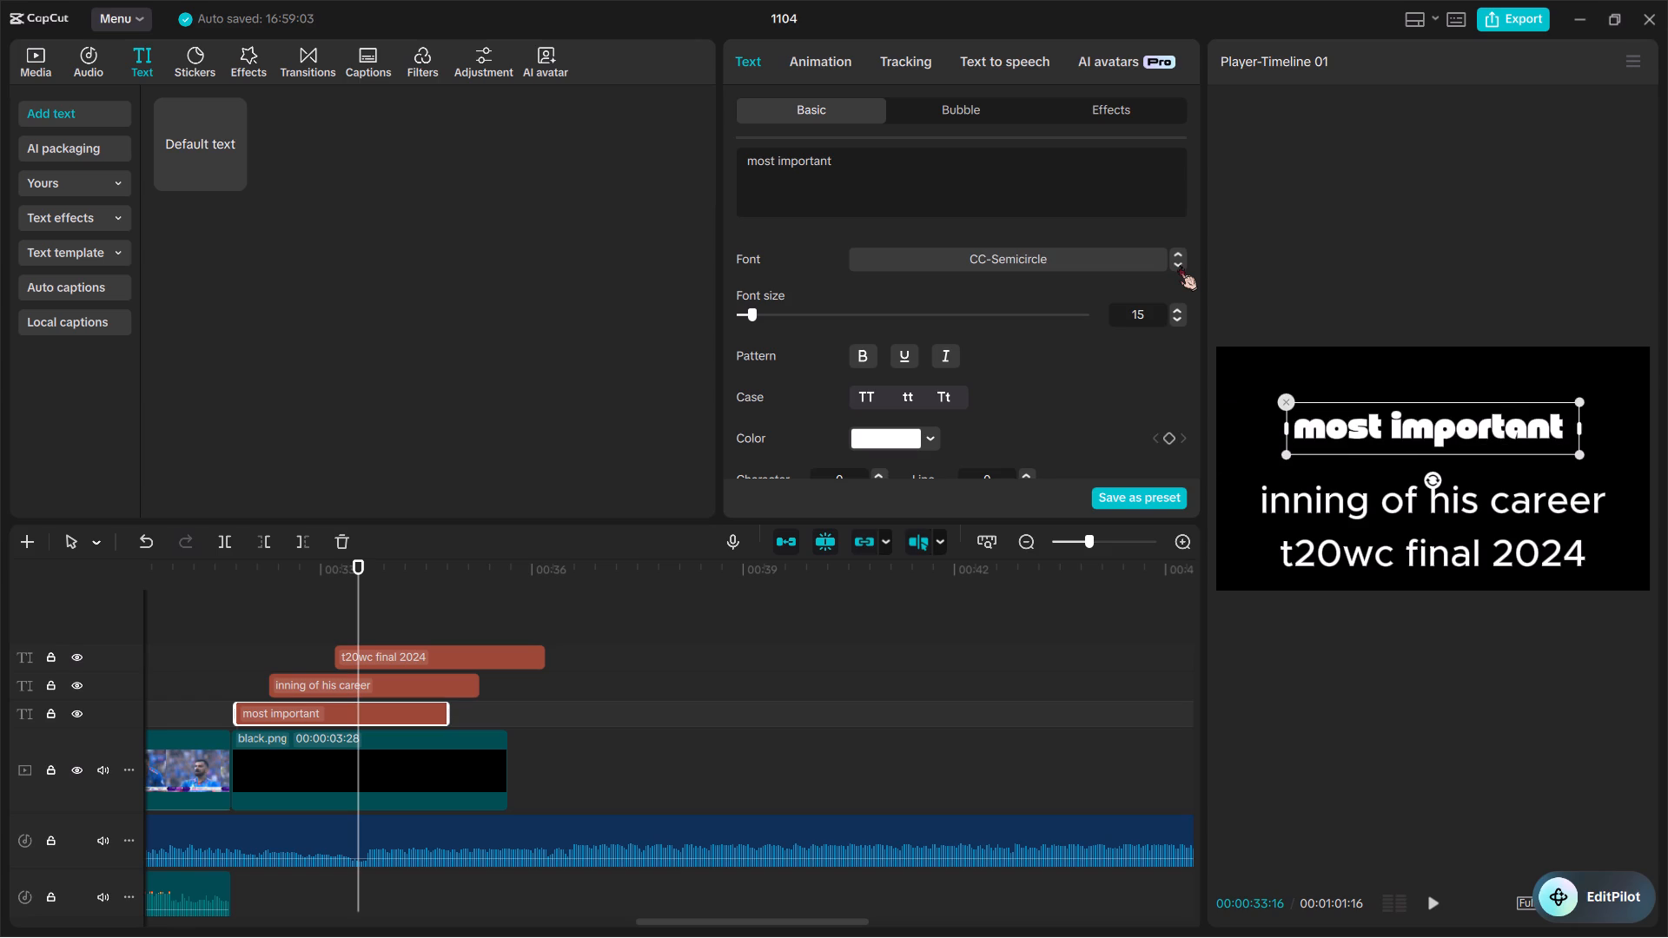
pyautogui.click(1179, 265)
pyautogui.click(1179, 265)
pyautogui.click(1179, 265)
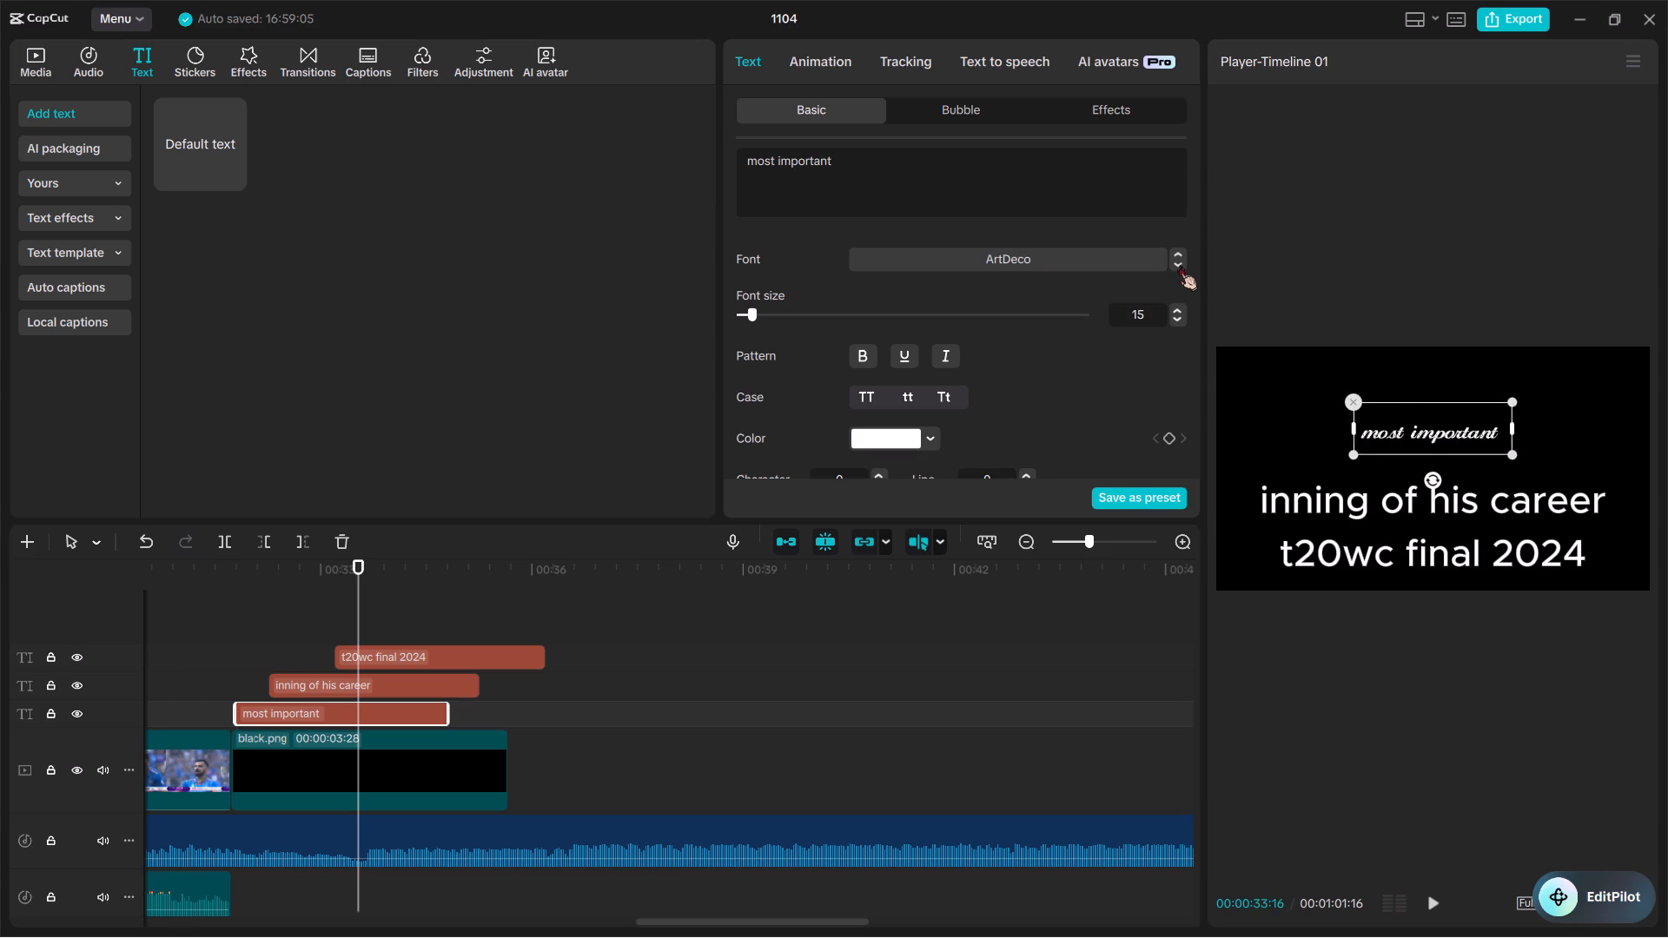
pyautogui.click(1179, 265)
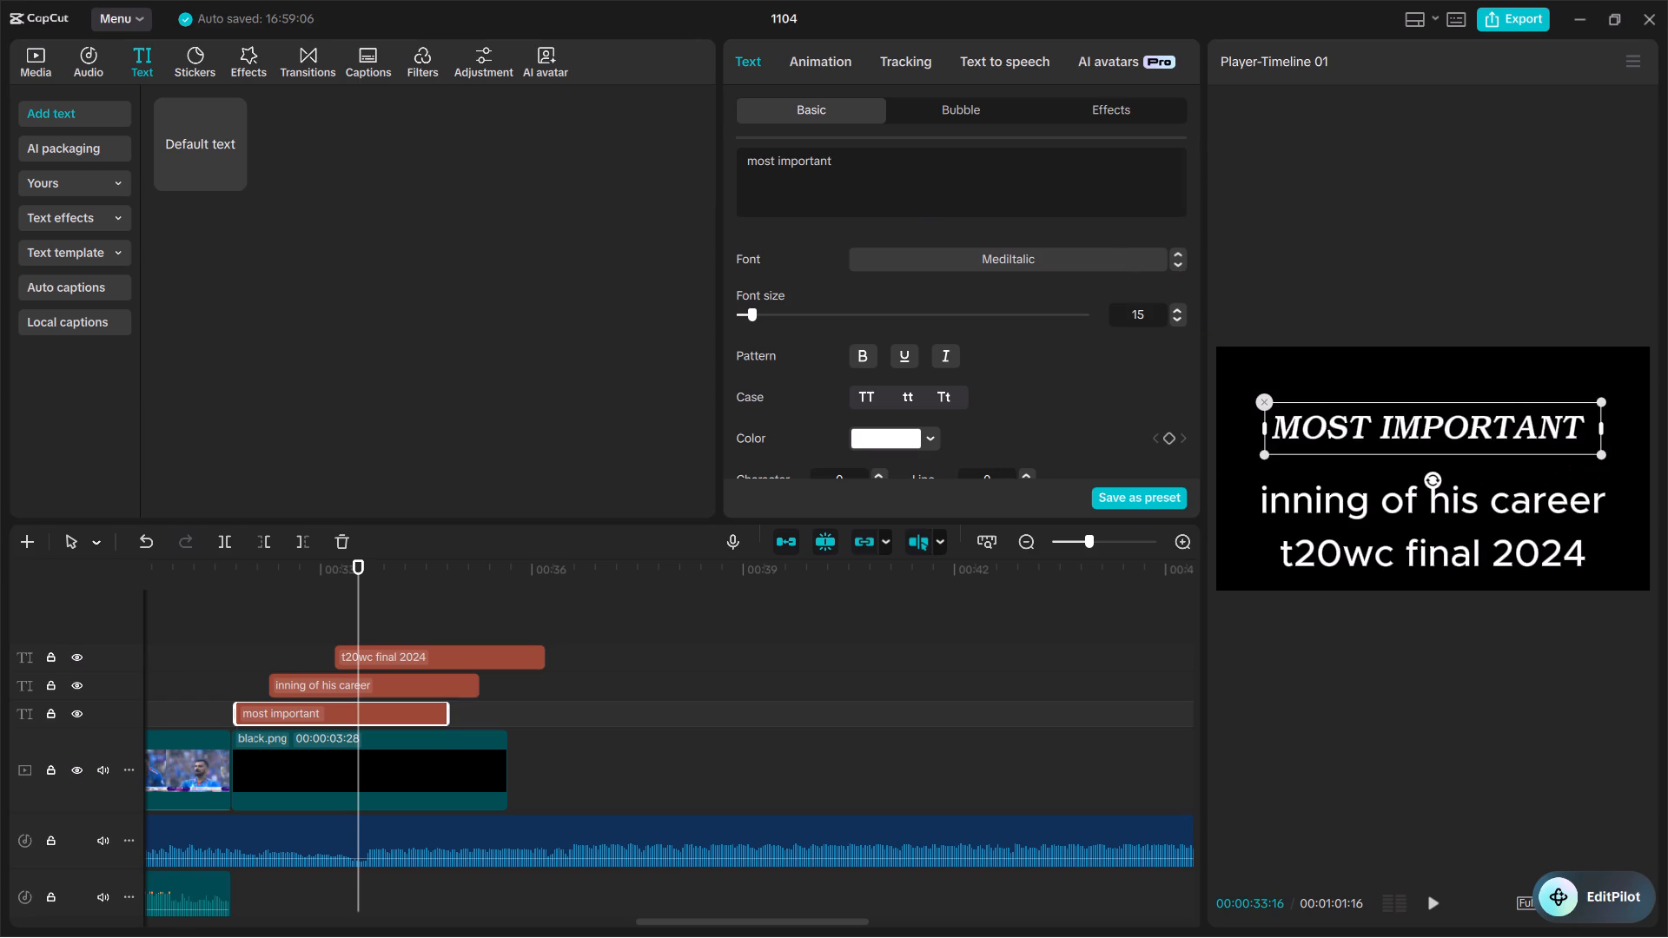
pyautogui.moveTo(1599, 458); pyautogui.dragTo(1506, 401)
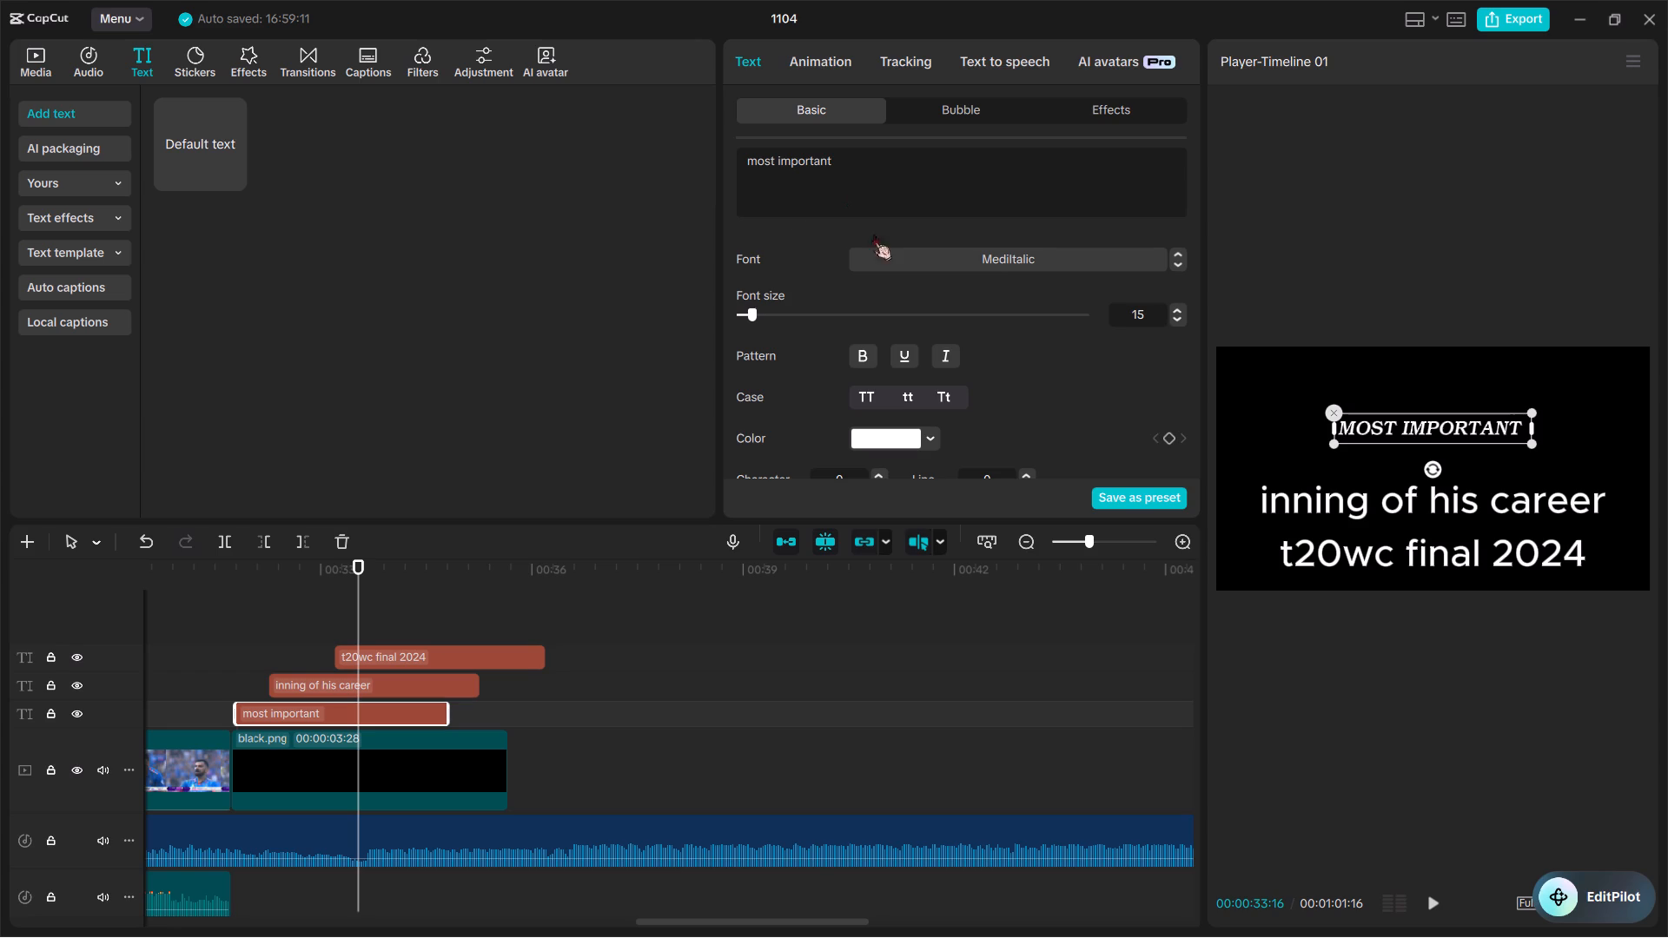
# Set the font of the "inning of his career" line to MediItalic, matching the line above it.
pyautogui.click(1340, 495)
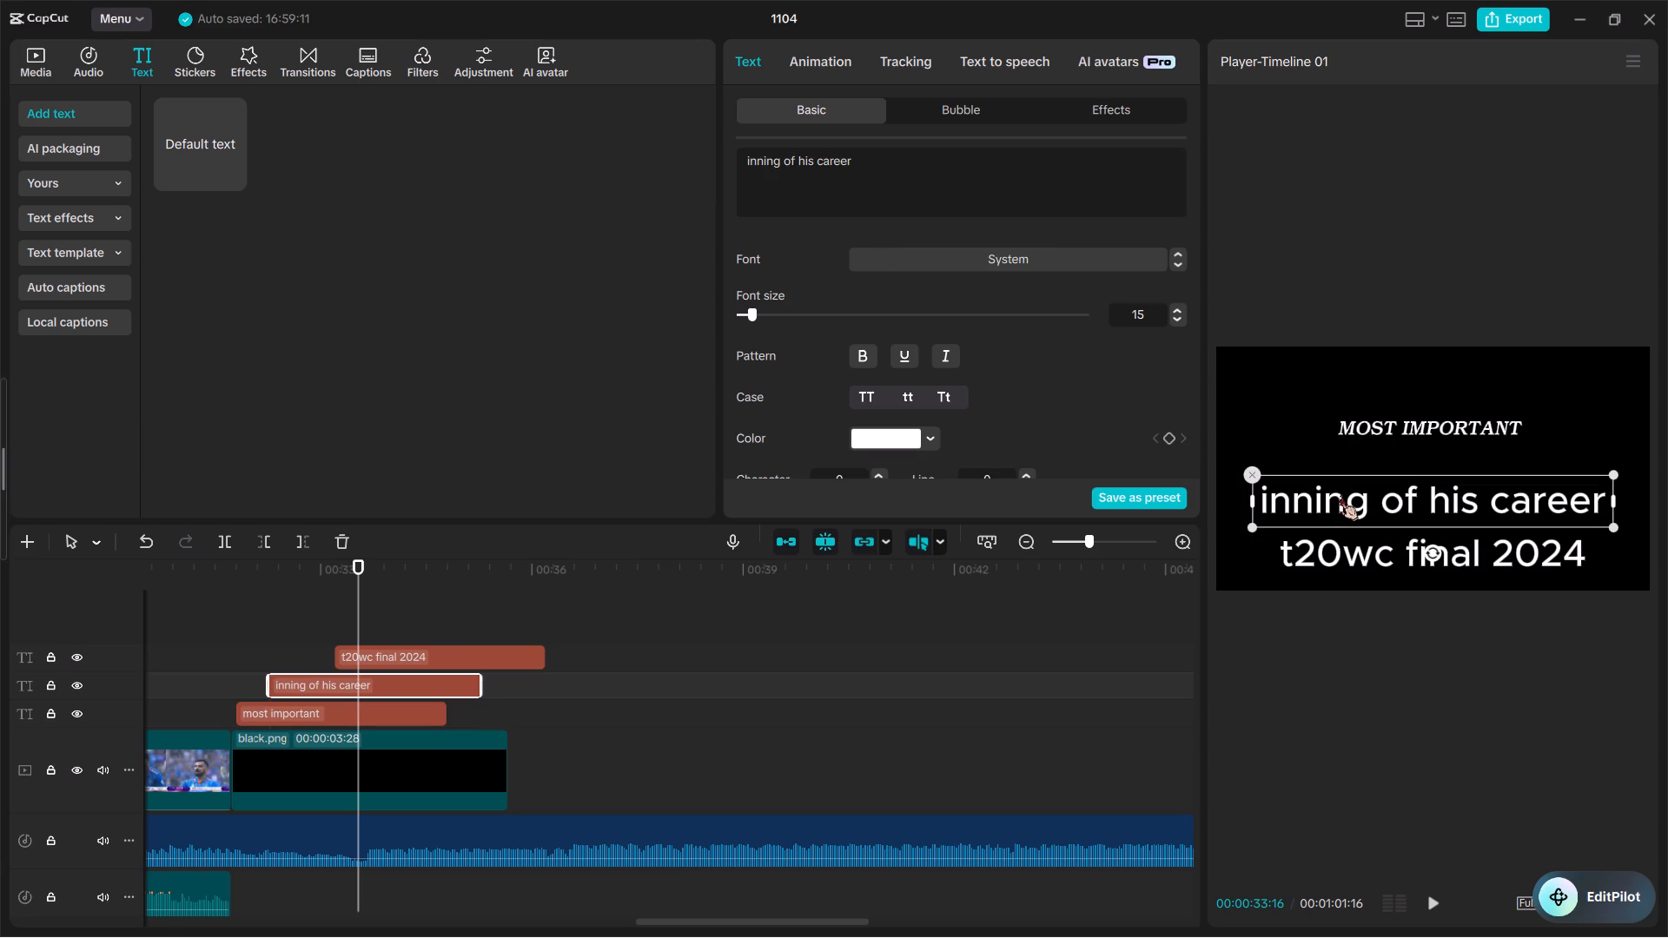
pyautogui.tripleClick(1176, 261)
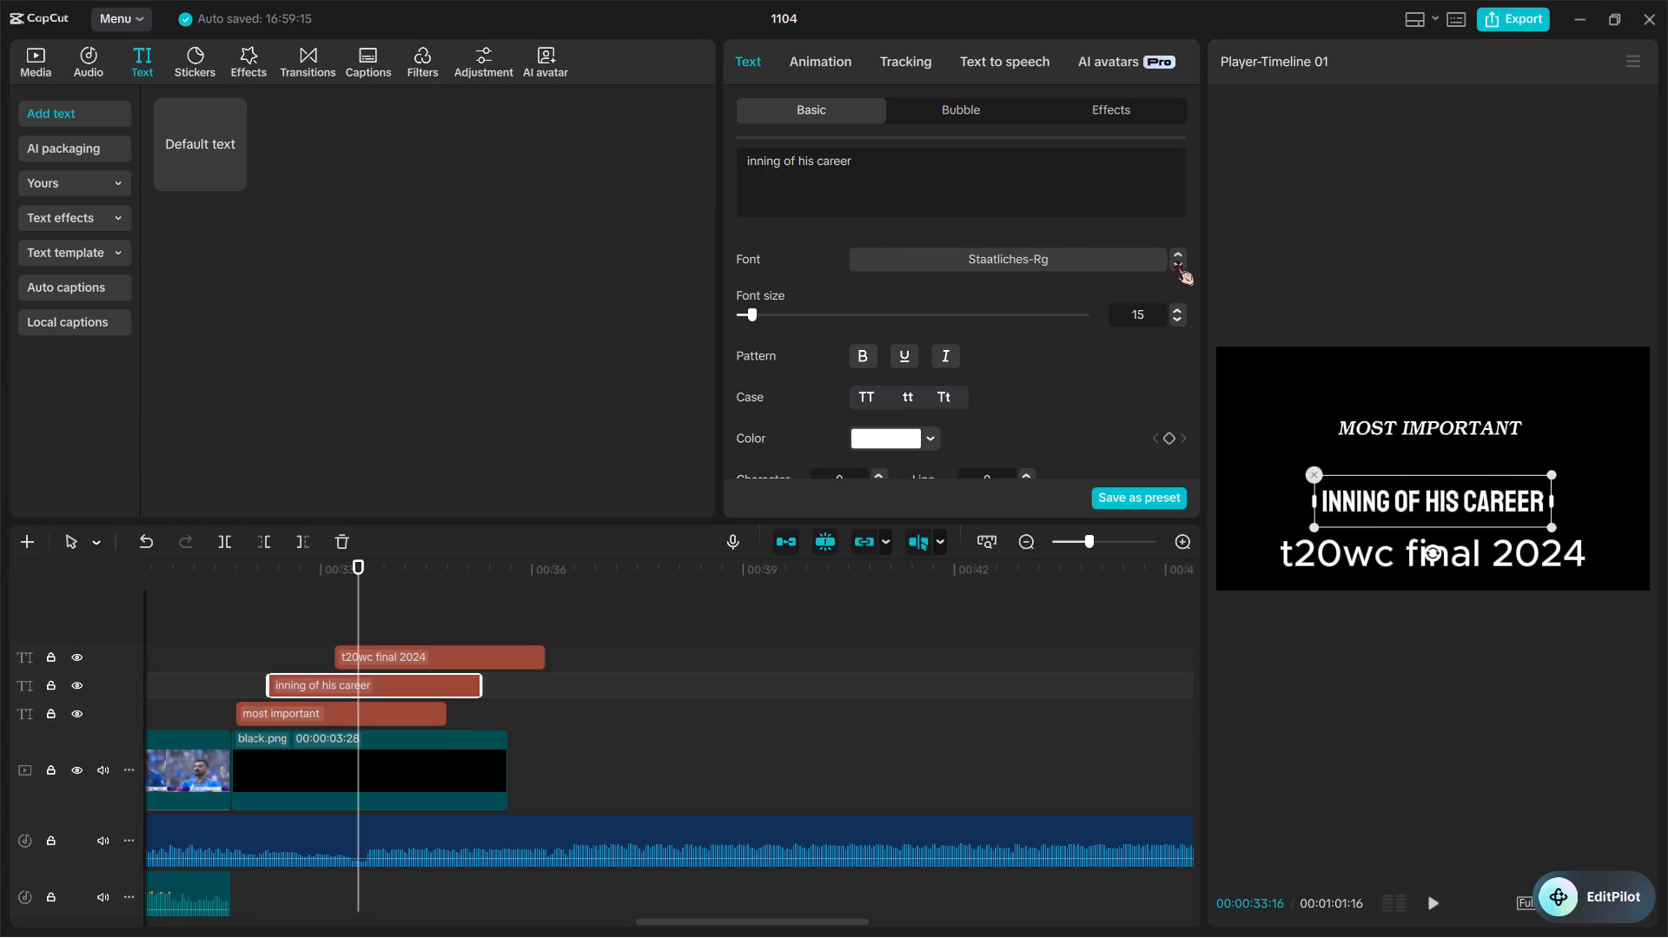
pyautogui.tripleClick(1176, 261)
pyautogui.tripleClick(1176, 261)
pyautogui.tripleClick(1176, 261)
pyautogui.tripleClick(1176, 261)
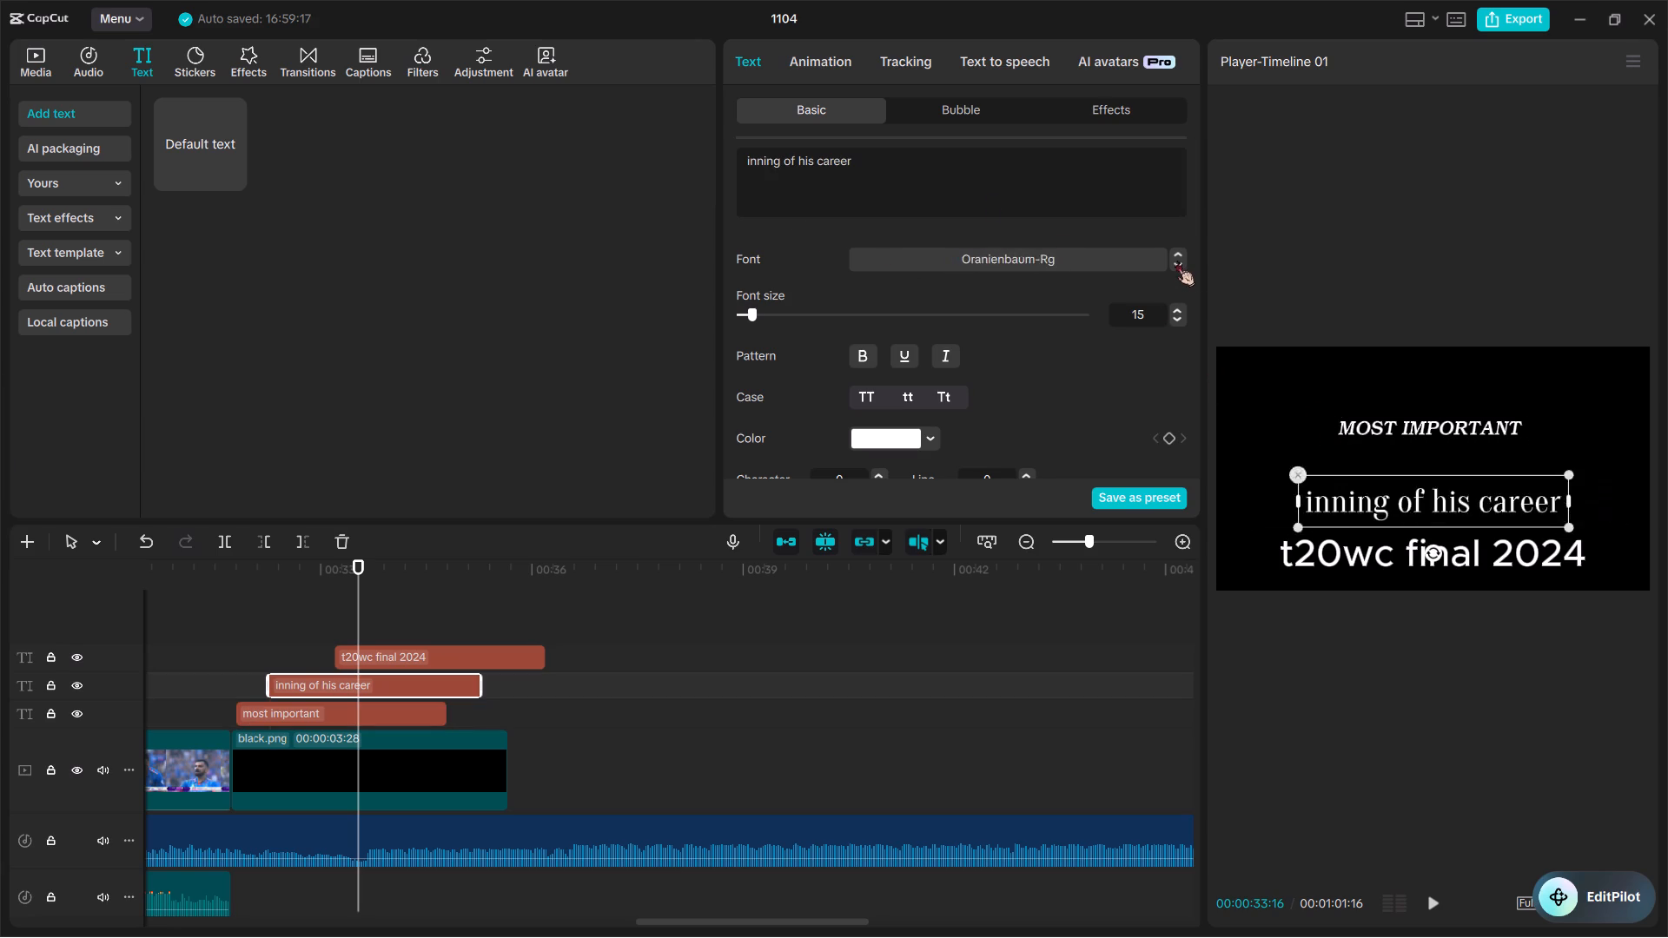
pyautogui.tripleClick(1176, 261)
pyautogui.tripleClick(1176, 261)
pyautogui.tripleClick(1176, 261)
pyautogui.tripleClick(1176, 261)
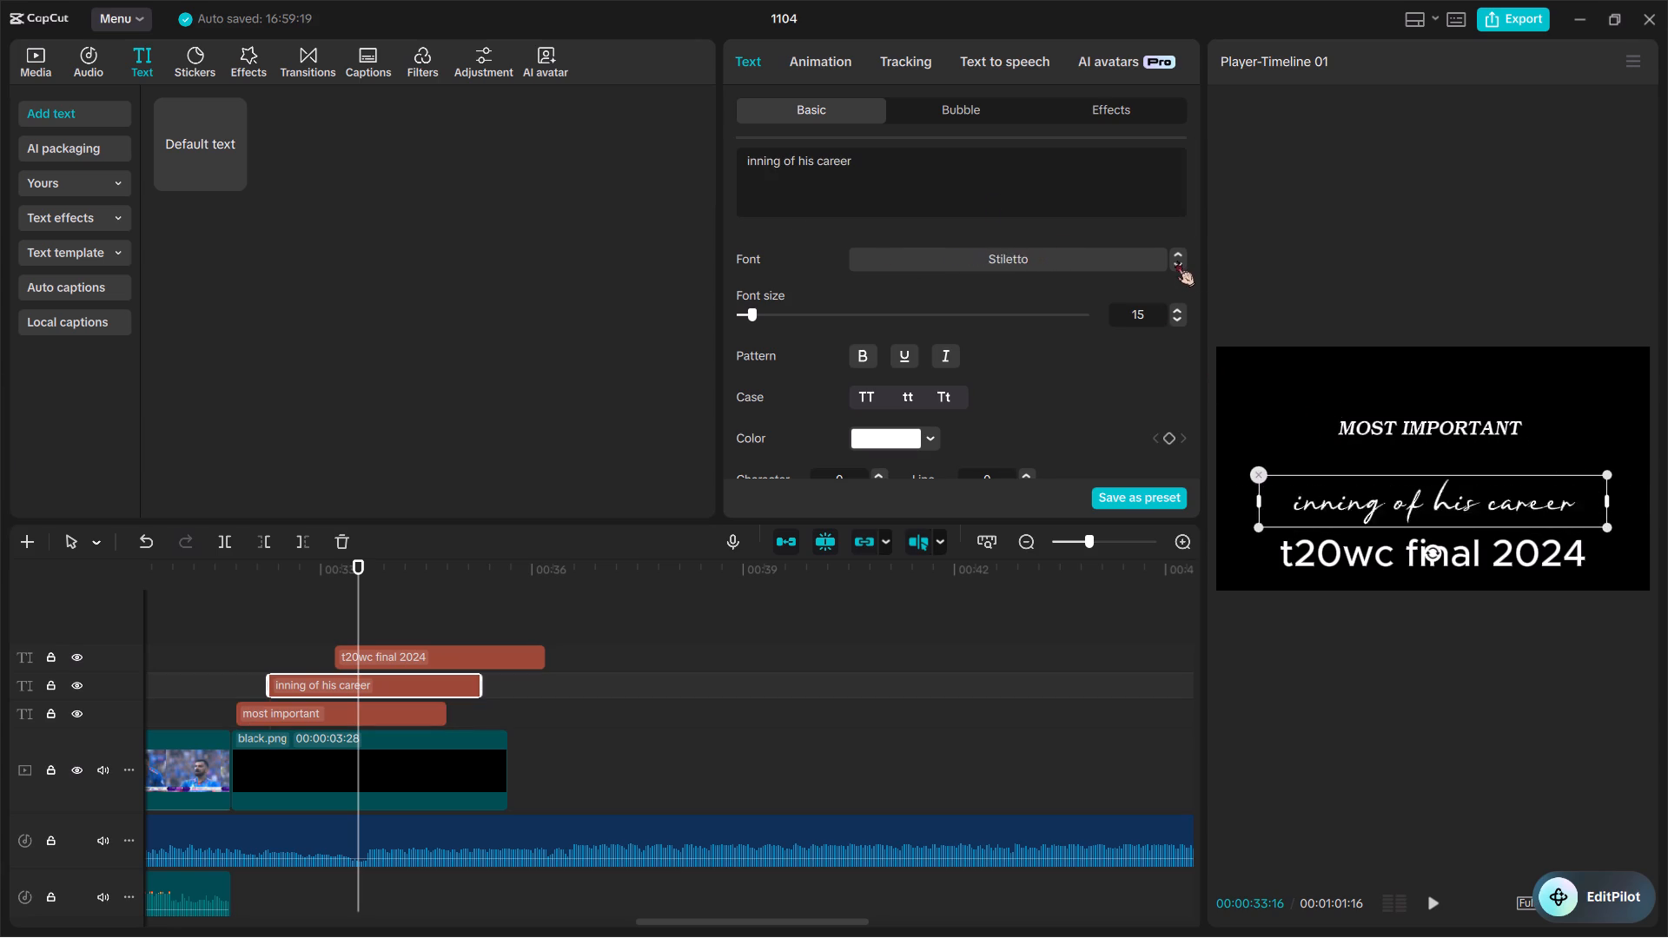
pyautogui.tripleClick(1176, 261)
pyautogui.tripleClick(1176, 261)
pyautogui.tripleClick(1176, 261)
pyautogui.doubleClick(1176, 261)
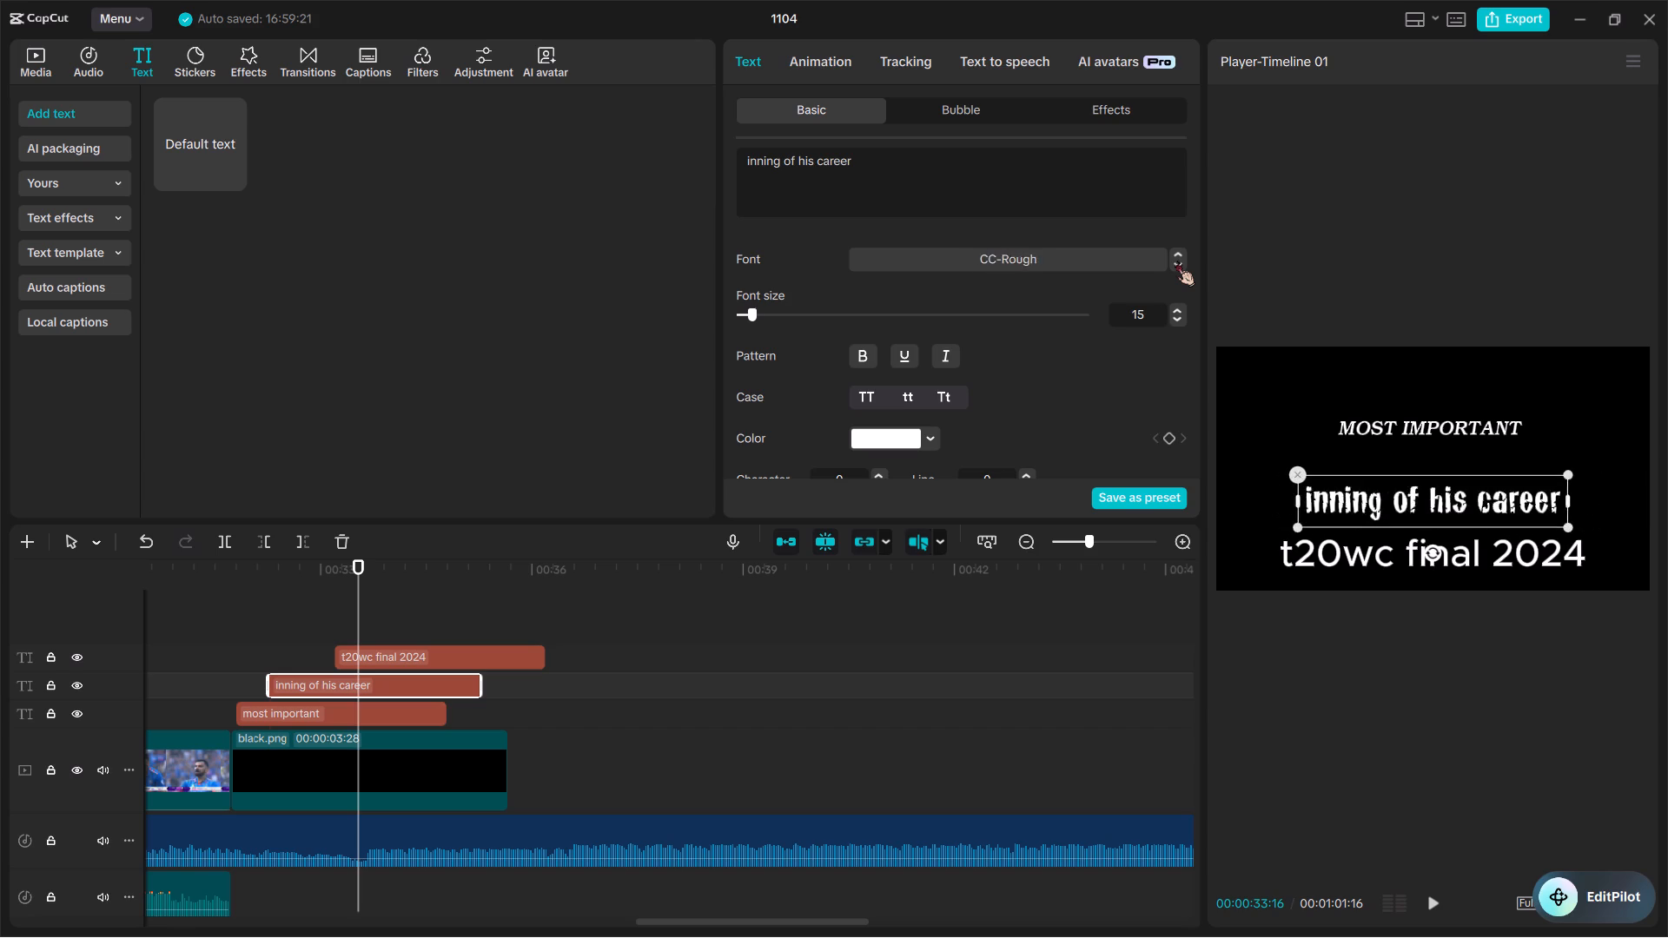
pyautogui.tripleClick(1176, 261)
pyautogui.doubleClick(1176, 261)
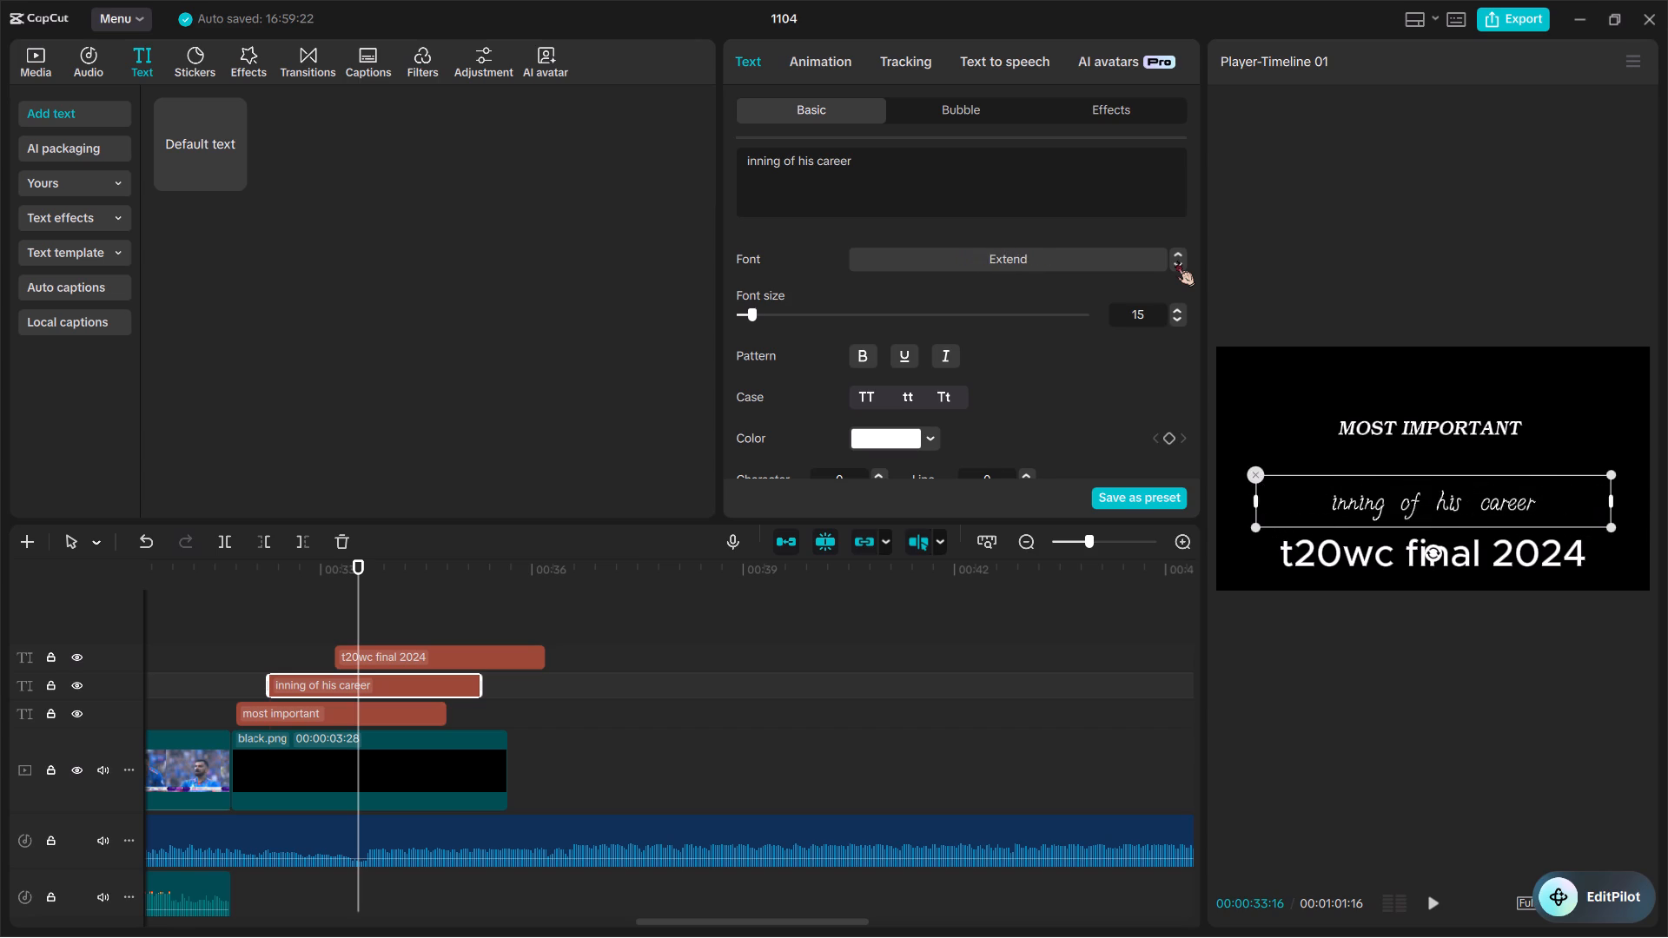
pyautogui.doubleClick(1176, 261)
pyautogui.click(1176, 261)
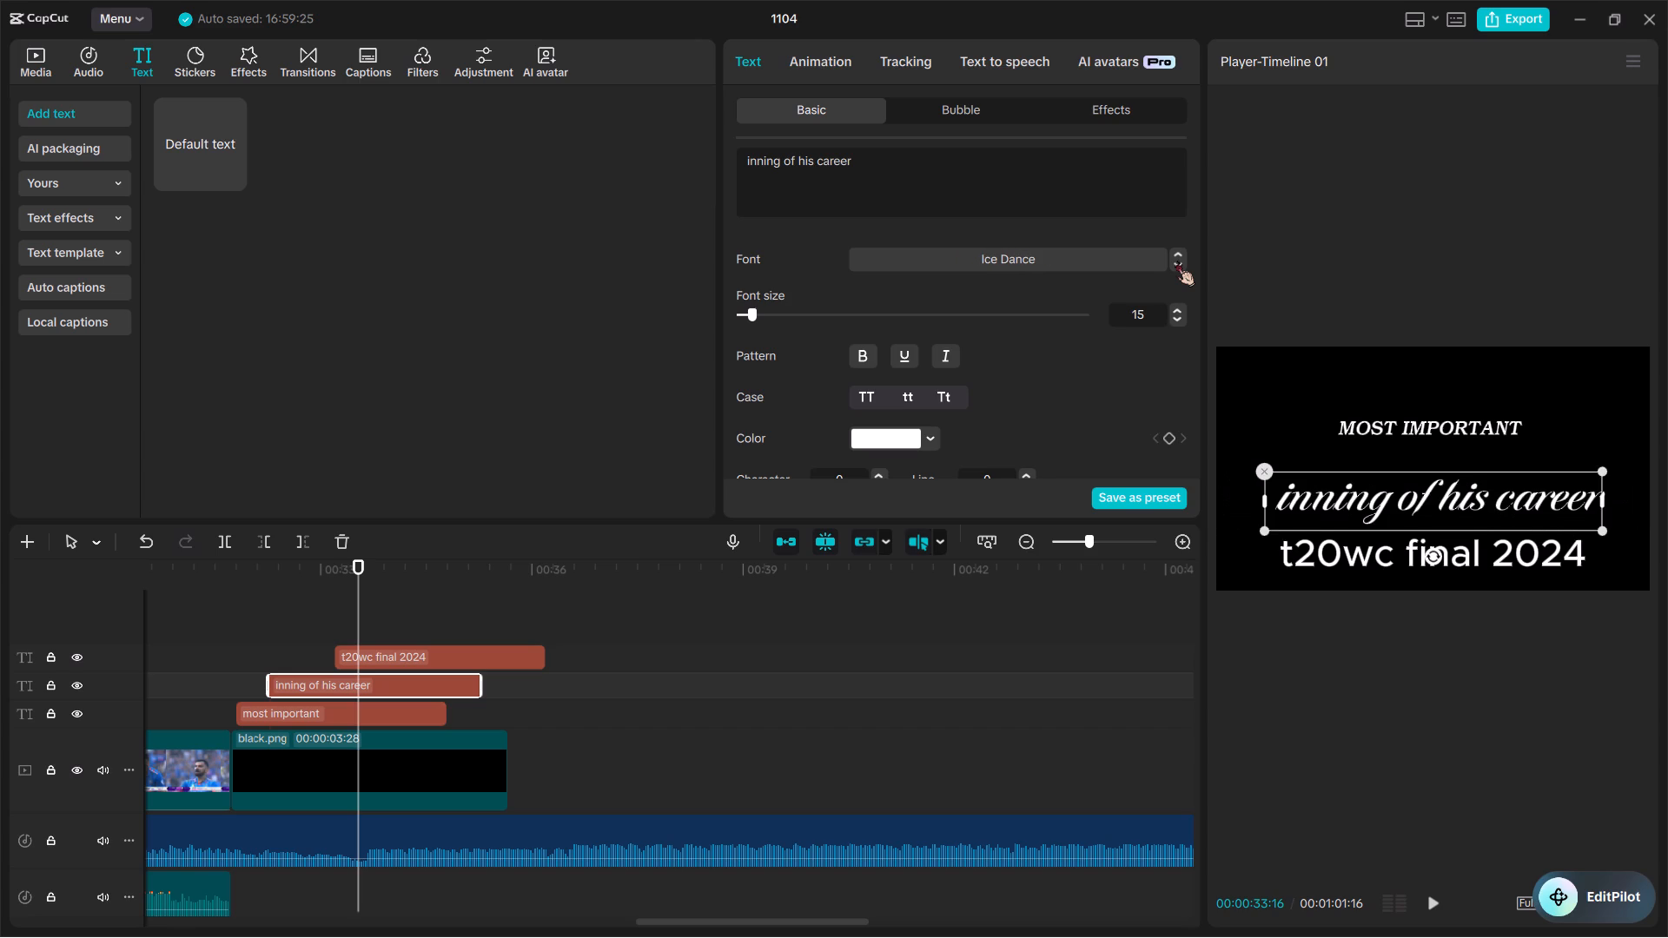
pyautogui.click(1178, 248)
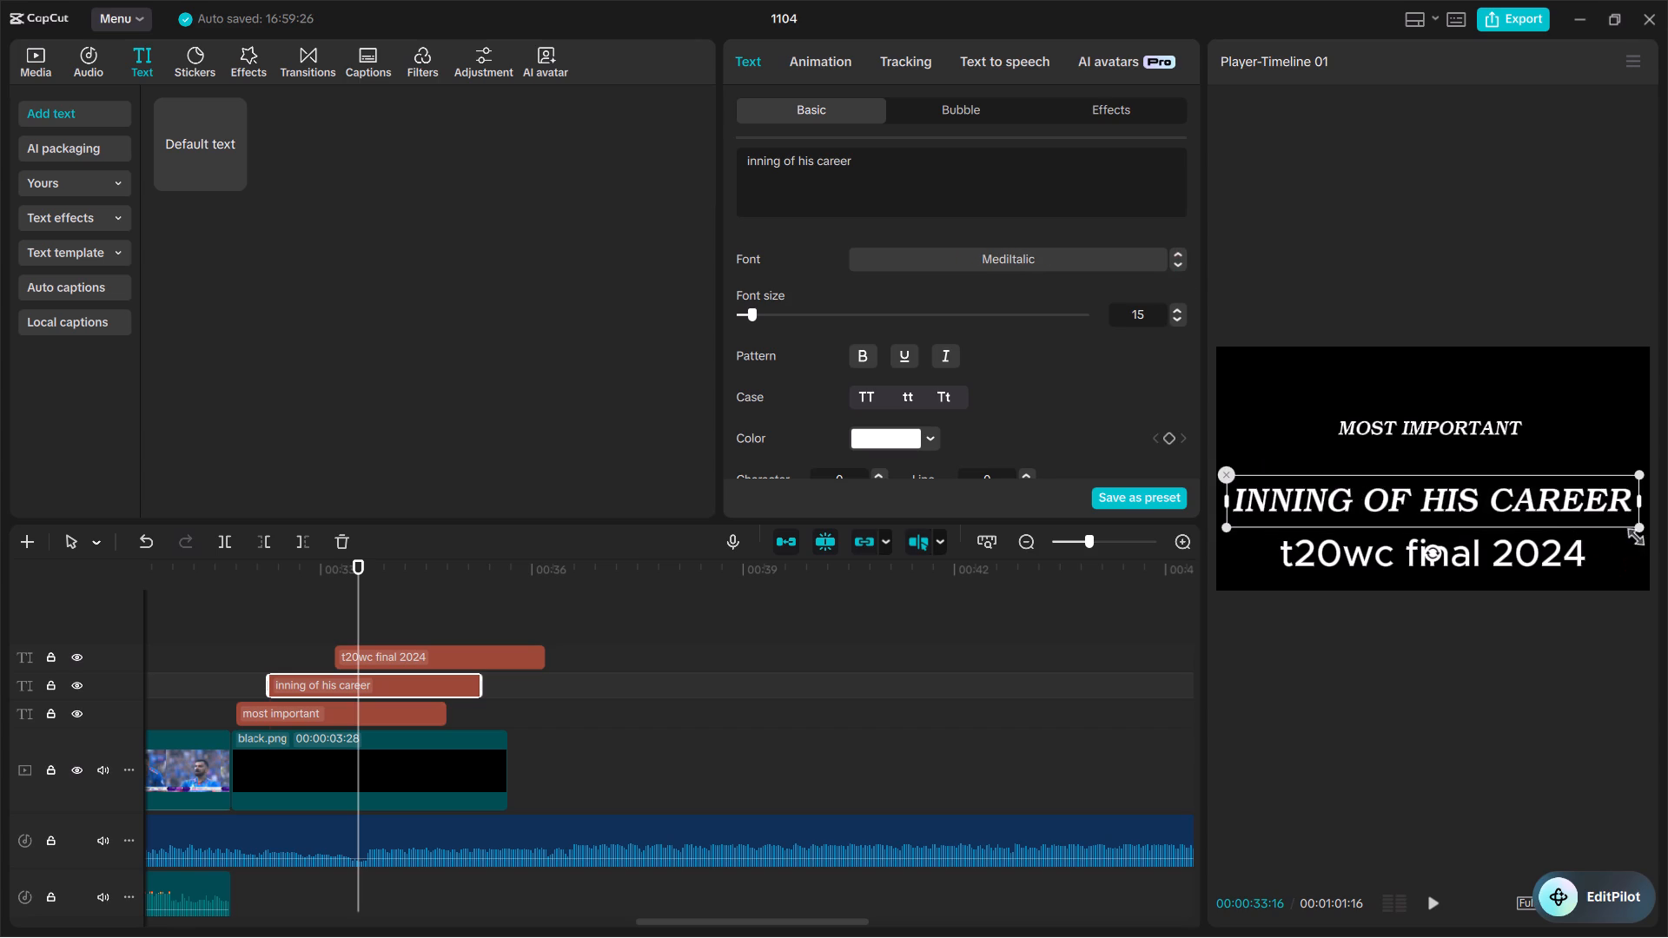
# Scale the "inning of his career" line down slightly and raise it directly beneath "most important", centred.
pyautogui.moveTo(1638, 531); pyautogui.dragTo(1591, 500)
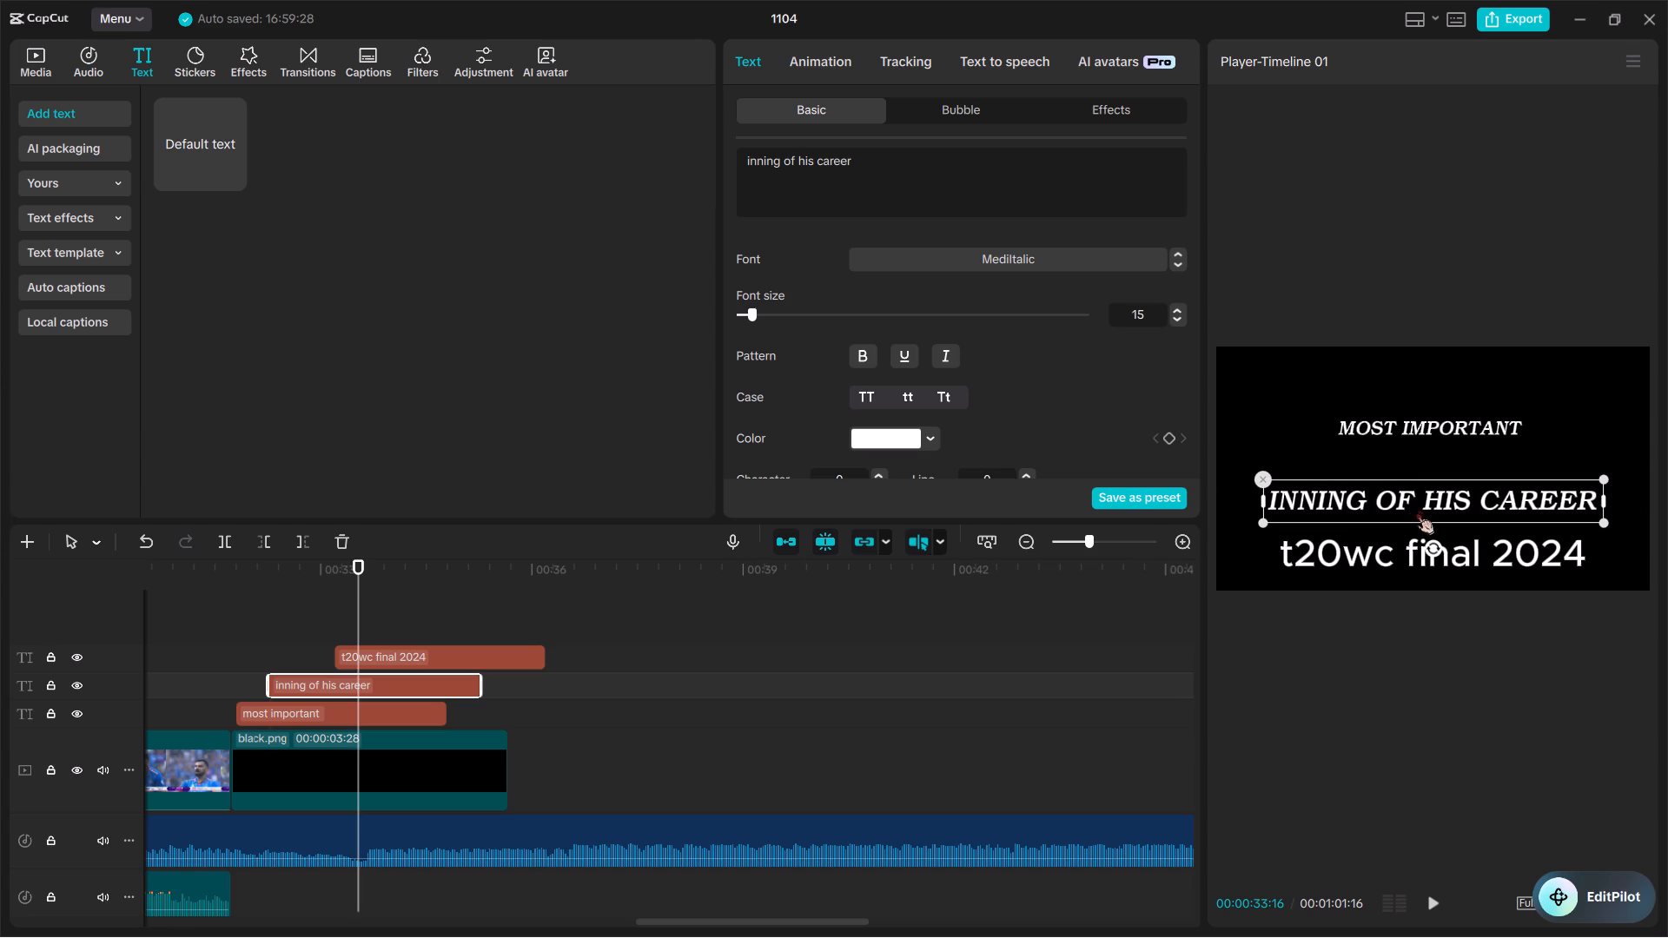
pyautogui.moveTo(1418, 505); pyautogui.dragTo(1421, 457)
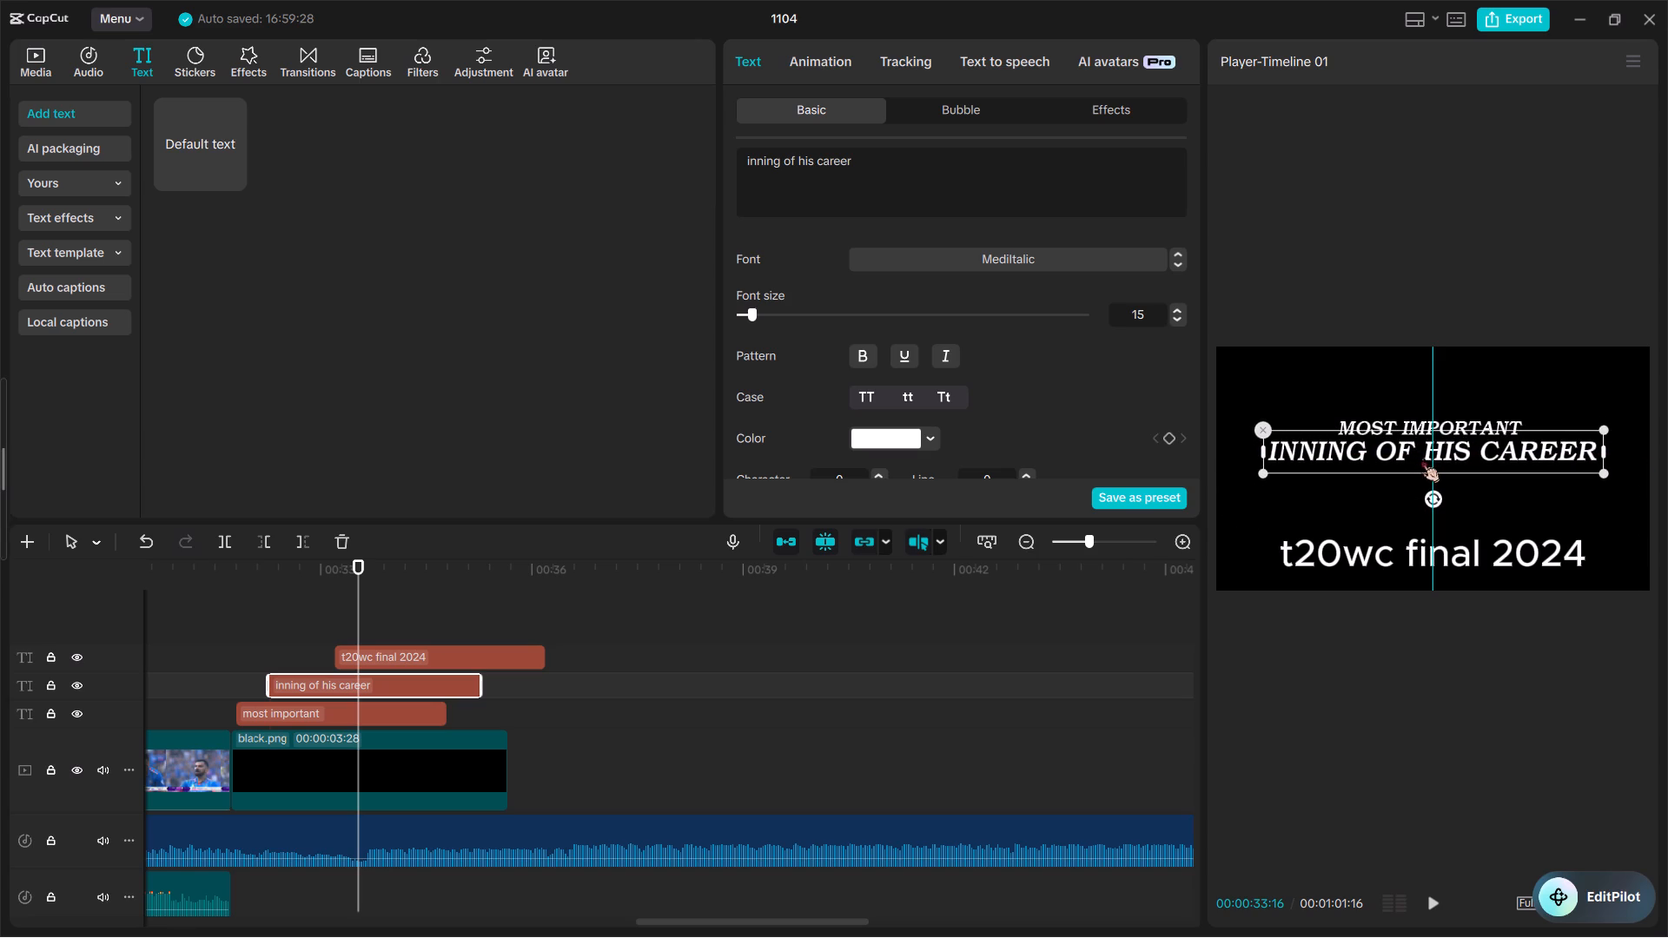
# Raise the "t20wc final 2024" line directly beneath "inning of his career", keeping it horizontally centred.
pyautogui.click(1376, 554)
pyautogui.moveTo(1376, 551); pyautogui.dragTo(1376, 496)
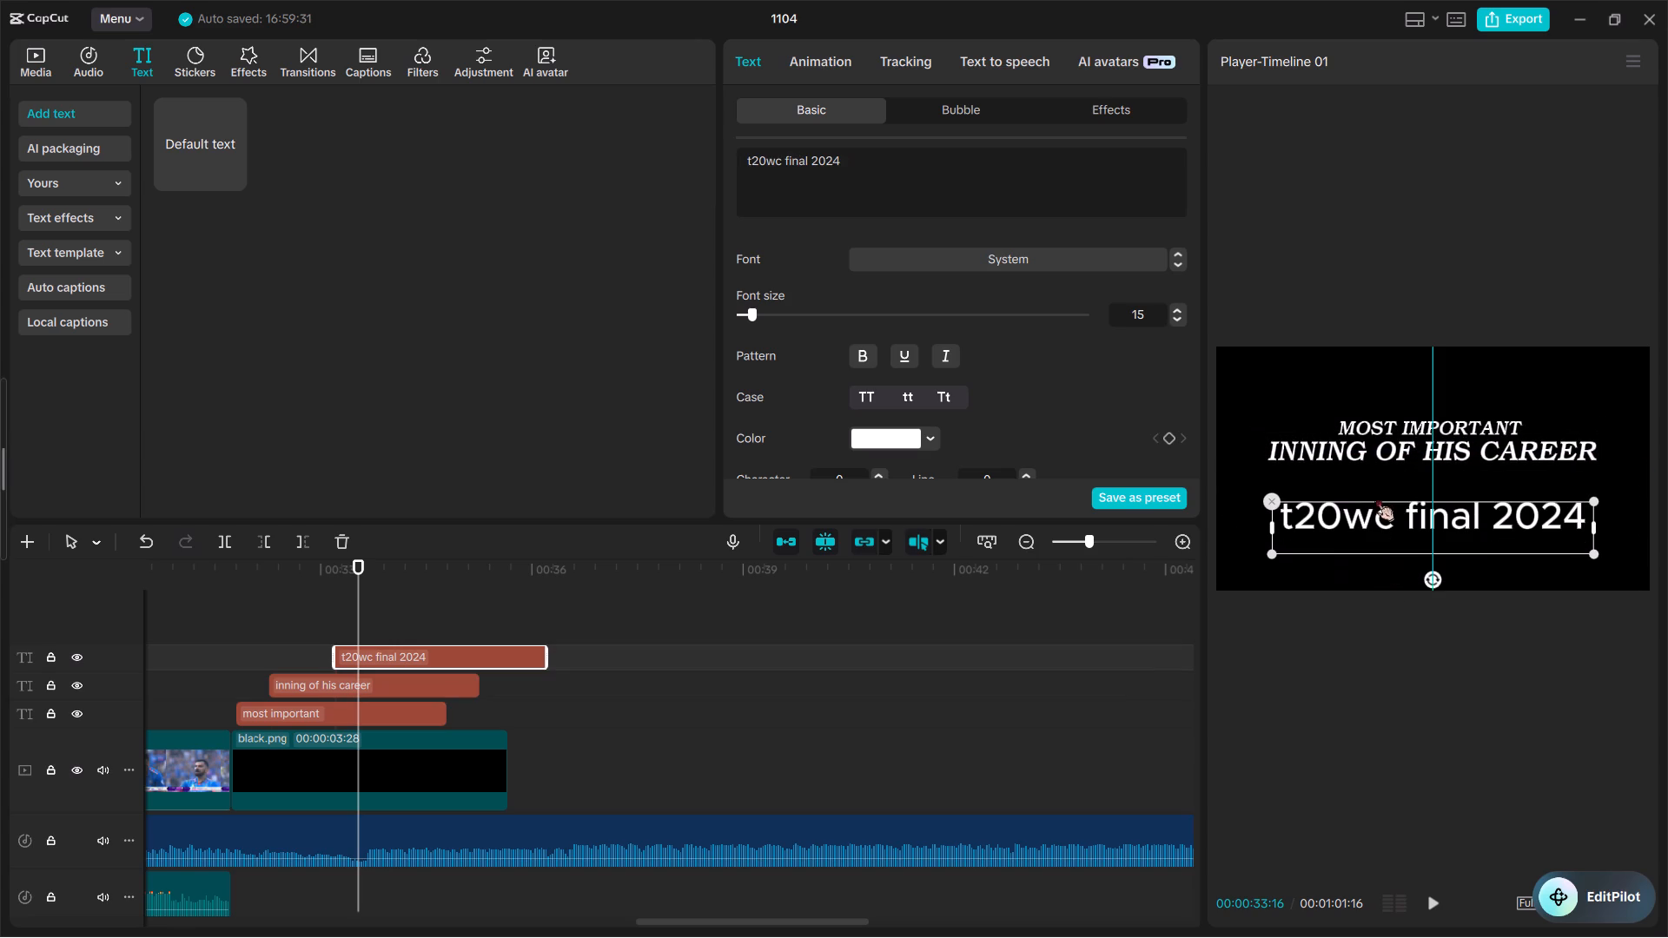
pyautogui.moveTo(1376, 496); pyautogui.dragTo(1380, 470)
pyautogui.click(1378, 447)
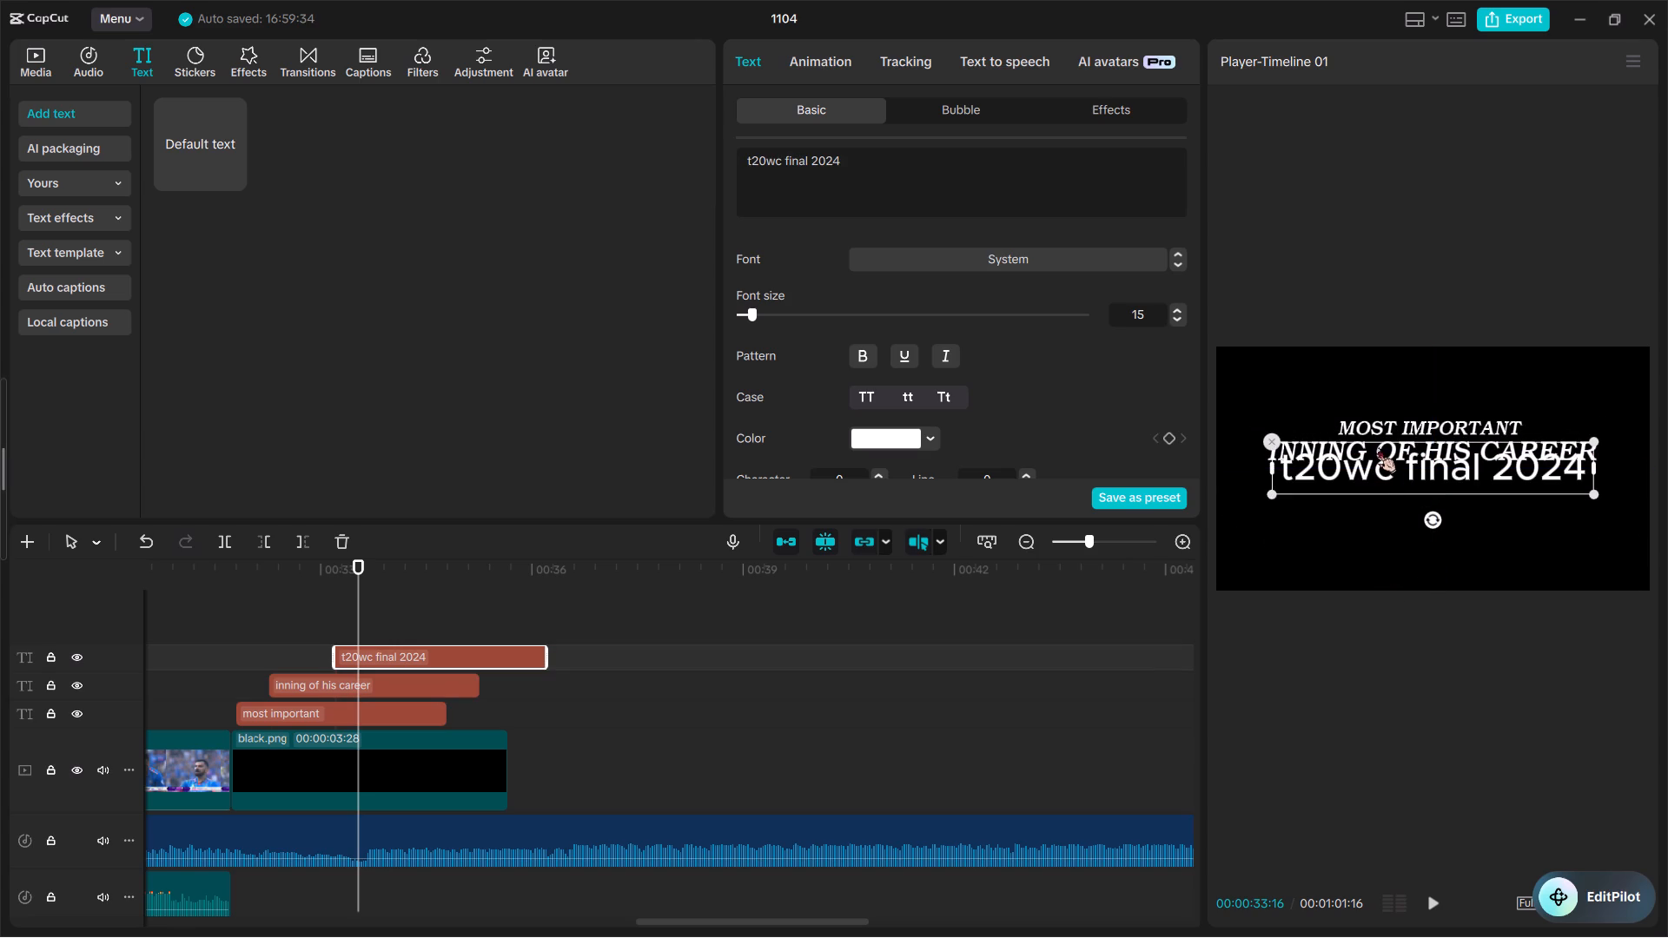
pyautogui.moveTo(1372, 472); pyautogui.dragTo(1378, 490)
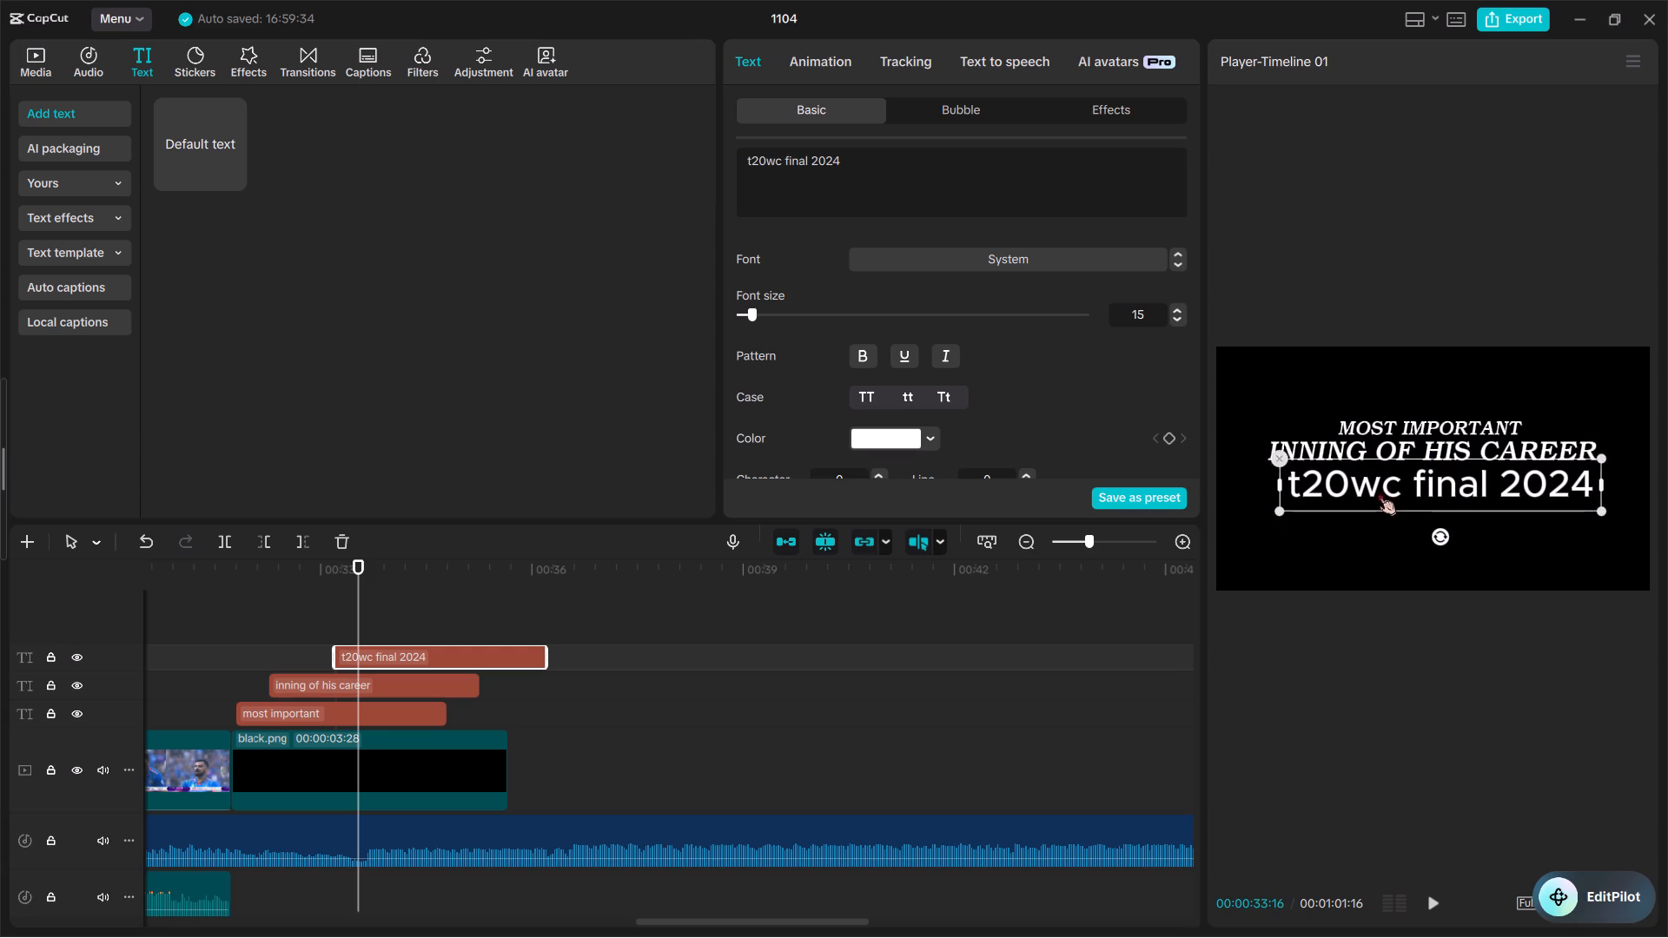
pyautogui.moveTo(1378, 490); pyautogui.dragTo(1377, 490)
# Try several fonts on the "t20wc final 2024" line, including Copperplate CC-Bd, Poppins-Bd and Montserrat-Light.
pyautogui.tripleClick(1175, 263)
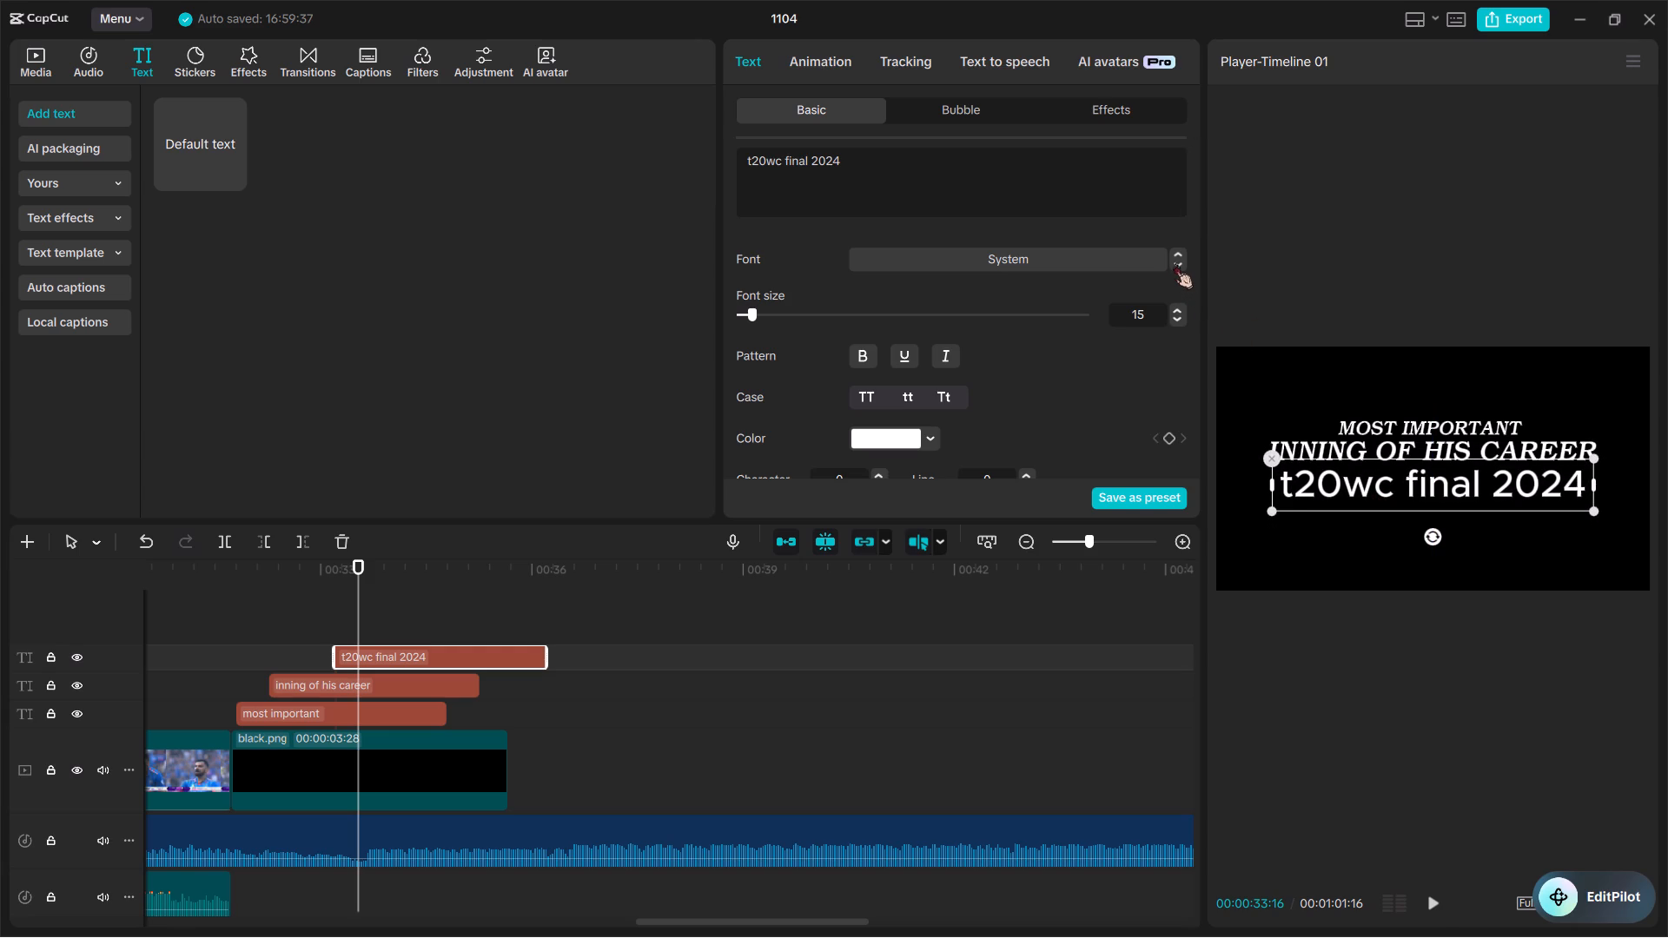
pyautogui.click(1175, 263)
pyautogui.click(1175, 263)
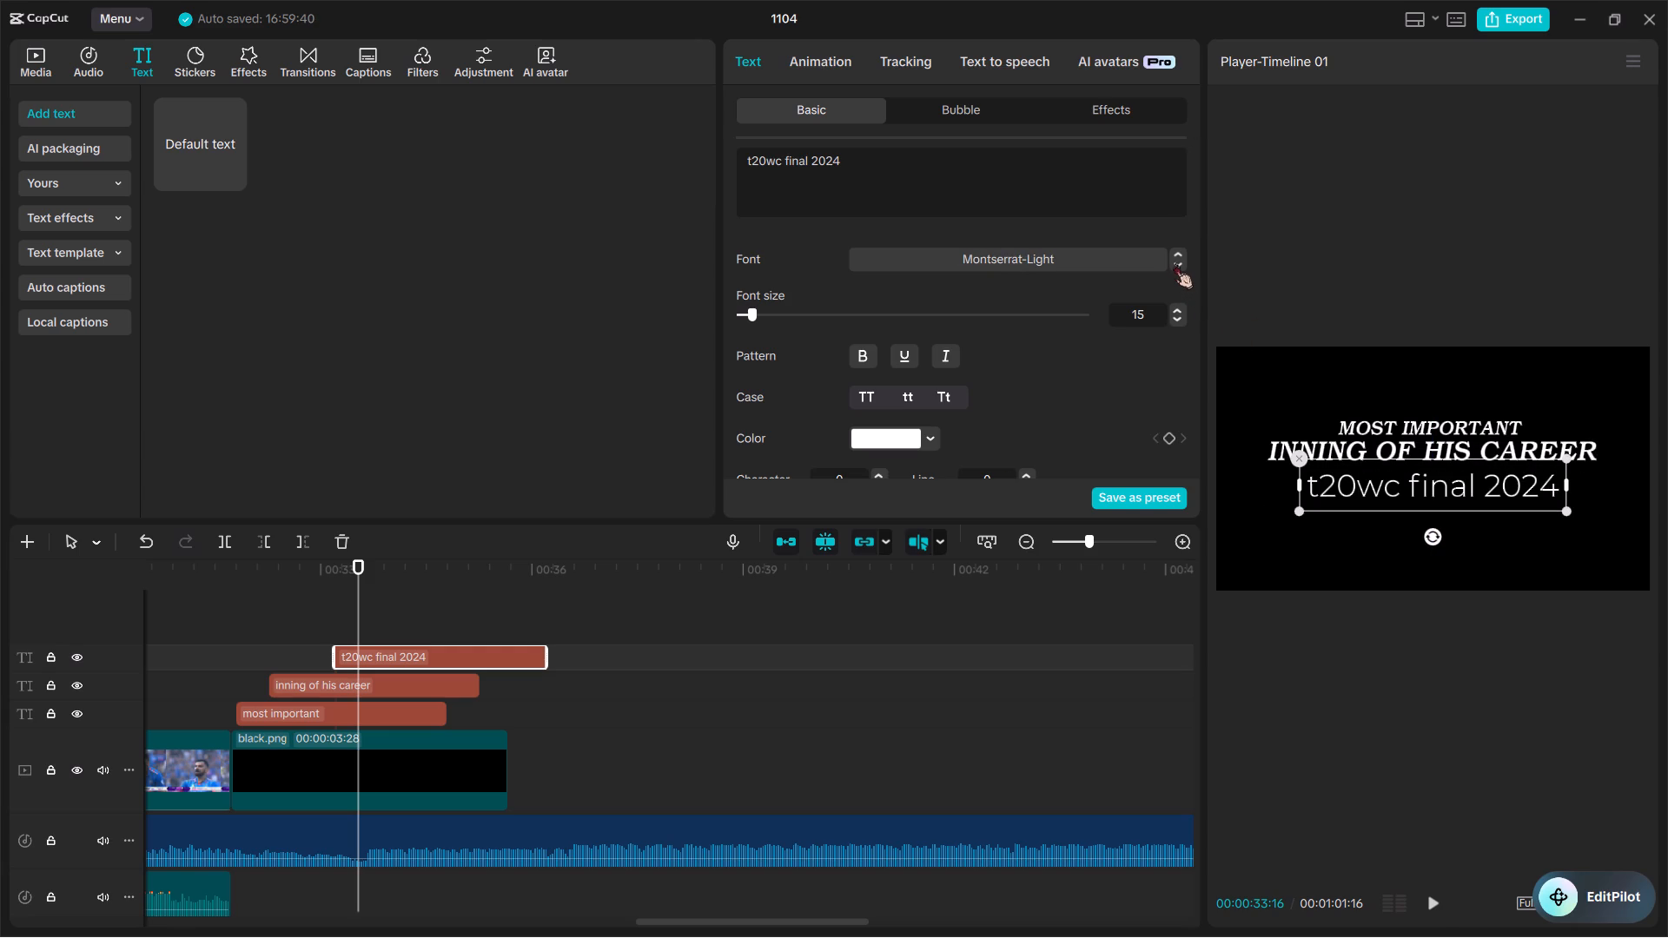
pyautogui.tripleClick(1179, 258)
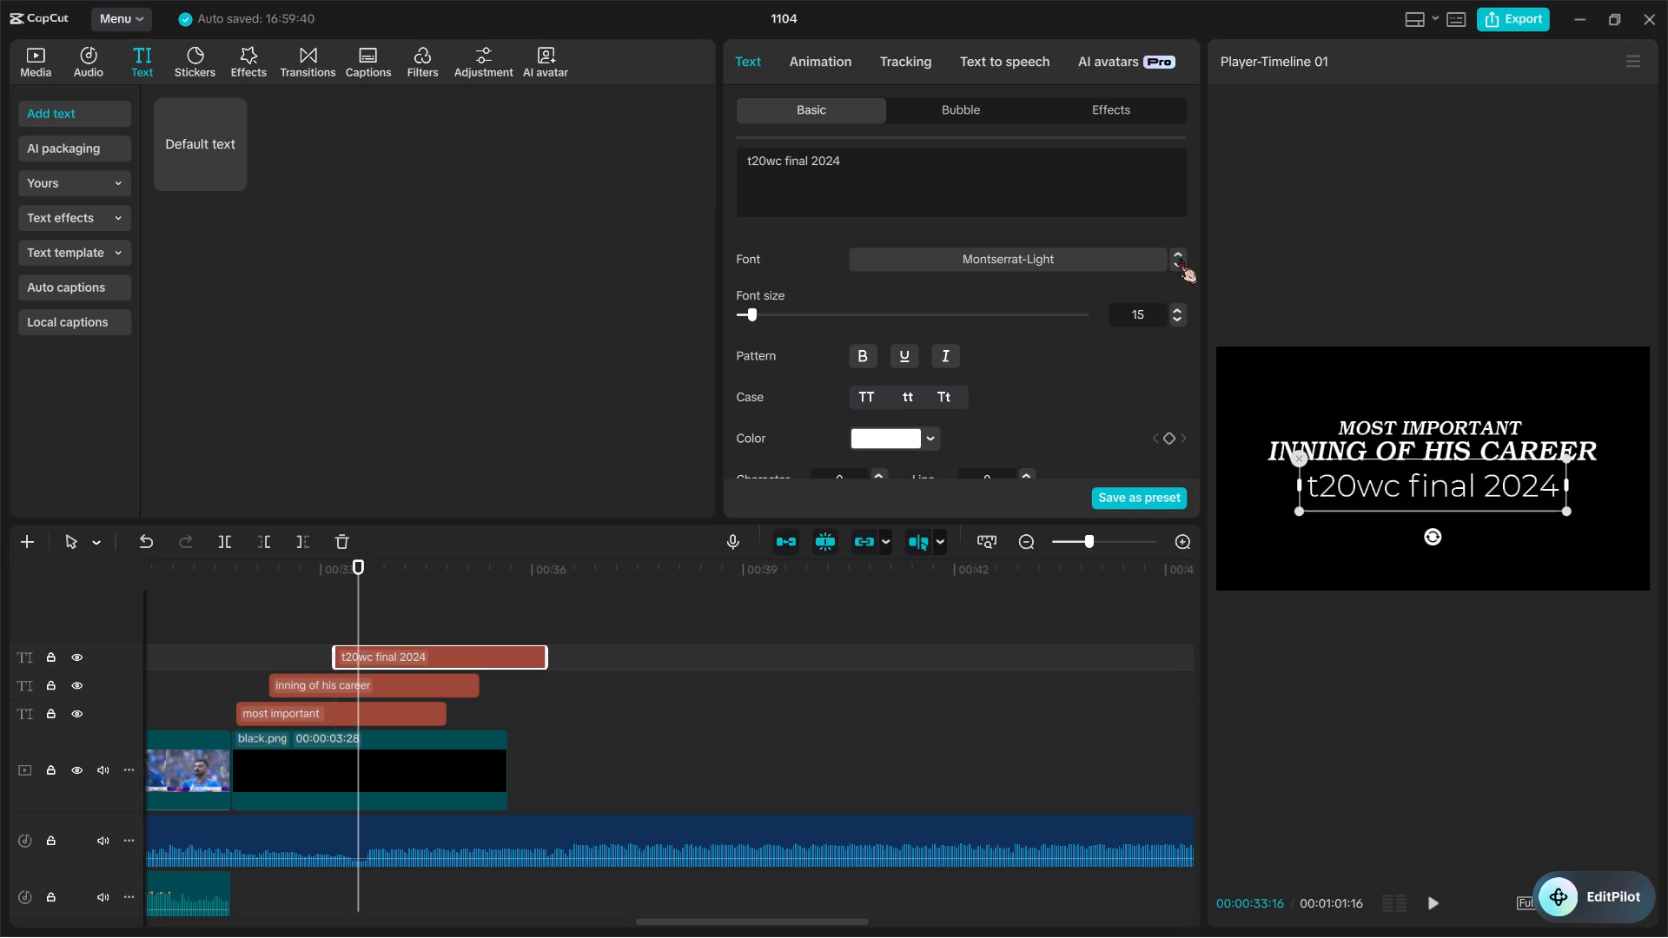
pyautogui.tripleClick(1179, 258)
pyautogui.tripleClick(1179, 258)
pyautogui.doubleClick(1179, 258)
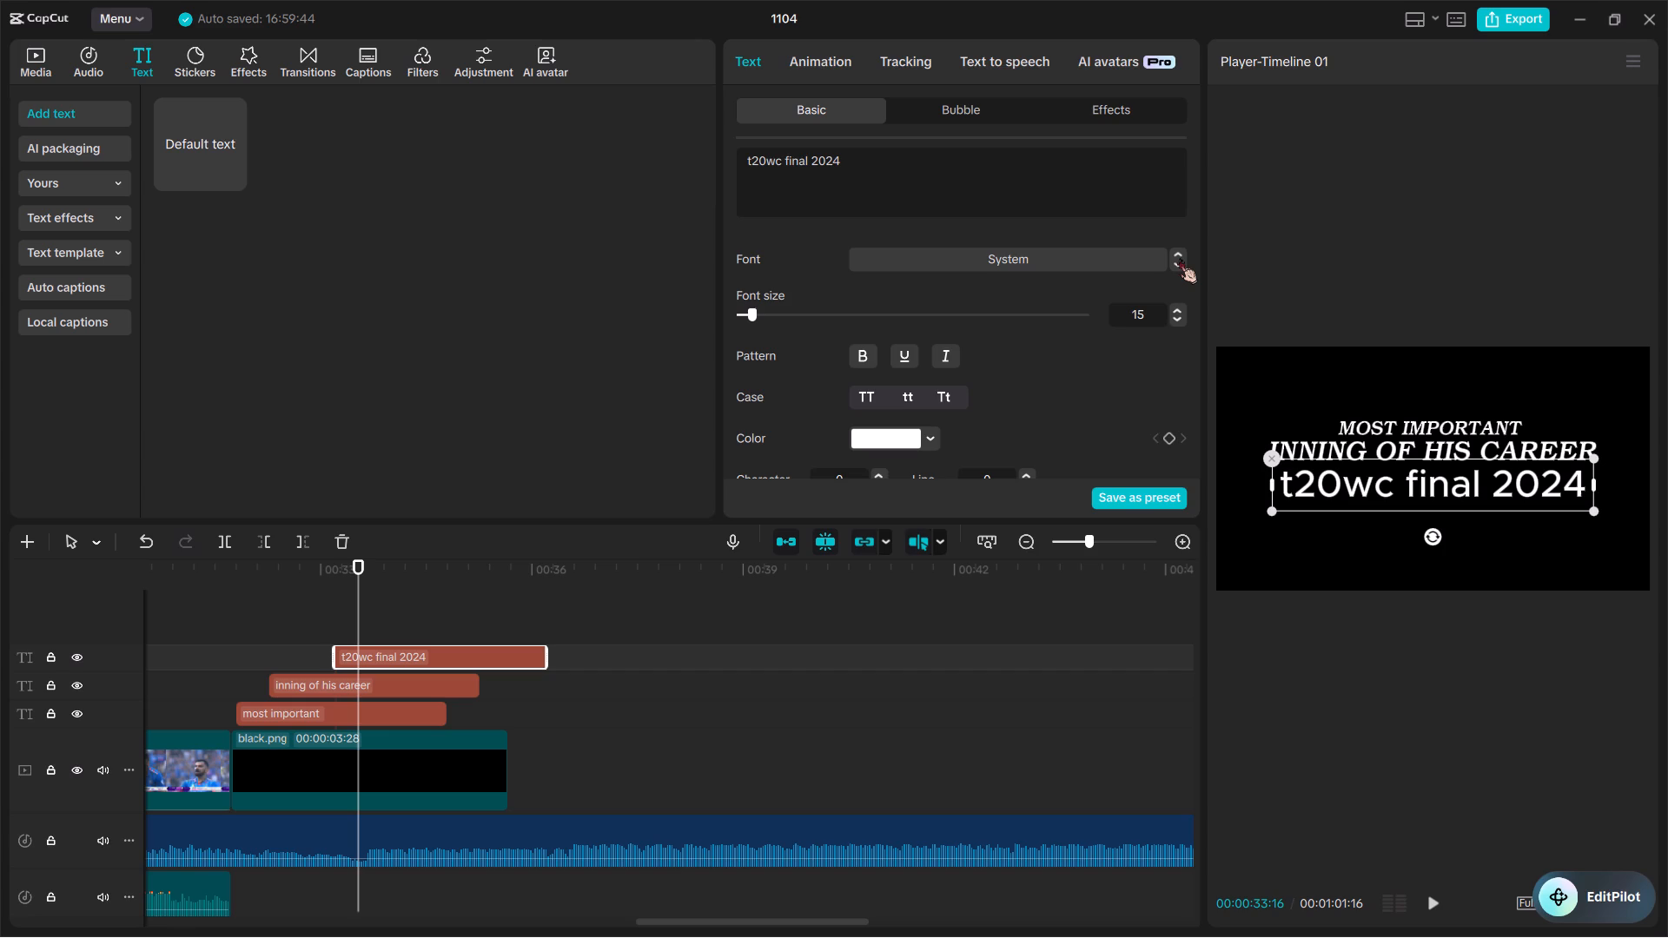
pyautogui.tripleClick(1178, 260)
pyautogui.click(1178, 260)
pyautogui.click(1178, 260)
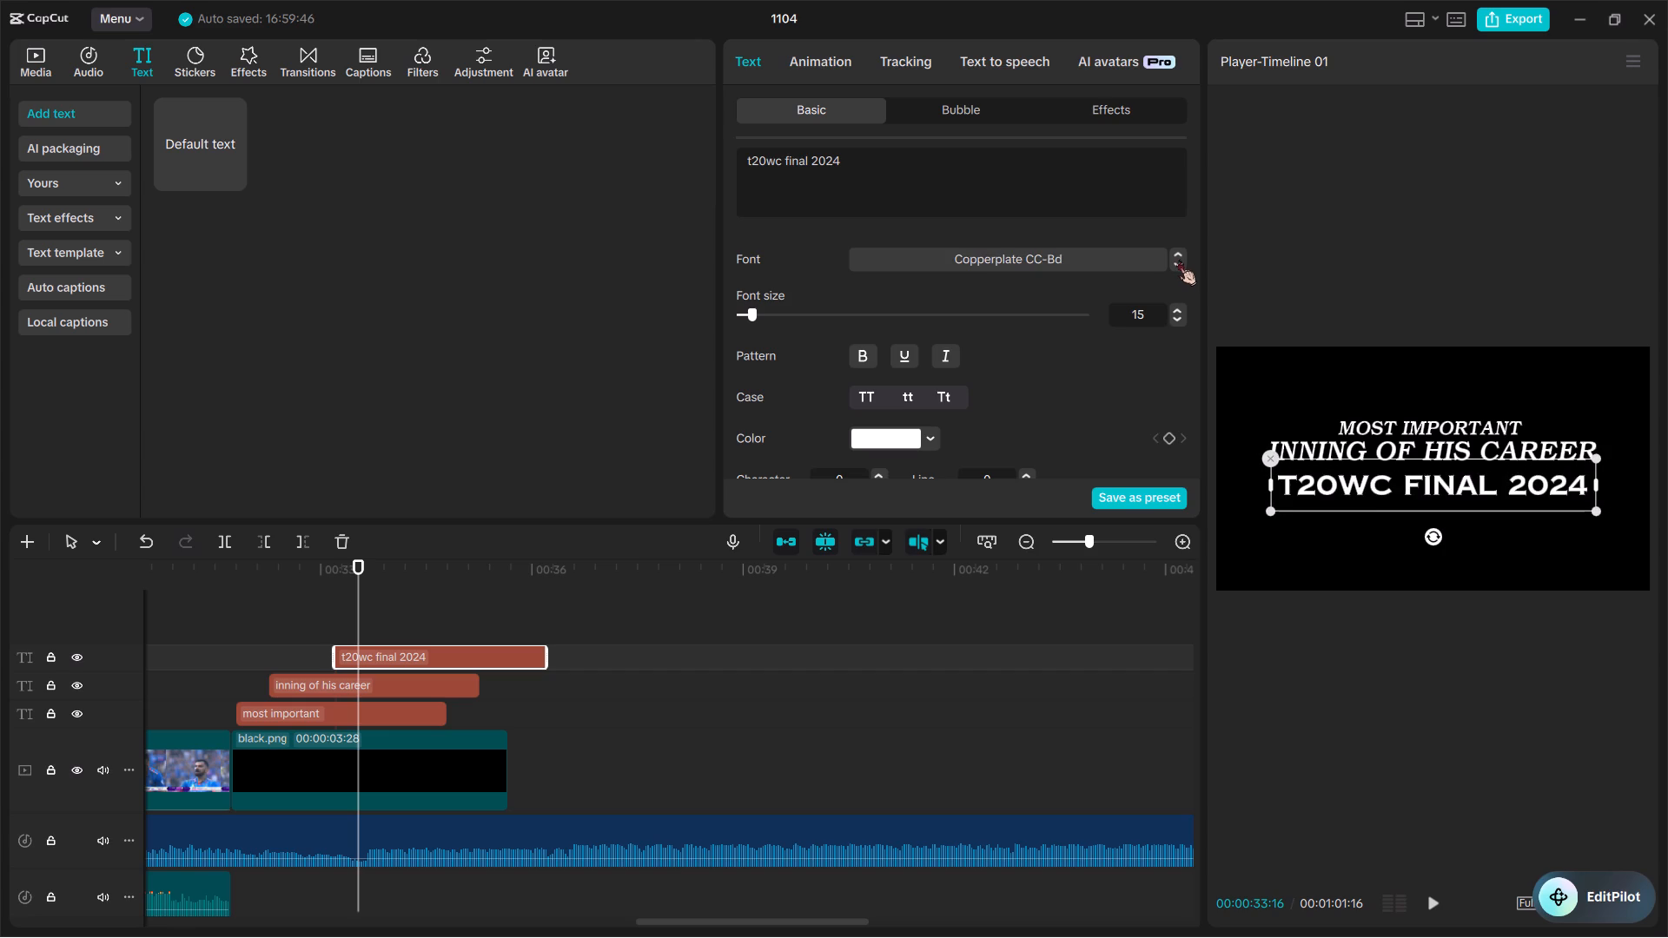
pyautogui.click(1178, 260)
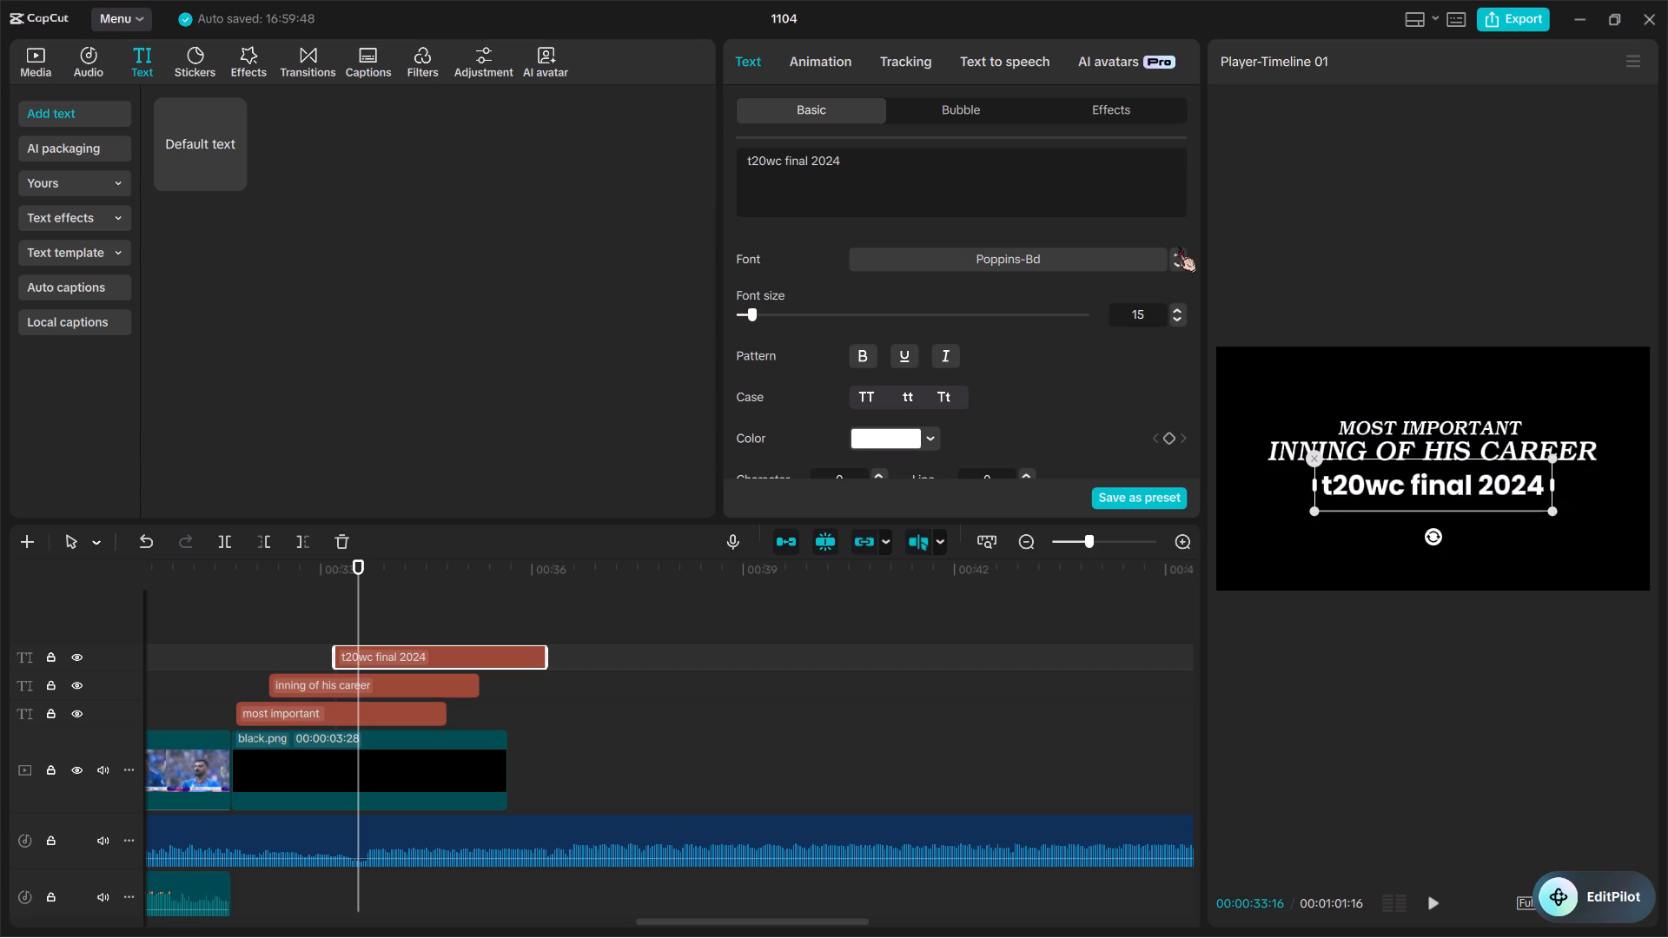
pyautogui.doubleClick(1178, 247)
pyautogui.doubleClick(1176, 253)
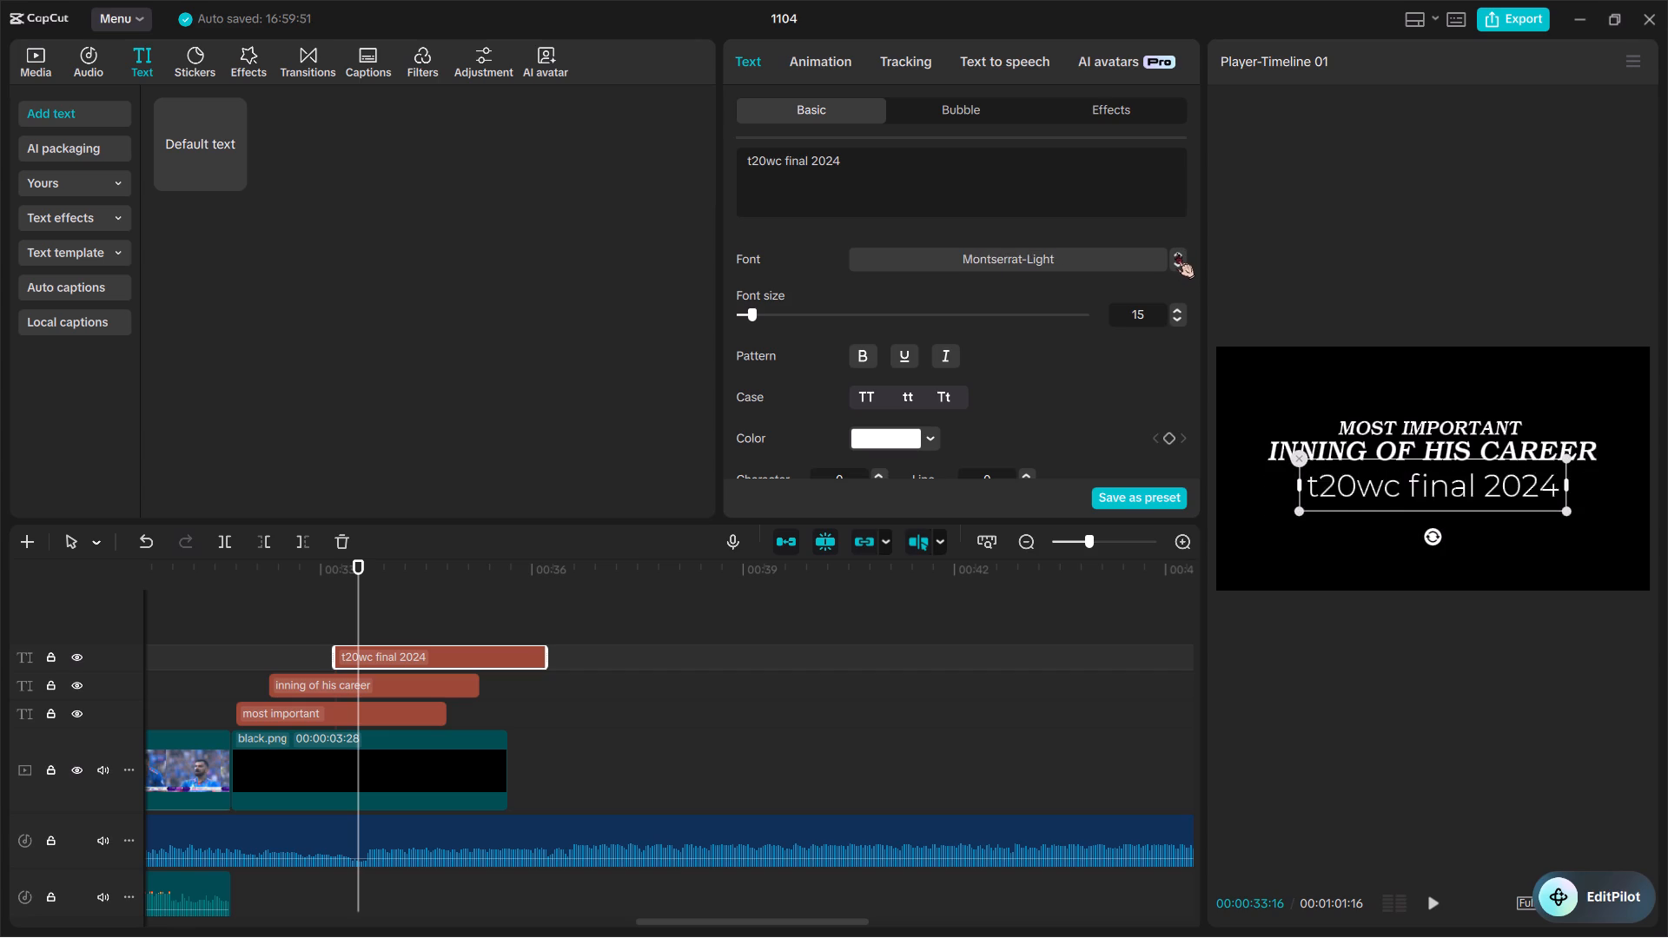
# Italicize the "t20wc final 2024" line and set its font to Nosifer-Rg.
pyautogui.click(937, 358)
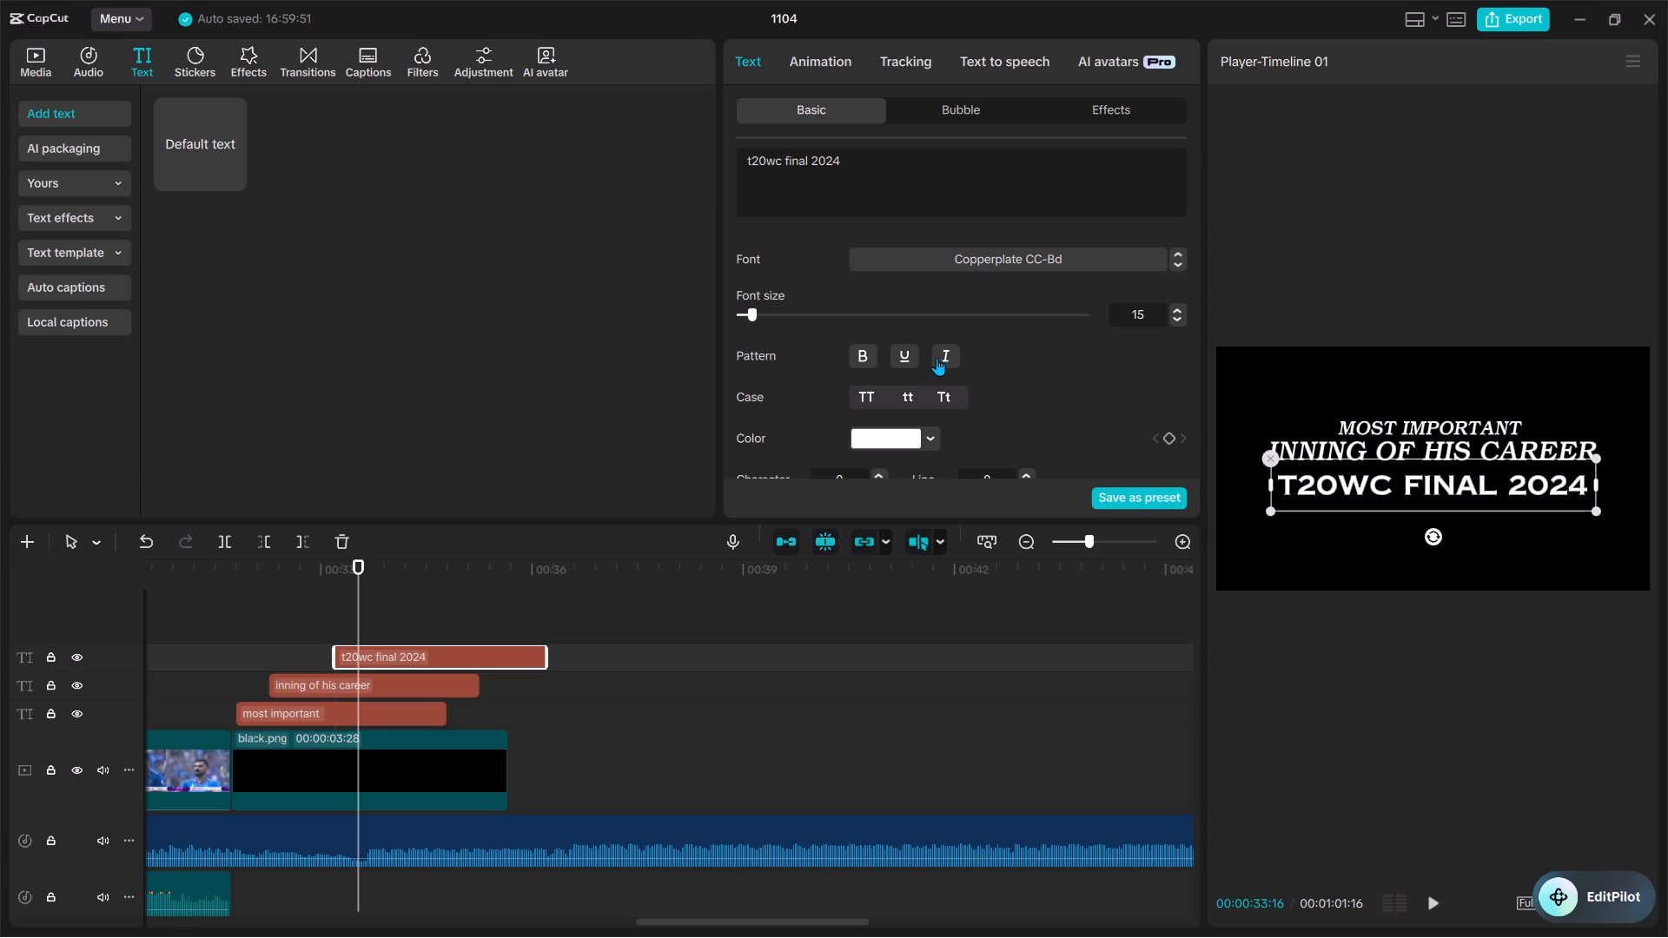
pyautogui.click(1175, 264)
pyautogui.tripleClick(1175, 264)
pyautogui.click(1175, 264)
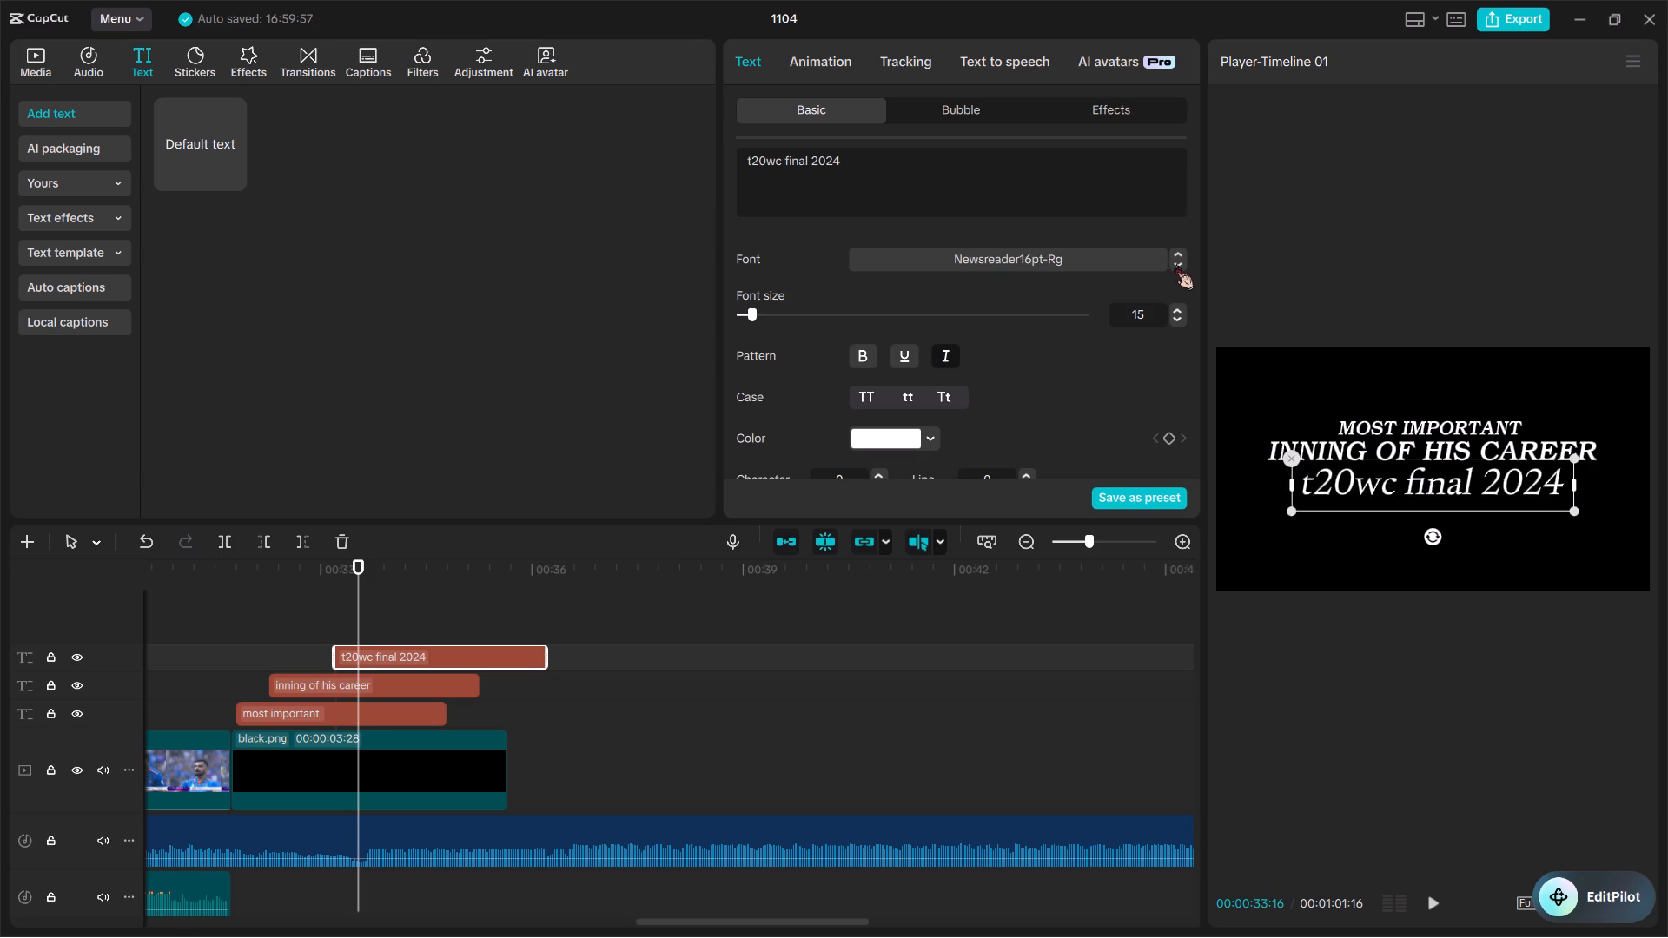
pyautogui.click(1175, 264)
pyautogui.click(1175, 264)
pyautogui.click(1175, 264)
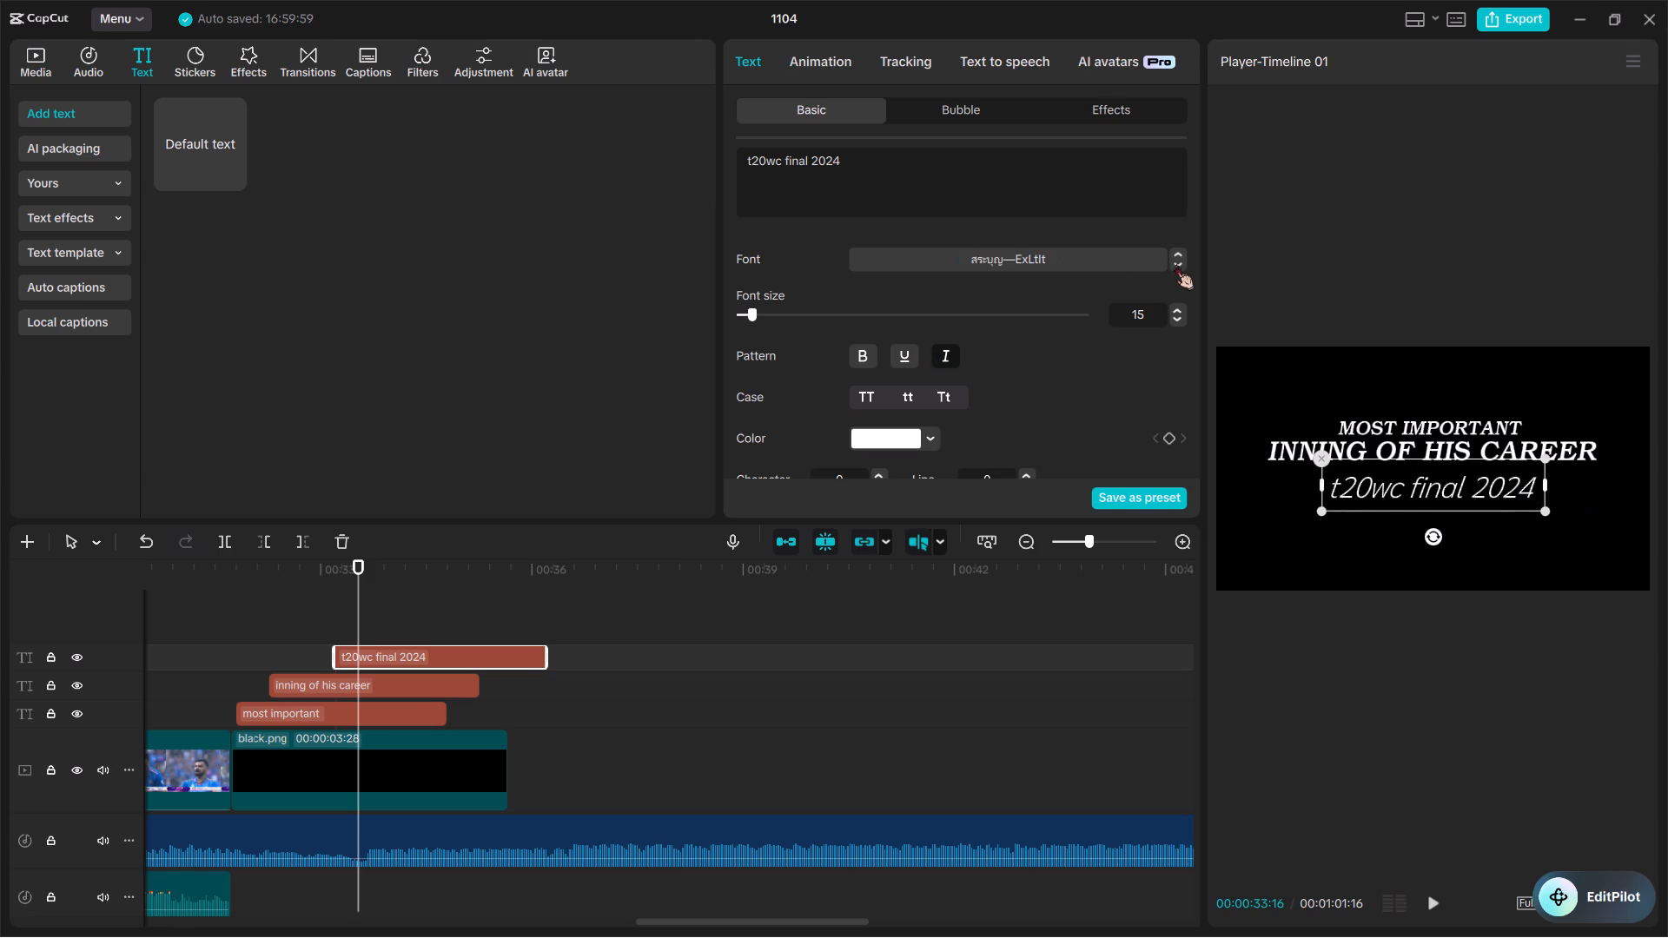
pyautogui.click(1175, 264)
pyautogui.click(1175, 264)
pyautogui.click(1175, 264)
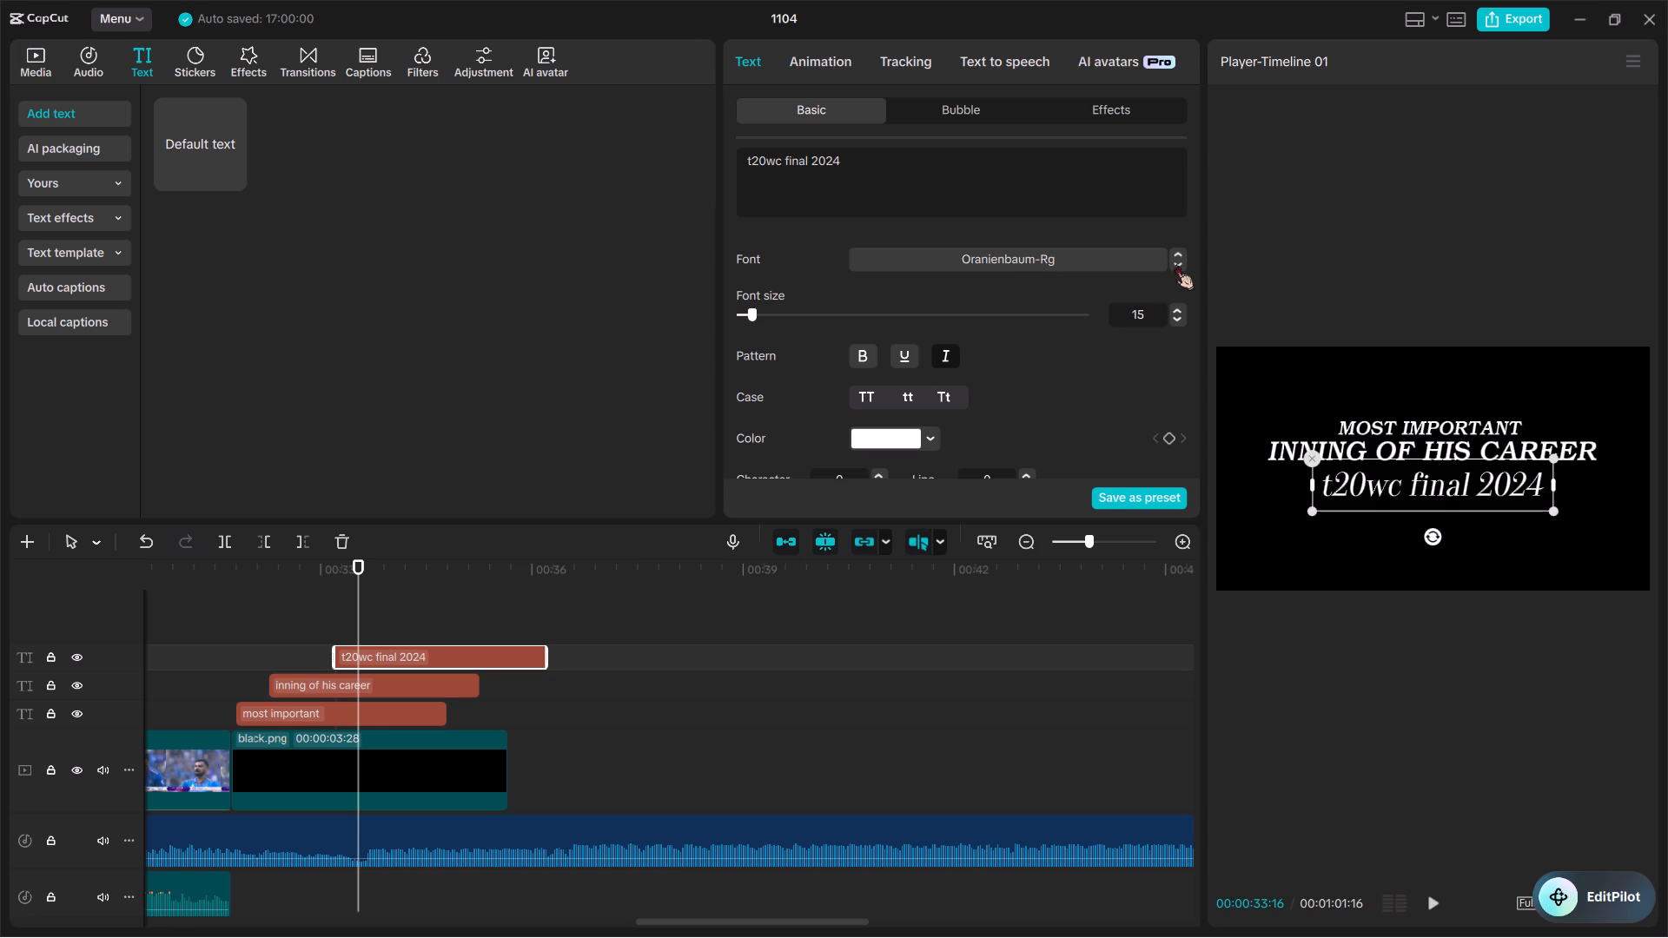
pyautogui.click(1175, 264)
pyautogui.doubleClick(1175, 264)
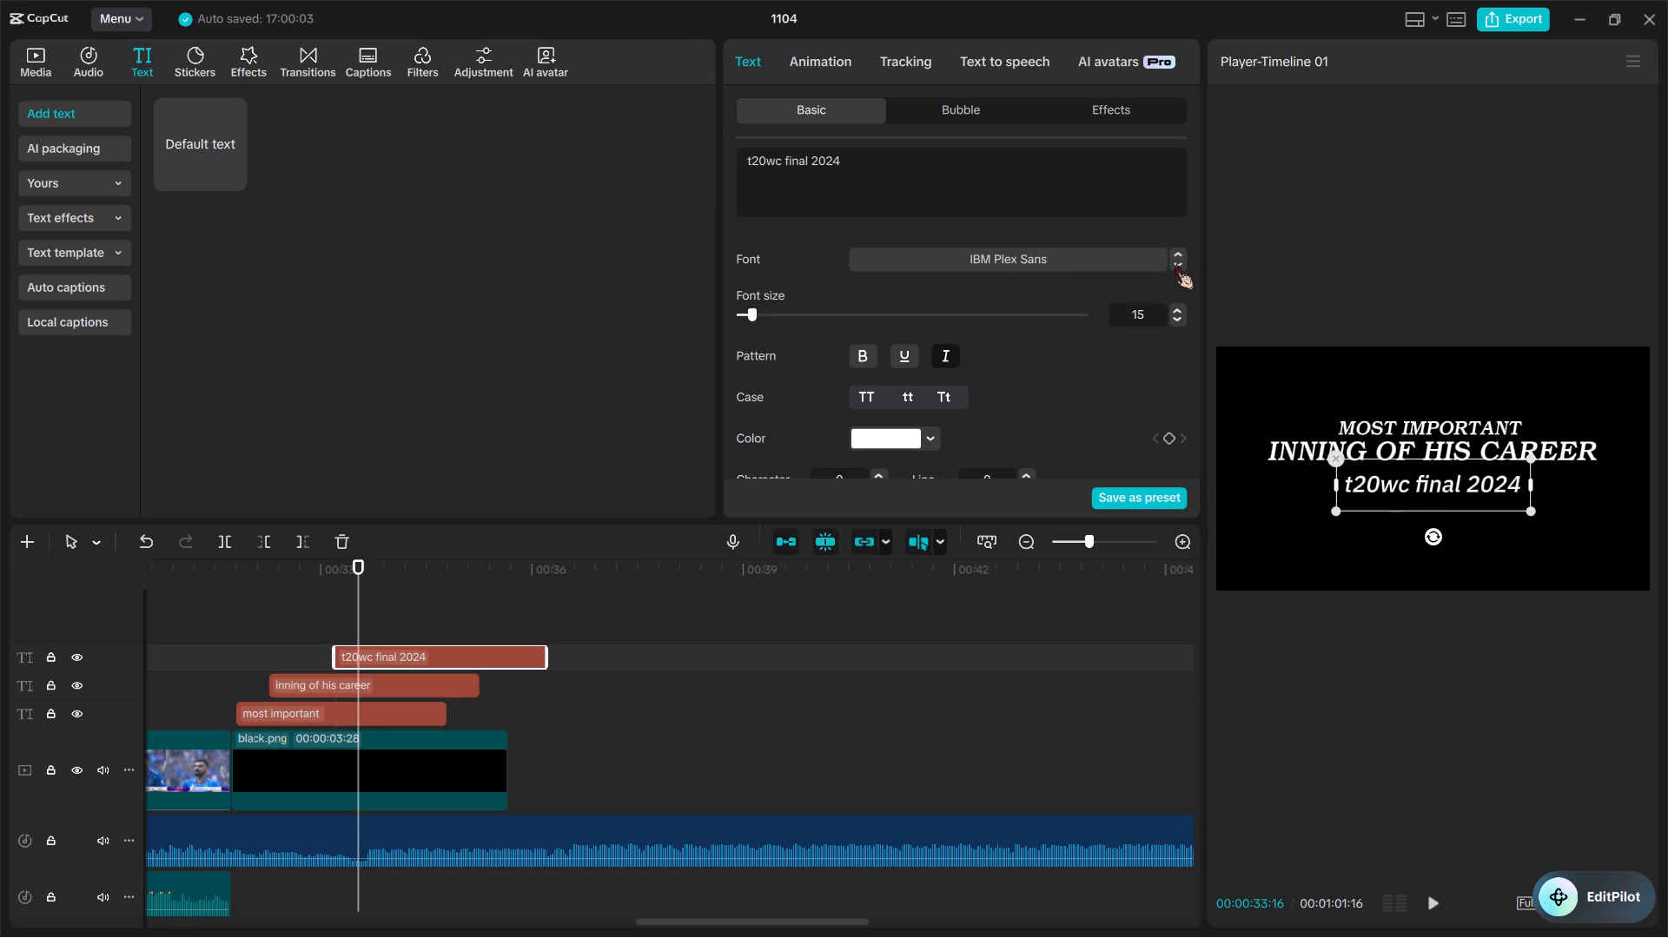
pyautogui.tripleClick(1175, 264)
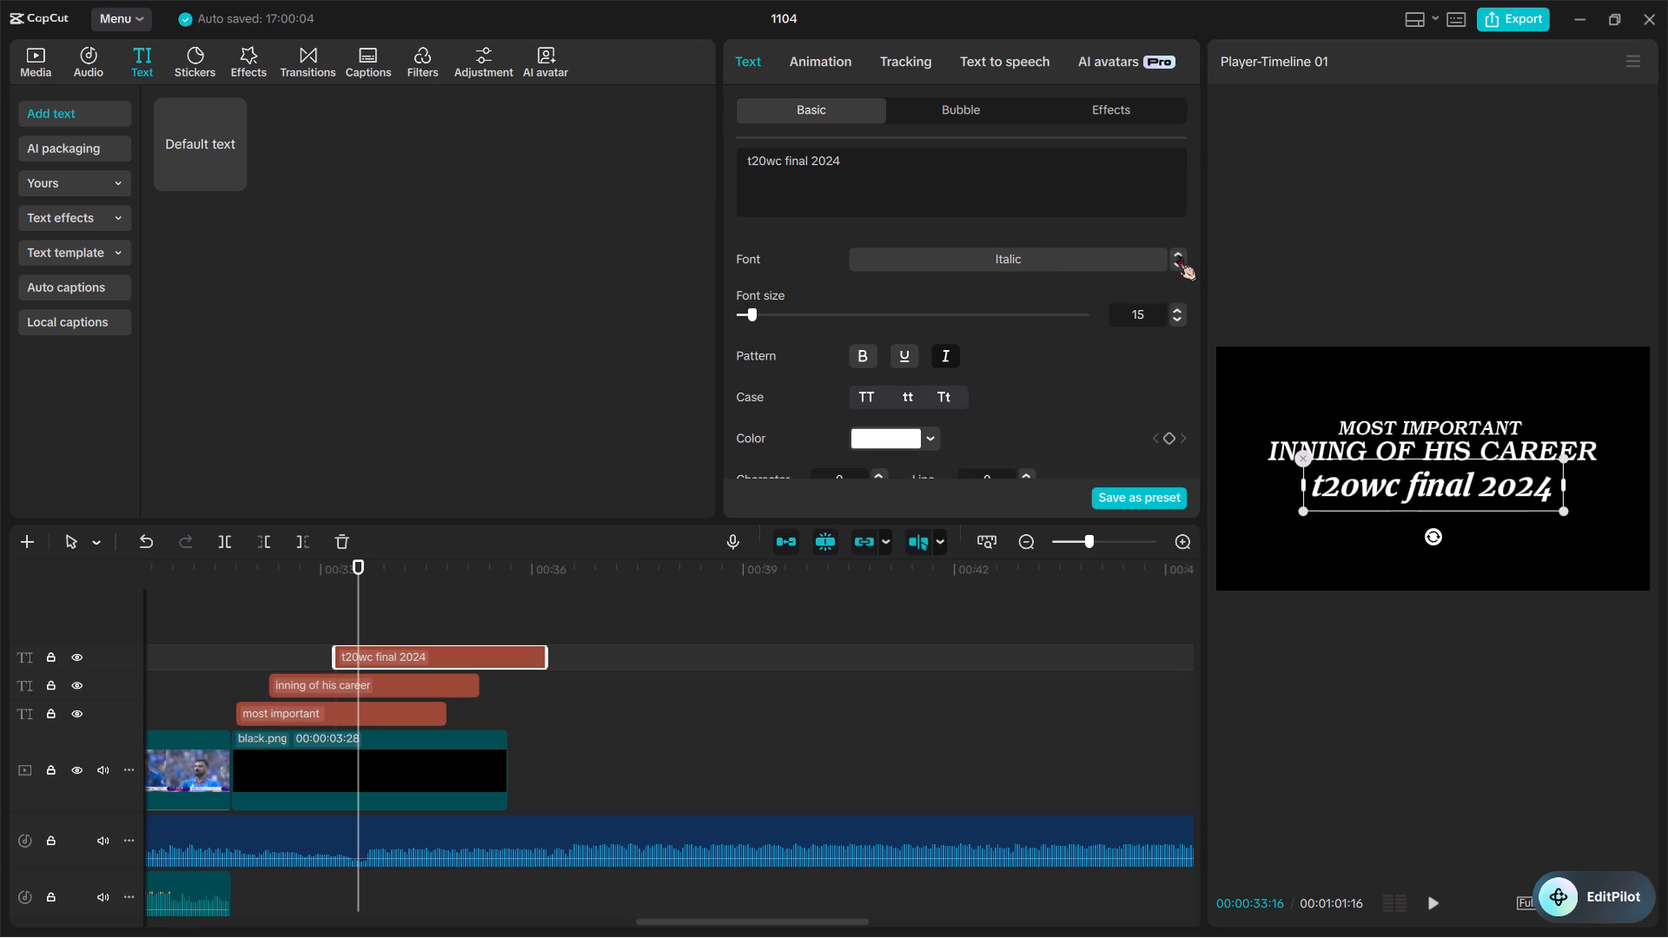
pyautogui.click(1174, 249)
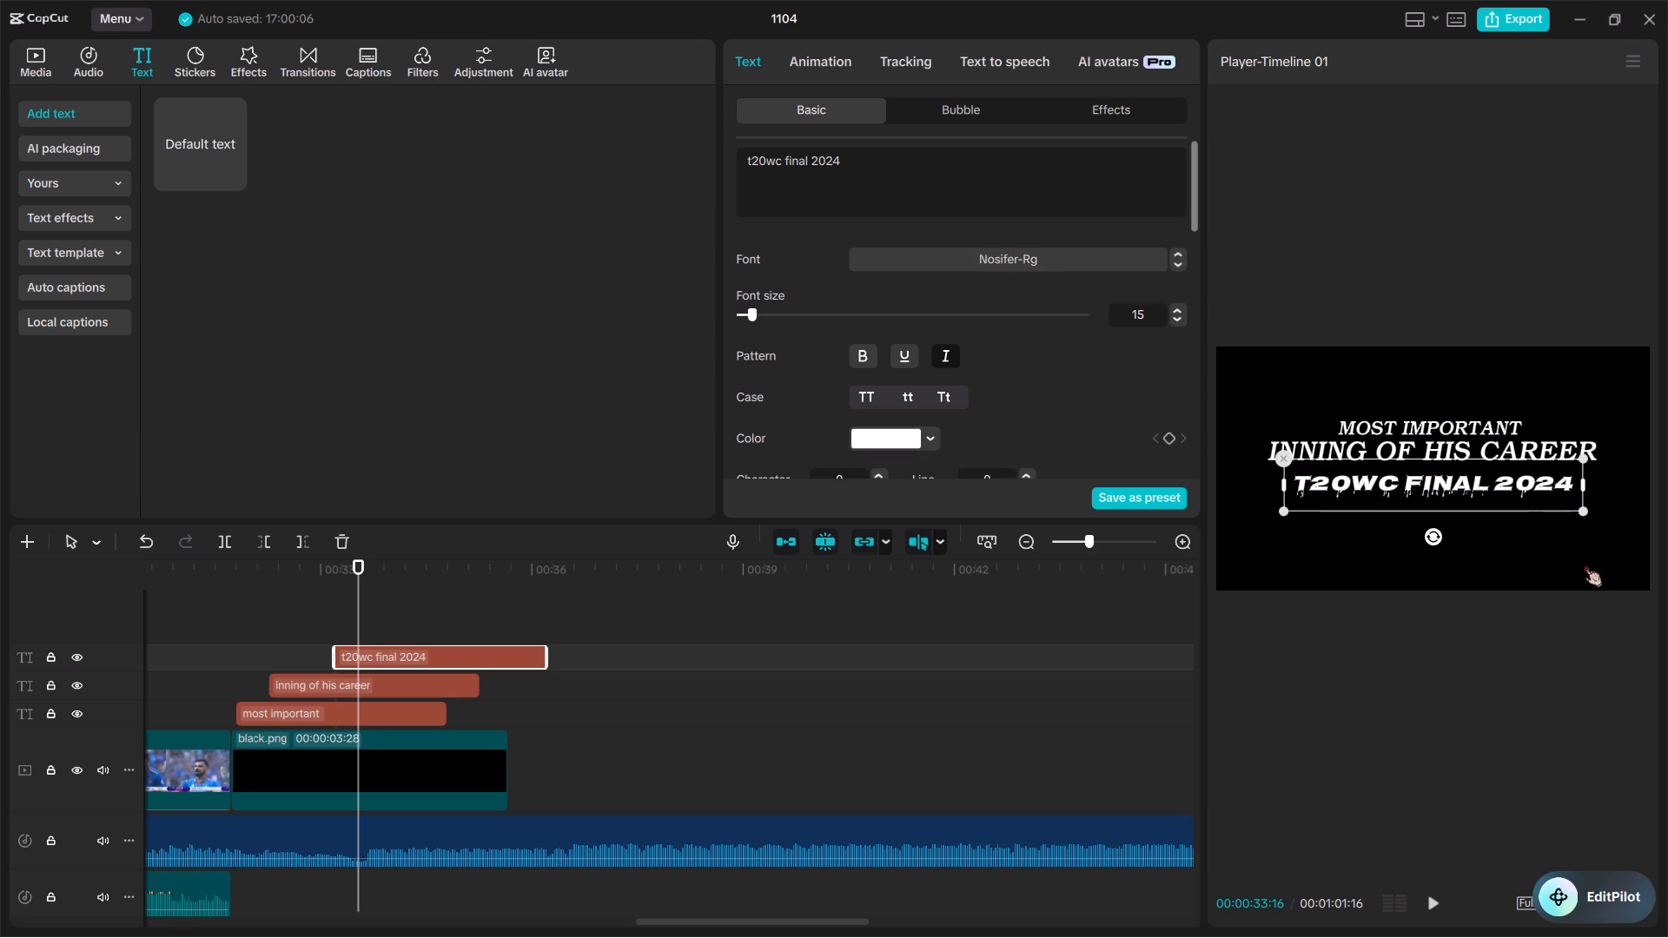
# Scale the "t20wc final 2024" line down to about 85% of its size and raise it closer beneath "inning of his career".
pyautogui.moveTo(1583, 514); pyautogui.dragTo(1557, 486)
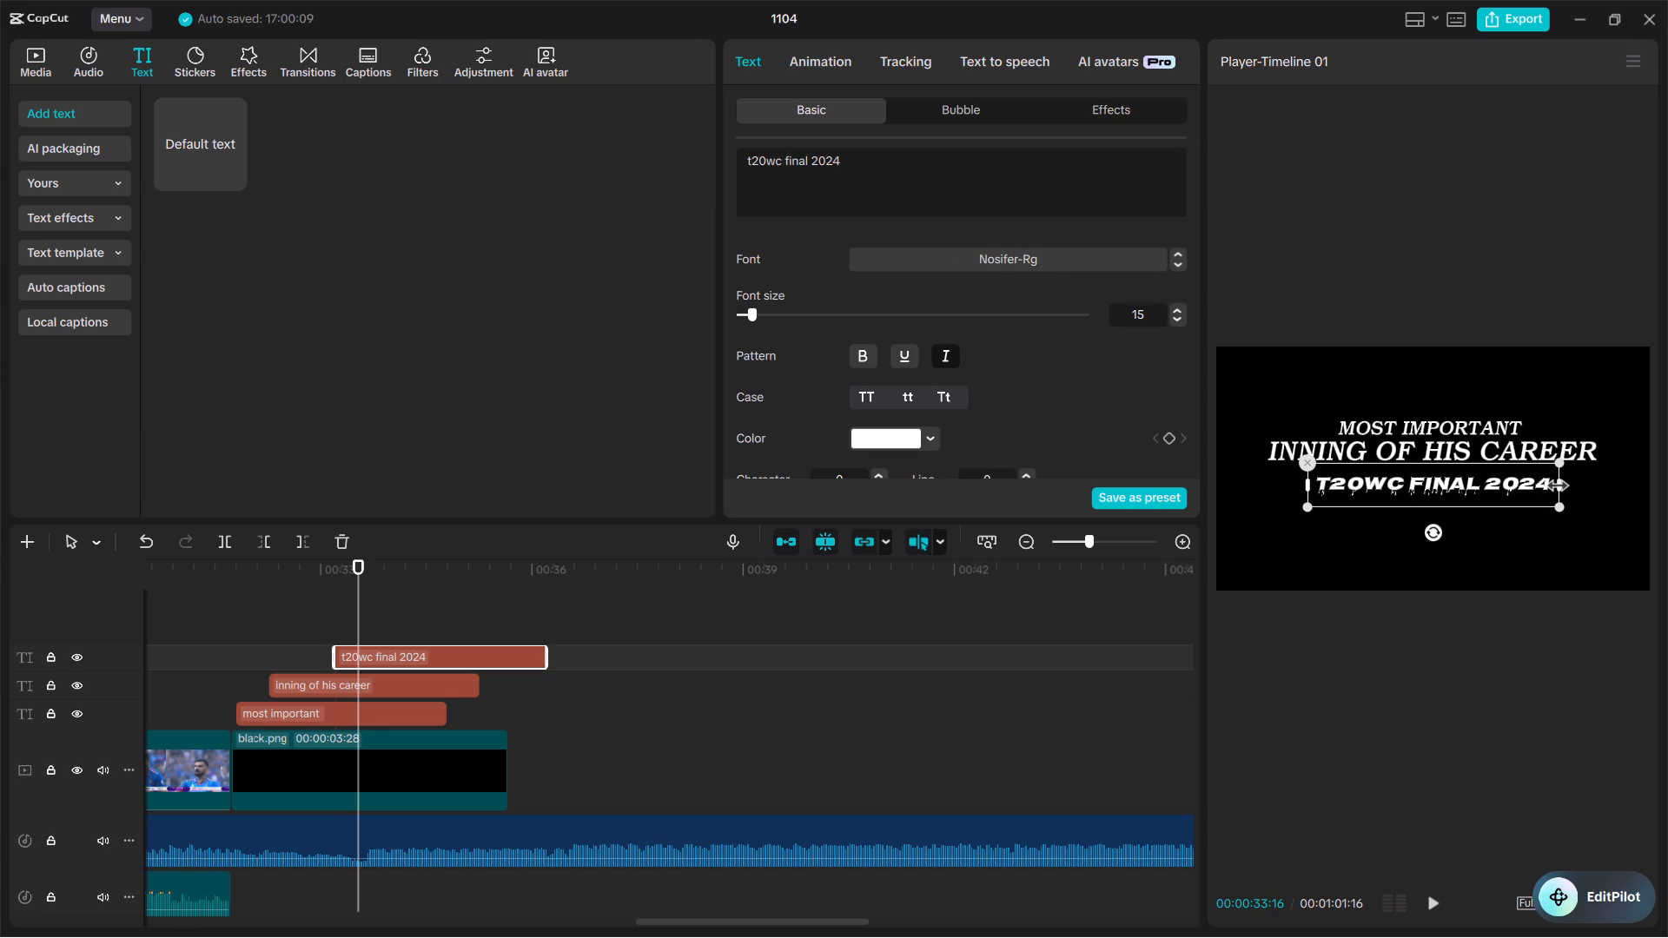
pyautogui.click(1420, 490)
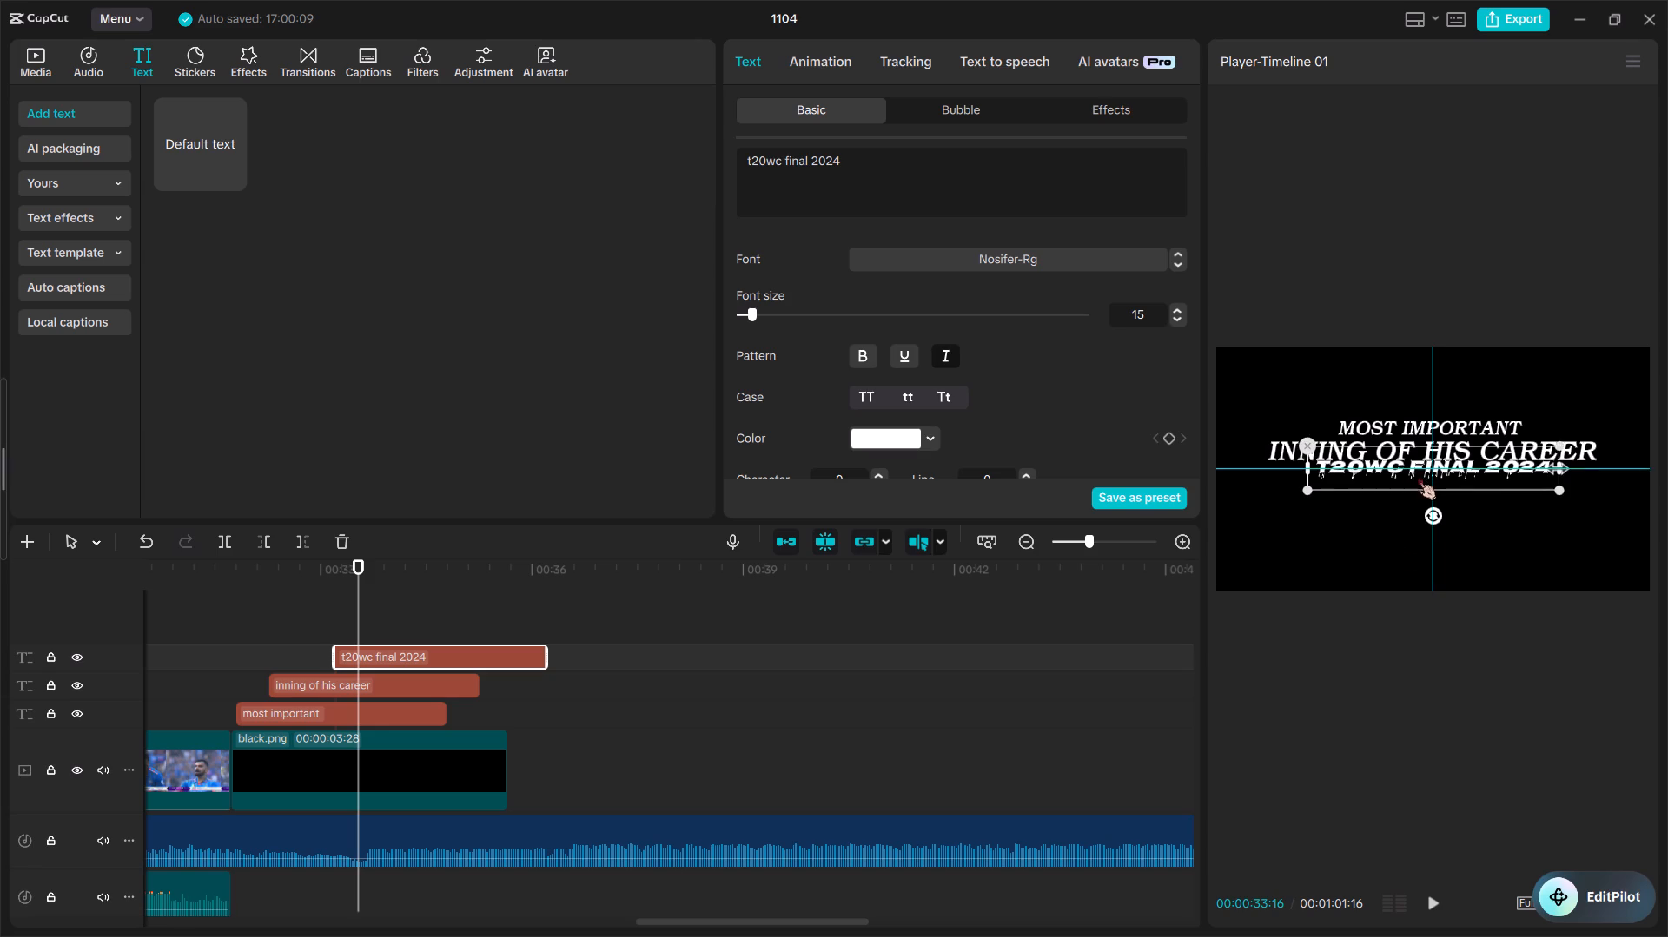
pyautogui.click(1374, 562)
# Trim the end of the "t20wc final 2024" text clip to the end of the black.png background.
pyautogui.press('space')
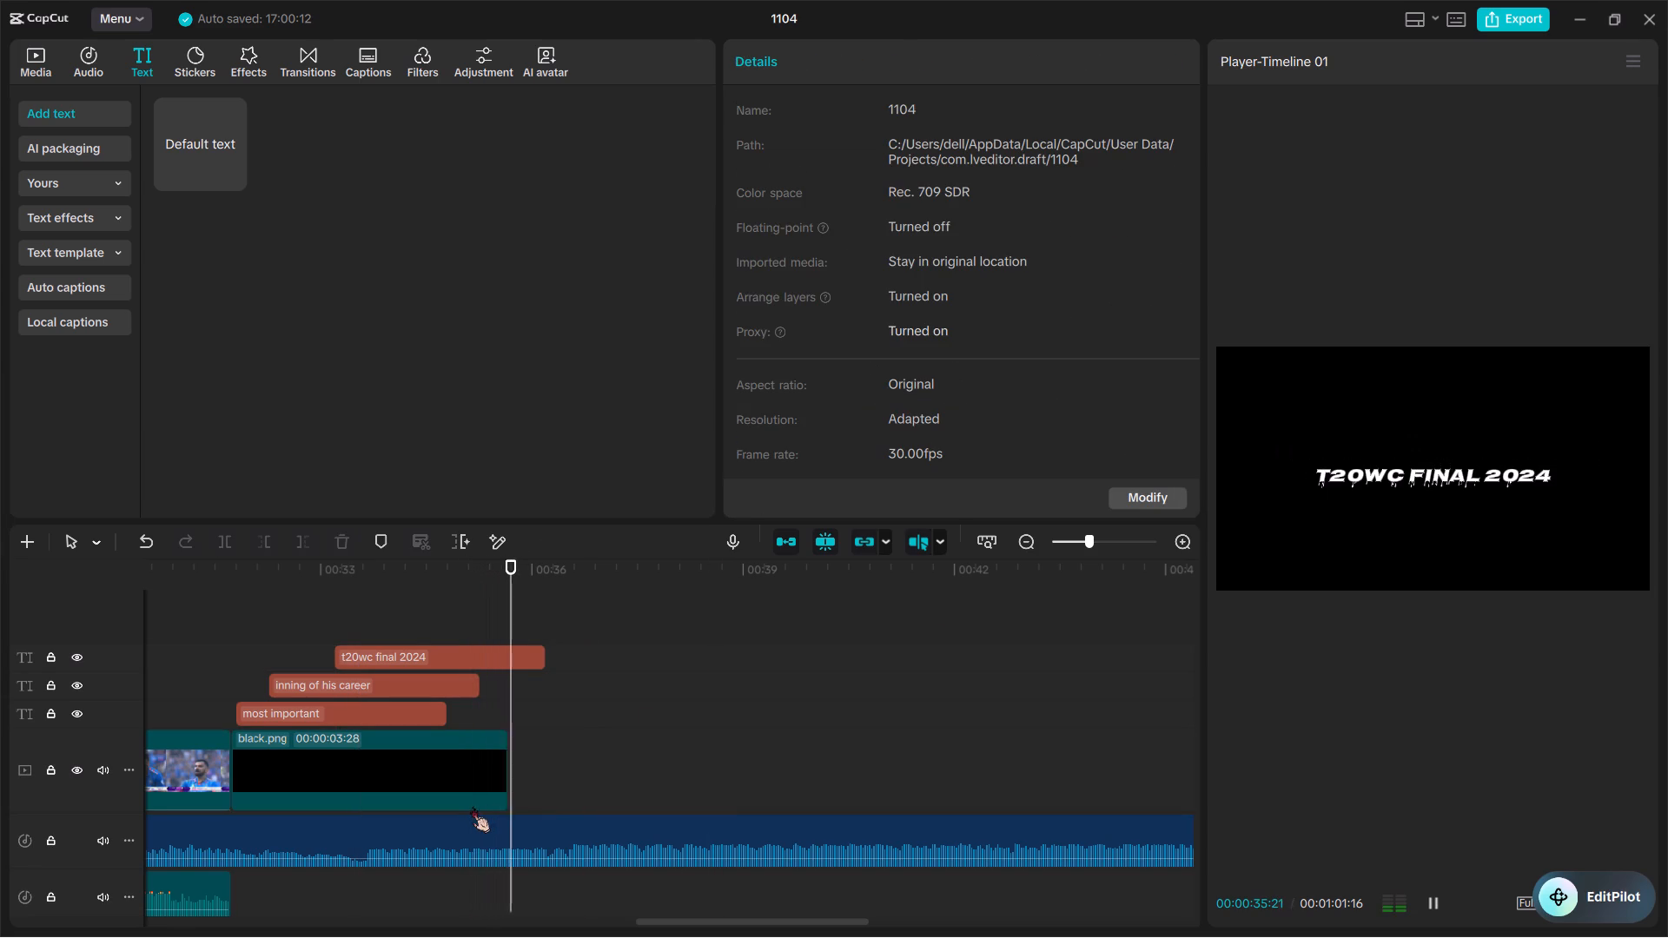
pyautogui.press('space')
pyautogui.press('space')
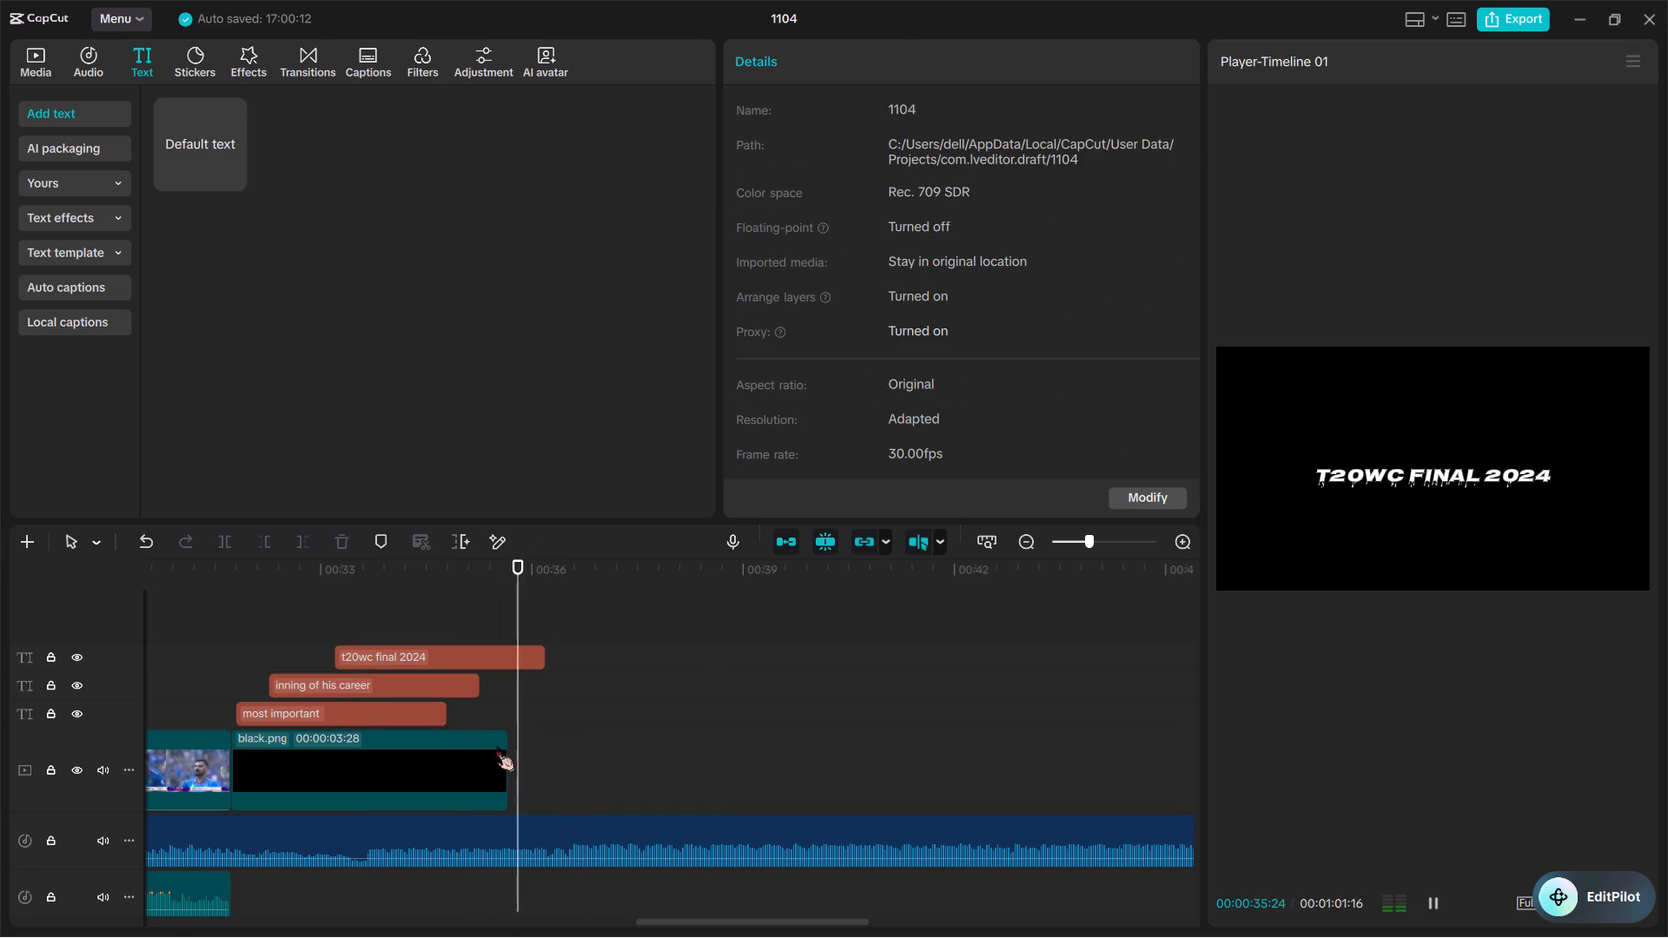
pyautogui.press('space')
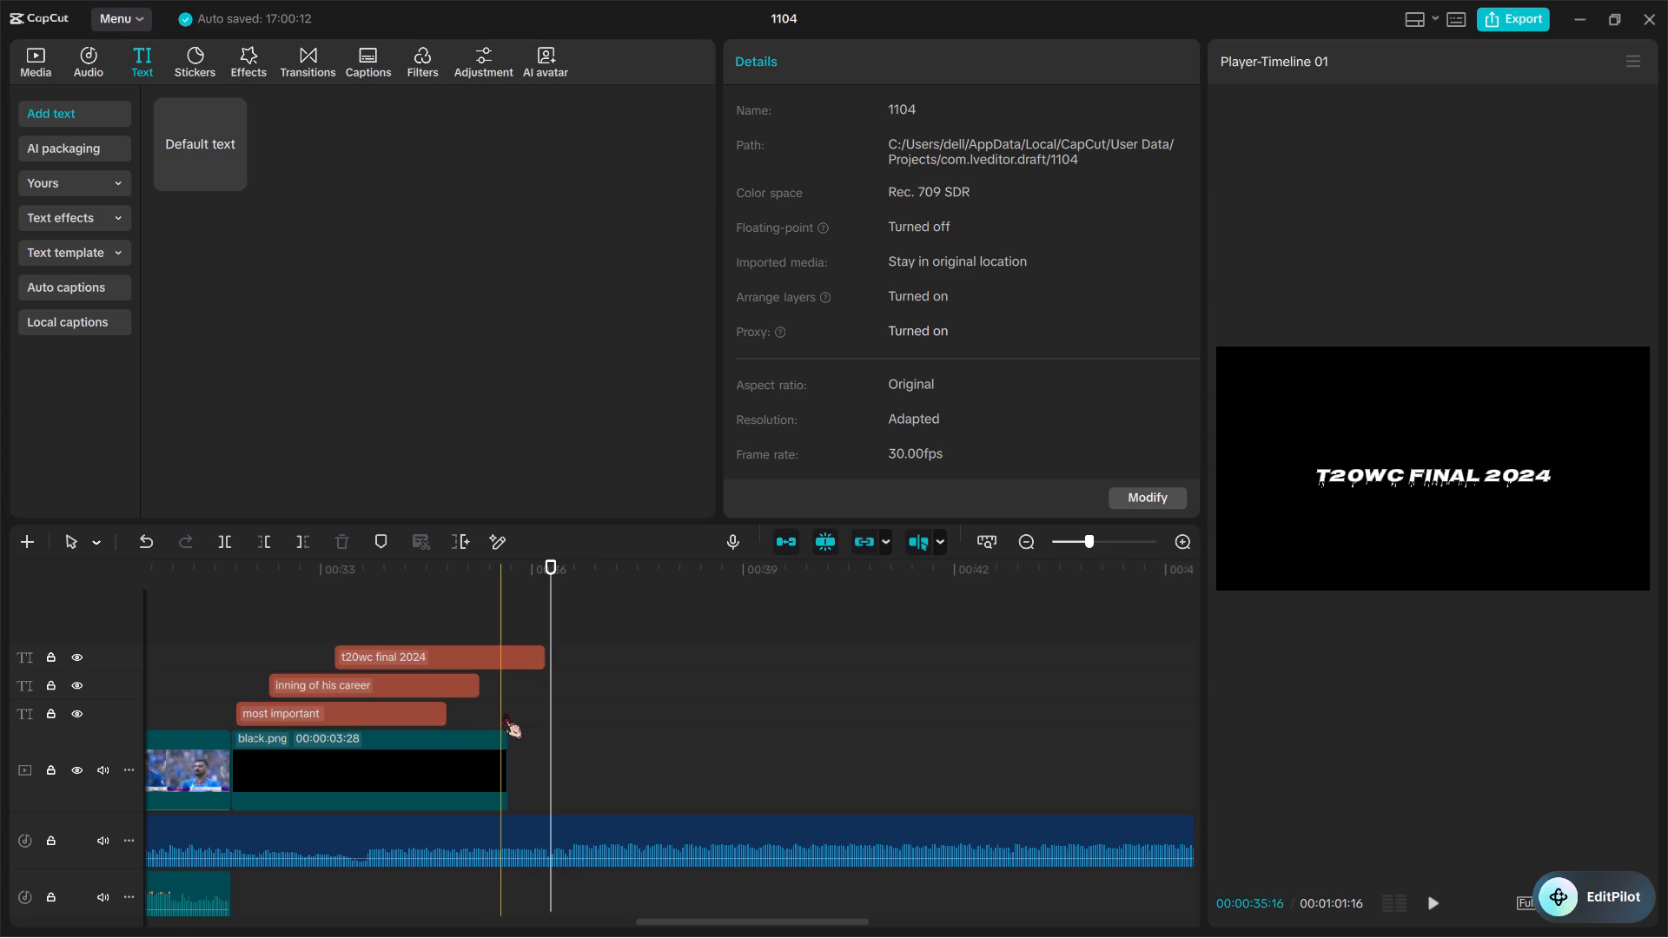
pyautogui.click(500, 709)
pyautogui.click(506, 710)
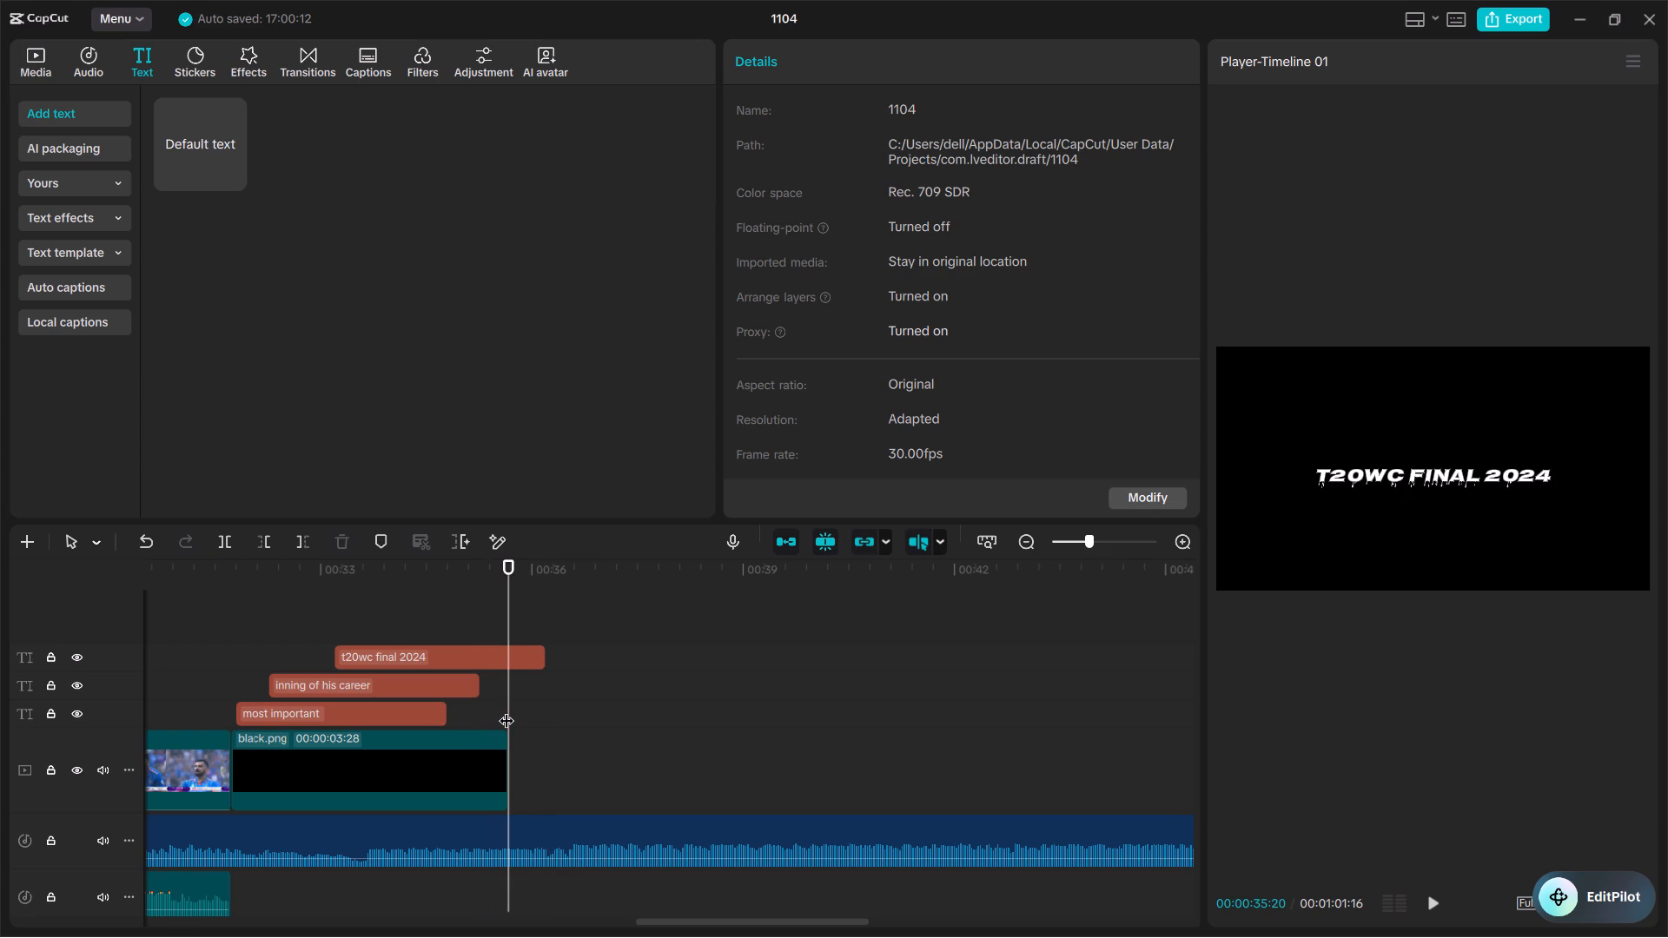
pyautogui.press('w')
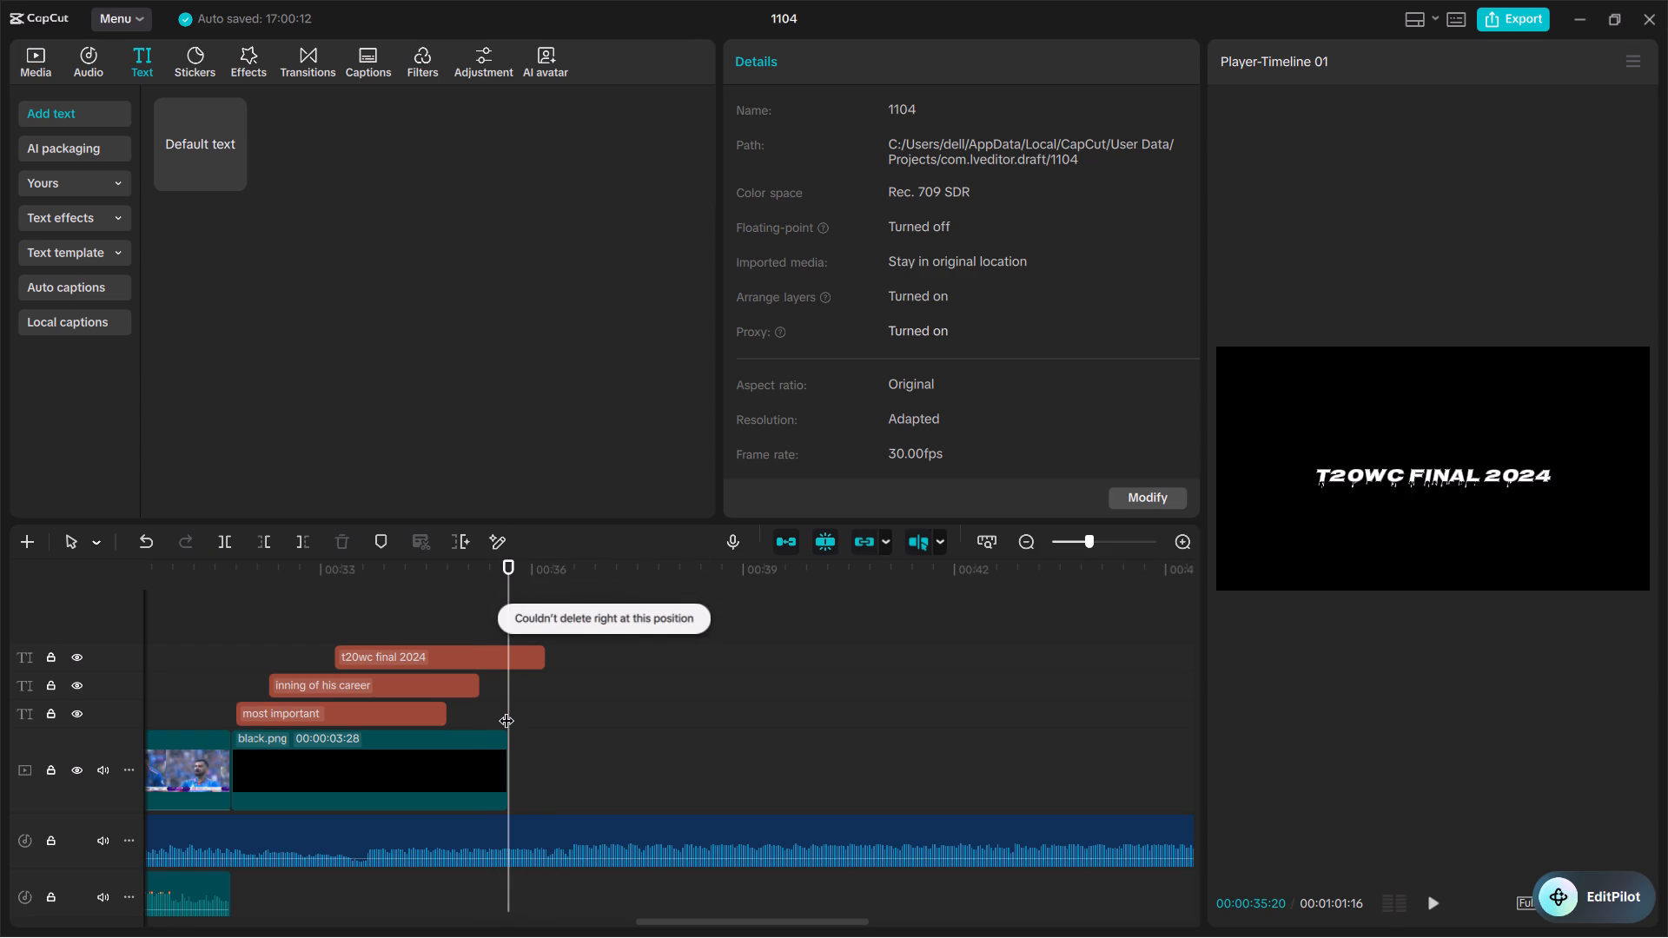
pyautogui.click(517, 637)
pyautogui.click(509, 647)
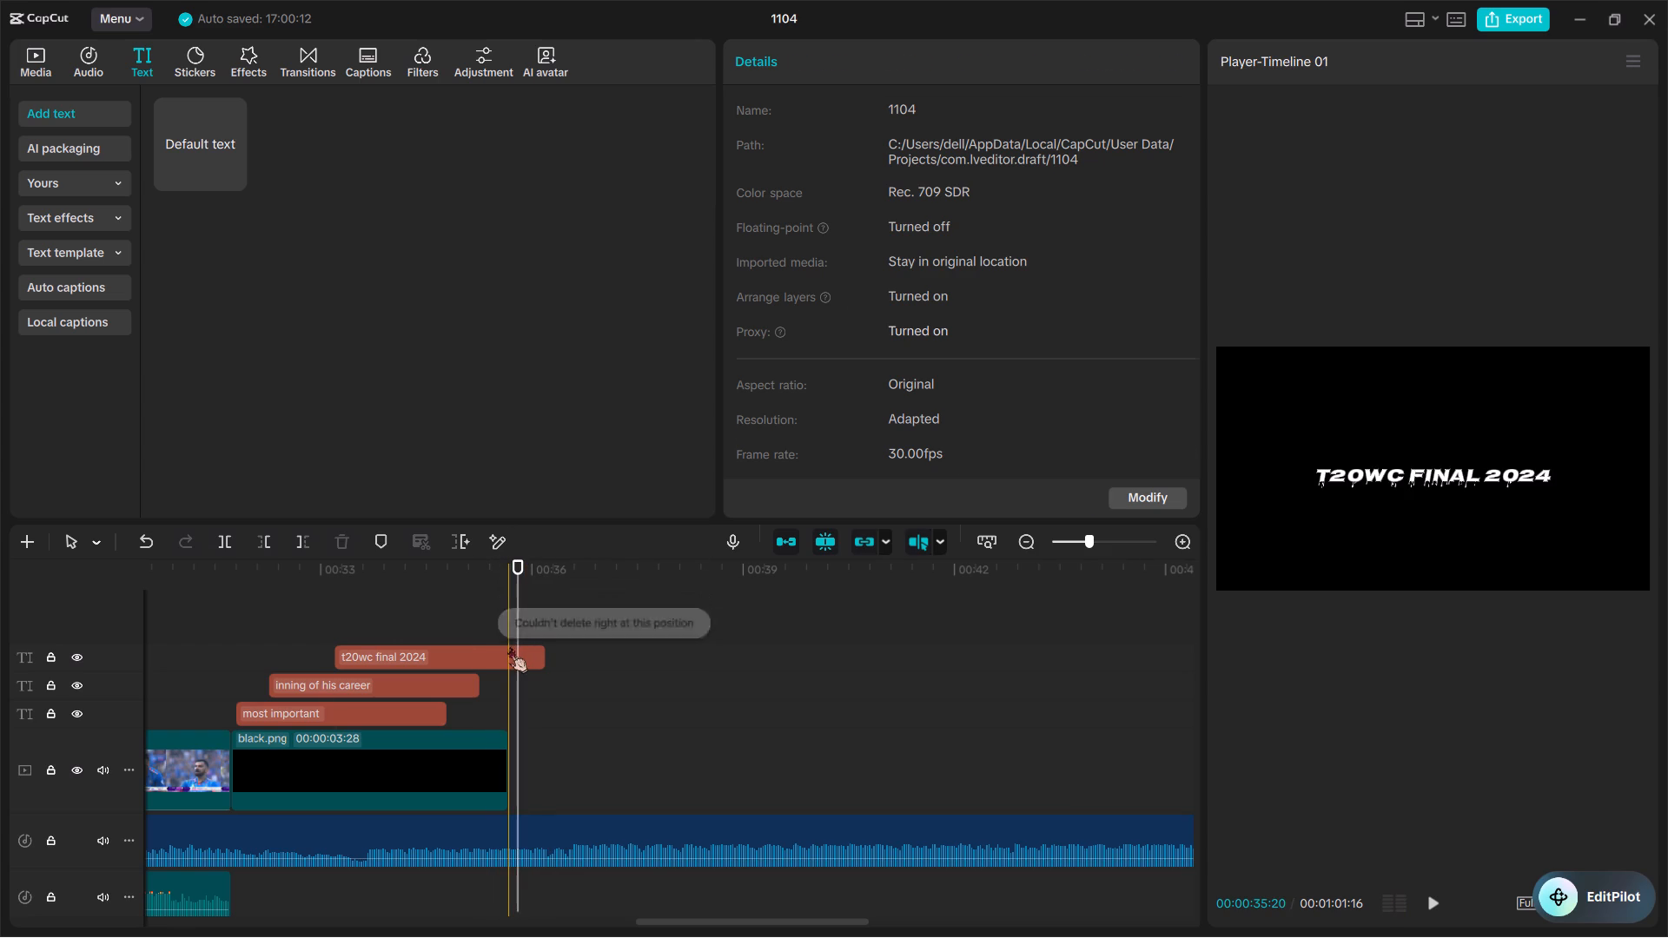
pyautogui.press('w')
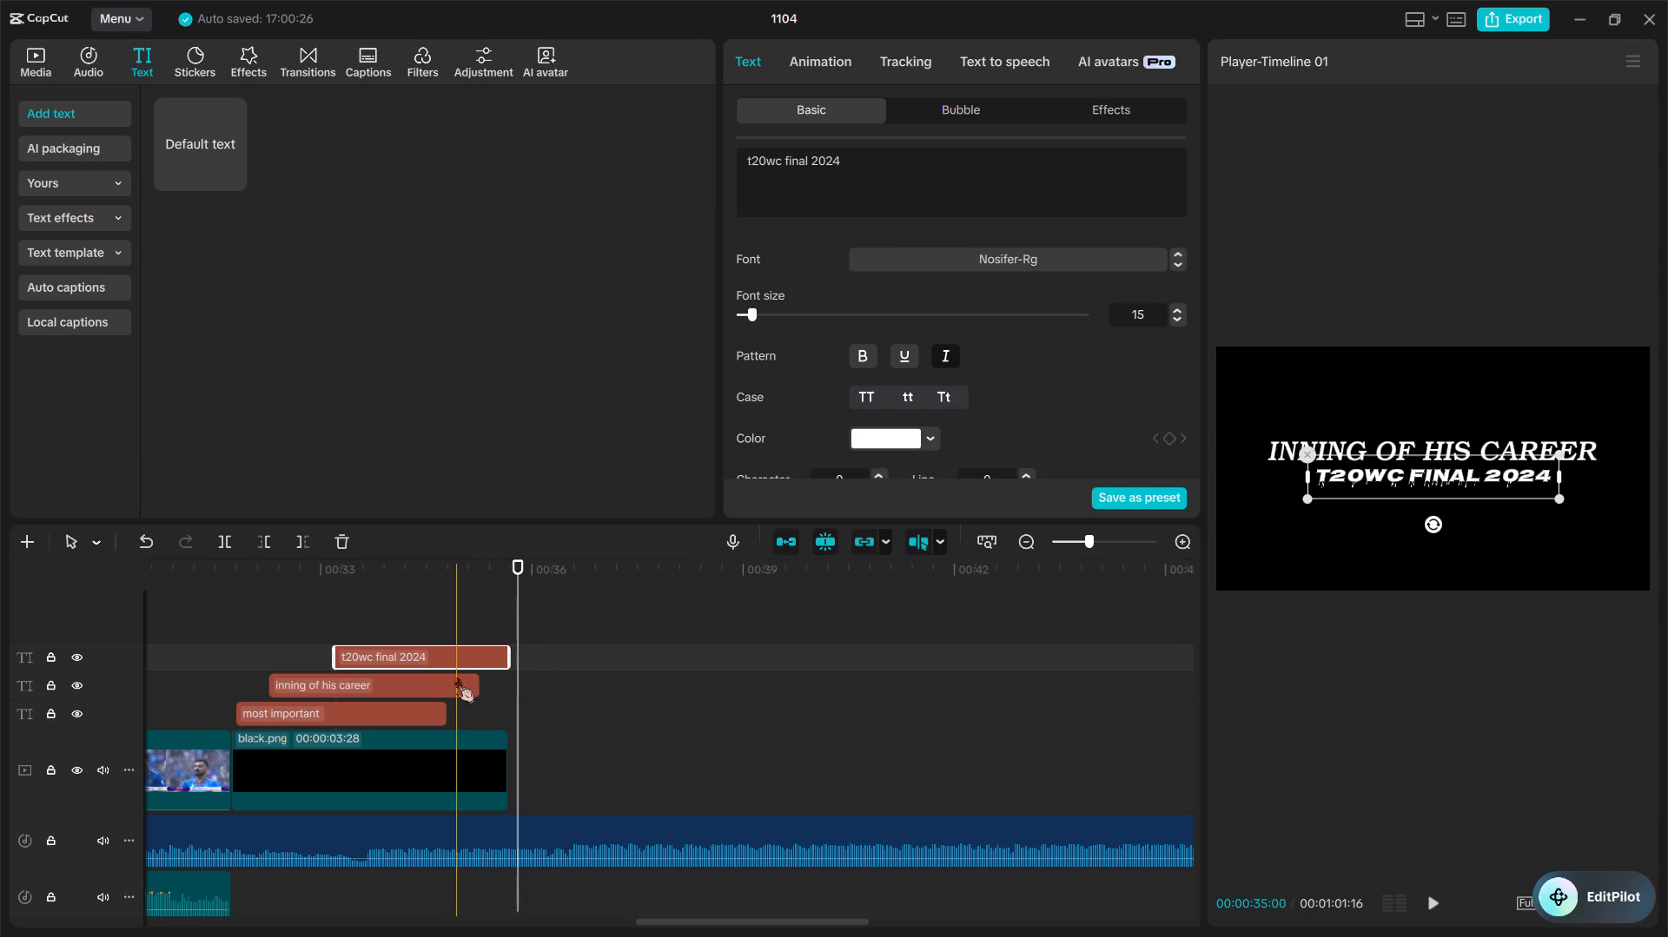
# Extend the "inning of his career" and "most important" text clips to end together with the black.png background.
pyautogui.click(456, 677)
pyautogui.moveTo(486, 682); pyautogui.dragTo(505, 684)
pyautogui.click(427, 710)
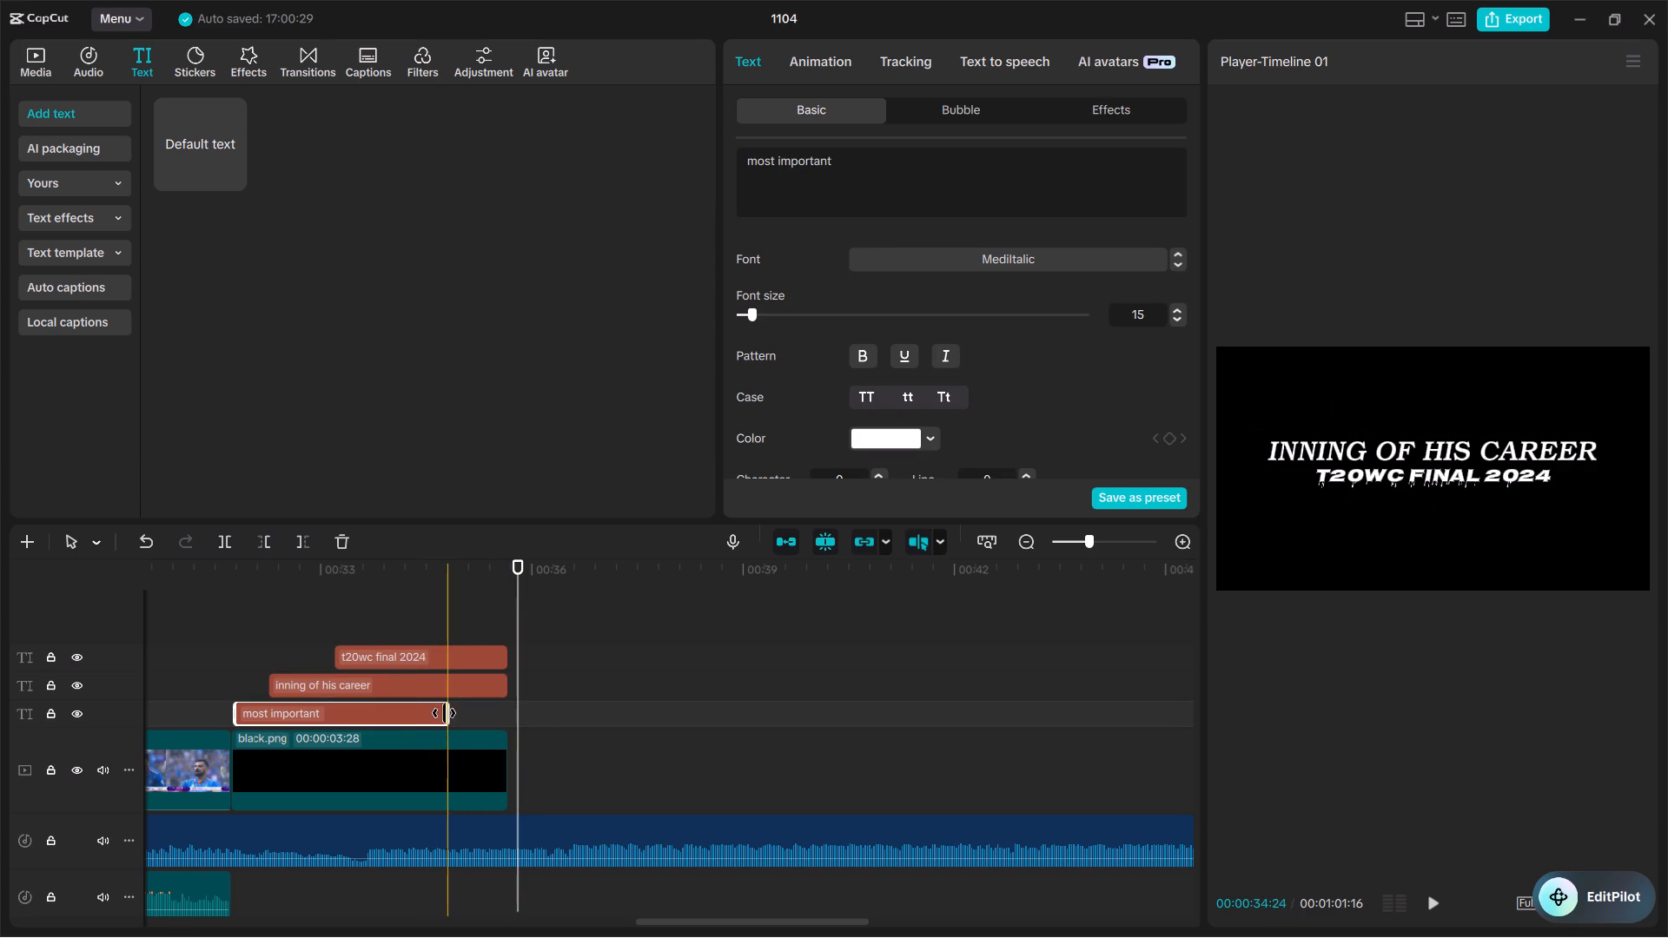
pyautogui.moveTo(445, 713); pyautogui.dragTo(503, 722)
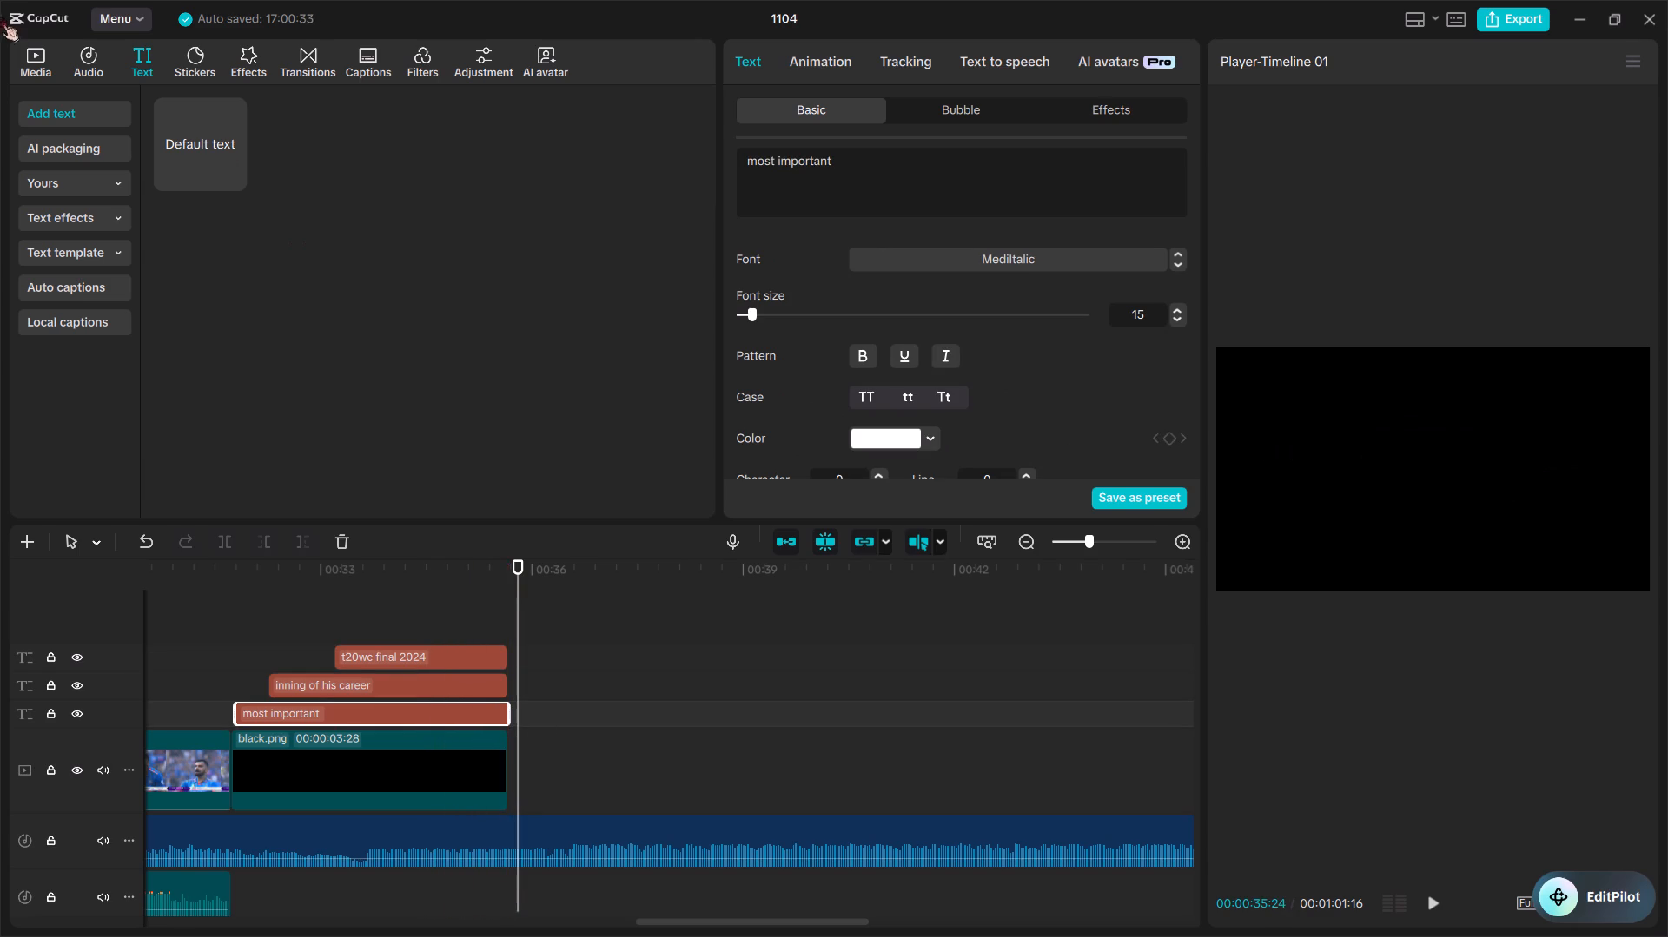
# Add the 2024 highlights.mp4 clip to the main video track directly after the black.png title card.
pyautogui.click(39, 56)
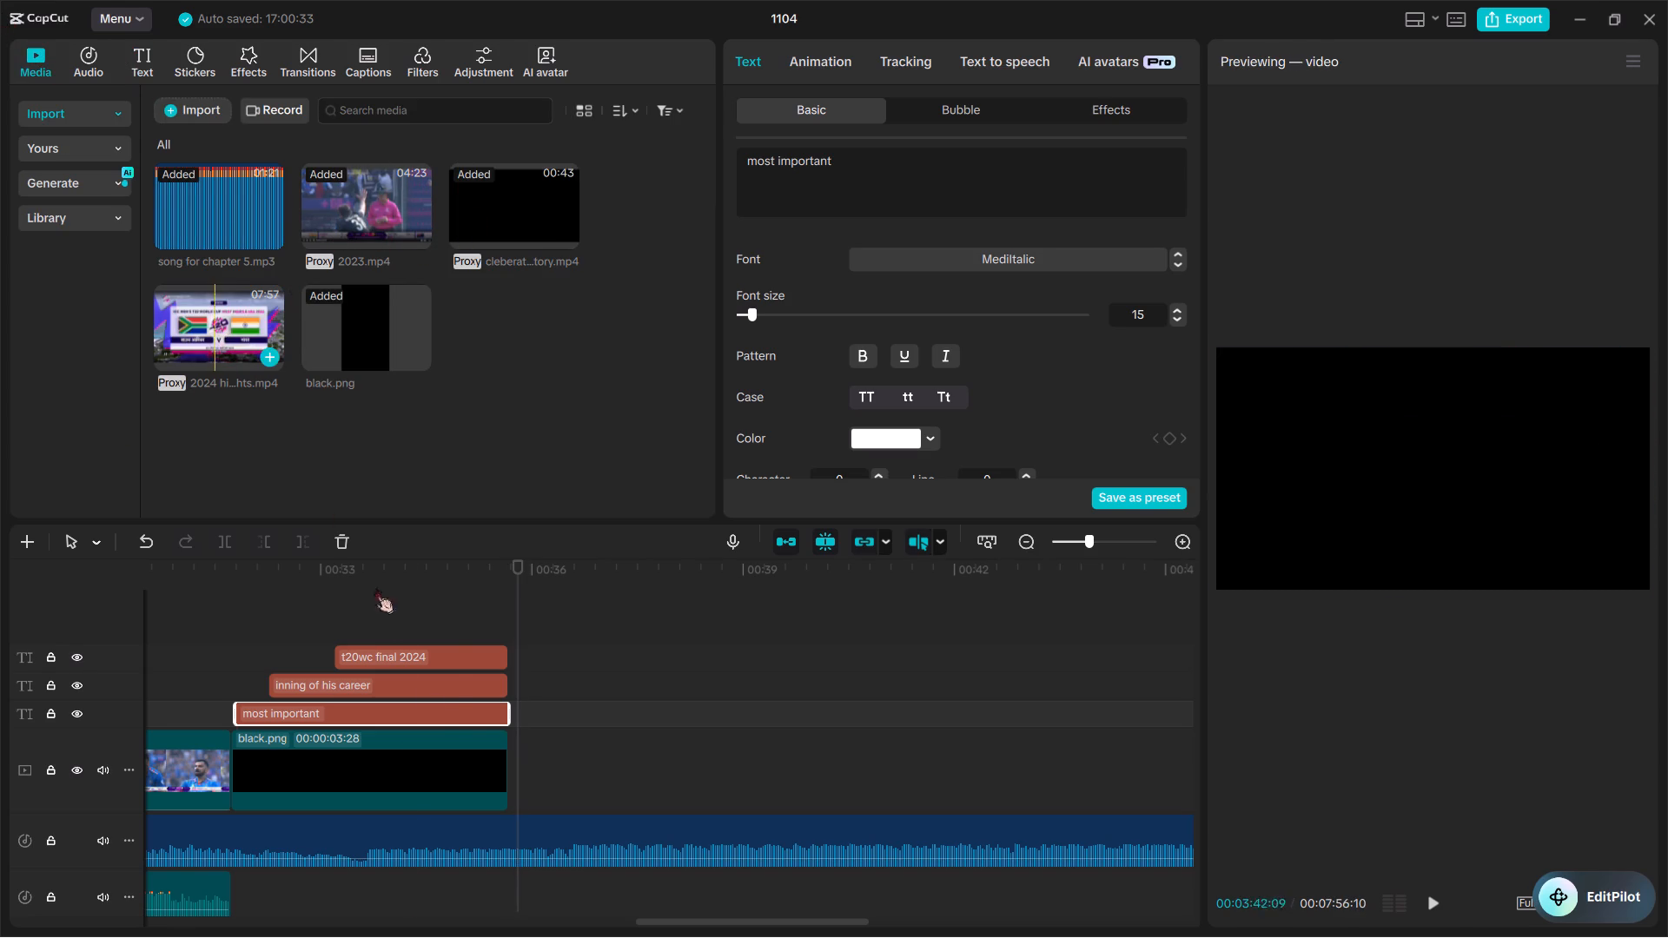
pyautogui.moveTo(202, 327); pyautogui.dragTo(527, 740)
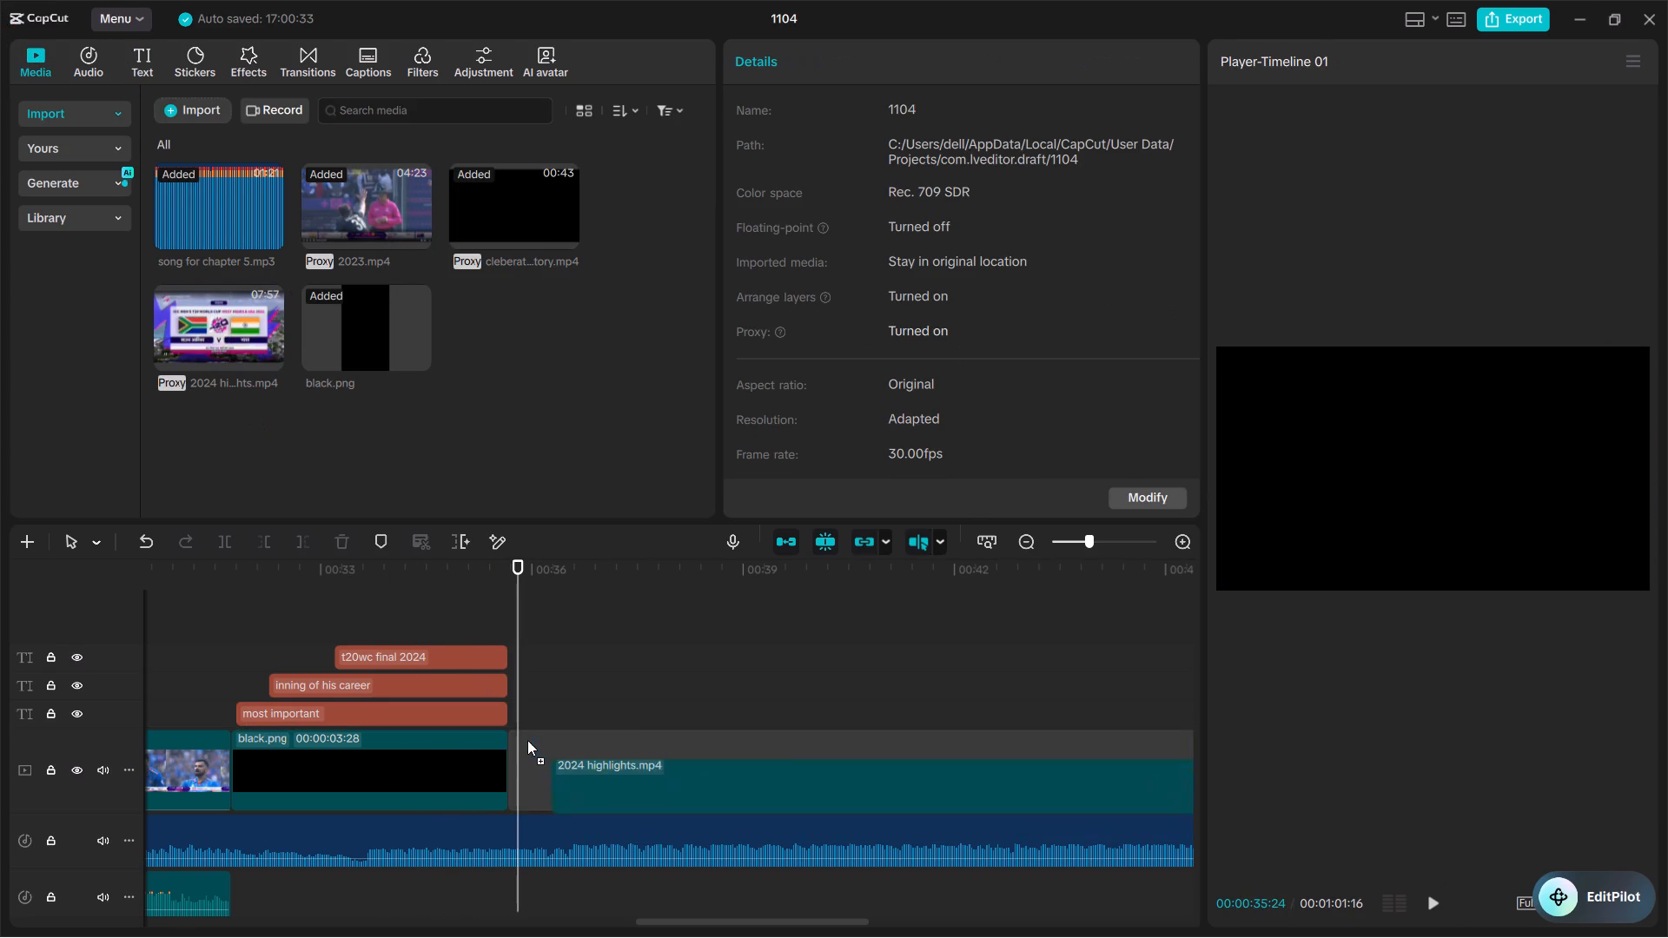
pyautogui.moveTo(527, 740); pyautogui.dragTo(525, 756)
# Play through the opening of the 2024 highlights clip and split it at 00:00:52:06, where the bowler delivers at 1-0.
pyautogui.press('space')
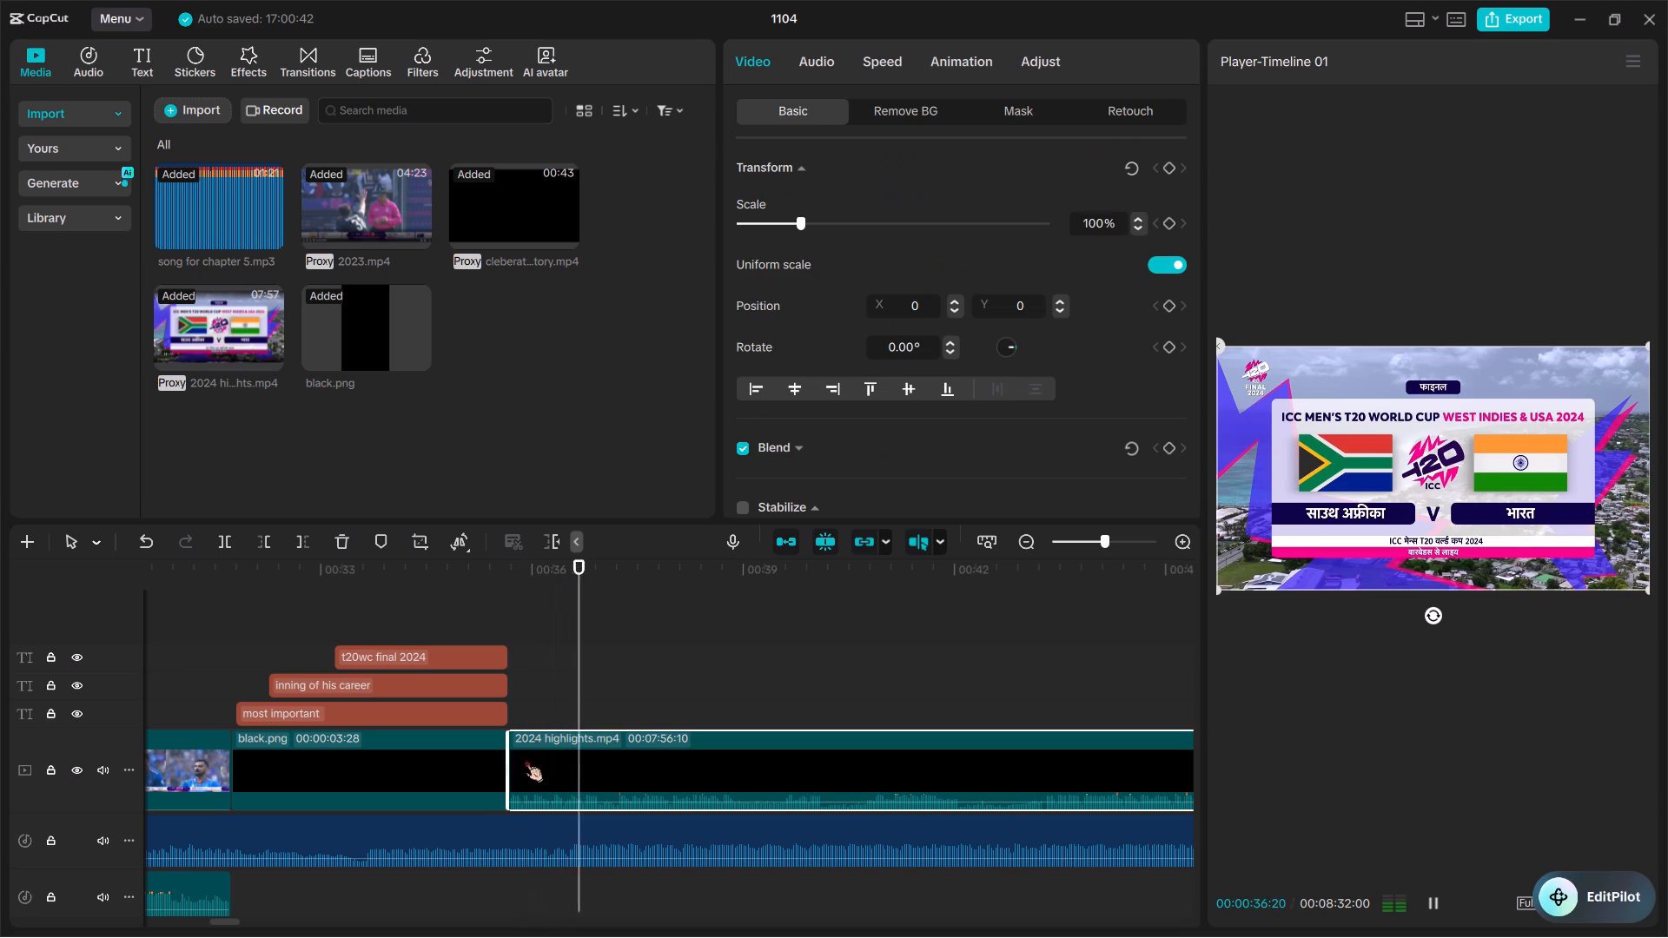
pyautogui.hscroll(-1, 525, 756)
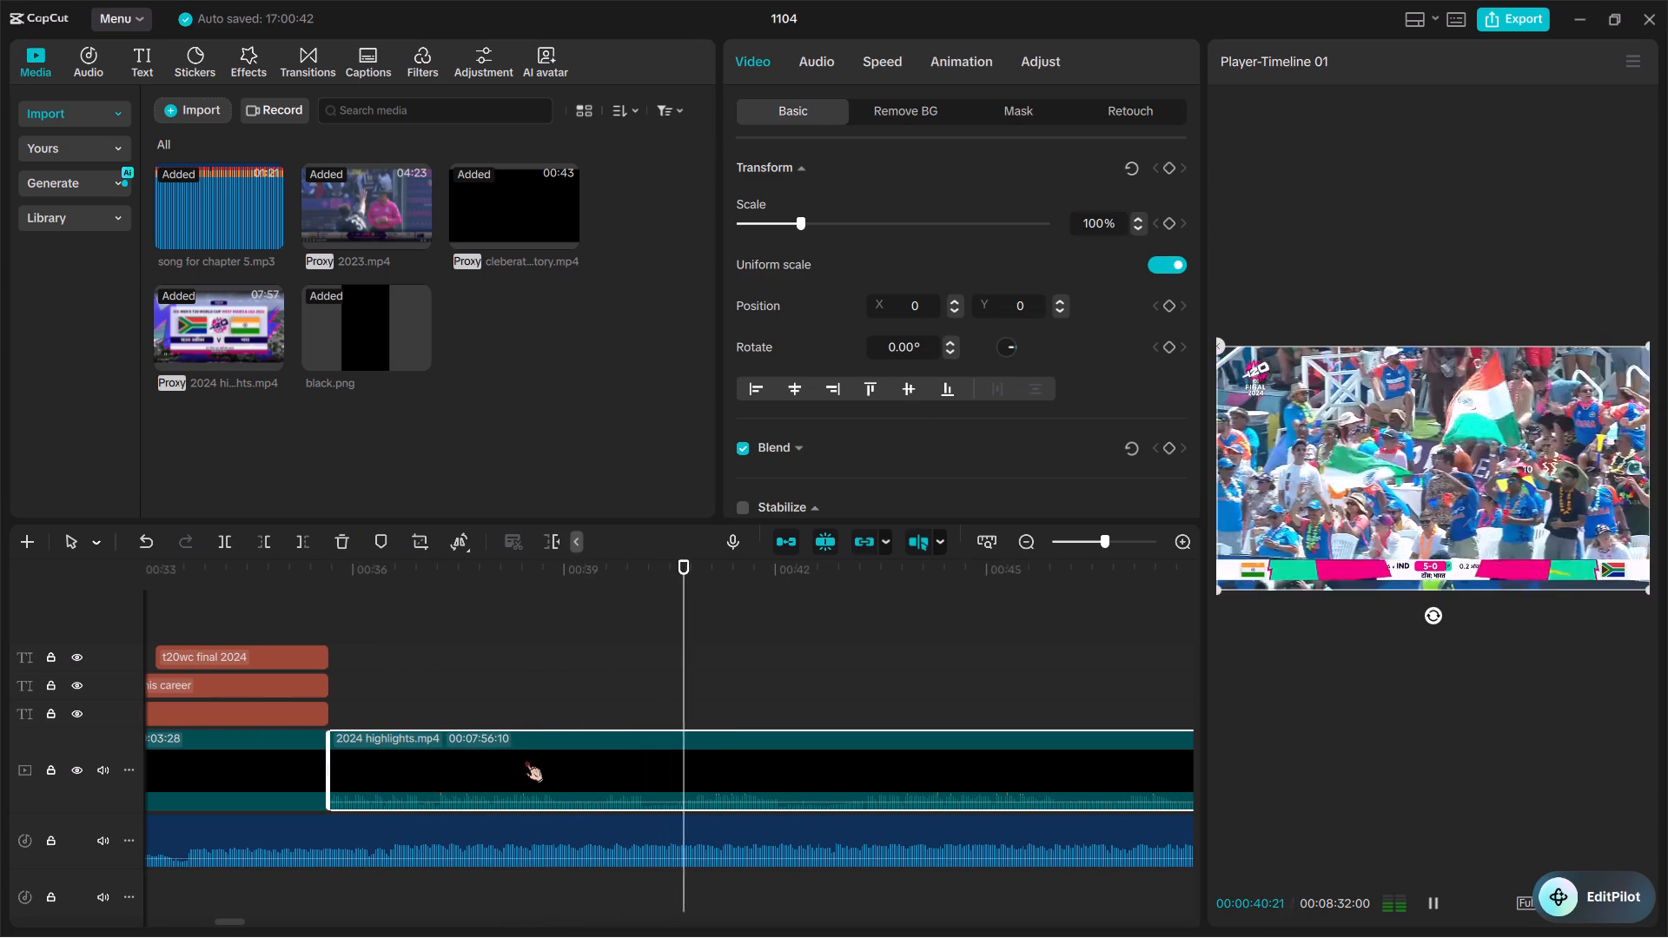
pyautogui.press('space')
pyautogui.press('space')
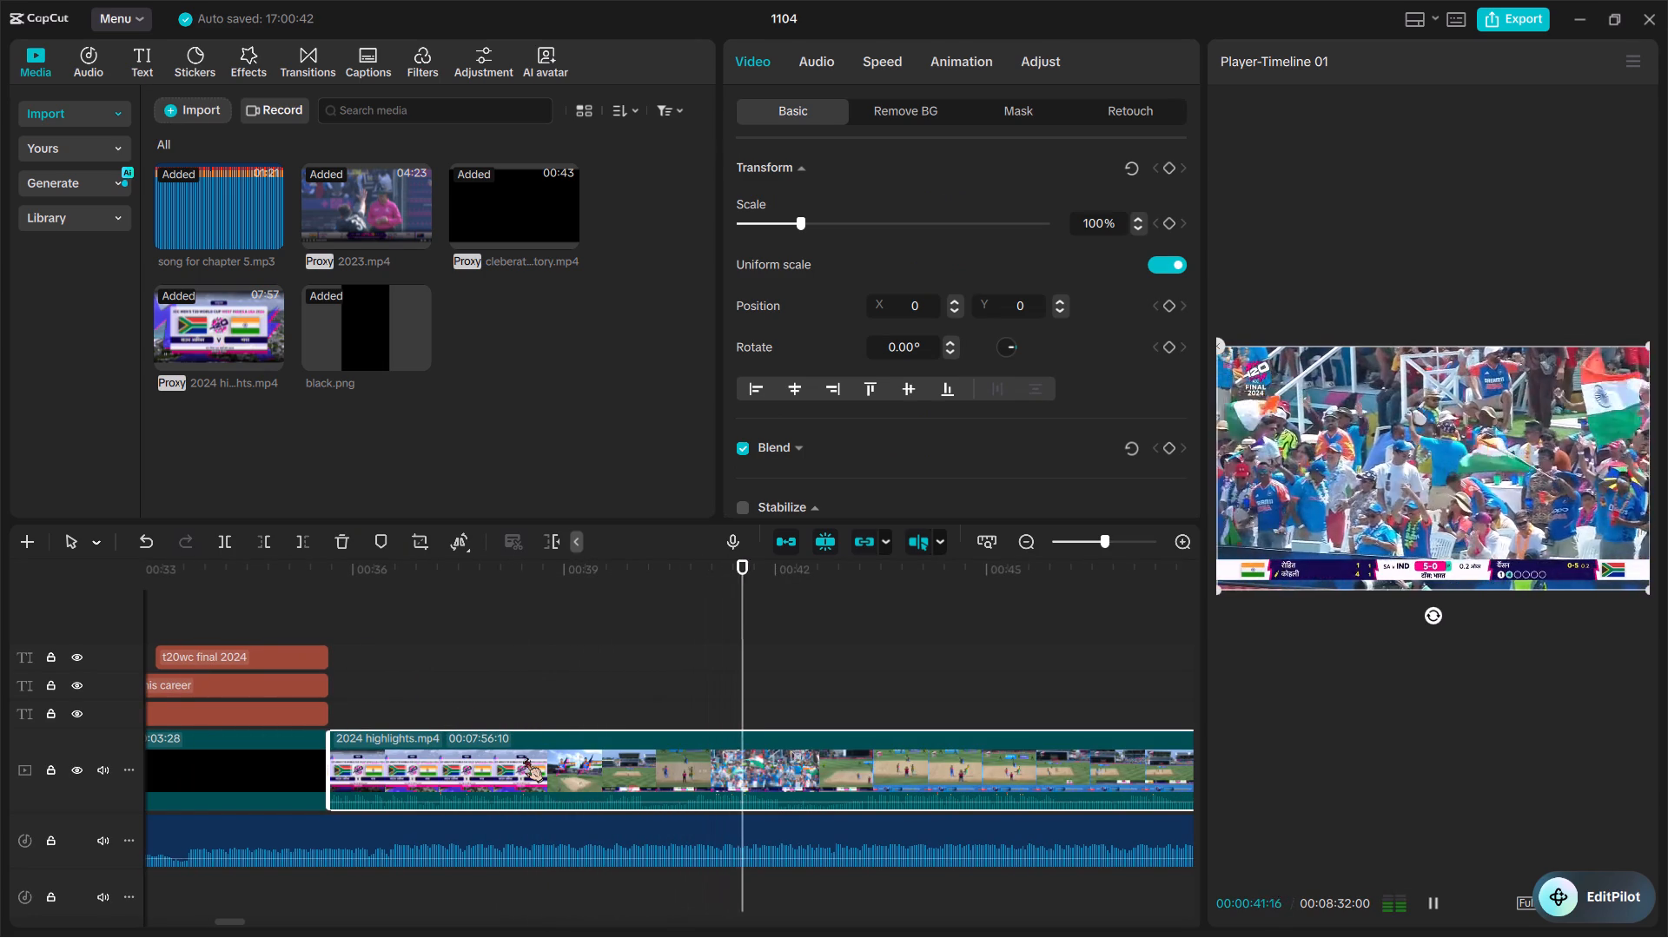
pyautogui.hscroll(-1, 525, 756)
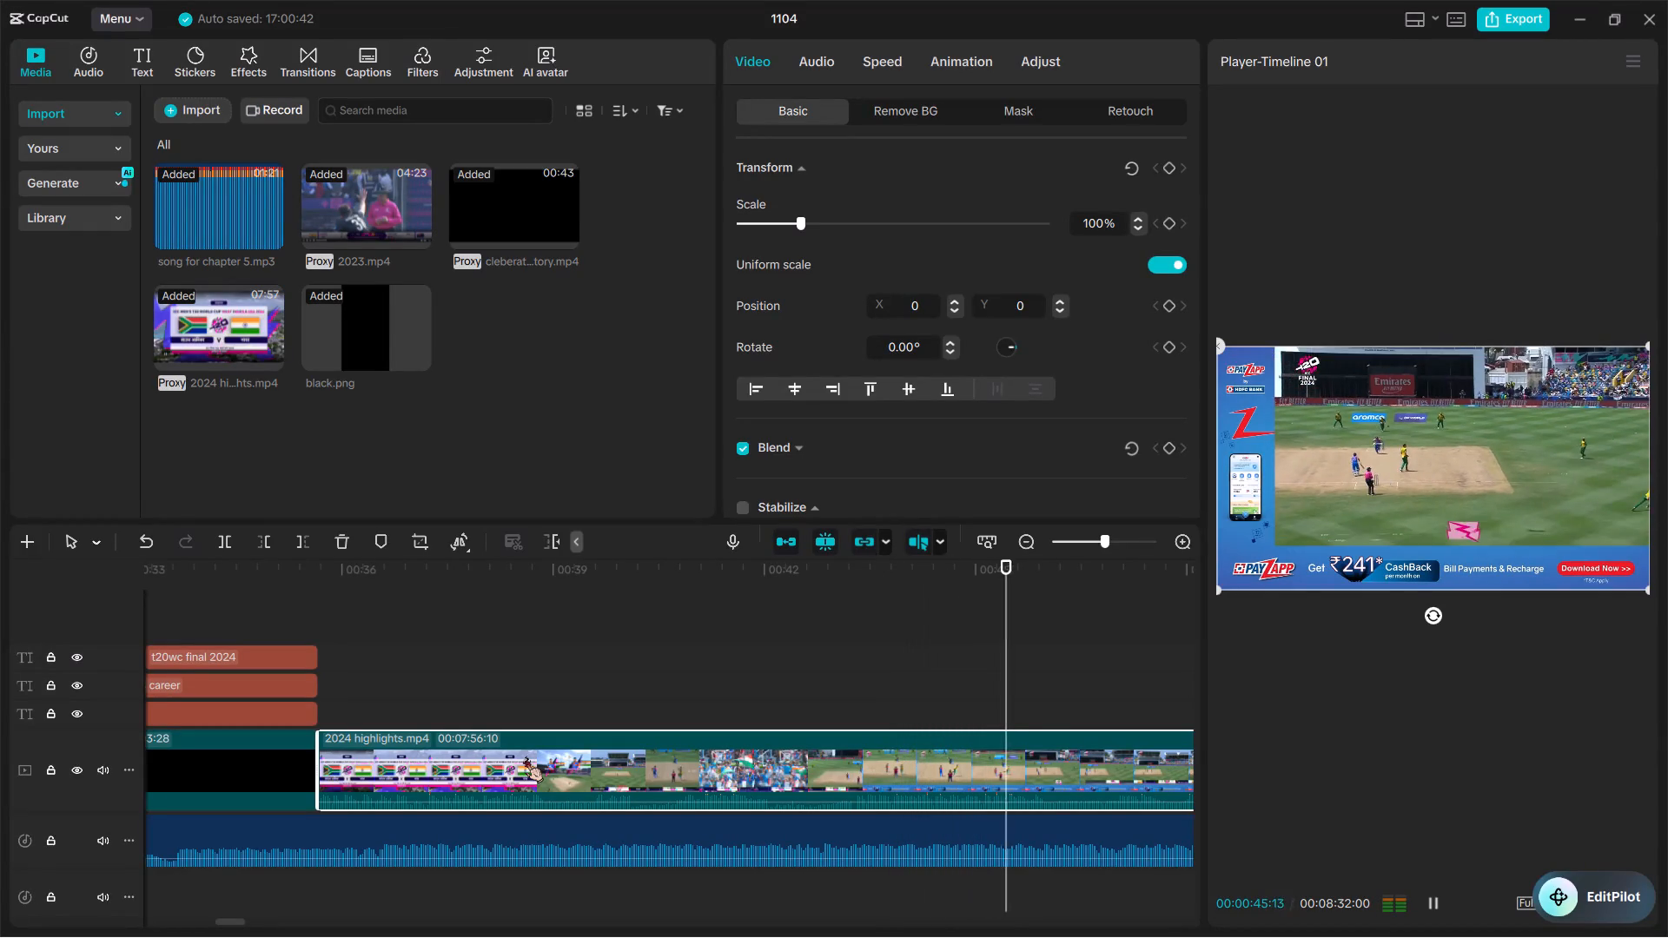
pyautogui.press('space')
pyautogui.hscroll(-1, 525, 756)
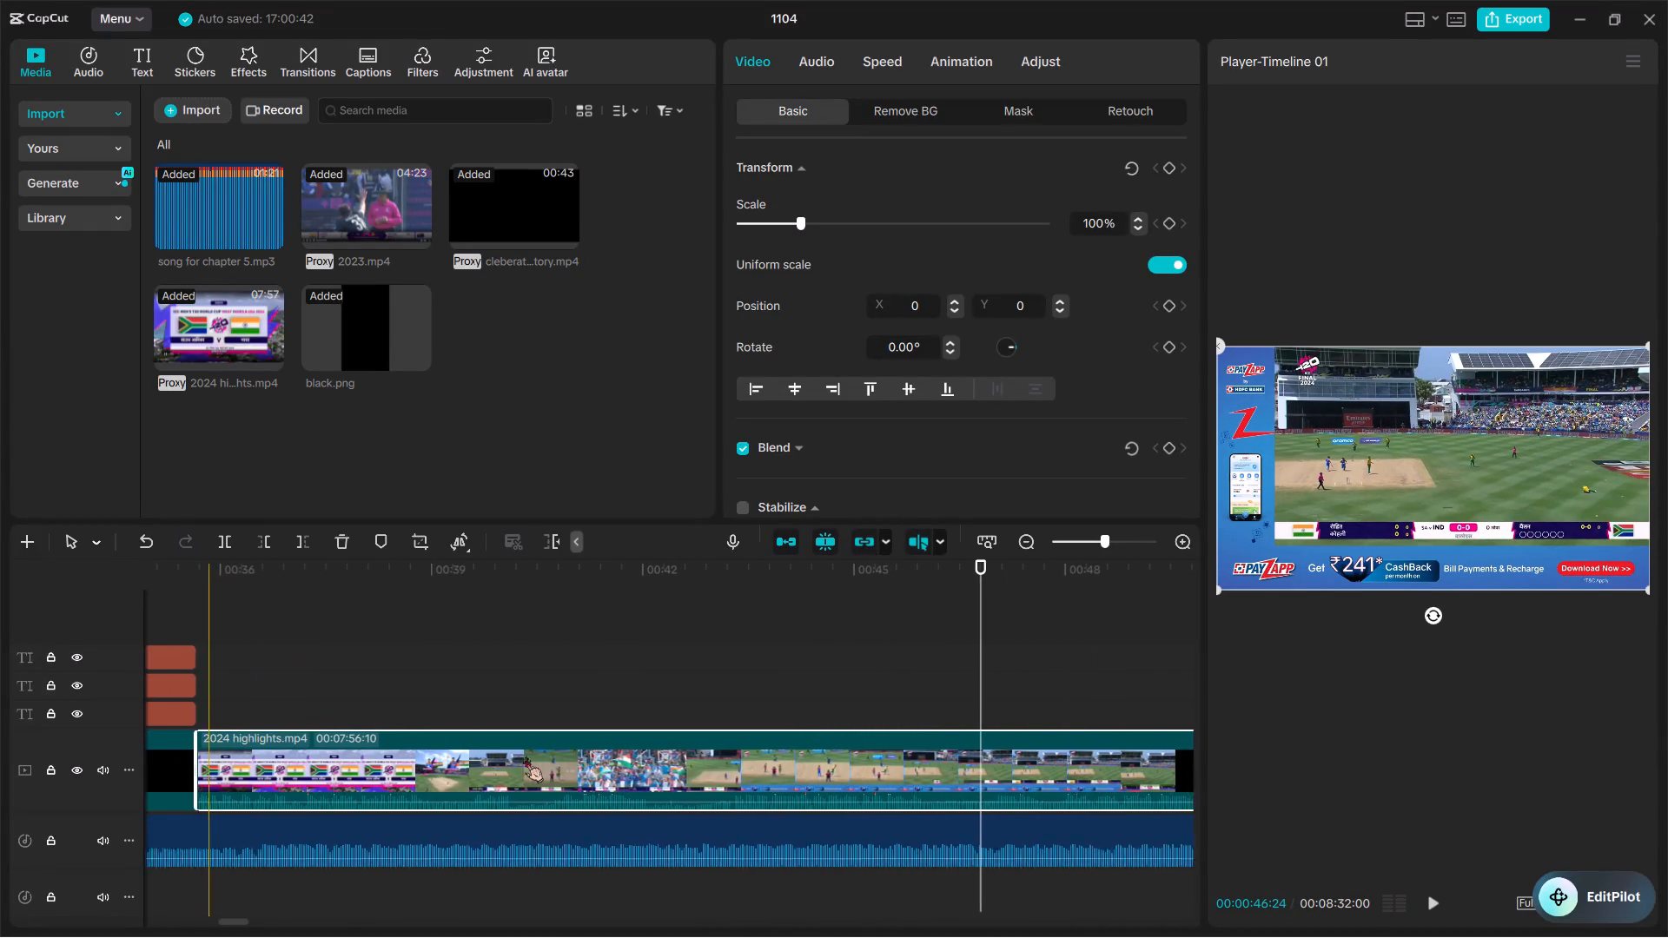
pyautogui.hscroll(-1, 525, 756)
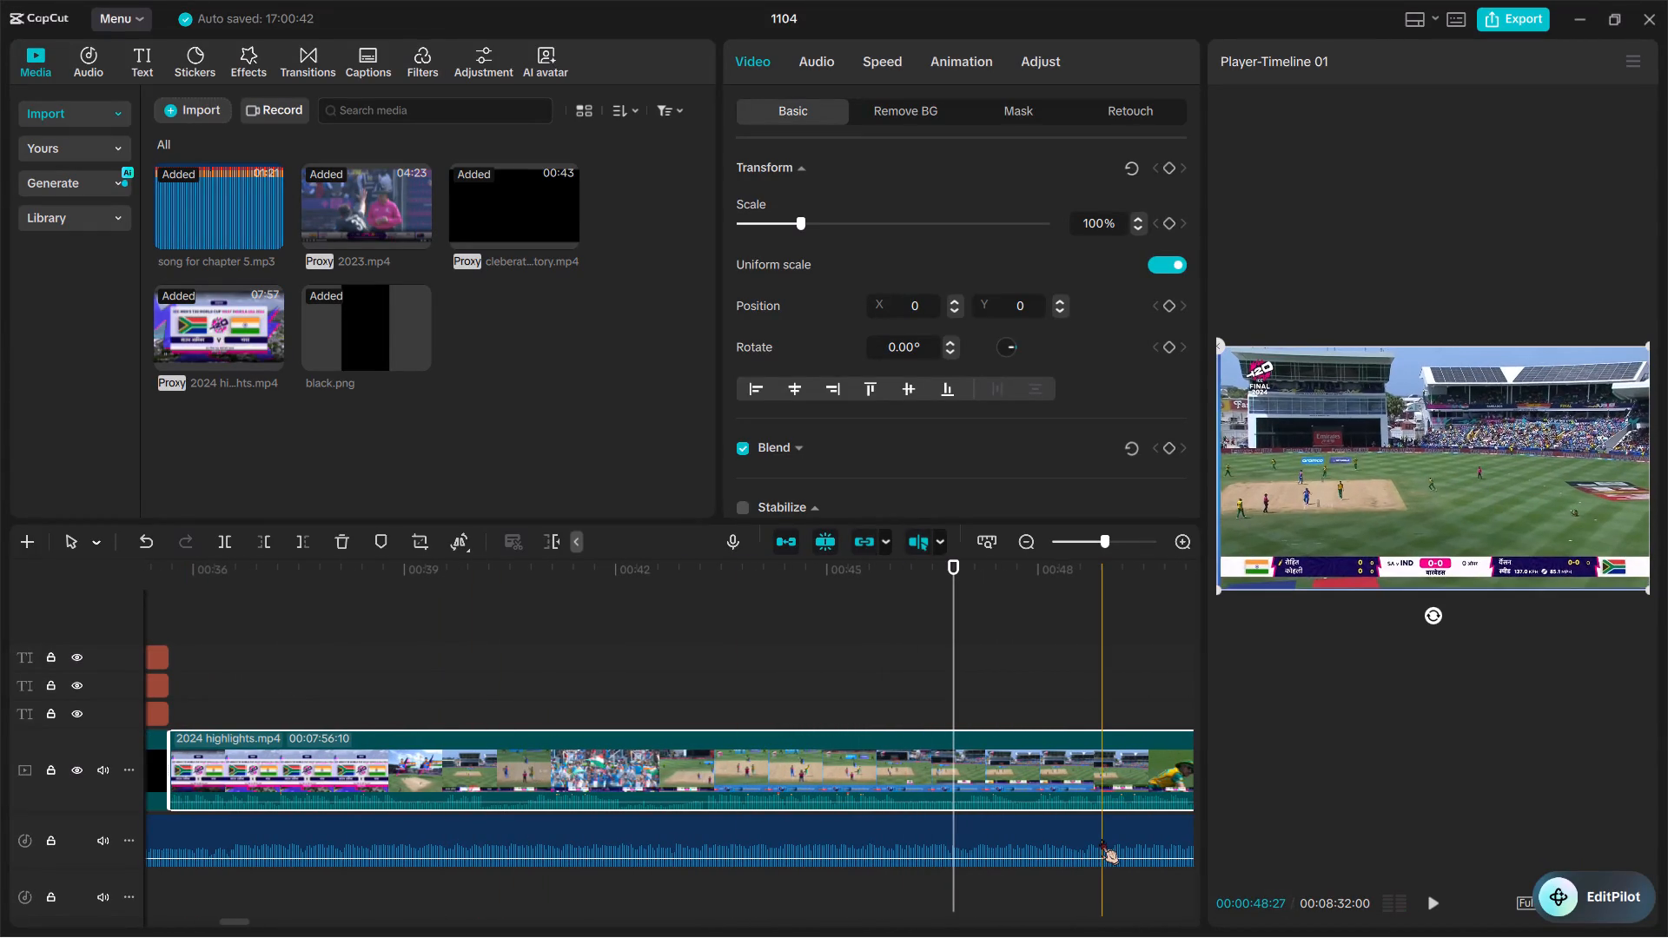
pyautogui.hscroll(-1, 1118, 839)
pyautogui.keyDown('ctrl'); pyautogui.scroll(11, 1118, 839); pyautogui.keyUp('ctrl')
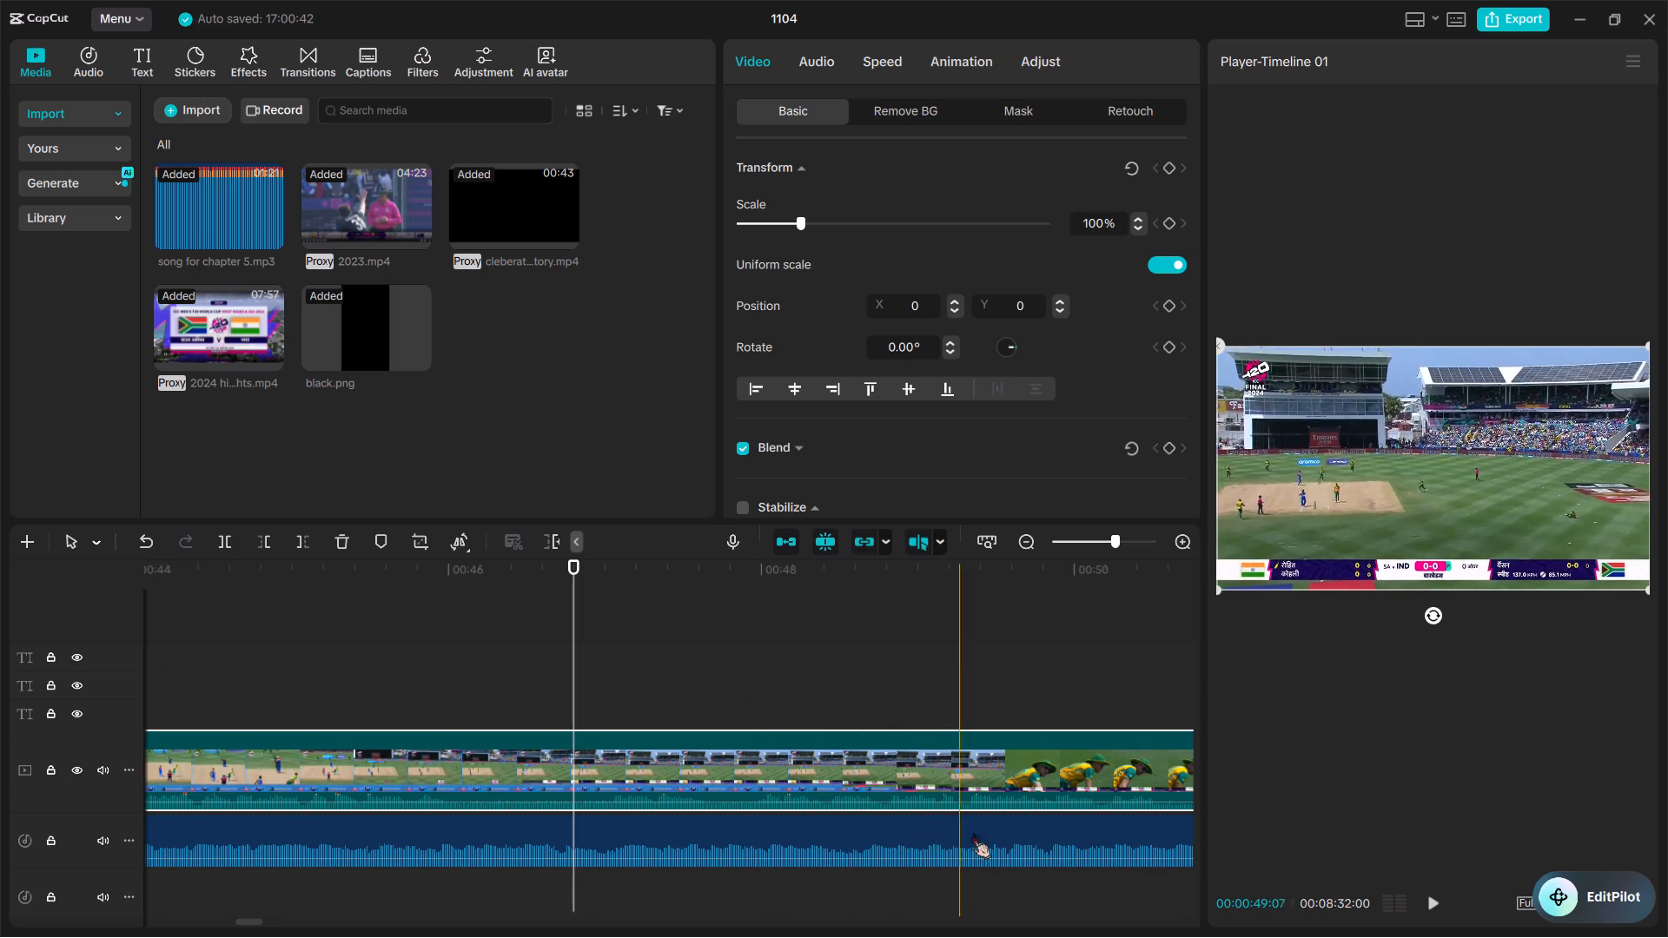
pyautogui.hscroll(-1, 1088, 823)
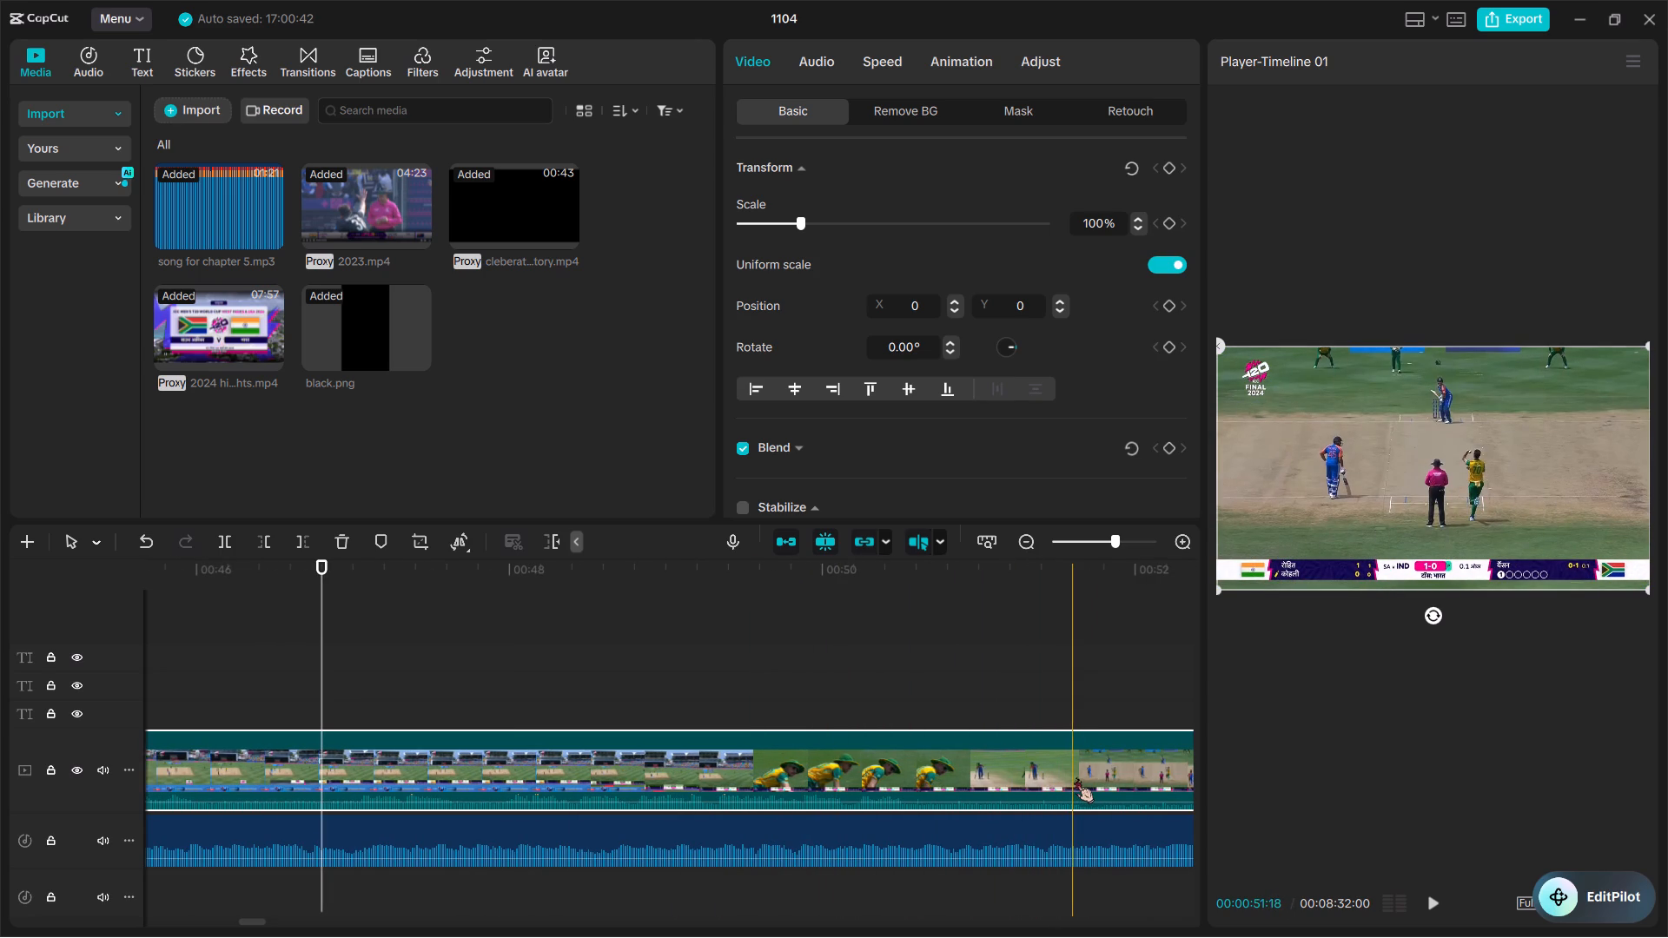
pyautogui.hscroll(-1, 1076, 777)
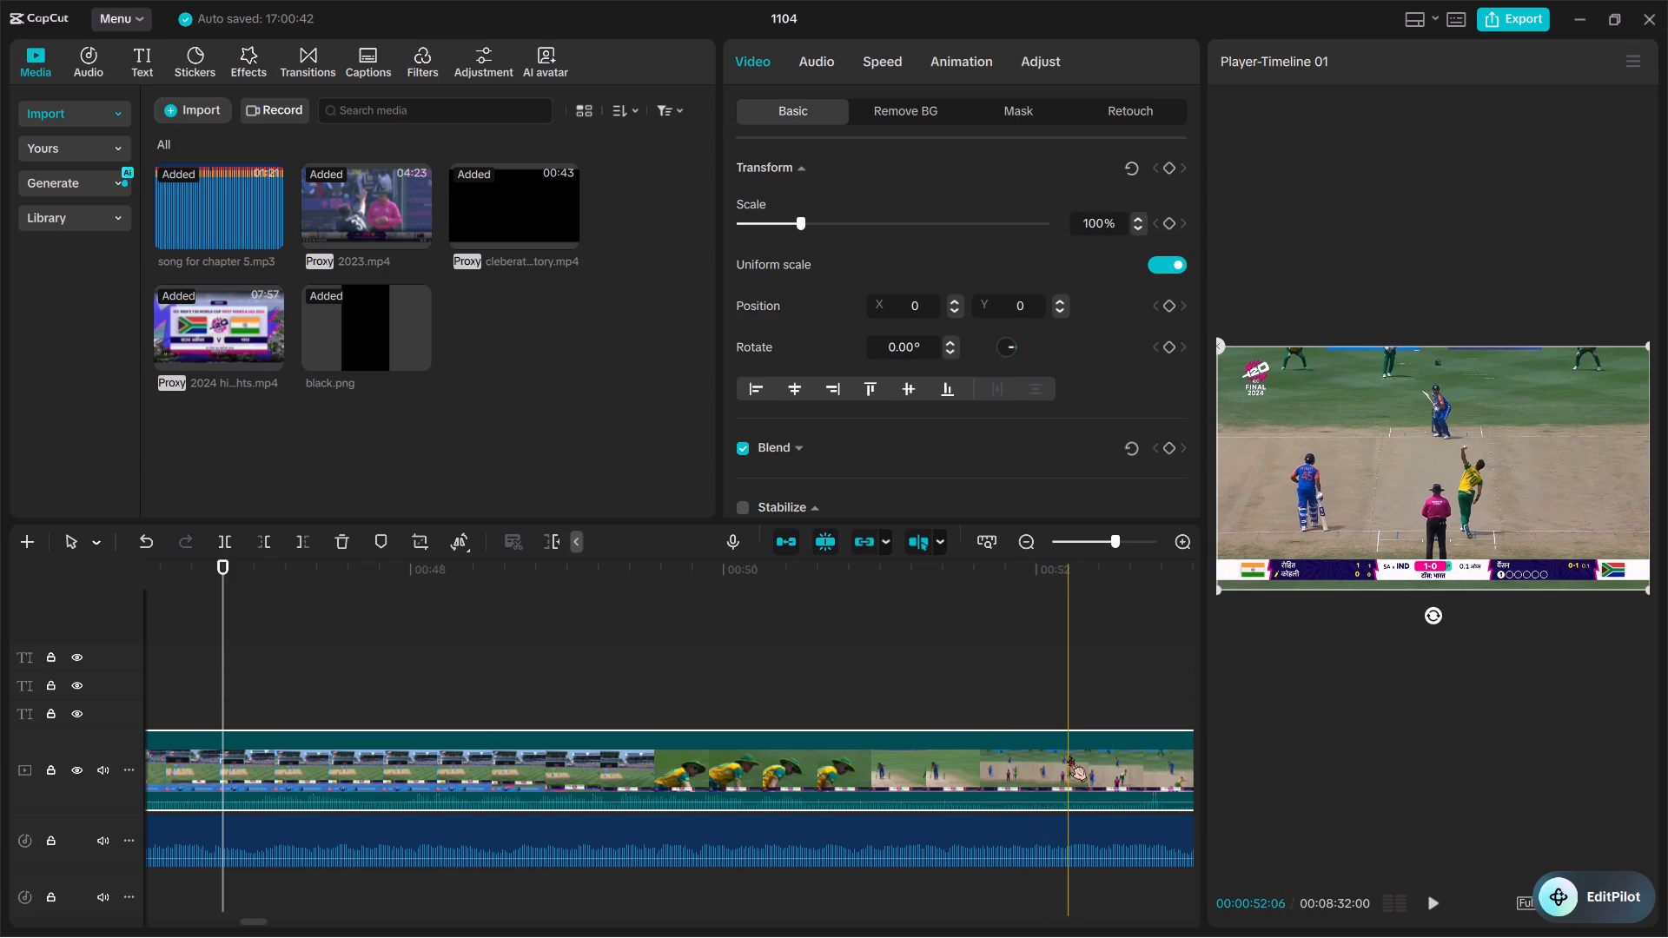
pyautogui.hotkey('ctrl', 'b')
# Split the clip at 00:00:36:08 in the opening team graphic and delete the piece between there and the 1-0 delivery.
pyautogui.hscroll(1, 391, 724)
pyautogui.hscroll(3, 561, 763)
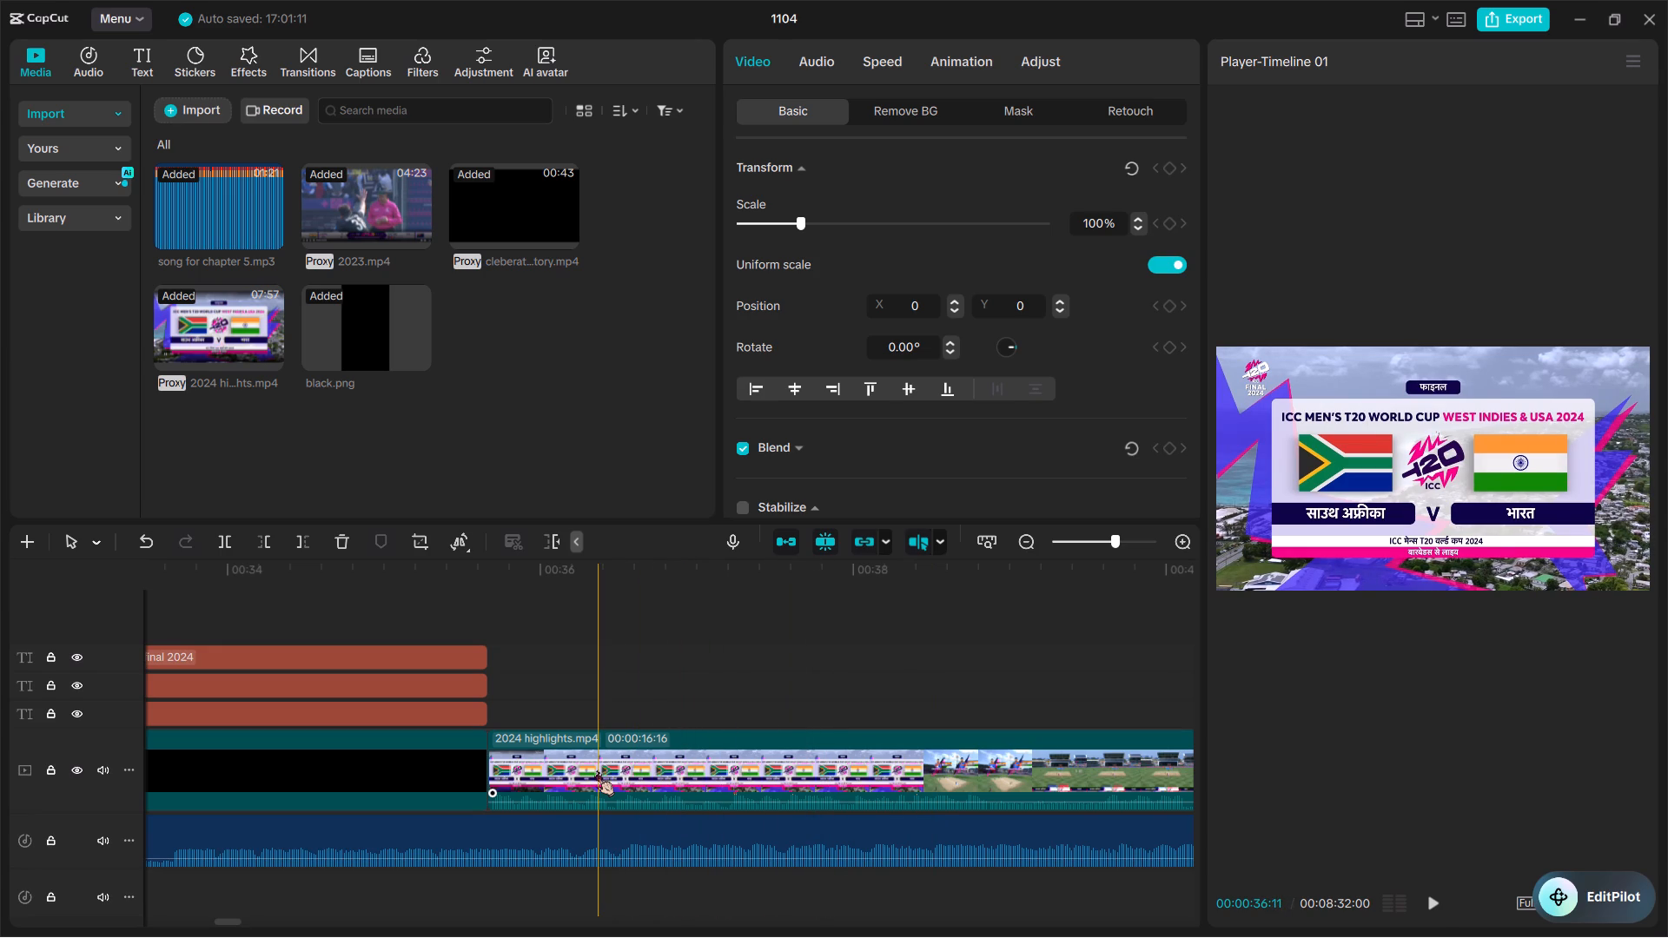
pyautogui.hotkey('ctrl', 'v')
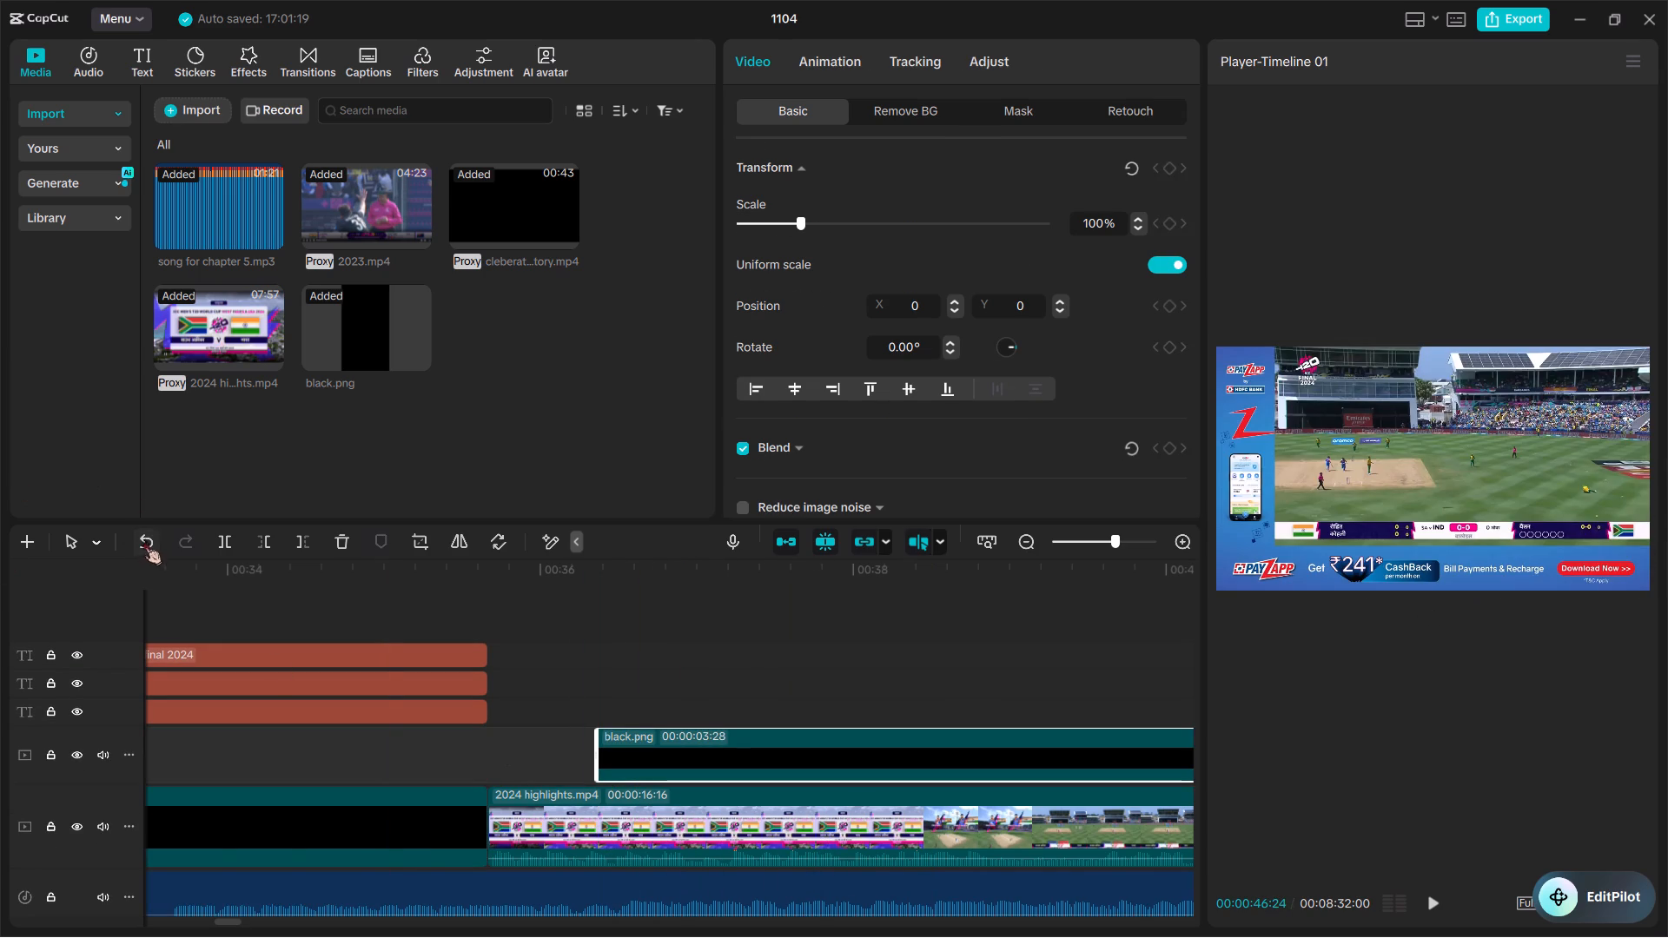
pyautogui.click(143, 539)
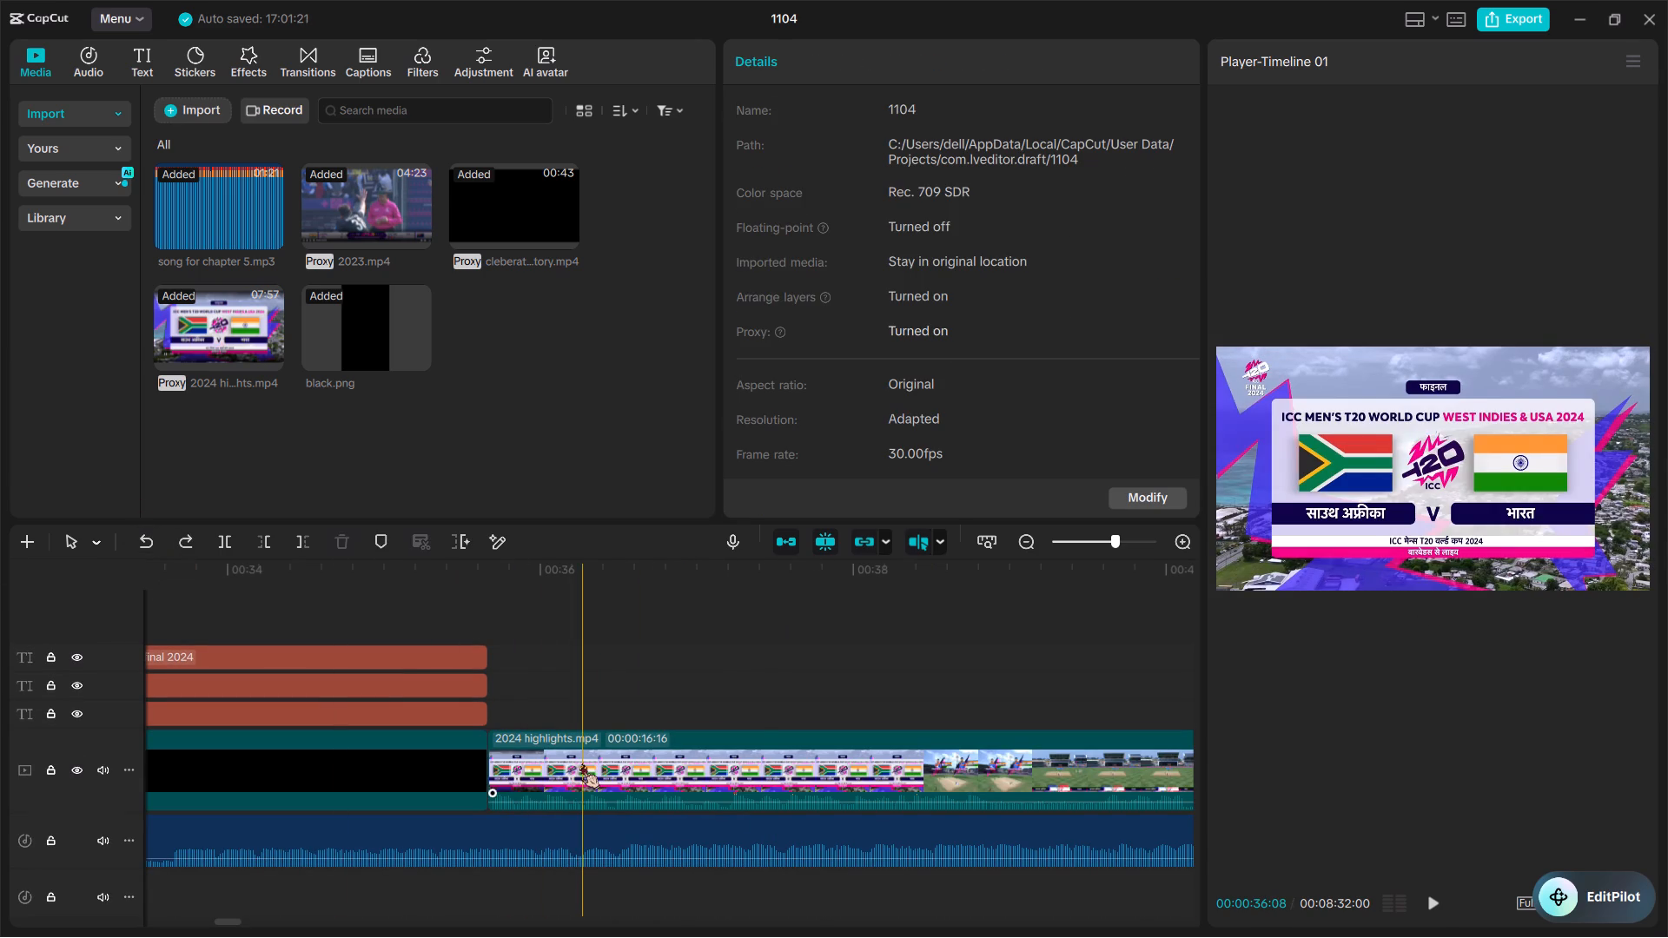
pyautogui.hotkey('ctrl', 'b')
pyautogui.hscroll(-1, 865, 789)
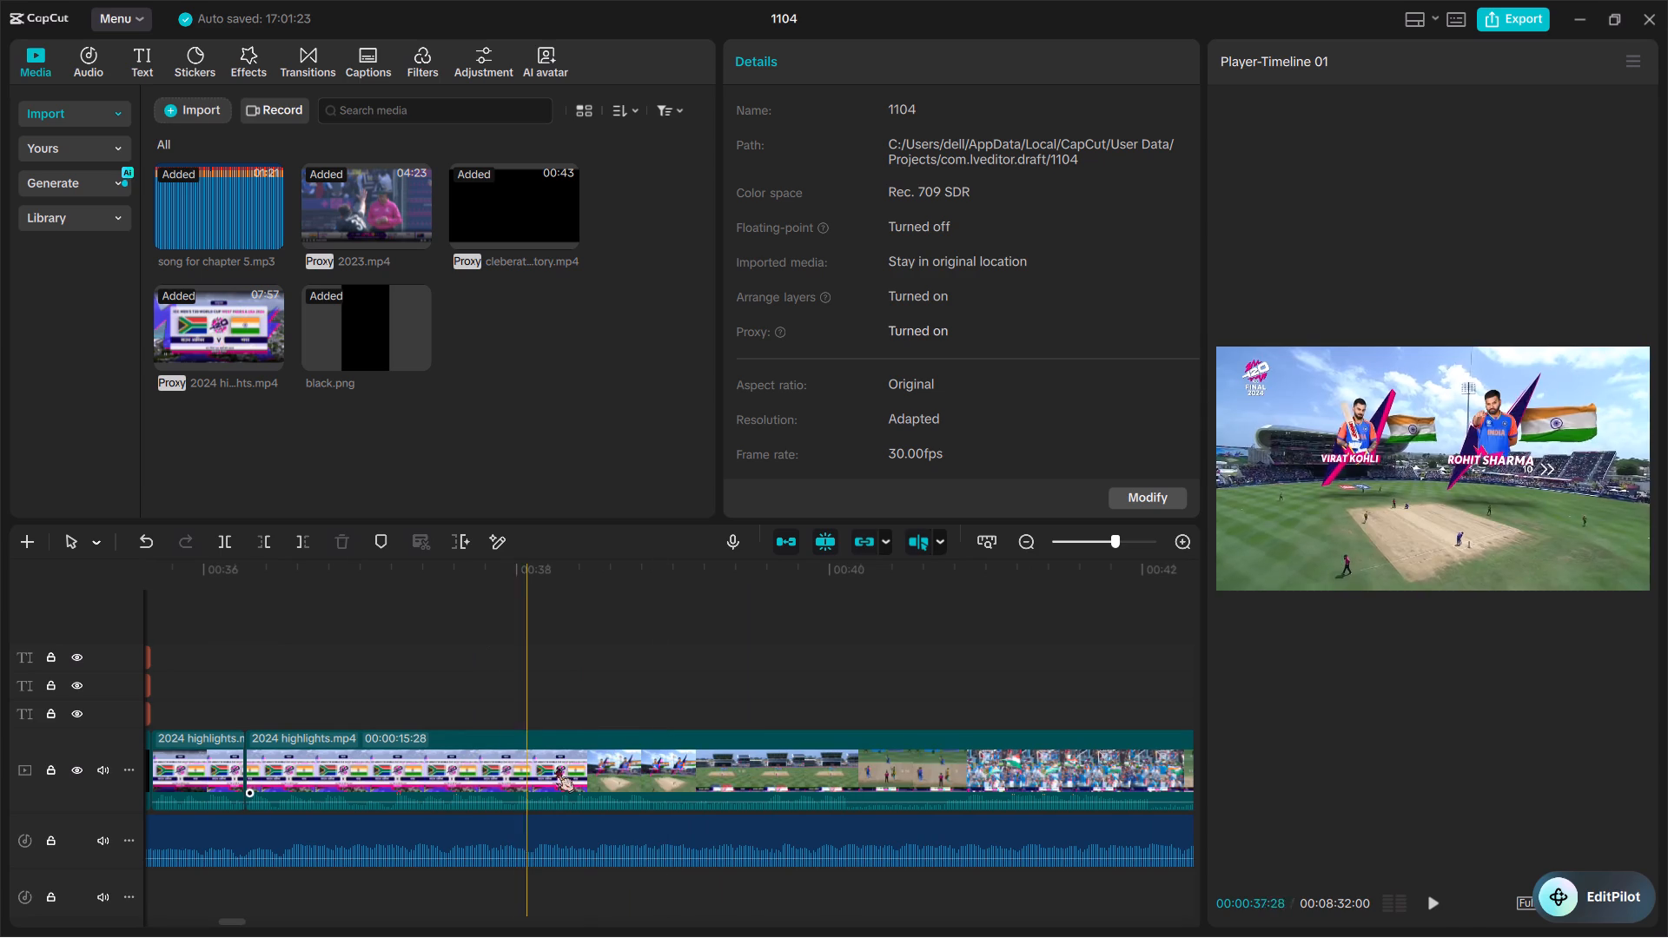
pyautogui.click(666, 770)
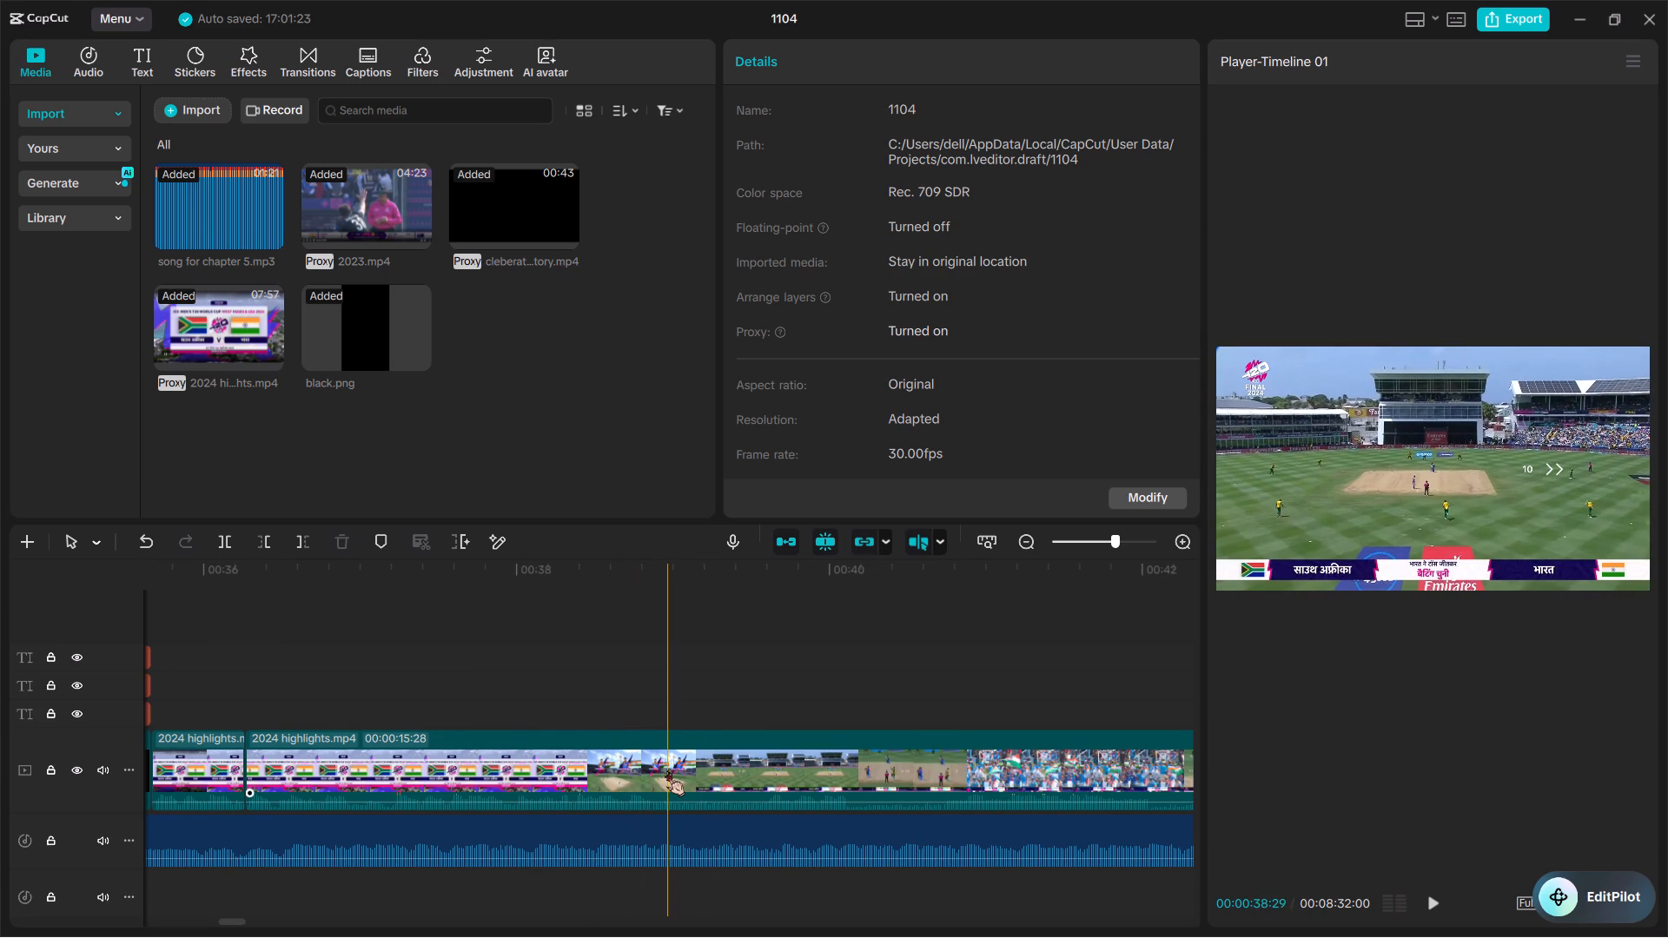
pyautogui.press('BackSpace')
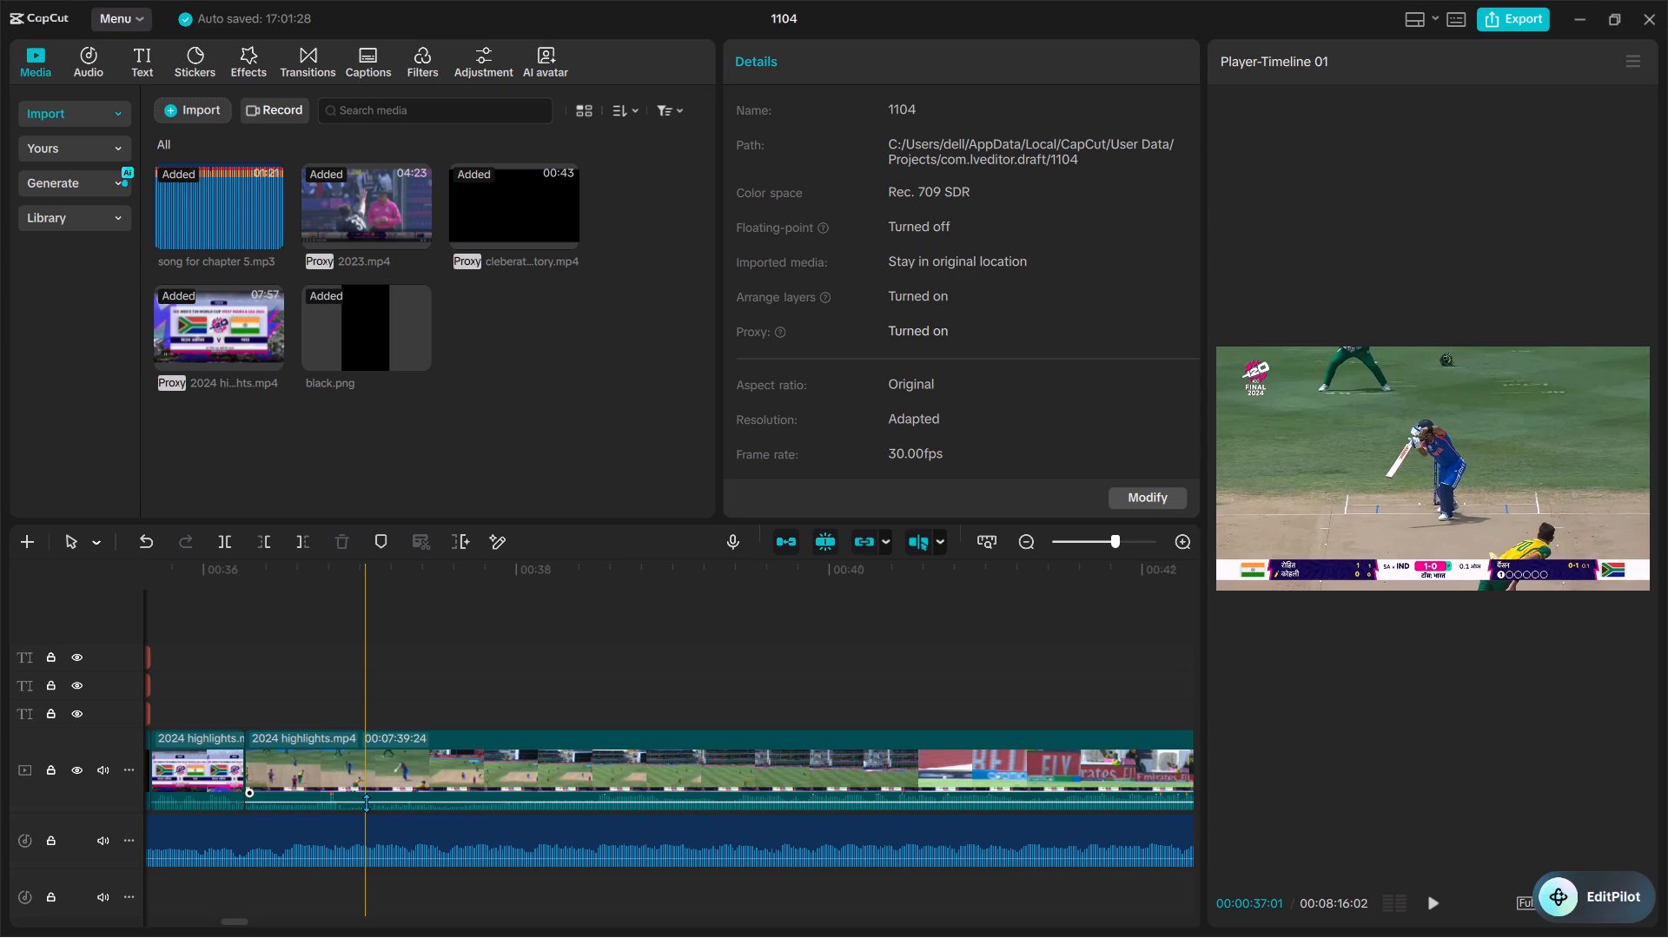
# Split the 2024 highlights clip at 00:00:37:01, 00:00:48:20 and 00:00:49:24, and delete the footage between the first two cuts.
pyautogui.hotkey('ctrl', 'b')
pyautogui.hscroll(-1, 815, 779)
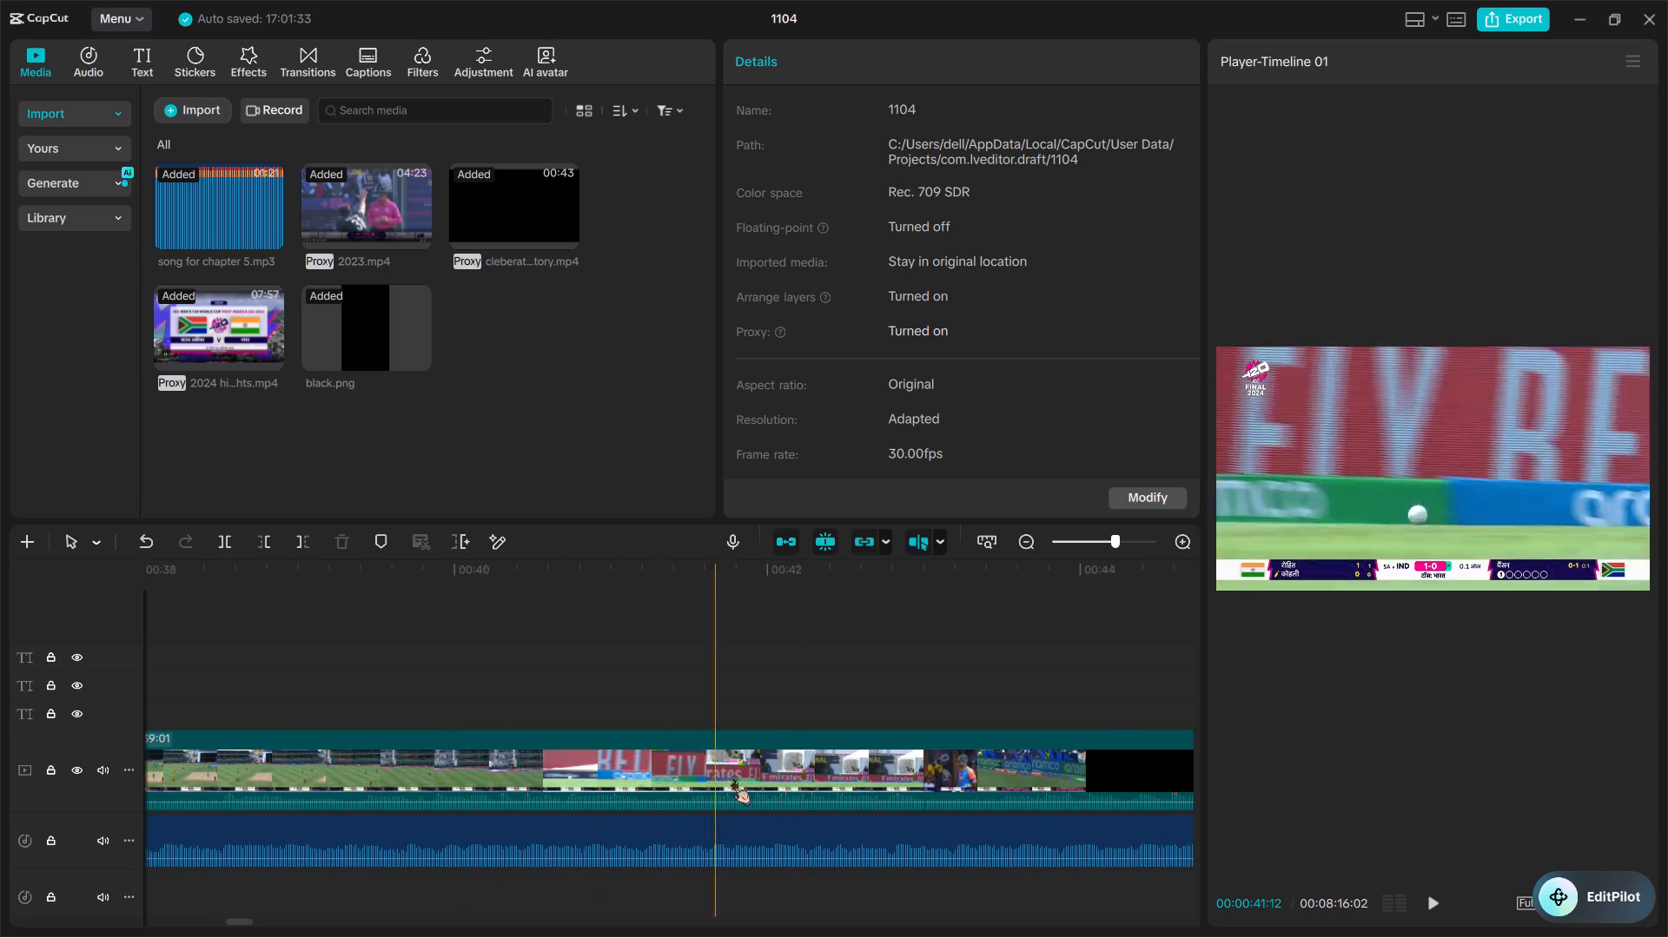
pyautogui.hscroll(-1, 937, 784)
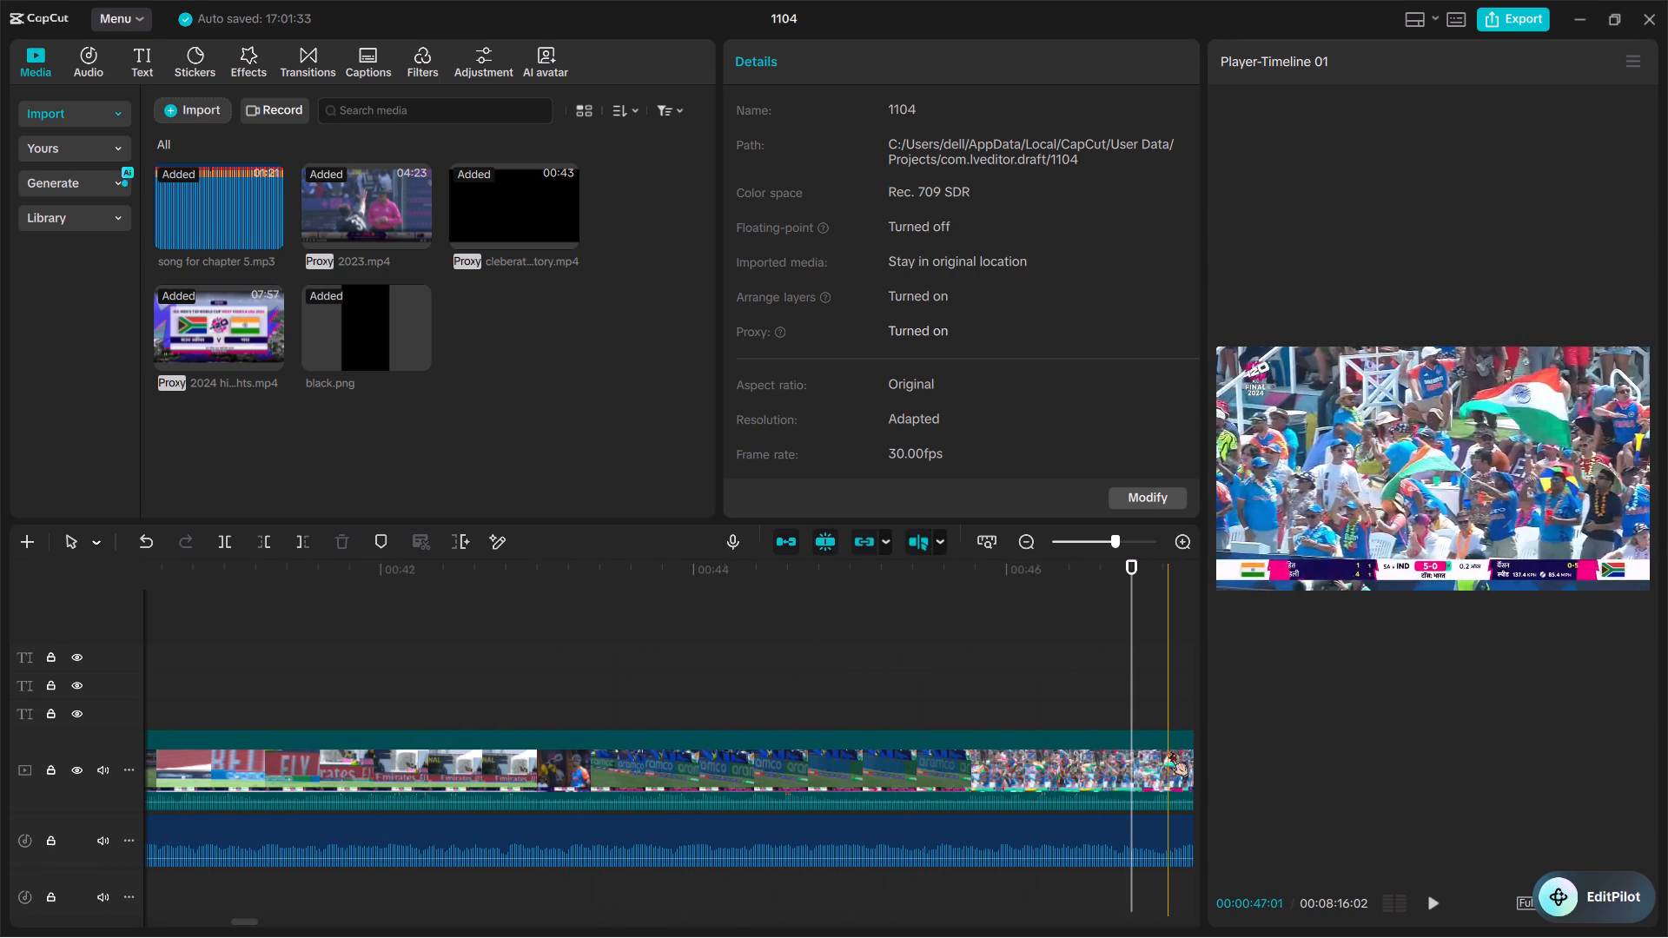
pyautogui.hscroll(-1, 1094, 756)
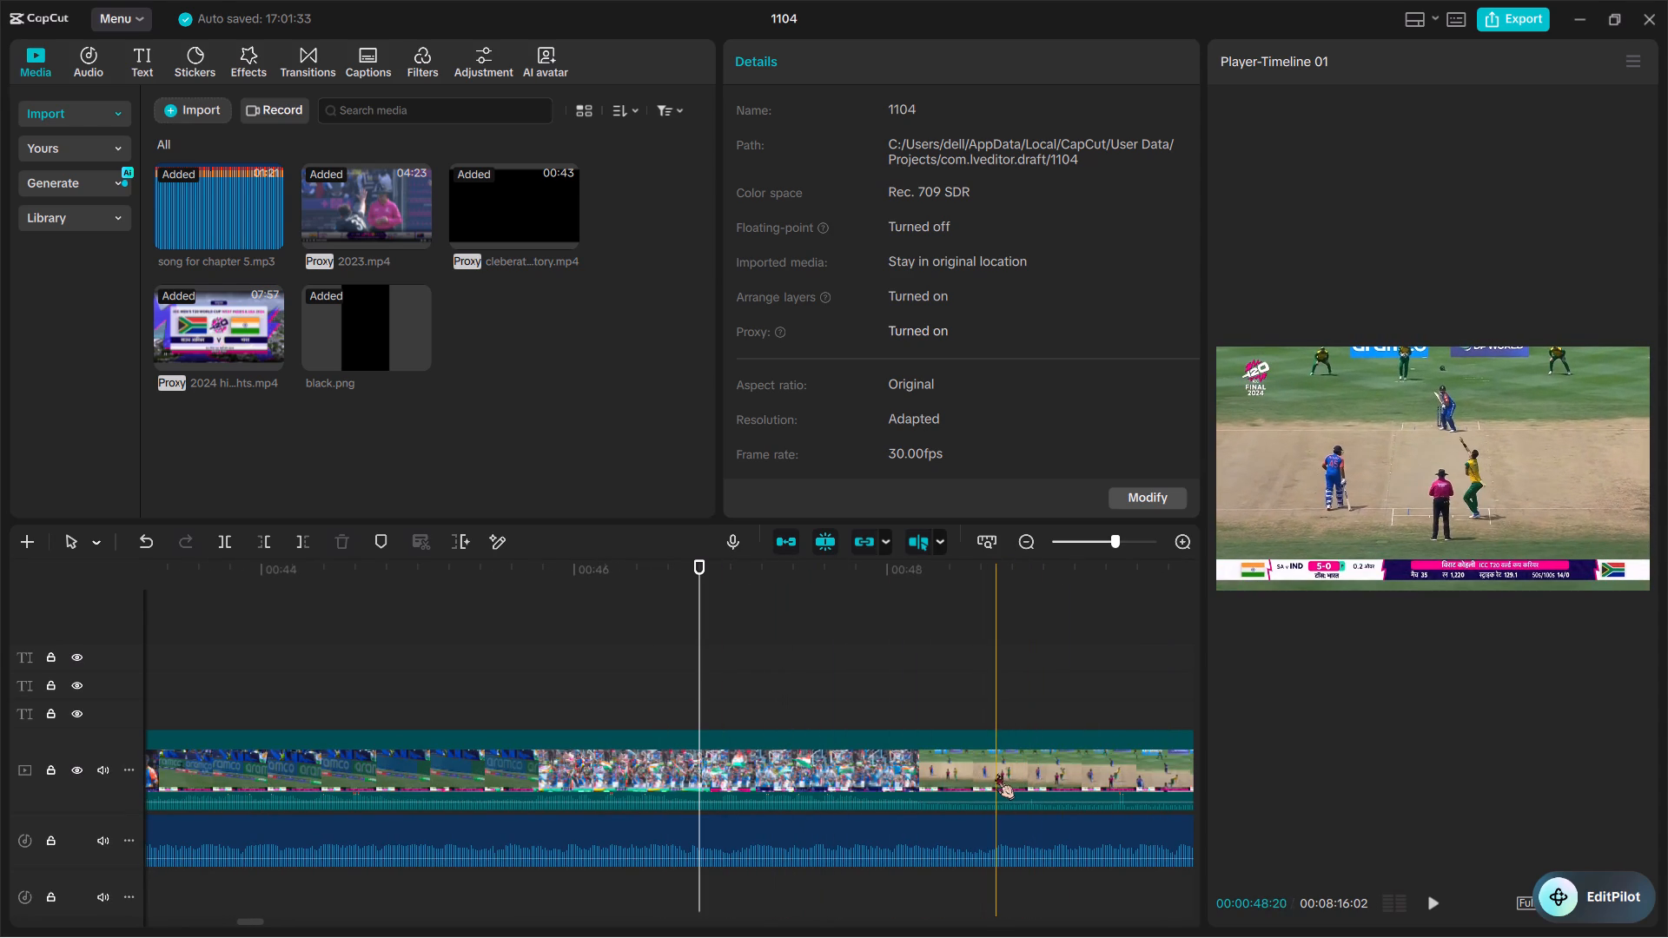
pyautogui.hotkey('ctrl', 'b')
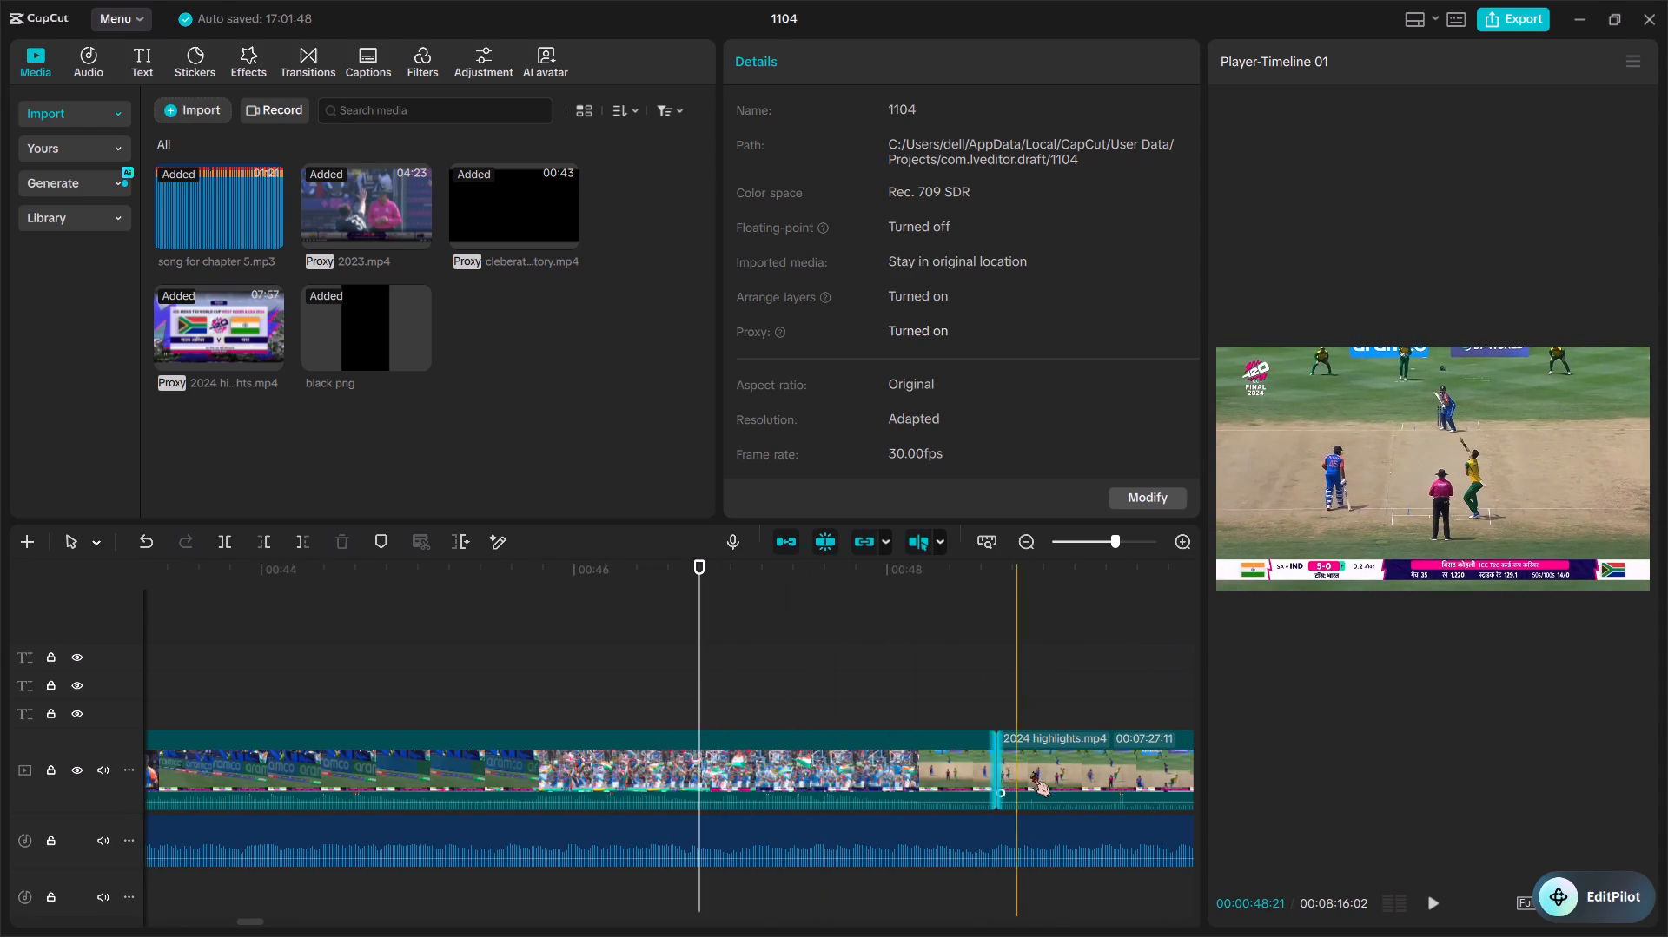
pyautogui.hscroll(-1, 1044, 769)
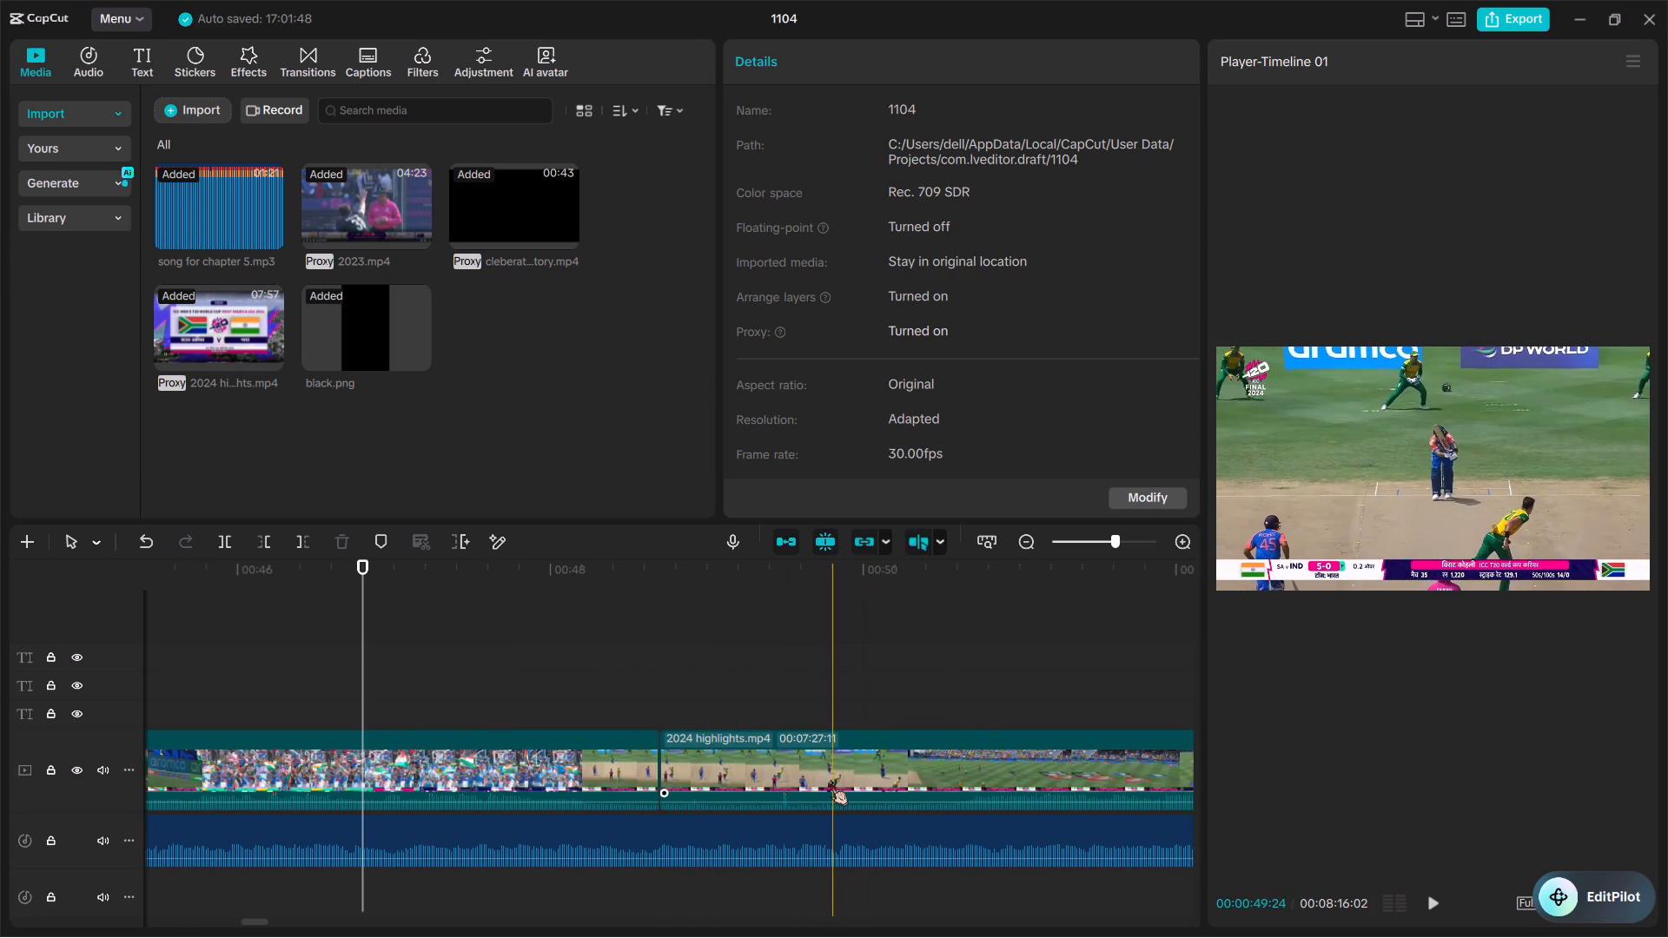
pyautogui.hotkey('ctrl', 'b')
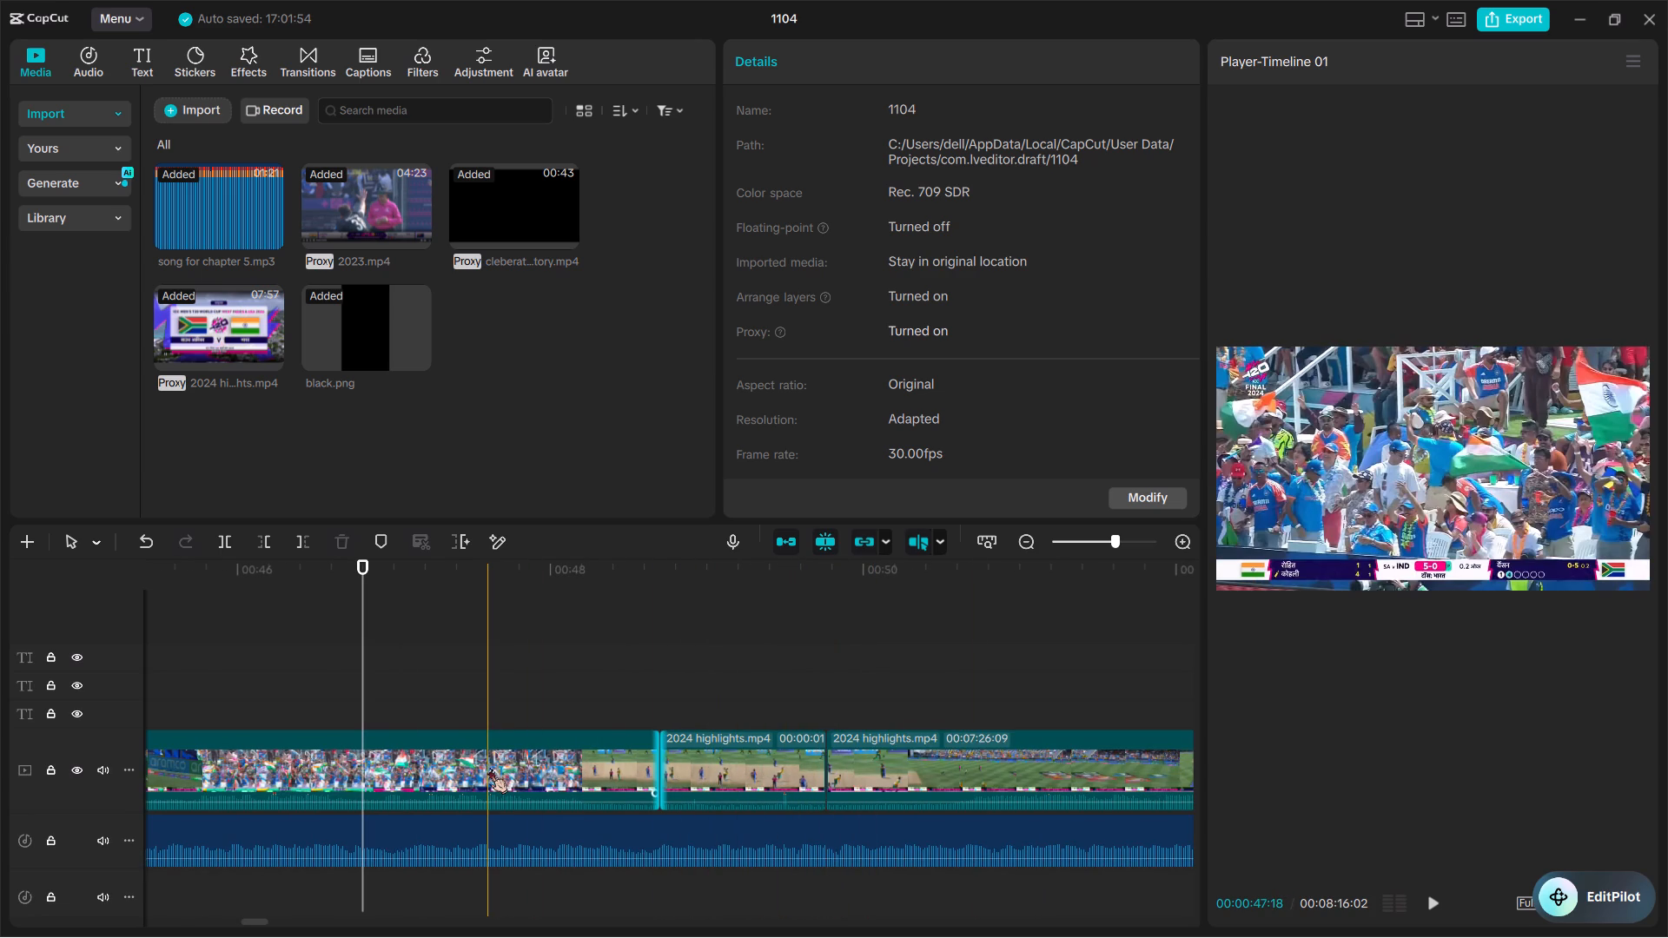
pyautogui.click(489, 768)
pyautogui.press('BackSpace')
# Isolate the delivery at 11-0 with splits at 00:00:46:17 and 00:00:47:21, and delete the 8-second piece before it.
pyautogui.scroll(-2, 596, 749)
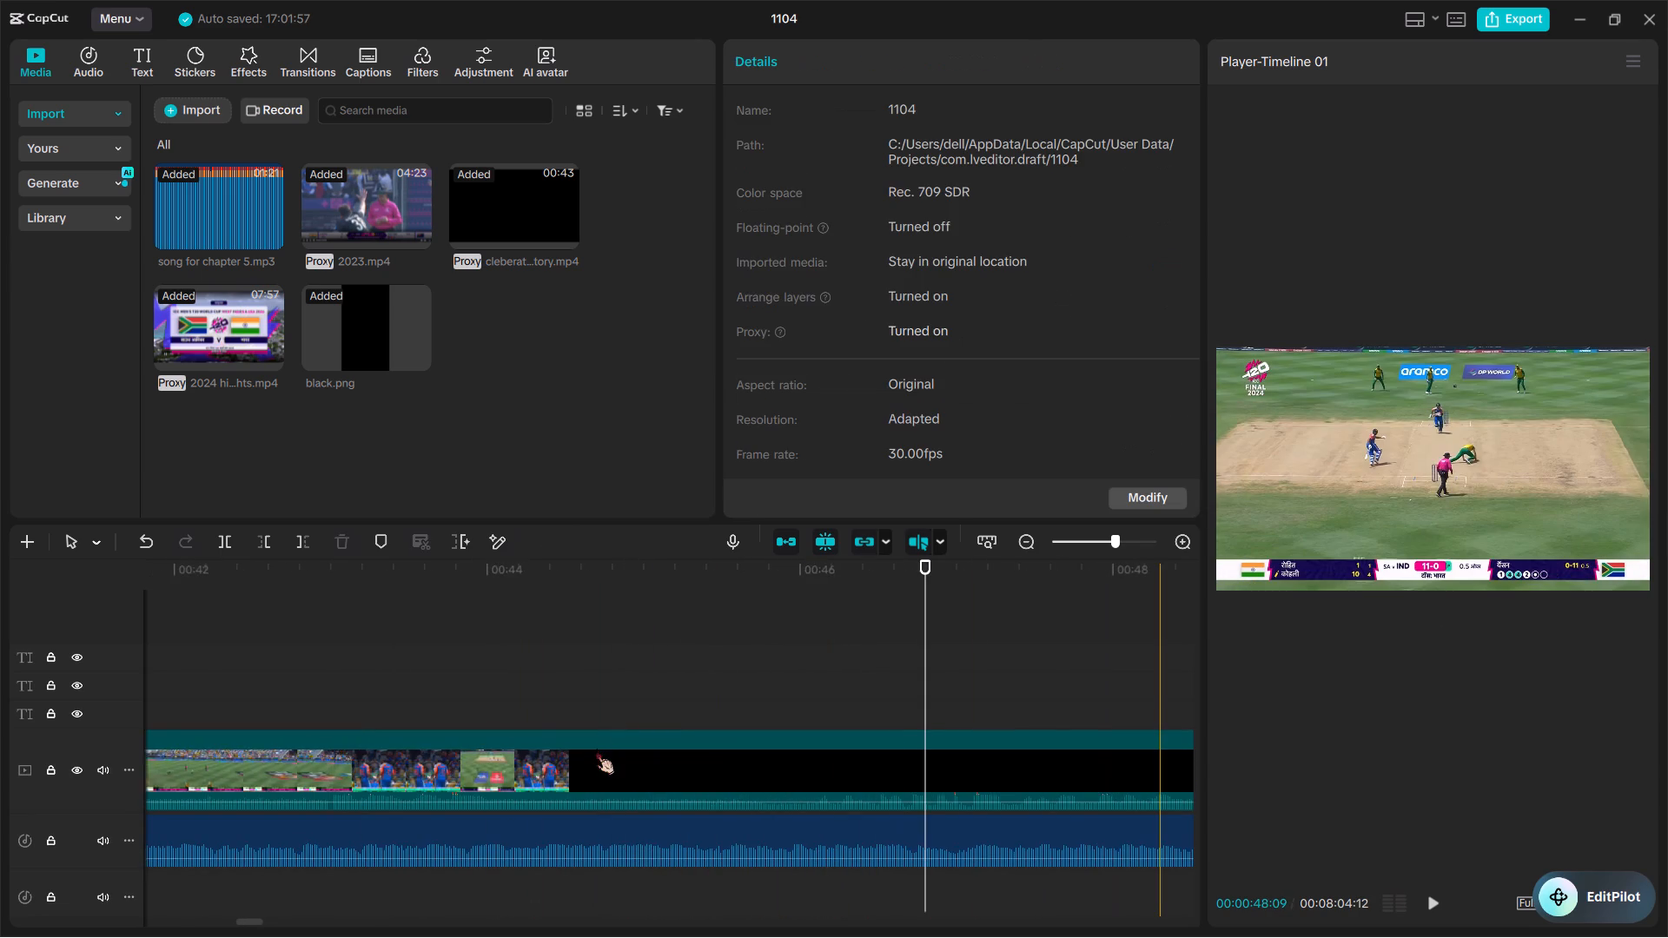
pyautogui.scroll(-2, 596, 749)
pyautogui.keyDown('ctrl'); pyautogui.scroll(-3, 596, 749); pyautogui.keyUp('ctrl')
pyautogui.hscroll(1, 596, 749)
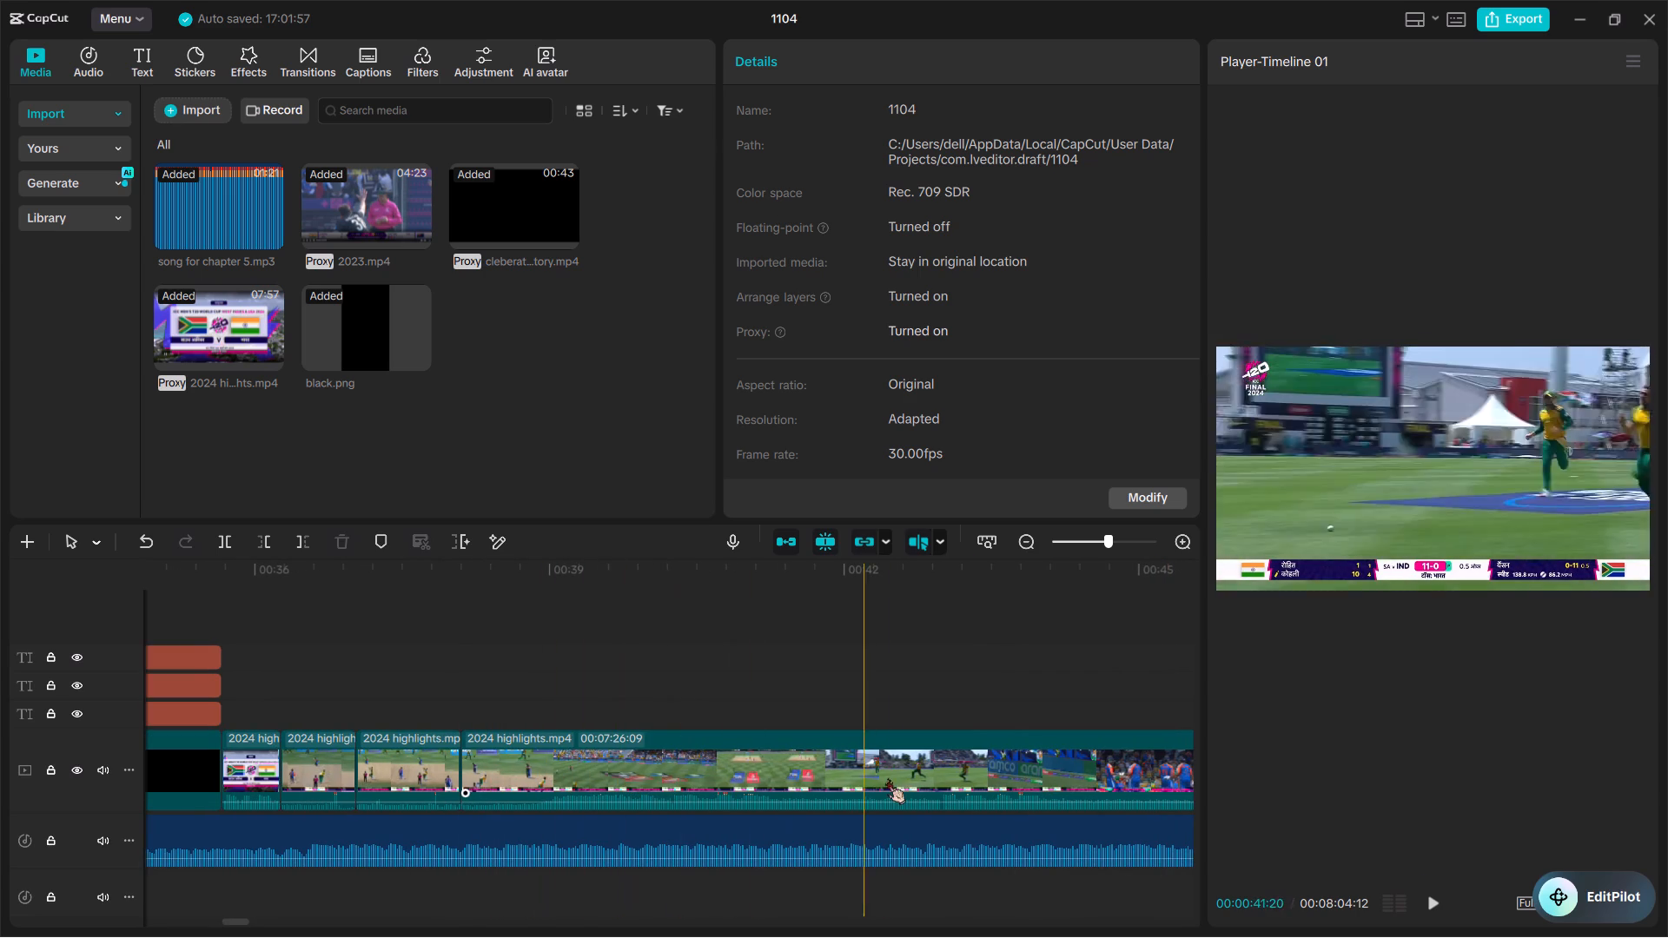
pyautogui.hscroll(-1, 890, 783)
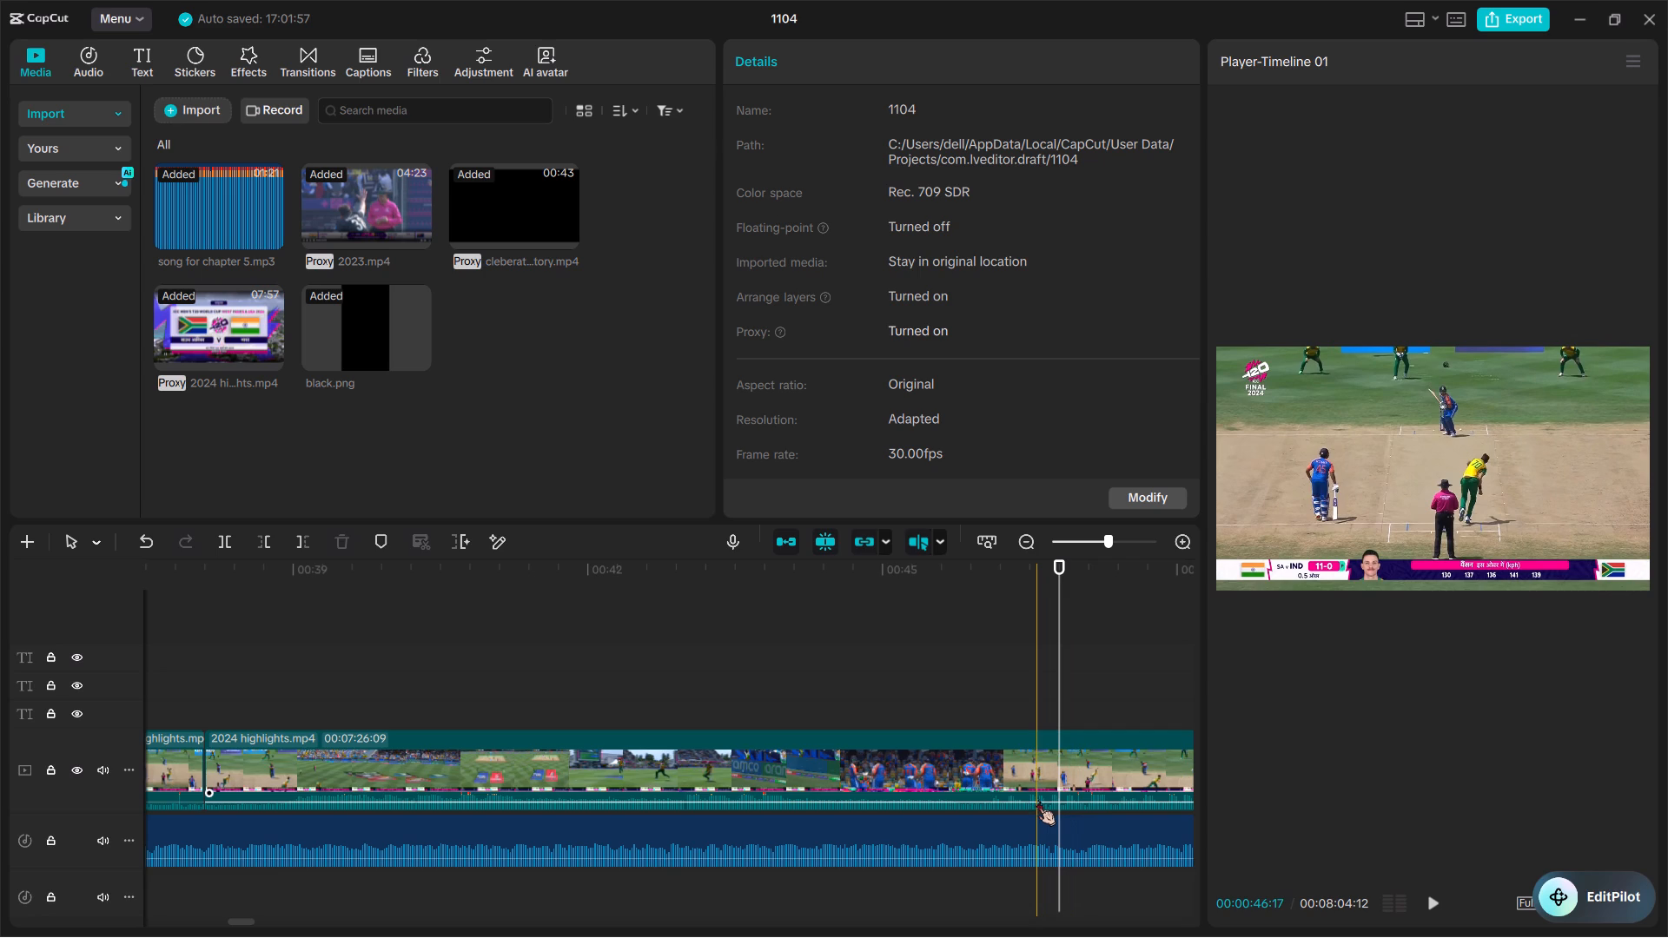
pyautogui.hotkey('ctrl', 'b')
pyautogui.hscroll(-1, 1122, 797)
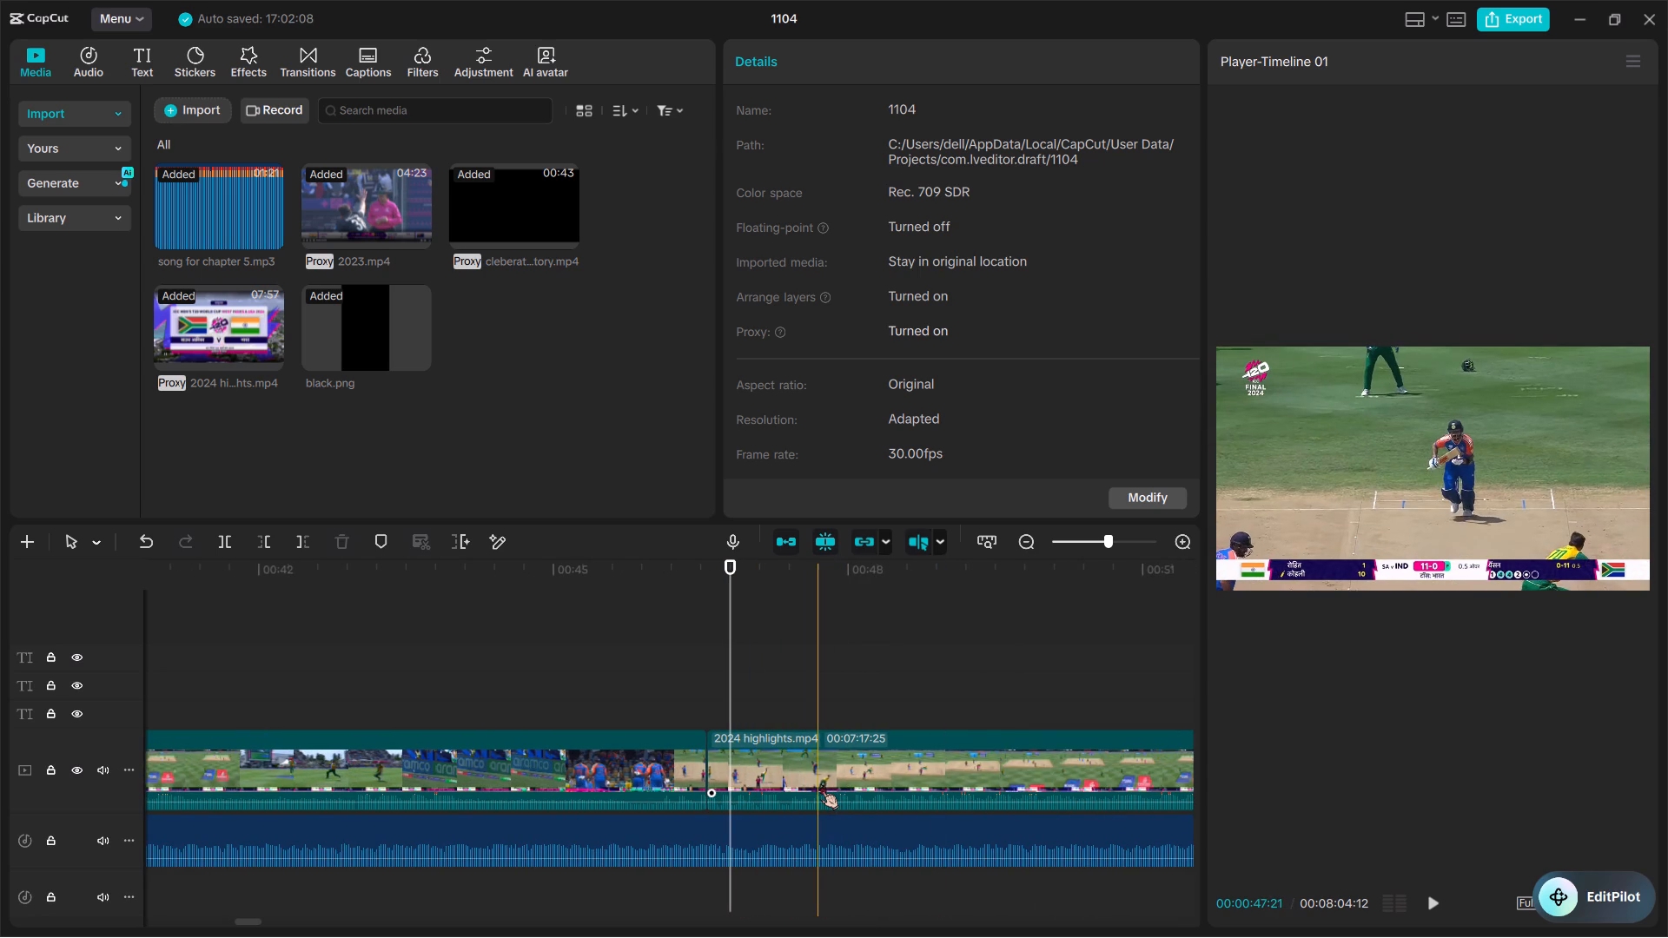
pyautogui.hotkey('ctrl', 'b')
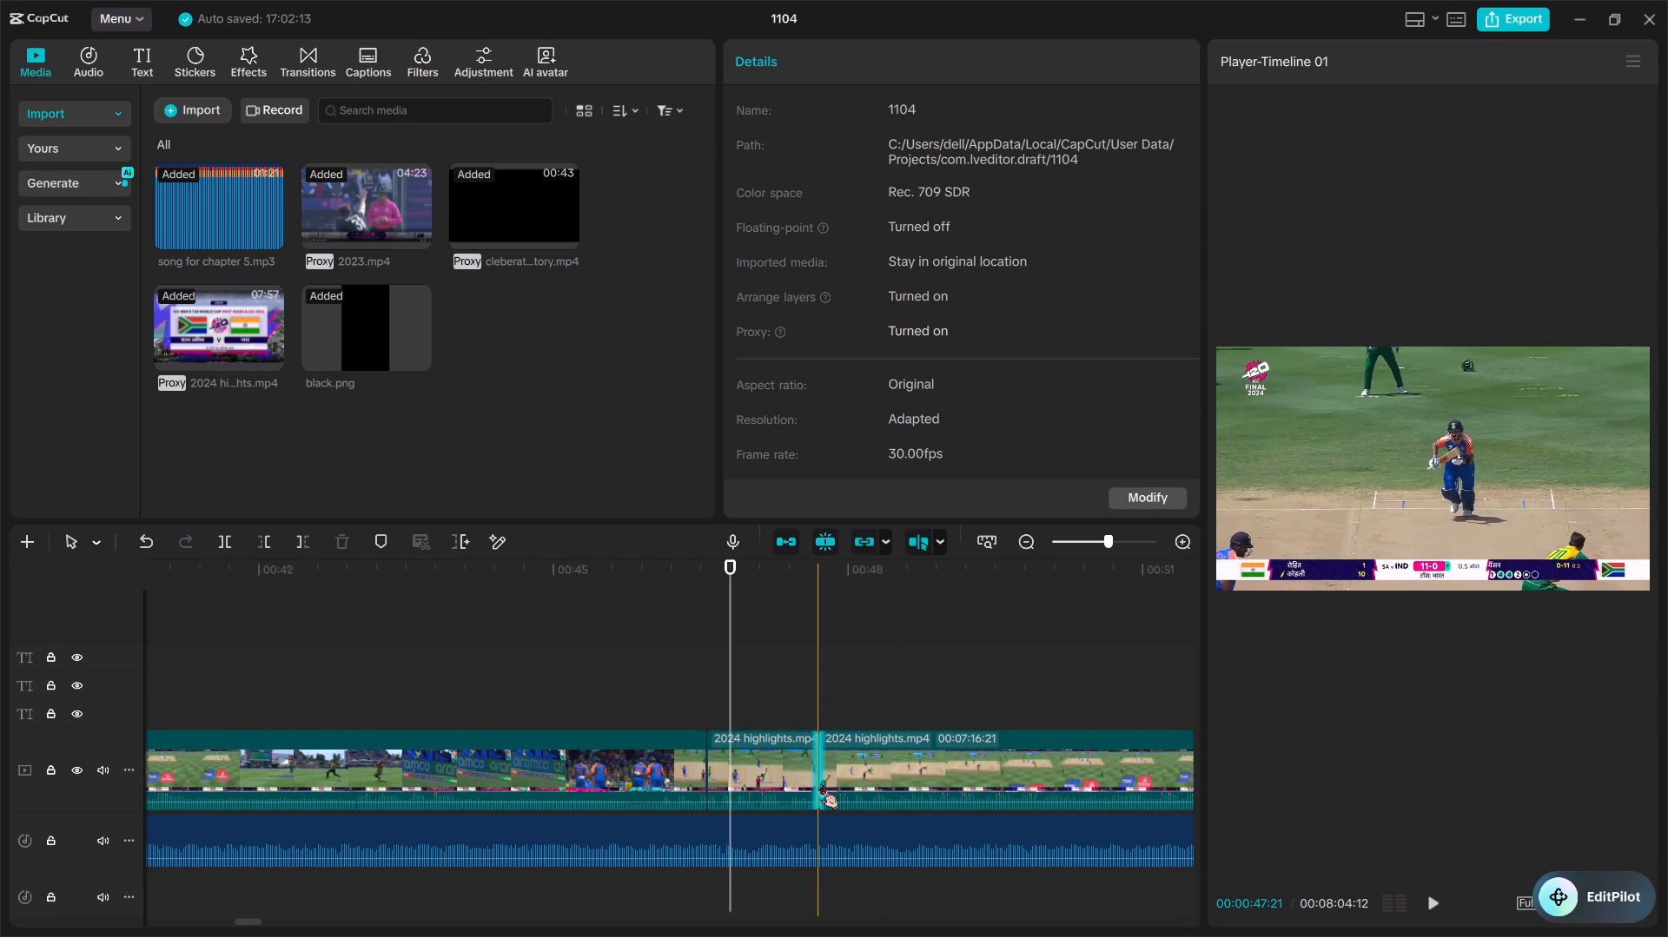
pyautogui.click(515, 782)
pyautogui.hscroll(1, 515, 782)
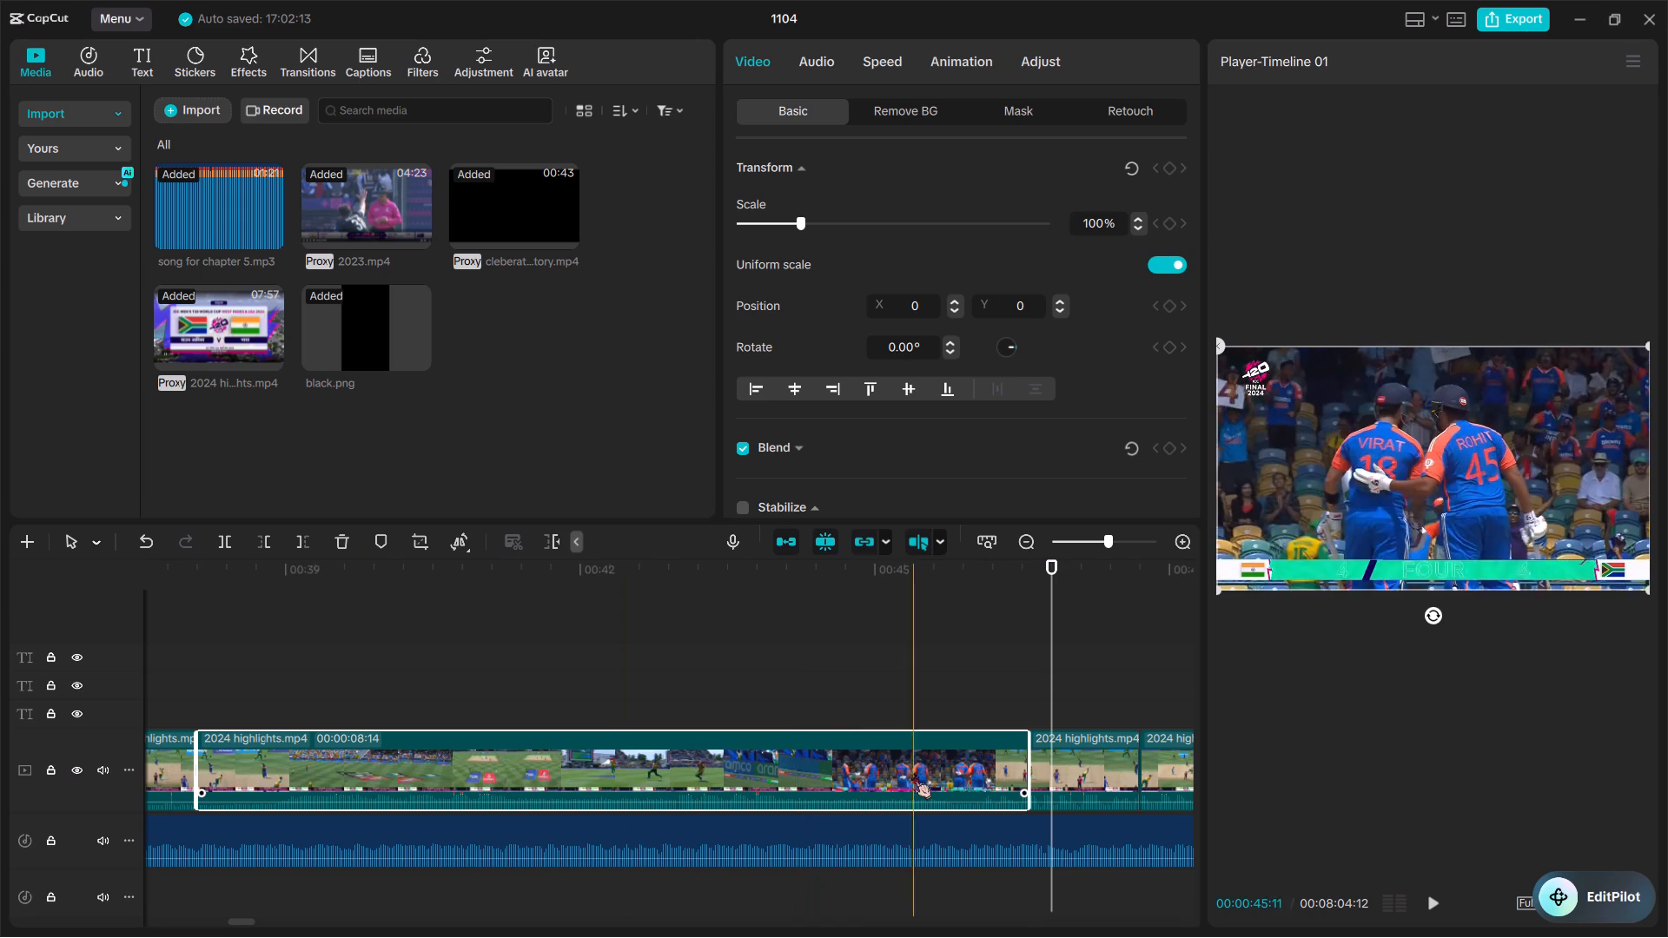
pyautogui.press('BackSpace')
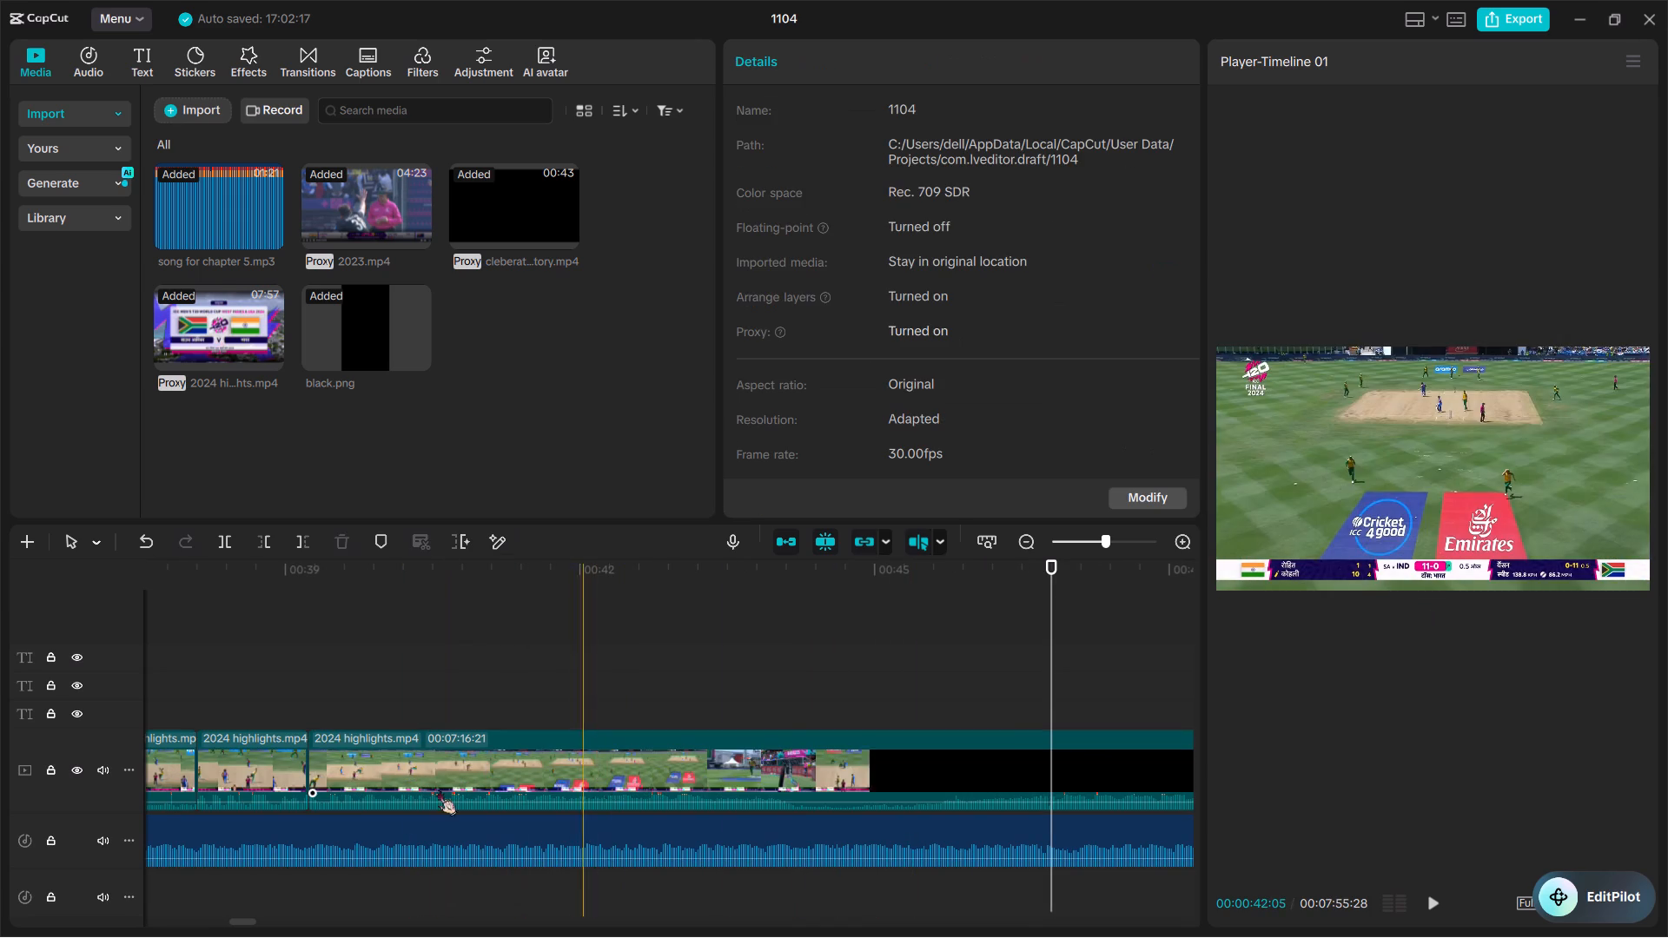
# Play back the newly trimmed shots, and split the 2024 highlights clip further on, at about 00:00:53:22 in the delivery at 23-0.
pyautogui.hscroll(1, 352, 755)
pyautogui.press('space')
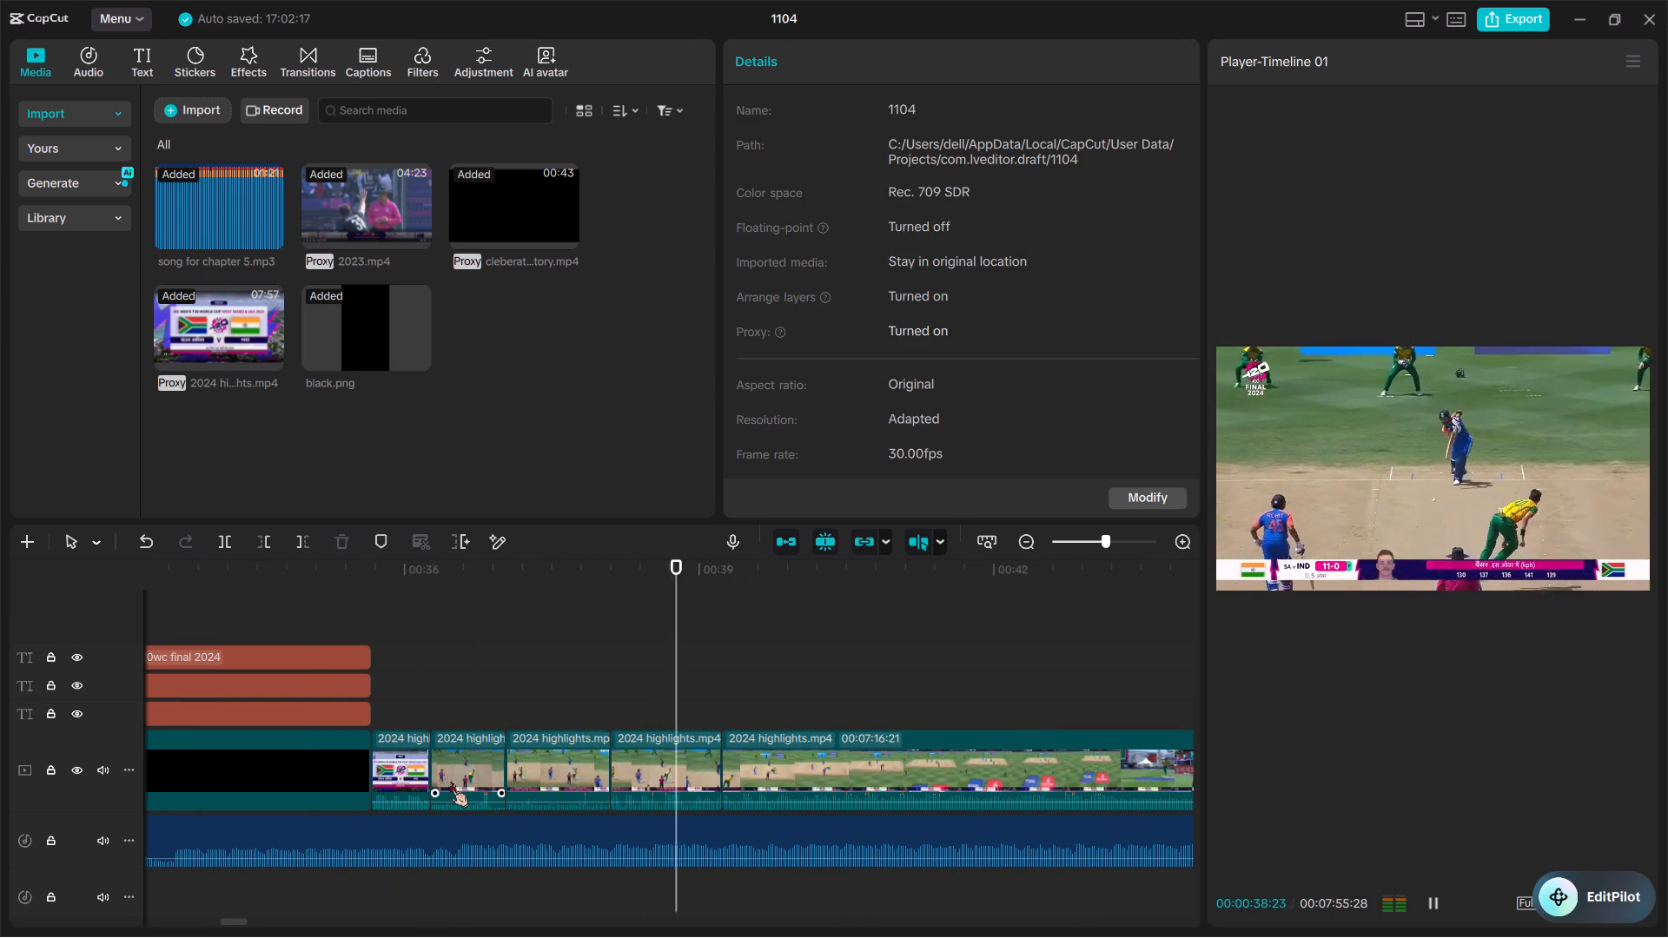
pyautogui.press('space')
pyautogui.press('space')
pyautogui.press('space')
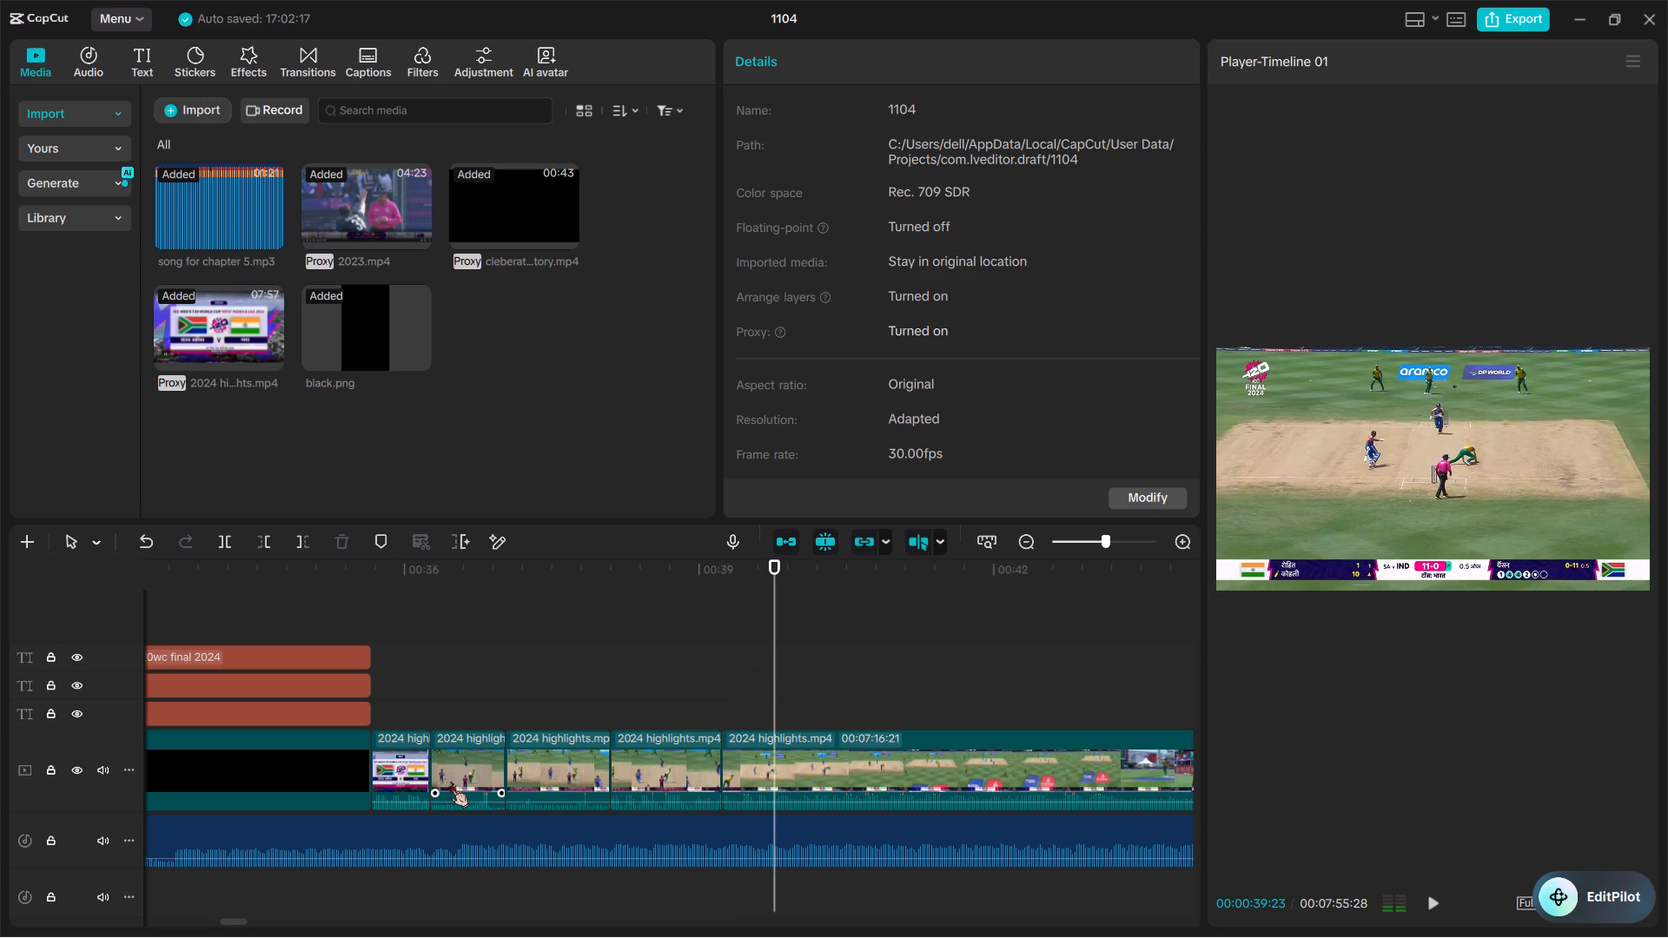
pyautogui.hscroll(-1, 594, 779)
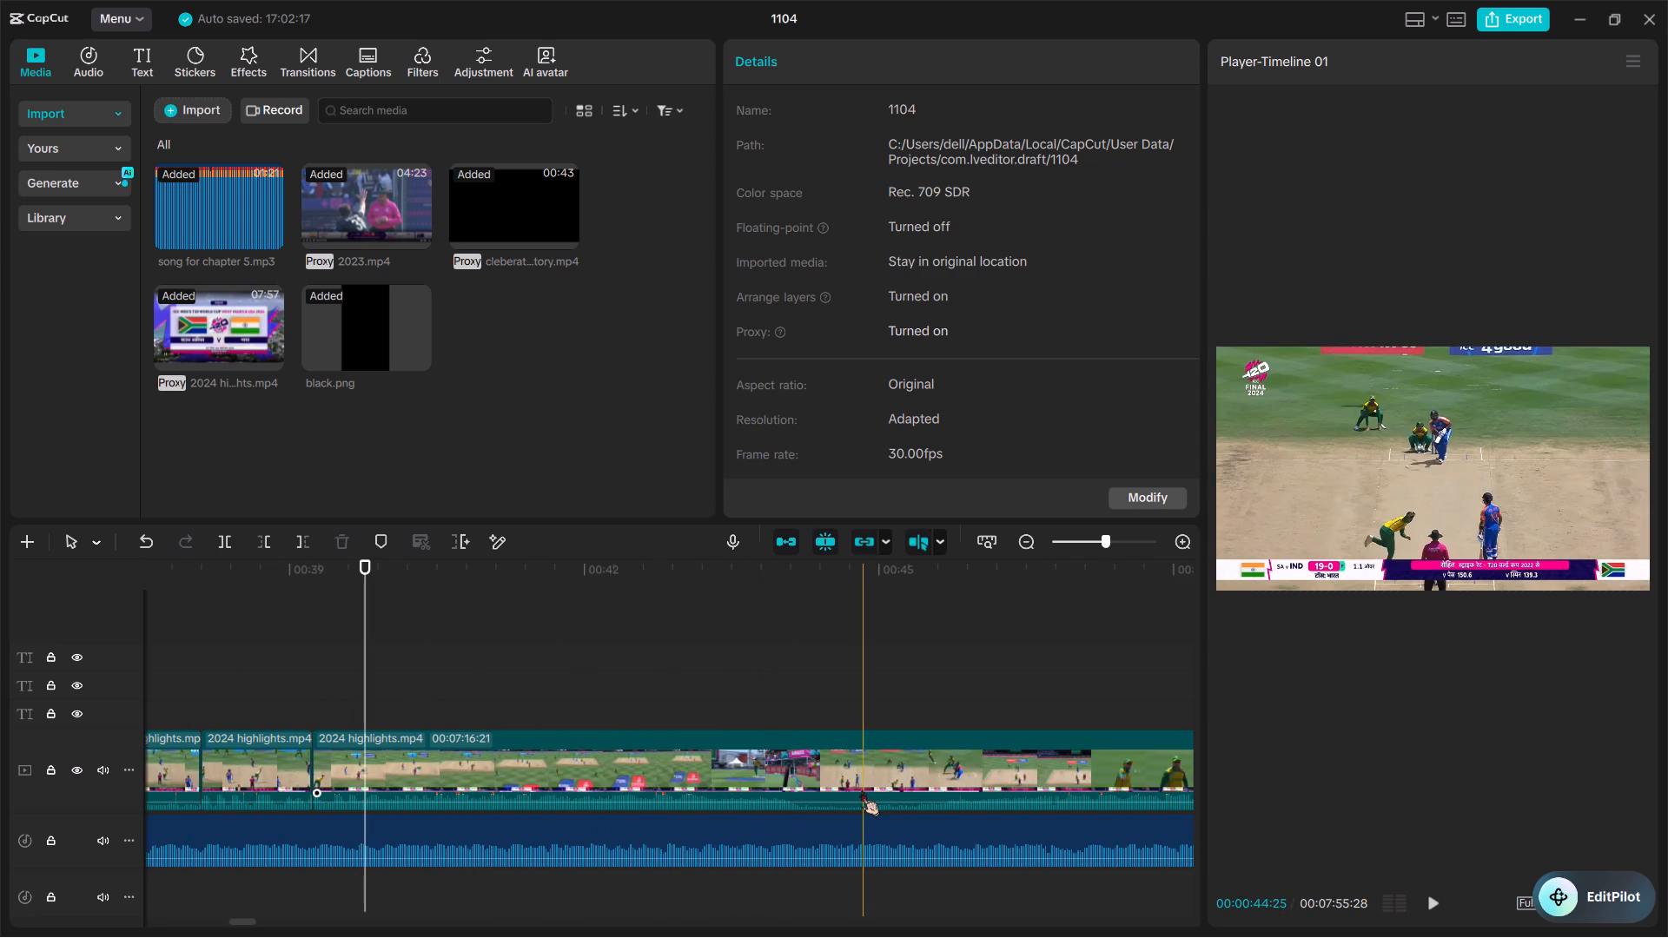
pyautogui.hscroll(-1, 862, 786)
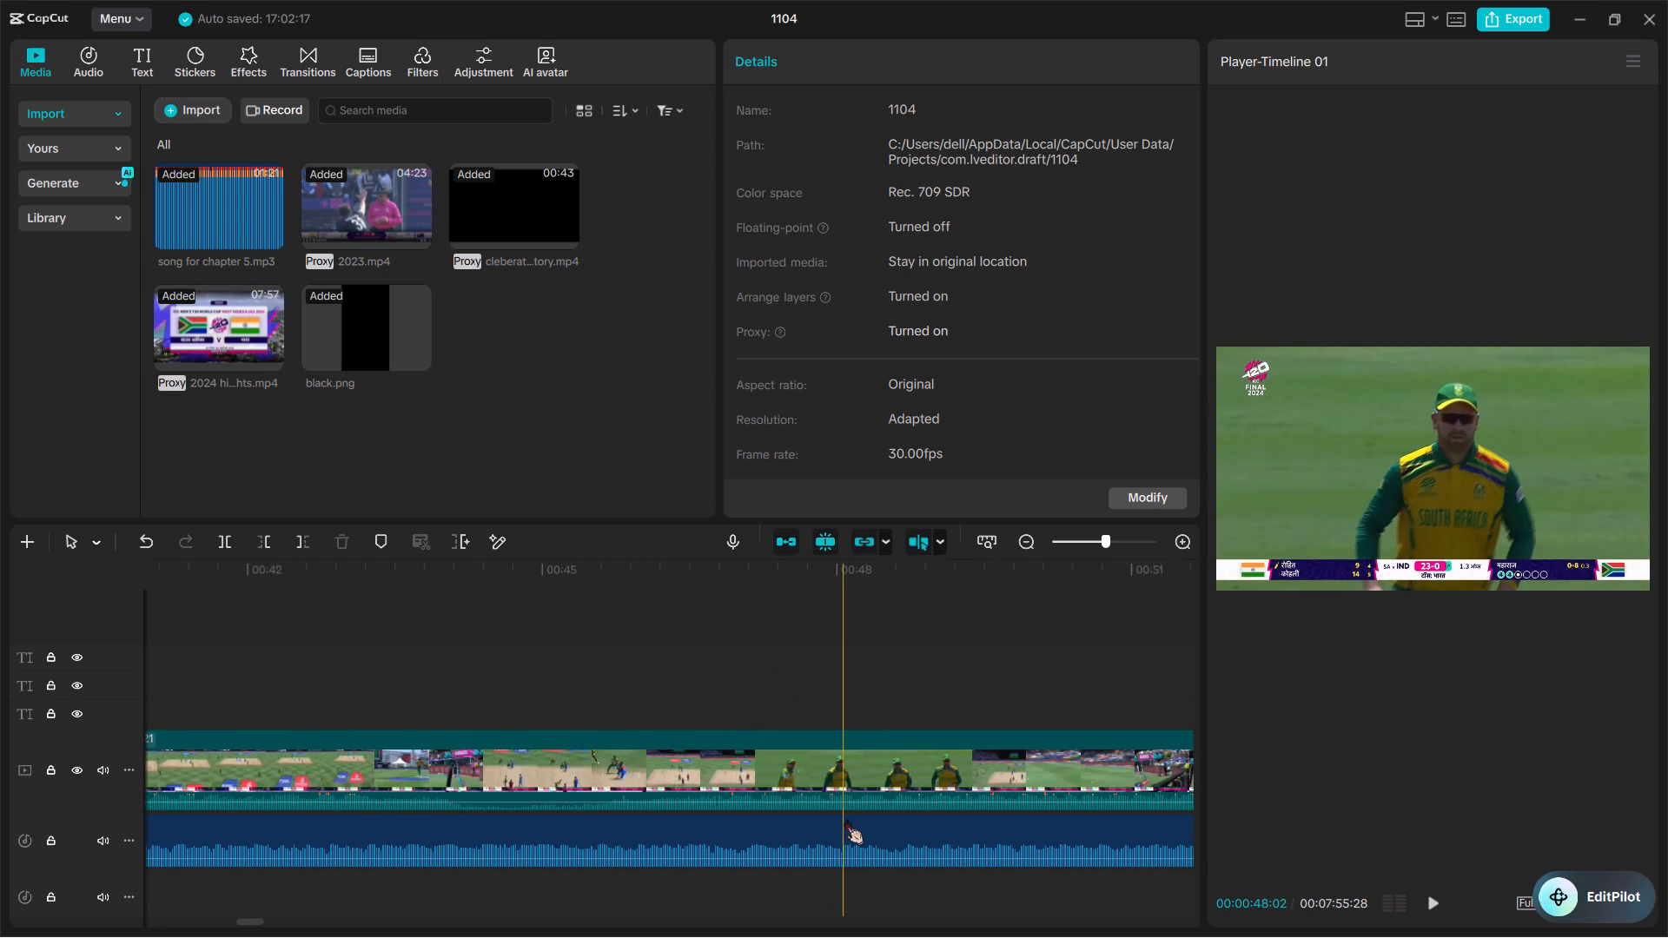
pyautogui.keyDown('ctrl'); pyautogui.scroll(5, 679, 820); pyautogui.keyUp('ctrl')
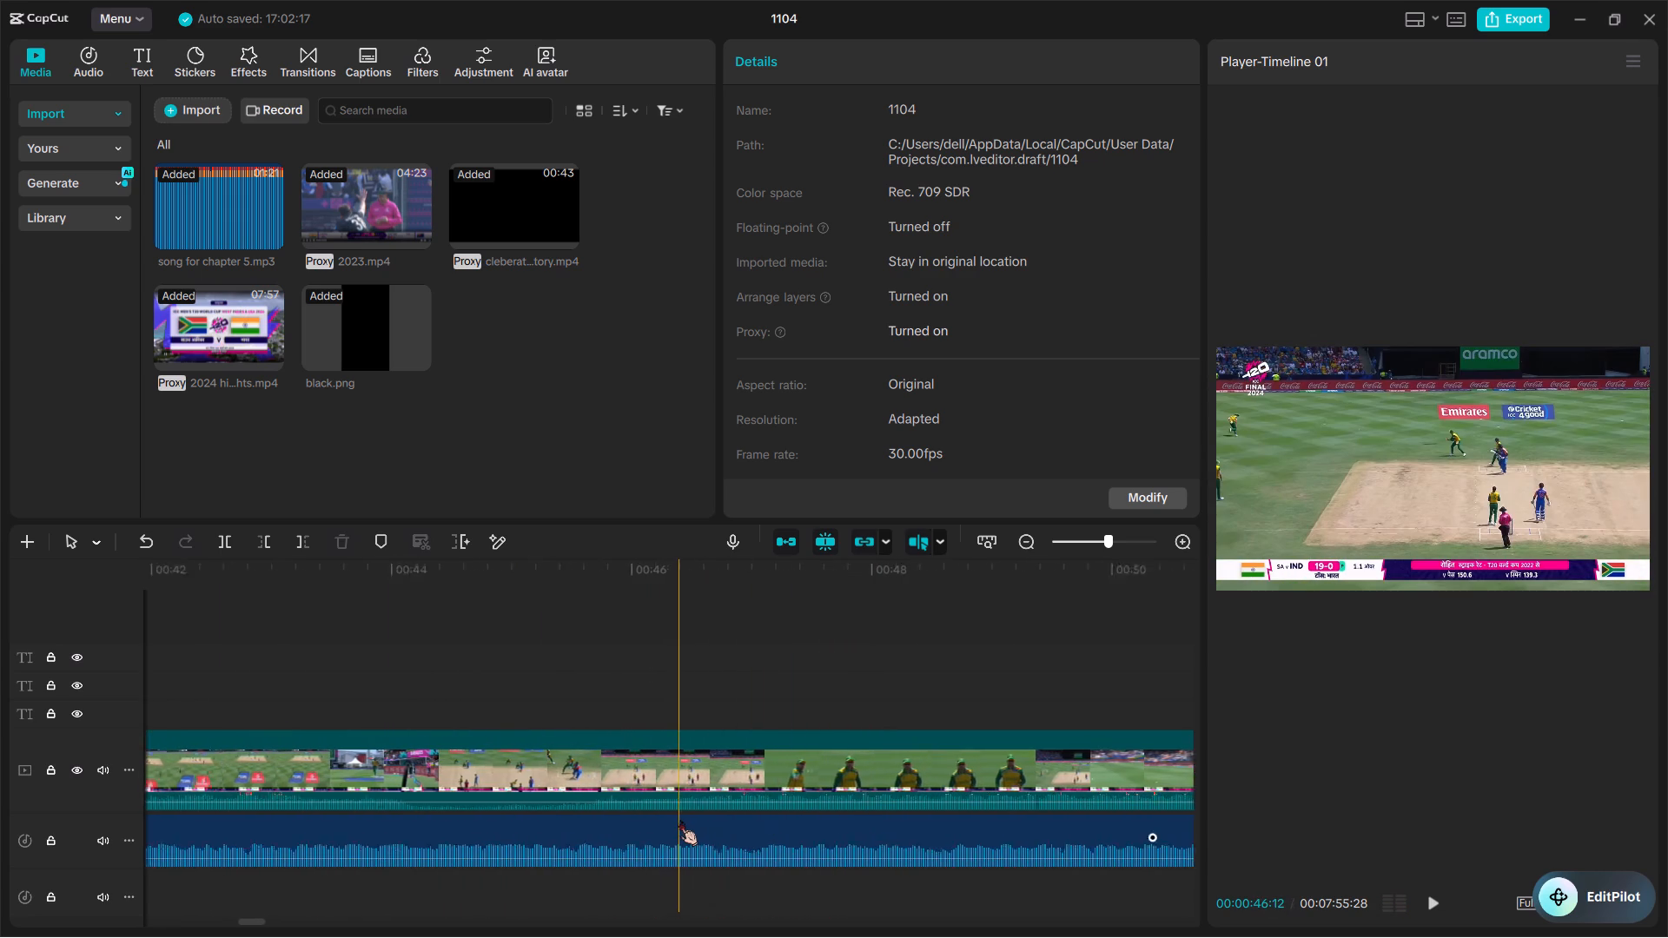
pyautogui.keyDown('ctrl'); pyautogui.scroll(5, 679, 820); pyautogui.keyUp('ctrl')
pyautogui.hscroll(-2, 946, 786)
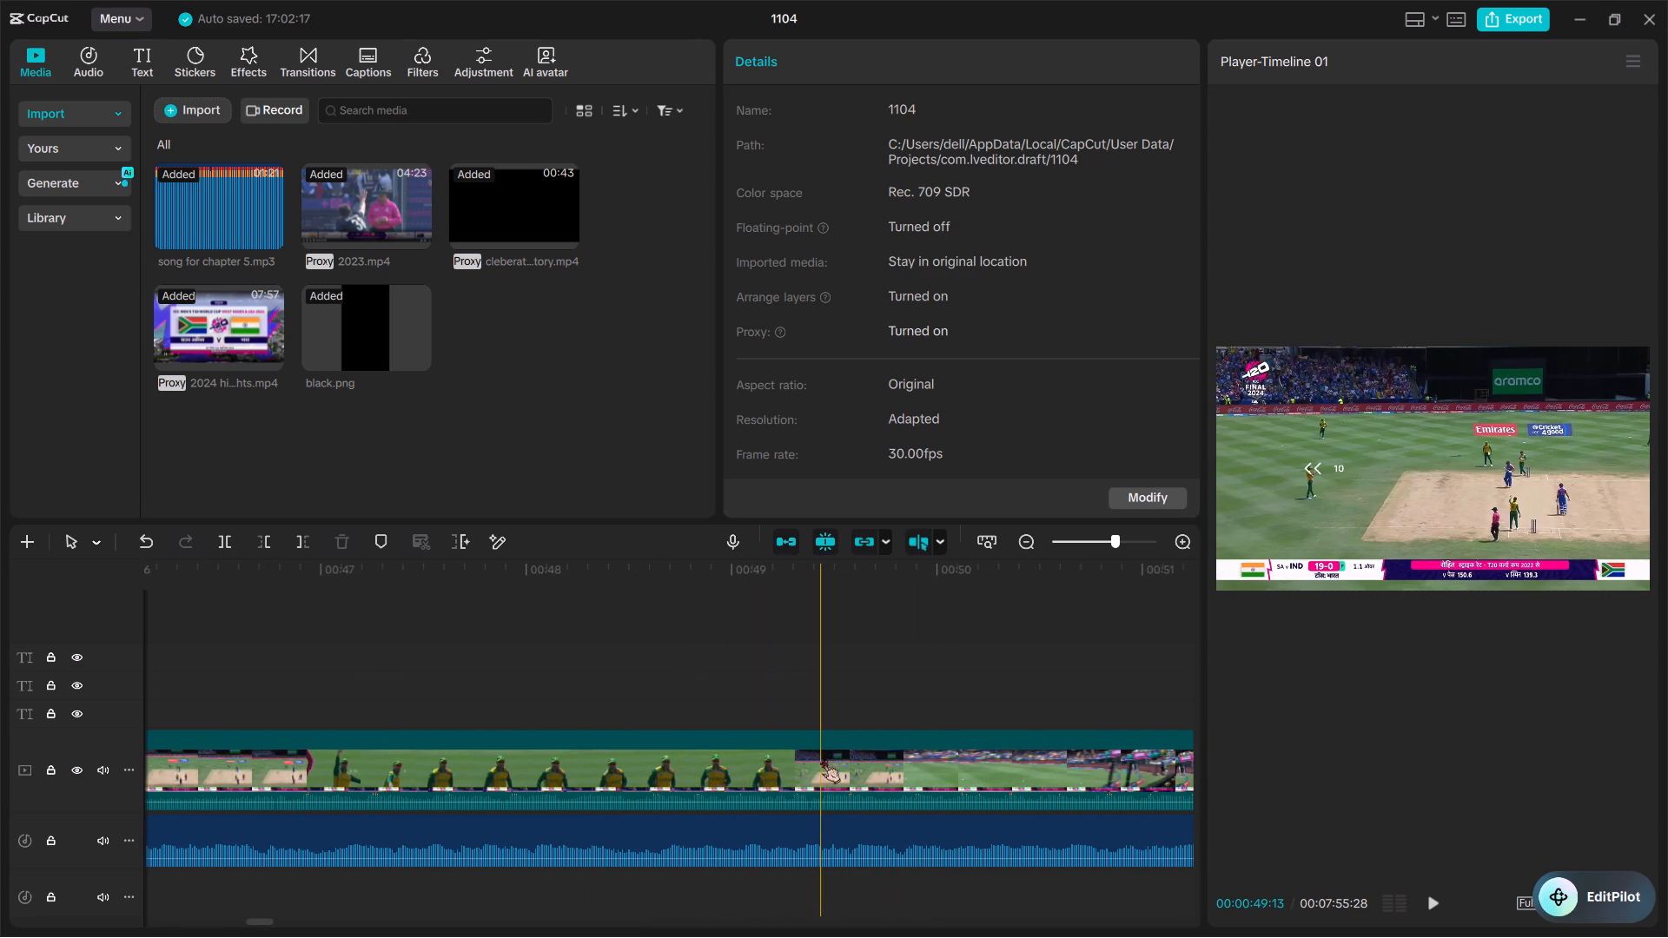
pyautogui.hscroll(-1, 959, 756)
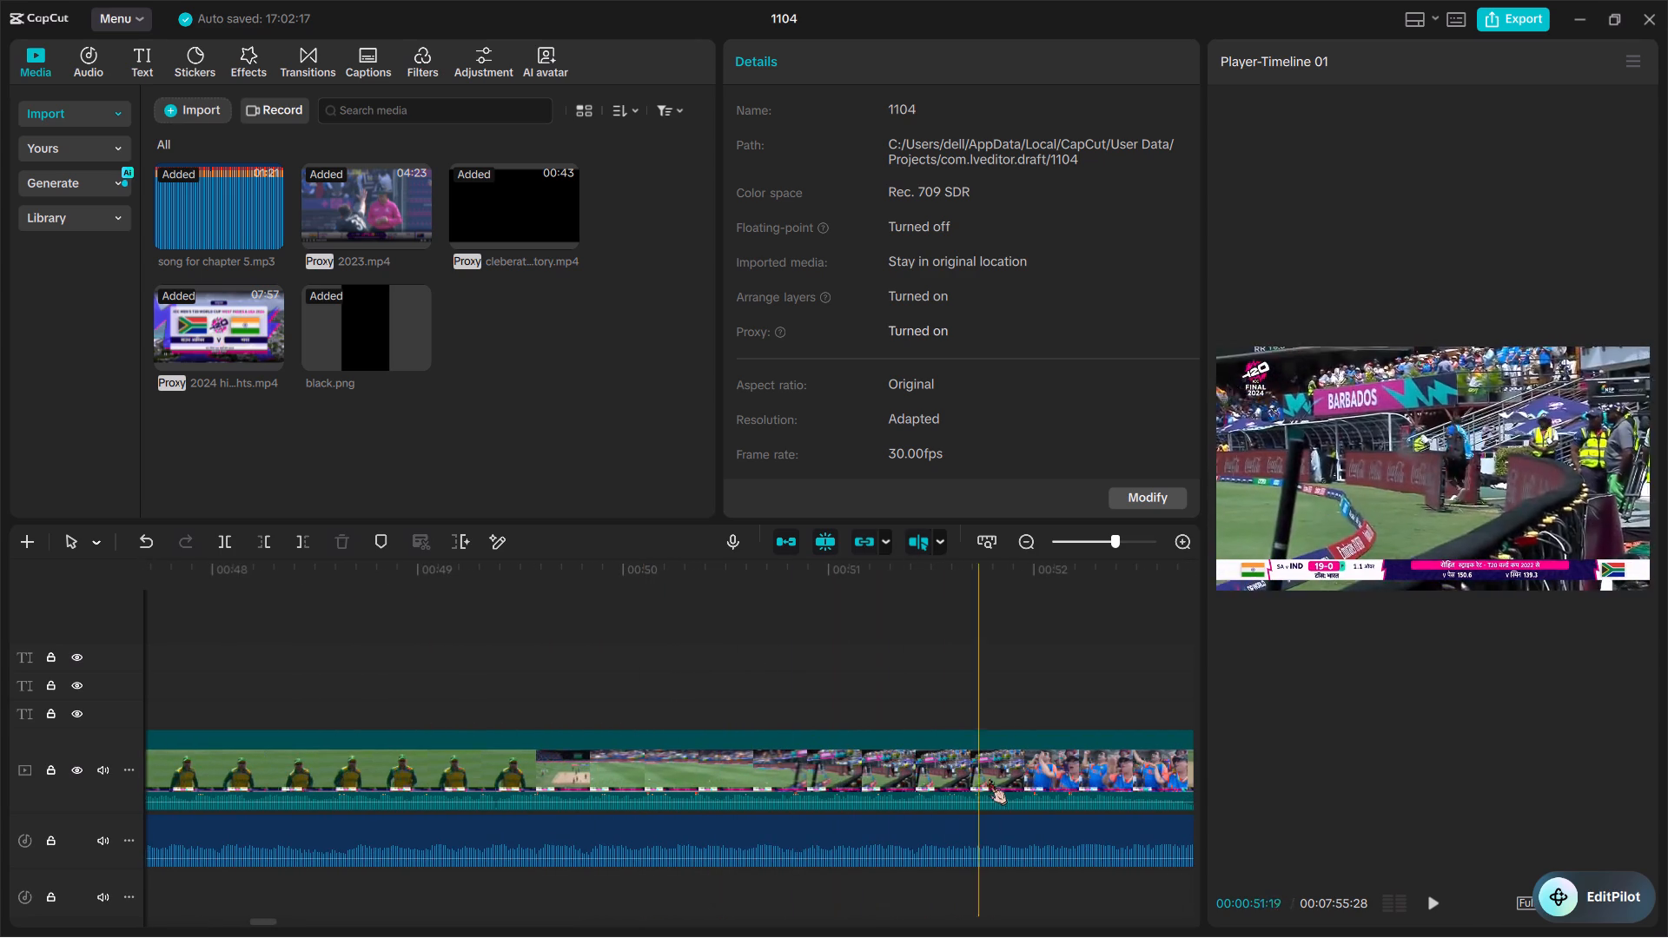
pyautogui.hscroll(-2, 992, 780)
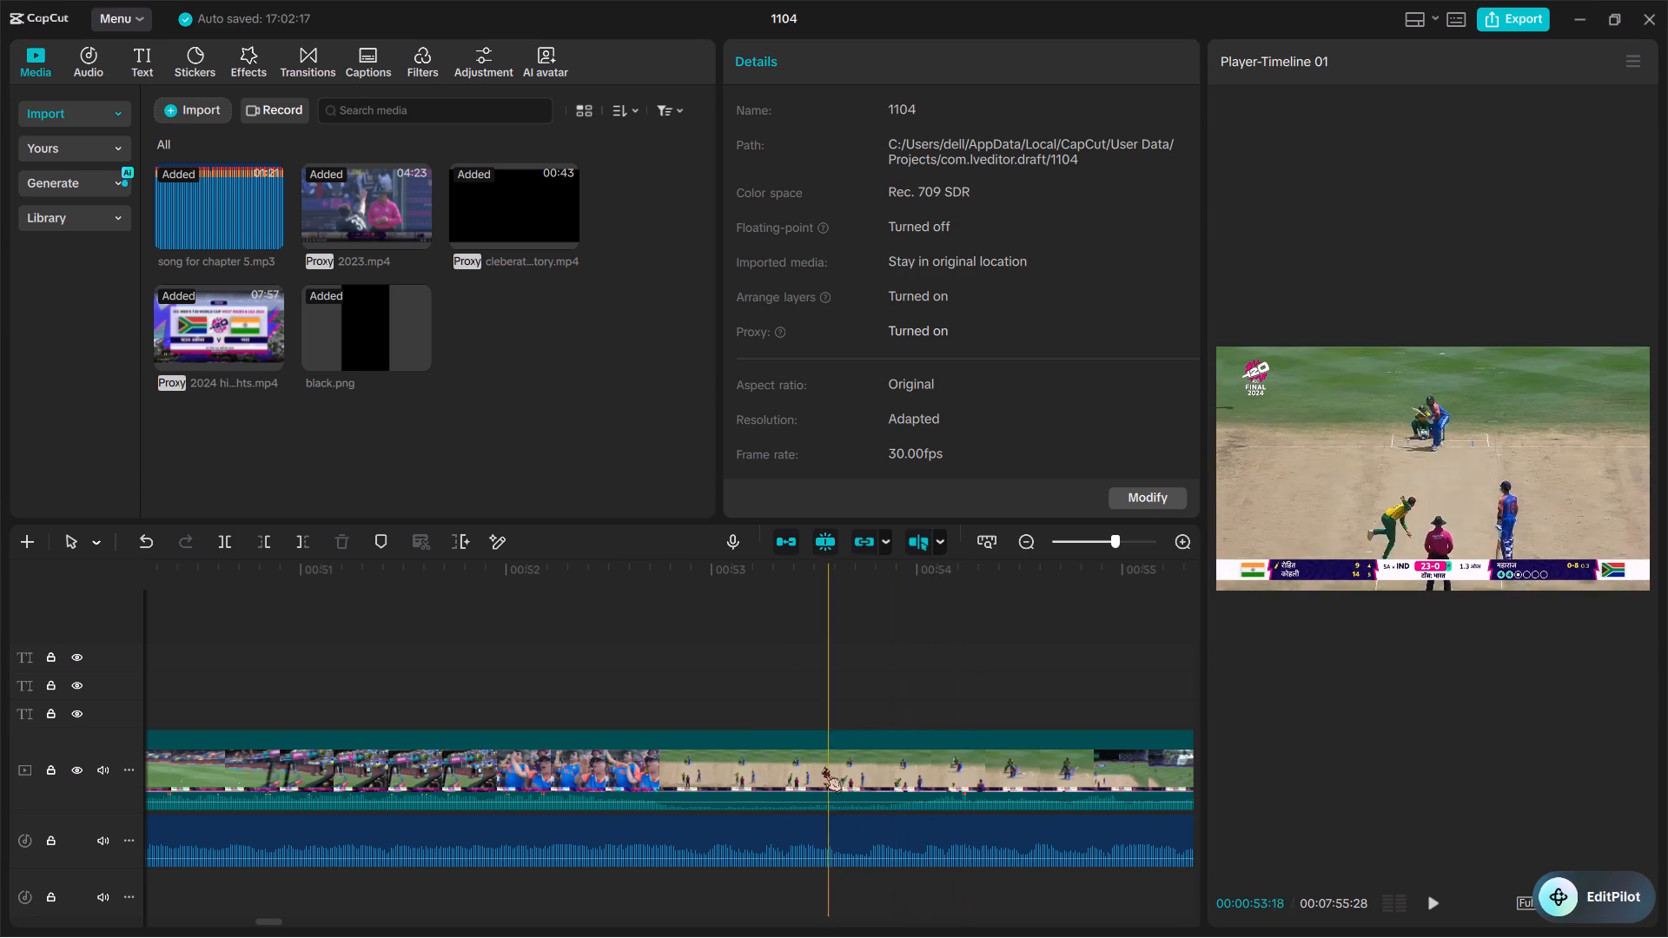
pyautogui.hotkey('ctrl', 'b')
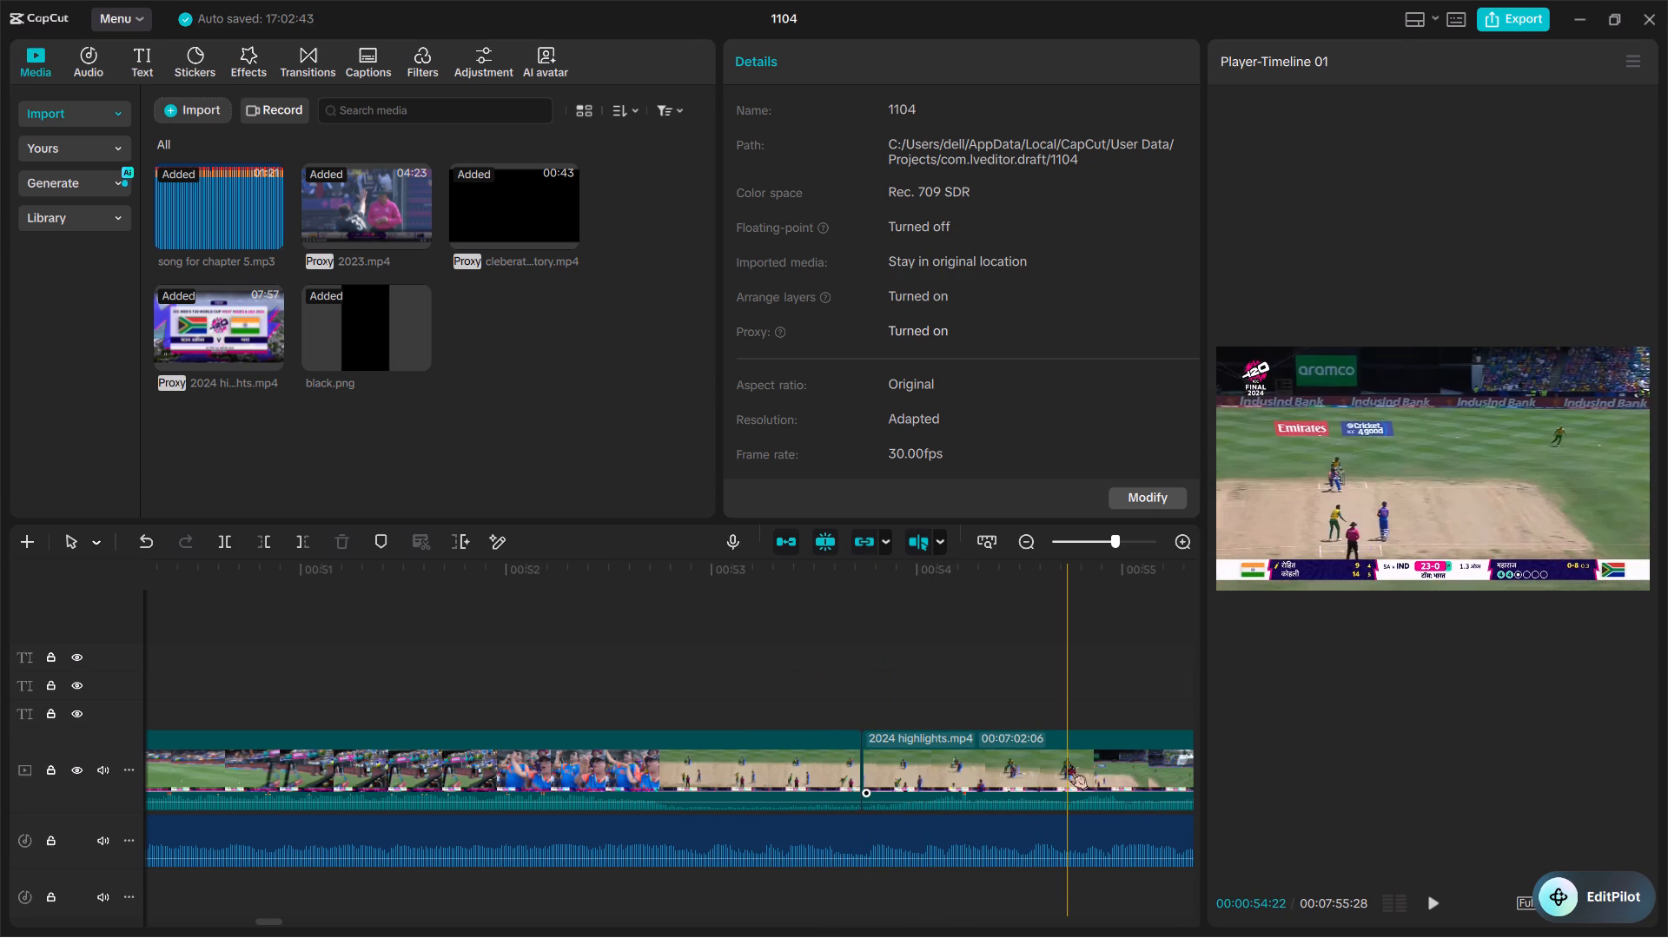
# Split the 2024 highlights clip at 00:00:54:19, just after the batter plays the shot at 23-0.
pyautogui.hscroll(-1, 996, 776)
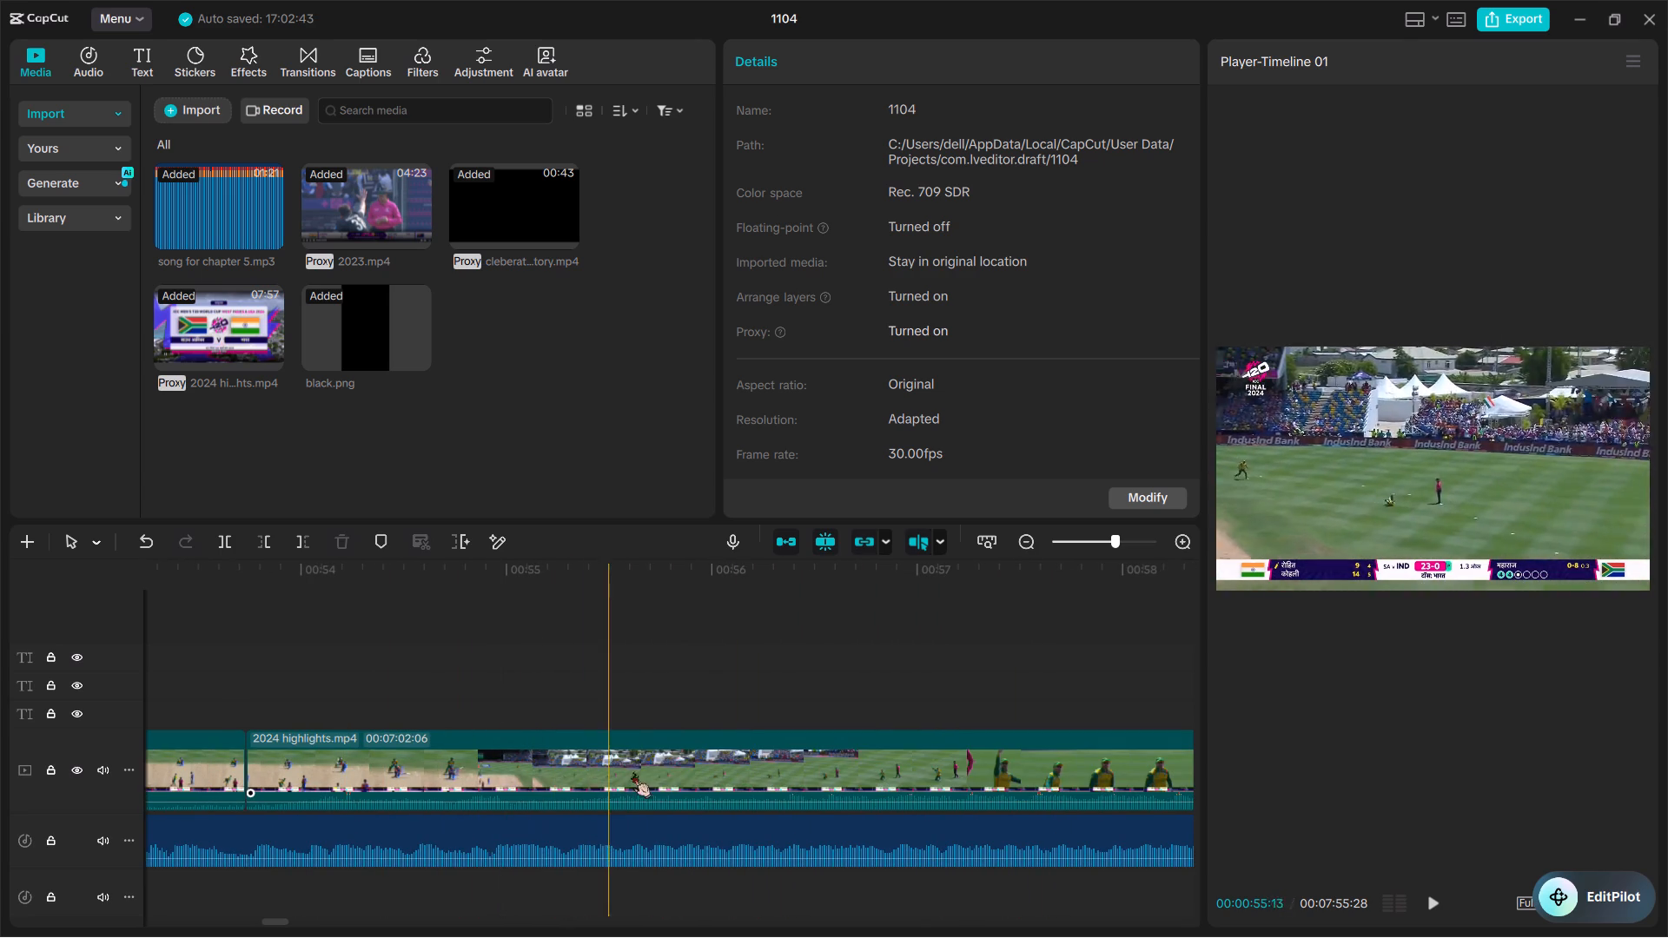
pyautogui.hscroll(-1, 1113, 798)
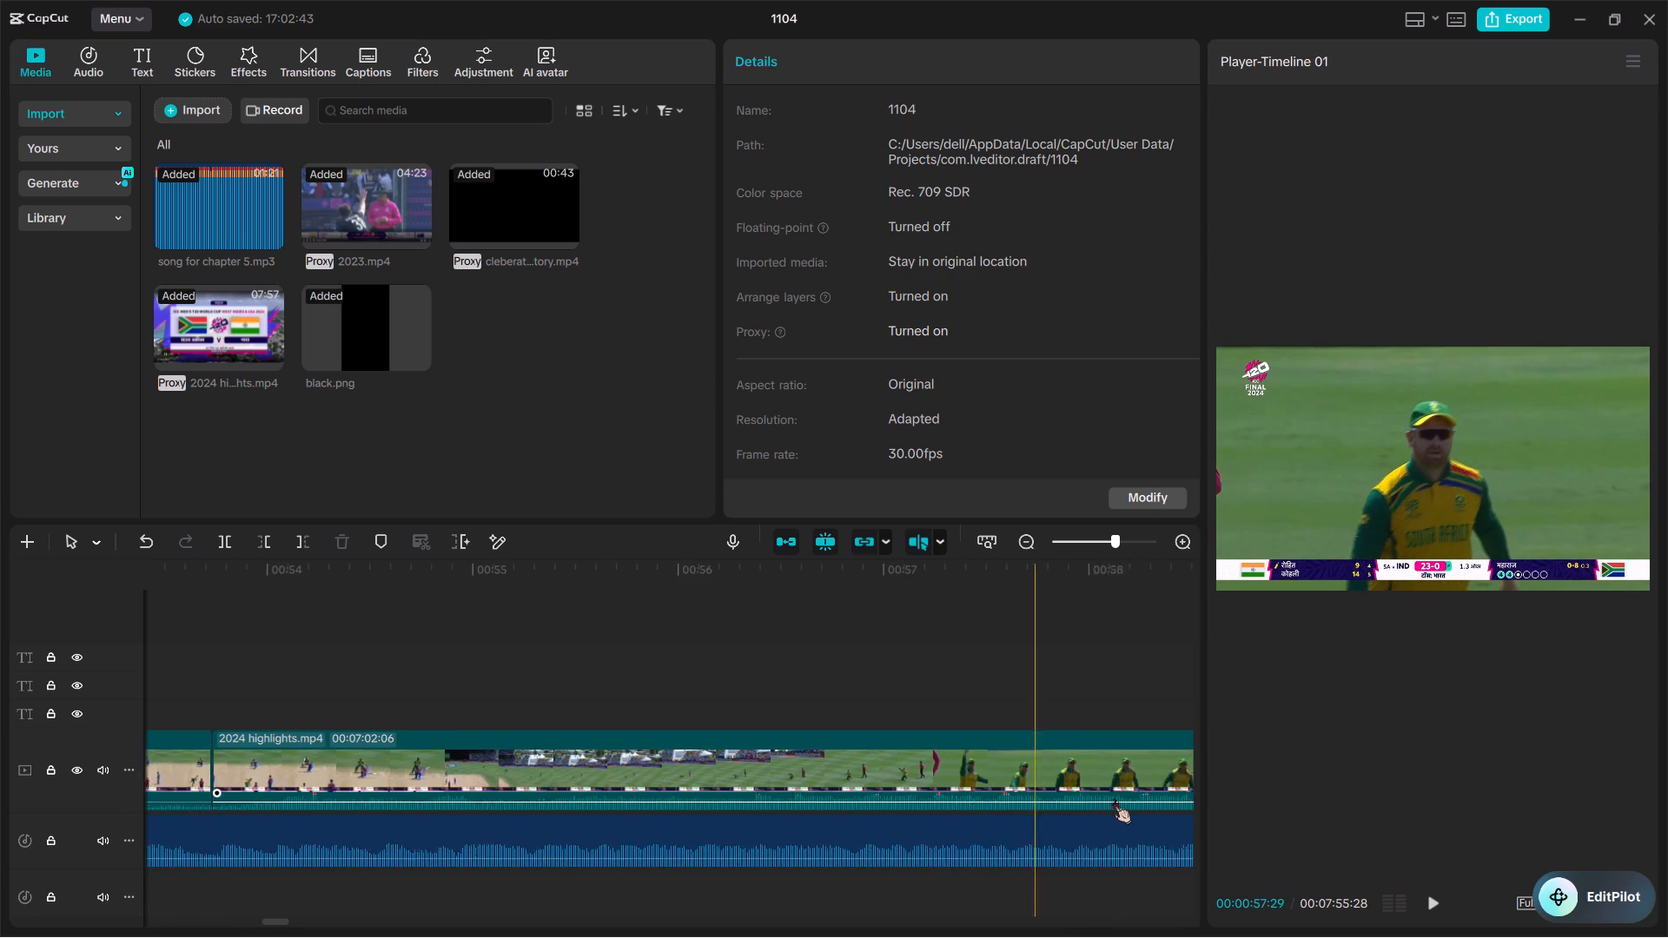
pyautogui.hscroll(-1, 1113, 798)
pyautogui.keyDown('ctrl'); pyautogui.scroll(-5, 1113, 798); pyautogui.keyUp('ctrl')
pyautogui.hscroll(-1, 1123, 784)
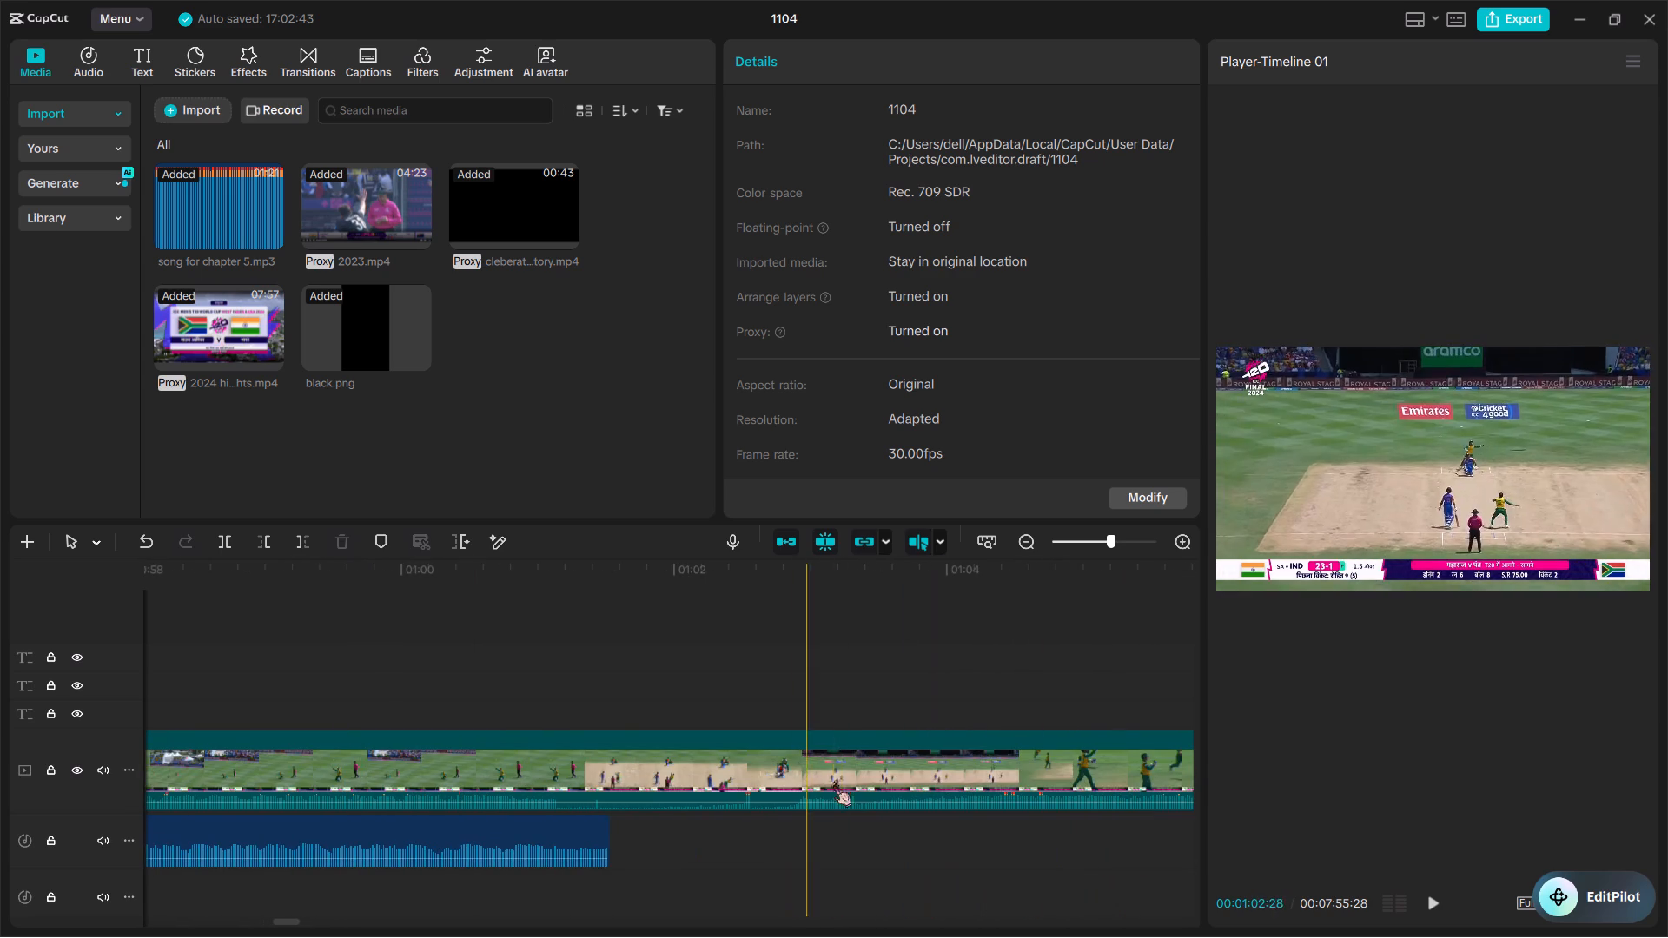
pyautogui.hscroll(1, 786, 785)
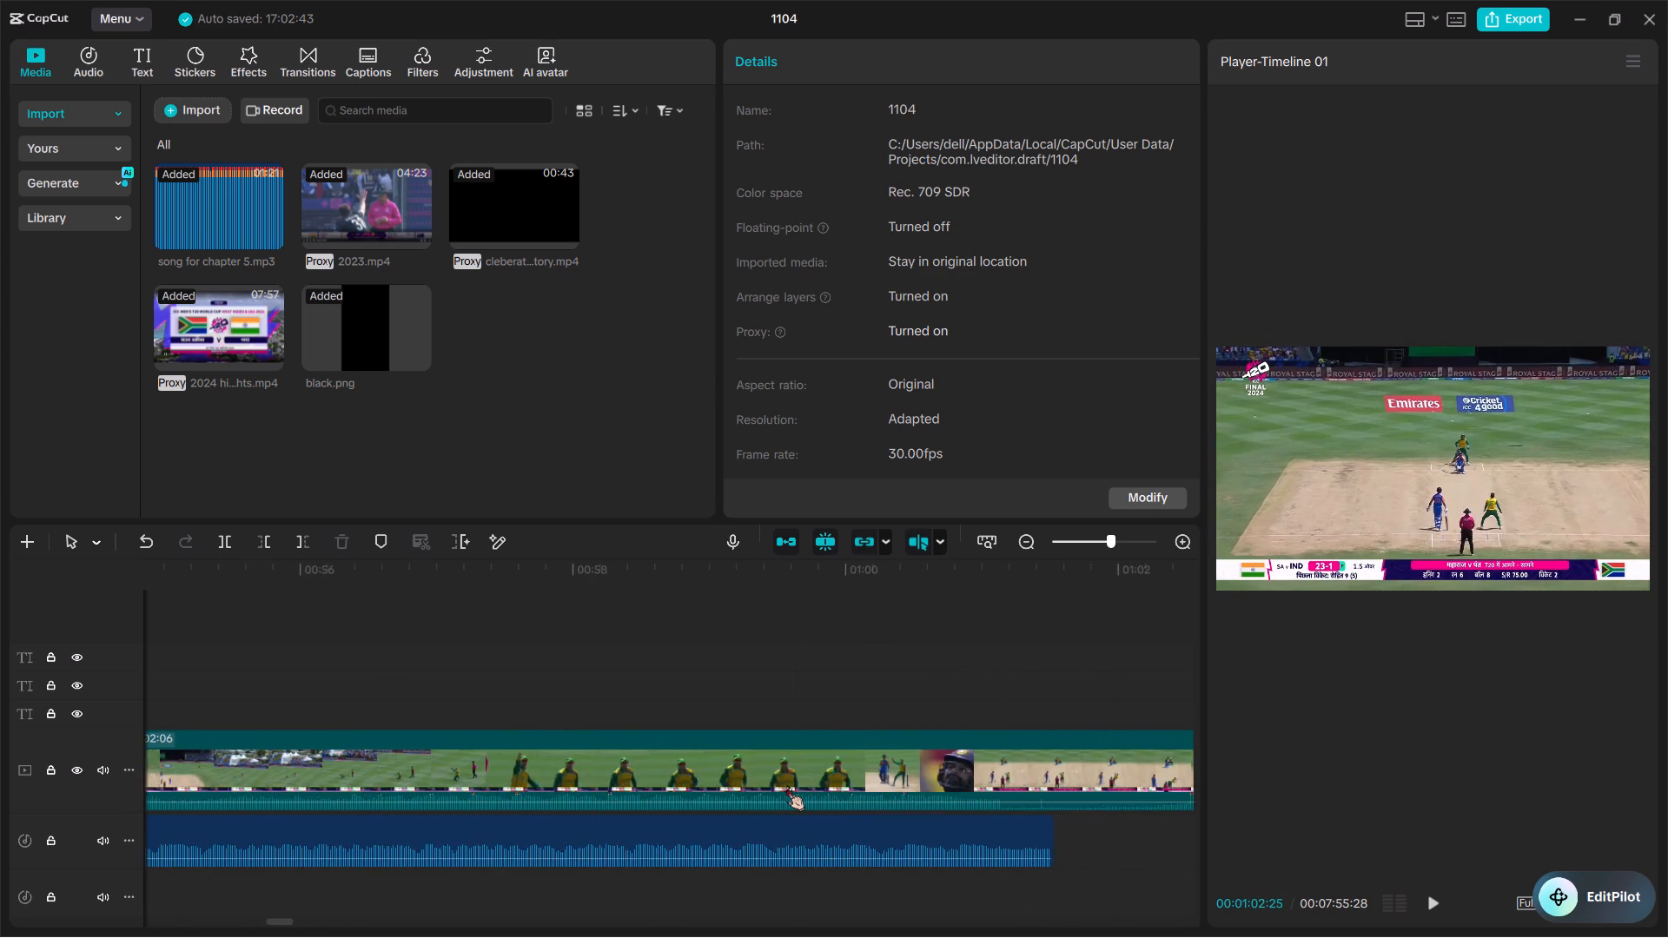
pyautogui.hscroll(1, 437, 820)
pyautogui.hscroll(-1, 900, 822)
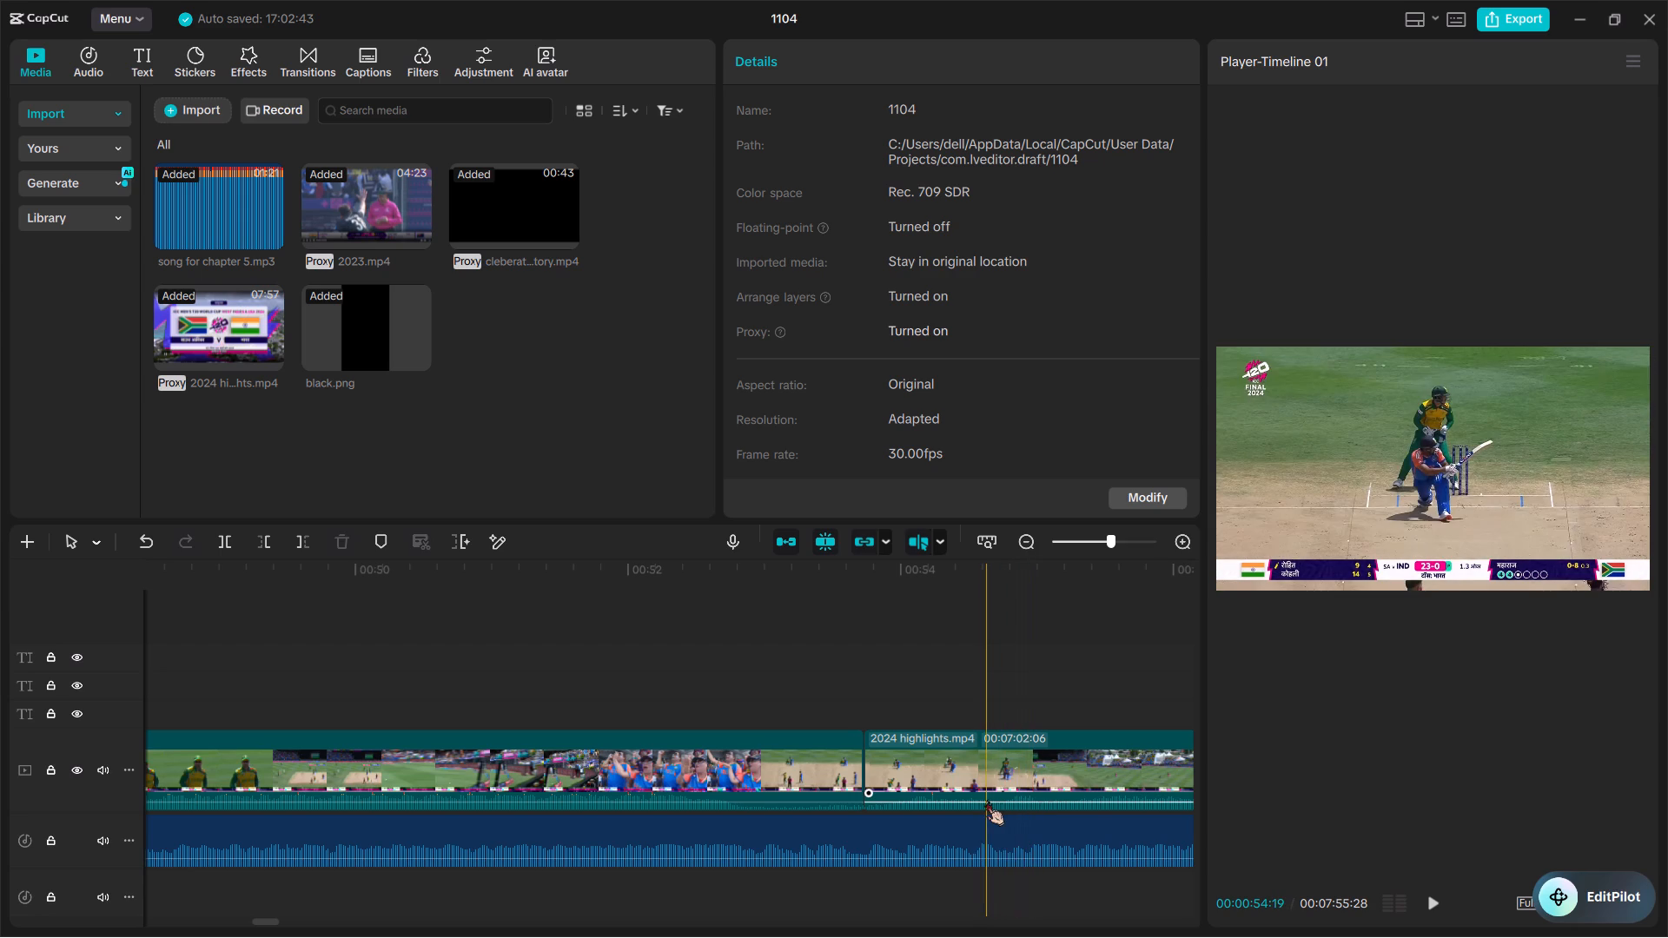
pyautogui.hotkey('ctrl', 'b')
# Isolate the 23-1 delivery: split at 00:01:01:23, delete the footage back to the 23-0 shot, and split after the stroke at 00:00:55:13.
pyautogui.hscroll(-1, 833, 774)
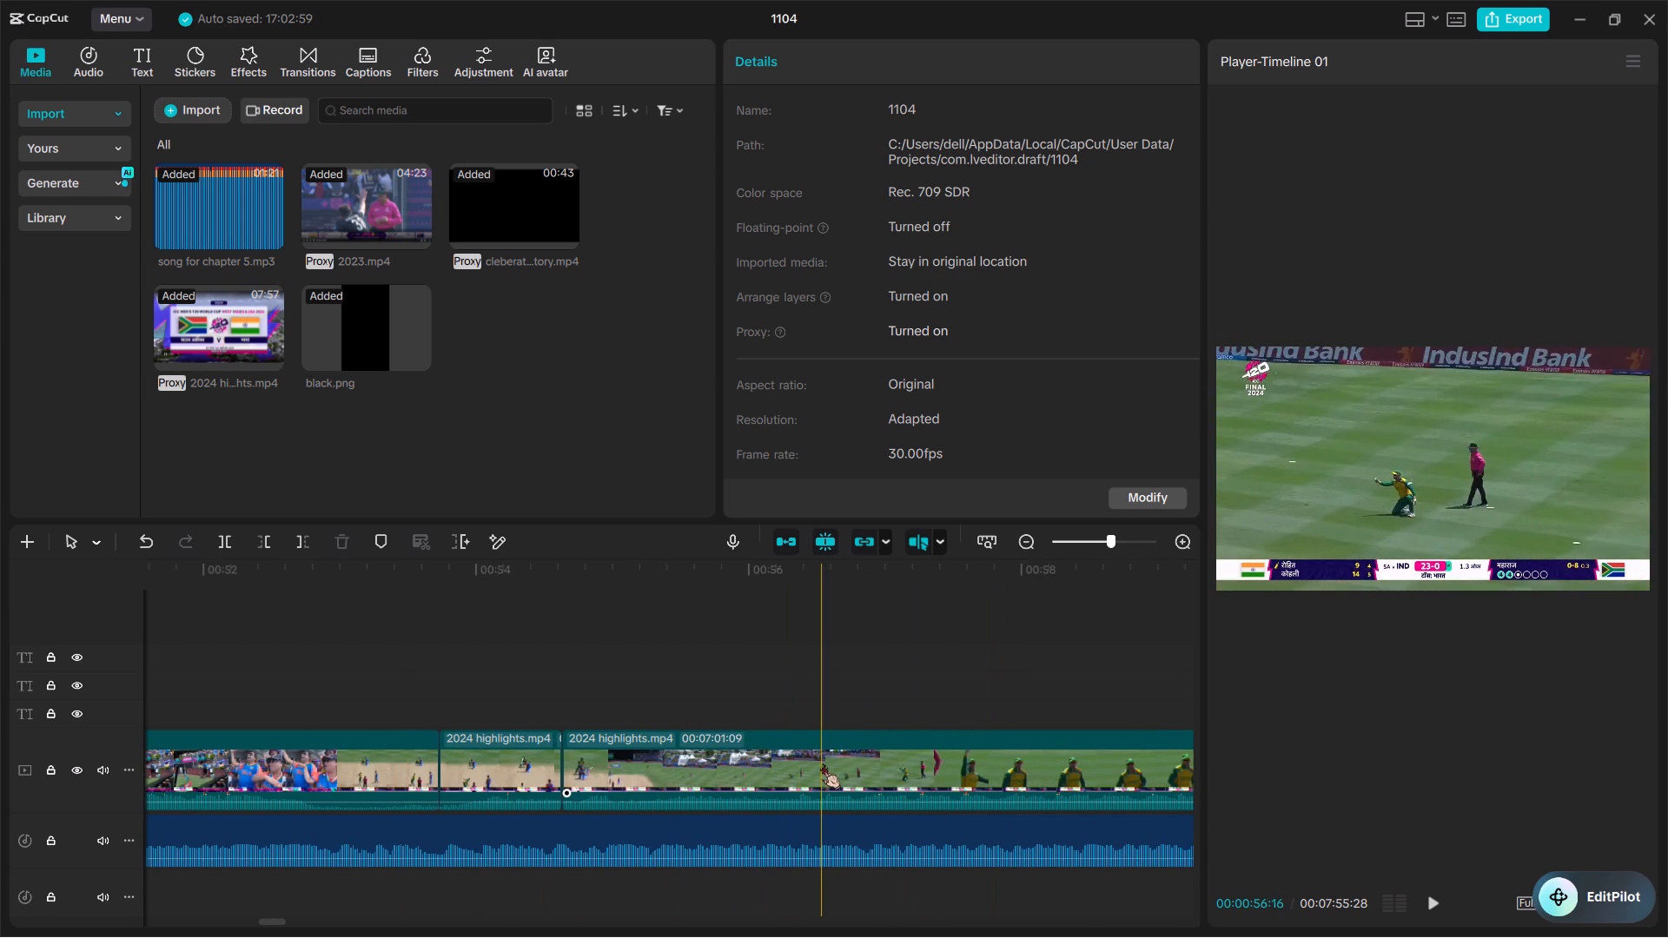
pyautogui.hscroll(-1, 943, 756)
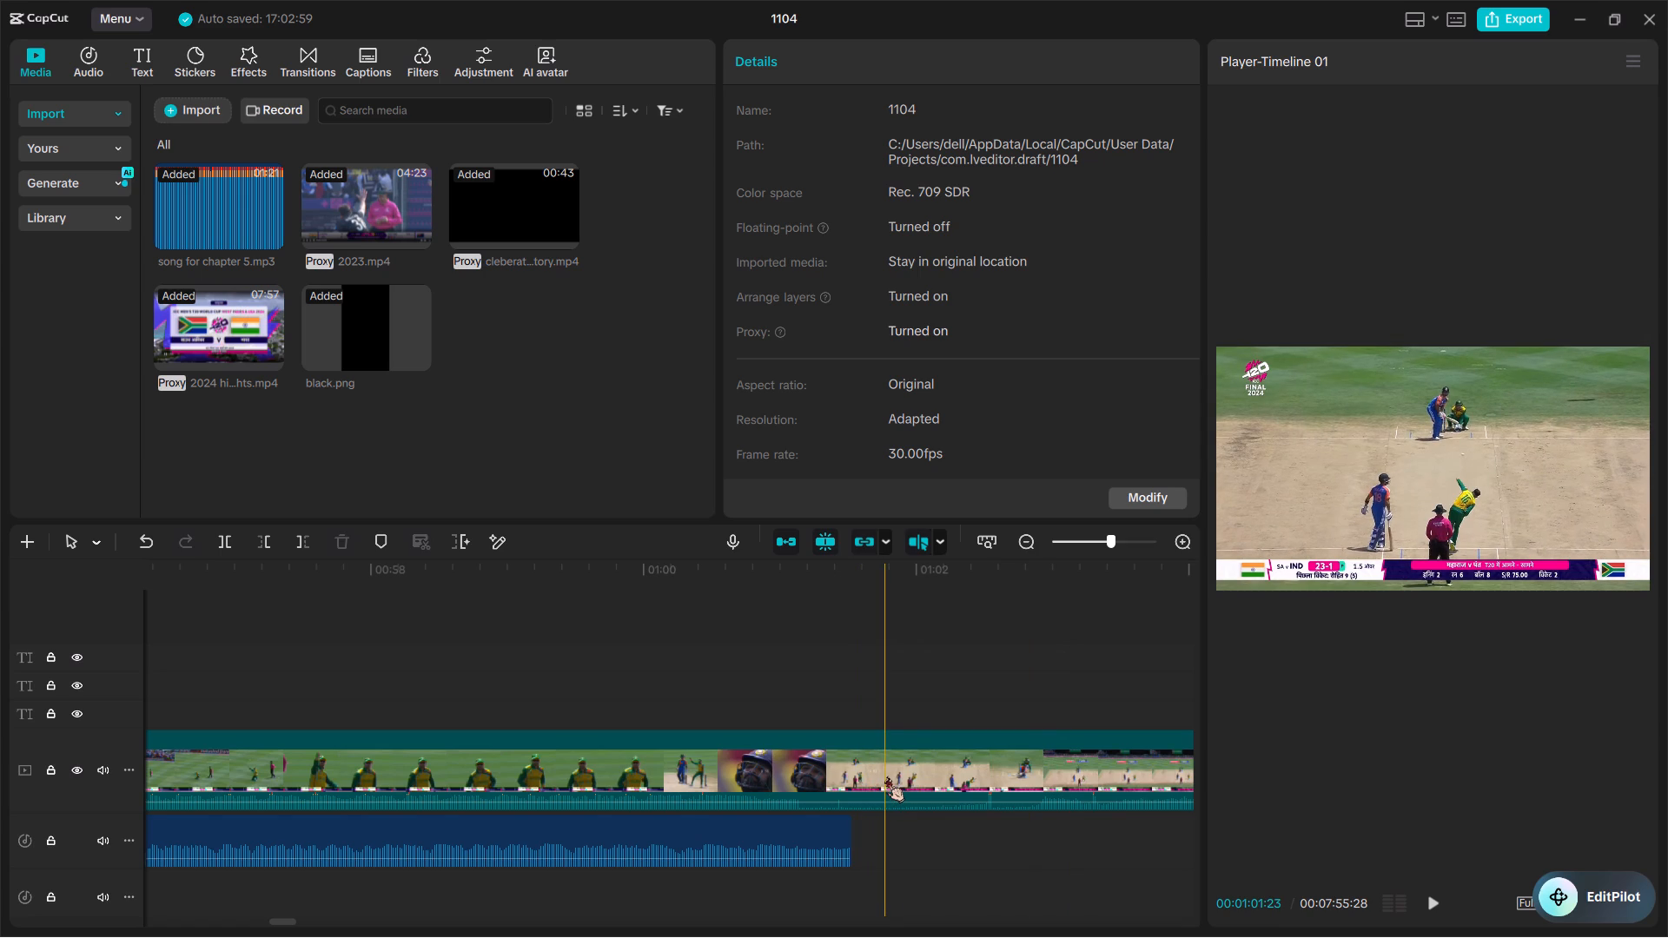
pyautogui.hotkey('ctrl', 'b')
pyautogui.click(670, 747)
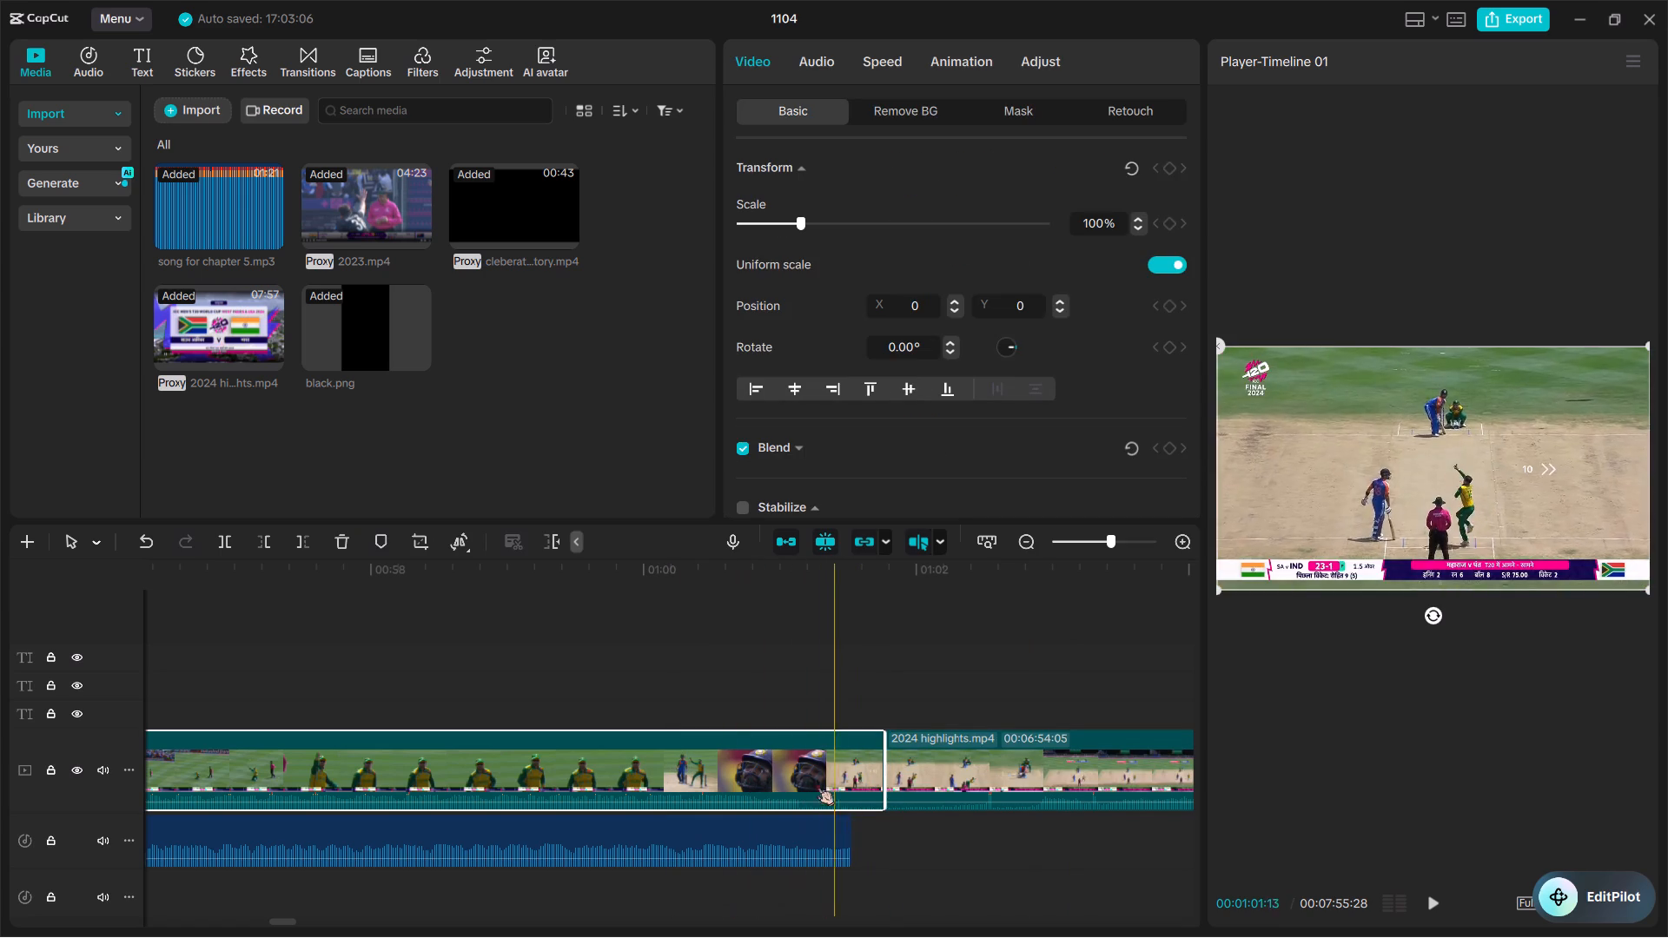
pyautogui.press('BackSpace')
pyautogui.hscroll(1, 771, 792)
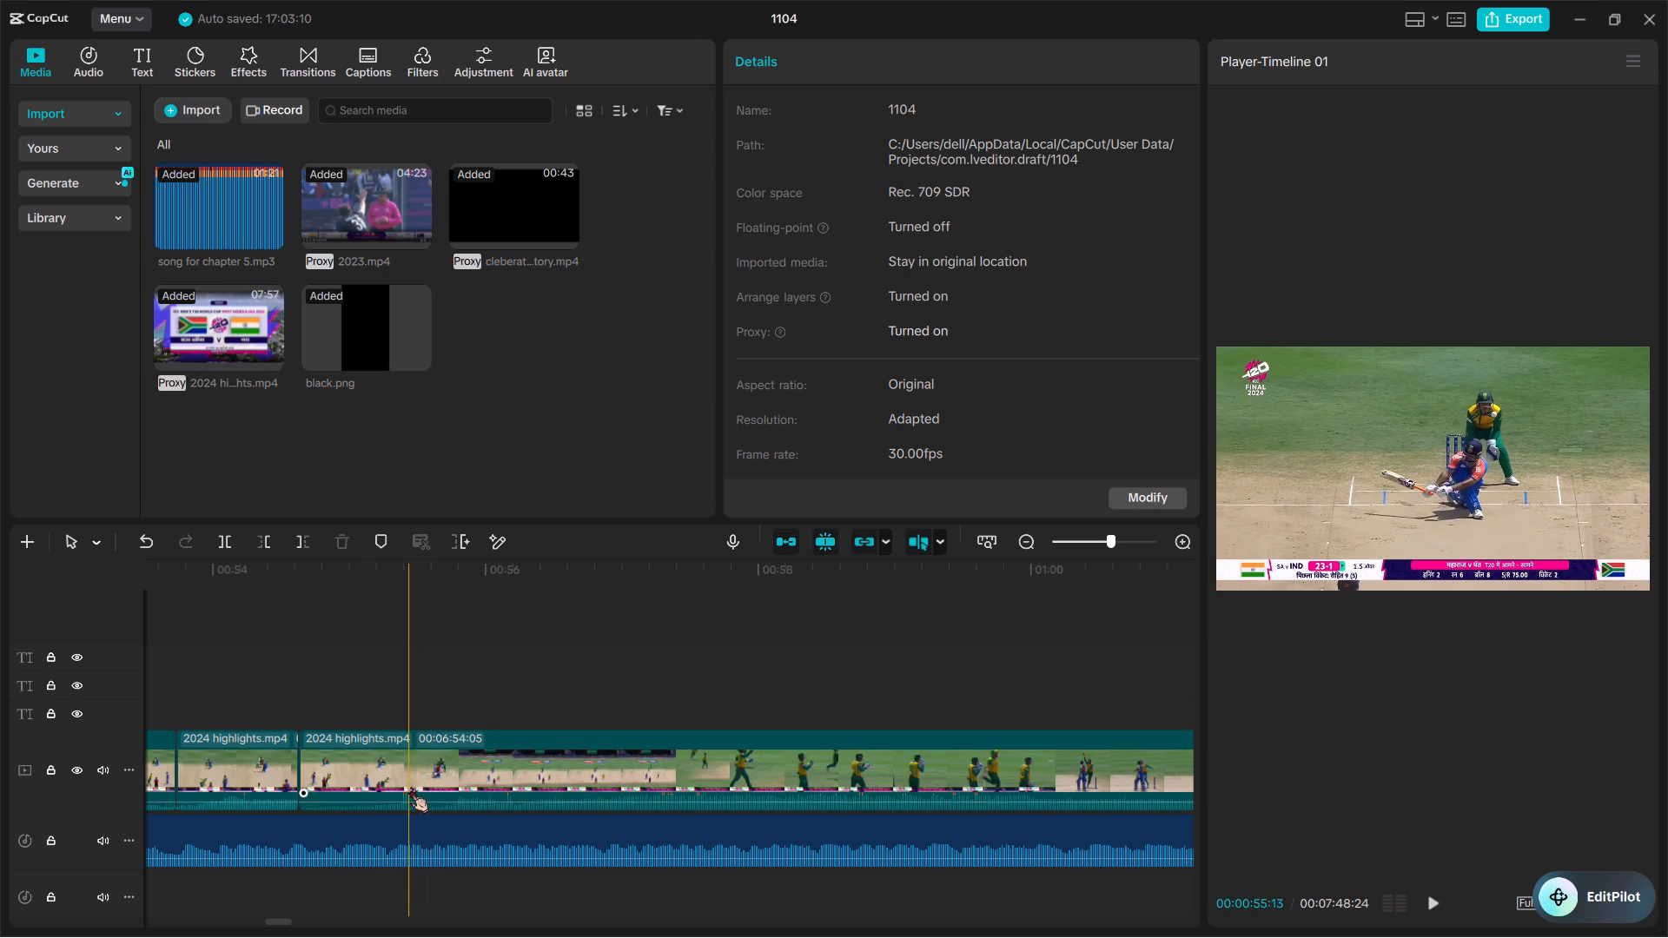
pyautogui.hotkey('ctrl', 'b')
# Delete the 14-second piece of 2024 highlights footage between the 11-0 shot and the short 23-0 delivery shot.
pyautogui.hscroll(-1, 923, 779)
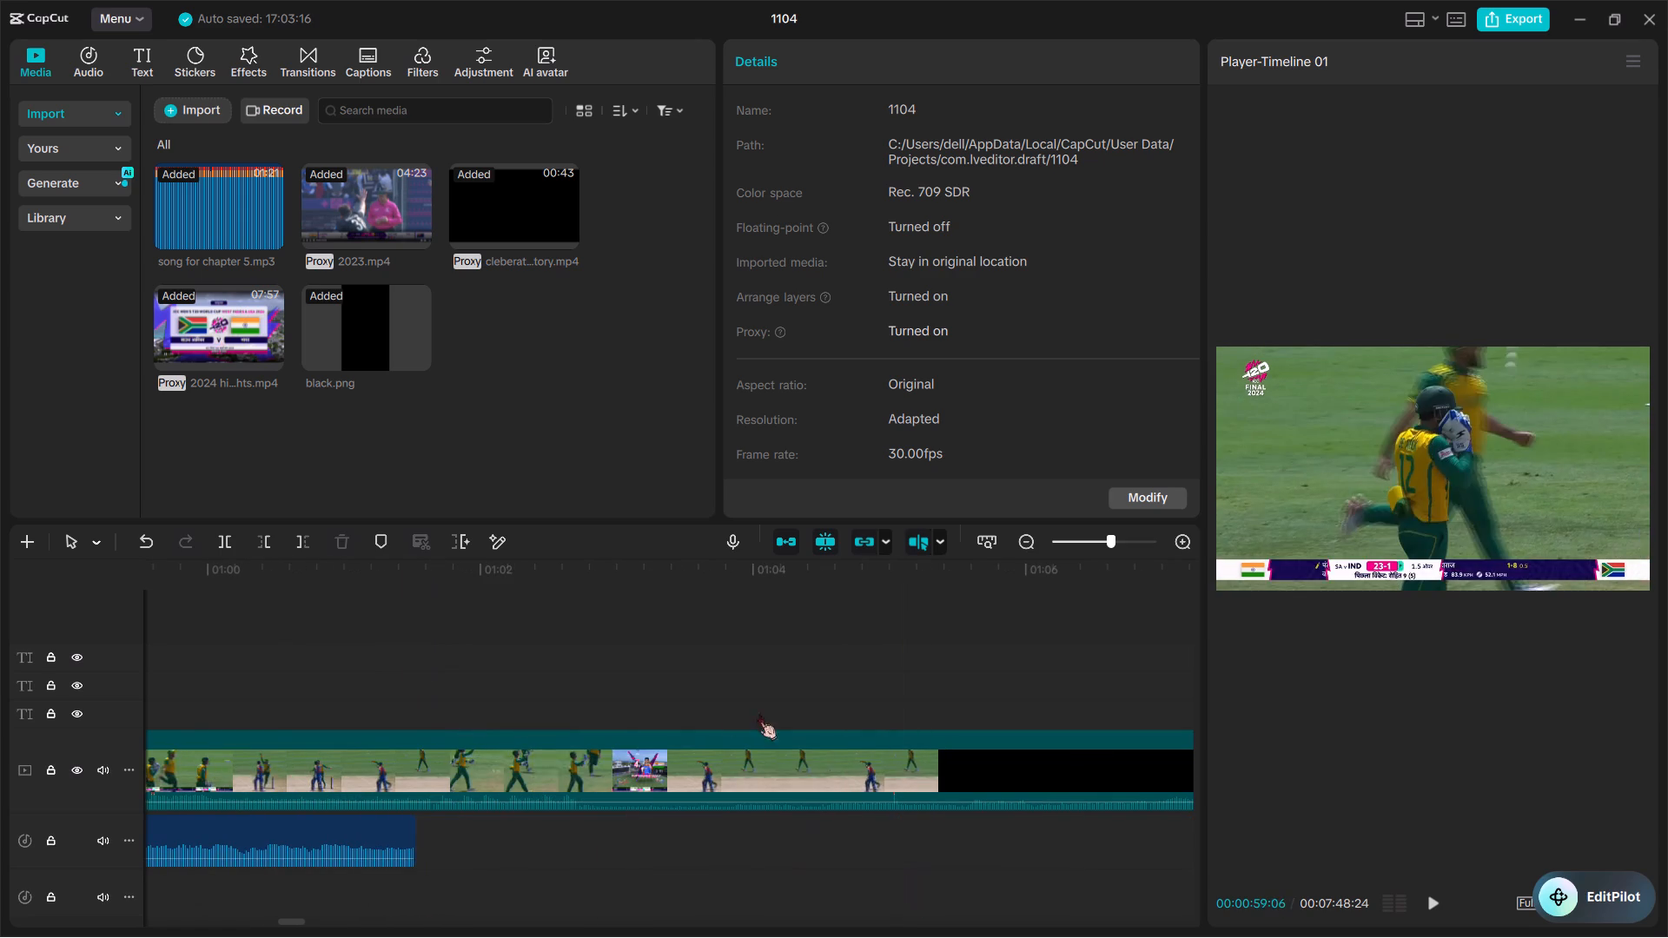
pyautogui.hscroll(-1, 891, 779)
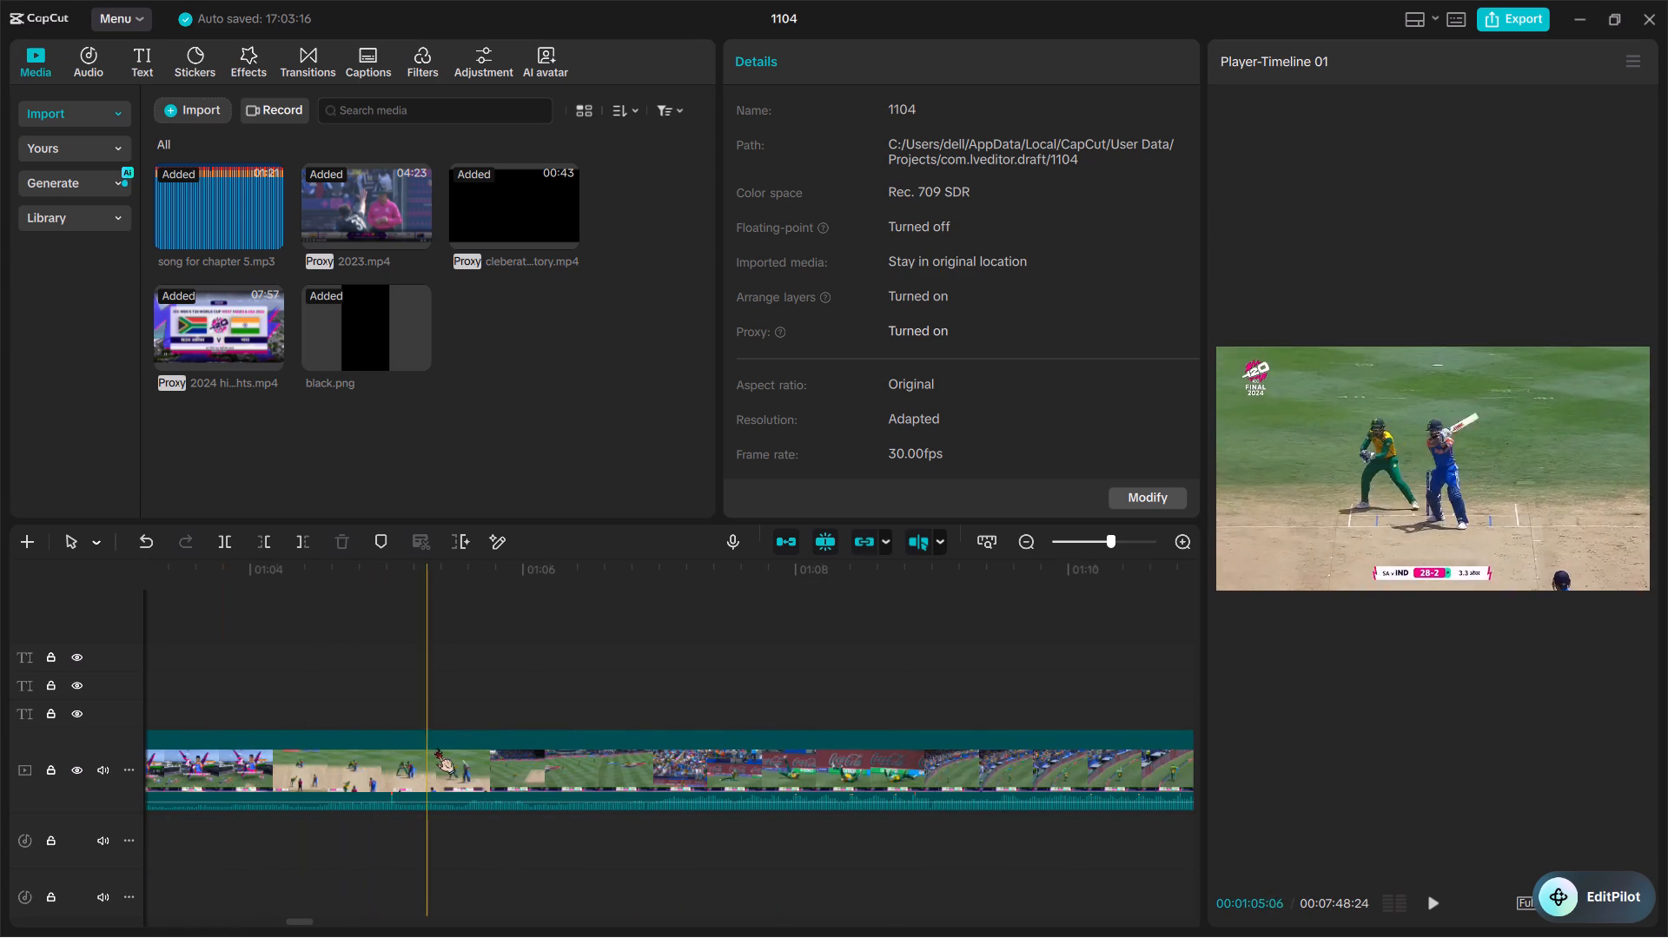
pyautogui.hscroll(-1, 972, 784)
pyautogui.hscroll(2, 779, 780)
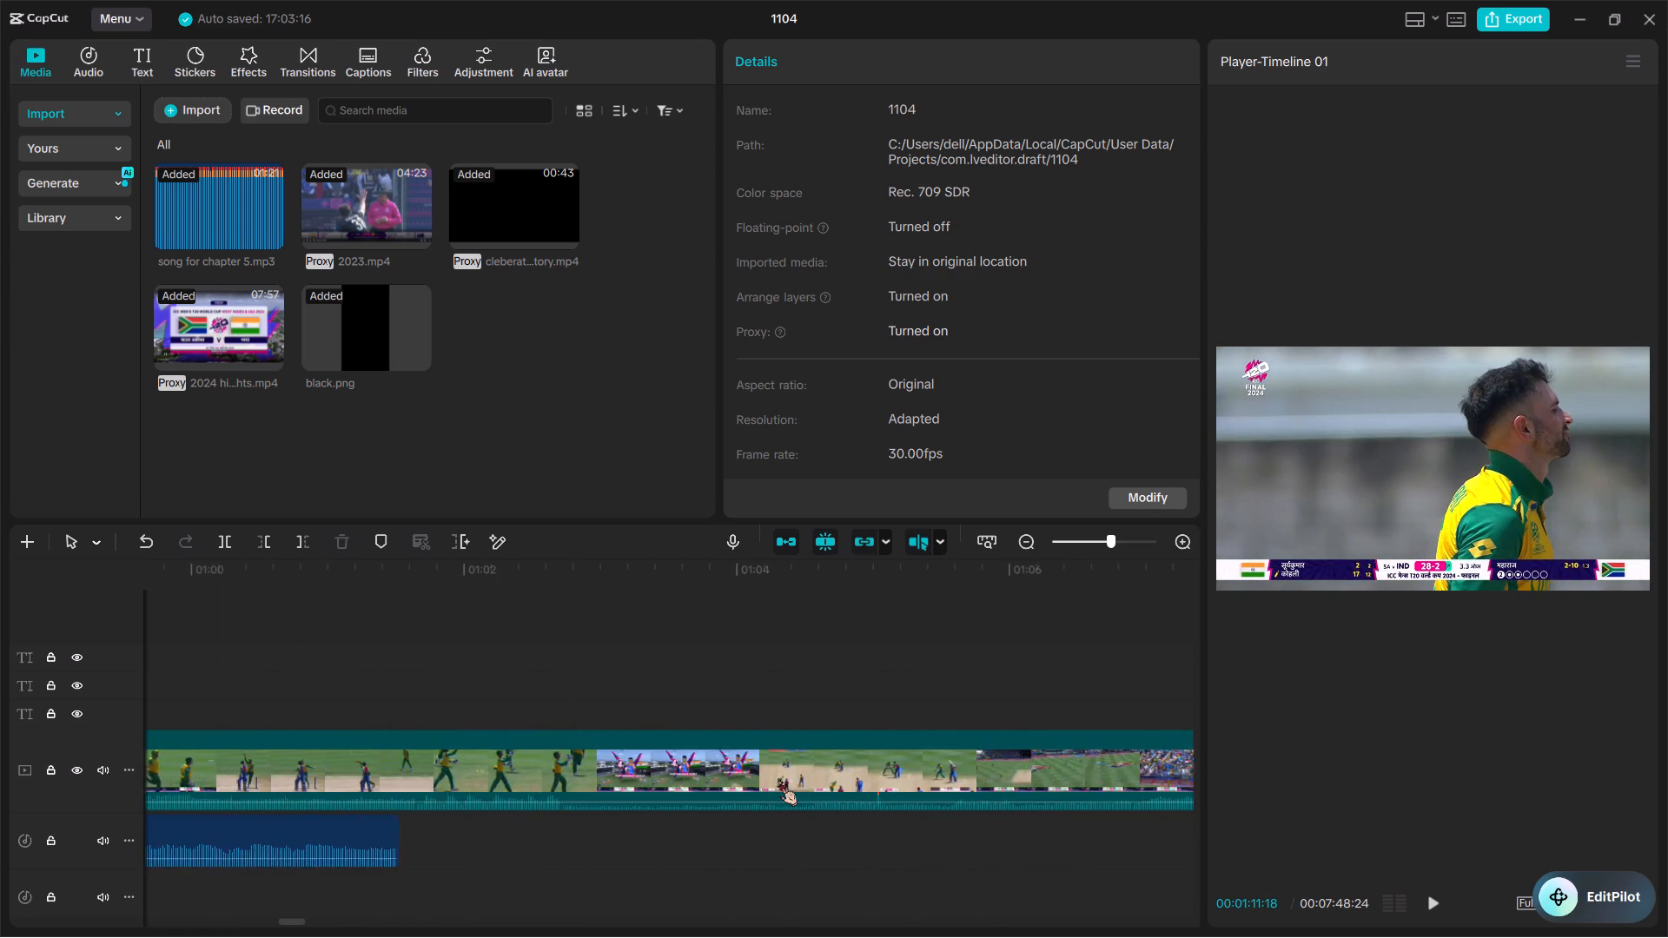
pyautogui.hscroll(2, 779, 780)
pyautogui.keyDown('ctrl'); pyautogui.scroll(-7, 779, 780); pyautogui.keyUp('ctrl')
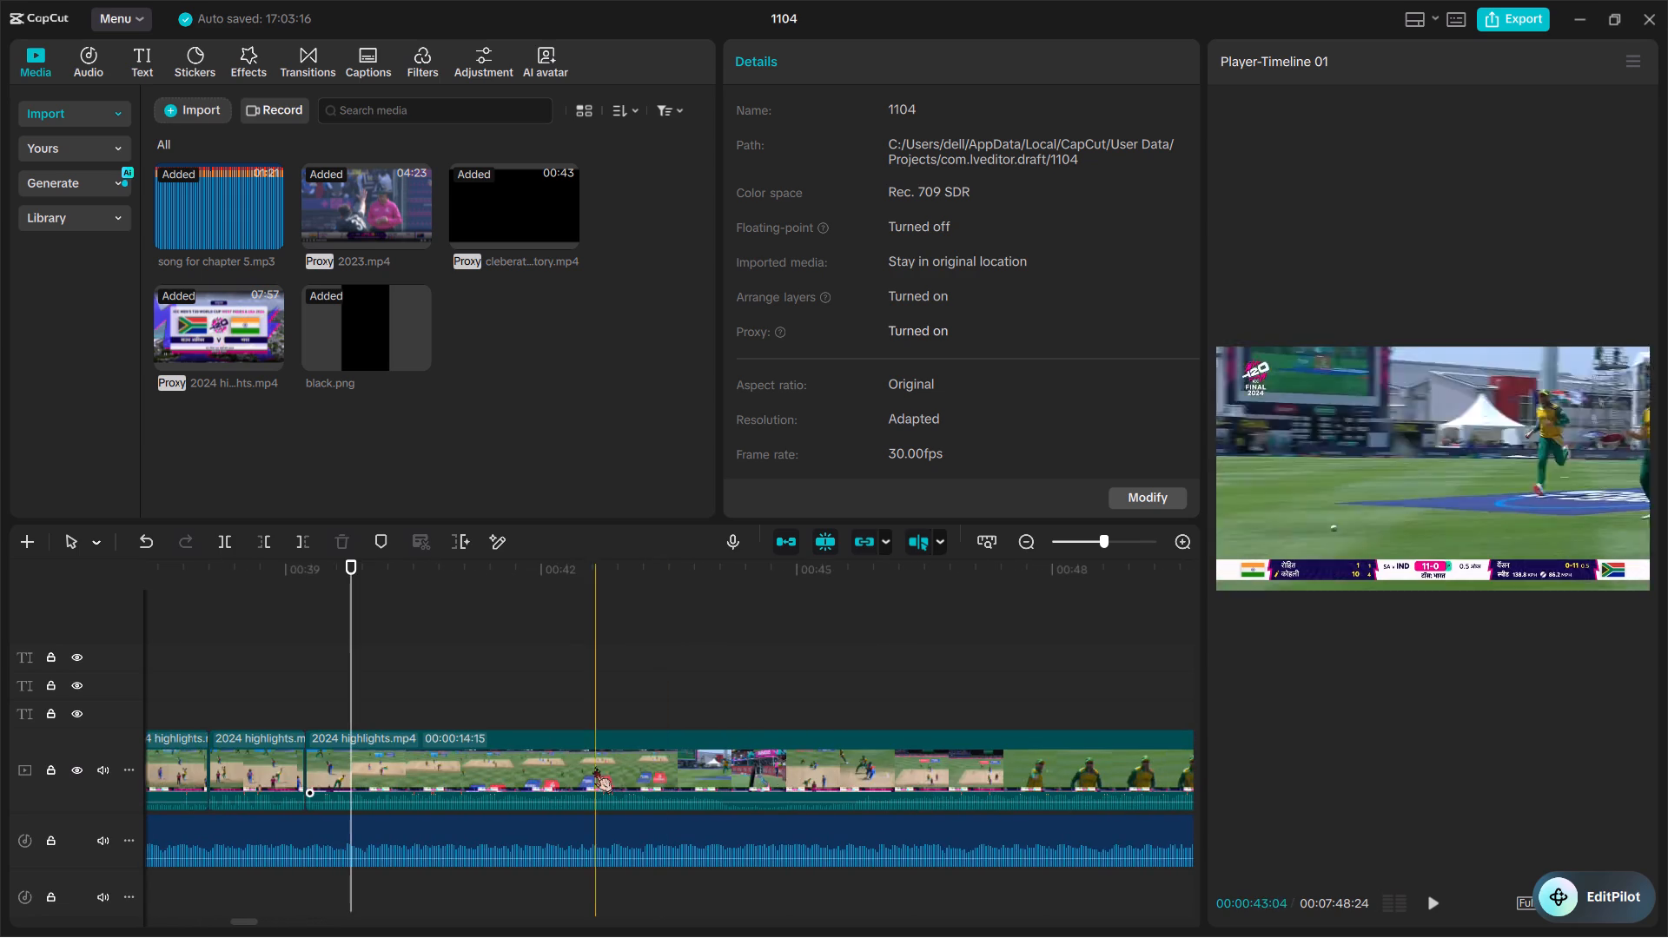
pyautogui.hscroll(1, 602, 764)
pyautogui.hscroll(-1, 715, 801)
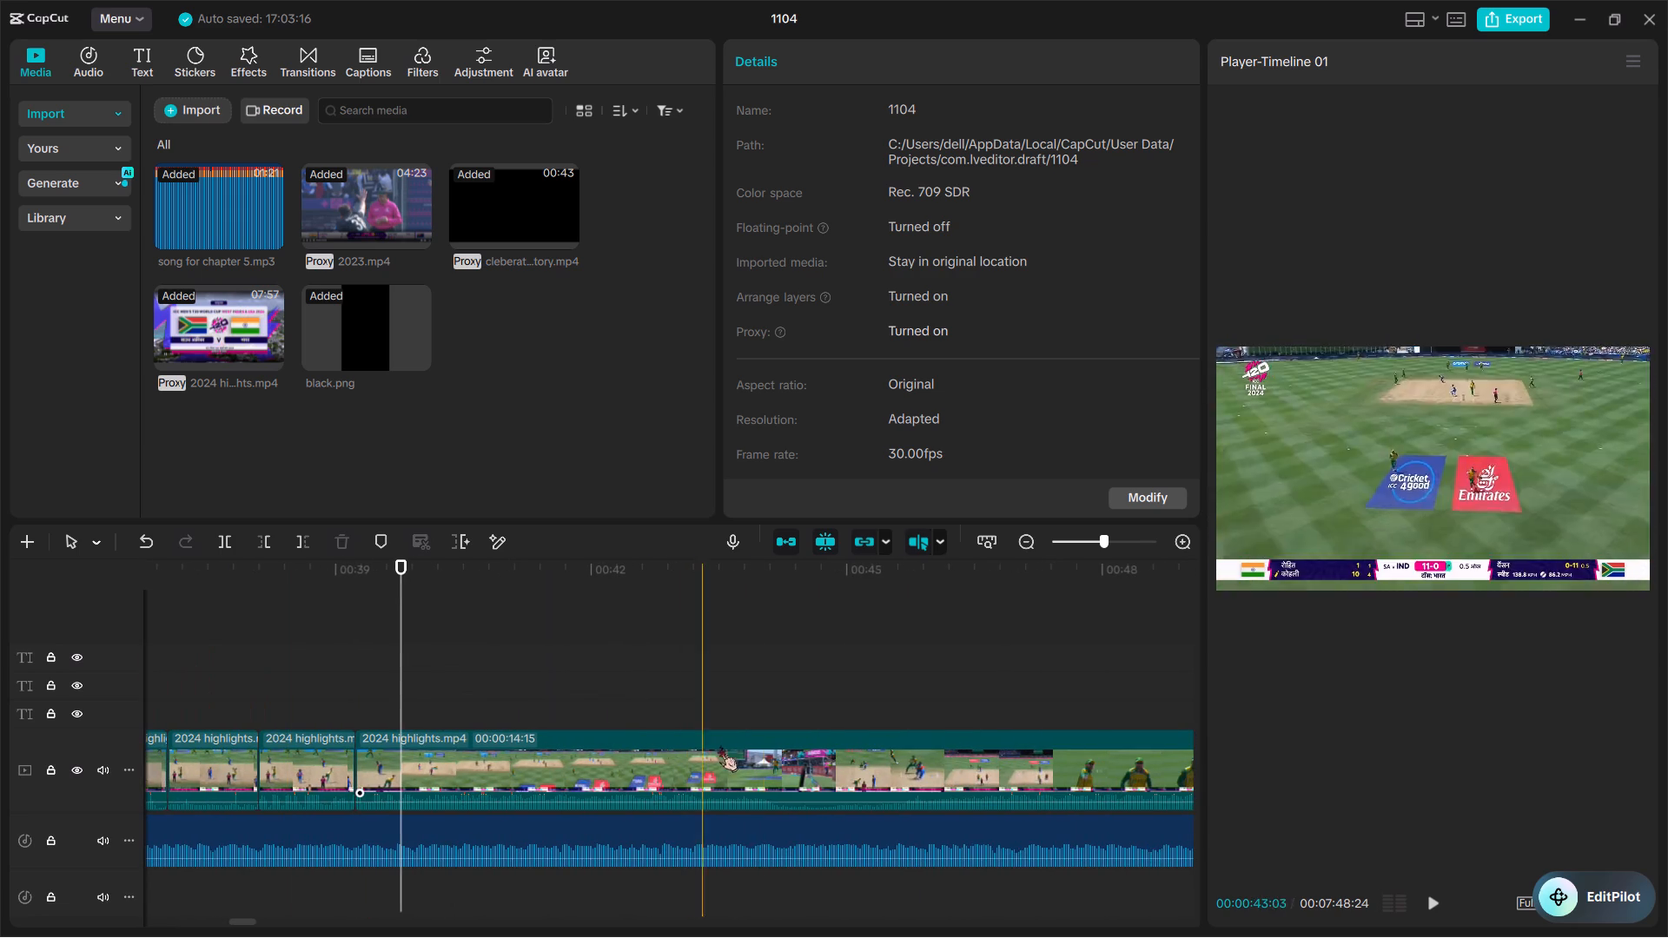
pyautogui.hscroll(-1, 993, 793)
pyautogui.hscroll(-1, 1070, 784)
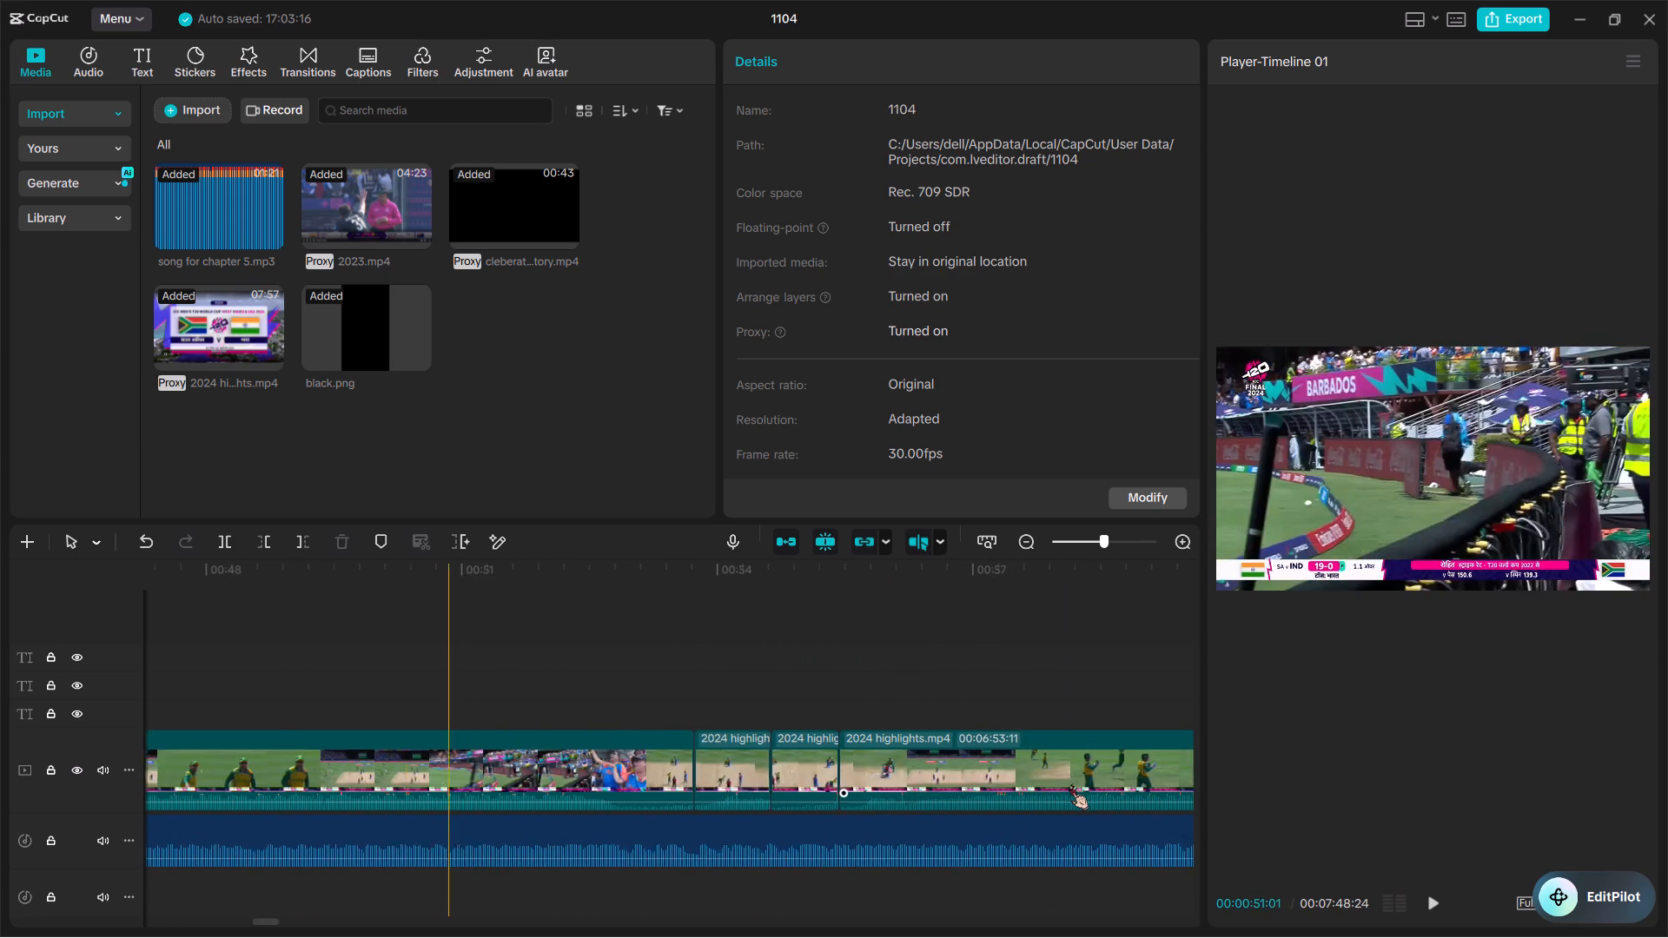
pyautogui.click(570, 757)
pyautogui.press('BackSpace')
# Isolate the delivery at 28-2 with splits at 00:00:50:02 and 00:00:50:26, and delete the piece before it containing the Suryakumar Yadav graphic.
pyautogui.hscroll(1, 570, 757)
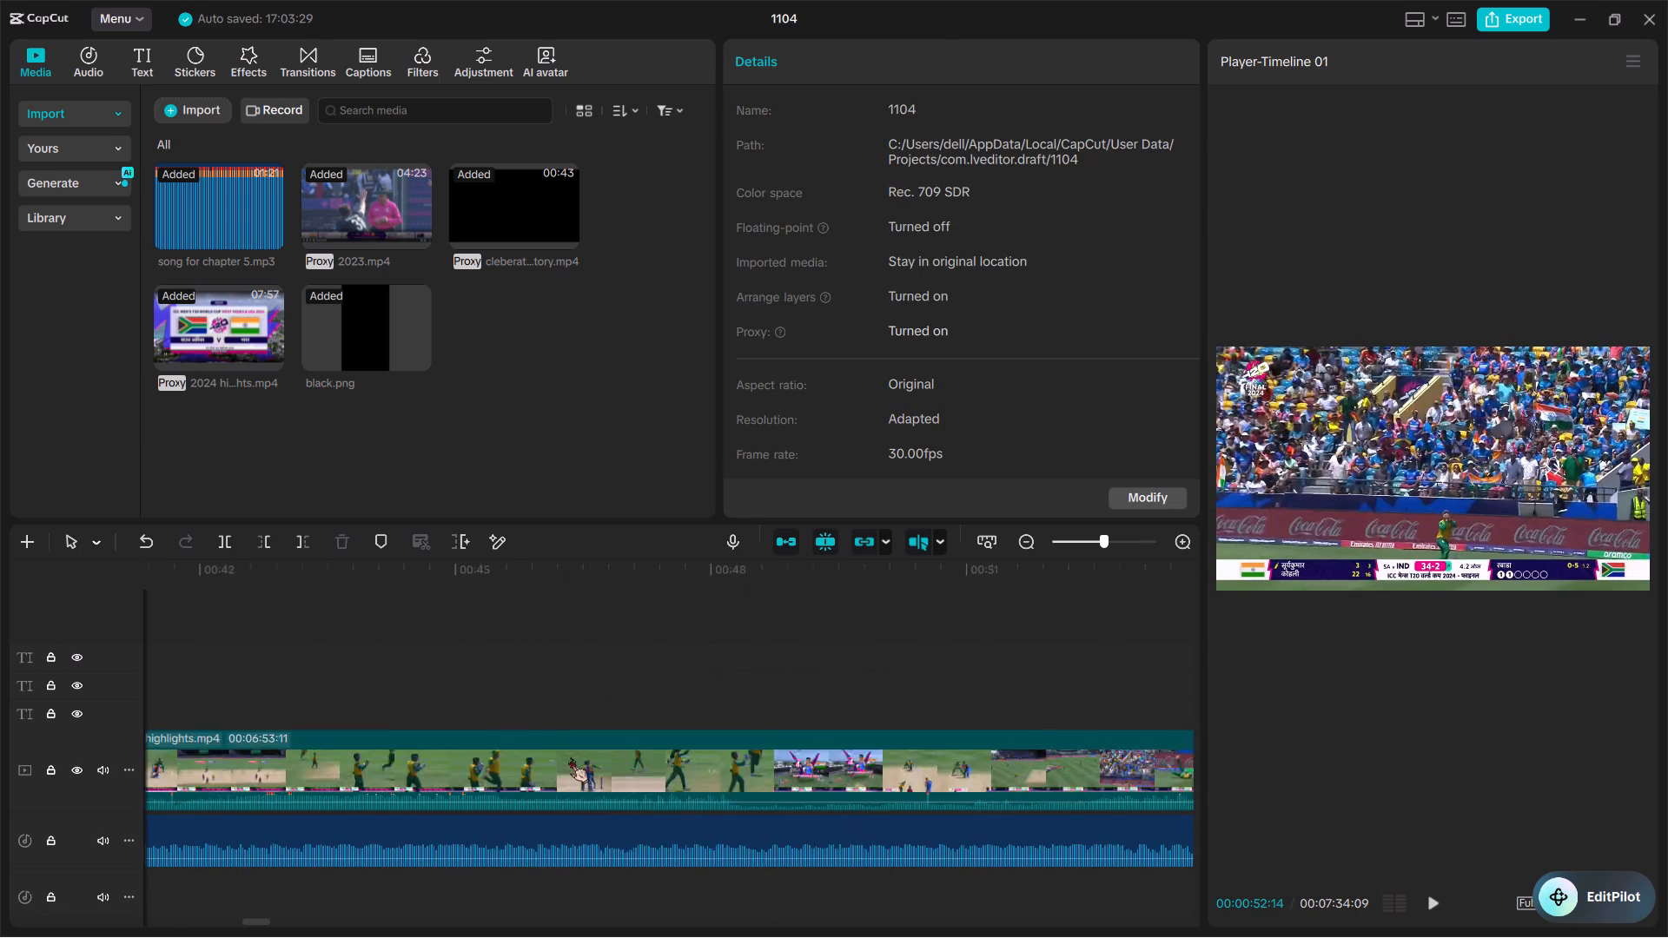
pyautogui.keyDown('ctrl'); pyautogui.scroll(-3, 570, 757); pyautogui.keyUp('ctrl')
pyautogui.hscroll(-1, 748, 799)
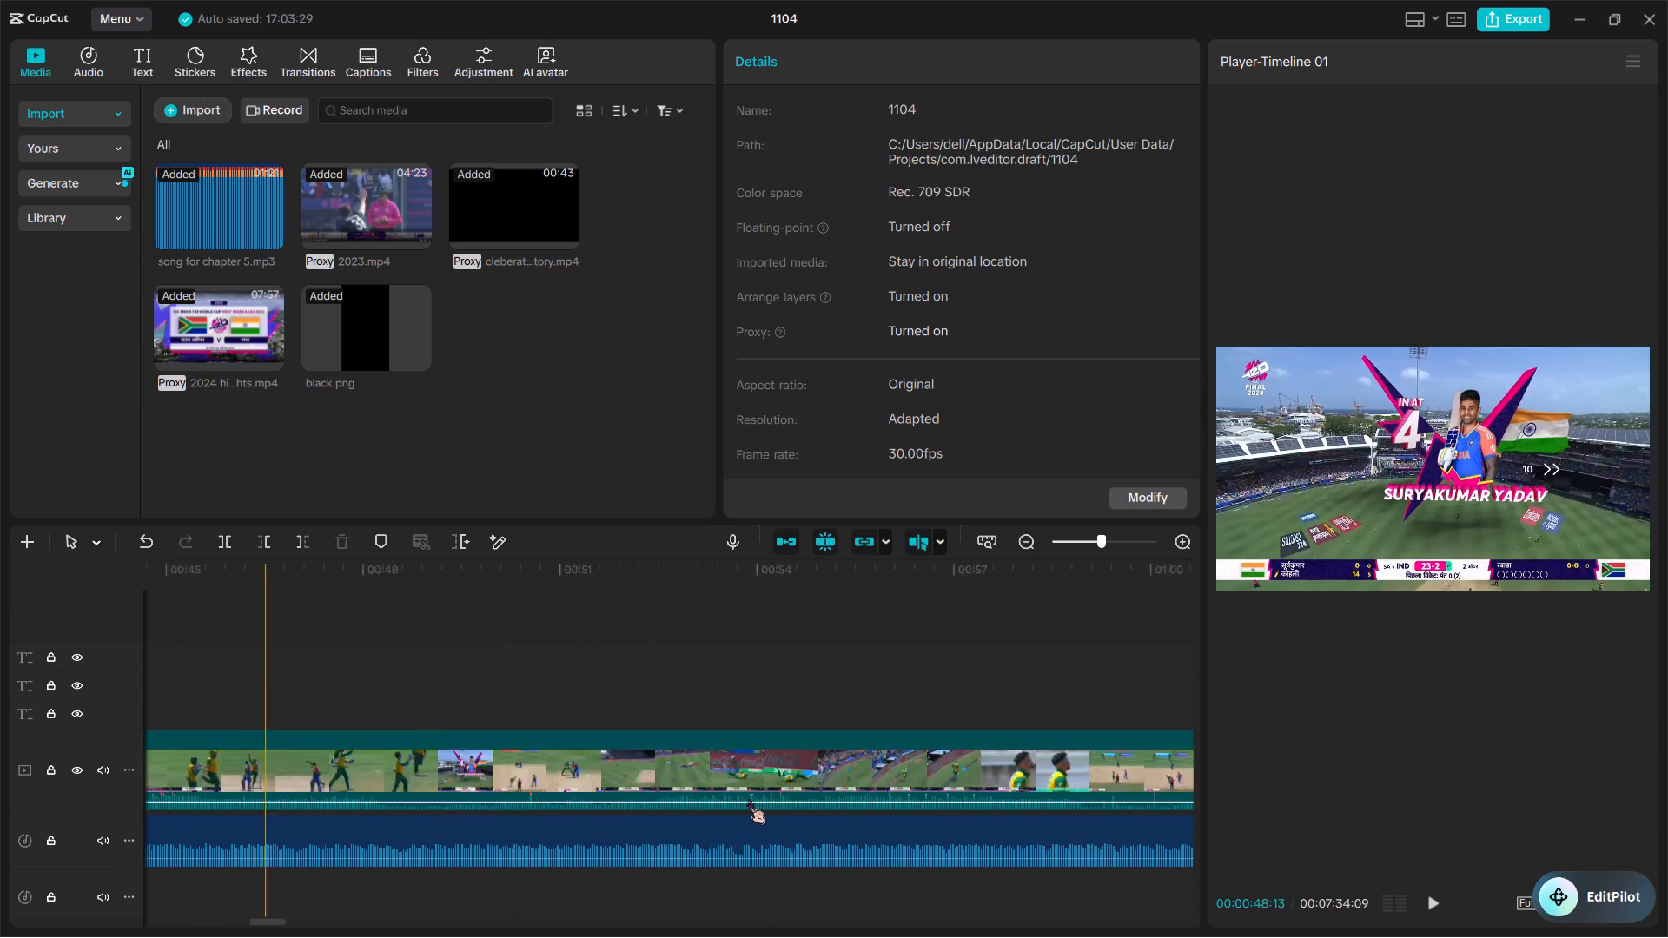
pyautogui.hscroll(-1, 748, 799)
pyautogui.hscroll(1, 413, 825)
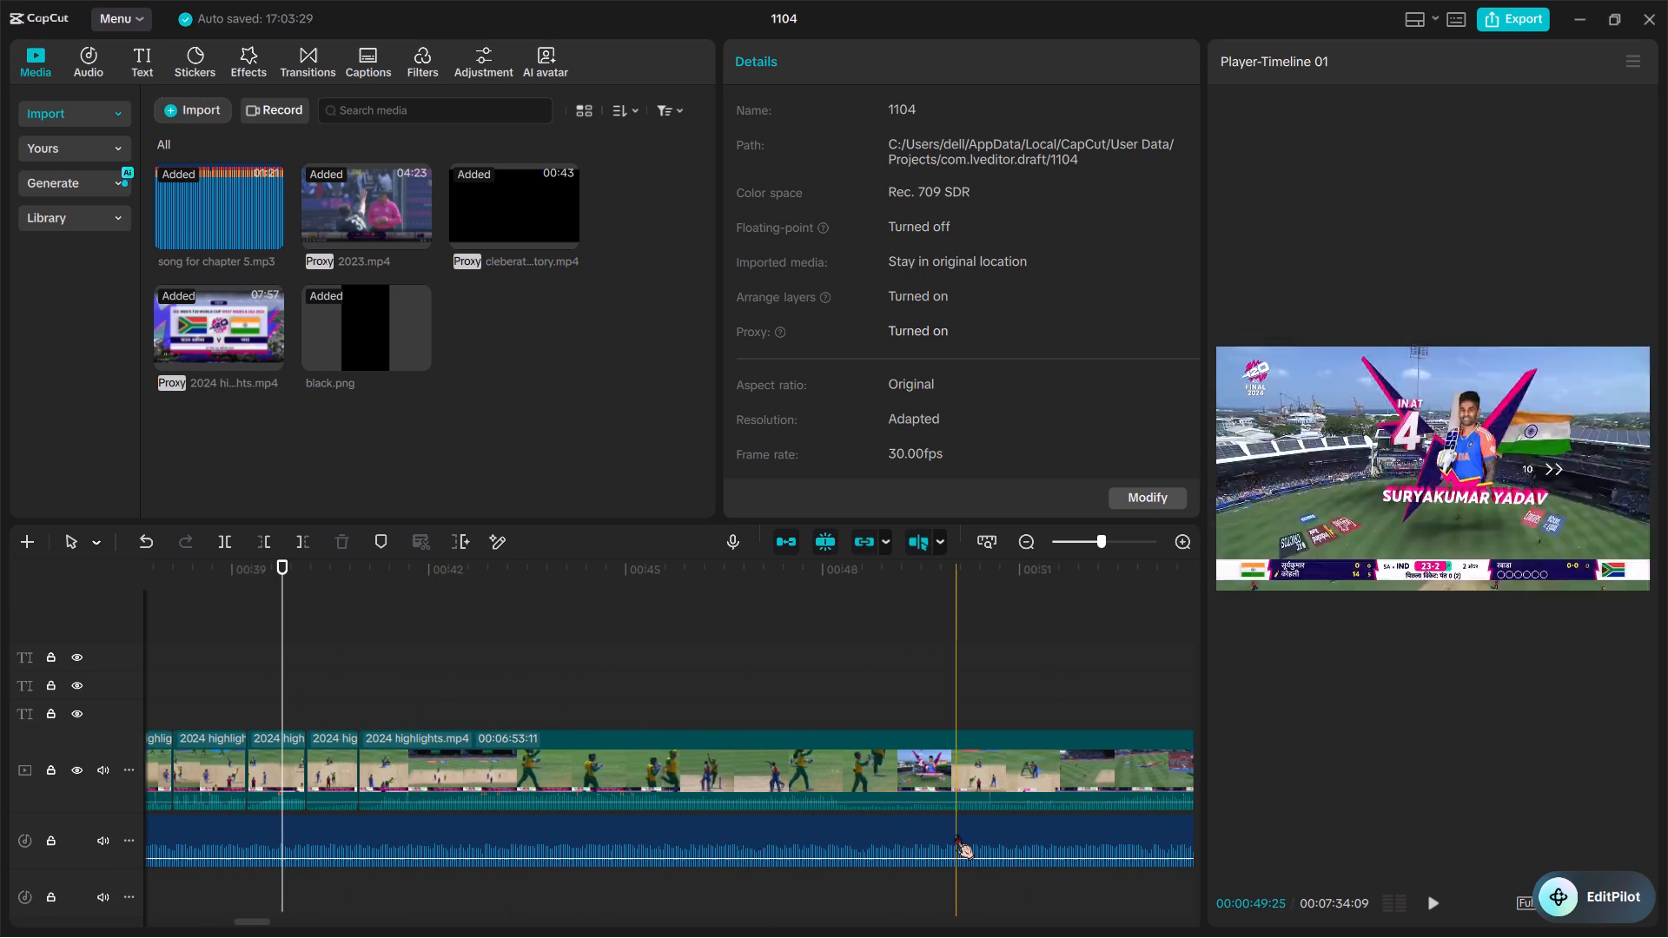
pyautogui.hscroll(-1, 956, 834)
pyautogui.keyDown('ctrl'); pyautogui.scroll(8, 956, 834); pyautogui.keyUp('ctrl')
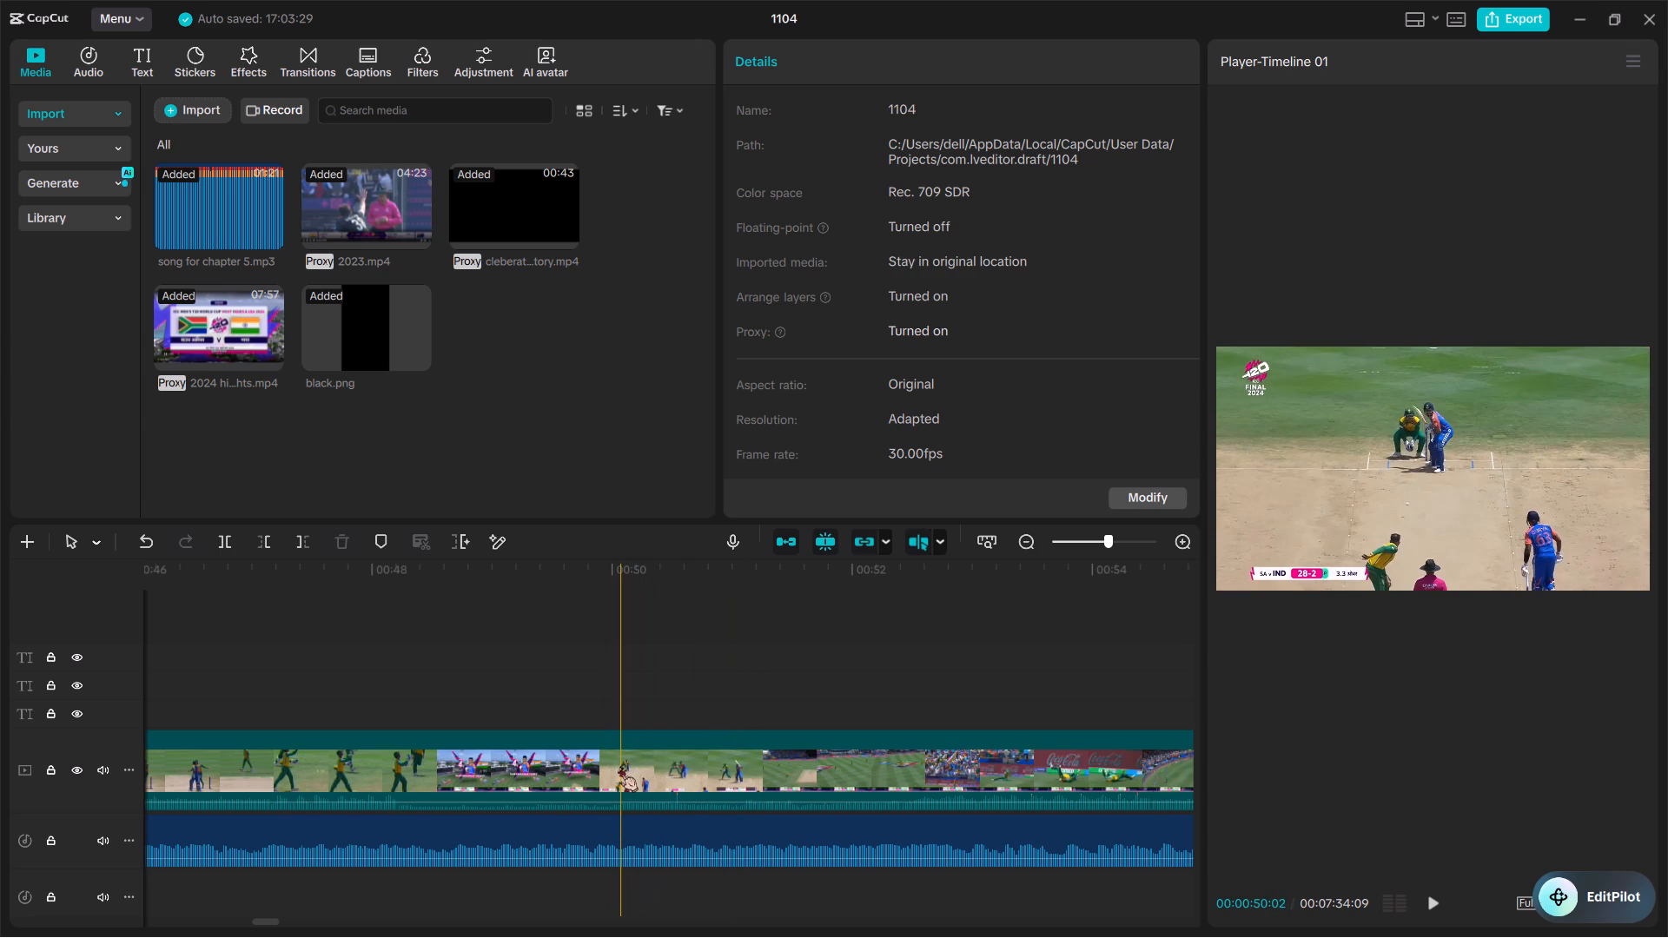
pyautogui.hotkey('ctrl', 'b')
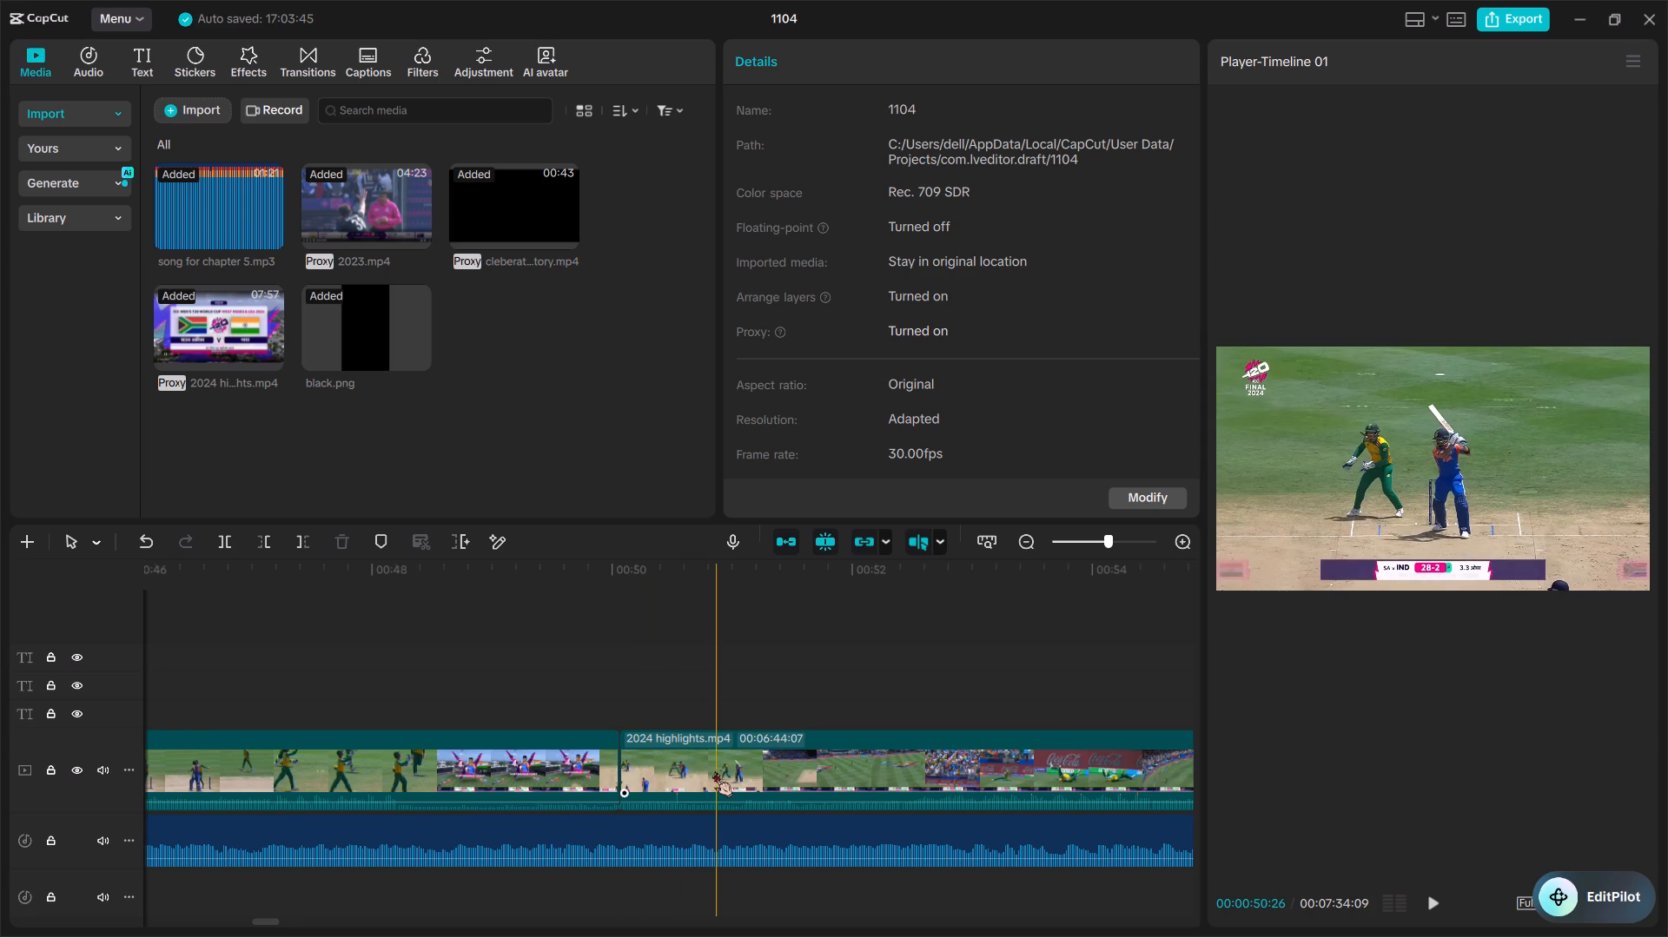
pyautogui.hotkey('ctrl', 'b')
pyautogui.click(465, 778)
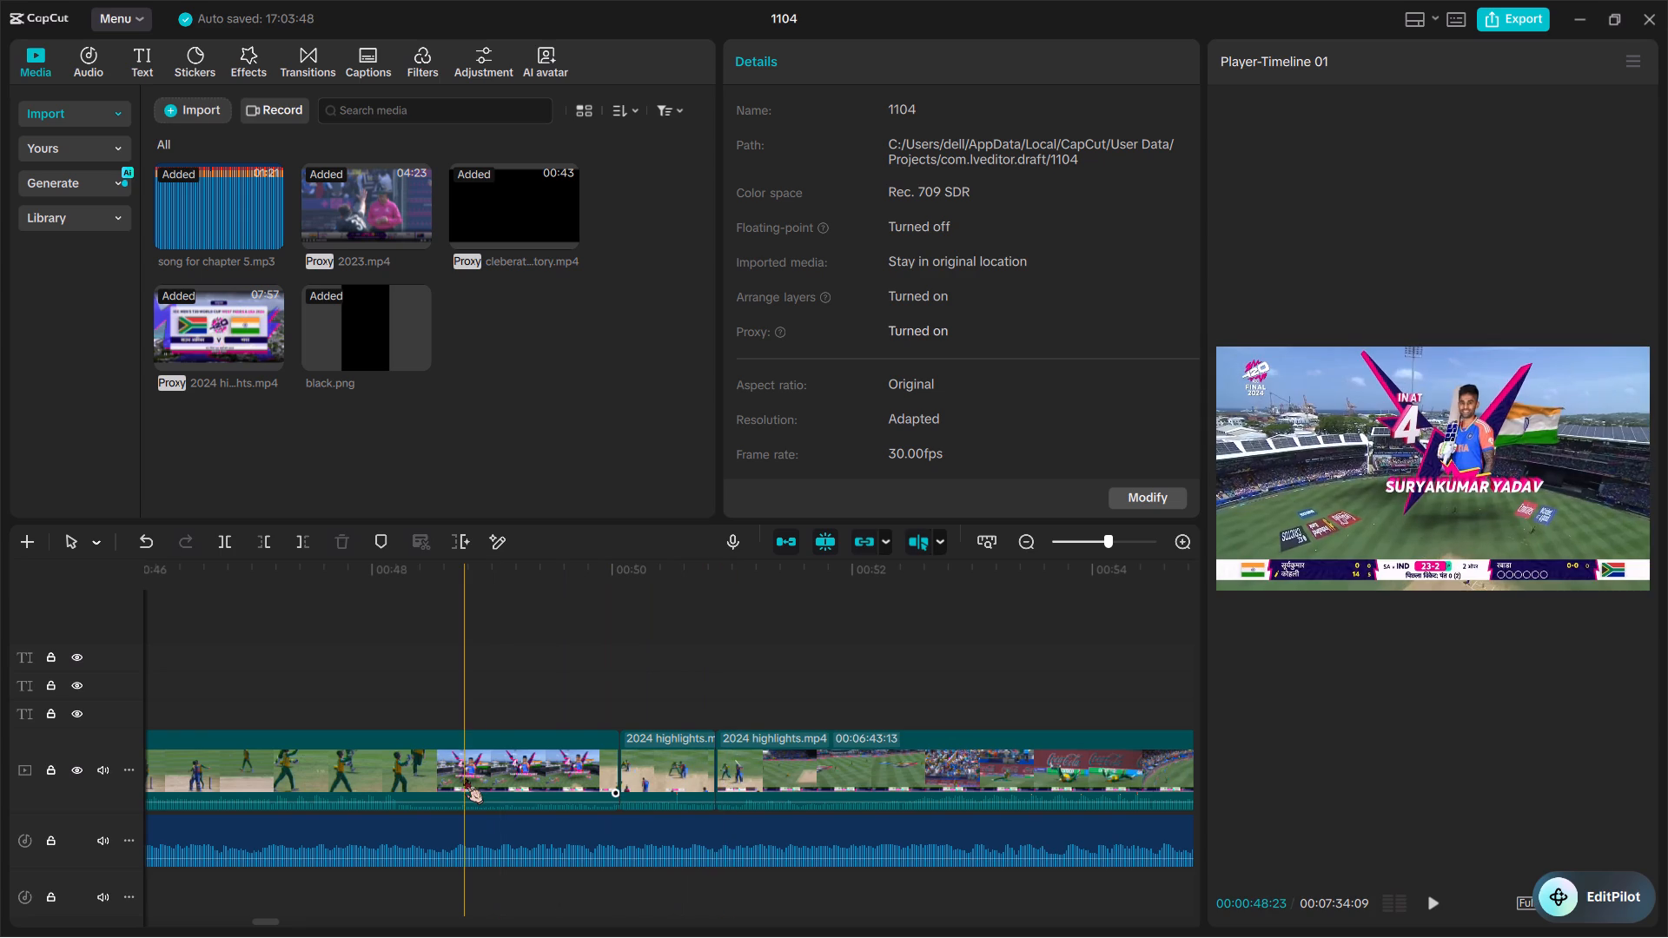
pyautogui.press('BackSpace')
# Isolate the delivery at 34-2 with splits at 00:00:50:02 and about 00:00:51:12, and delete the footage between it and the 28-2 shot.
pyautogui.hscroll(1, 465, 778)
pyautogui.hscroll(1, 328, 773)
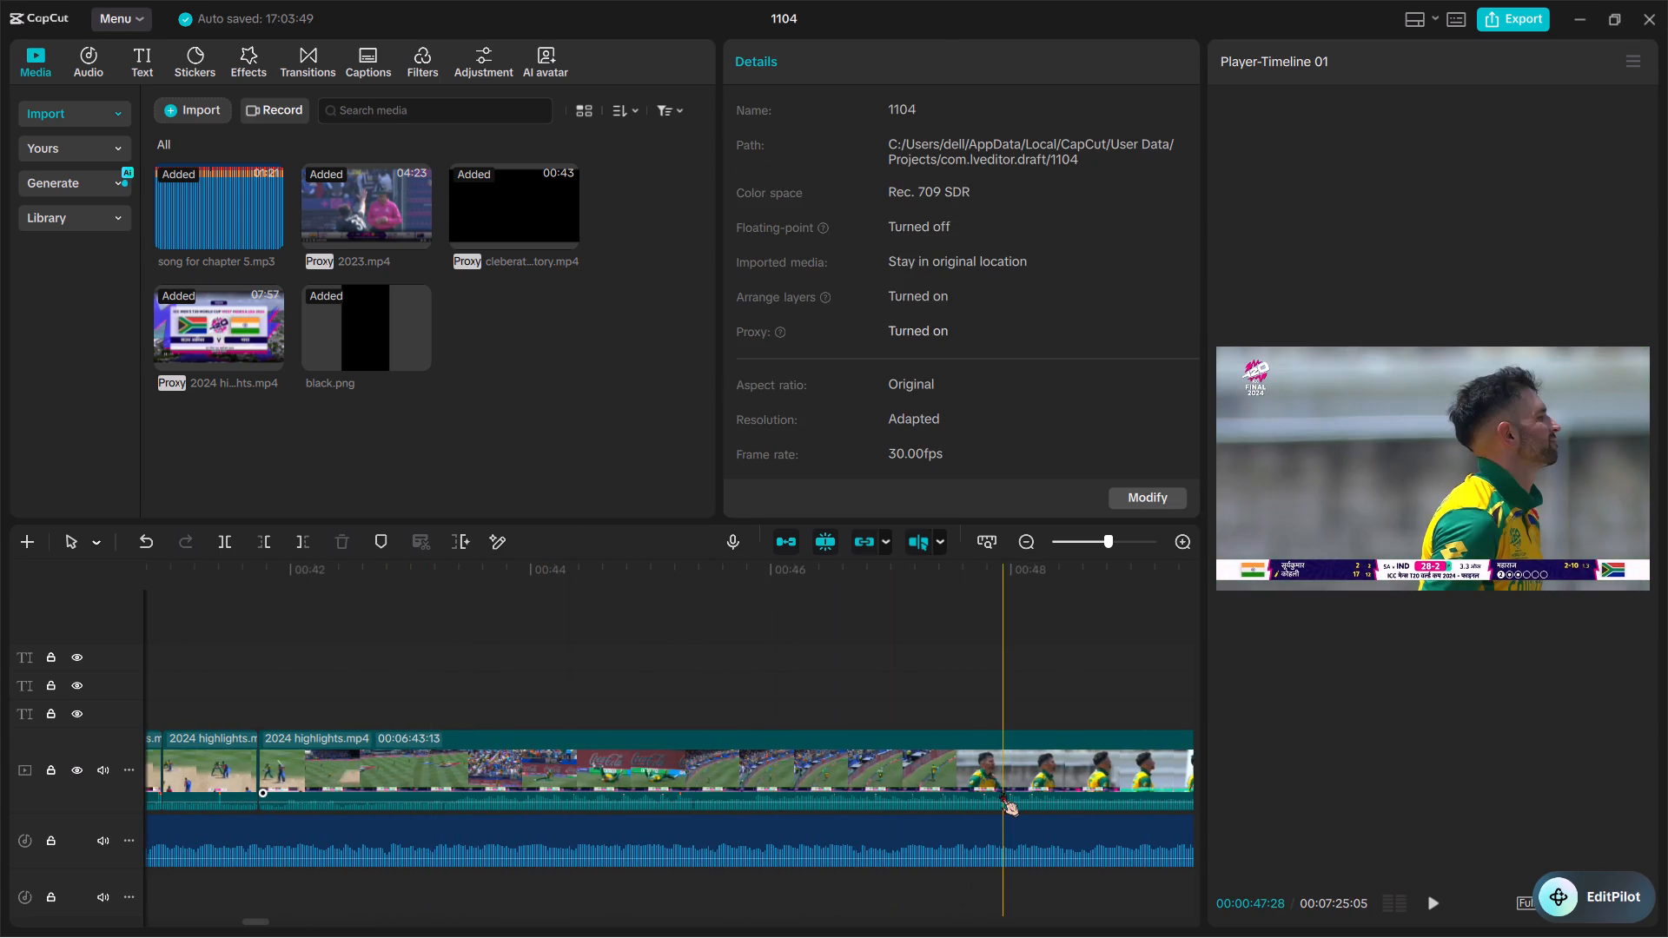
pyautogui.hscroll(-1, 1001, 791)
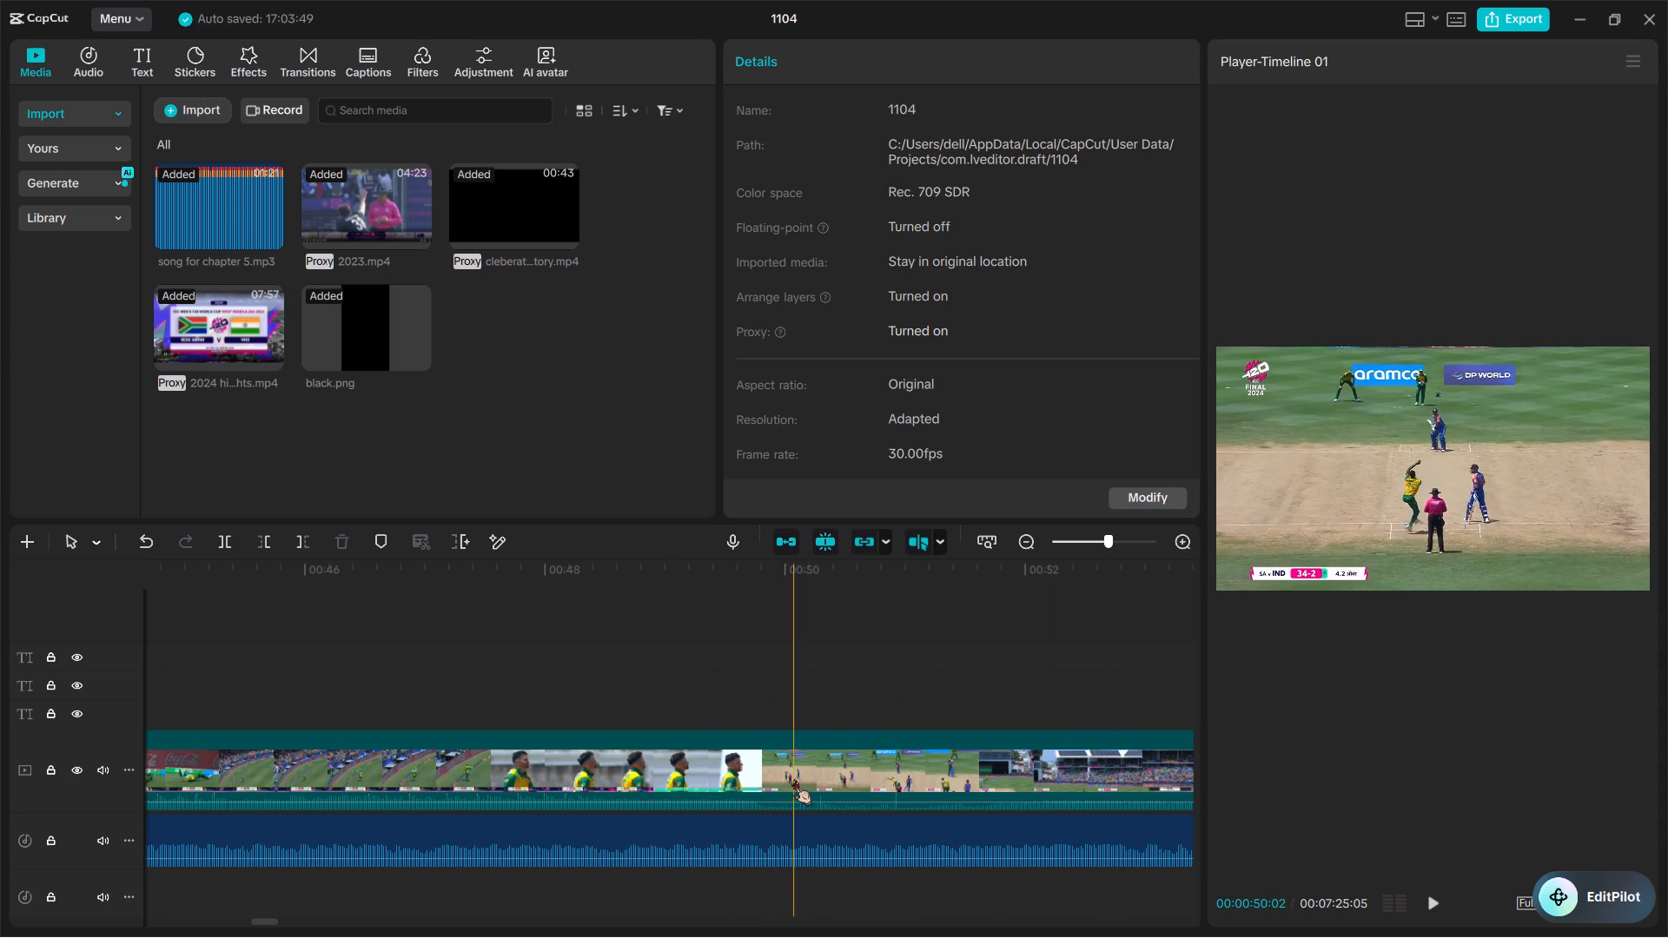
pyautogui.hotkey('ctrl', 'b')
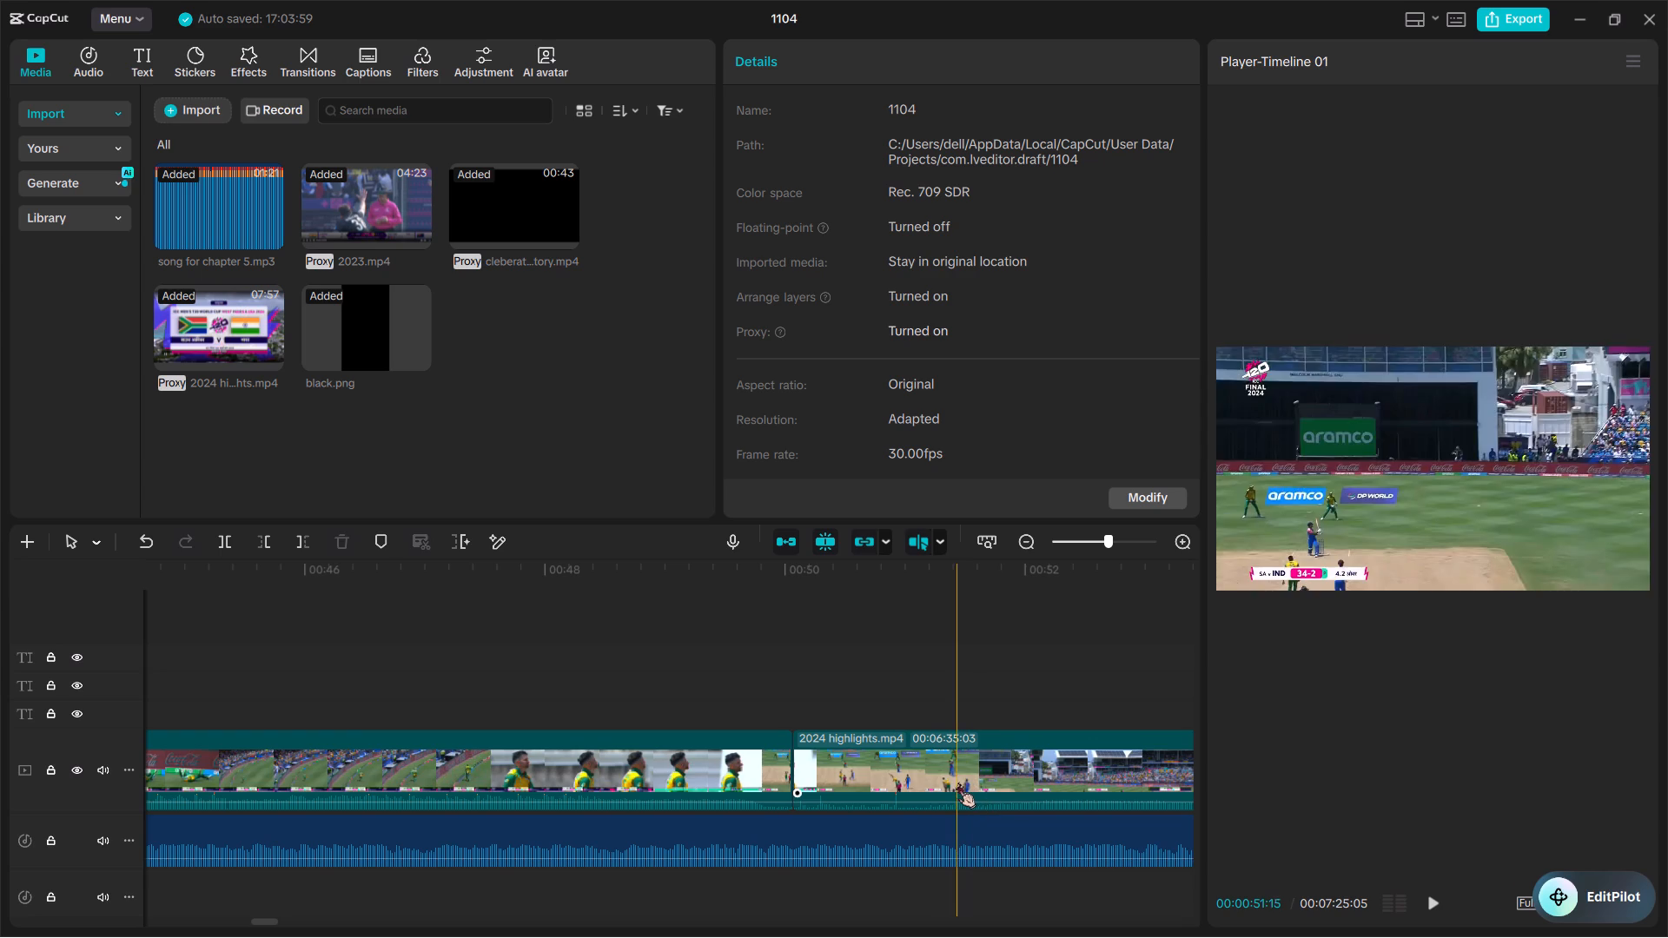
pyautogui.hotkey('ctrl', 'b')
pyautogui.click(616, 742)
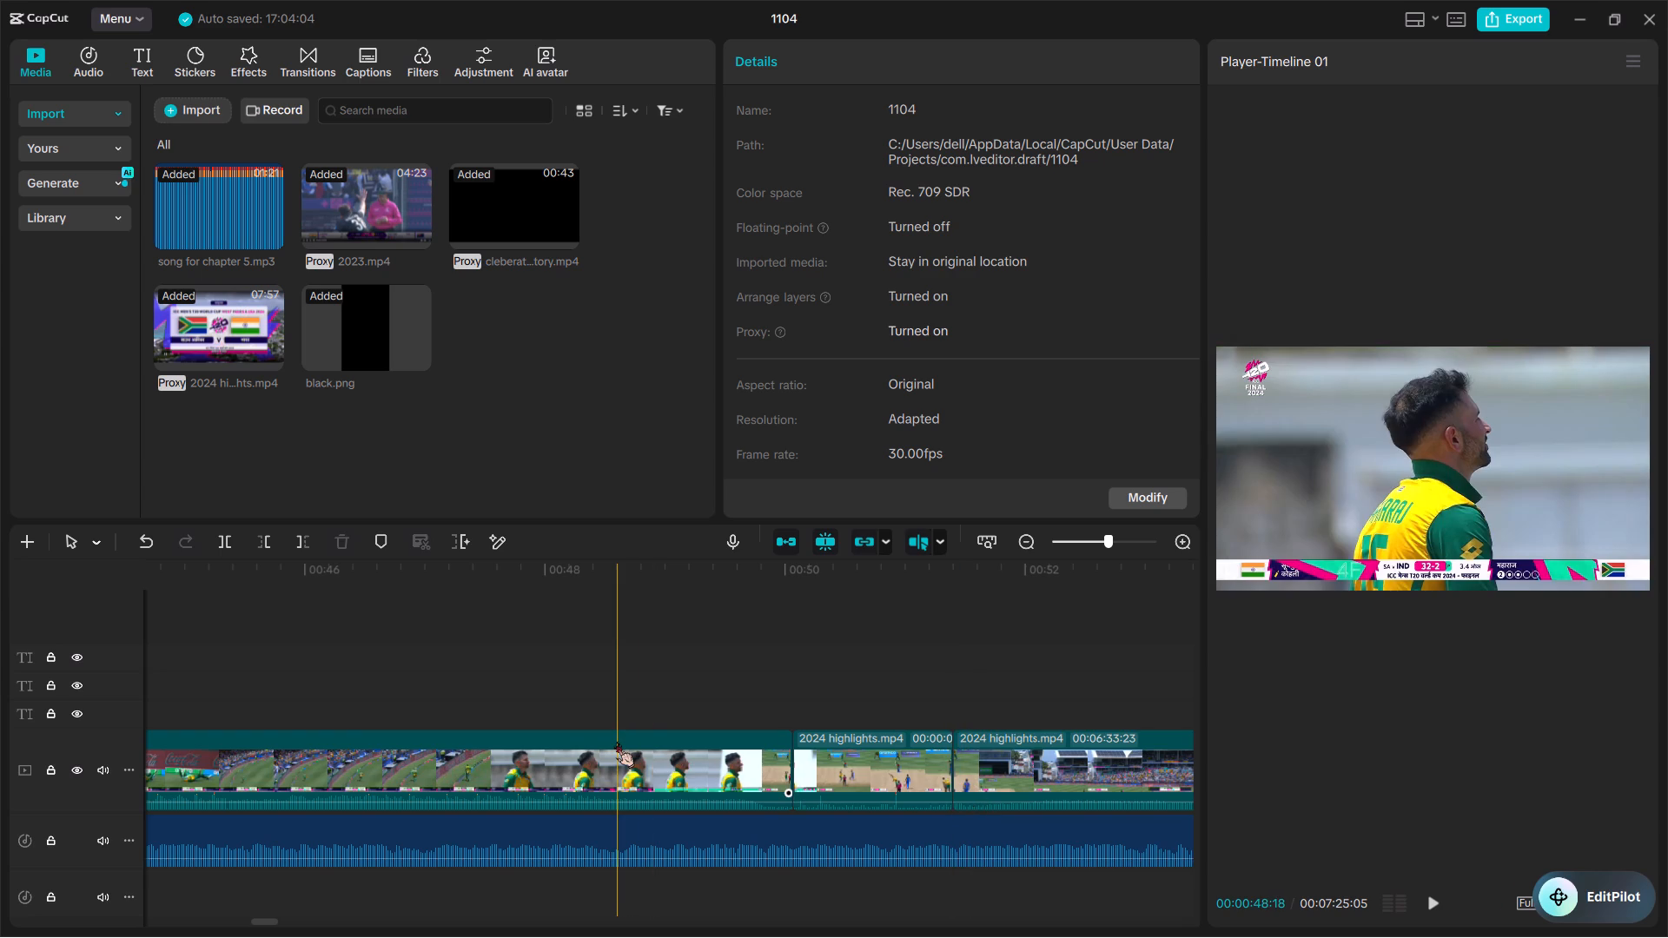
pyautogui.press('BackSpace')
pyautogui.scroll(-4, 616, 742)
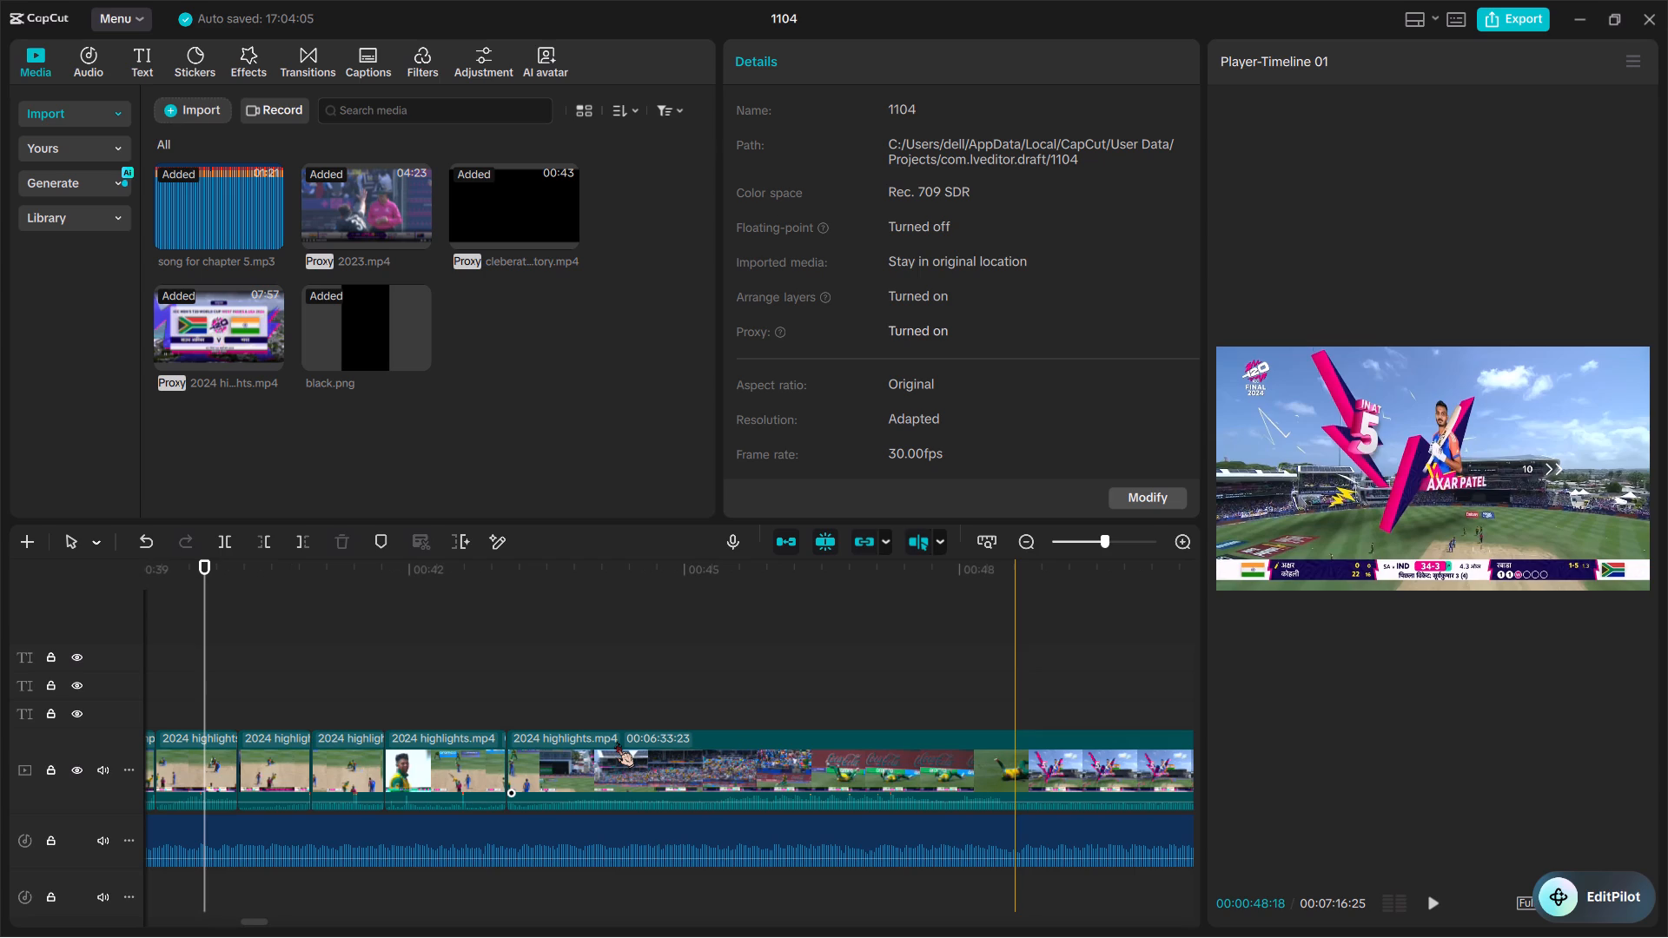
# Extend the end of the 23-0 delivery shot to a duration of 00:00:02:29, bringing back the fielding footage after the stroke.
pyautogui.keyDown('ctrl'); pyautogui.scroll(3, 298, 748); pyautogui.keyUp('ctrl')
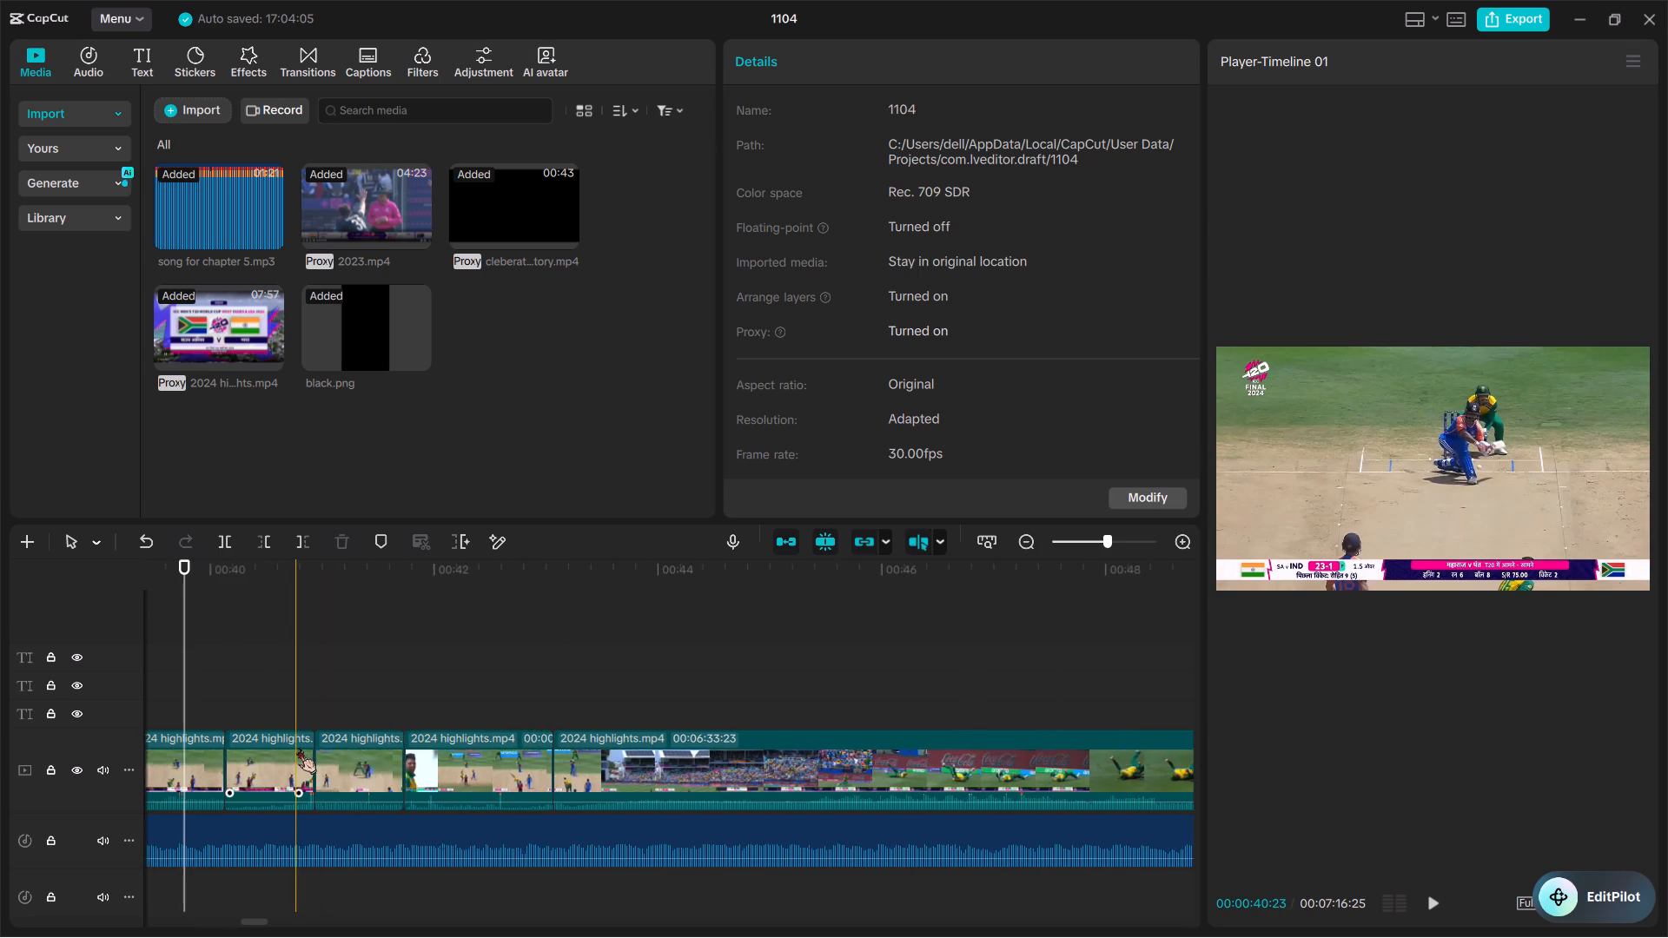
pyautogui.keyDown('ctrl'); pyautogui.scroll(1, 298, 748); pyautogui.keyUp('ctrl')
pyautogui.hscroll(1, 298, 748)
pyautogui.keyDown('ctrl'); pyautogui.scroll(7, 298, 748); pyautogui.keyUp('ctrl')
pyautogui.hscroll(1, 298, 748)
pyautogui.keyDown('ctrl'); pyautogui.scroll(6, 298, 748); pyautogui.keyUp('ctrl')
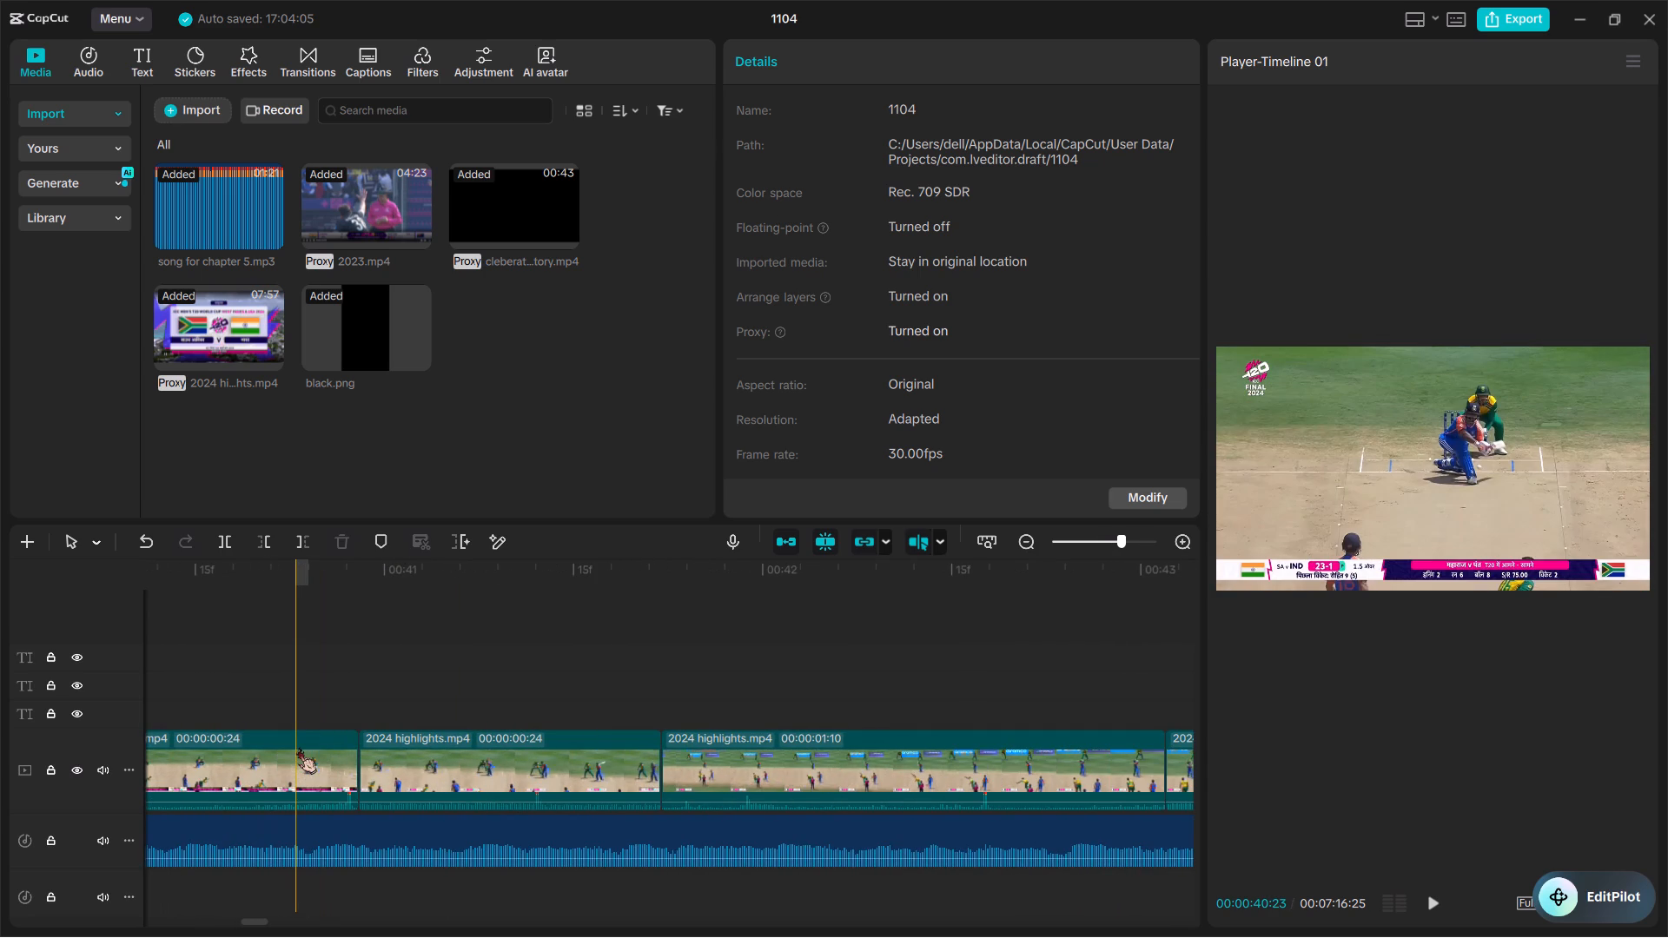
pyautogui.keyDown('ctrl'); pyautogui.scroll(-5, 298, 748); pyautogui.keyUp('ctrl')
pyautogui.hscroll(1, 292, 679)
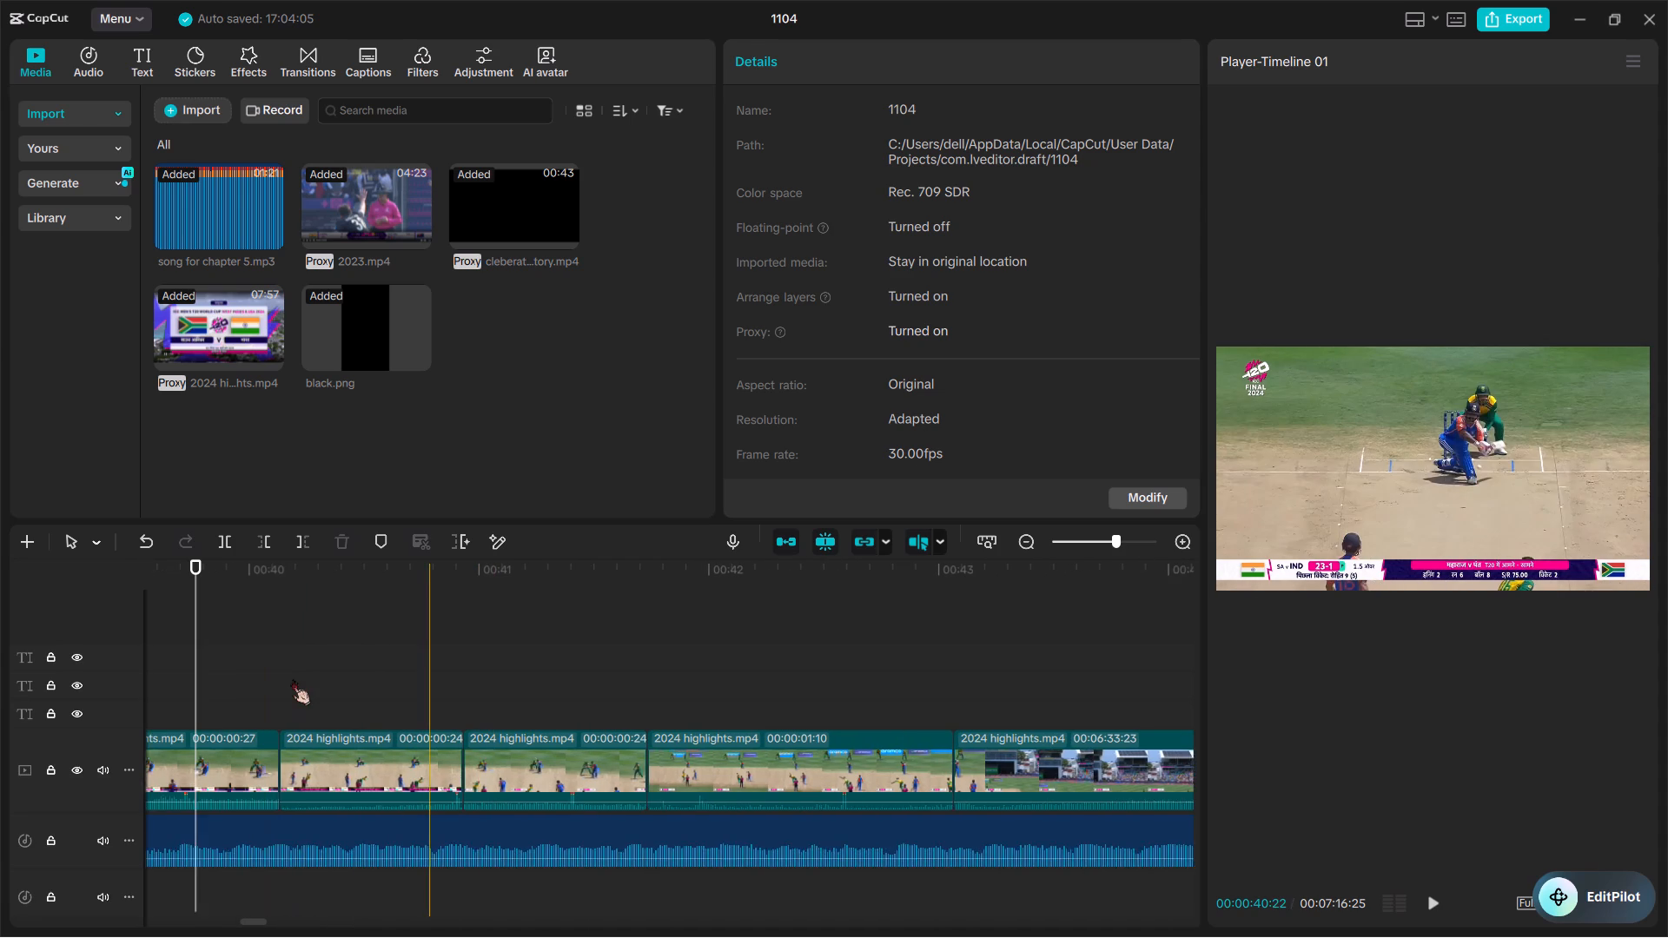
pyautogui.hscroll(1, 364, 680)
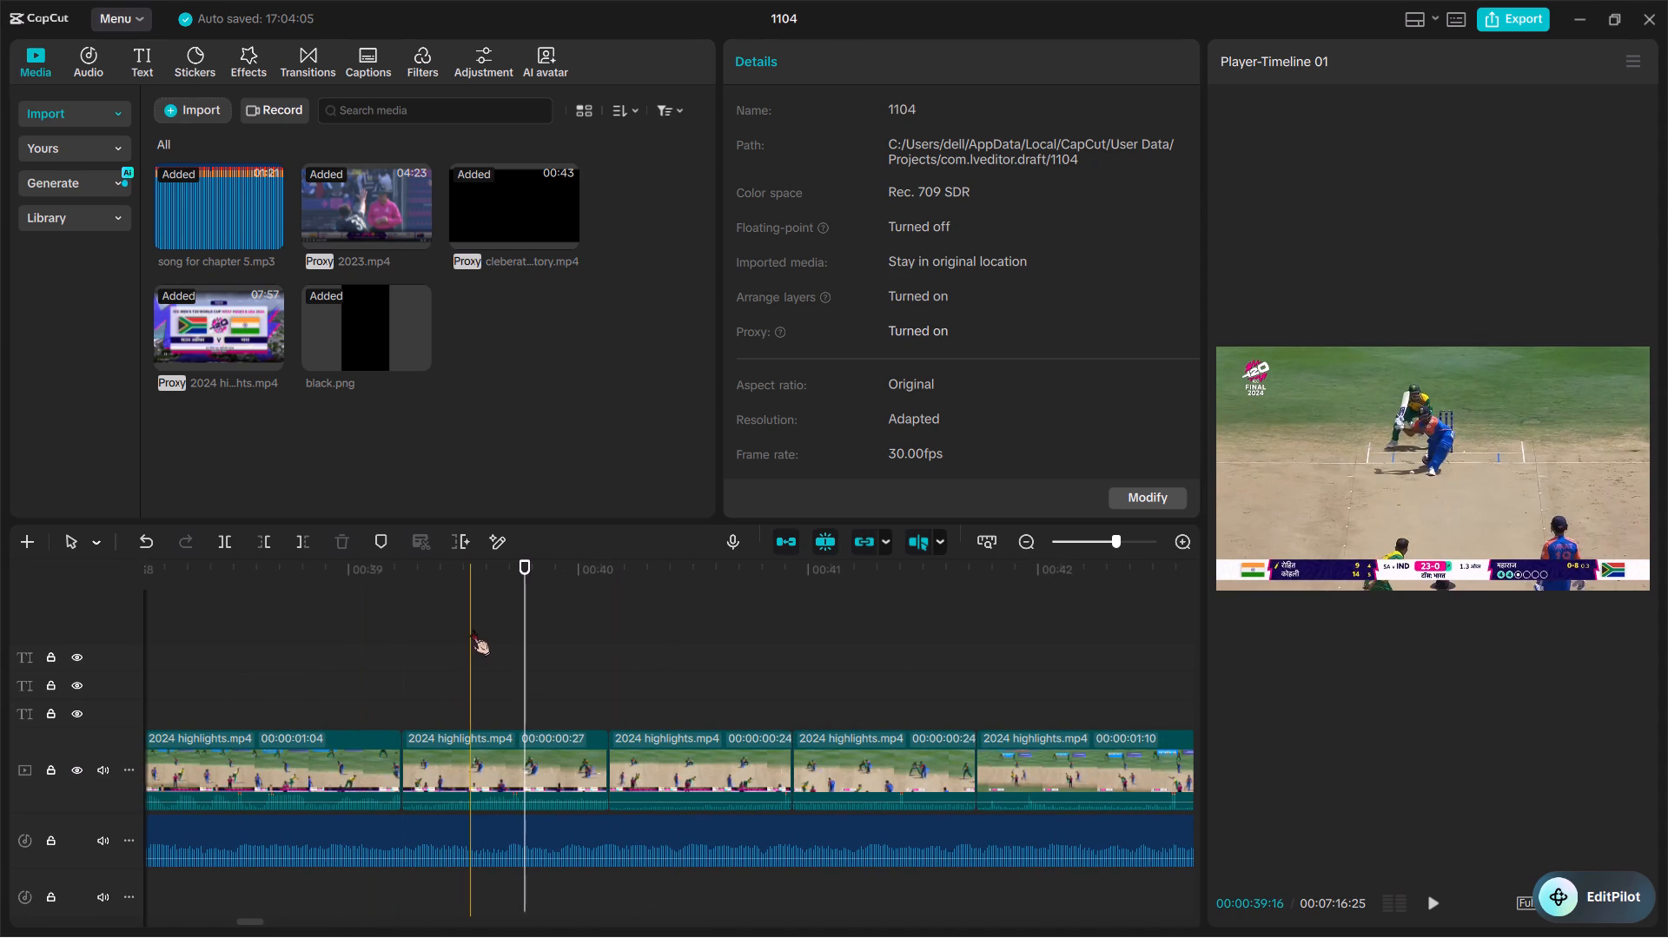
pyautogui.moveTo(472, 630); pyautogui.dragTo(865, 794)
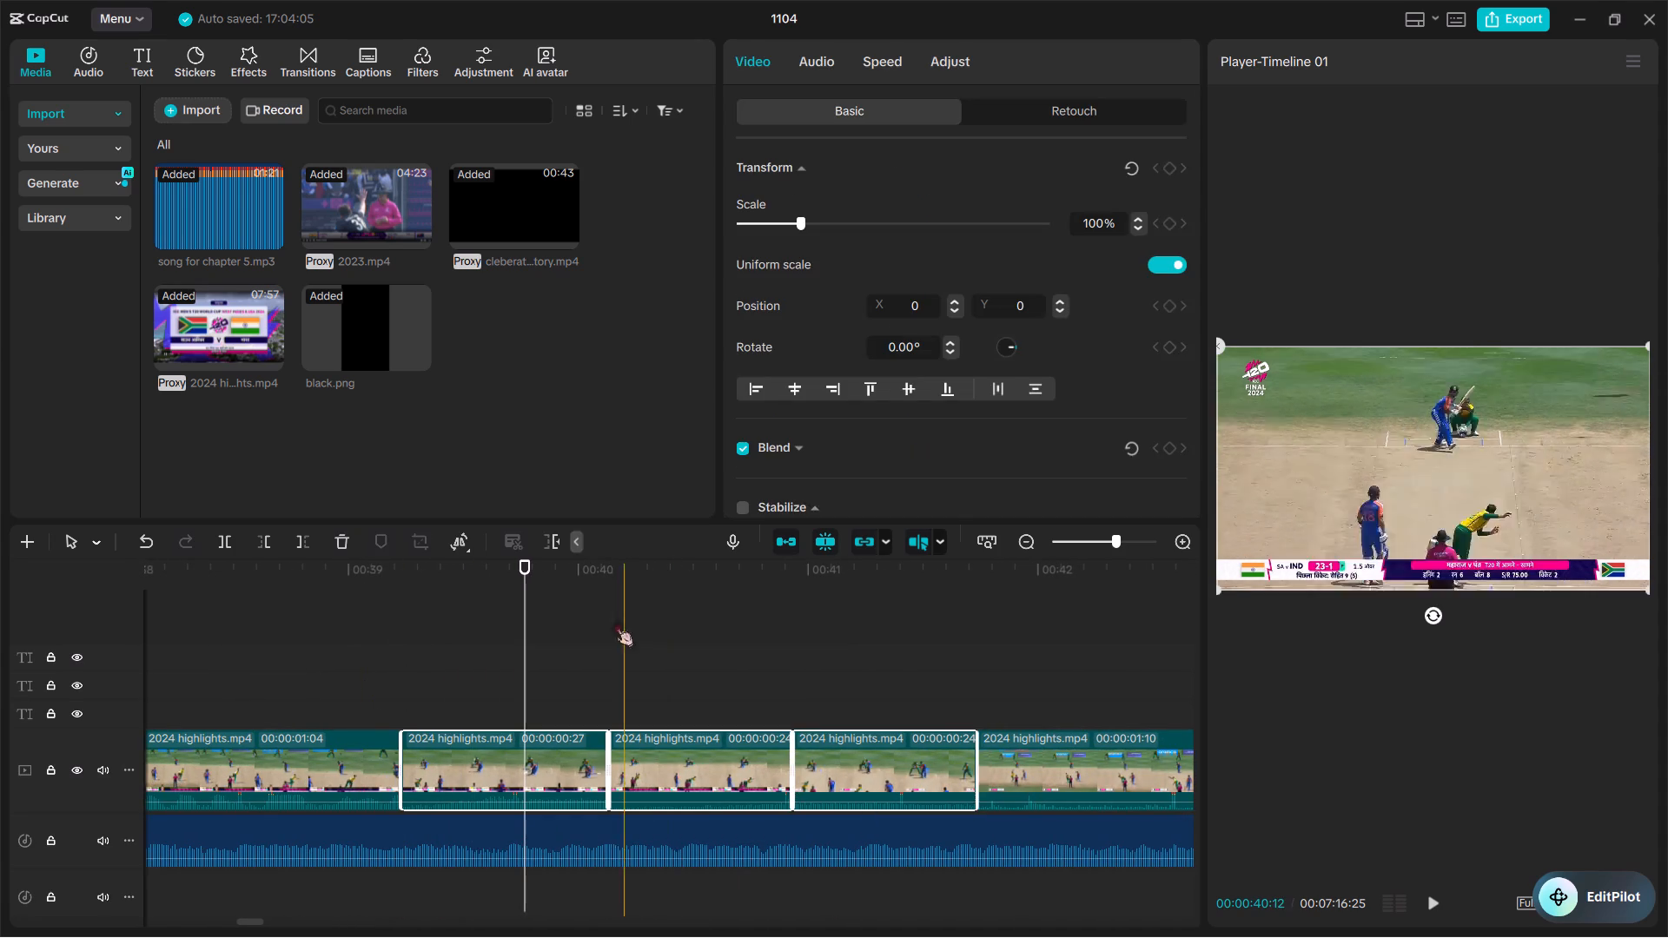
pyautogui.click(599, 608)
pyautogui.doubleClick(555, 759)
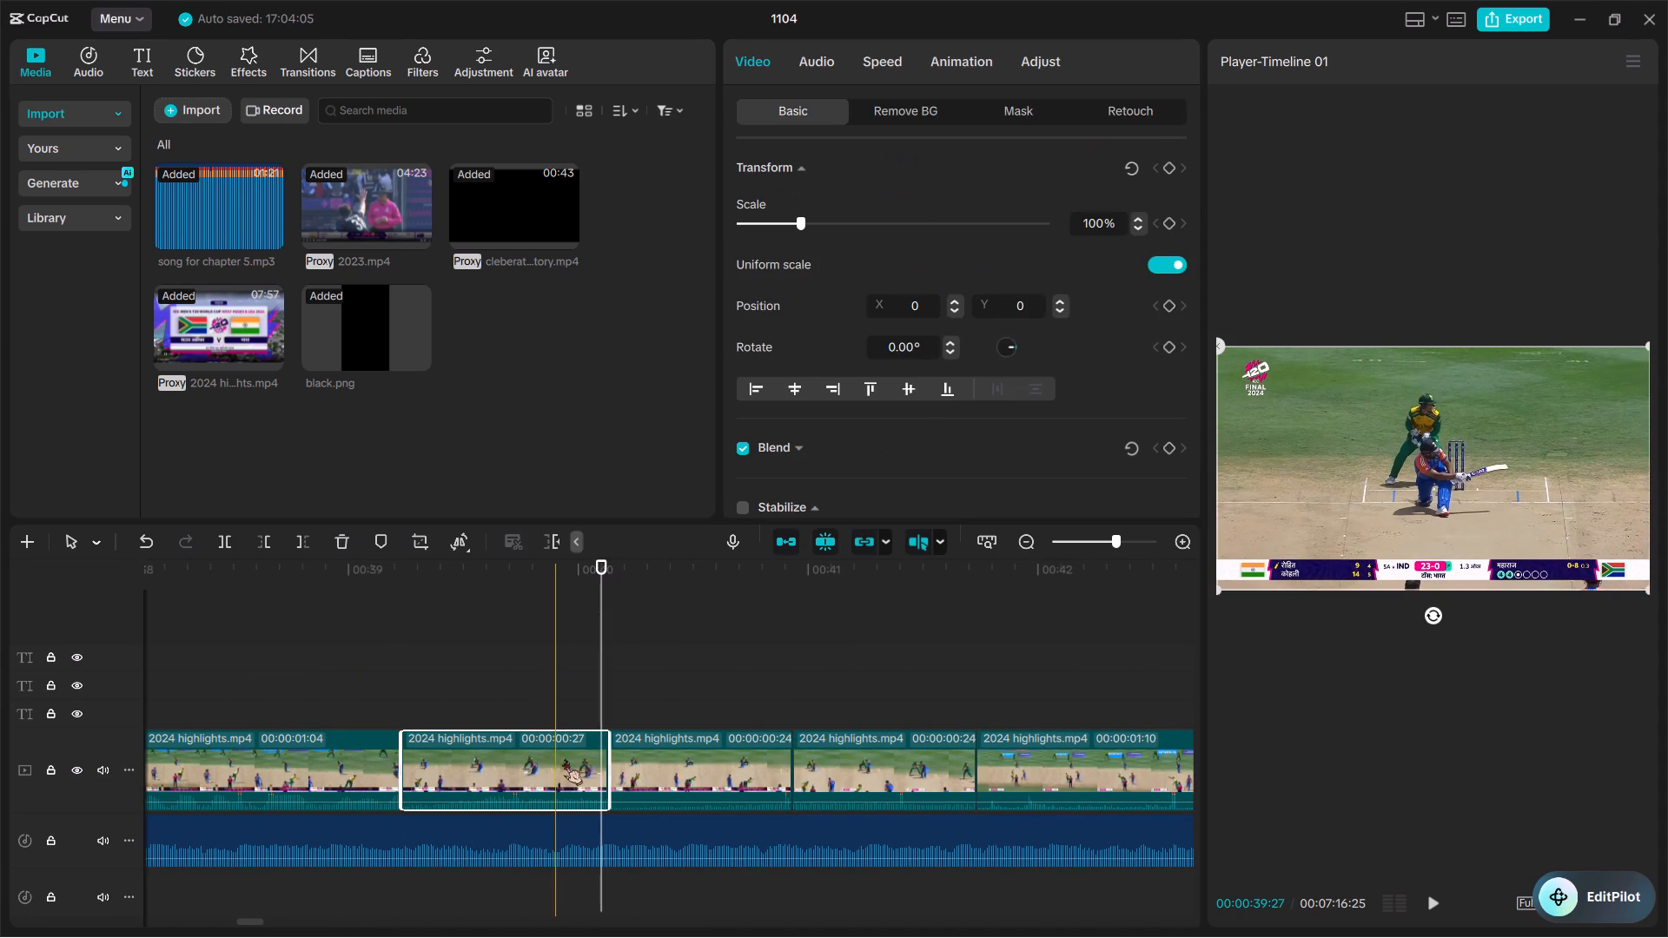
pyautogui.moveTo(612, 763); pyautogui.dragTo(693, 767)
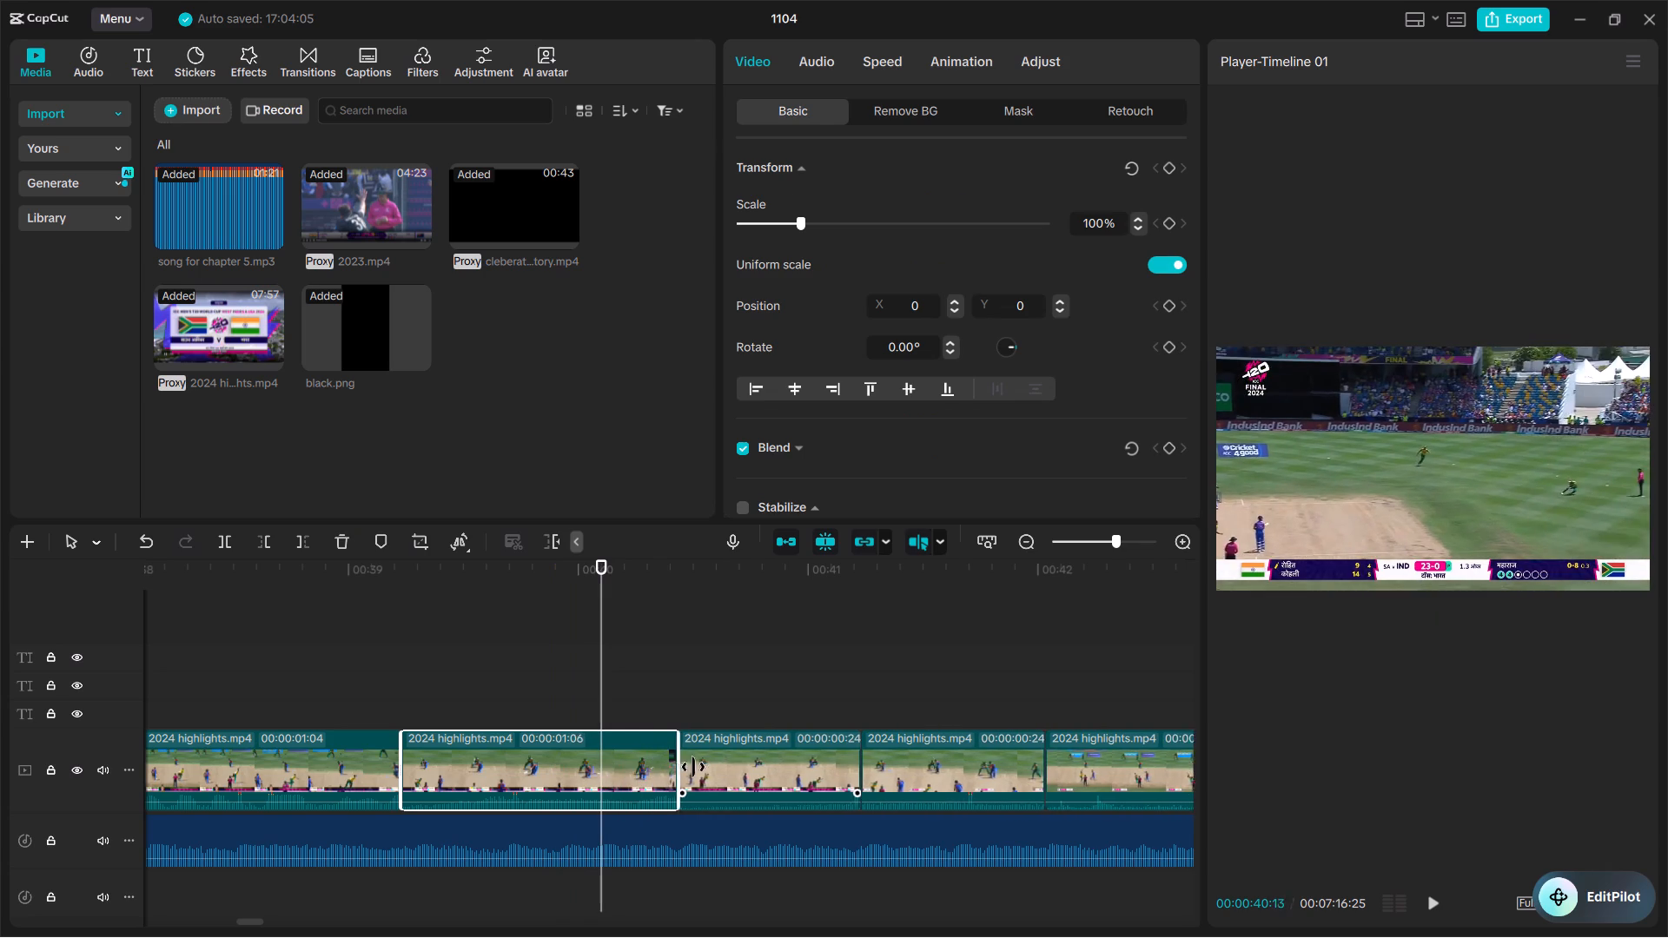
pyautogui.moveTo(693, 767); pyautogui.dragTo(1093, 796)
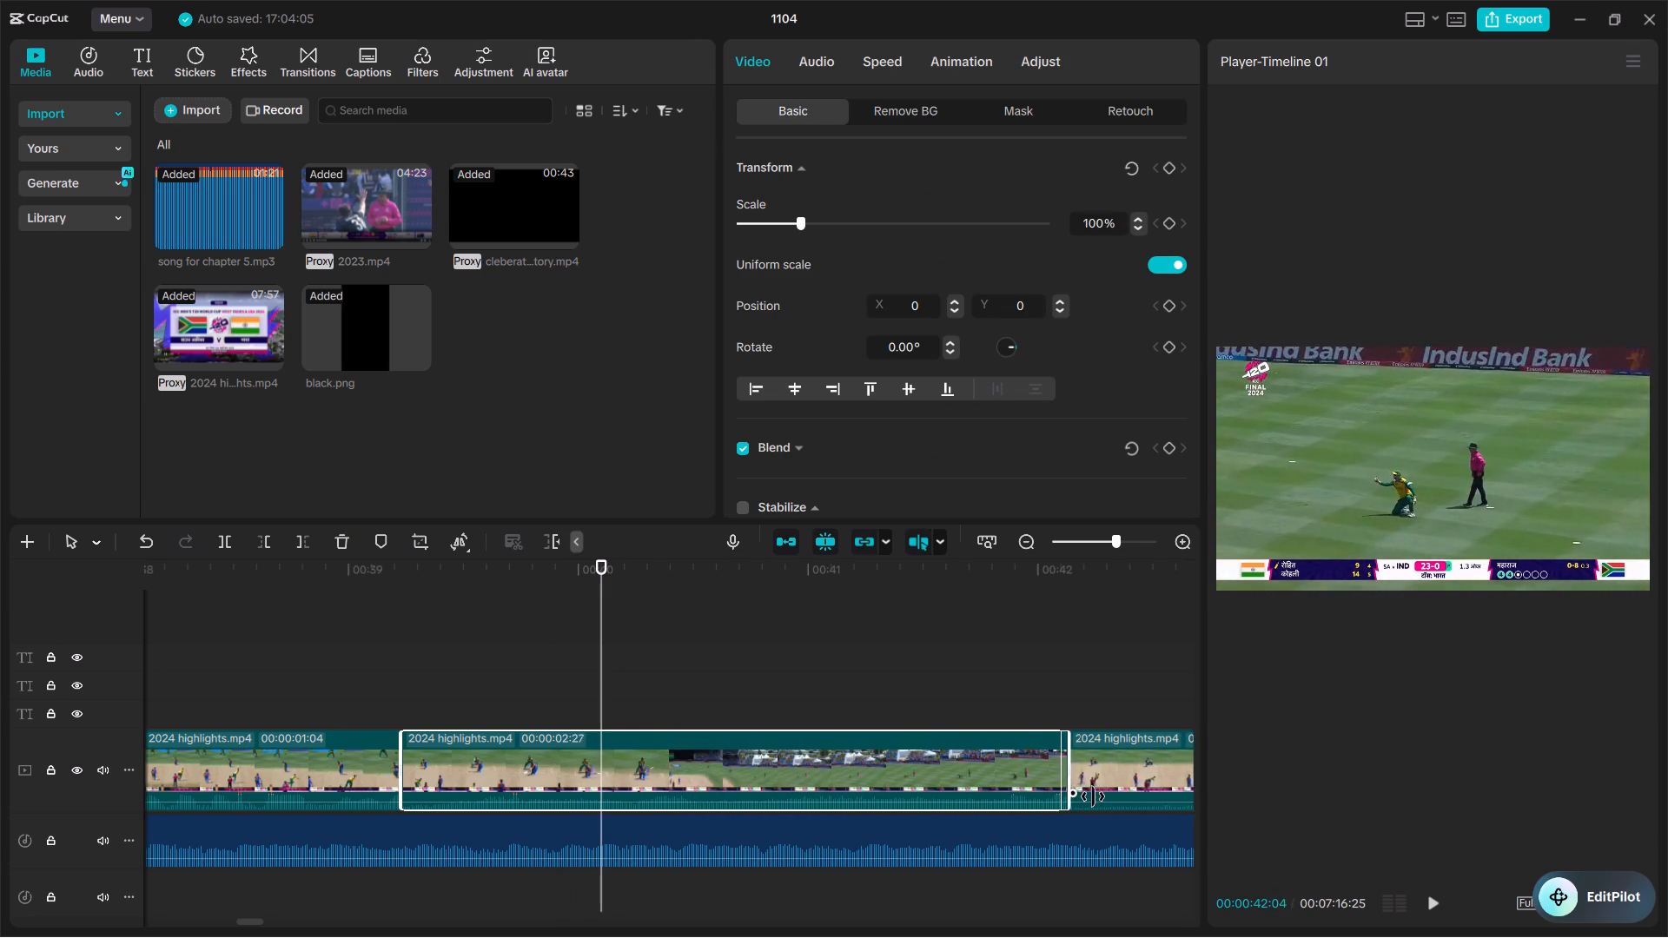
pyautogui.moveTo(1093, 796); pyautogui.dragTo(1091, 802)
pyautogui.hscroll(-1, 1091, 802)
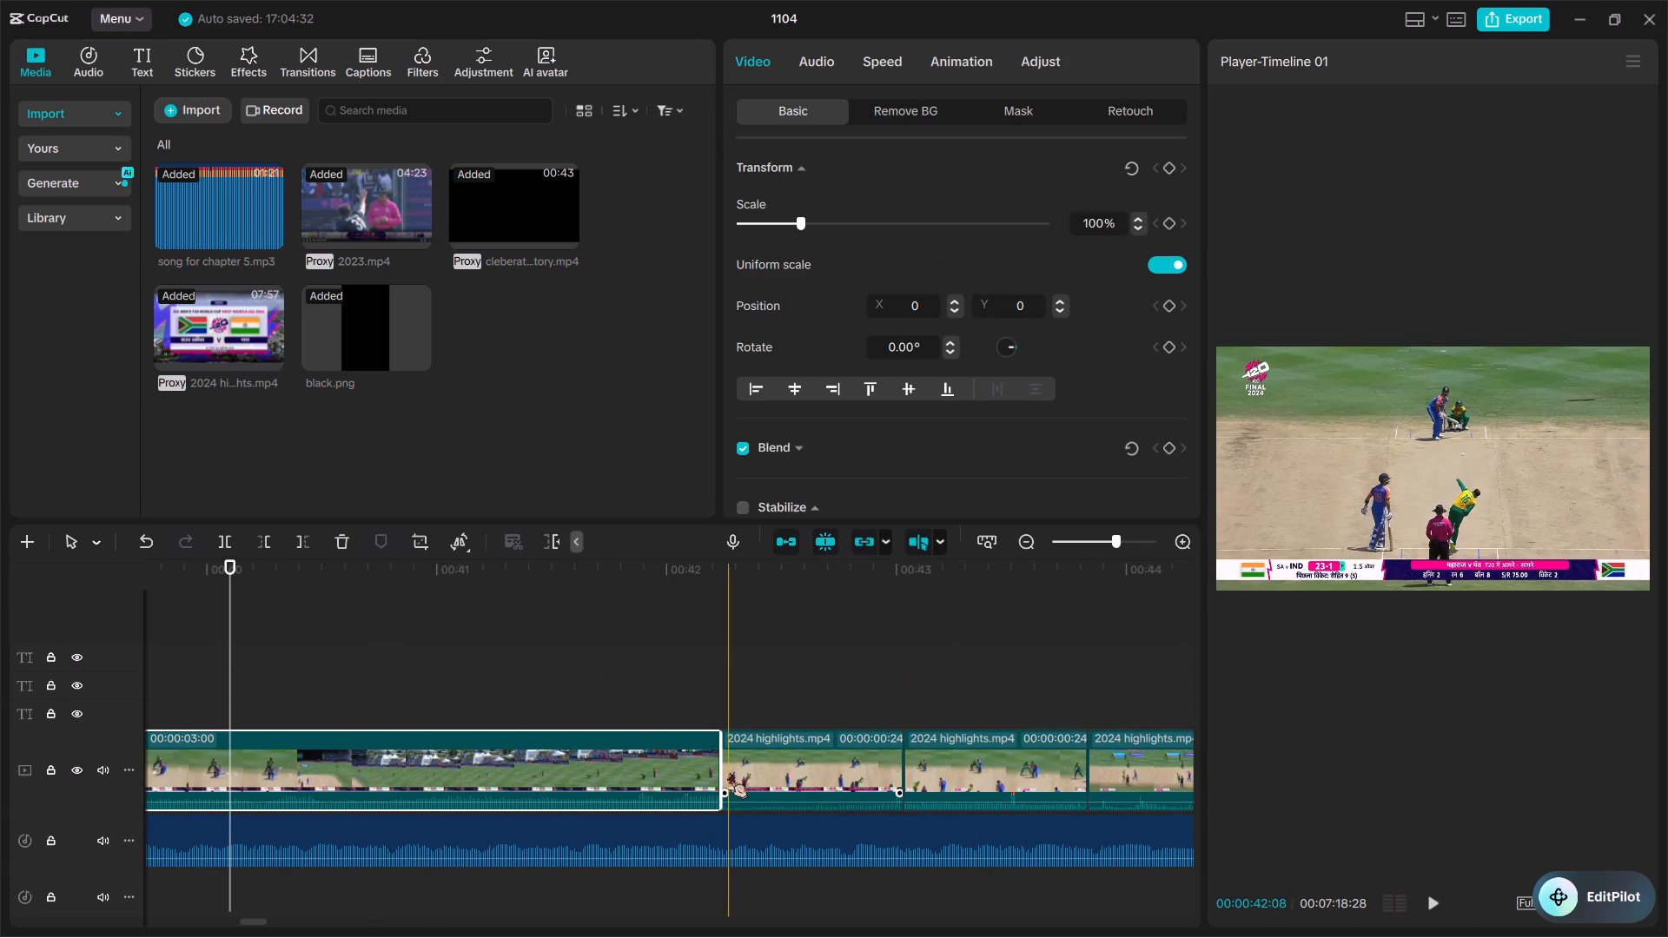
pyautogui.moveTo(721, 771); pyautogui.dragTo(921, 784)
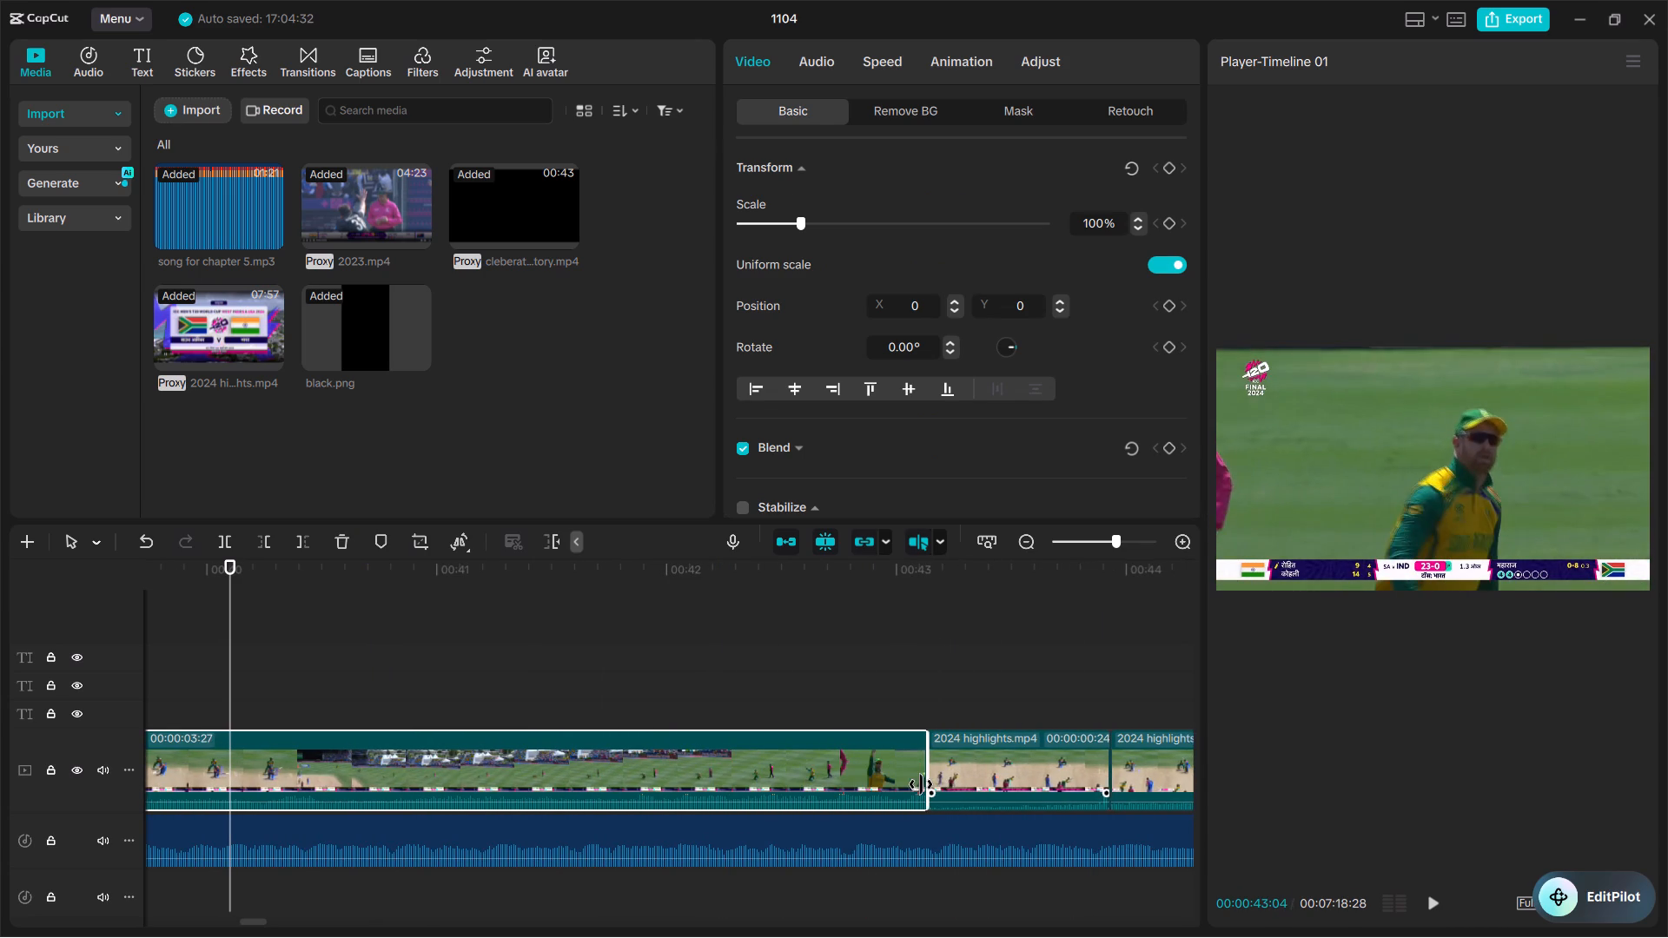
pyautogui.moveTo(921, 784); pyautogui.dragTo(708, 812)
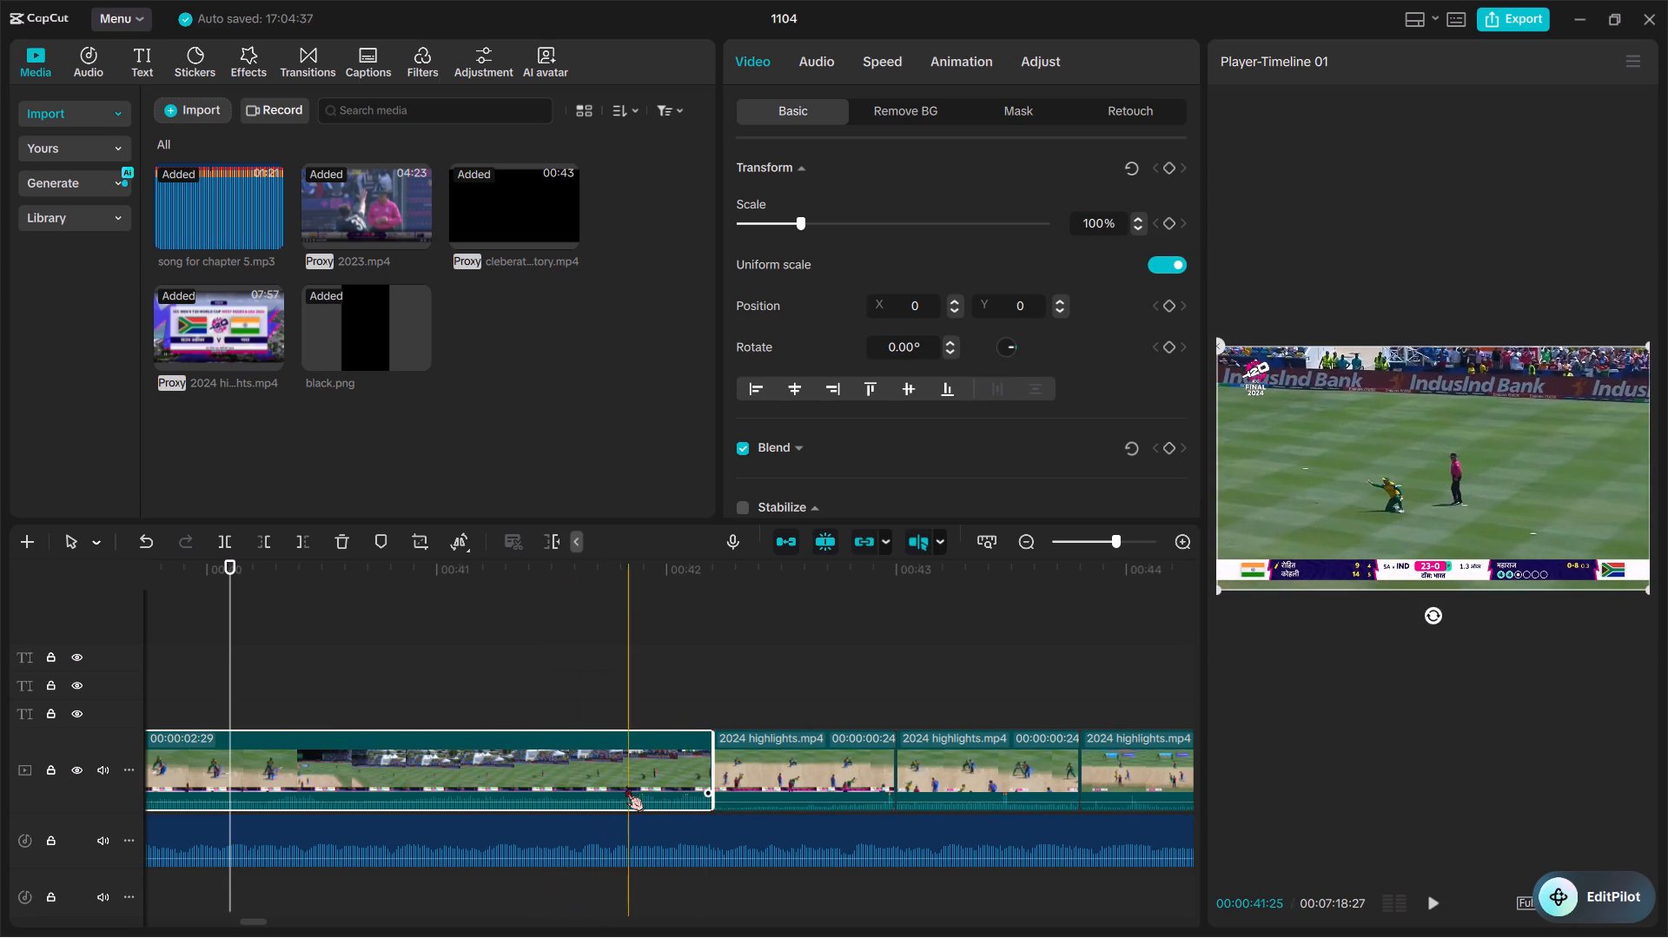
# Split the extended 23-0 clip at 00:00:41:27 and 00:00:39:27, and delete the middle piece, keeping the short fielder shot.
pyautogui.hotkey('ctrl', 'b')
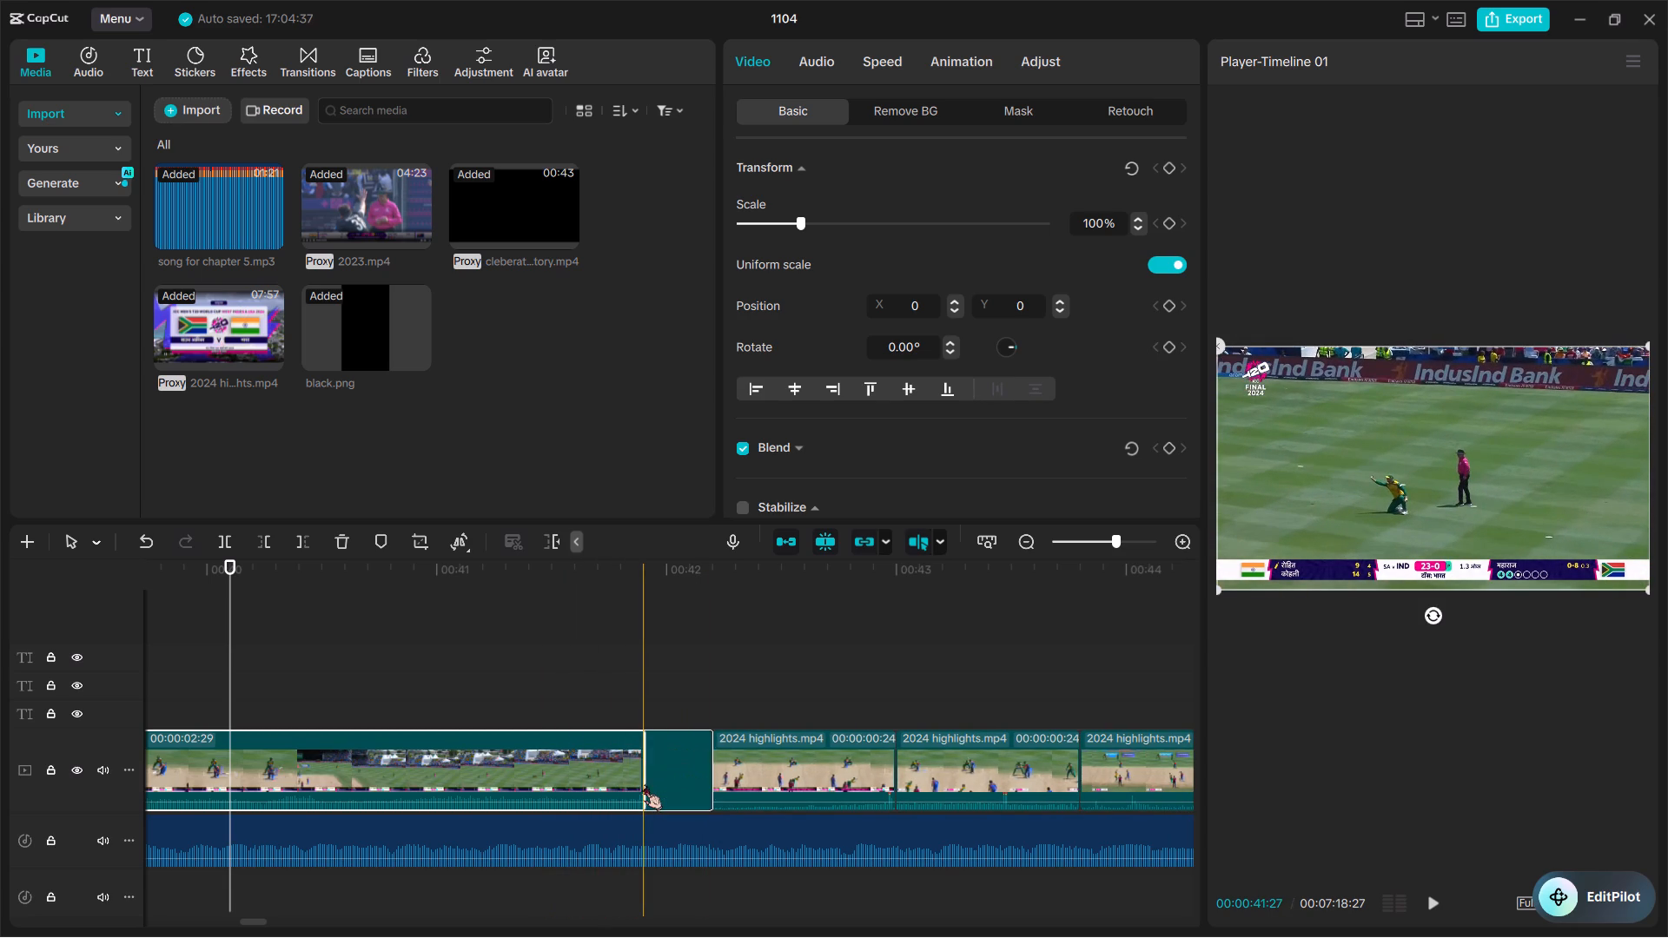
pyautogui.hscroll(1, 644, 784)
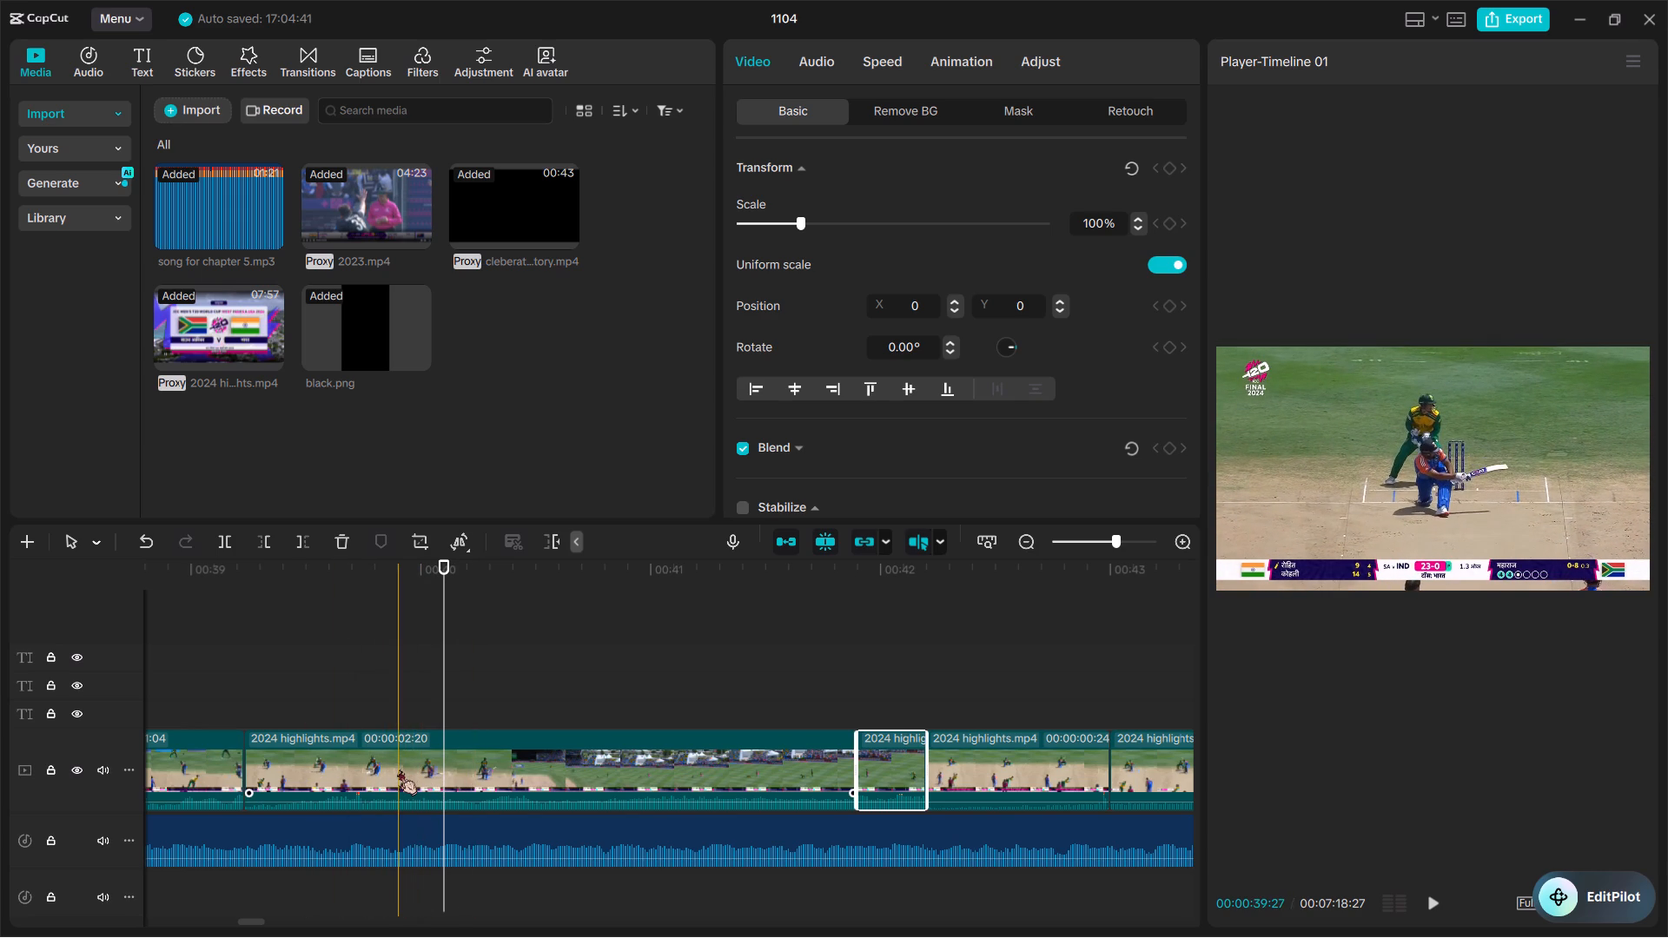
pyautogui.hotkey('ctrl', 'b')
pyautogui.click(533, 795)
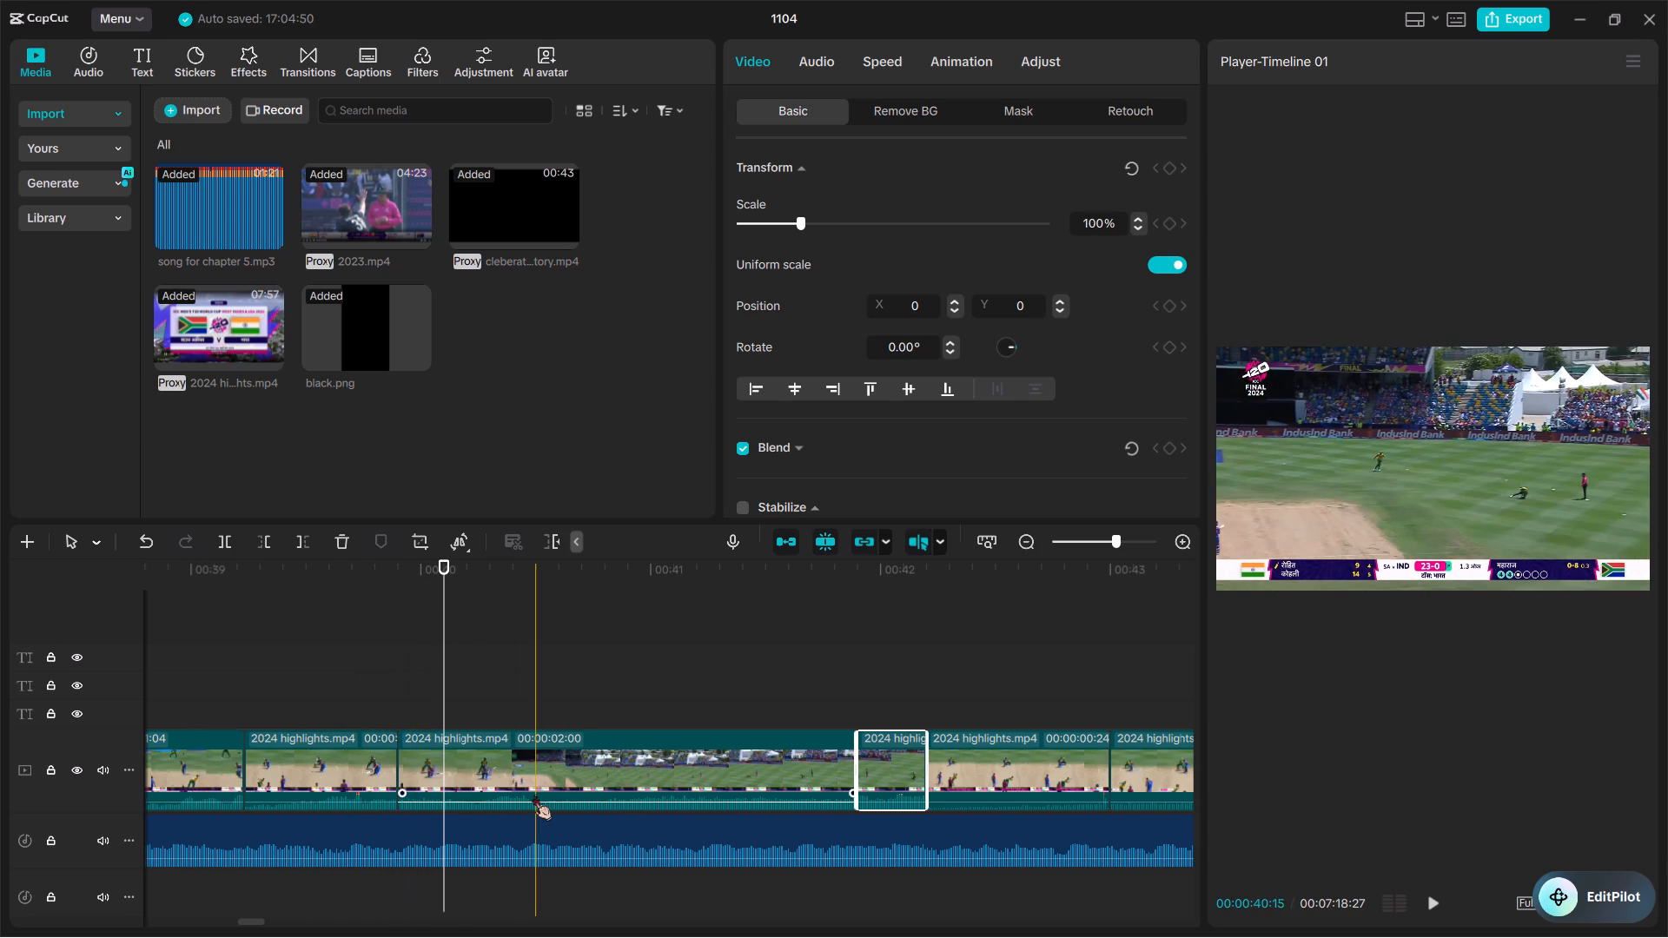
pyautogui.click(533, 795)
pyautogui.press('BackSpace')
# Extend the end of the 23-1 delivery shot to a duration of 00:00:09:08, past the players' celebration footage.
pyautogui.click(599, 776)
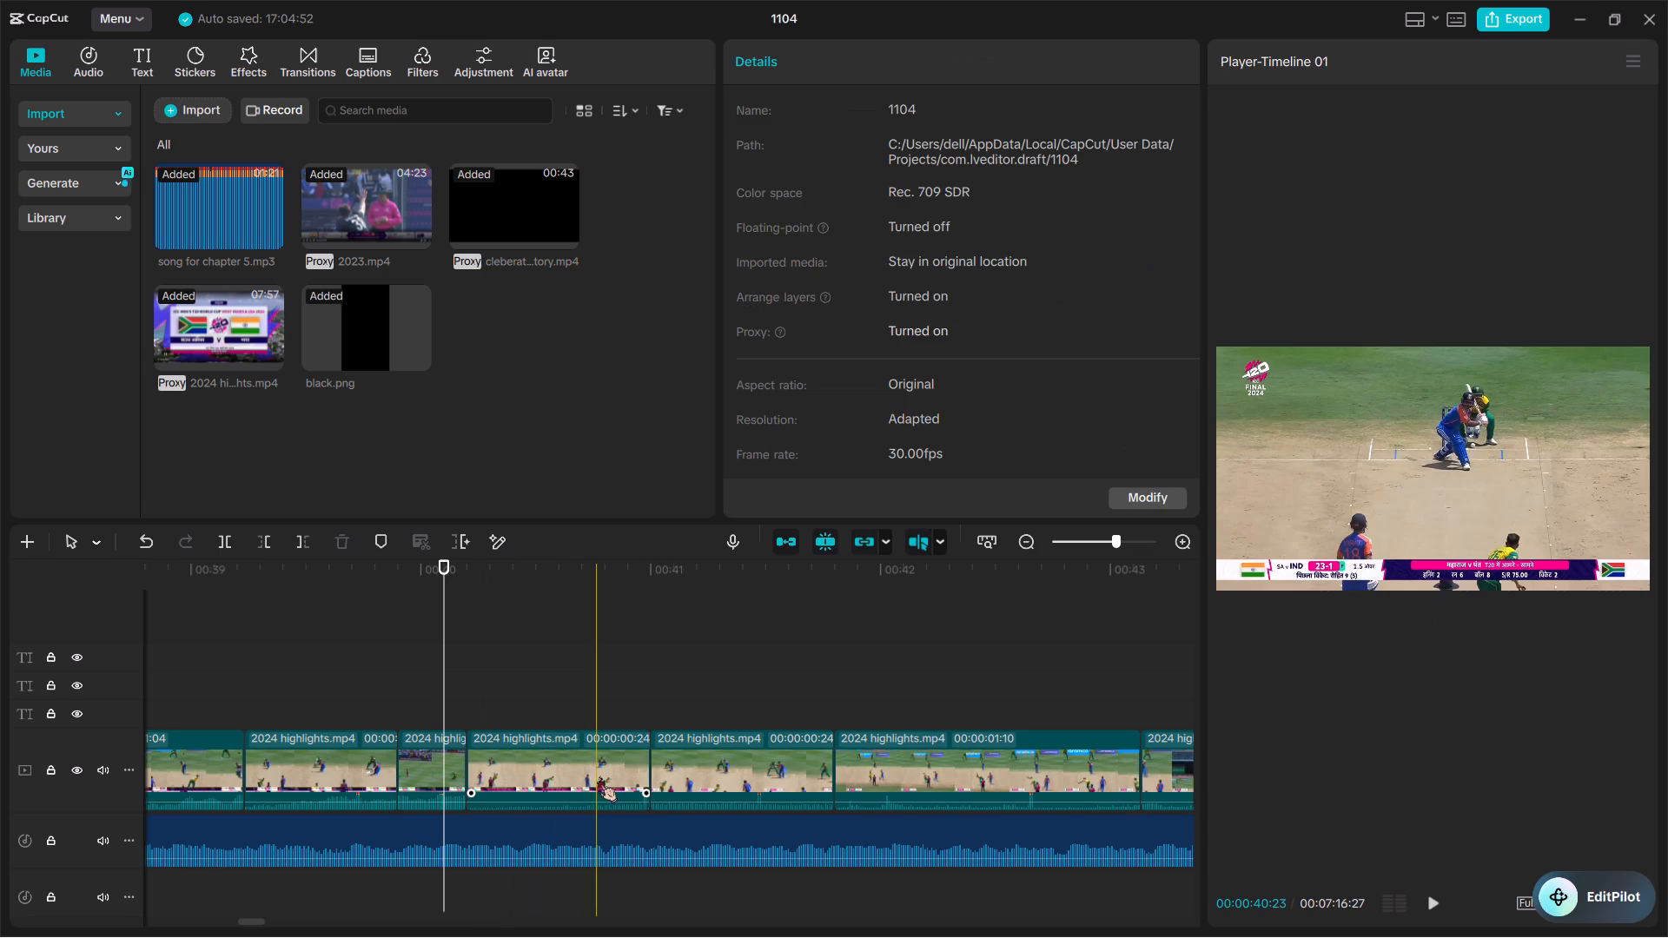
pyautogui.moveTo(654, 760); pyautogui.dragTo(770, 755)
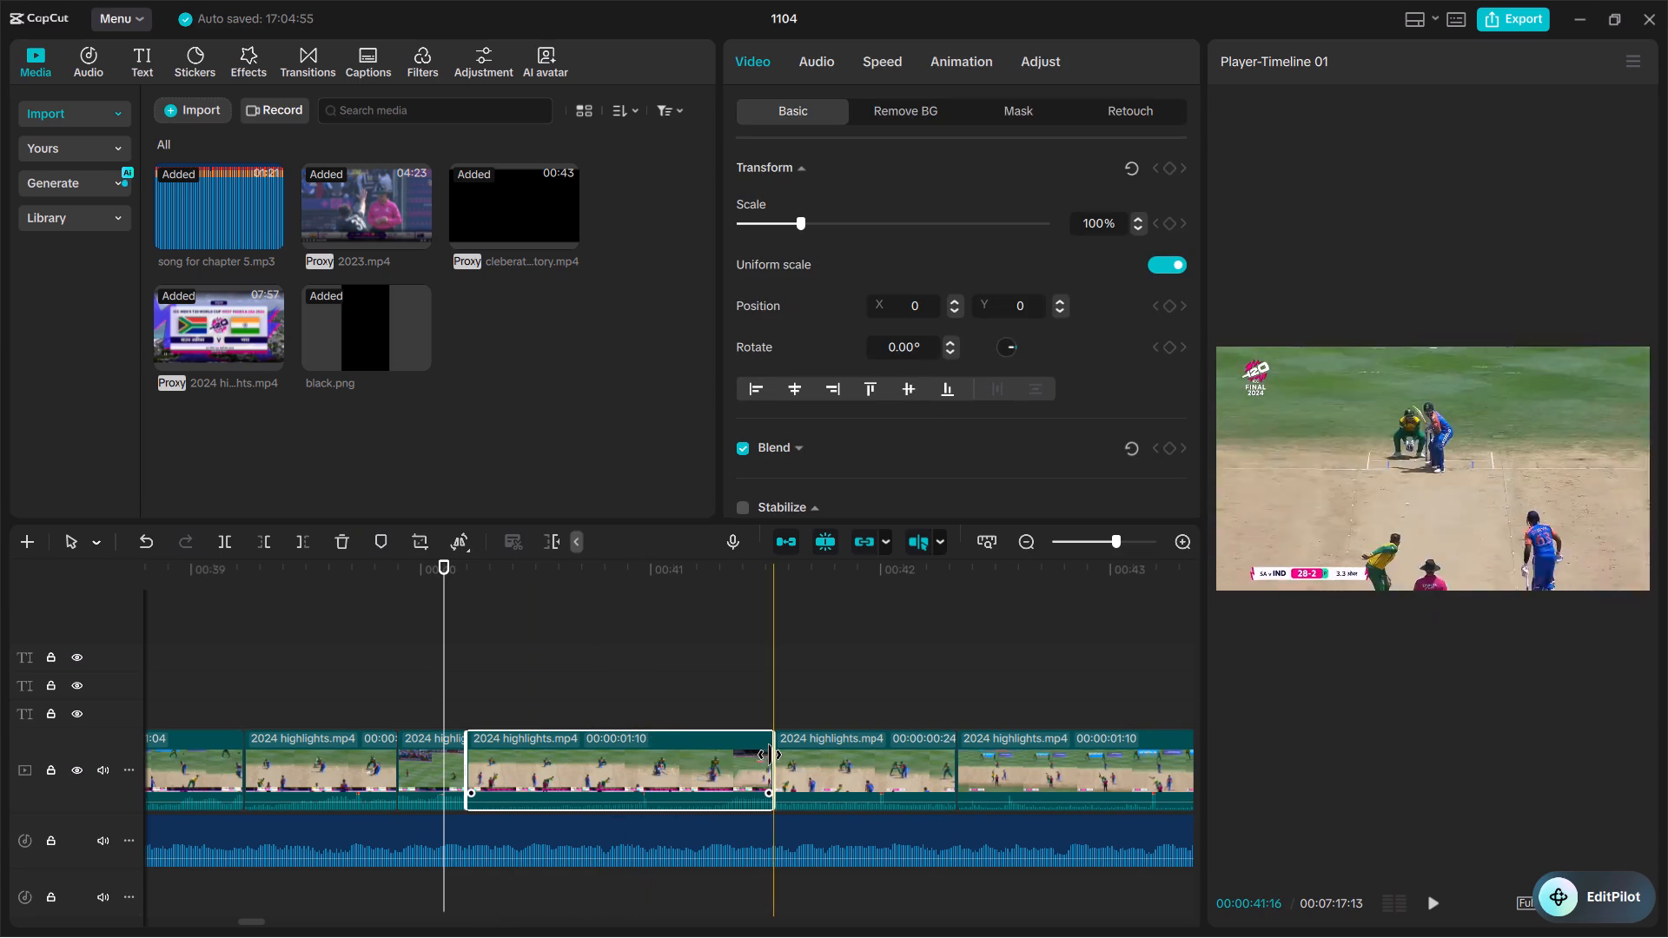
pyautogui.moveTo(773, 758); pyautogui.dragTo(925, 752)
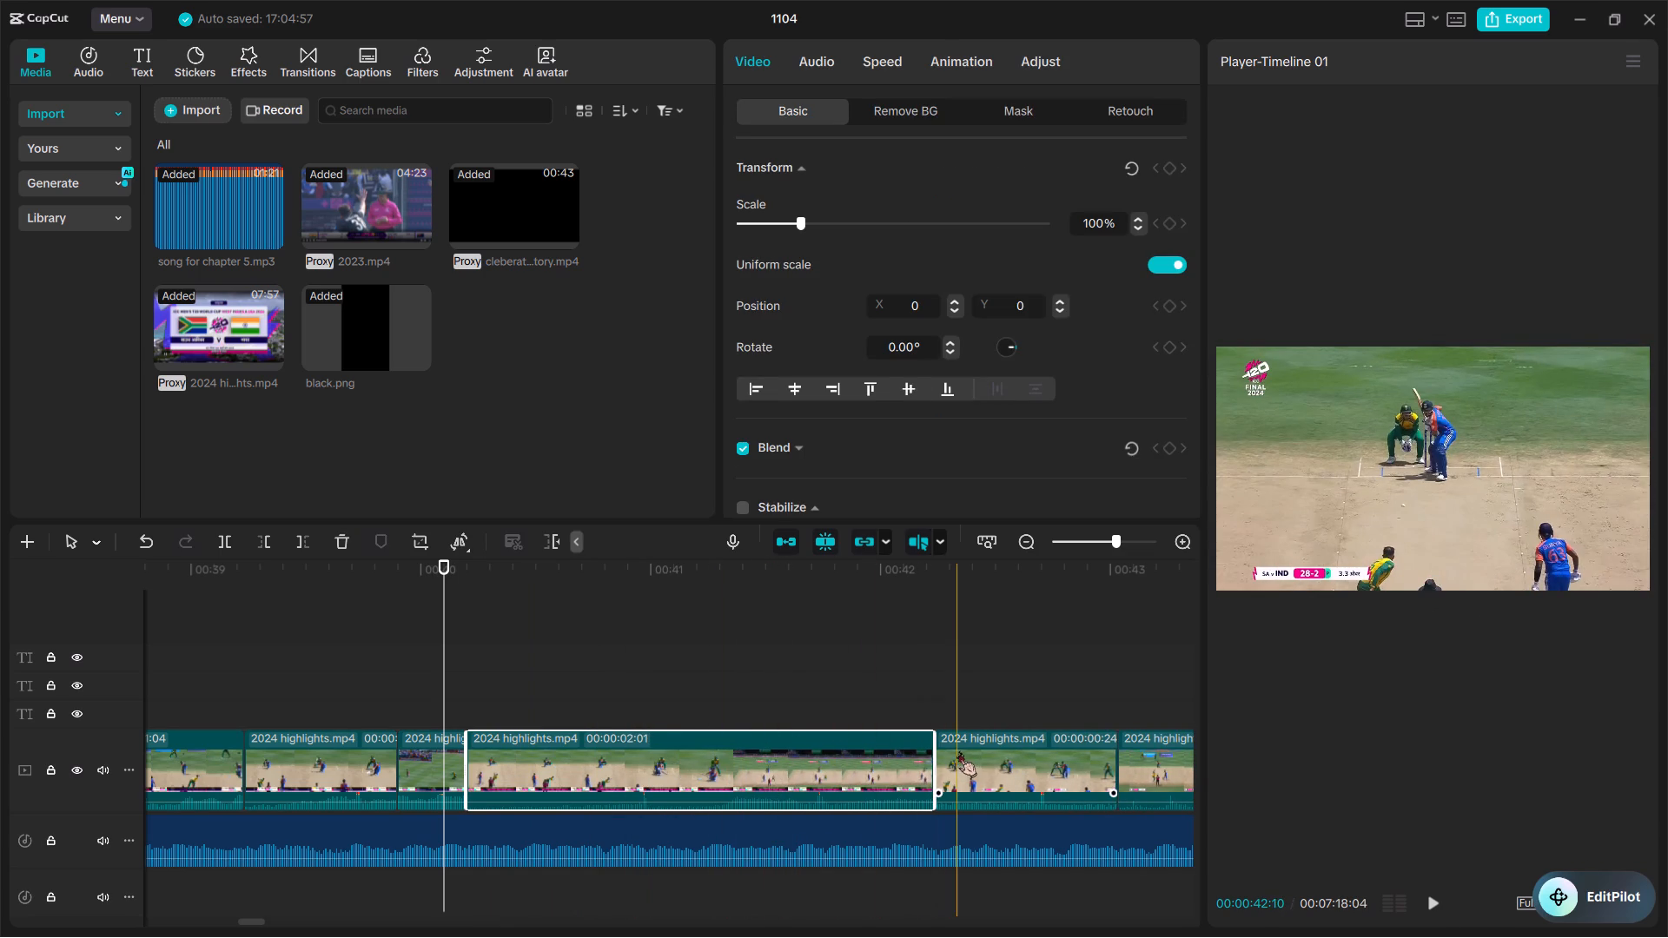
pyautogui.moveTo(930, 765); pyautogui.dragTo(1331, 803)
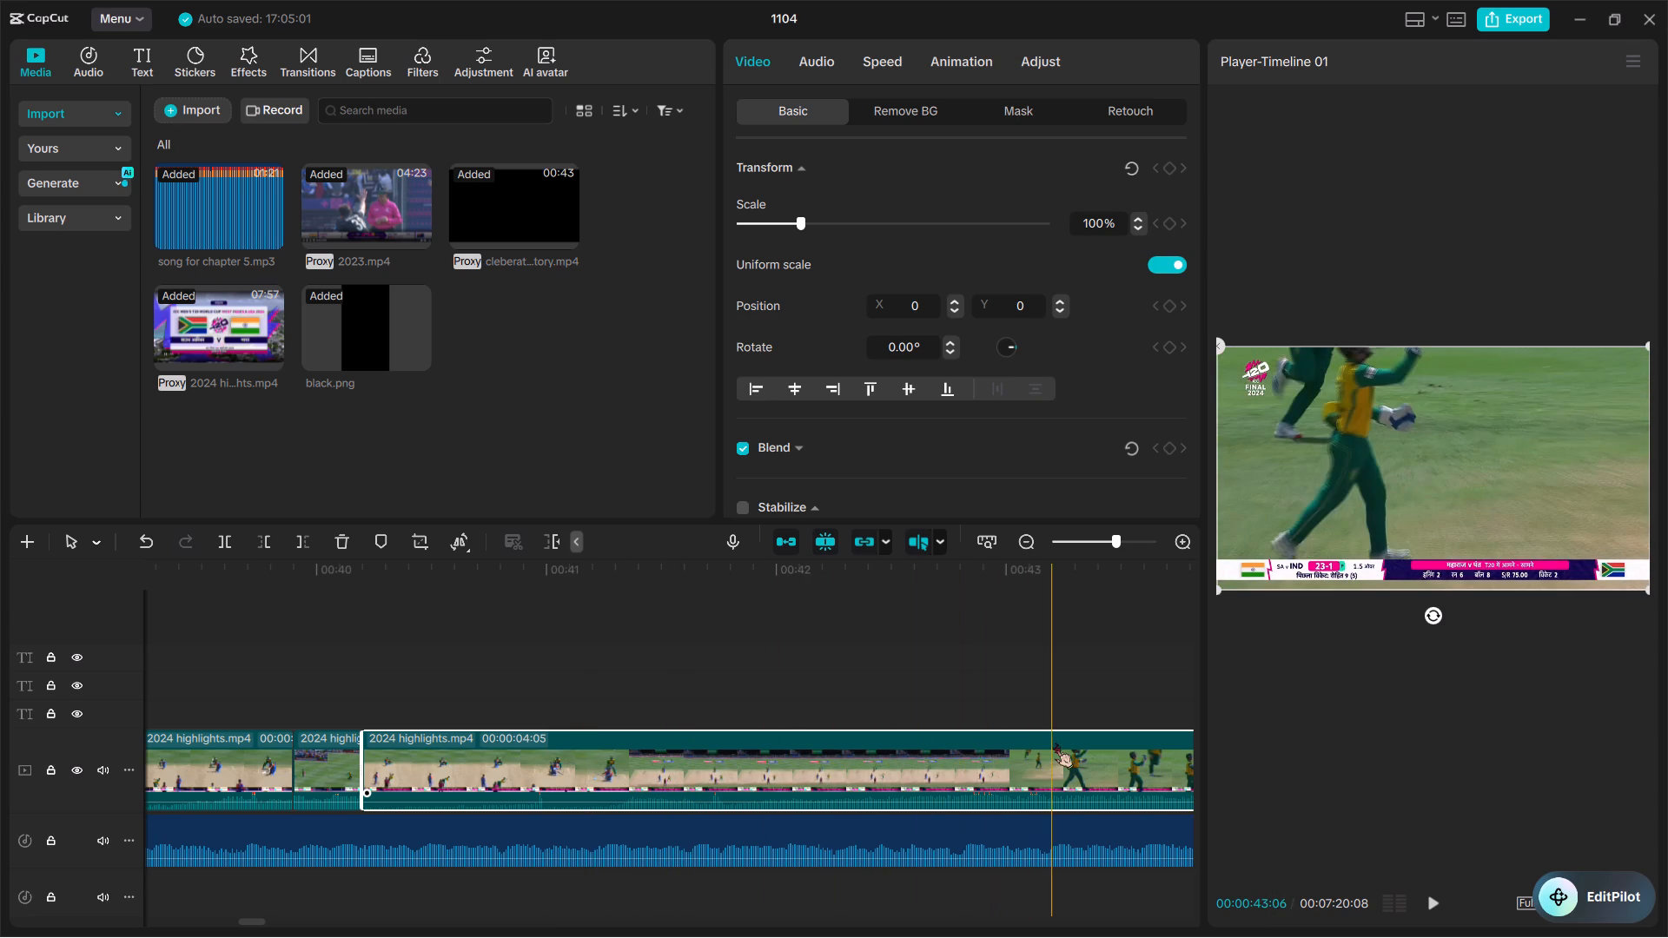
pyautogui.hscroll(-1, 1055, 743)
pyautogui.moveTo(1042, 773); pyautogui.dragTo(1294, 775)
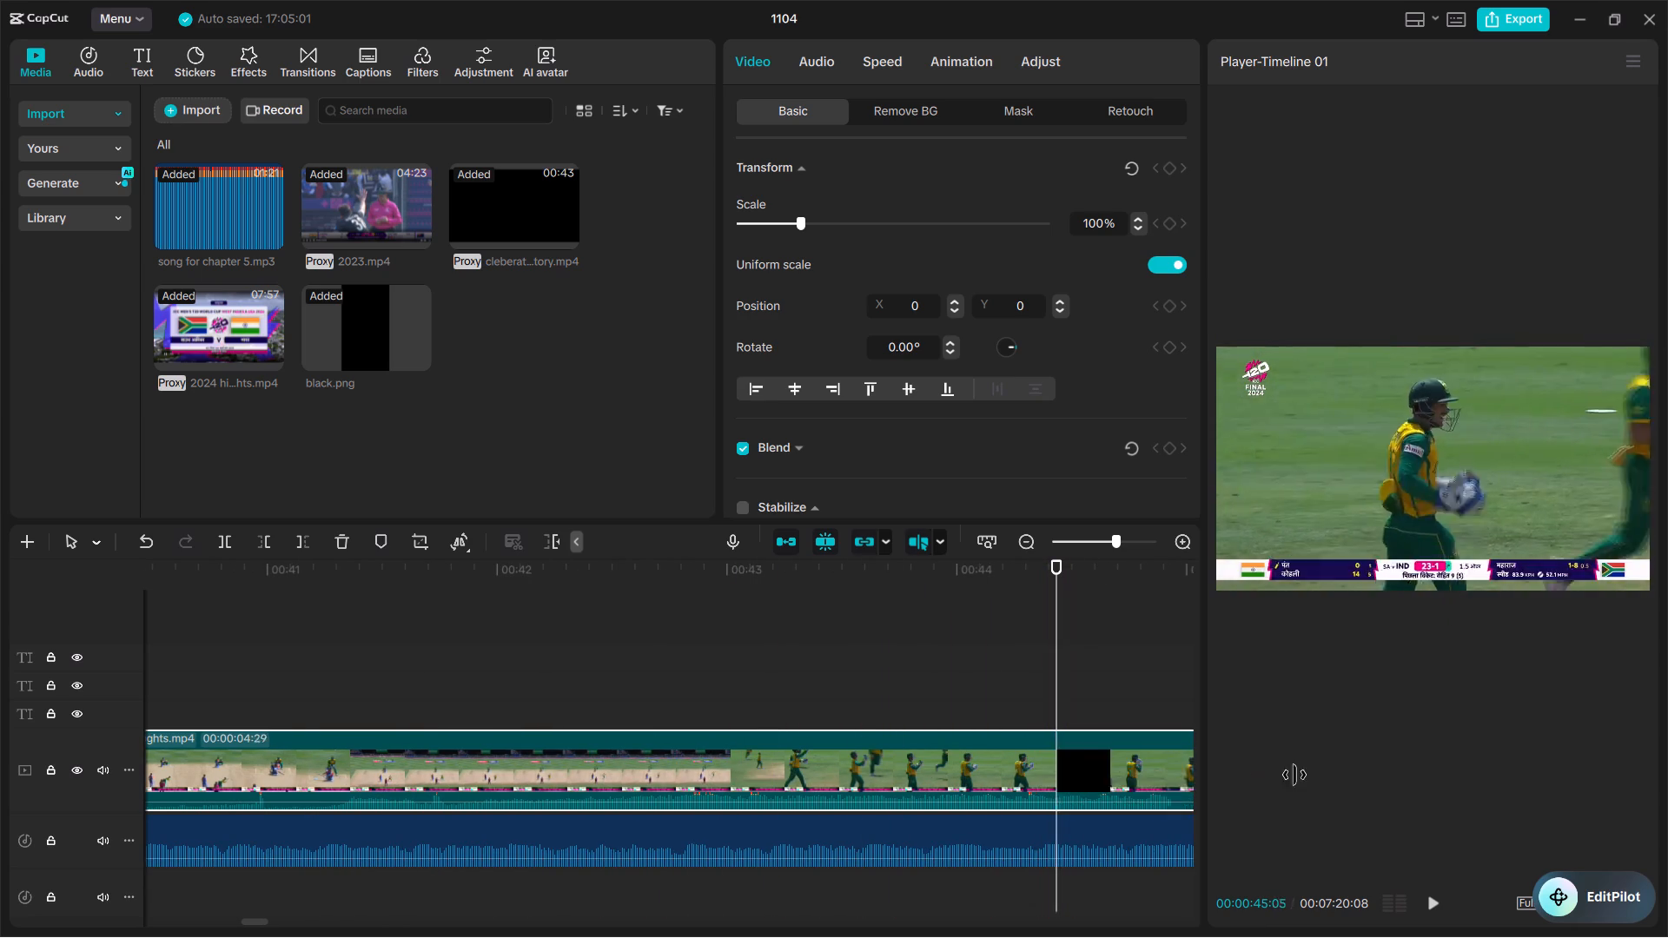
pyautogui.moveTo(1294, 775); pyautogui.dragTo(1323, 771)
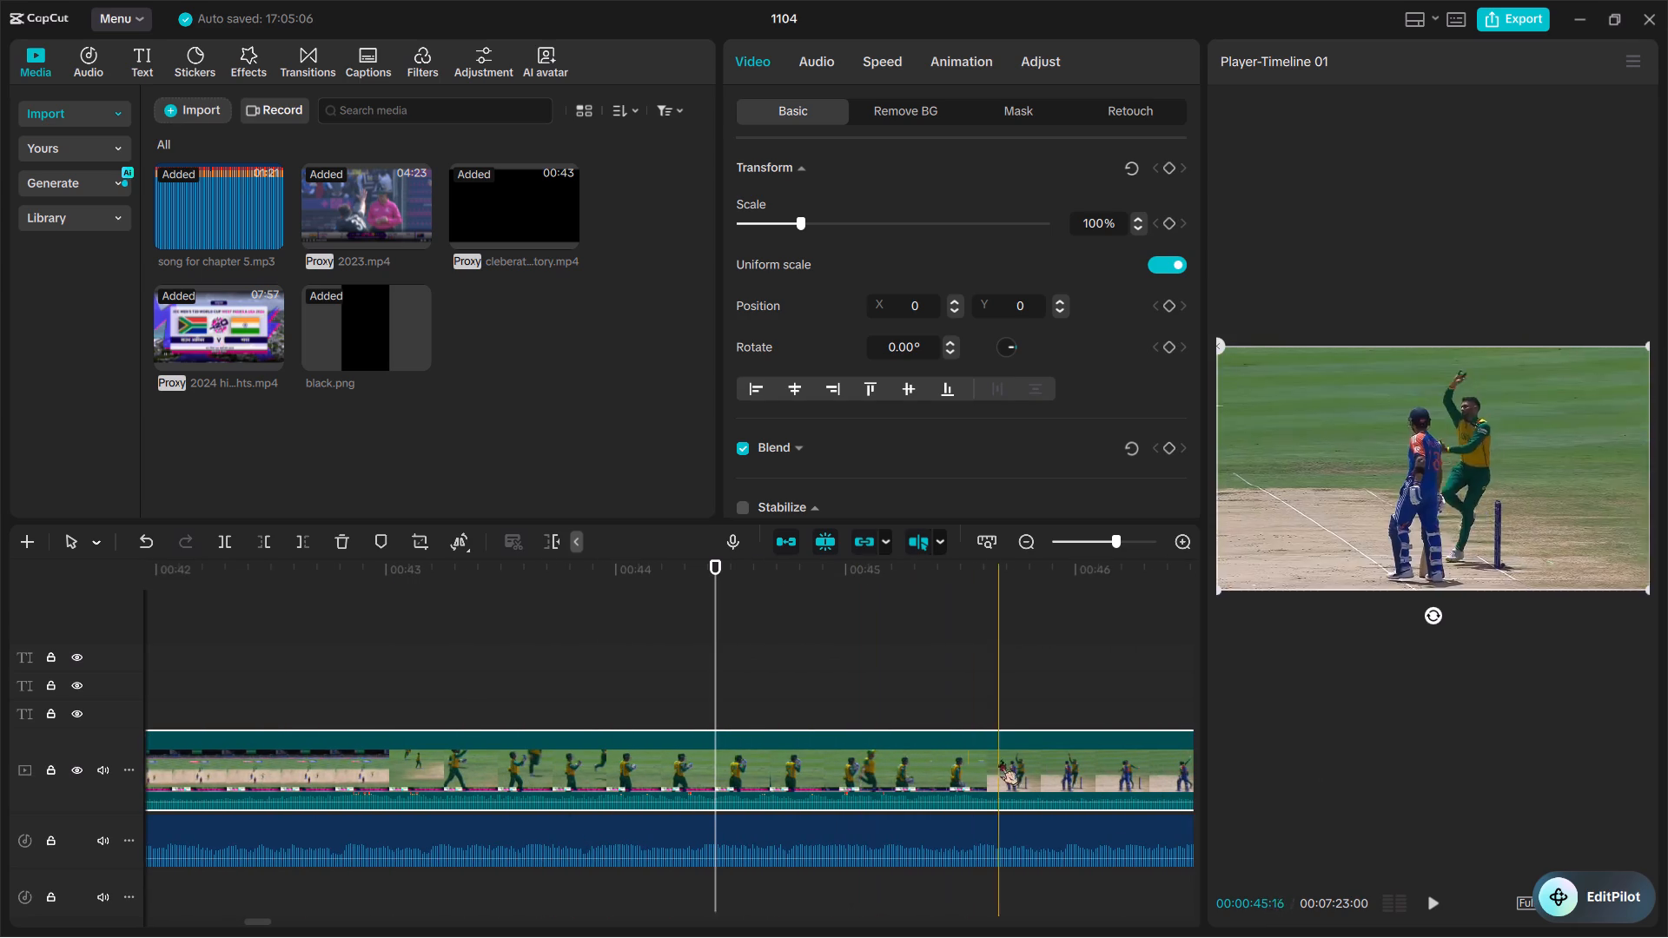
pyautogui.hscroll(-1, 1091, 735)
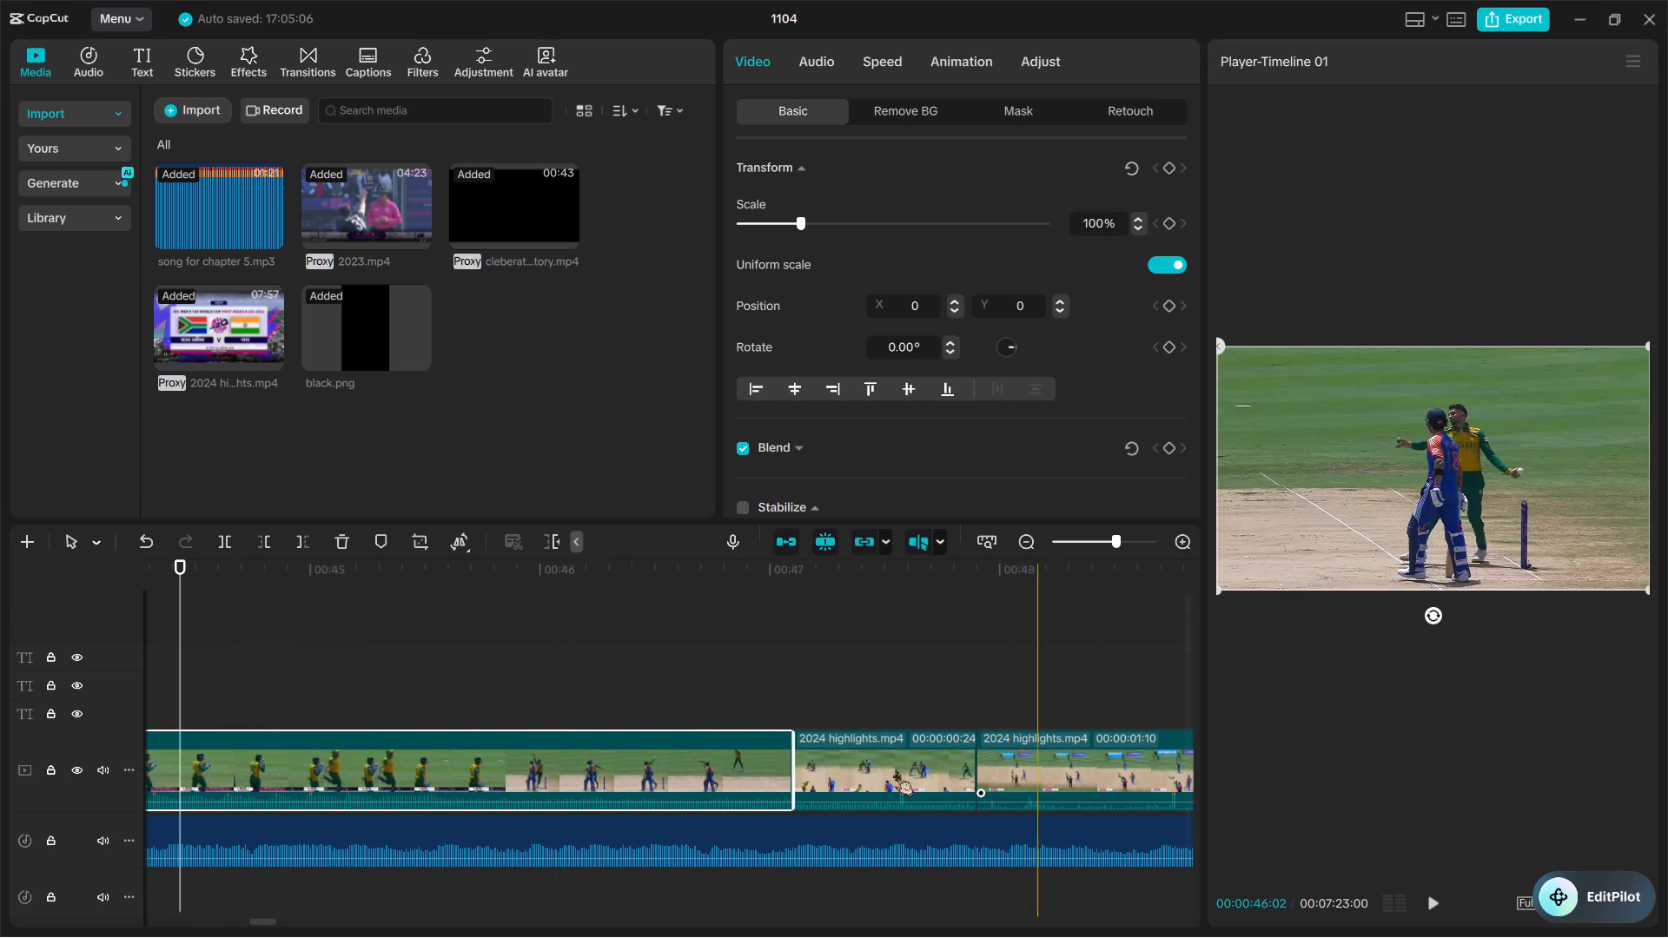
pyautogui.moveTo(790, 770); pyautogui.dragTo(1294, 758)
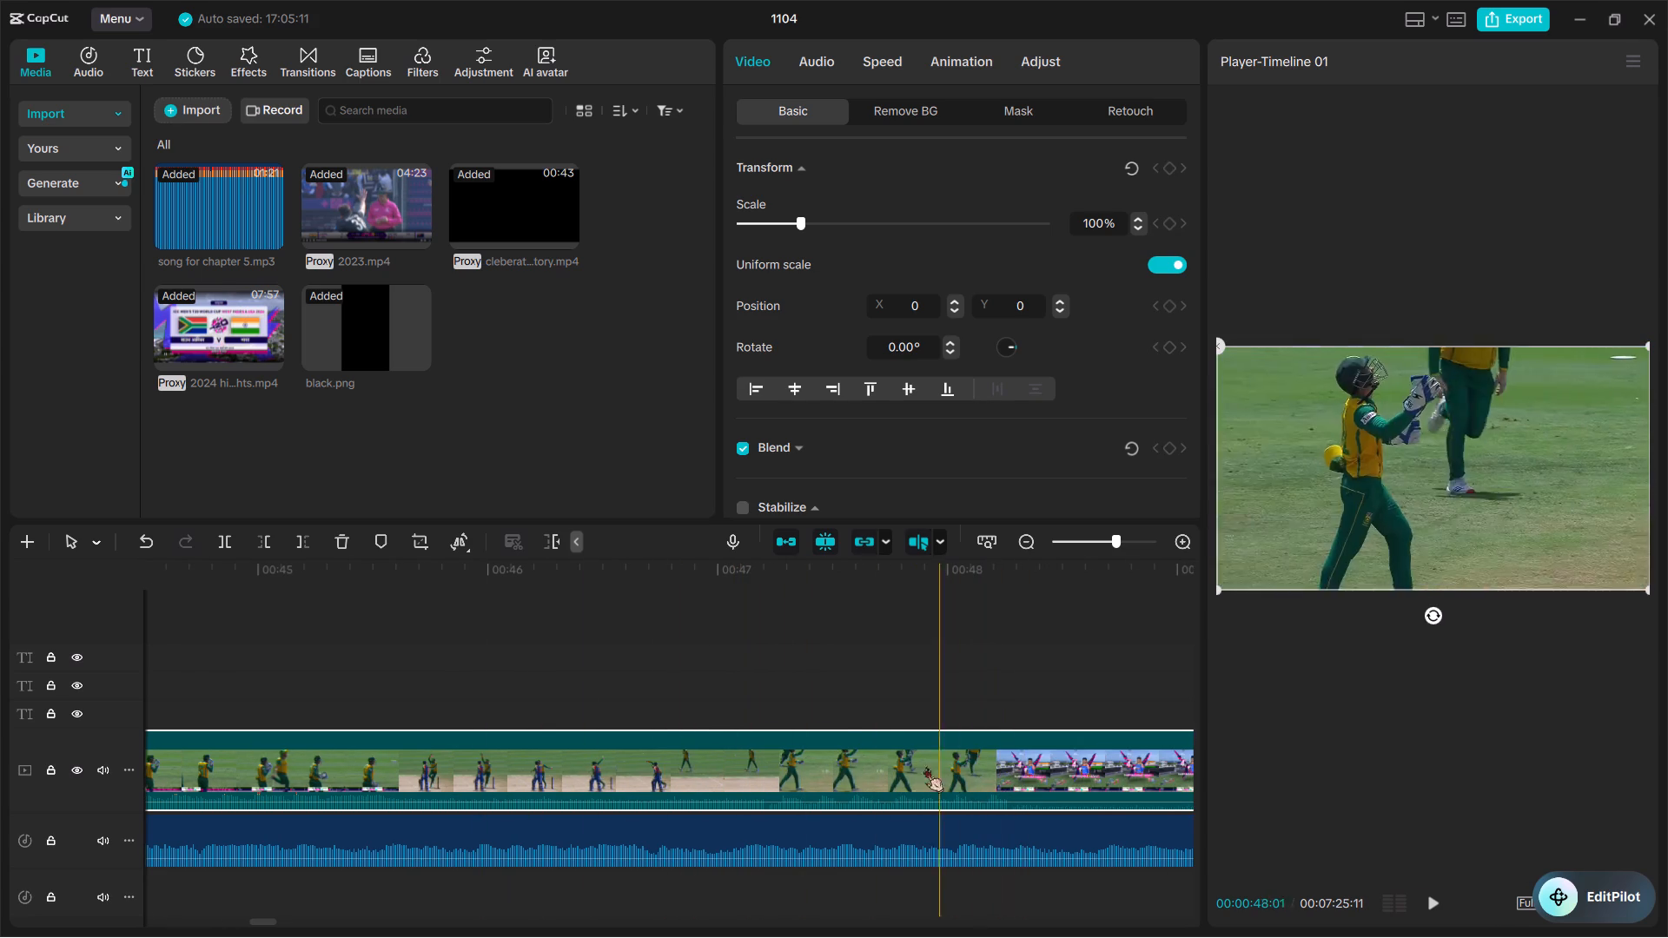
# Isolate the wide pitch view within the extended 23-1 clip with splits at 00:00:42:13 and 00:00:43:00.
pyautogui.hscroll(1, 851, 761)
pyautogui.hscroll(1, 555, 790)
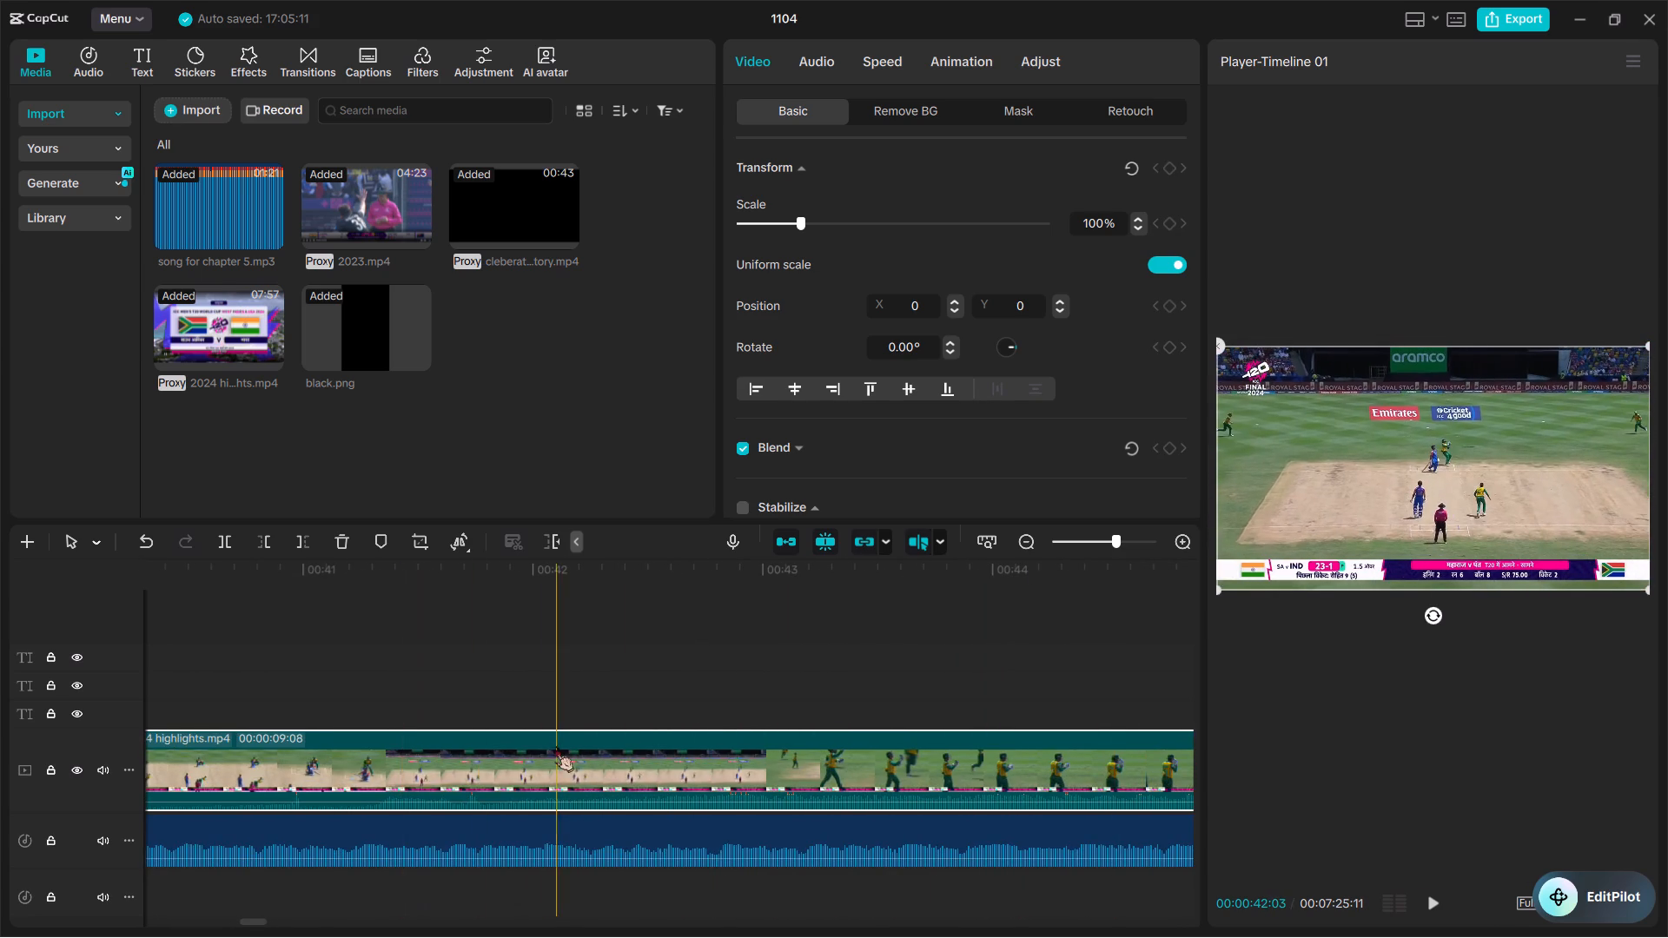
pyautogui.hscroll(1, 555, 746)
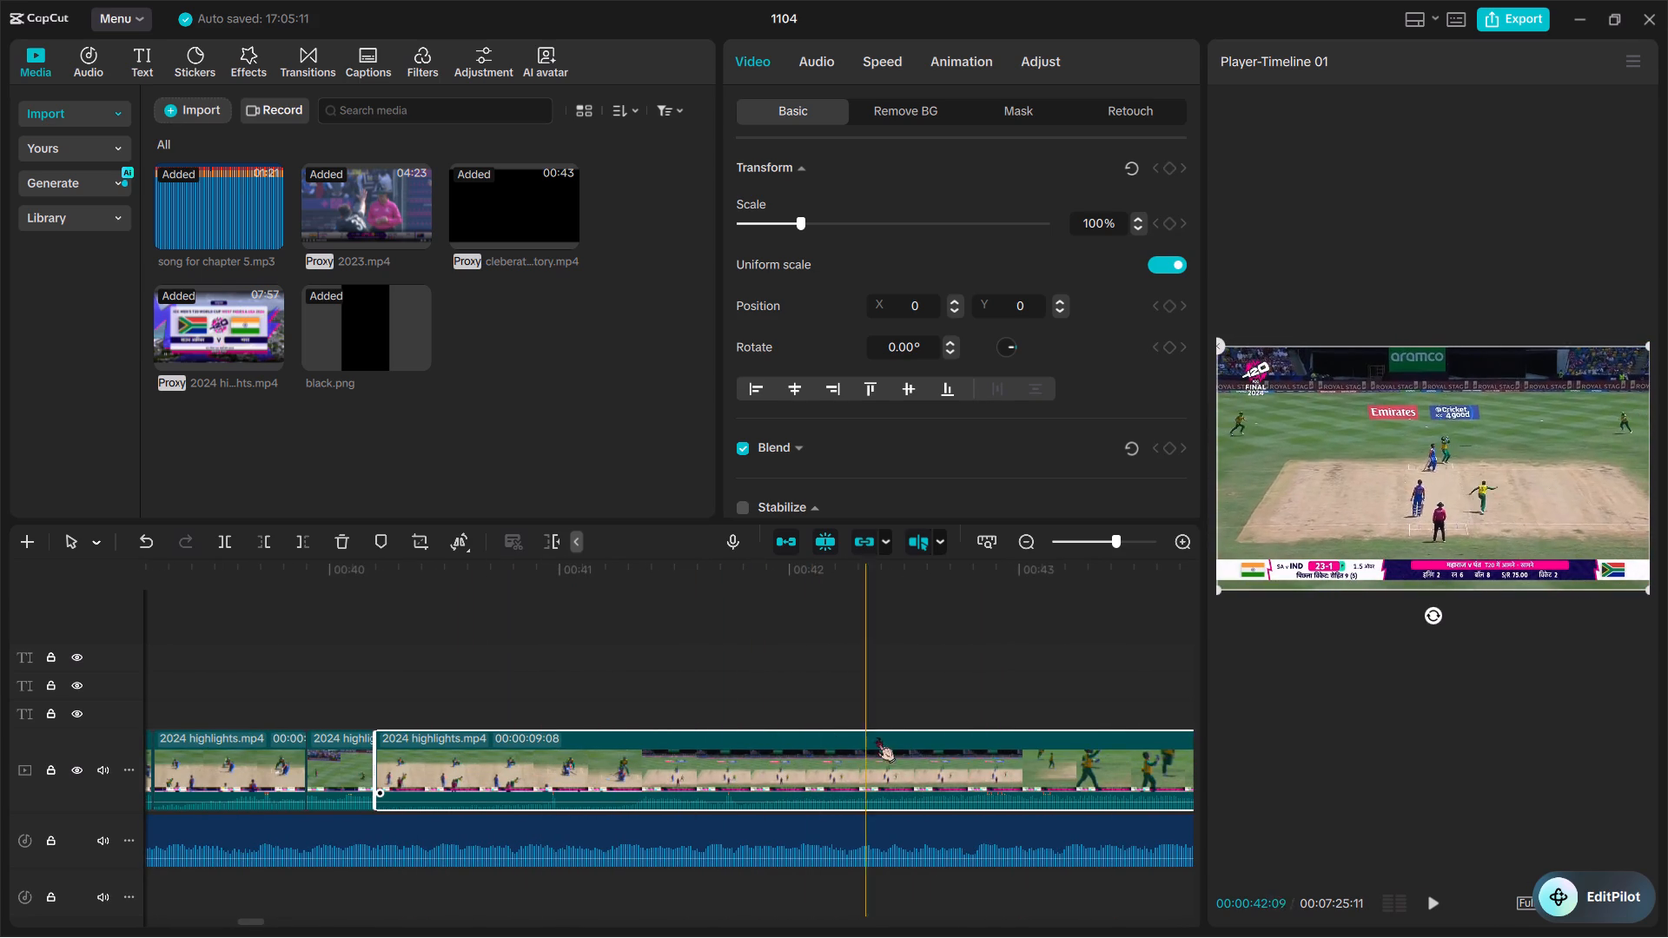
pyautogui.hscroll(-1, 1017, 743)
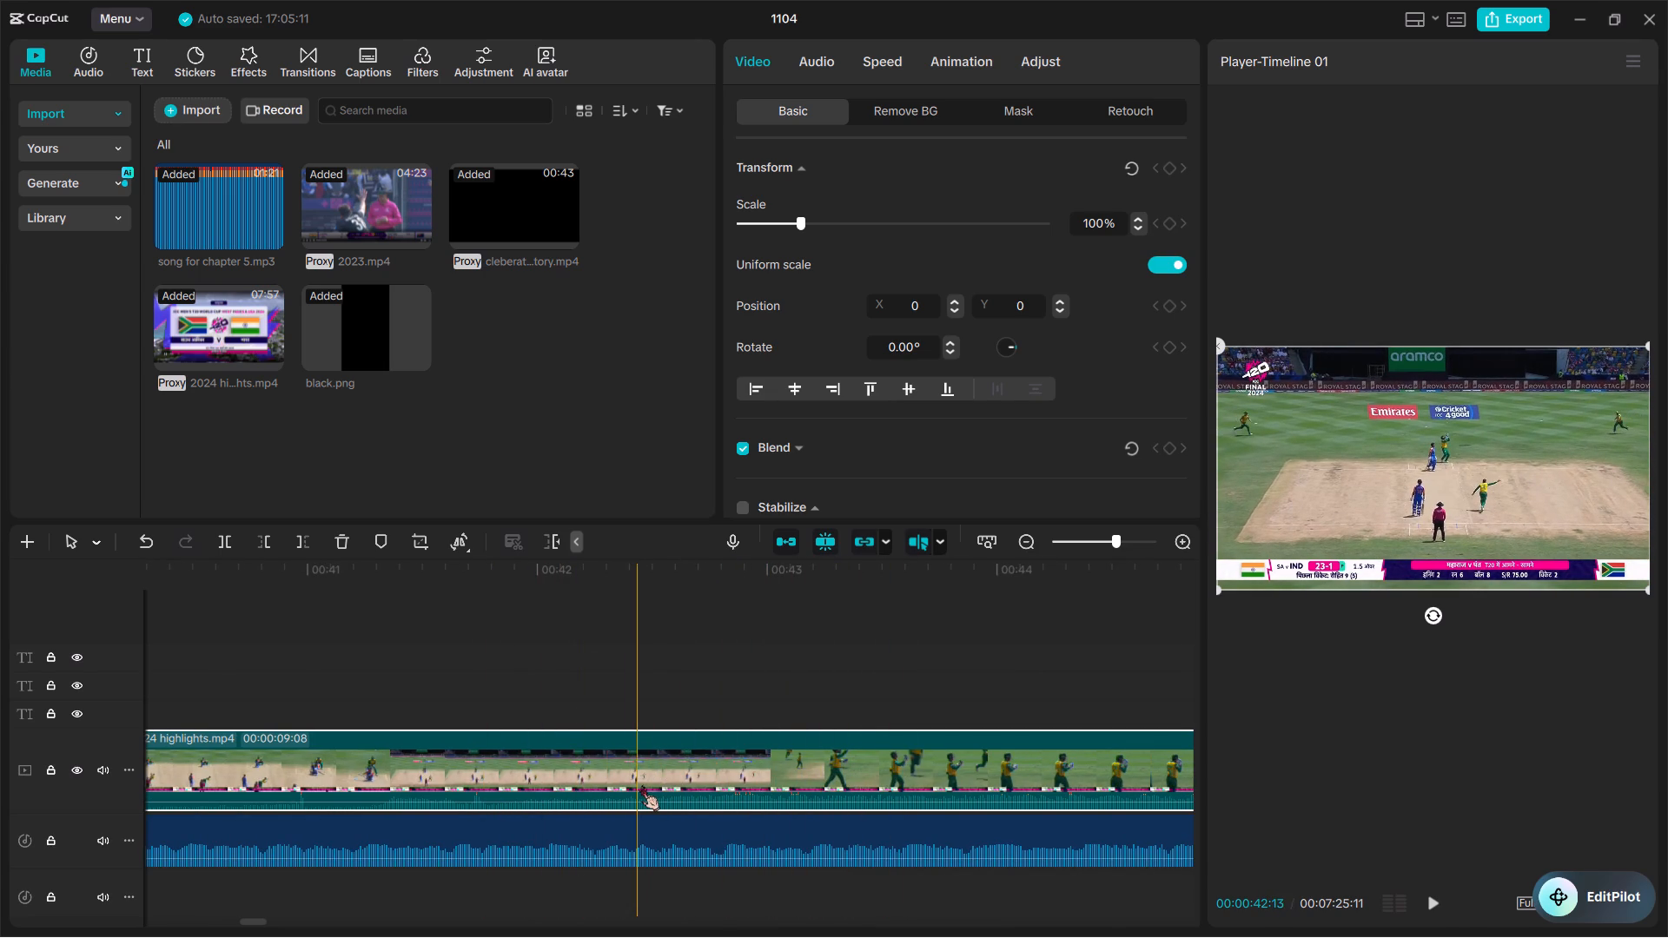
pyautogui.hotkey('ctrl', 'b')
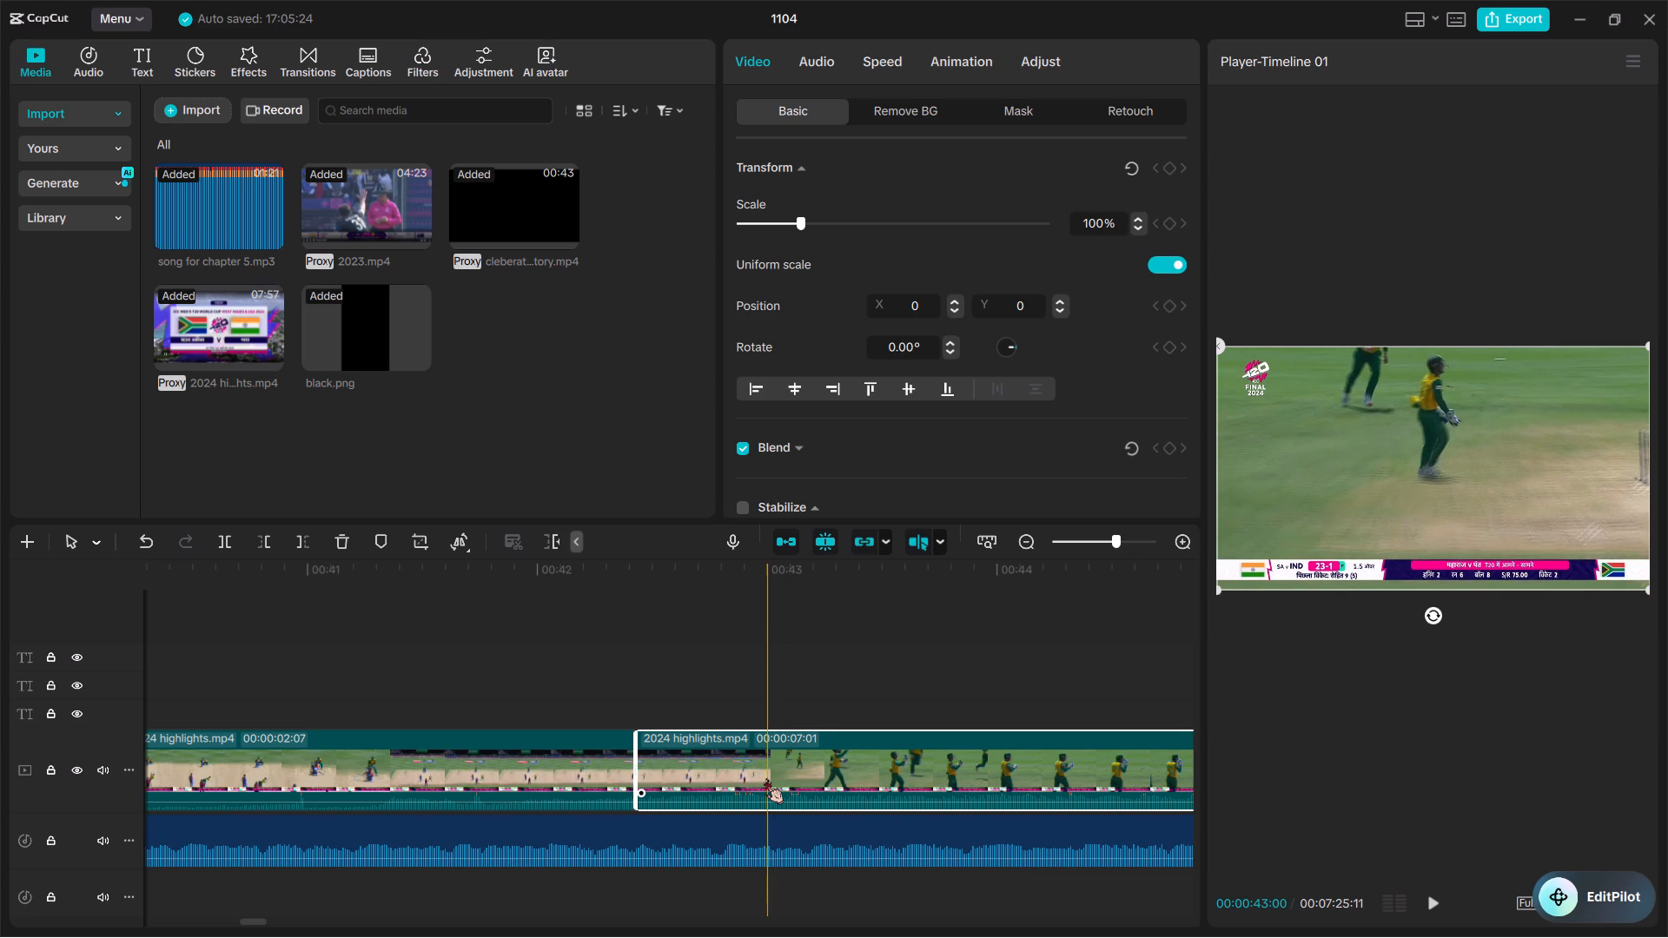
pyautogui.hotkey('ctrl', 'b')
# Trim the start of the 23-1 stroke clip to 00:00:40:15, split it at 00:00:40:22, and delete the footage up to the wide pitch view.
pyautogui.hscroll(1, 406, 803)
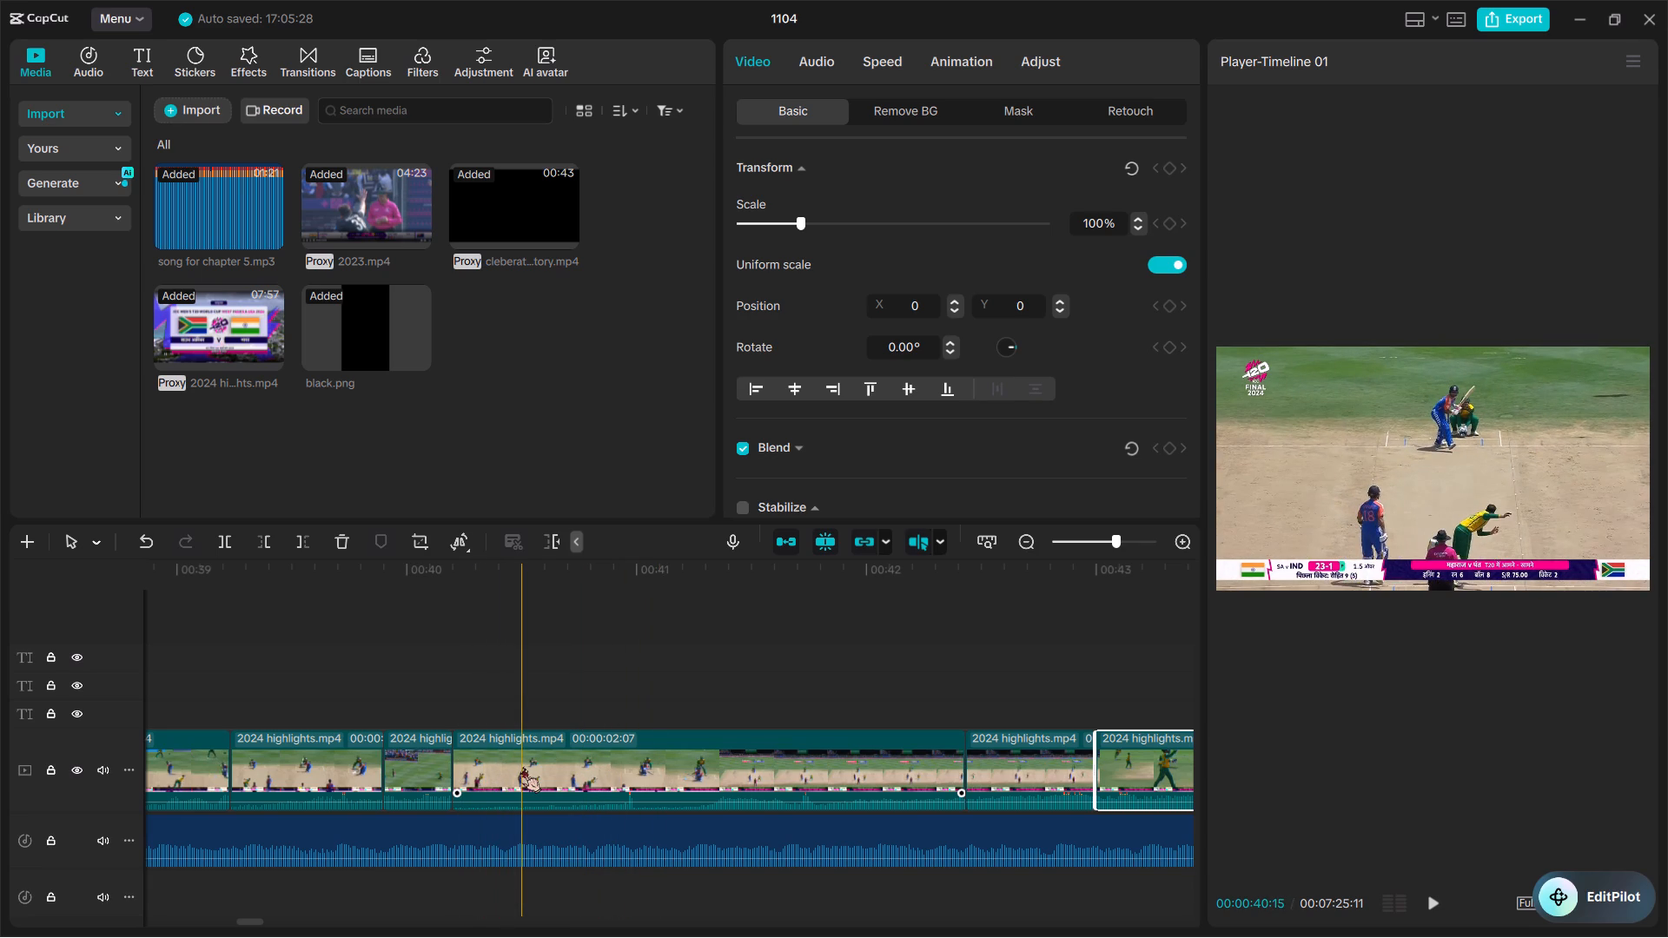
pyautogui.press('q')
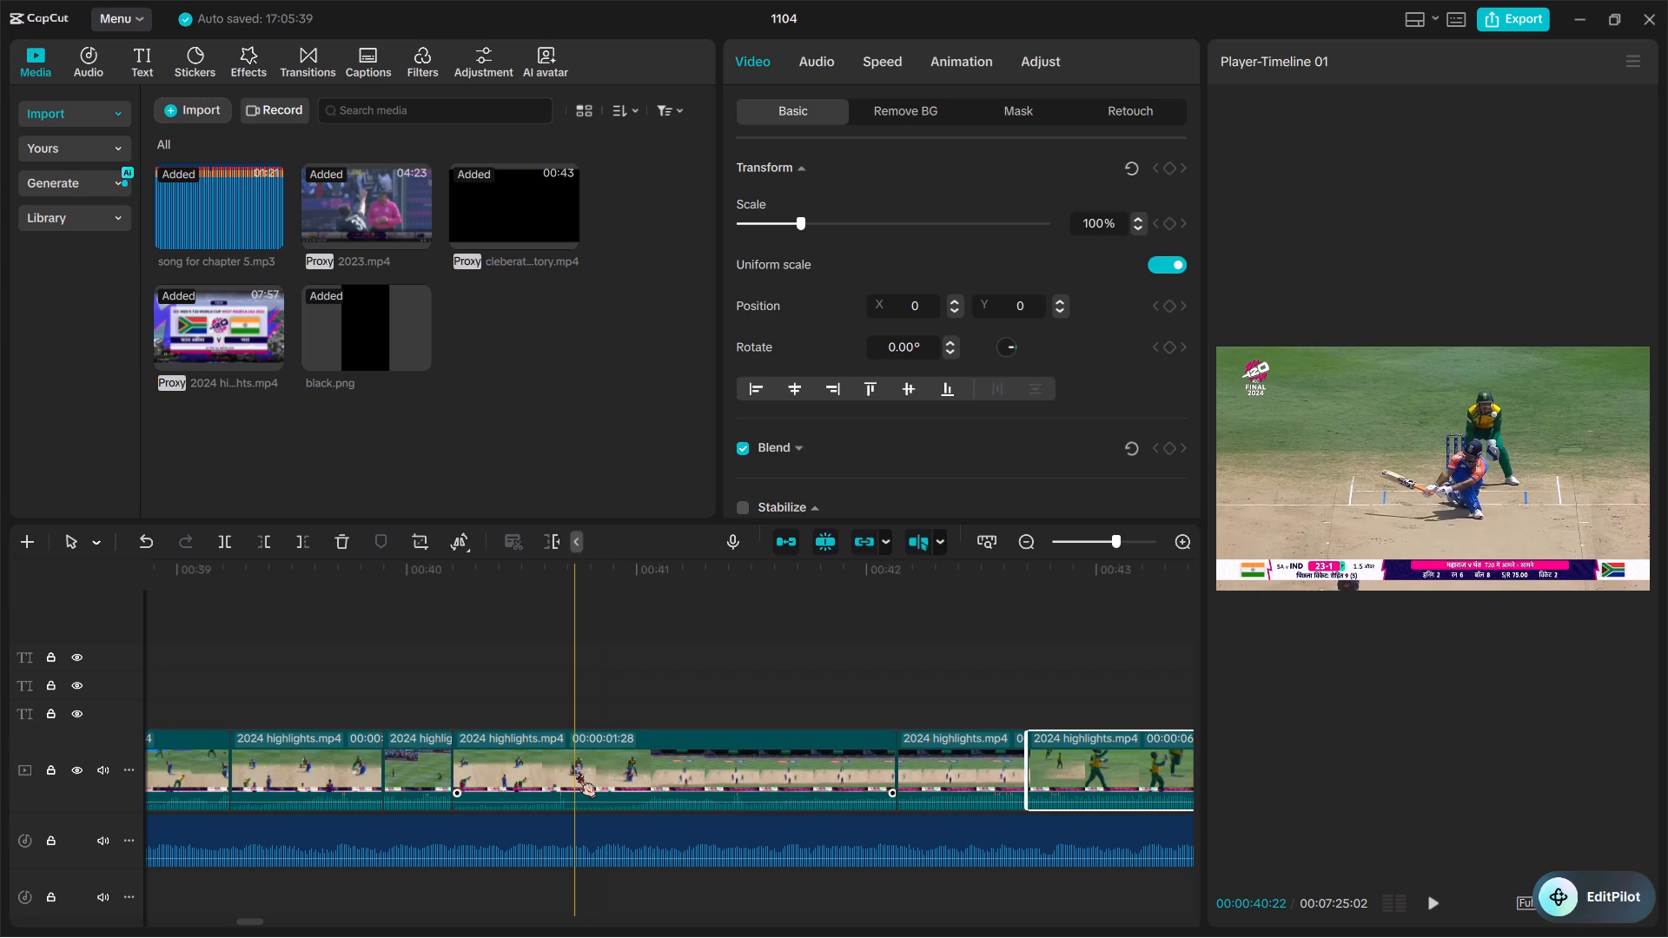
pyautogui.hotkey('ctrl', 'b')
pyautogui.click(727, 794)
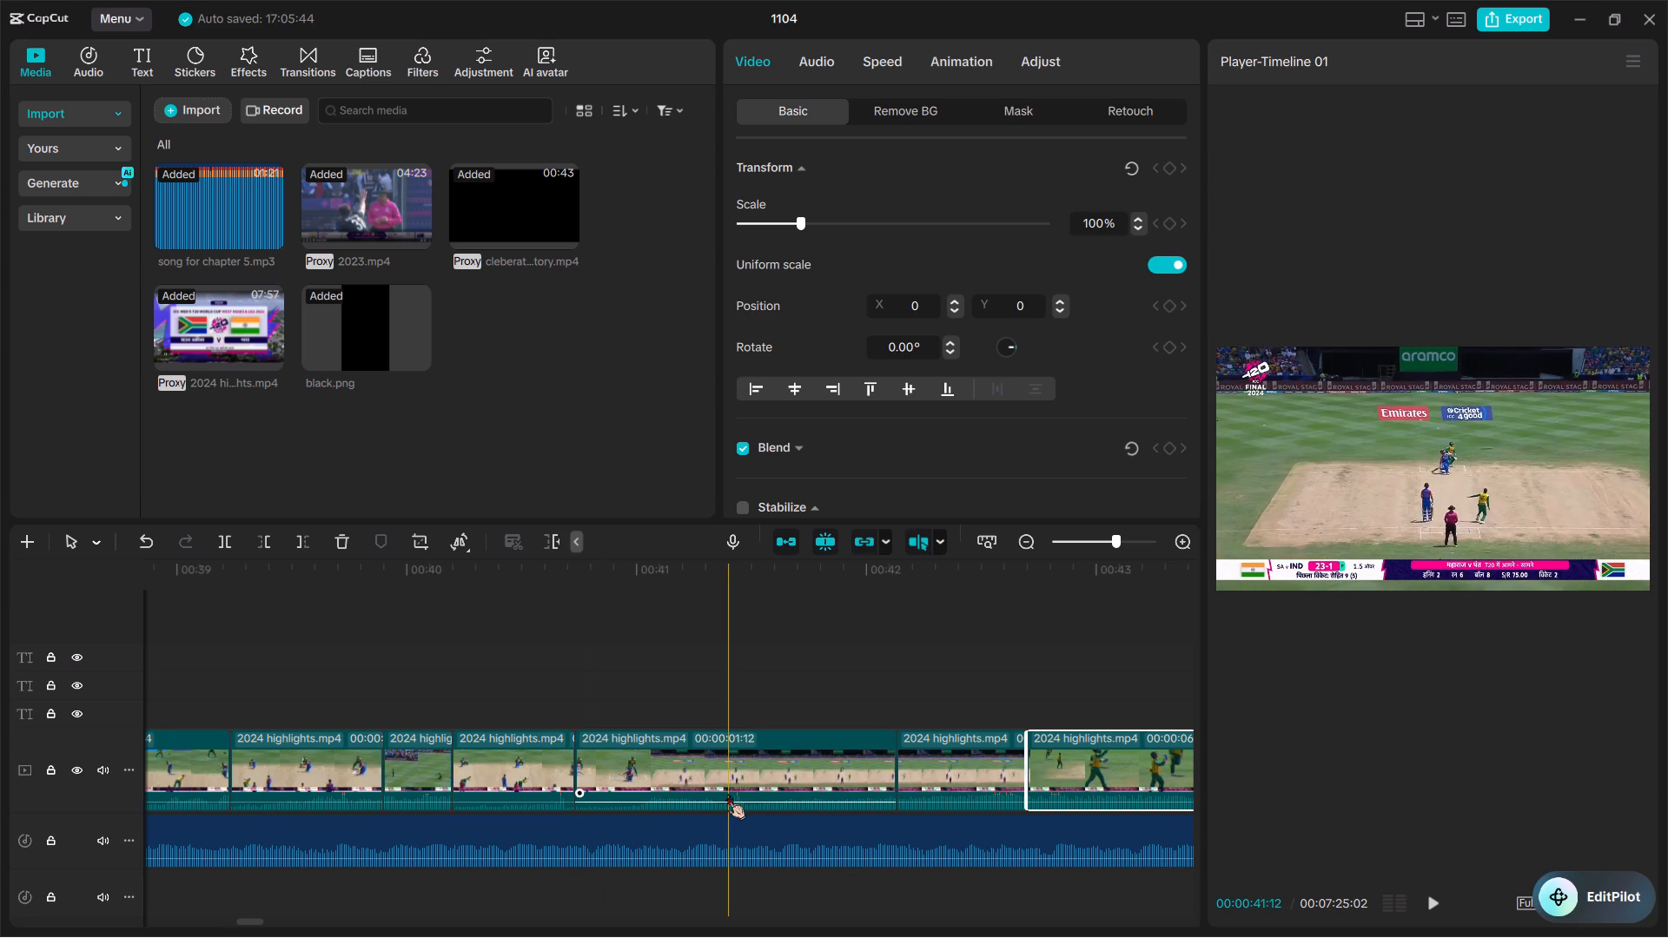
pyautogui.press('BackSpace')
# Delete the leftover celebration footage between the 23-1 wide pitch view and the 28-2 delivery shot.
pyautogui.moveTo(856, 776); pyautogui.dragTo(777, 773)
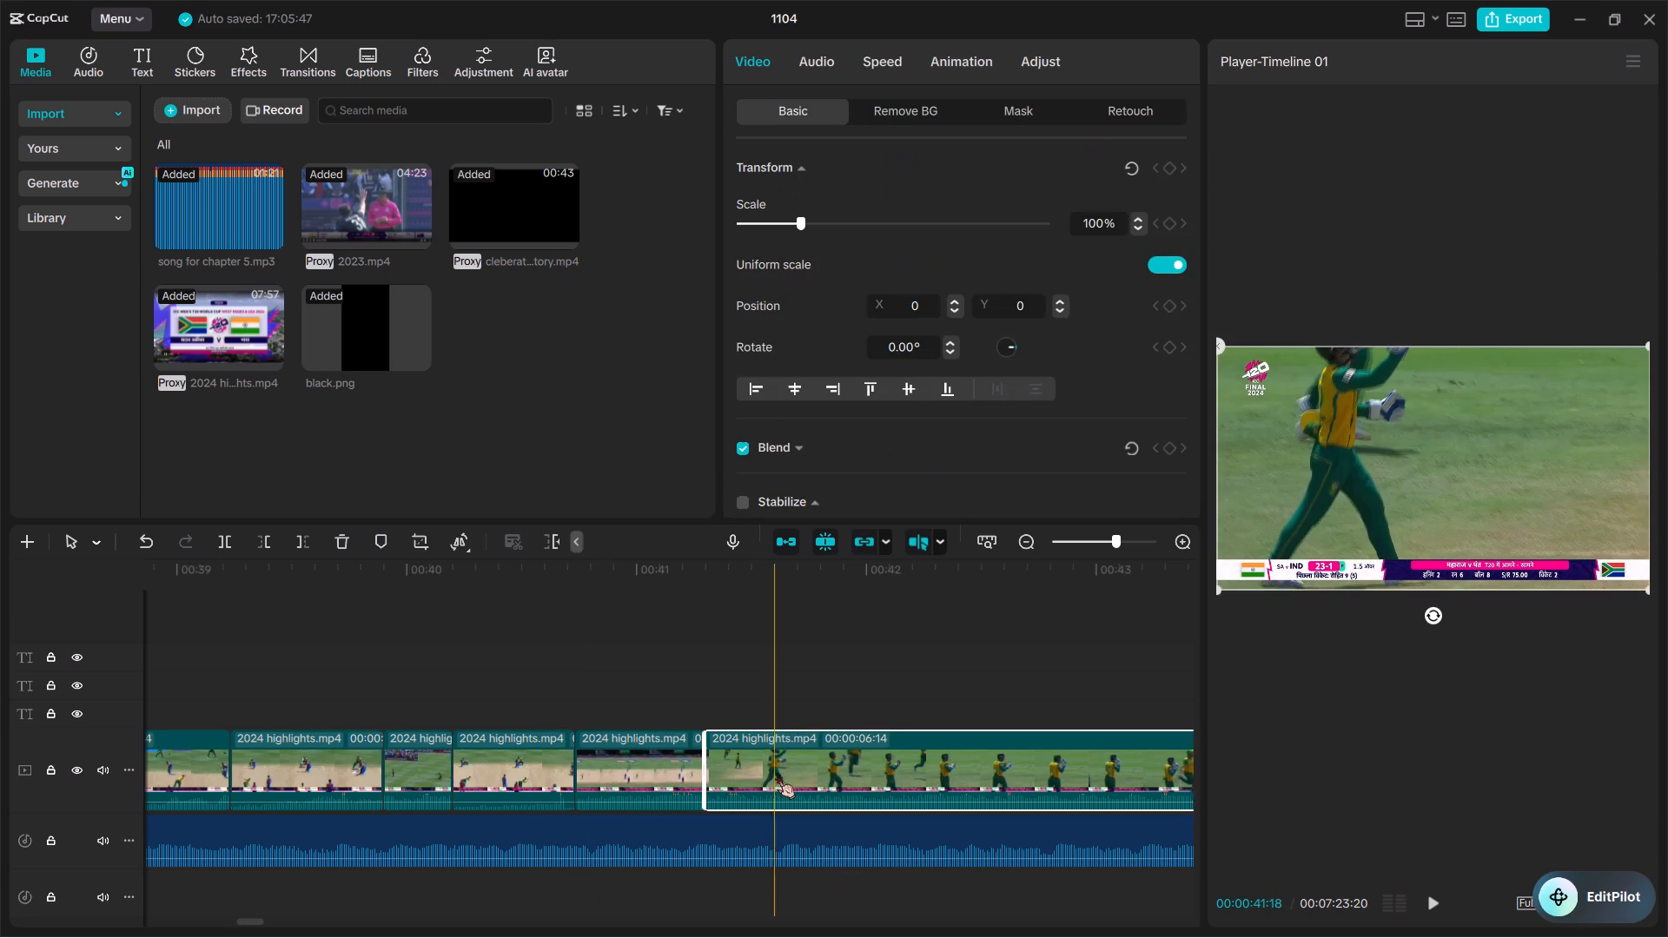
pyautogui.hscroll(-1, 777, 773)
pyautogui.press('BackSpace')
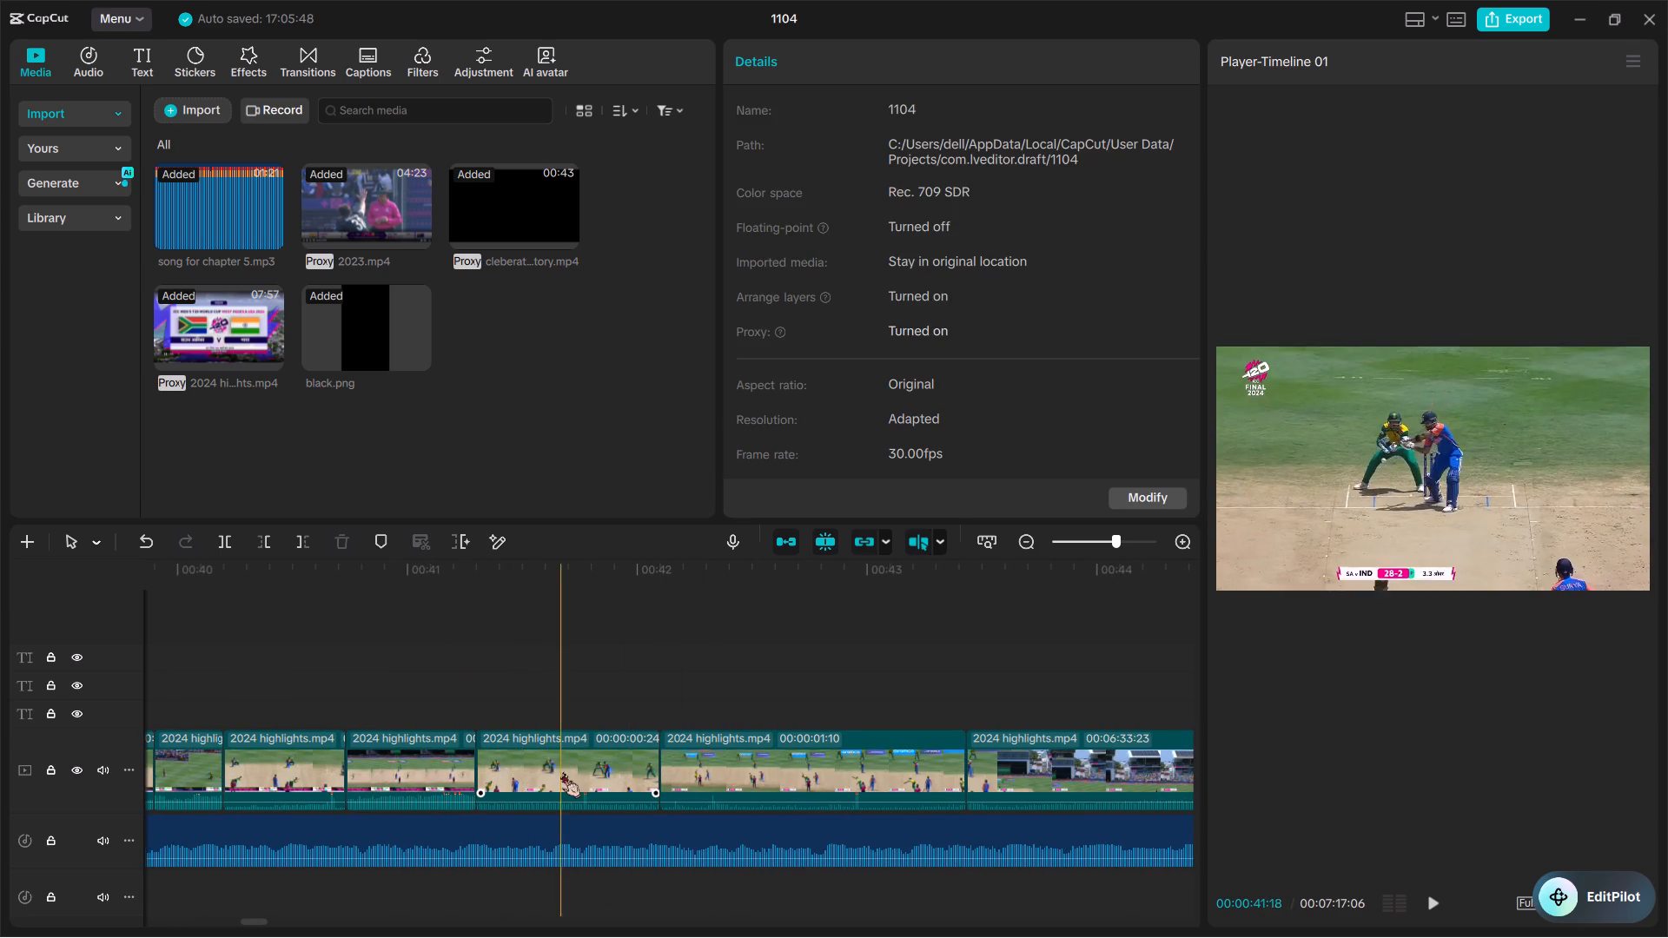
# Extend the end of the 34-2 delivery shot past the boundary catch, up to the close-up of the fallen fielder.
pyautogui.hscroll(1, 536, 764)
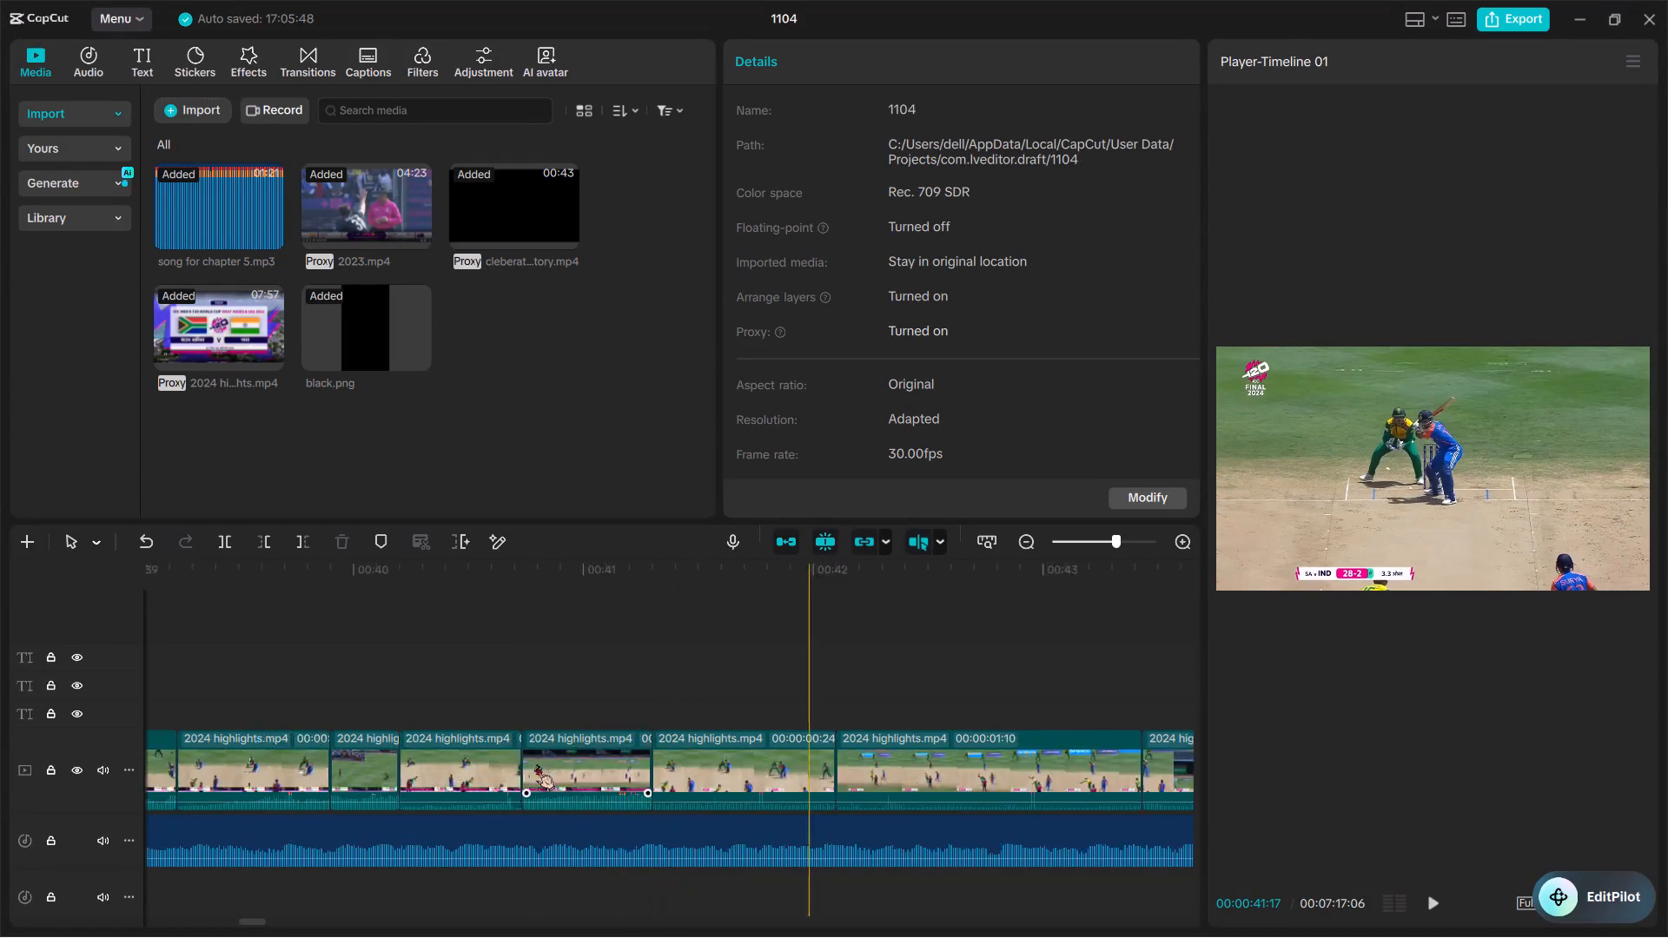
pyautogui.hscroll(1, 536, 764)
pyautogui.keyDown('ctrl'); pyautogui.scroll(-2, 536, 764); pyautogui.keyUp('ctrl')
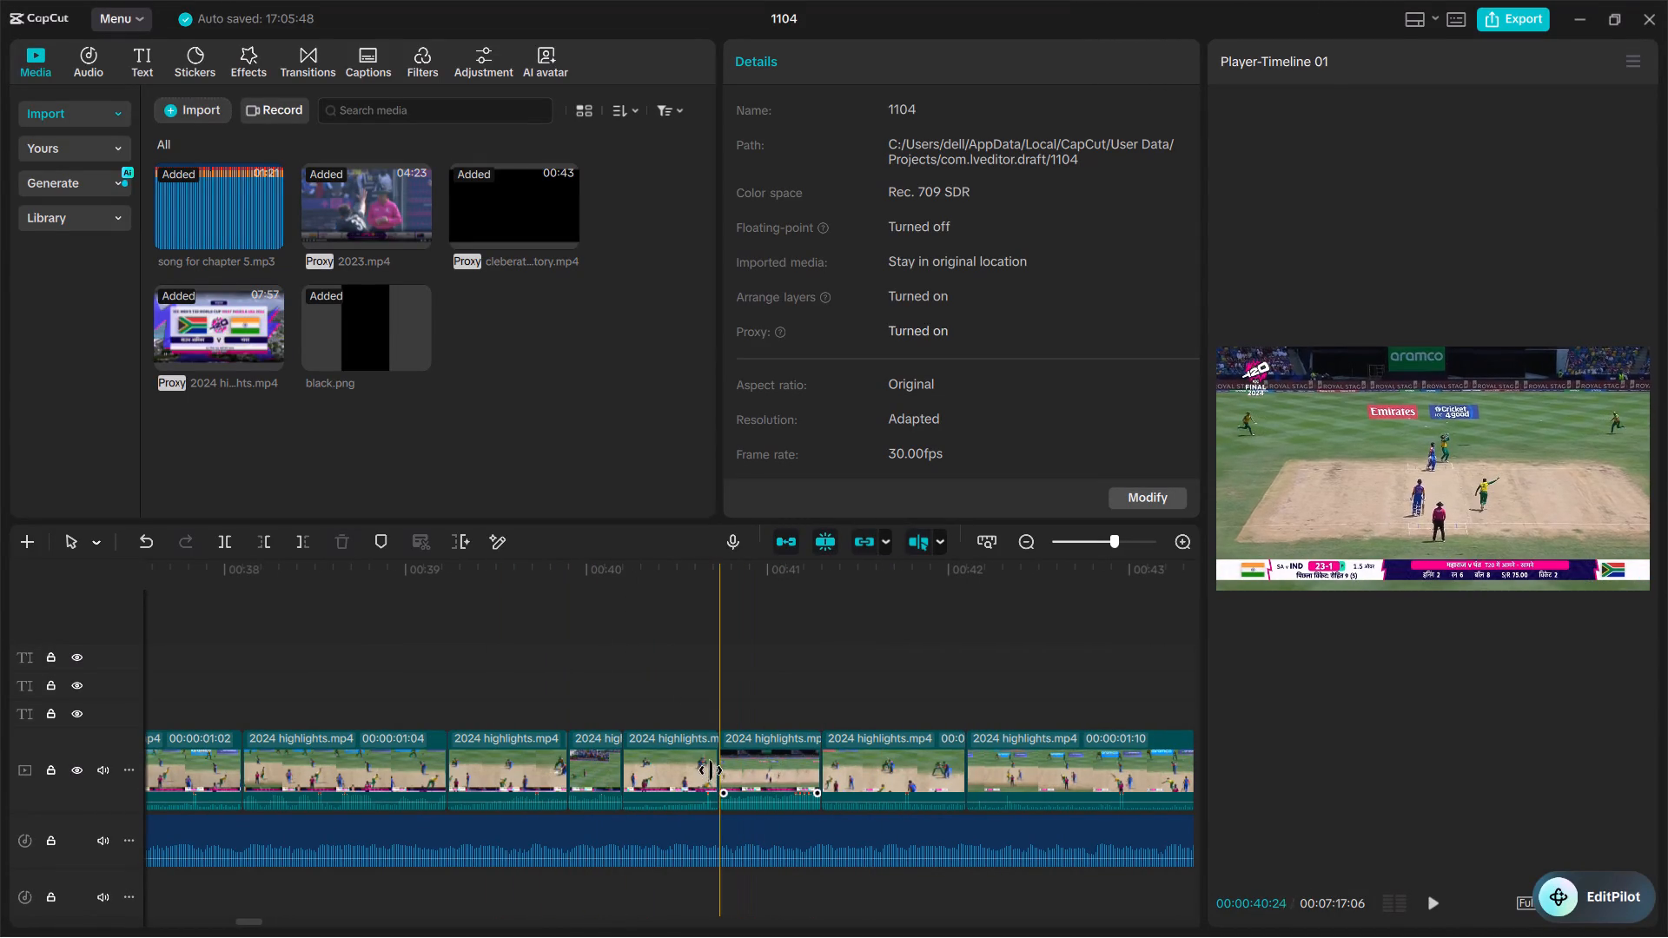
pyautogui.moveTo(782, 786); pyautogui.dragTo(771, 747)
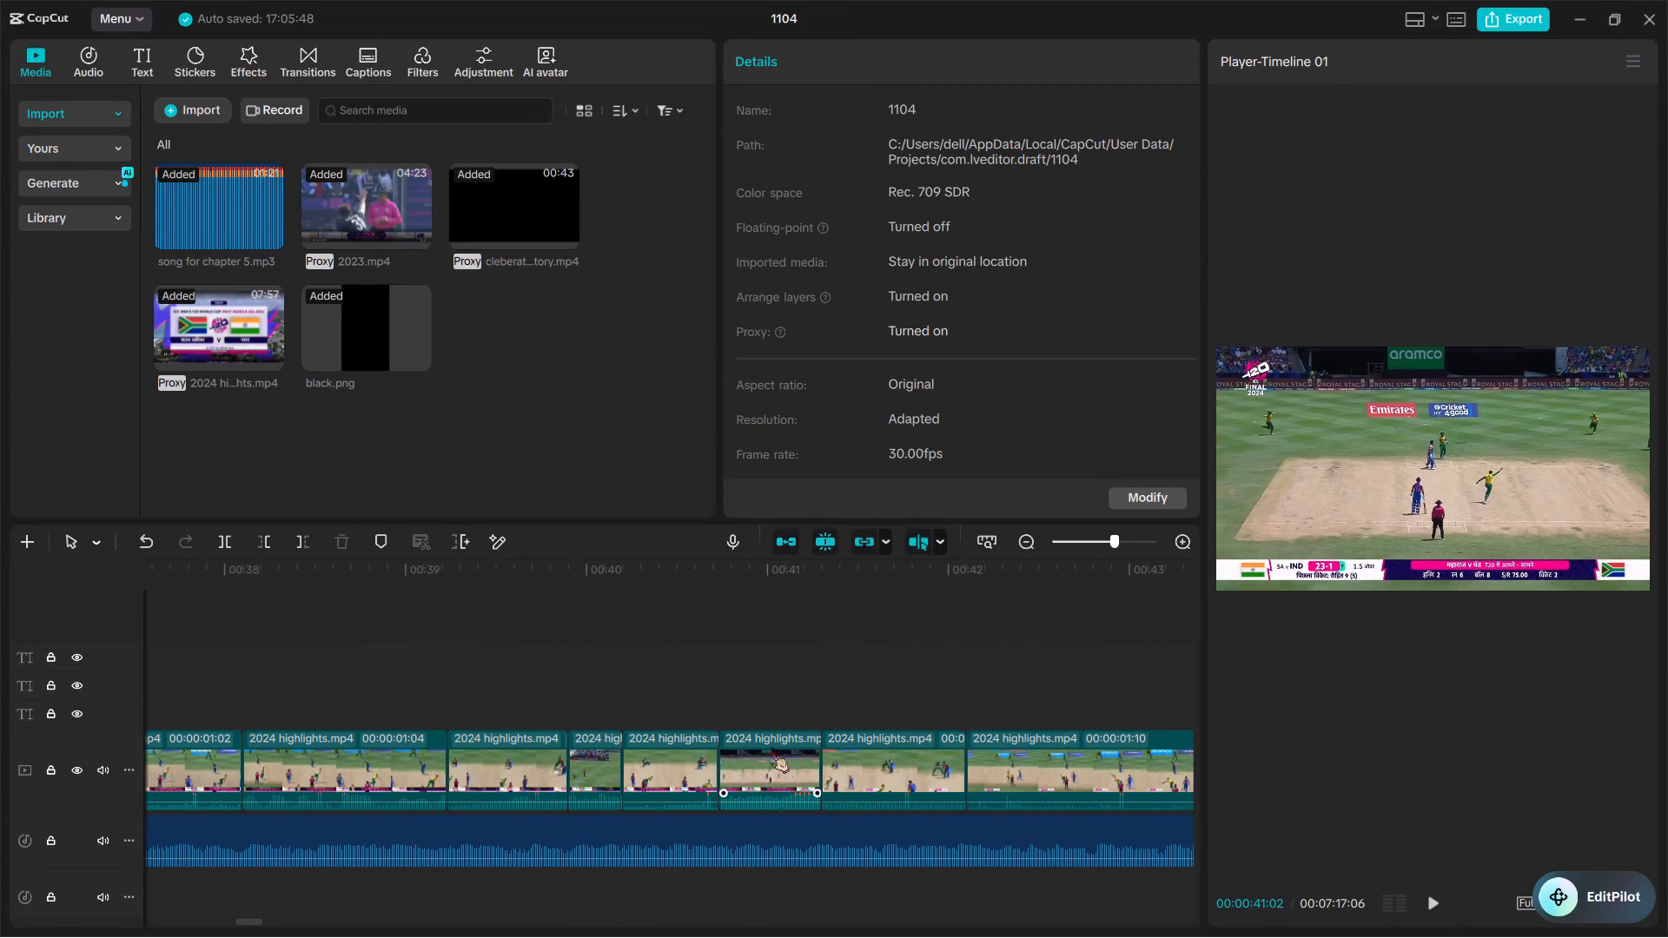
pyautogui.moveTo(771, 747); pyautogui.dragTo(681, 788)
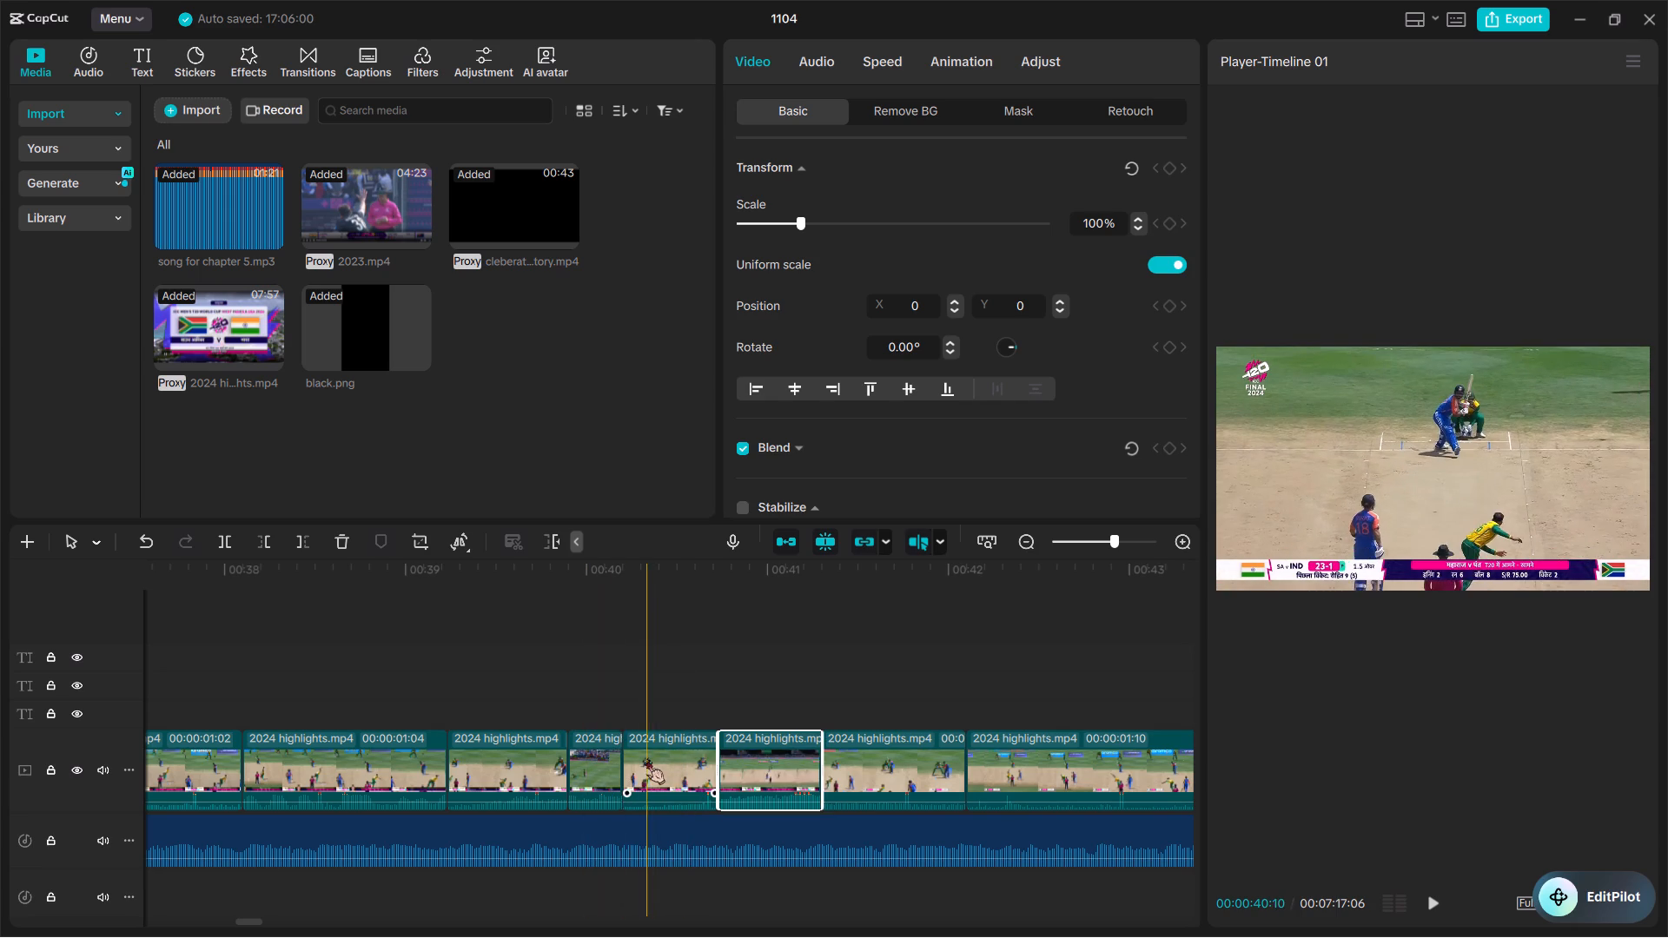
pyautogui.hscroll(-1, 864, 755)
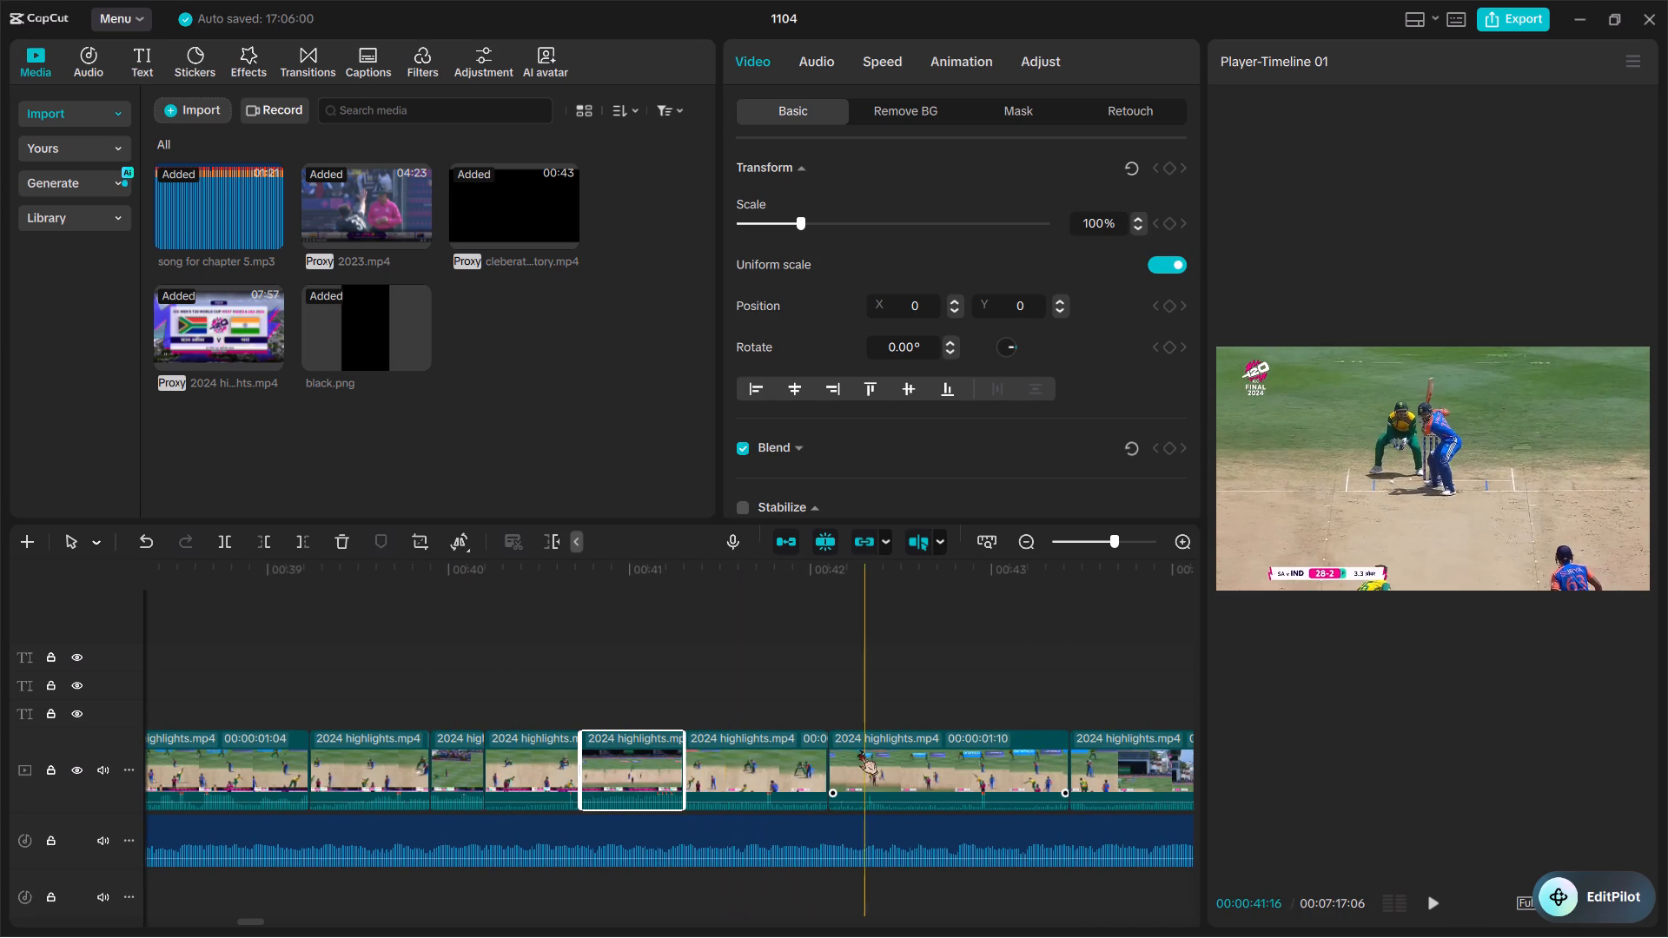
pyautogui.hscroll(-1, 1024, 756)
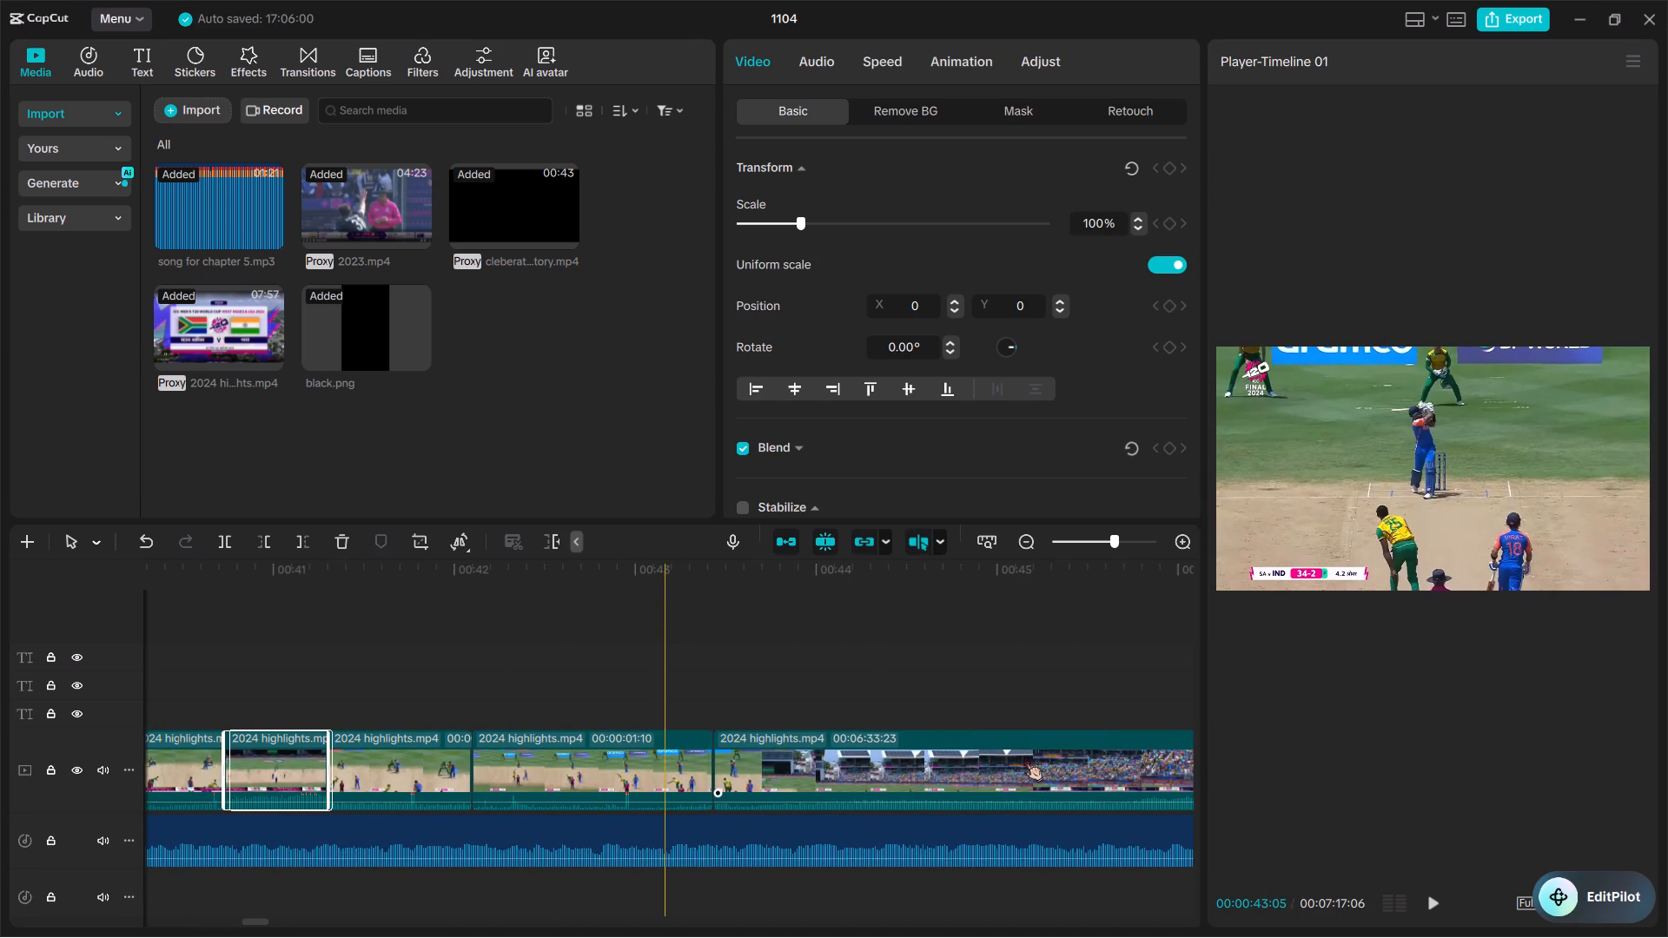
pyautogui.moveTo(716, 756); pyautogui.dragTo(1082, 762)
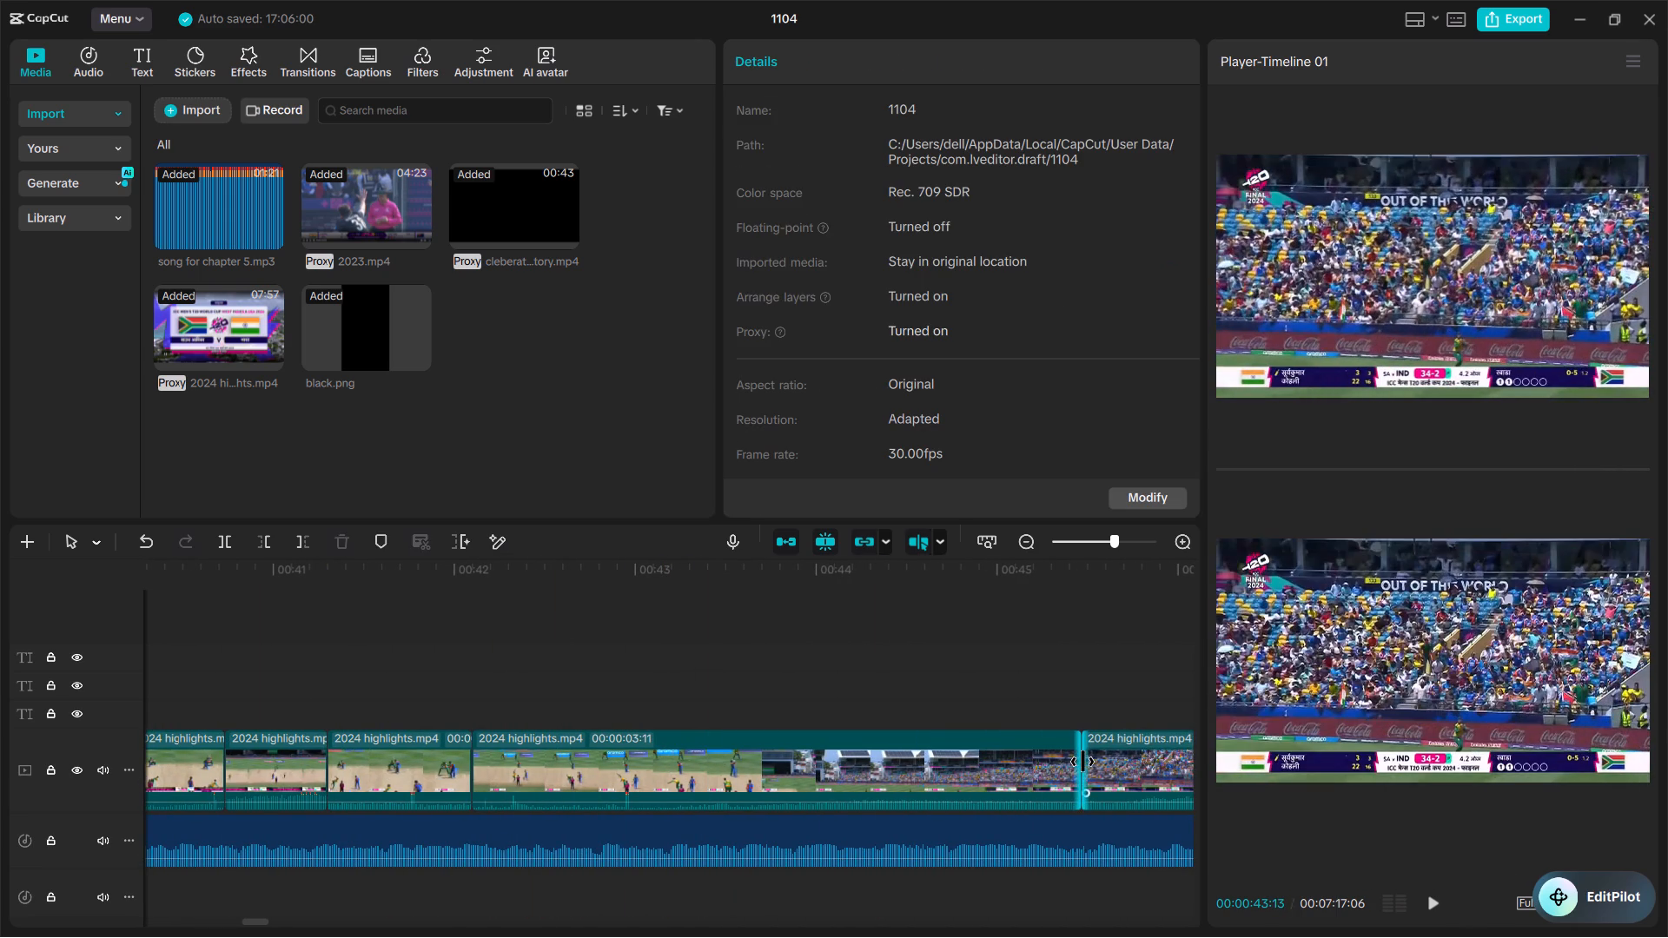
pyautogui.moveTo(1082, 762); pyautogui.dragTo(1185, 750)
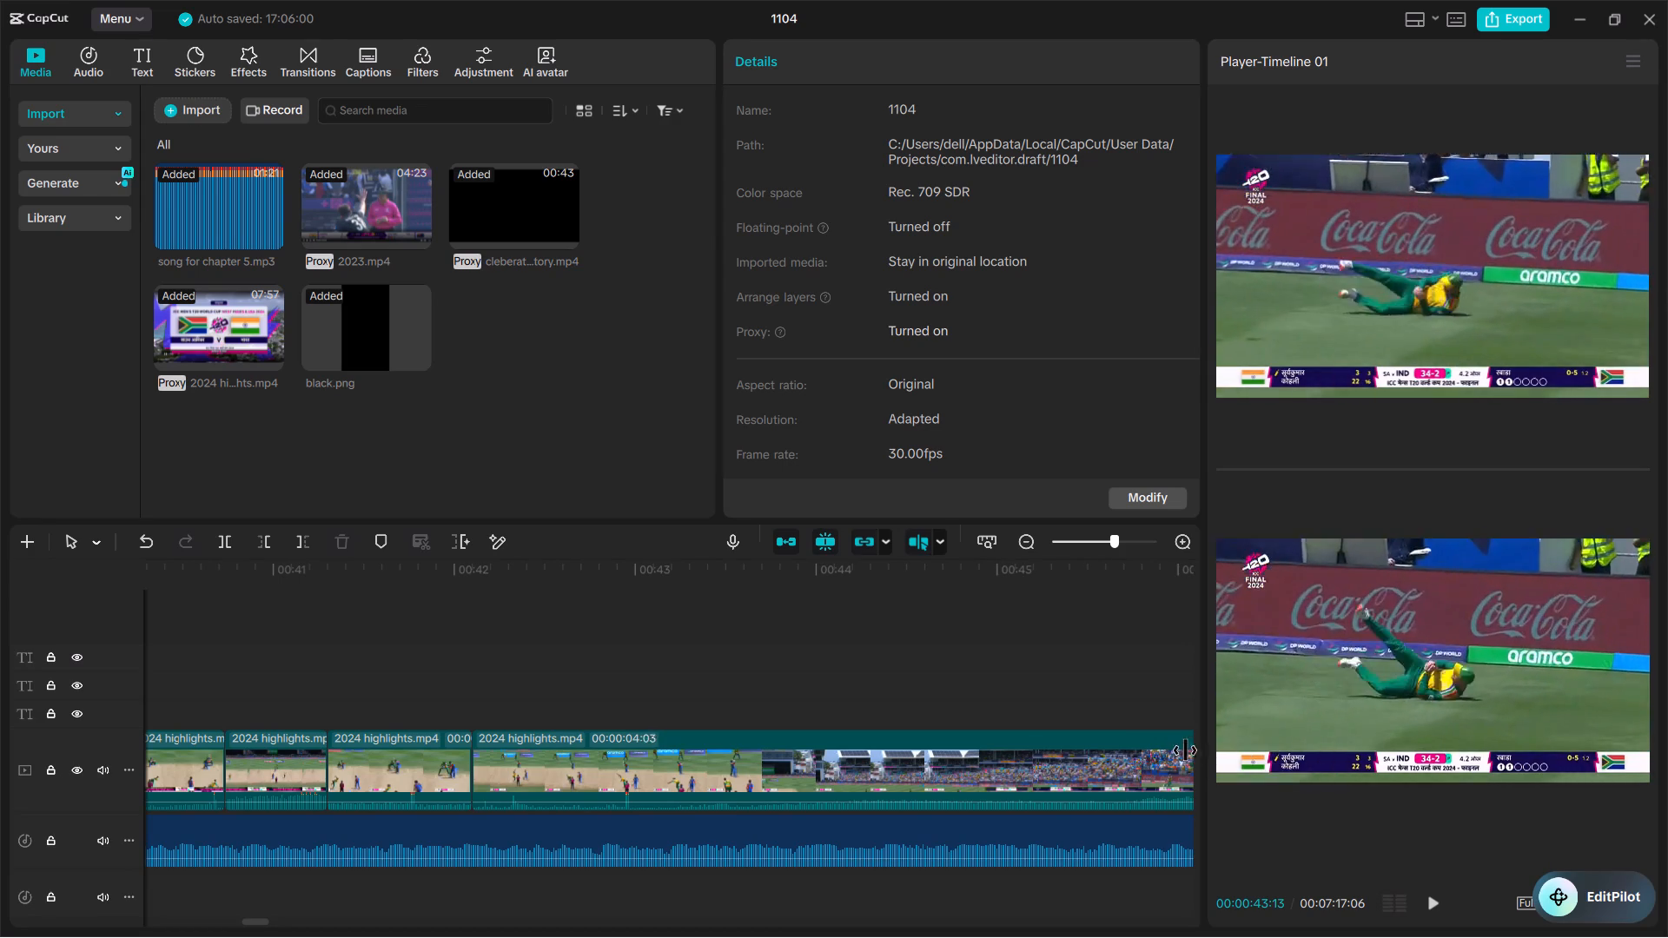
pyautogui.moveTo(1185, 750); pyautogui.dragTo(1181, 754)
pyautogui.hscroll(-1, 1181, 754)
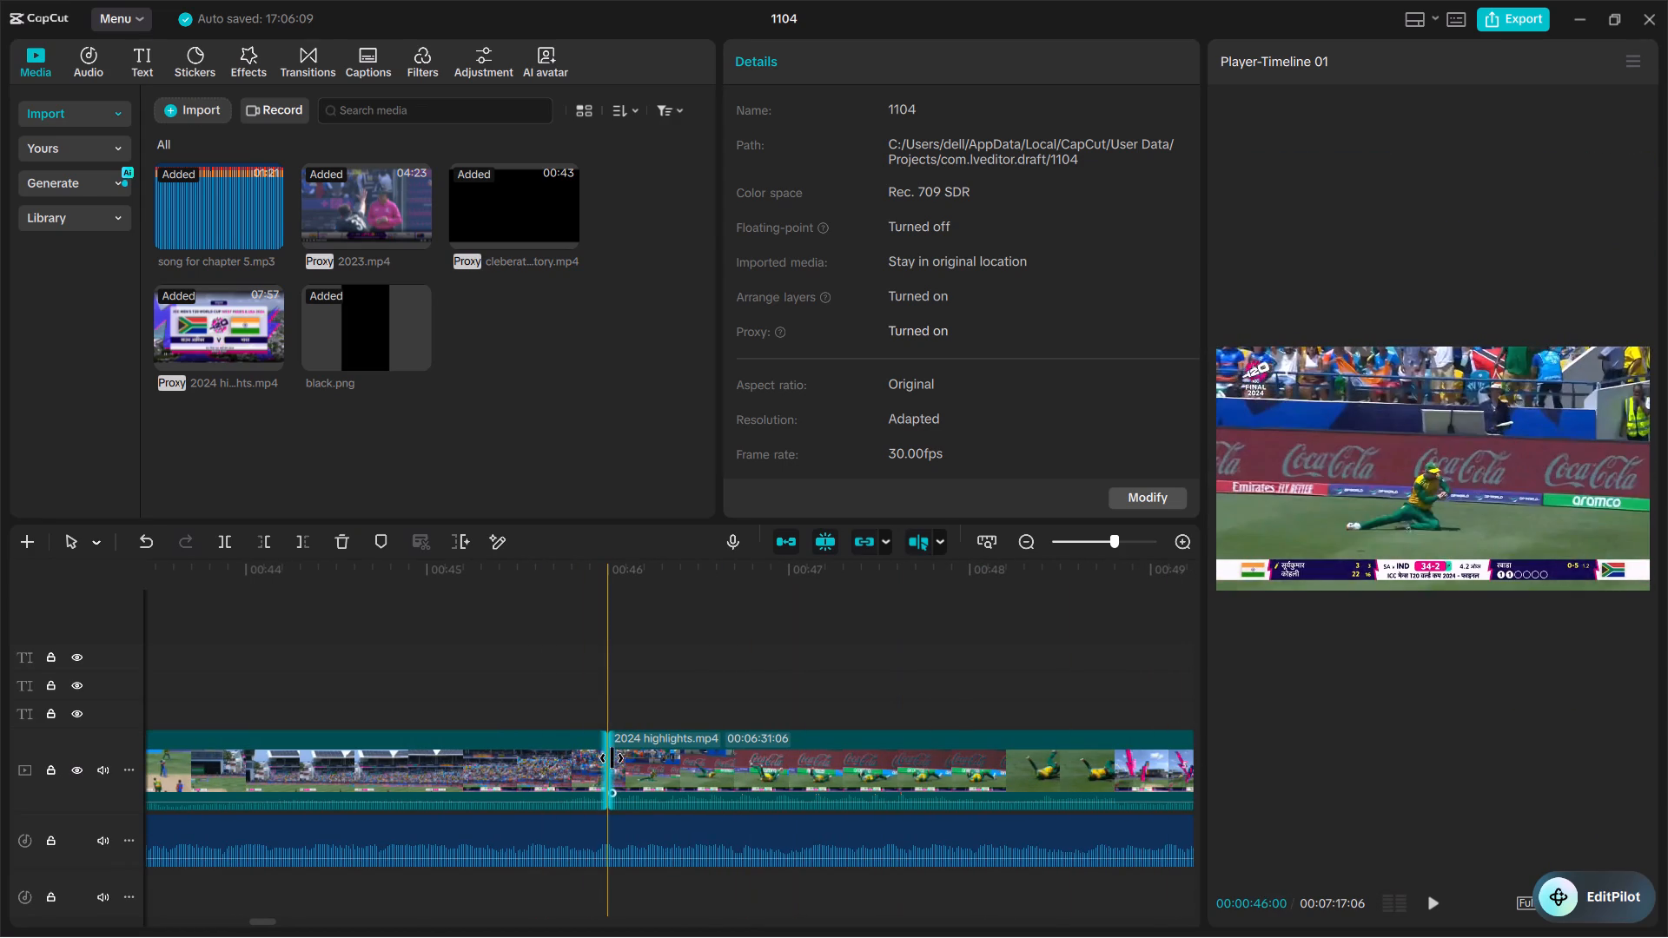
pyautogui.moveTo(612, 758); pyautogui.dragTo(950, 786)
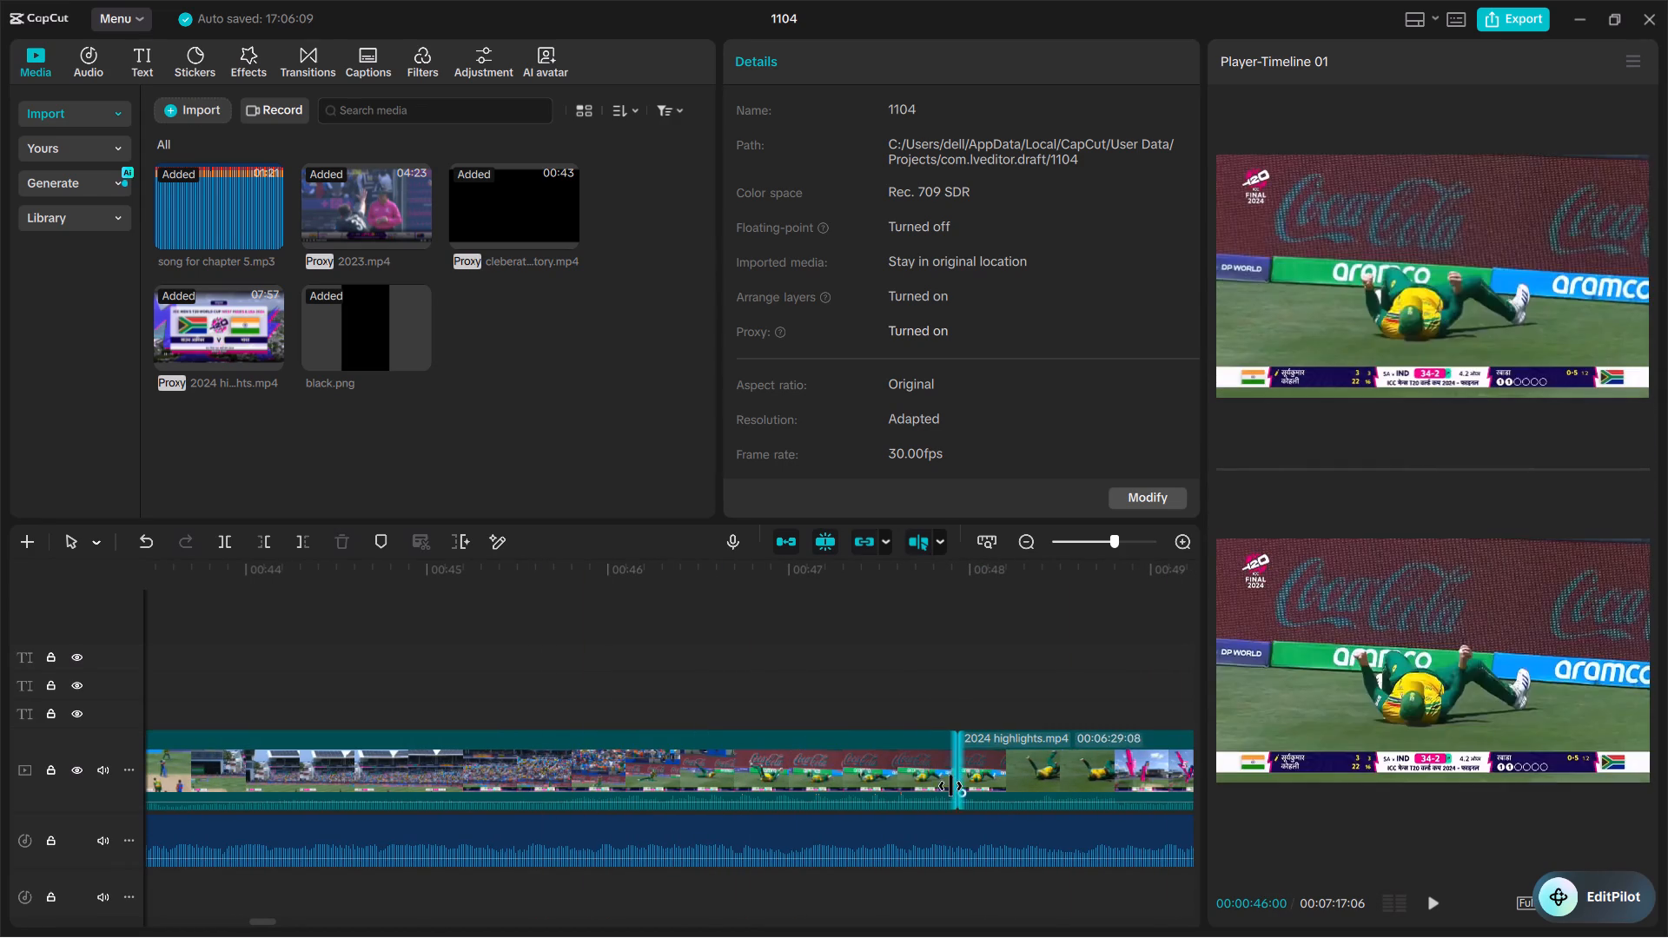
pyautogui.moveTo(950, 786); pyautogui.dragTo(908, 796)
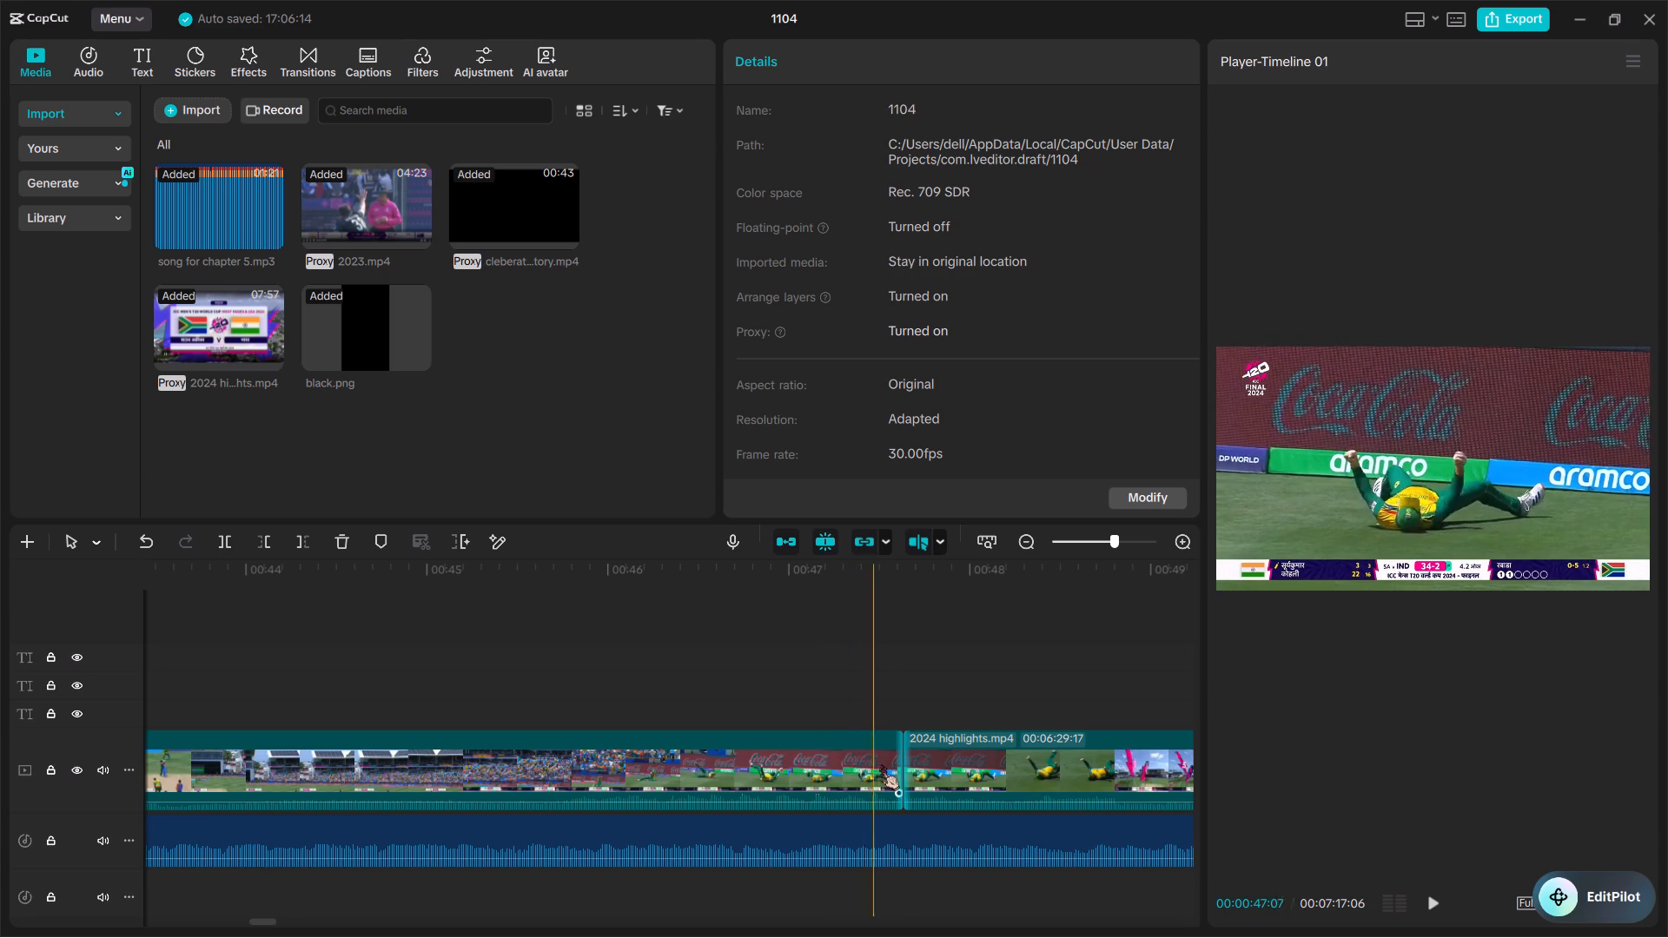
pyautogui.moveTo(906, 766); pyautogui.dragTo(1027, 777)
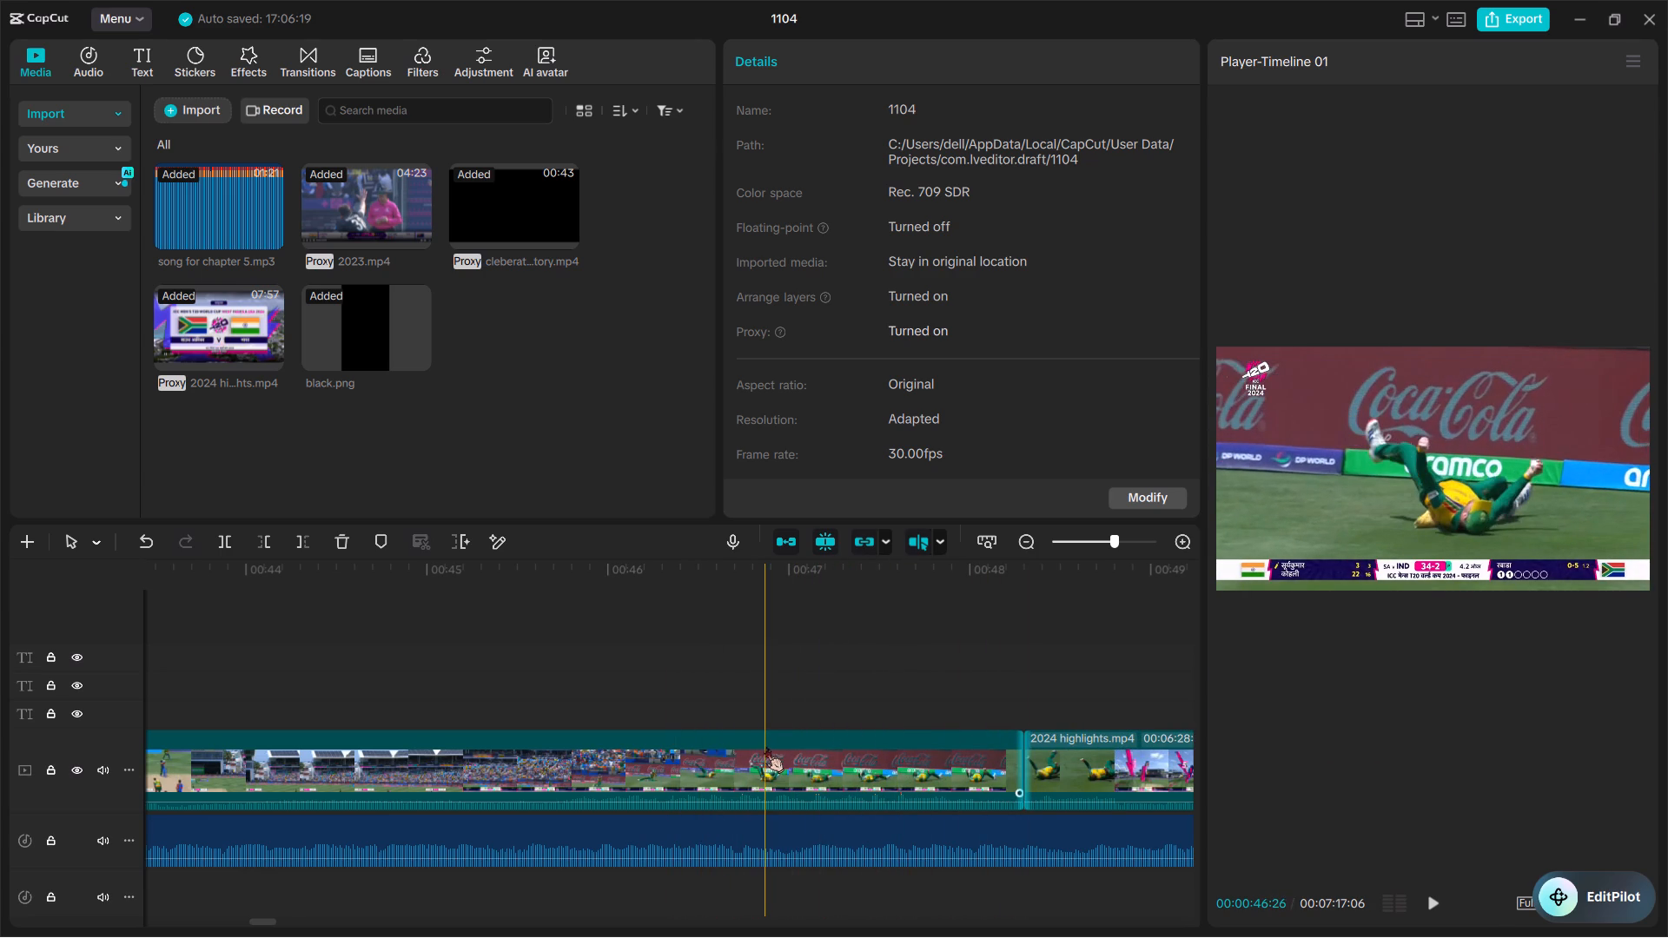
# Split the extended 34-2 clip at 00:00:46:26, keep about one second of the fielder's catch, and delete the rest up to the next clip.
pyautogui.hotkey('ctrl', 'b')
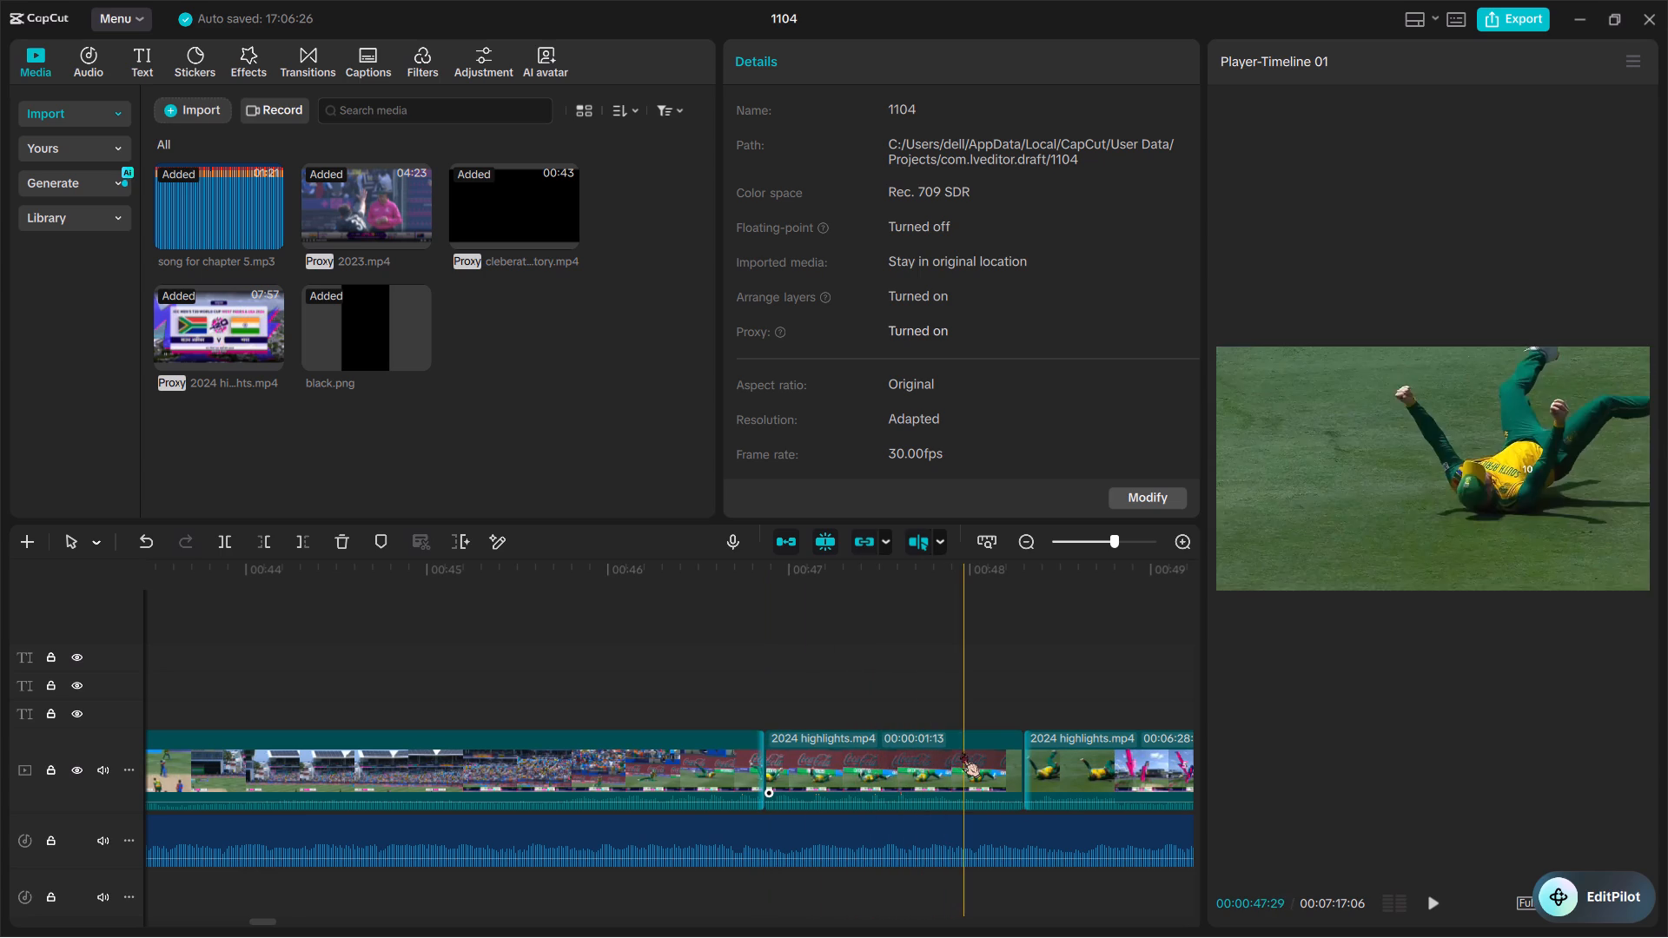
pyautogui.hotkey('ctrl', 'b')
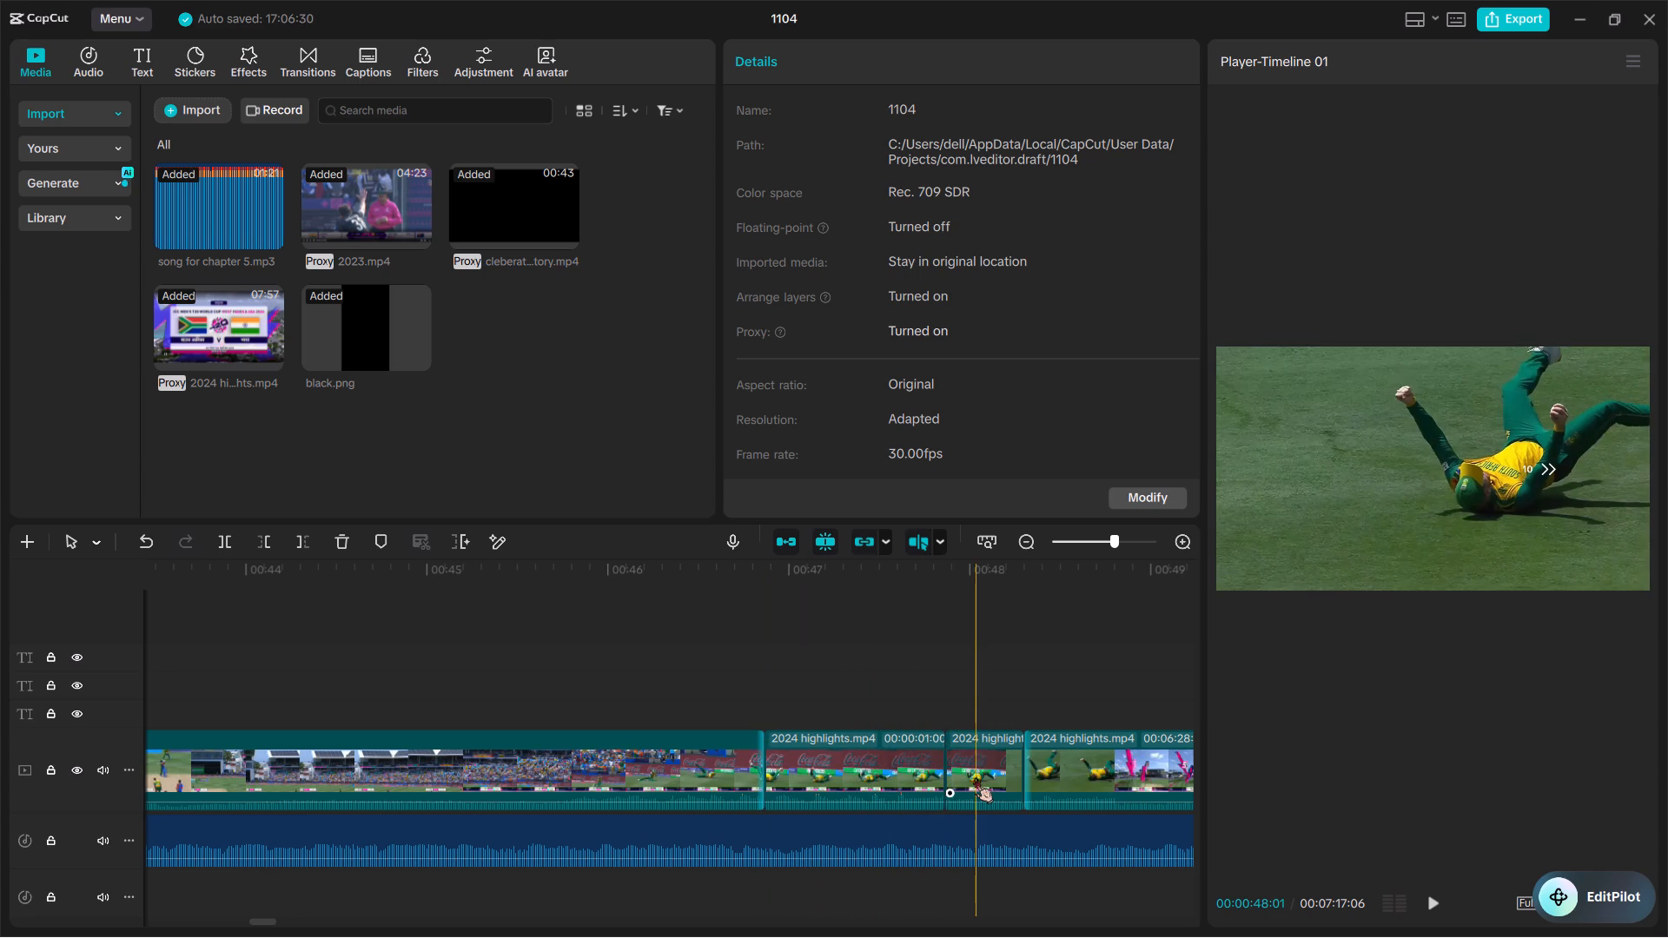
pyautogui.click(975, 777)
pyautogui.press('BackSpace')
# Split the 34-2 delivery shot at 00:00:43:01 and delete the footage between the stroke and the fielder's catch.
pyautogui.hscroll(1, 975, 777)
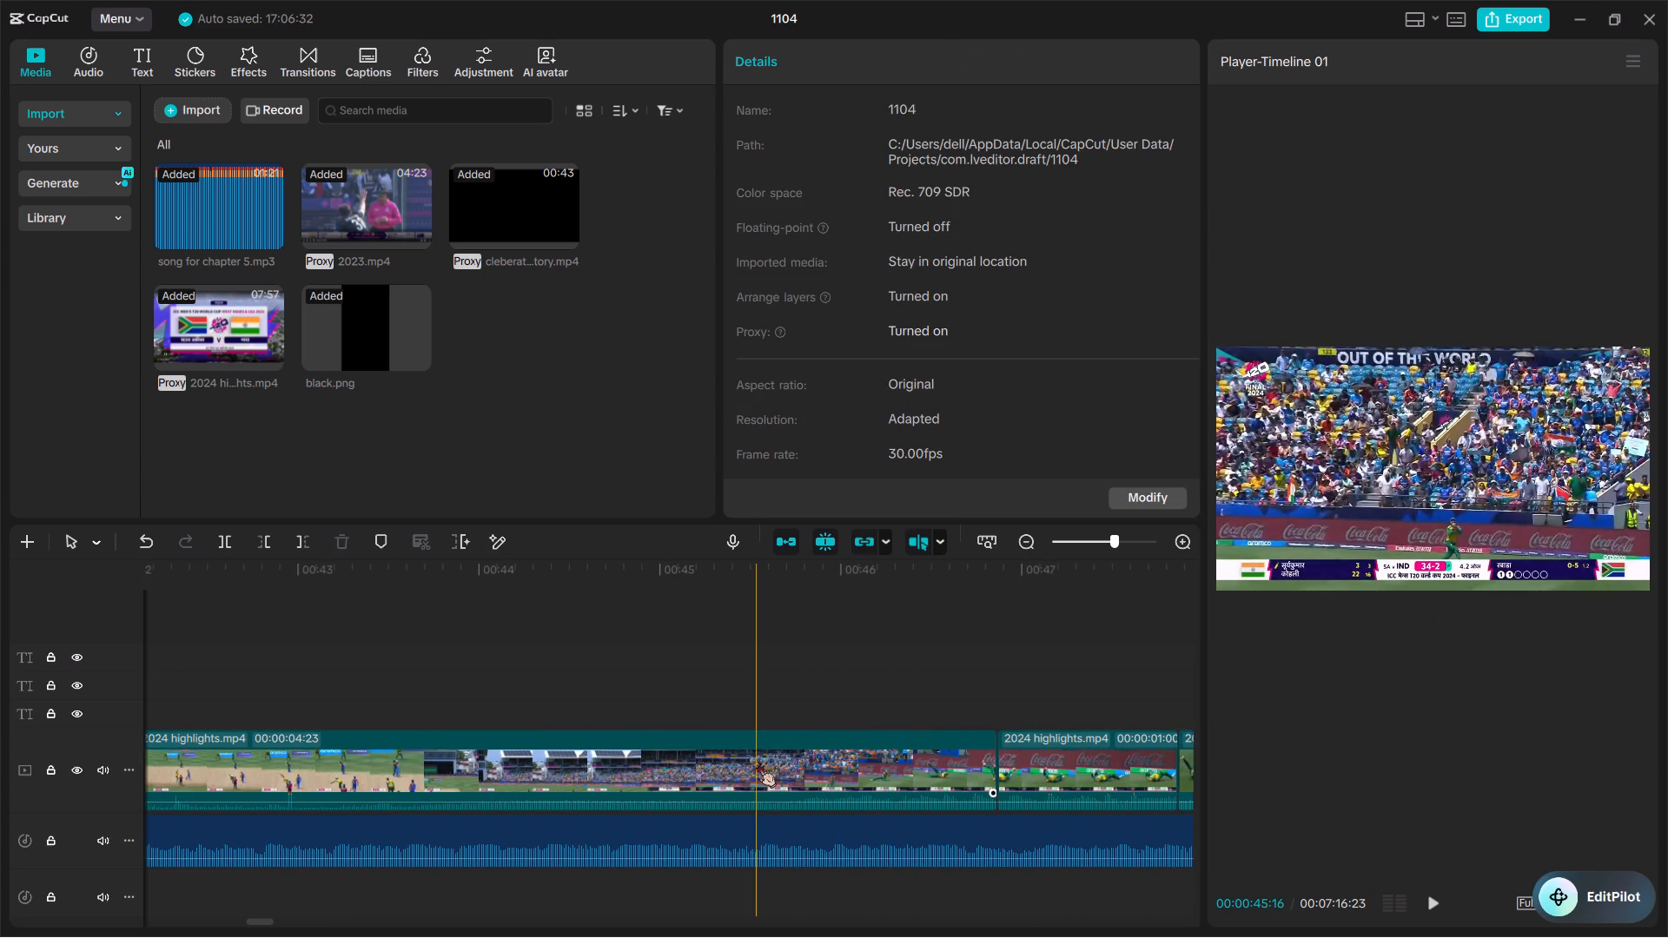
pyautogui.hscroll(1, 758, 762)
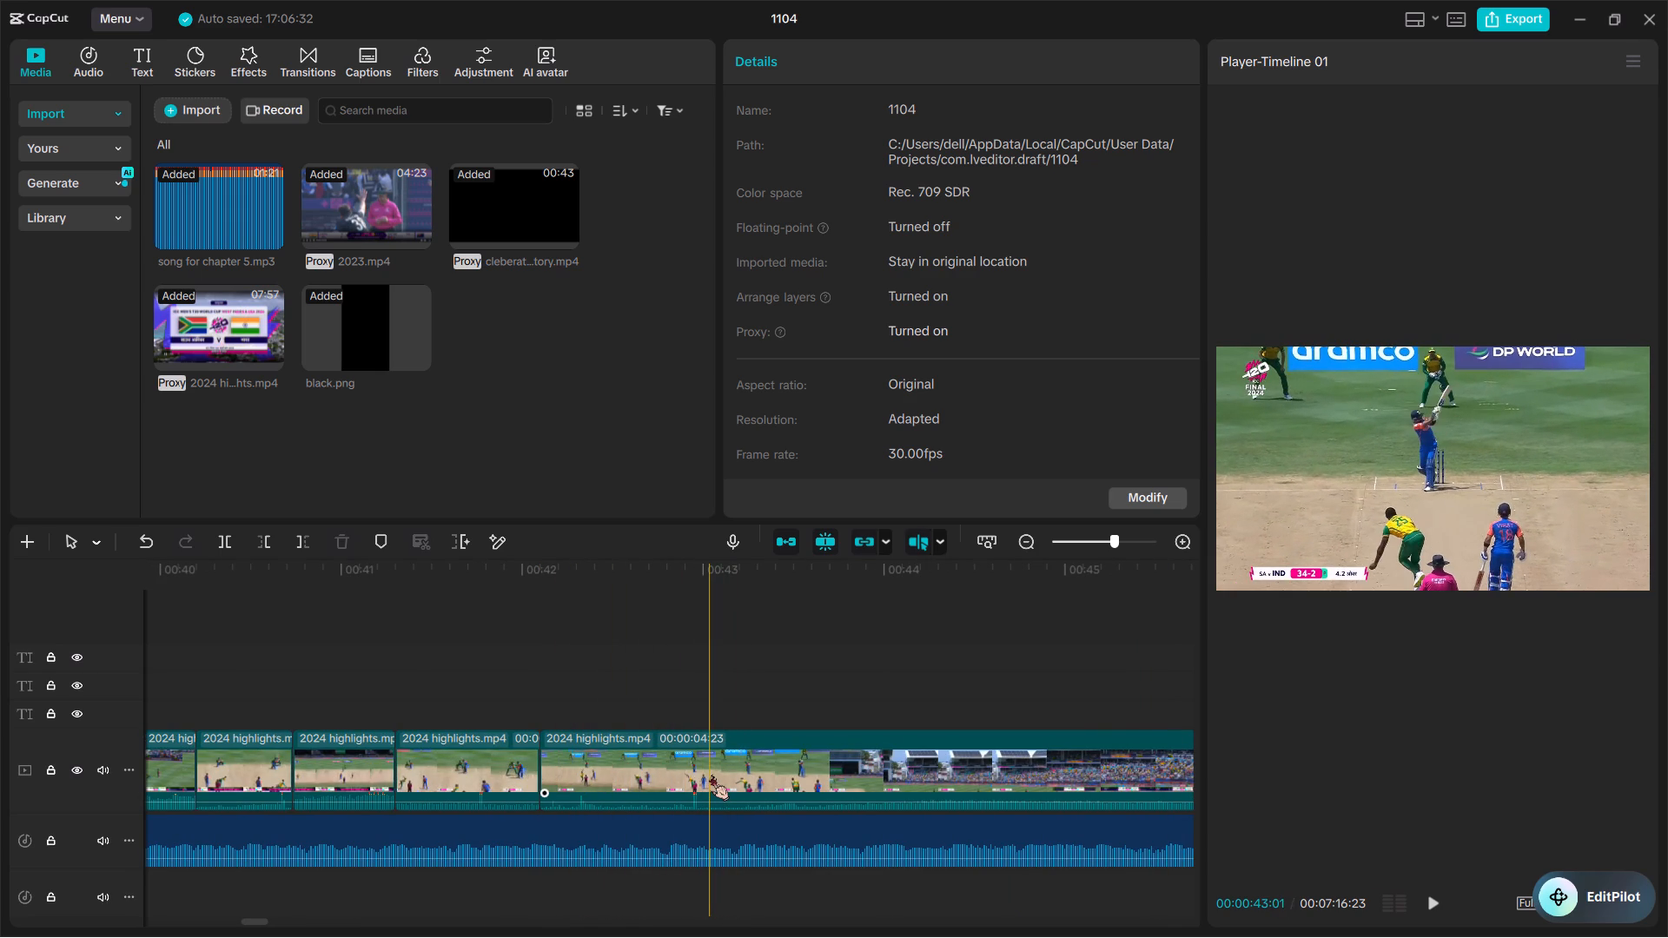
pyautogui.hotkey('ctrl', 'b')
pyautogui.click(885, 766)
pyautogui.press('BackSpace')
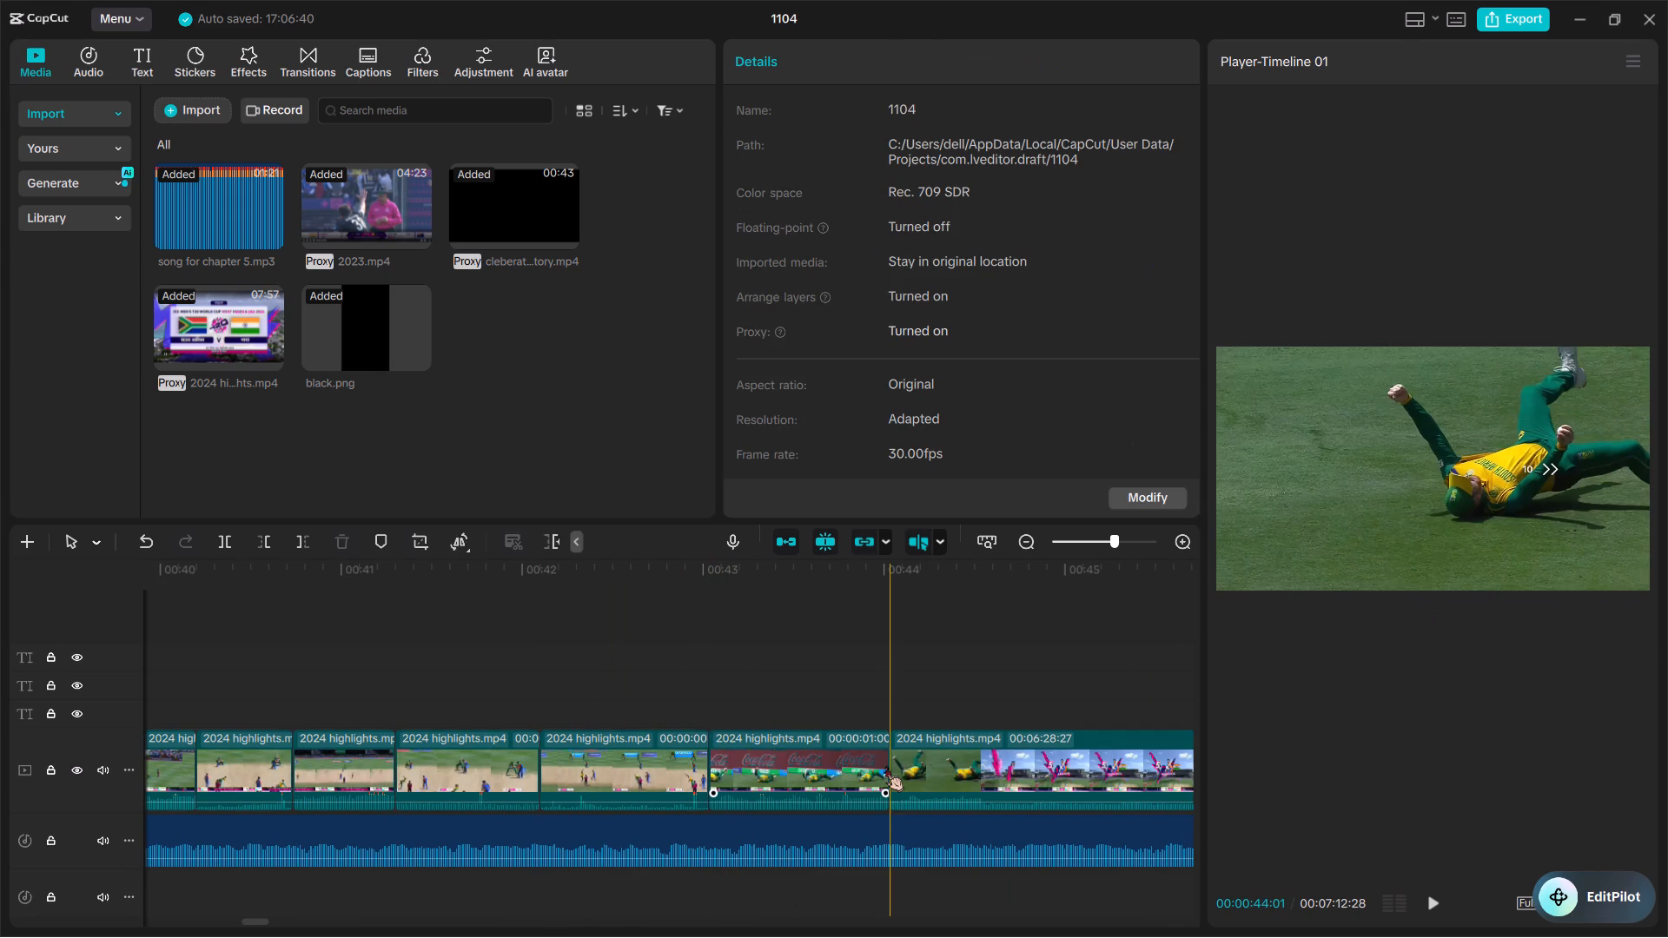
# Isolate about one second of the 106-3 delivery from about 00:00:59:24, and delete the footage between it and the 34-2 catch.
pyautogui.keyDown('ctrl'); pyautogui.scroll(-6, 885, 766); pyautogui.keyUp('ctrl')
pyautogui.hscroll(-1, 958, 788)
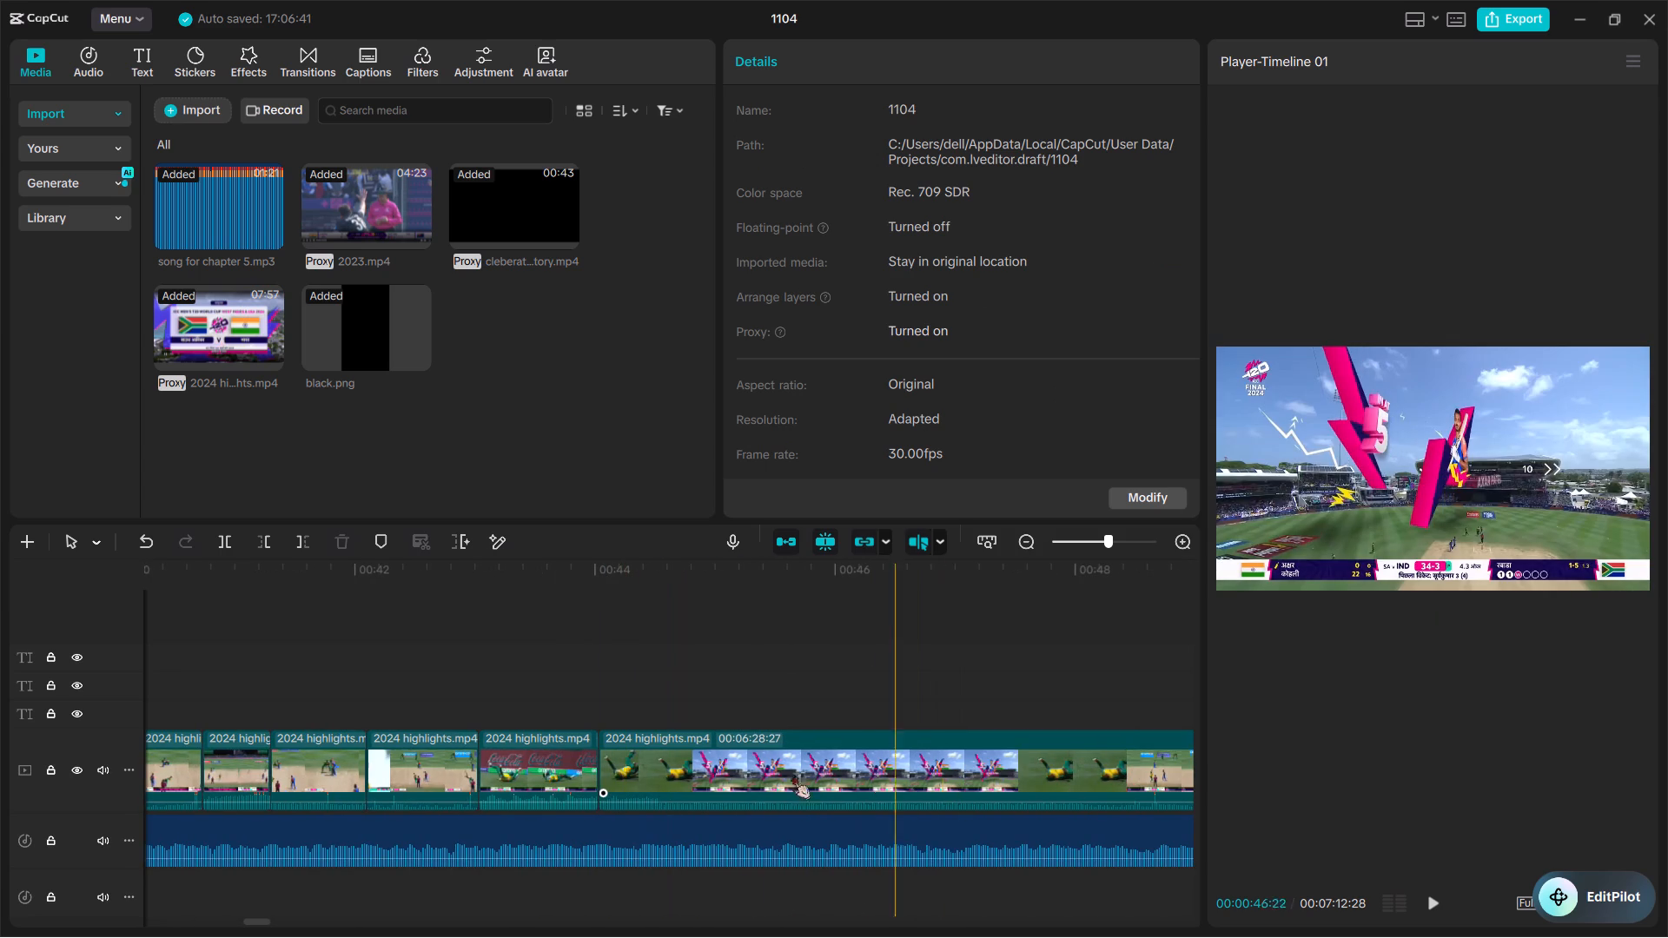
pyautogui.hscroll(-1, 929, 791)
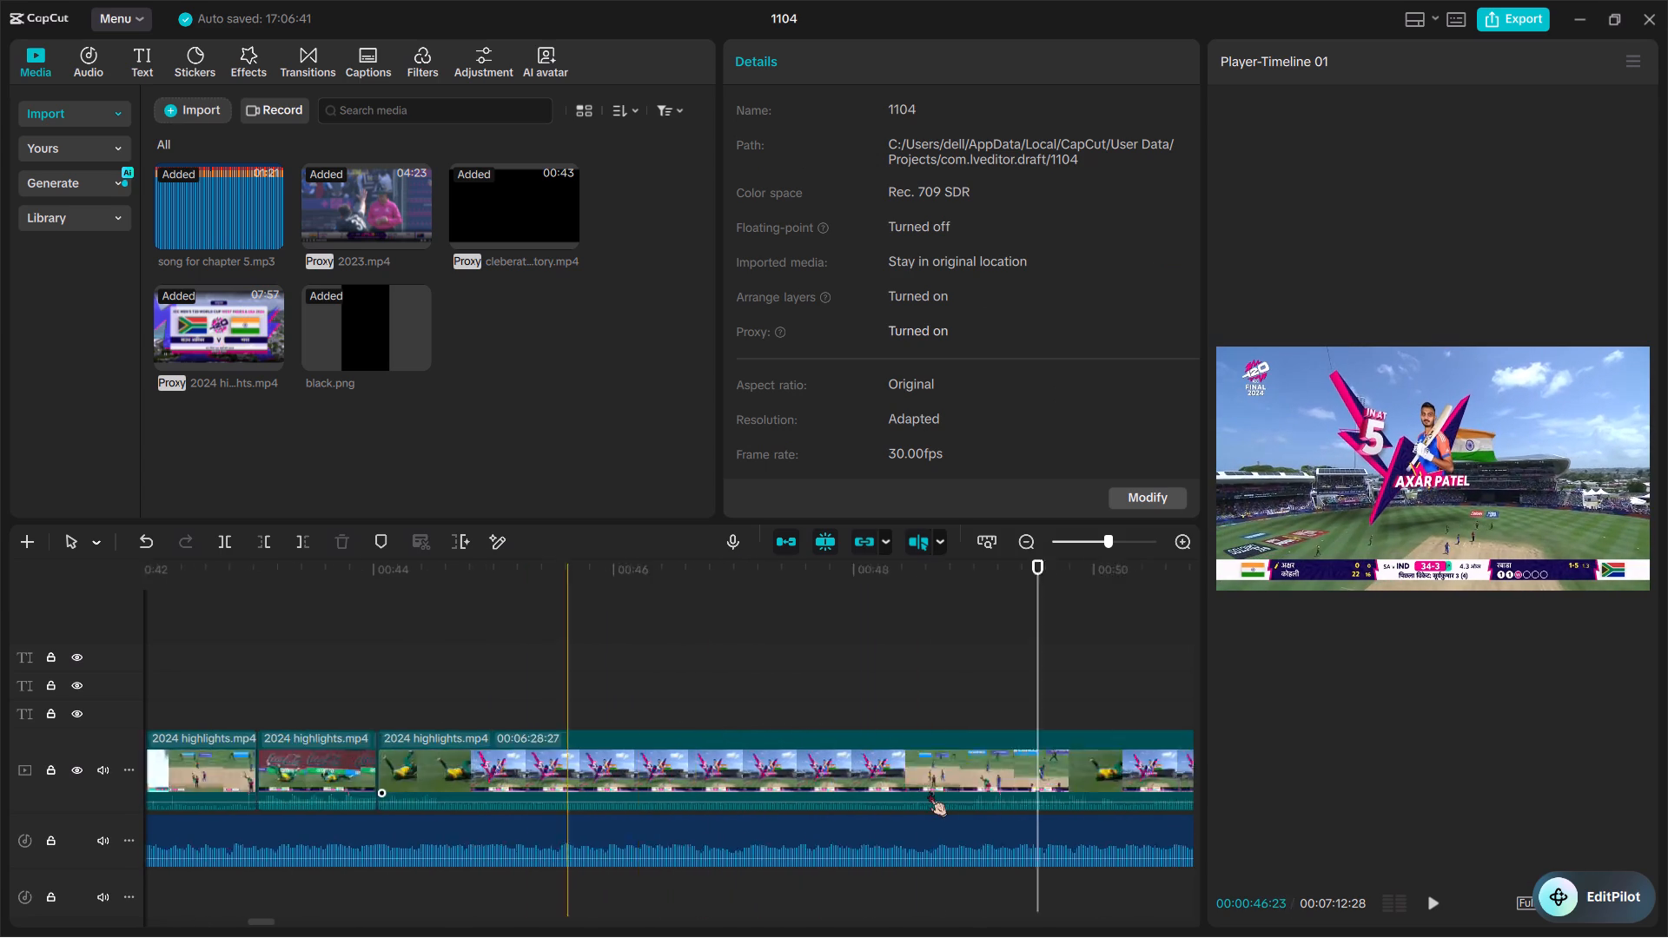
pyautogui.hscroll(-1, 929, 791)
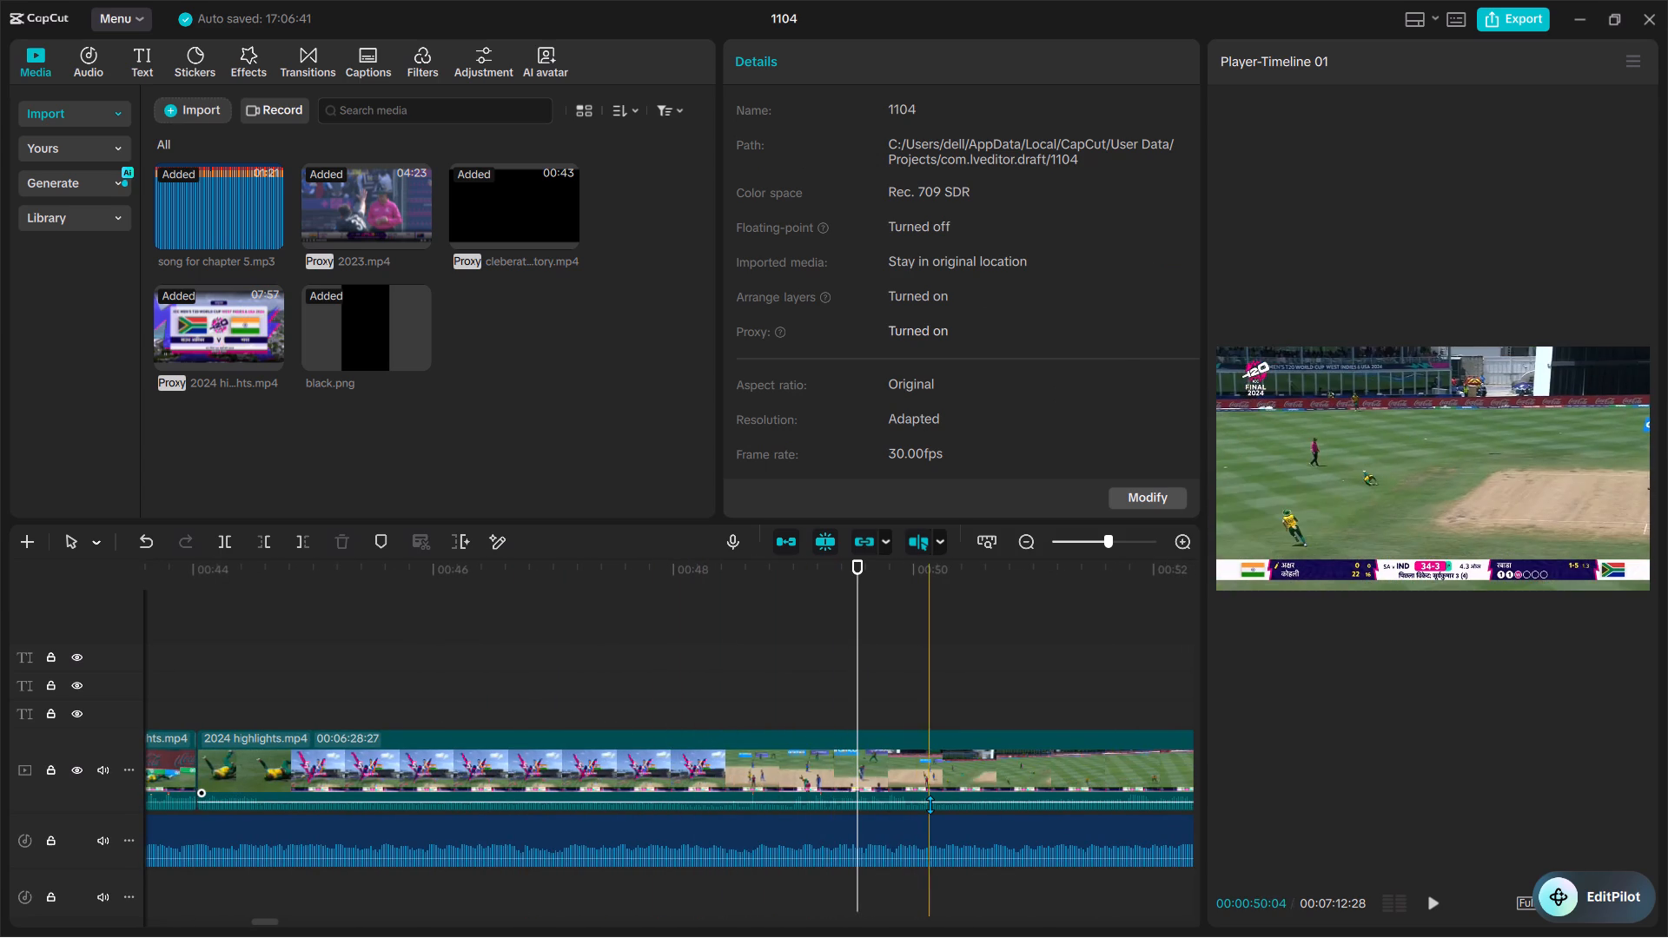
pyautogui.hscroll(-2, 930, 804)
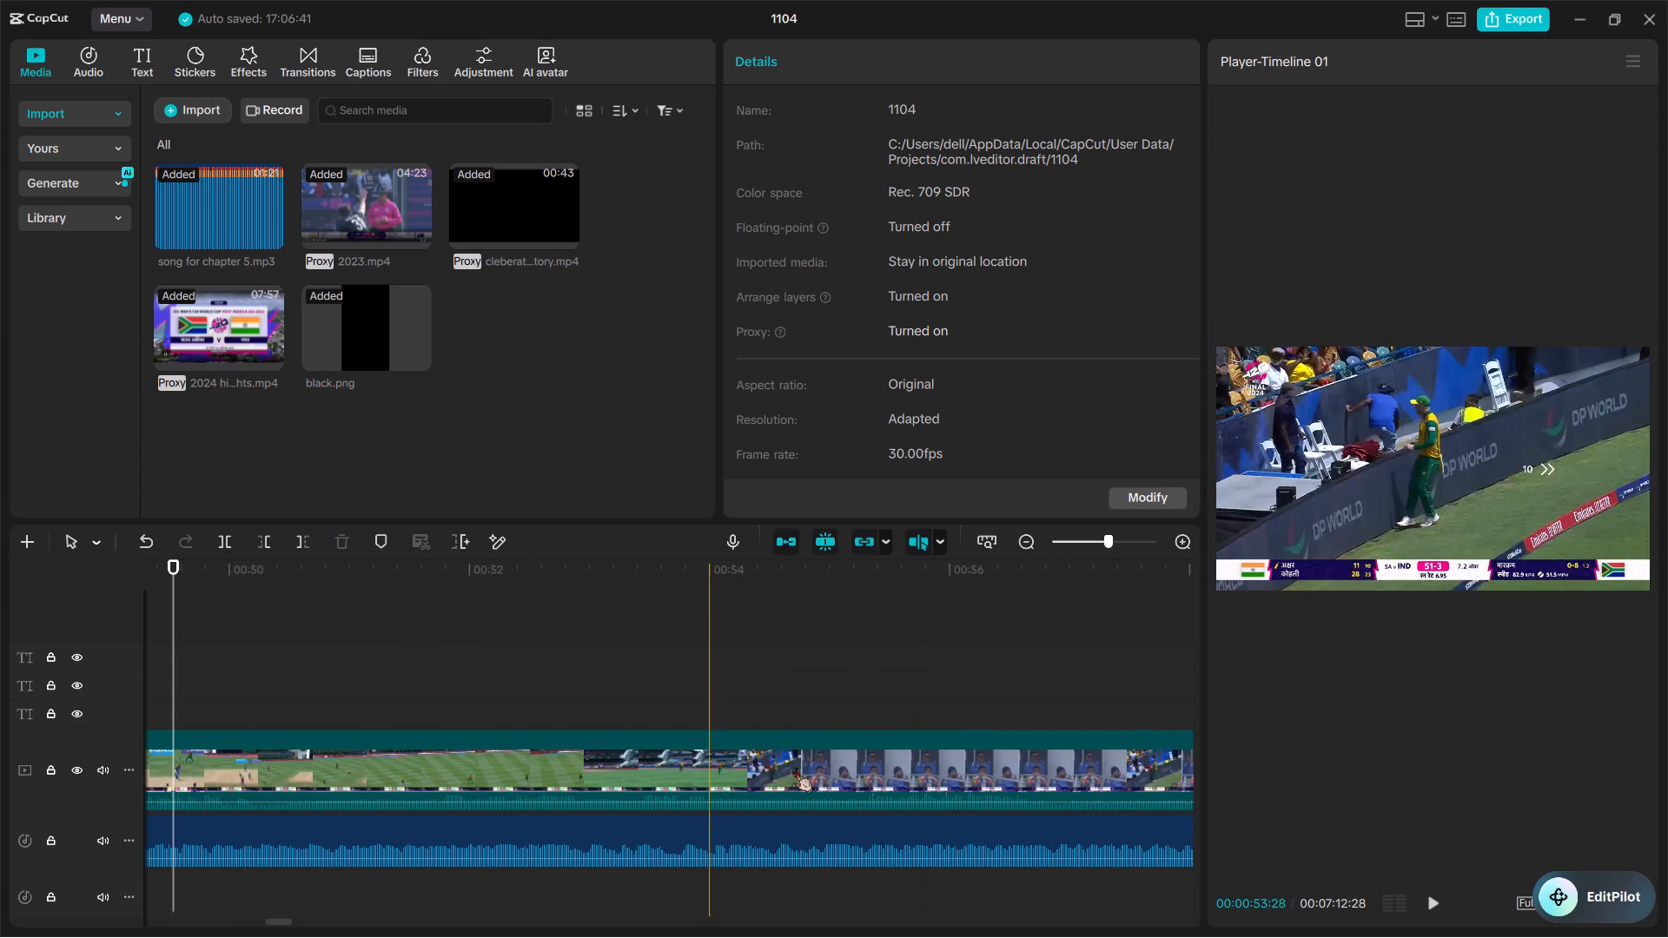
pyautogui.hscroll(-1, 968, 767)
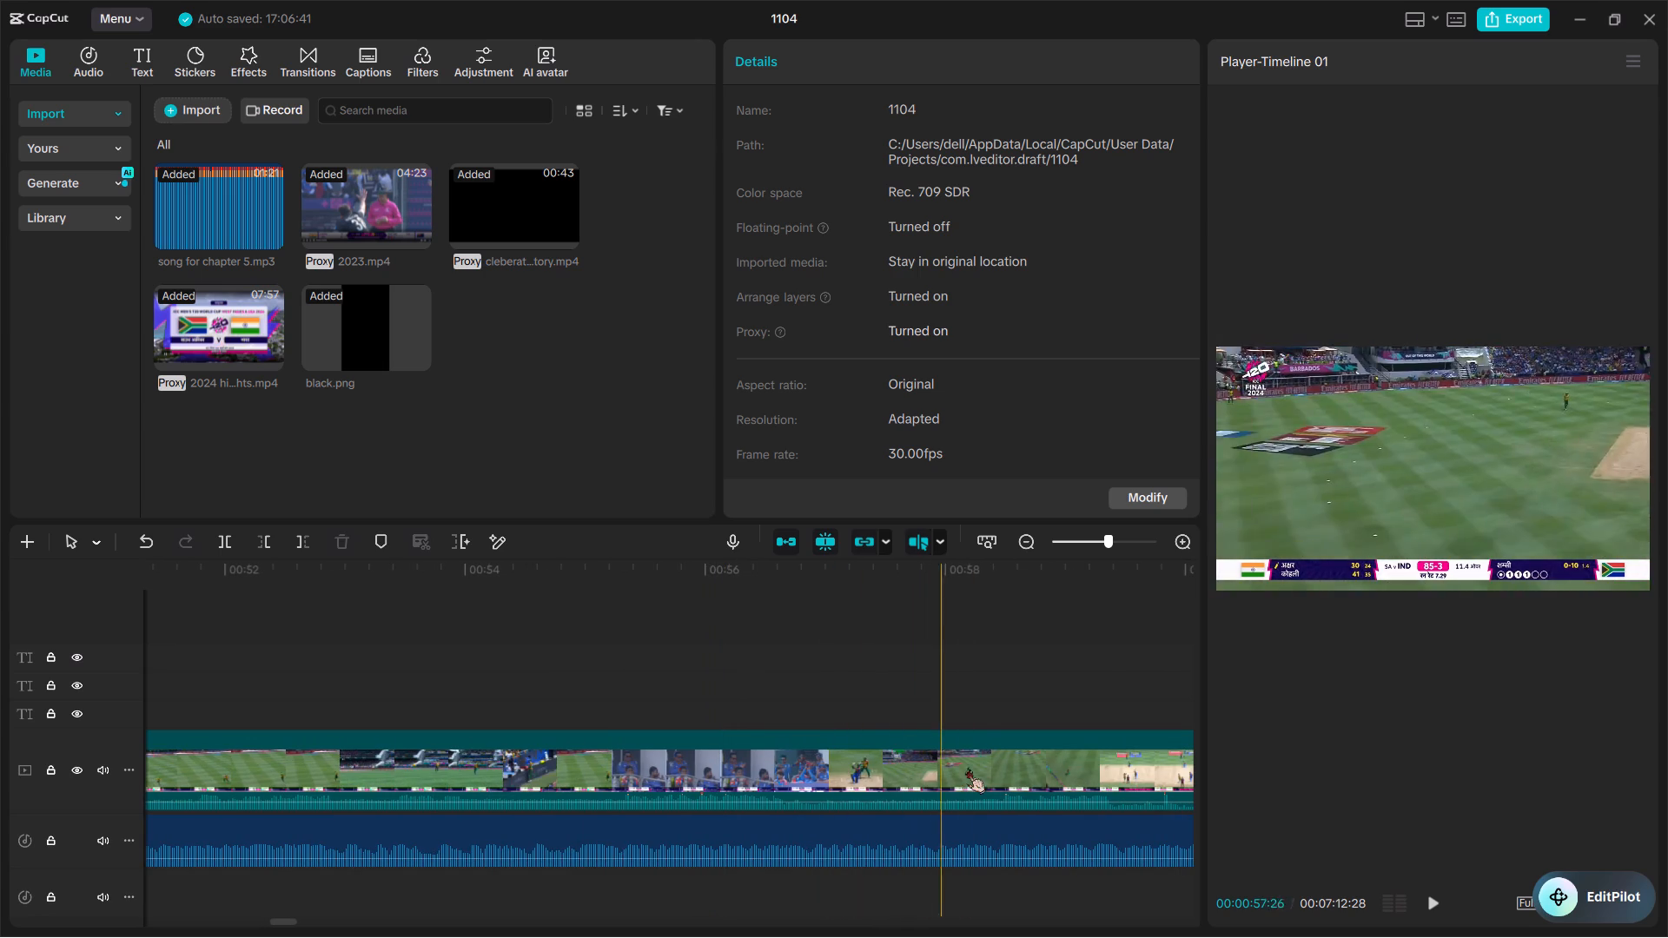
pyautogui.hscroll(-1, 1028, 773)
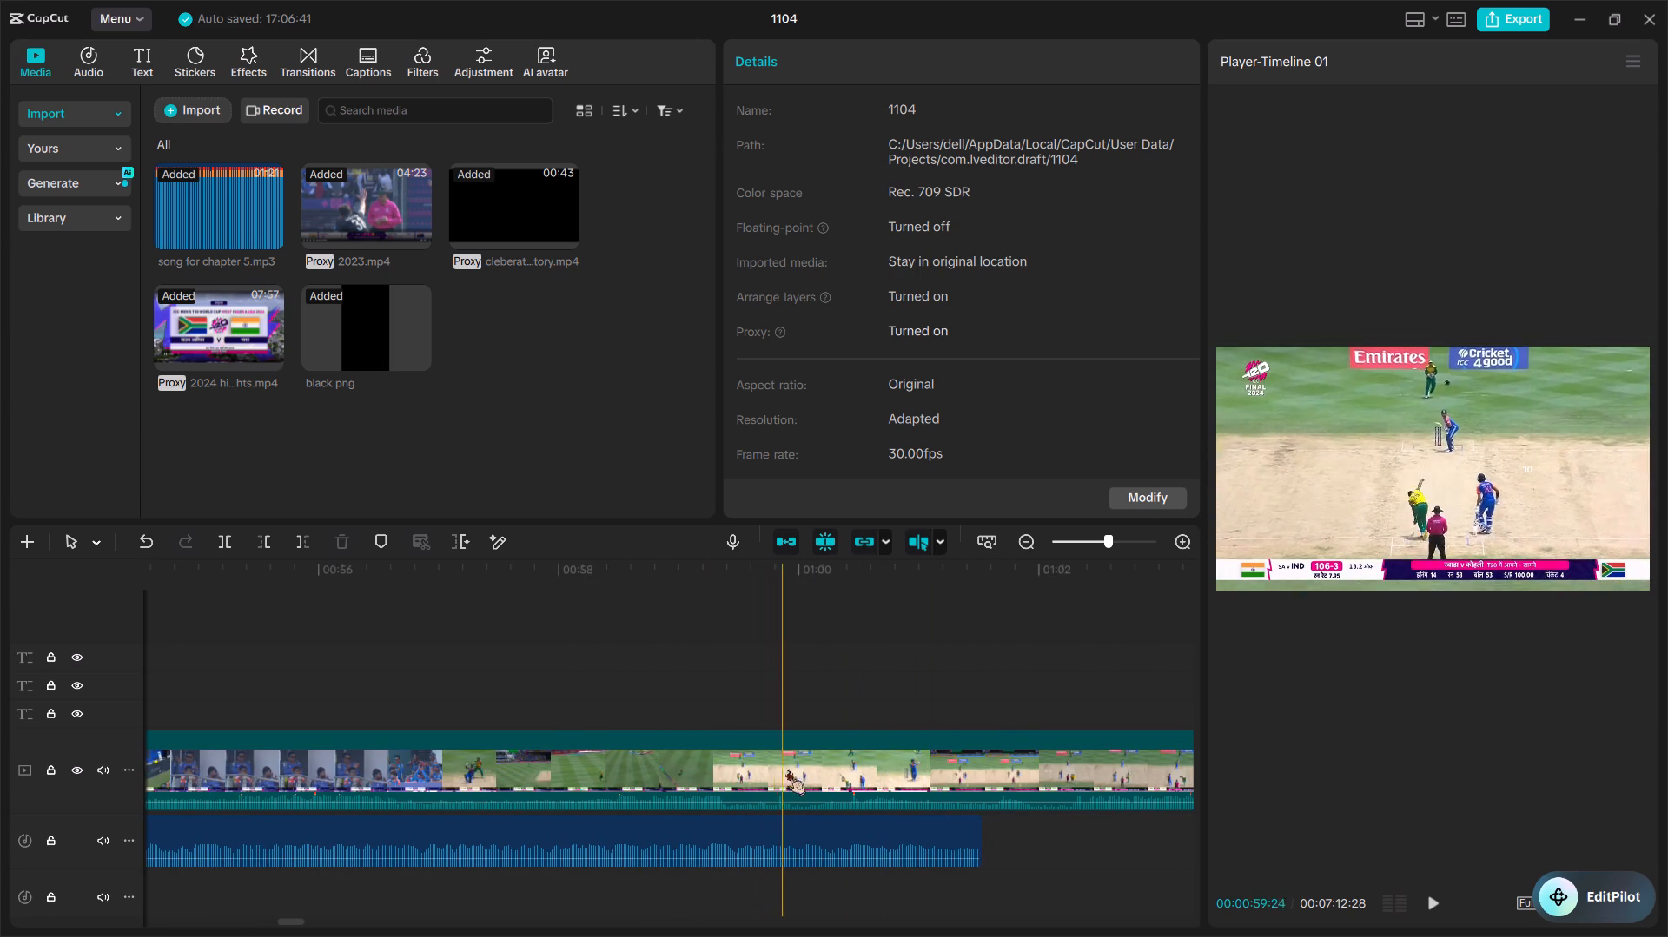
pyautogui.hotkey('ctrl', 'b')
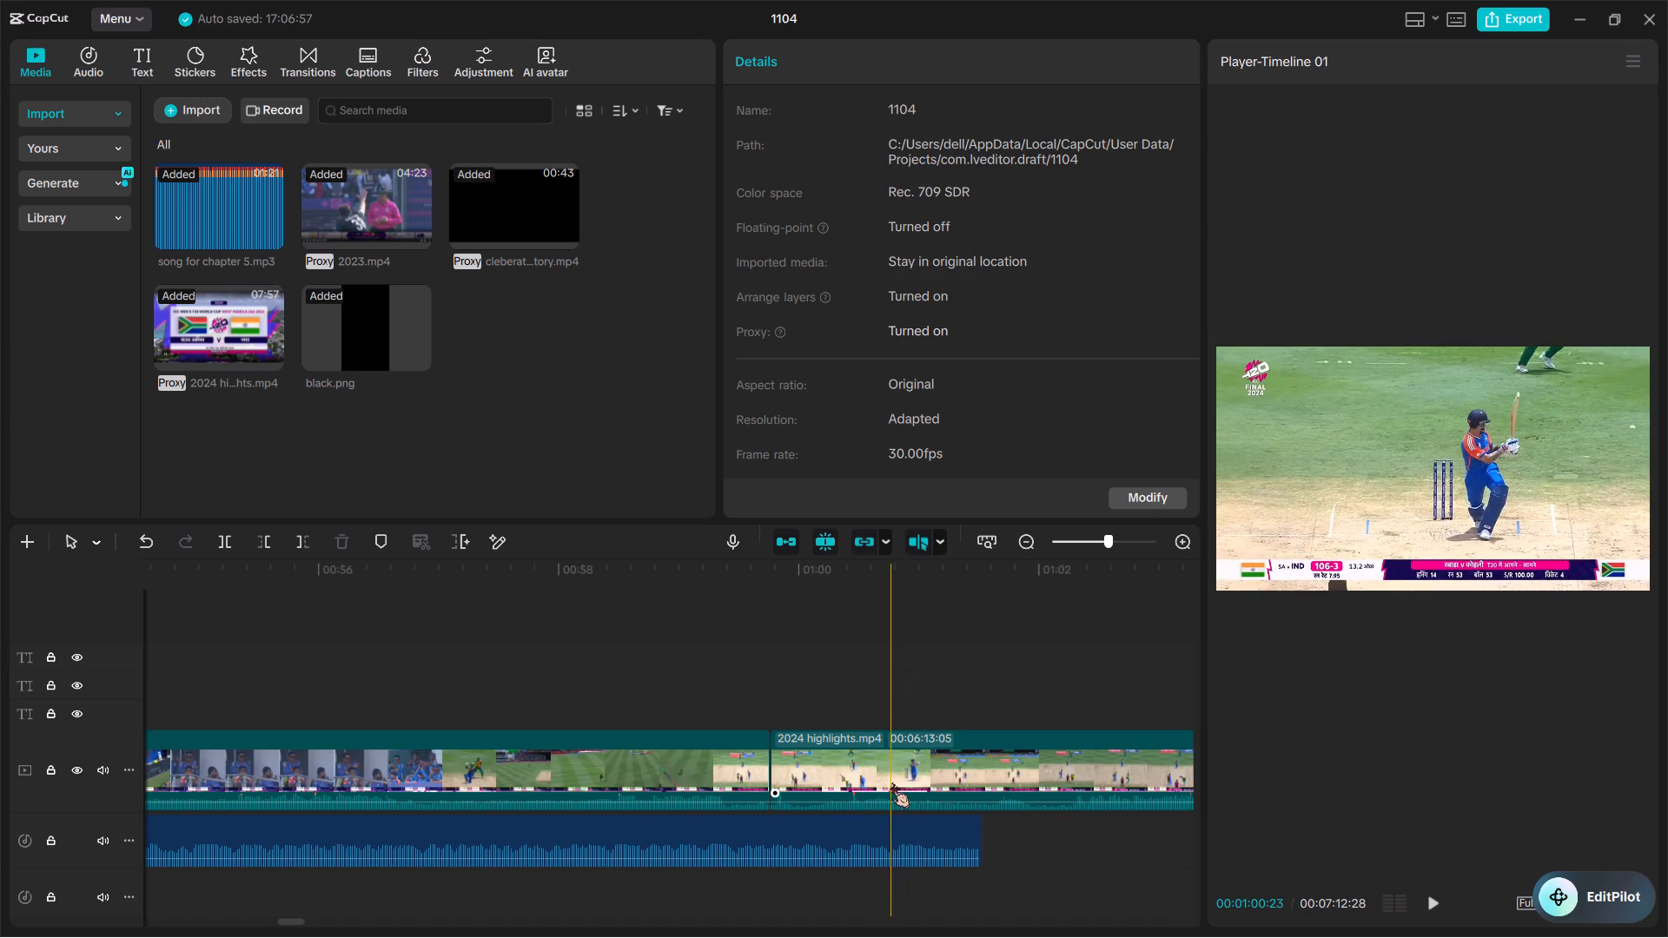
pyautogui.hotkey('ctrl', 'b')
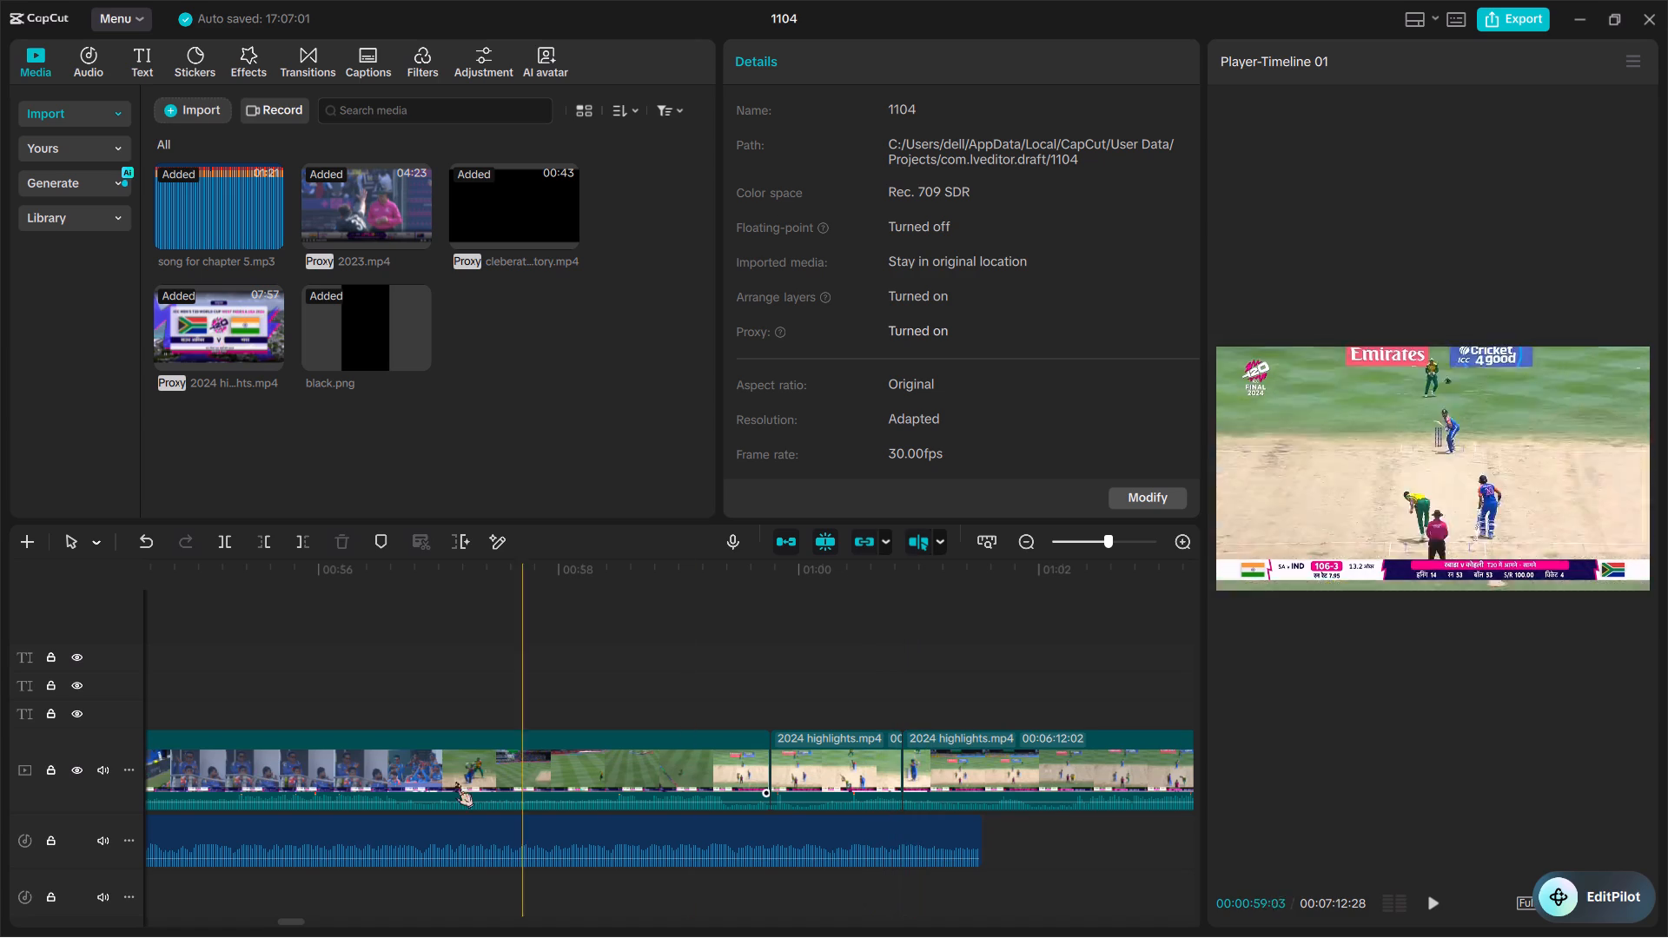
pyautogui.click(429, 771)
pyautogui.press('BackSpace')
# Examine the long clip after the isolated 106-3 delivery, including its running between the wickets, for follow-up footage.
pyautogui.hscroll(1, 429, 771)
pyautogui.keyDown('ctrl'); pyautogui.scroll(-2, 429, 771); pyautogui.keyUp('ctrl')
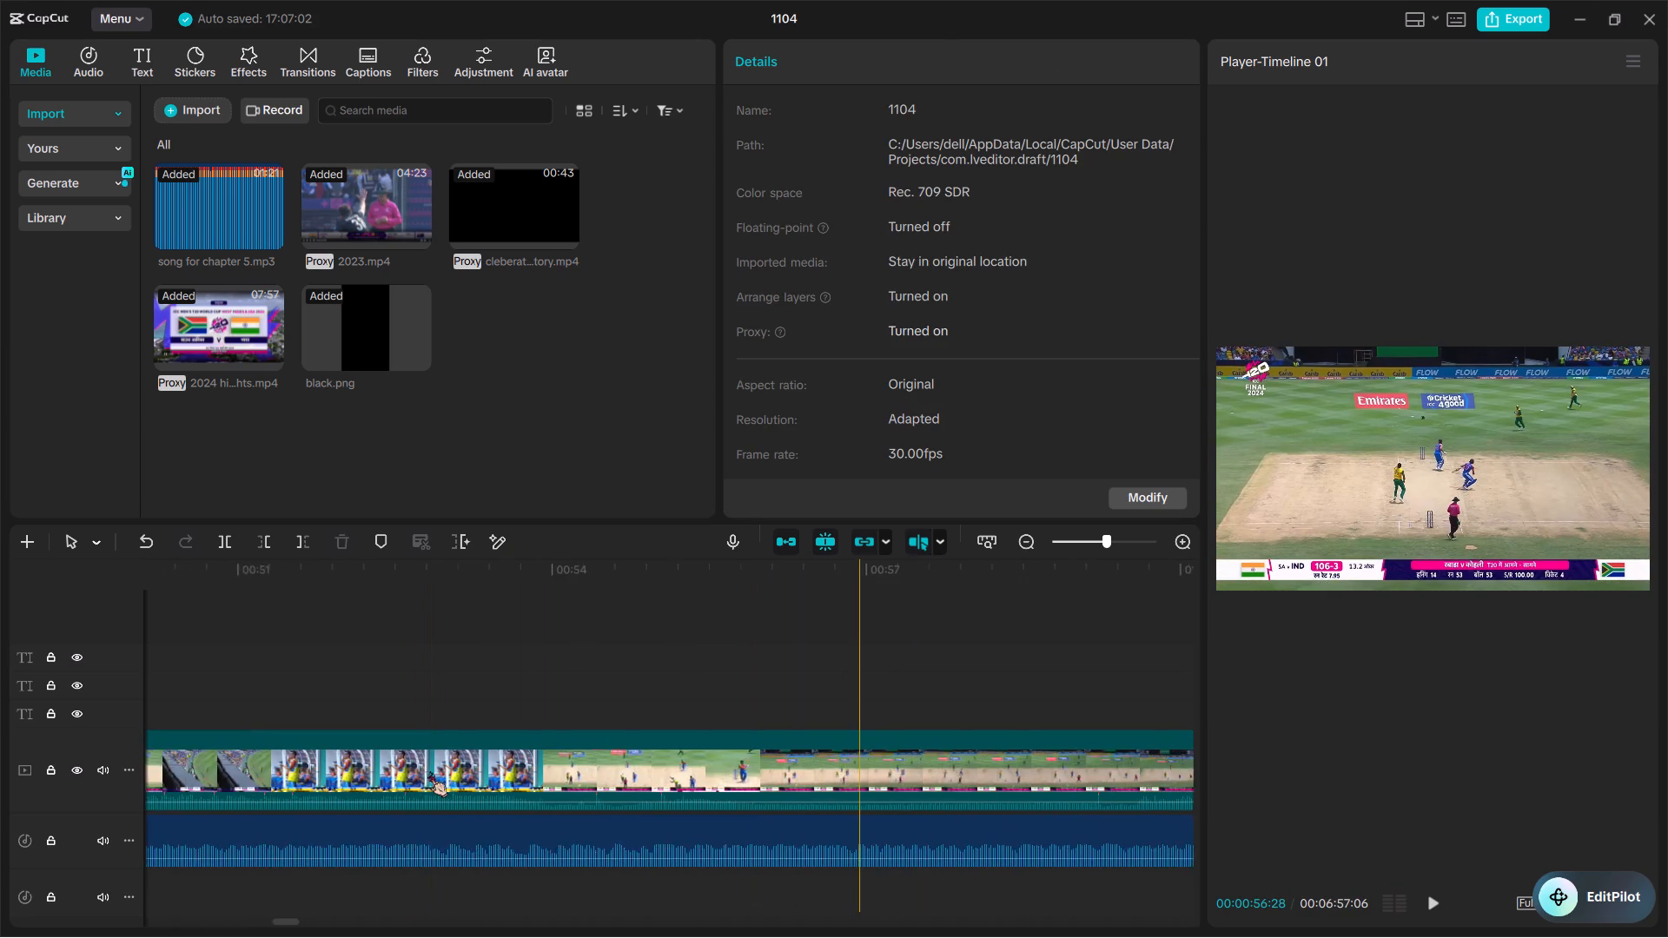
pyautogui.keyDown('ctrl'); pyautogui.scroll(-1, 429, 771); pyautogui.keyUp('ctrl')
pyautogui.hscroll(1, 429, 771)
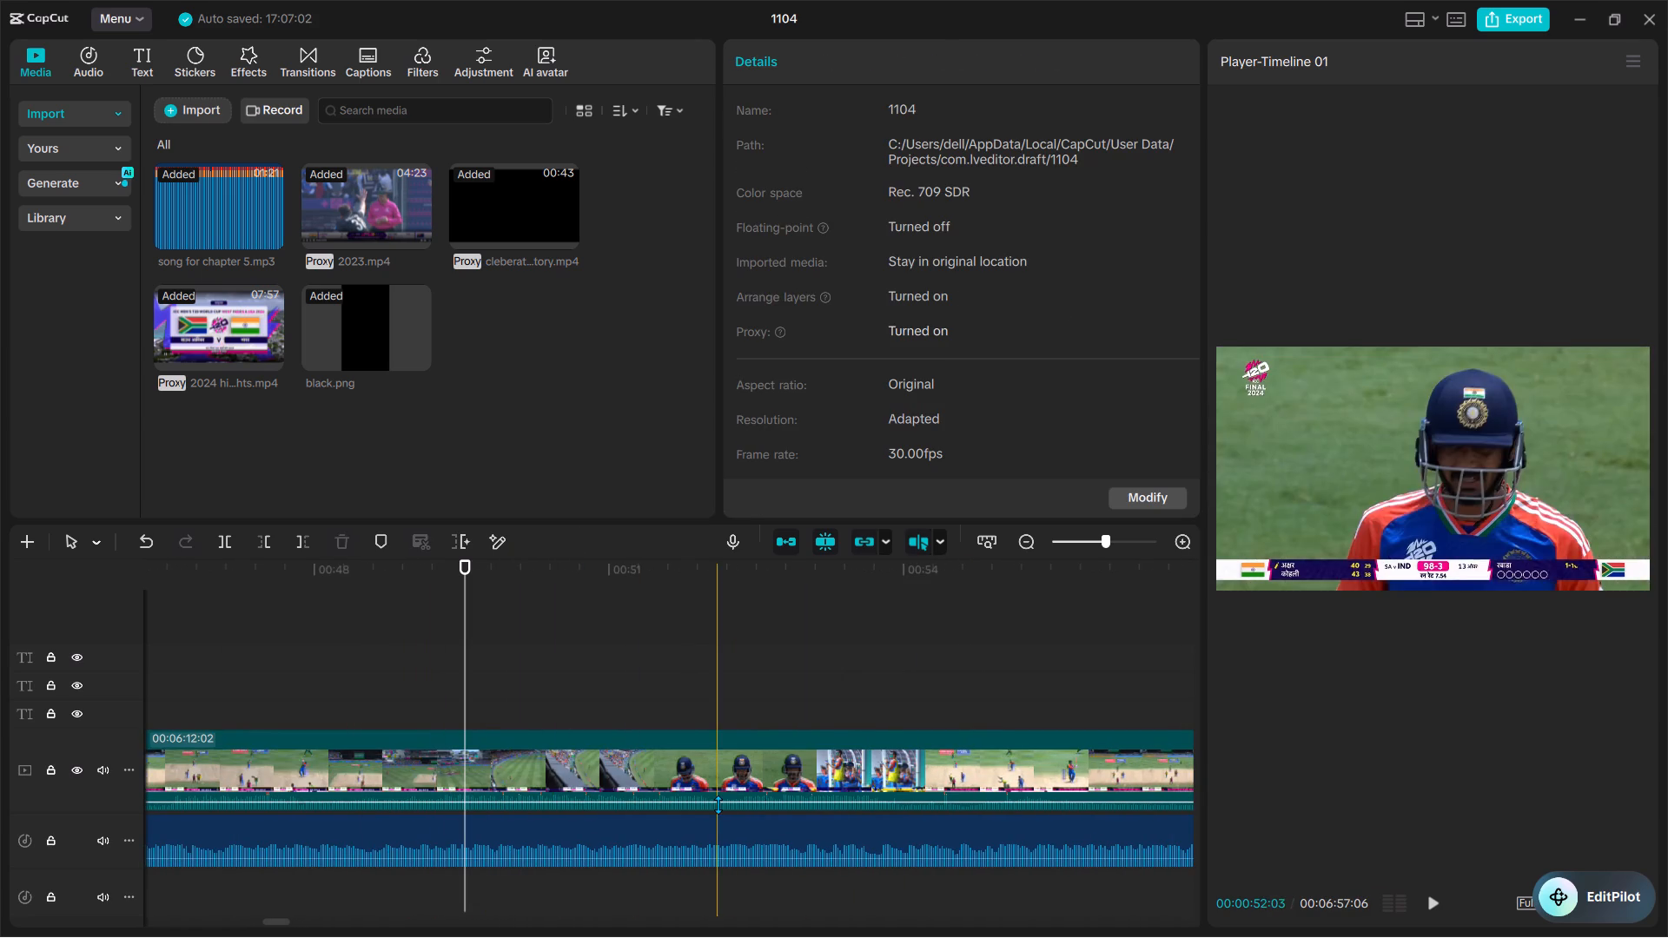
pyautogui.hscroll(1, 705, 809)
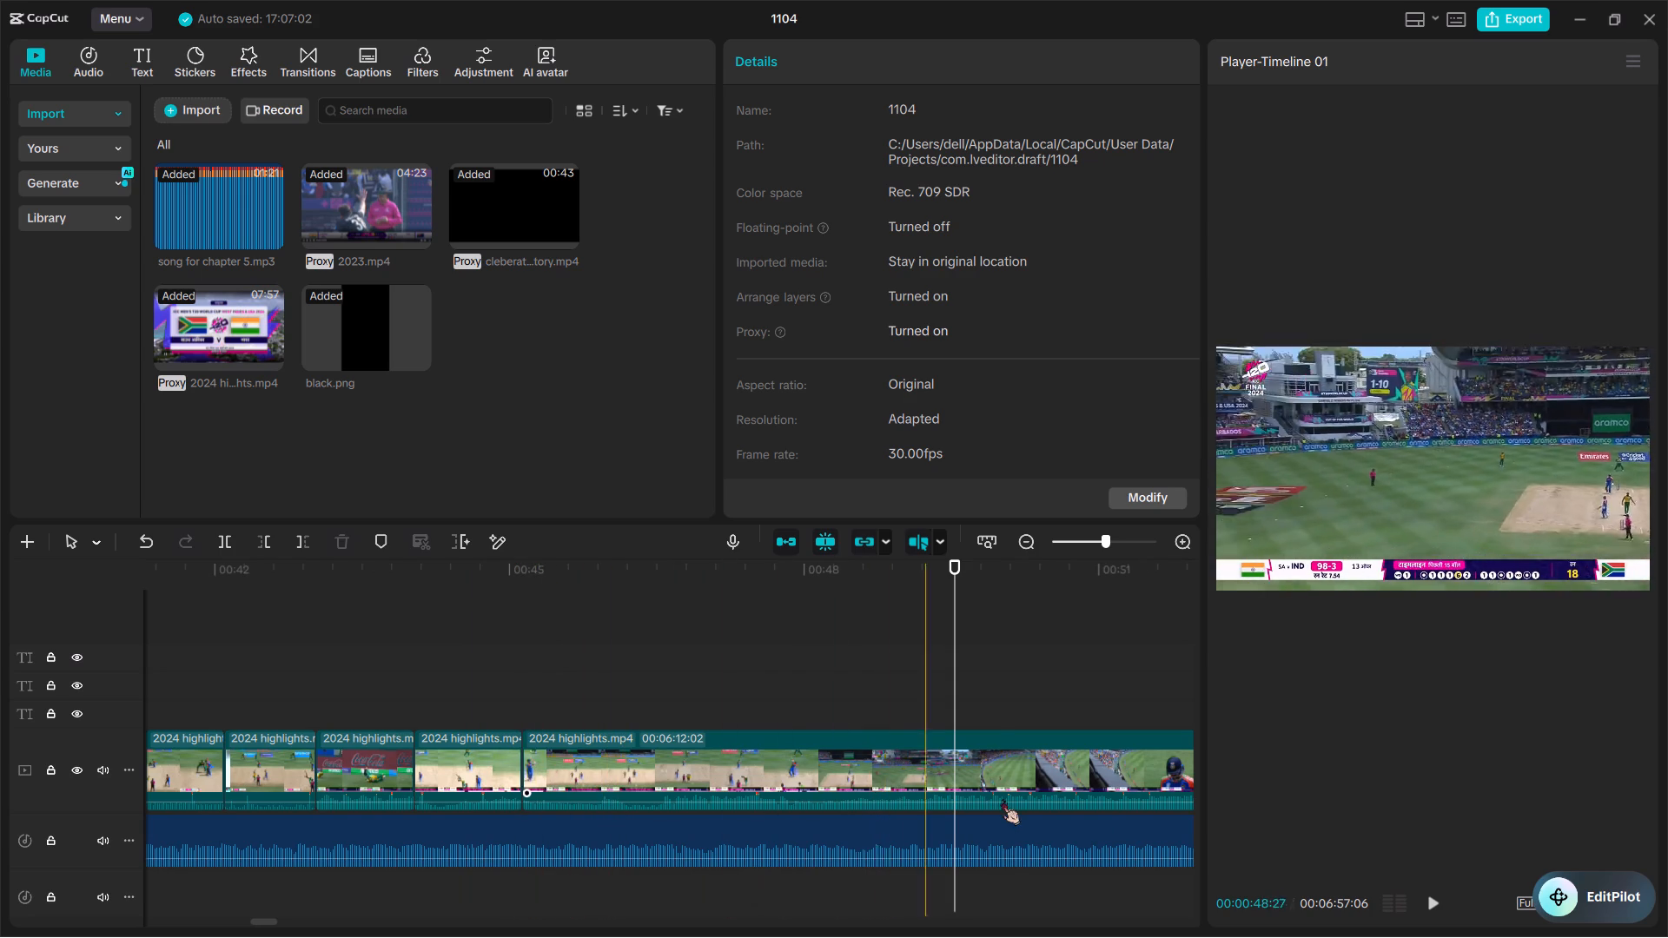
pyautogui.hscroll(-2, 1002, 799)
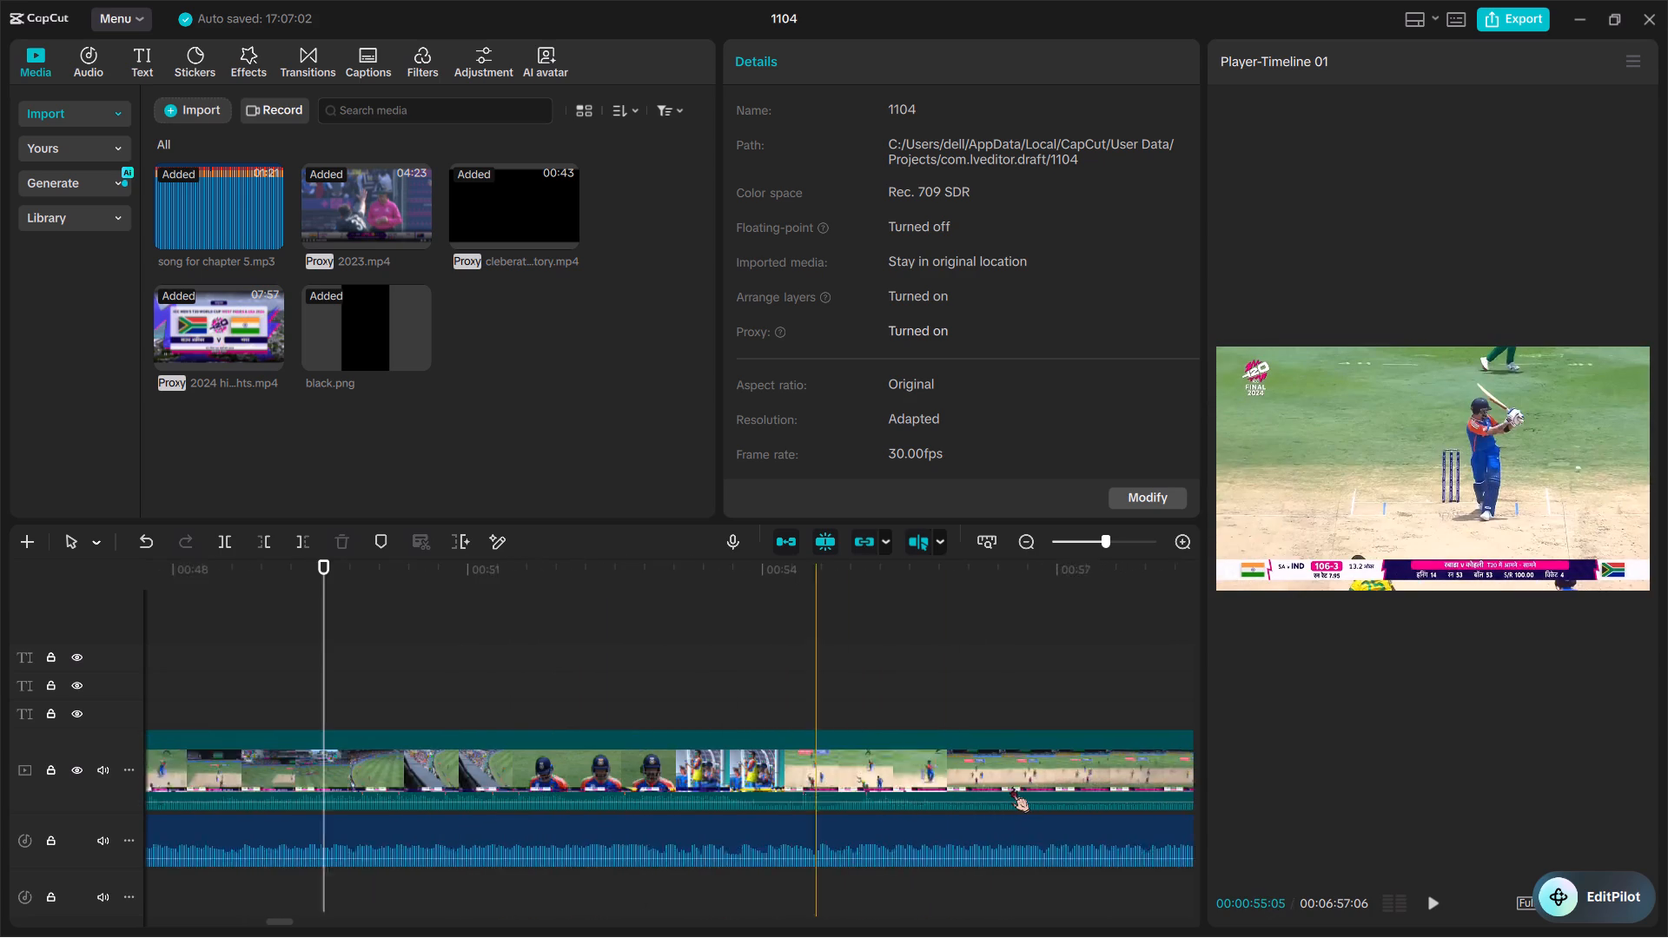
pyautogui.hscroll(-1, 1011, 787)
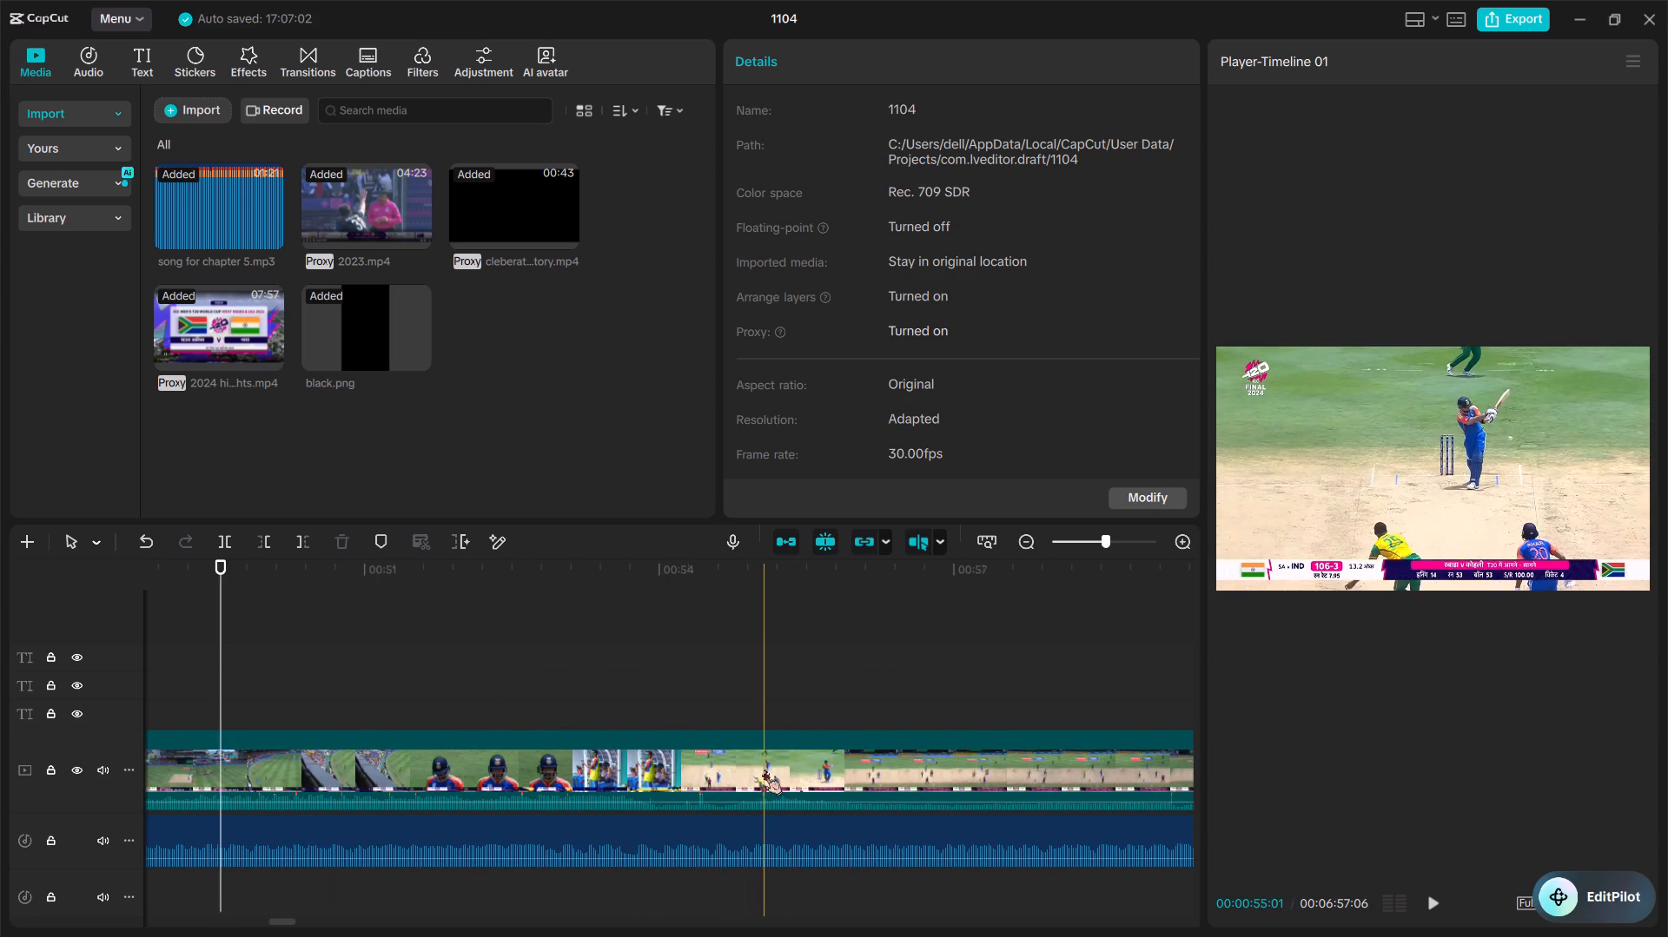
pyautogui.hscroll(1, 644, 795)
pyautogui.hscroll(1, 449, 792)
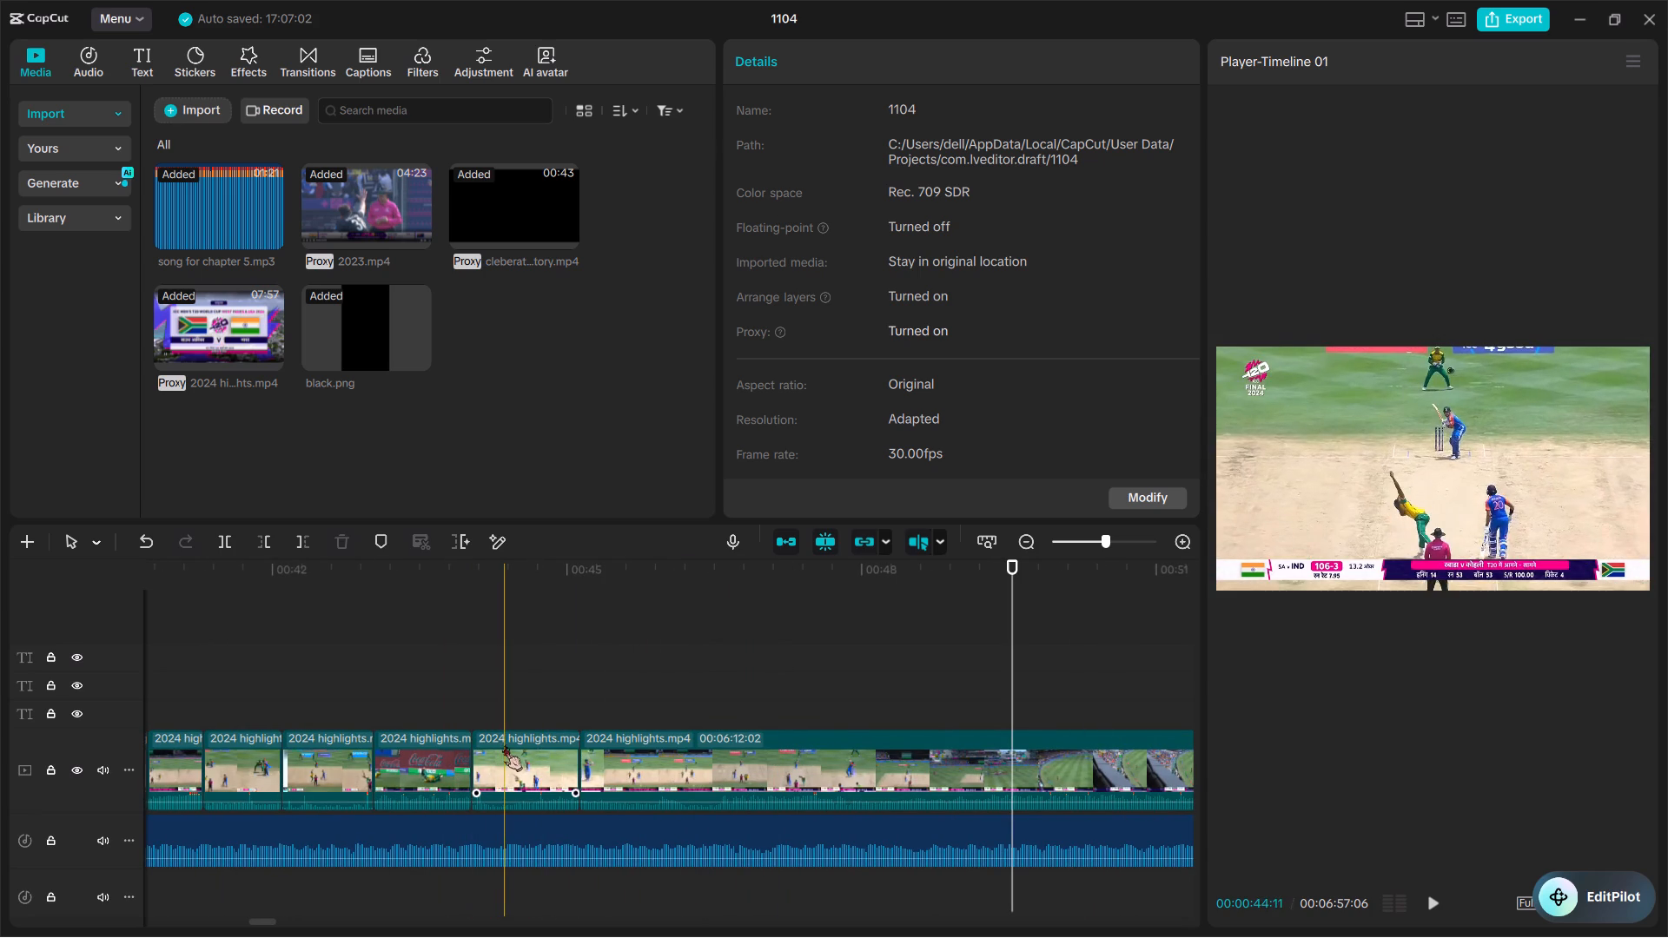
pyautogui.hscroll(-1, 985, 743)
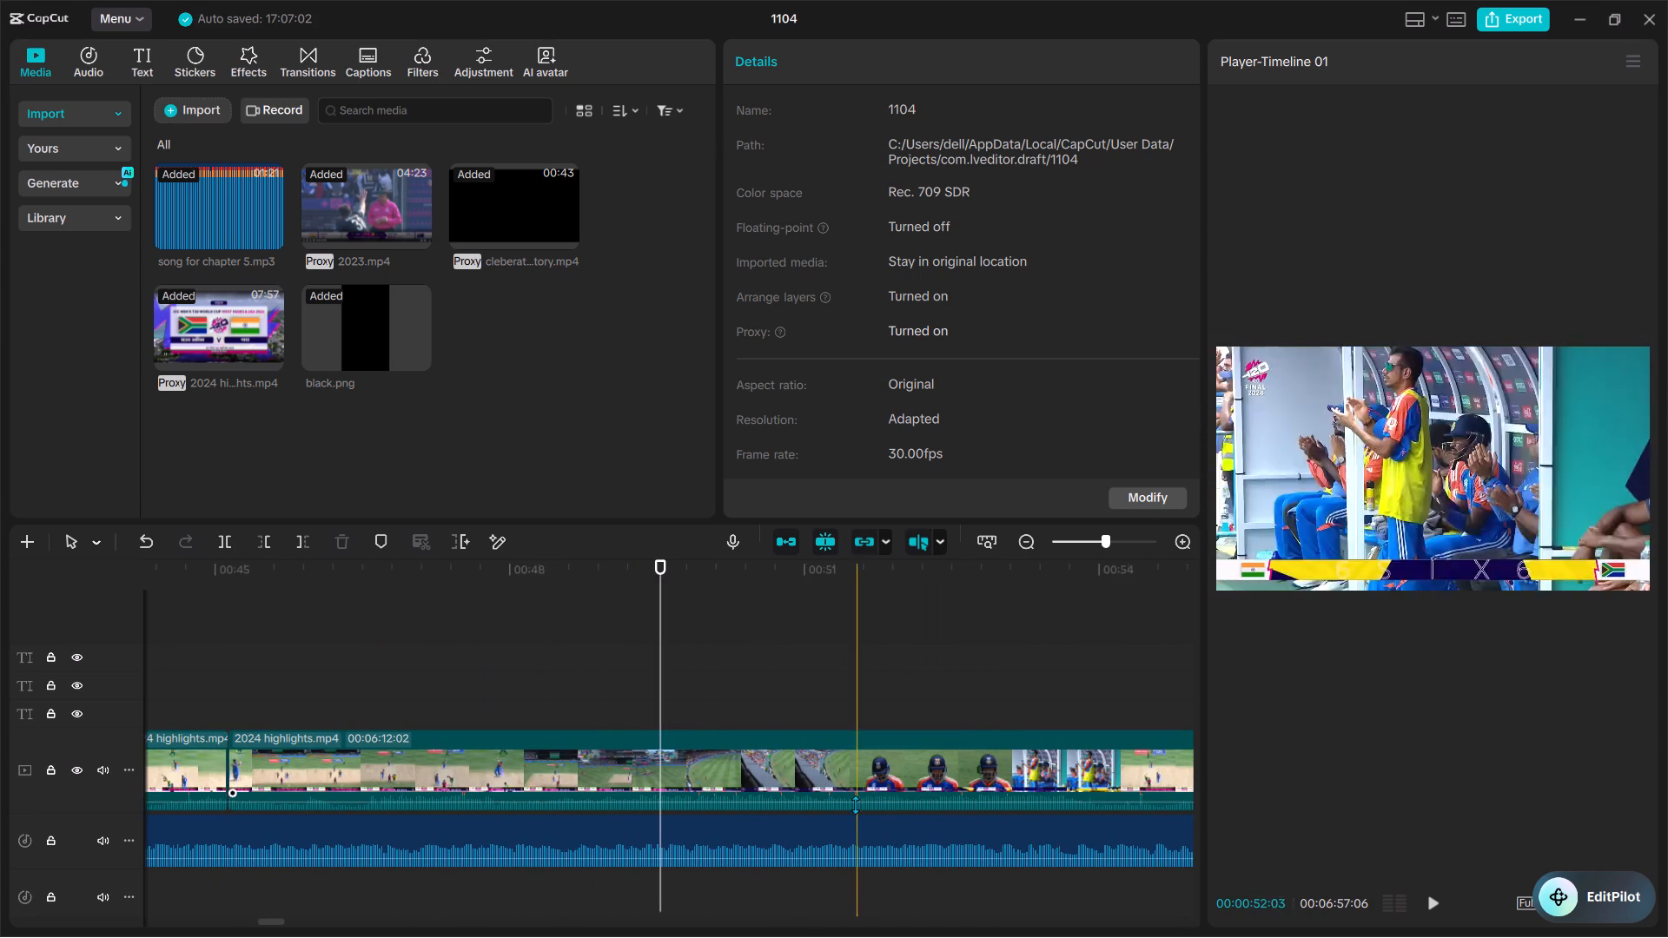
pyautogui.hscroll(-1, 1039, 797)
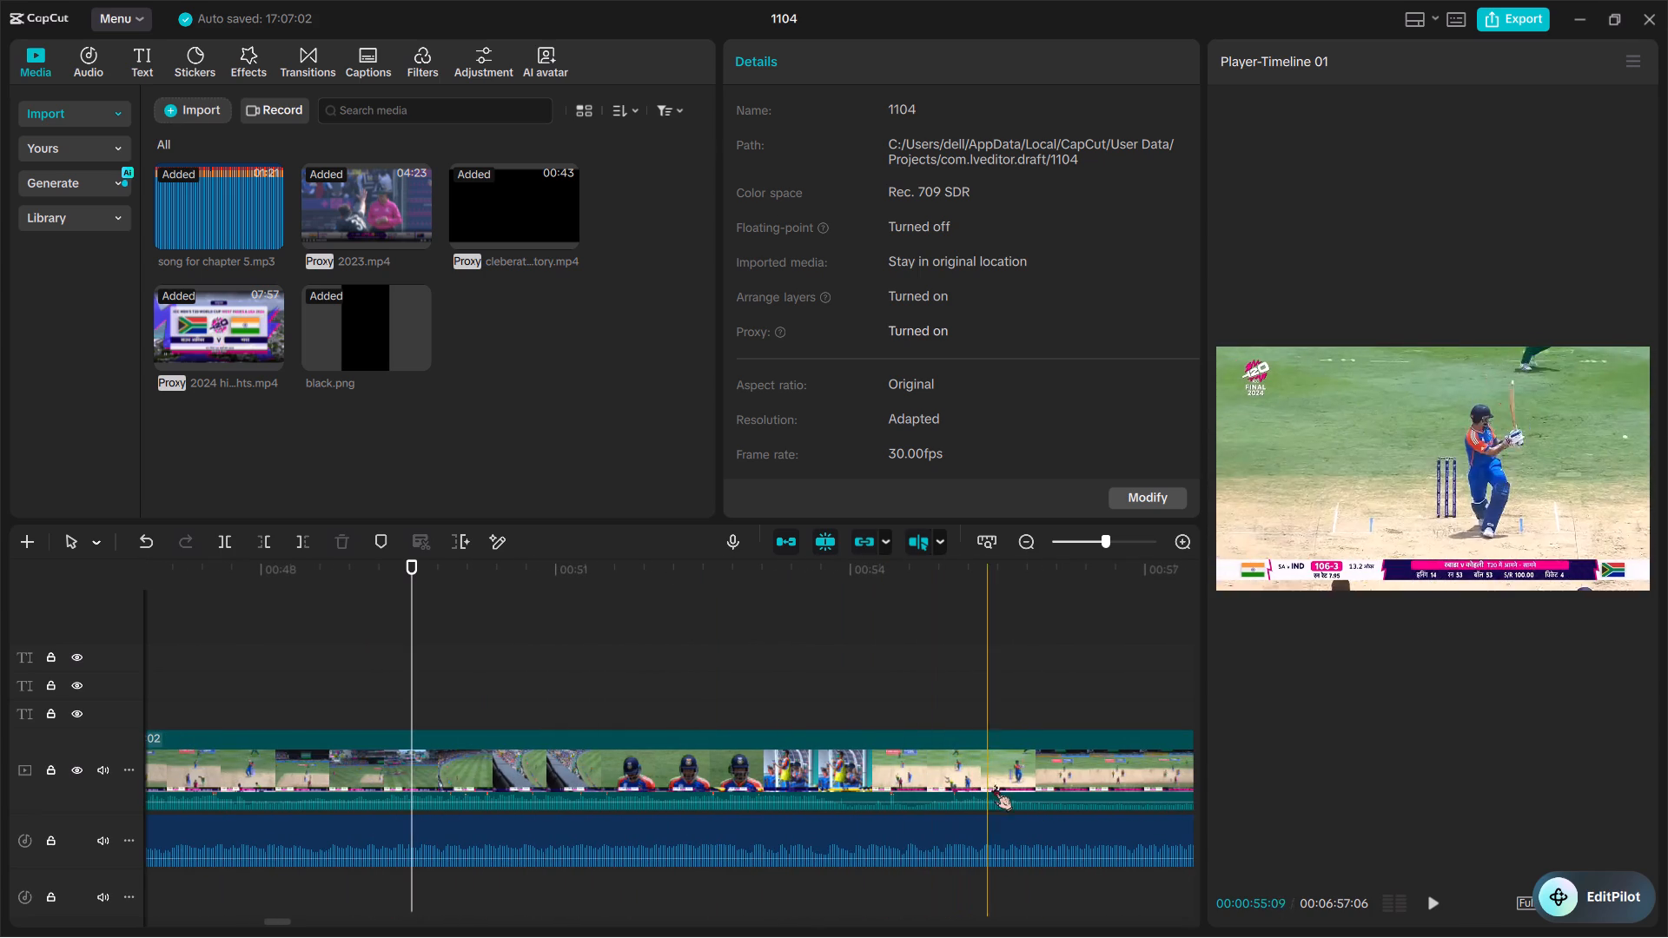
pyautogui.hscroll(-1, 1068, 800)
pyautogui.hscroll(1, 939, 788)
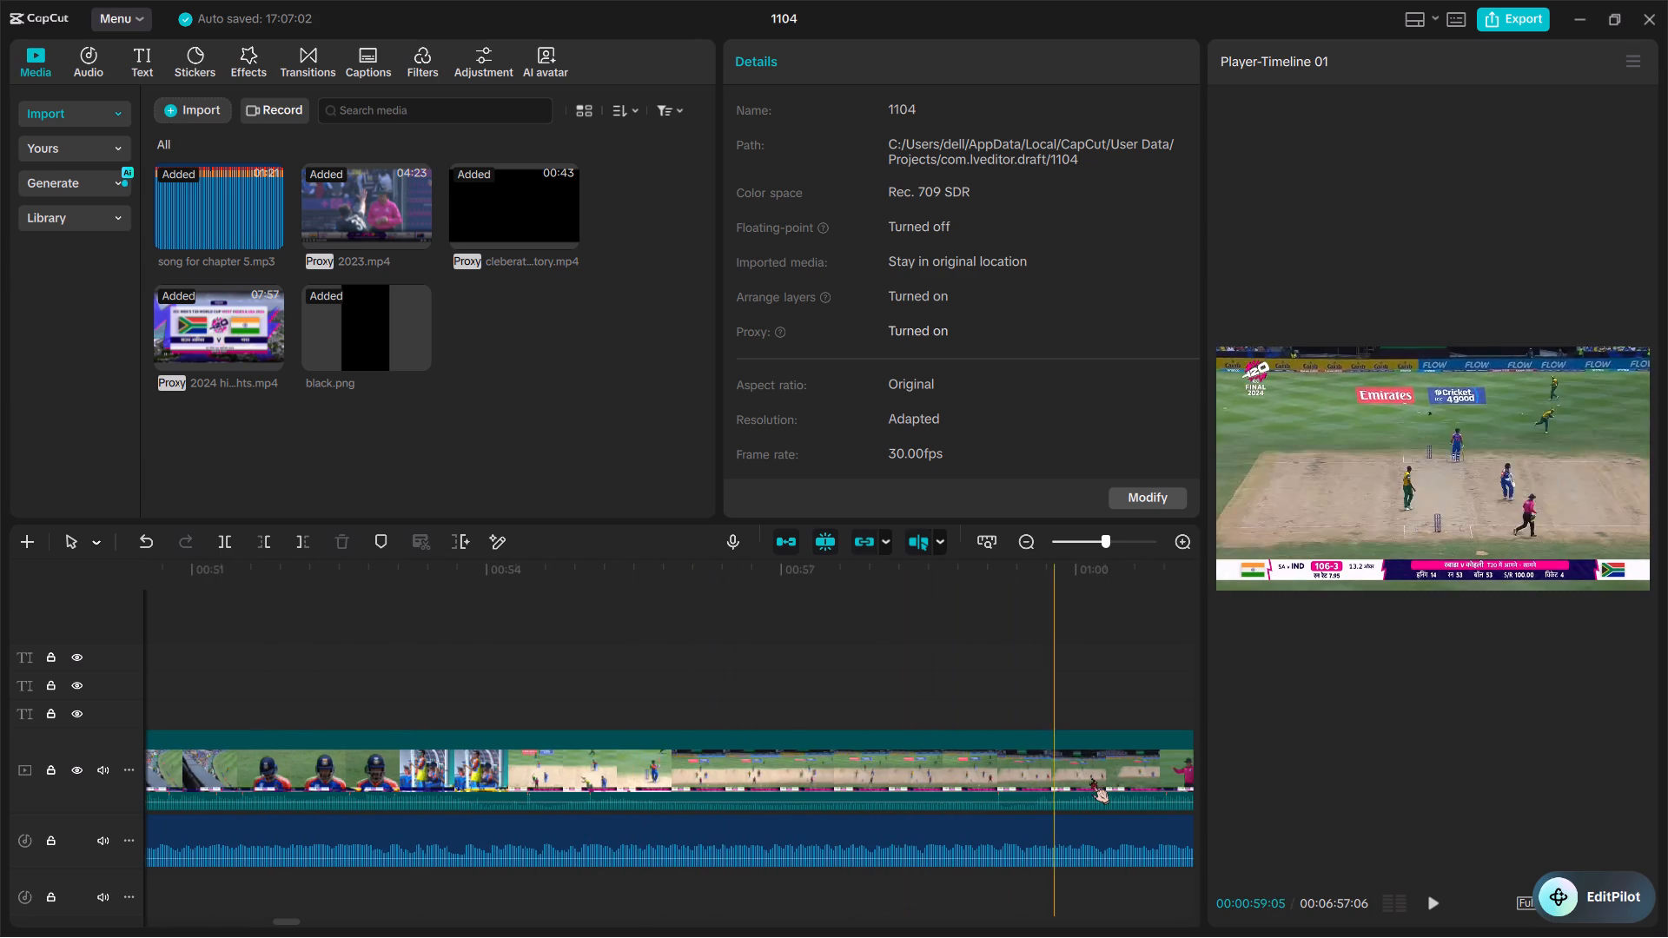
pyautogui.hscroll(1, 1091, 778)
pyautogui.hscroll(2, 634, 780)
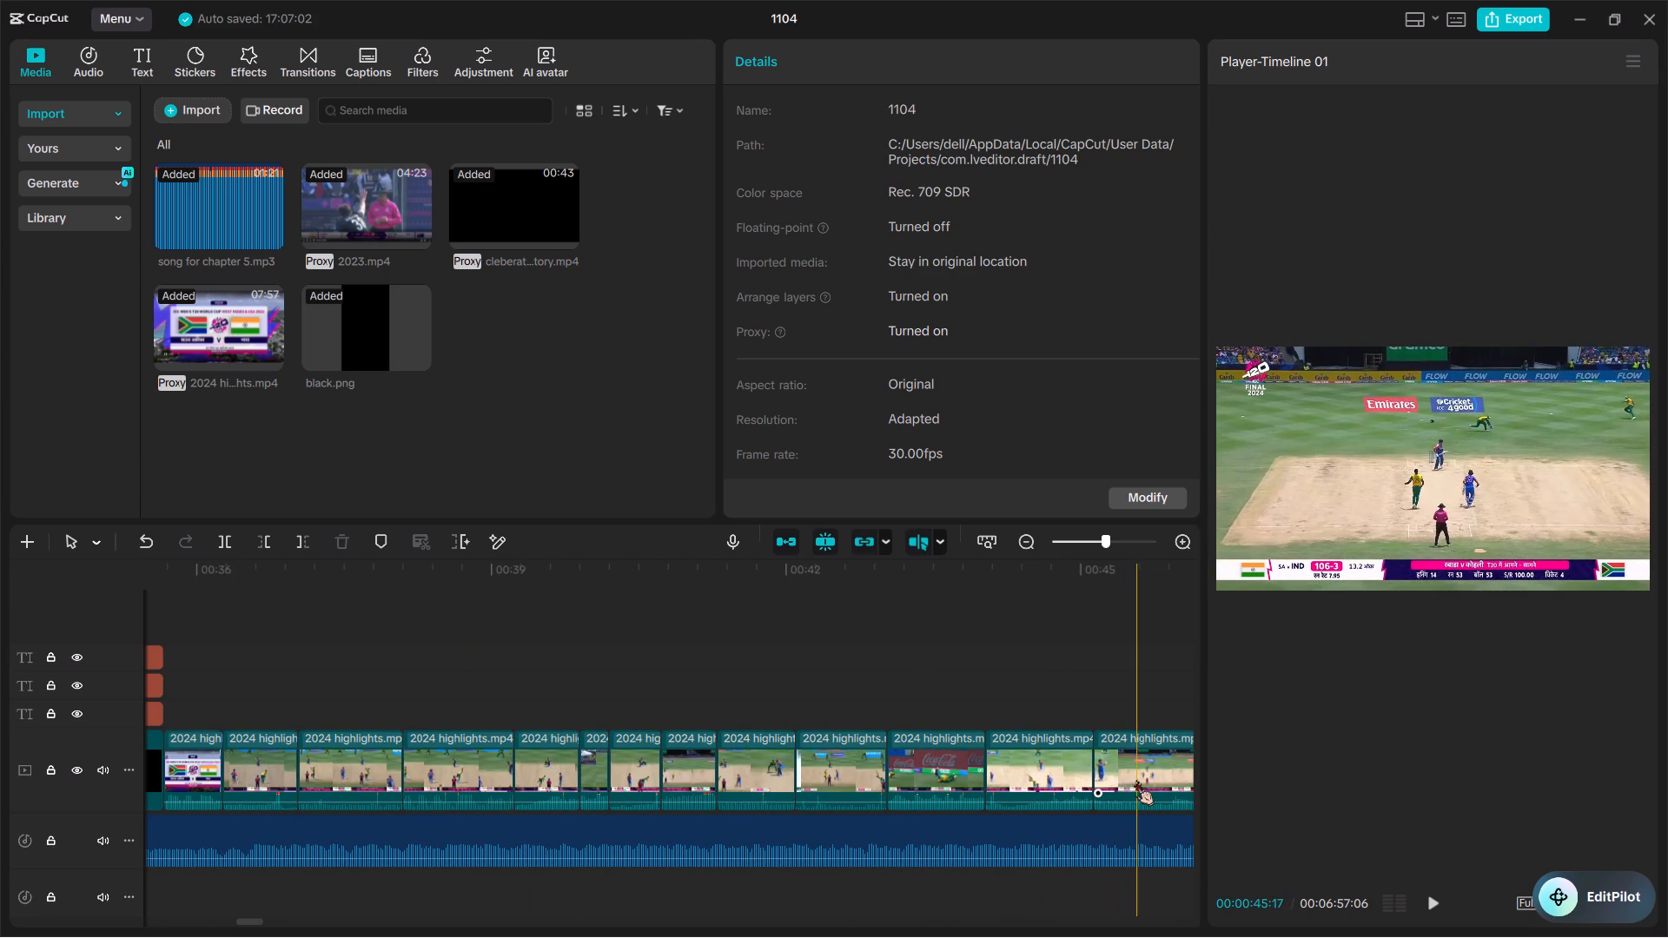
# Isolate about one second of the 129-4 delivery from 00:01:12:08 to 00:01:13:11, and delete the footage between it and the 106-3 delivery.
pyautogui.hscroll(-1, 1135, 780)
pyautogui.hscroll(-1, 1048, 754)
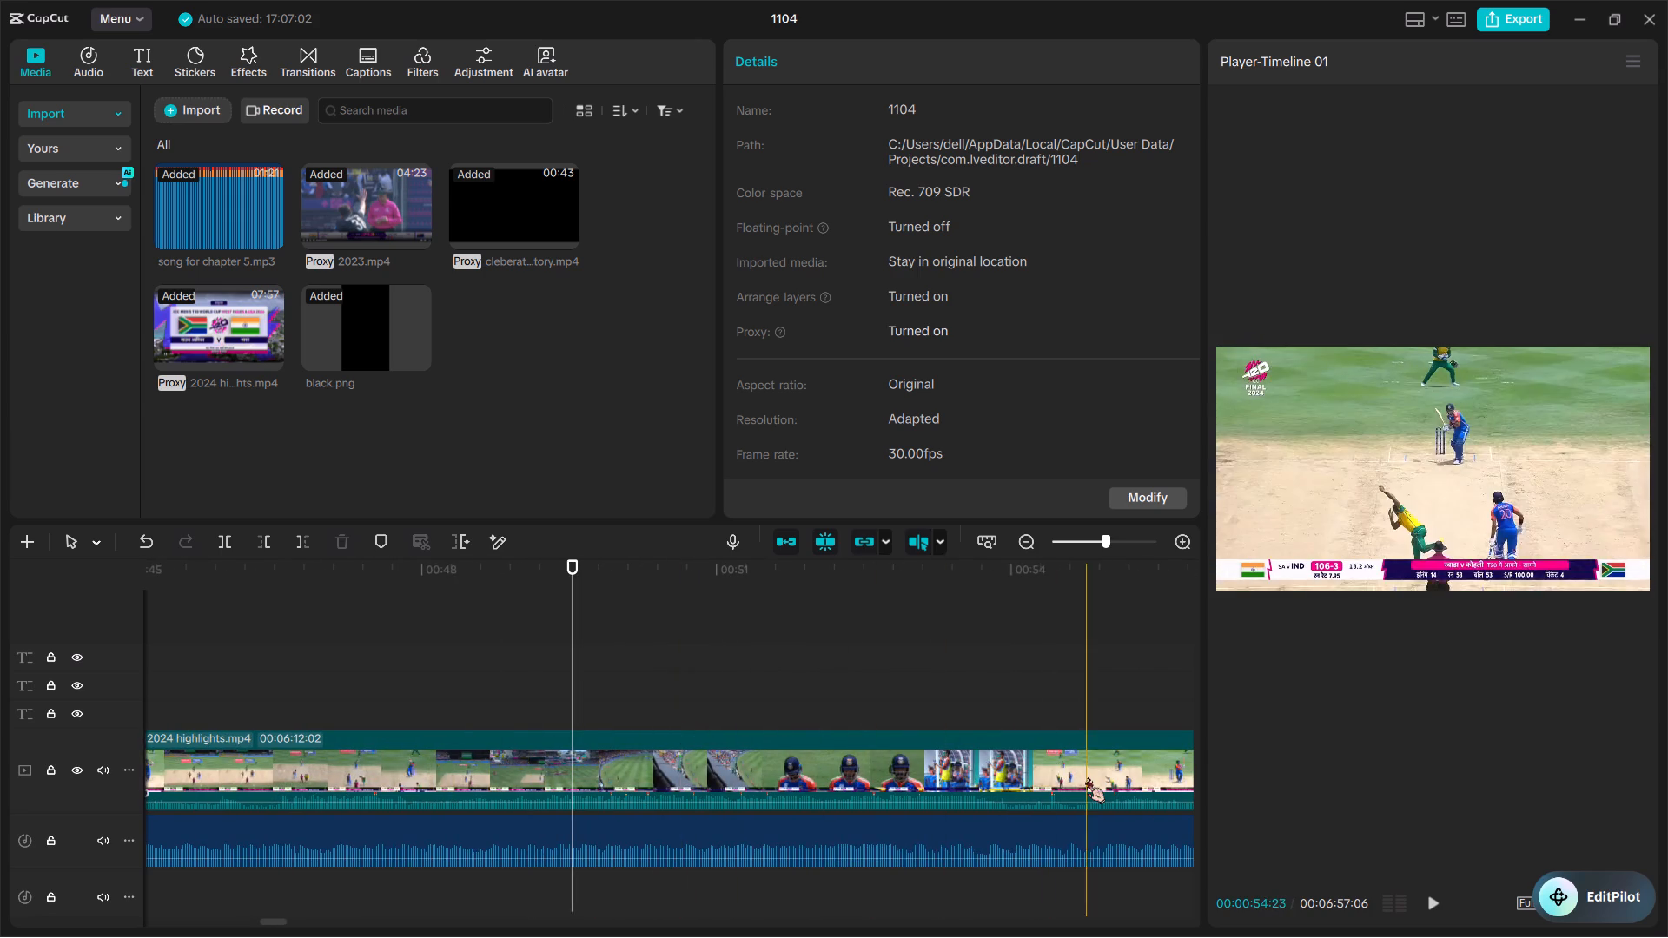
pyautogui.hscroll(-2, 1087, 777)
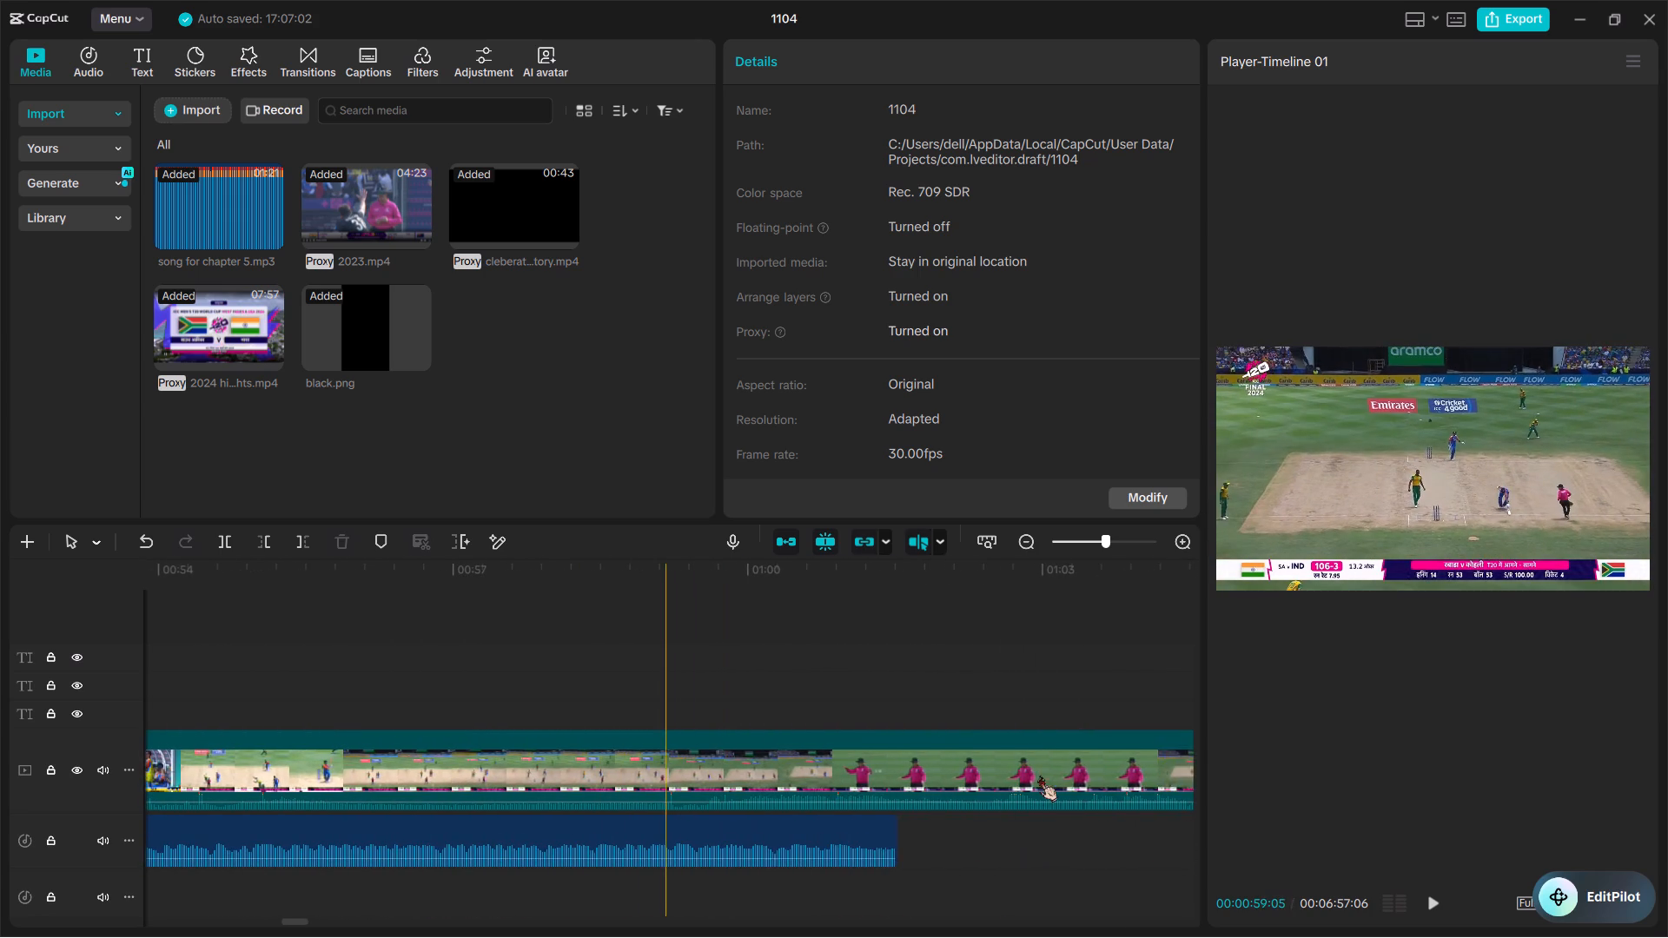
pyautogui.hscroll(-1, 972, 768)
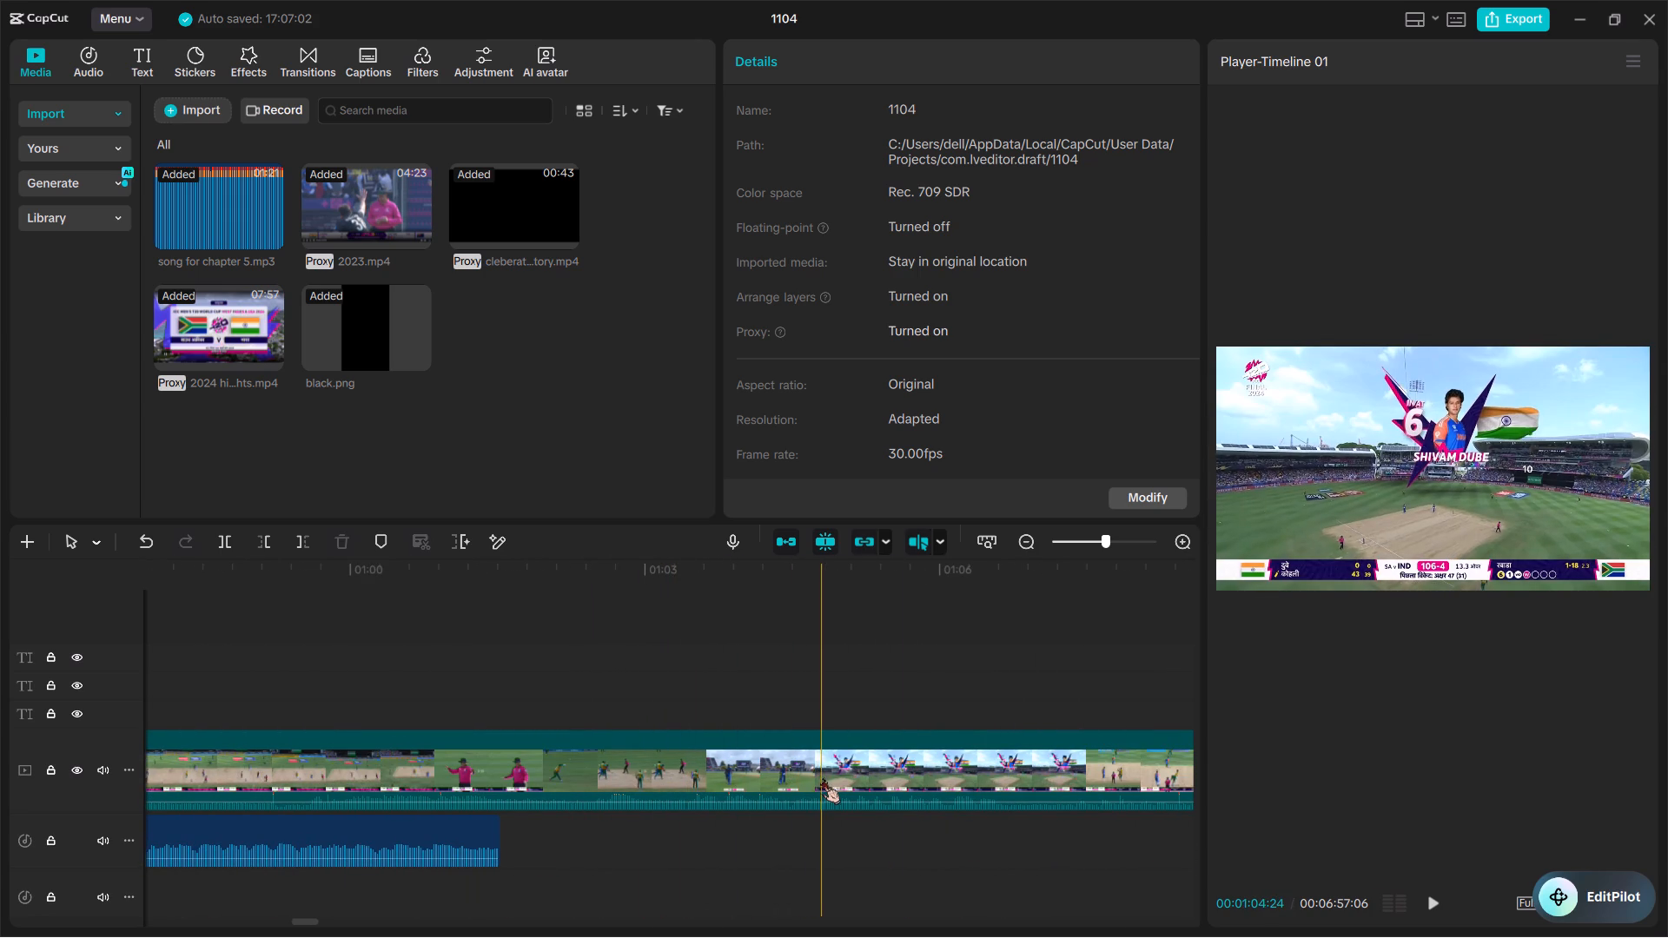
pyautogui.hscroll(1, 822, 778)
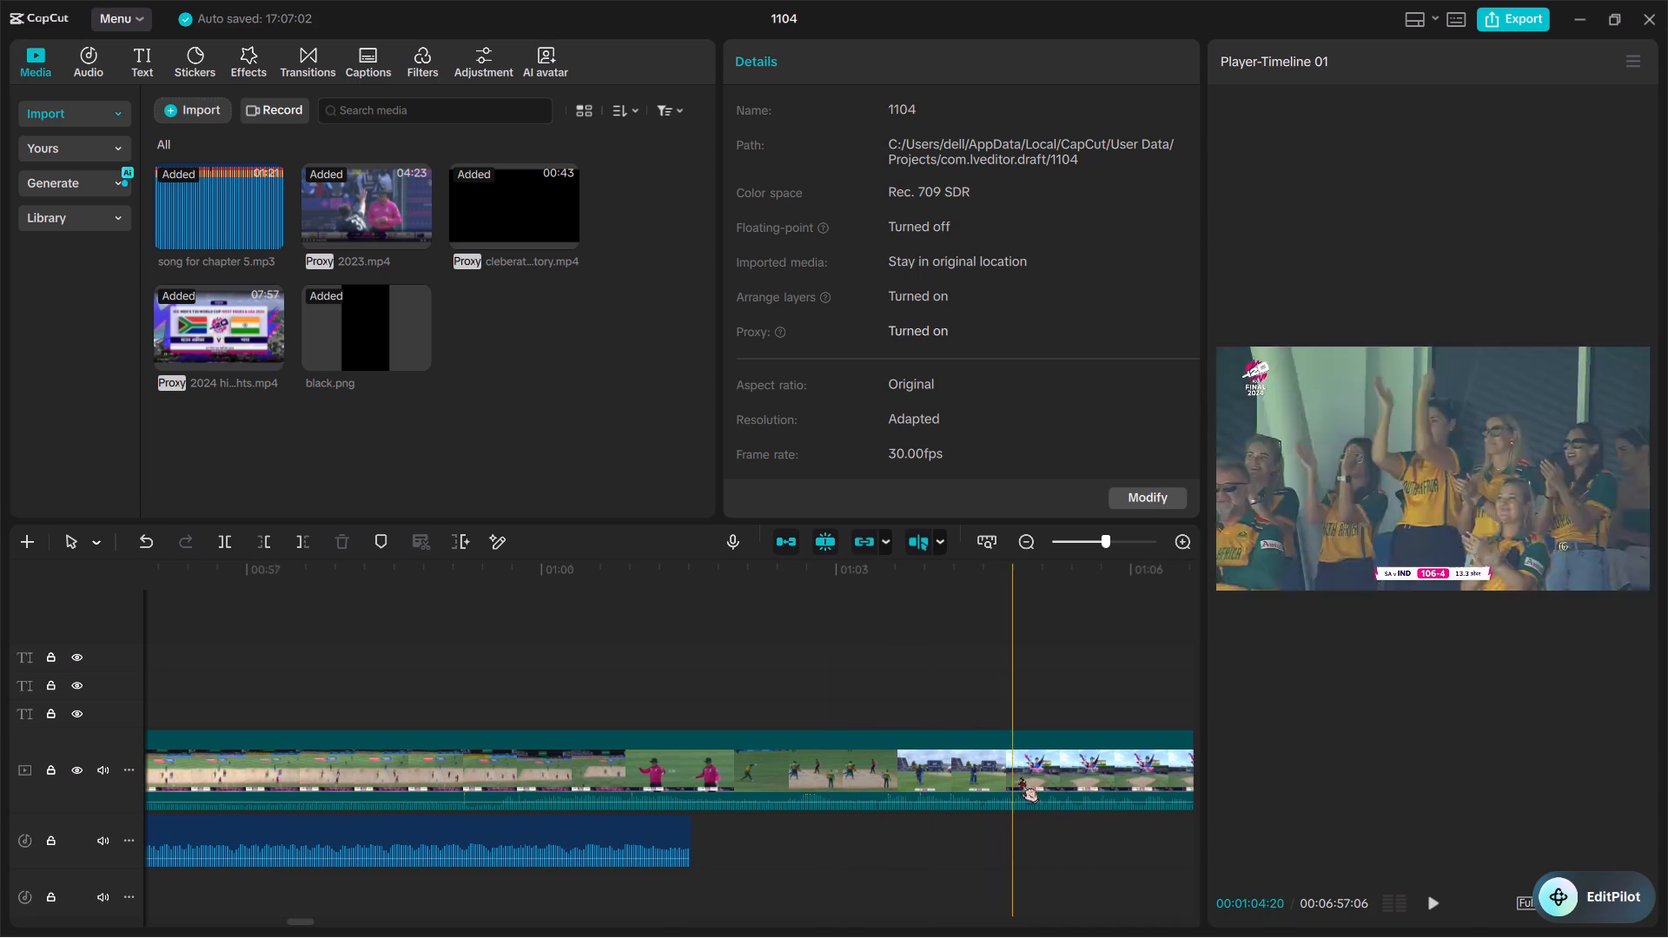
pyautogui.hscroll(-1, 1073, 773)
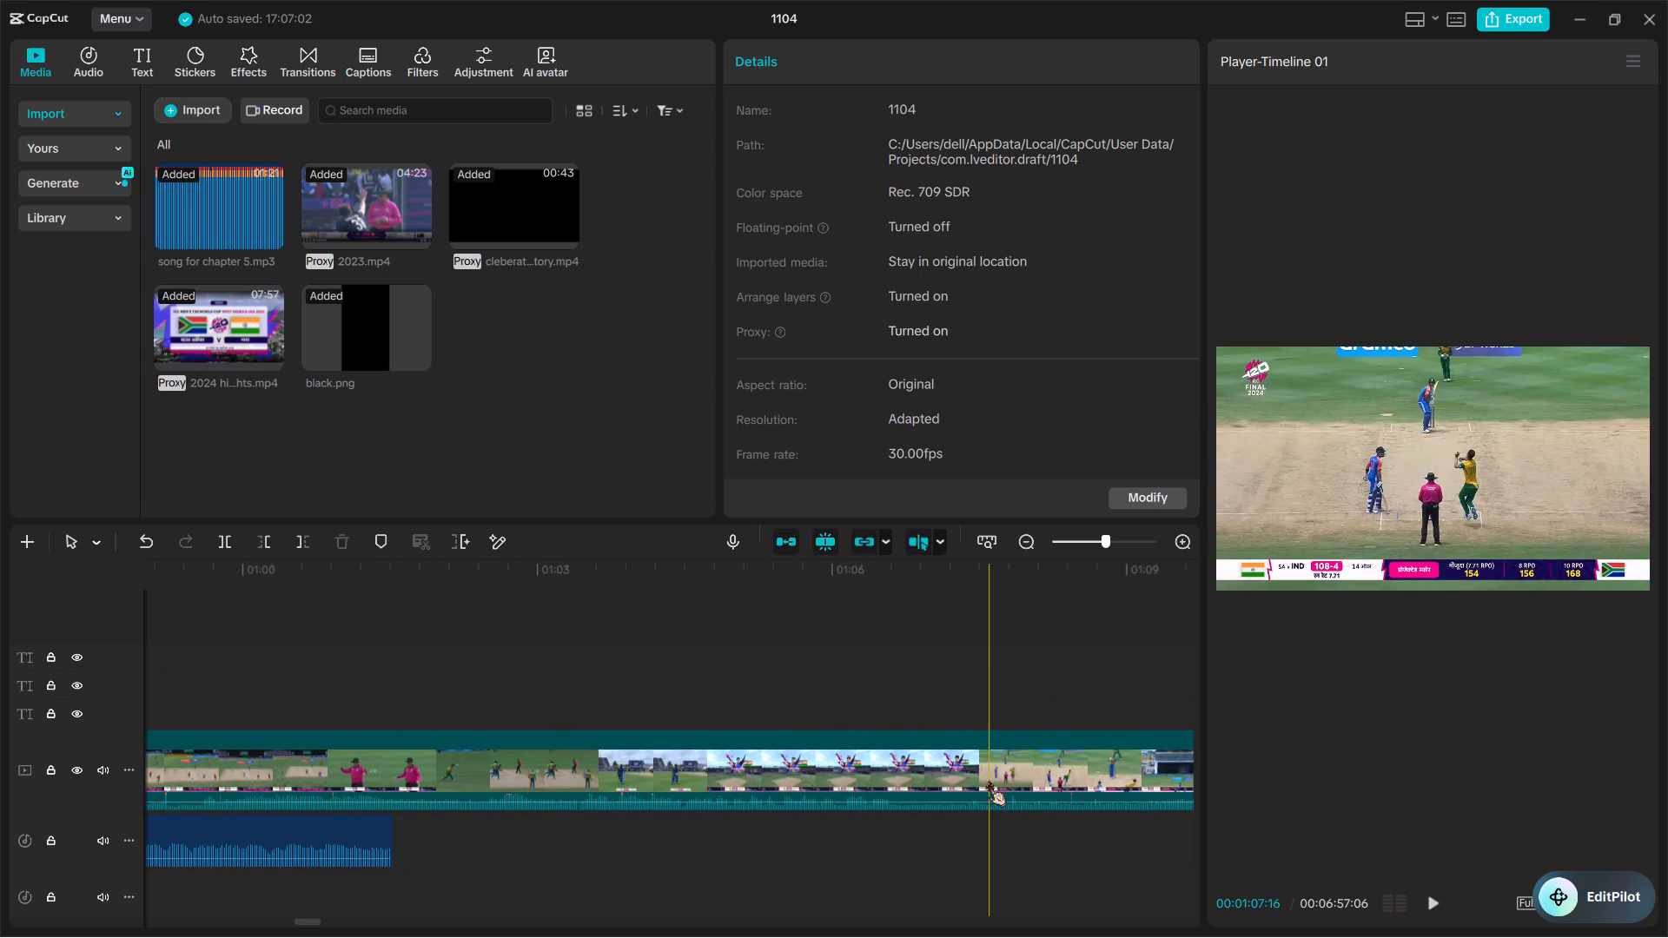
pyautogui.hscroll(-1, 976, 799)
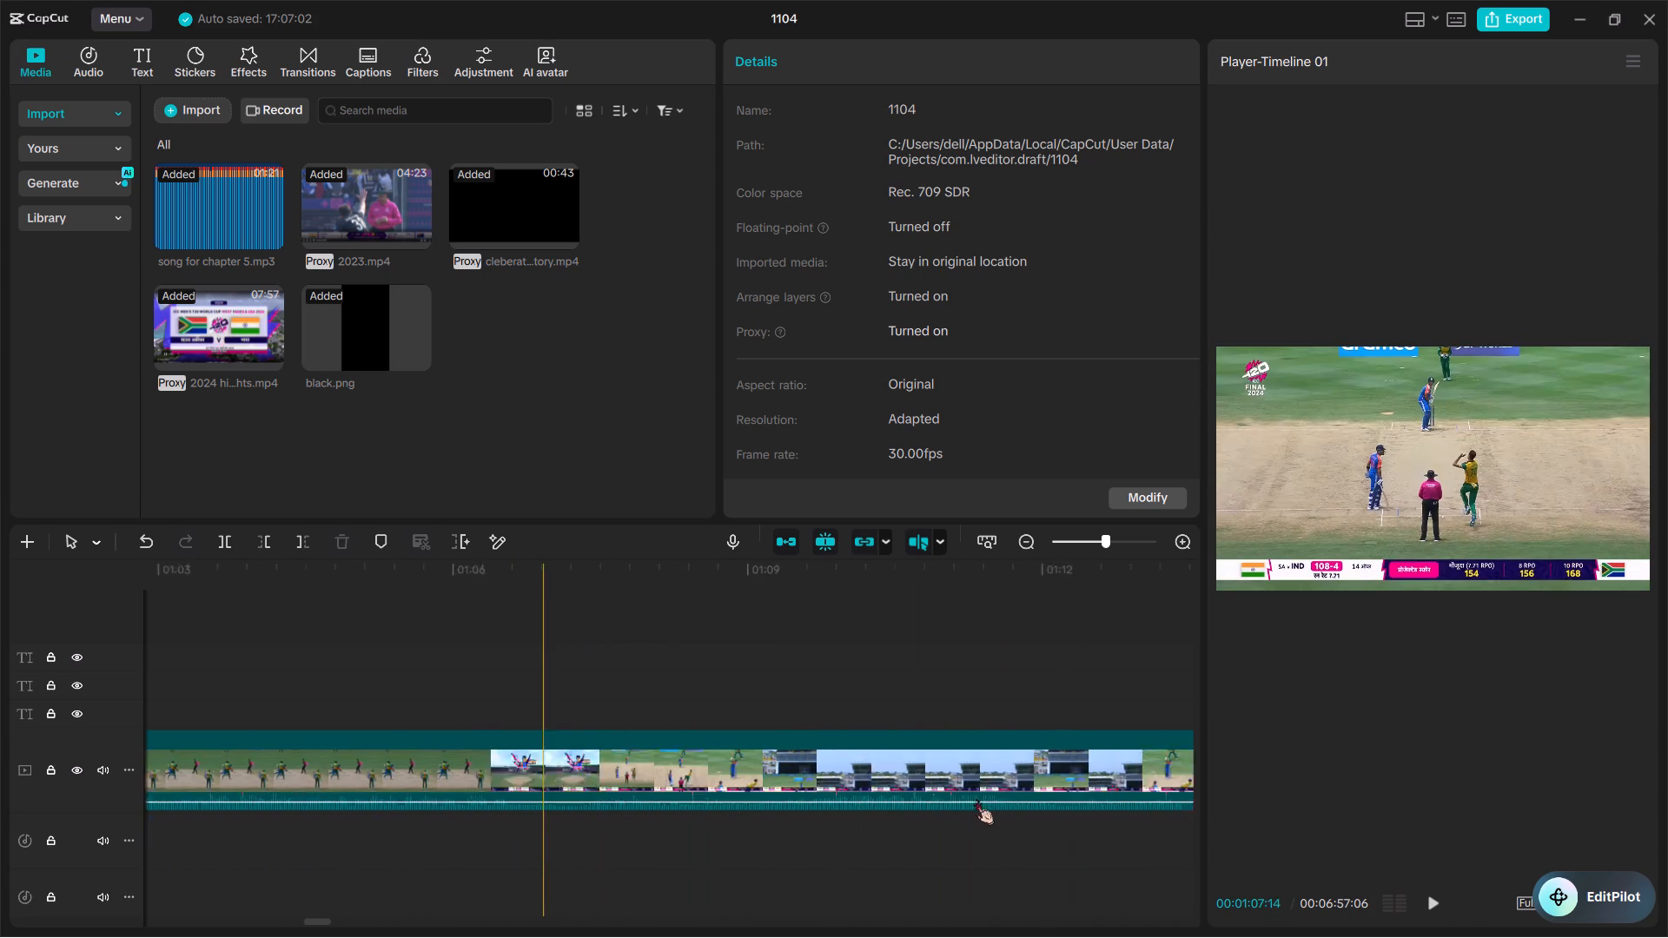
pyautogui.hscroll(-1, 976, 799)
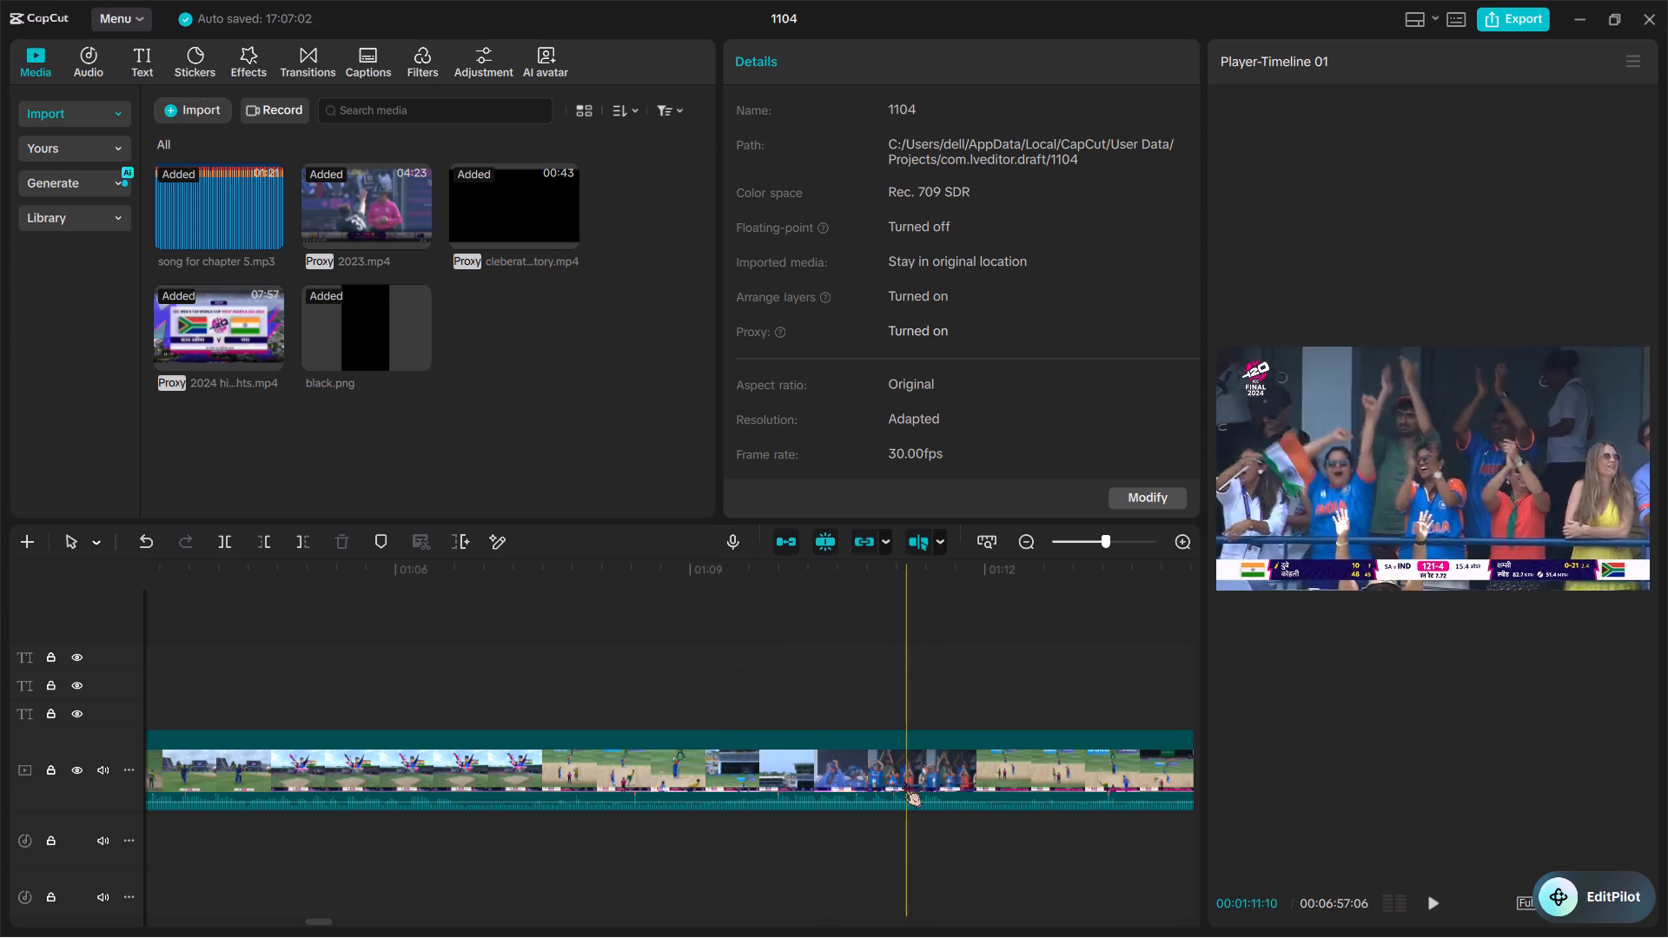
pyautogui.hscroll(-1, 974, 787)
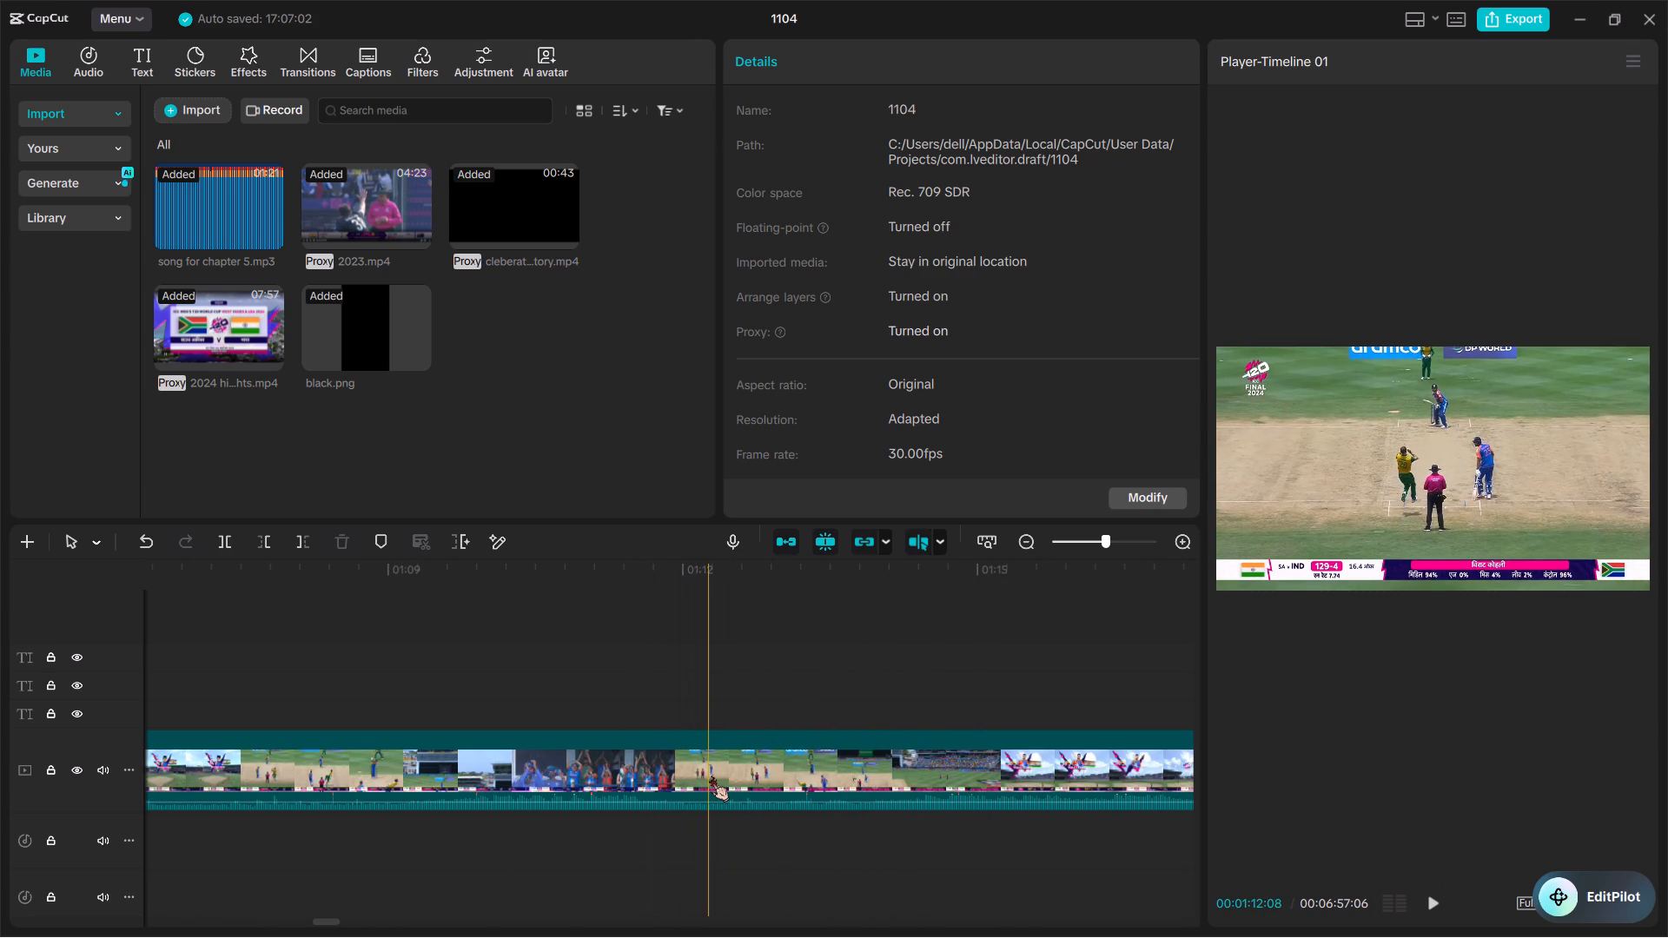
pyautogui.hotkey('ctrl', 'b')
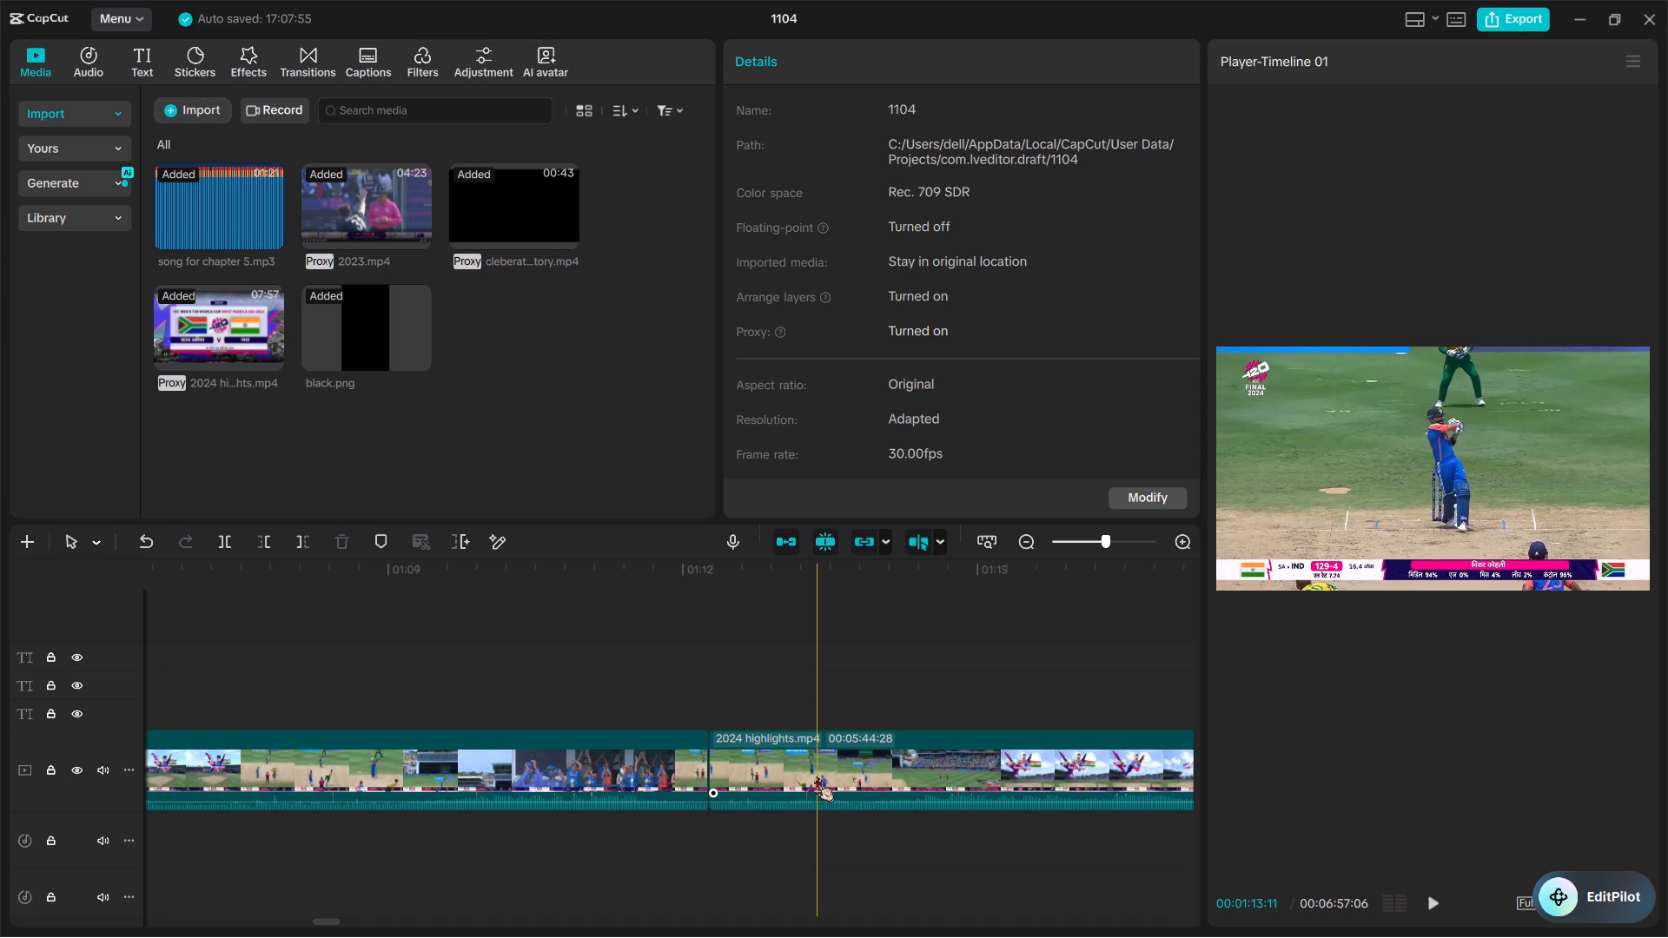
pyautogui.hotkey('ctrl', 'b')
pyautogui.click(513, 756)
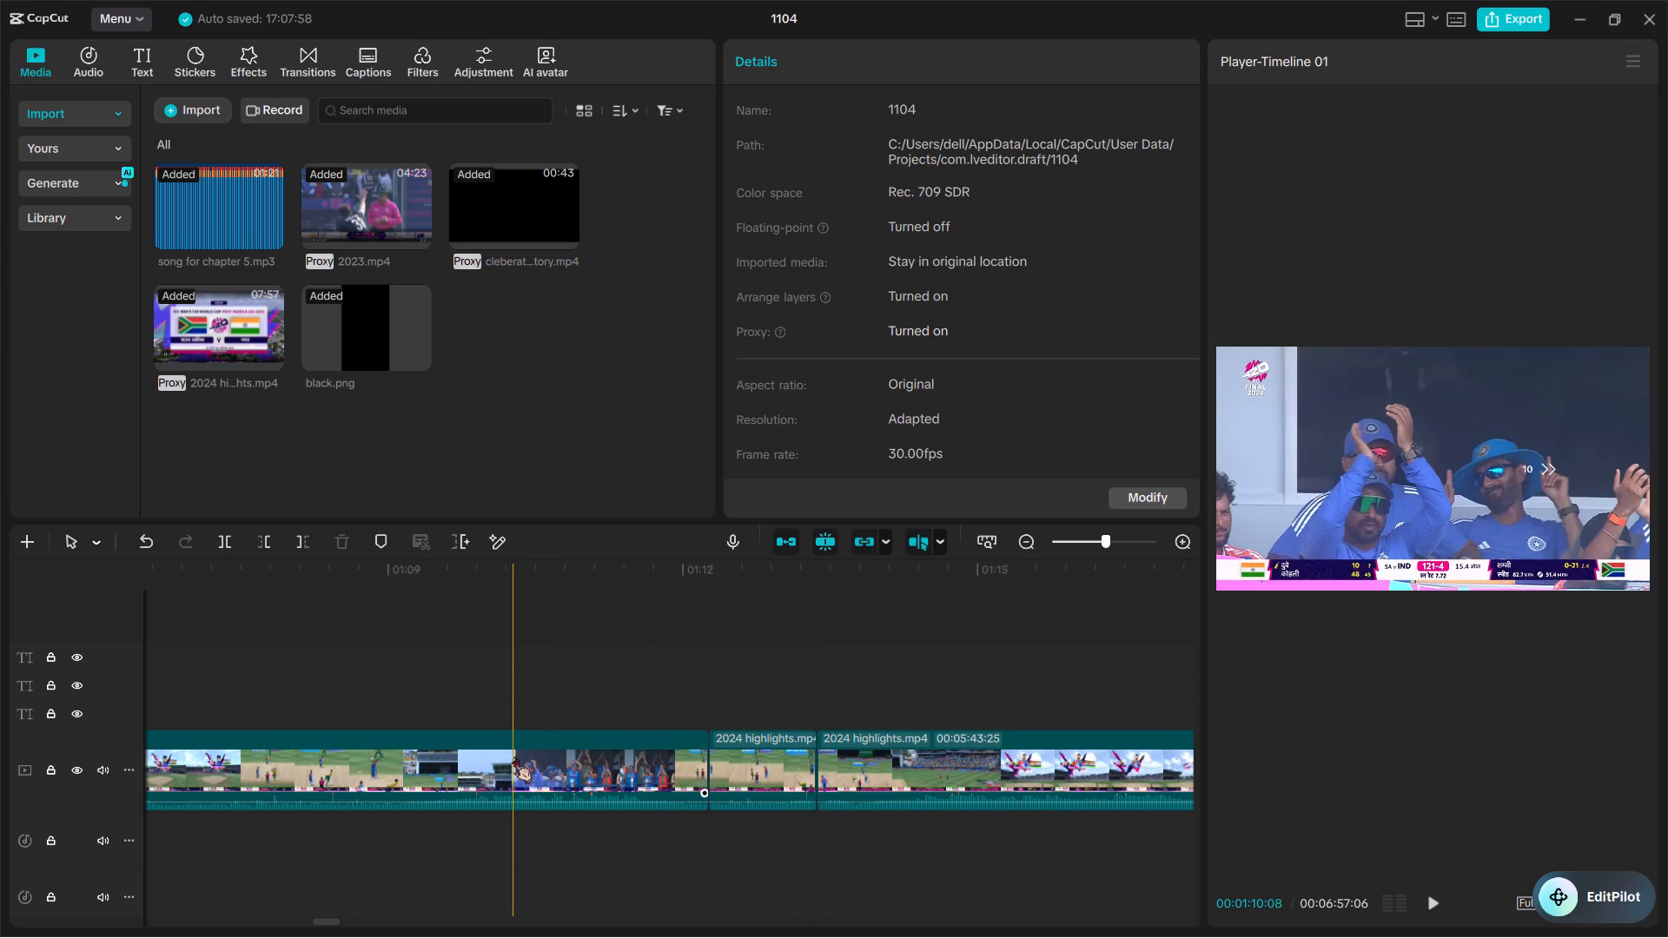
pyautogui.press('BackSpace')
# Isolate the Virat Kohli fifty graphic and celebration from 00:00:48:15 to 00:00:51:13, and delete the footage between it and the 129-4 delivery.
pyautogui.scroll(-4, 513, 756)
pyautogui.hscroll(1, 513, 756)
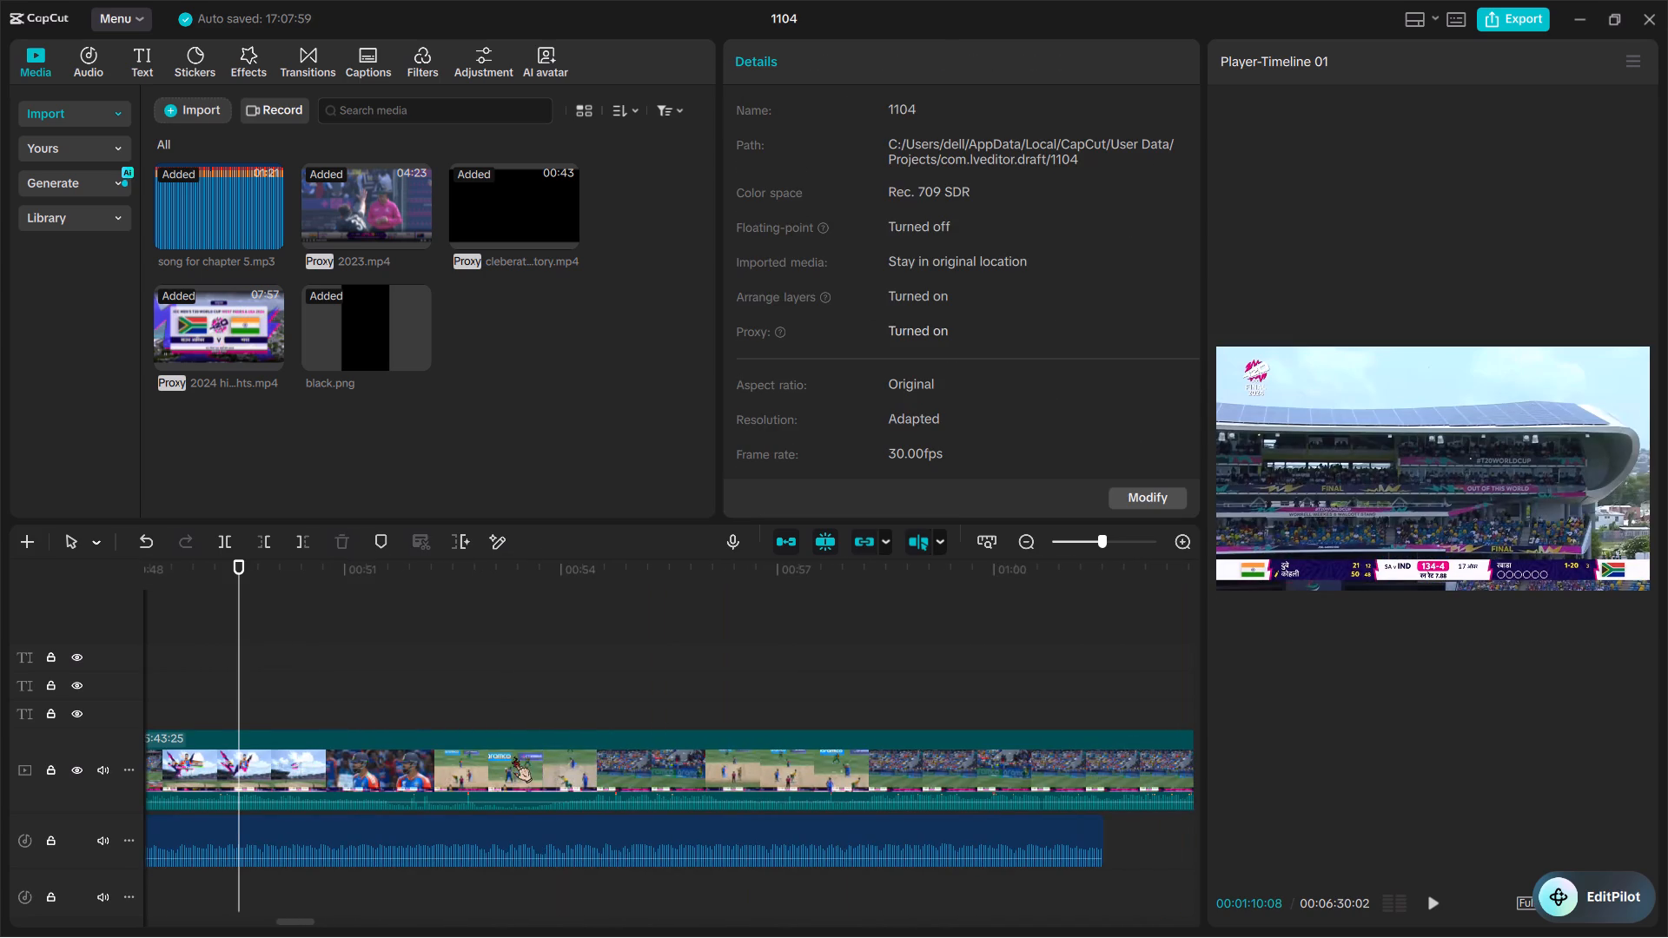
pyautogui.hscroll(1, 119, 824)
pyautogui.hscroll(1, 260, 840)
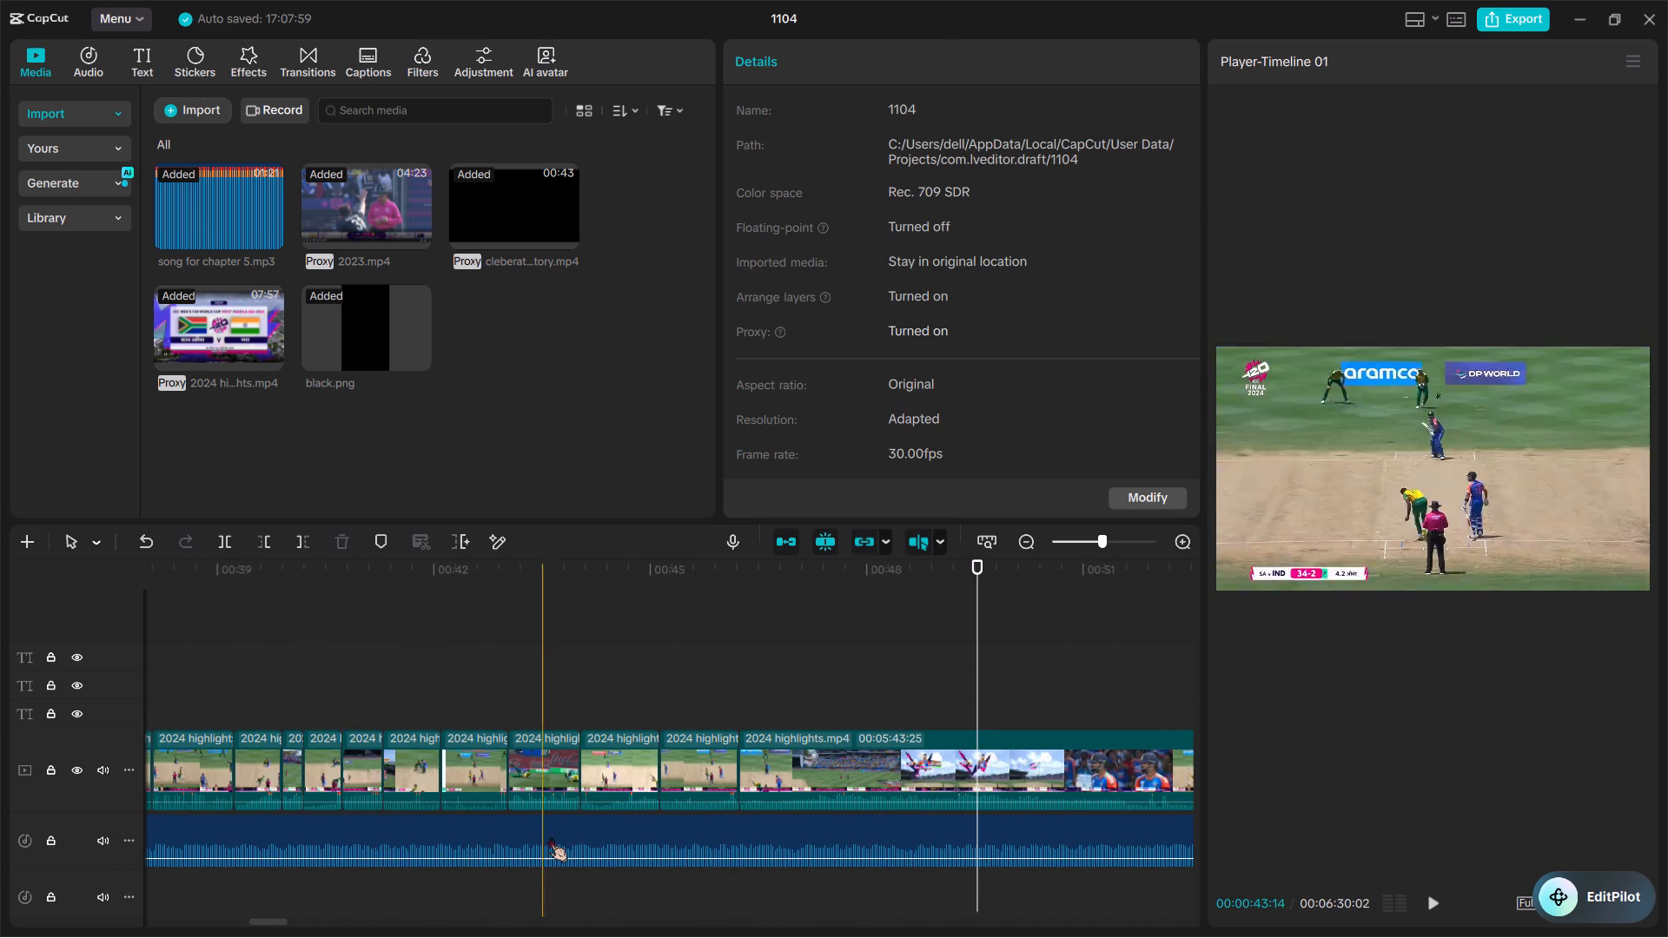
pyautogui.hscroll(-1, 549, 836)
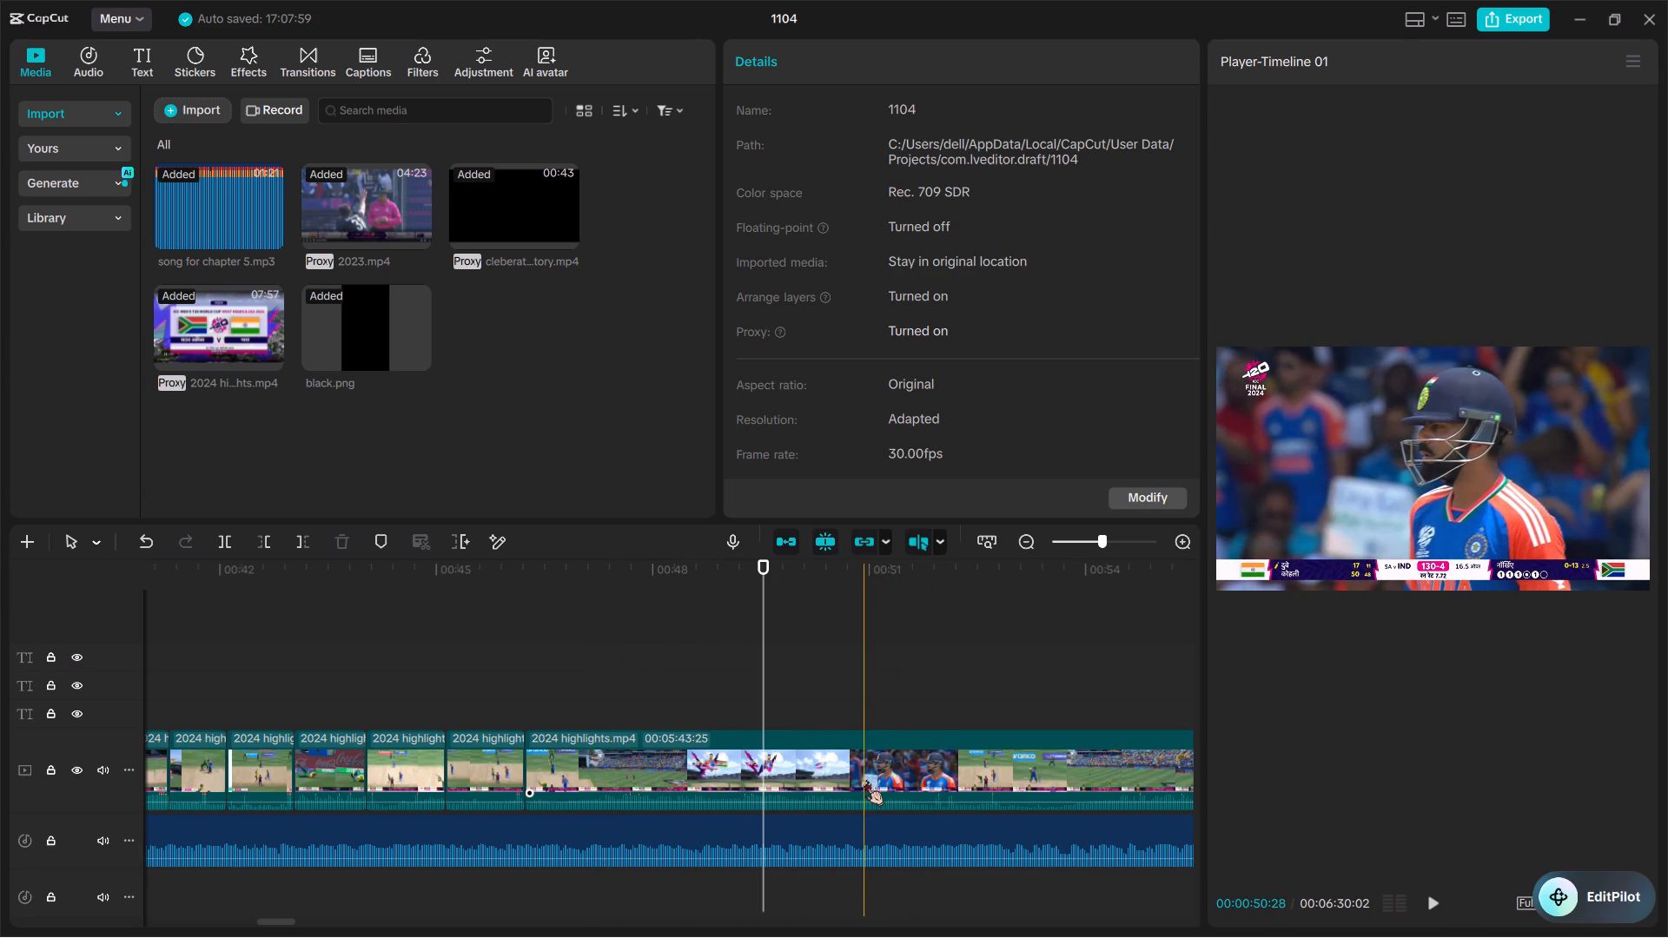
pyautogui.hotkey('ctrl', 'b')
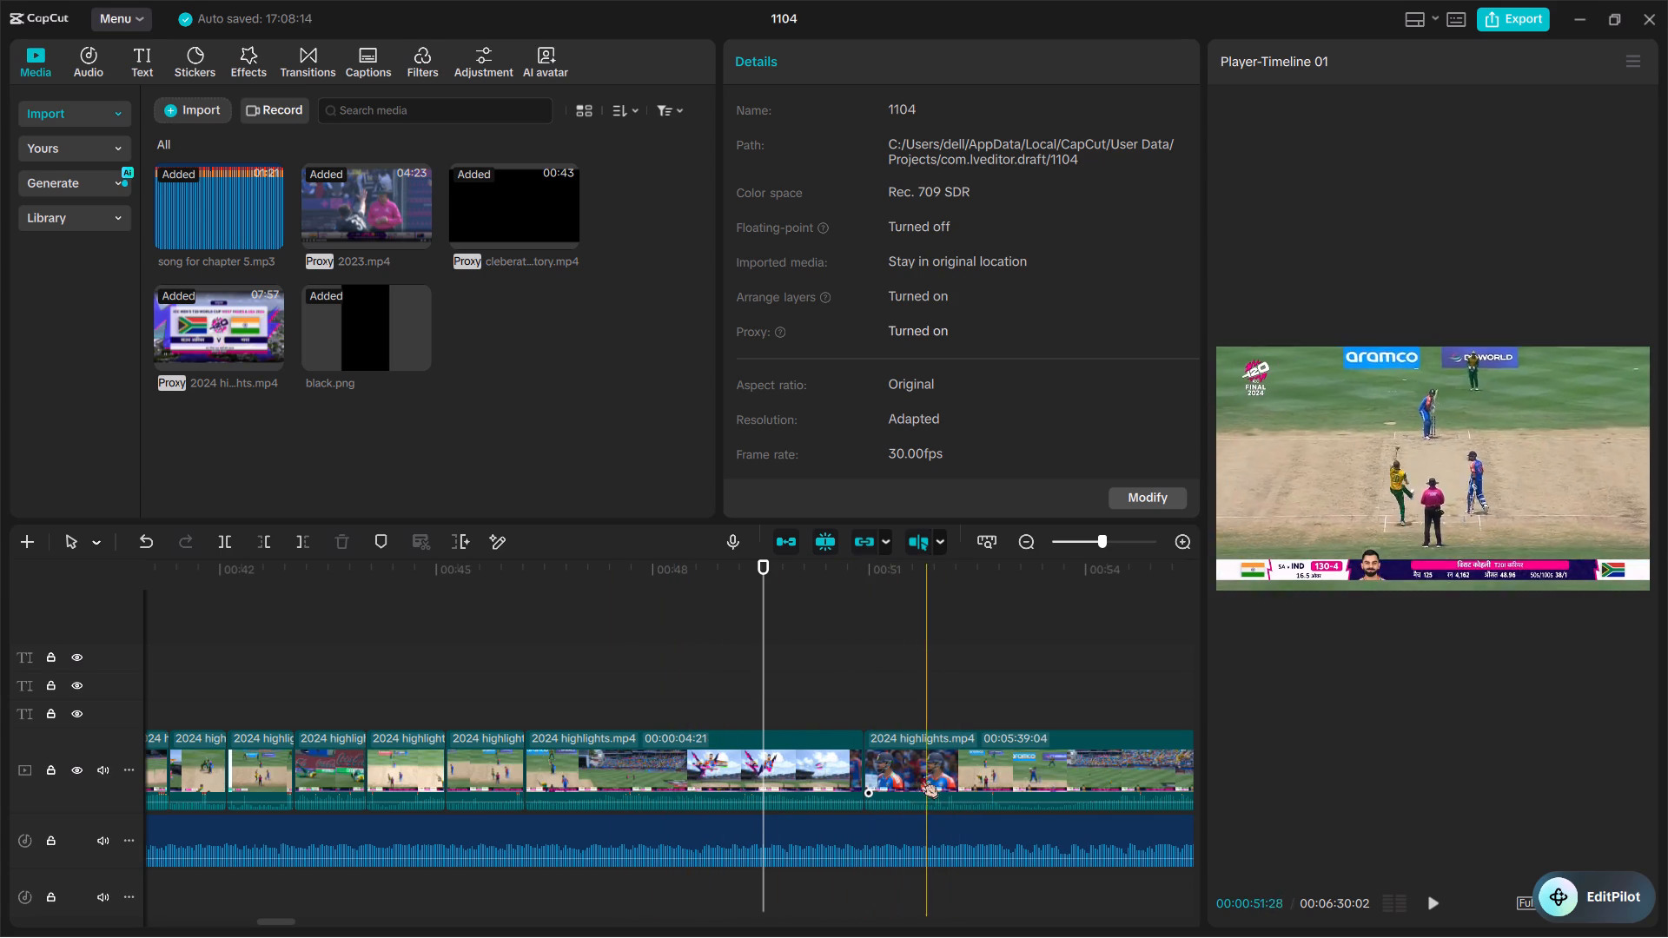
pyautogui.click(140, 536)
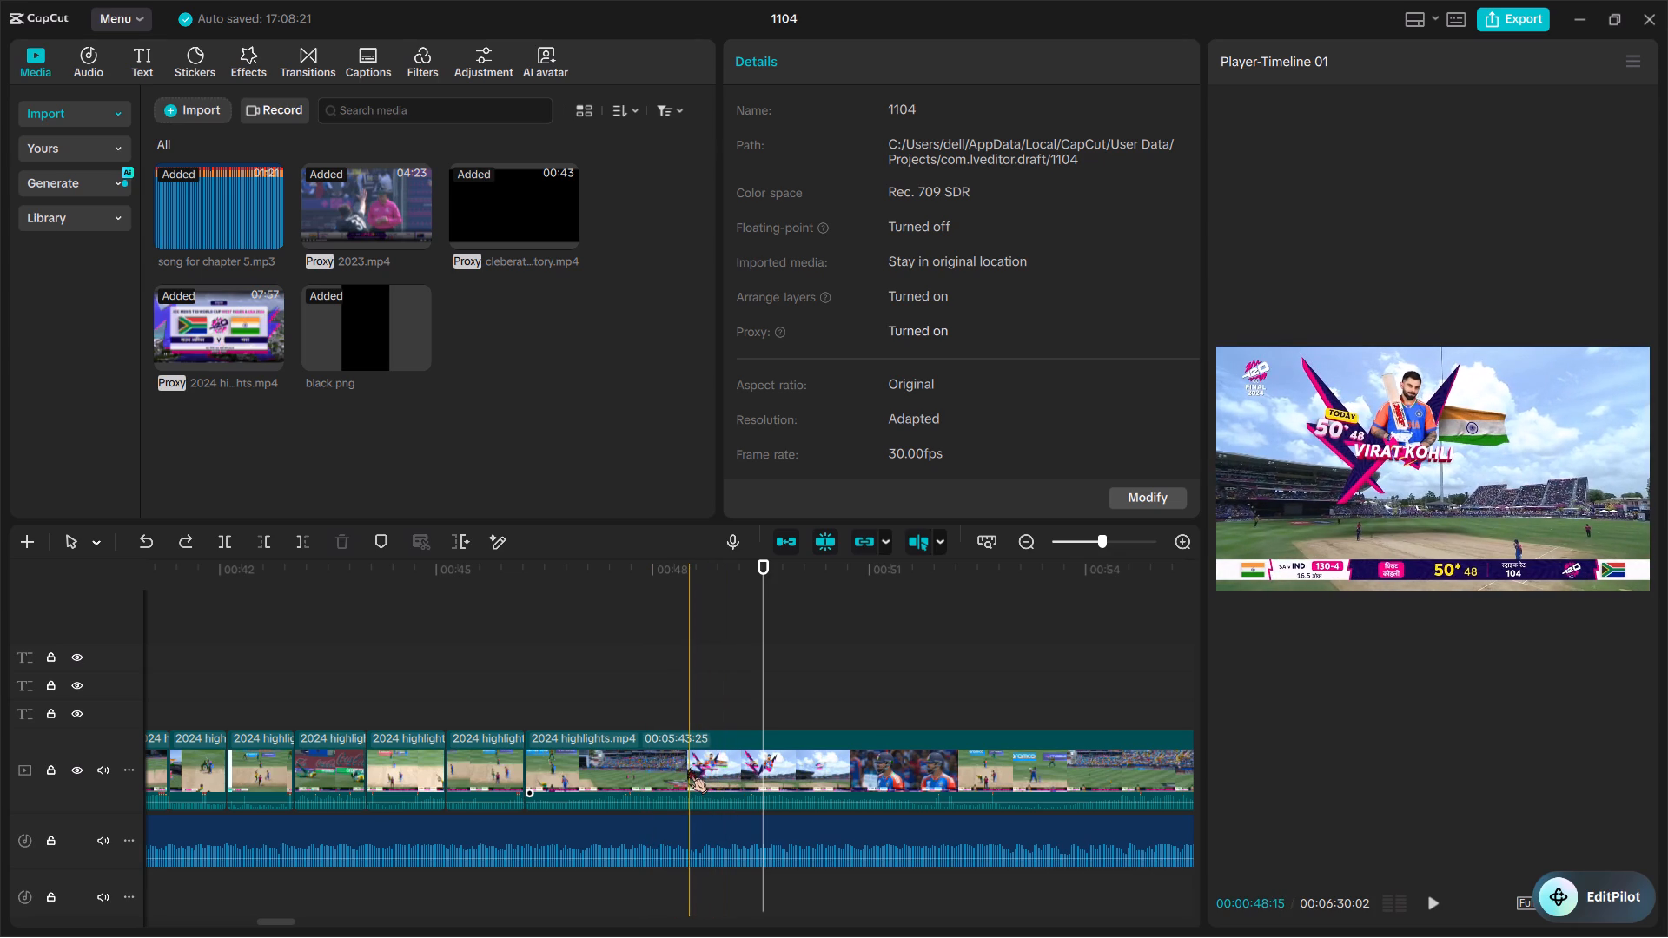
pyautogui.hotkey('ctrl', 'b')
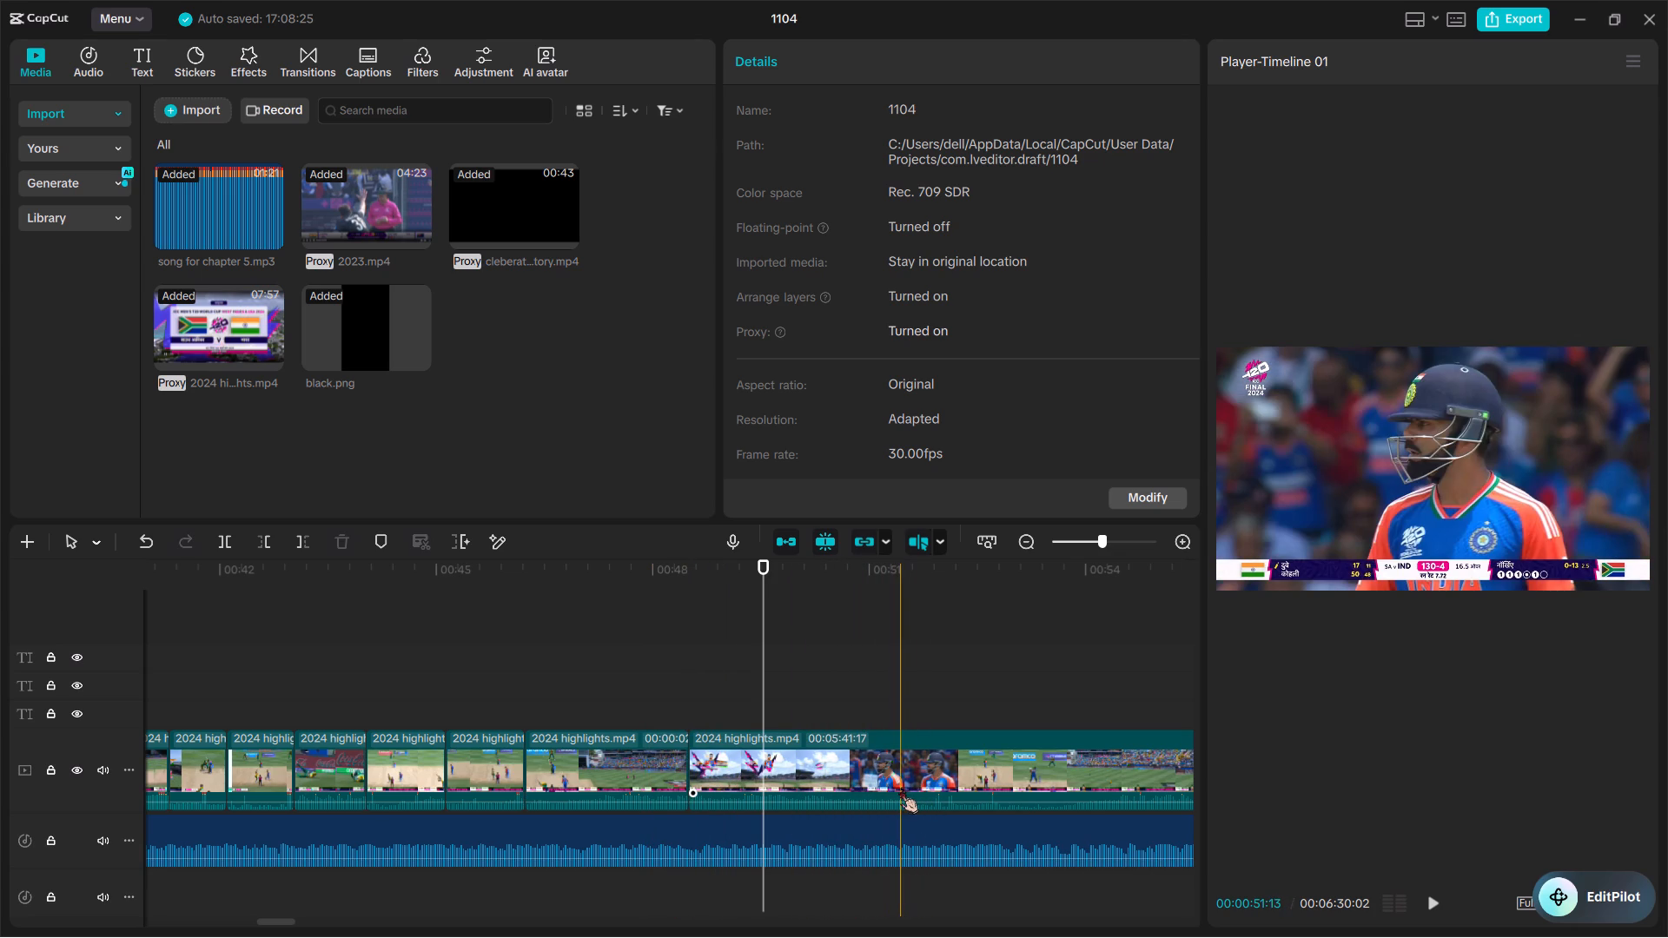
pyautogui.hotkey('ctrl', 'b')
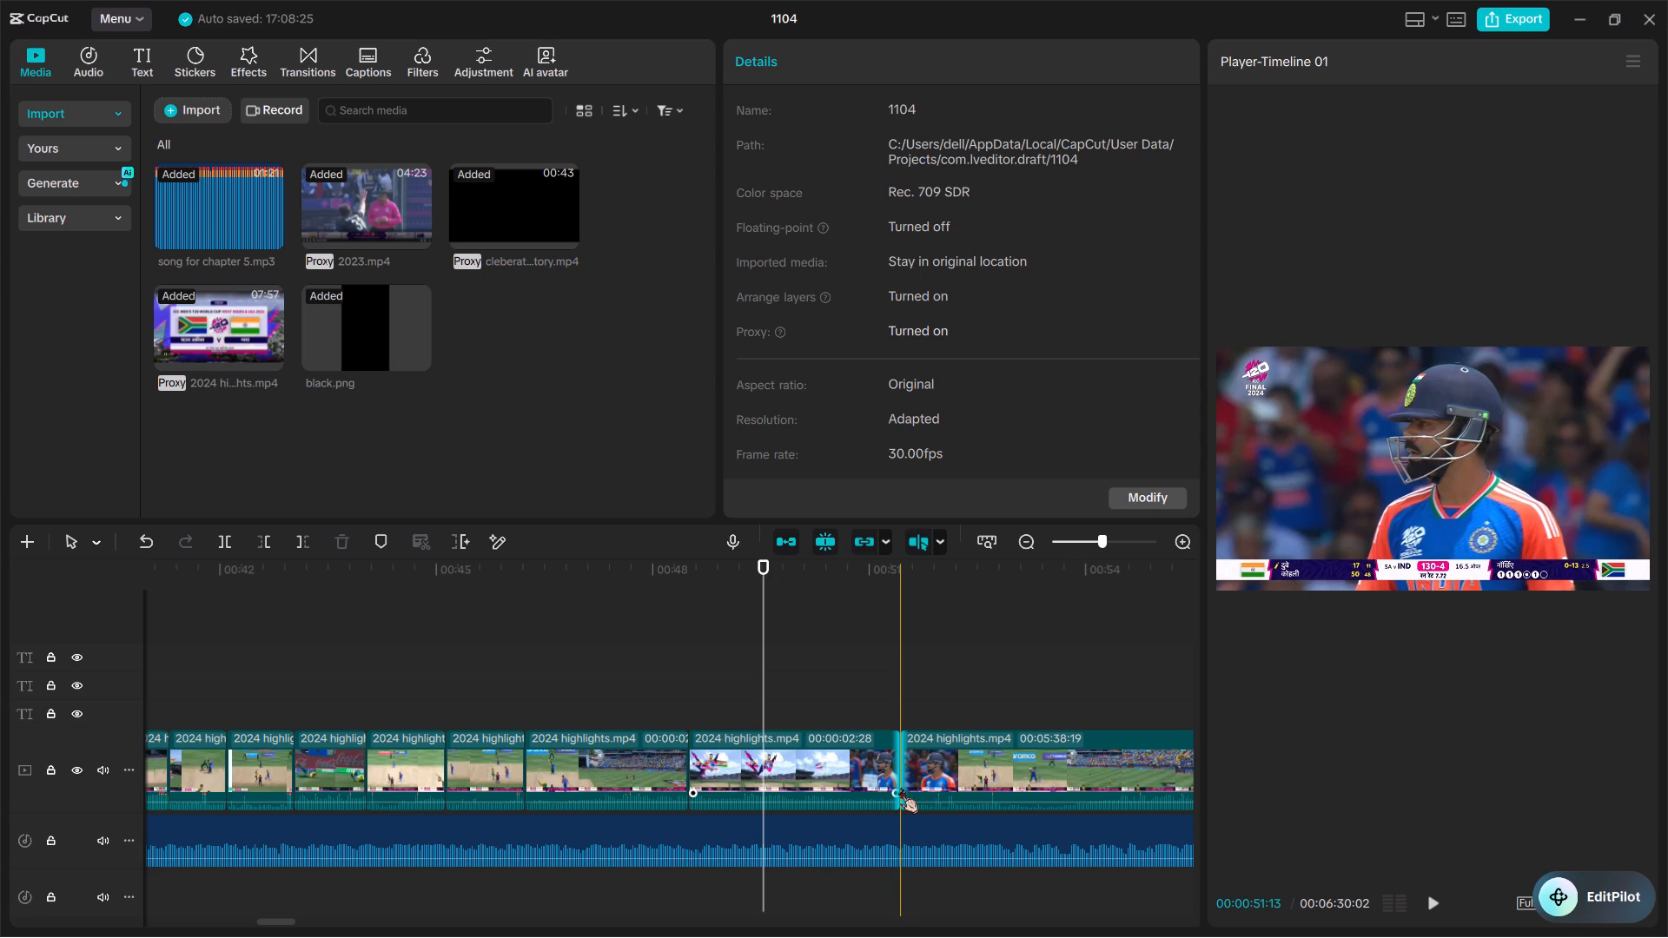
pyautogui.click(602, 776)
pyautogui.press('BackSpace')
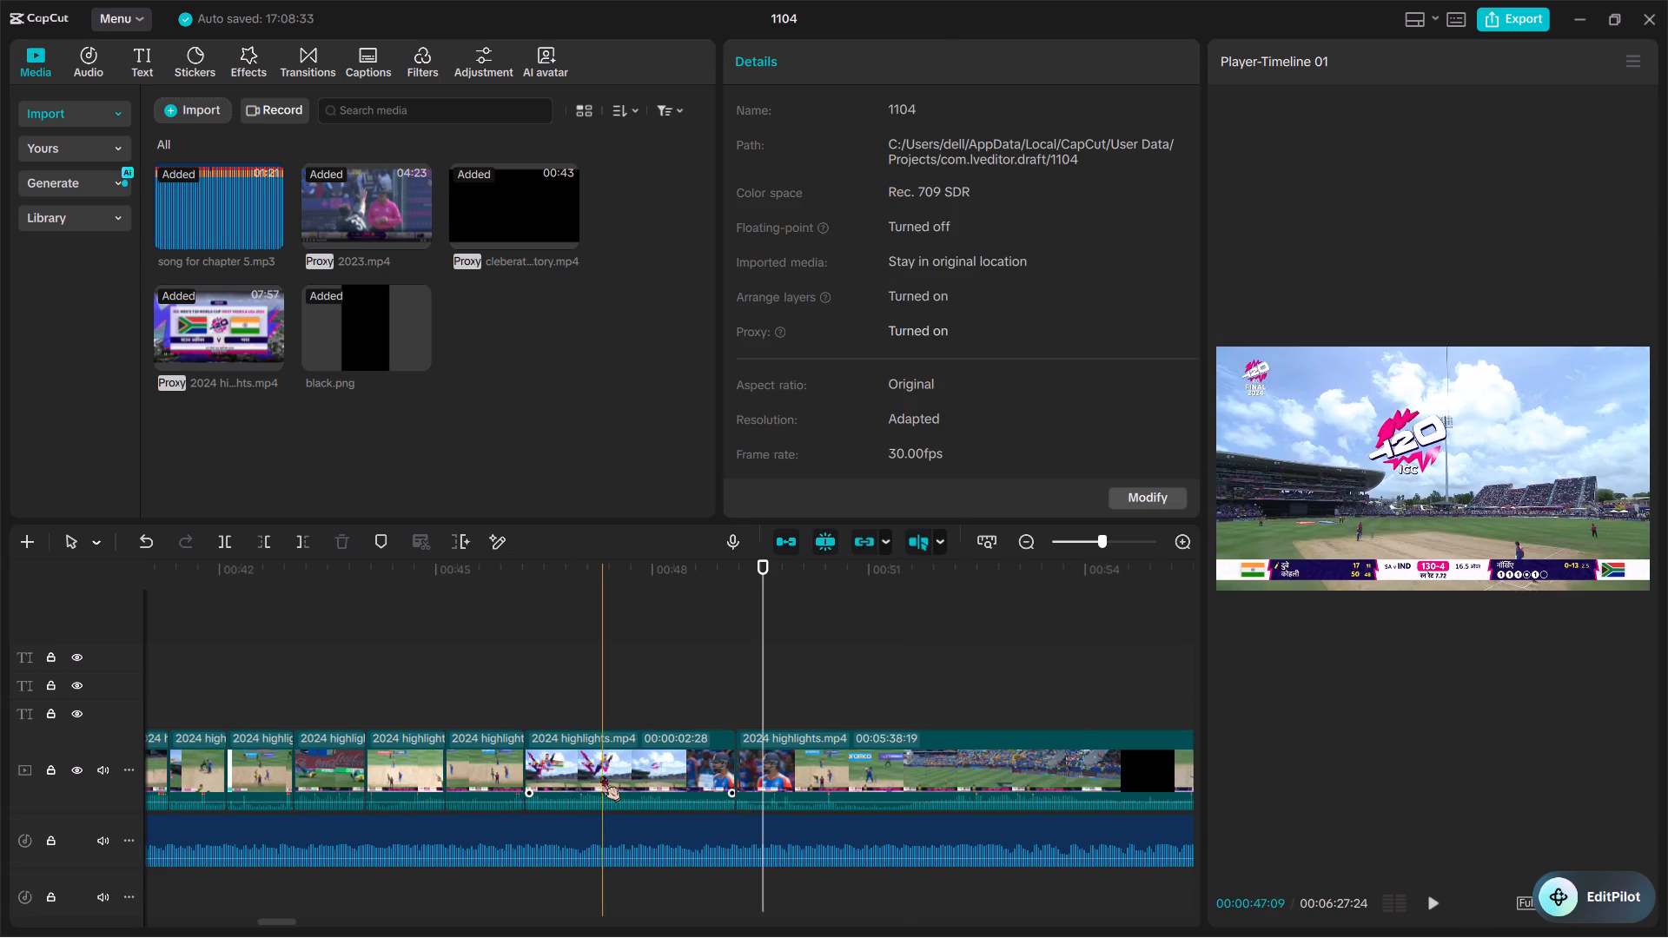
# Isolate about one second of the 134-4 delivery from 00:00:54:24 to 00:00:55:25, and delete the footage between it and the Kohli fifty clip.
pyautogui.hscroll(-1, 881, 777)
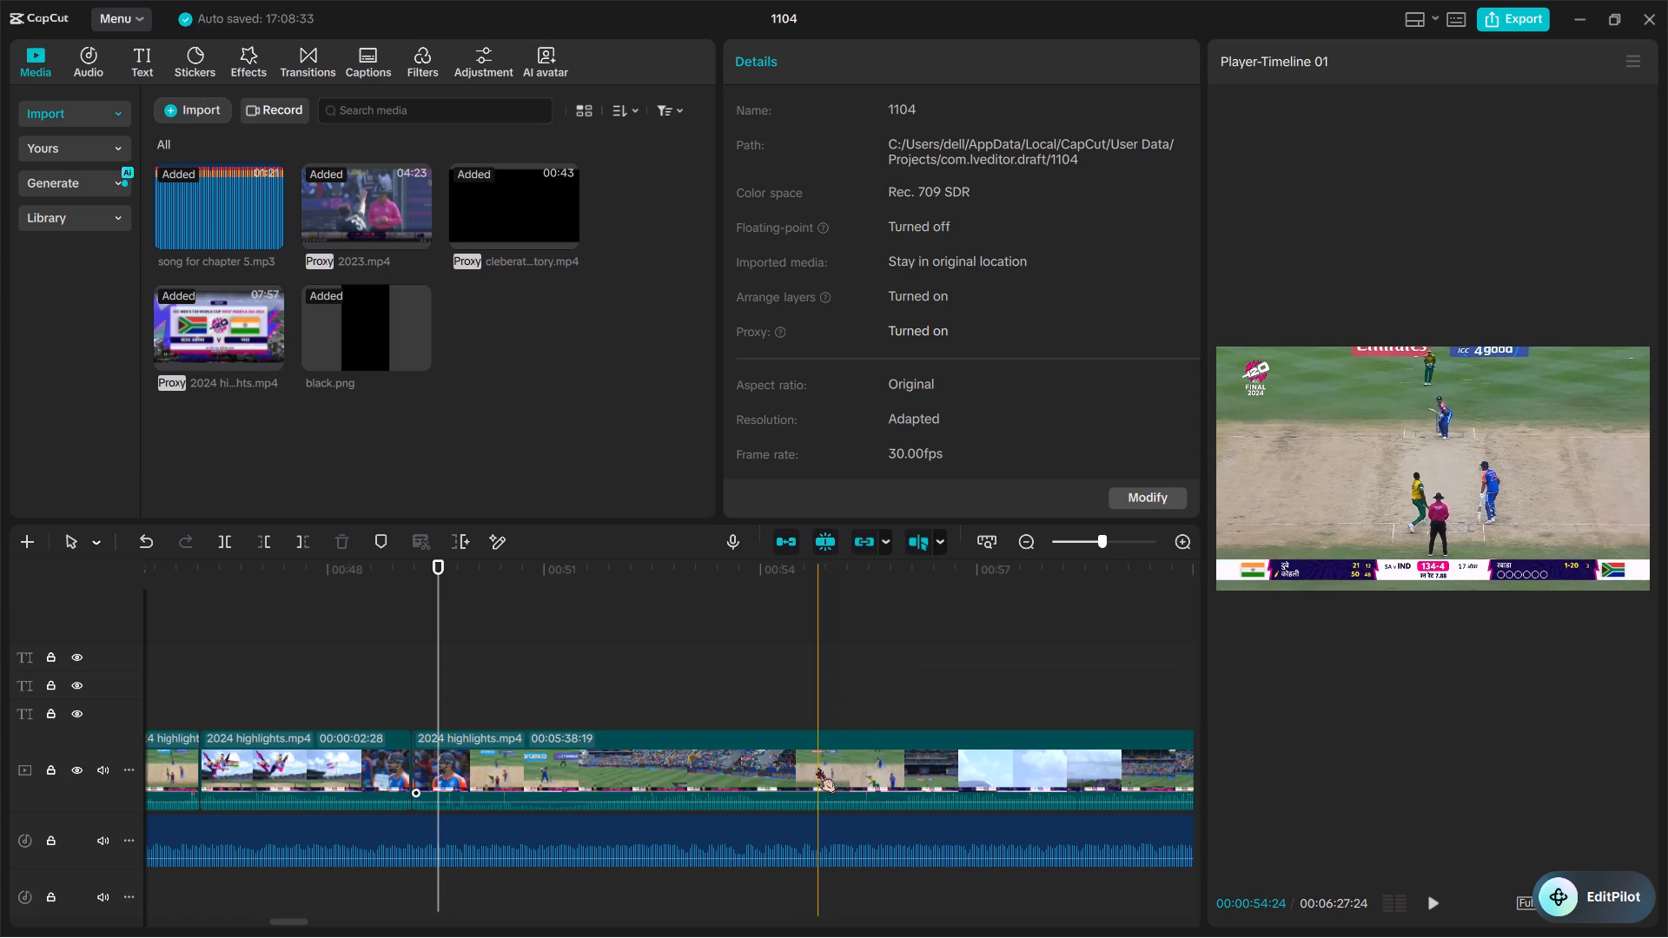
pyautogui.hotkey('ctrl', 'b')
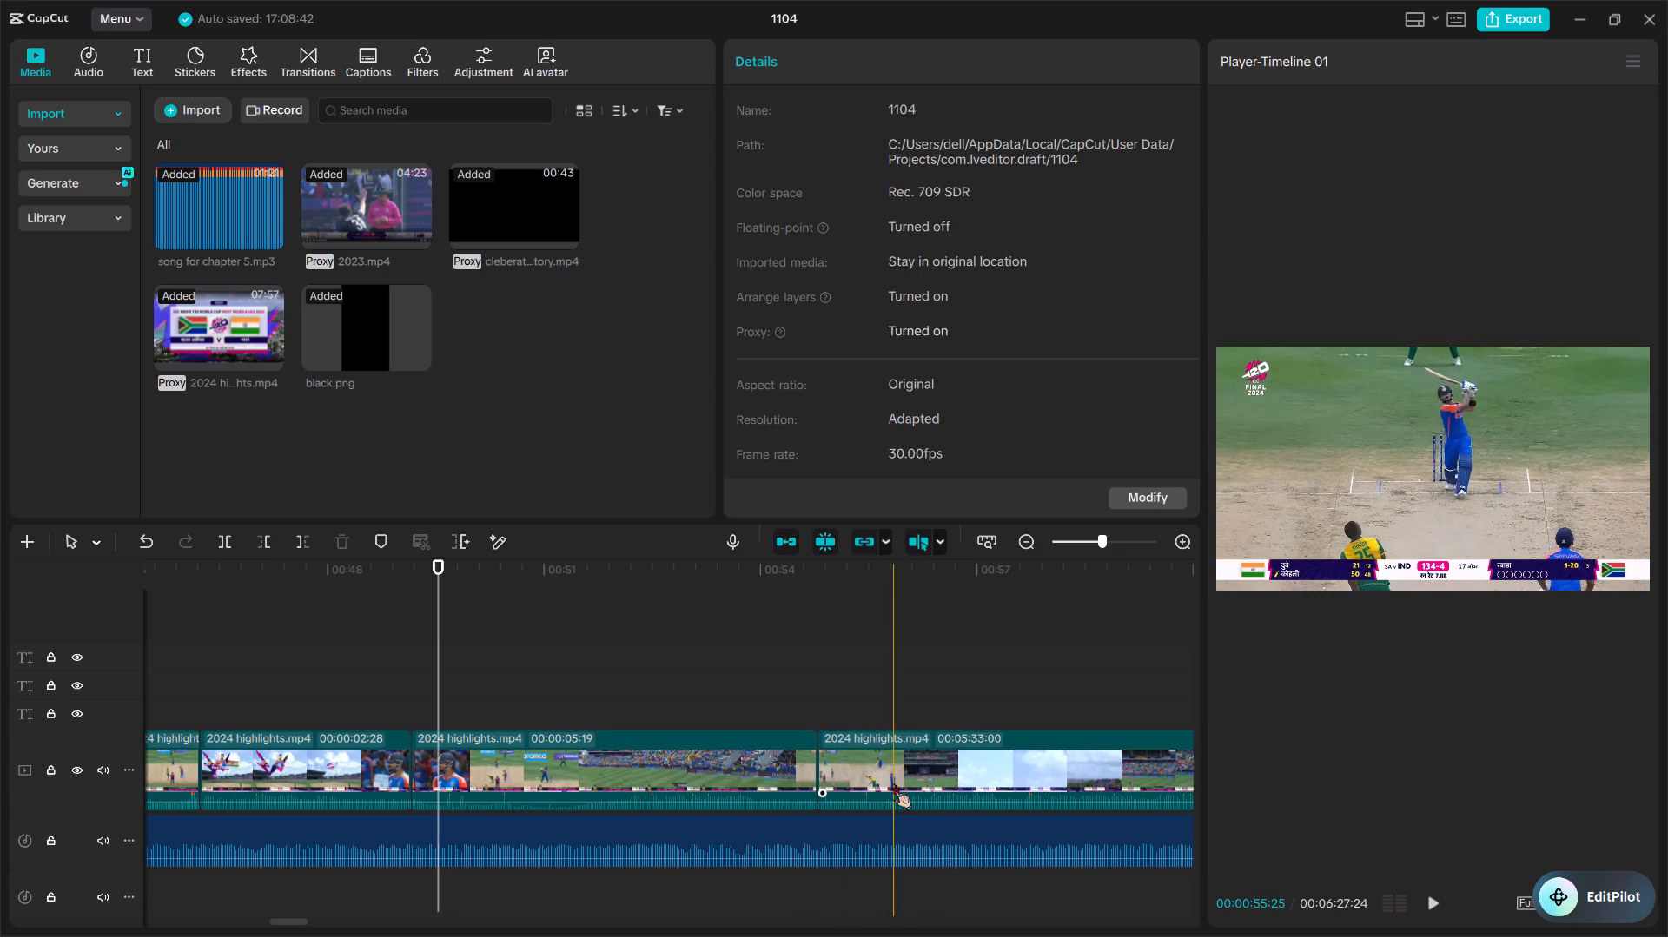
pyautogui.hotkey('ctrl', 'b')
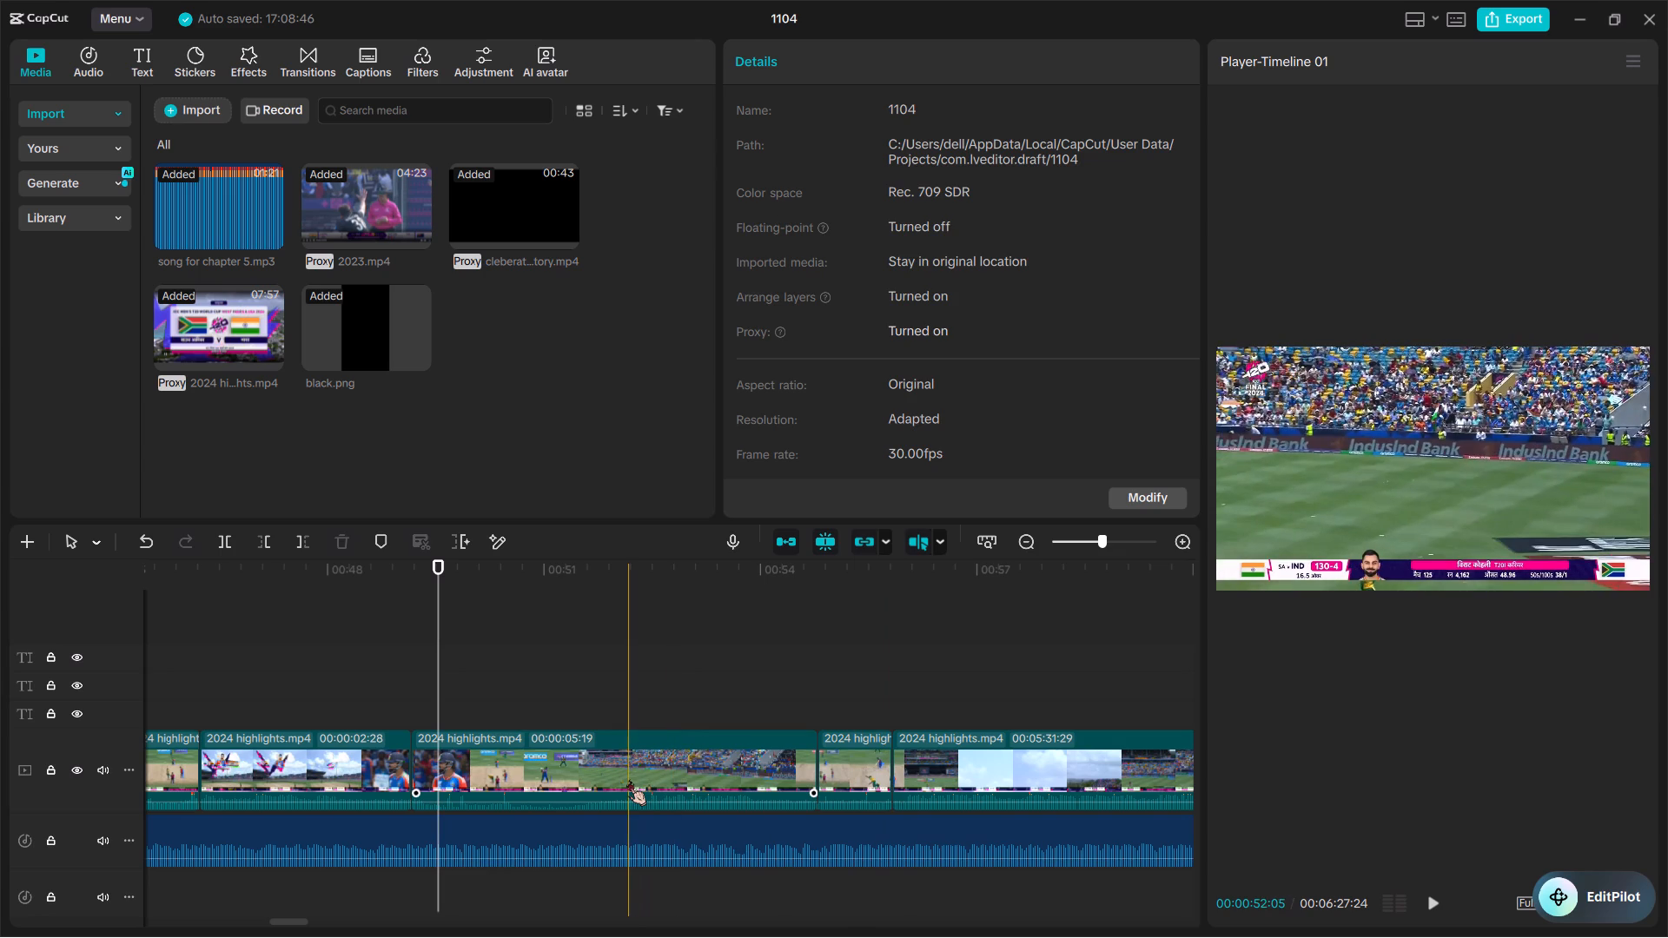
pyautogui.click(628, 780)
pyautogui.press('BackSpace')
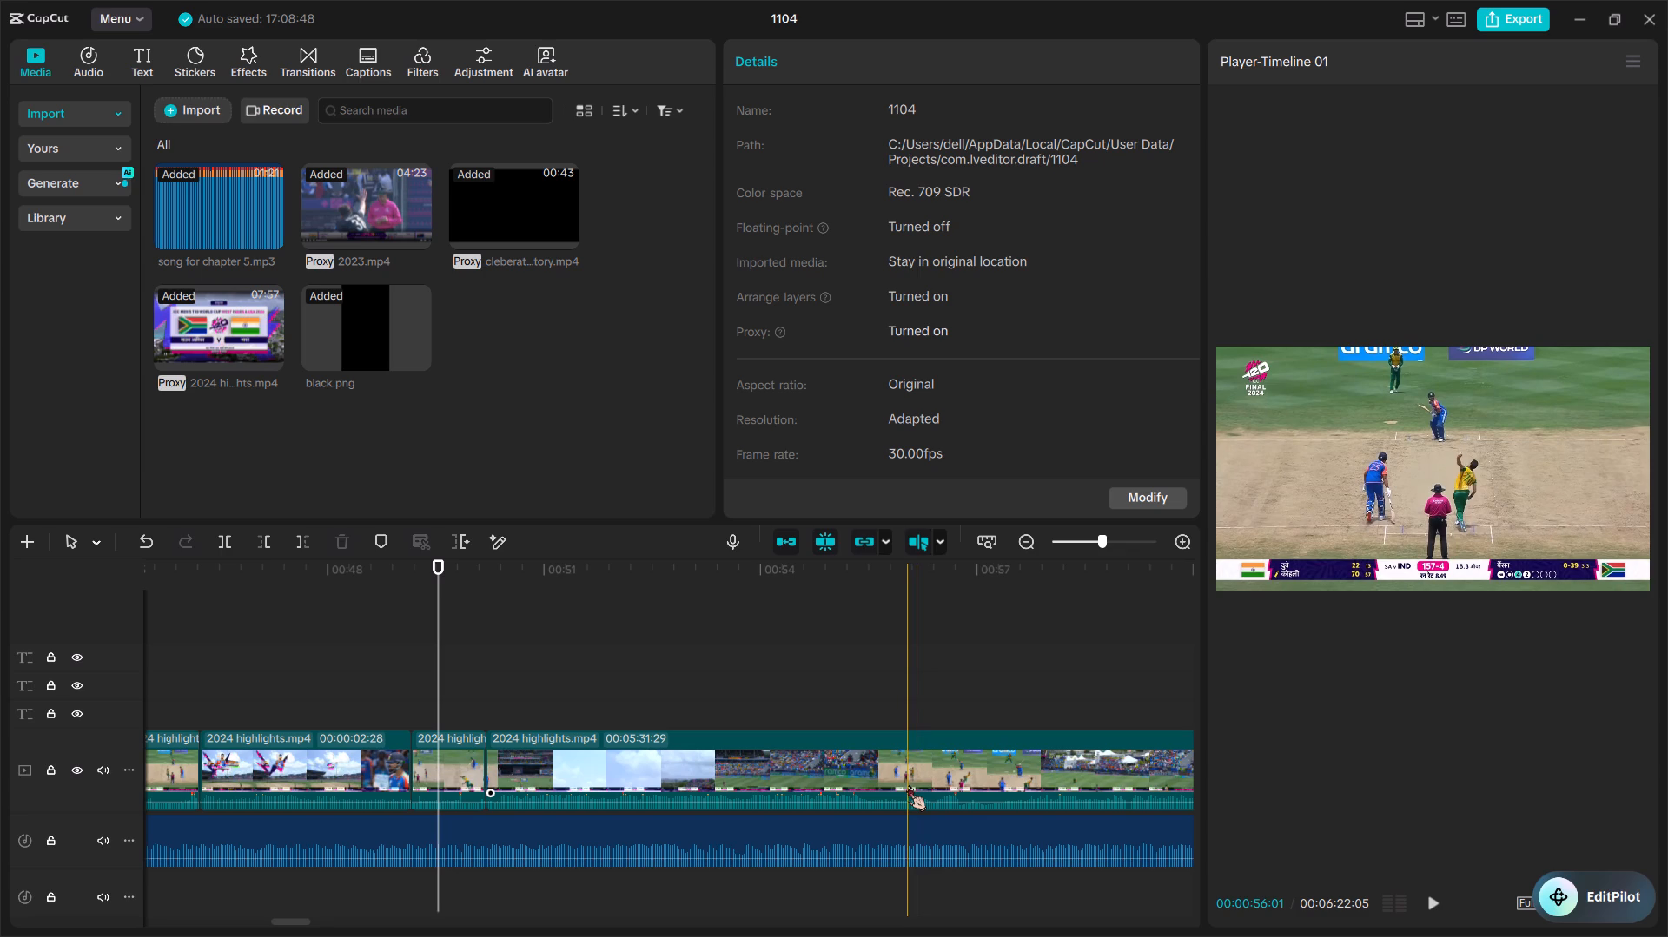
# Split the long clip at the start of the 157-4 delivery, 00:00:56:01, and delete the footage between it and the 134-4 shot.
pyautogui.hotkey('ctrl', 'b')
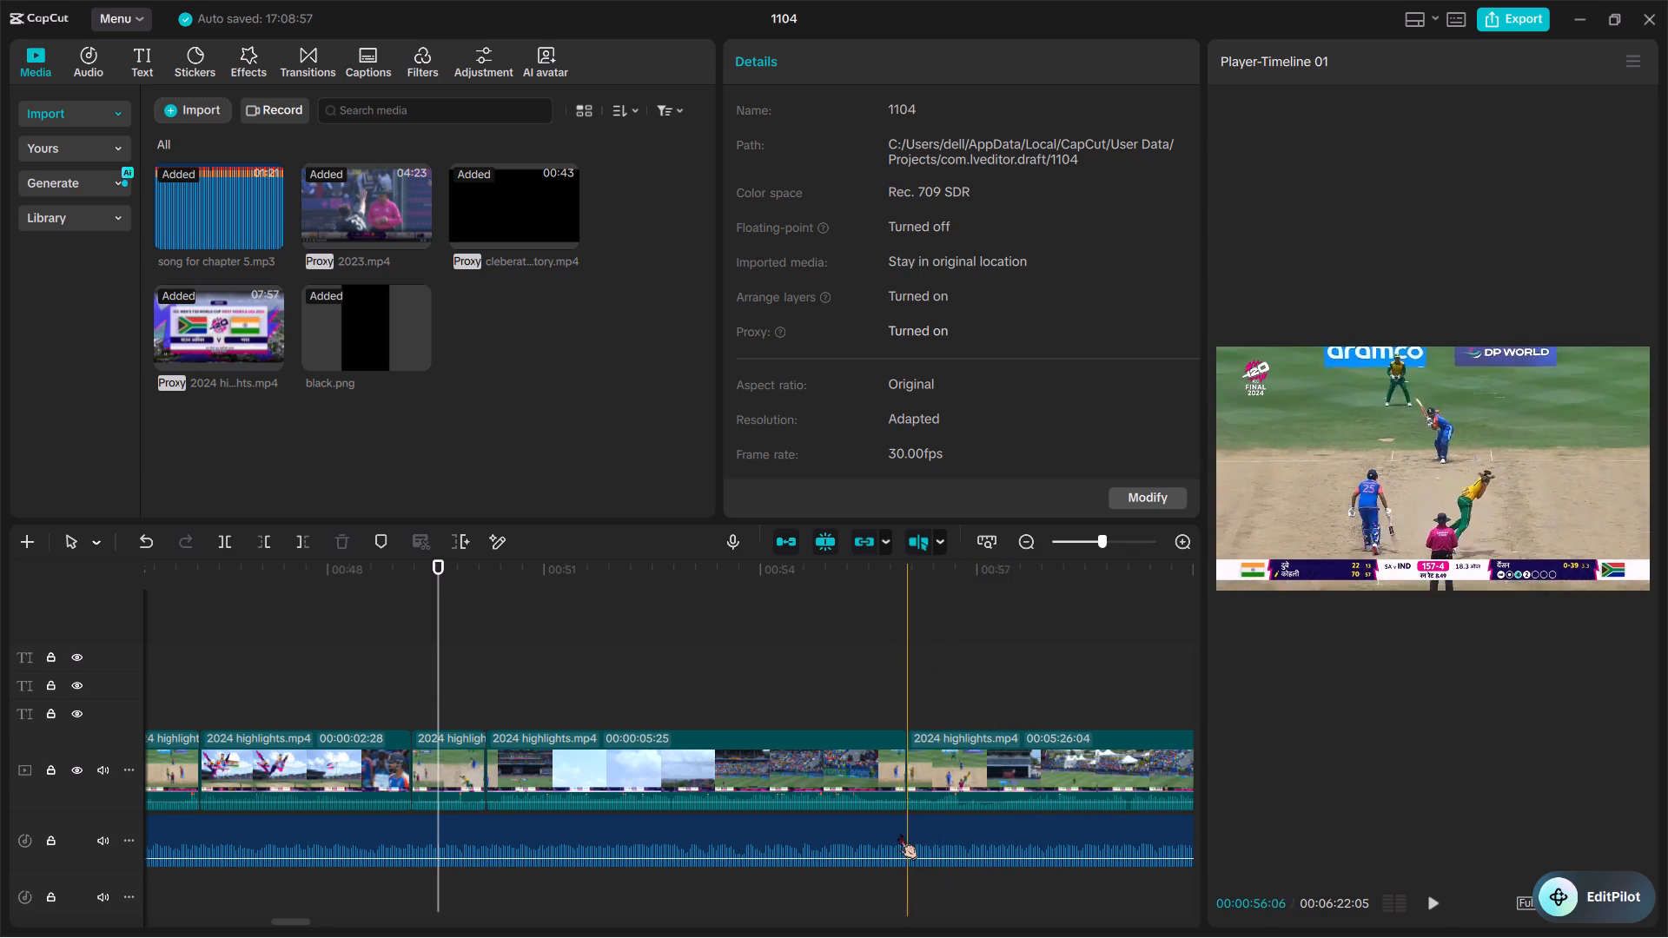
pyautogui.hscroll(-1, 1079, 816)
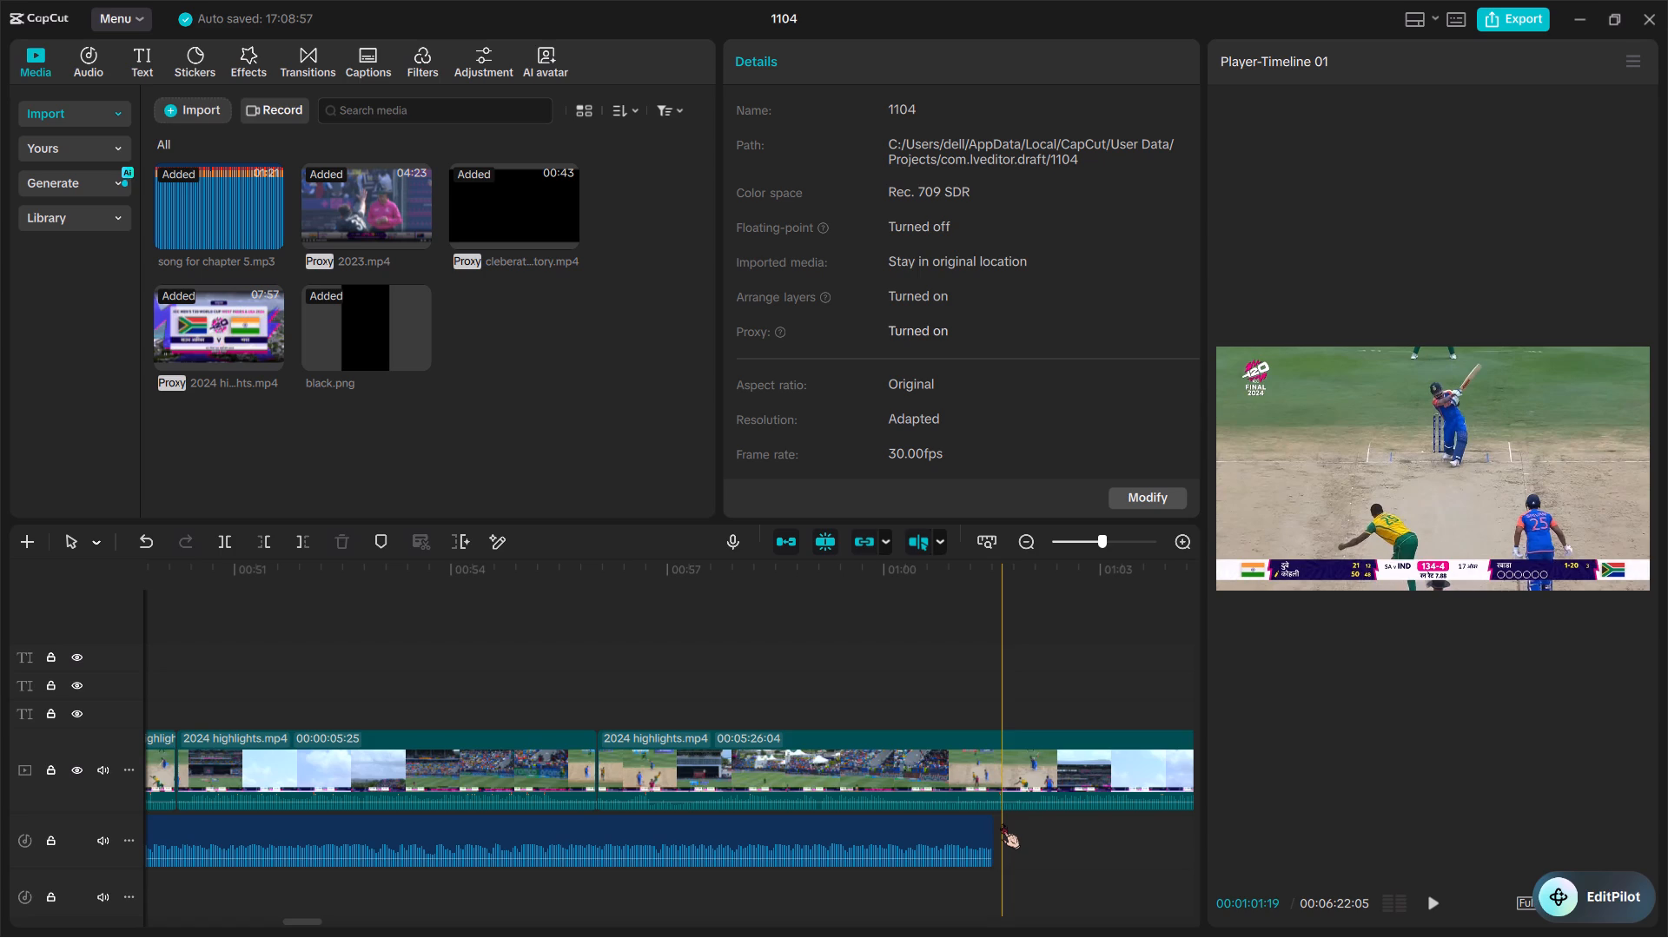
pyautogui.hscroll(1, 1002, 823)
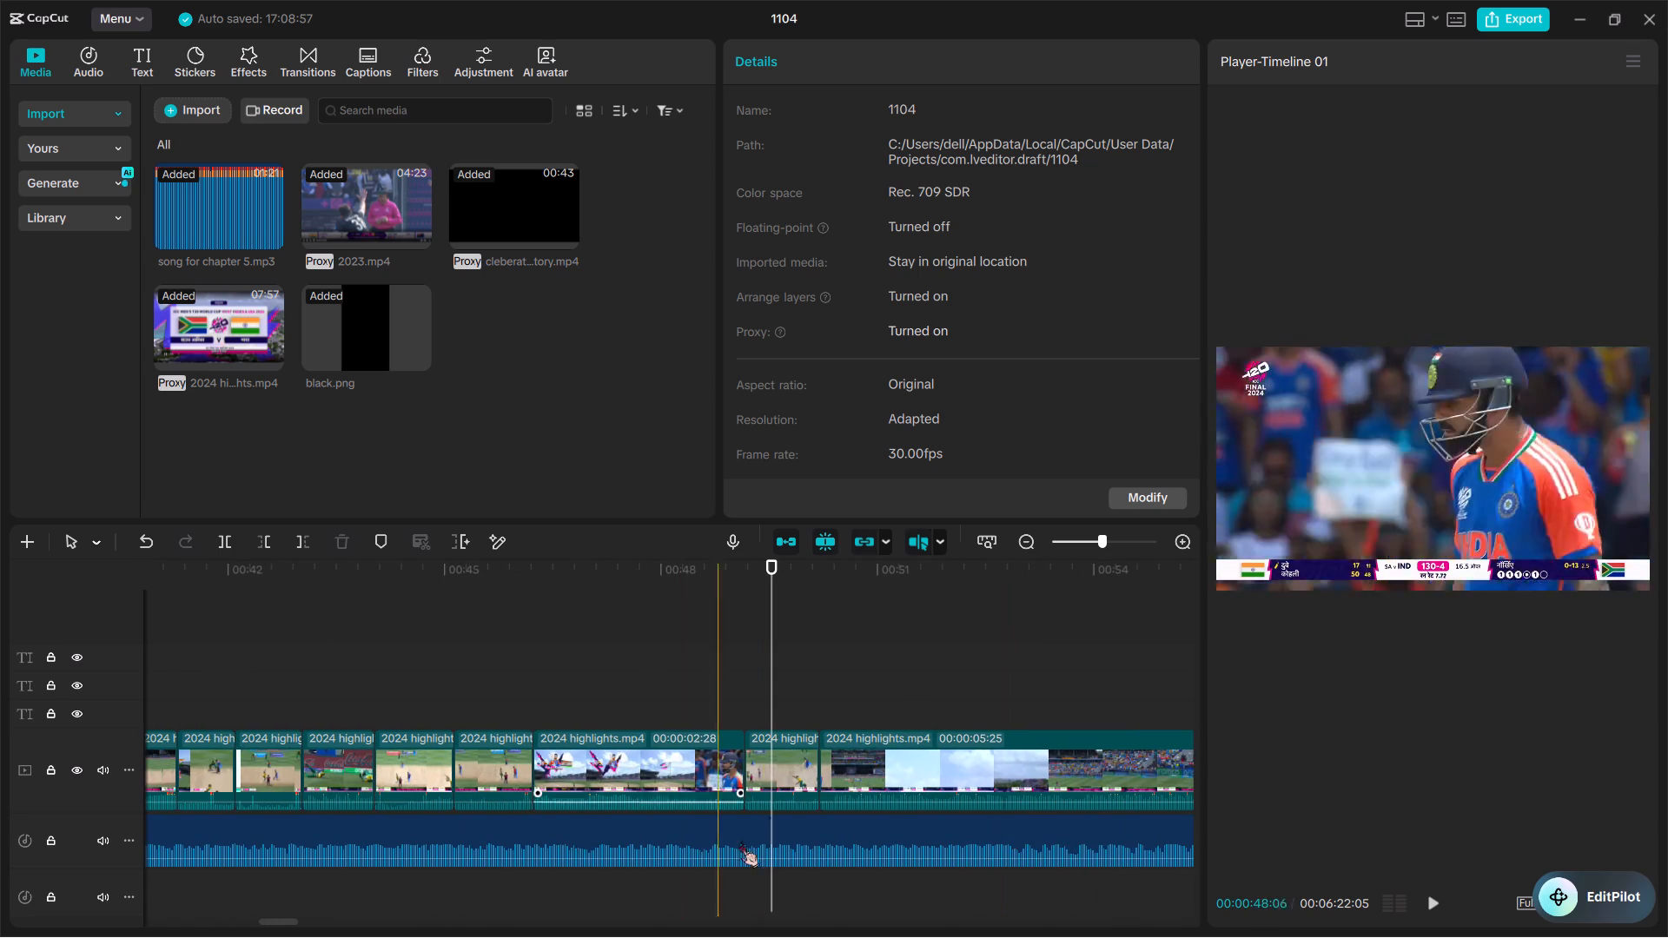
pyautogui.press('space')
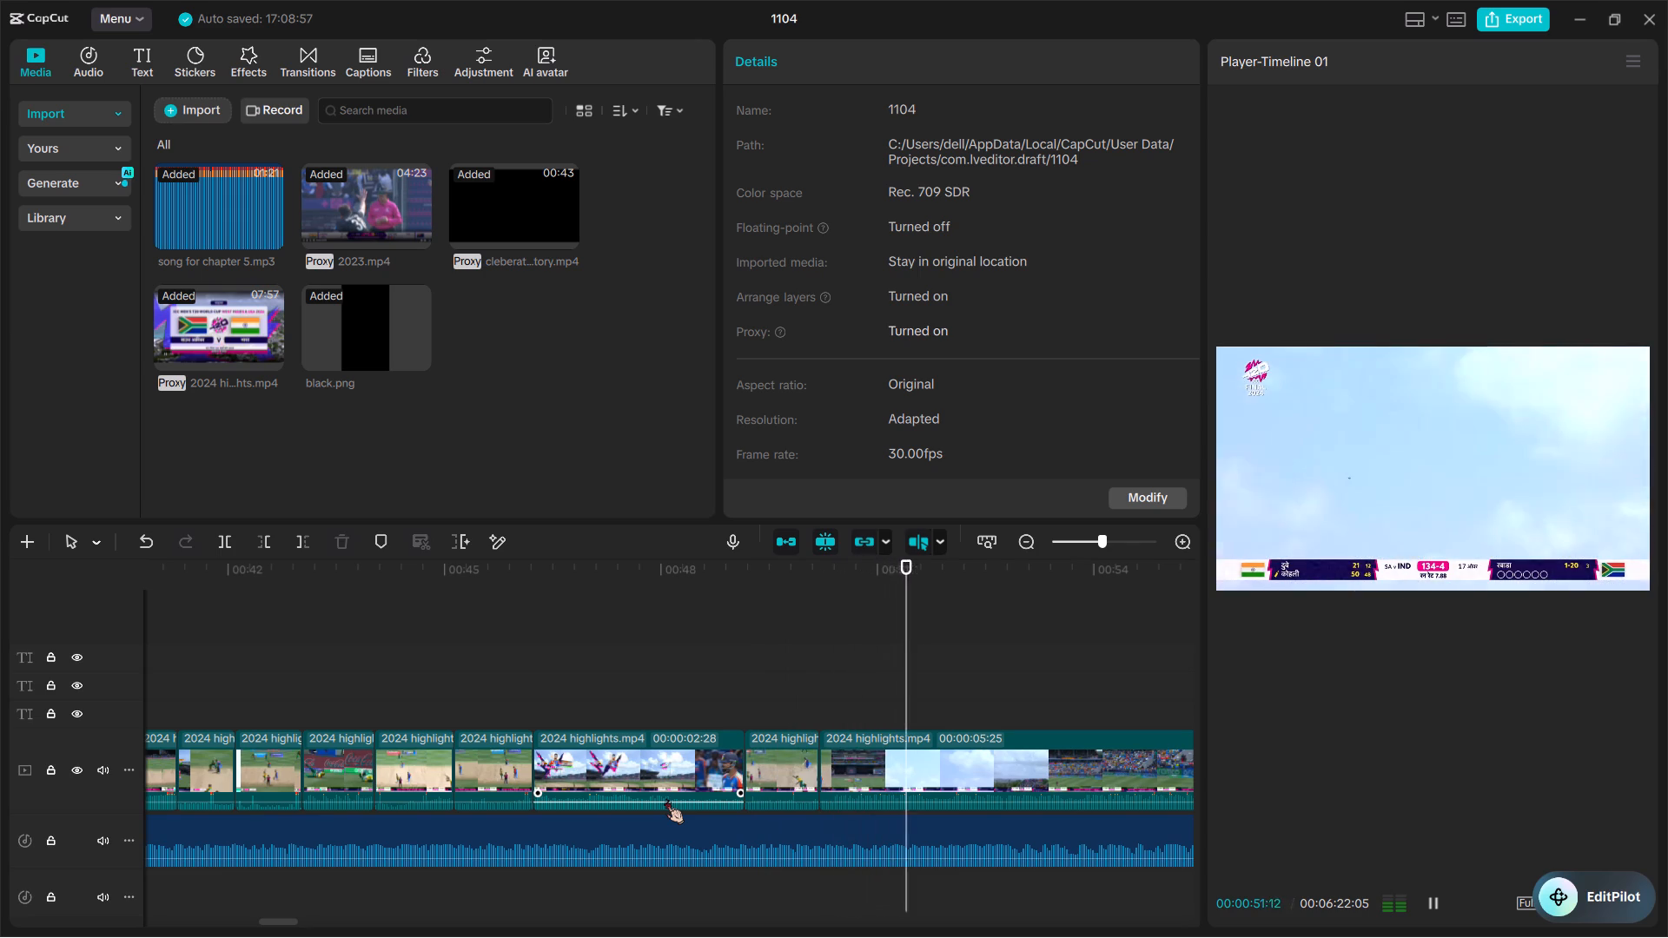
pyautogui.press('space')
pyautogui.hscroll(-1, 719, 809)
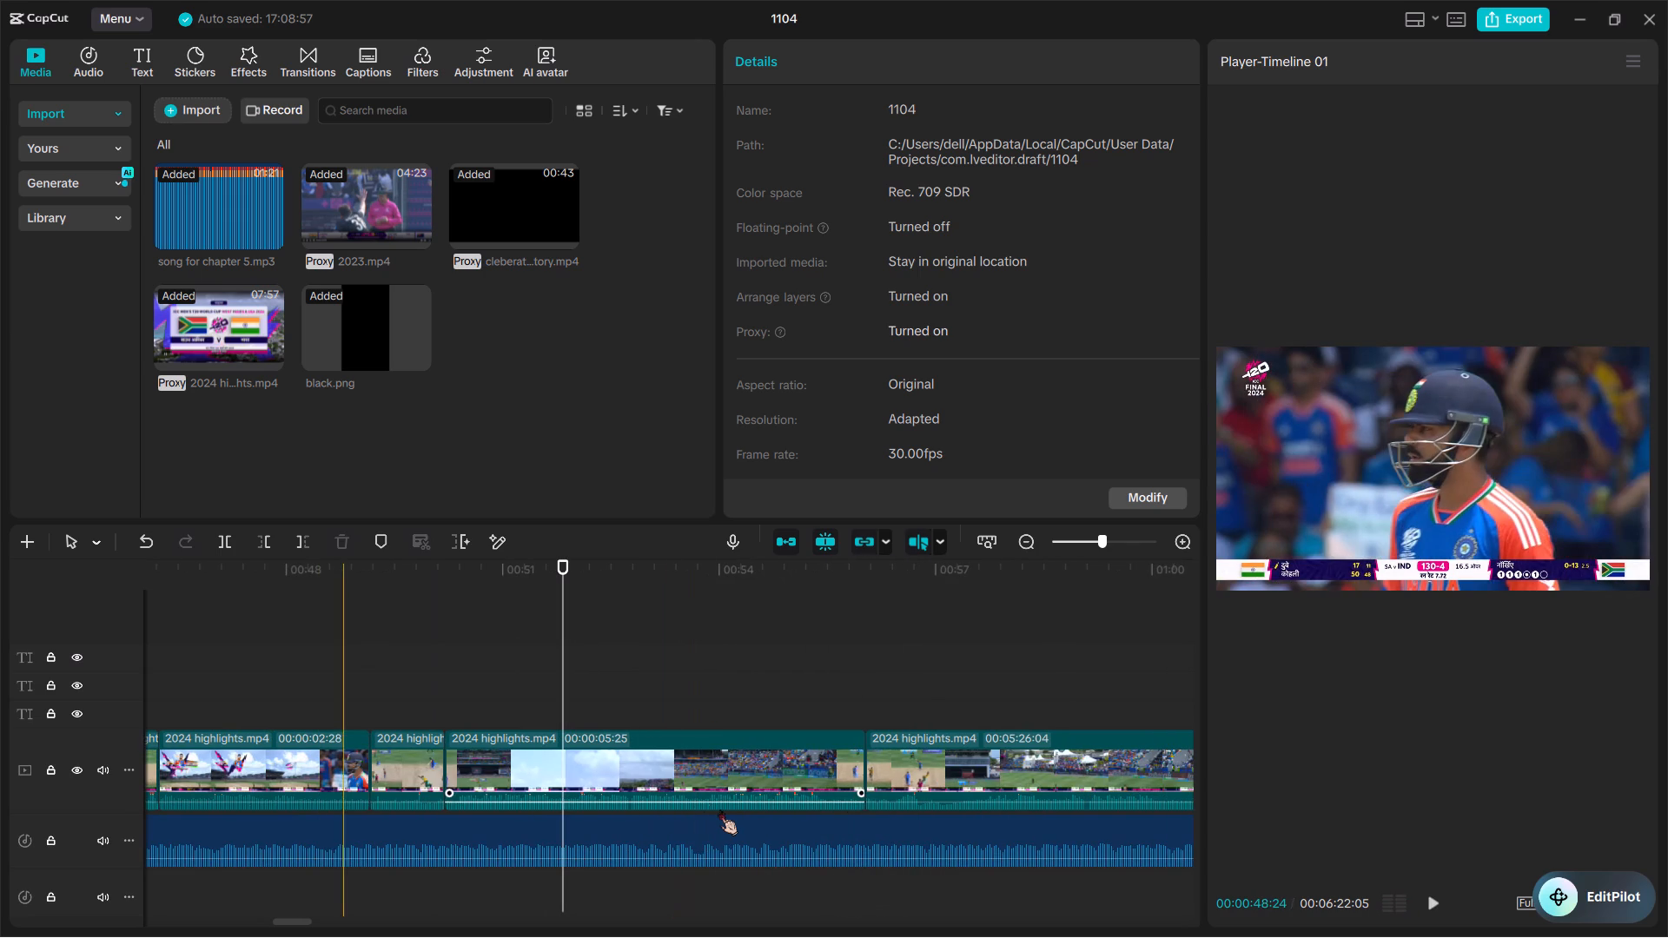
pyautogui.click(771, 750)
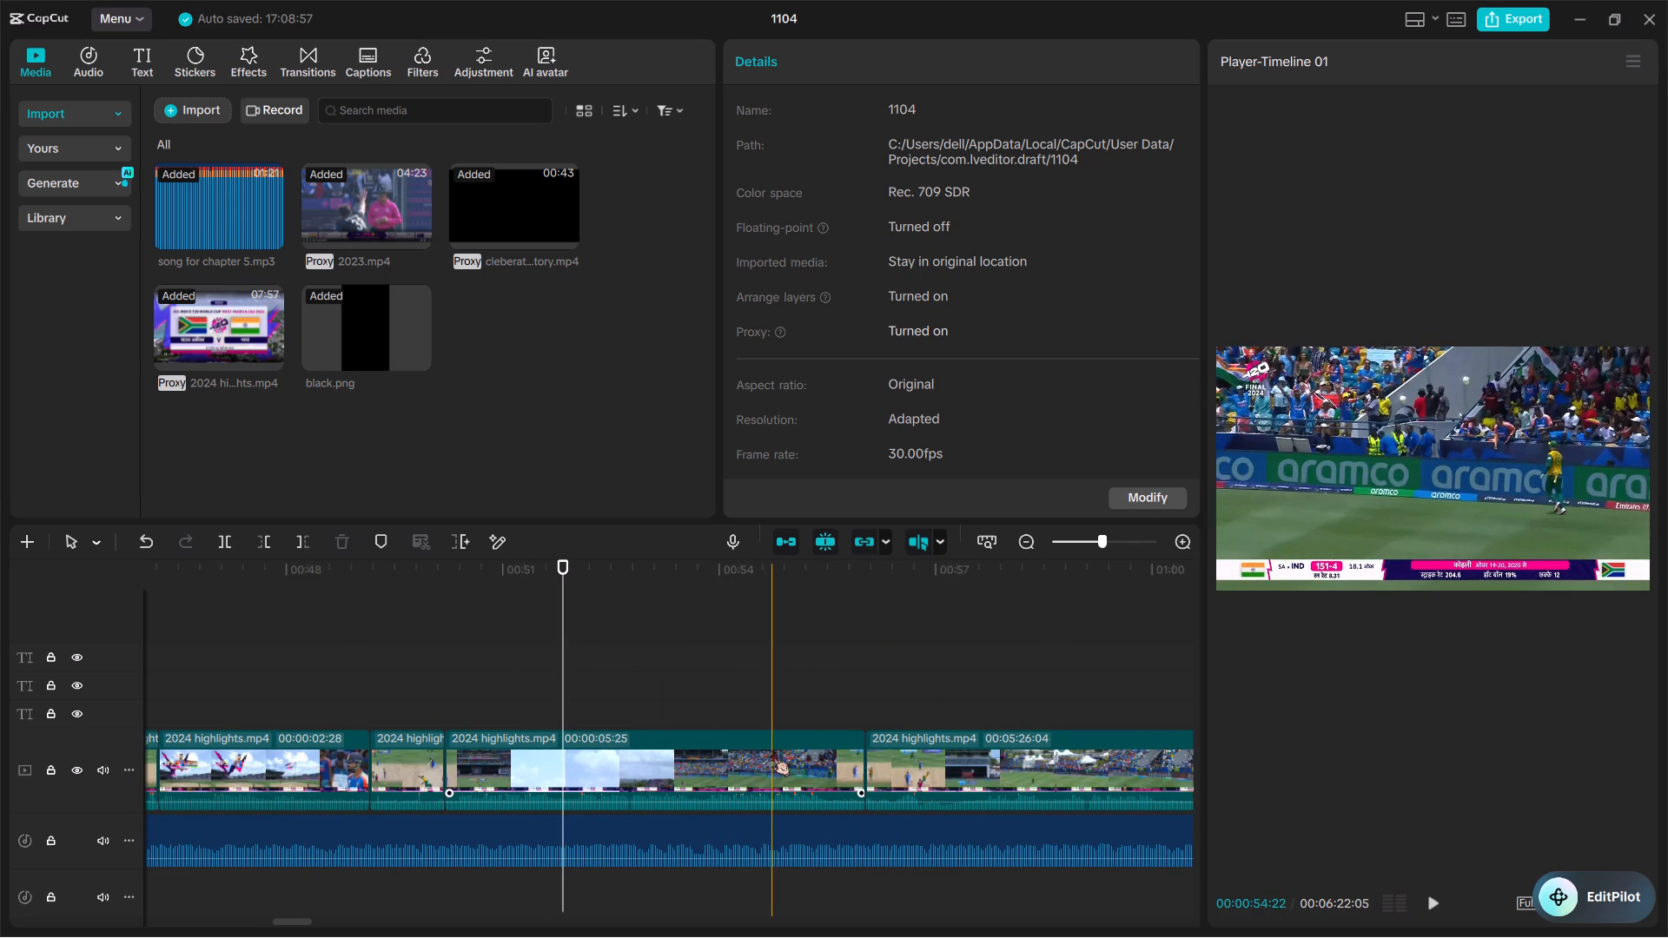
pyautogui.press('BackSpace')
# Isolate the 142-4 batting shot from about 00:01:00:26 to 00:01:01:16, and delete the 157-4 footage between it and the 134-4 shot.
pyautogui.press('space')
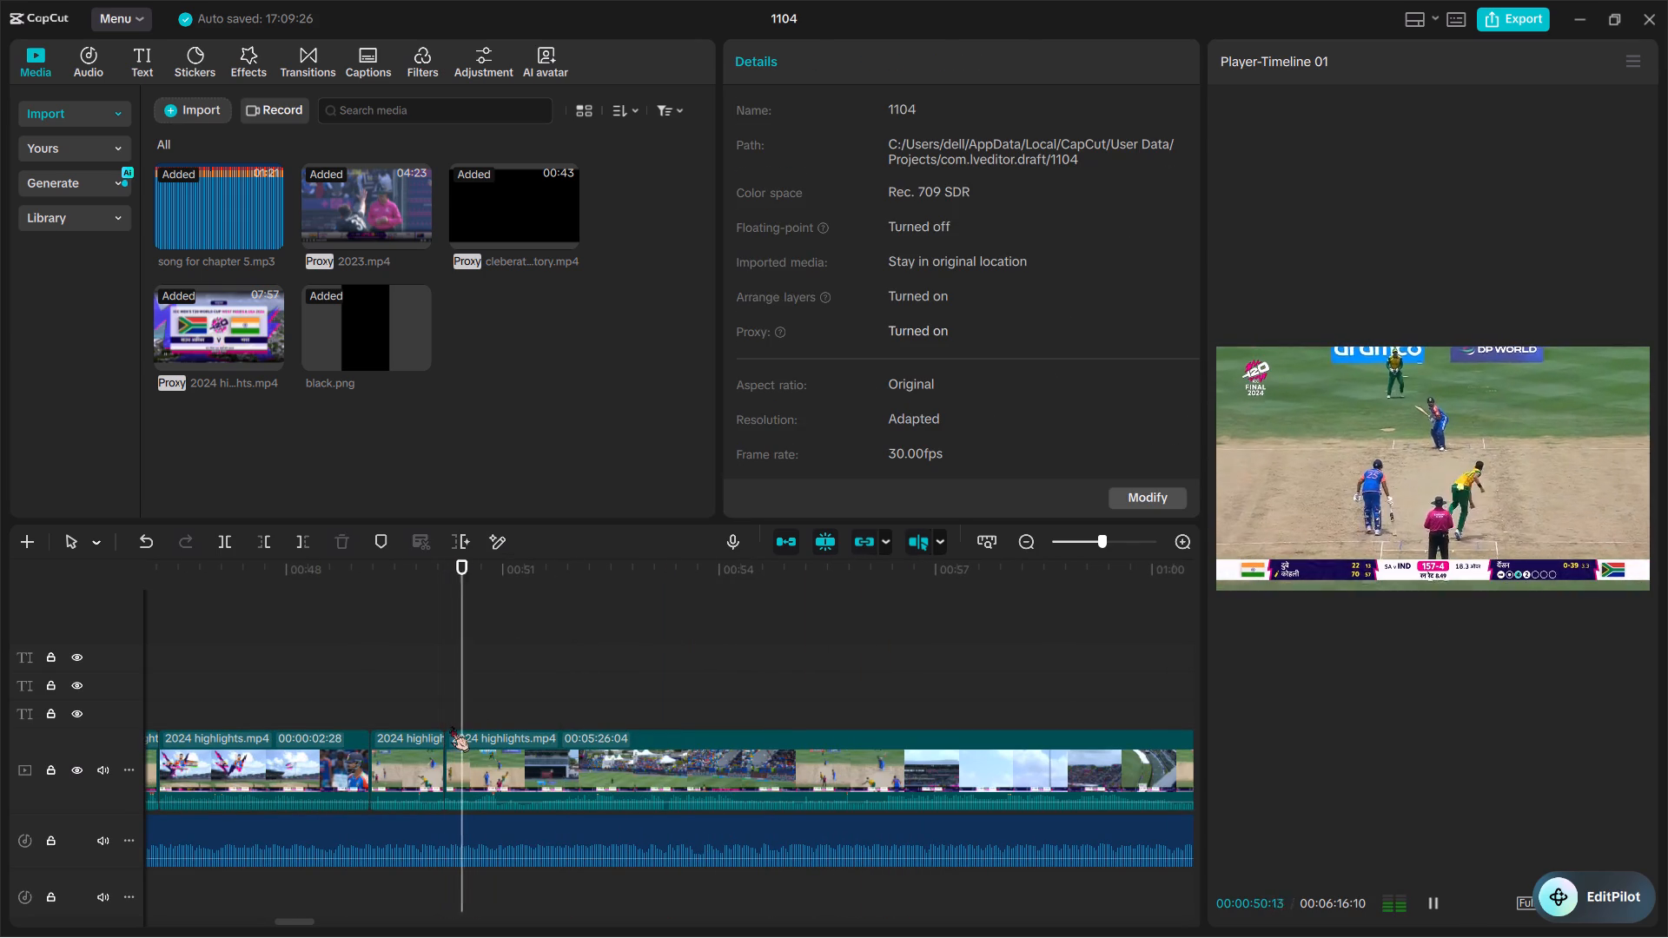
pyautogui.press('space')
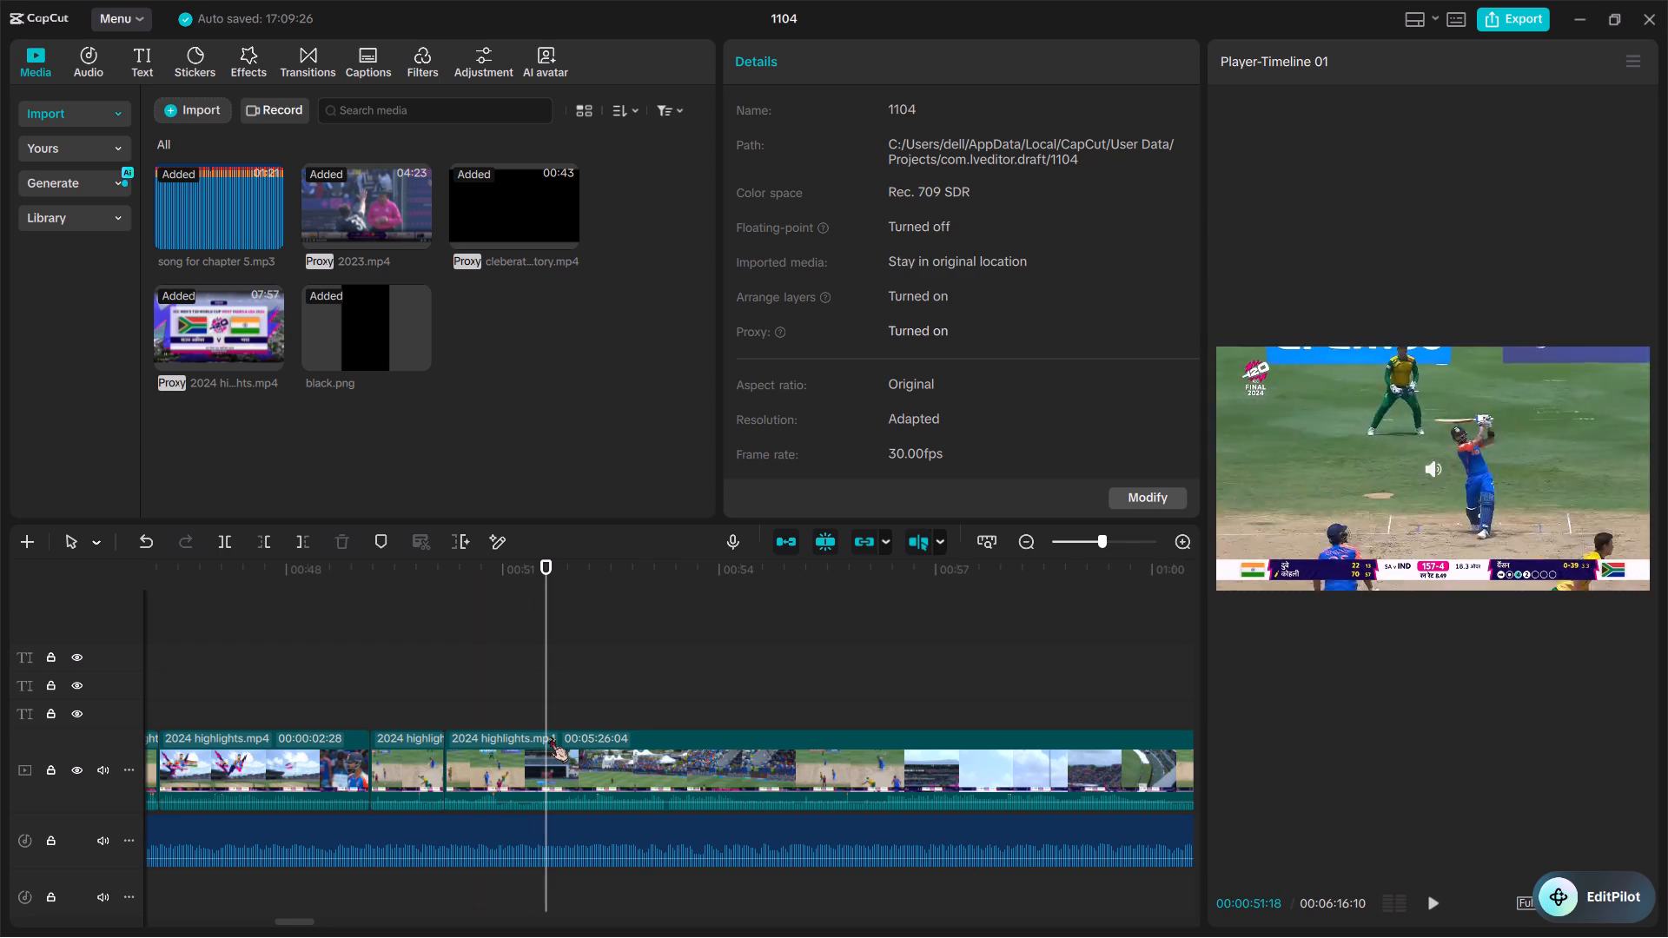
pyautogui.hscroll(-1, 550, 737)
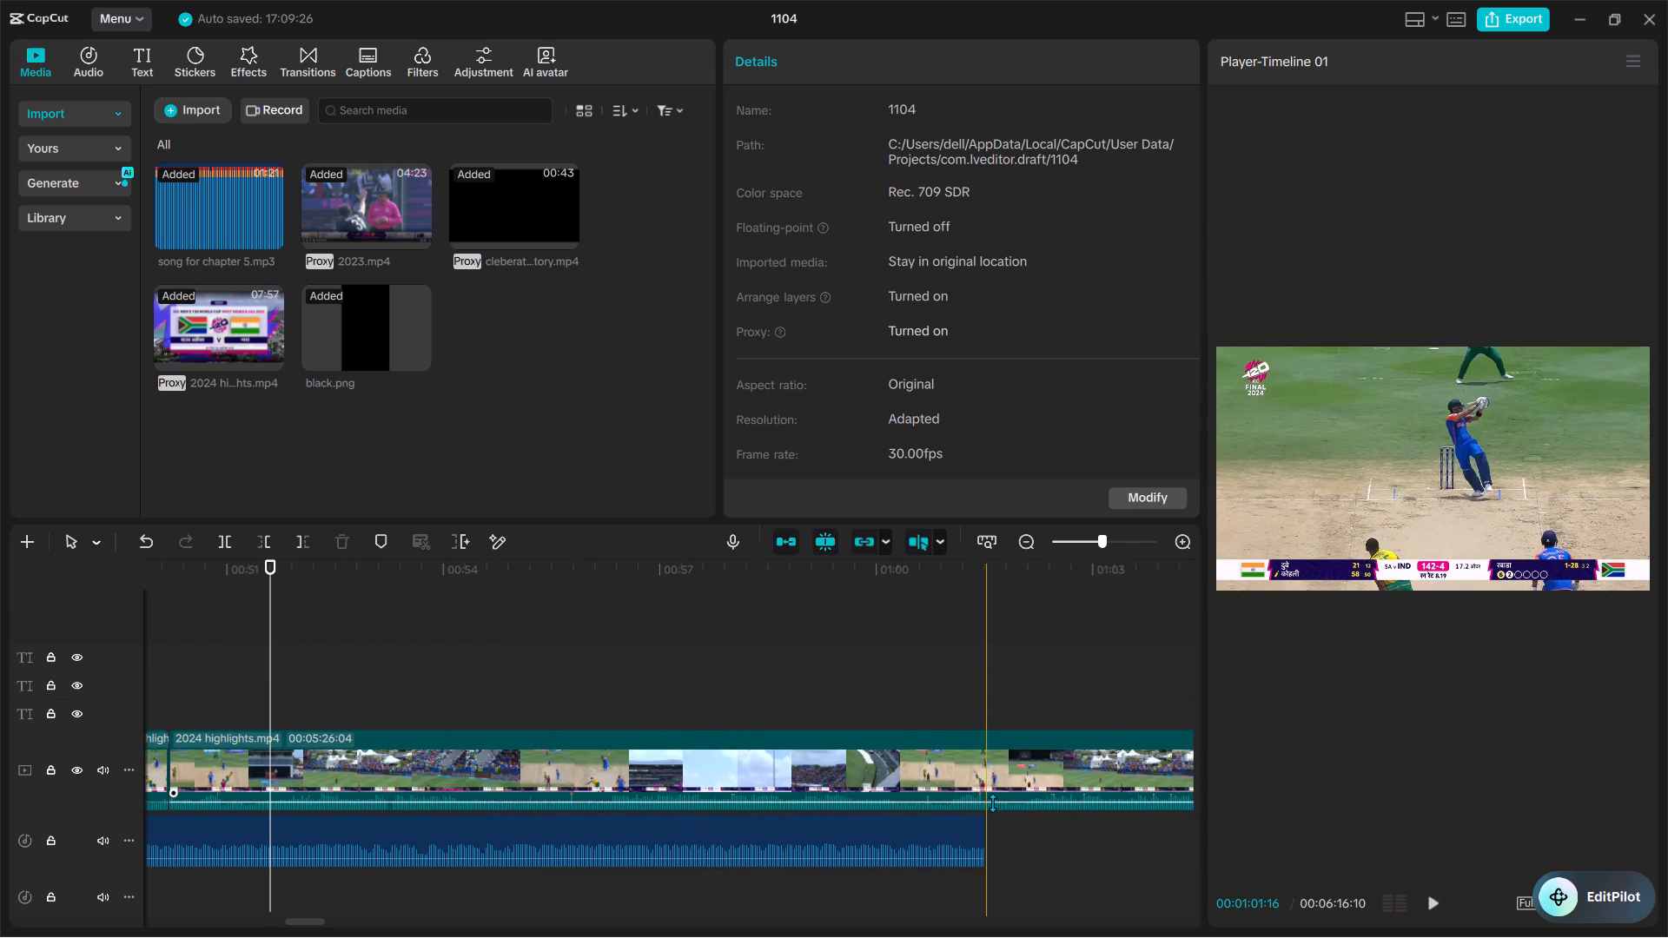
pyautogui.hscroll(-1, 992, 803)
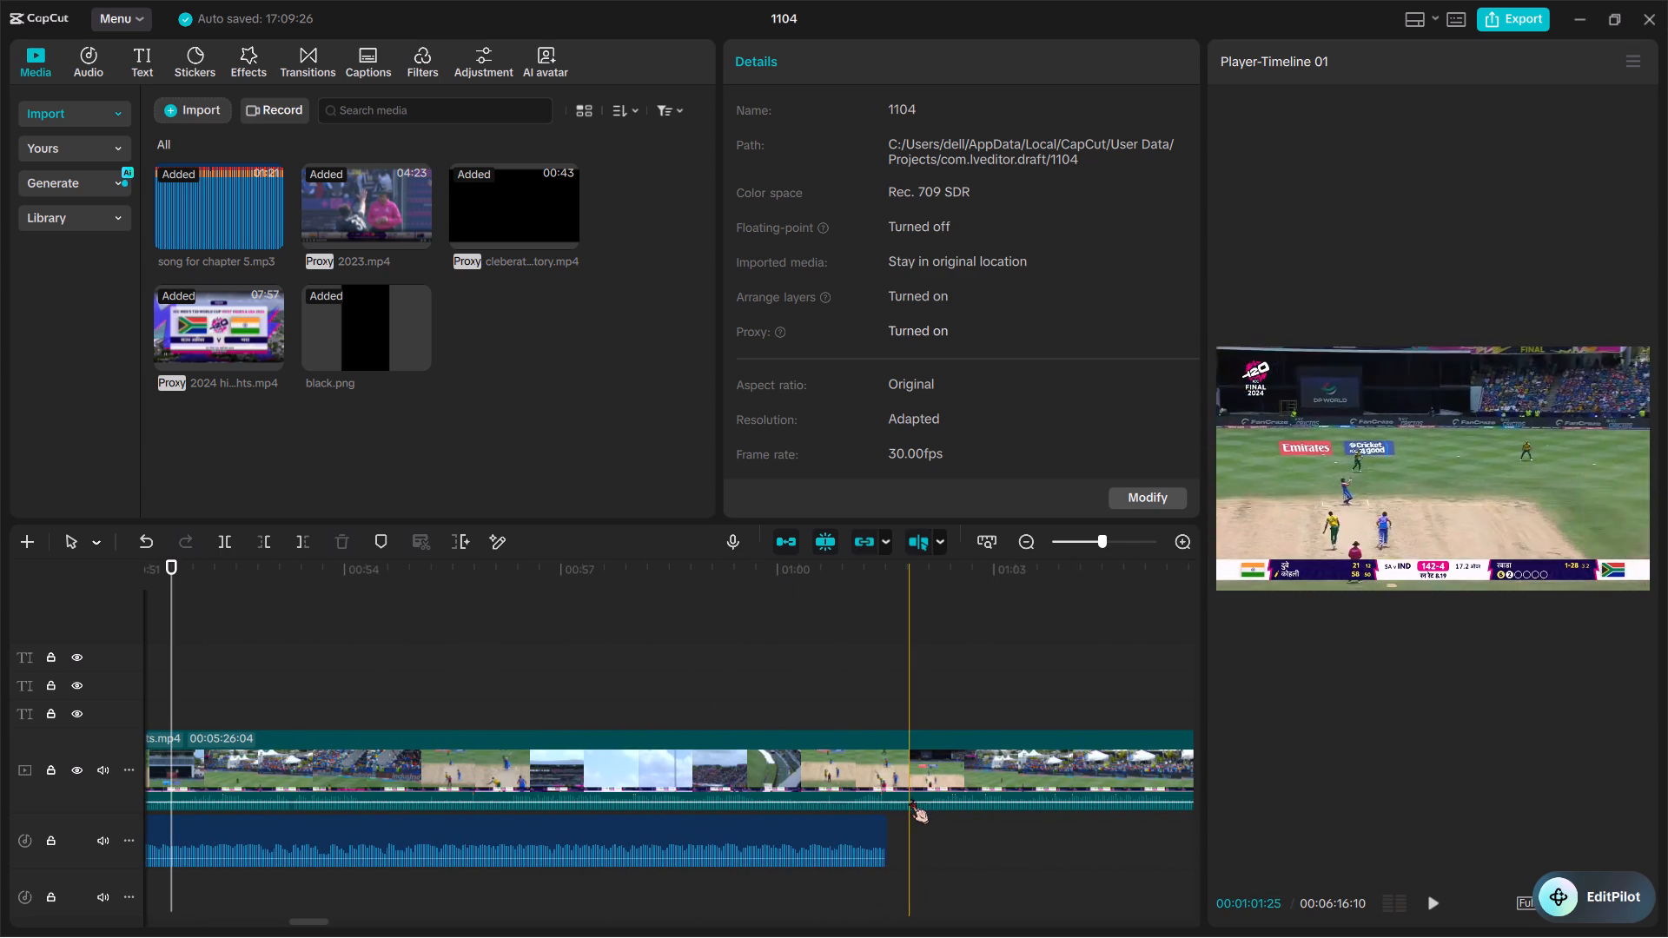
pyautogui.hotkey('ctrl', 'b')
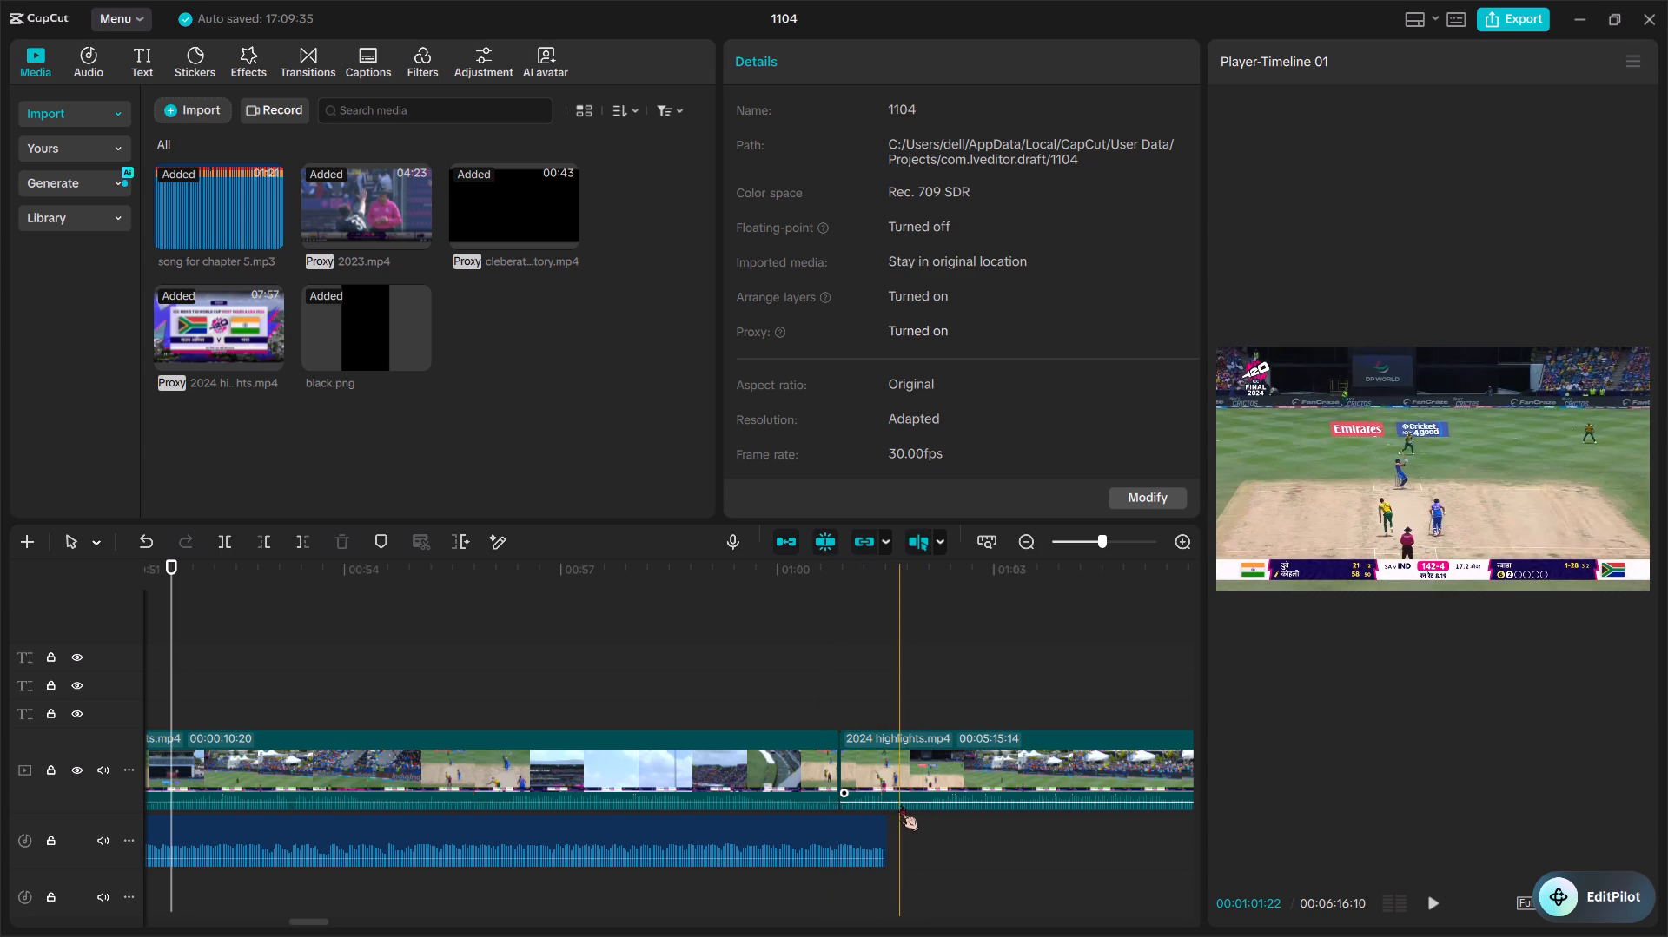
pyautogui.hotkey('ctrl', 'b')
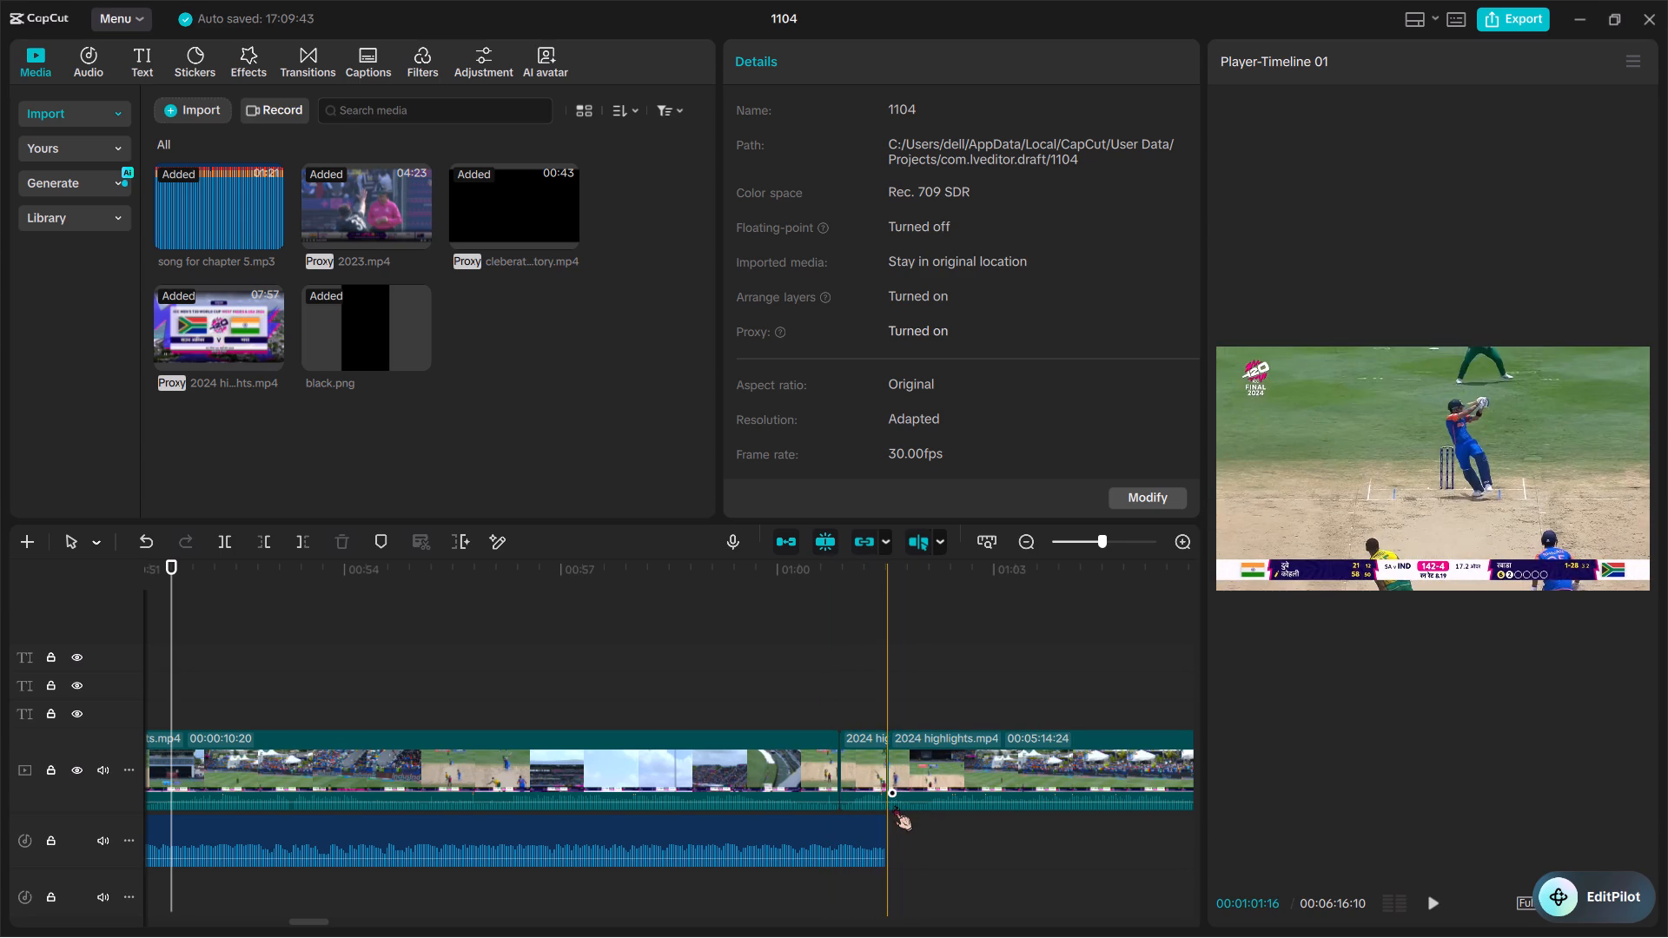
pyautogui.click(731, 791)
pyautogui.press('BackSpace')
pyautogui.hscroll(1, 731, 791)
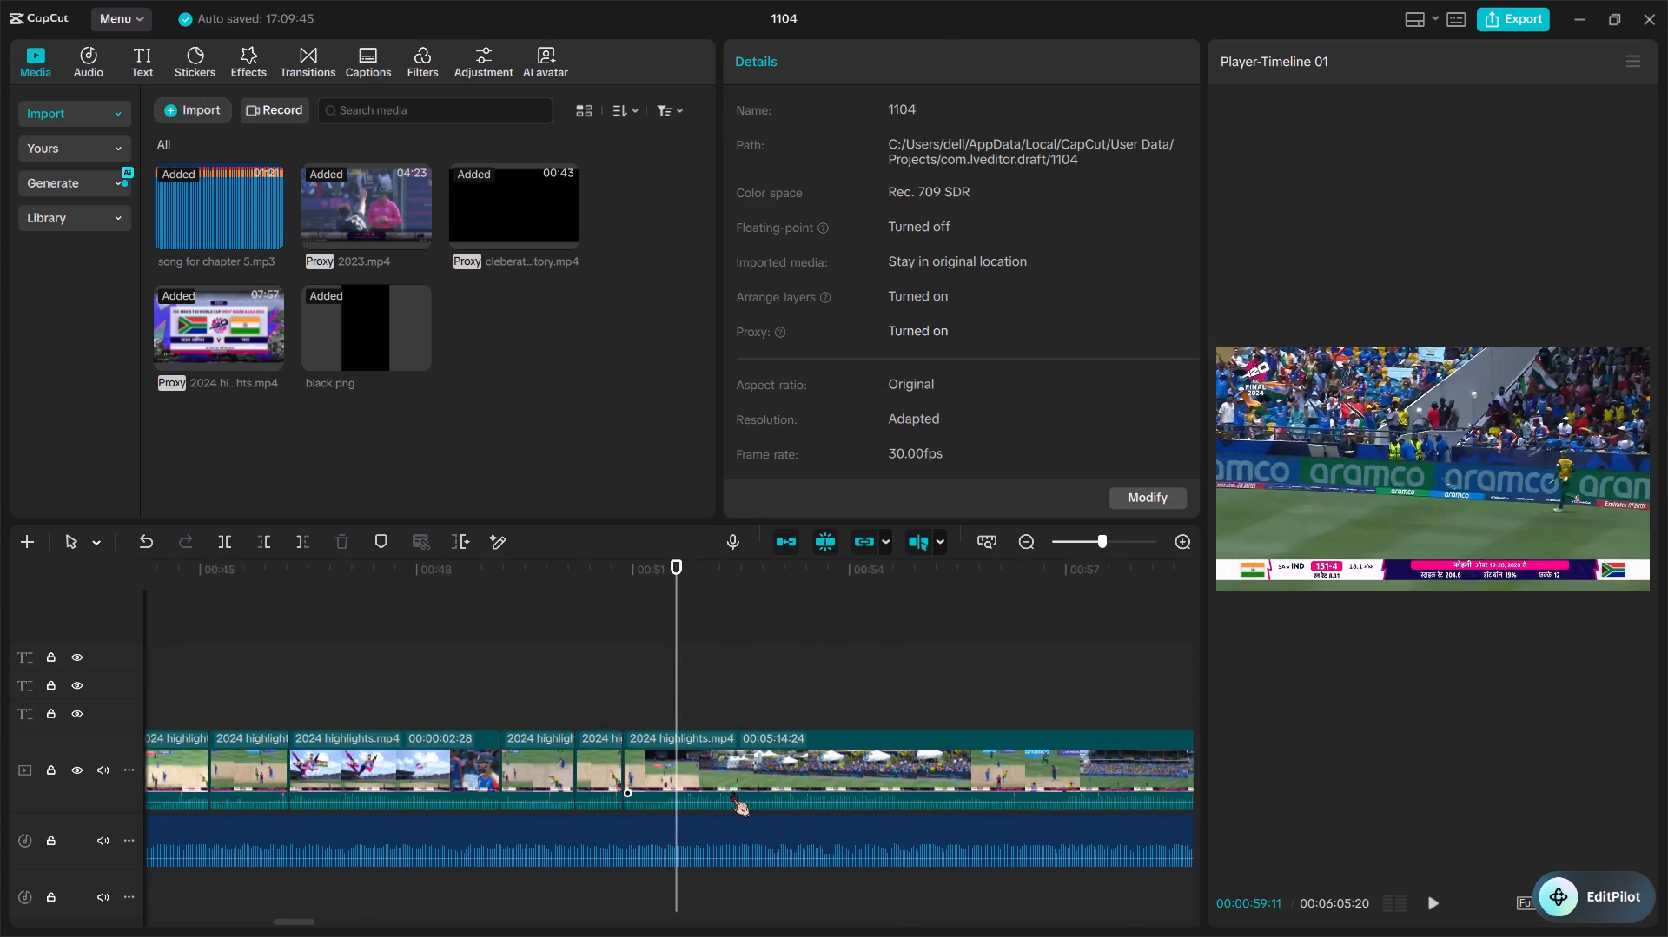
# Isolate the 151-4 batting shot from about 00:00:55:17 to 00:00:56:11, and delete the footage between it and the 142-4 shot.
pyautogui.keyDown('ctrl'); pyautogui.scroll(-3, 731, 791); pyautogui.keyUp('ctrl')
pyautogui.press('space')
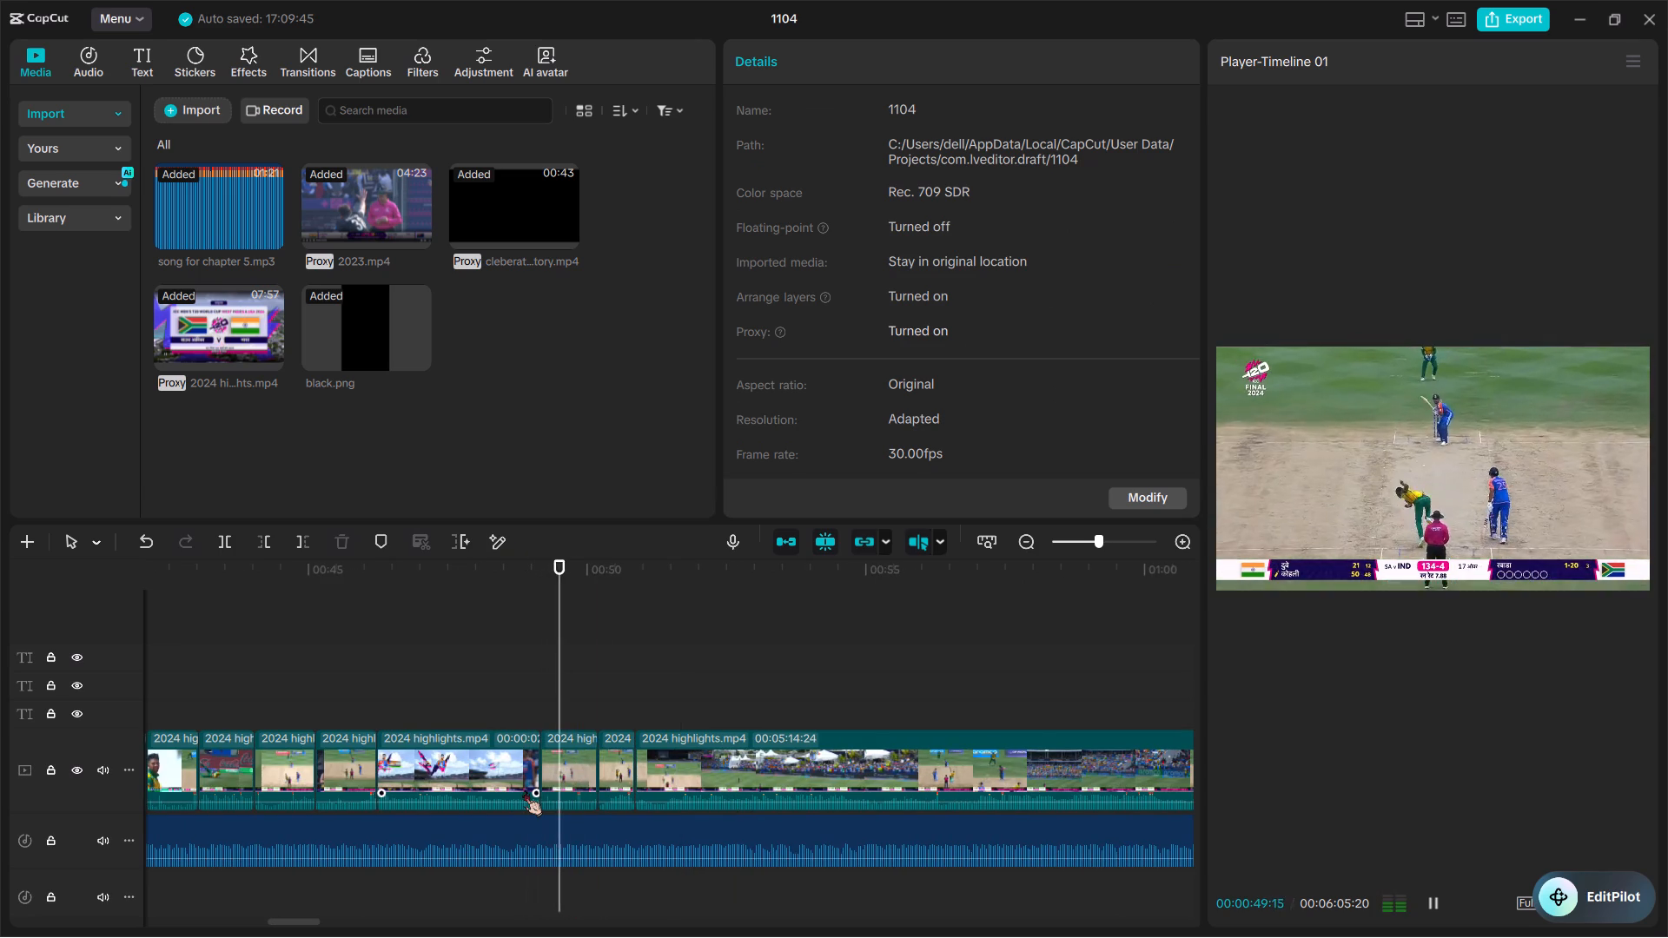
pyautogui.press('space')
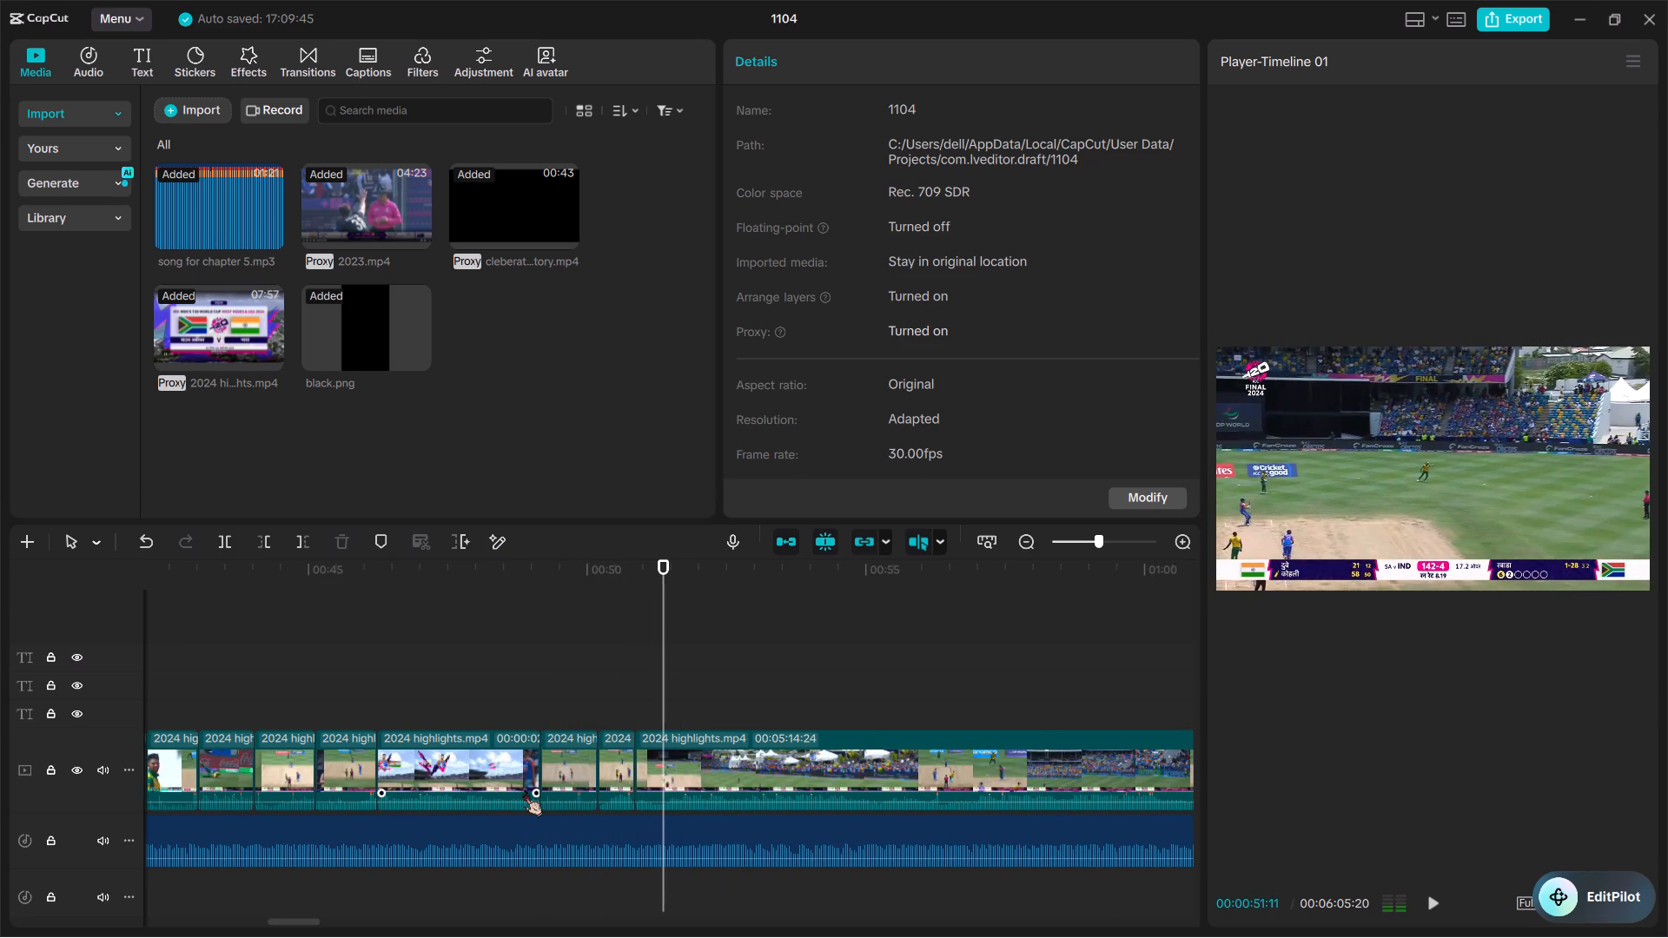
pyautogui.keyDown('ctrl'); pyautogui.scroll(3, 812, 768); pyautogui.keyUp('ctrl')
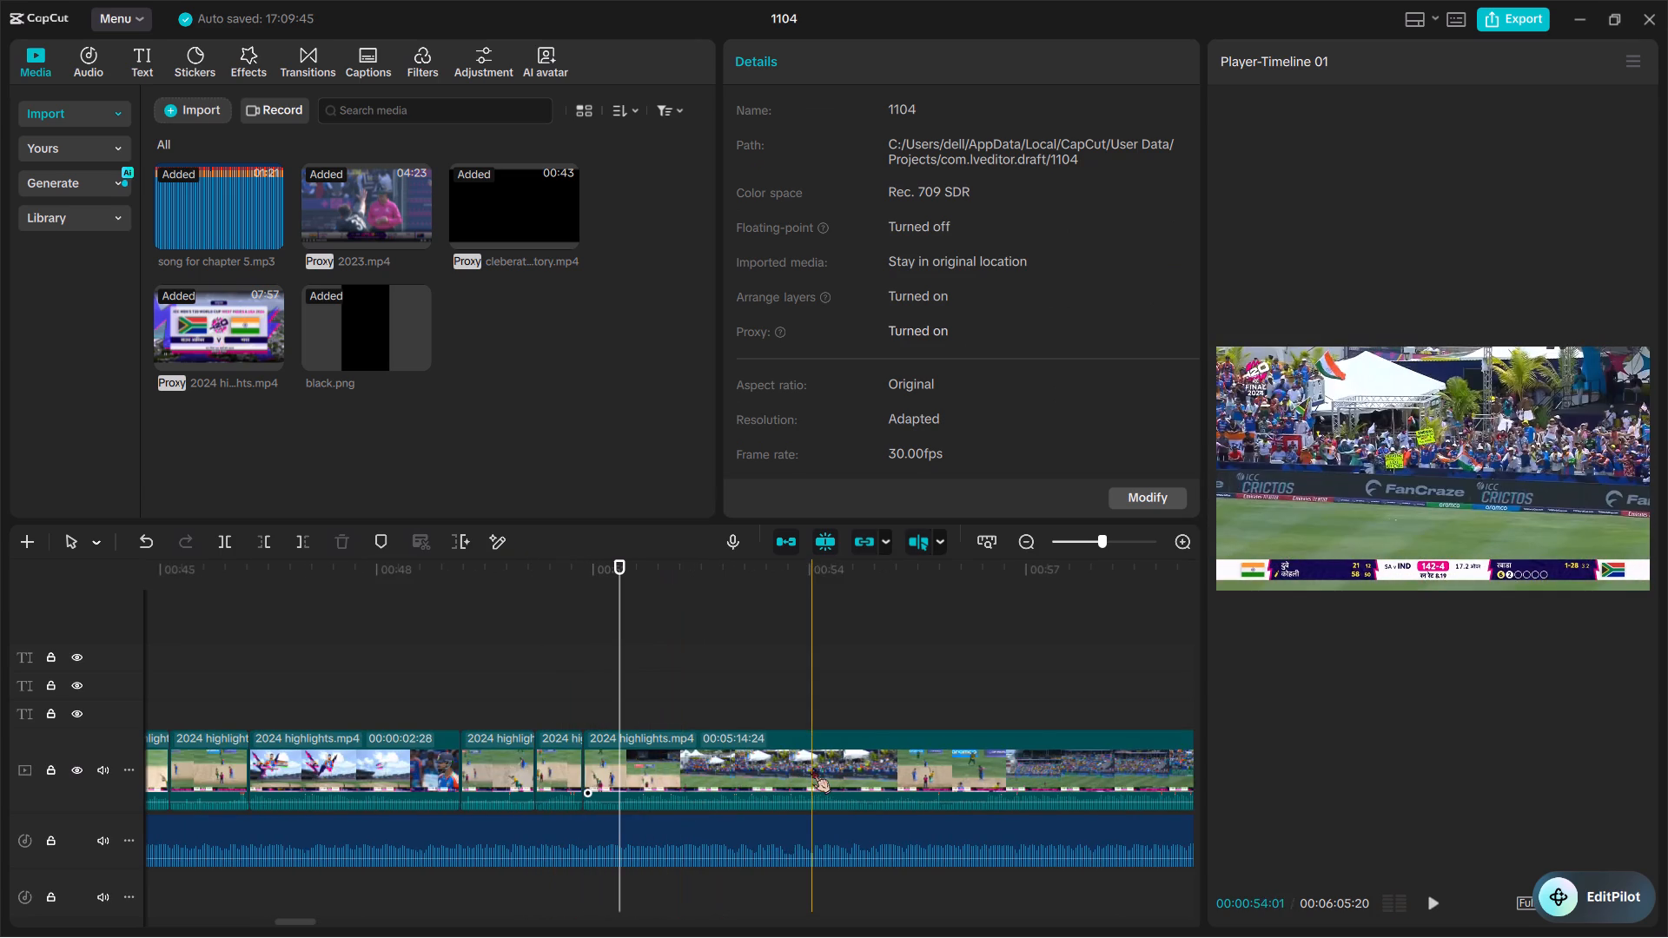
pyautogui.keyDown('ctrl'); pyautogui.scroll(8, 983, 788); pyautogui.keyUp('ctrl')
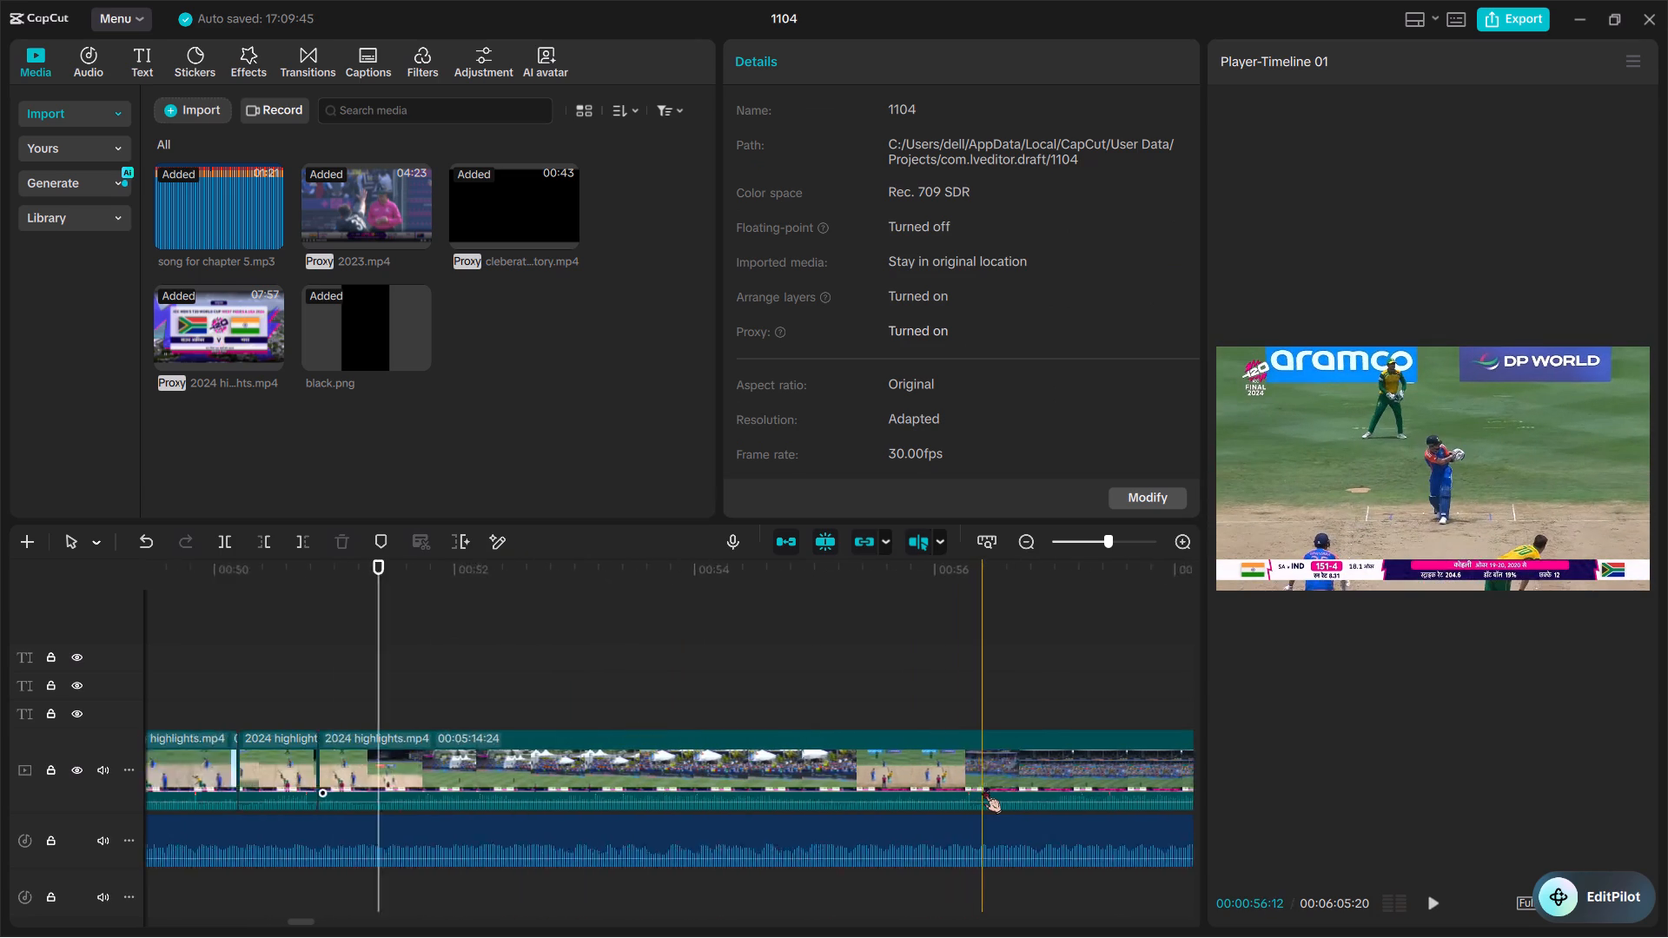
pyautogui.keyDown('ctrl'); pyautogui.scroll(2, 983, 788); pyautogui.keyUp('ctrl')
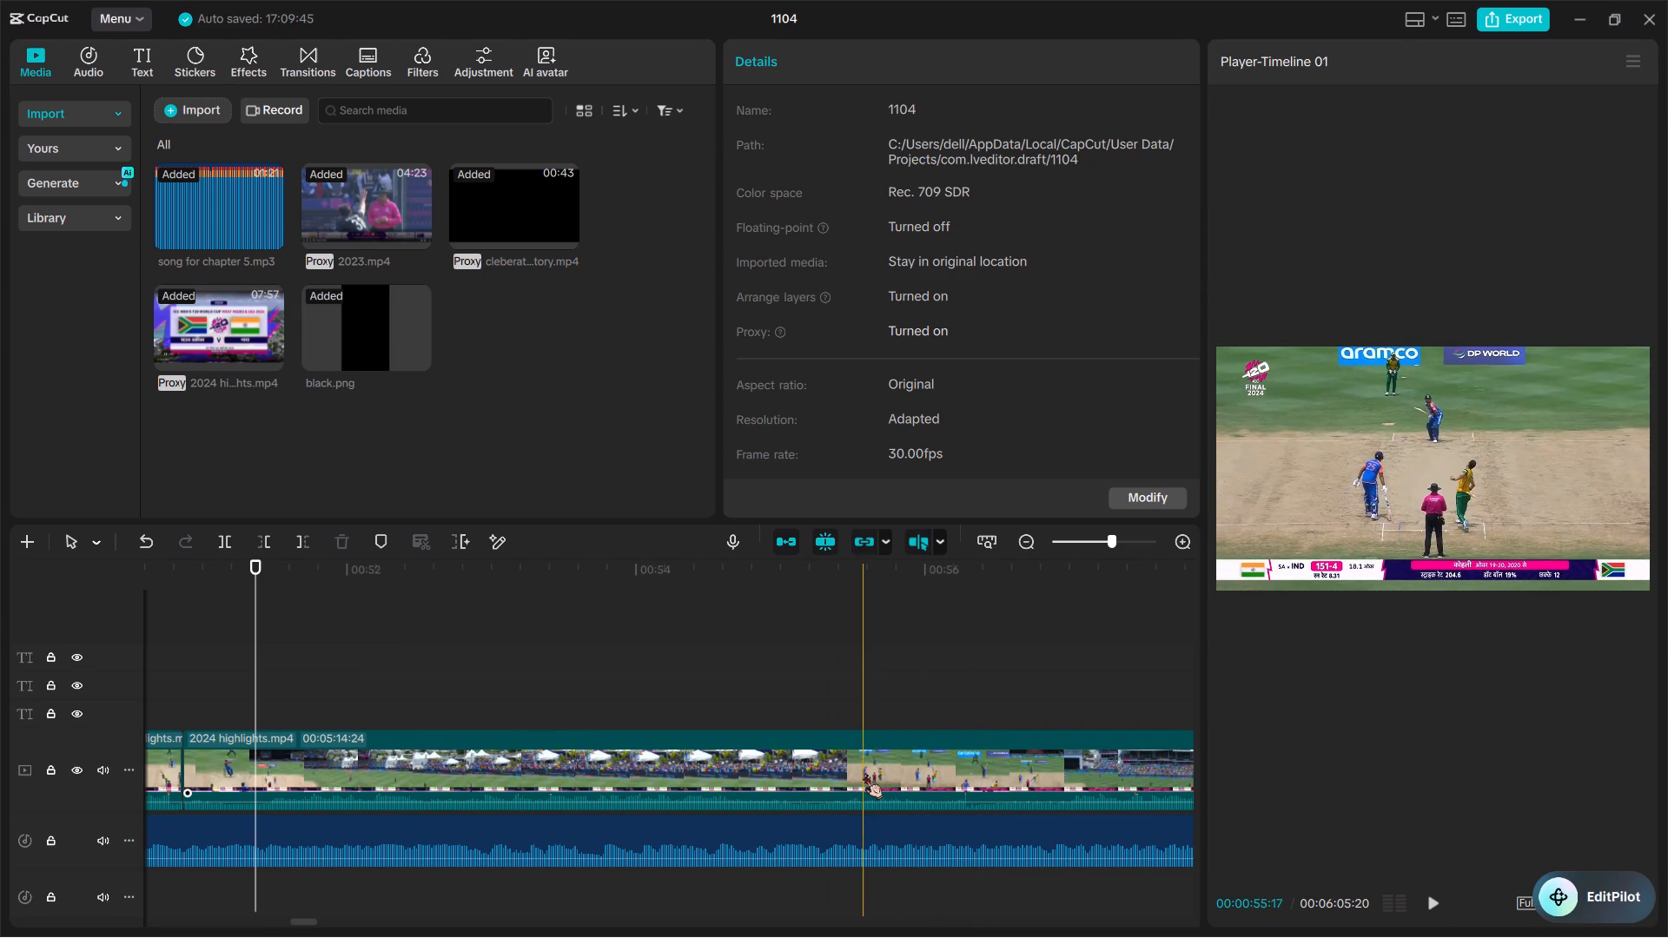
pyautogui.hotkey('ctrl', 'b')
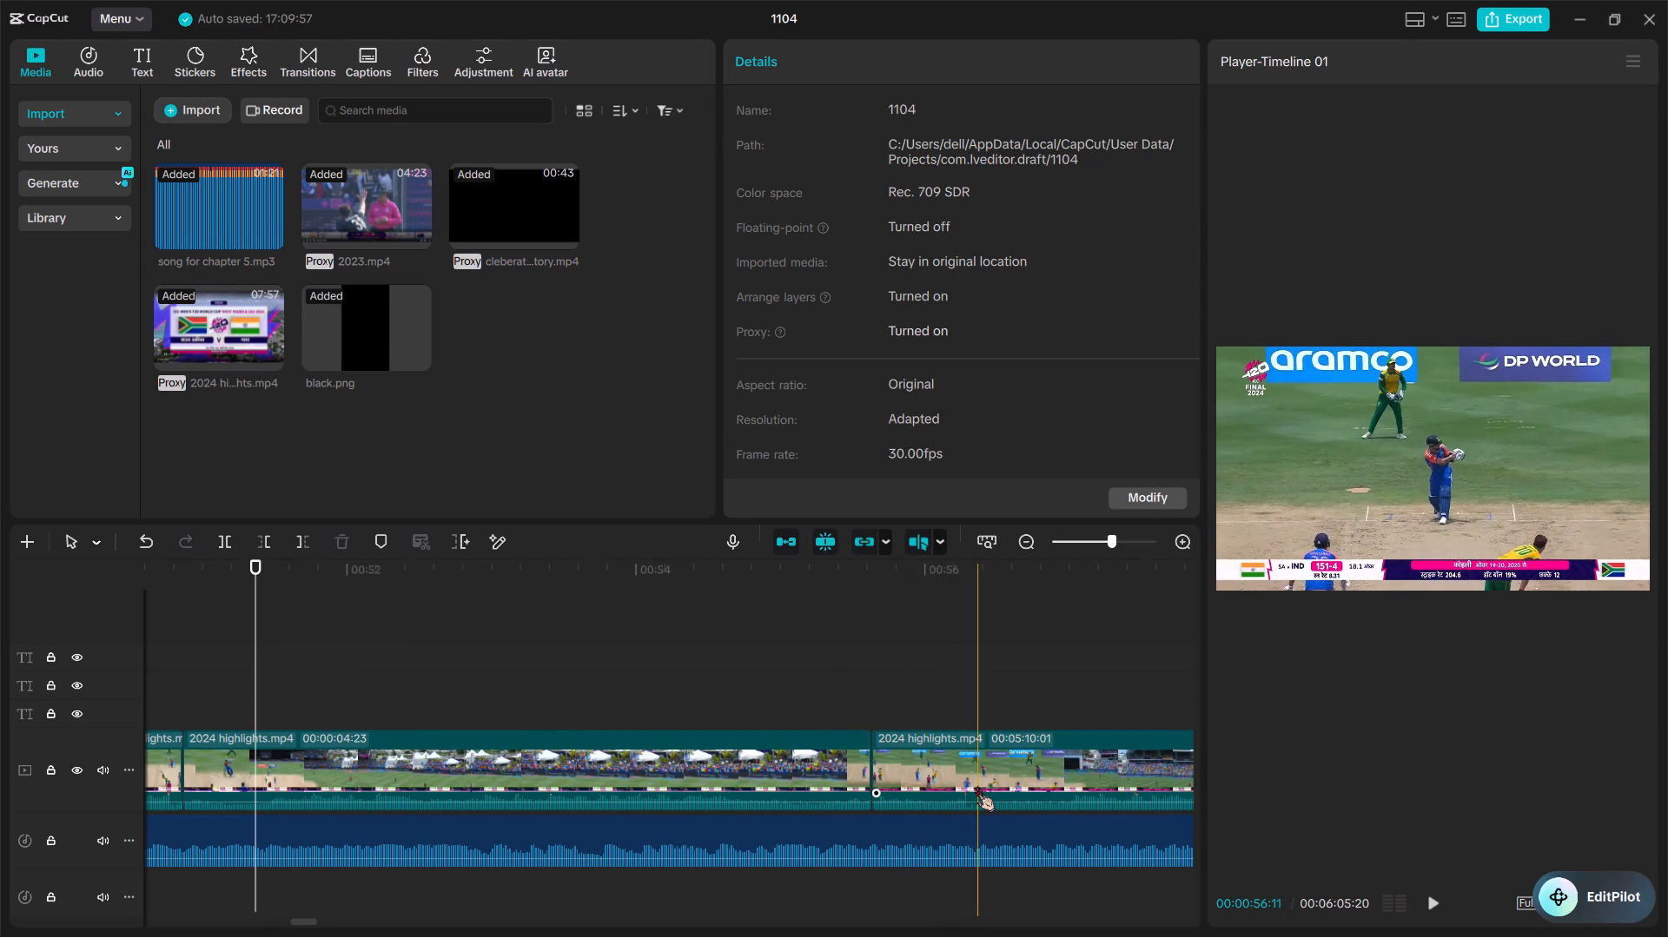
pyautogui.hotkey('ctrl', 'b')
pyautogui.click(678, 766)
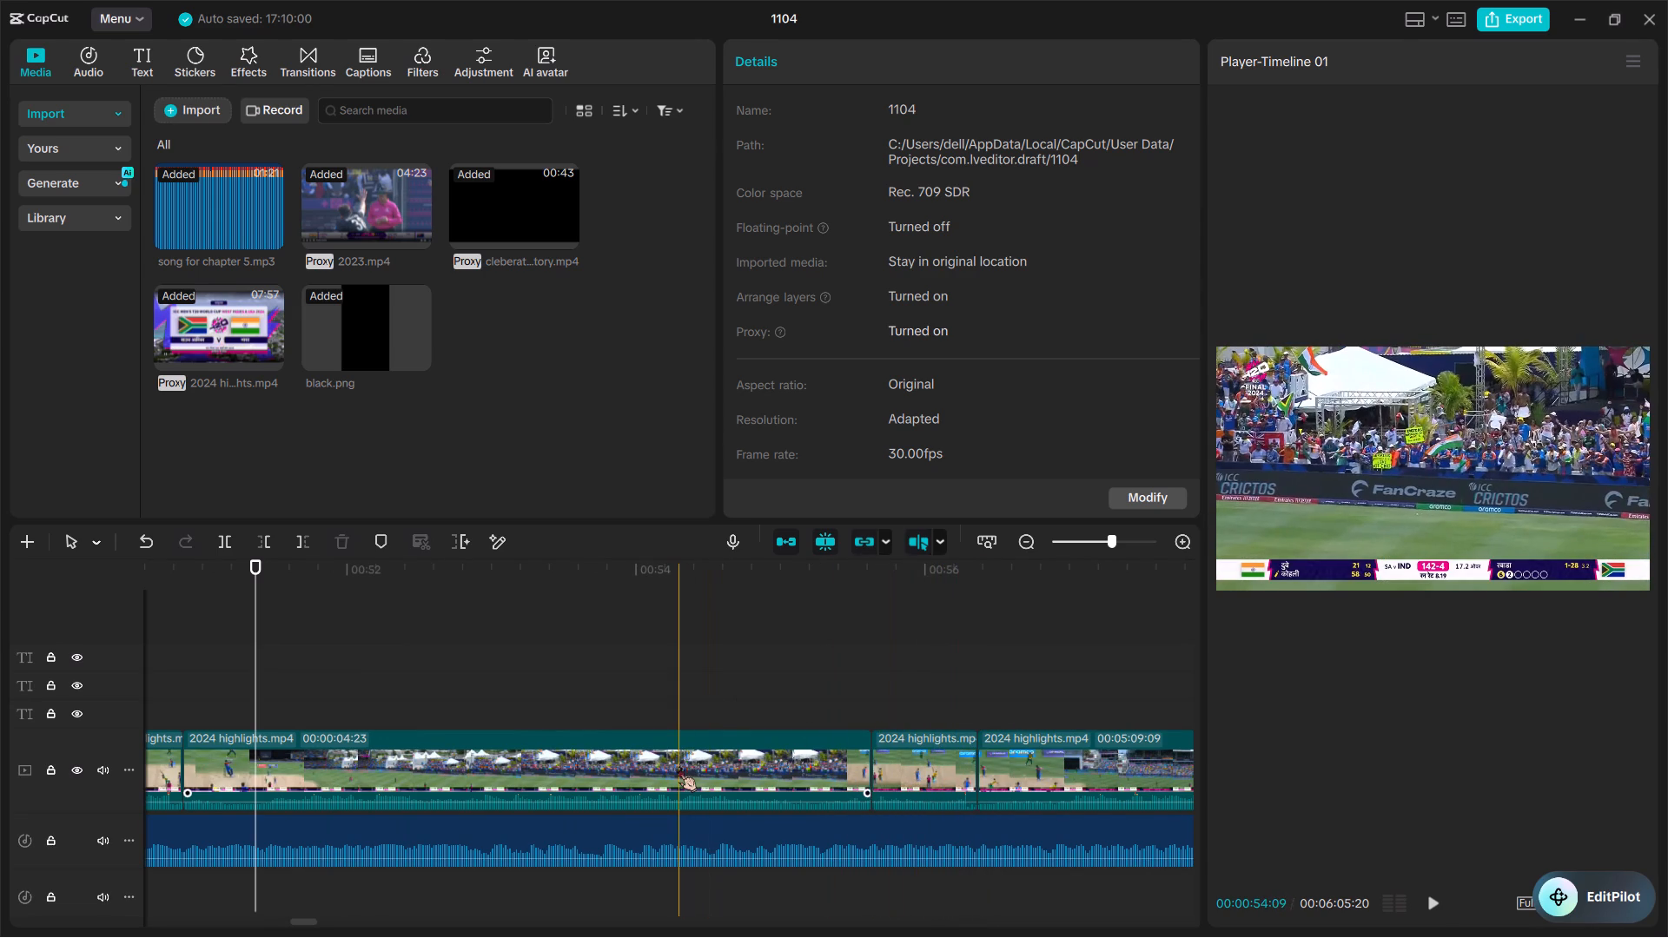
pyautogui.press('BackSpace')
# Isolate the 157-4 batting shot from 00:00:56:02 to 00:00:57:03, and delete the footage between it and the 151-4 shot.
pyautogui.hscroll(1, 678, 766)
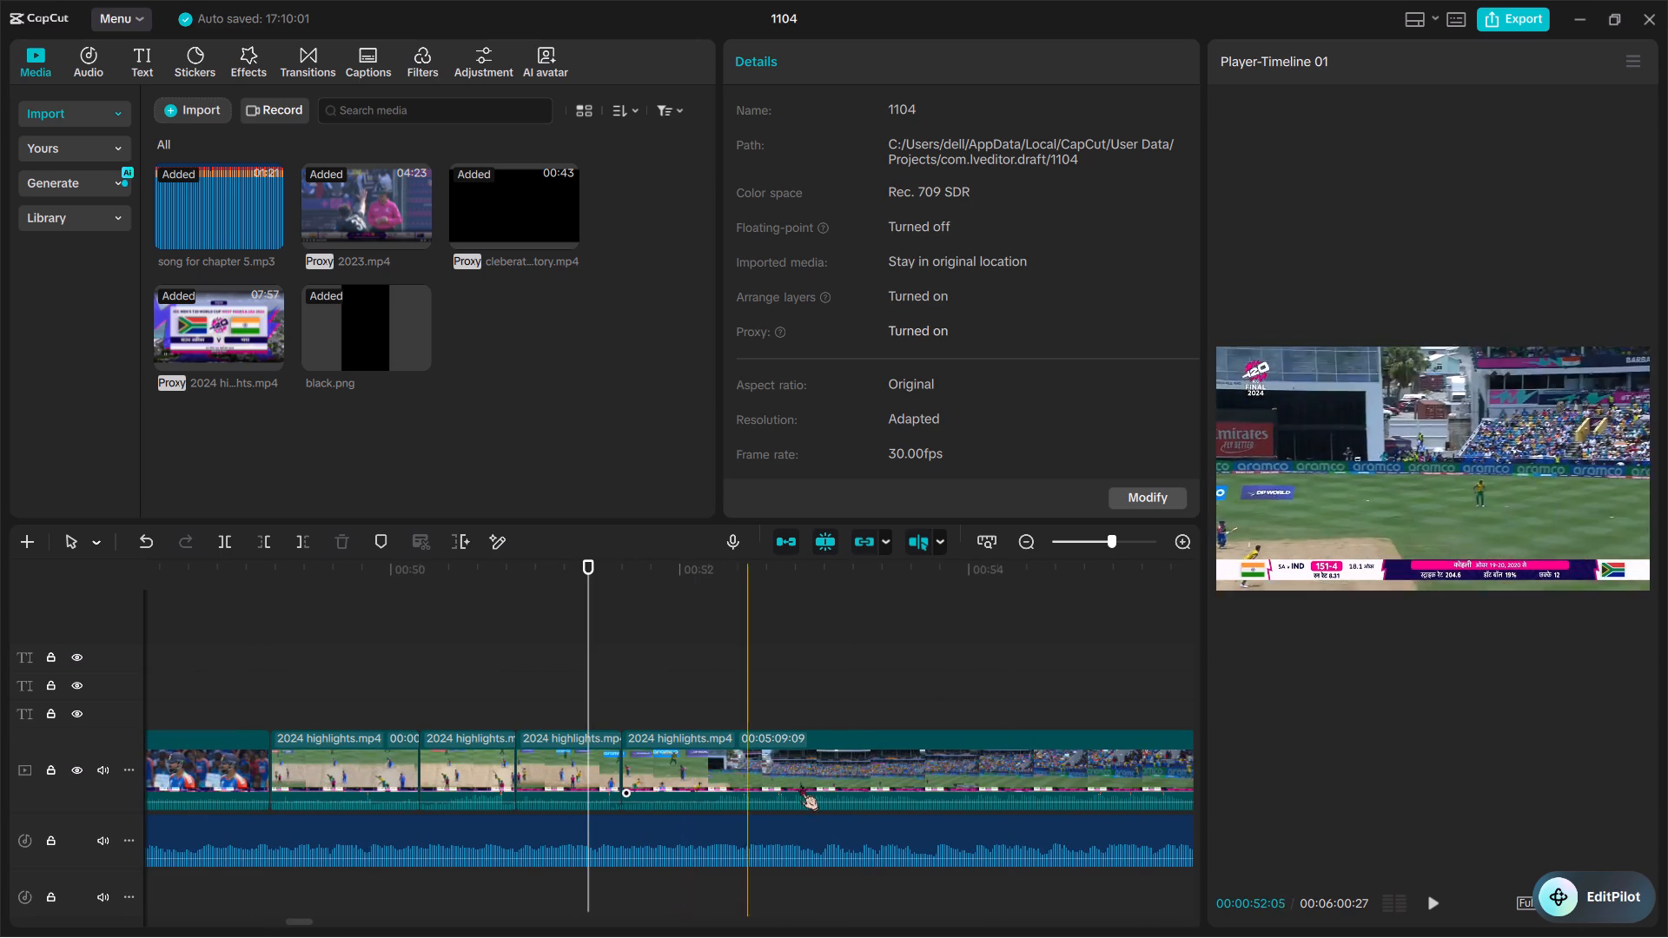
pyautogui.hscroll(-1, 883, 793)
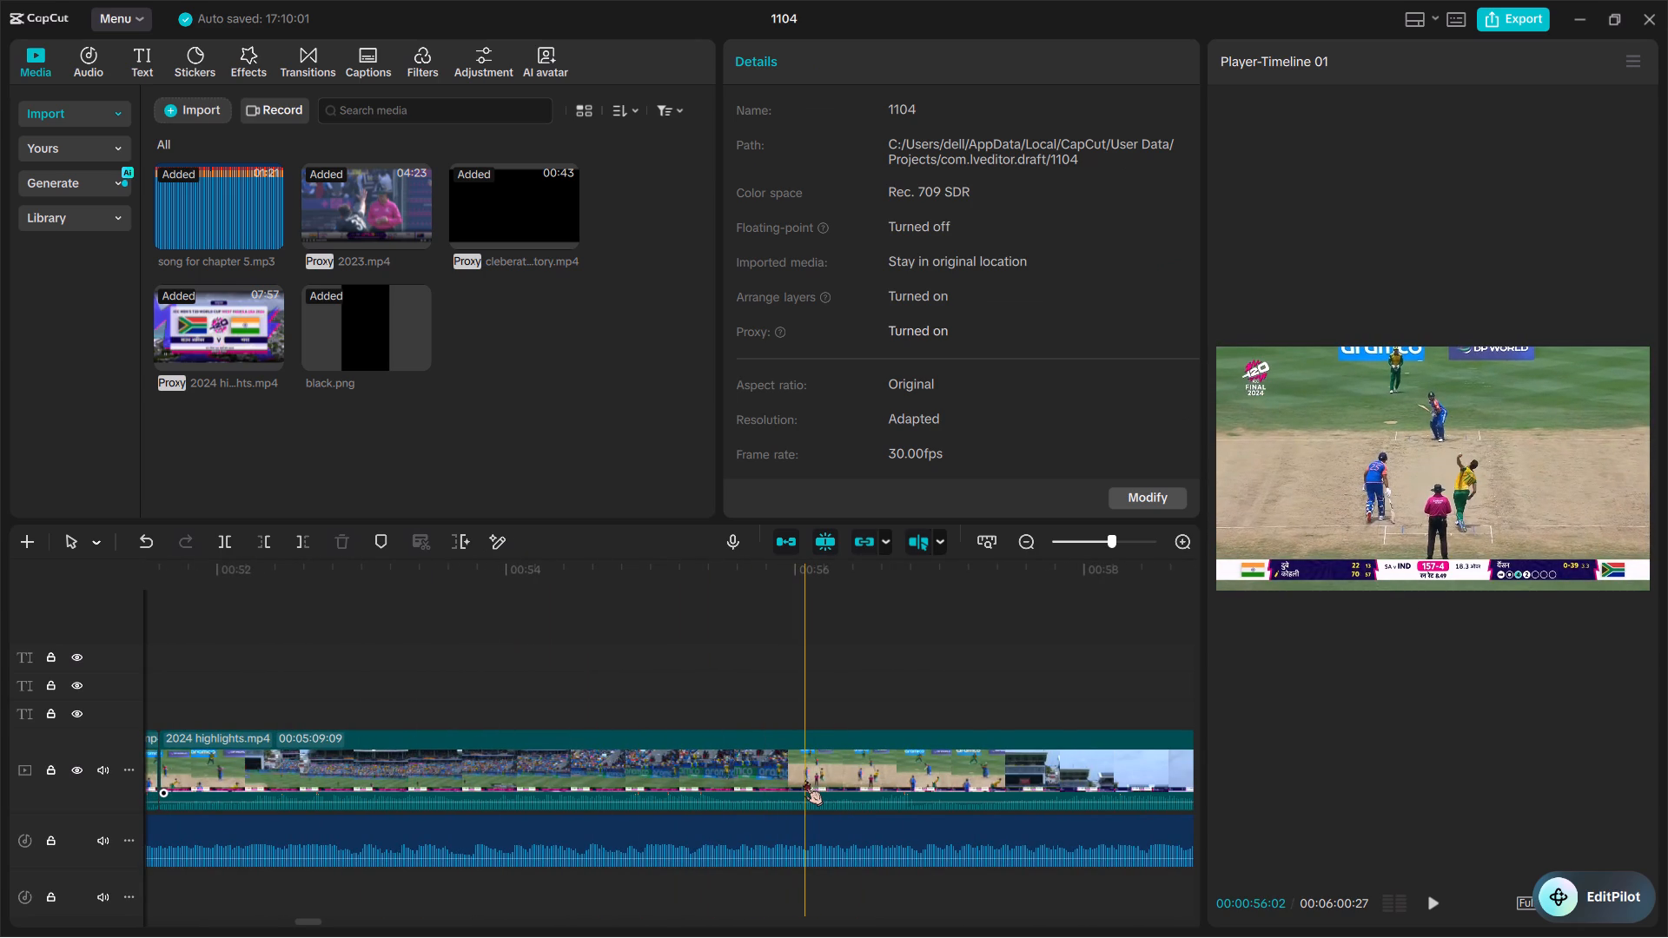
pyautogui.hotkey('ctrl', 'b')
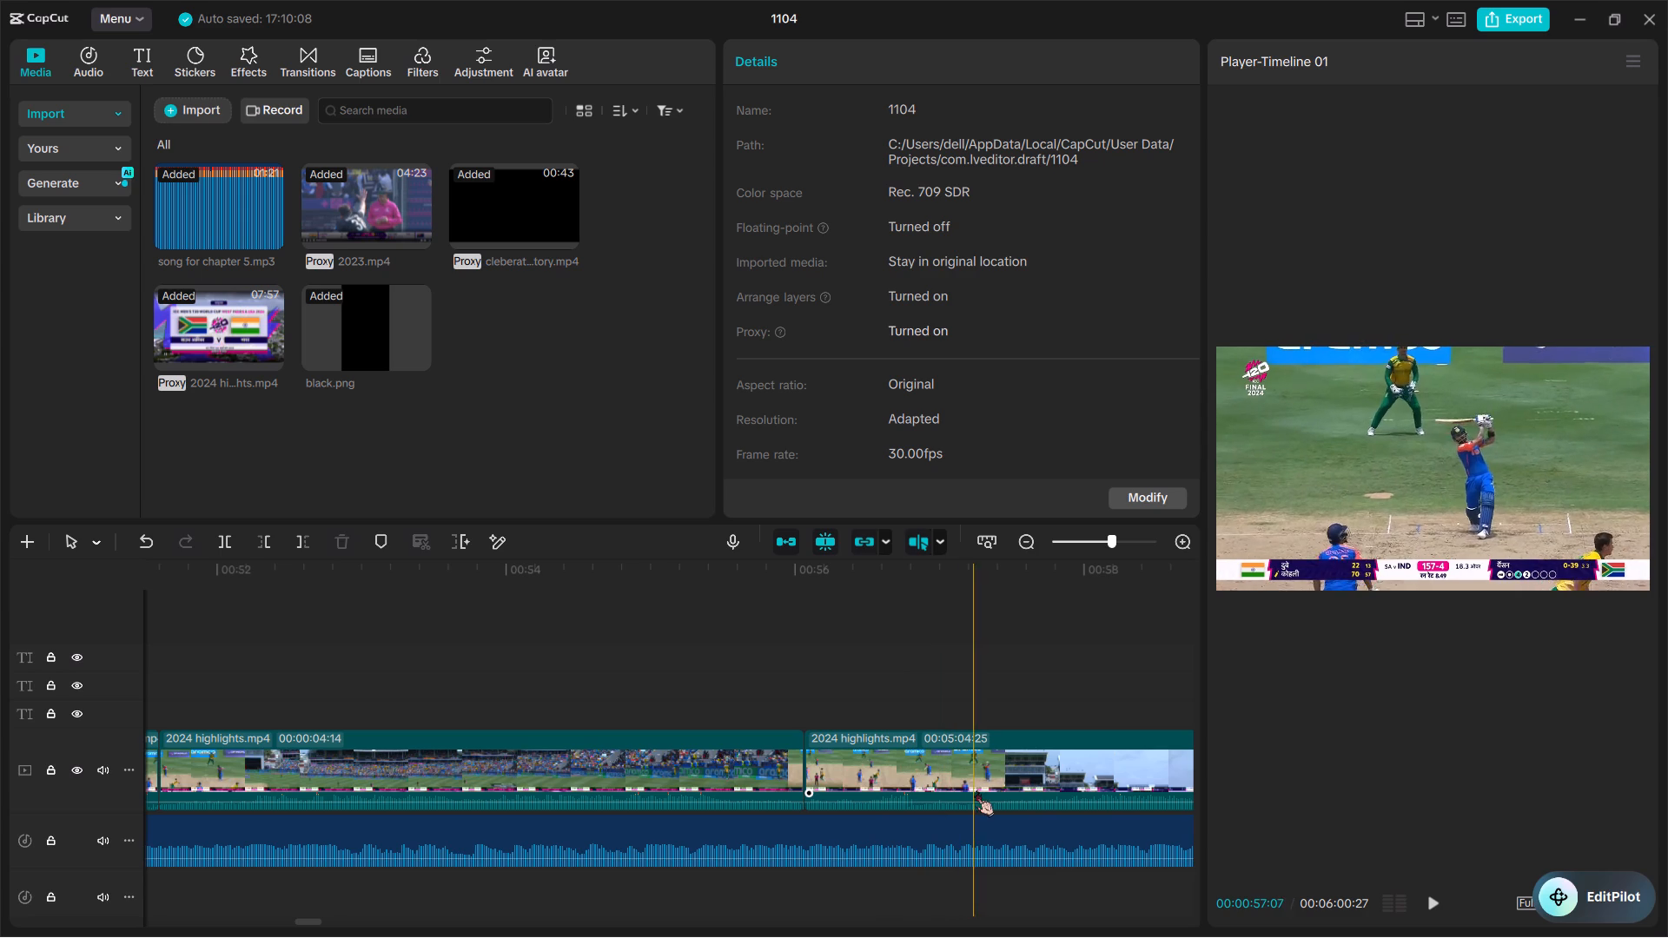
pyautogui.hotkey('ctrl', 'b')
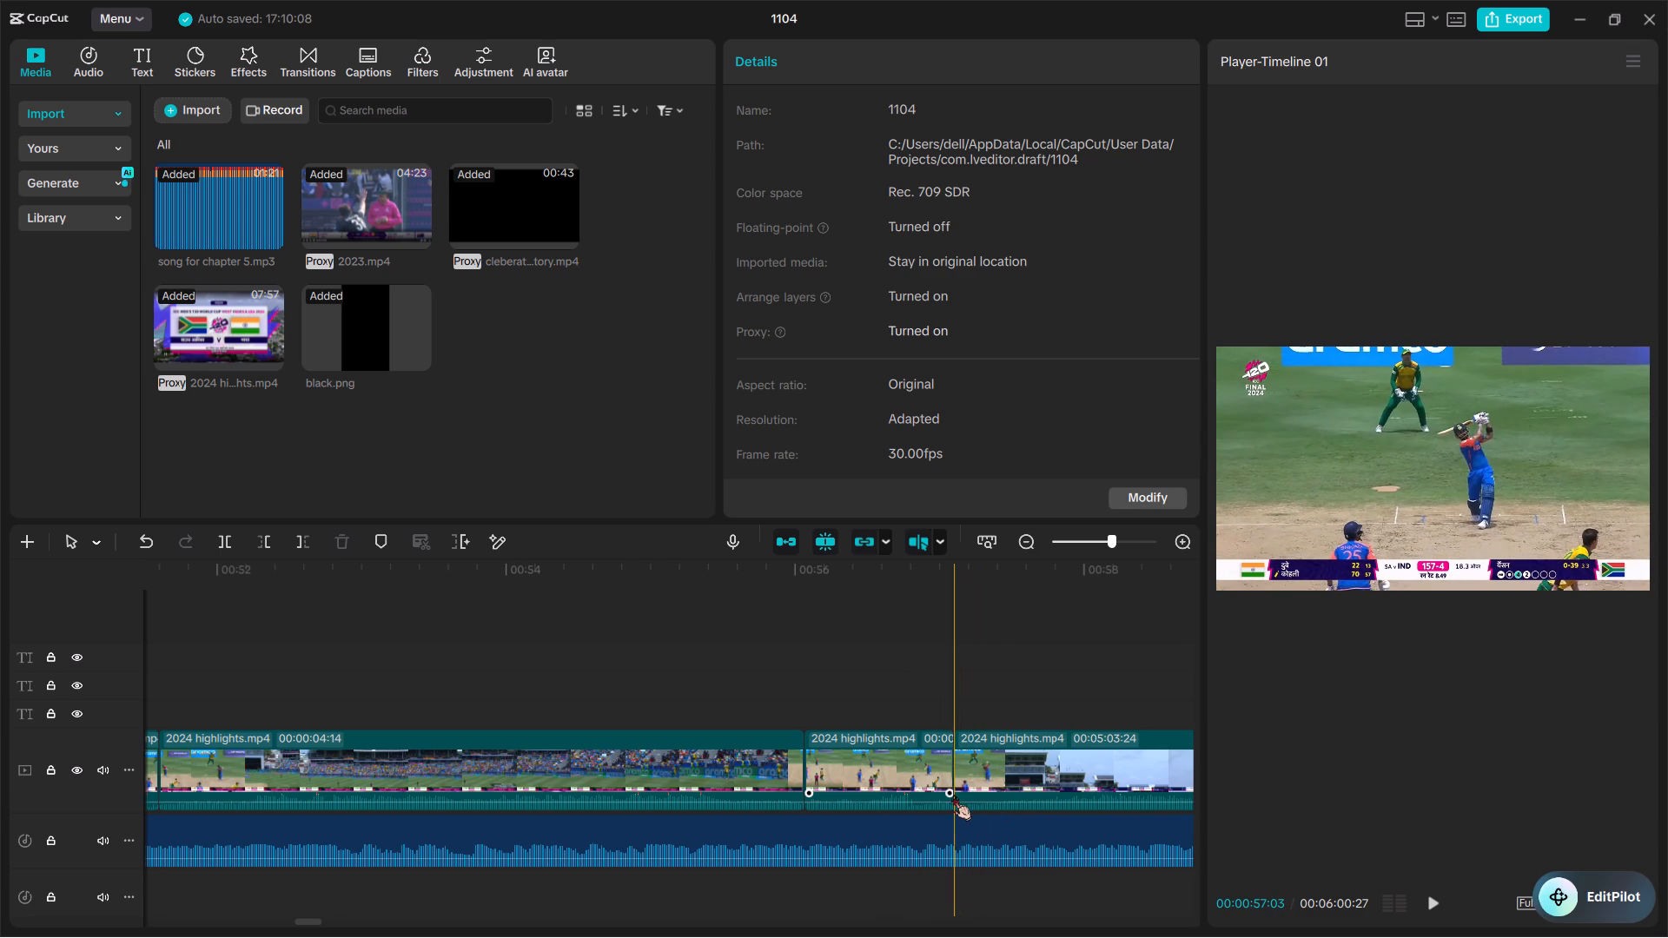
pyautogui.click(534, 754)
pyautogui.press('BackSpace')
# Examine the footage after the 157-4 shot, through the end of India's innings and into South Africa's chase, for the next moments.
pyautogui.keyDown('ctrl'); pyautogui.scroll(-5, 534, 754); pyautogui.keyUp('ctrl')
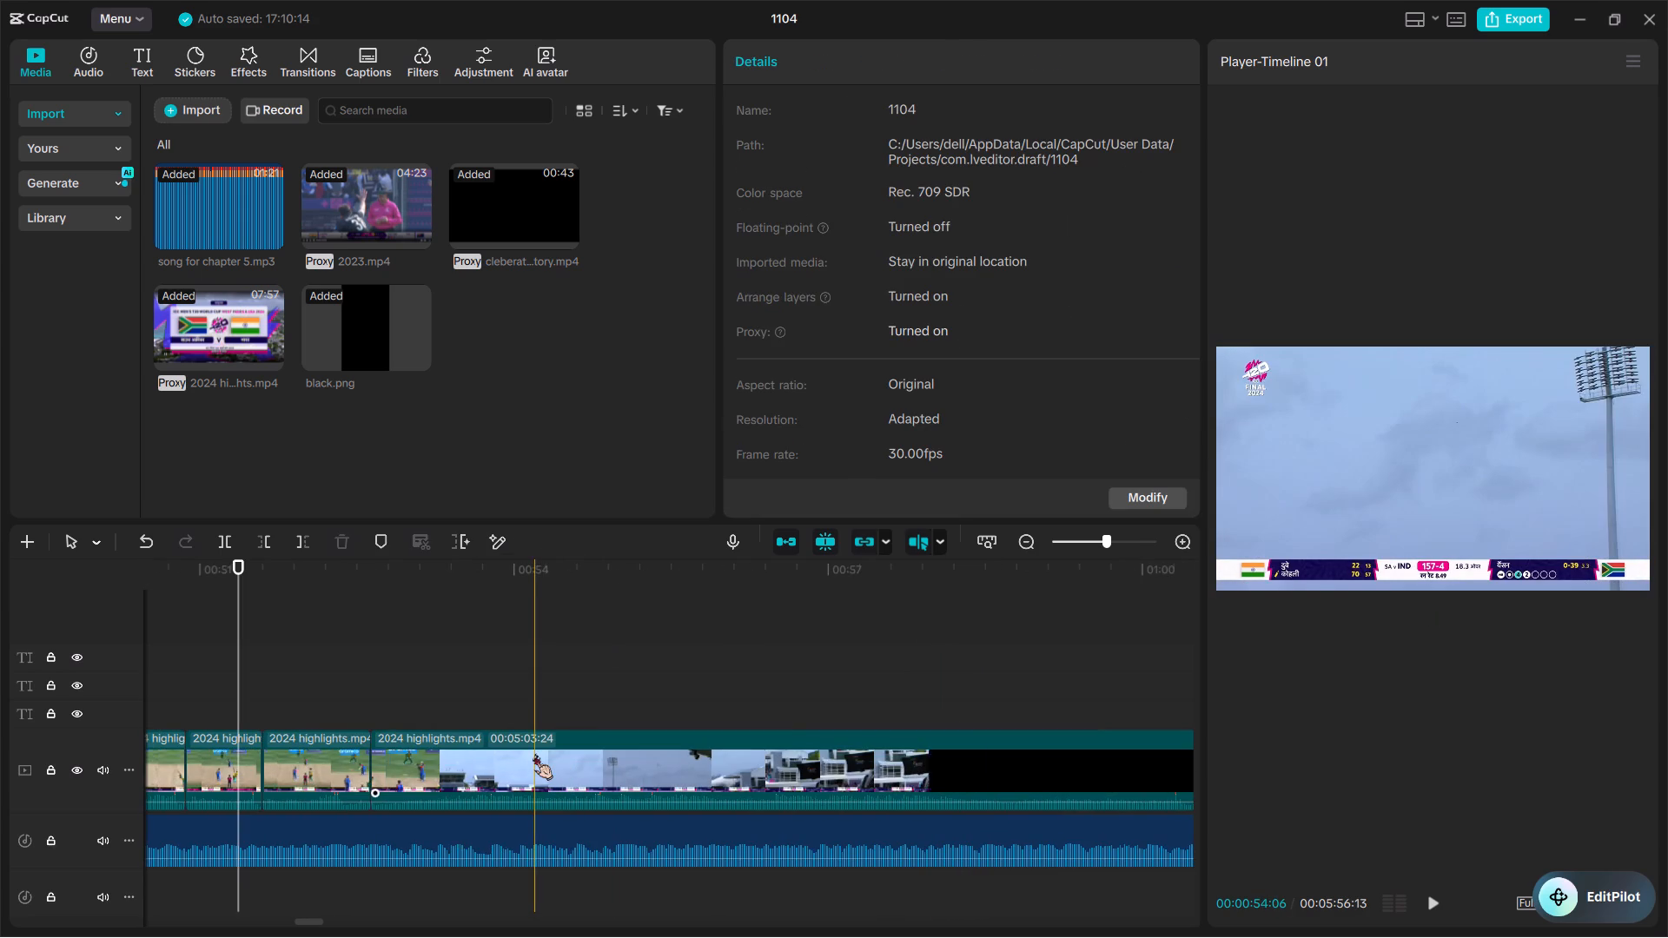
pyautogui.hscroll(1, 534, 754)
pyautogui.press('space')
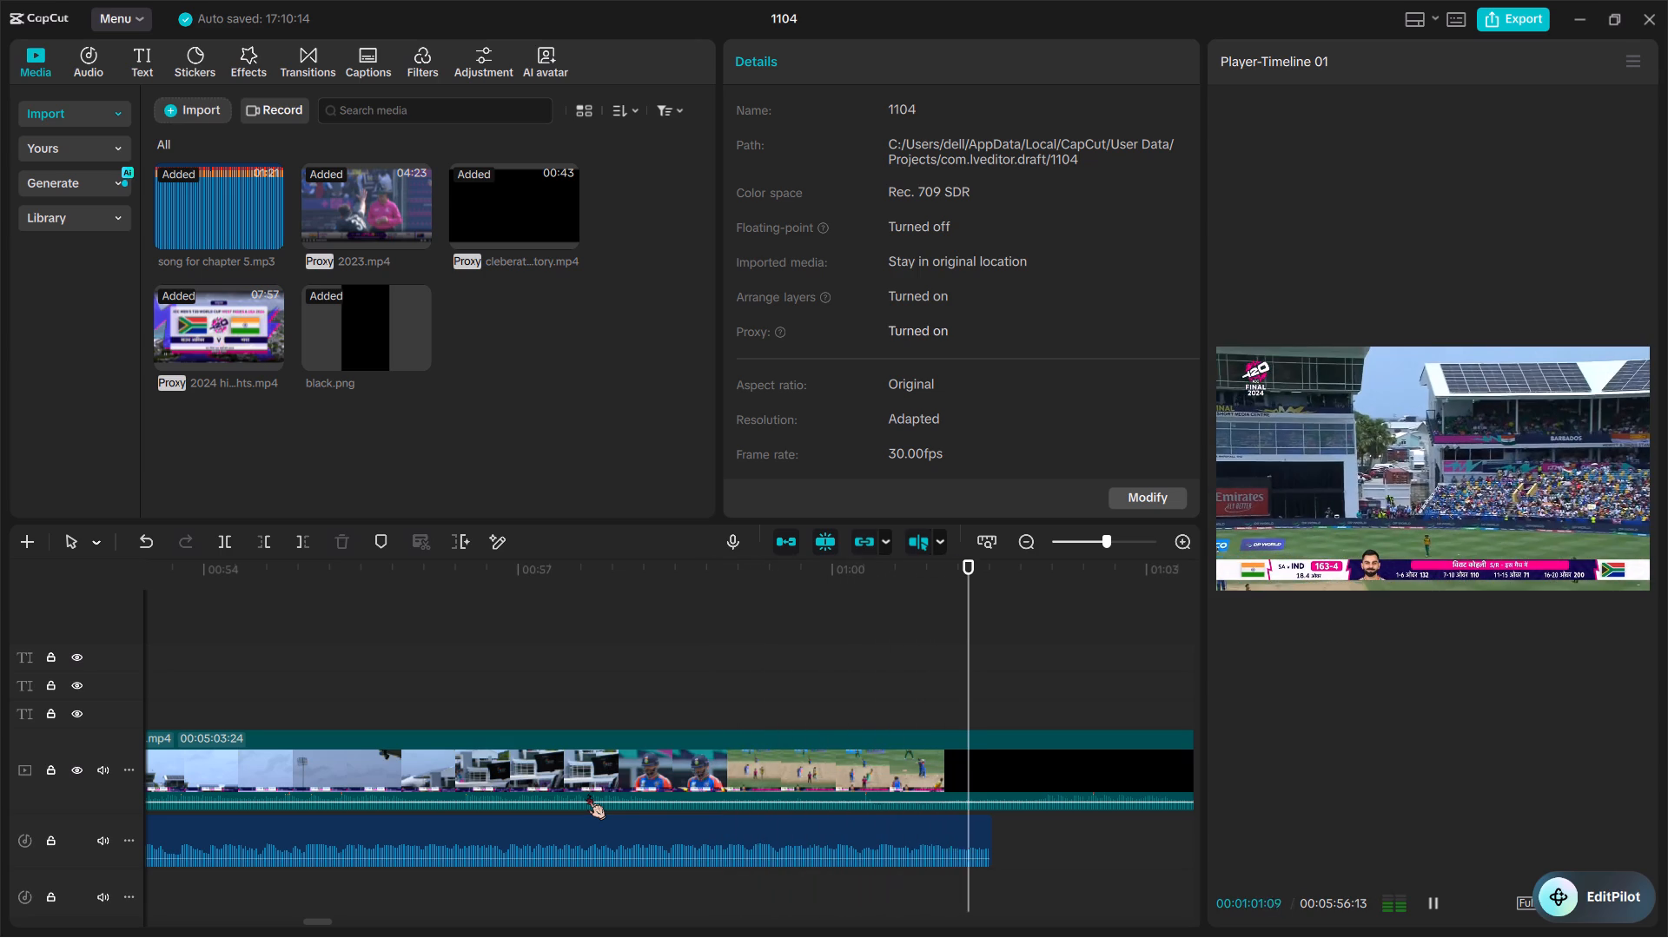
pyautogui.press('space')
pyautogui.hscroll(-1, 587, 794)
pyautogui.keyDown('ctrl'); pyautogui.scroll(-9, 587, 794); pyautogui.keyUp('ctrl')
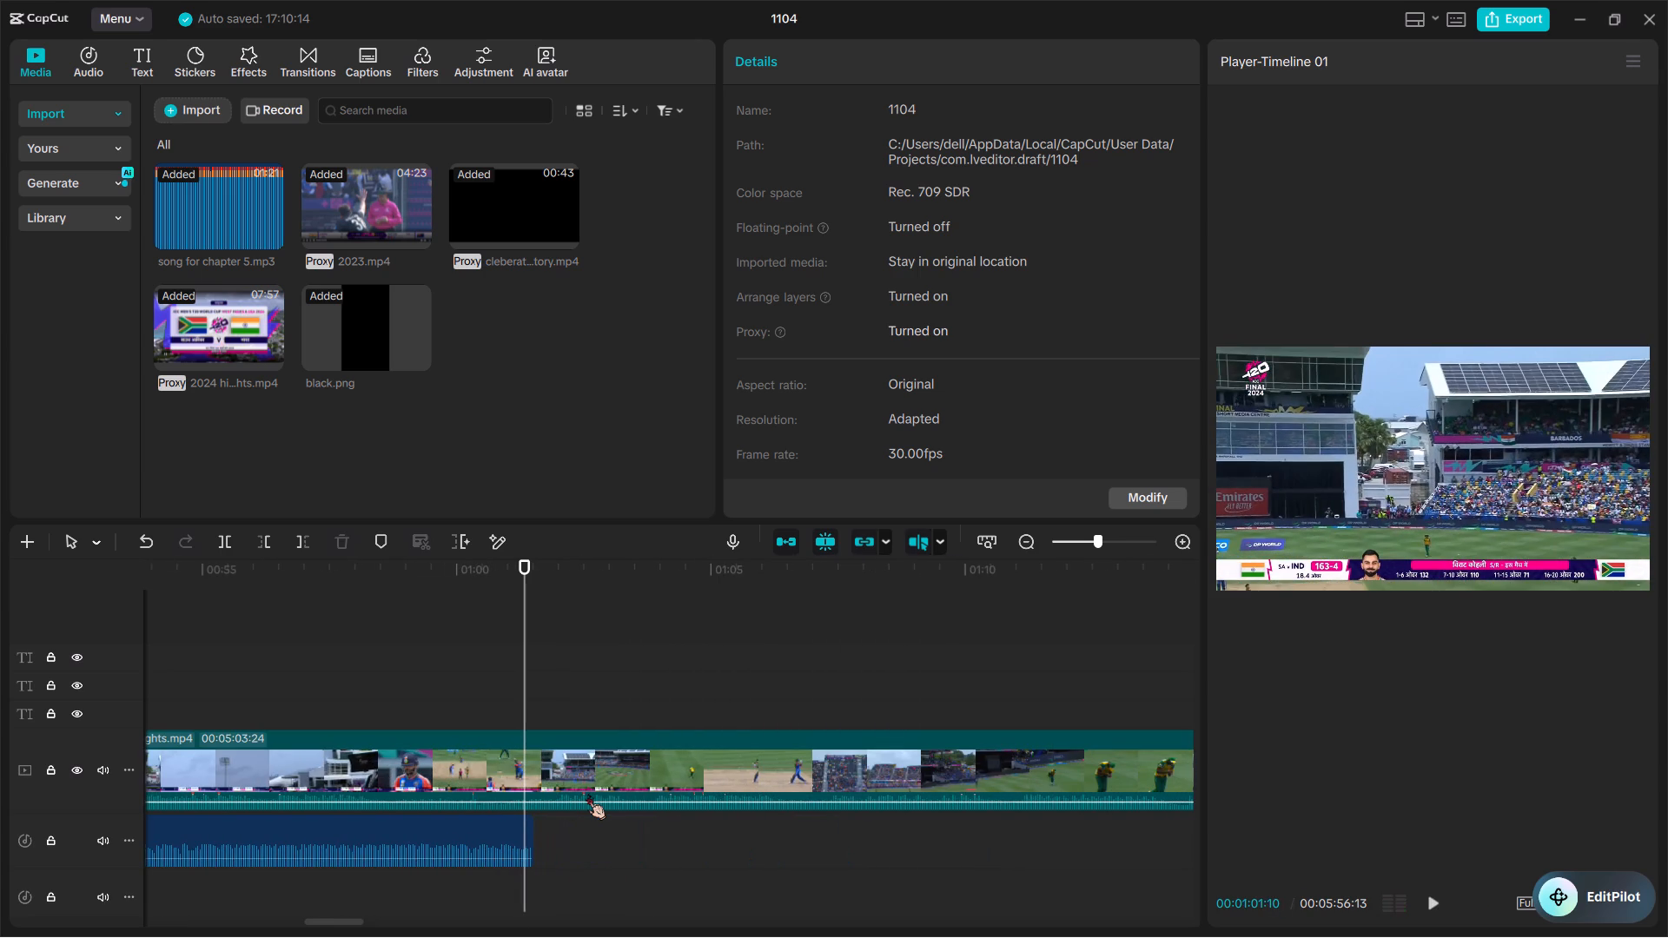
pyautogui.hscroll(-1, 901, 807)
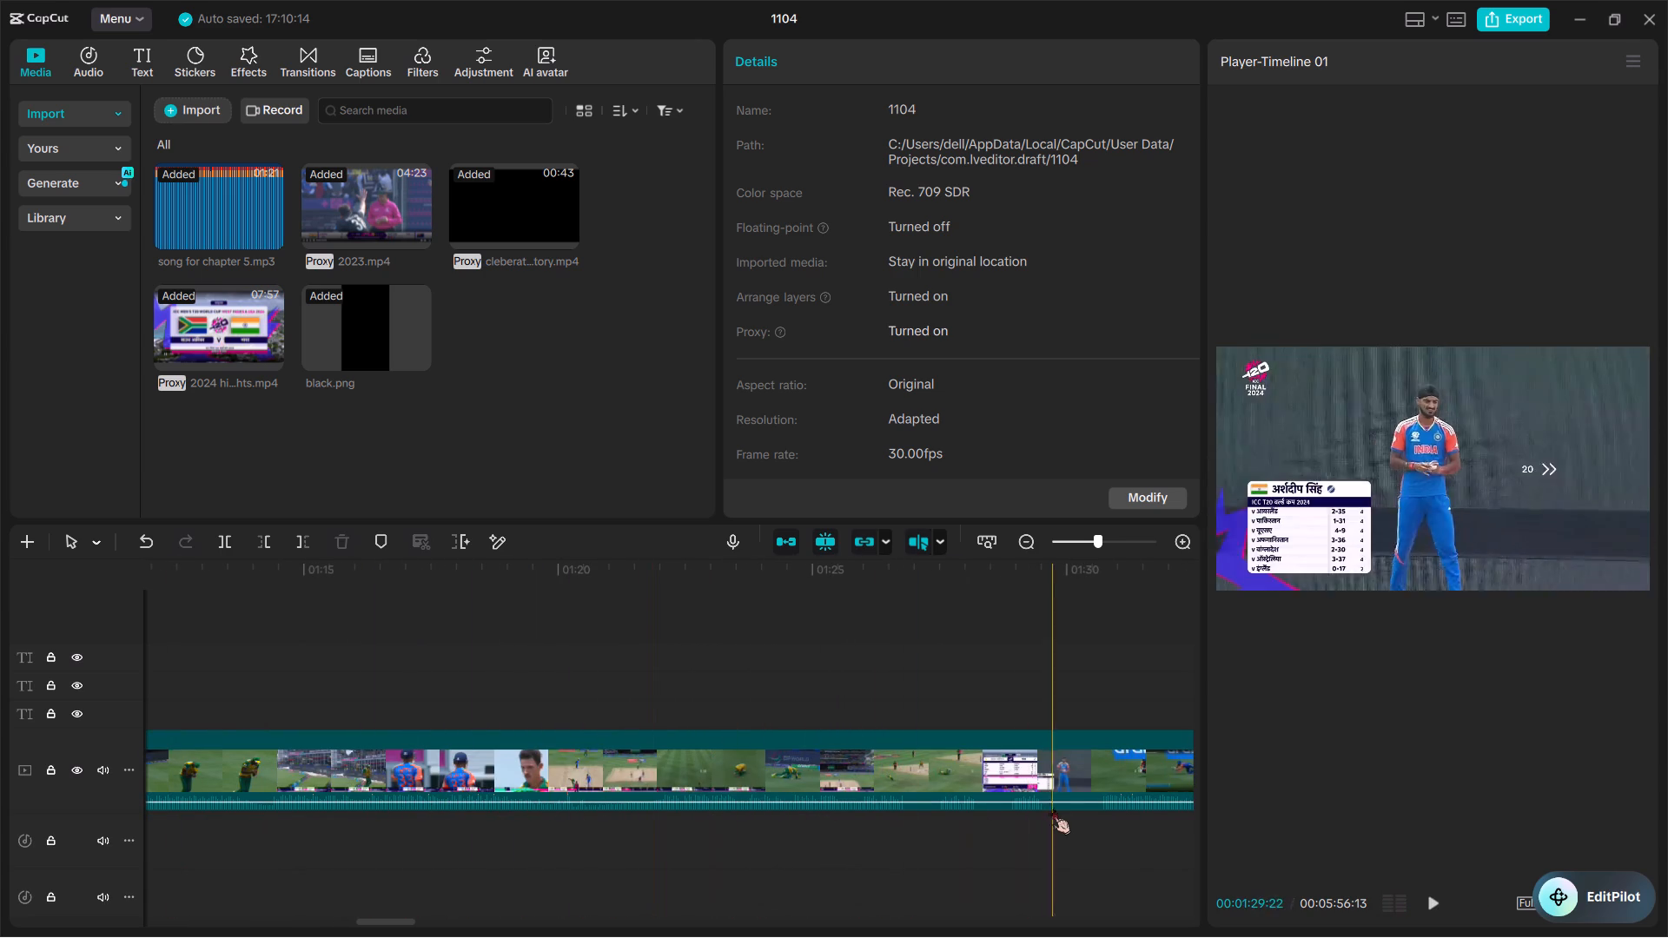
pyautogui.hscroll(-1, 1052, 809)
pyautogui.hscroll(-1, 905, 772)
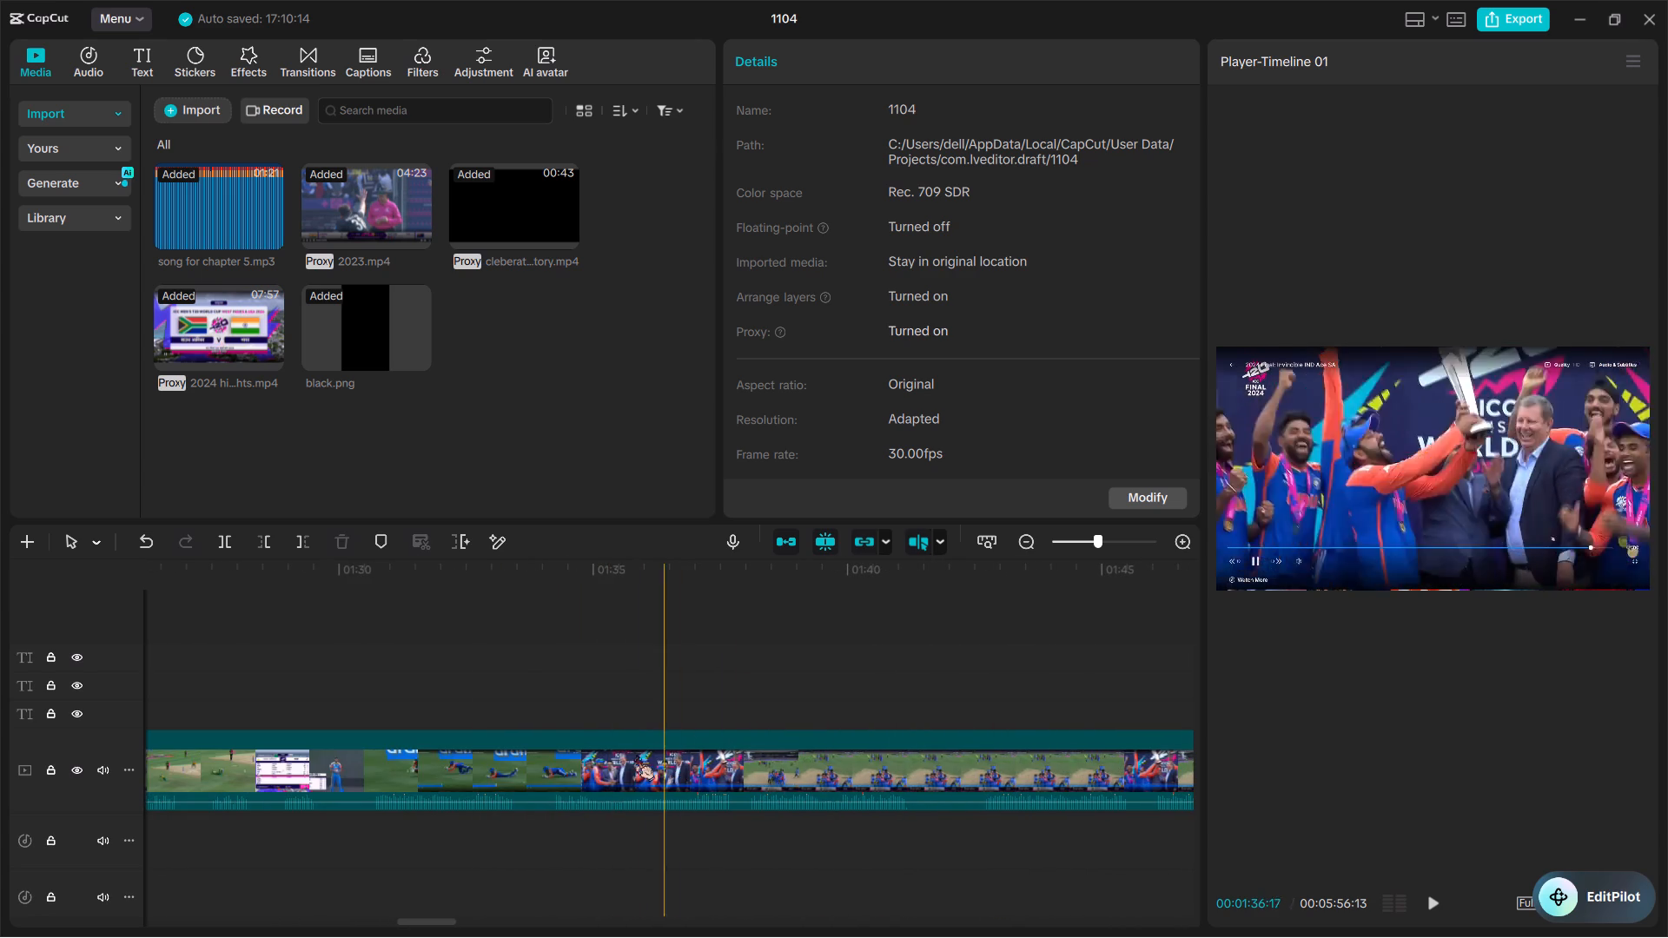
pyautogui.hscroll(1, 625, 758)
pyautogui.hscroll(1, 502, 761)
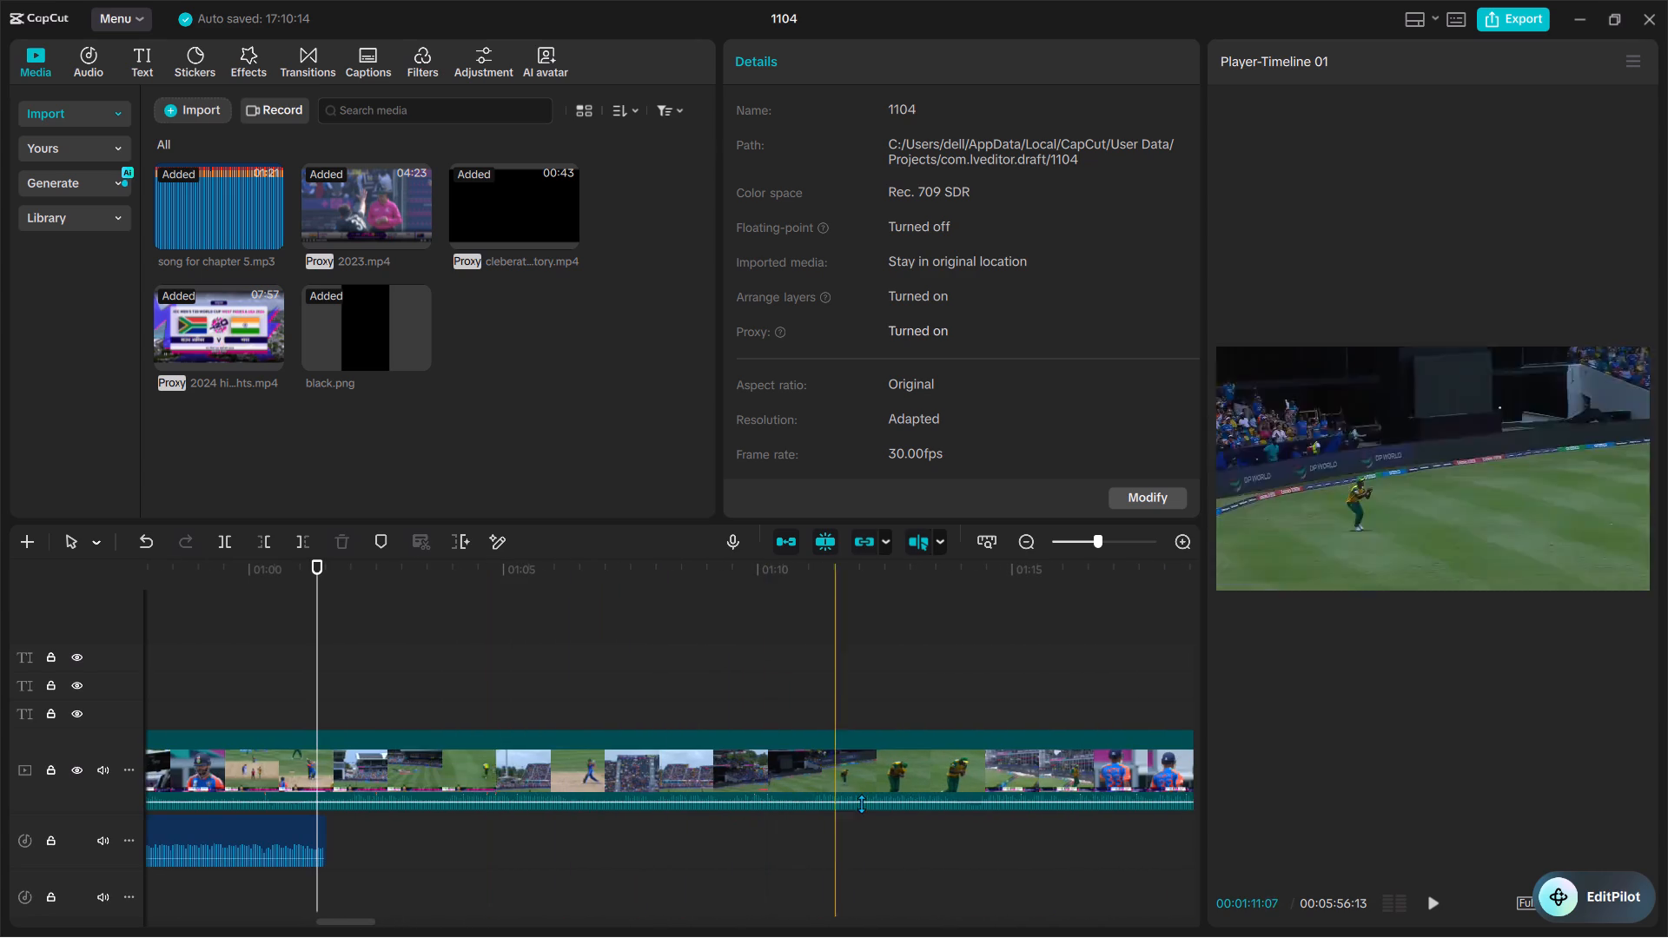
pyautogui.hscroll(1, 844, 798)
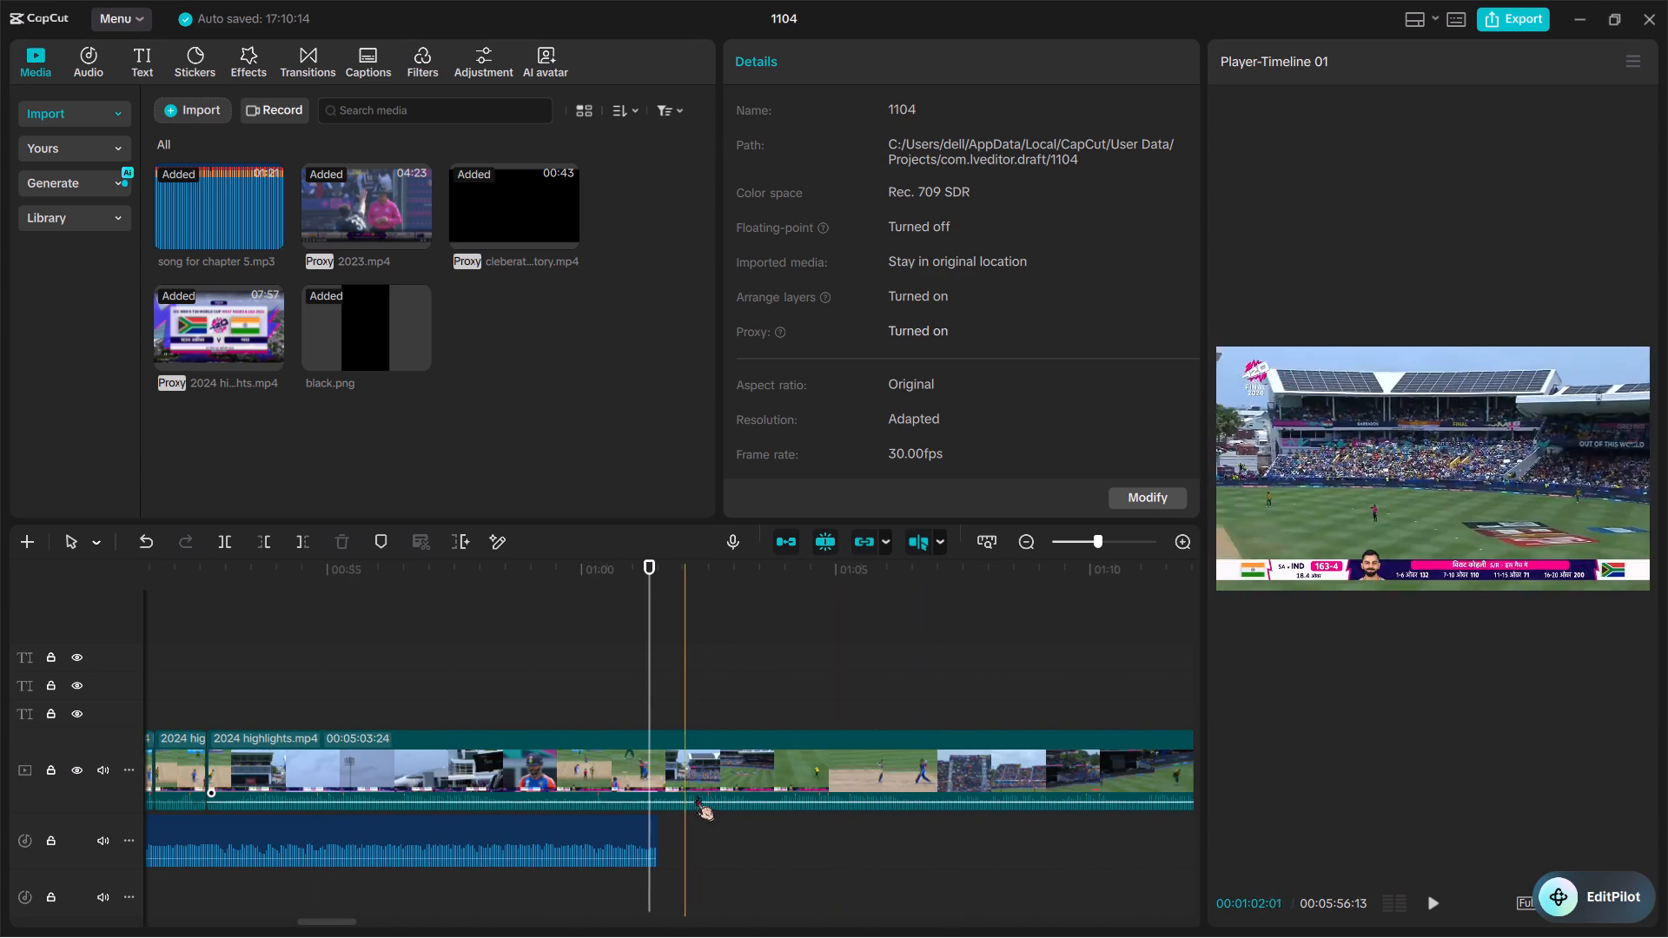
pyautogui.hscroll(-1, 938, 783)
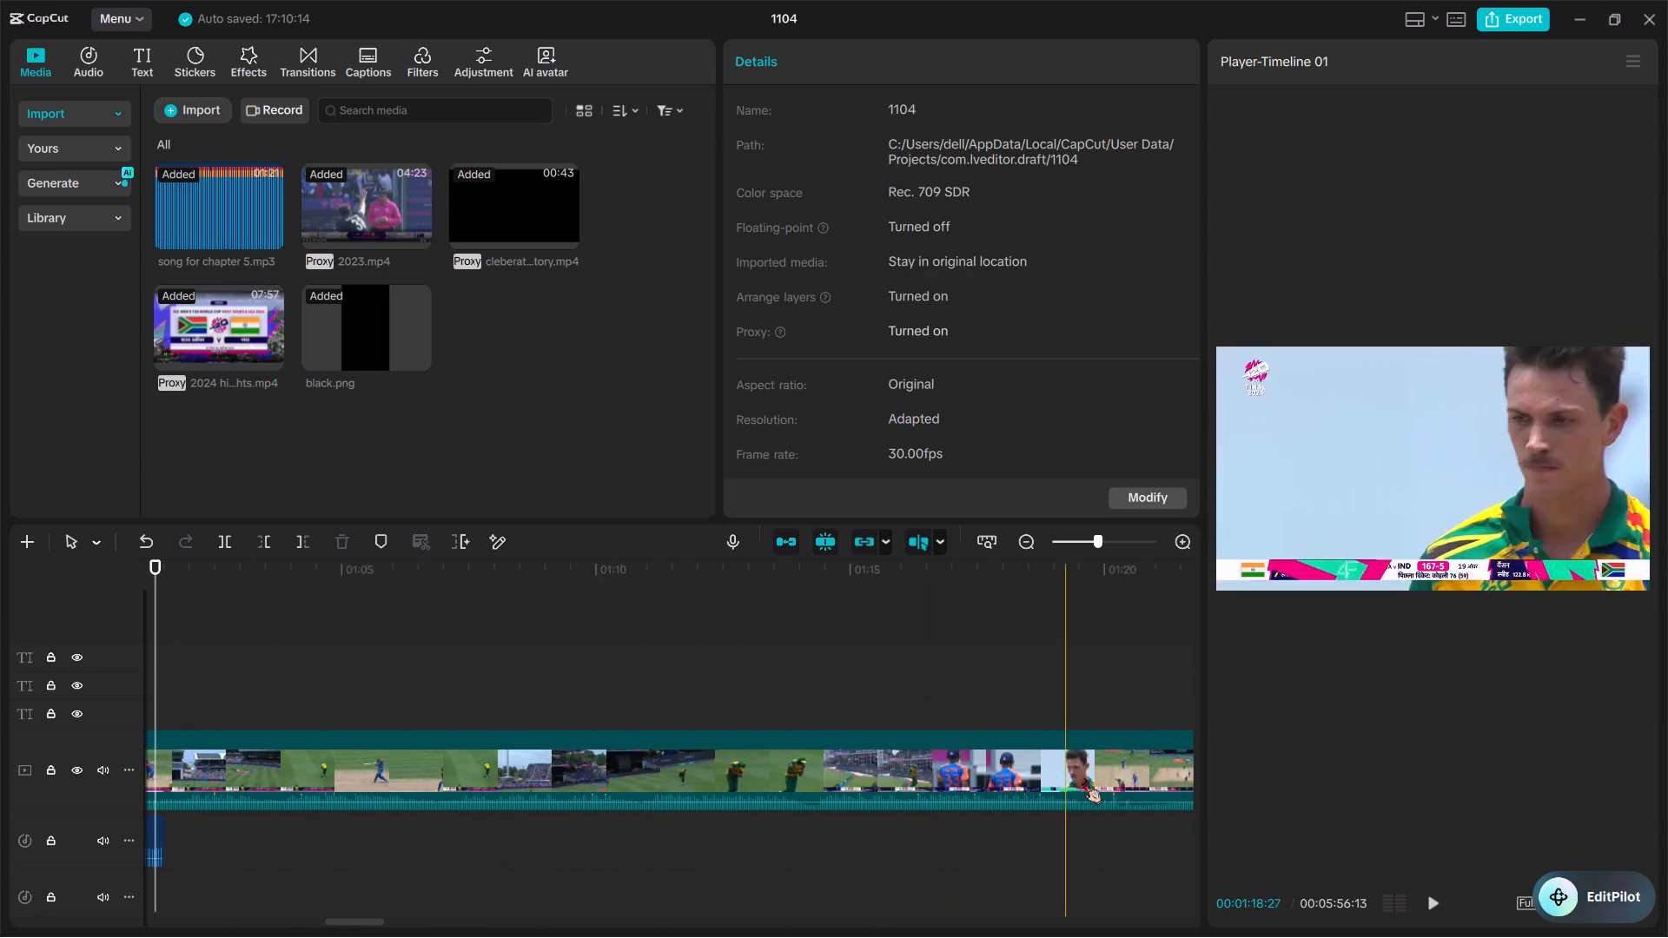
pyautogui.hscroll(-2, 1083, 778)
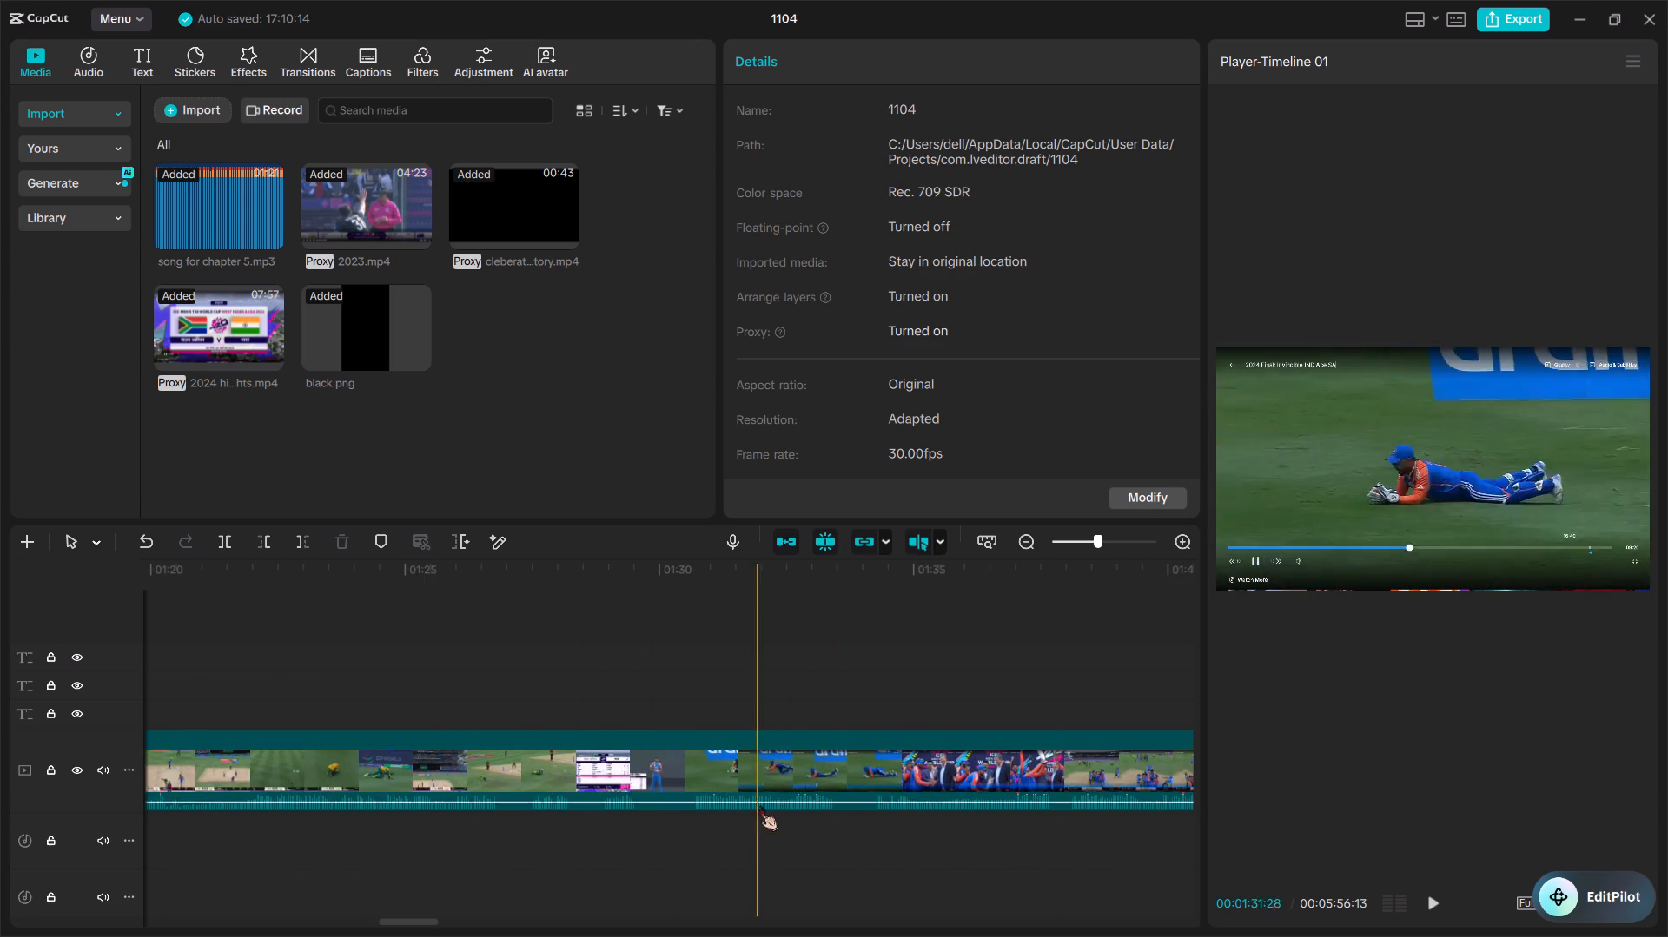
pyautogui.hscroll(-1, 1029, 776)
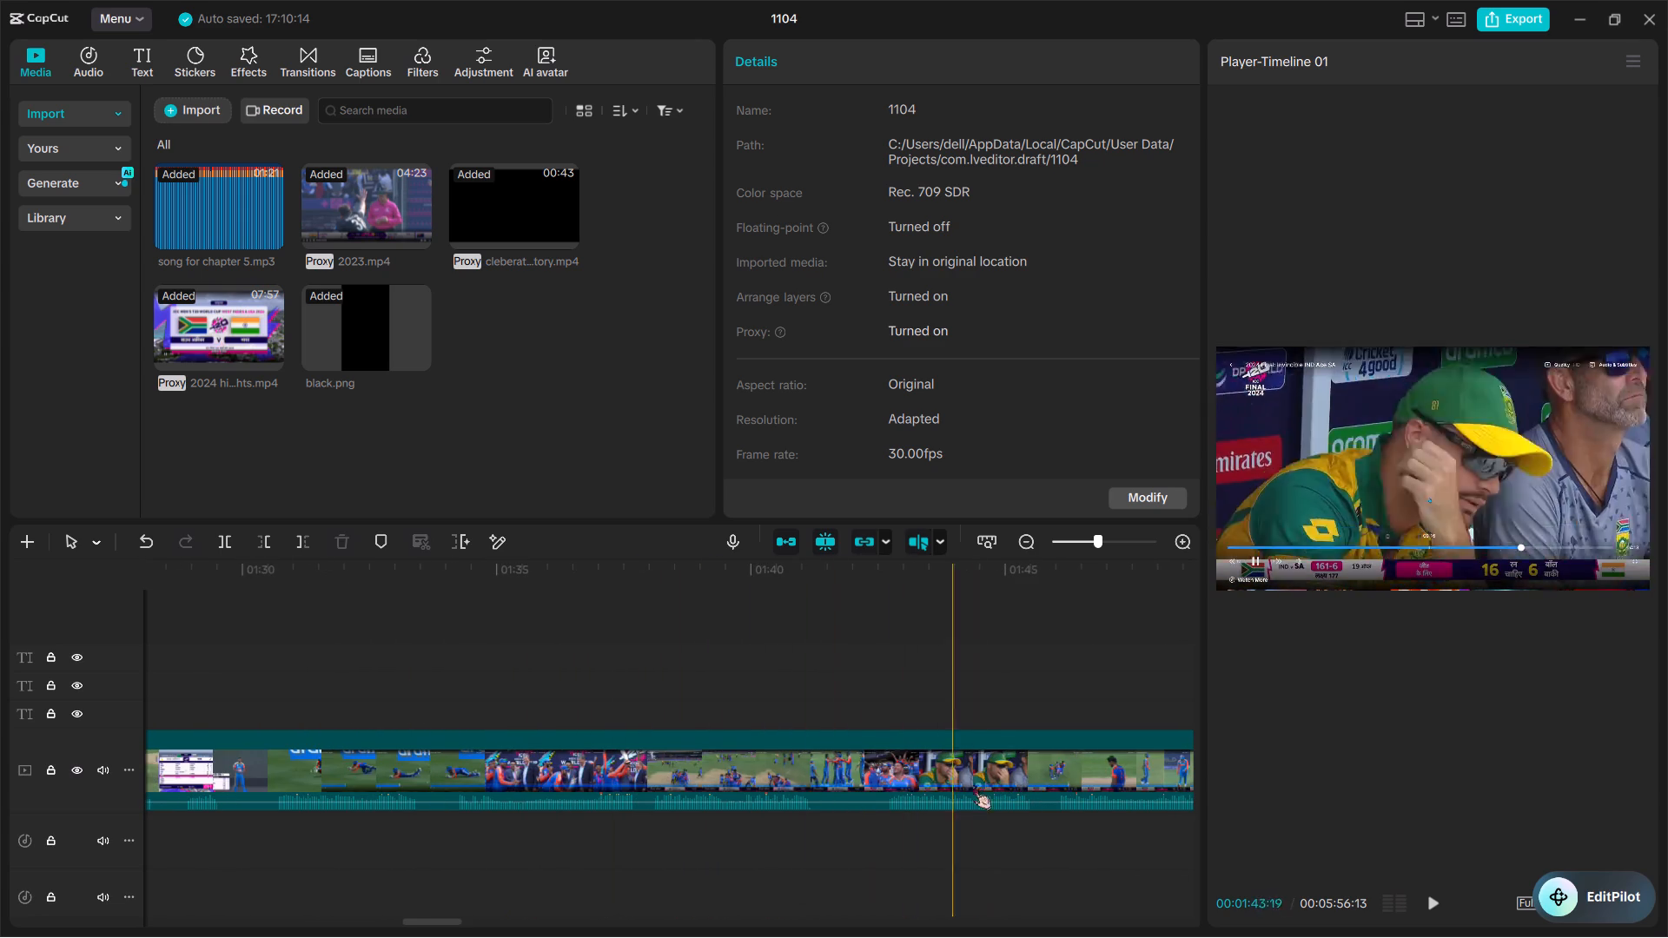
pyautogui.hscroll(-3, 1029, 789)
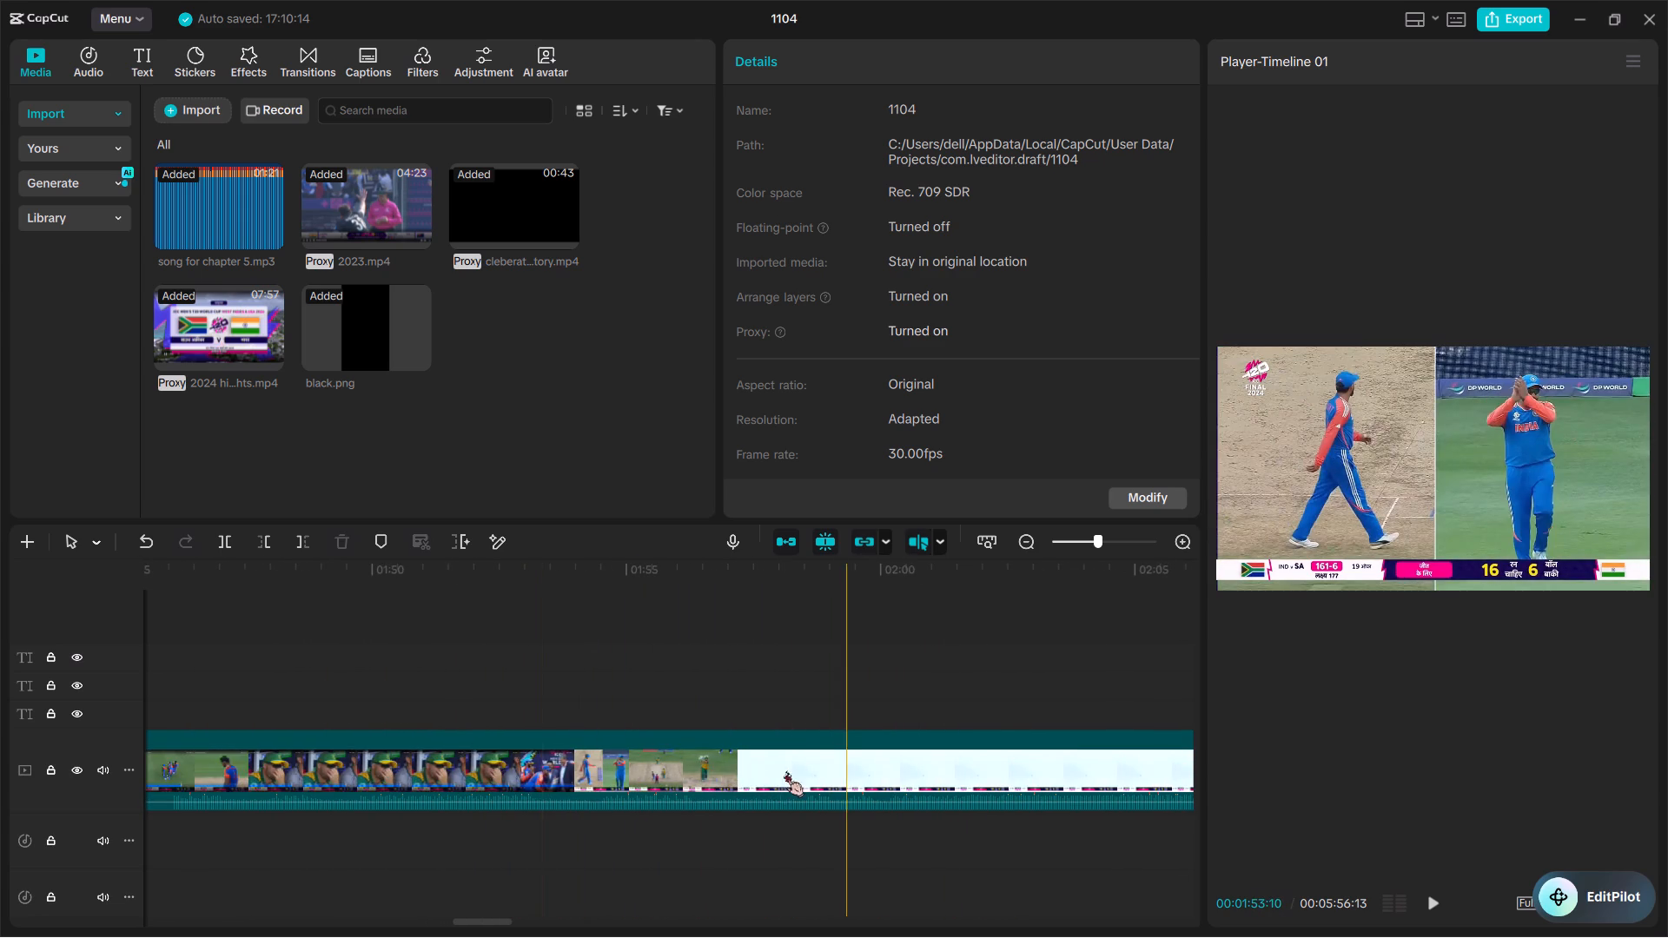
# Split the long clip at 00:01:51:24, before the 161-6 final-over delivery, and at 00:02:09:01, during the fielders' run after it.
pyautogui.hscroll(1, 834, 779)
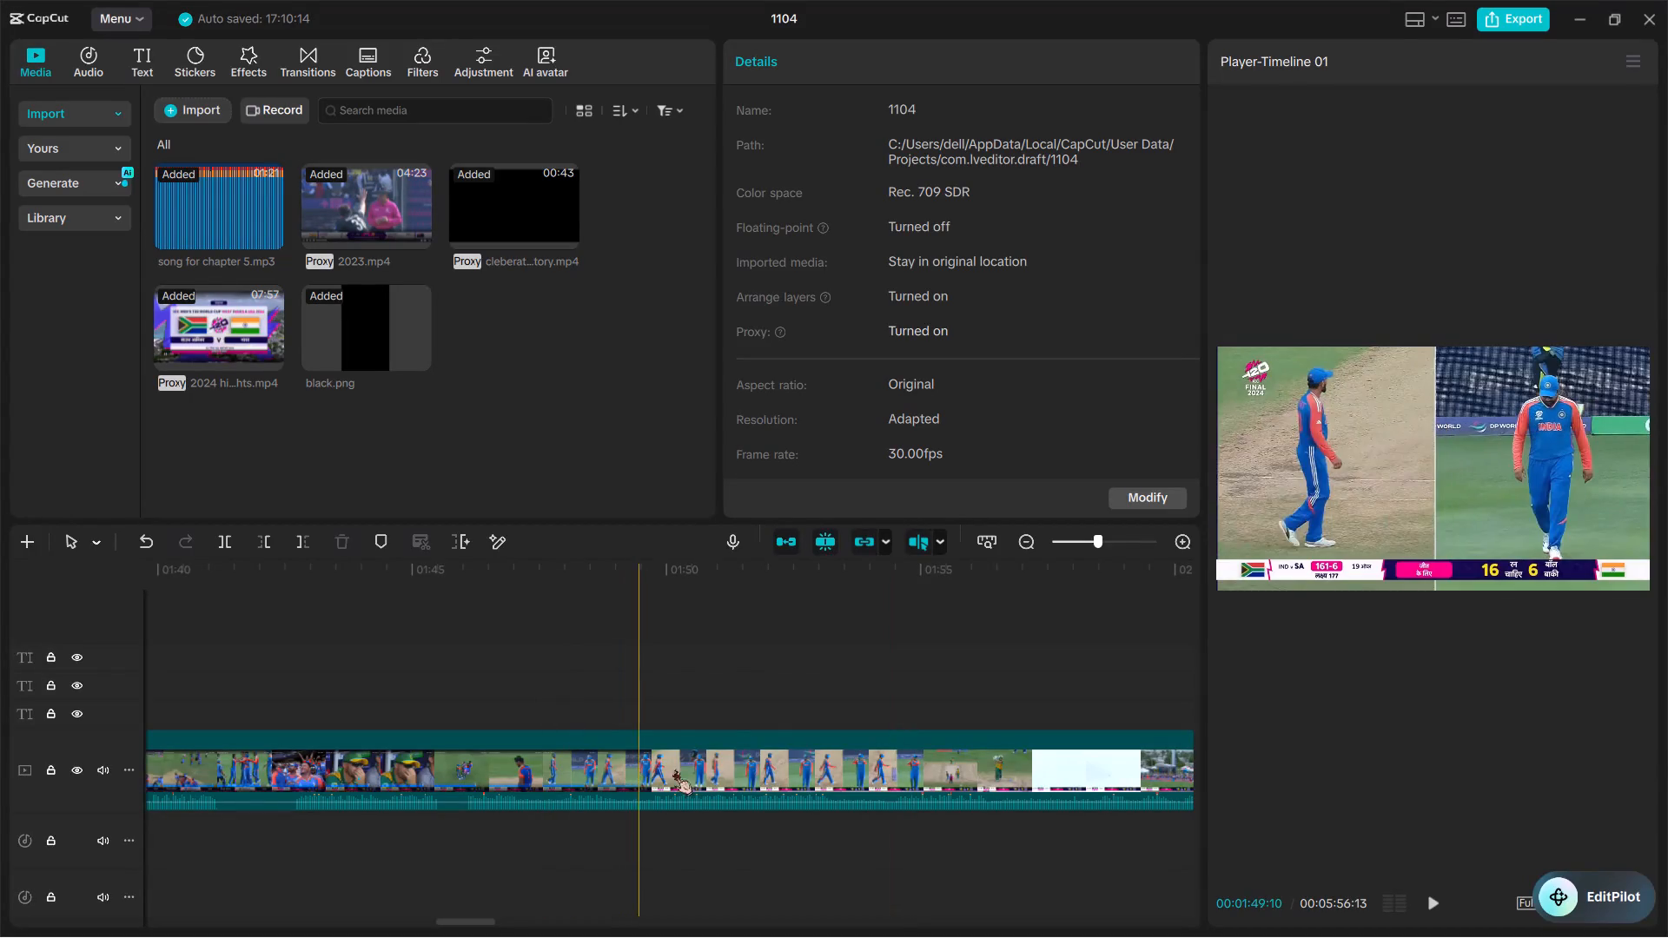
pyautogui.hscroll(1, 664, 768)
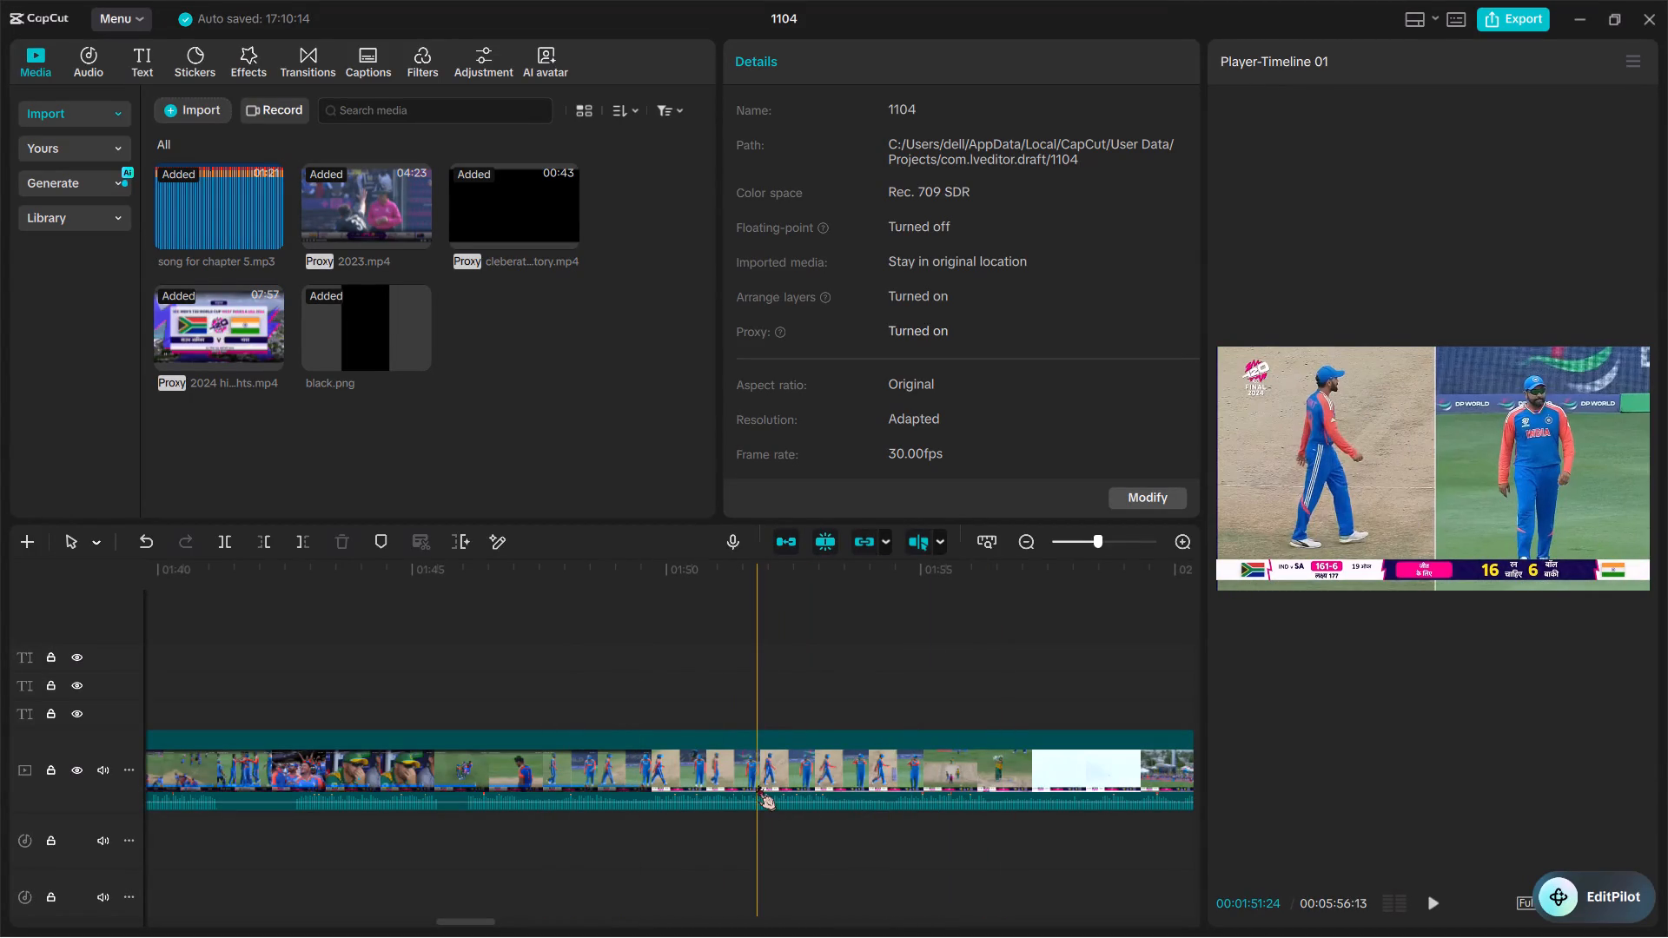
pyautogui.hscroll(1, 758, 785)
pyautogui.hotkey('ctrl', 'b')
pyautogui.hscroll(-1, 967, 773)
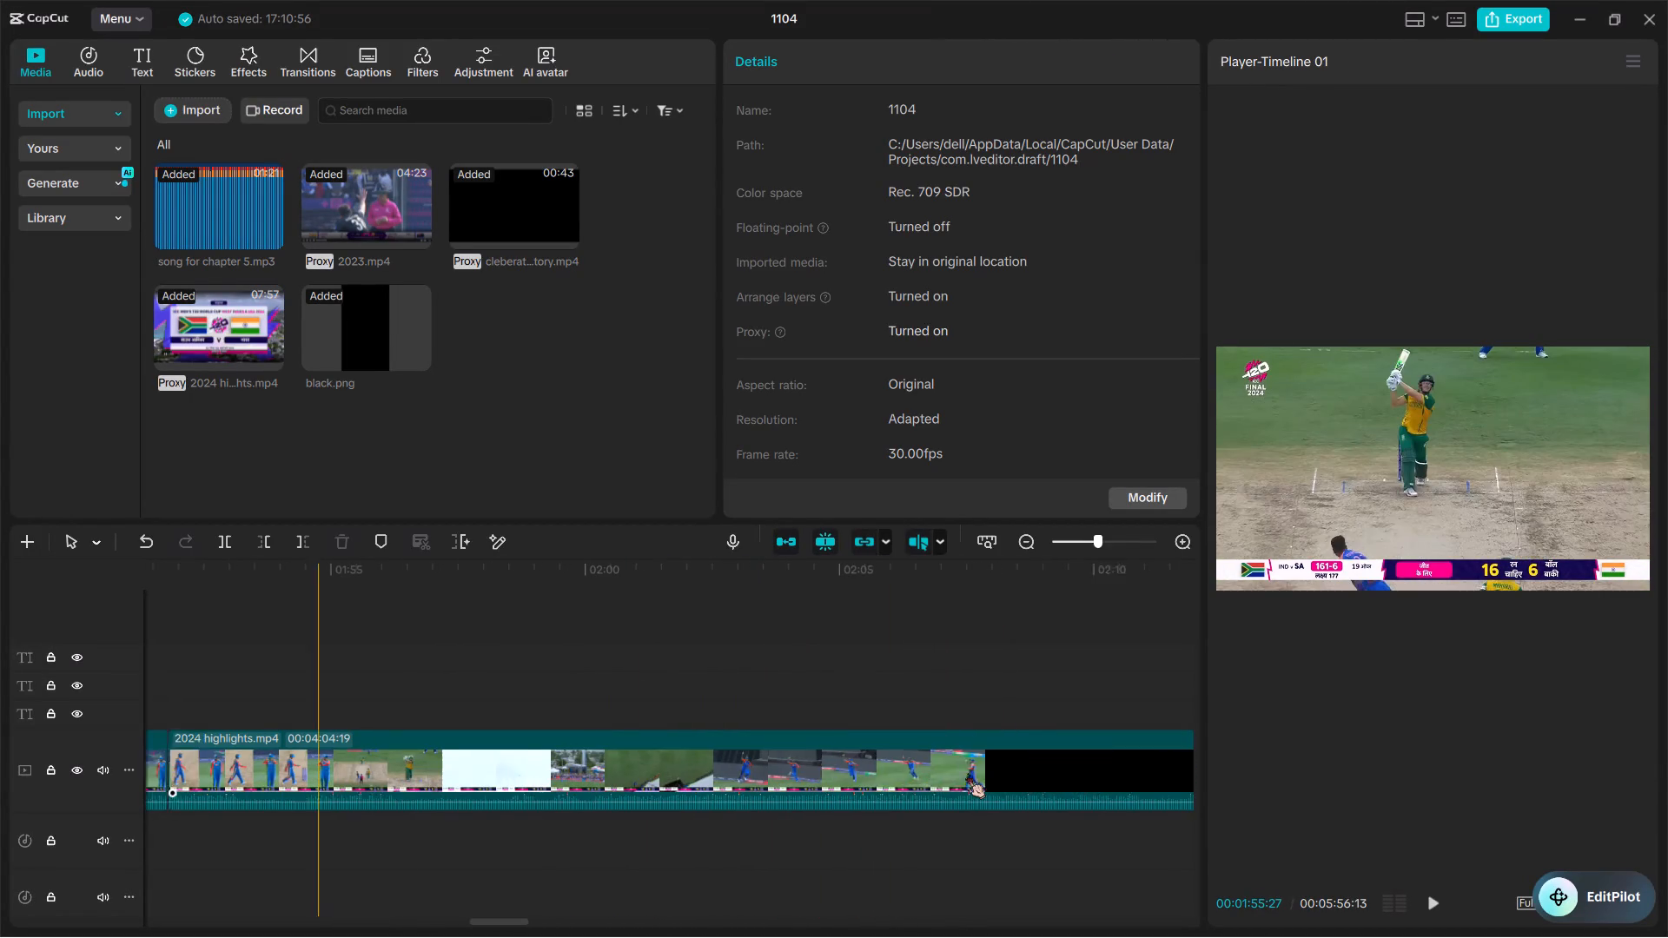
pyautogui.press('space')
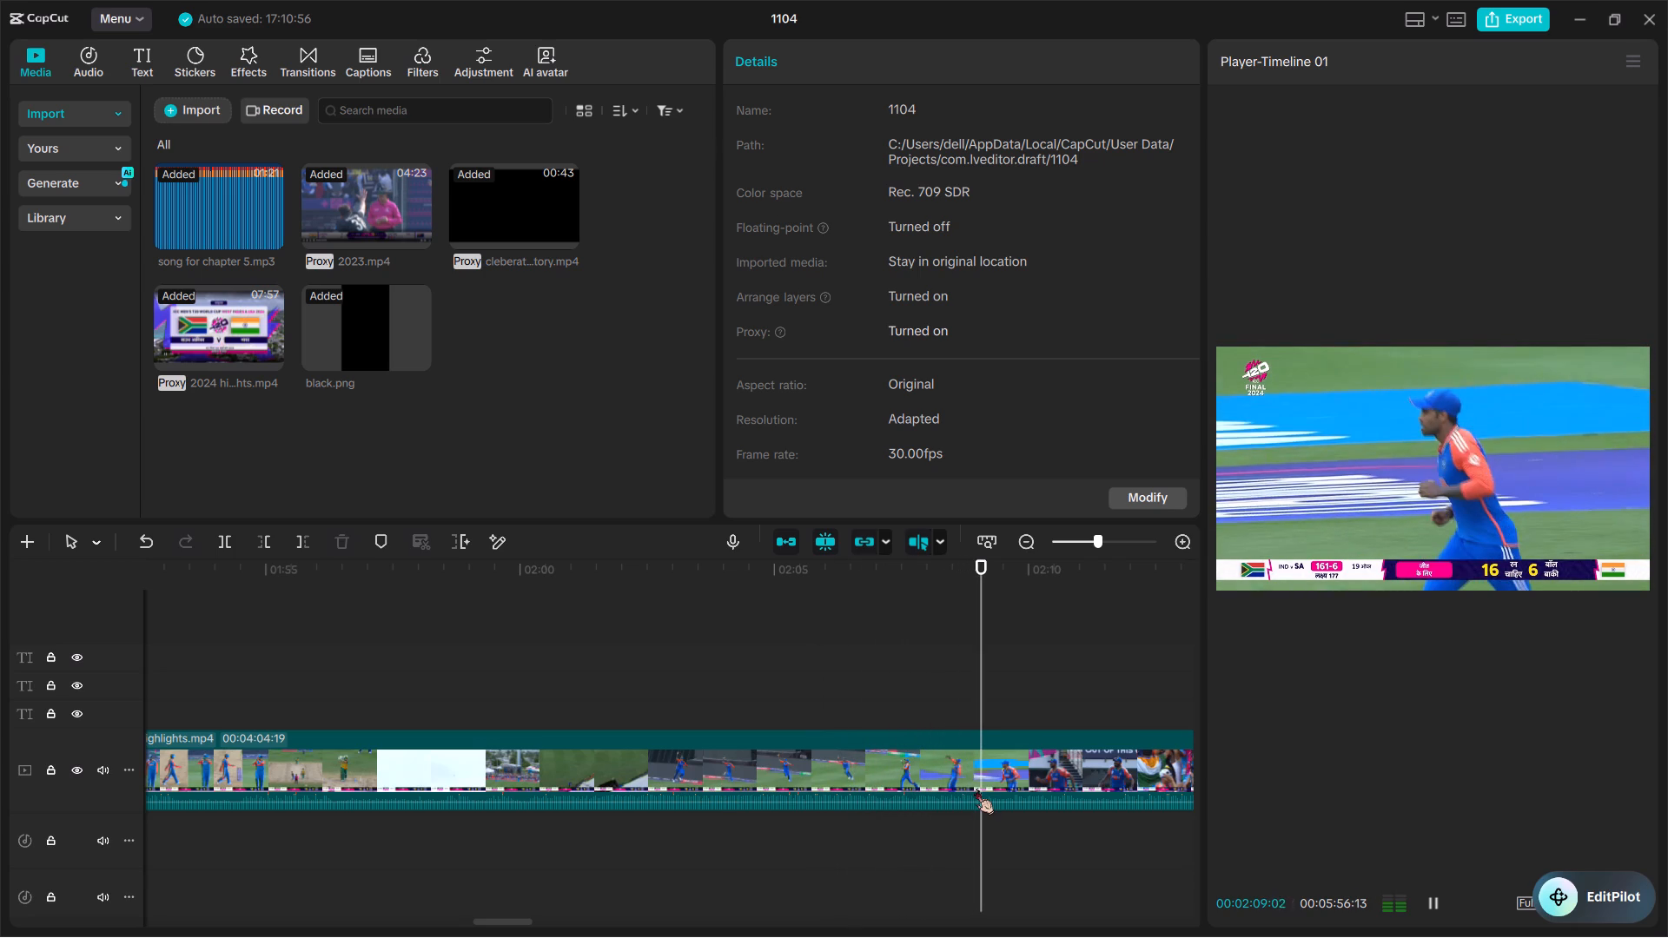
pyautogui.press('space')
pyautogui.hotkey('ctrl', 'b')
# Examine the footage after the 161-6 catch, through the remaining final-over deliveries, for the winning moment.
pyautogui.press('space')
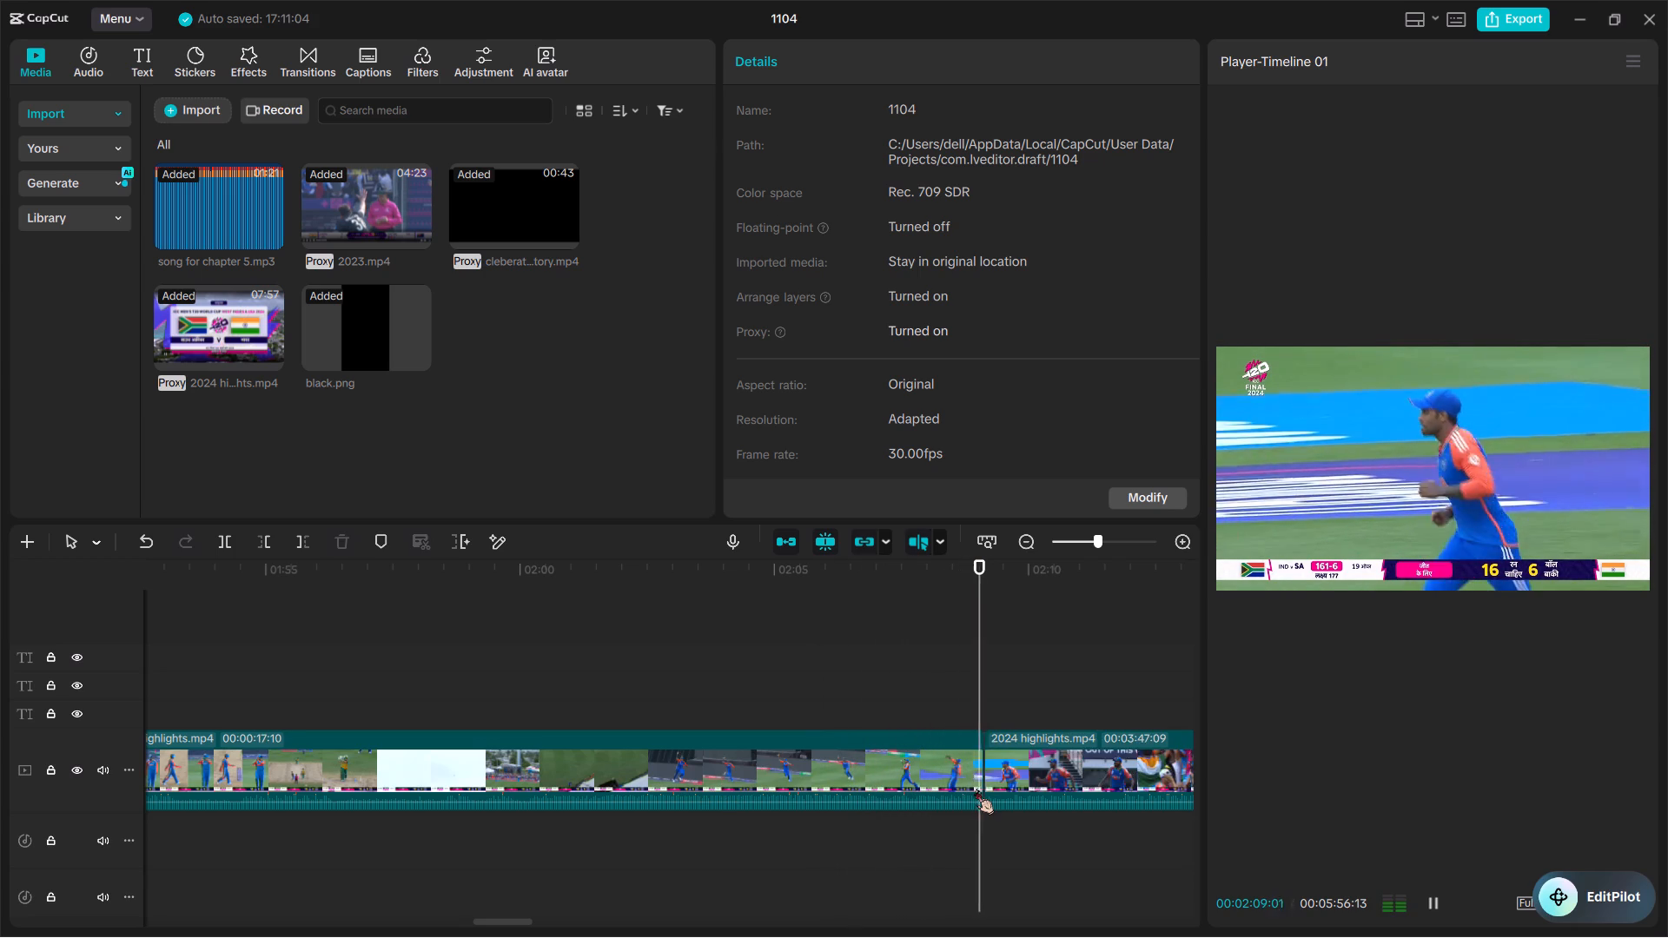
pyautogui.hscroll(-1, 976, 789)
pyautogui.press('space')
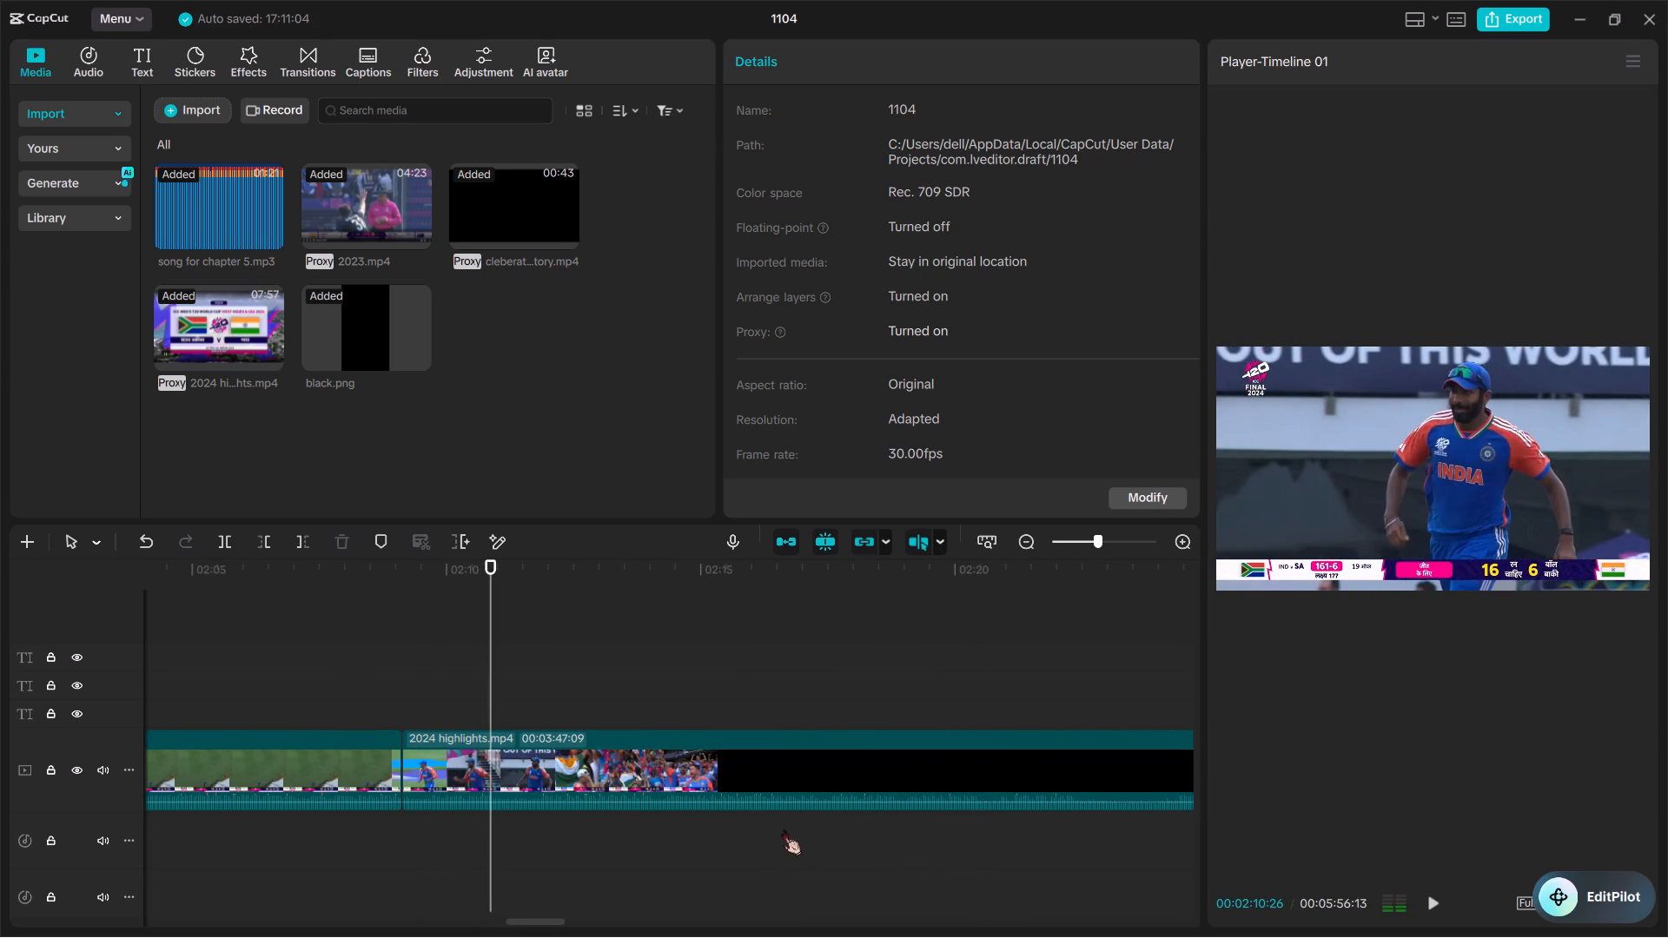
pyautogui.hscroll(-2, 888, 785)
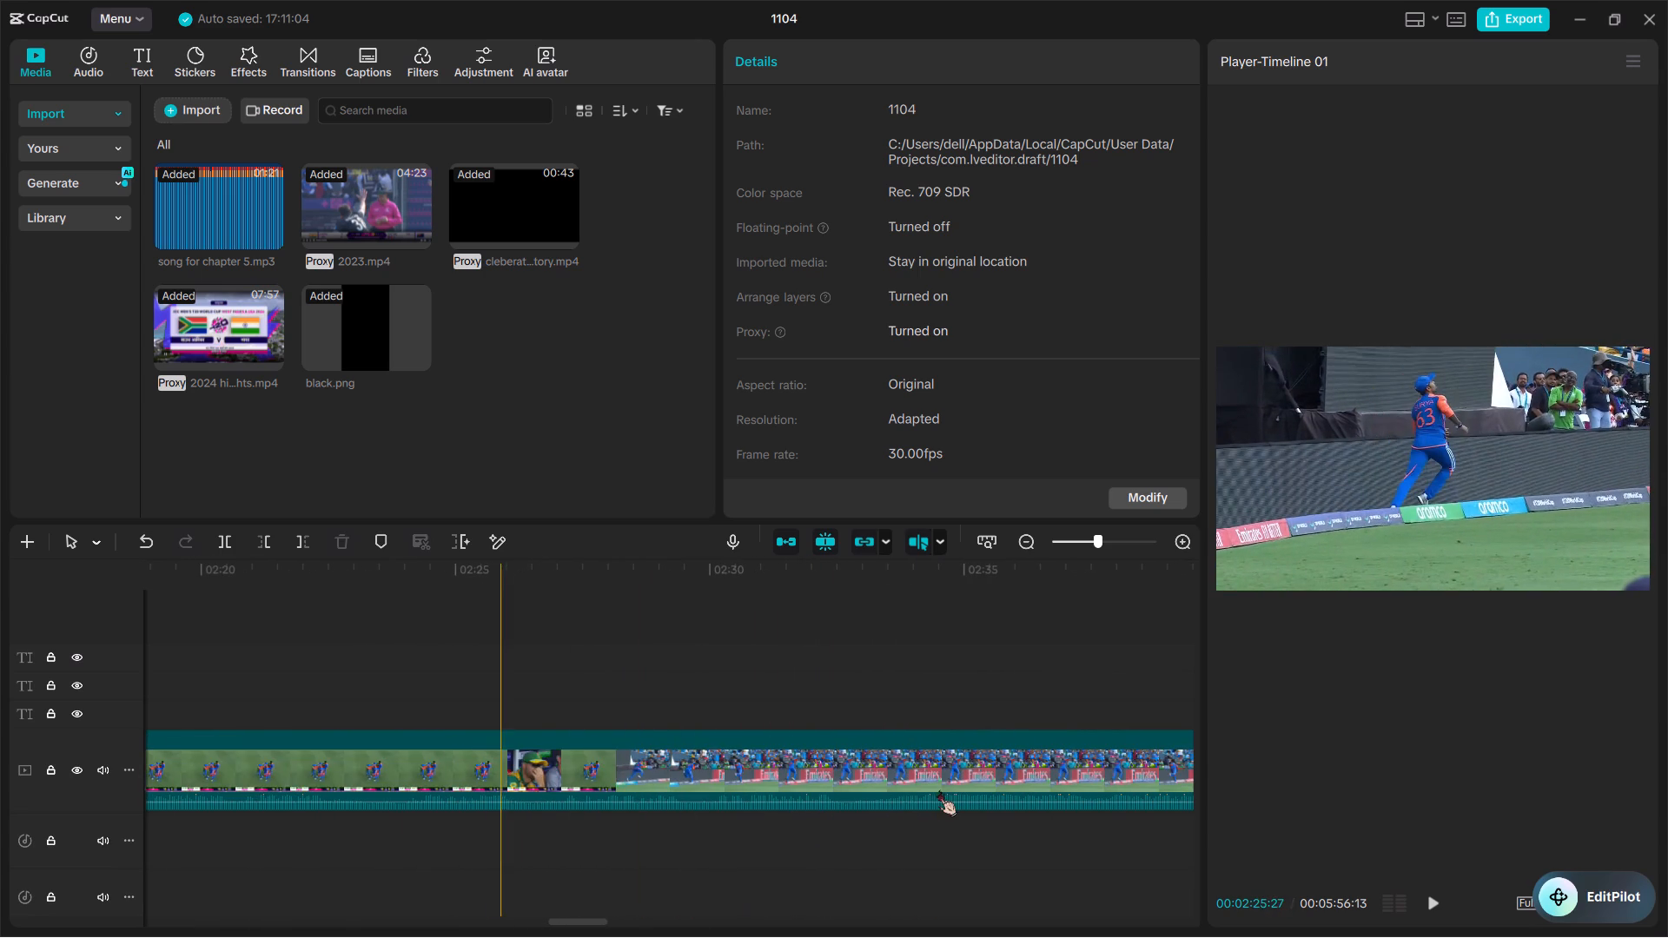
pyautogui.hscroll(-1, 936, 788)
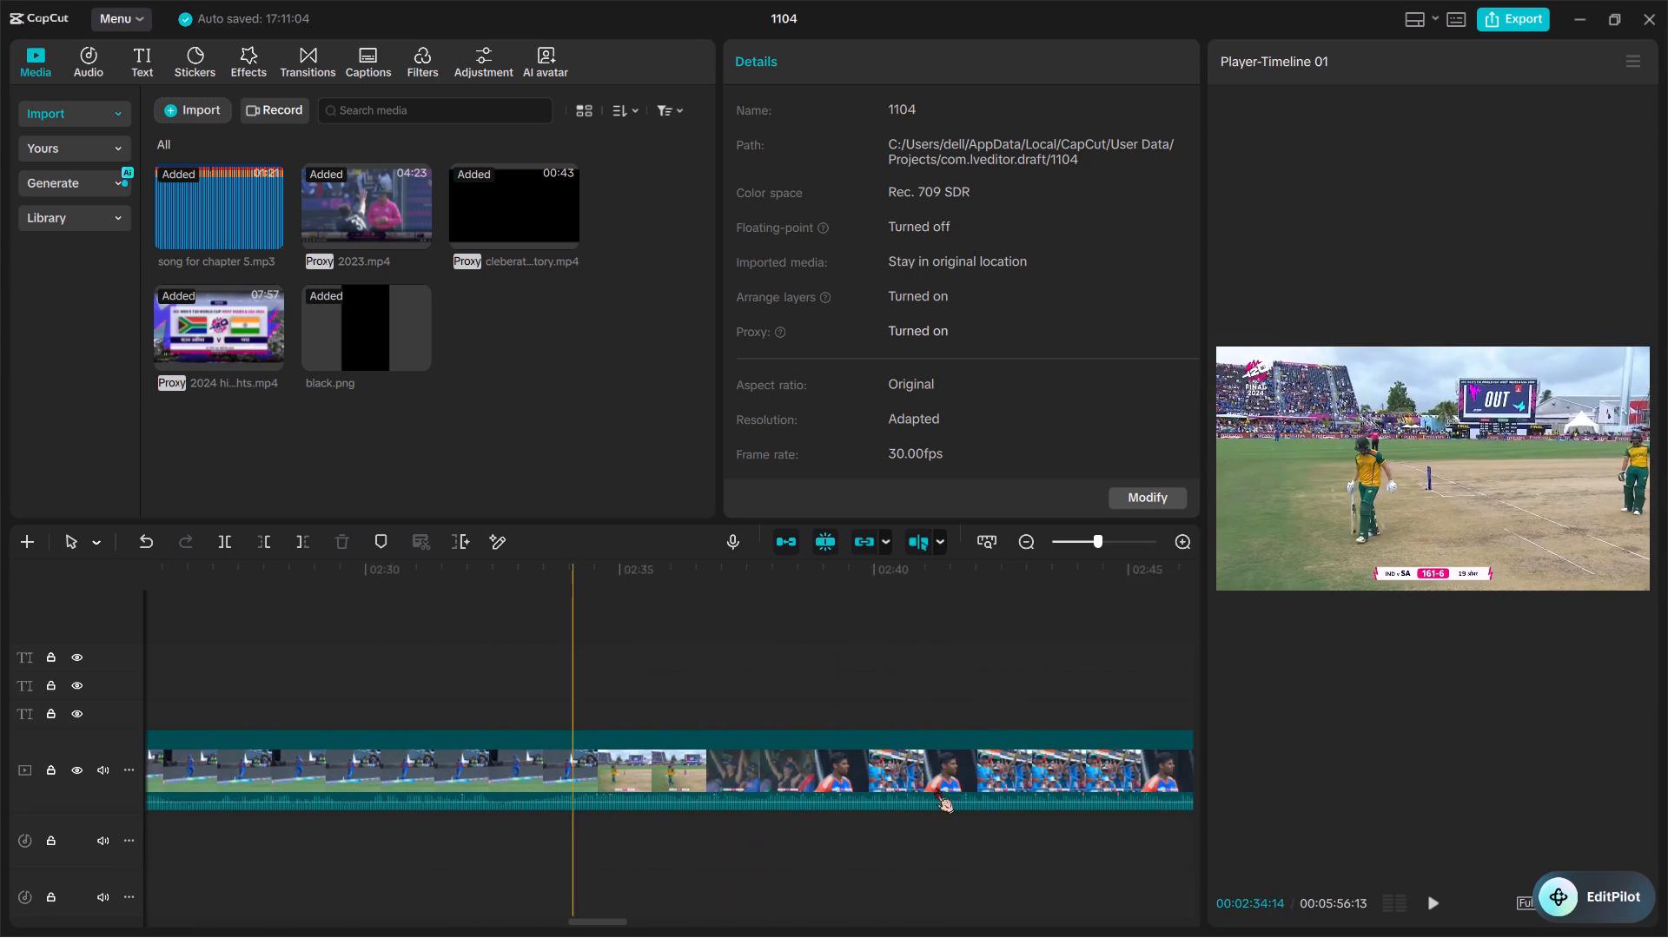
pyautogui.hscroll(-1, 1005, 798)
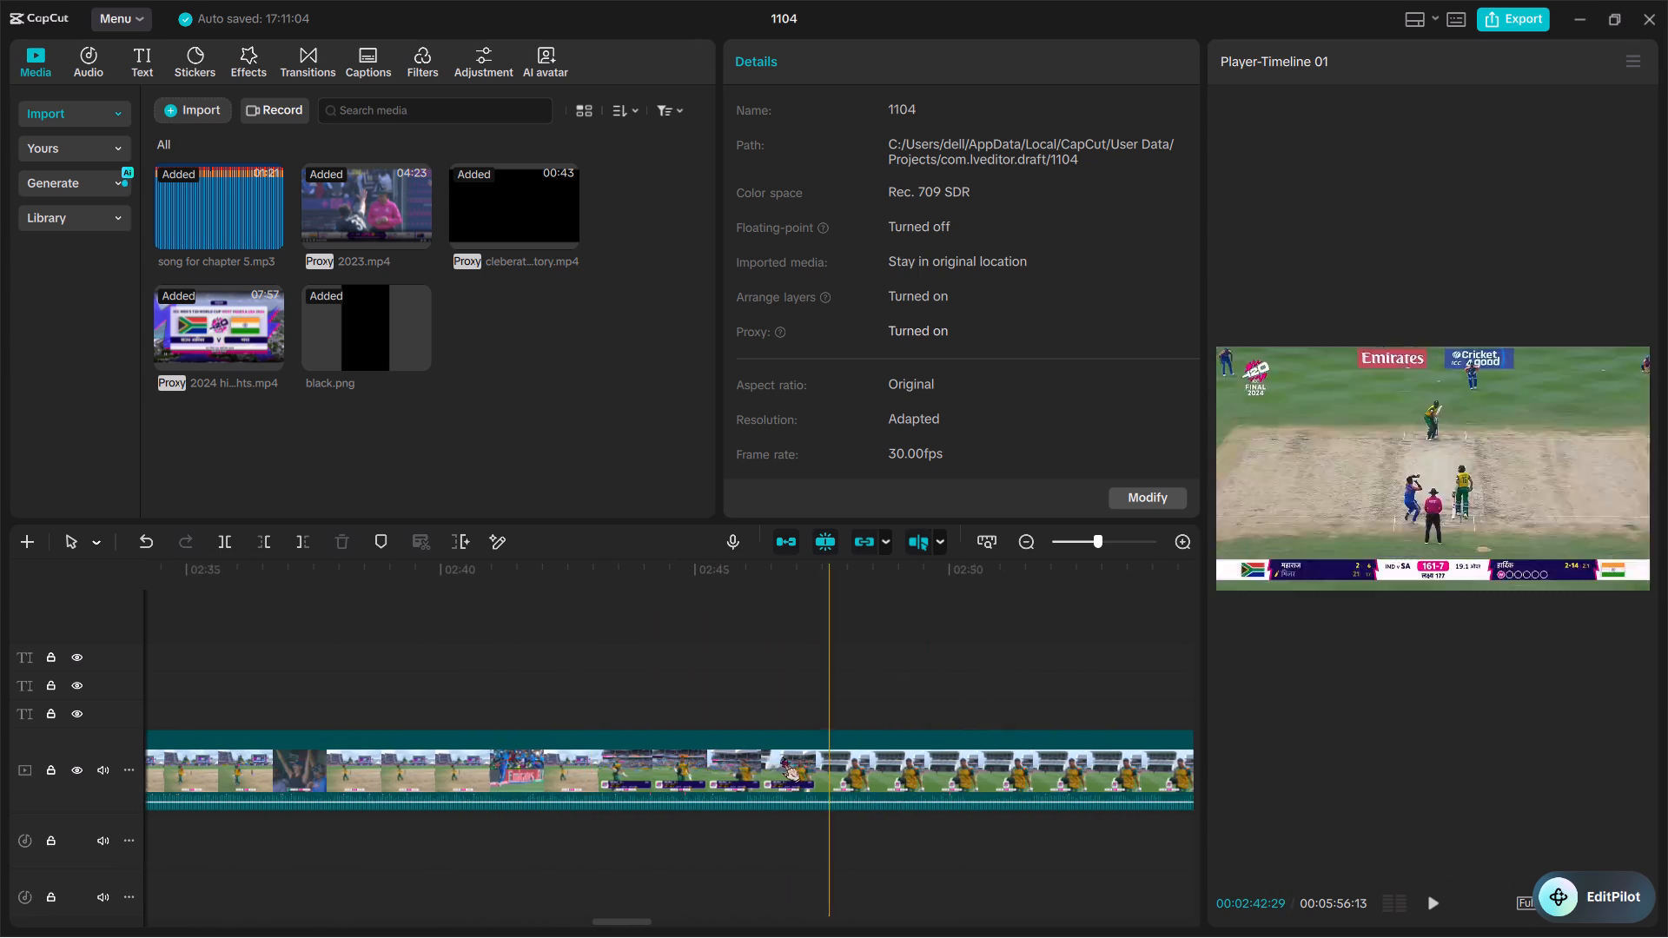
pyautogui.hscroll(-3, 1042, 780)
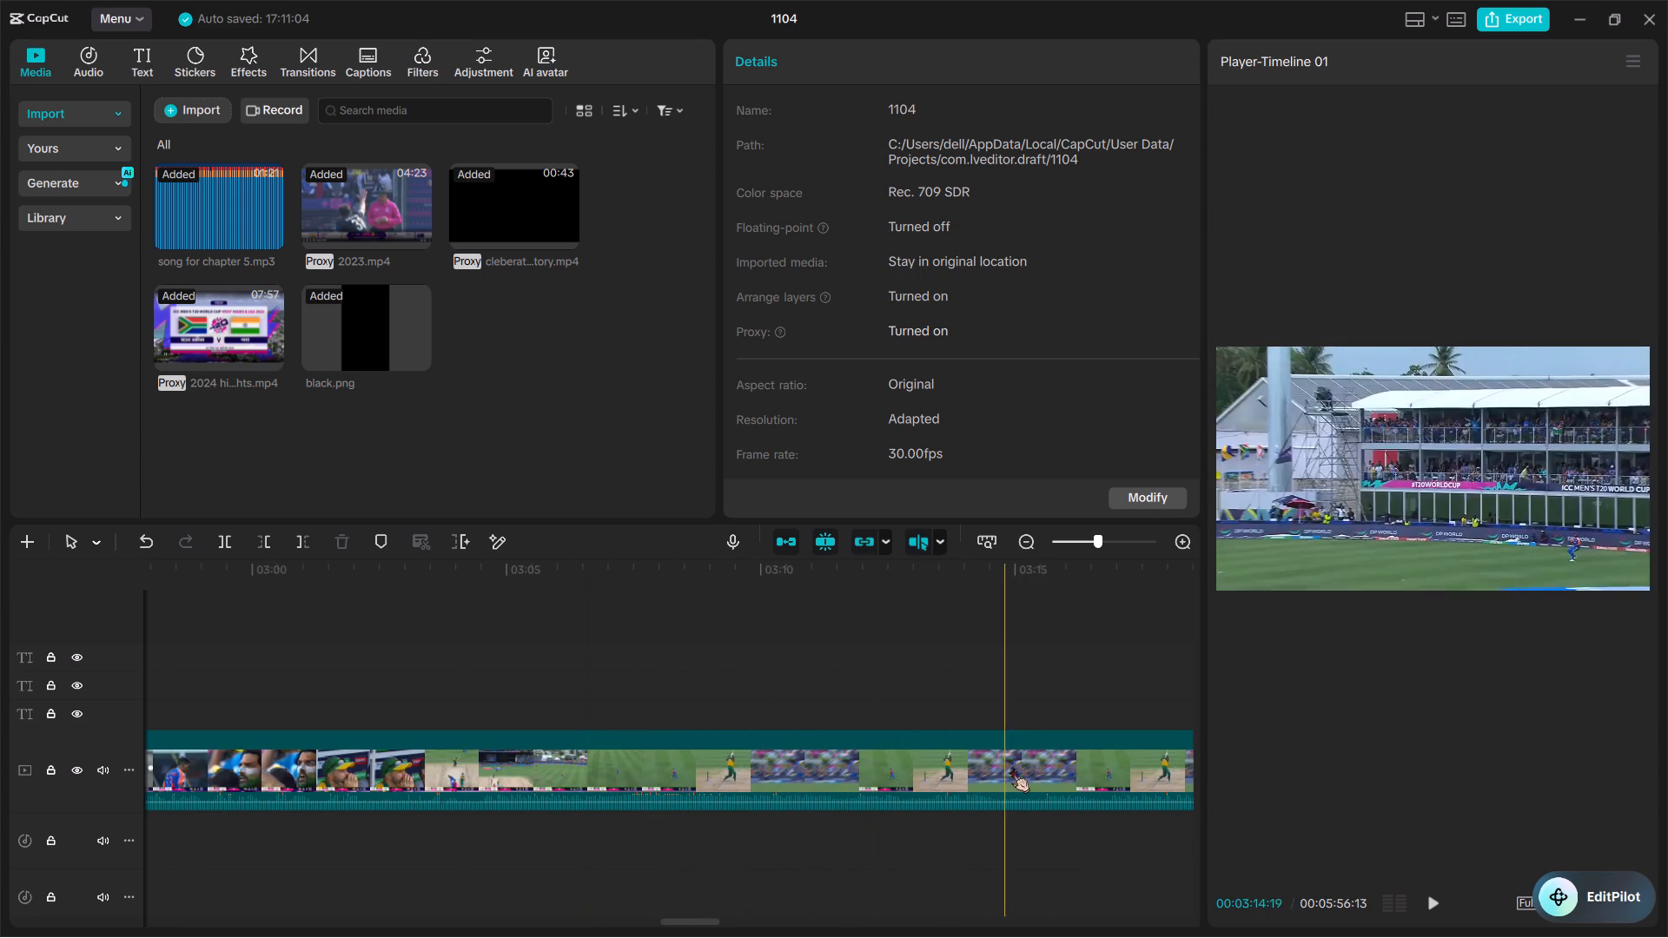
pyautogui.hscroll(-1, 1056, 776)
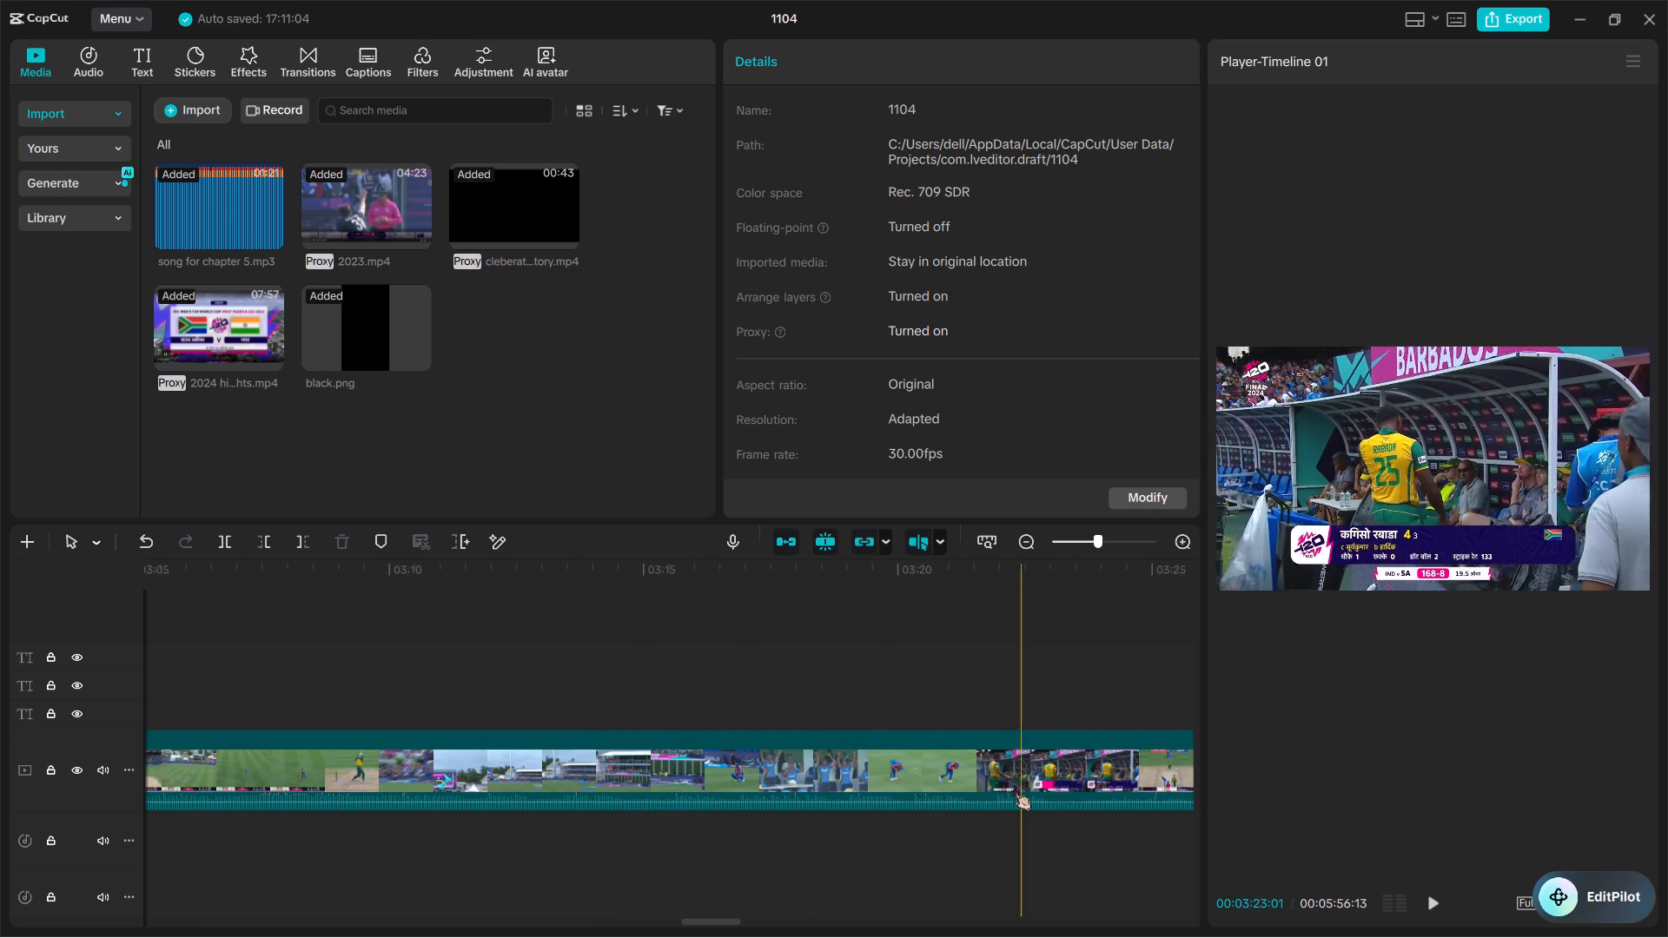
pyautogui.hscroll(-2, 1013, 787)
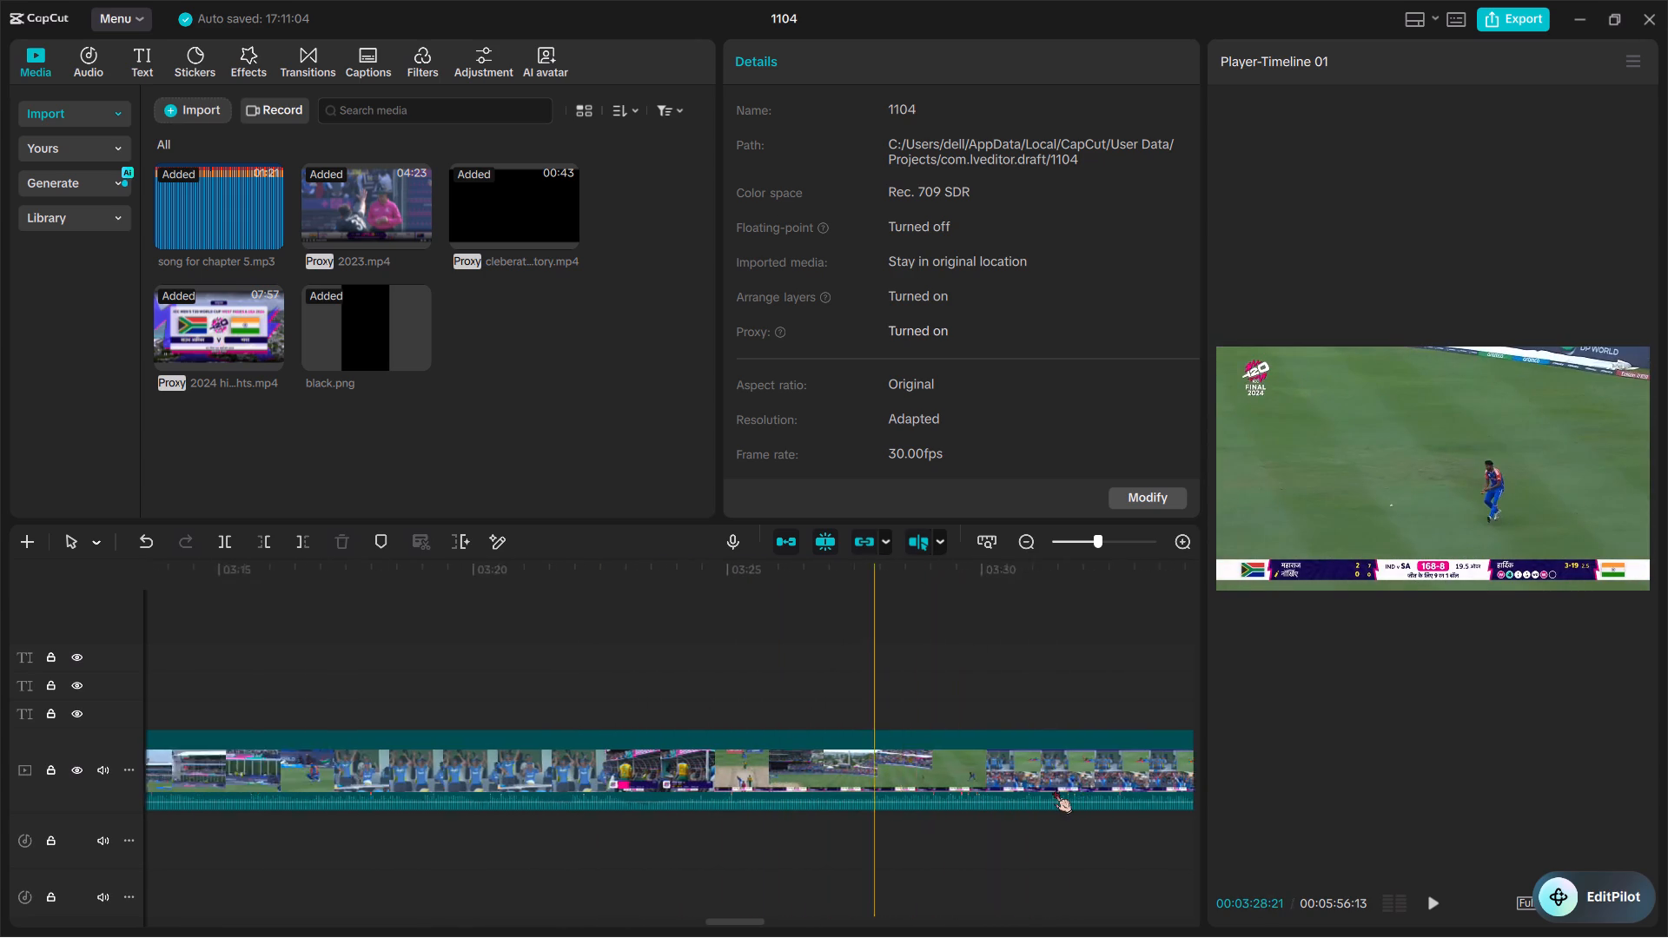
pyautogui.hscroll(-1, 1054, 788)
# Isolate the 169-8 four-way celebration shot from about 00:03:30:14 to 00:03:32:13, and delete the footage between it and the 161-6 clip.
pyautogui.keyDown('ctrl'); pyautogui.scroll(3, 908, 779); pyautogui.keyUp('ctrl')
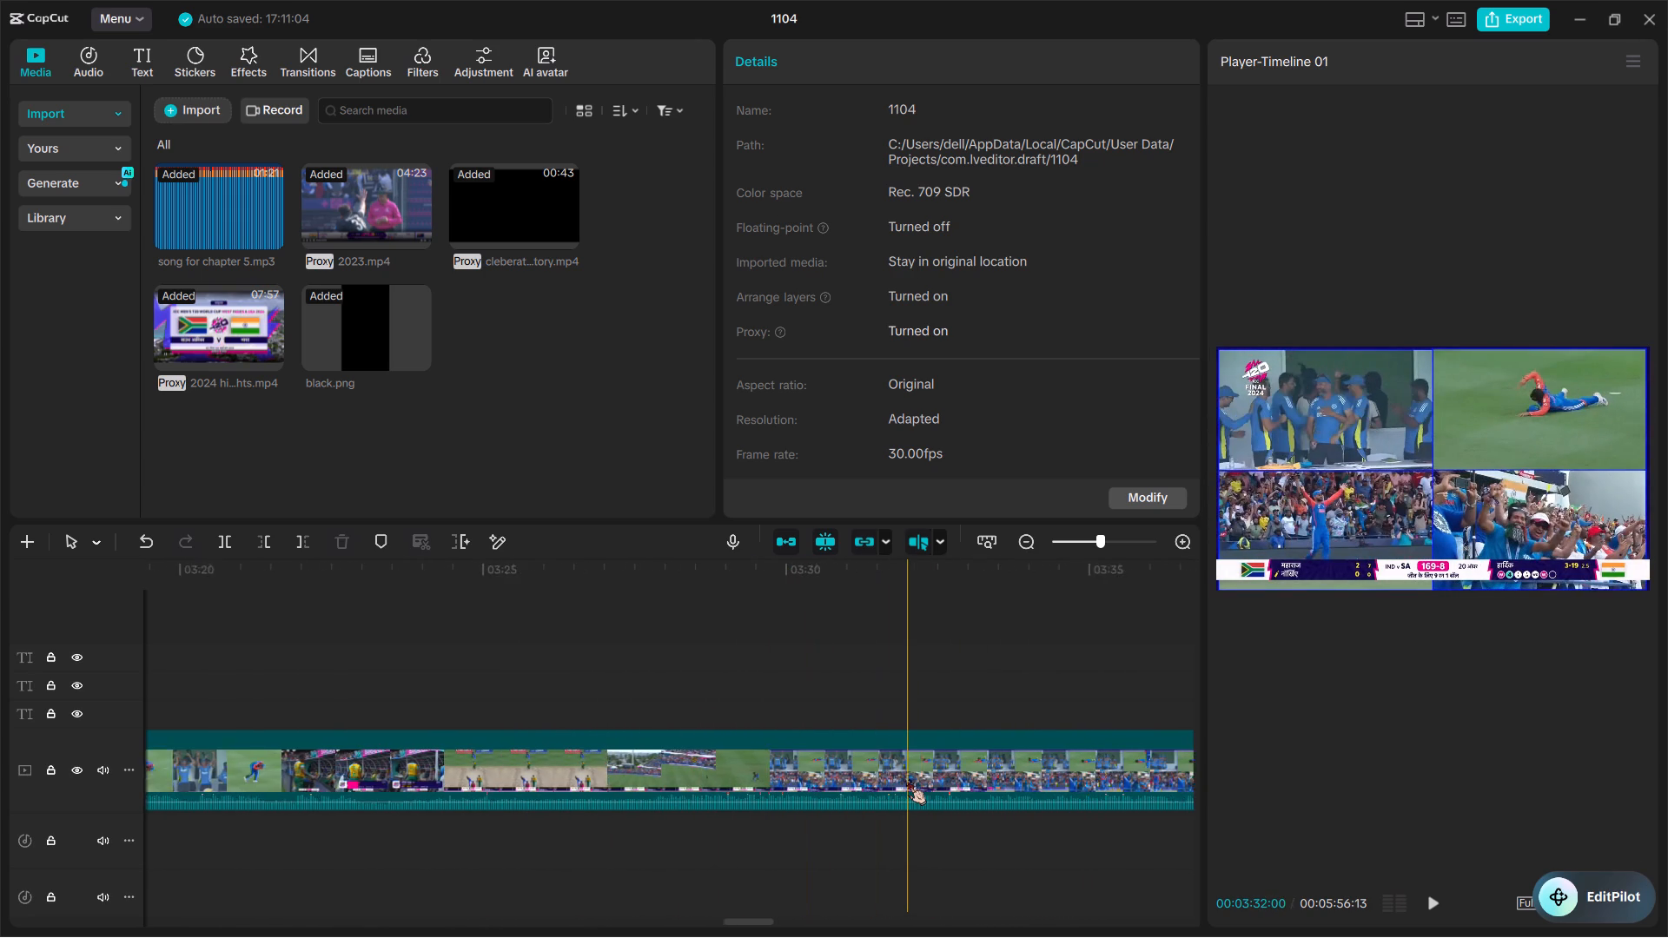
pyautogui.keyDown('ctrl'); pyautogui.scroll(9, 908, 779); pyautogui.keyUp('ctrl')
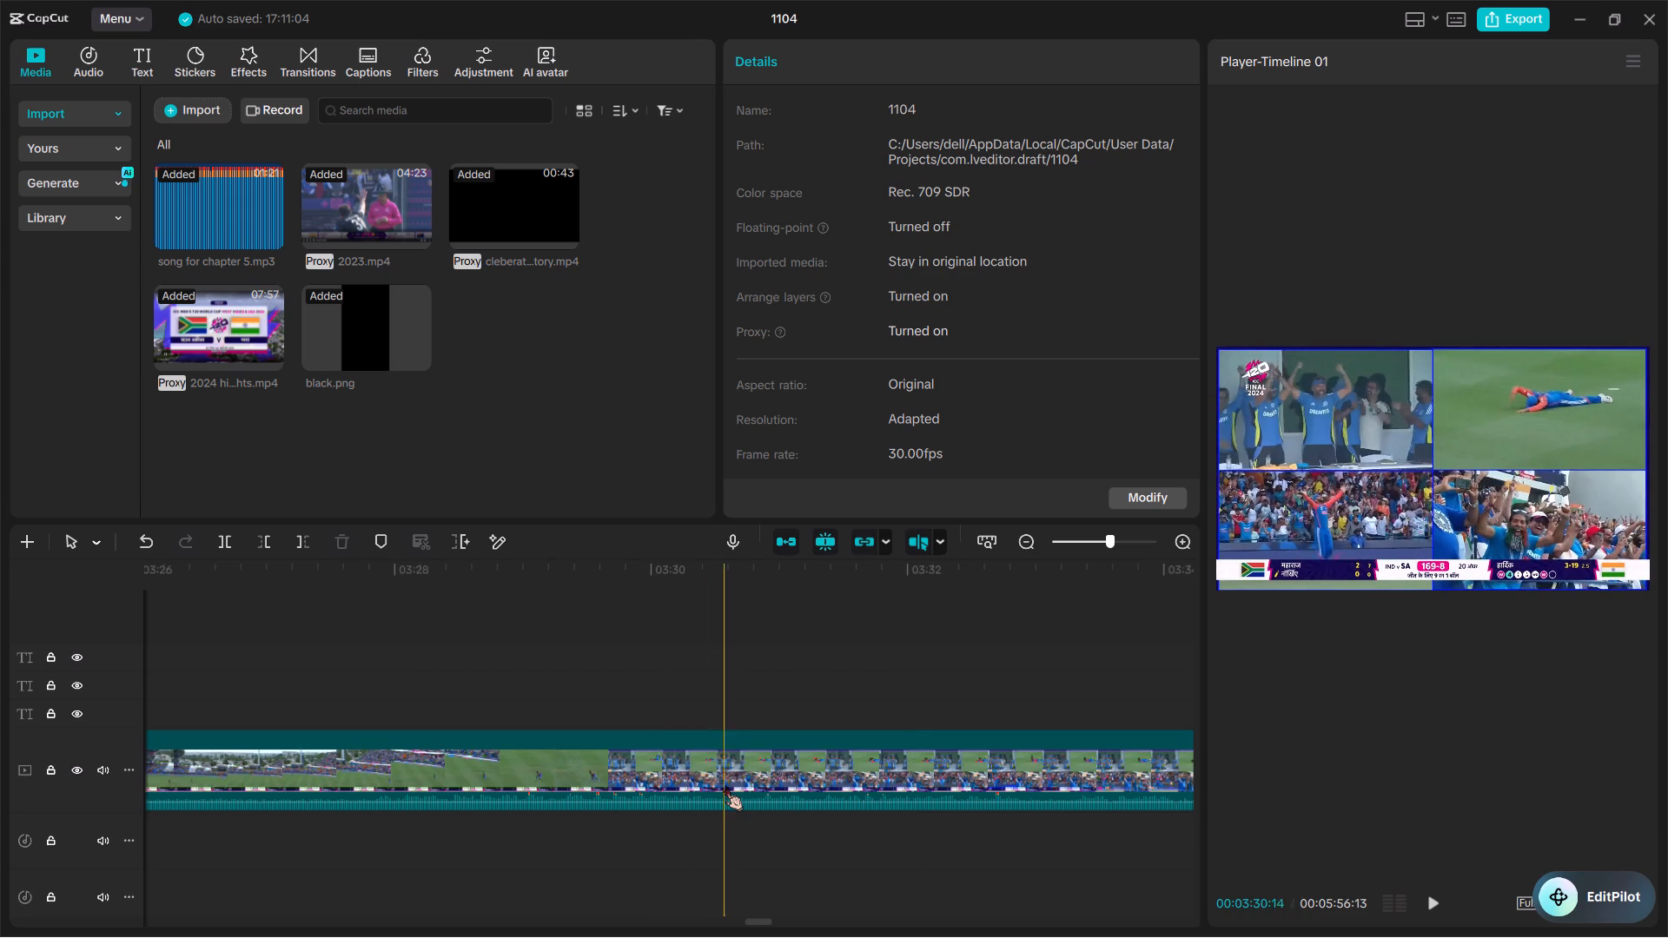
pyautogui.hotkey('ctrl', 'b')
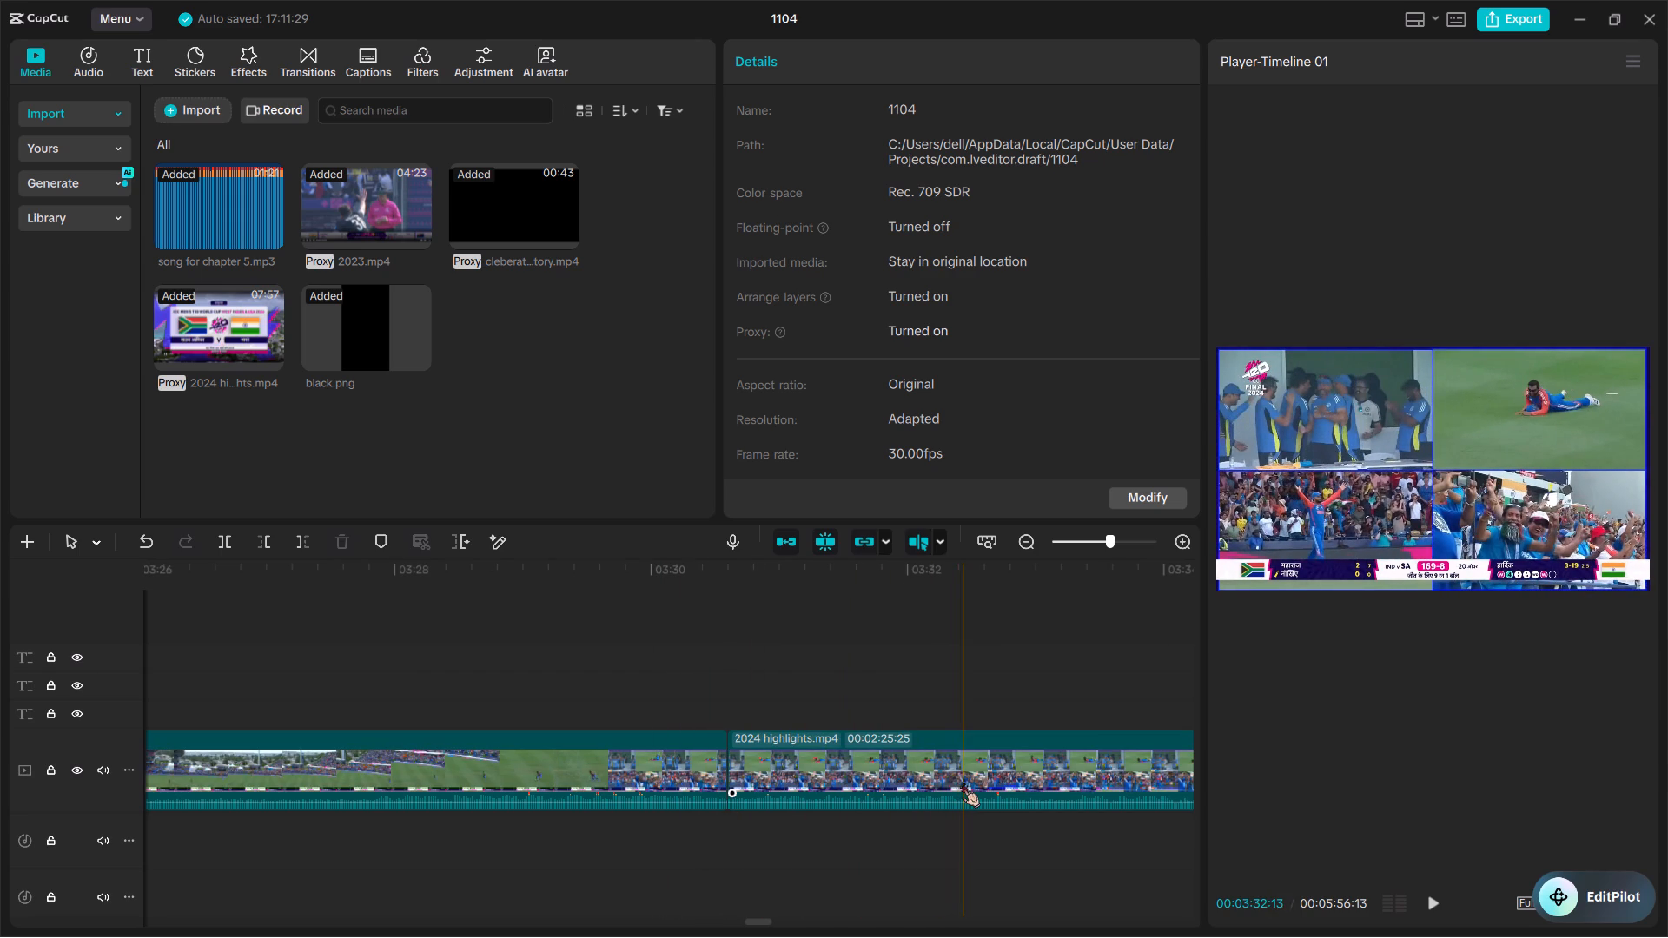
pyautogui.hotkey('ctrl', 'b')
pyautogui.hscroll(-1, 902, 767)
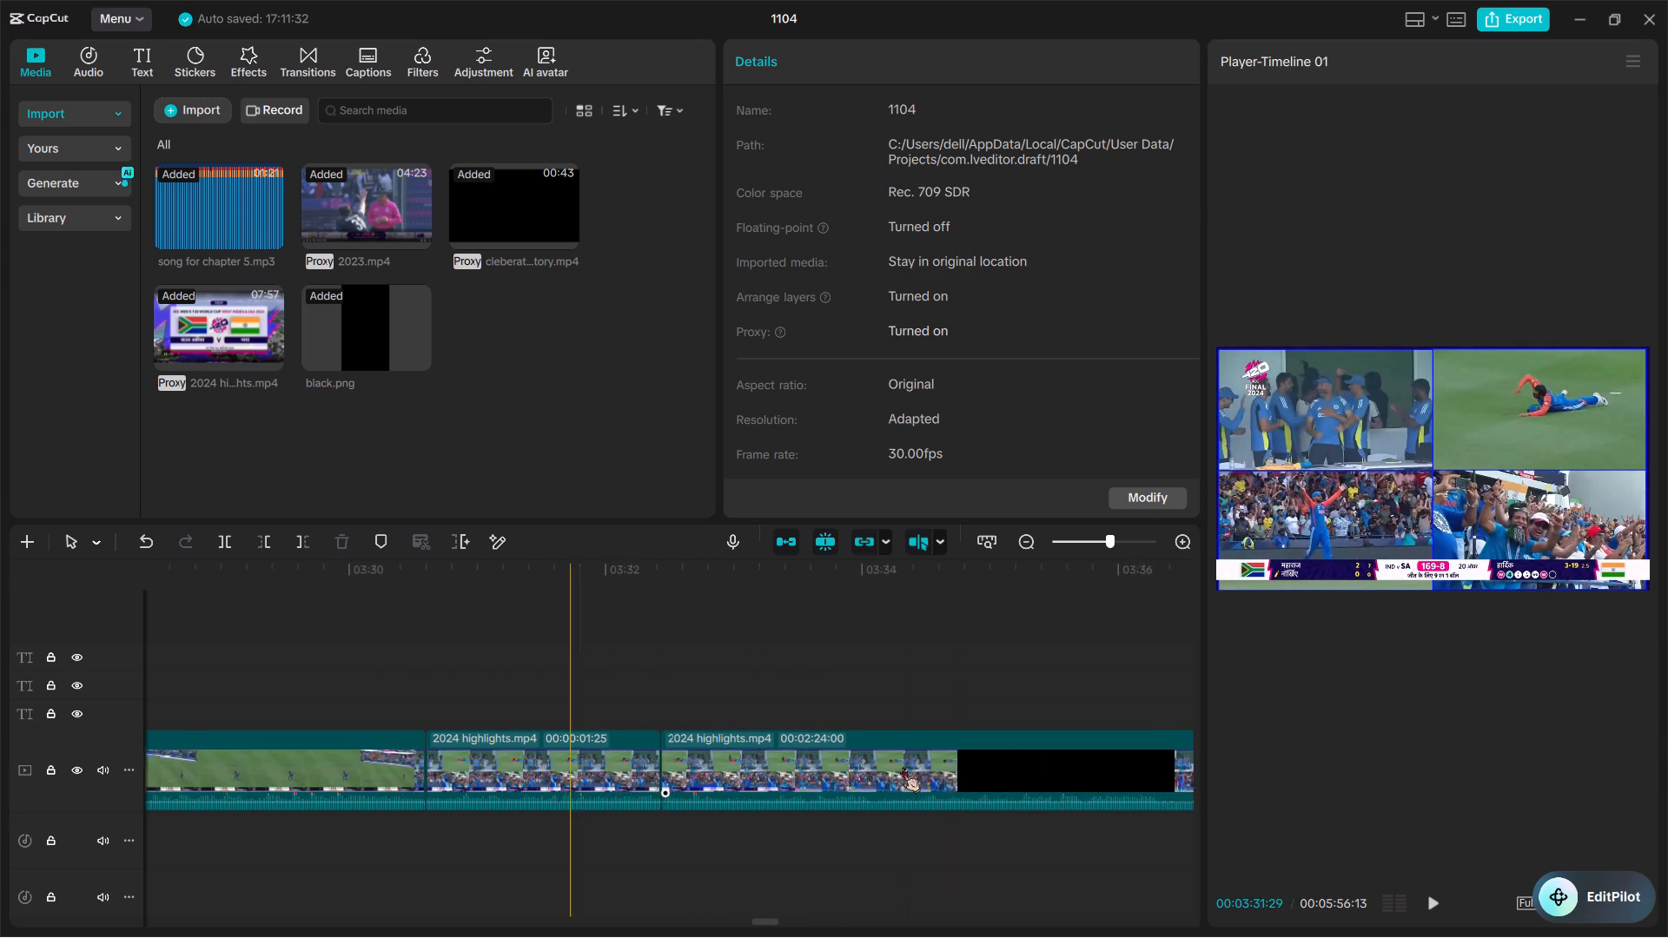
pyautogui.hscroll(-1, 944, 782)
pyautogui.click(855, 738)
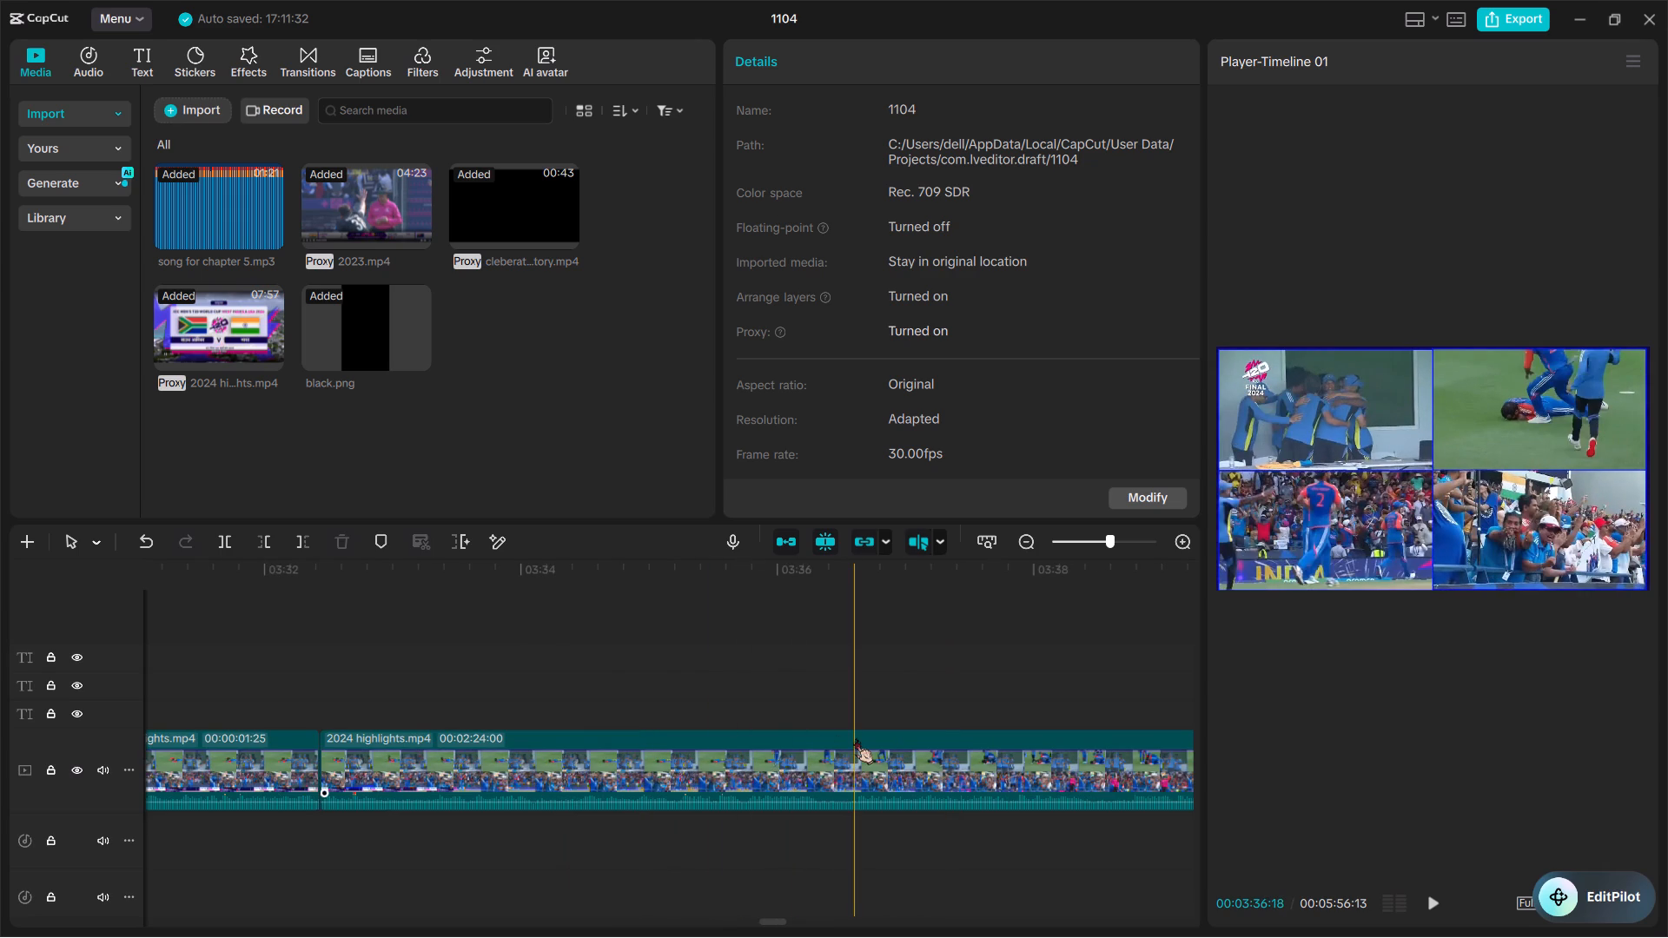
pyautogui.hscroll(2, 855, 738)
pyautogui.click(553, 796)
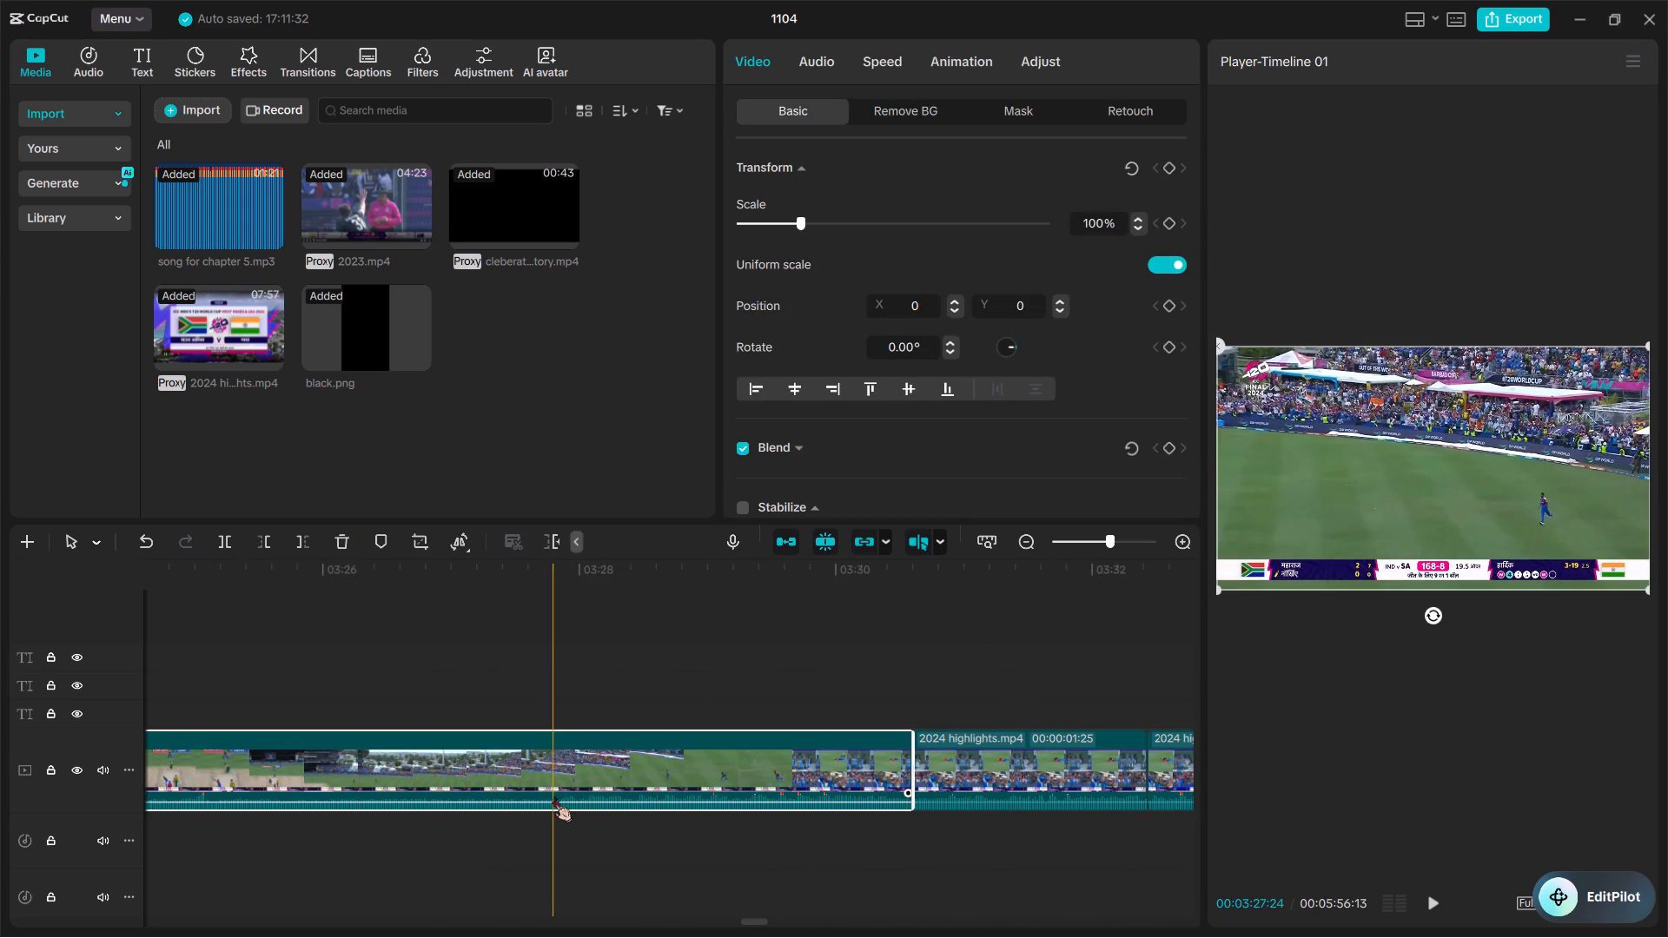
pyautogui.press('\\')
pyautogui.press('BackSpace')
# Go back to the 157-4 shot and play from there into the uncut footage that follows it.
pyautogui.keyDown('ctrl'); pyautogui.scroll(-4, 553, 796); pyautogui.keyUp('ctrl')
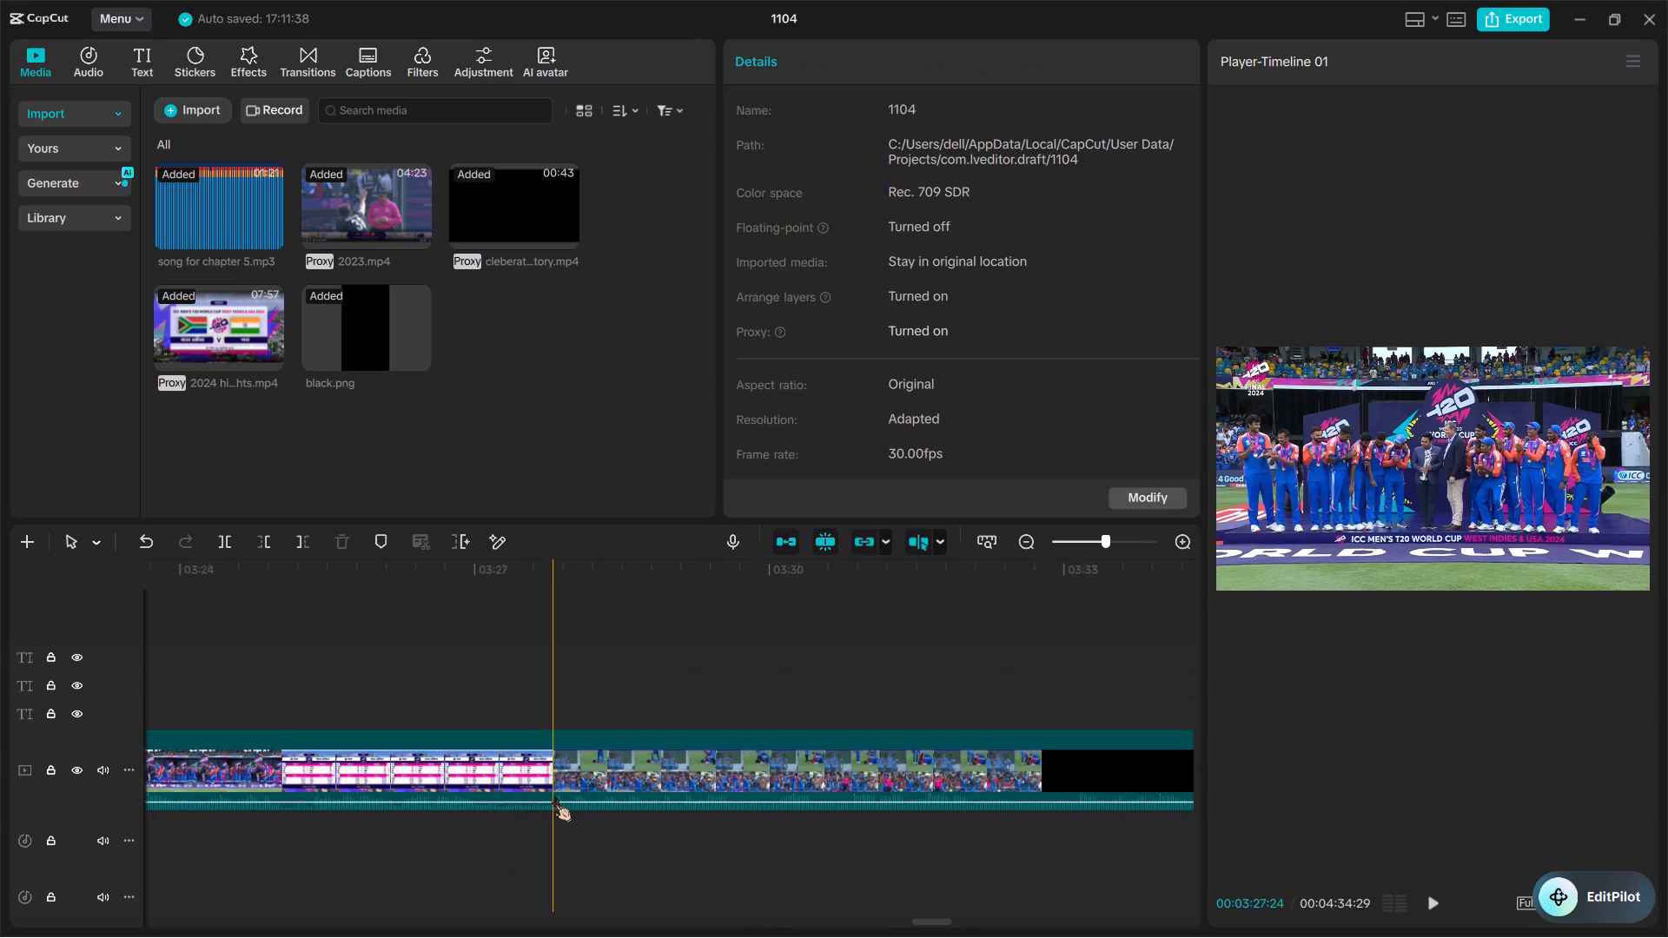
pyautogui.keyDown('ctrl'); pyautogui.scroll(-7, 553, 796); pyautogui.keyUp('ctrl')
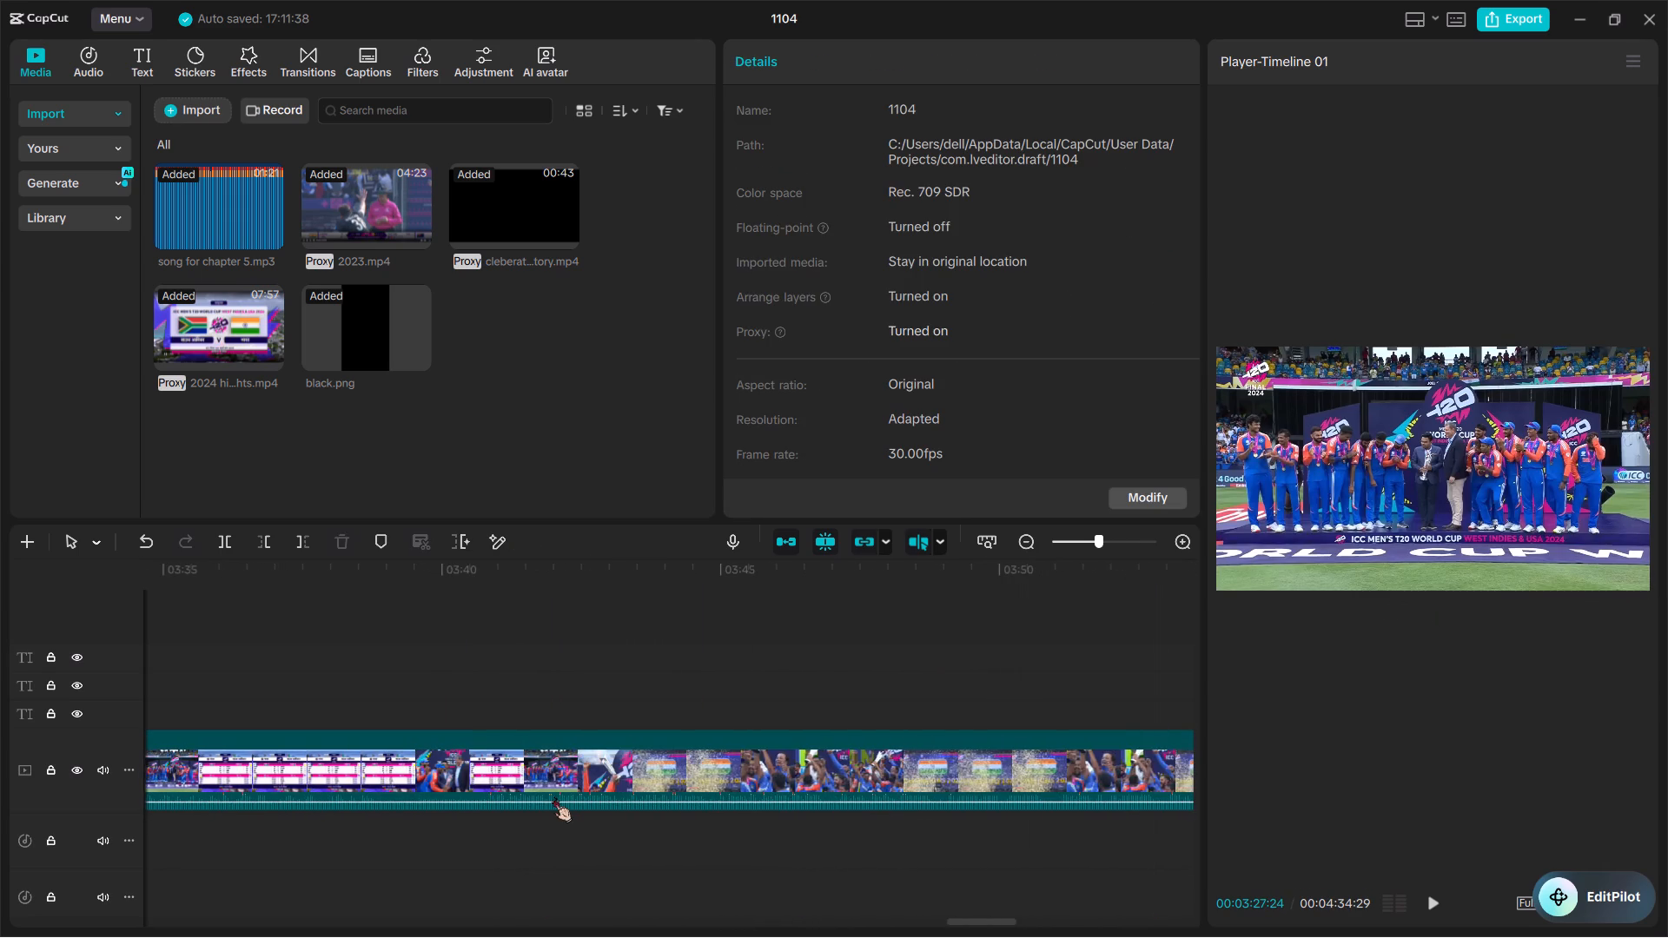
pyautogui.hscroll(1, 668, 800)
pyautogui.hscroll(2, 519, 814)
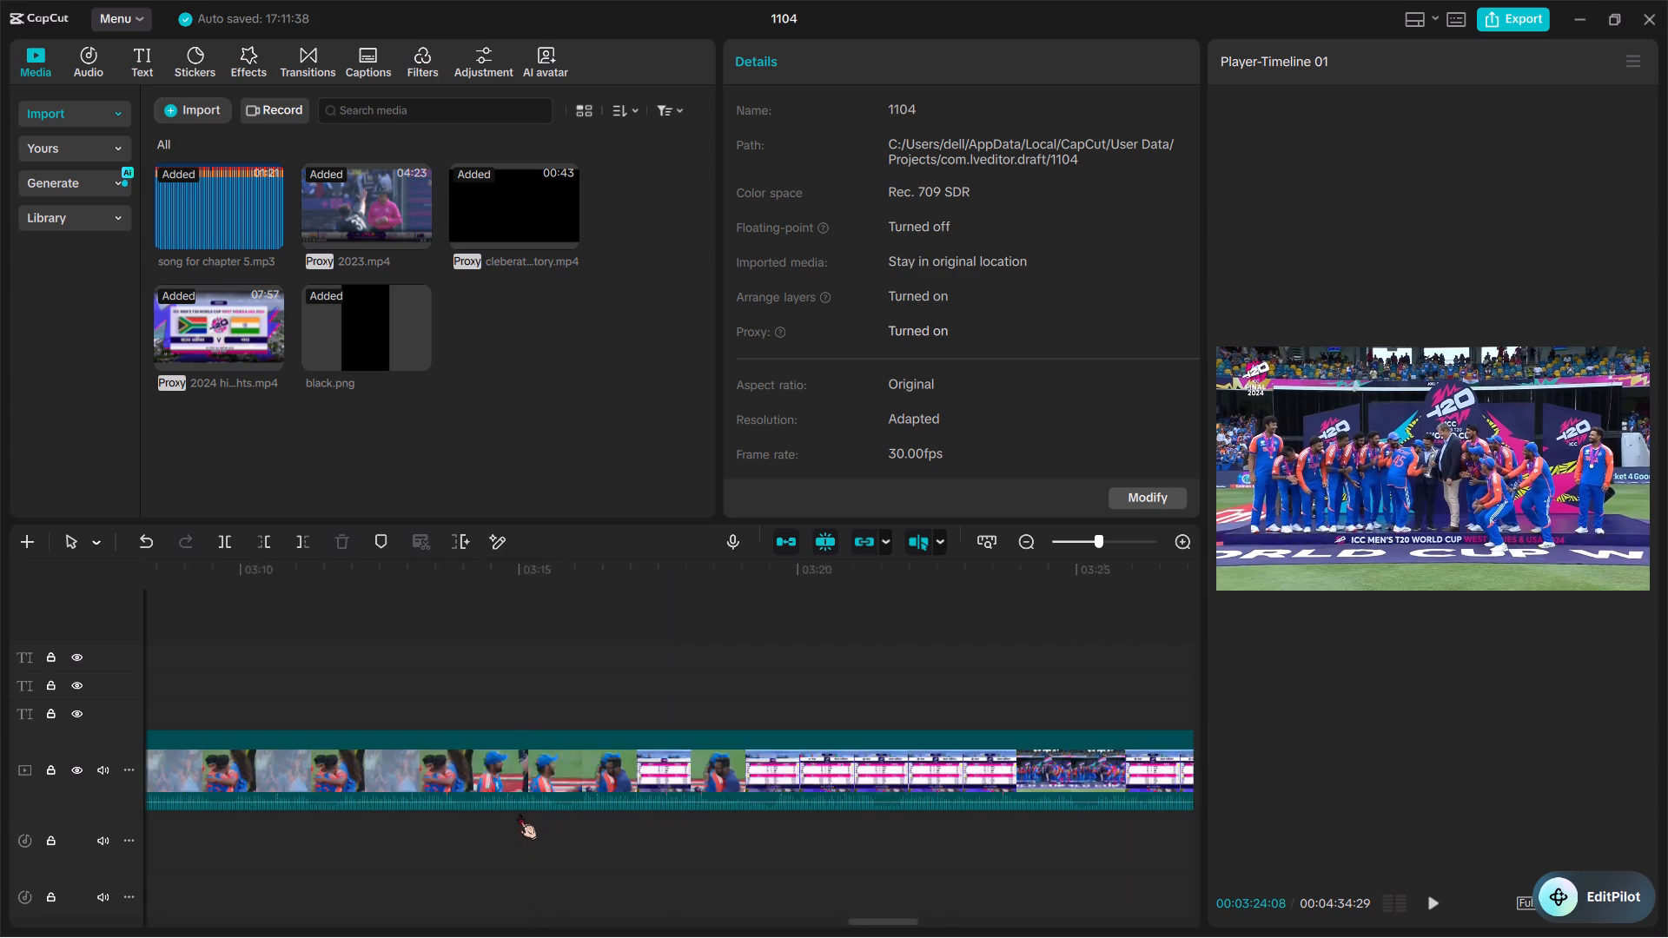
pyautogui.hscroll(5, 519, 814)
pyautogui.keyDown('ctrl'); pyautogui.scroll(-4, 519, 814); pyautogui.keyUp('ctrl')
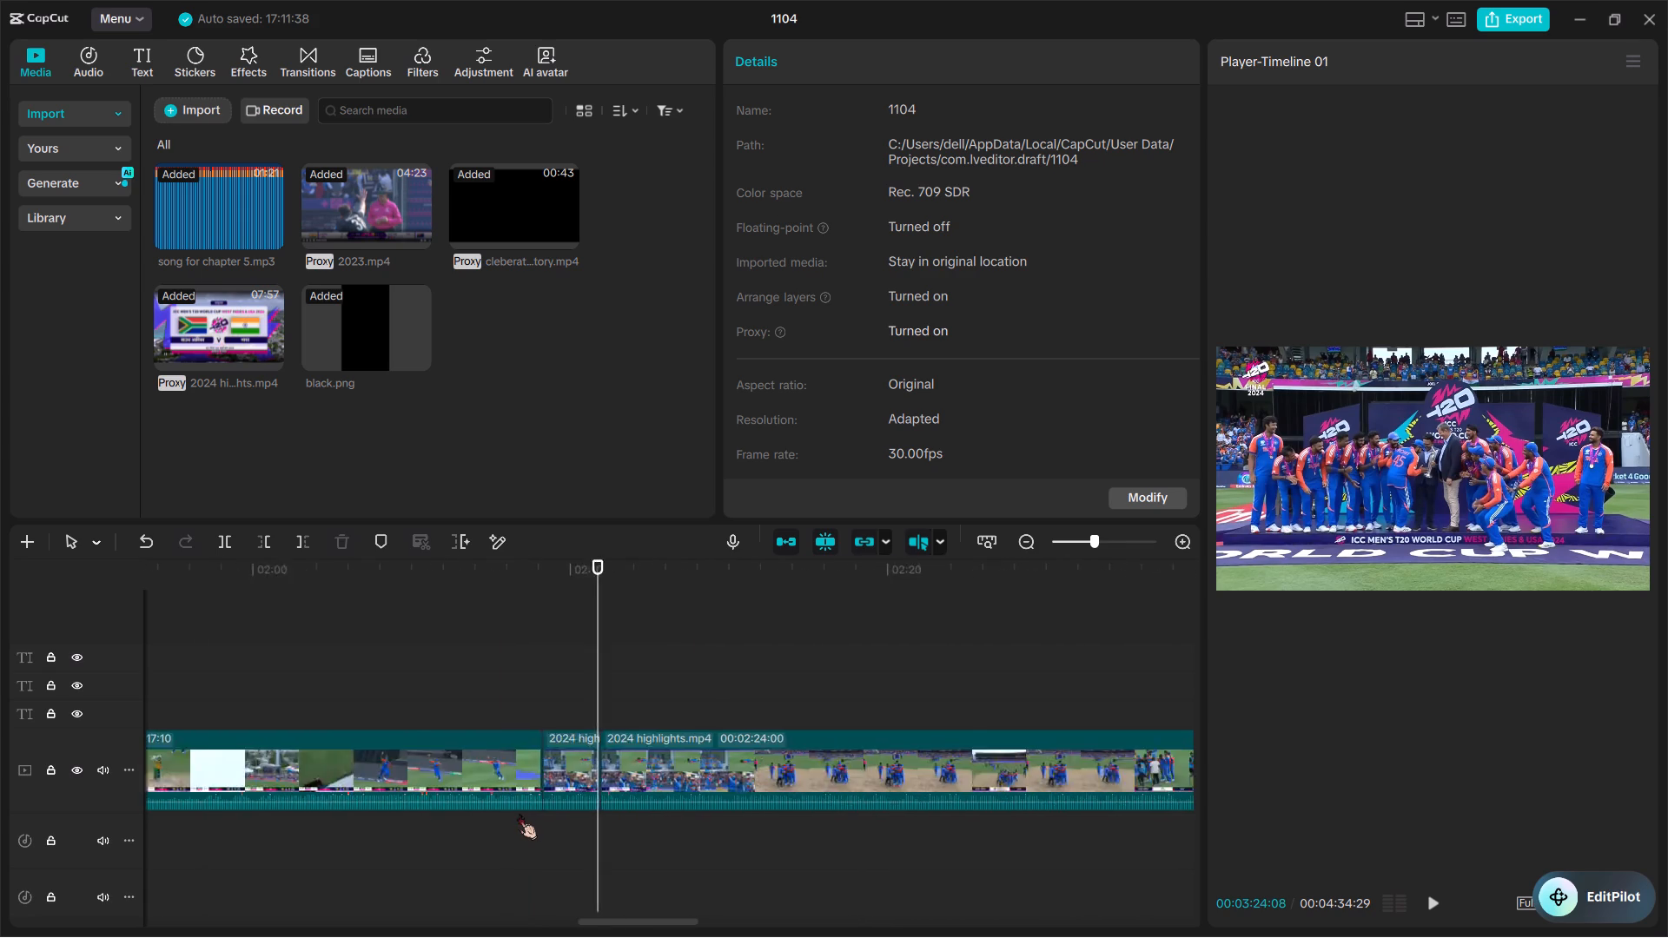
pyautogui.keyDown('ctrl'); pyautogui.scroll(-1, 519, 814); pyautogui.keyUp('ctrl')
pyautogui.hscroll(1, 333, 755)
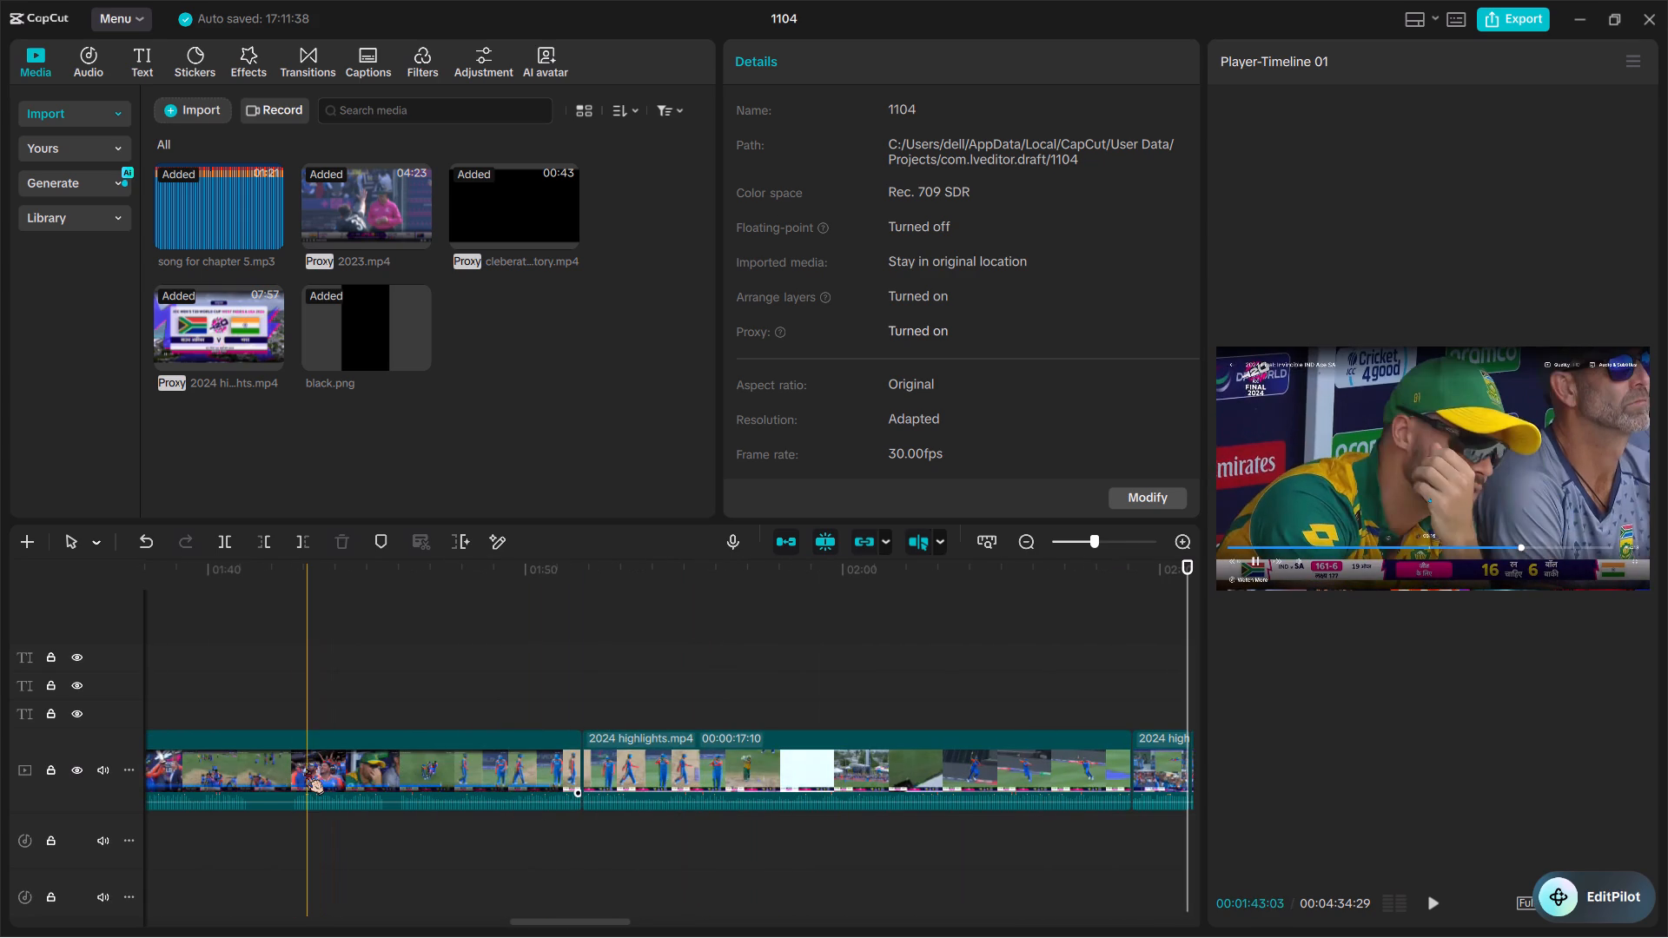
pyautogui.hscroll(1, 568, 738)
pyautogui.hscroll(1, 692, 769)
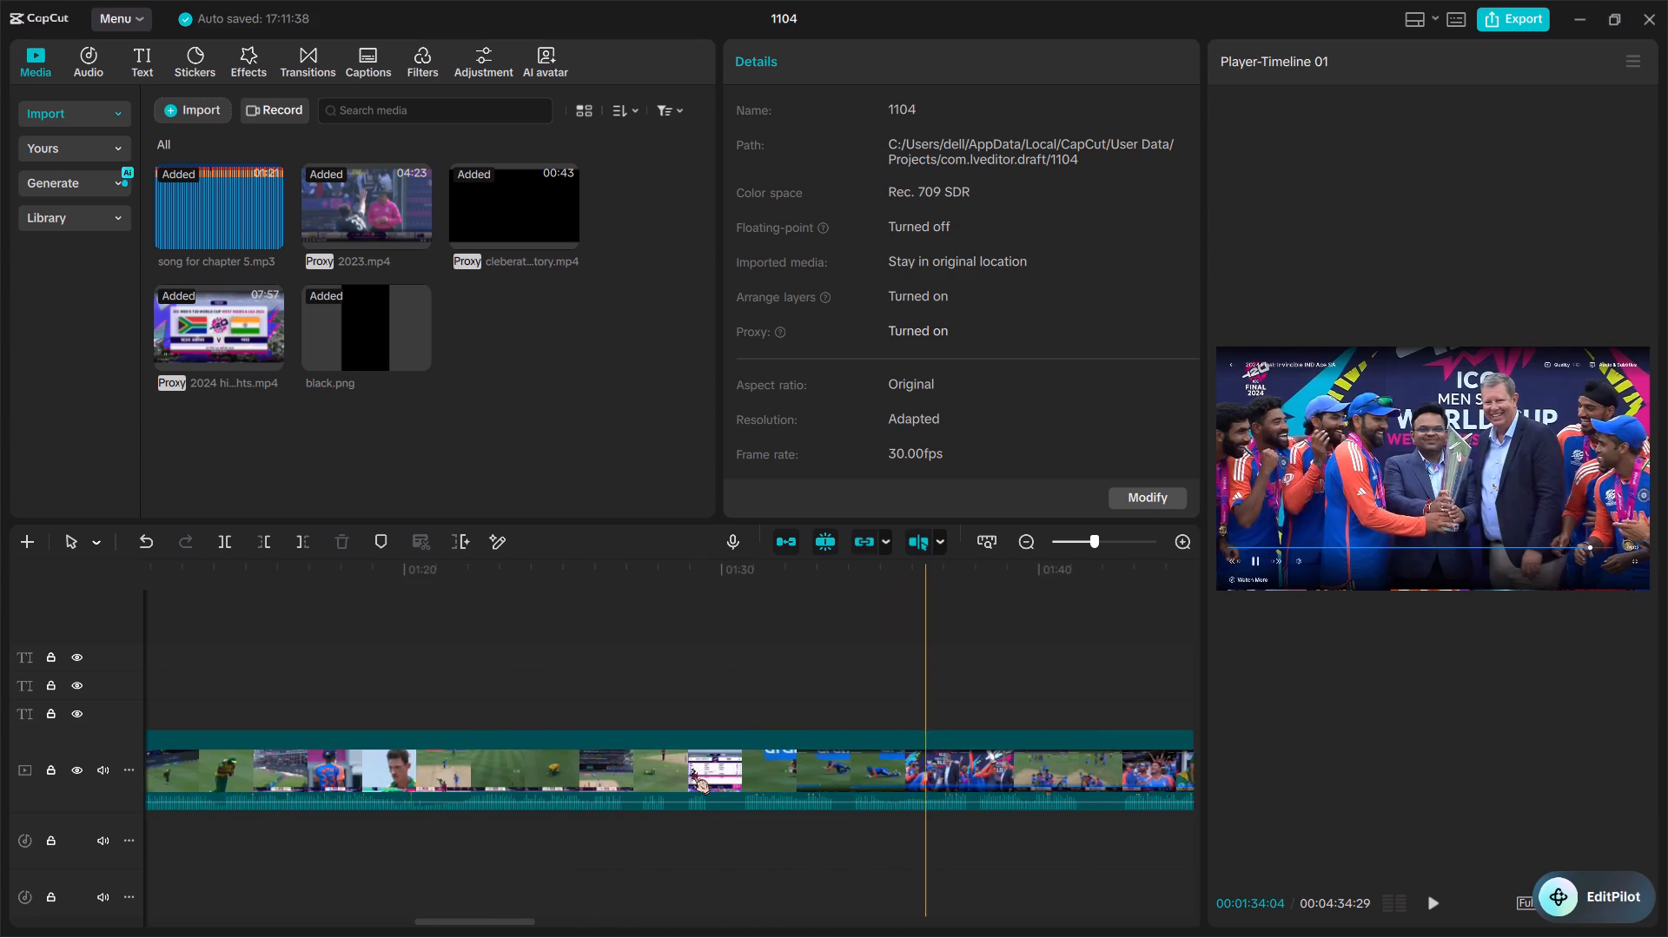
pyautogui.hscroll(1, 692, 769)
pyautogui.hscroll(1, 361, 743)
pyautogui.hscroll(1, 504, 799)
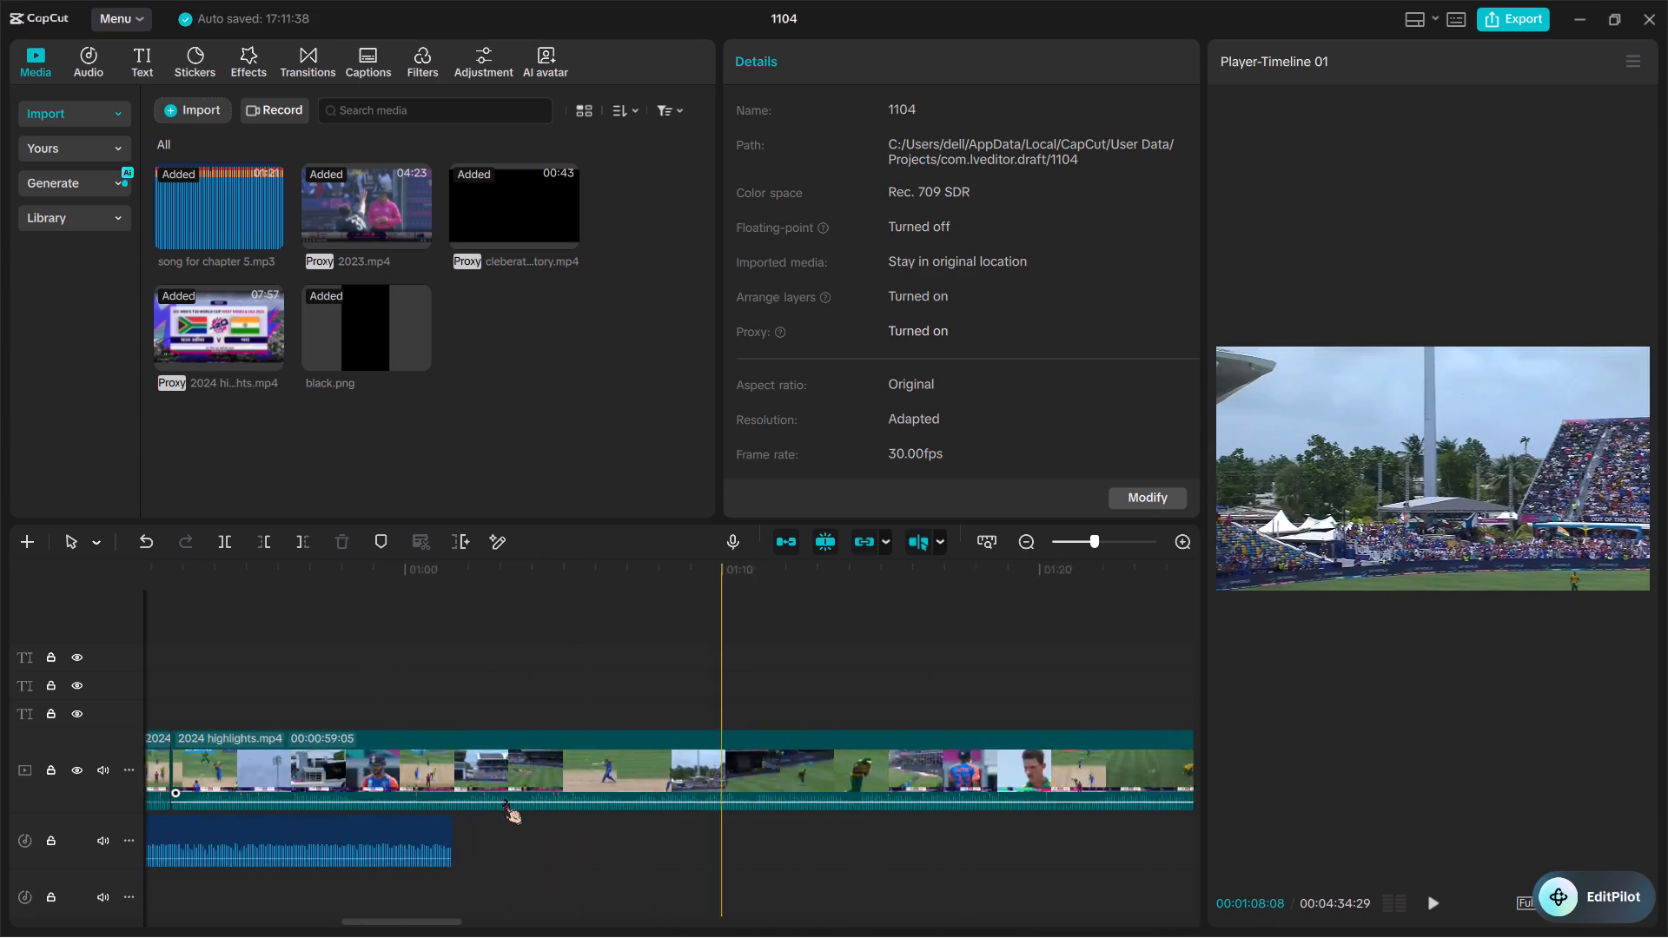
pyautogui.hscroll(1, 504, 799)
pyautogui.press('space')
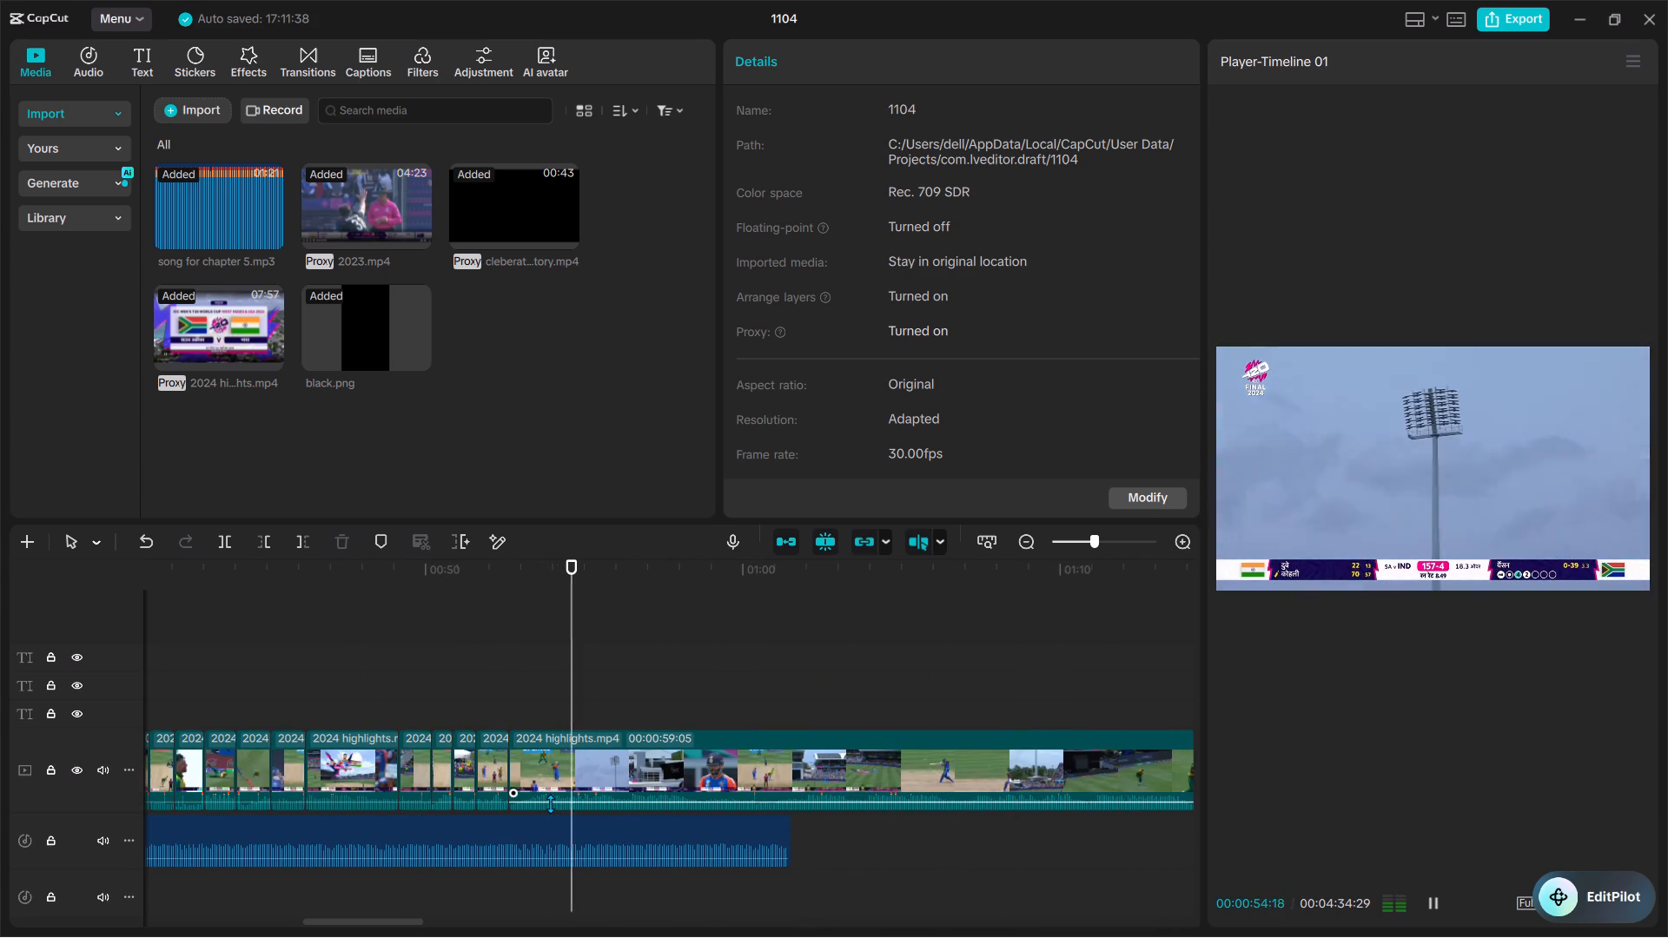
pyautogui.press('space')
pyautogui.keyDown('ctrl'); pyautogui.scroll(-5, 617, 809); pyautogui.keyUp('ctrl')
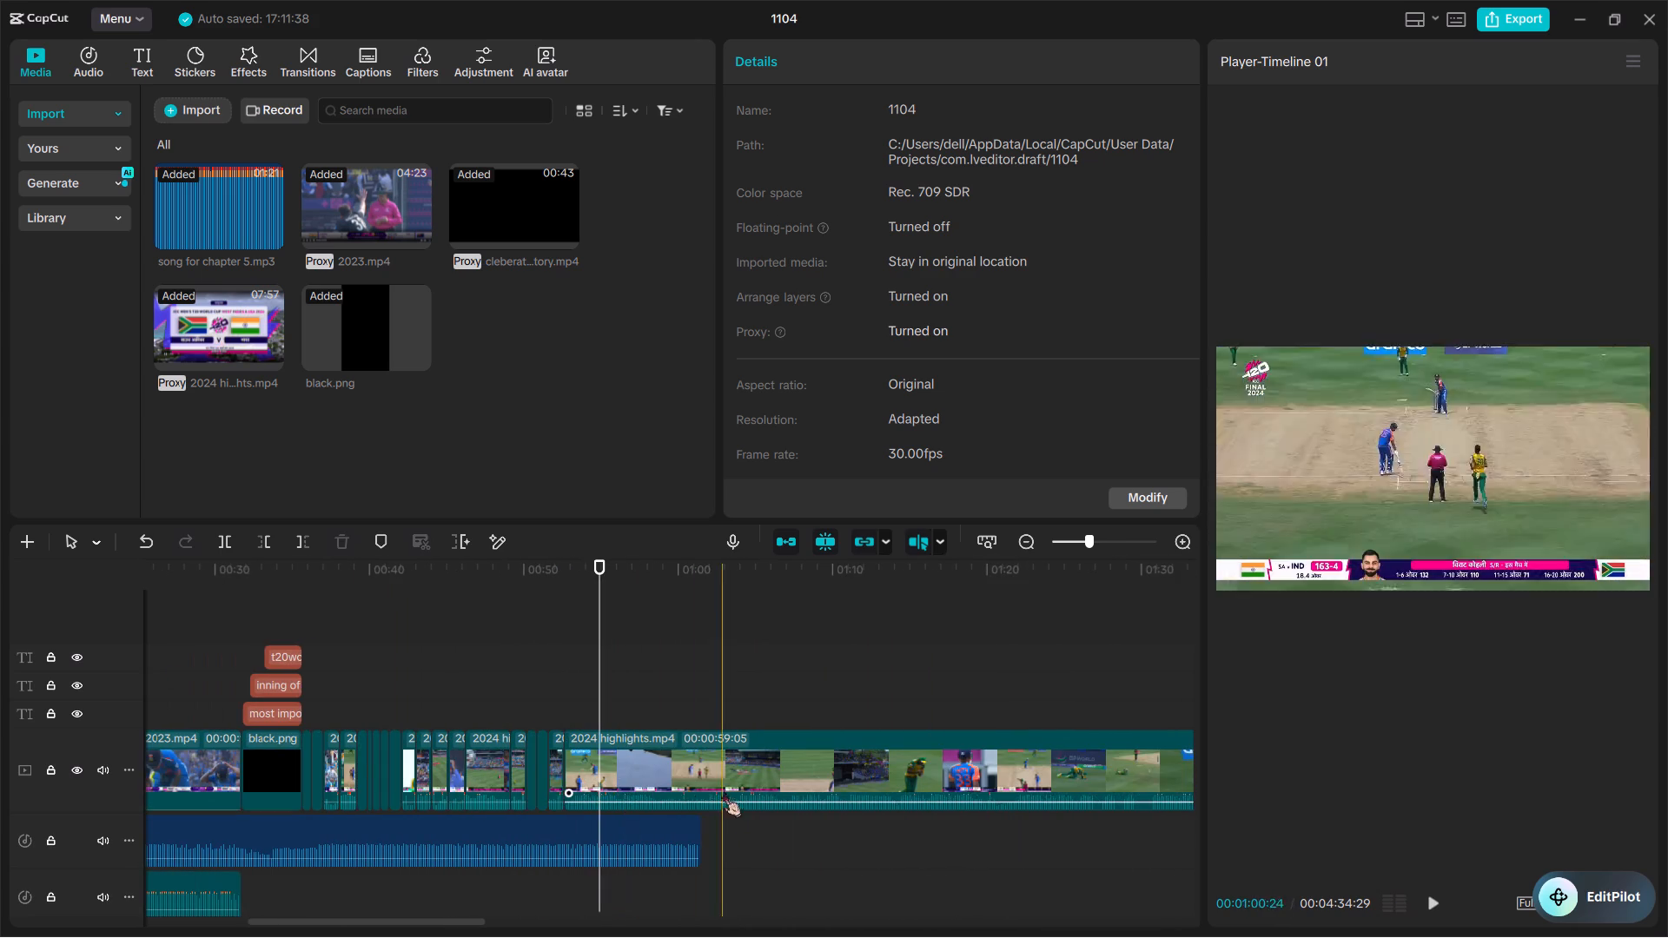
pyautogui.press('space')
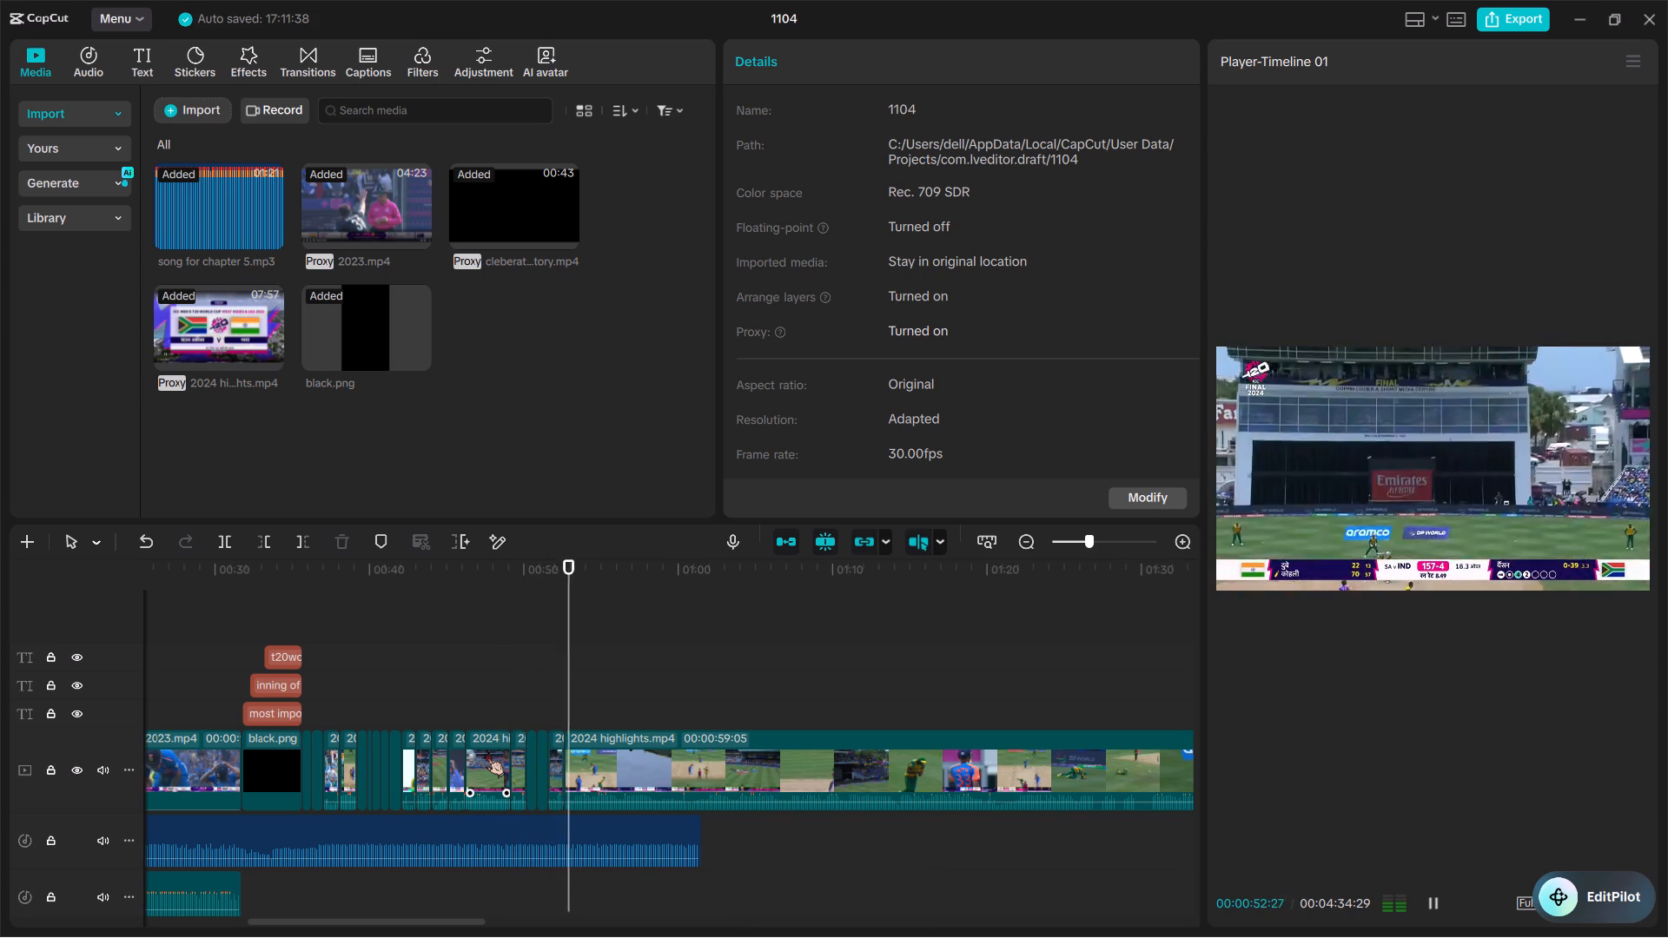
pyautogui.press('space')
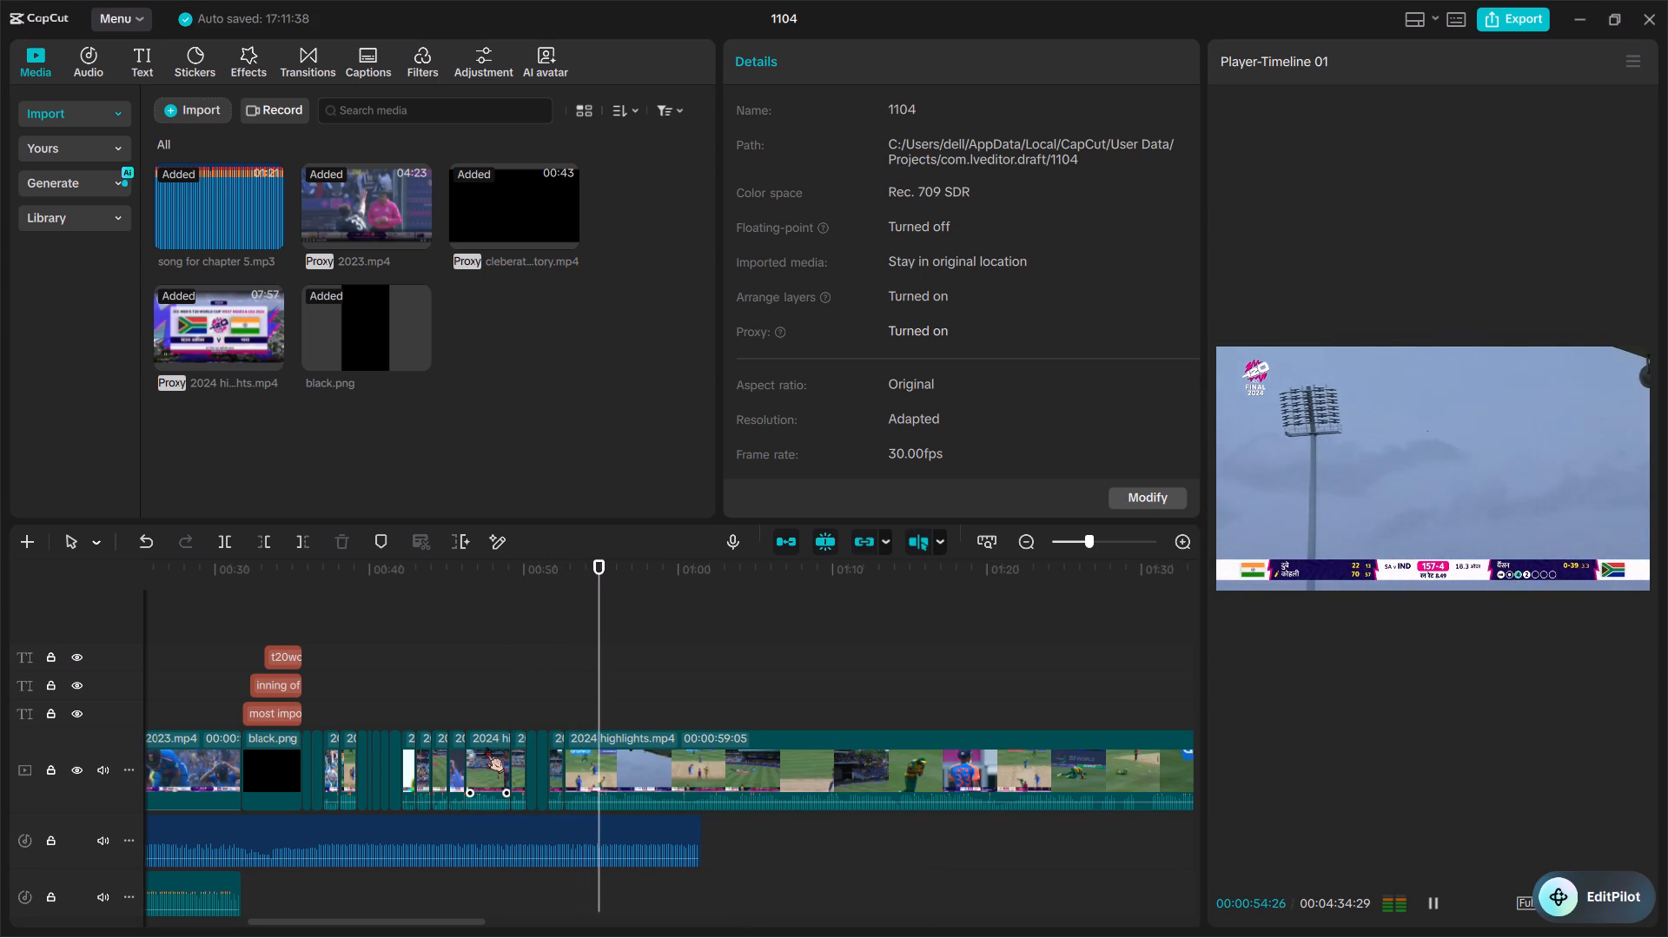
pyautogui.press('space')
pyautogui.press('space')
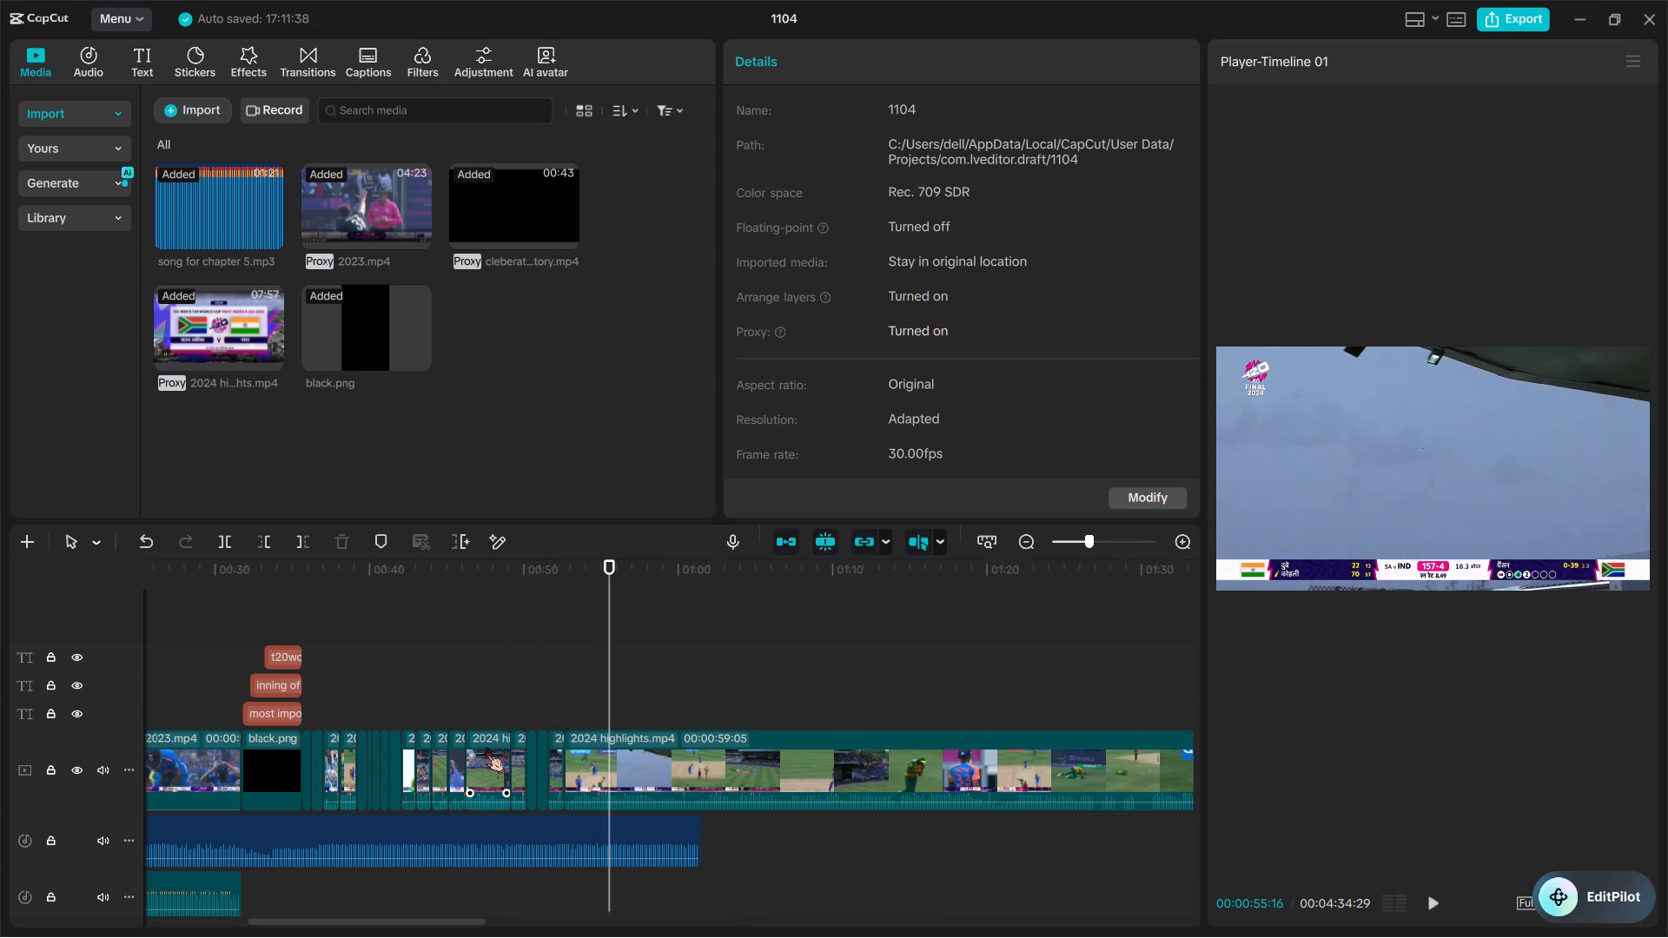
# Check the rest of the 00:00:59:05 clip after the 157-4 shot, and delete it up to the 161-6 final-over delivery.
pyautogui.keyDown('ctrl'); pyautogui.scroll(10, 486, 747); pyautogui.keyUp('ctrl')
pyautogui.hscroll(-1, 859, 751)
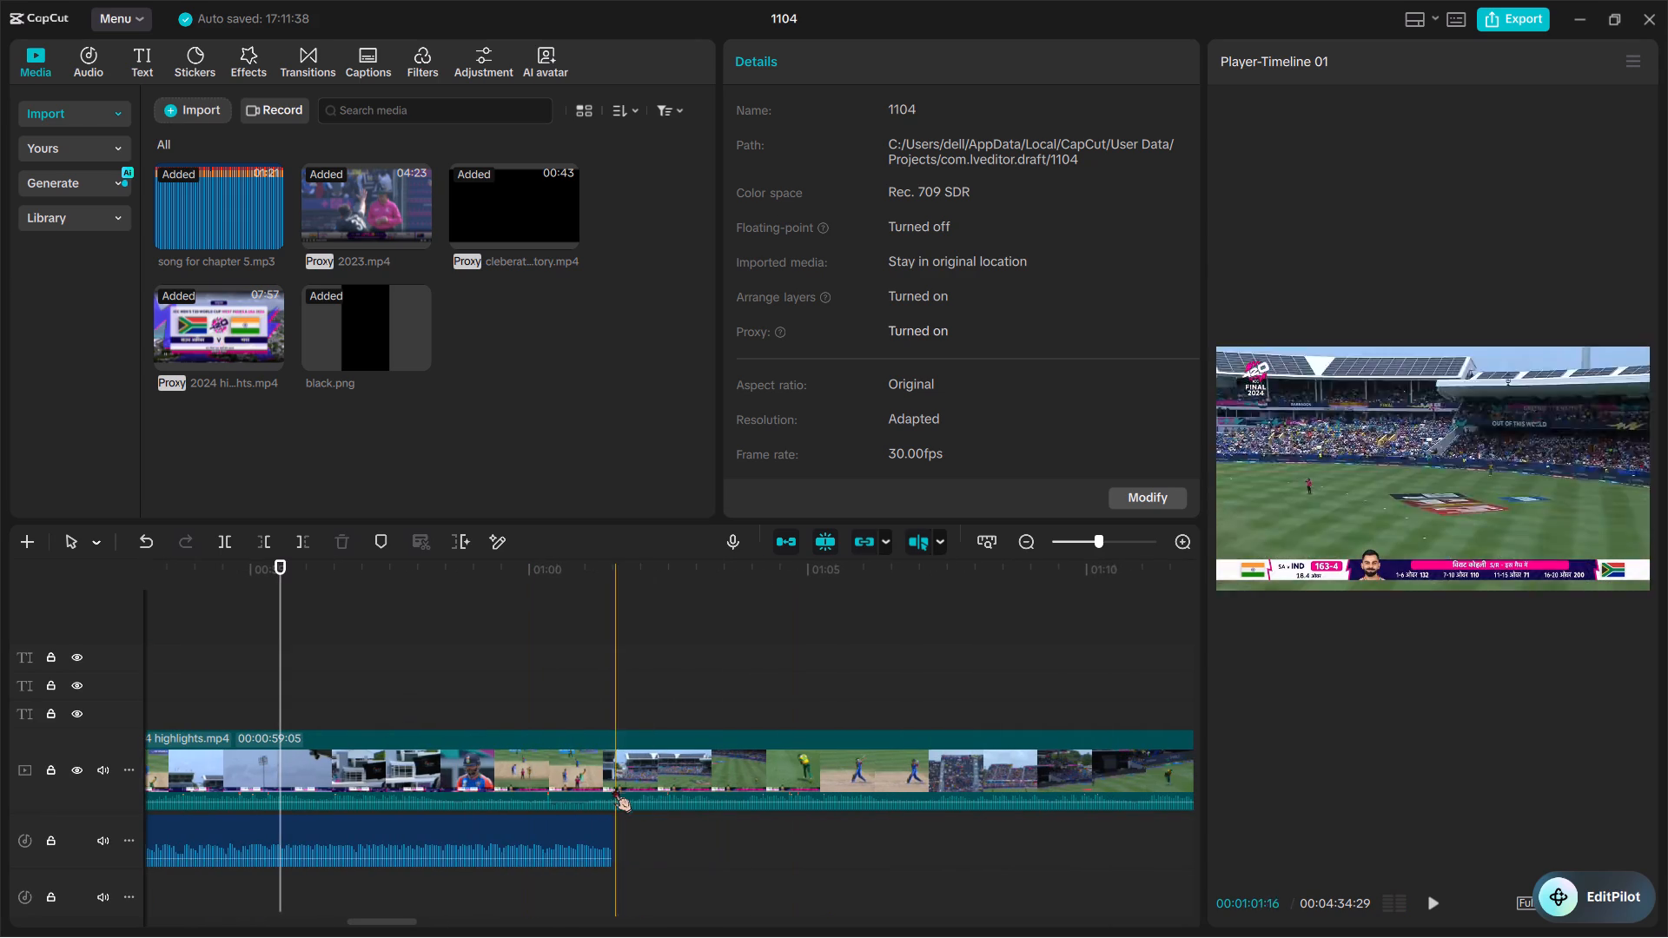
pyautogui.hscroll(-2, 768, 766)
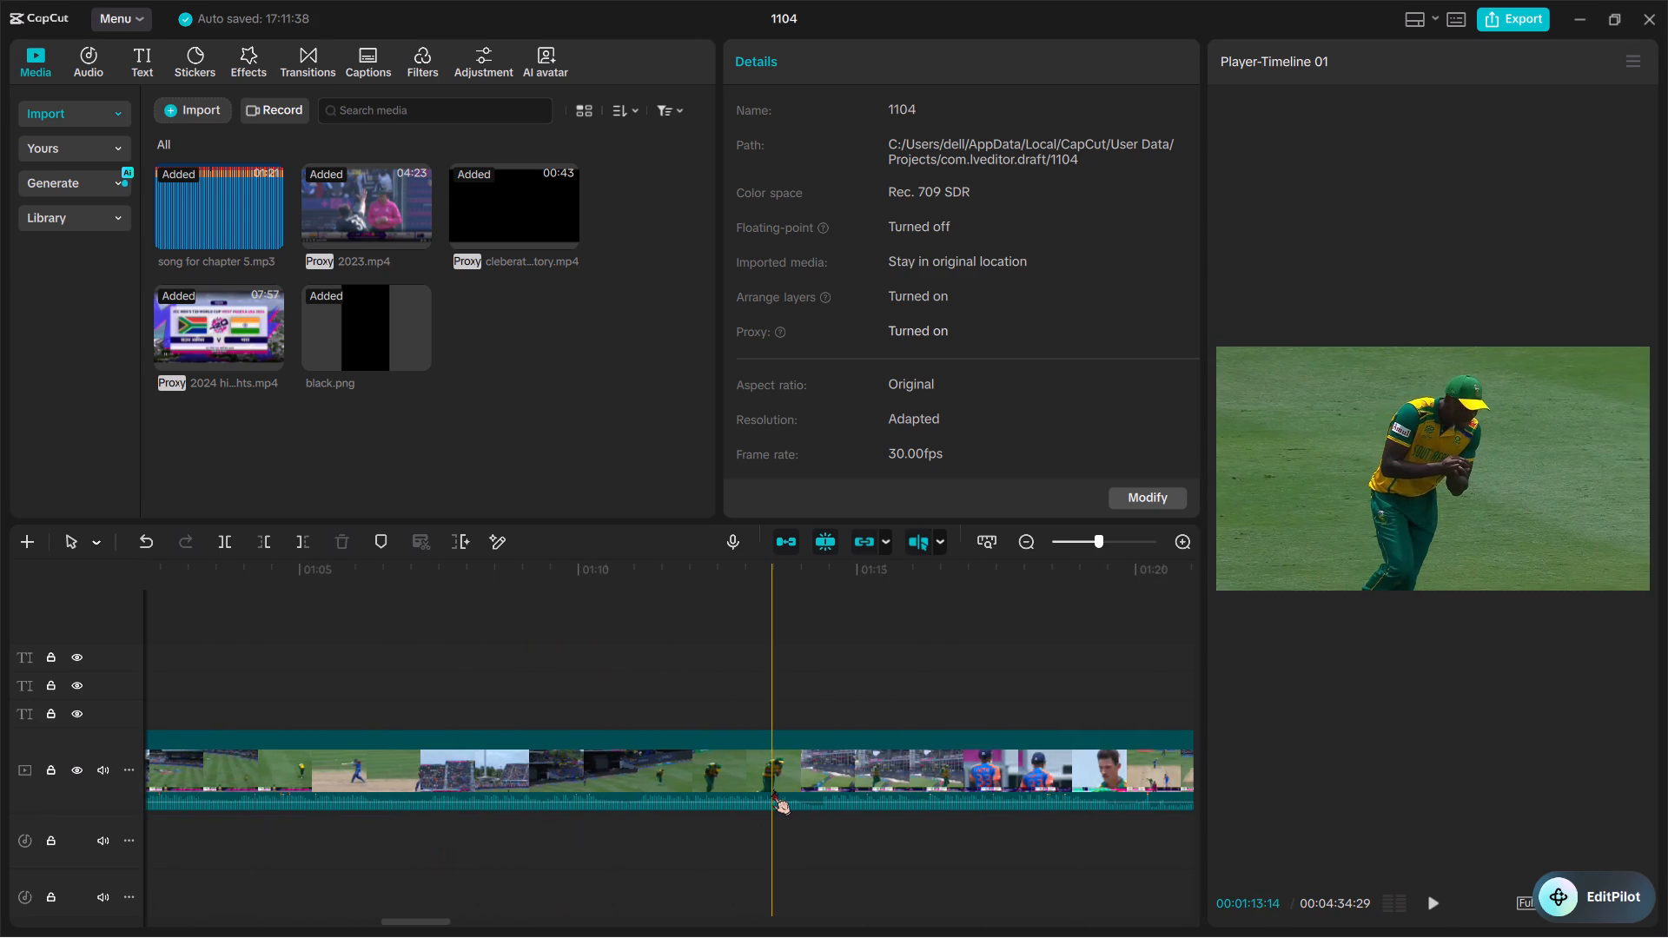
pyautogui.hscroll(1, 772, 789)
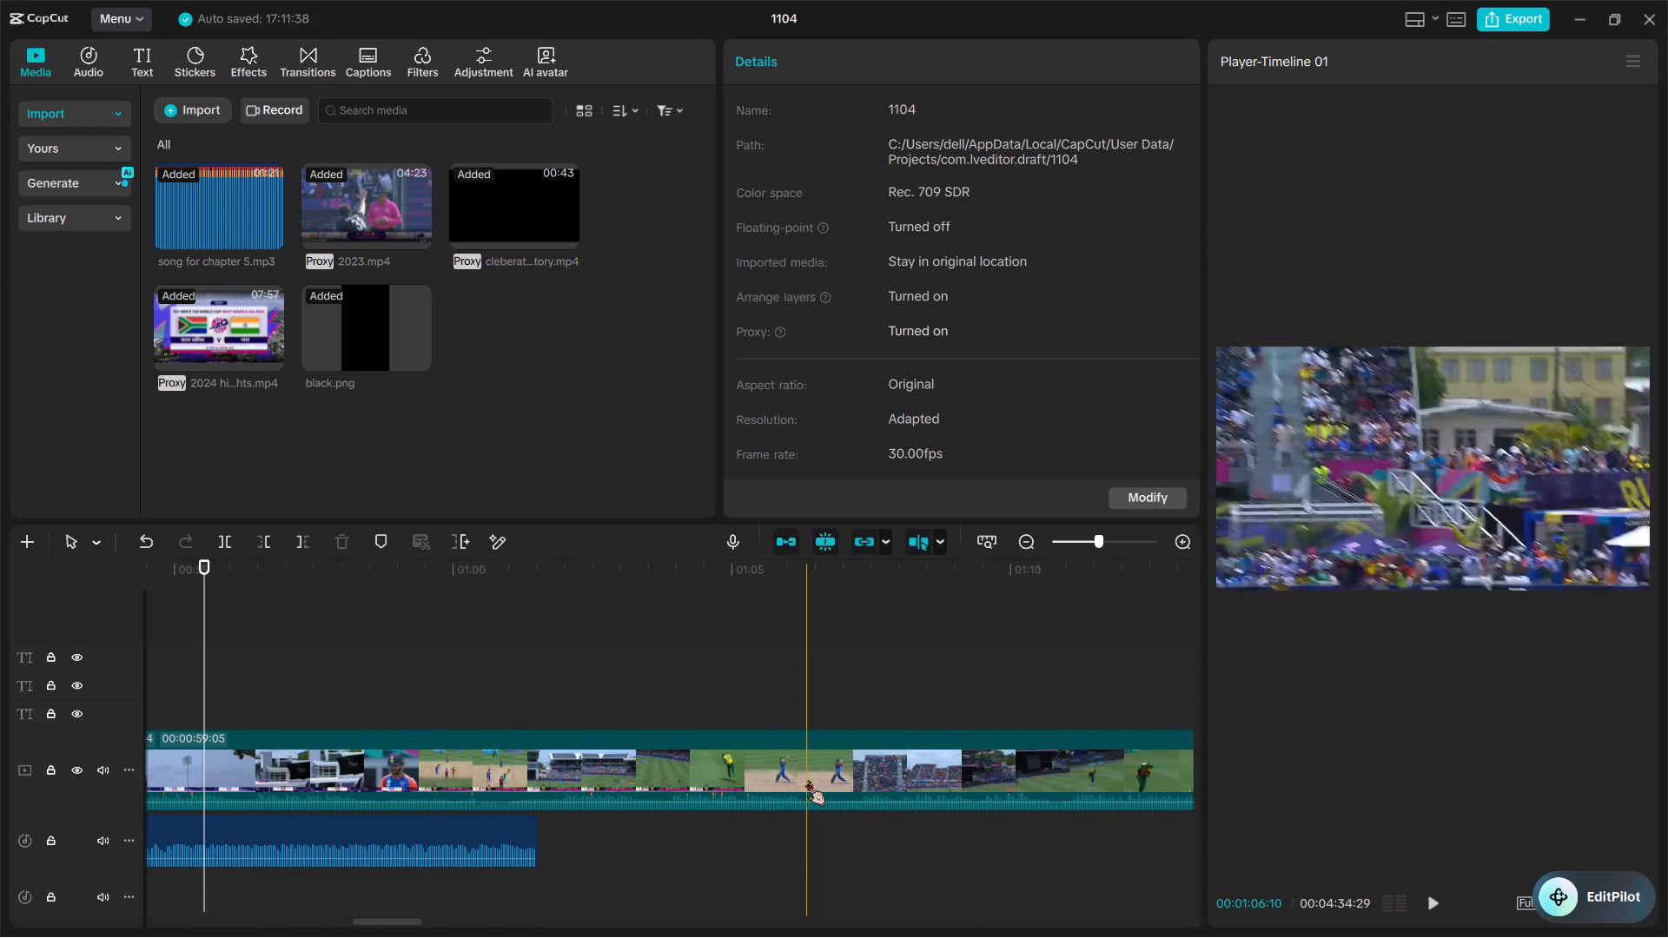
pyautogui.hscroll(-2, 807, 780)
pyautogui.hscroll(1, 847, 785)
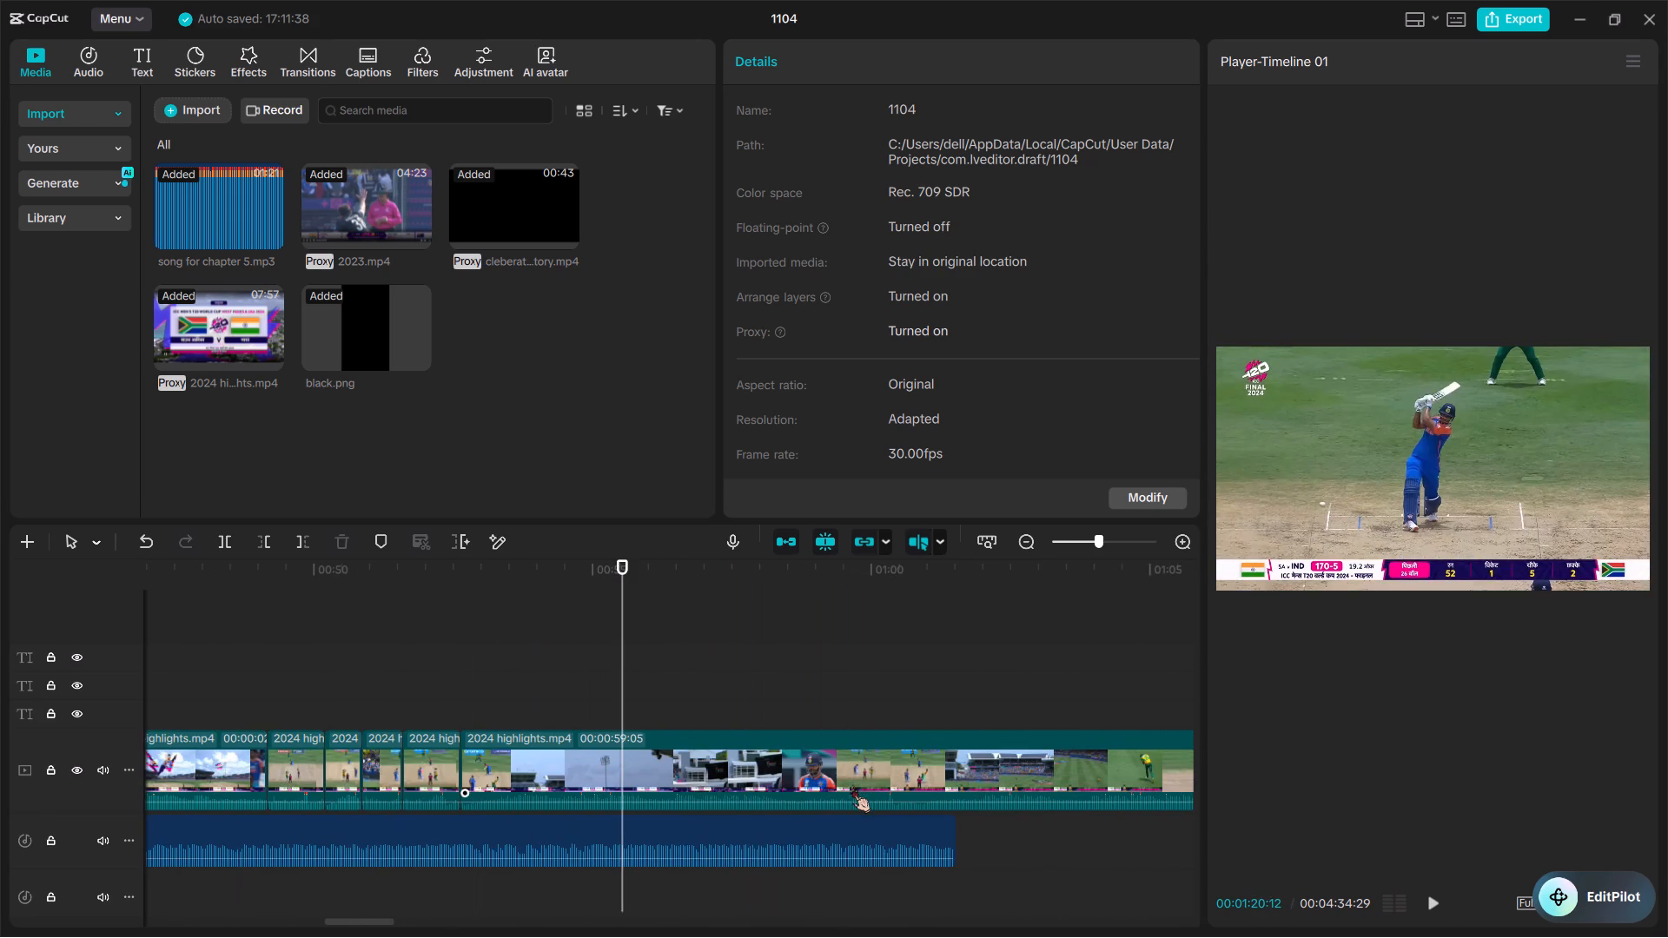
pyautogui.click(792, 775)
pyautogui.press('BackSpace')
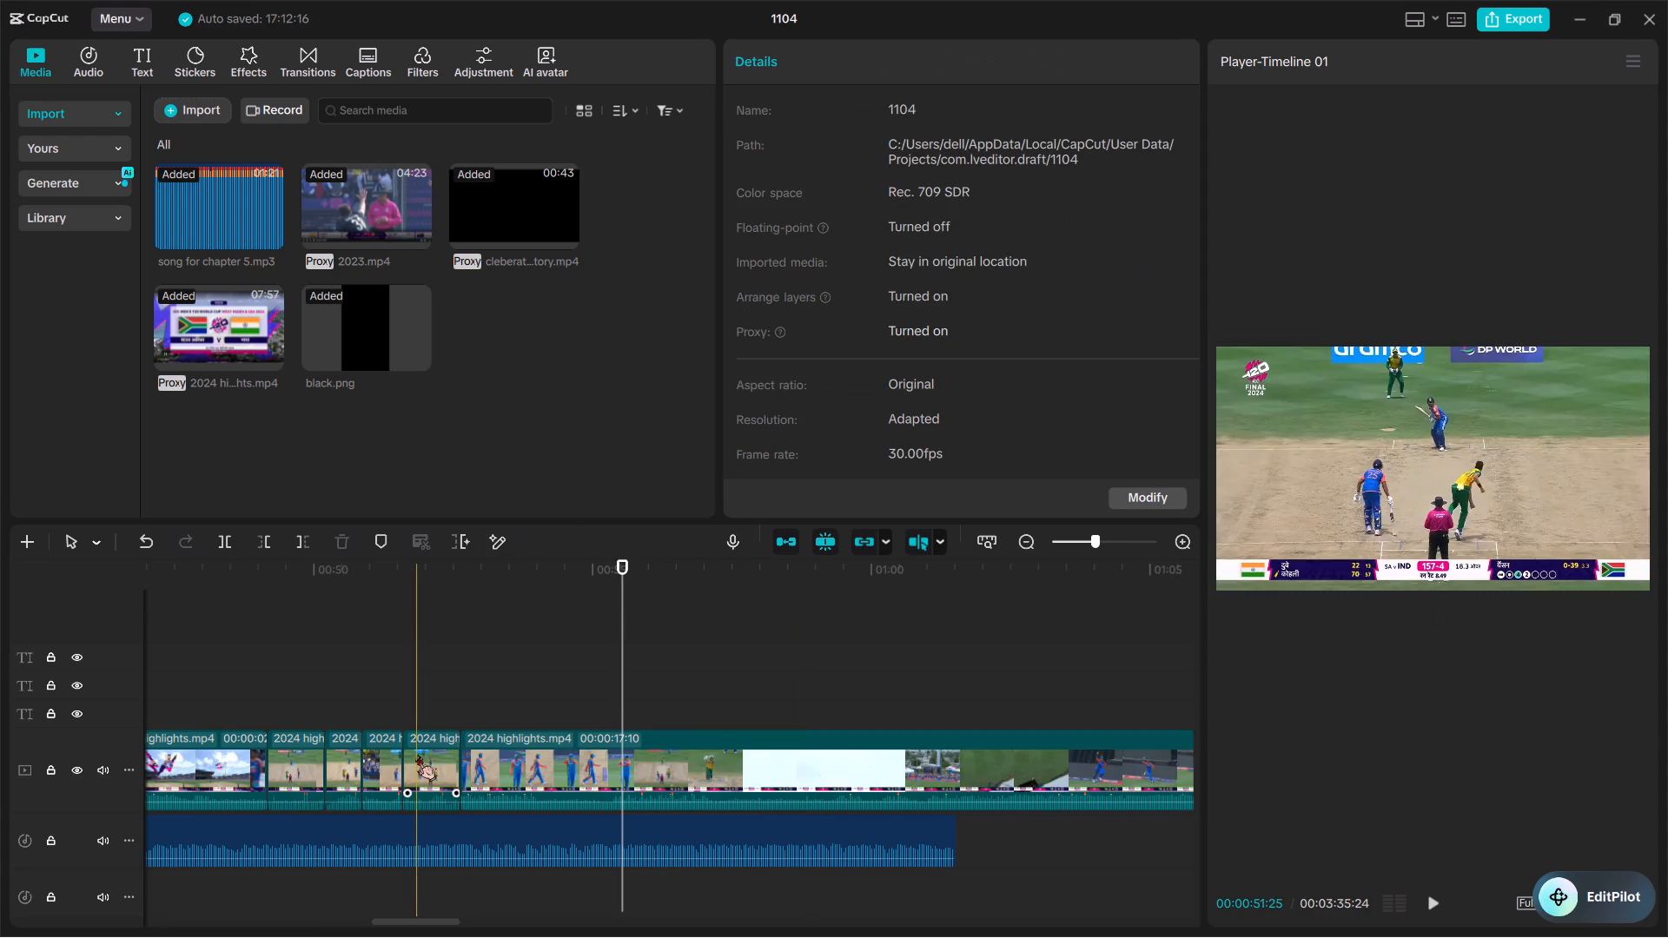
# Play back the cut sequence from the 157-4 shot through the 161-6 boundary catch to the 169-8 four-way celebration.
pyautogui.press('space')
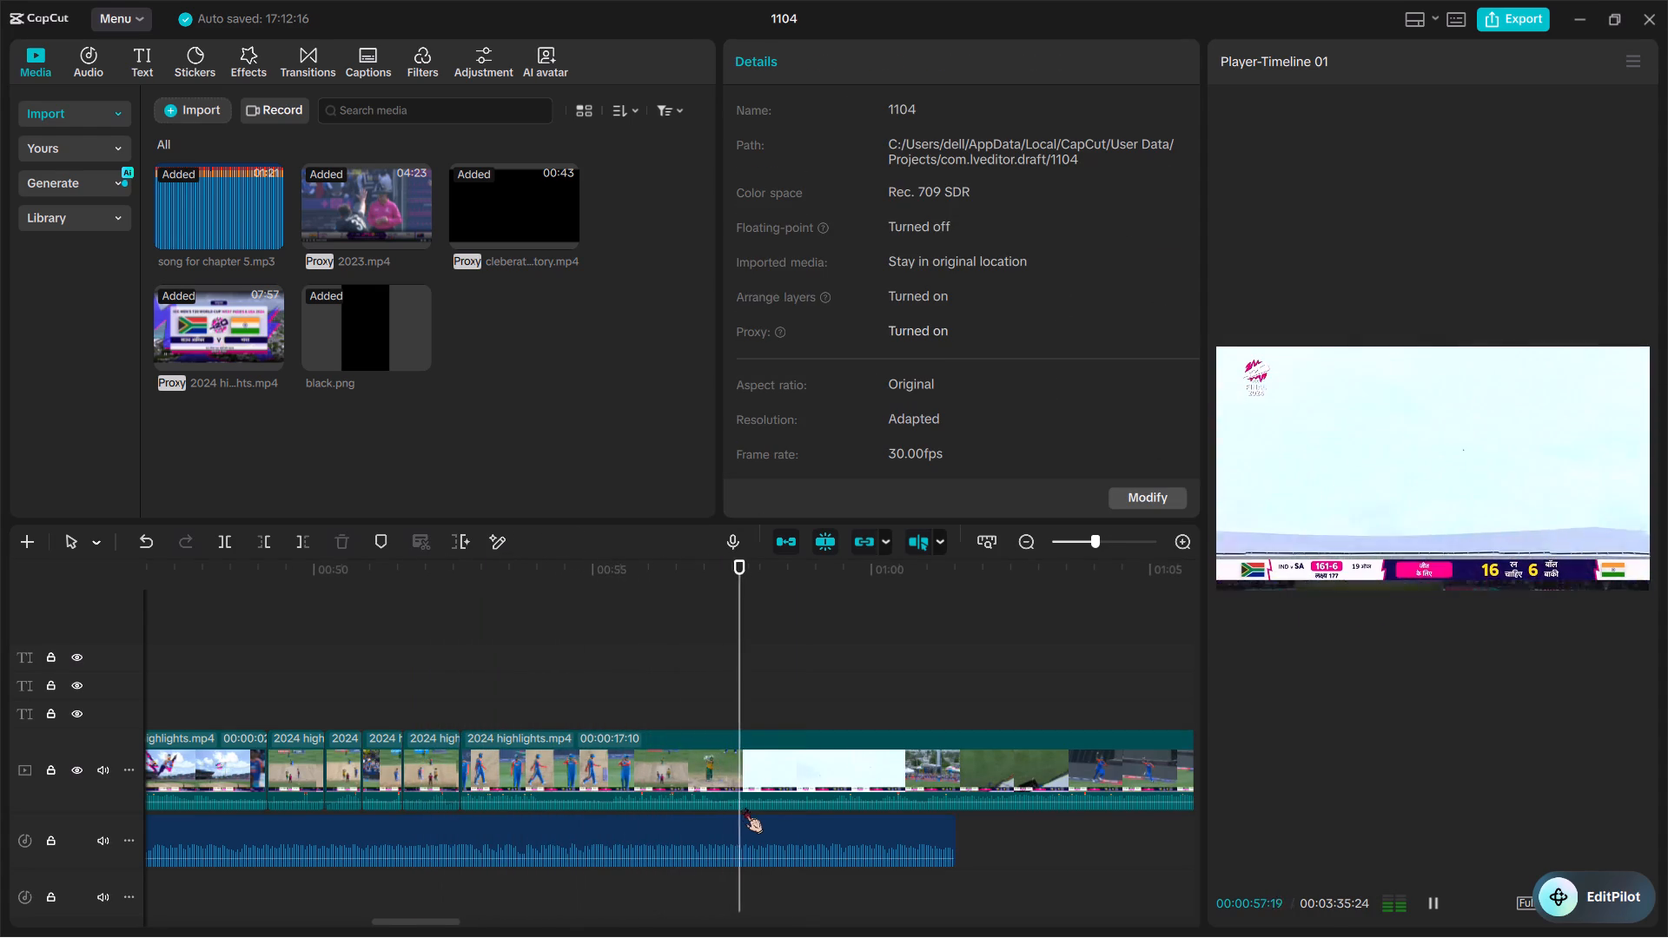
pyautogui.keyDown('ctrl'); pyautogui.scroll(18, 745, 808); pyautogui.keyUp('ctrl')
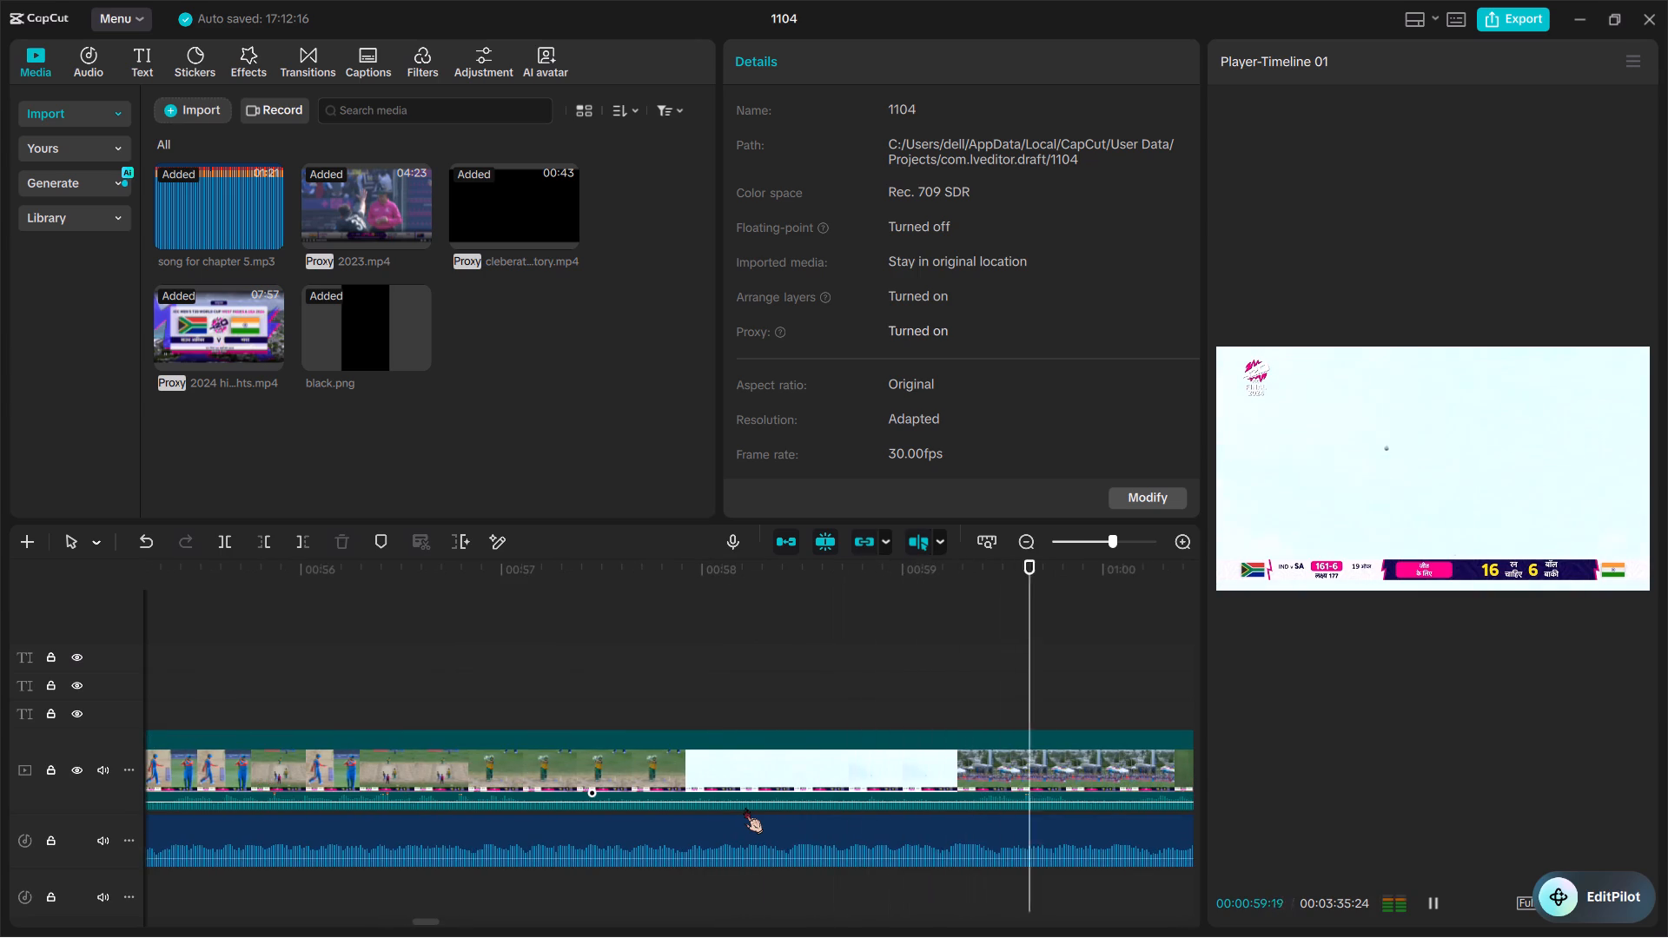
pyautogui.hscroll(-1, 745, 808)
pyautogui.press('space')
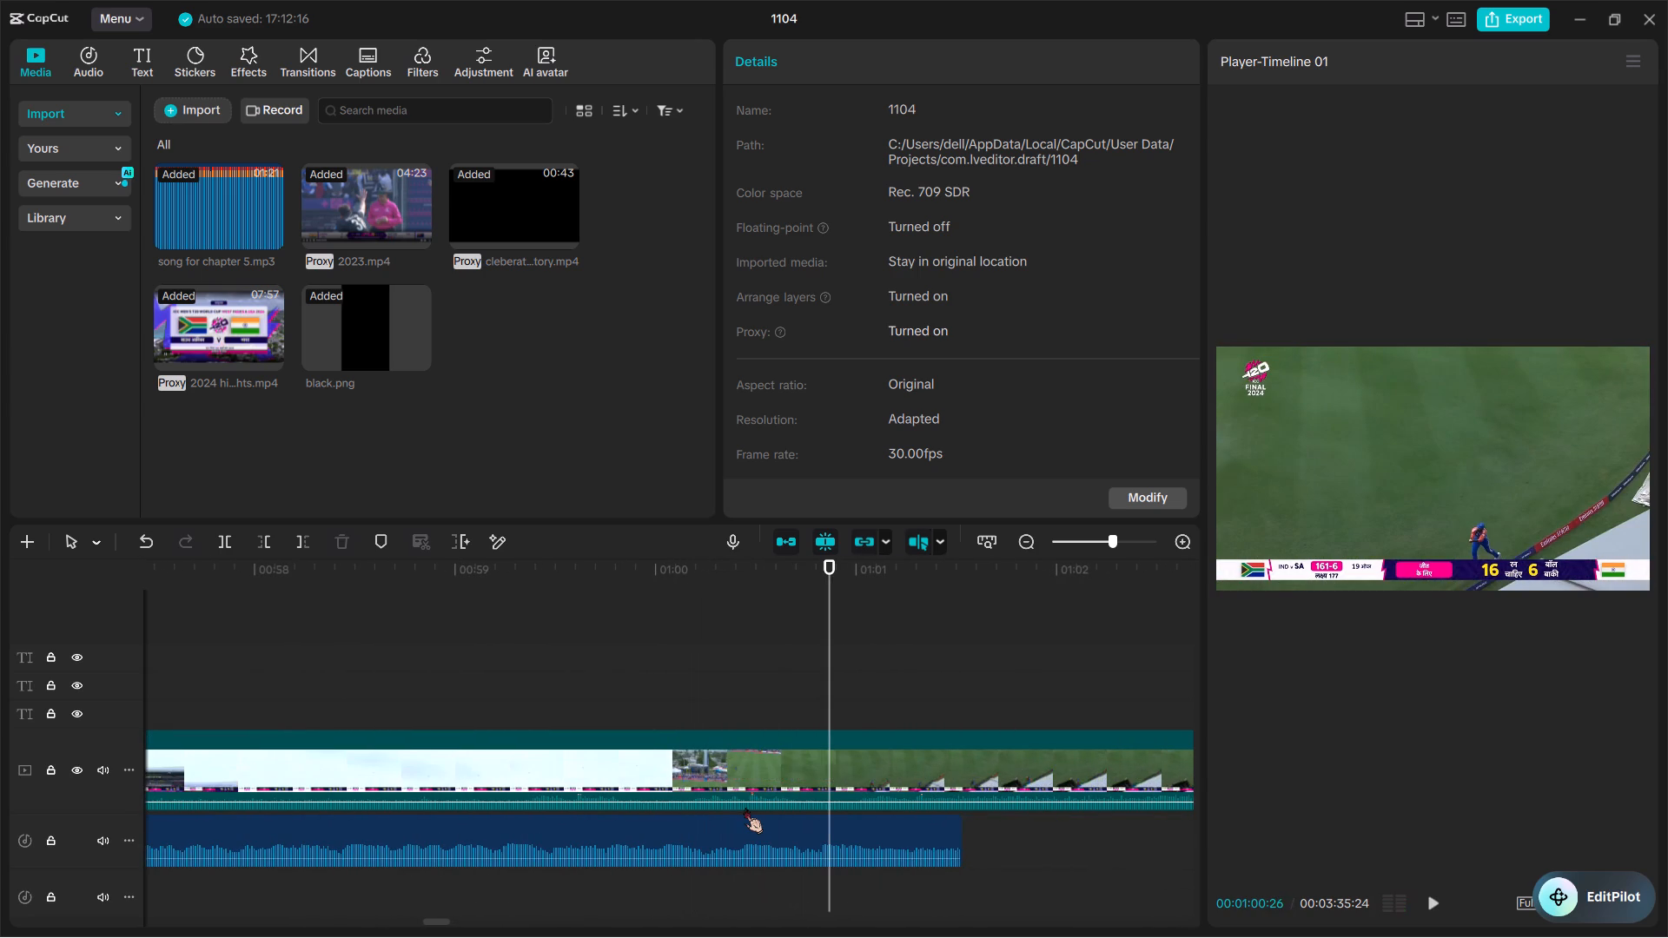
pyautogui.press('space')
pyautogui.hscroll(-1, 745, 808)
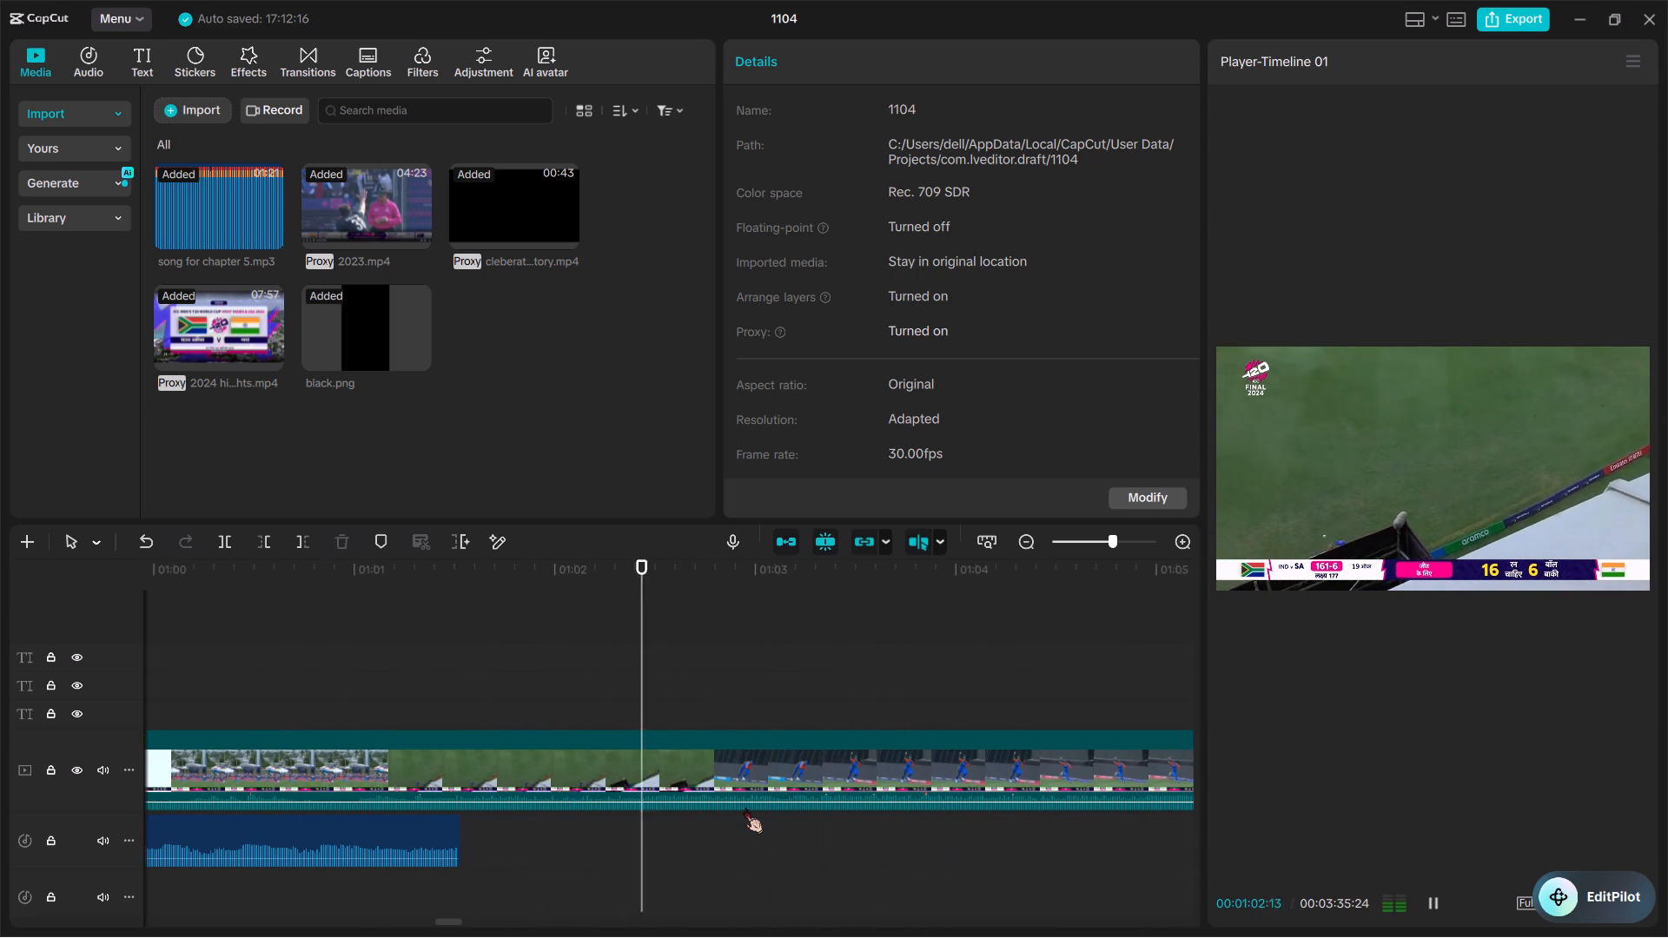
pyautogui.hscroll(-1, 745, 808)
pyautogui.press('space')
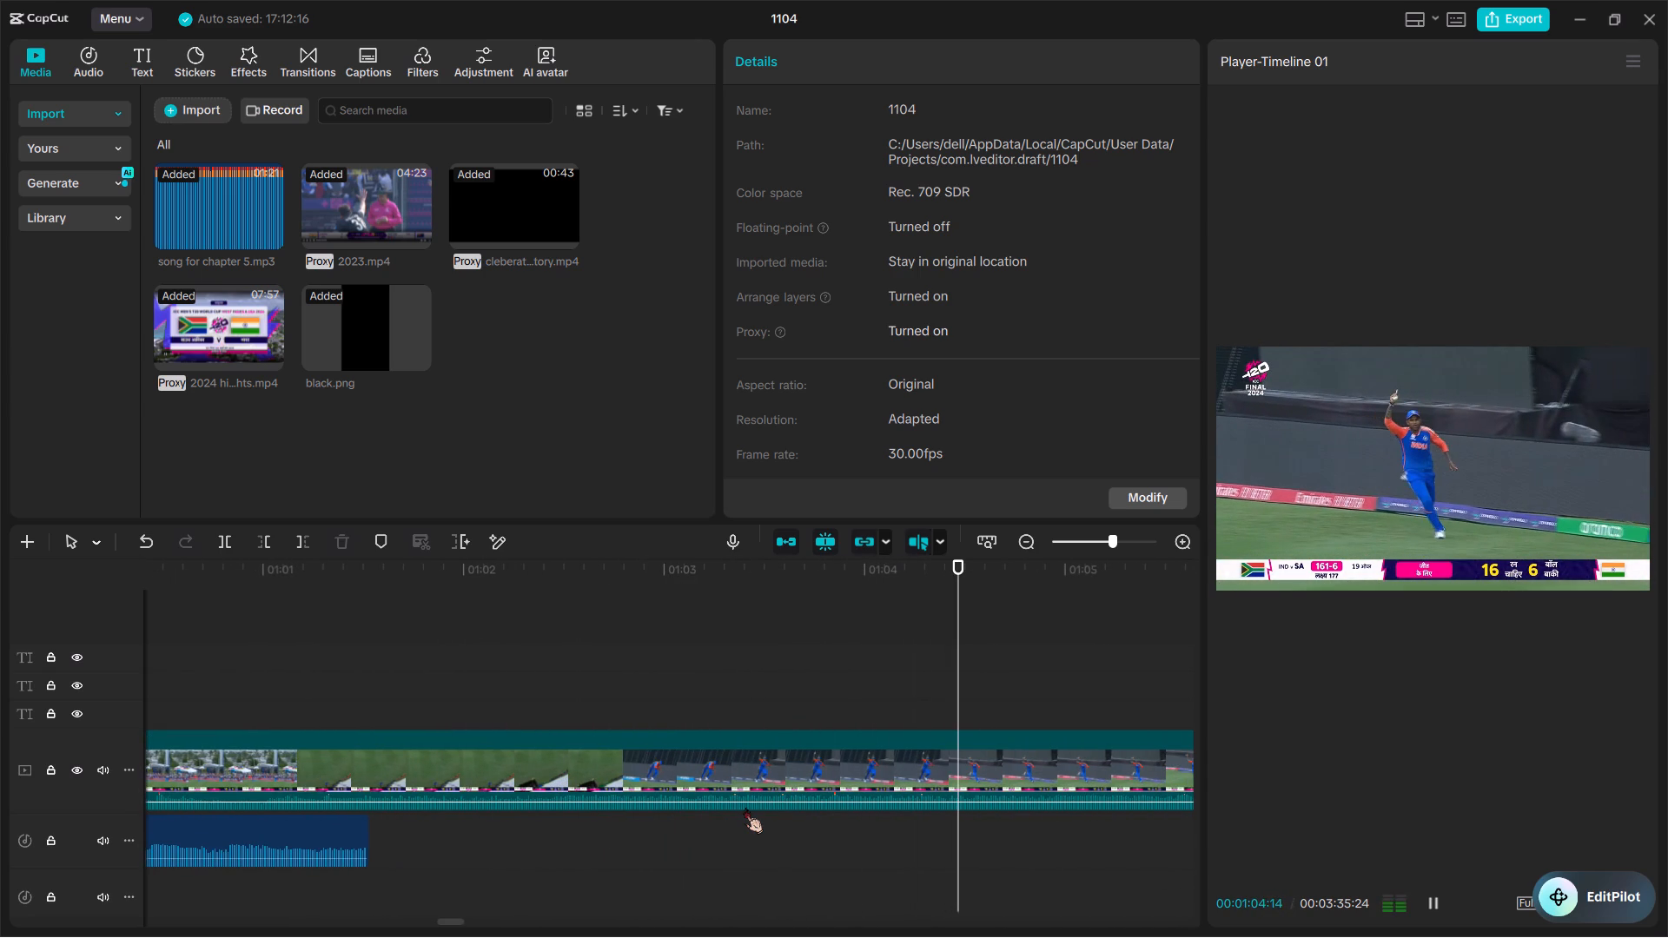
pyautogui.press('space')
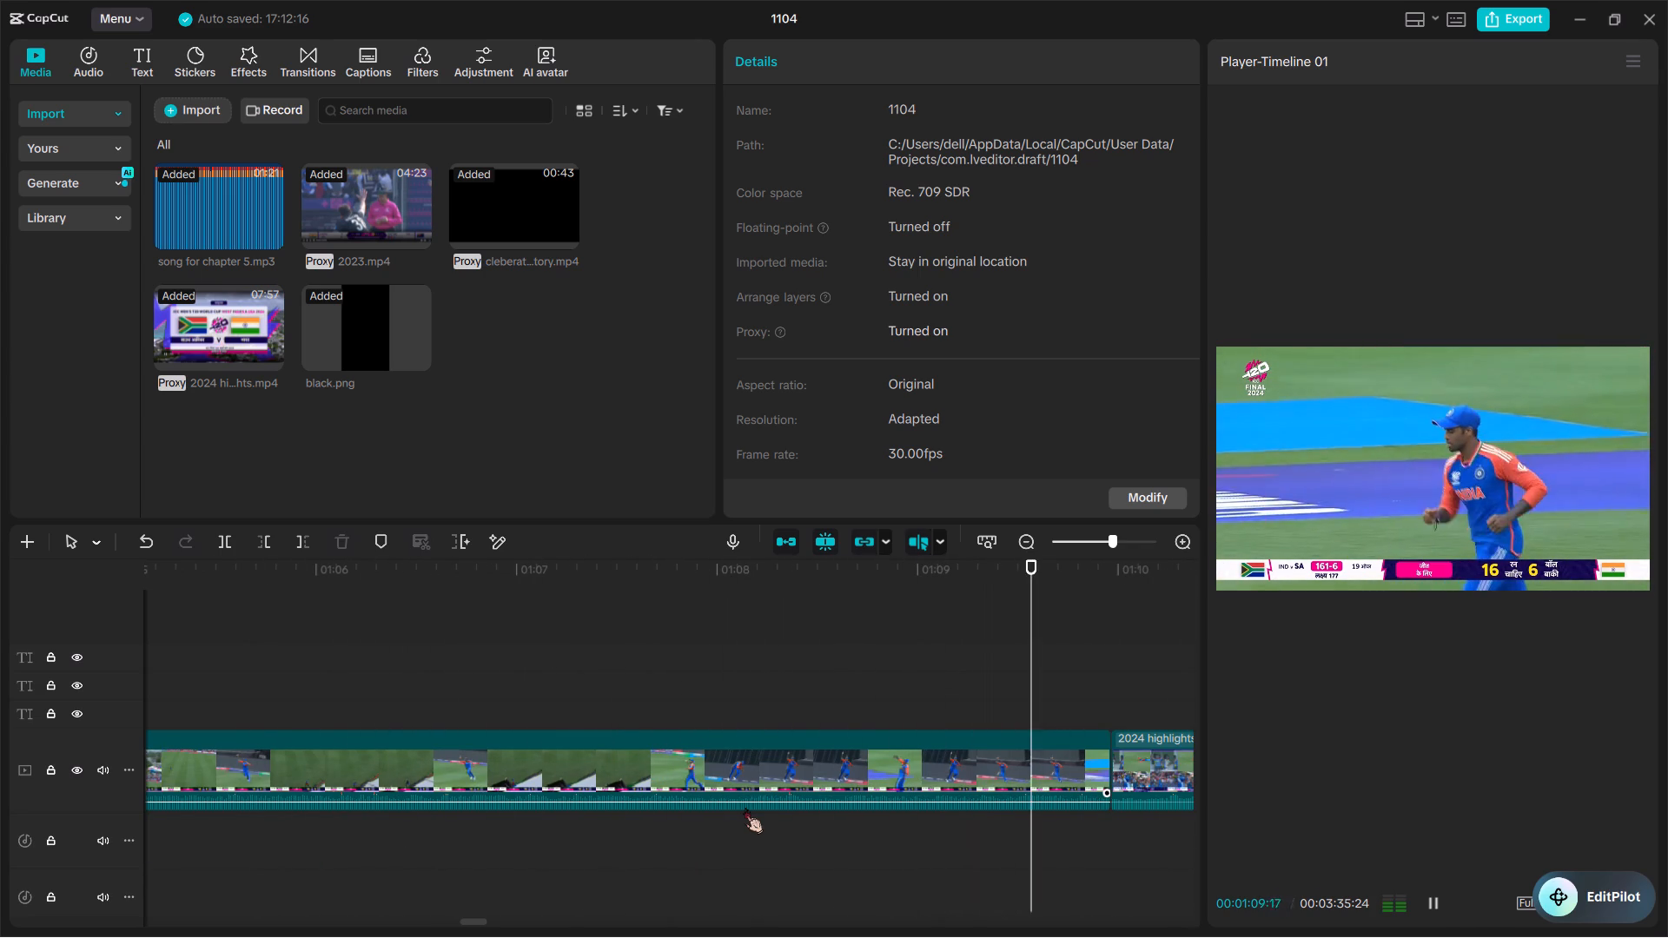
pyautogui.press('space')
pyautogui.hscroll(-1, 745, 808)
pyautogui.press('space')
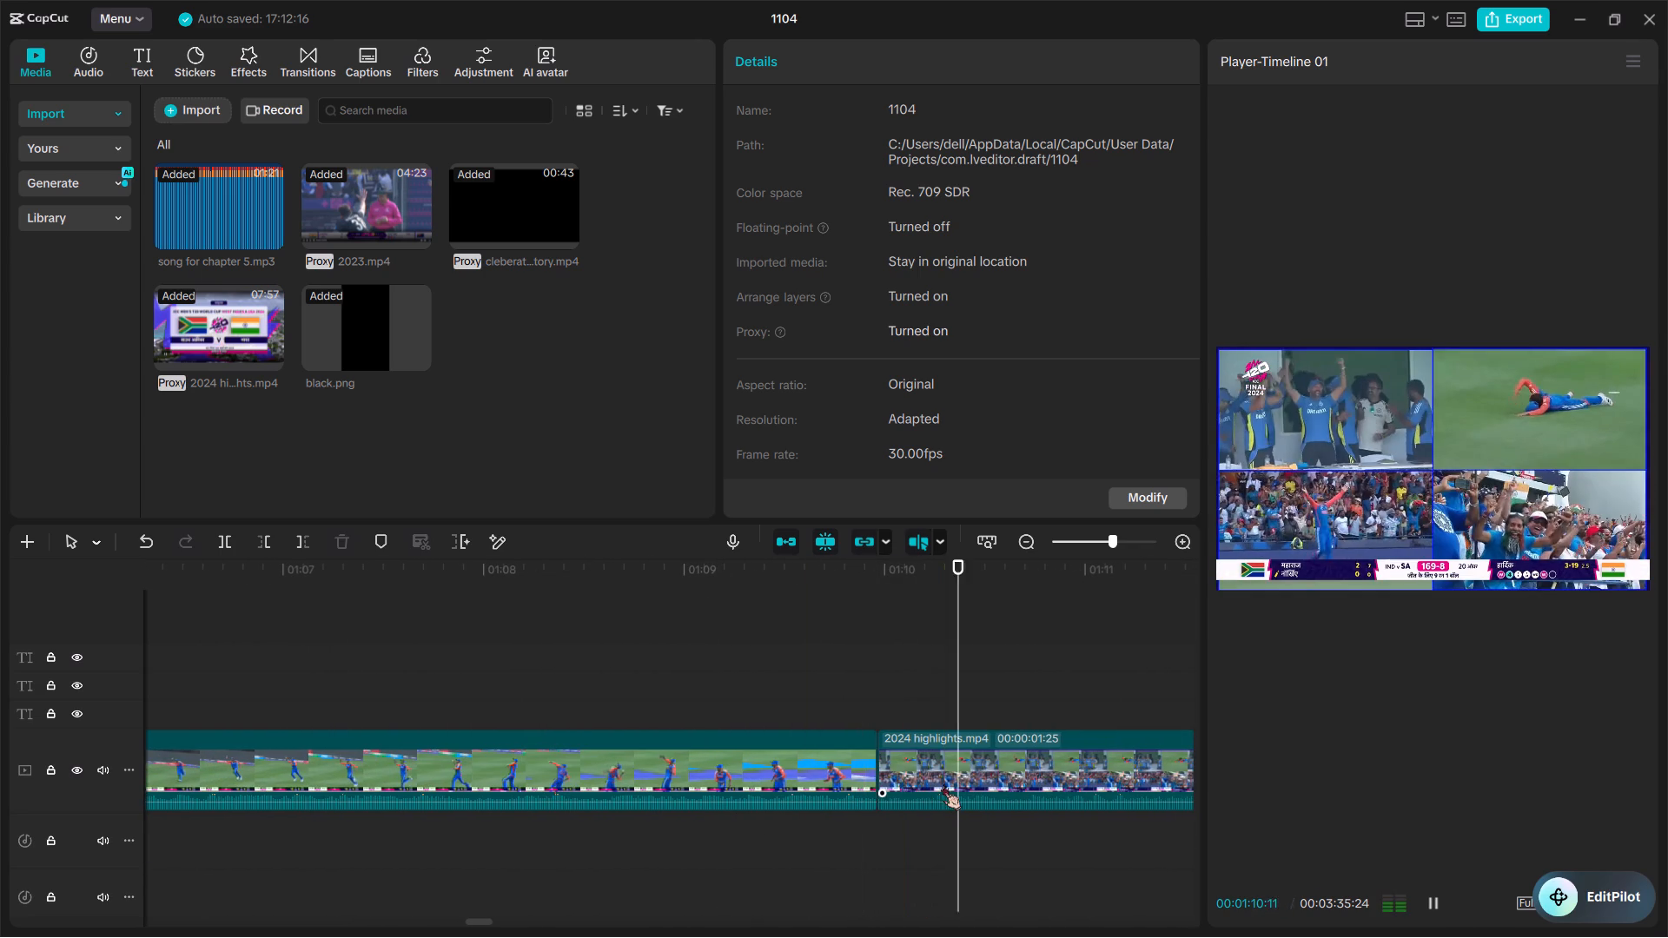
pyautogui.hscroll(-2, 943, 784)
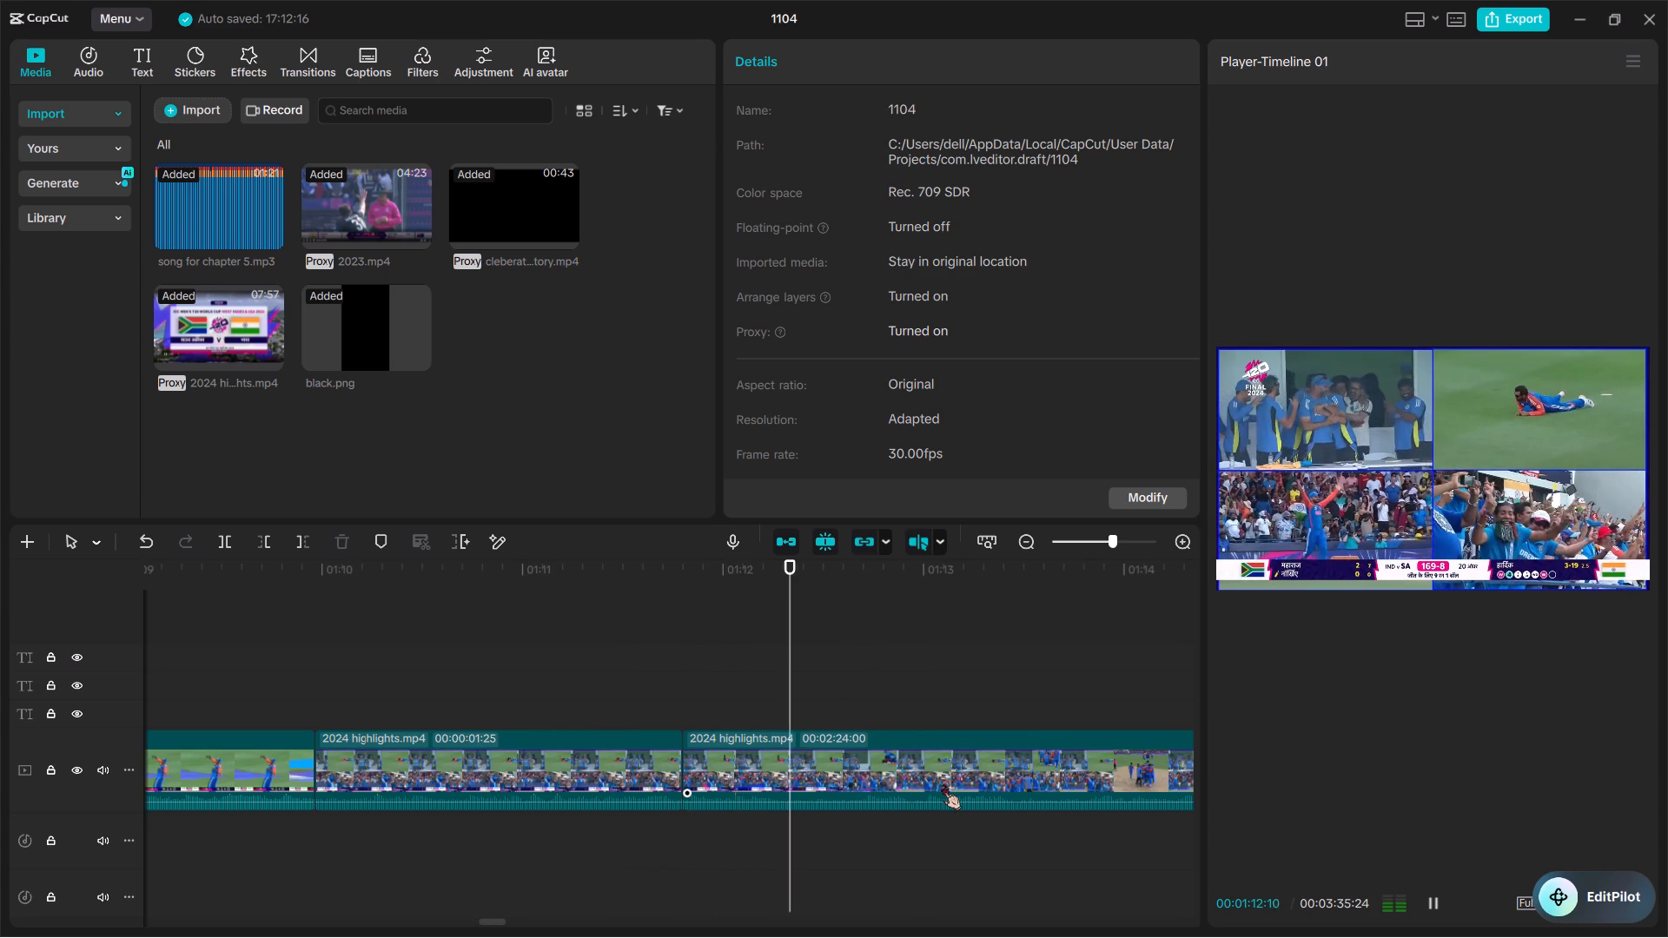
pyautogui.press('space')
# Split the post-win footage around the shot of the capped player wiping his face, from 00:01:48:08 to 00:01:50:16.
pyautogui.keyDown('ctrl'); pyautogui.scroll(-5, 943, 784); pyautogui.keyUp('ctrl')
pyautogui.hscroll(-1, 943, 784)
pyautogui.keyDown('ctrl'); pyautogui.scroll(-1, 943, 784); pyautogui.keyUp('ctrl')
pyautogui.keyDown('ctrl'); pyautogui.hscroll(-1, 943, 784); pyautogui.keyUp('ctrl')
pyautogui.keyDown('ctrl'); pyautogui.scroll(-2, 943, 784); pyautogui.keyUp('ctrl')
pyautogui.hscroll(-1, 943, 784)
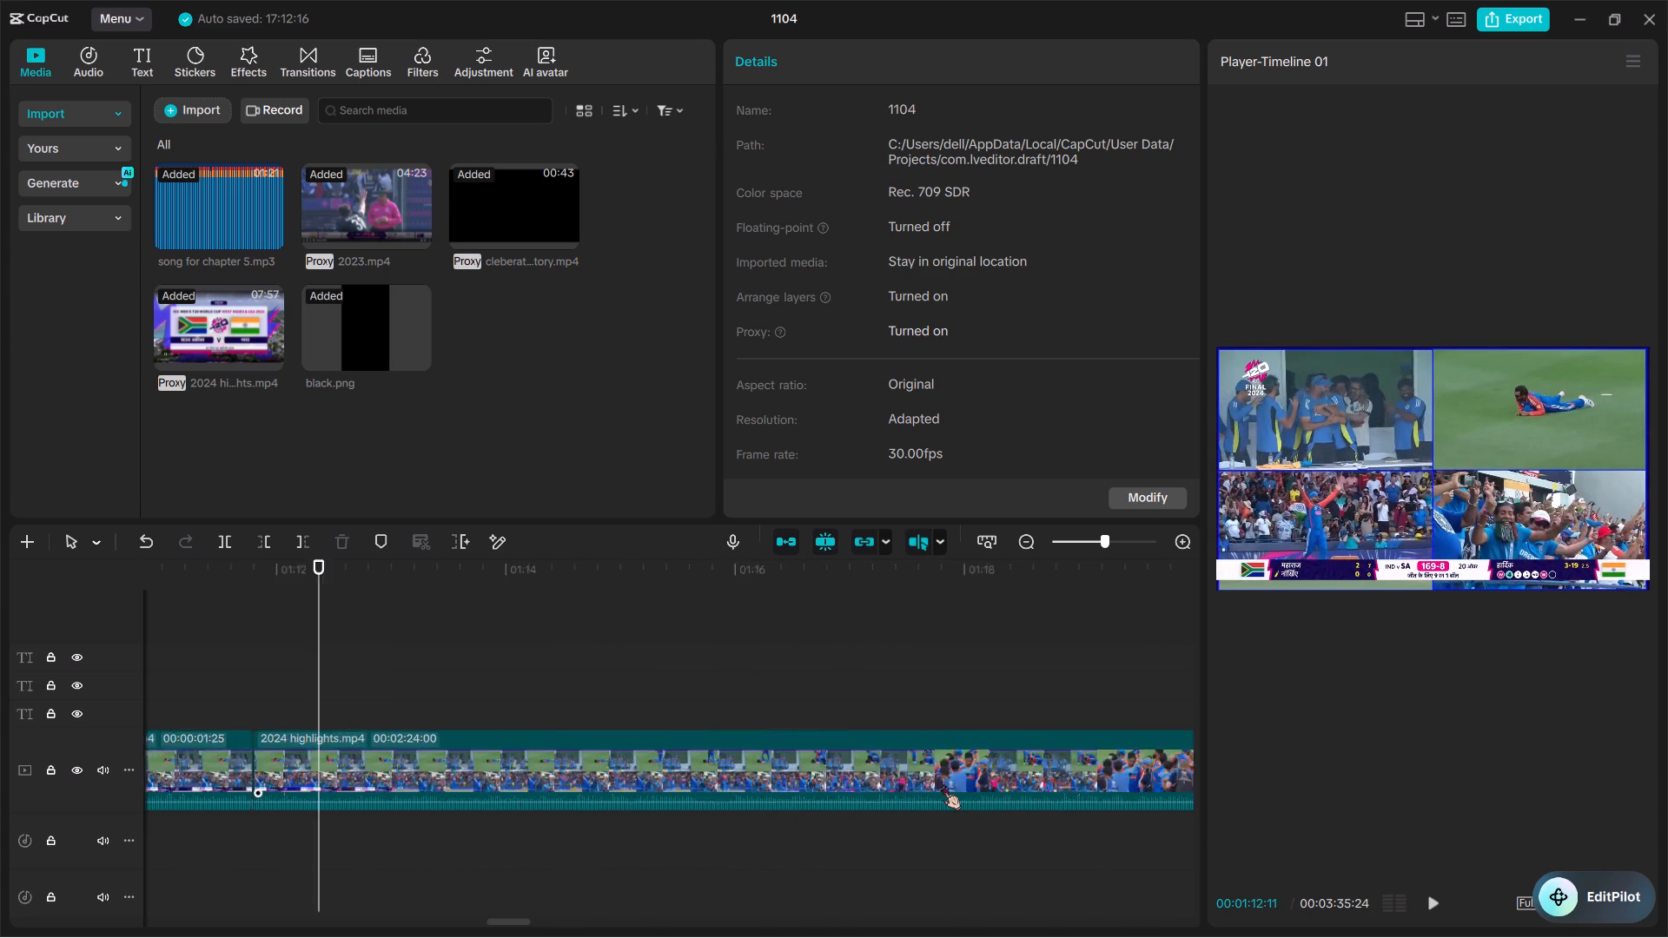
pyautogui.hscroll(-2, 943, 784)
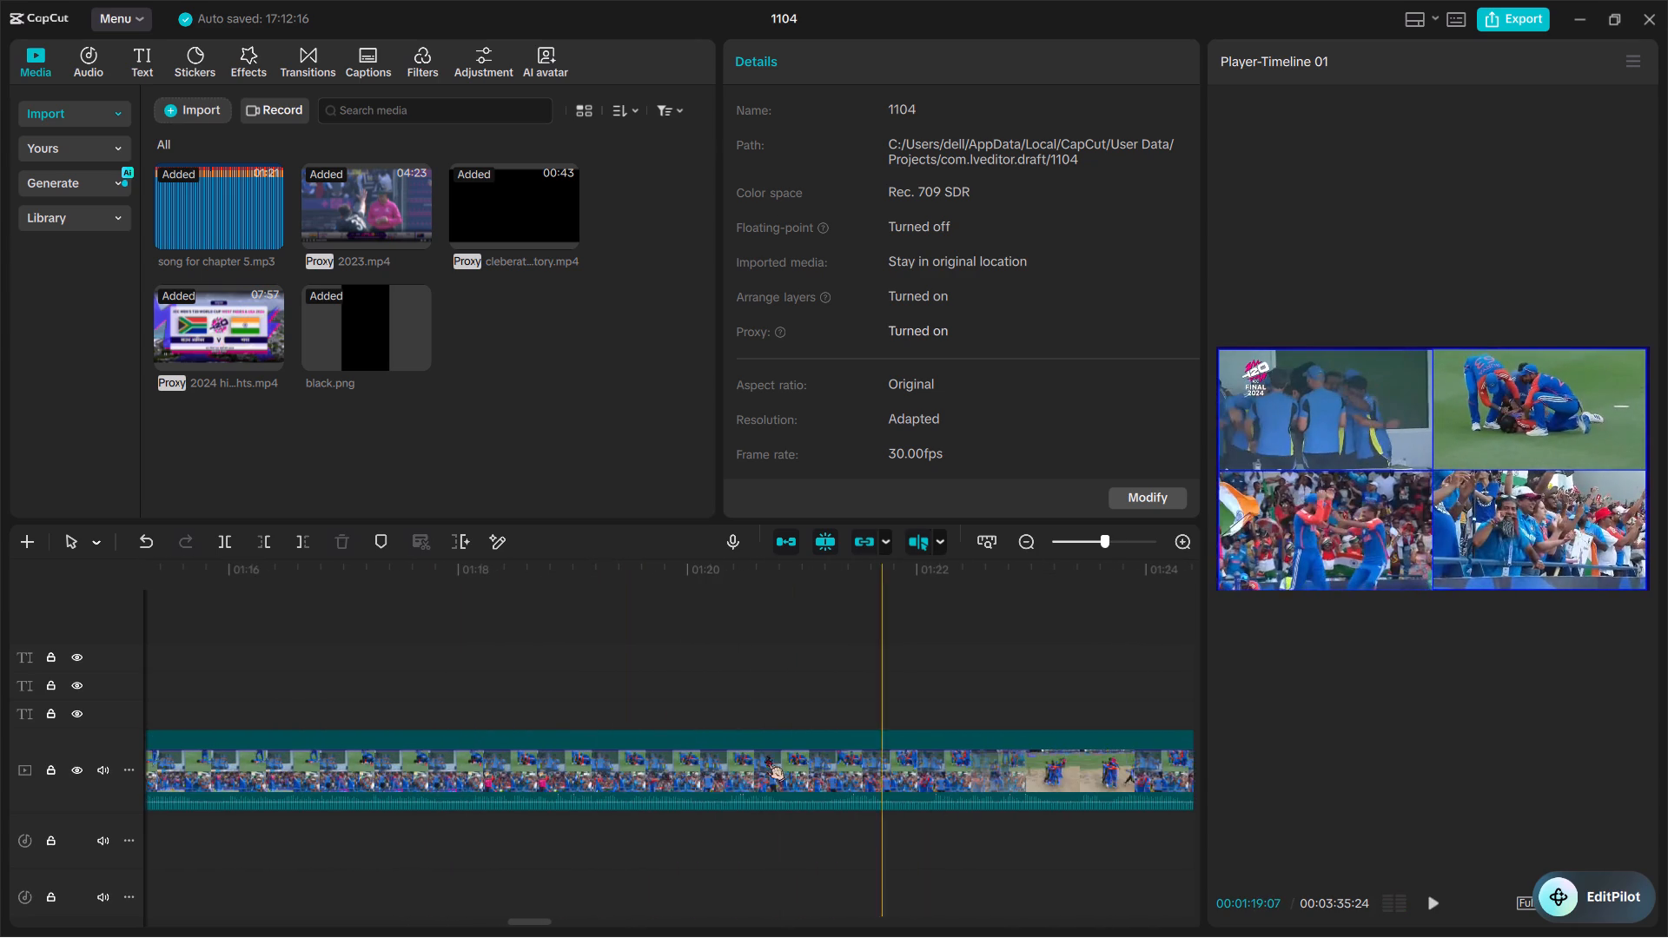
pyautogui.hscroll(-1, 965, 812)
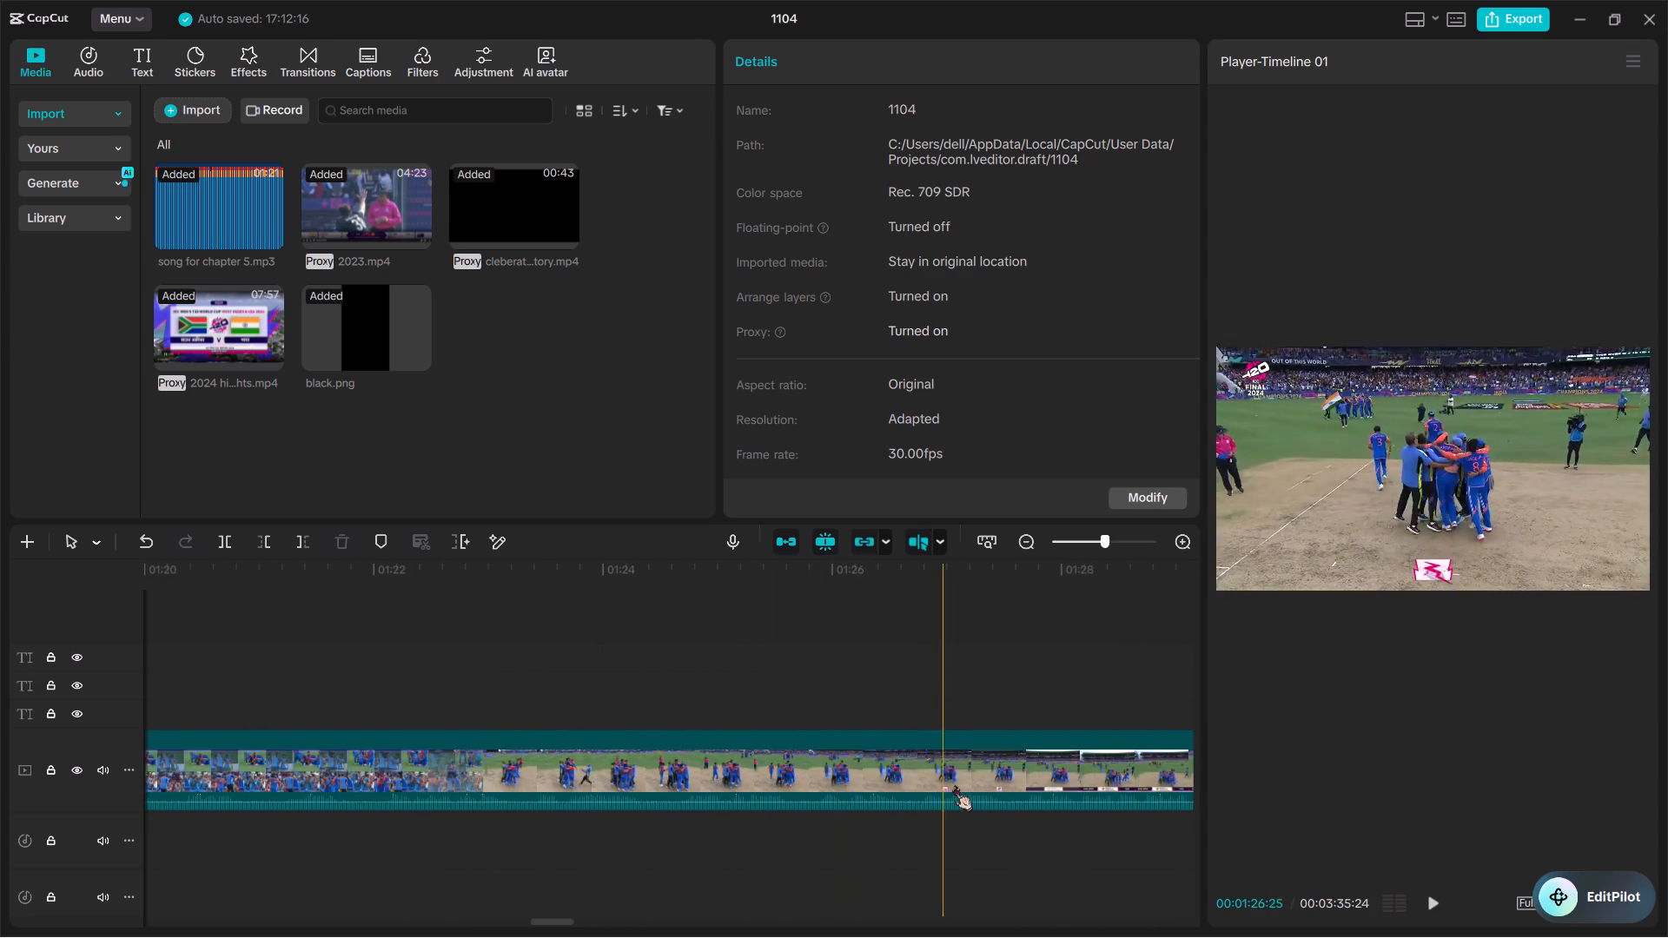
pyautogui.hscroll(-2, 958, 788)
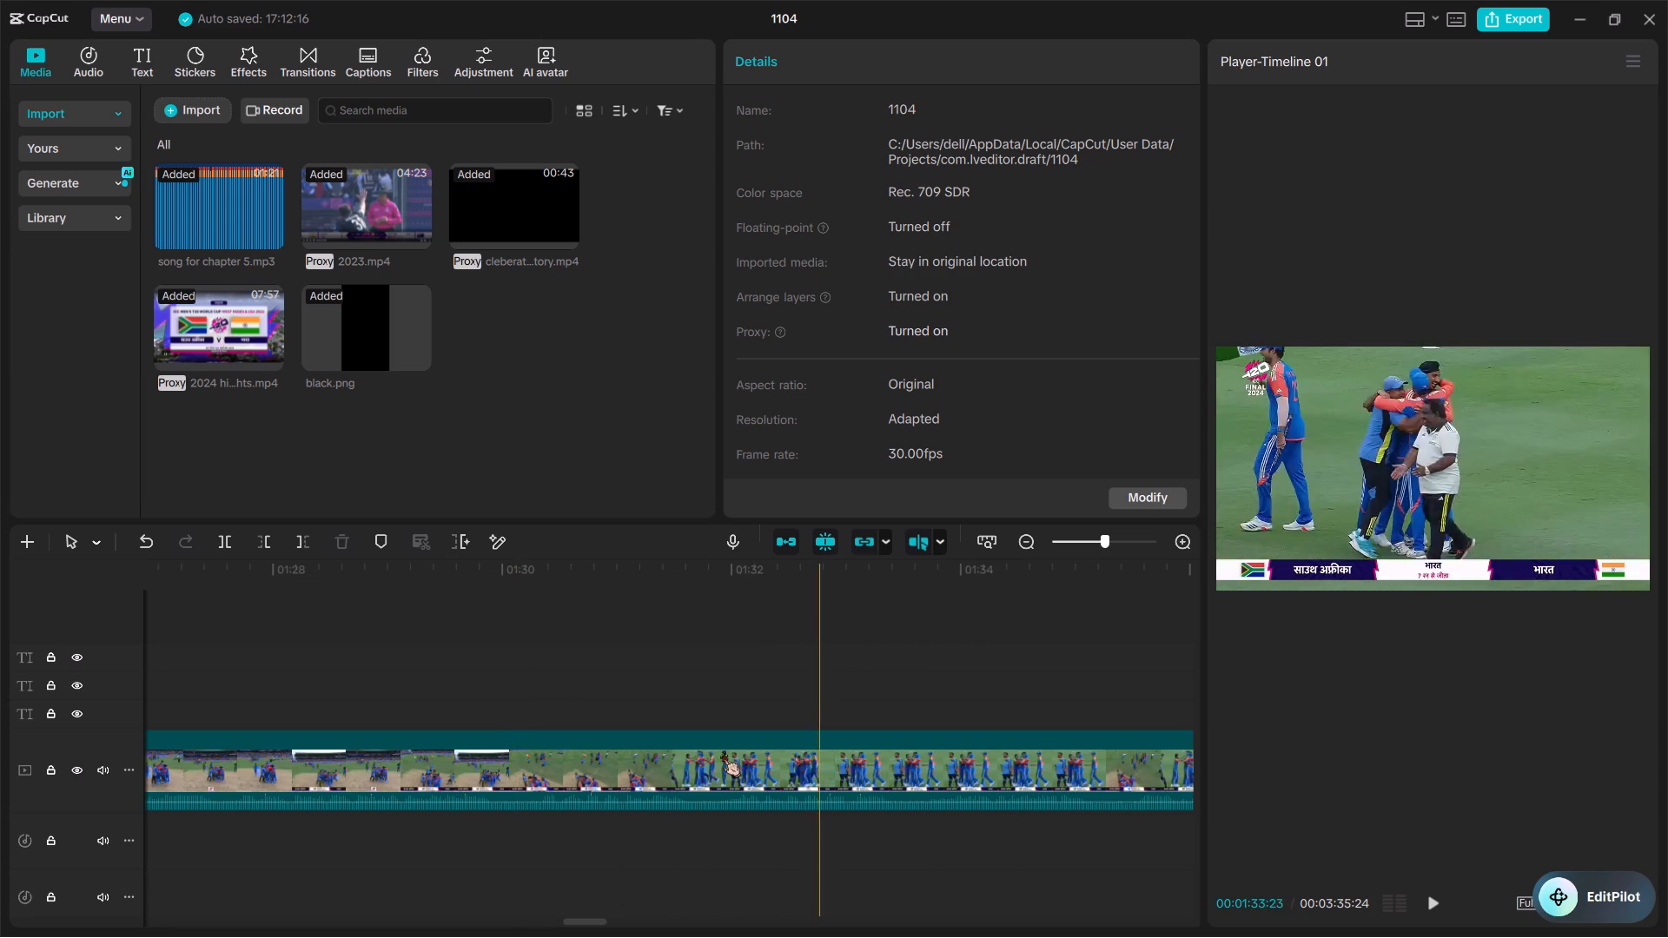
pyautogui.hscroll(-1, 984, 800)
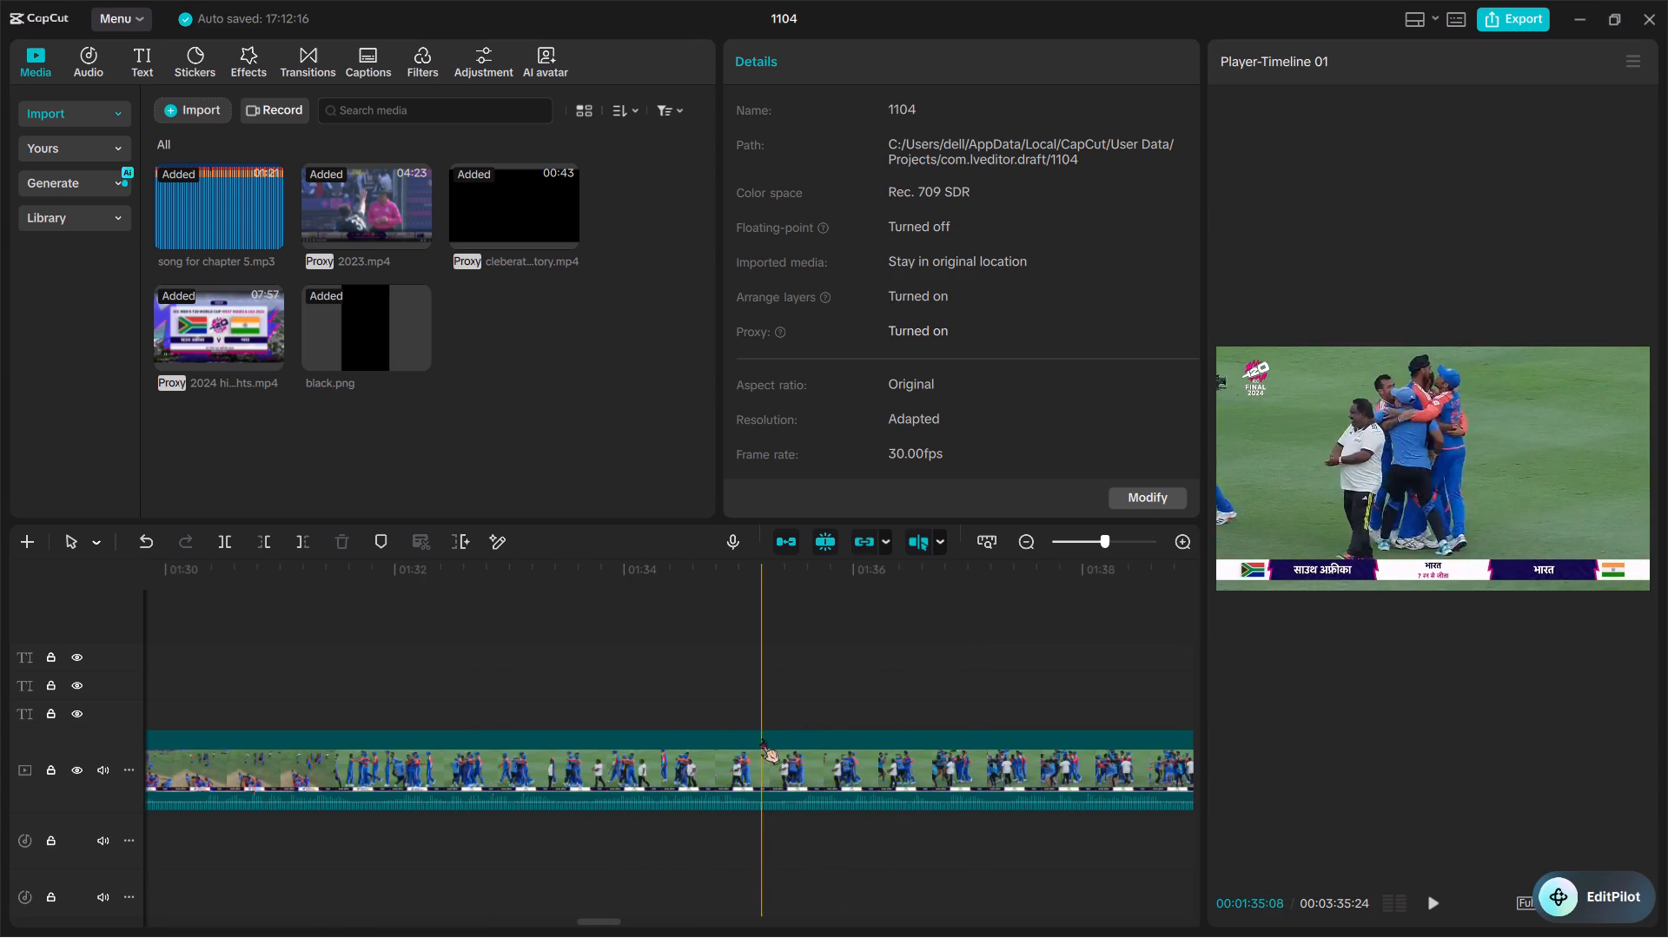
pyautogui.hscroll(-1, 996, 812)
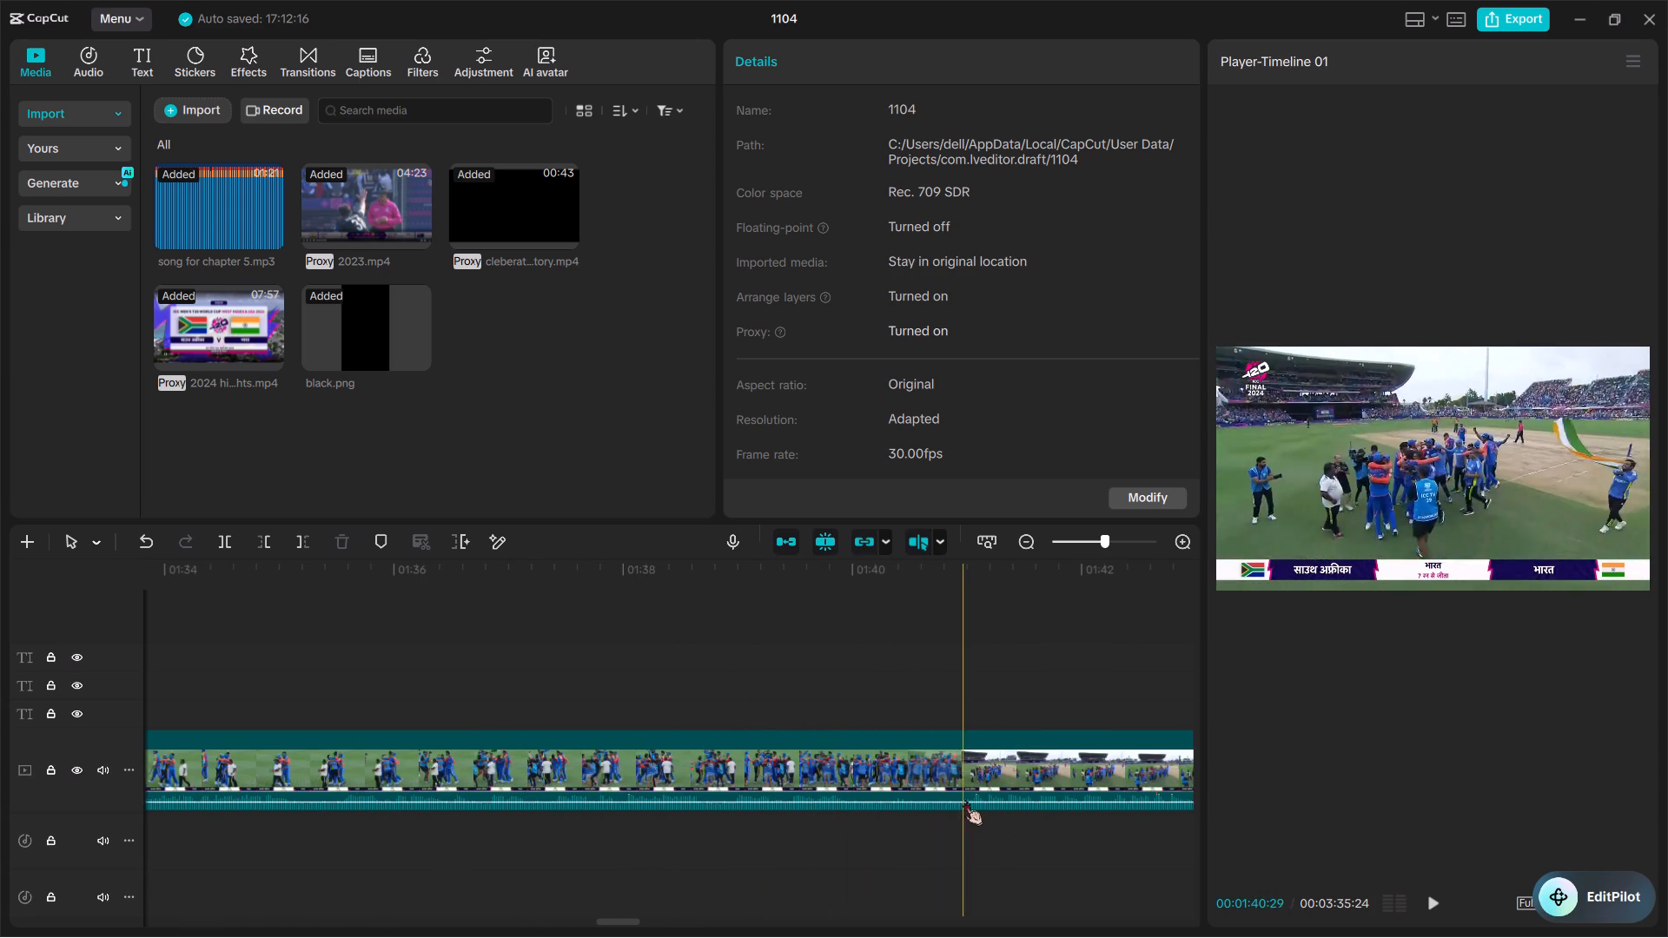
pyautogui.hscroll(-2, 964, 800)
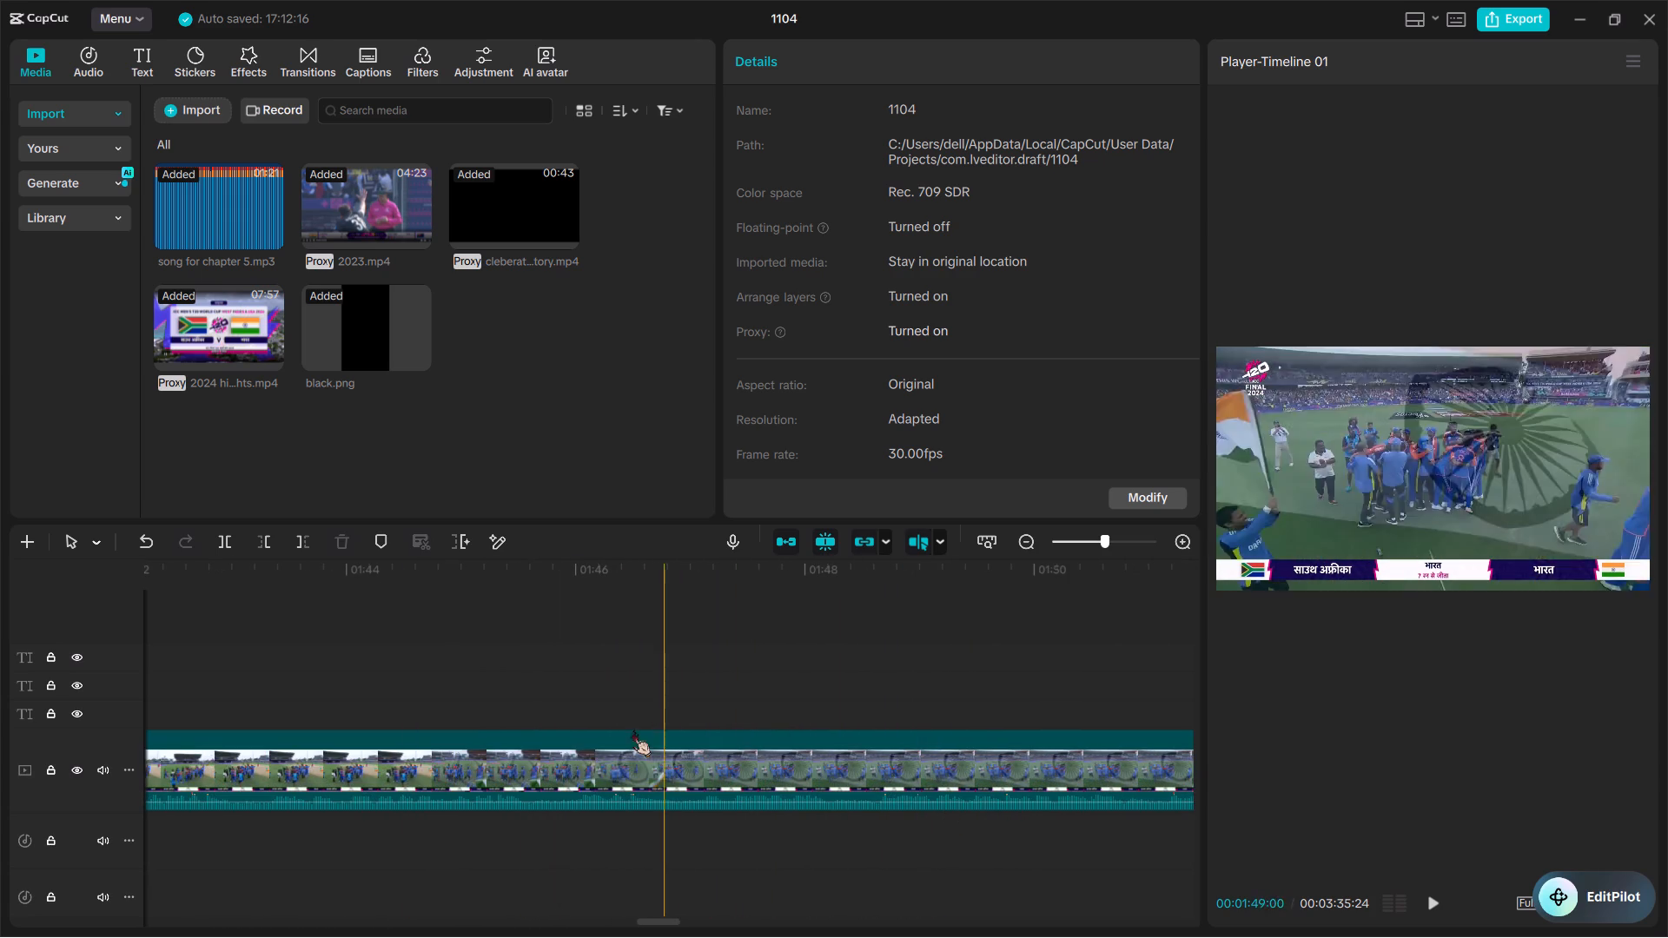
pyautogui.hscroll(-1, 929, 799)
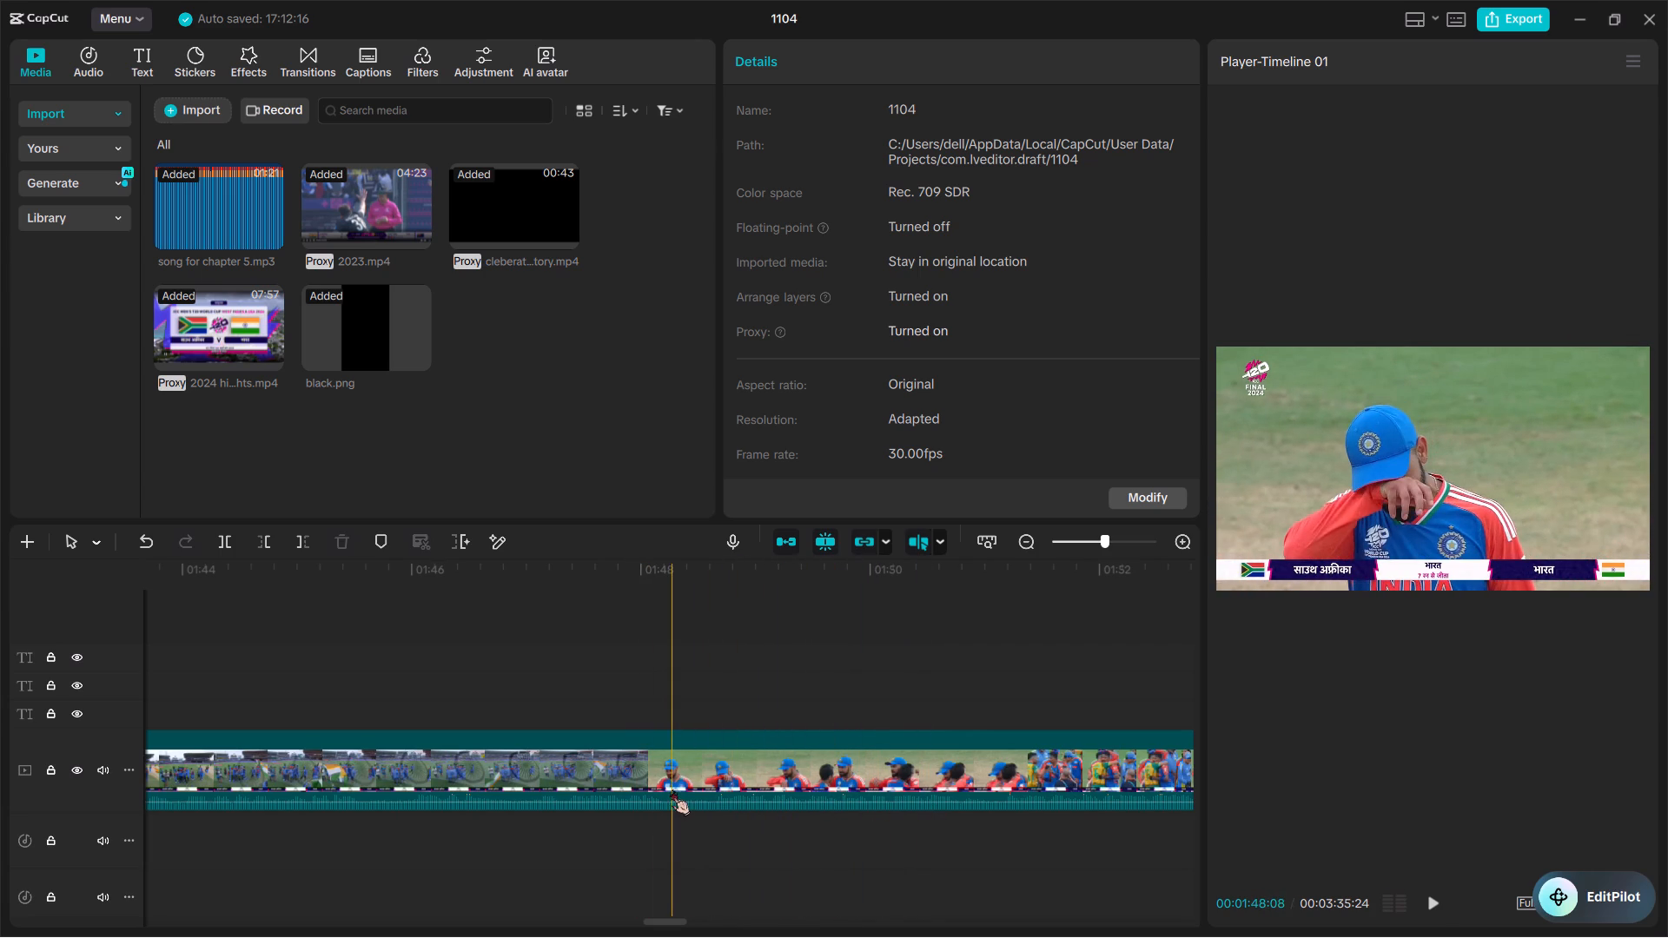
pyautogui.hotkey('ctrl', 'b')
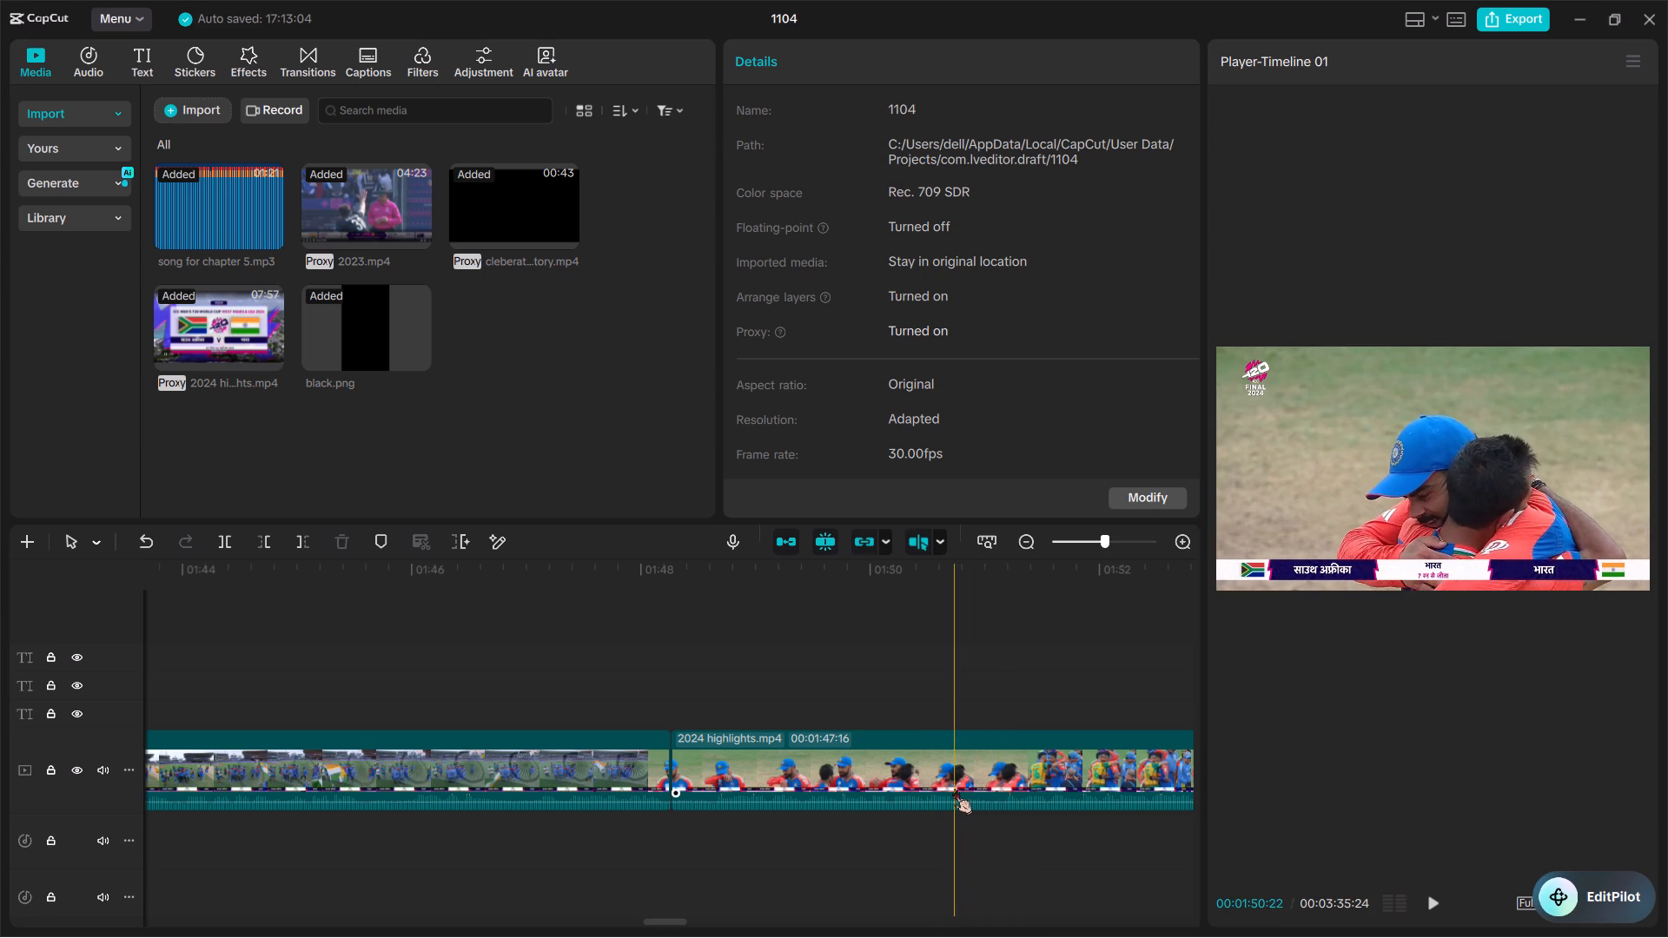
pyautogui.hotkey('ctrl', 'b')
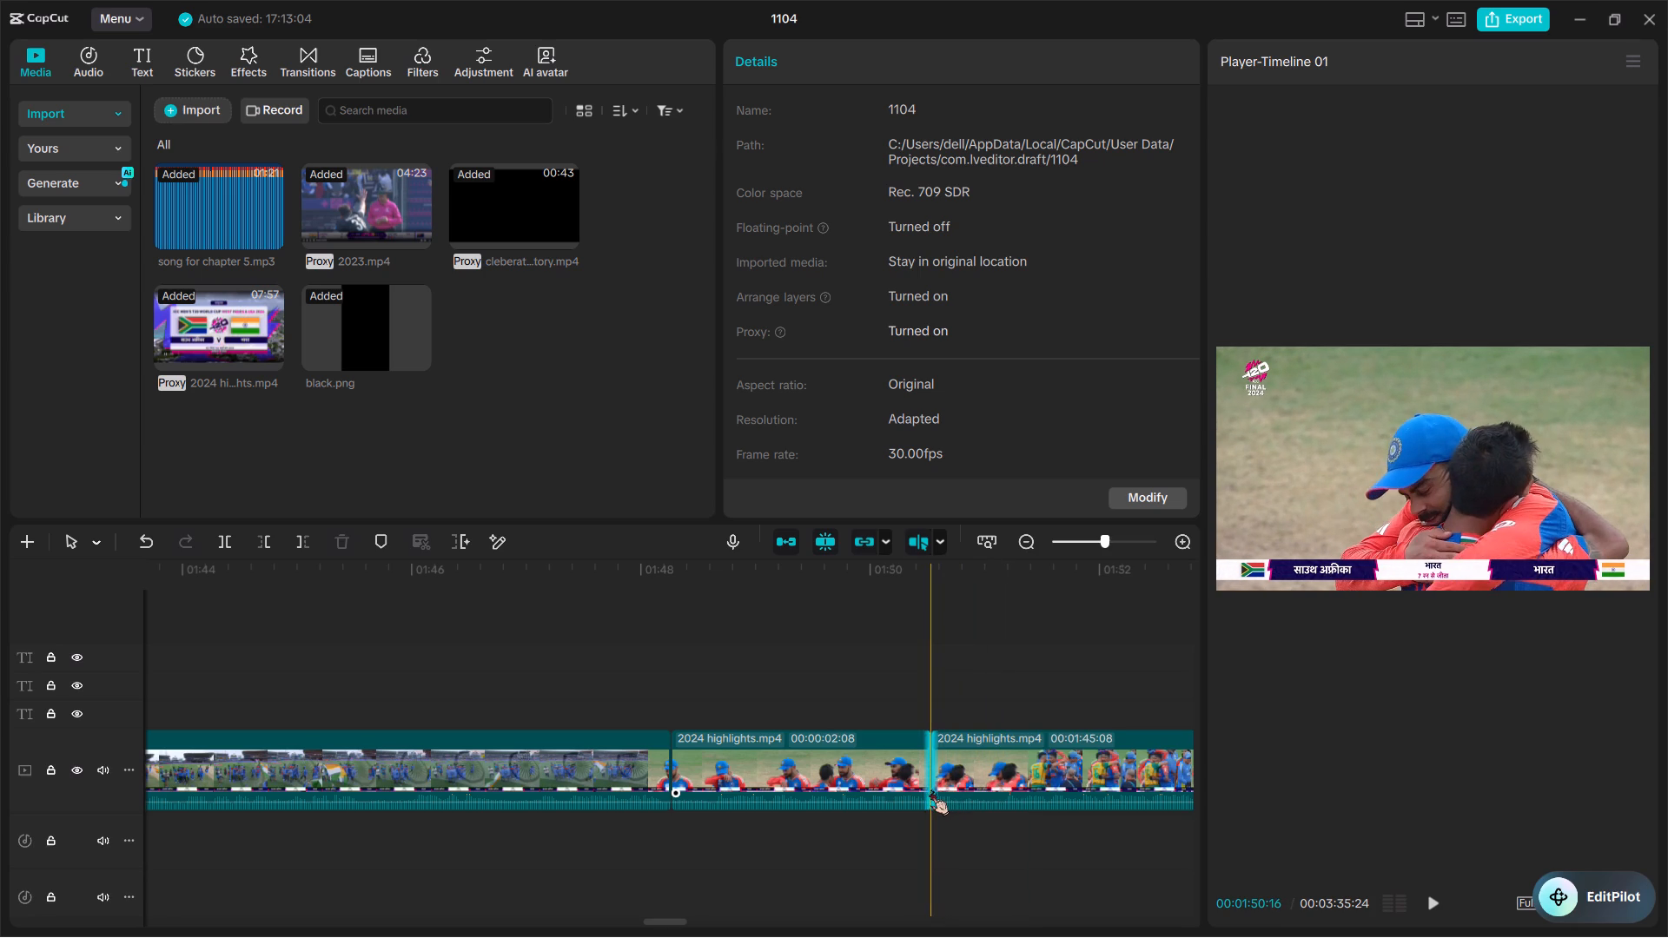
# Isolate the two-player hug from 00:01:57:08 to 00:01:59:00, and delete the handshake footage between it and the face-wiping shot.
pyautogui.hscroll(-1, 1036, 770)
pyautogui.hscroll(-1, 965, 796)
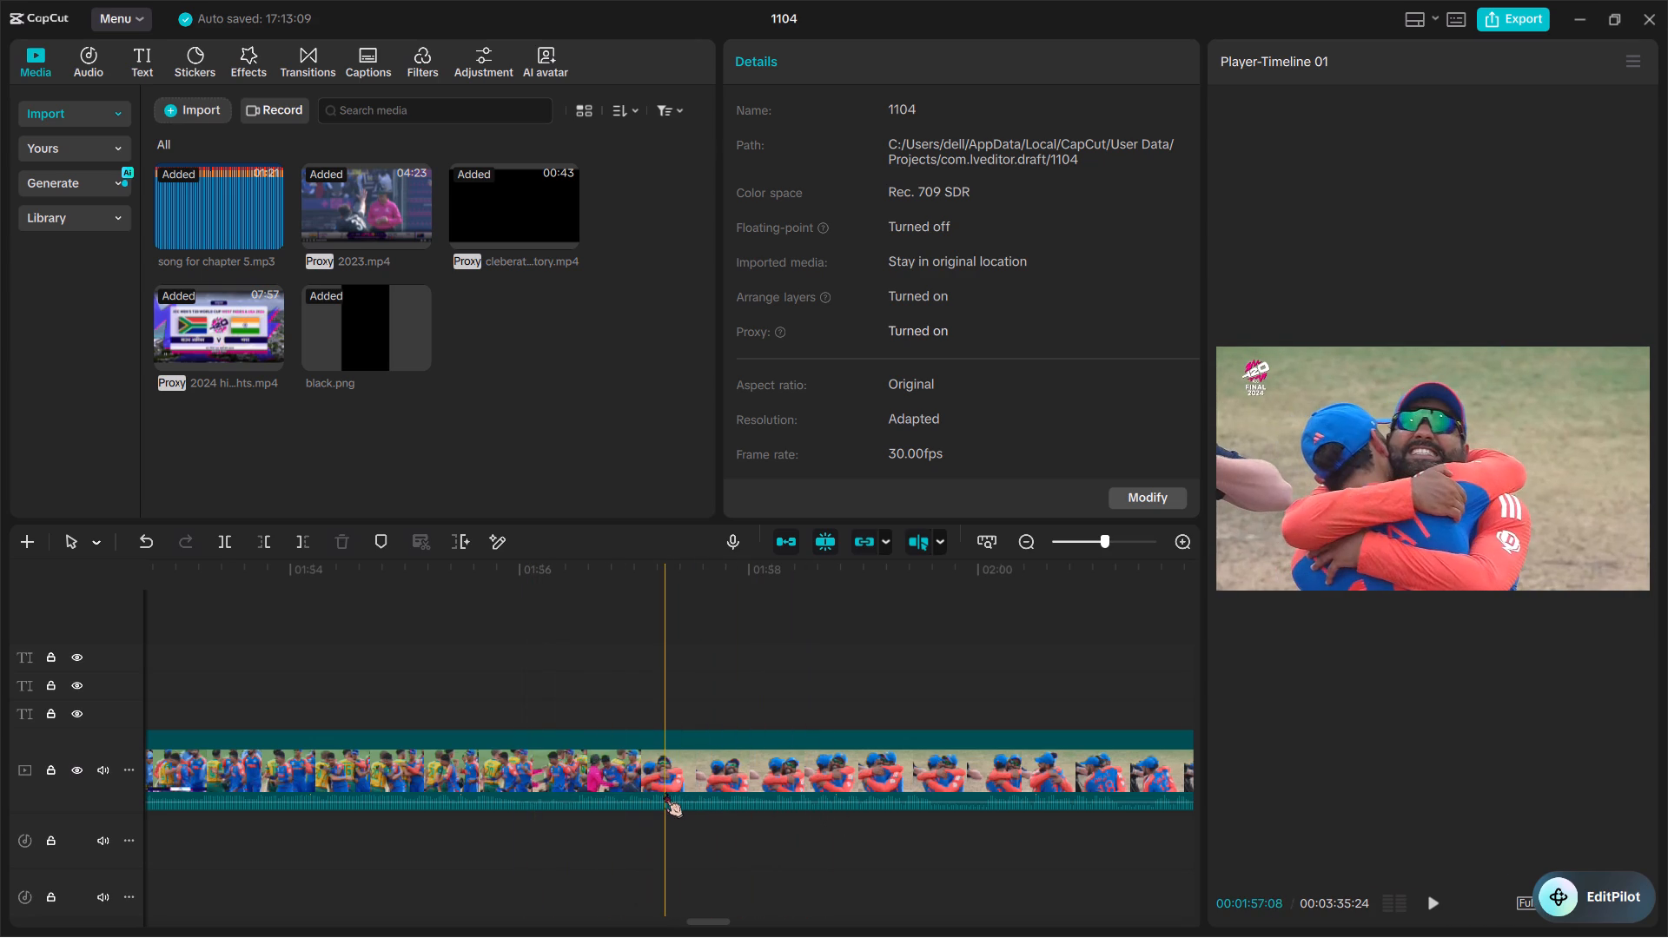
pyautogui.hotkey('ctrl', 'b')
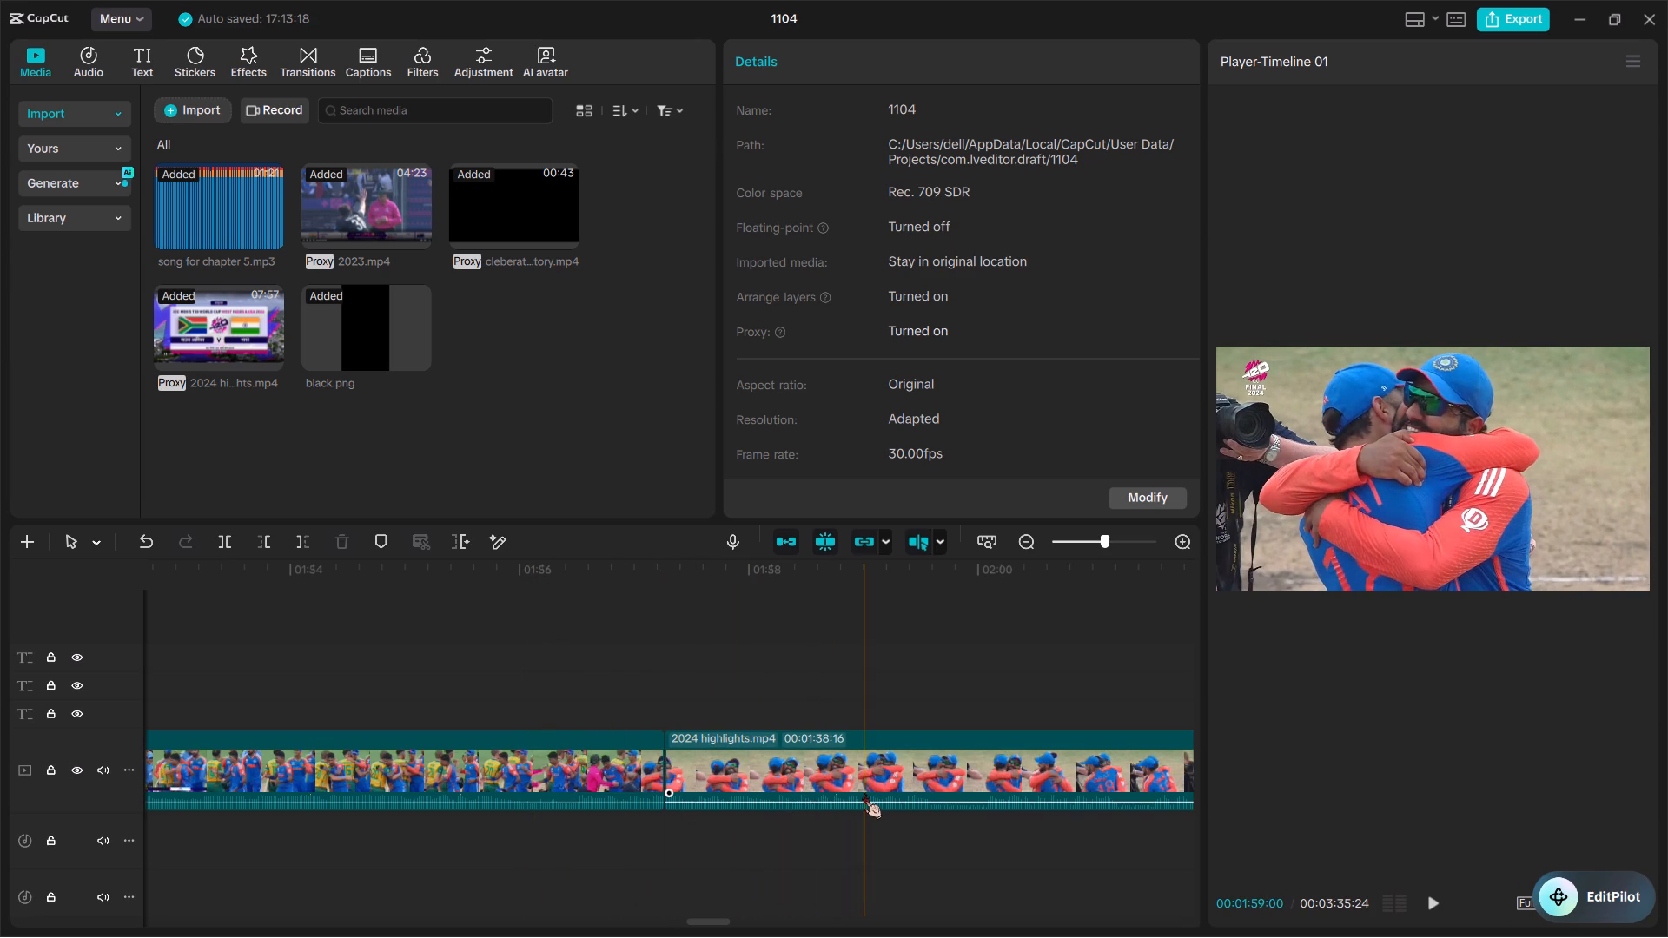
pyautogui.hotkey('ctrl', 'b')
pyautogui.click(427, 751)
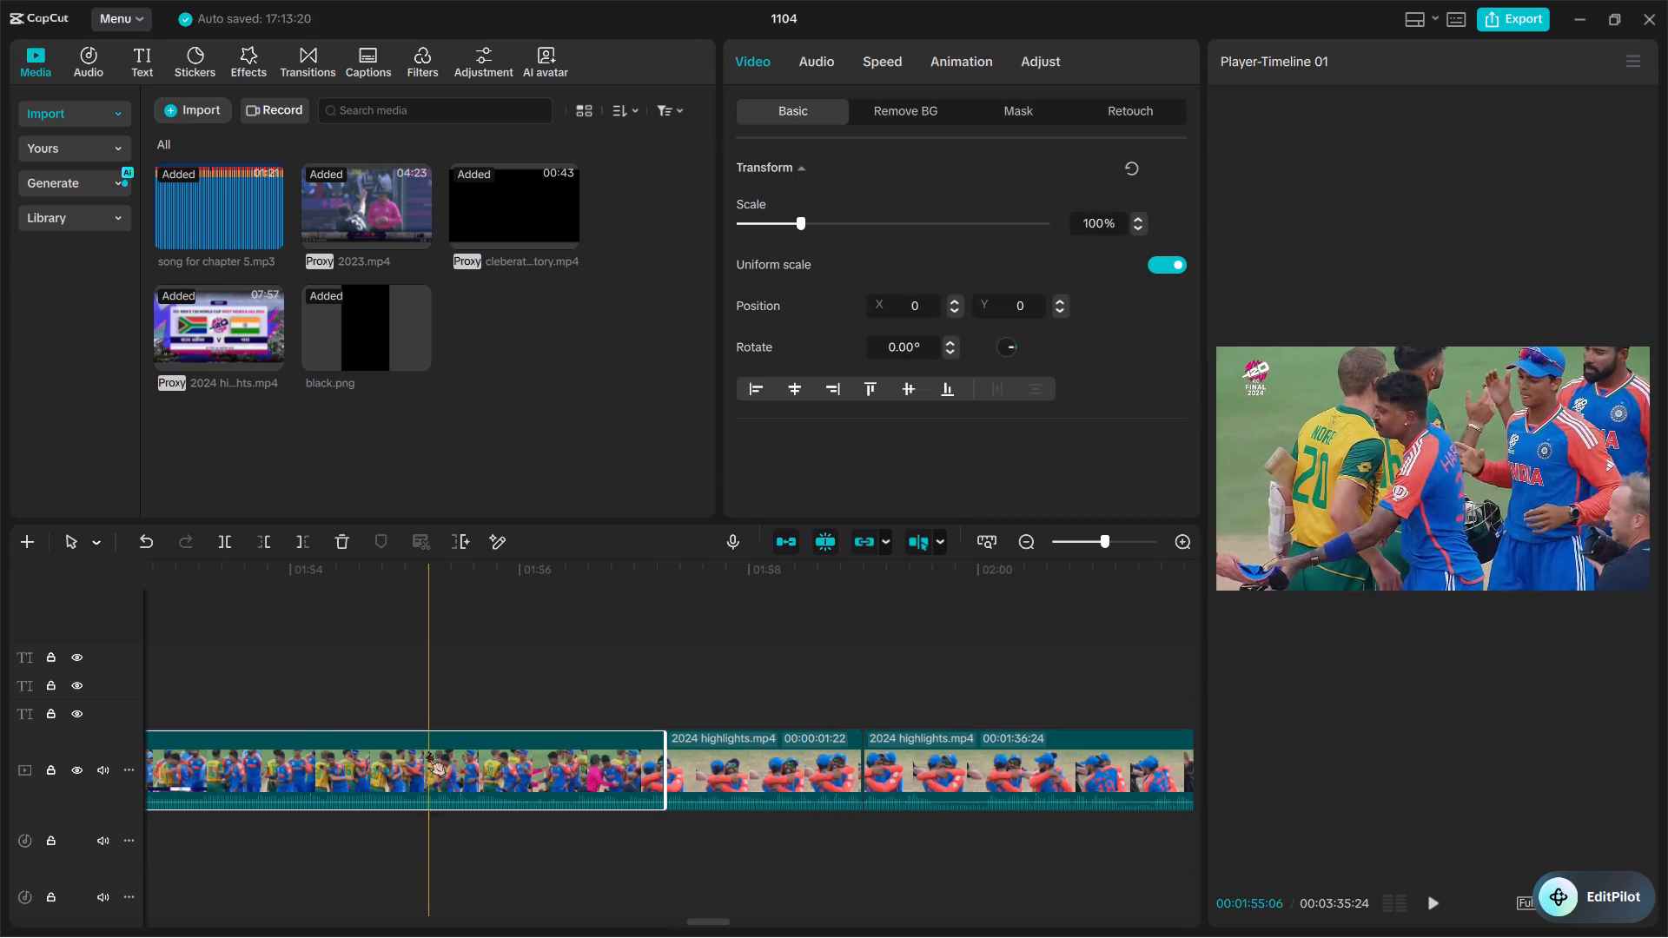
pyautogui.press('BackSpace')
# Delete the long on-field celebration clip between the 169-8 four-way shot and the face-wiping shot.
pyautogui.hscroll(1, 427, 751)
pyautogui.keyDown('ctrl'); pyautogui.scroll(-4, 427, 751); pyautogui.keyUp('ctrl')
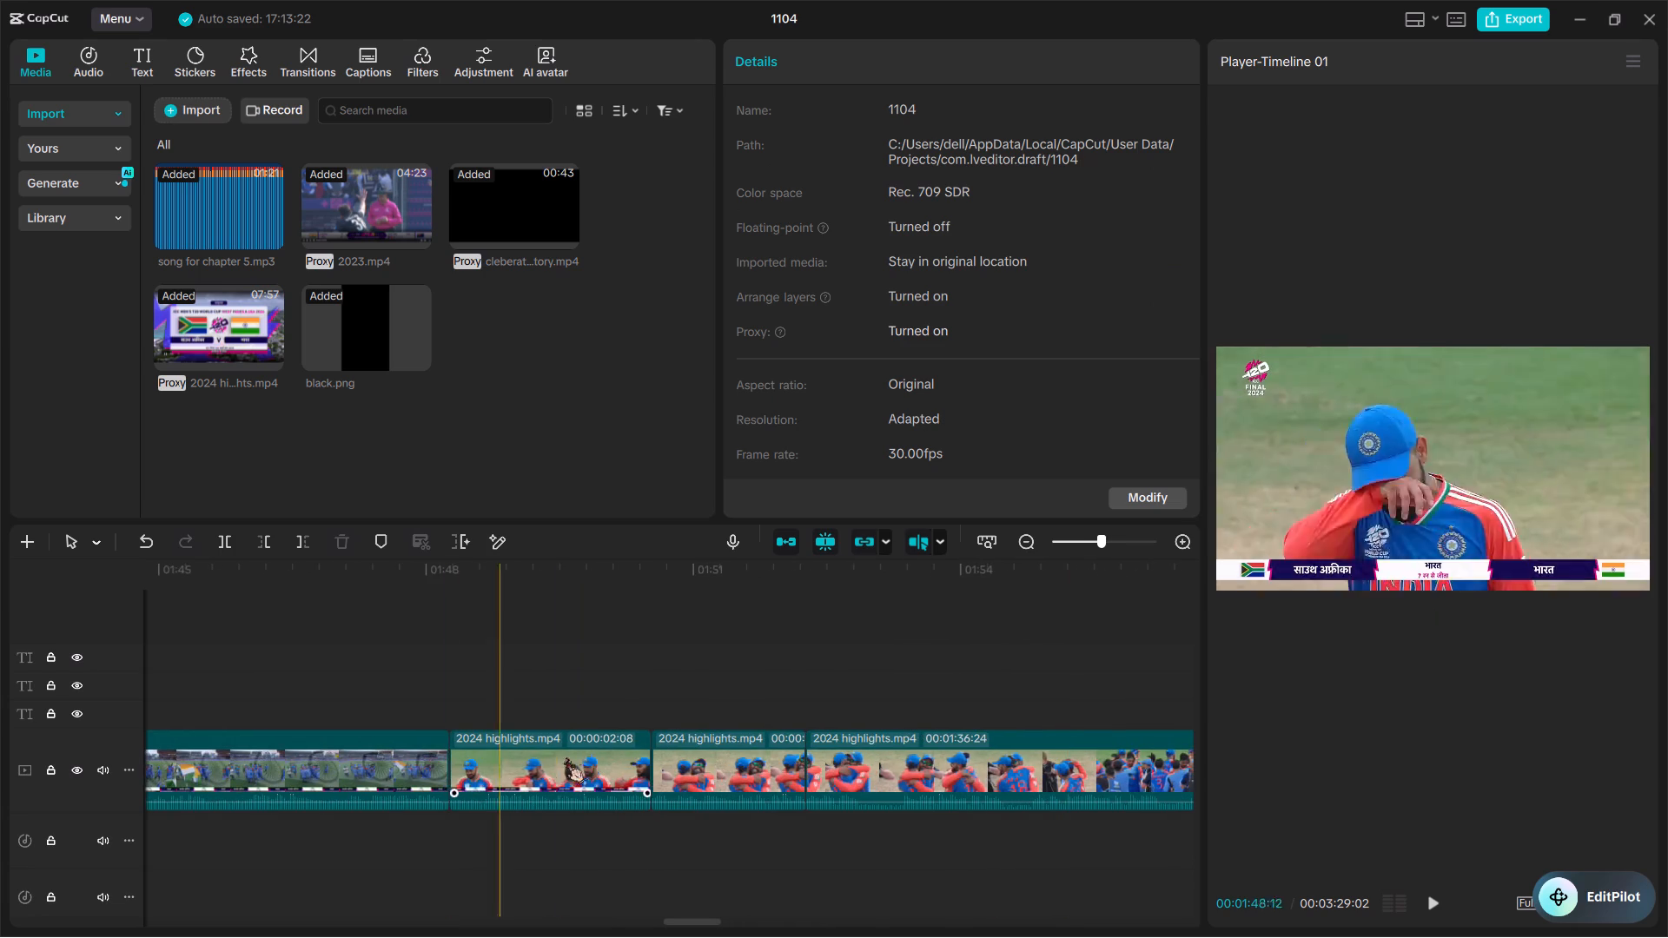
pyautogui.hscroll(1, 479, 737)
pyautogui.click(440, 754)
pyautogui.hscroll(1, 440, 754)
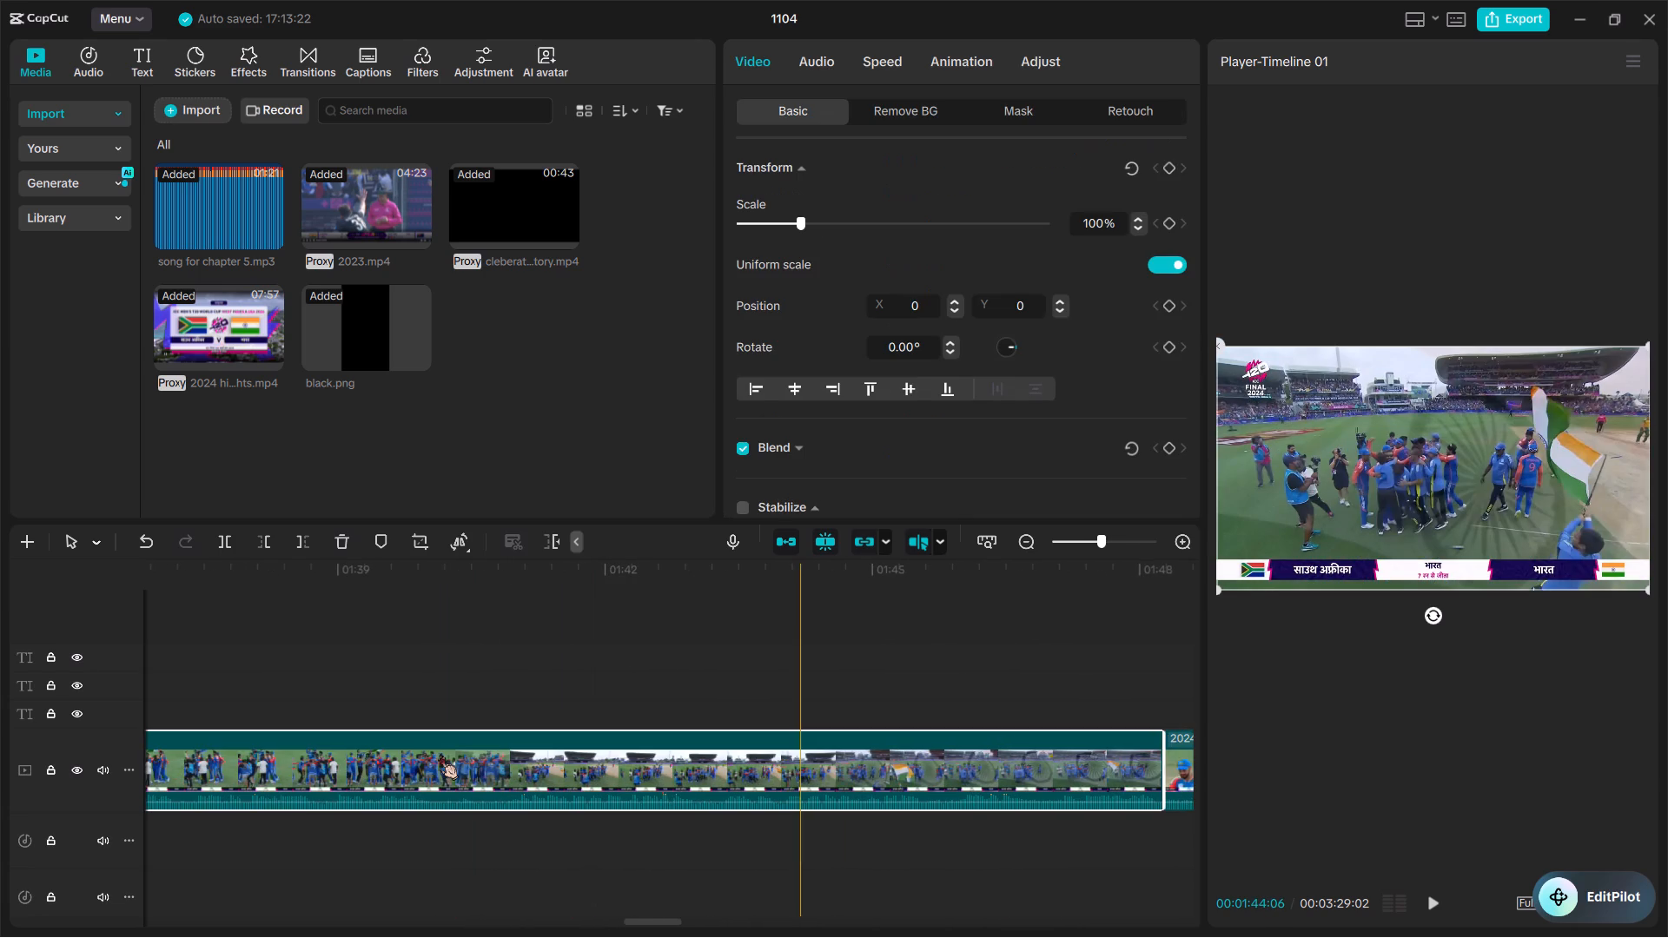
pyautogui.press('BackSpace')
# Split the presentation footage around the trophy handover and lift, from 00:01:54:23 to about 00:01:58:29.
pyautogui.keyDown('ctrl'); pyautogui.scroll(-10, 440, 754); pyautogui.keyUp('ctrl')
pyautogui.hscroll(1, 269, 749)
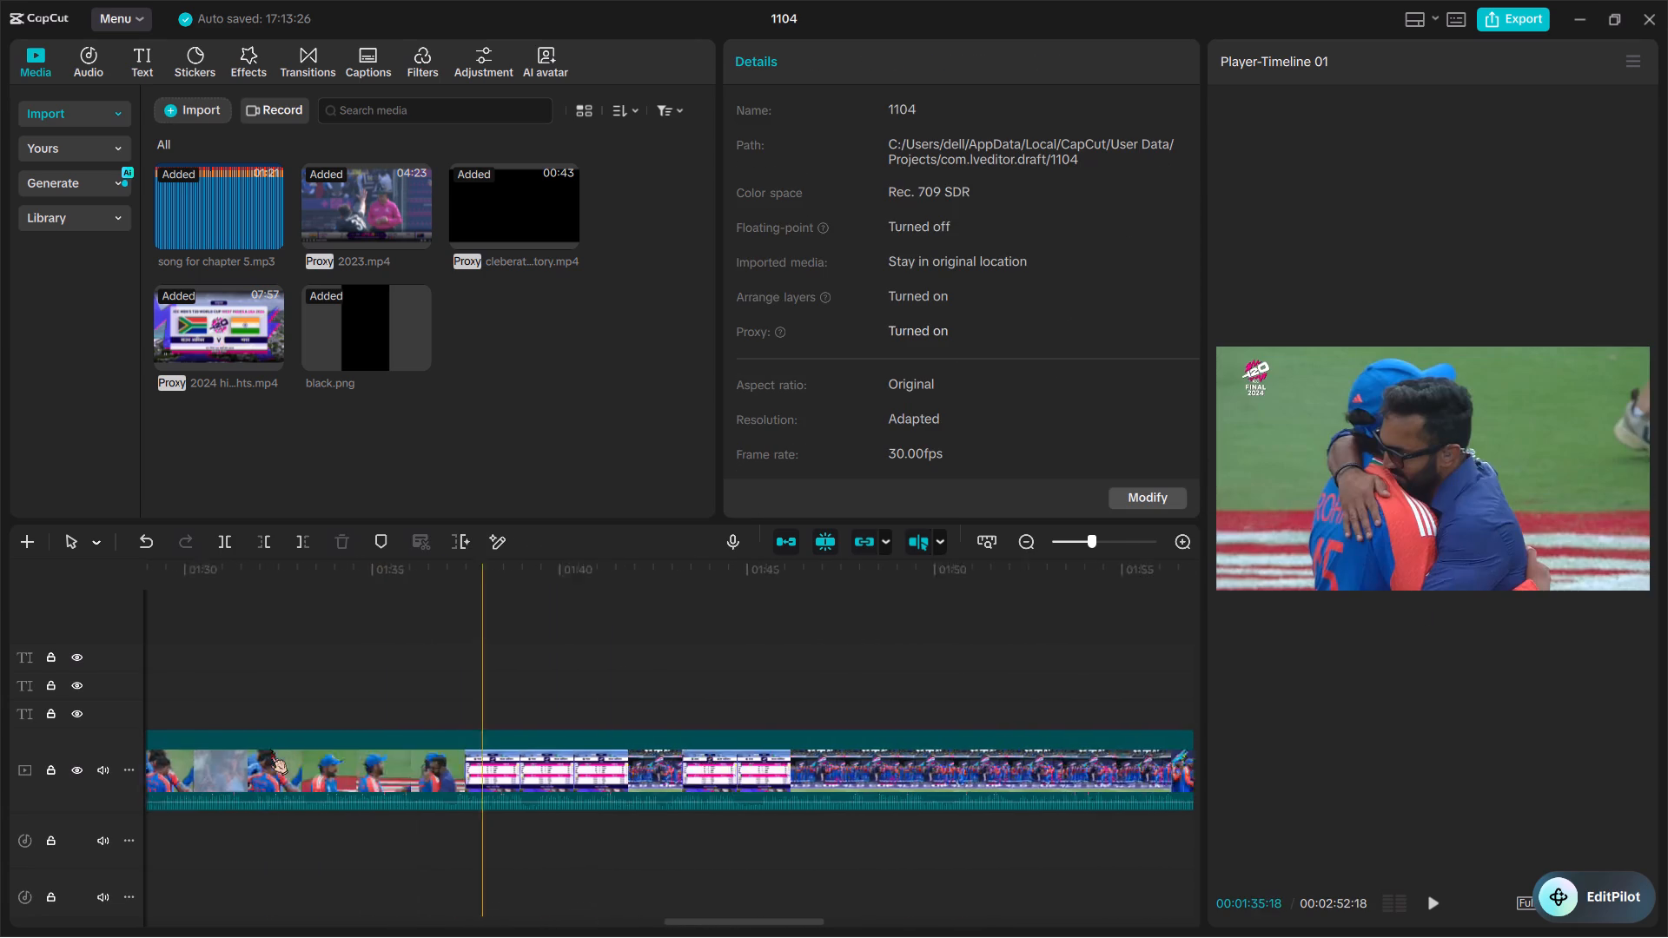
pyautogui.hscroll(1, 269, 749)
pyautogui.hscroll(1, 734, 783)
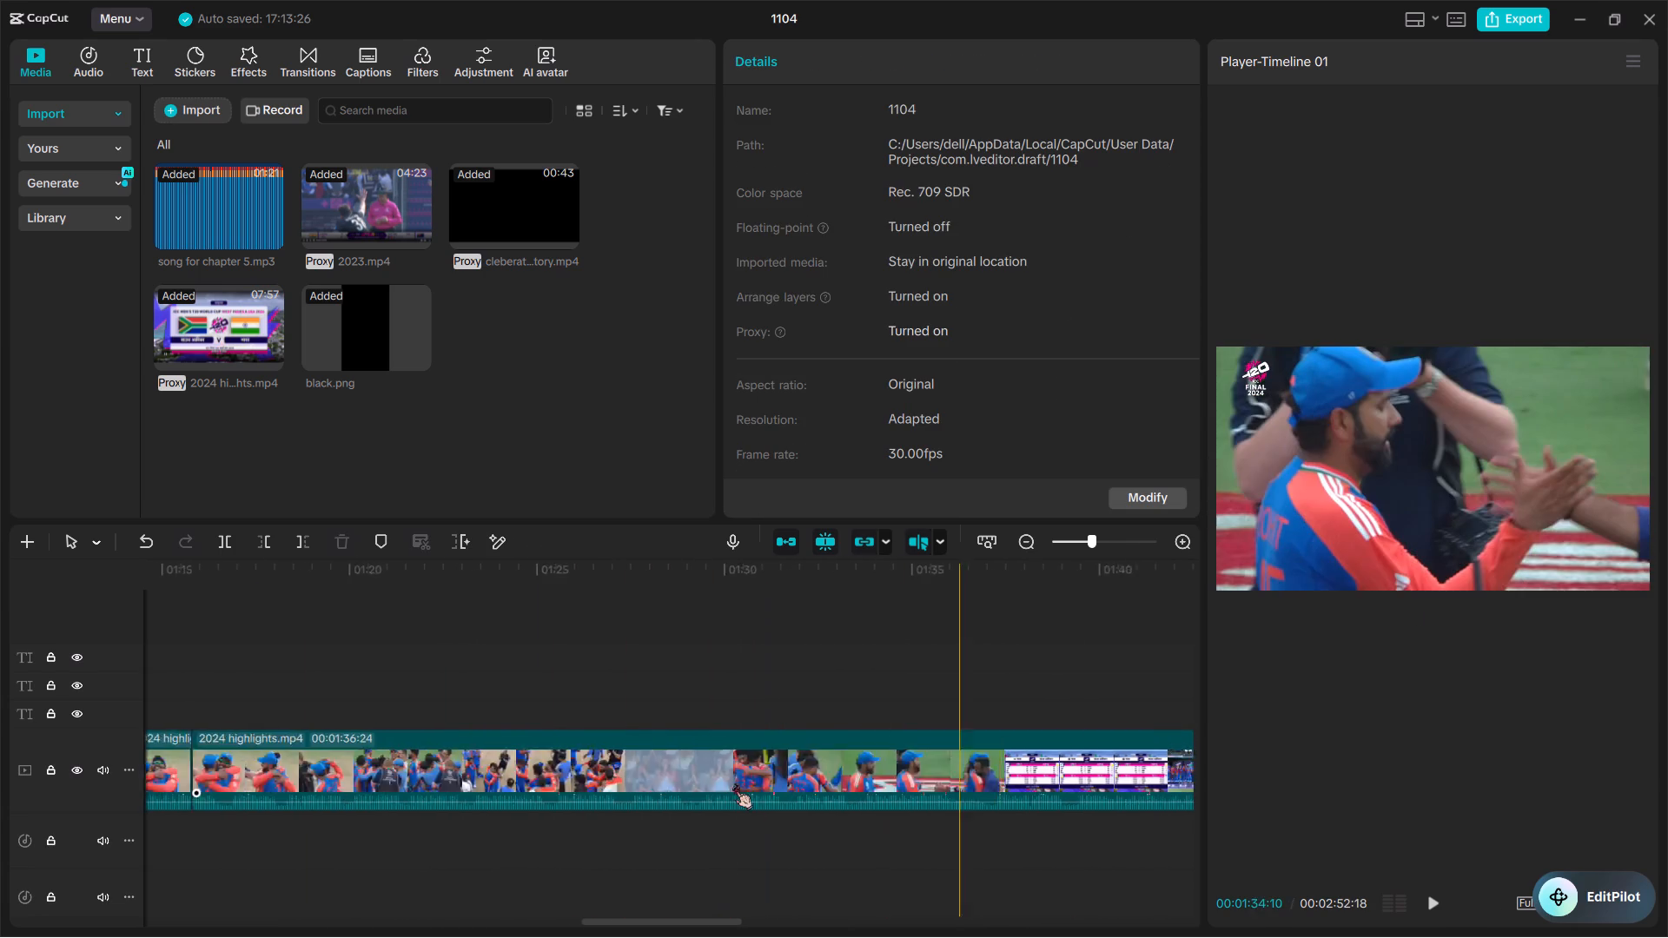
pyautogui.hscroll(1, 734, 783)
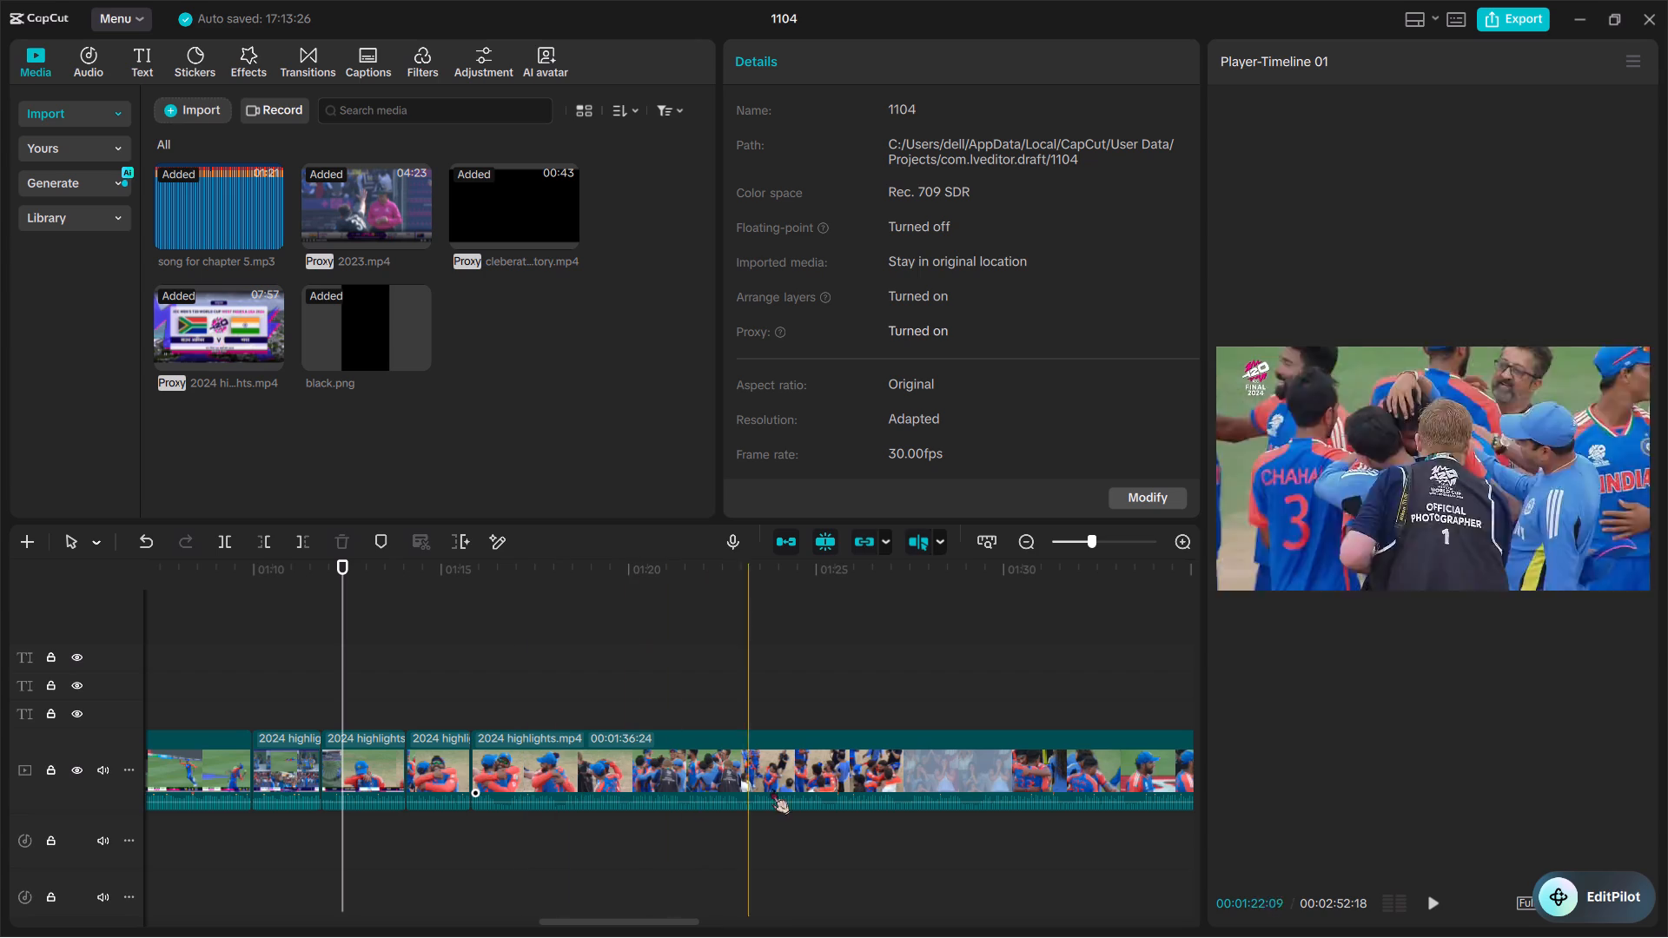
pyautogui.hscroll(-1, 989, 784)
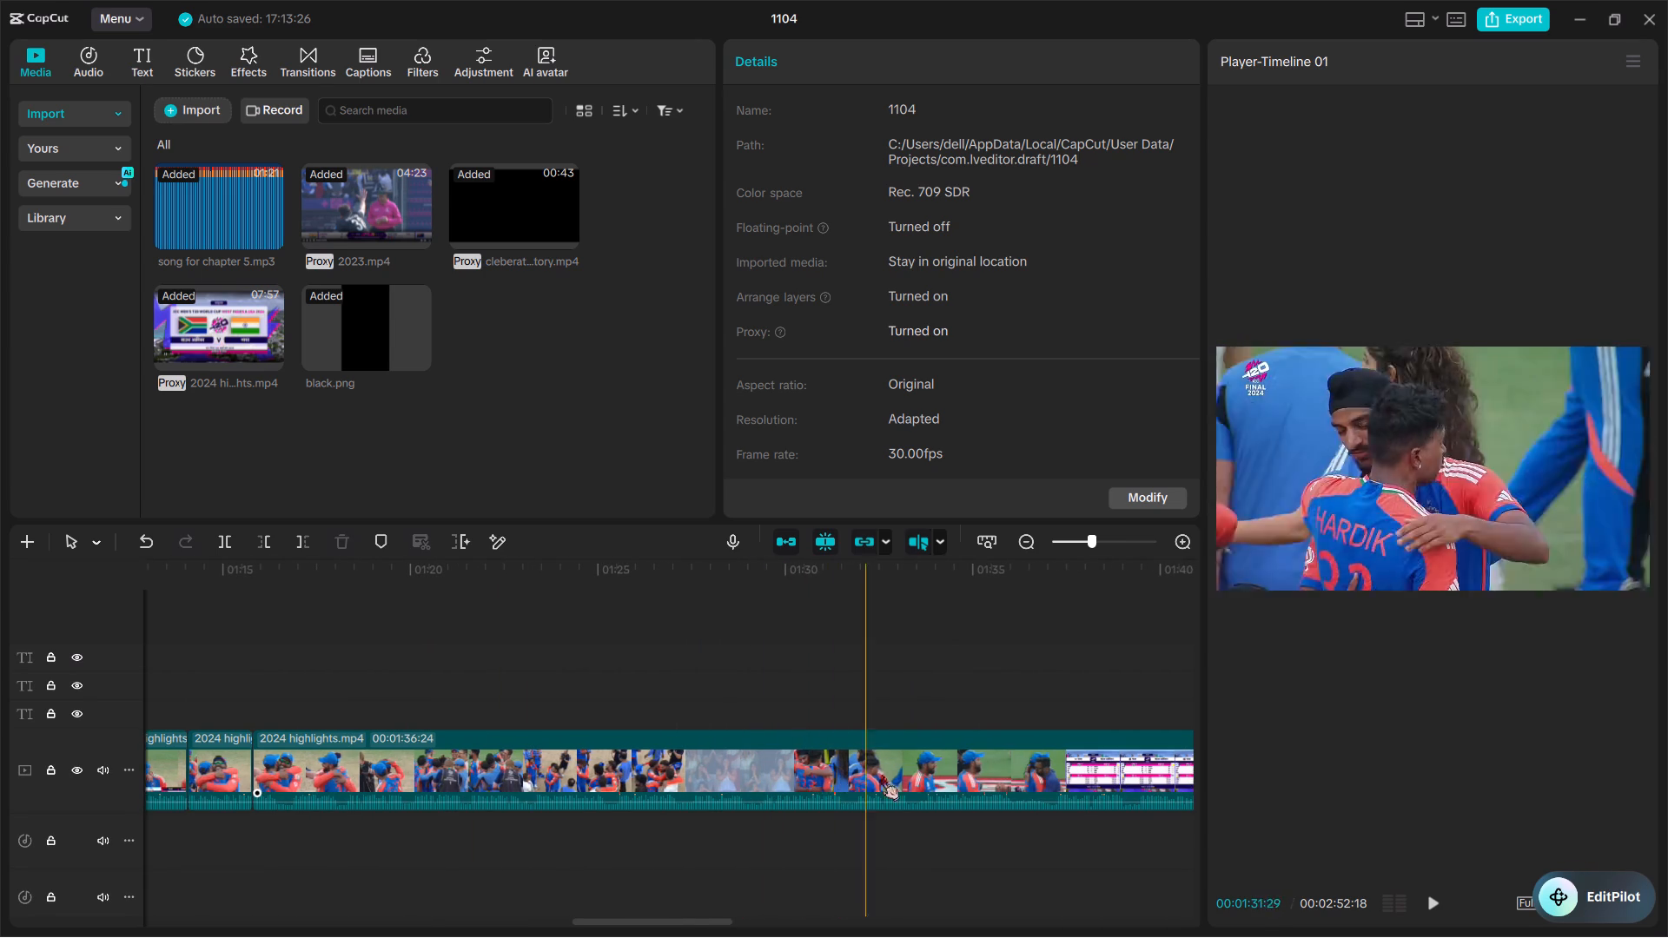
pyautogui.hscroll(-1, 986, 771)
pyautogui.hscroll(-1, 1087, 780)
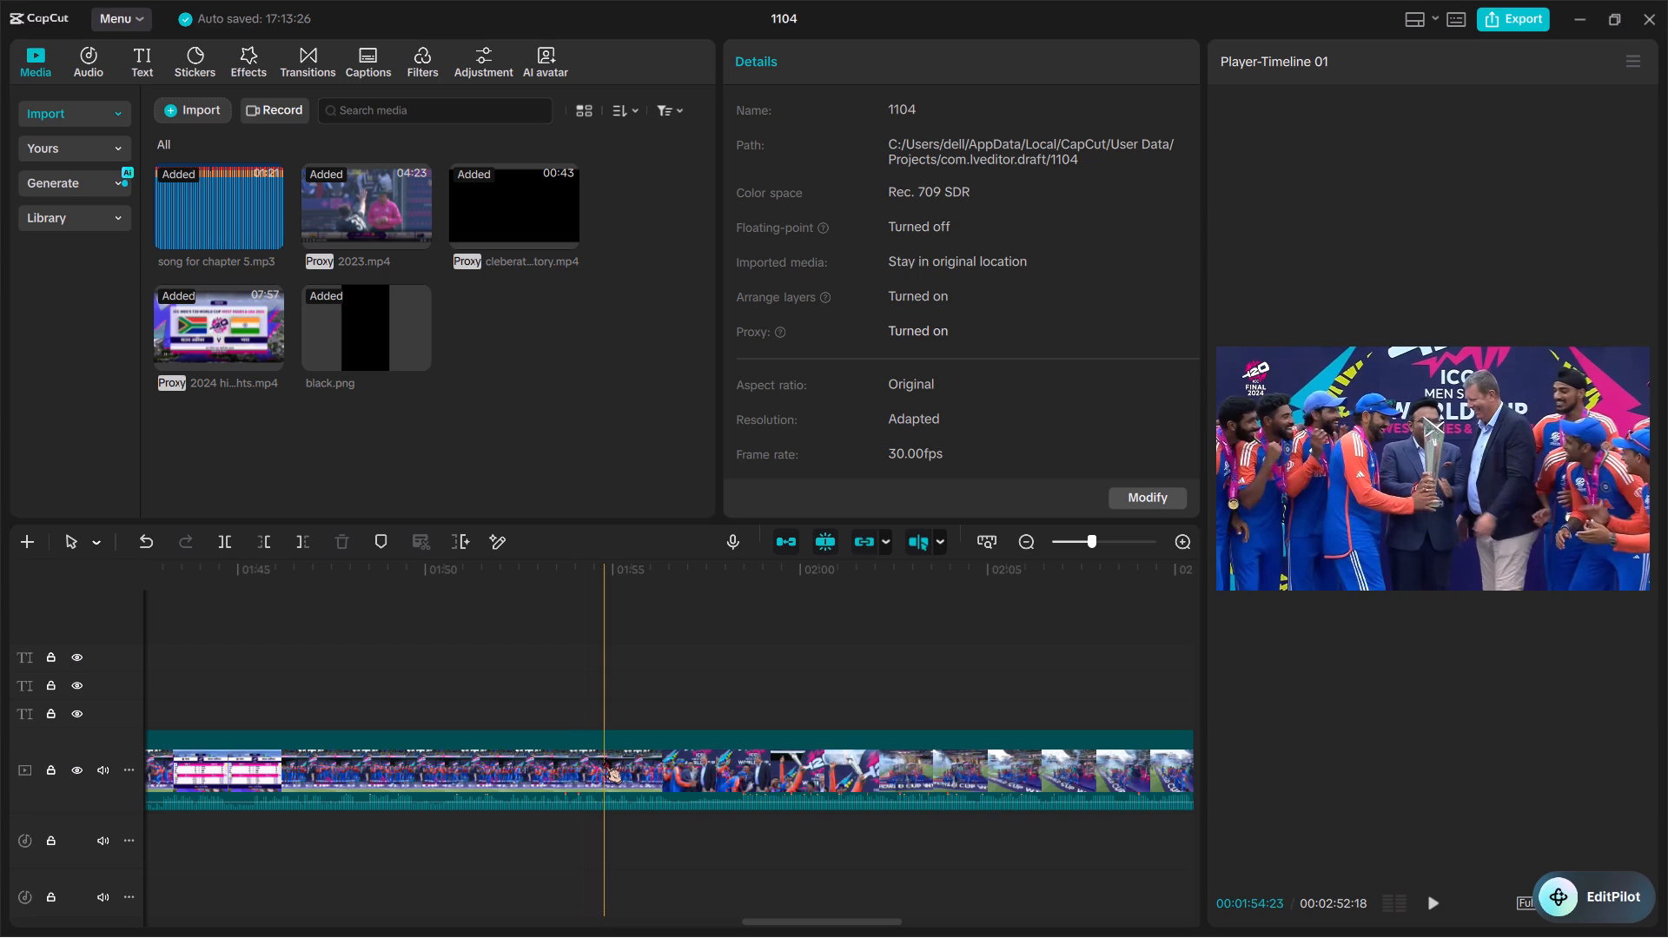
pyautogui.hotkey('ctrl', 'b')
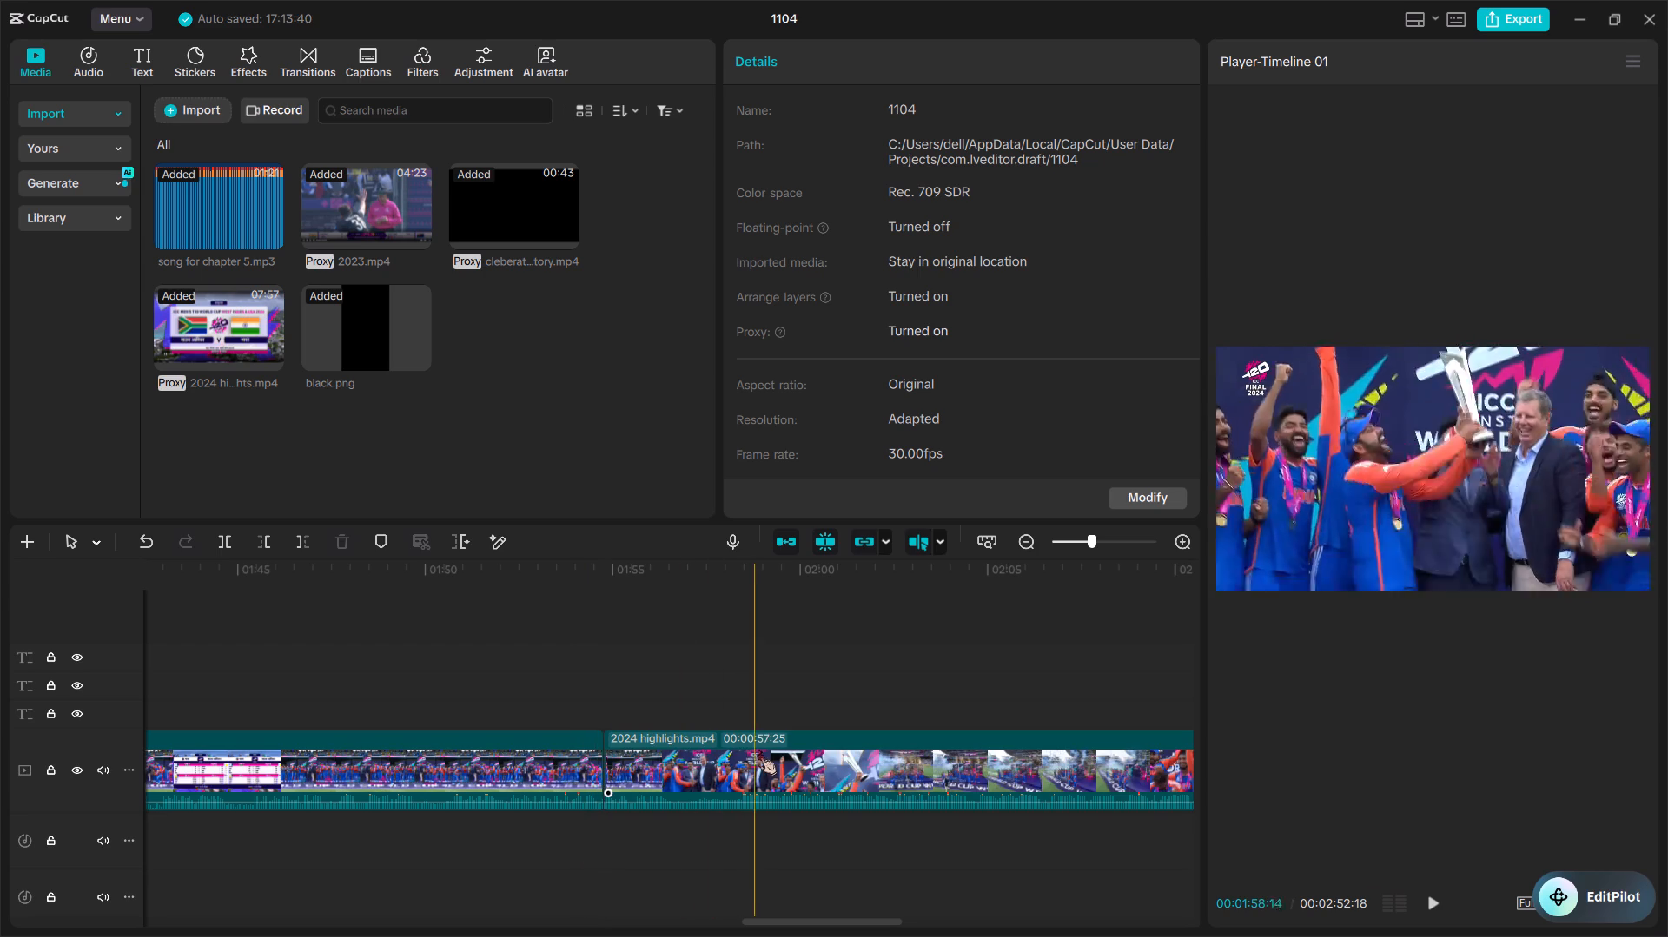
pyautogui.hotkey('ctrl', 'b')
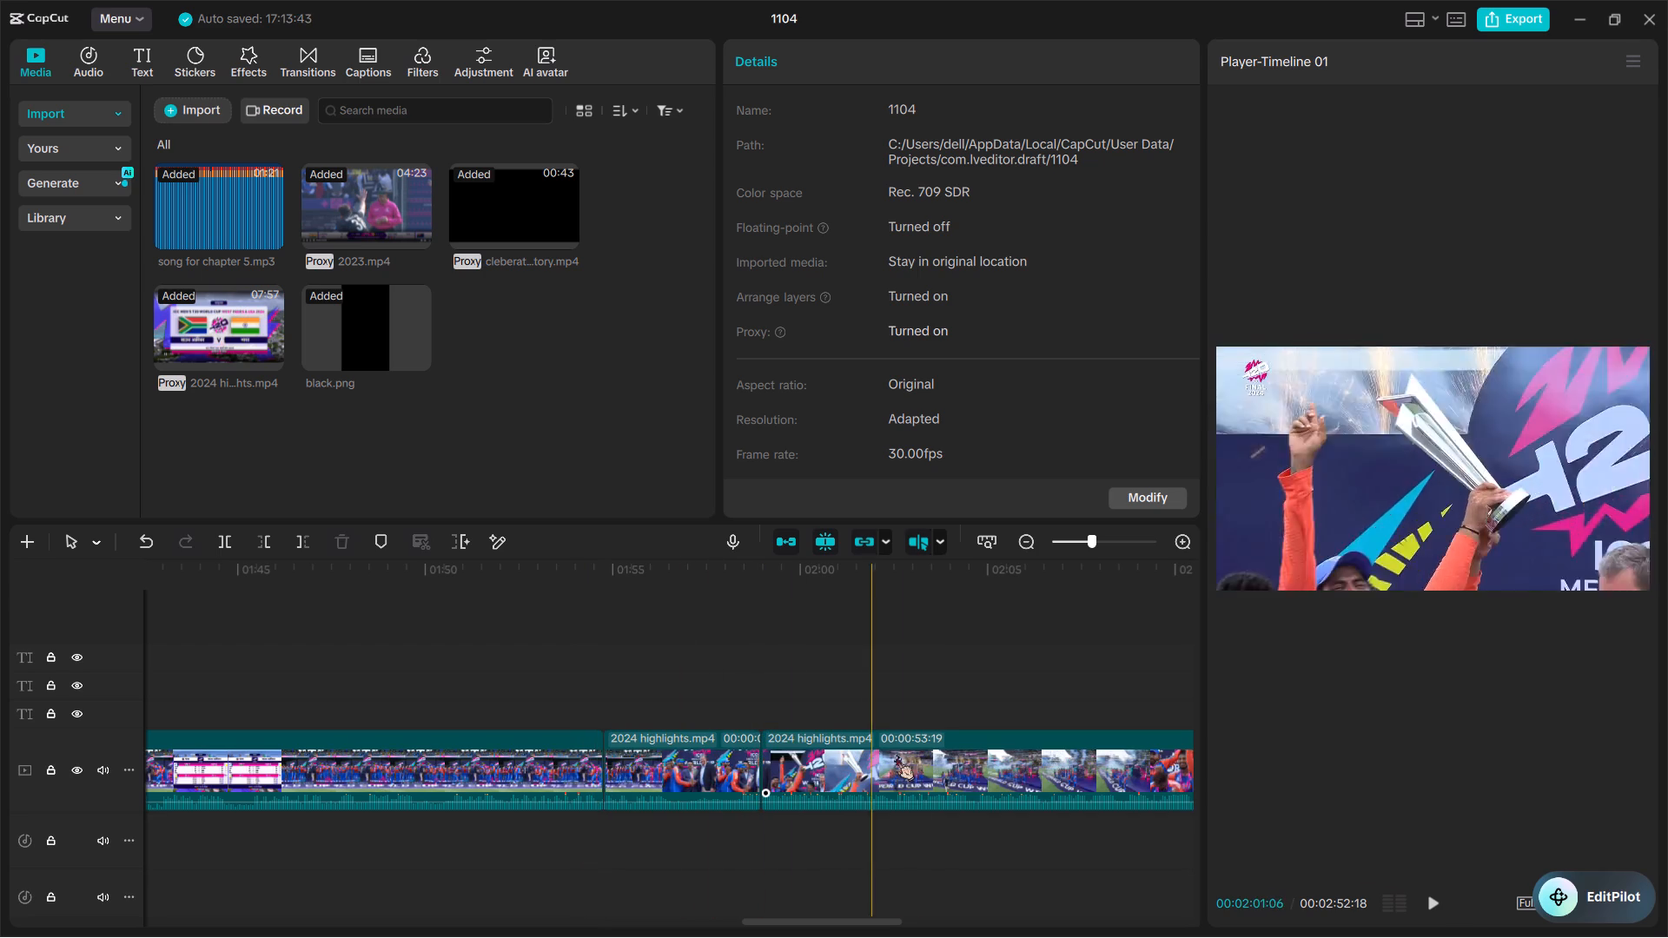
# Isolate the cheering players' shot from 00:02:32:26 to about 00:02:34:08, and delete the celebration footage between it and the trophy lift.
pyautogui.hscroll(-2, 942, 763)
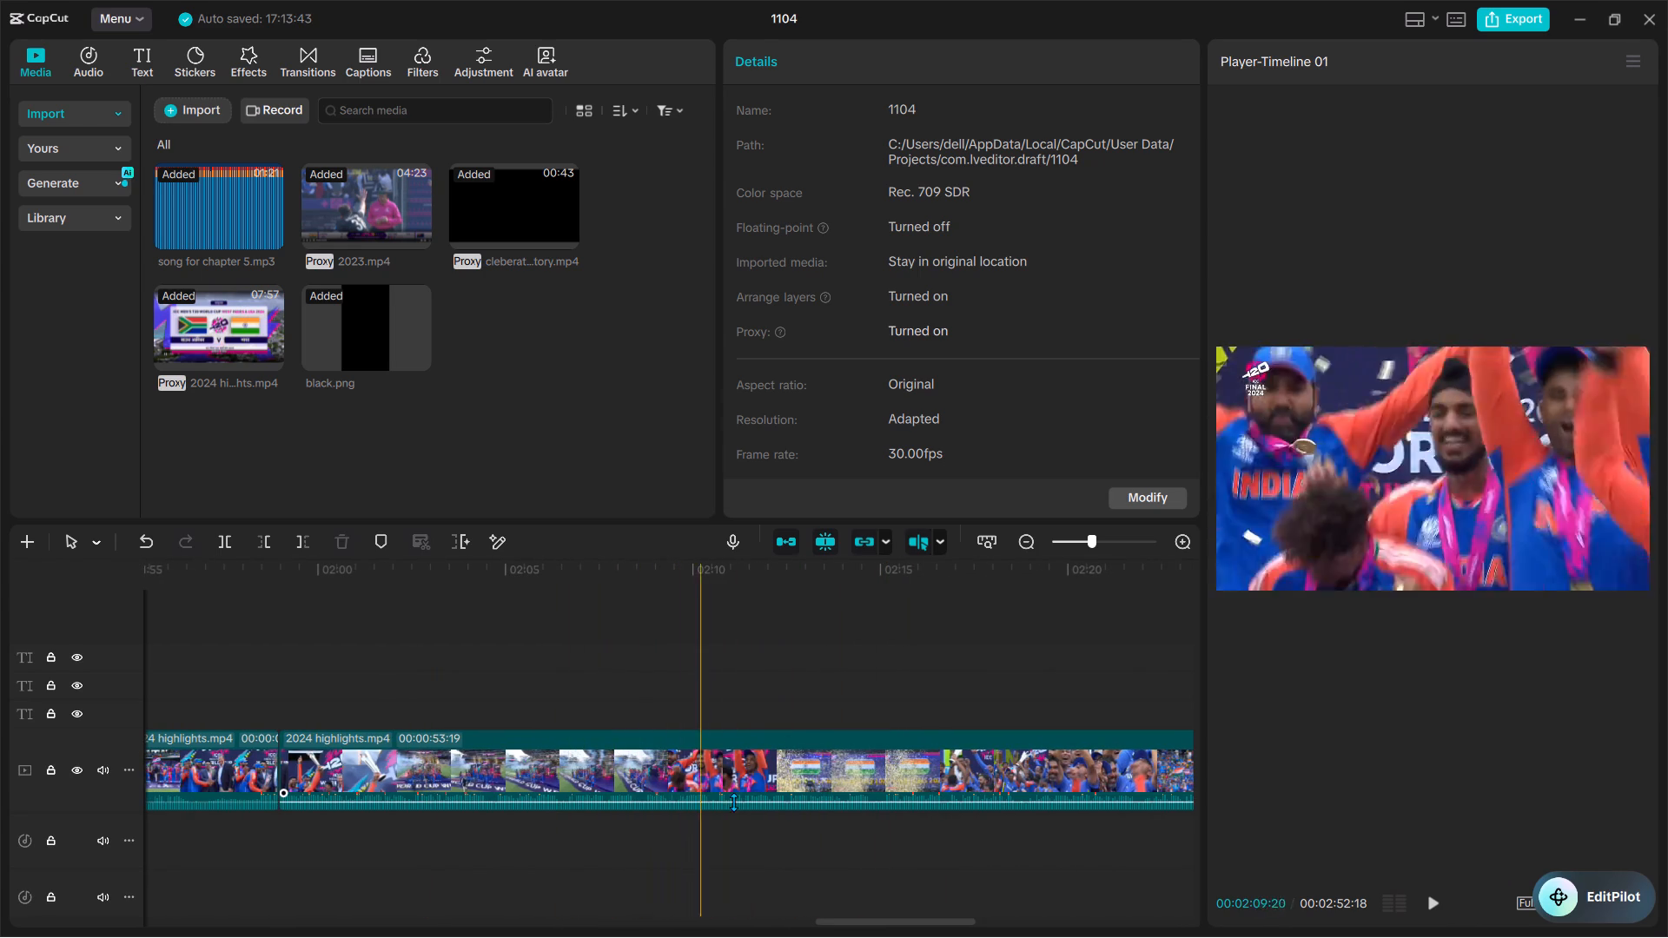
pyautogui.hscroll(-1, 797, 803)
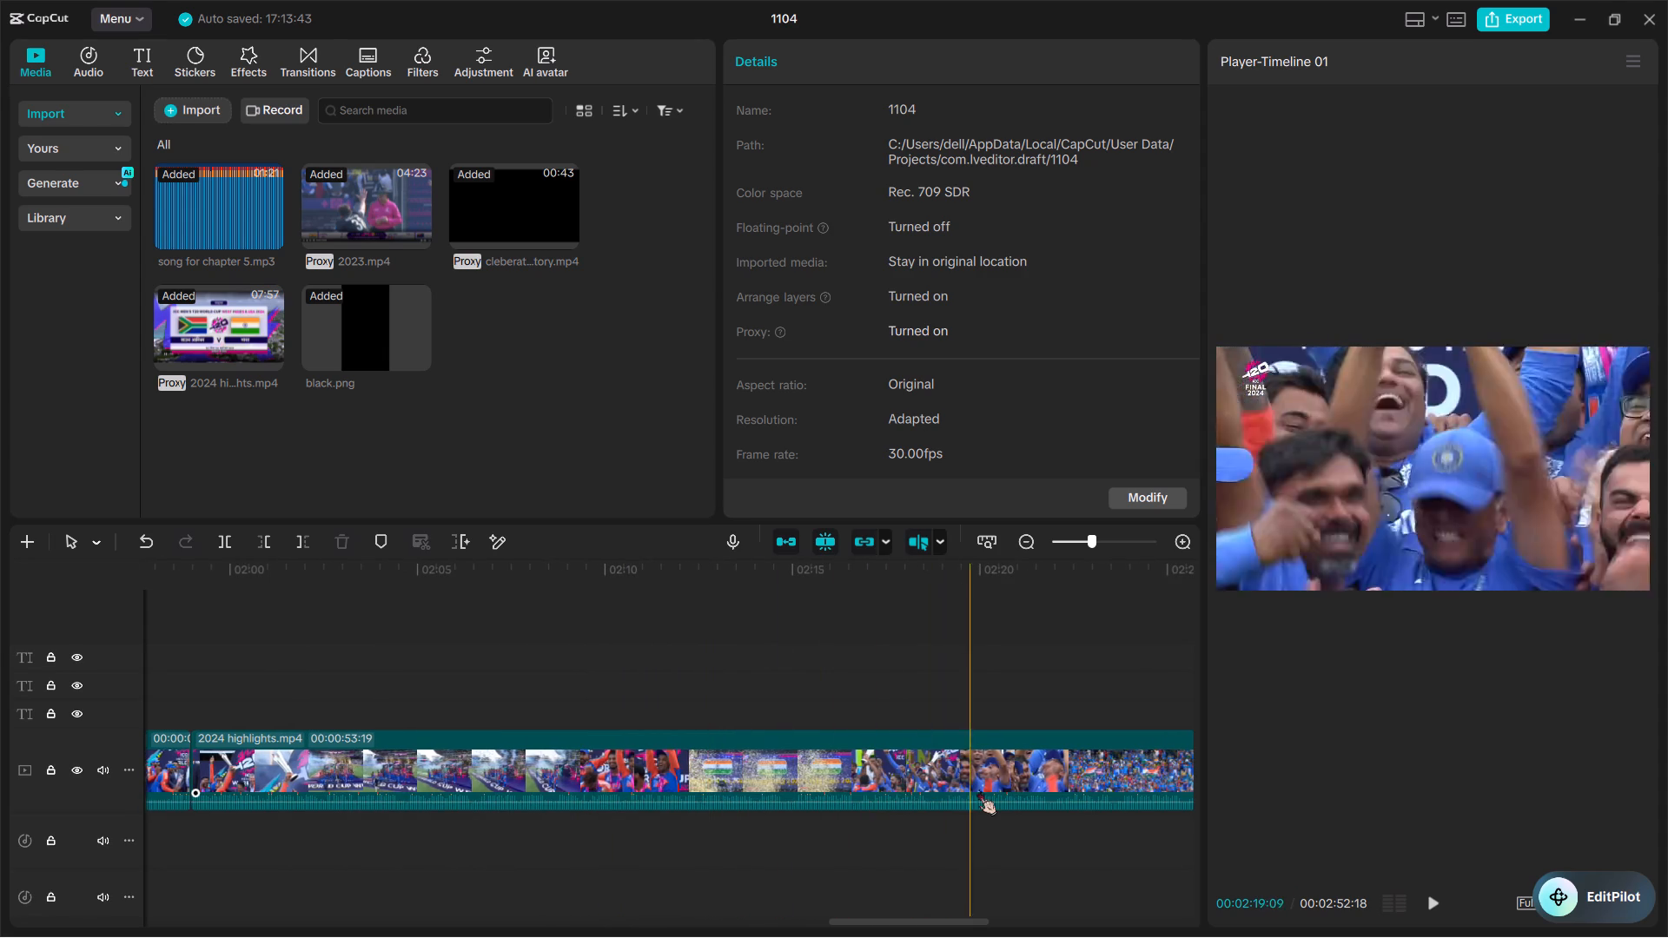
pyautogui.hscroll(-2, 982, 794)
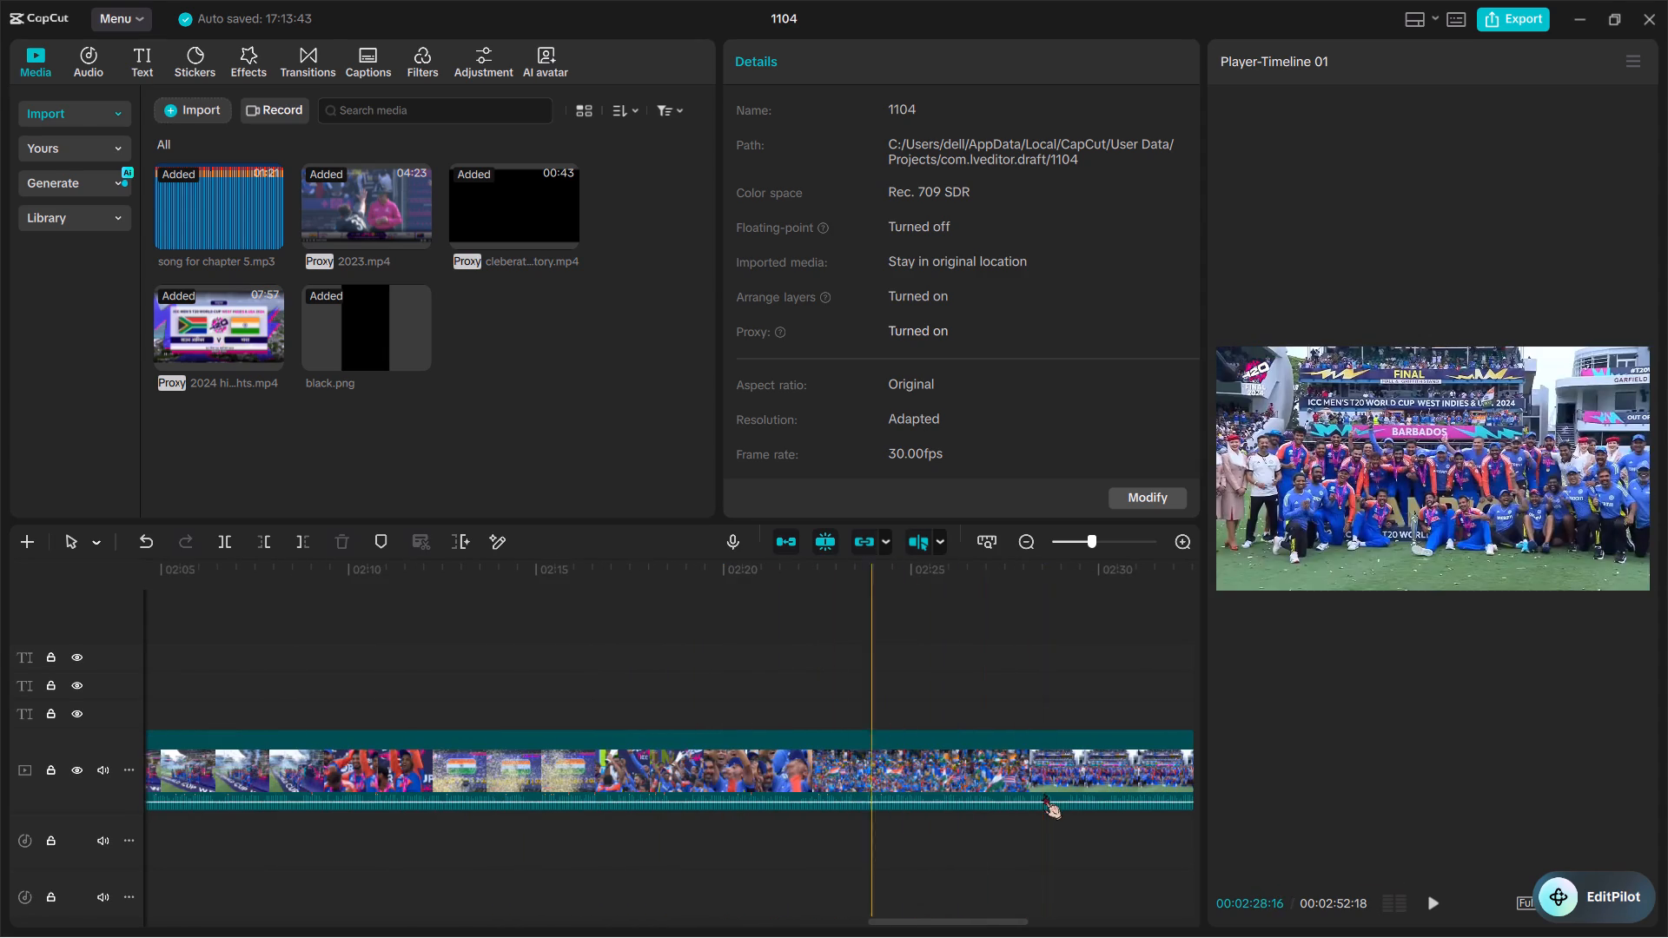
pyautogui.hscroll(-1, 1043, 794)
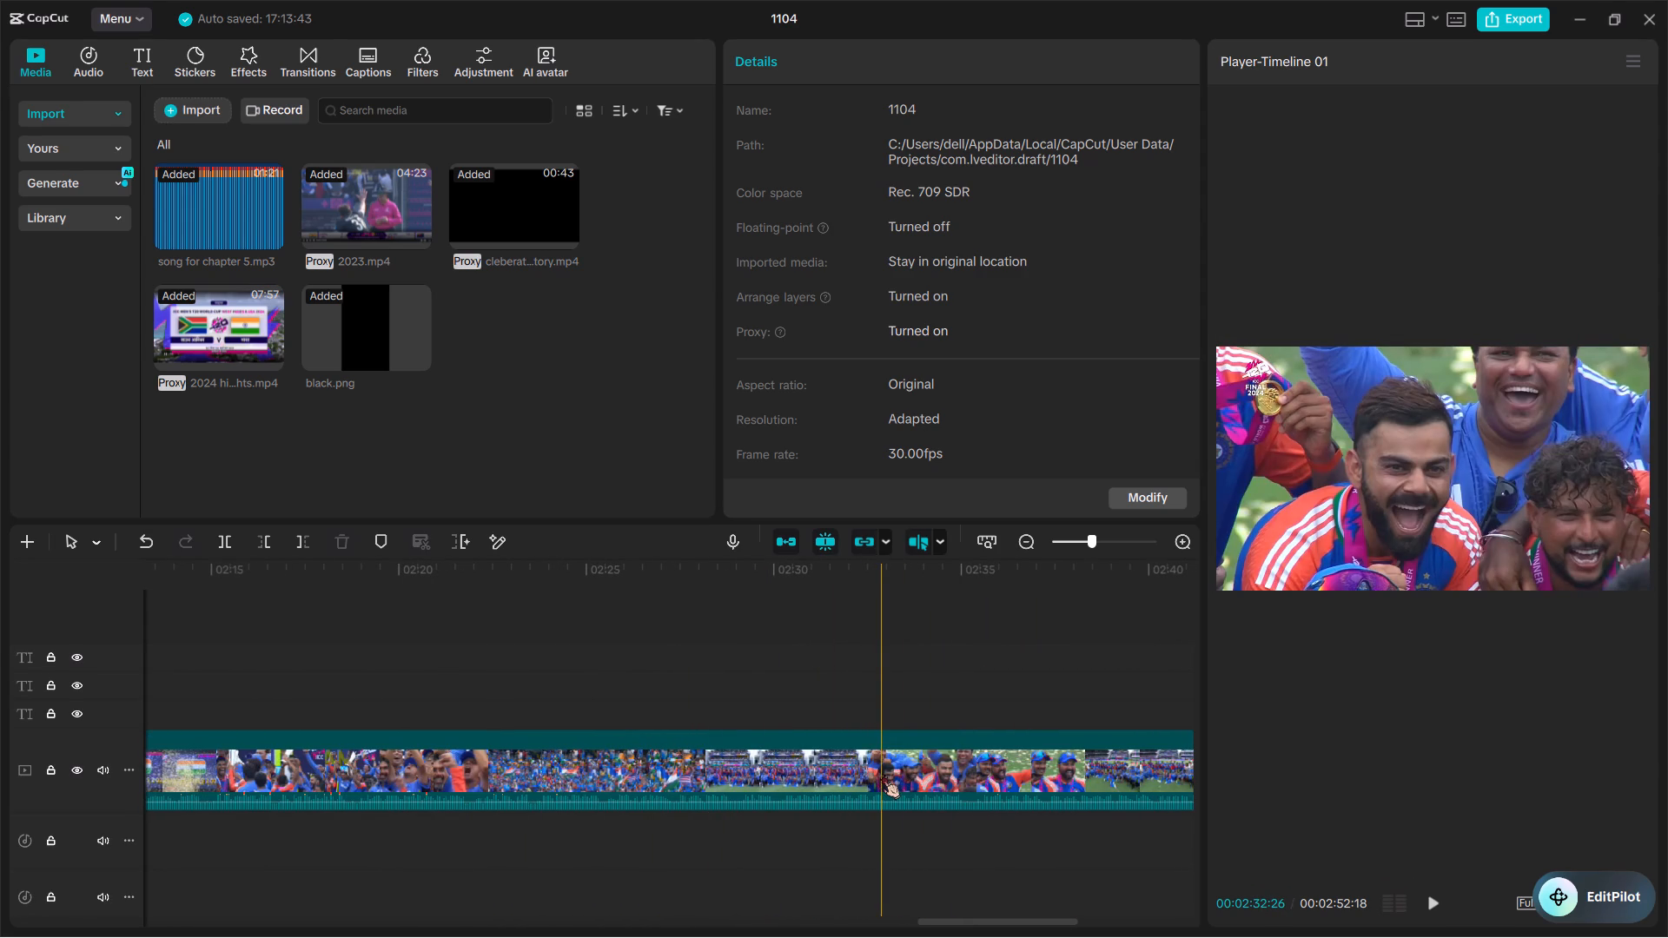
pyautogui.hotkey('ctrl', 'b')
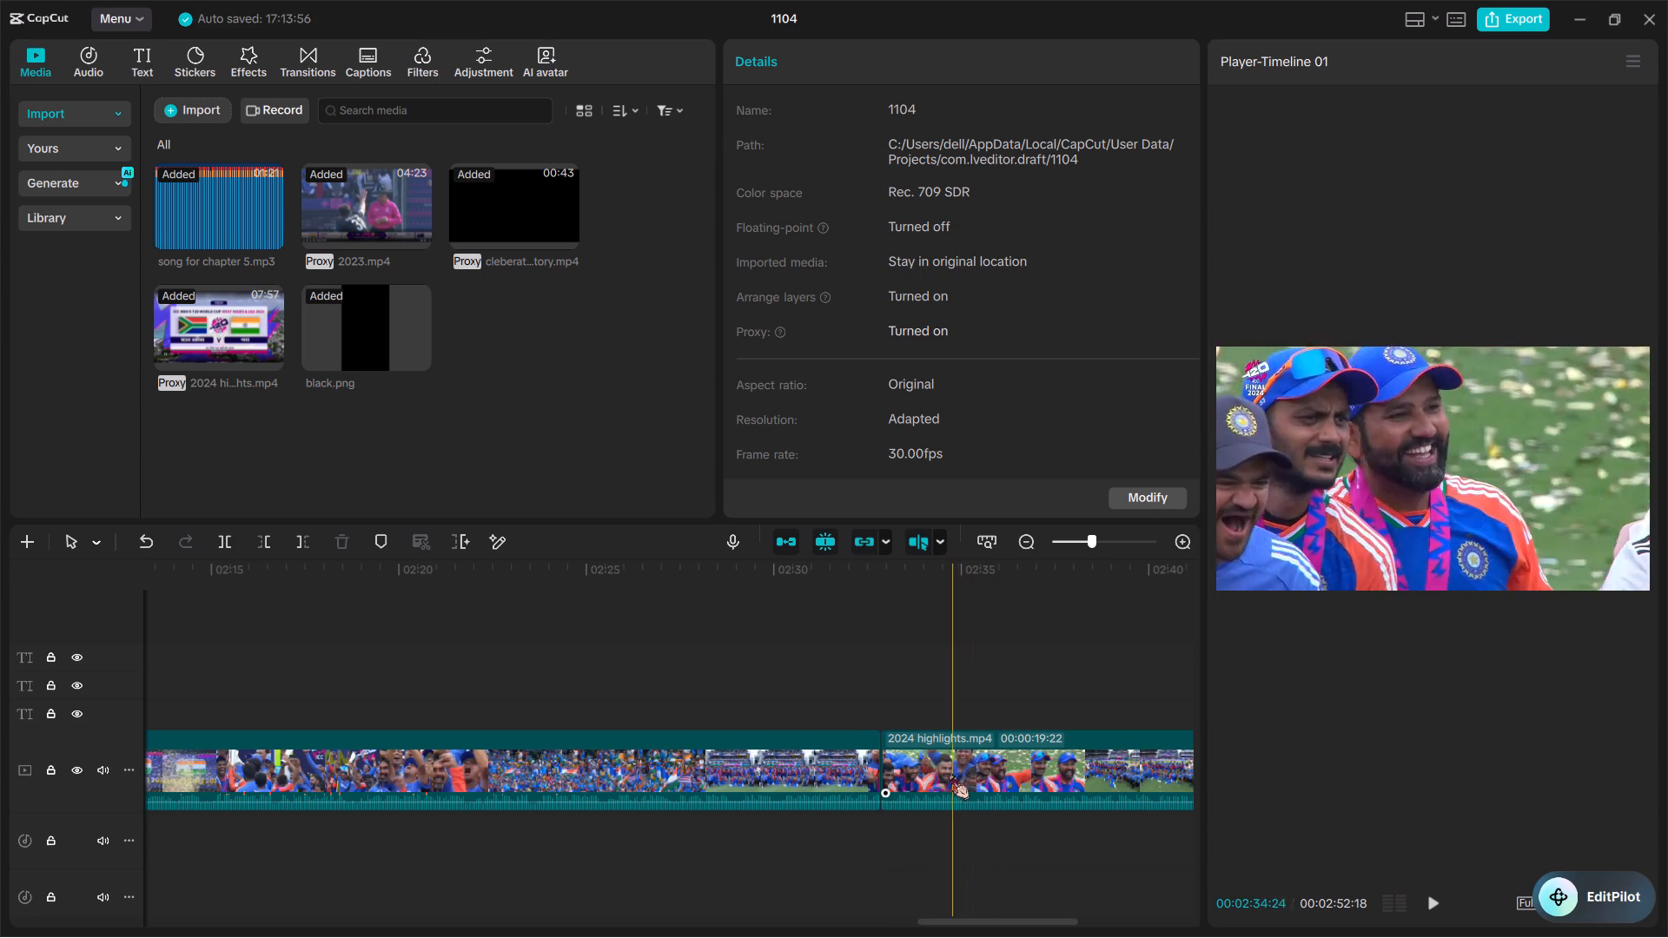
pyautogui.hotkey('ctrl', 'b')
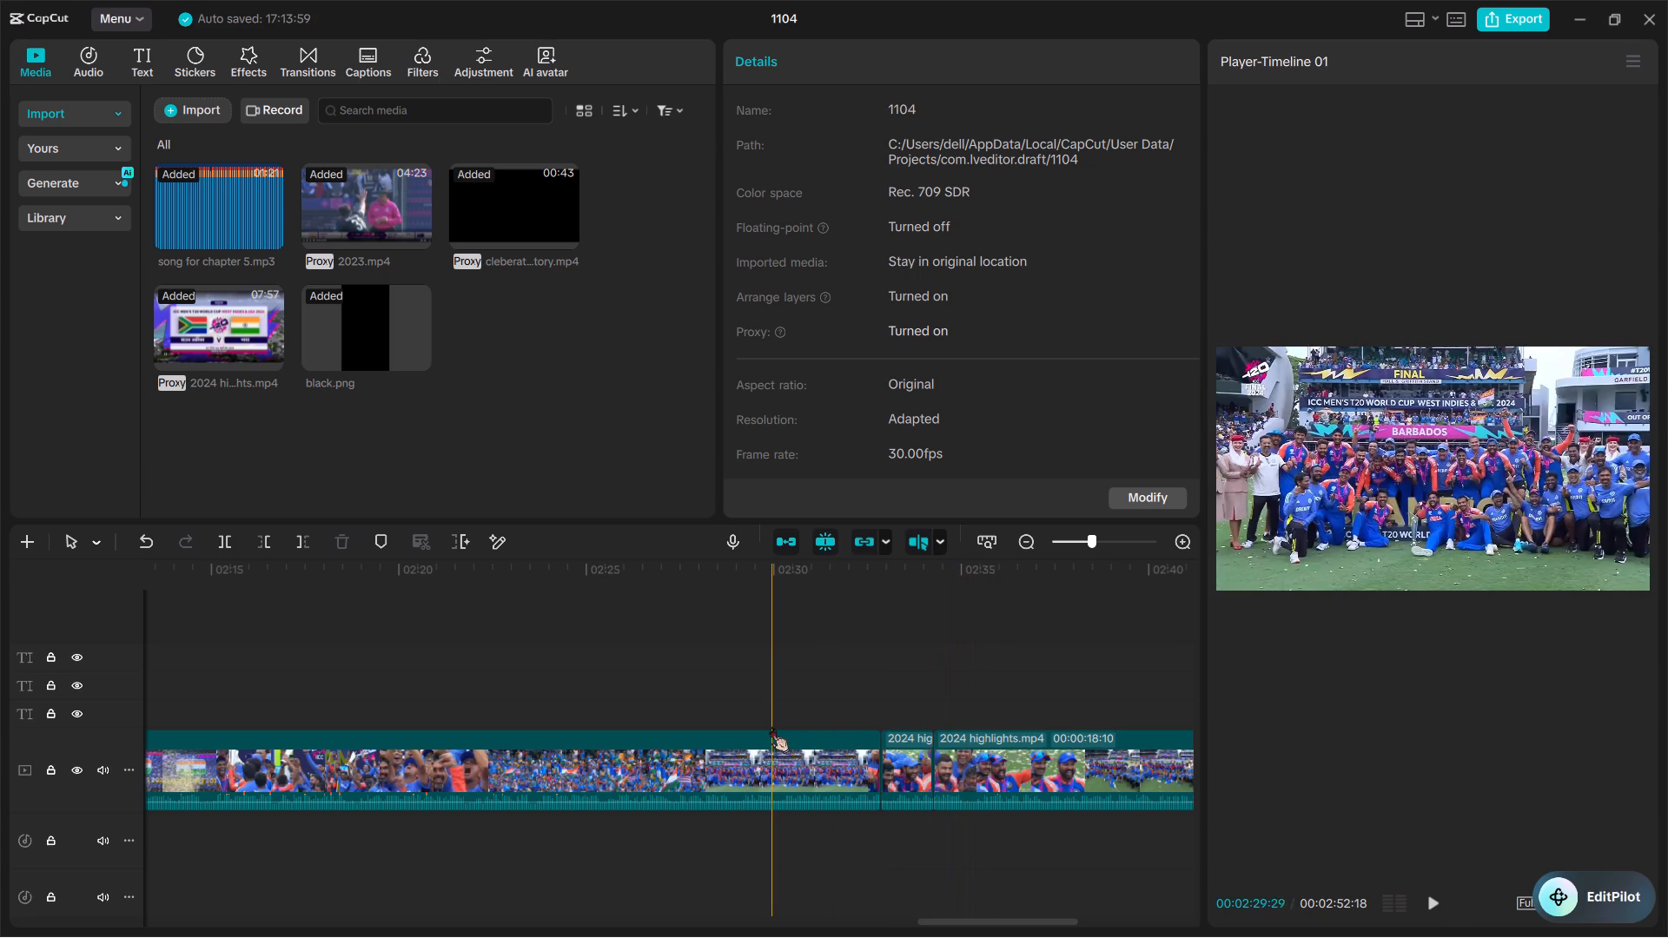
pyautogui.click(756, 780)
pyautogui.press('BackSpace')
# Delete the 00:00:38:29 clip of on-field hugs and scorecards between the two-player hug and the trophy handover.
pyautogui.keyDown('ctrl'); pyautogui.scroll(-6, 756, 780); pyautogui.keyUp('ctrl')
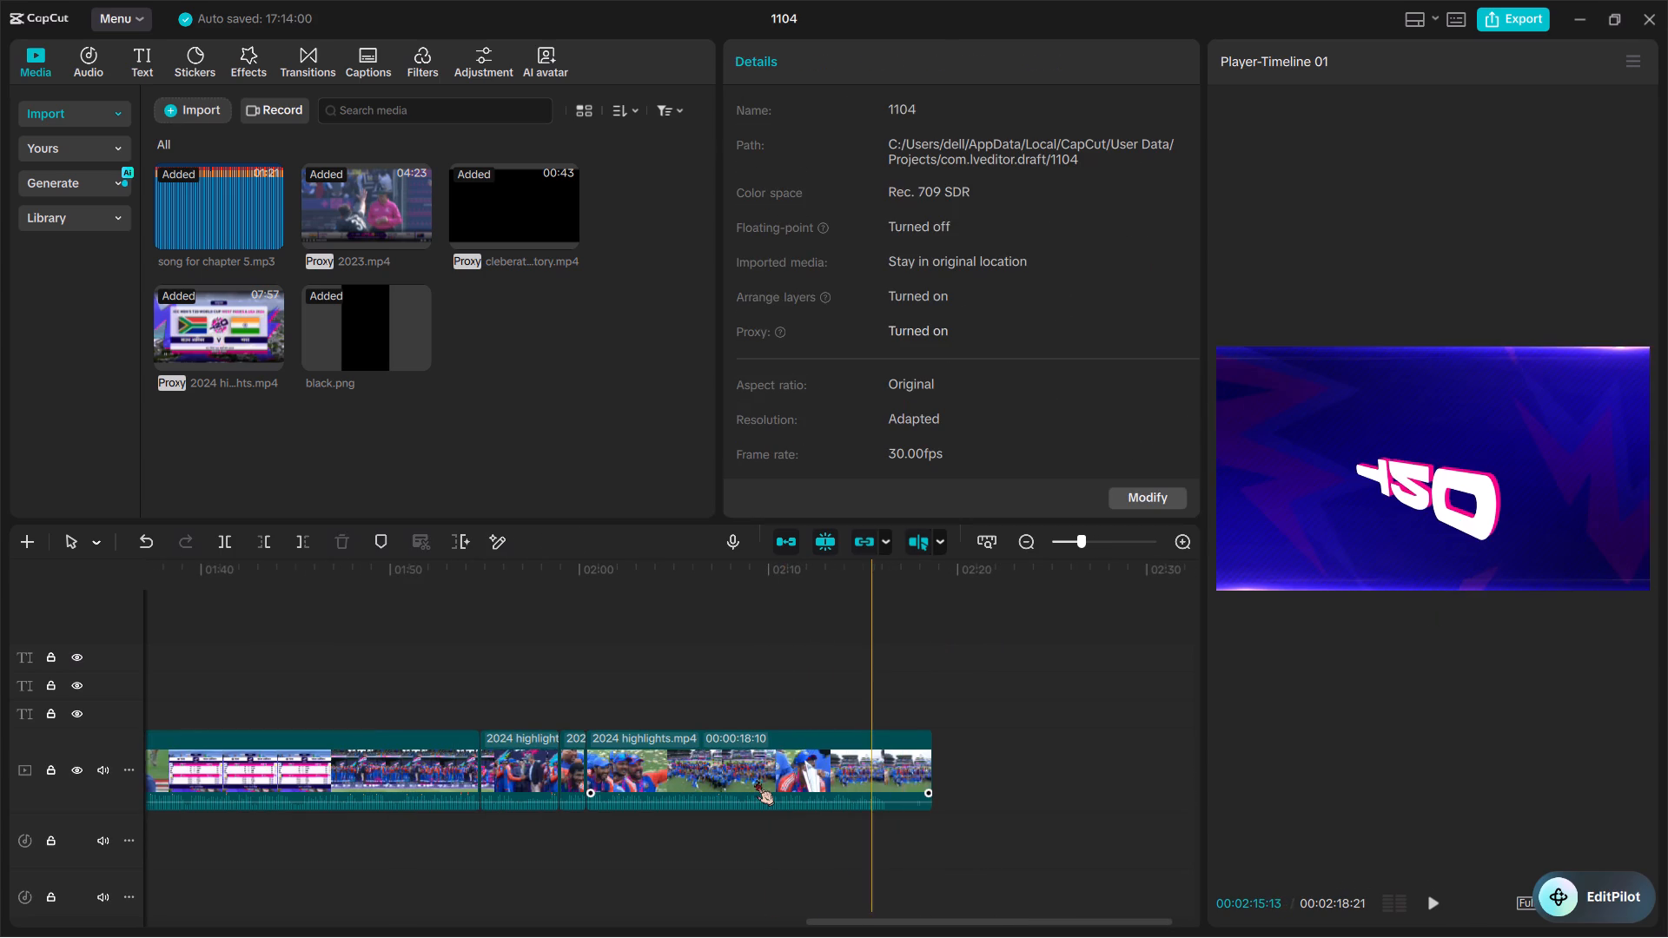
pyautogui.hscroll(1, 921, 791)
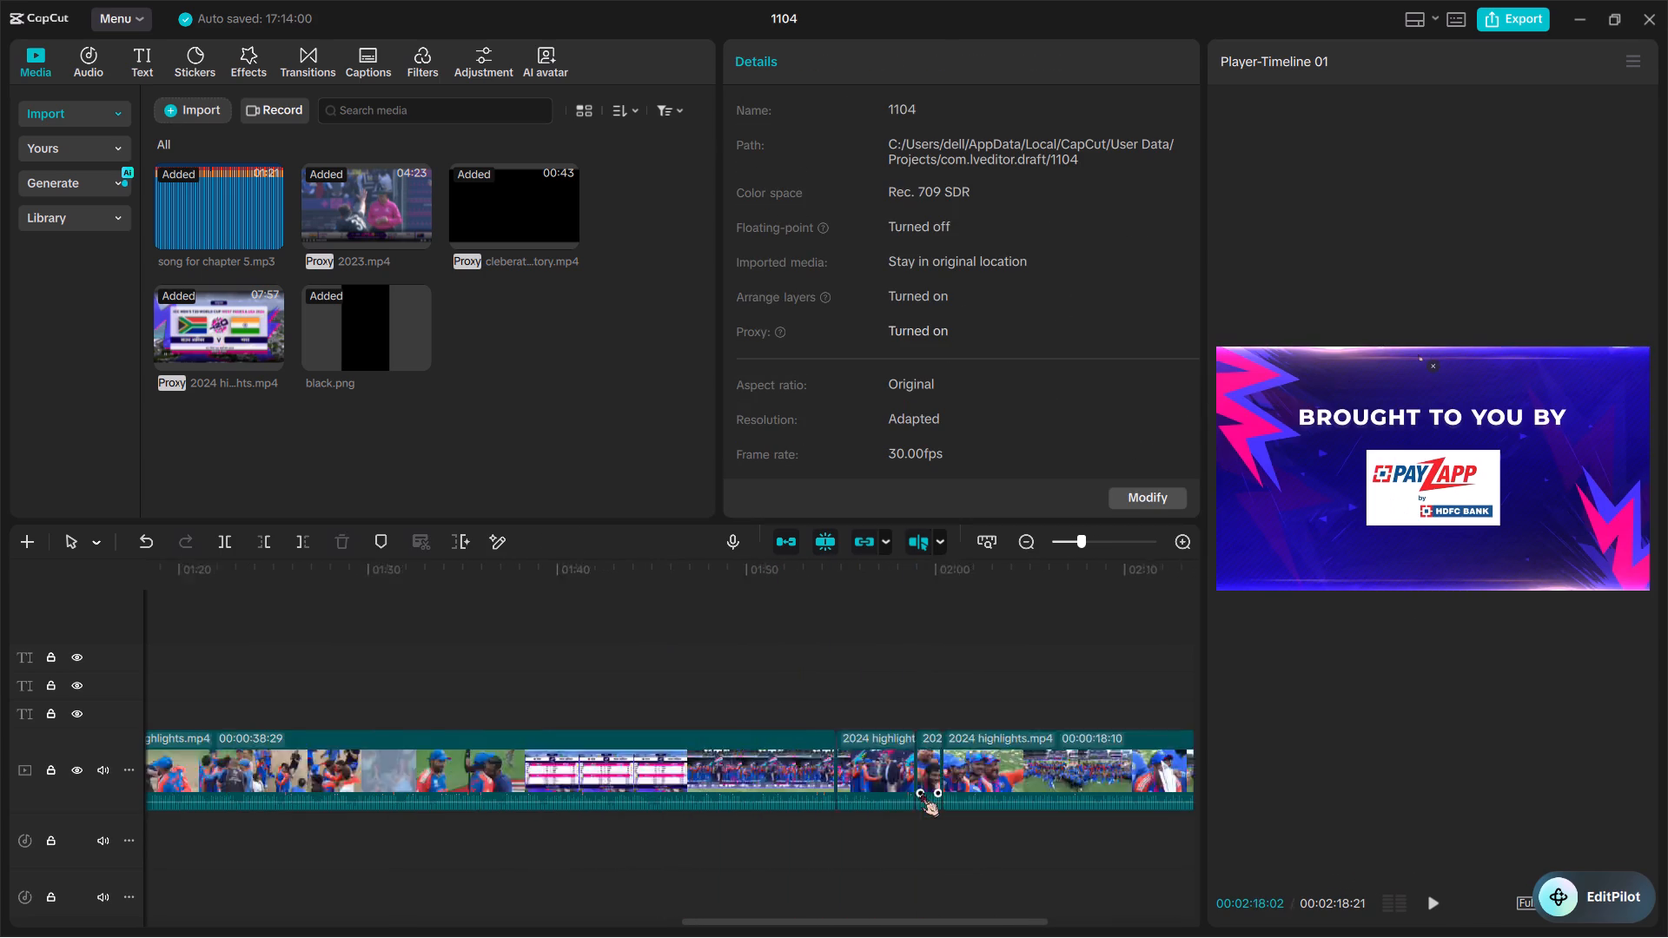
pyautogui.hscroll(1, 921, 791)
pyautogui.keyDown('ctrl'); pyautogui.scroll(-2, 692, 820); pyautogui.keyUp('ctrl')
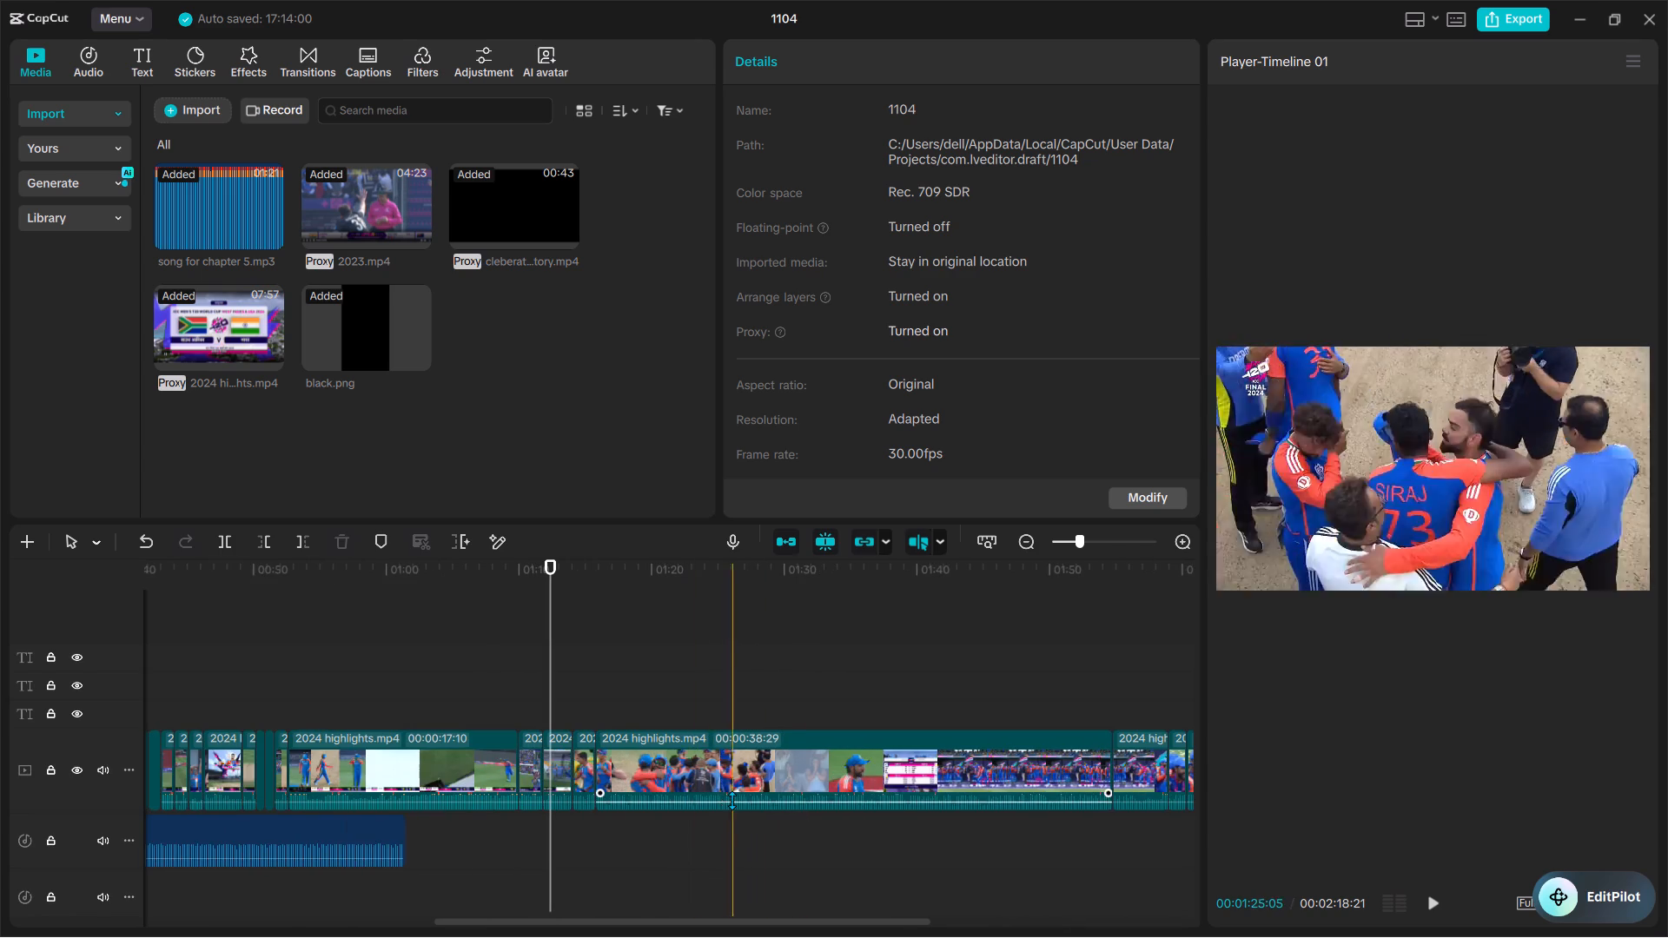
pyautogui.keyDown('ctrl'); pyautogui.scroll(16, 704, 789); pyautogui.keyUp('ctrl')
pyautogui.hscroll(1, 704, 789)
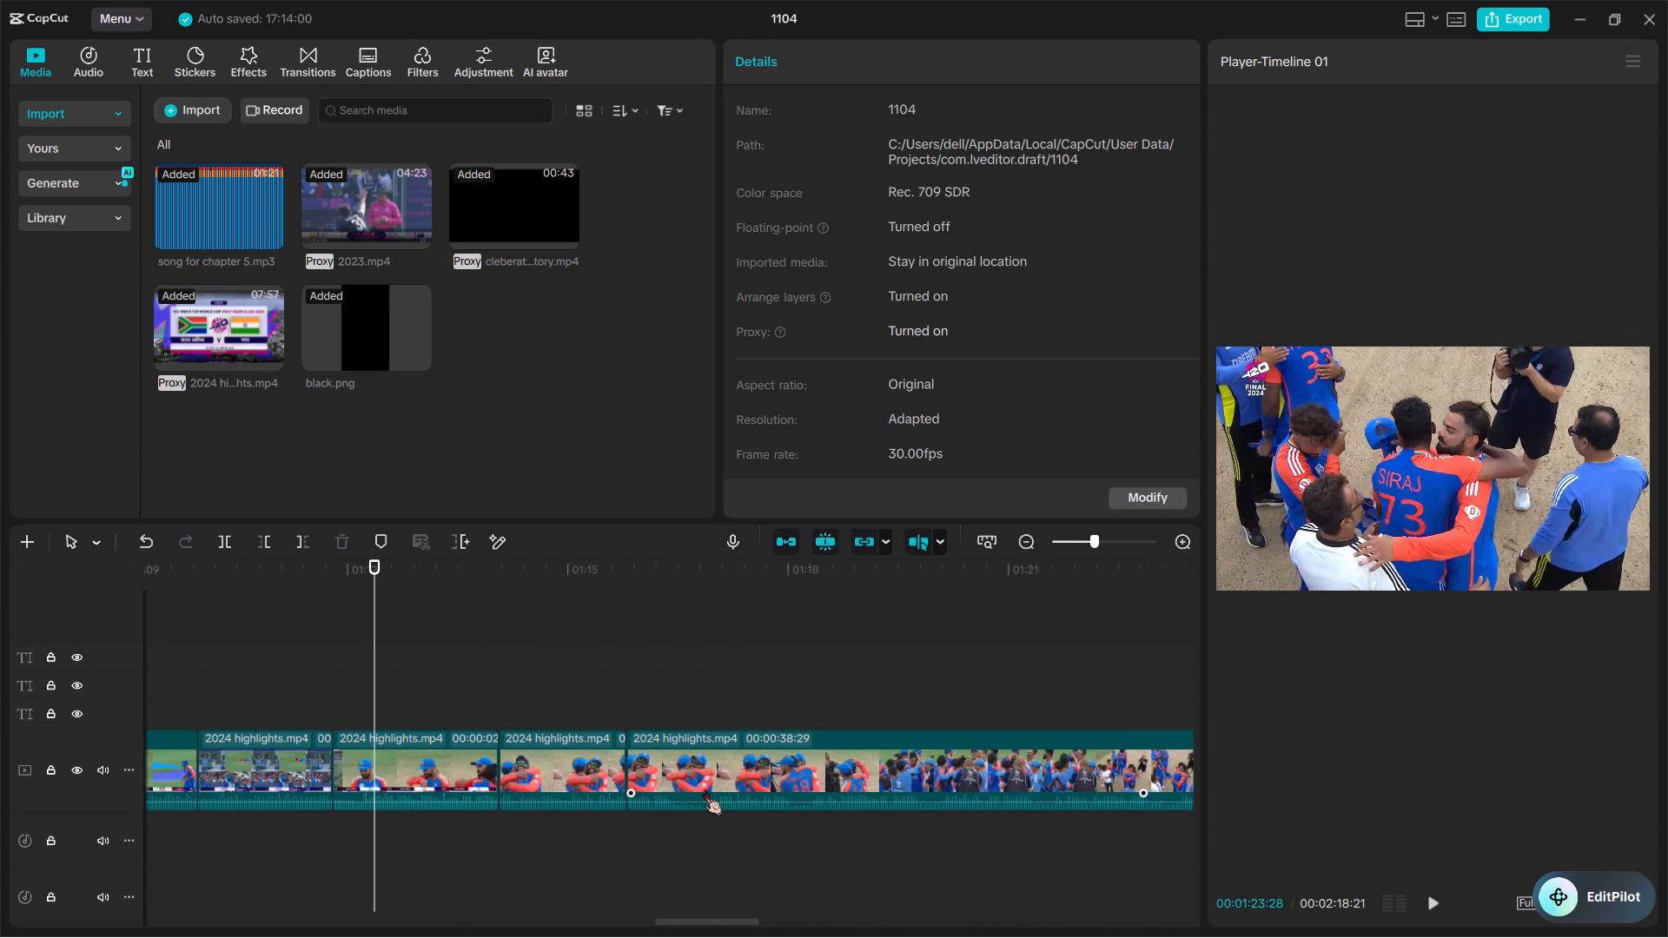
pyautogui.hscroll(1, 520, 815)
pyautogui.press('space')
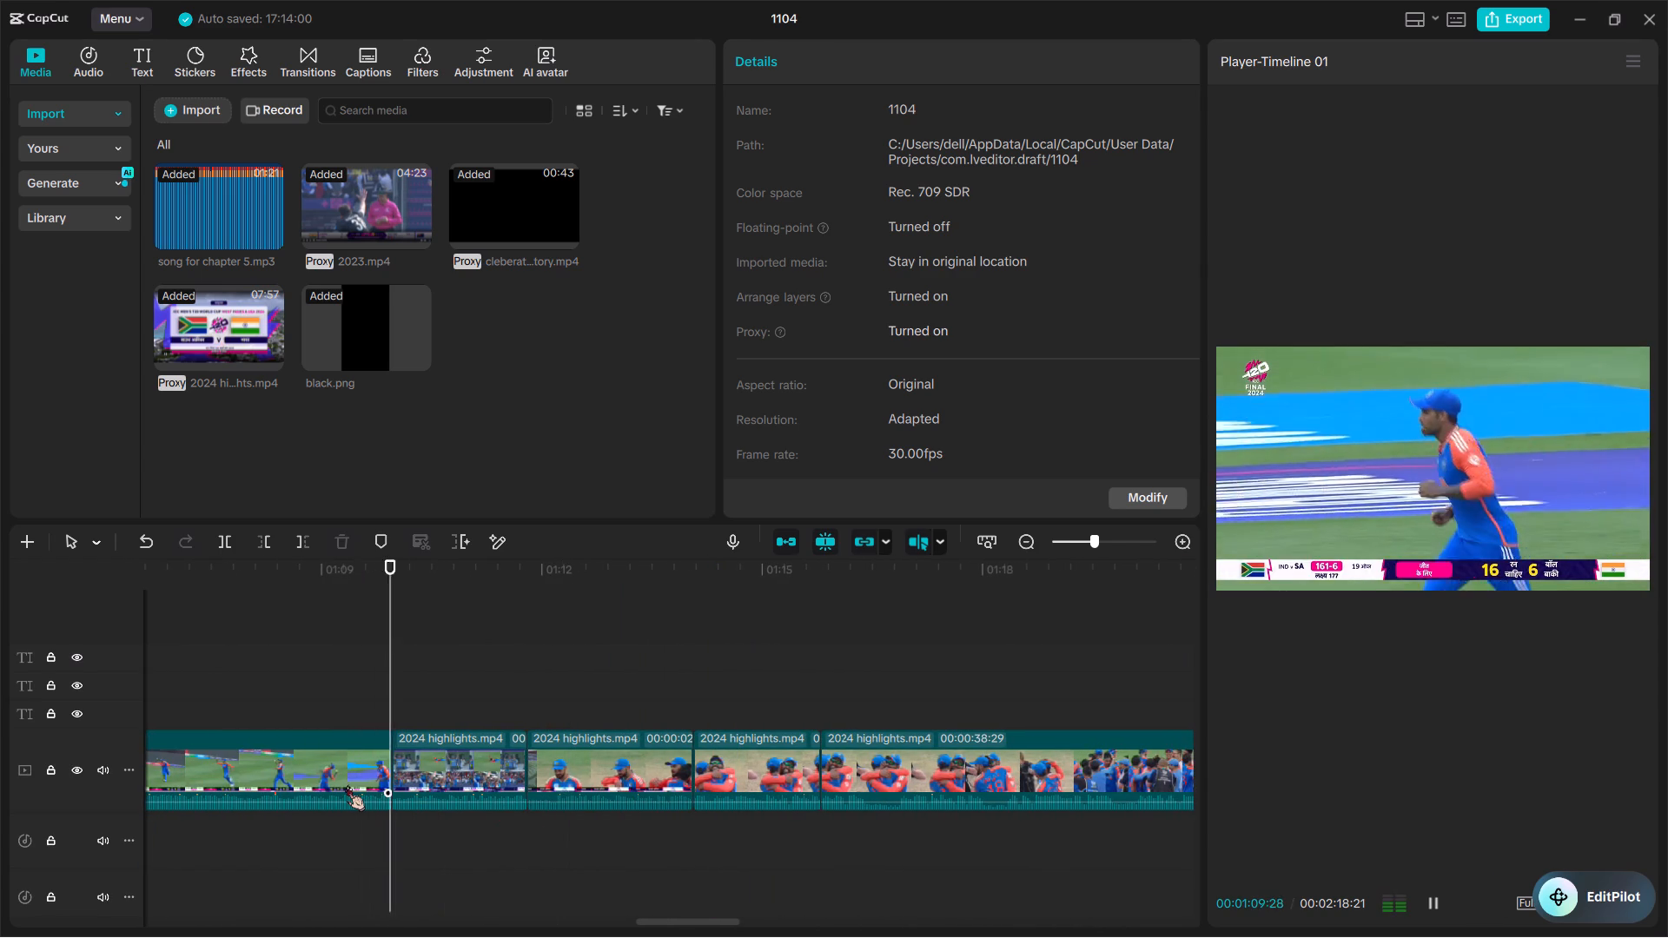
pyautogui.press('space')
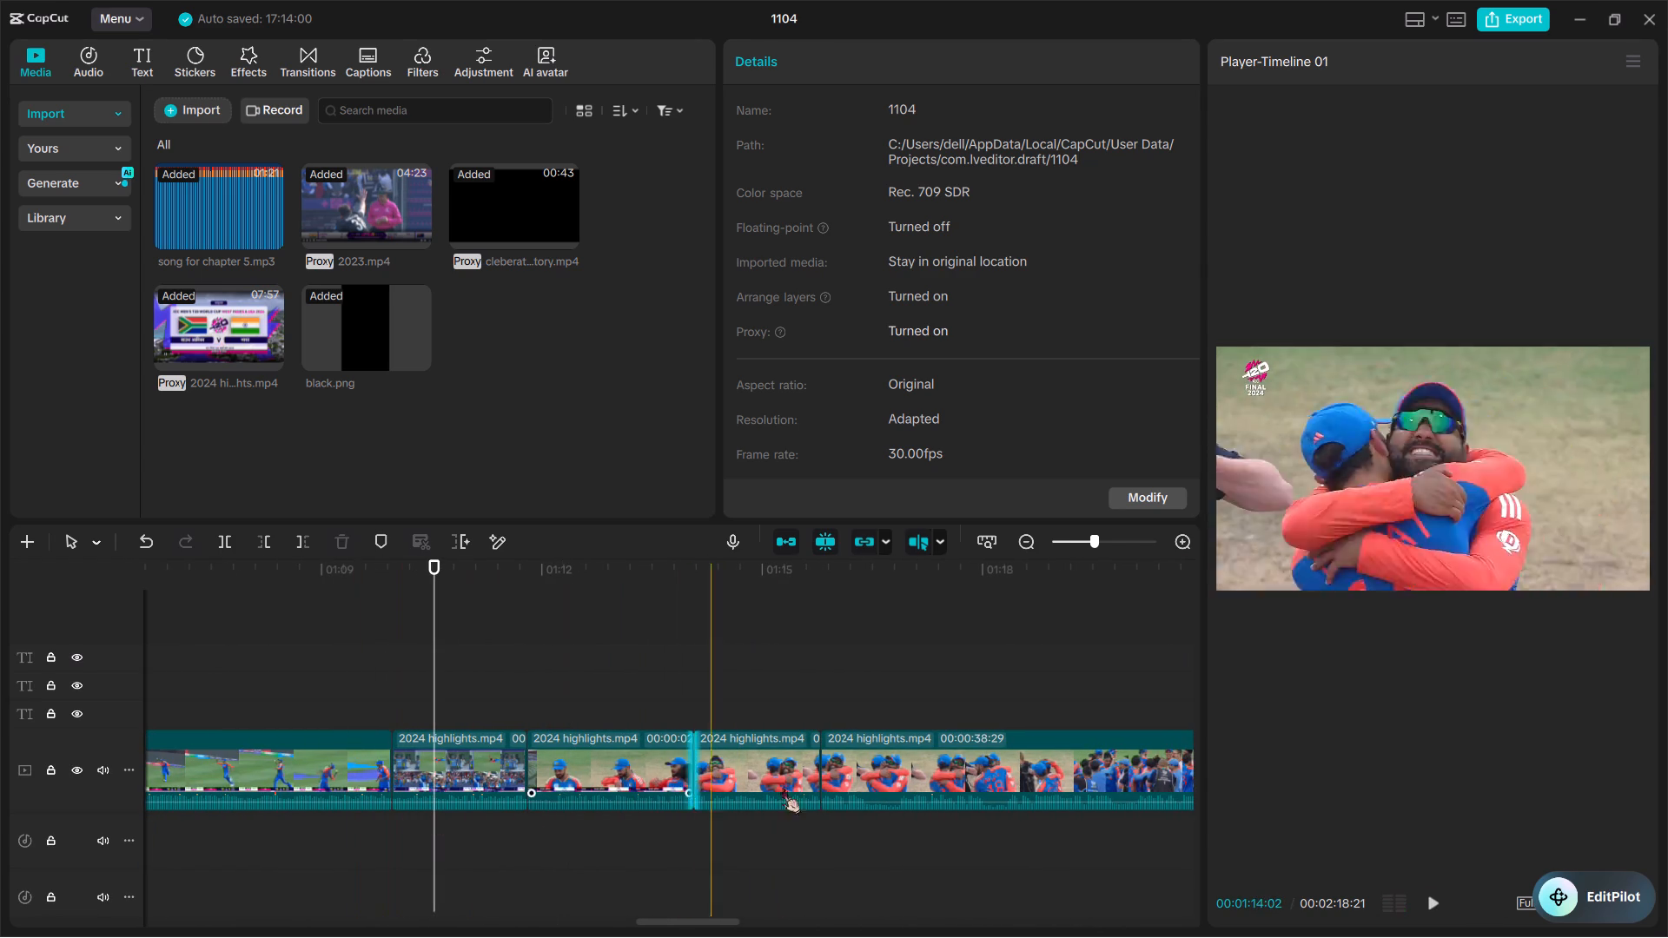
pyautogui.hscroll(-1, 992, 782)
pyautogui.click(921, 784)
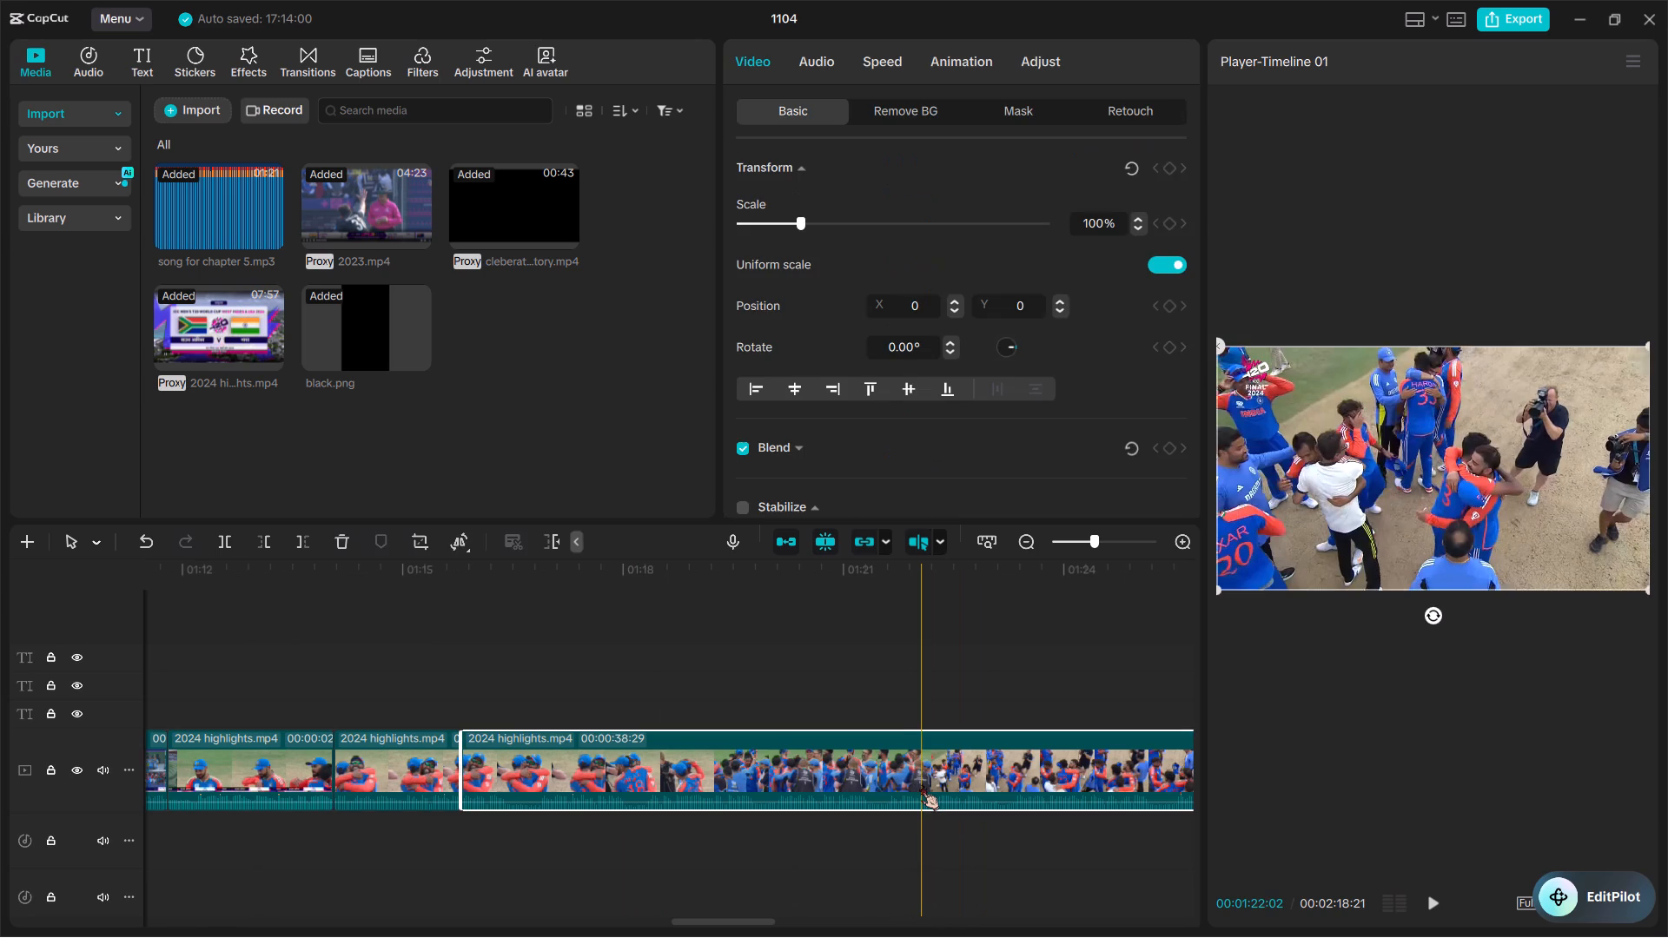
pyautogui.hscroll(-3, 941, 763)
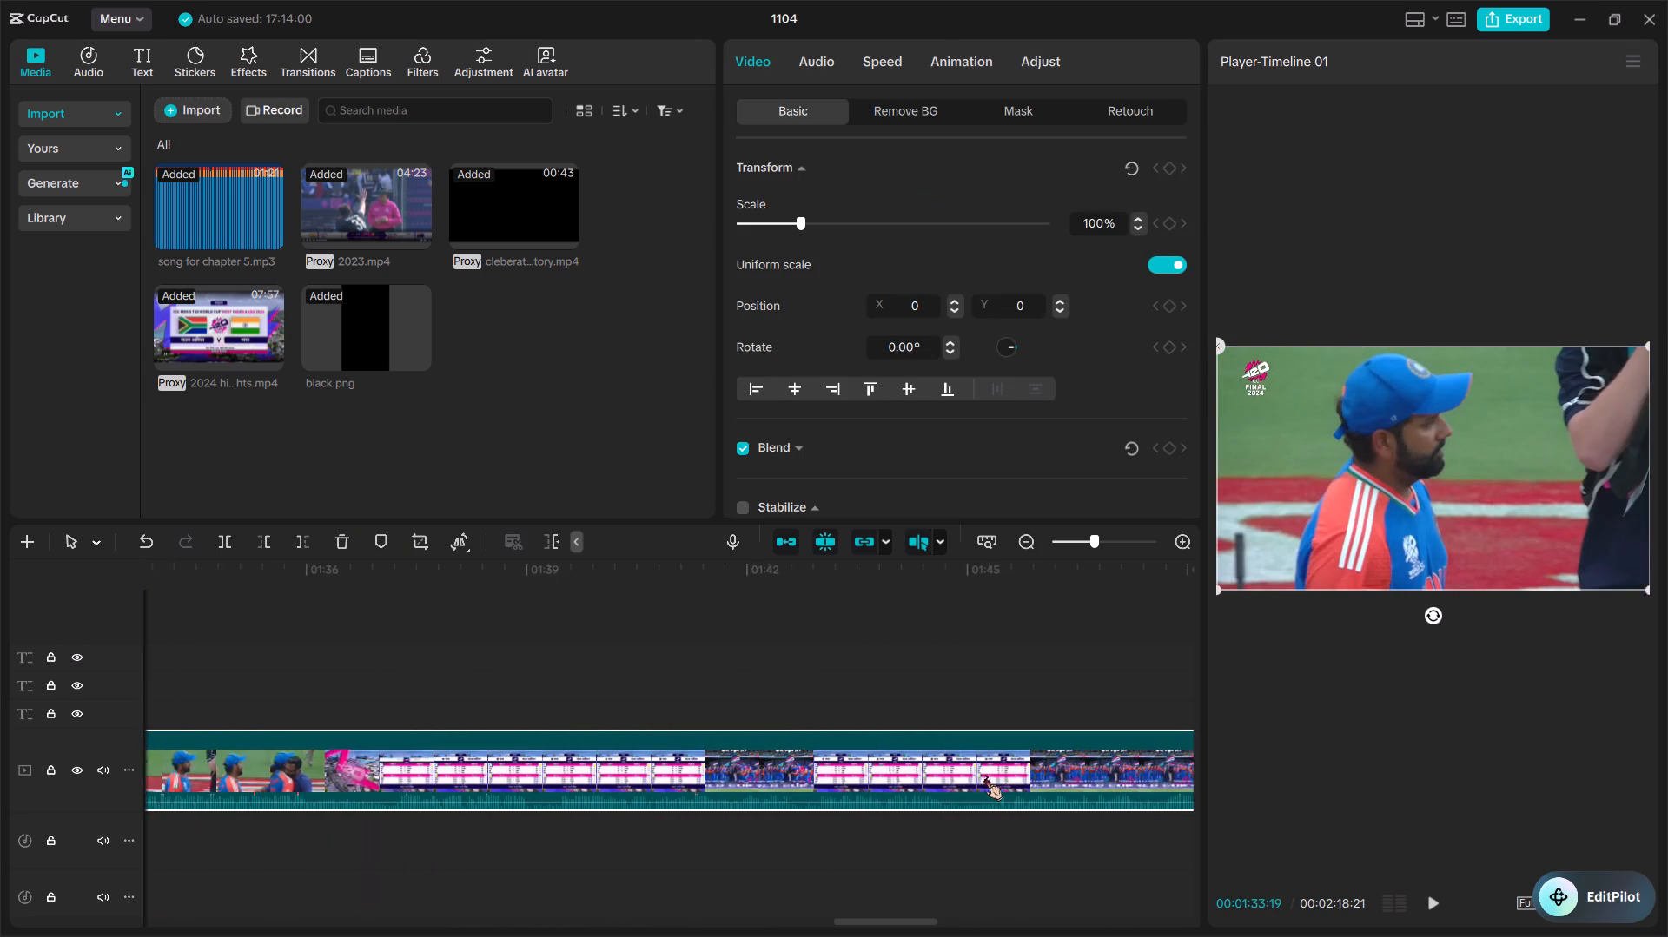
pyautogui.hscroll(-1, 984, 775)
pyautogui.hscroll(-3, 899, 771)
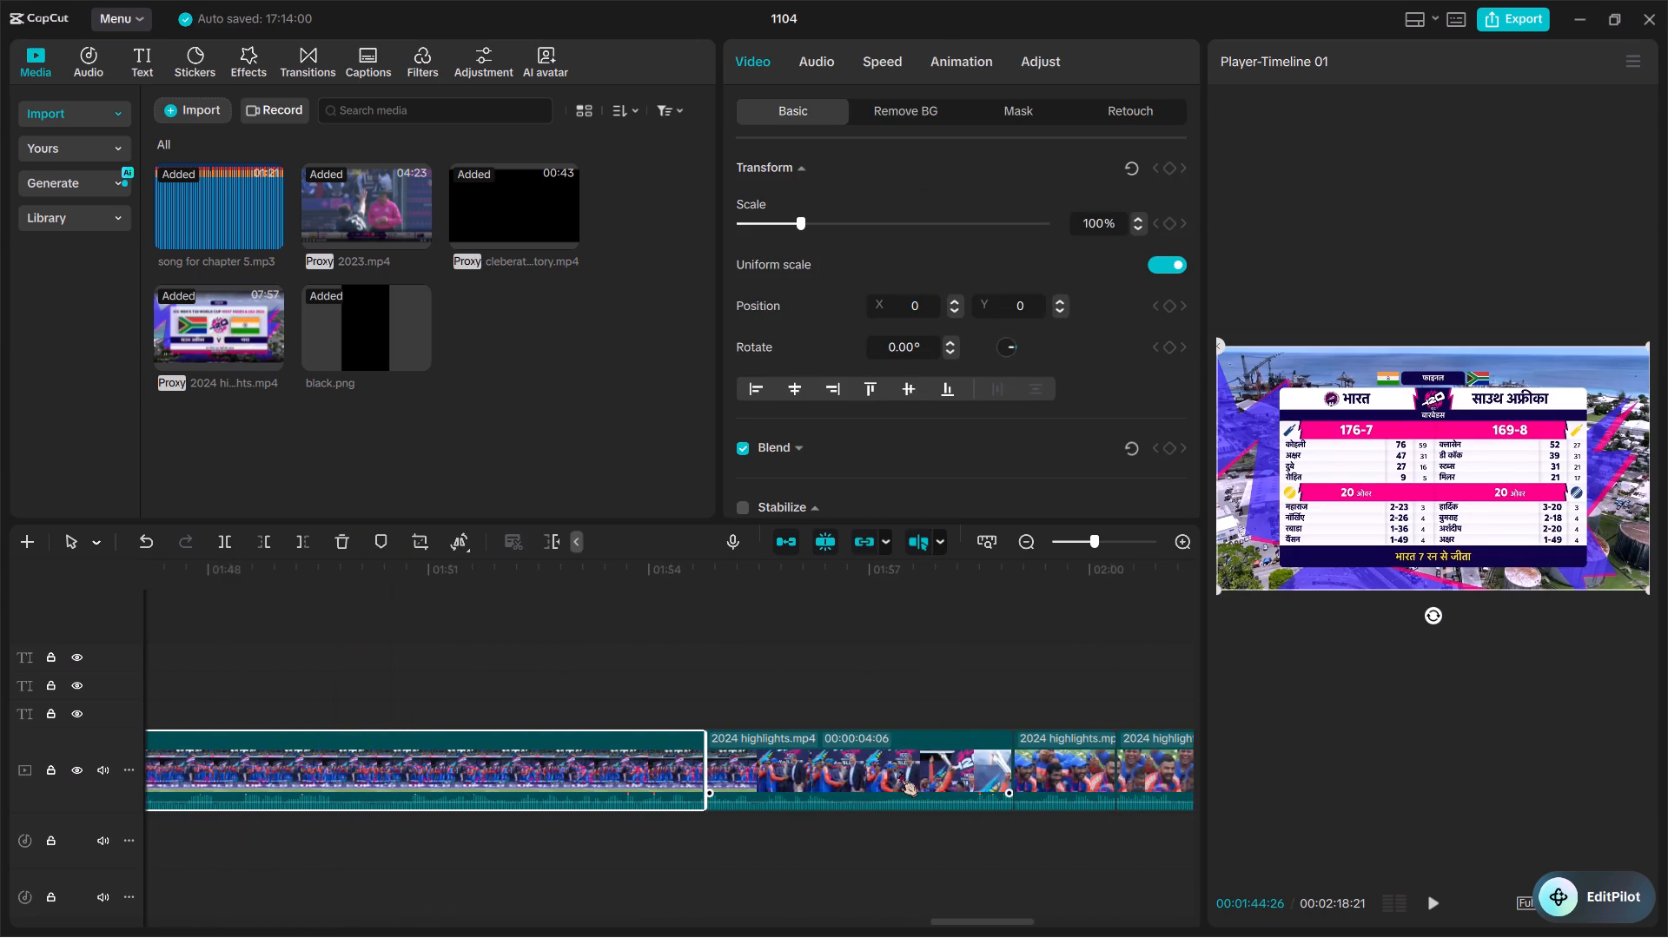
pyautogui.press('BackSpace')
# Delete the trailing 00:00:18:10 clip of team photo and sponsor footage after the cheering players' shot.
pyautogui.keyDown('ctrl'); pyautogui.scroll(-3, 591, 746); pyautogui.keyUp('ctrl')
pyautogui.hscroll(2, 591, 746)
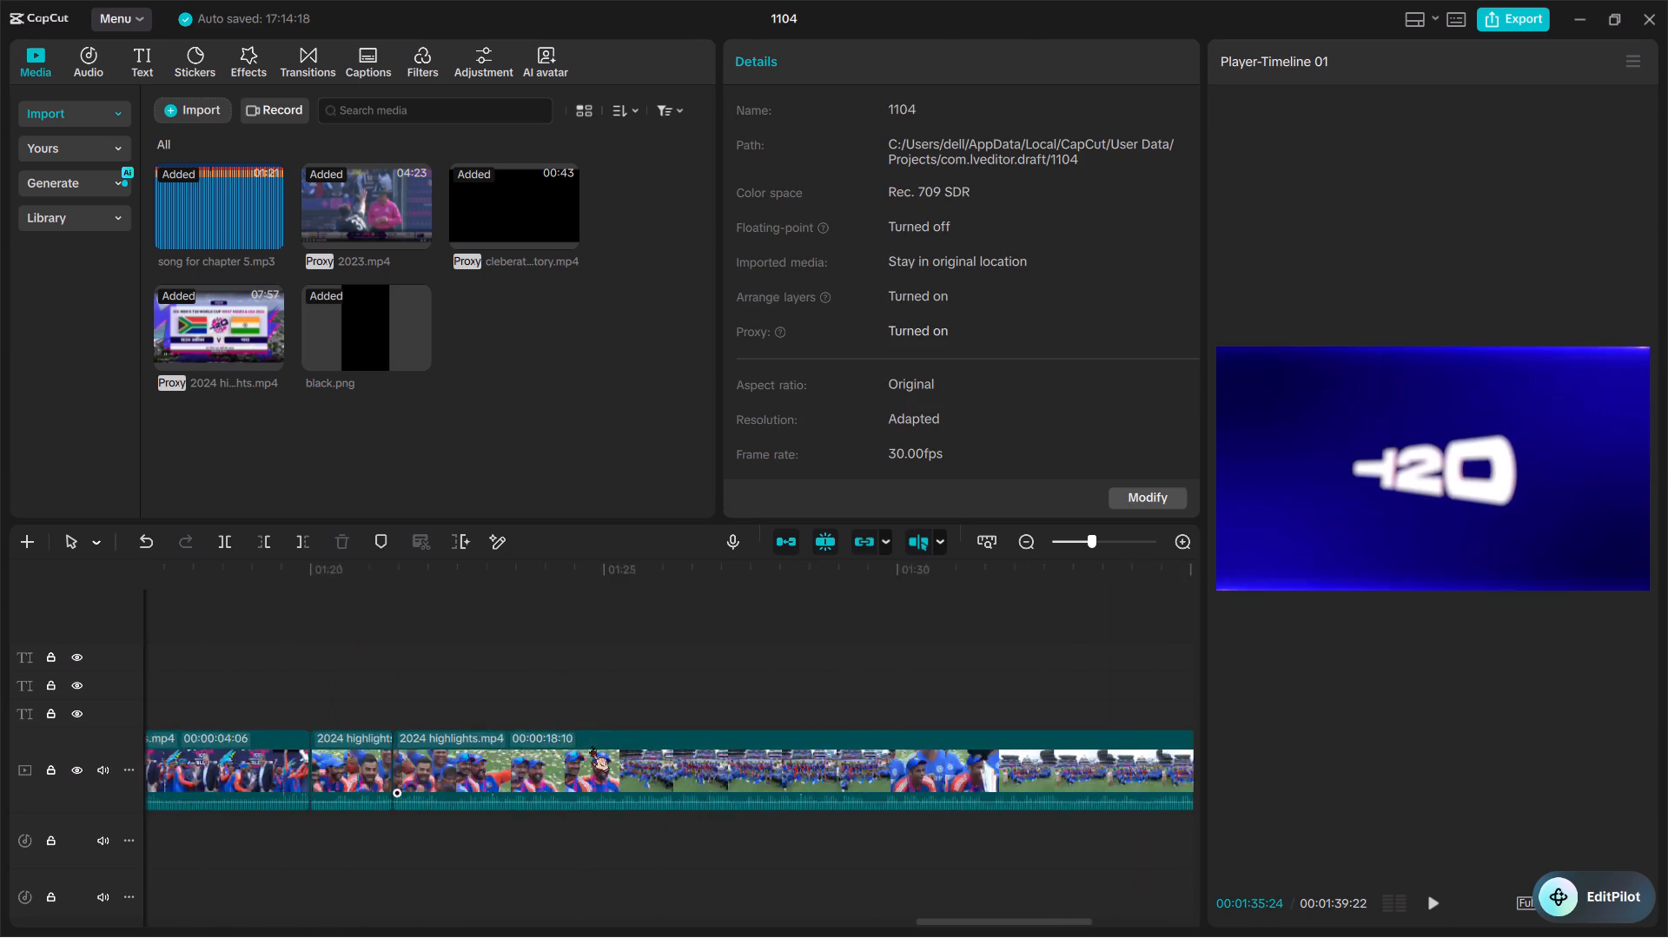
pyautogui.hscroll(1, 591, 746)
pyautogui.hscroll(1, 468, 759)
pyautogui.click(867, 760)
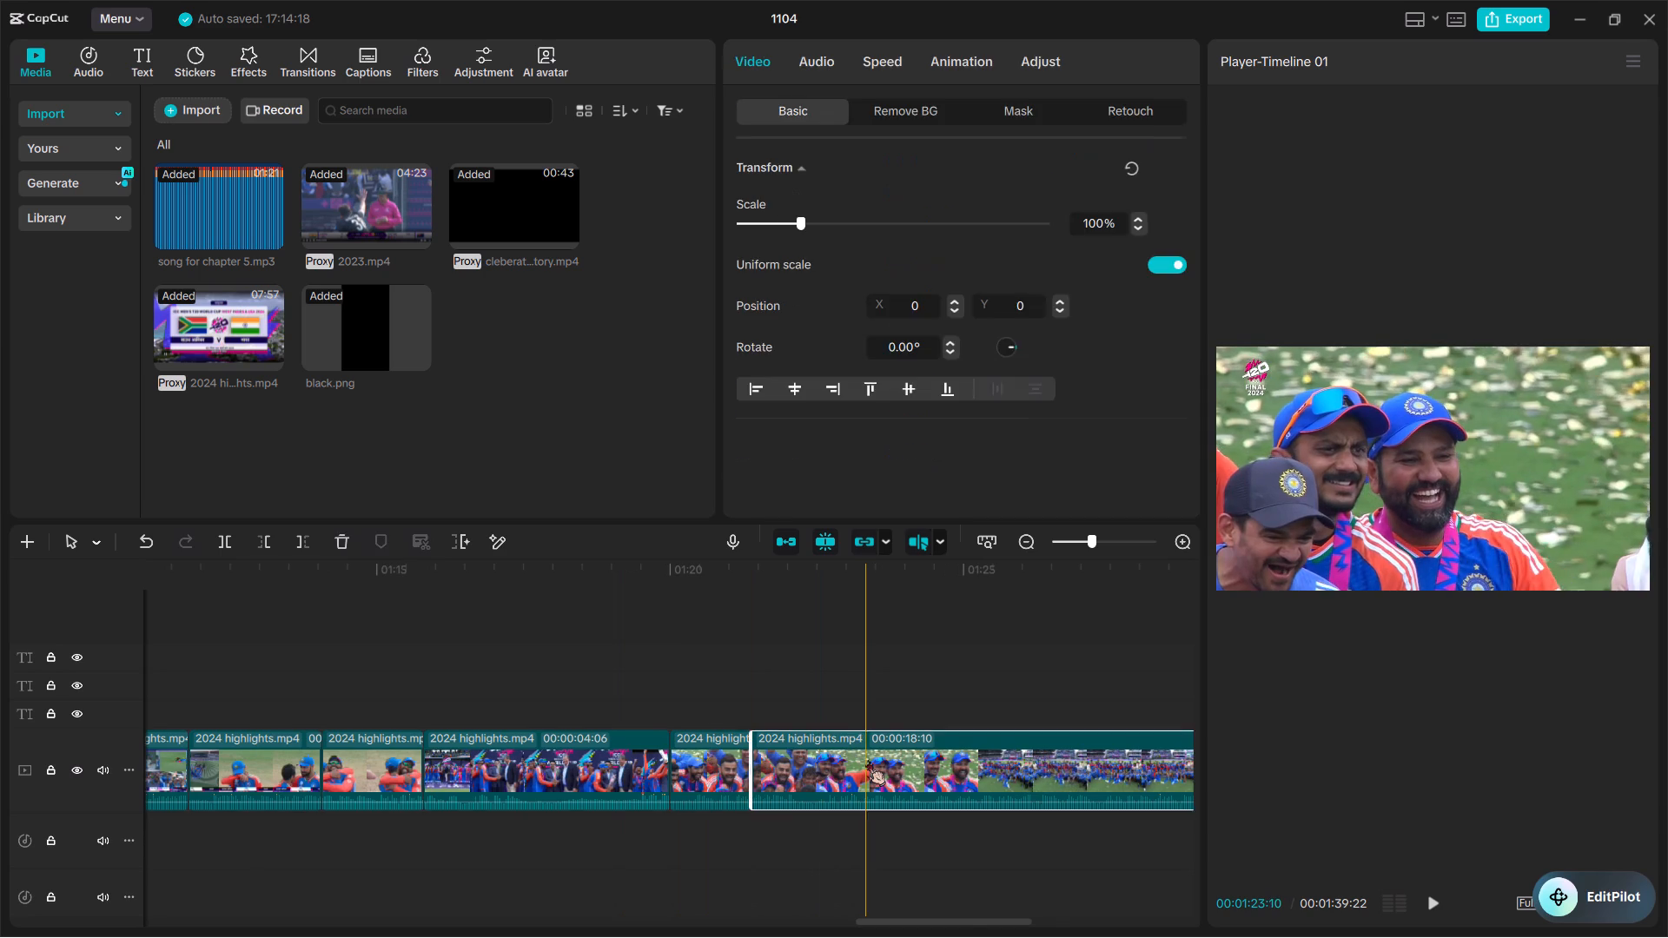
pyautogui.press('BackSpace')
# Play back the opening batting shots of the T20WC final 2024 chapter to review their order and timing against the song.
pyautogui.keyDown('ctrl'); pyautogui.scroll(-7, 867, 760); pyautogui.keyUp('ctrl')
pyautogui.hscroll(1, 867, 760)
pyautogui.keyDown('ctrl'); pyautogui.scroll(-5, 867, 760); pyautogui.keyUp('ctrl')
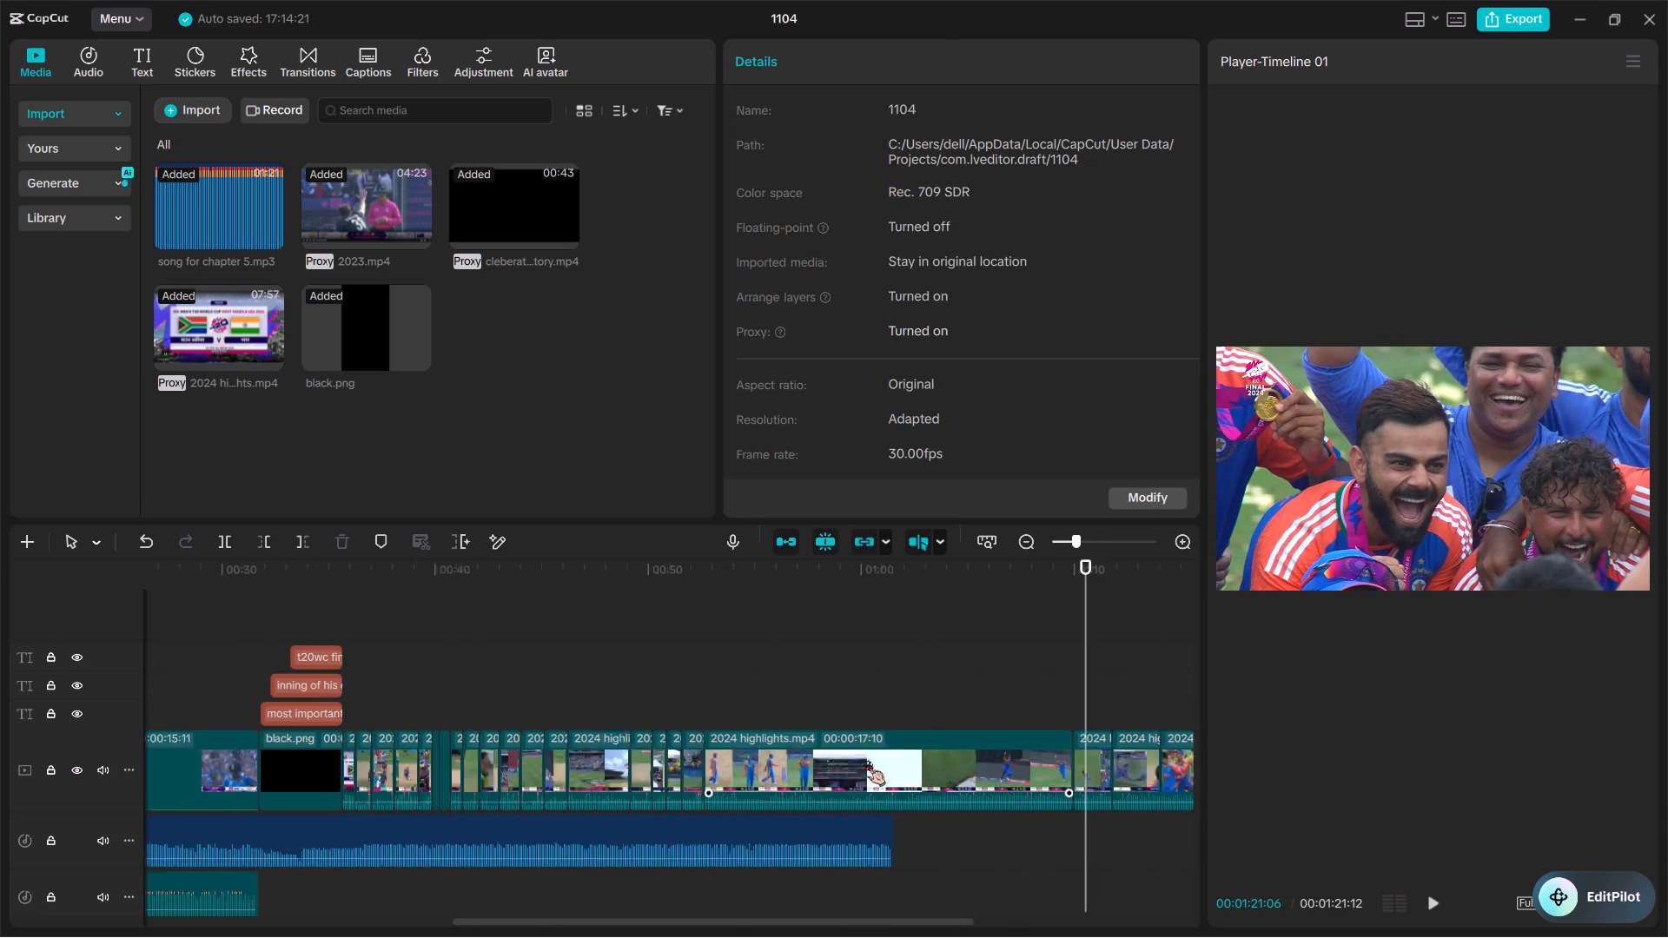
pyautogui.press('space')
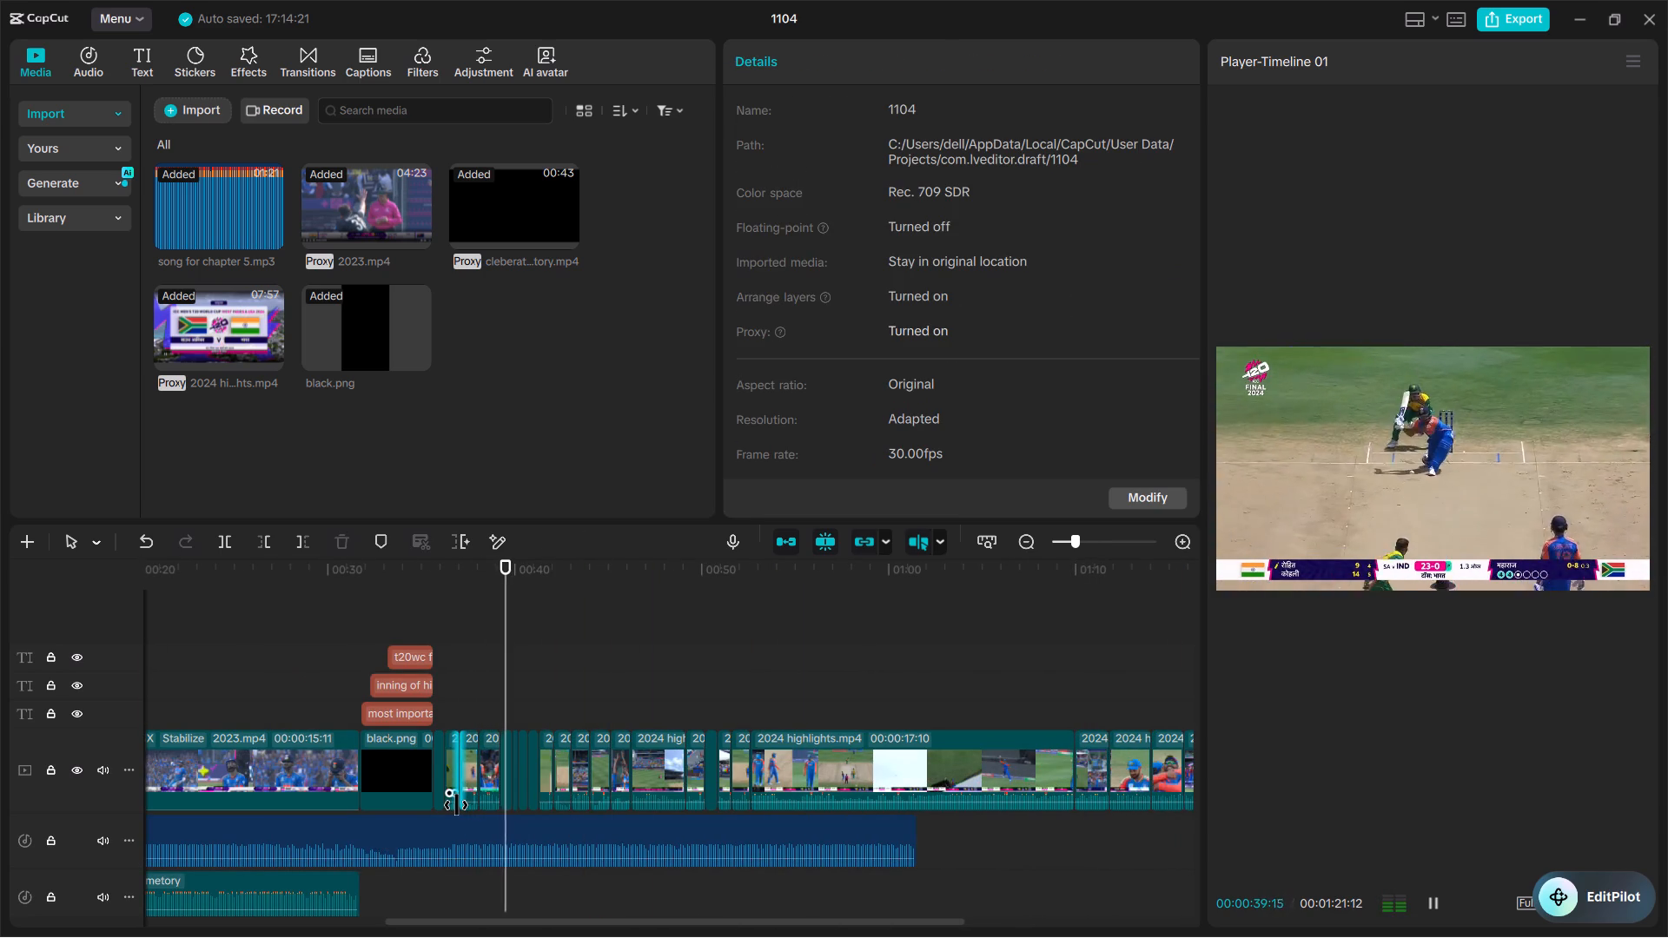
pyautogui.press('space')
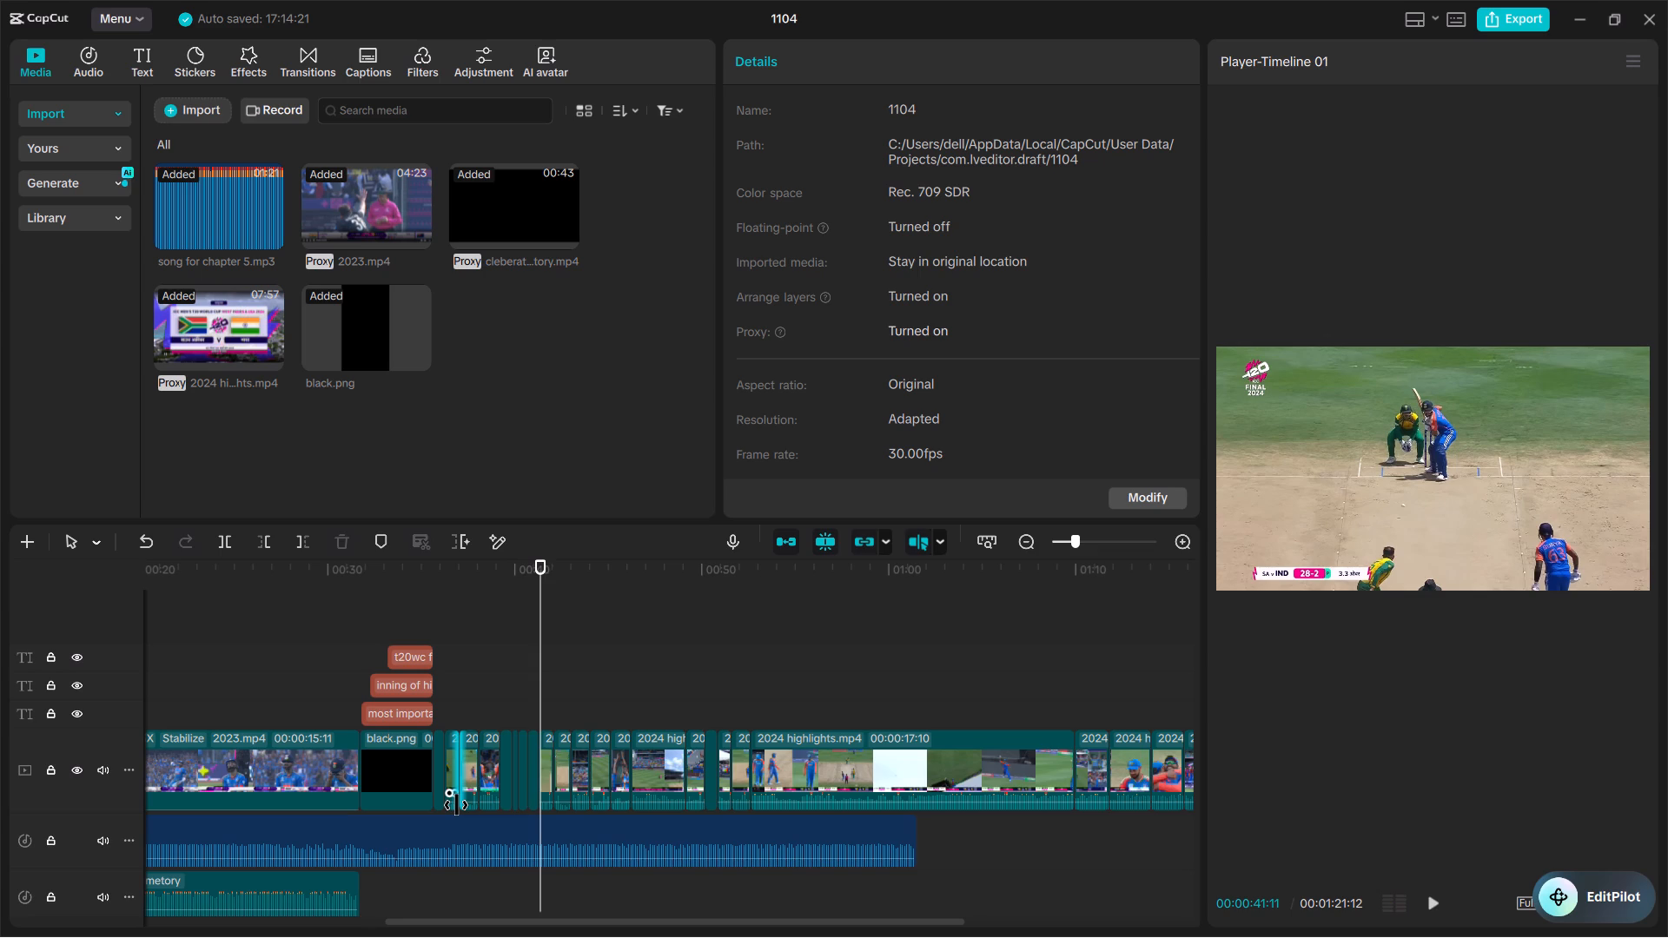
pyautogui.keyDown('ctrl'); pyautogui.scroll(8, 456, 805); pyautogui.keyUp('ctrl')
pyautogui.hscroll(2, 456, 805)
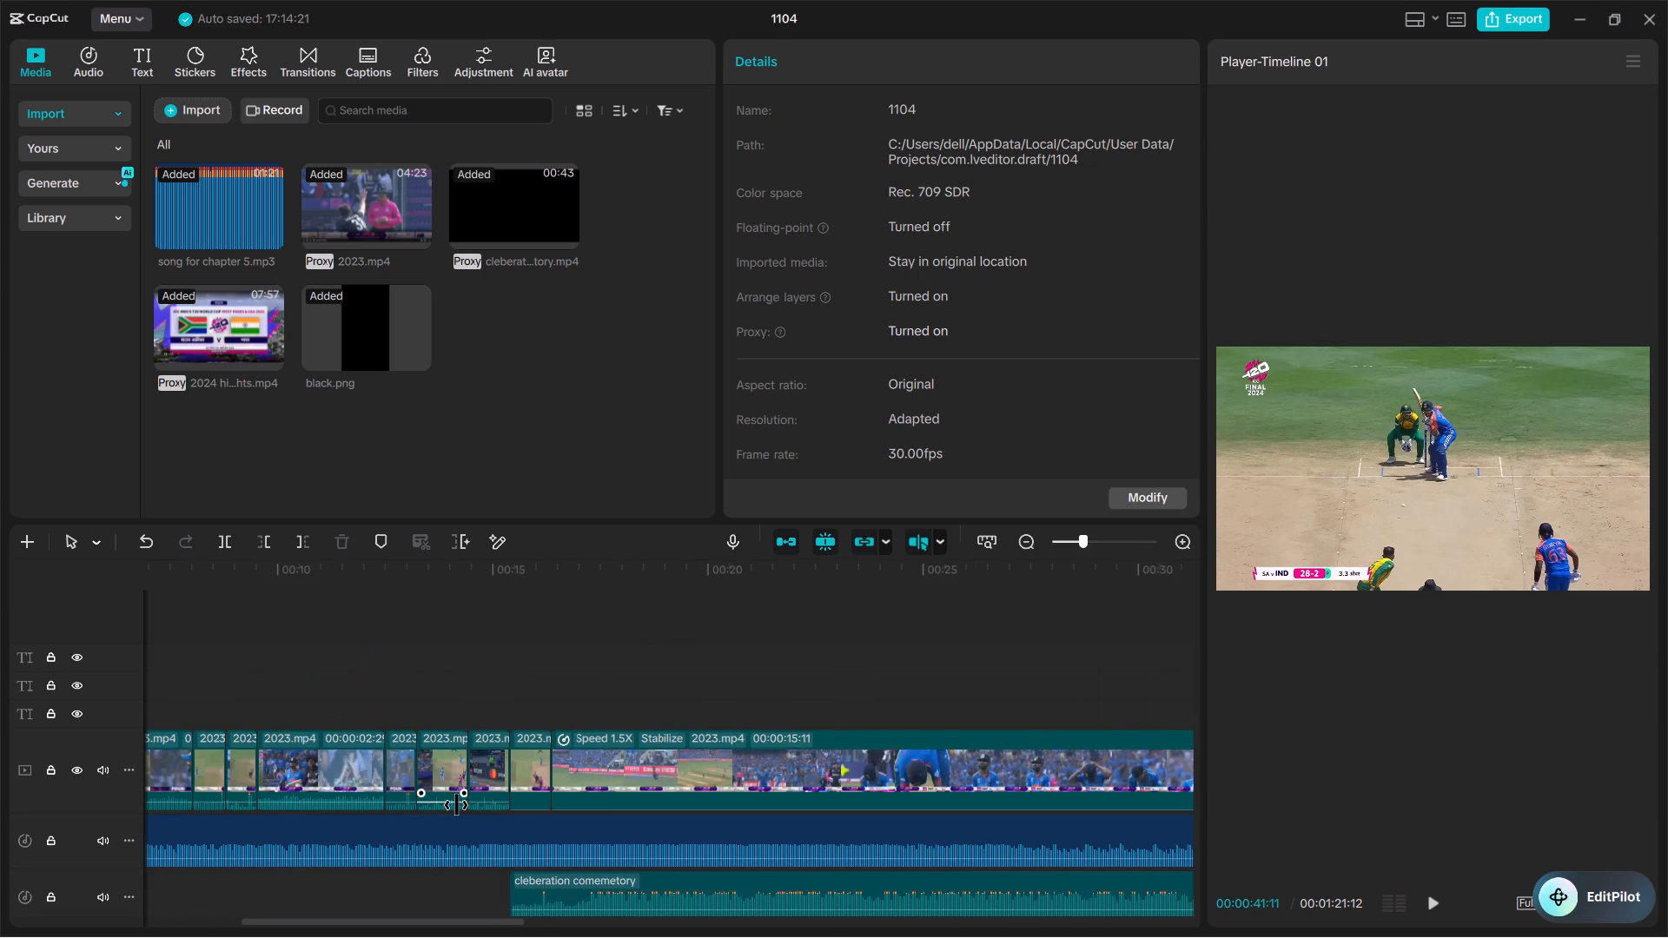
pyautogui.hscroll(1, 456, 805)
pyautogui.press('space')
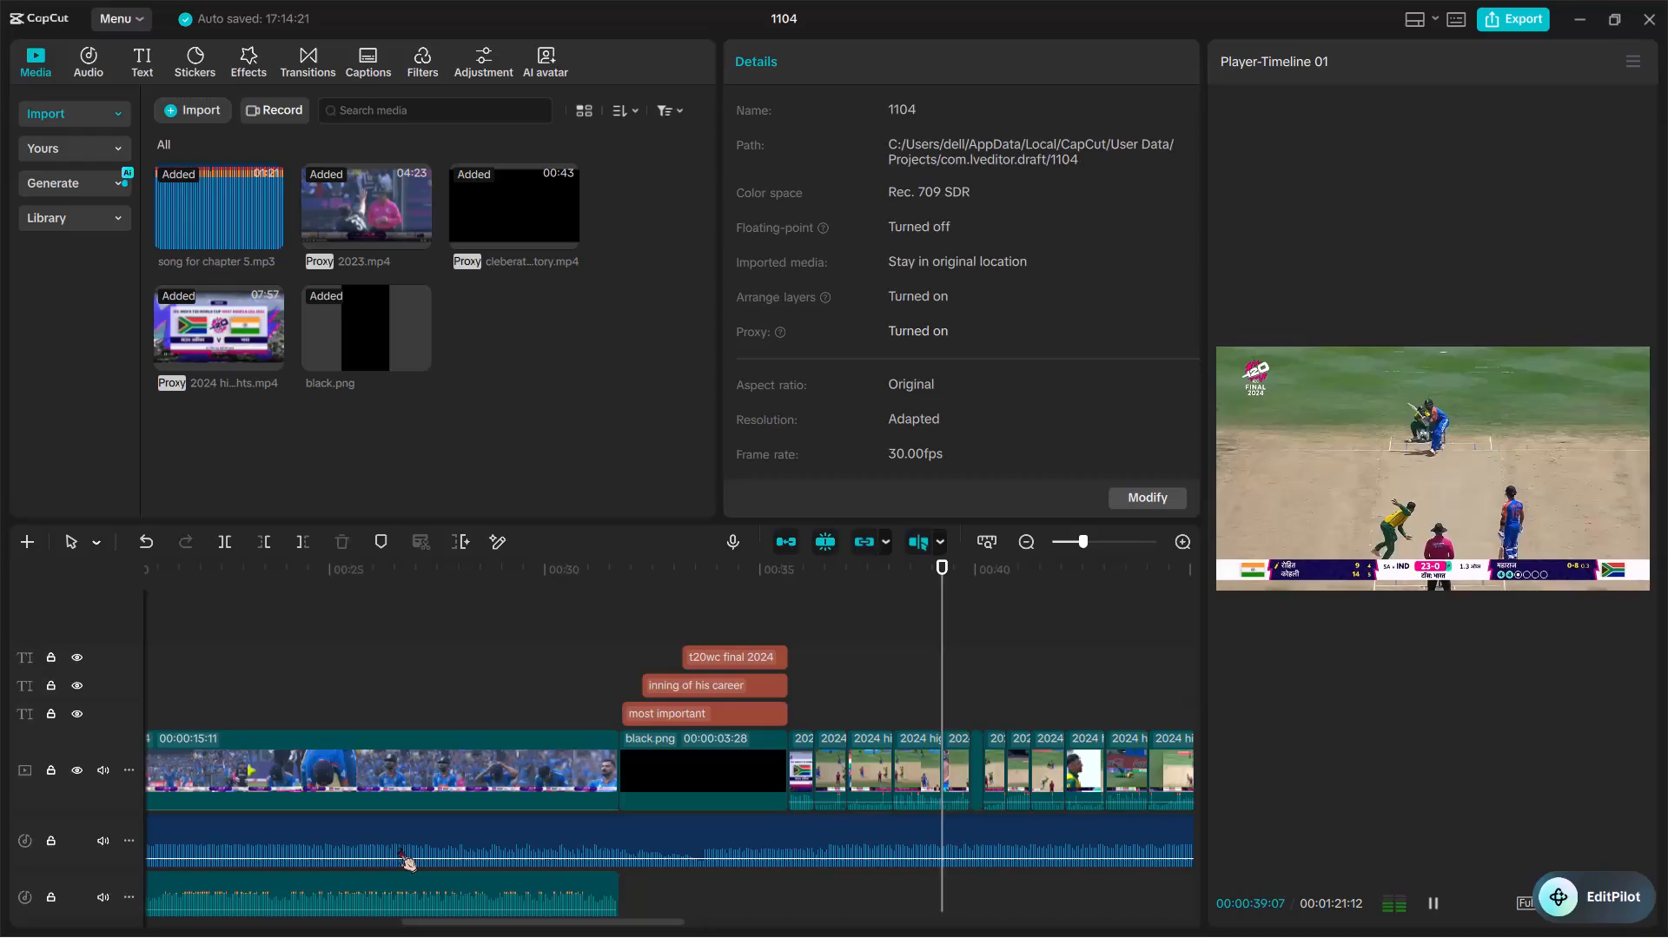
pyautogui.press('space')
pyautogui.press('space')
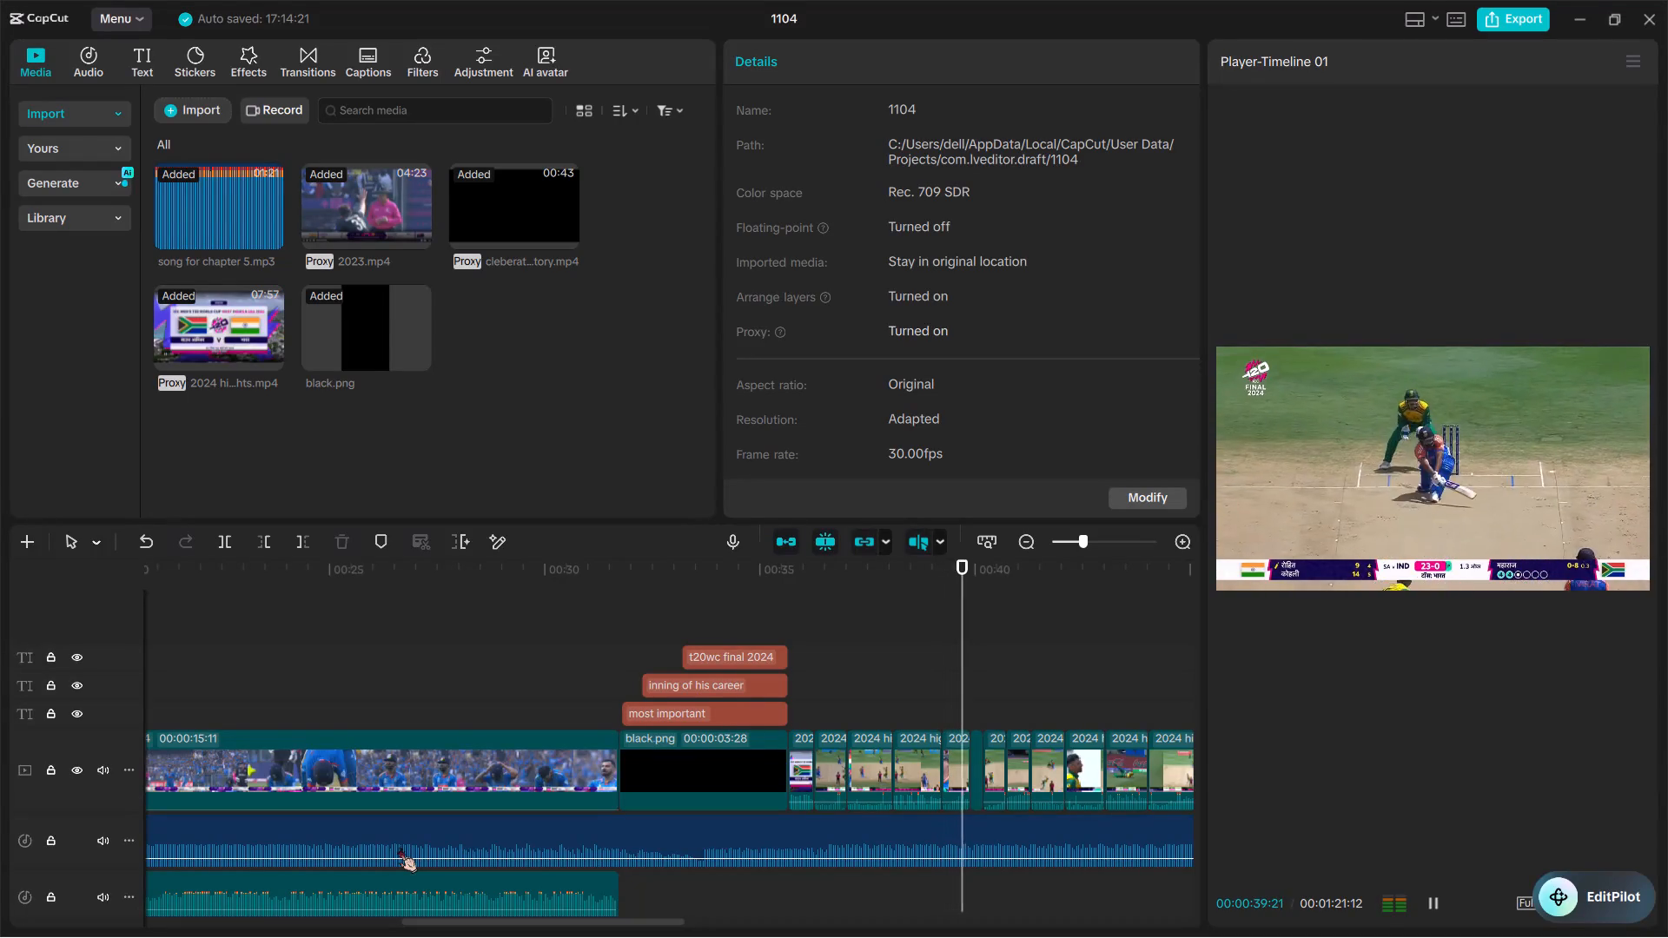
pyautogui.press('space')
pyautogui.press('space')
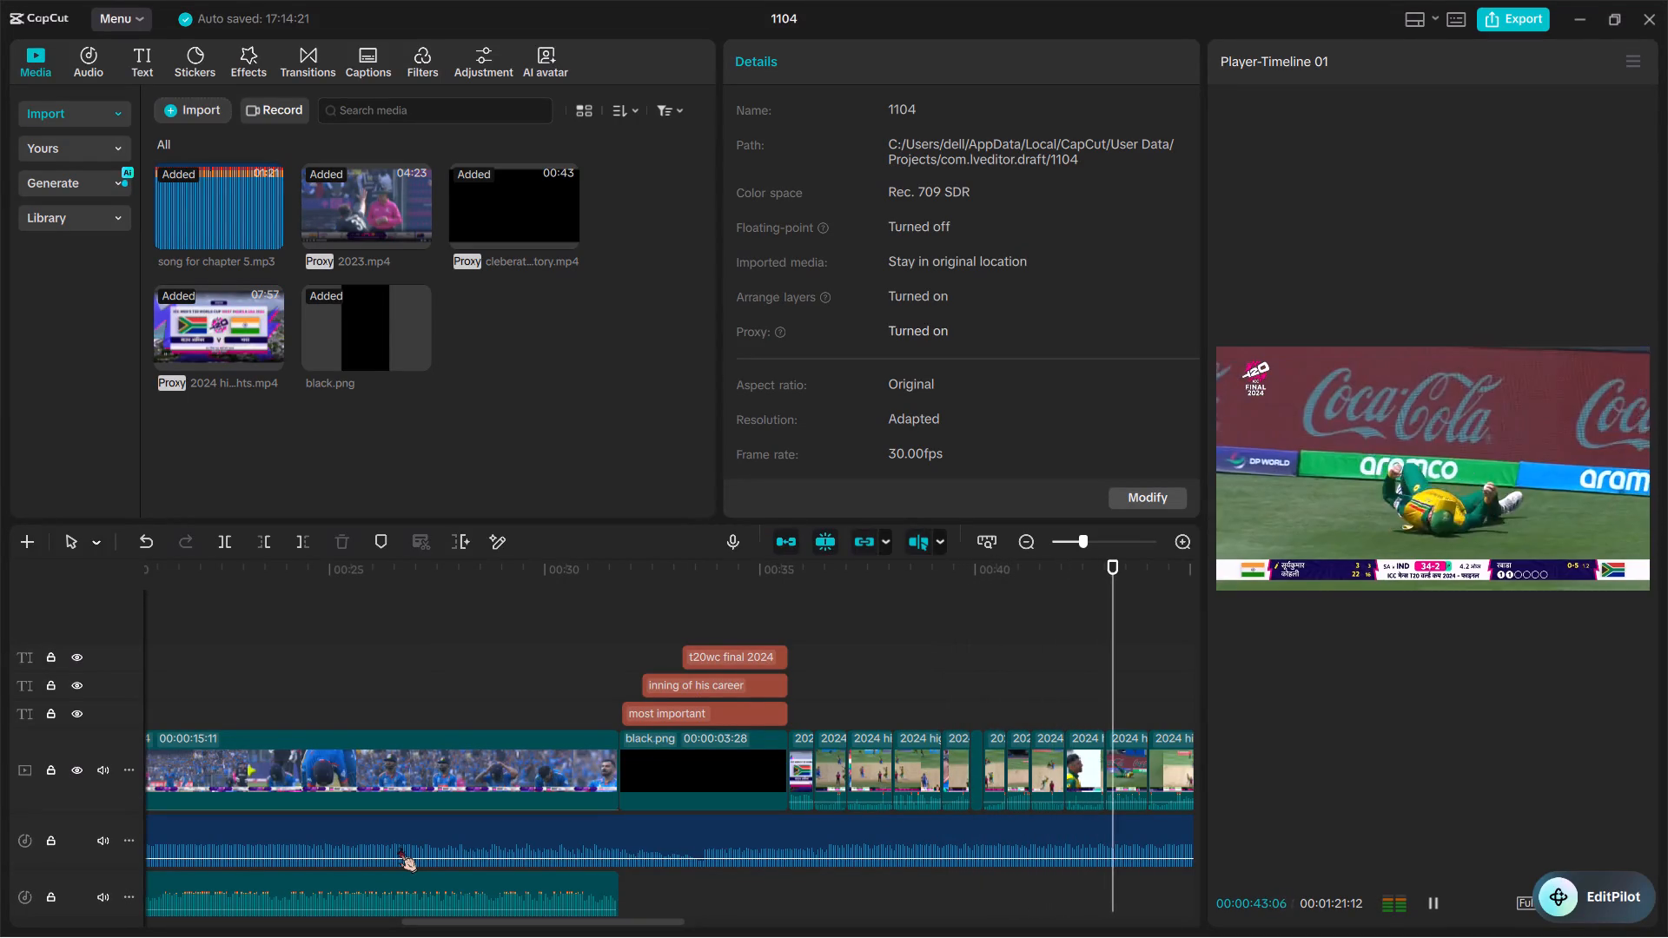
pyautogui.press('space')
# Move the 23-0 sweep shot to directly after the black title clip, and place the 23-1 shot right behind it.
pyautogui.keyDown('ctrl'); pyautogui.scroll(11, 399, 847); pyautogui.keyUp('ctrl')
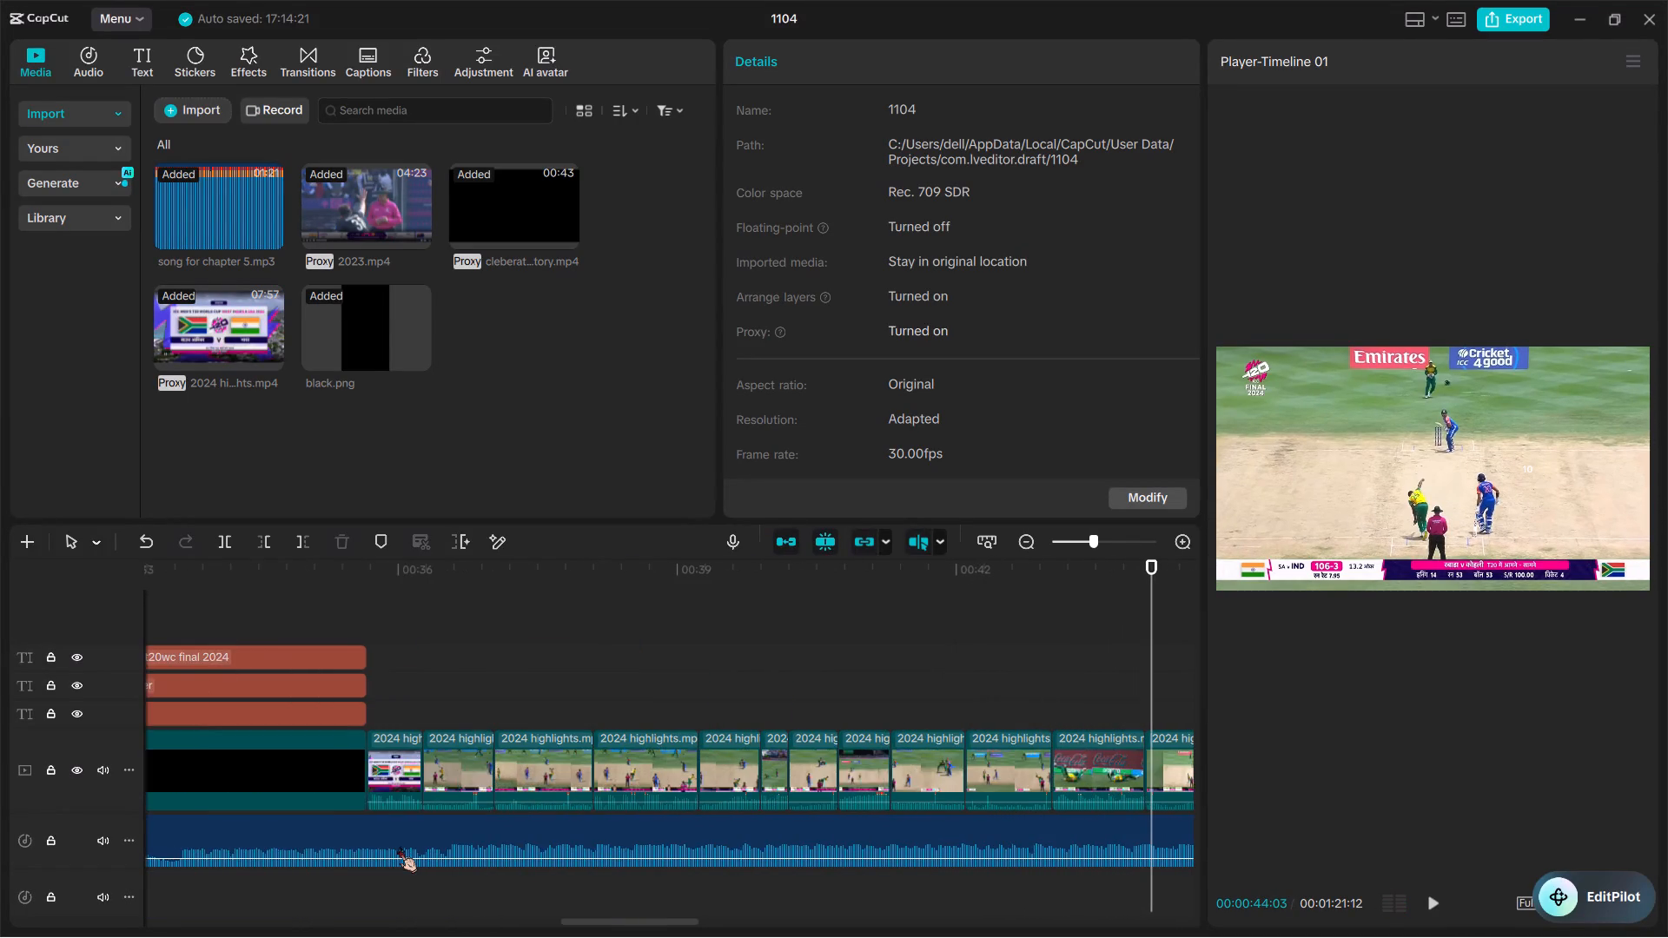
pyautogui.keyDown('ctrl'); pyautogui.scroll(8, 399, 847); pyautogui.keyUp('ctrl')
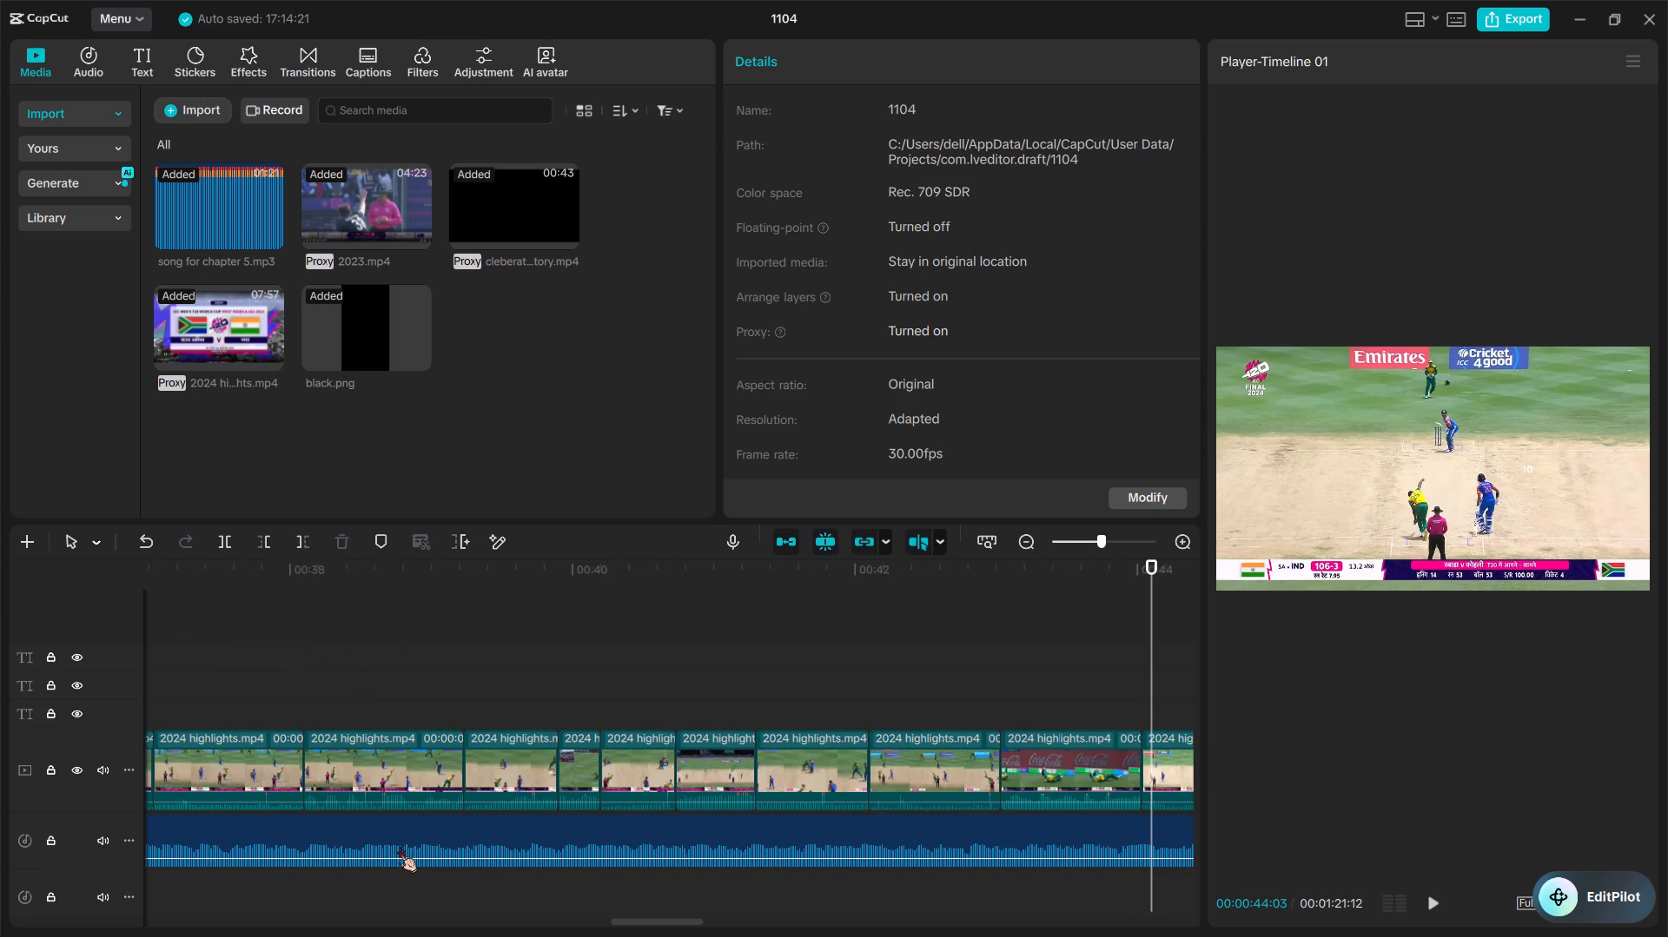
pyautogui.hscroll(1, 399, 847)
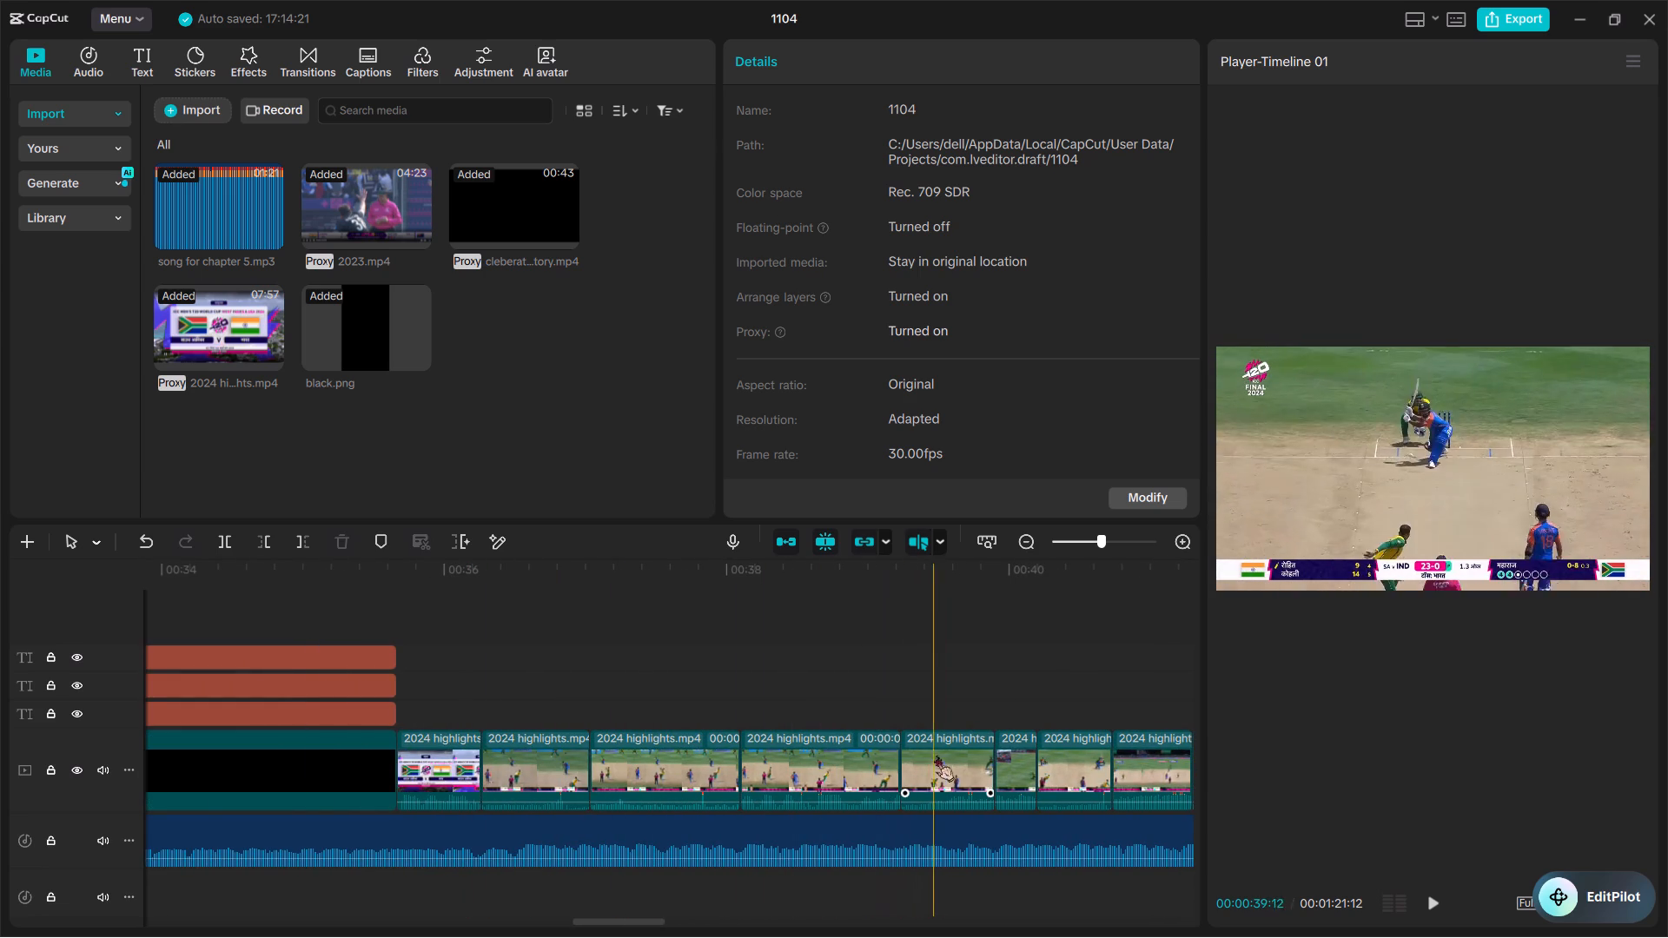
pyautogui.moveTo(950, 756); pyautogui.dragTo(452, 744)
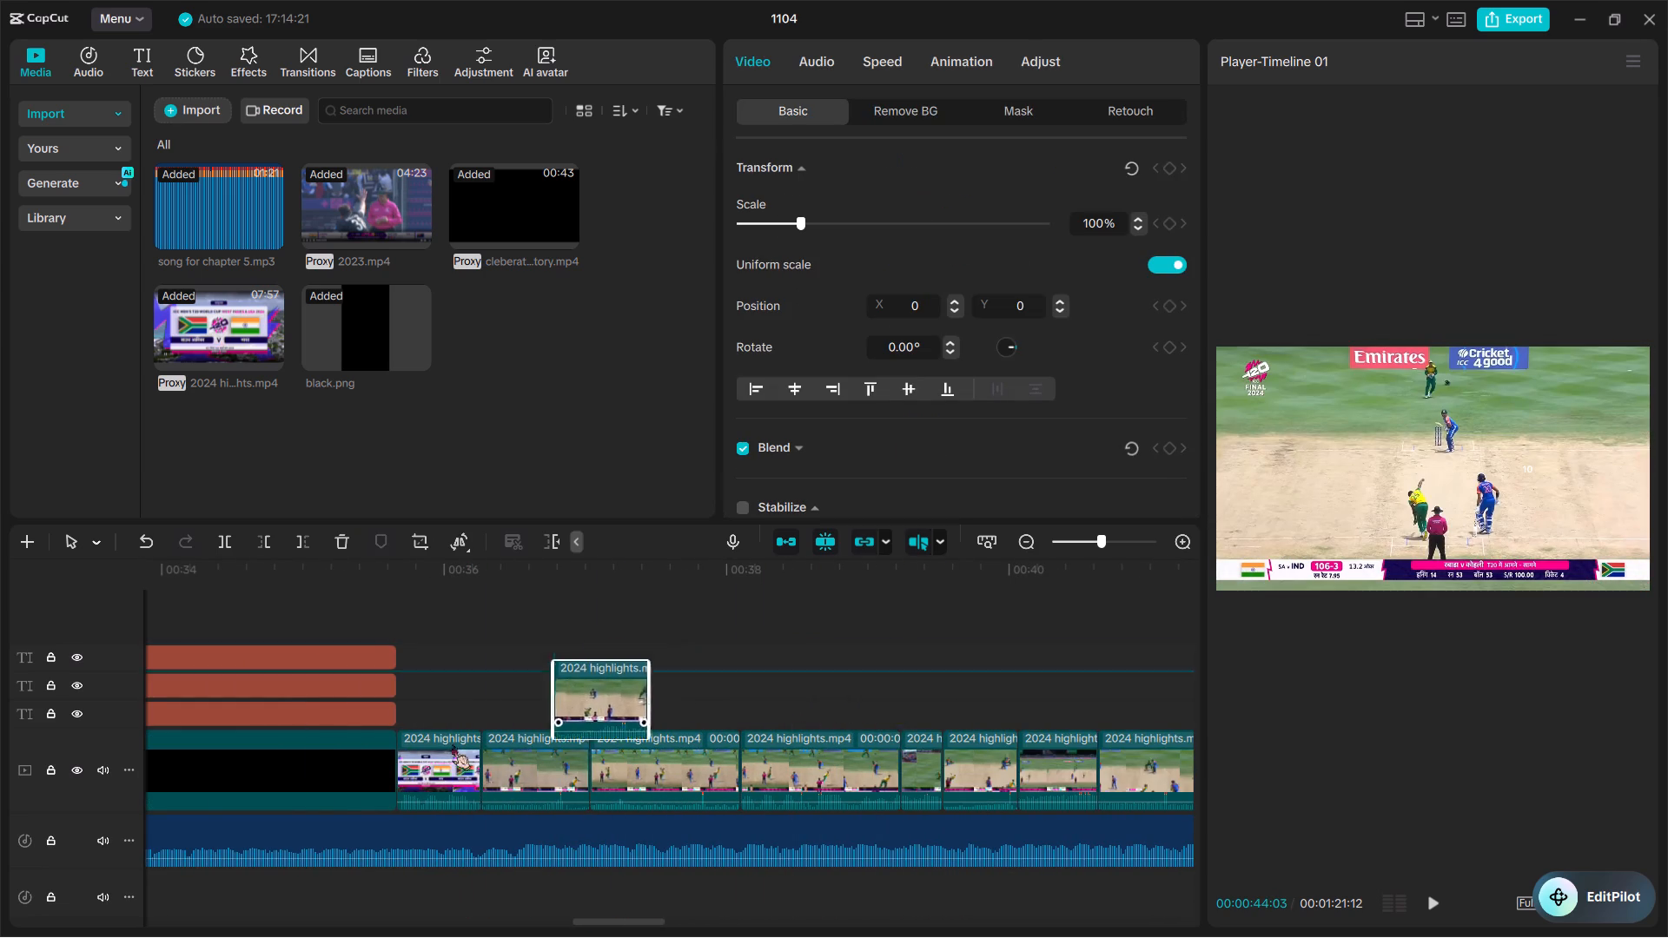
pyautogui.moveTo(452, 744); pyautogui.dragTo(426, 759)
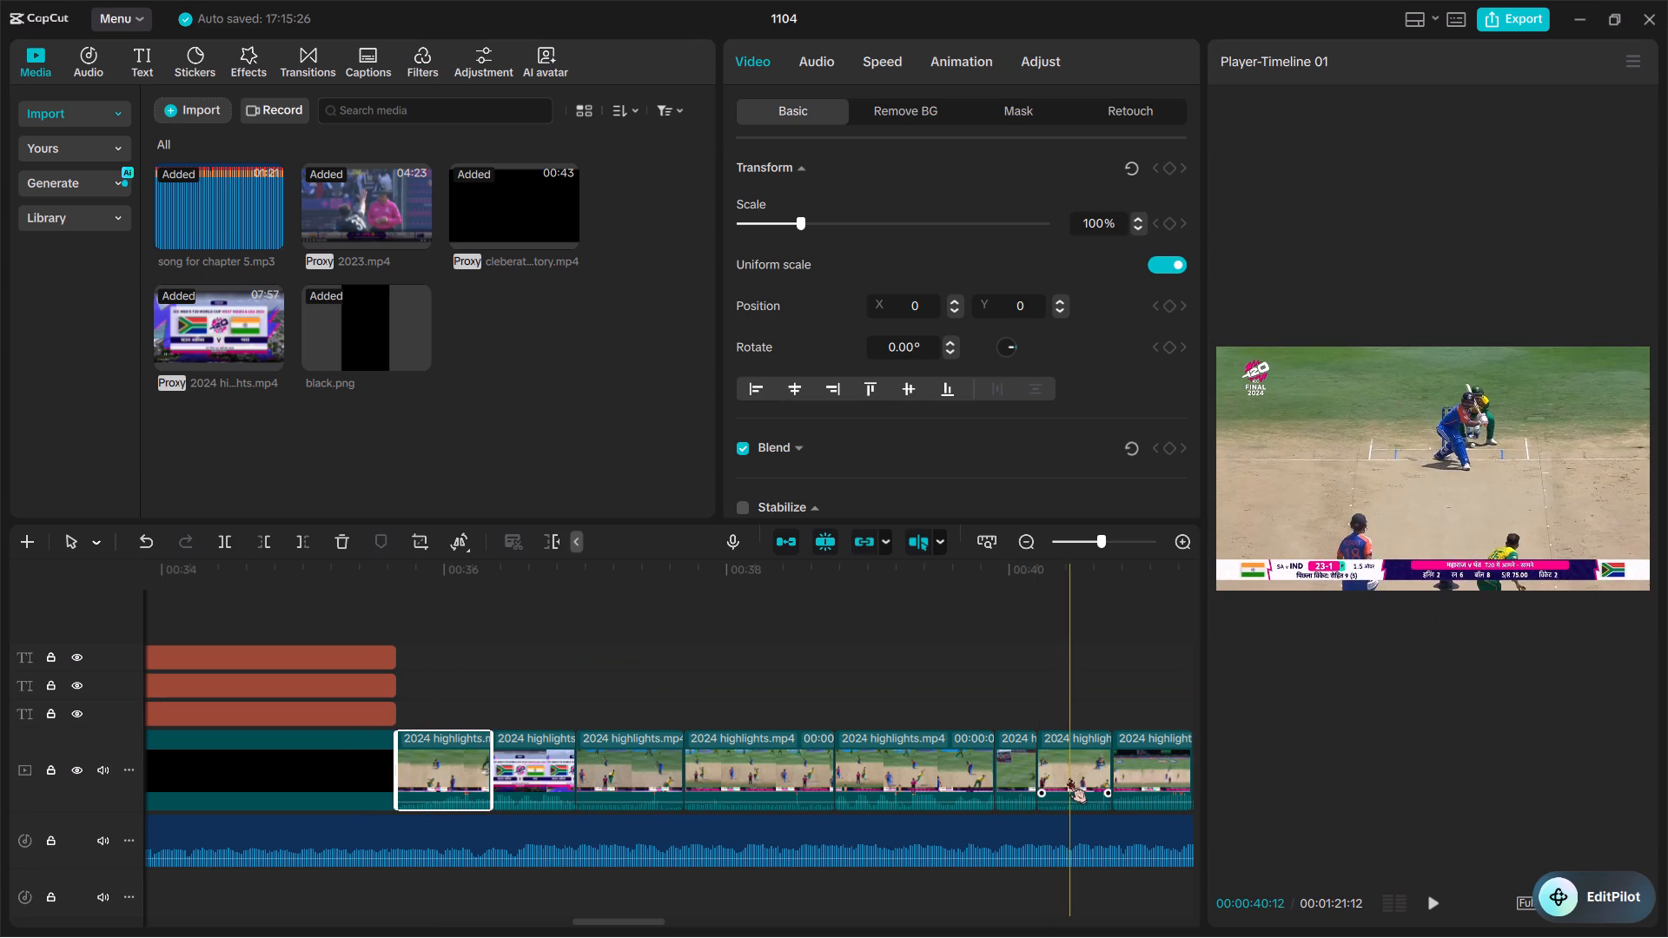
pyautogui.moveTo(1069, 777); pyautogui.dragTo(496, 794)
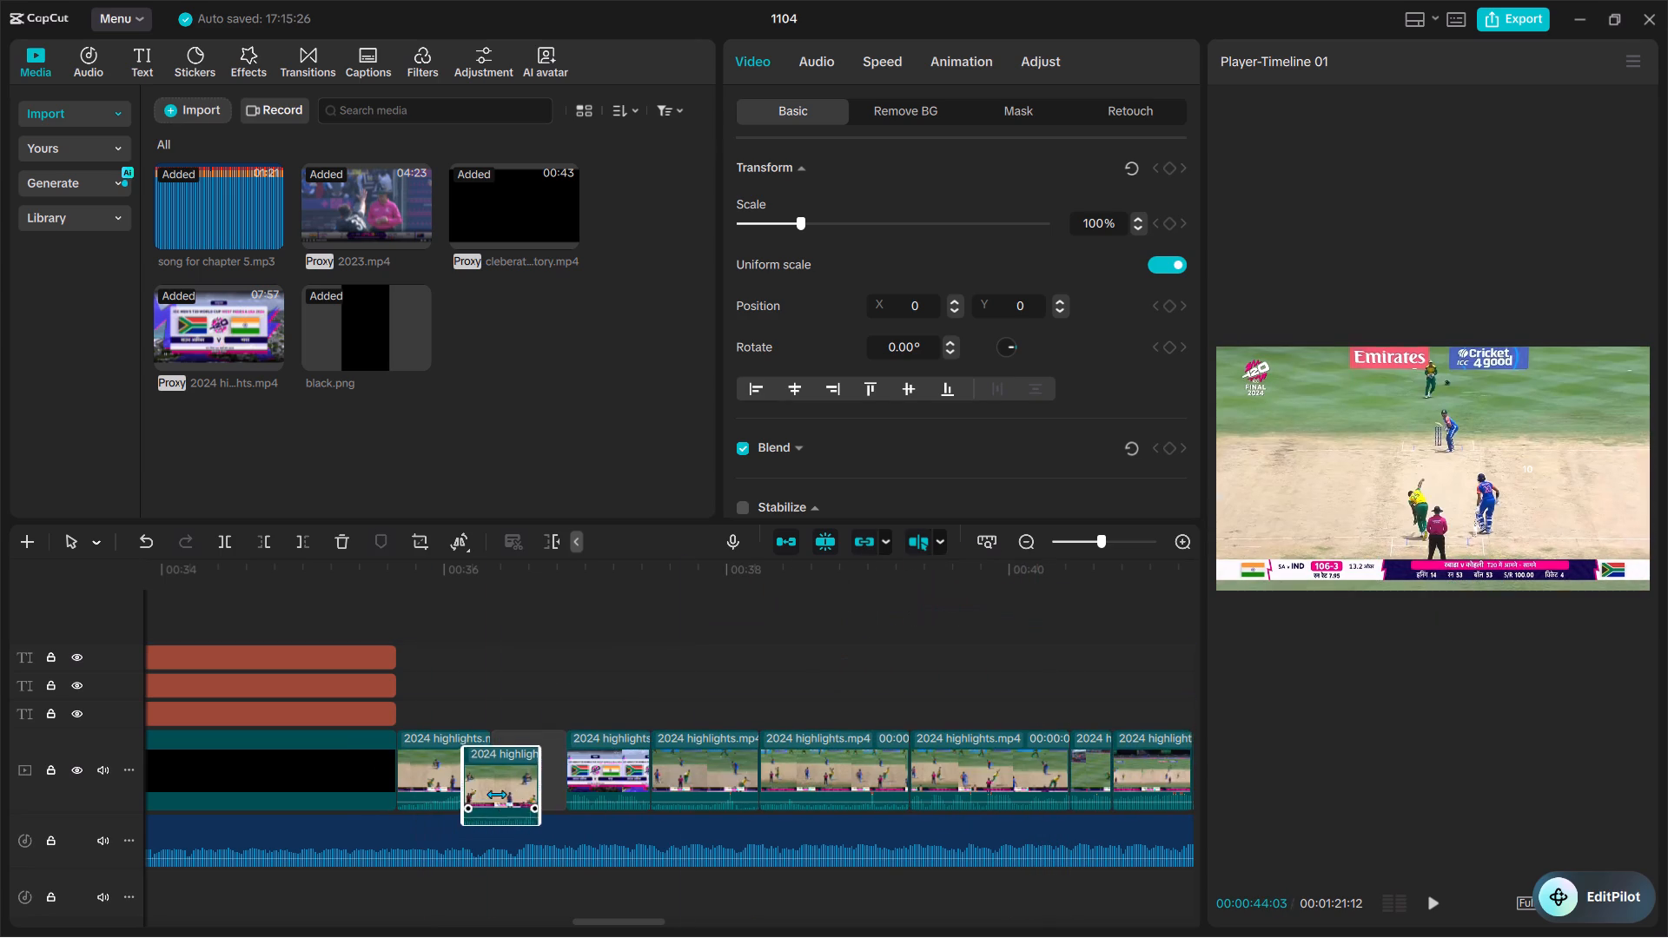
# Move the 34-2 batting shot between the team-flags graphic and the 1-0 delivery, and extend its end to about 00:00:38:19.
pyautogui.hscroll(-1, 1070, 778)
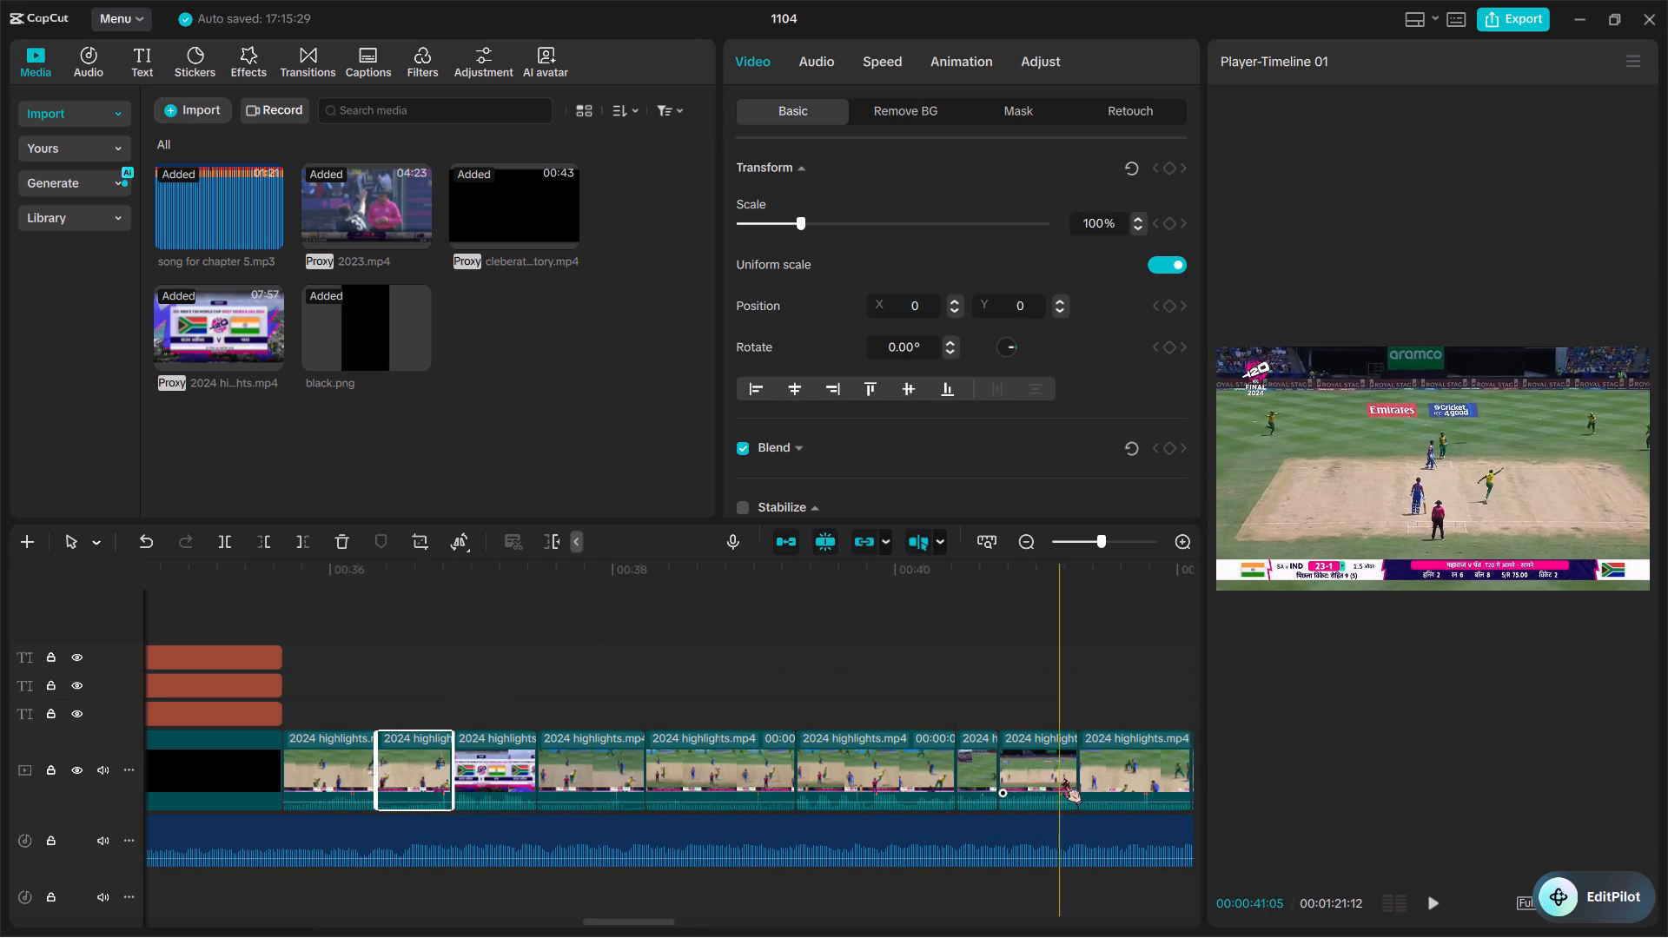
pyautogui.hscroll(-1, 1129, 791)
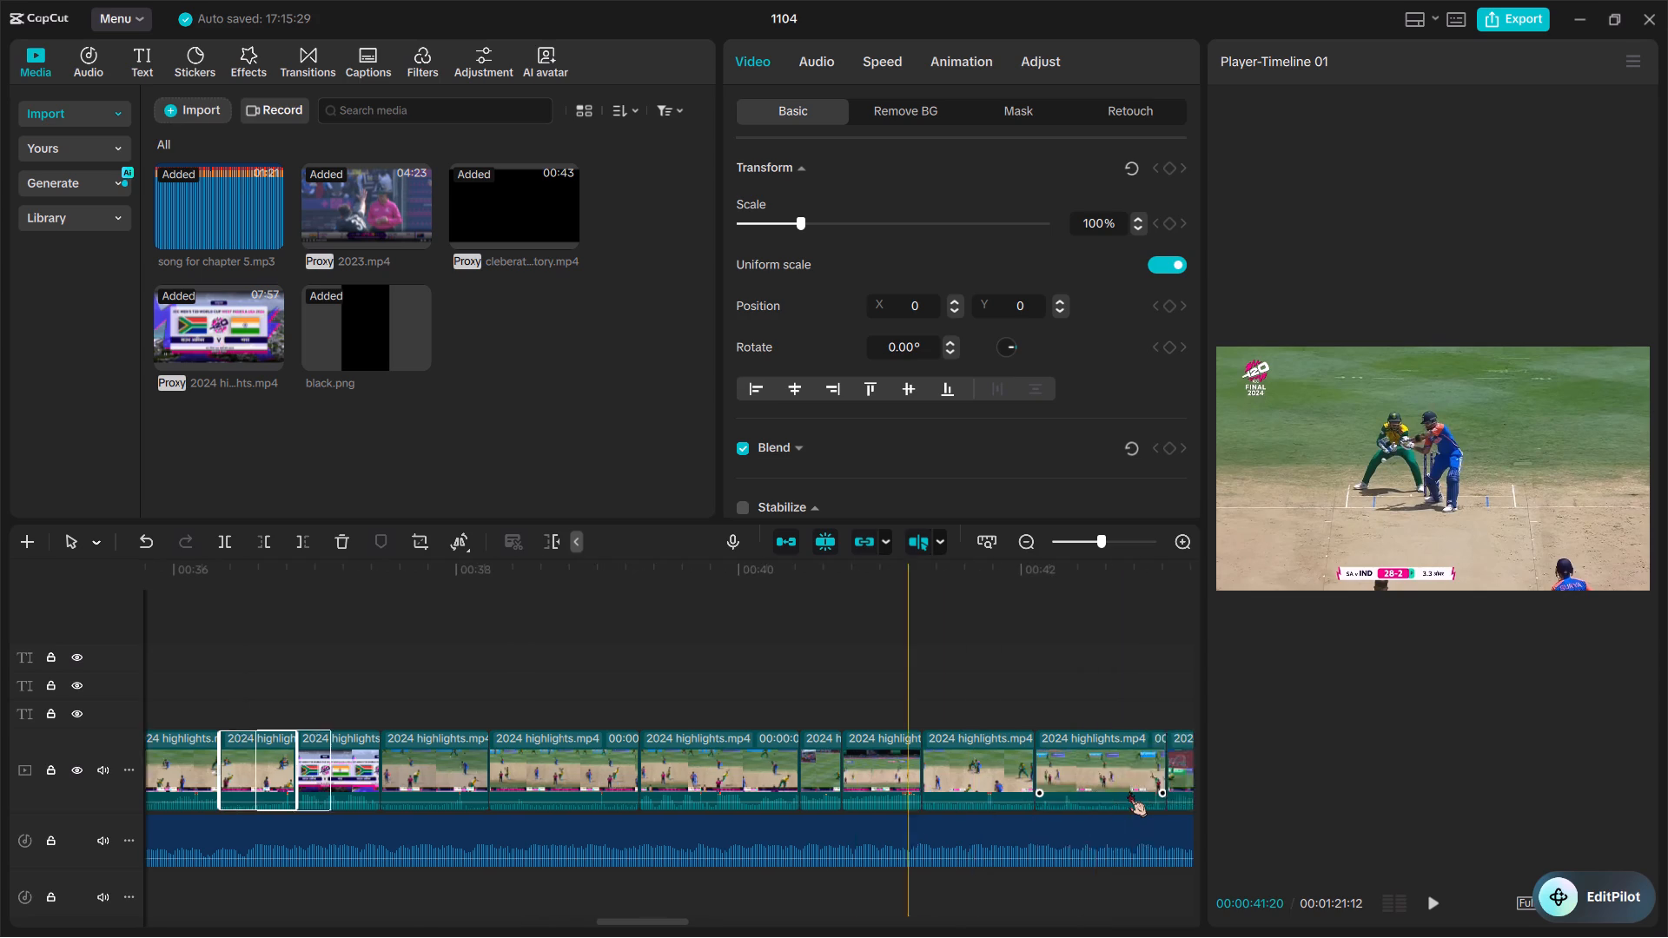
pyautogui.hscroll(-1, 1129, 791)
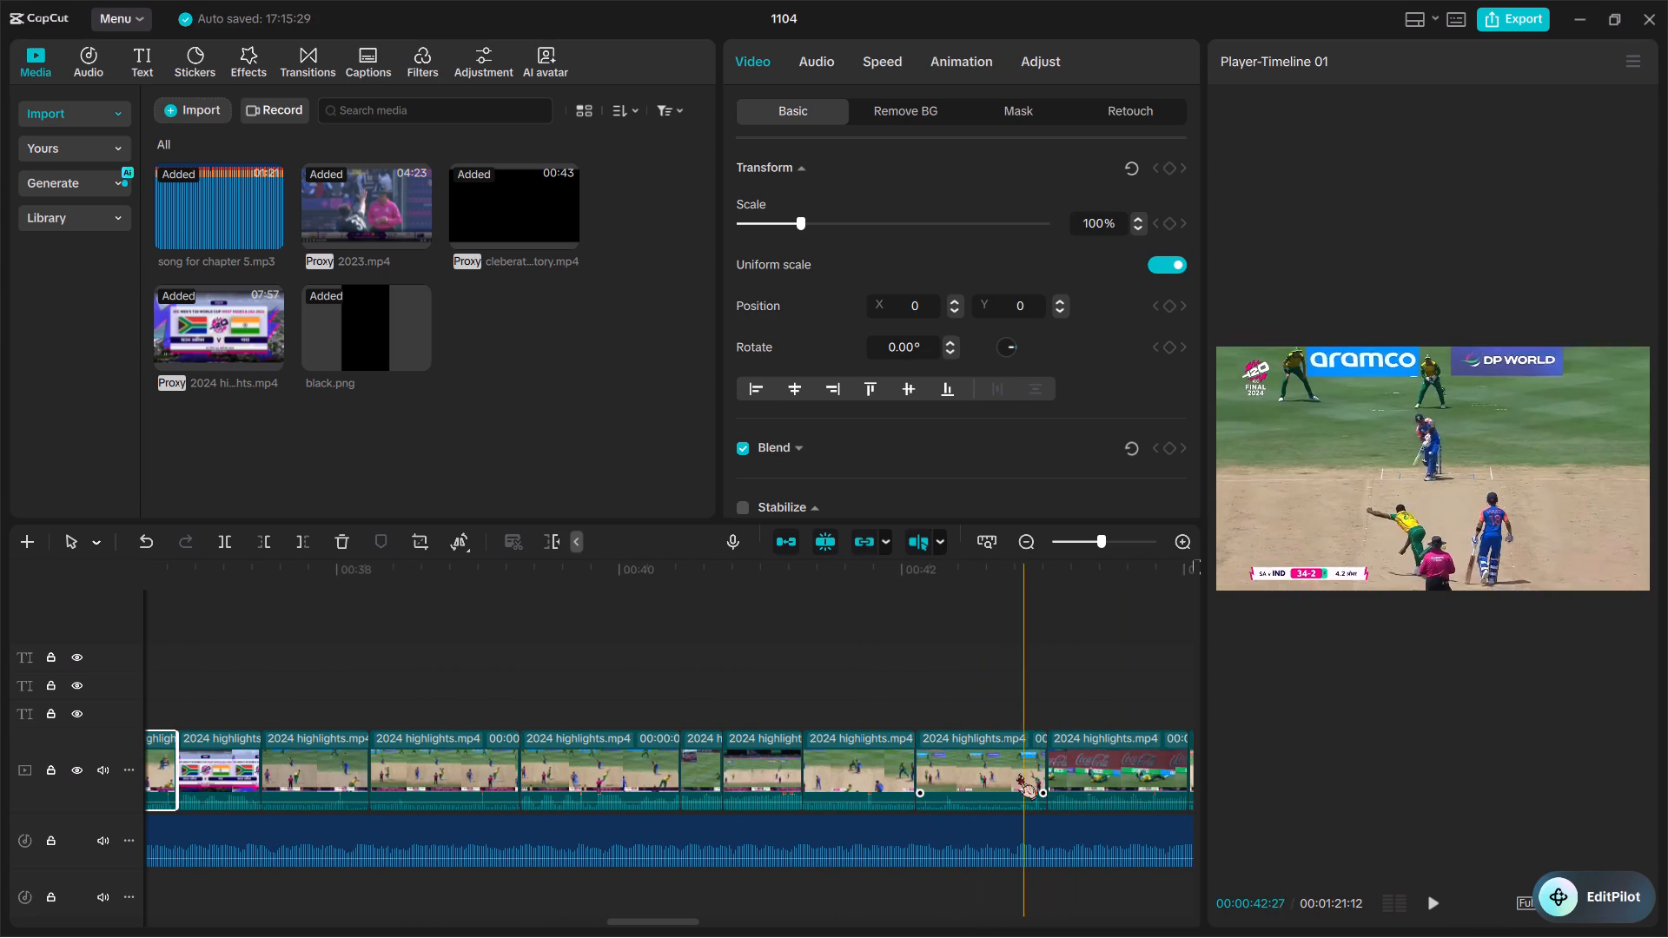
pyautogui.moveTo(1011, 771); pyautogui.dragTo(257, 763)
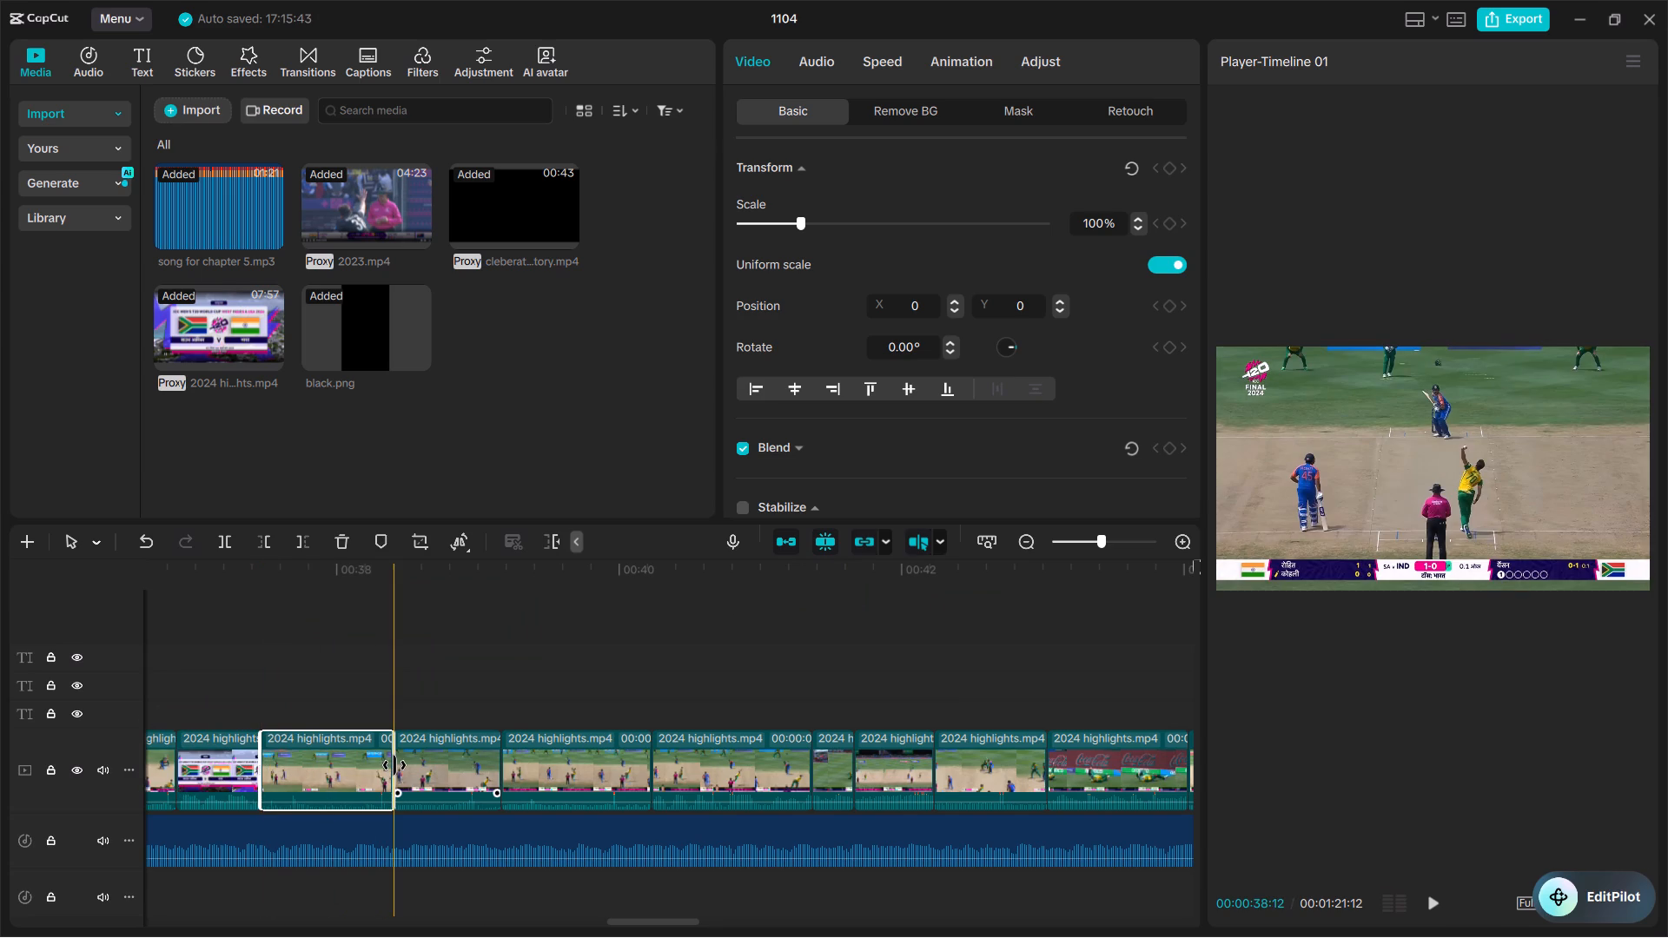
pyautogui.moveTo(394, 765); pyautogui.dragTo(421, 774)
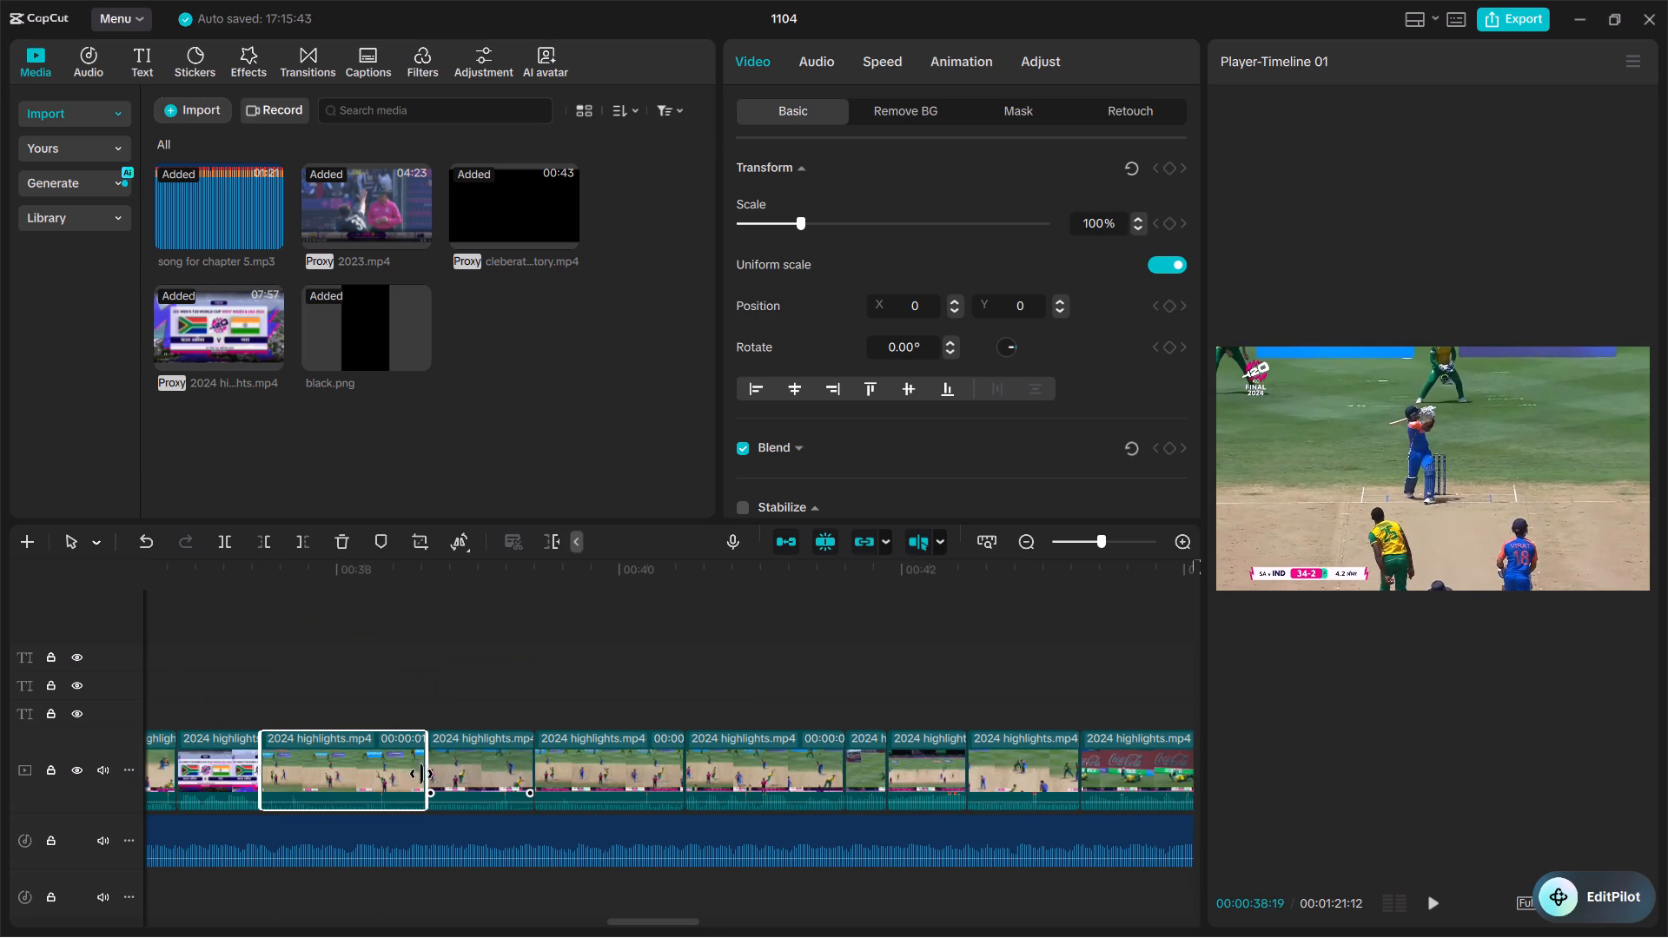
# Nudge the 34-2 batting shot's end slightly longer and trim its start at about 00:00:37:24.
pyautogui.moveTo(421, 774); pyautogui.dragTo(427, 777)
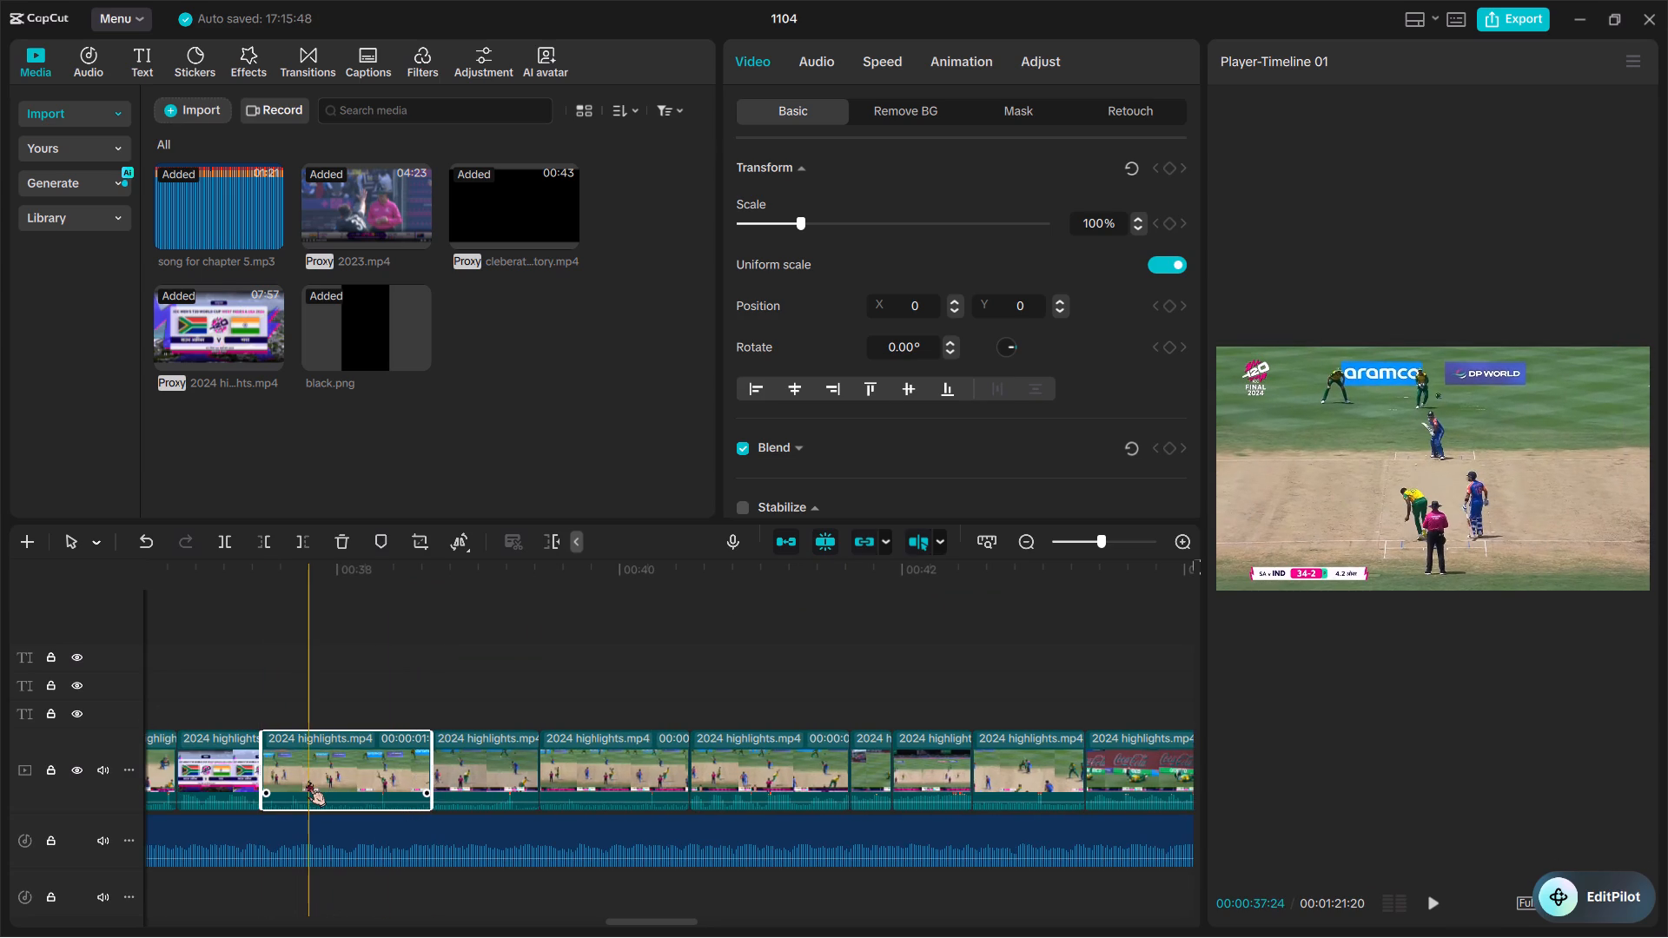
pyautogui.press('q')
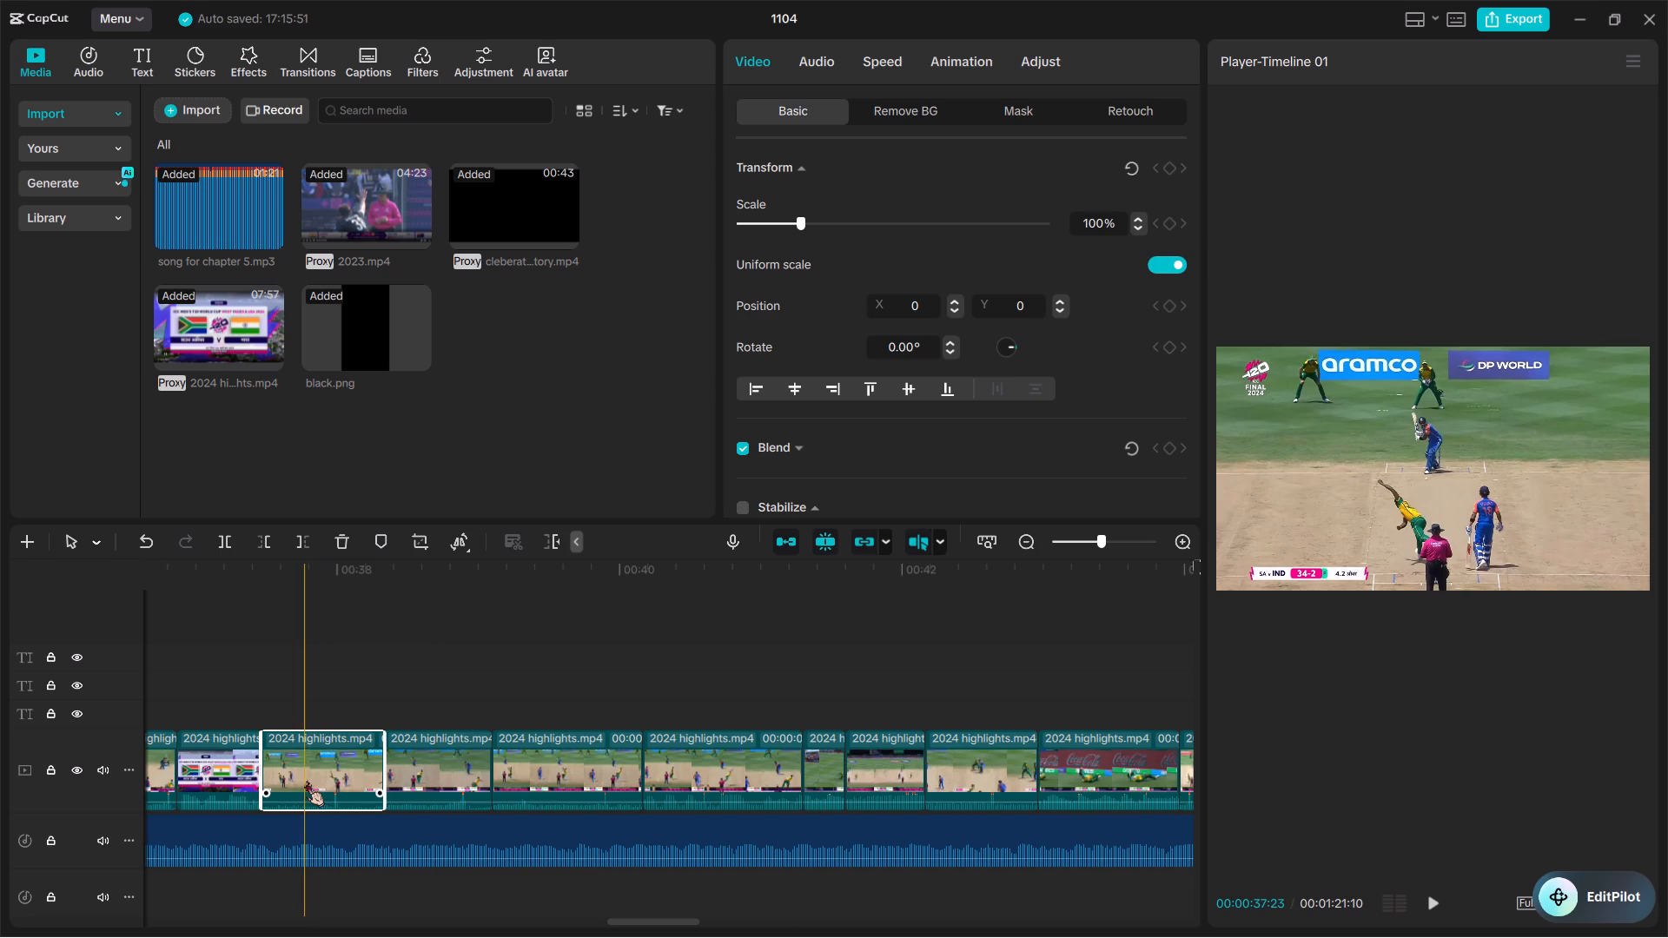
# Move the team-flags graphic out of the main track to a new track above the titles, and hide that track.
pyautogui.hscroll(1, 306, 781)
pyautogui.click(706, 776)
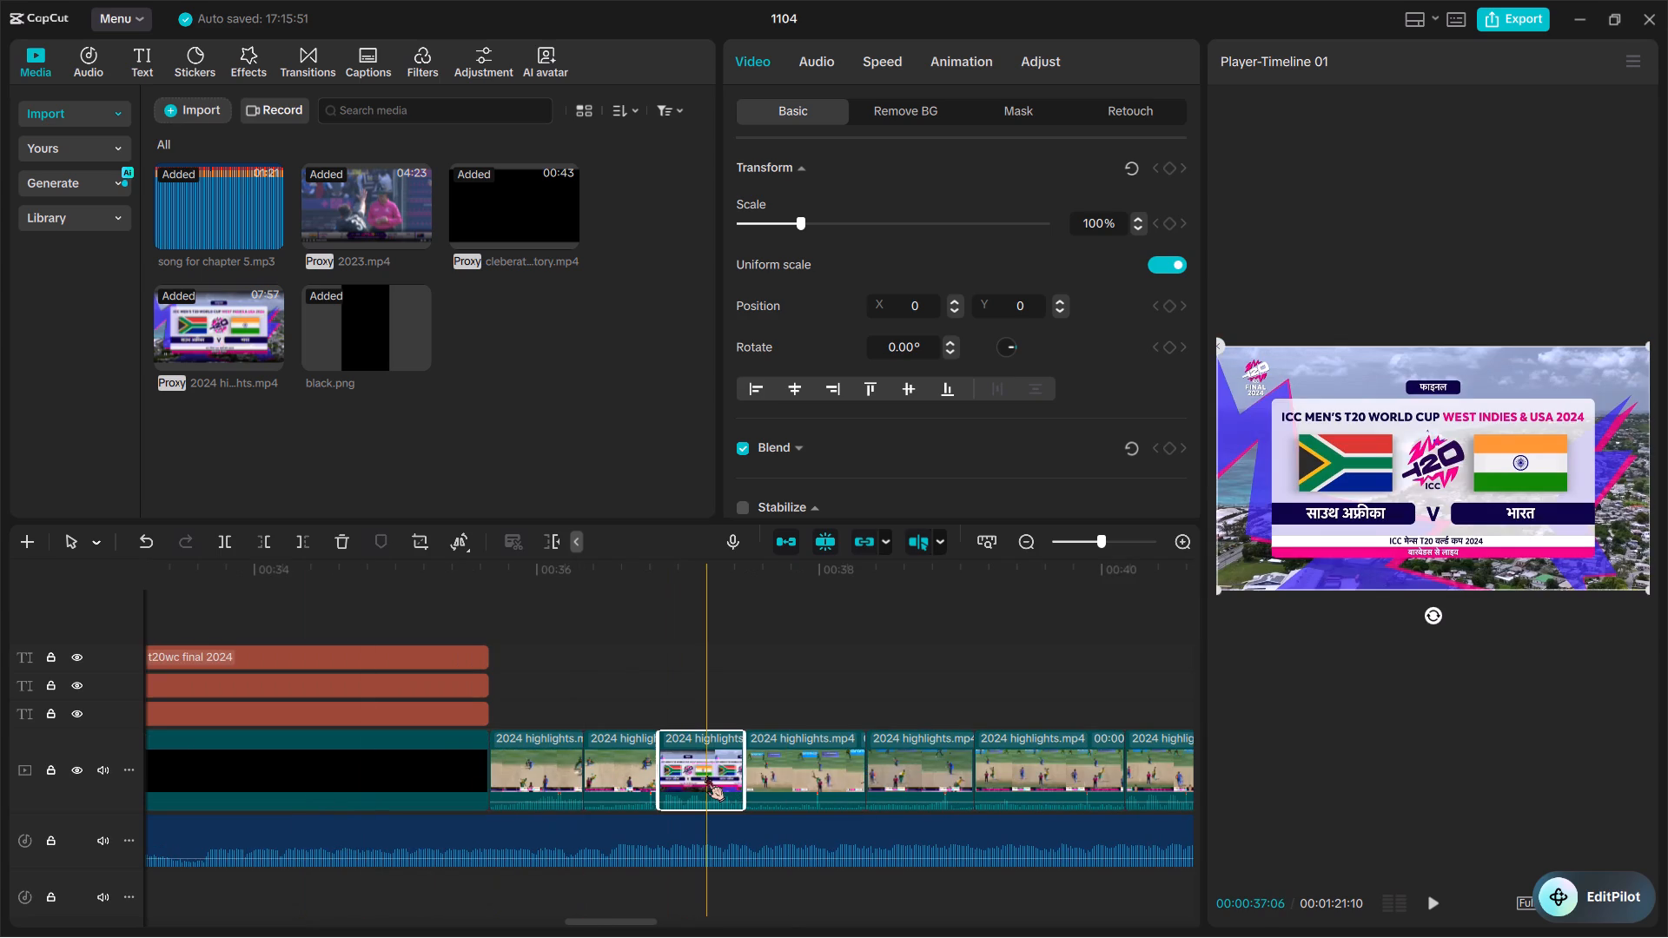
pyautogui.moveTo(706, 767); pyautogui.dragTo(608, 625)
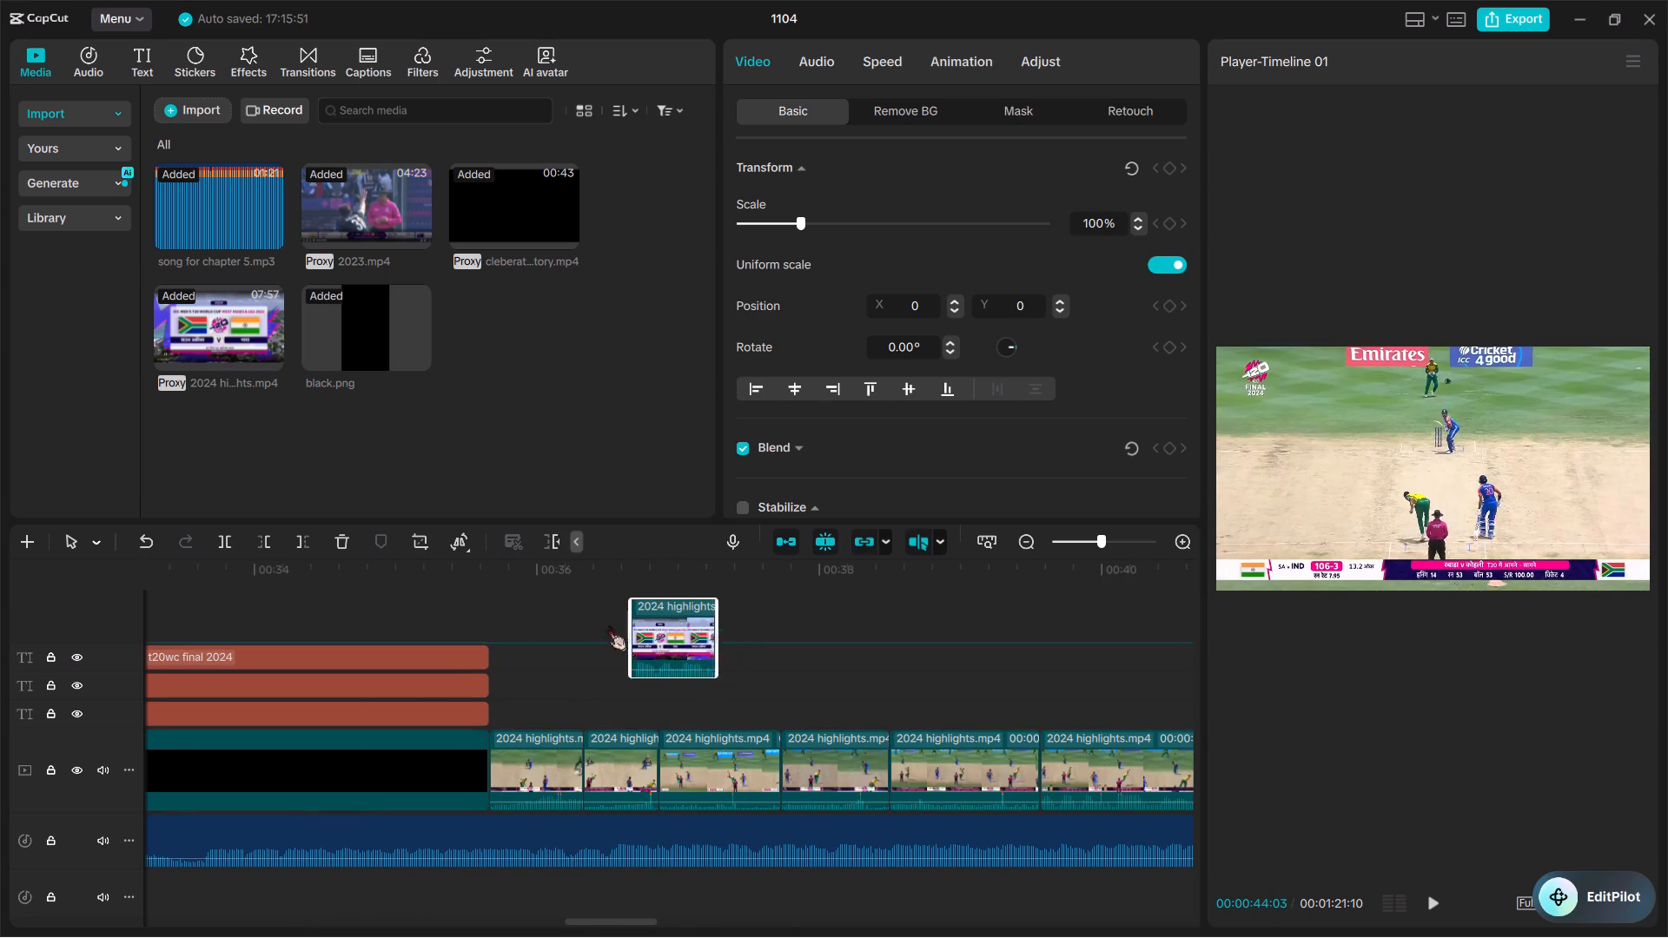
pyautogui.moveTo(608, 625); pyautogui.dragTo(526, 653)
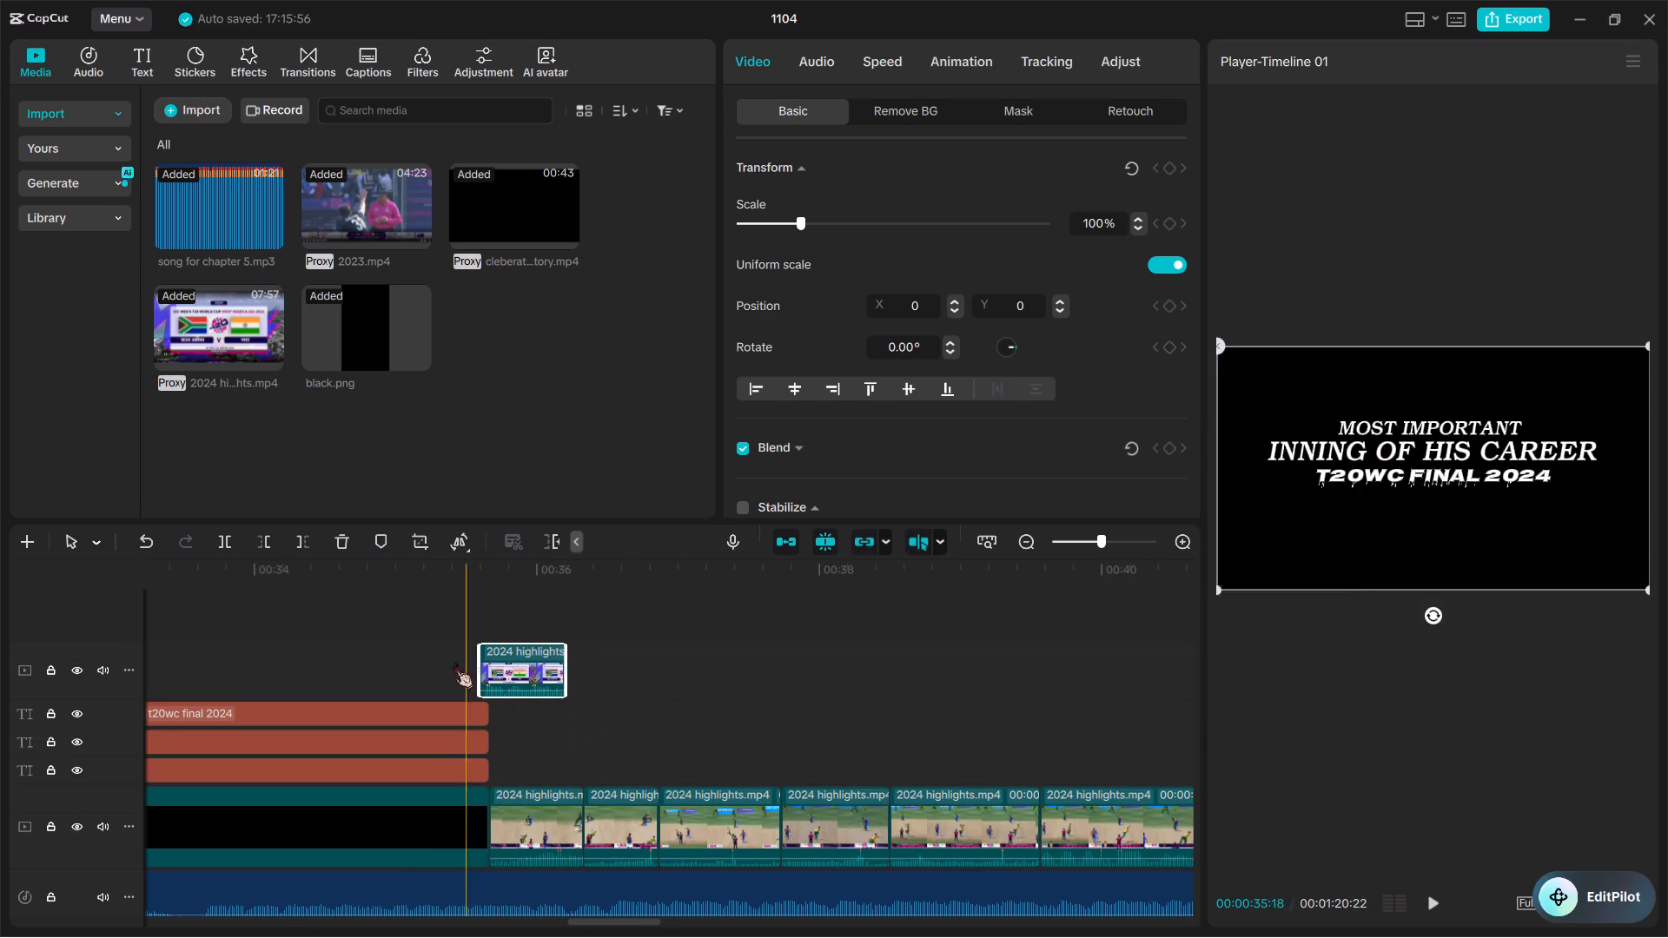
pyautogui.click(74, 667)
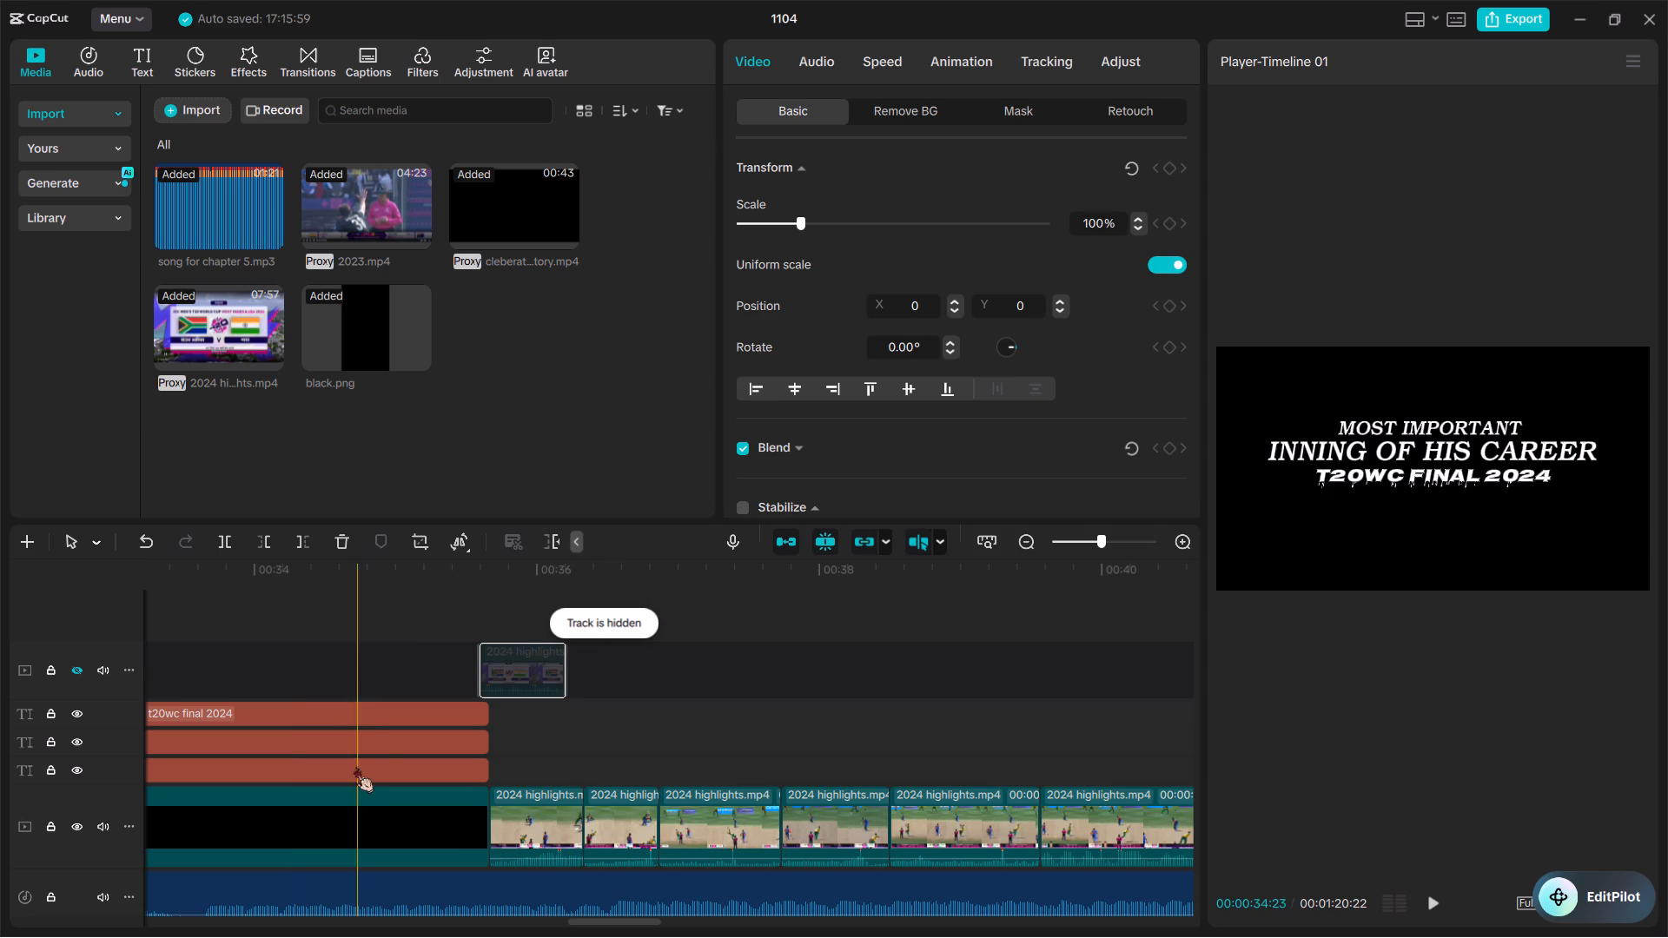
# Move the 23-0 fielder shot directly after the 34-2 batting shot, with the Coca-Cola boundary catch shot right behind it.
pyautogui.press('space')
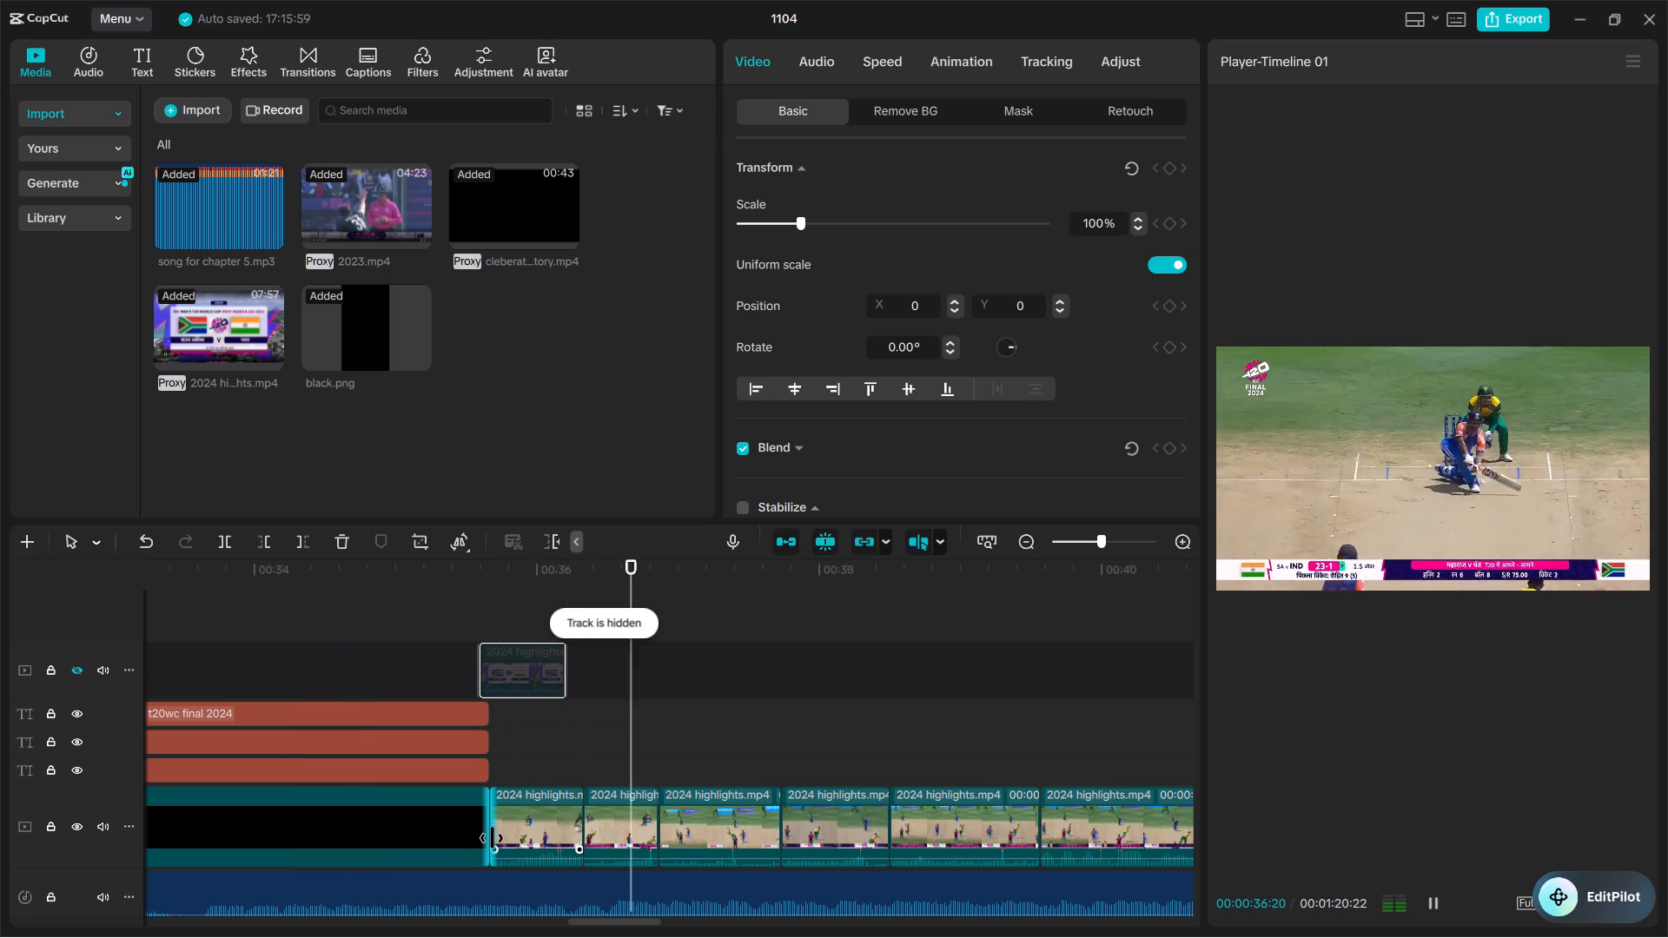
pyautogui.press('space')
pyautogui.press('space')
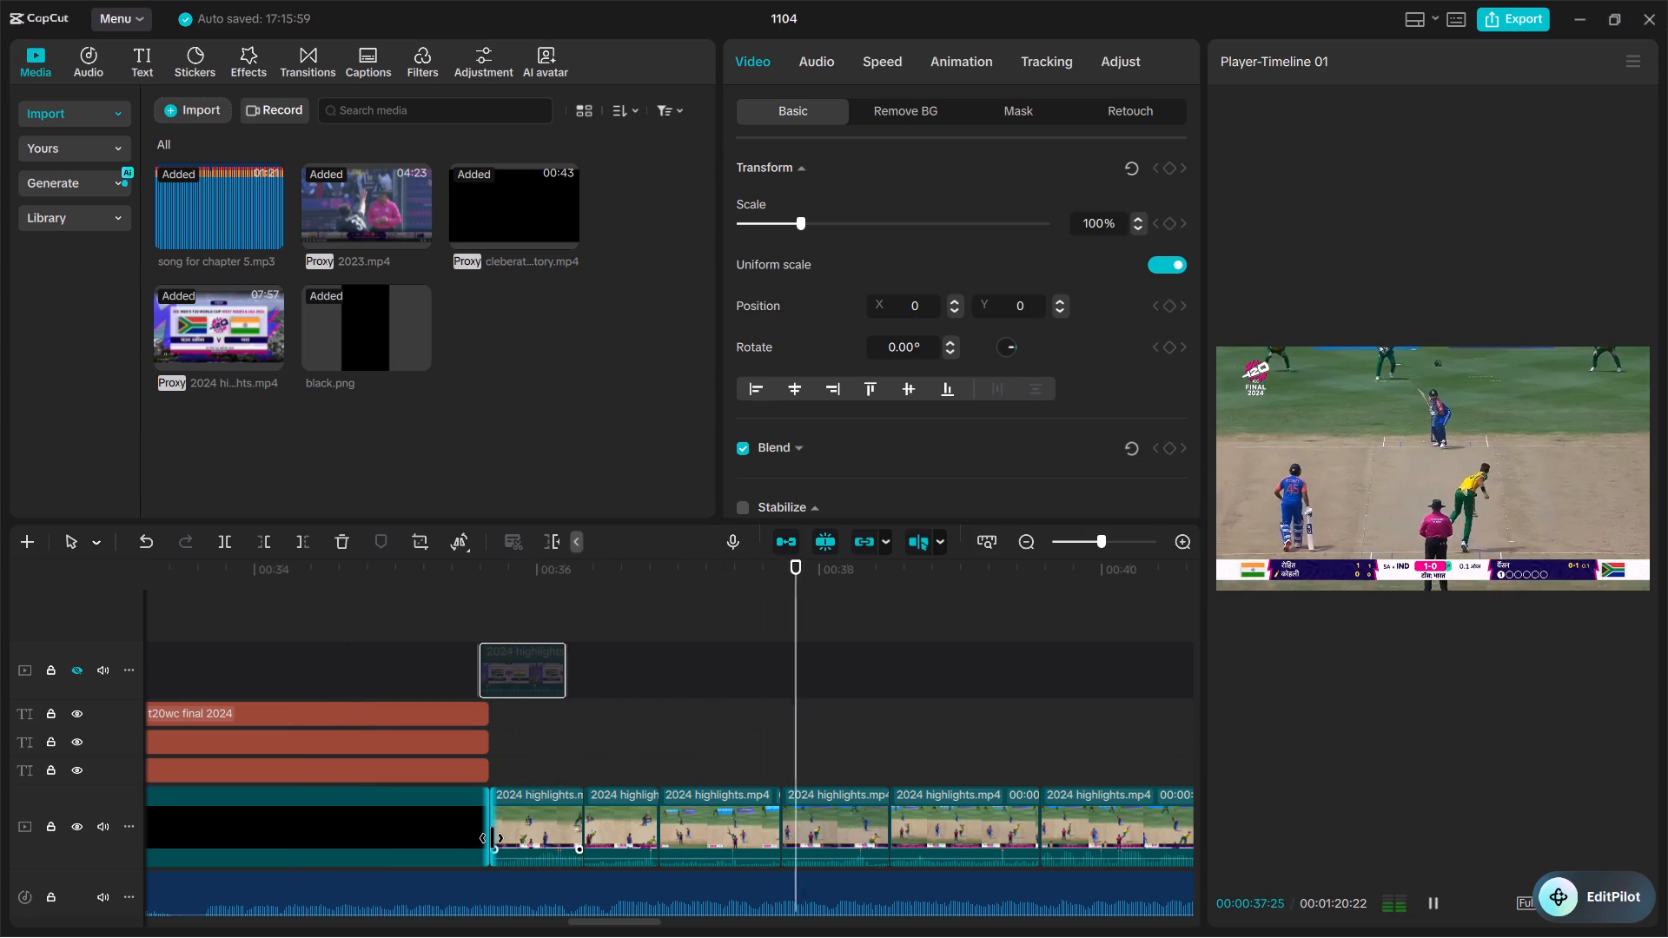
pyautogui.press('space')
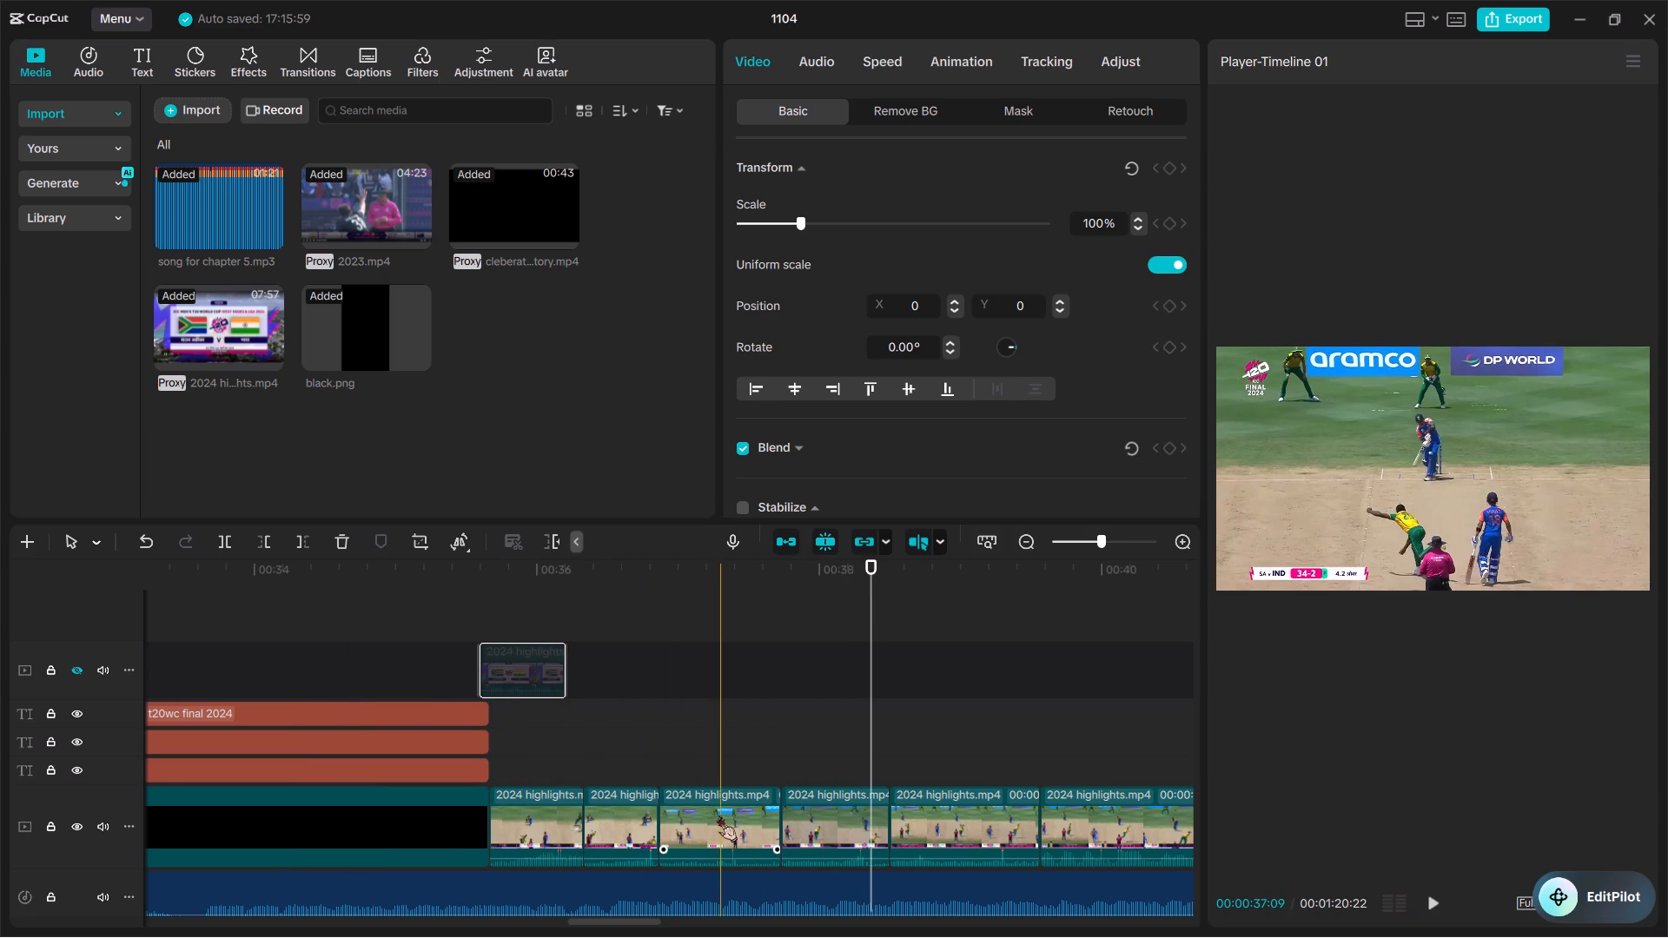
pyautogui.keyDown('ctrl'); pyautogui.scroll(-4, 718, 816); pyautogui.keyUp('ctrl')
pyautogui.hscroll(-1, 718, 816)
pyautogui.click(838, 816)
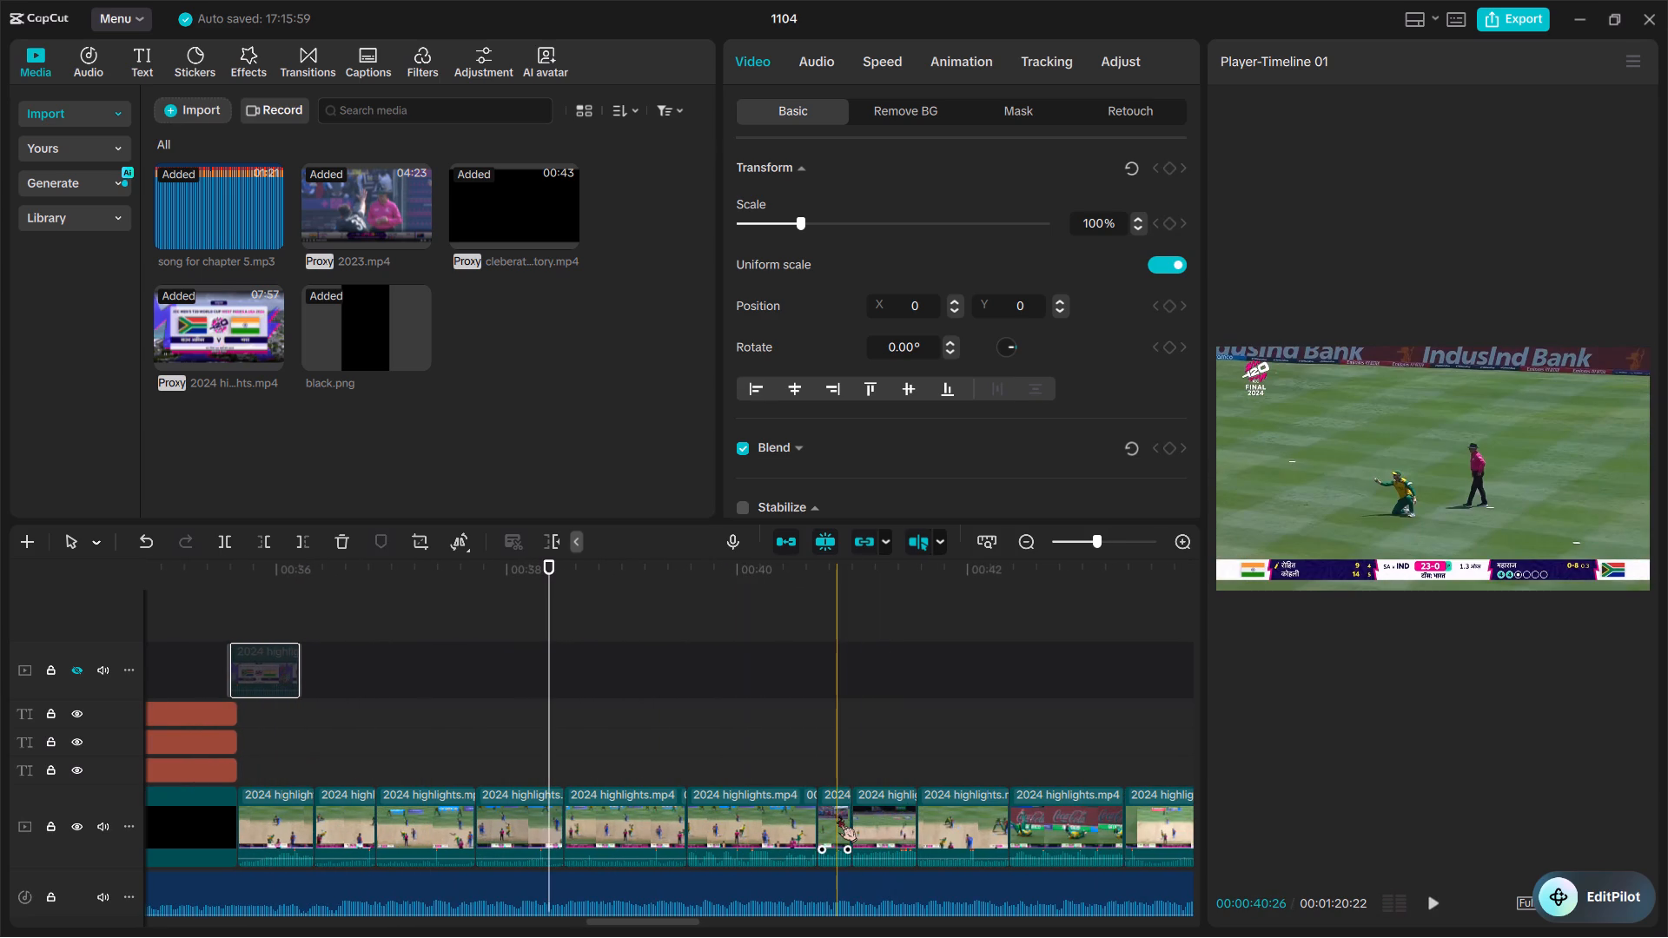
pyautogui.moveTo(838, 816); pyautogui.dragTo(476, 837)
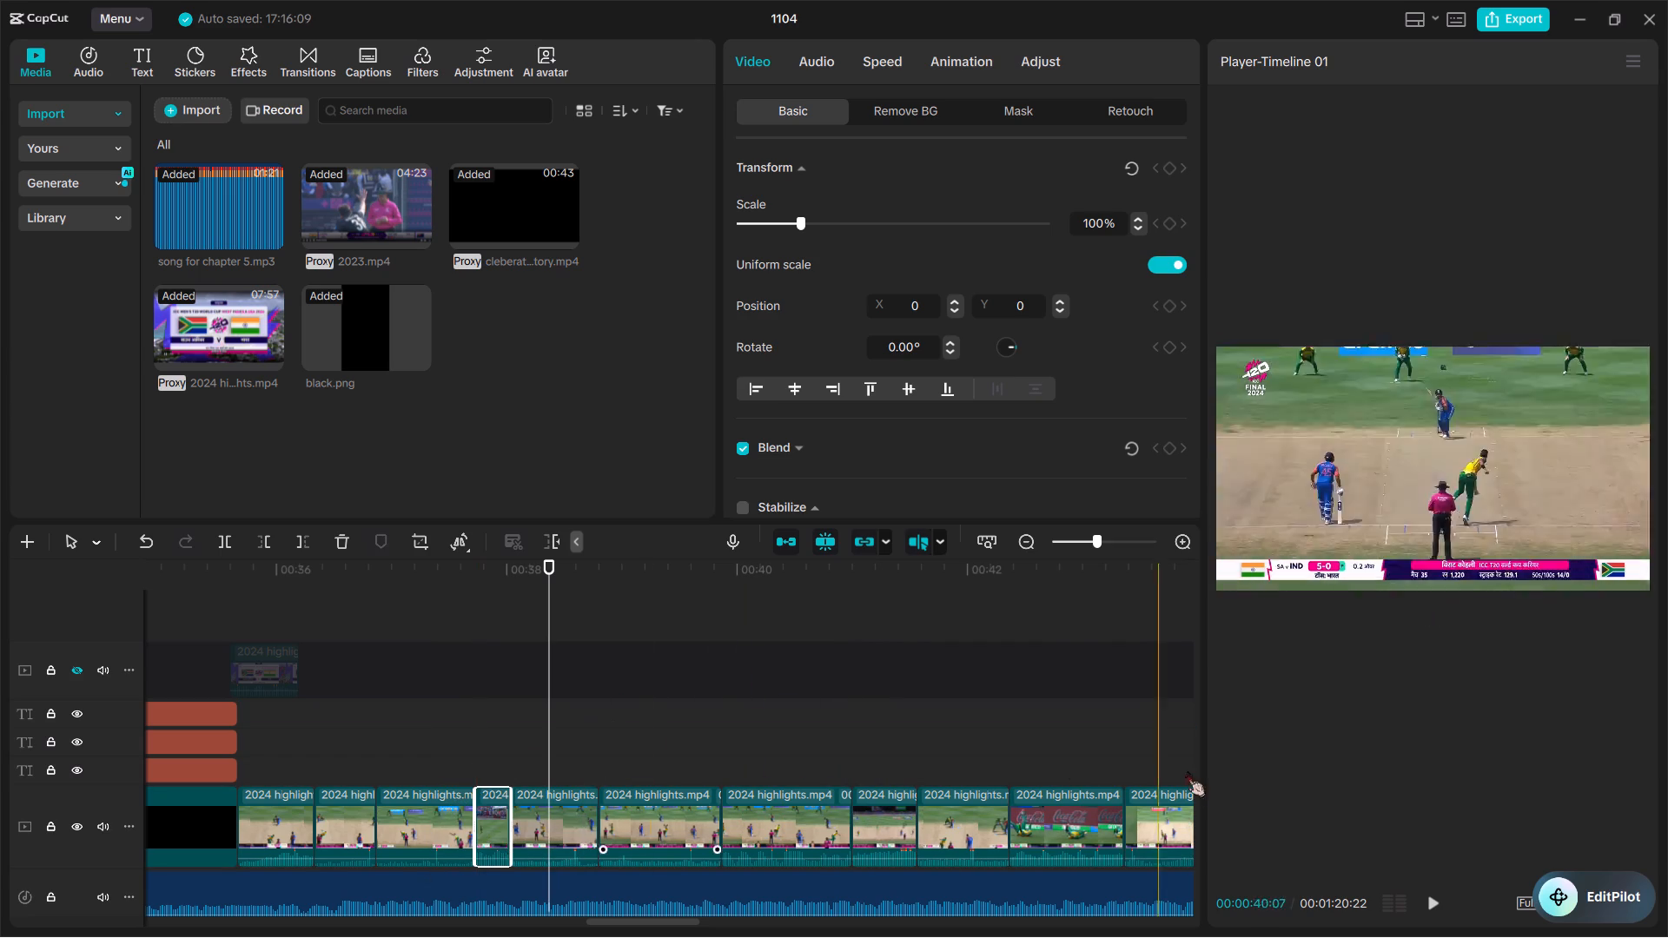
pyautogui.moveTo(1049, 818); pyautogui.dragTo(547, 822)
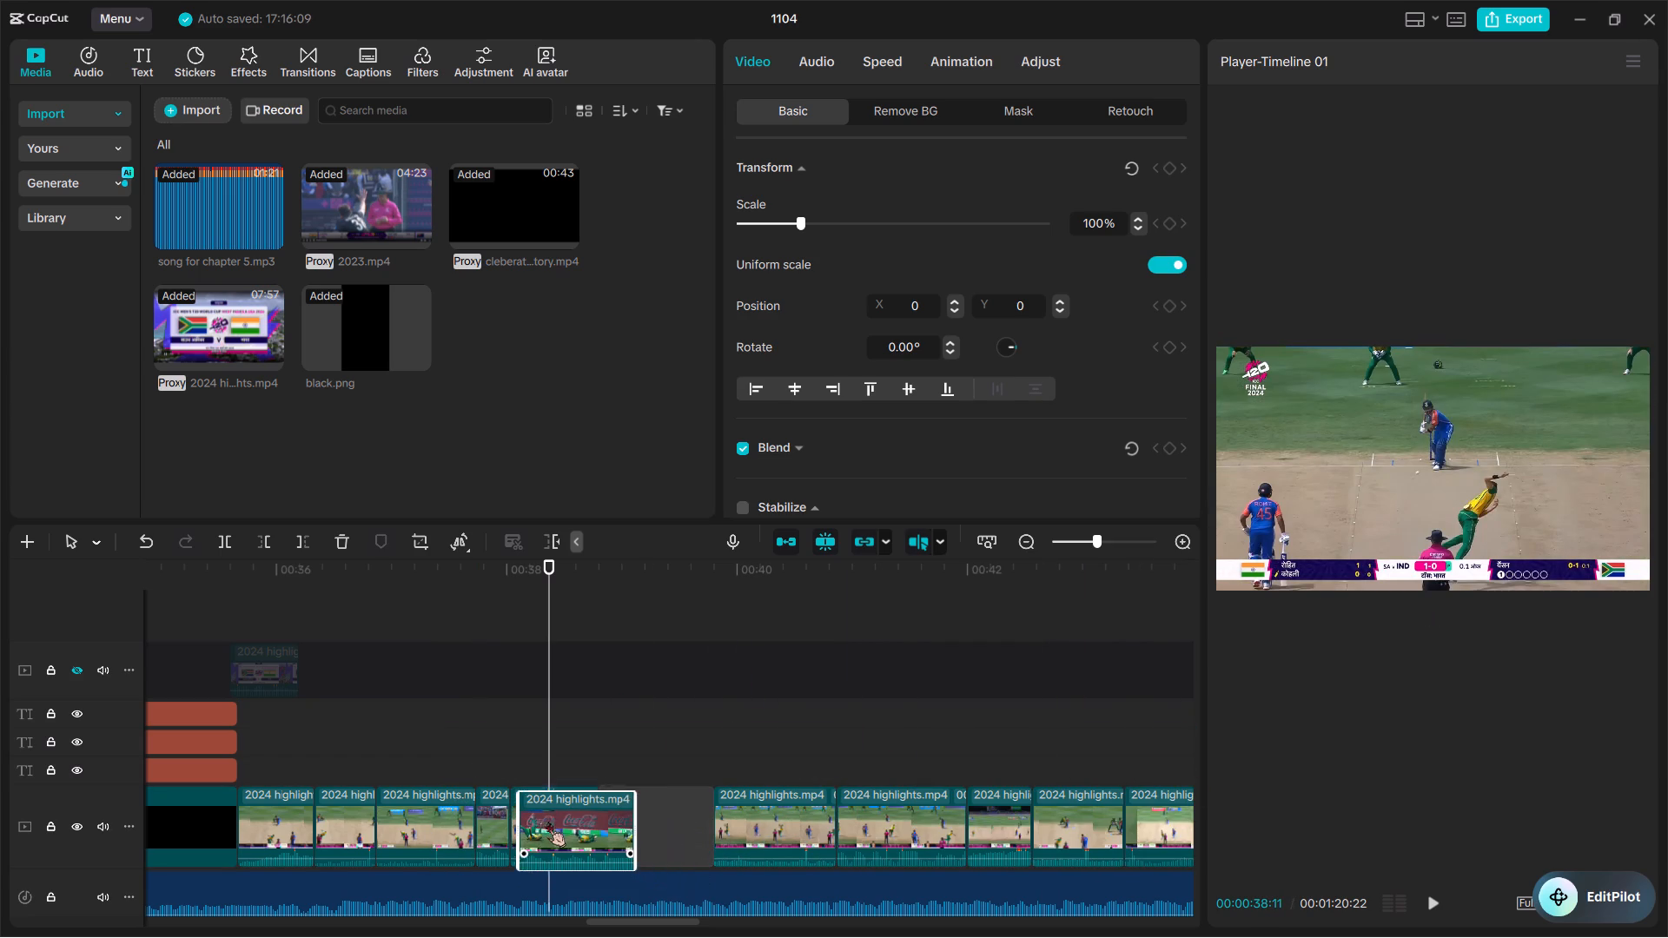
pyautogui.moveTo(547, 822); pyautogui.dragTo(535, 821)
# Extend the 23-1 wicket shot's end, trim its start to the wicketkeeper's celebration, and place it between the 23-0 fielder and boundary catch shots.
pyautogui.moveTo(1002, 834); pyautogui.dragTo(646, 852)
pyautogui.moveTo(695, 829); pyautogui.dragTo(764, 838)
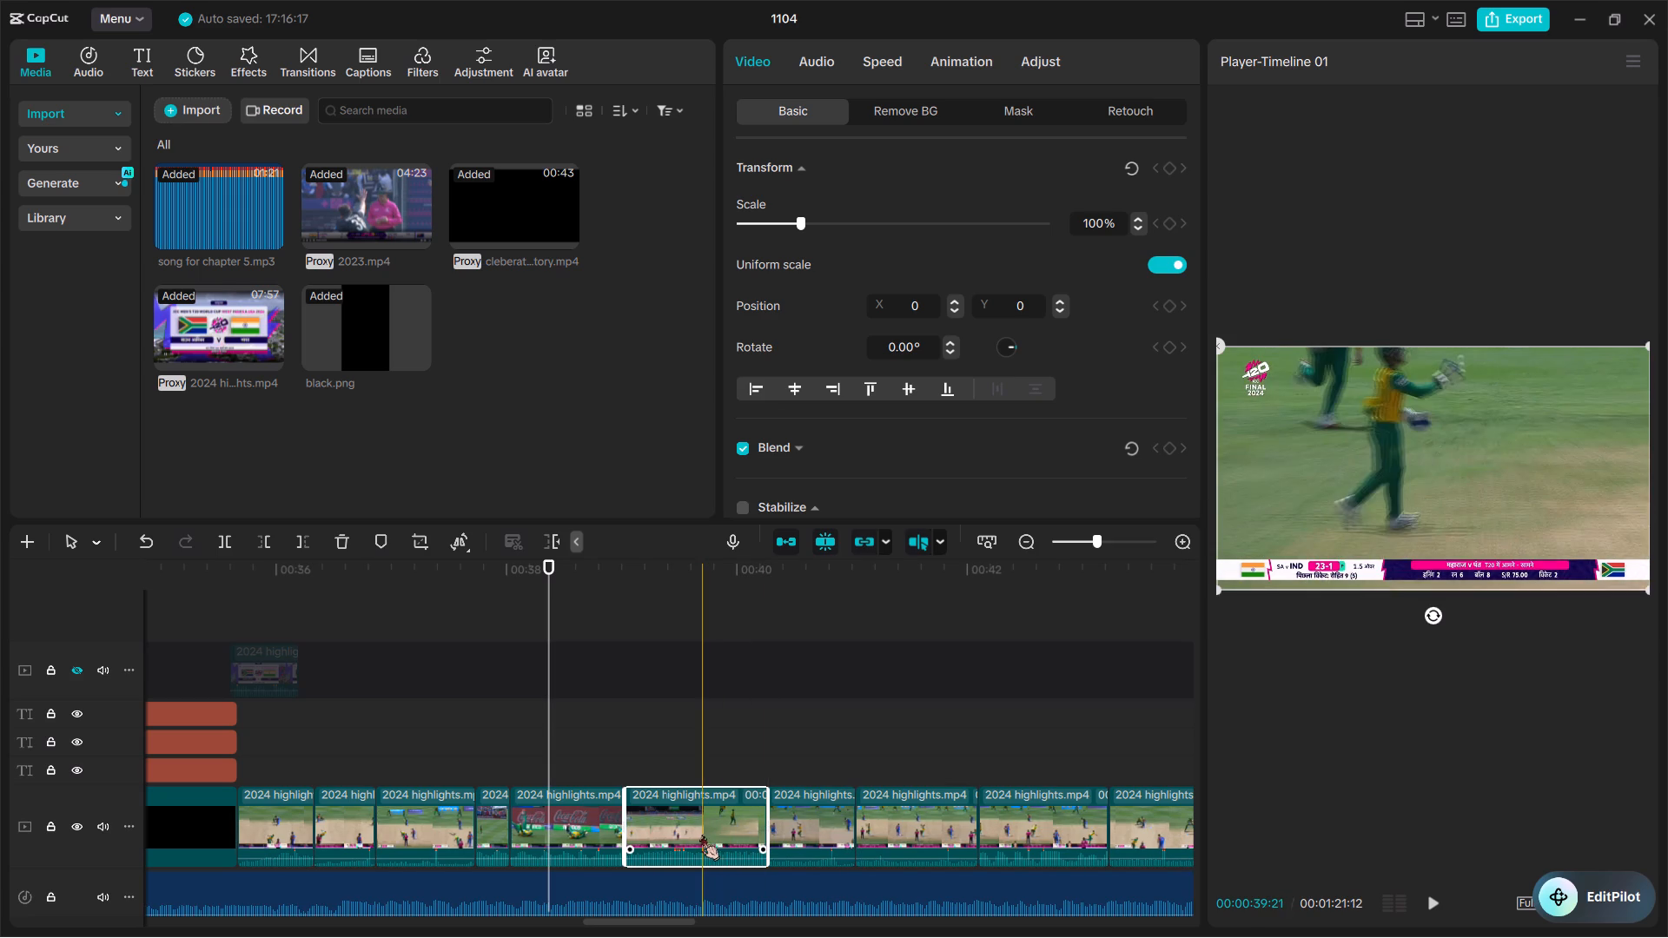
pyautogui.moveTo(766, 830); pyautogui.dragTo(796, 837)
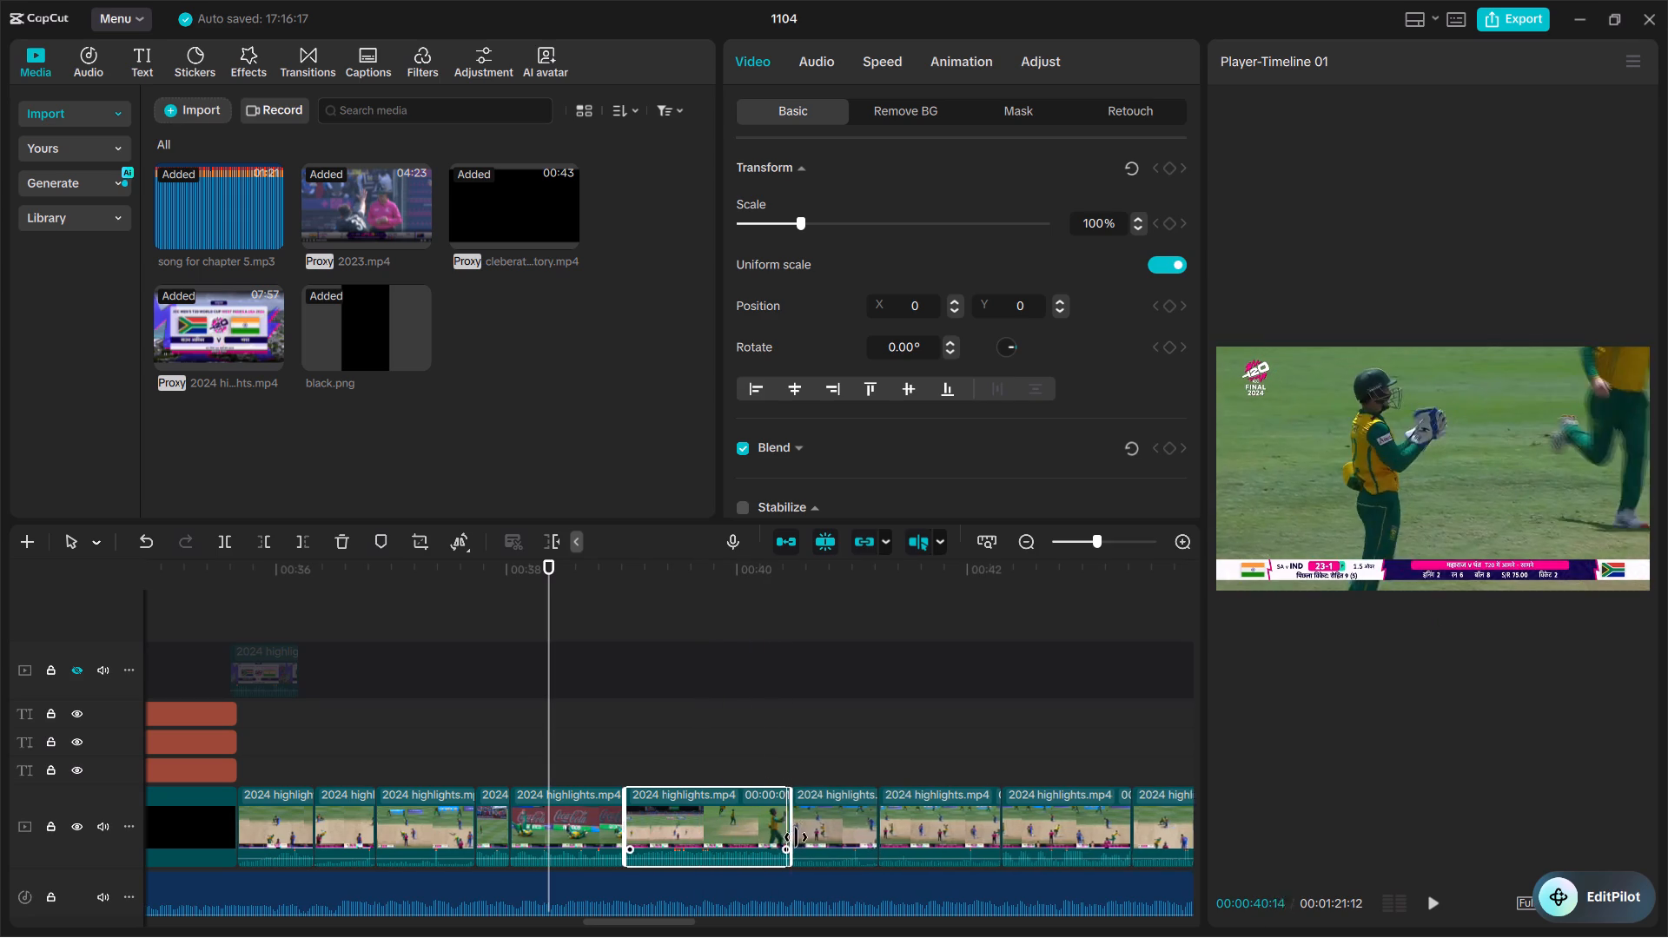
pyautogui.moveTo(796, 837); pyautogui.dragTo(1078, 885)
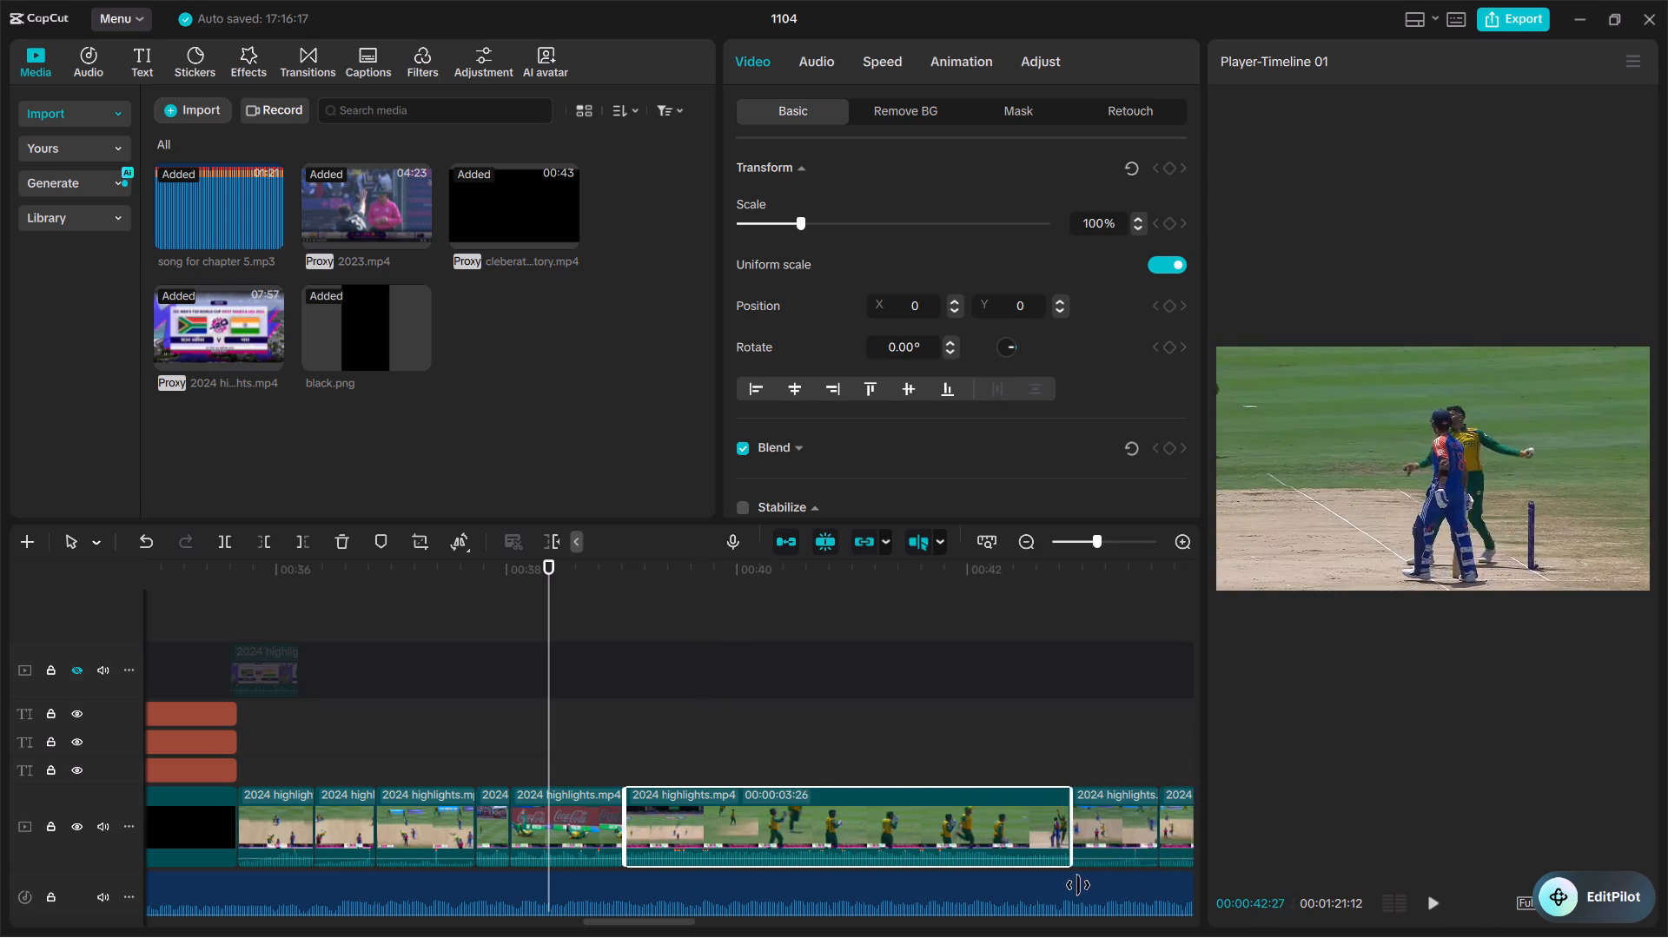
pyautogui.moveTo(1078, 885); pyautogui.dragTo(721, 856)
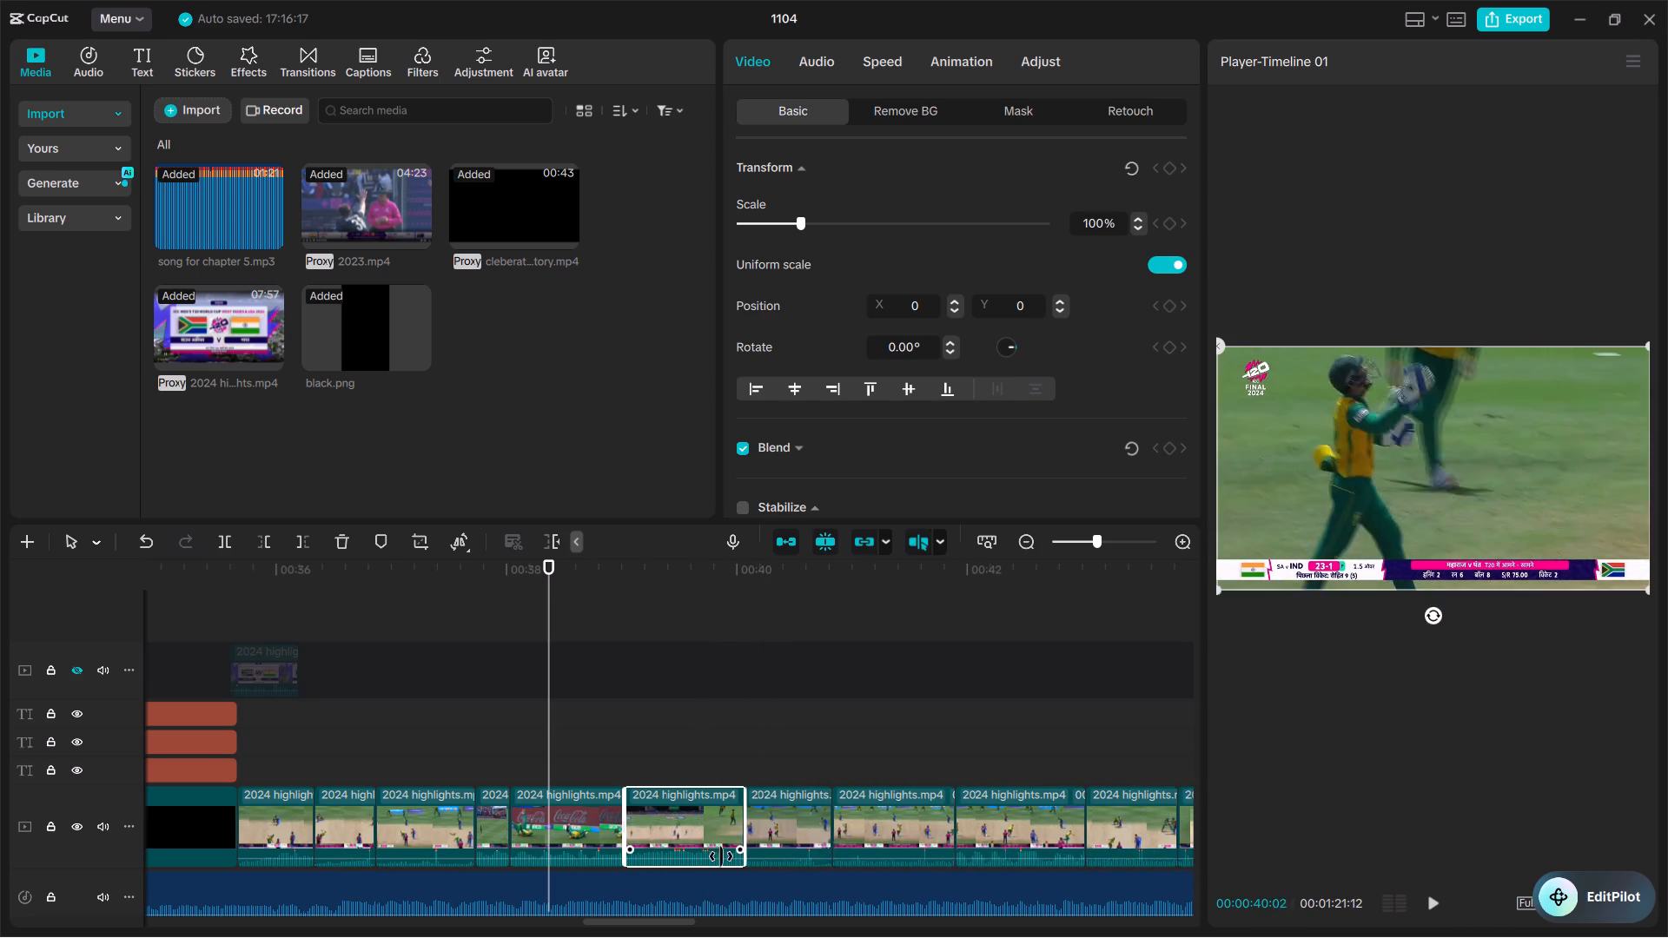
pyautogui.moveTo(721, 856); pyautogui.dragTo(725, 842)
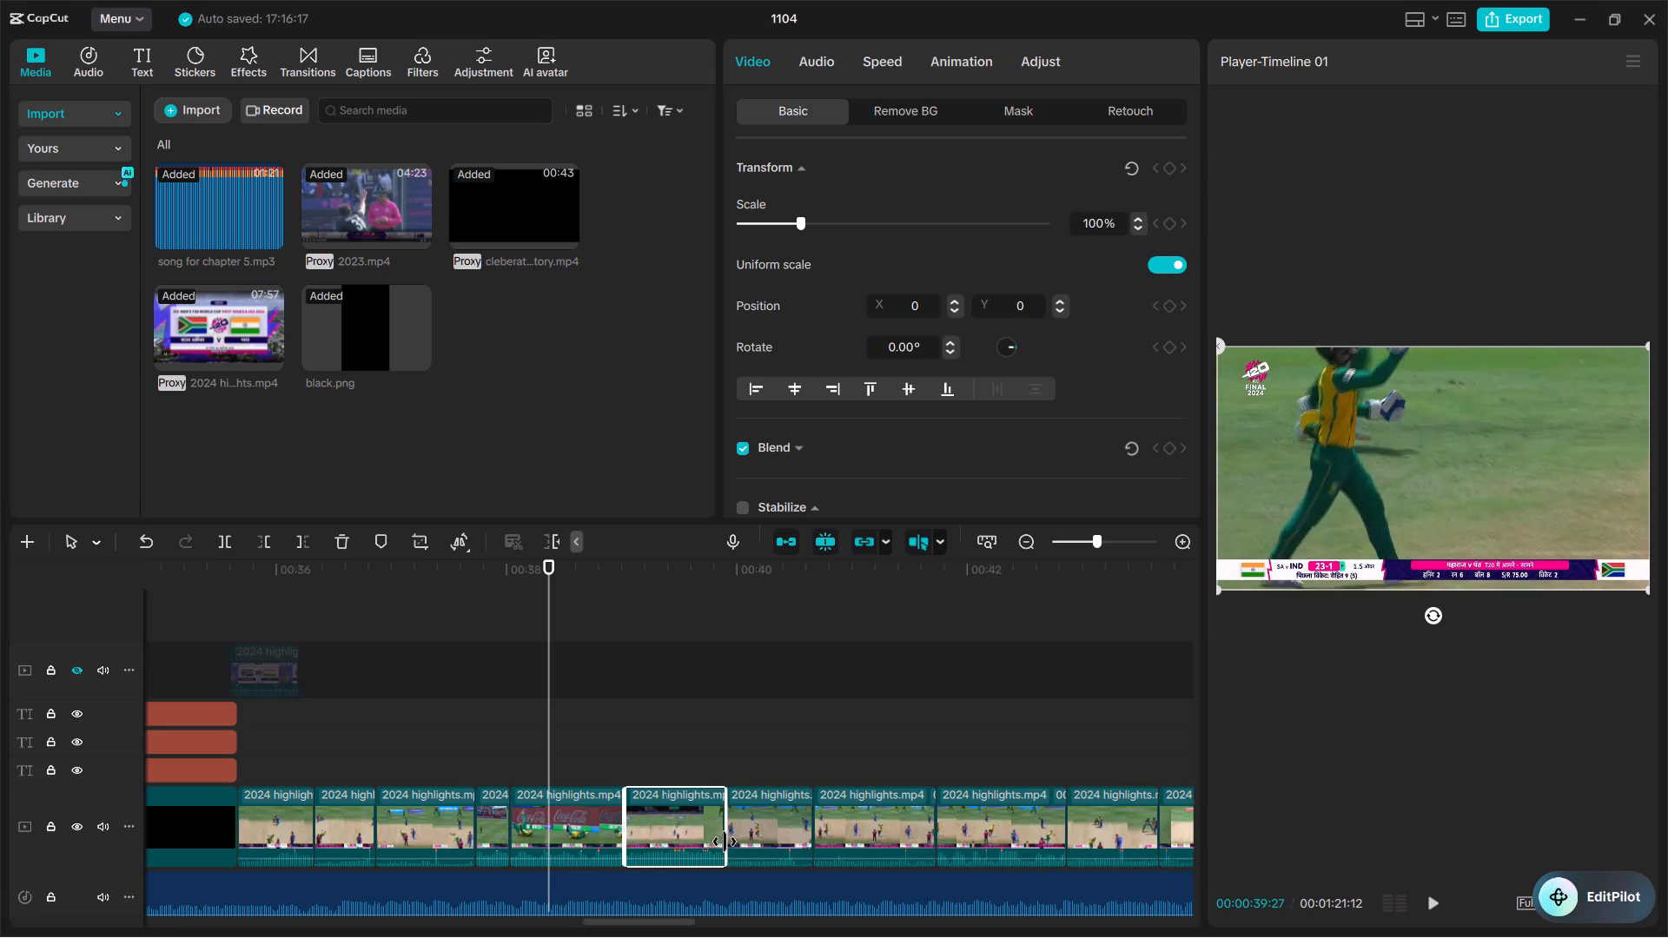
pyautogui.moveTo(725, 842); pyautogui.dragTo(768, 862)
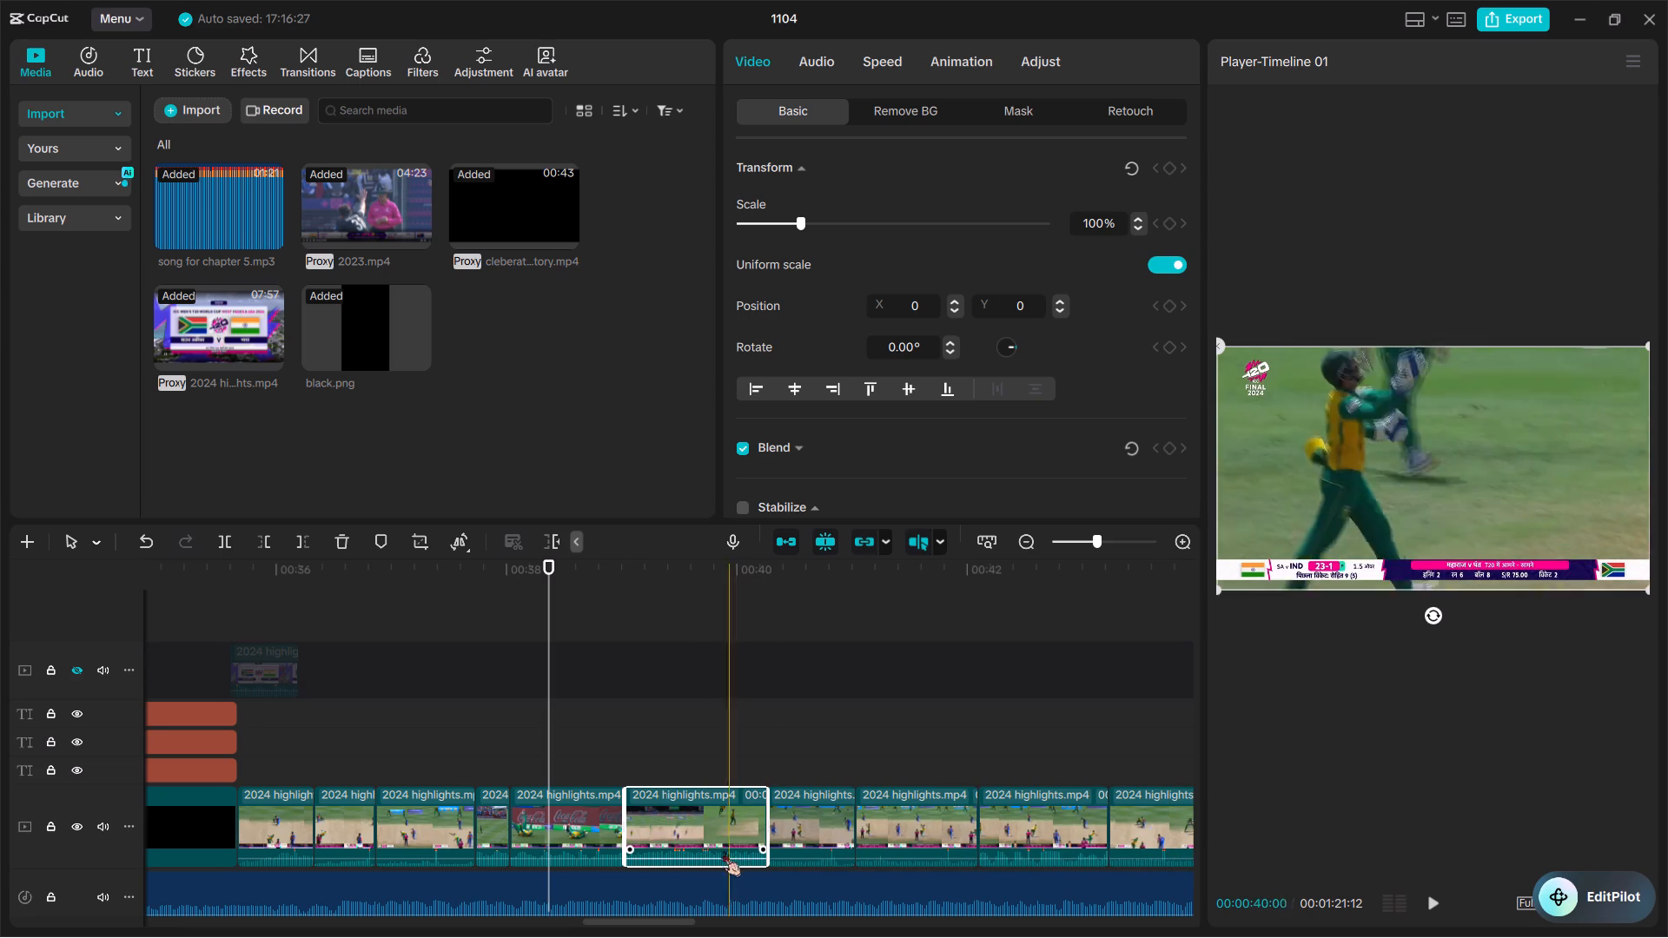
pyautogui.click(705, 844)
pyautogui.press('q')
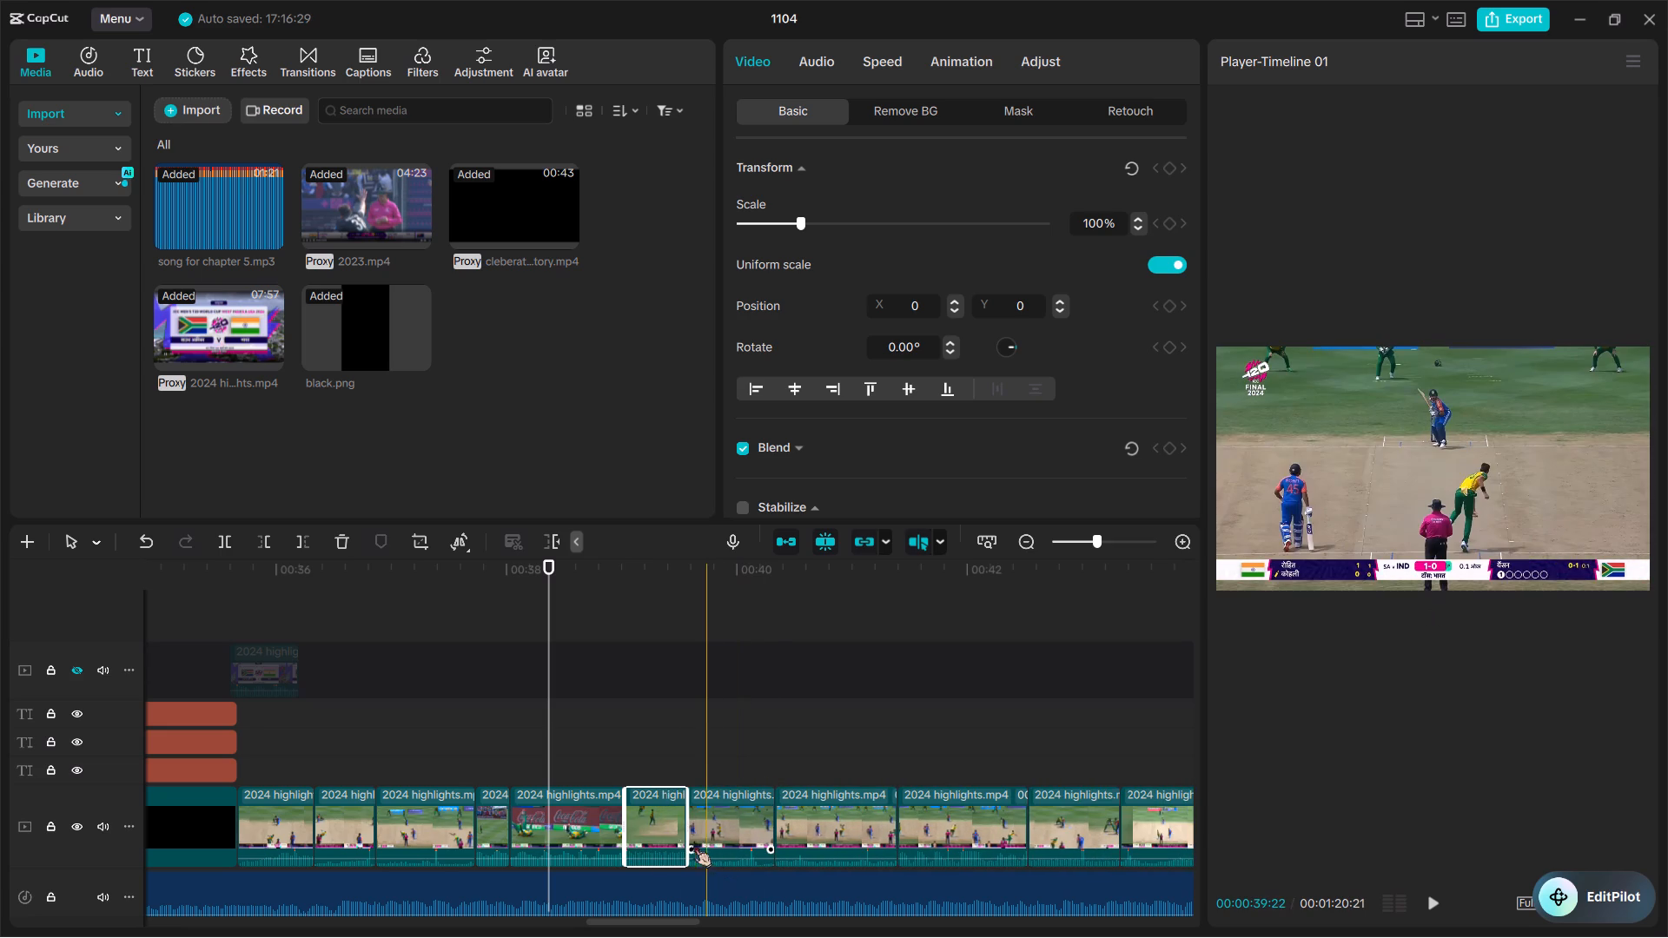
pyautogui.moveTo(662, 833); pyautogui.dragTo(546, 834)
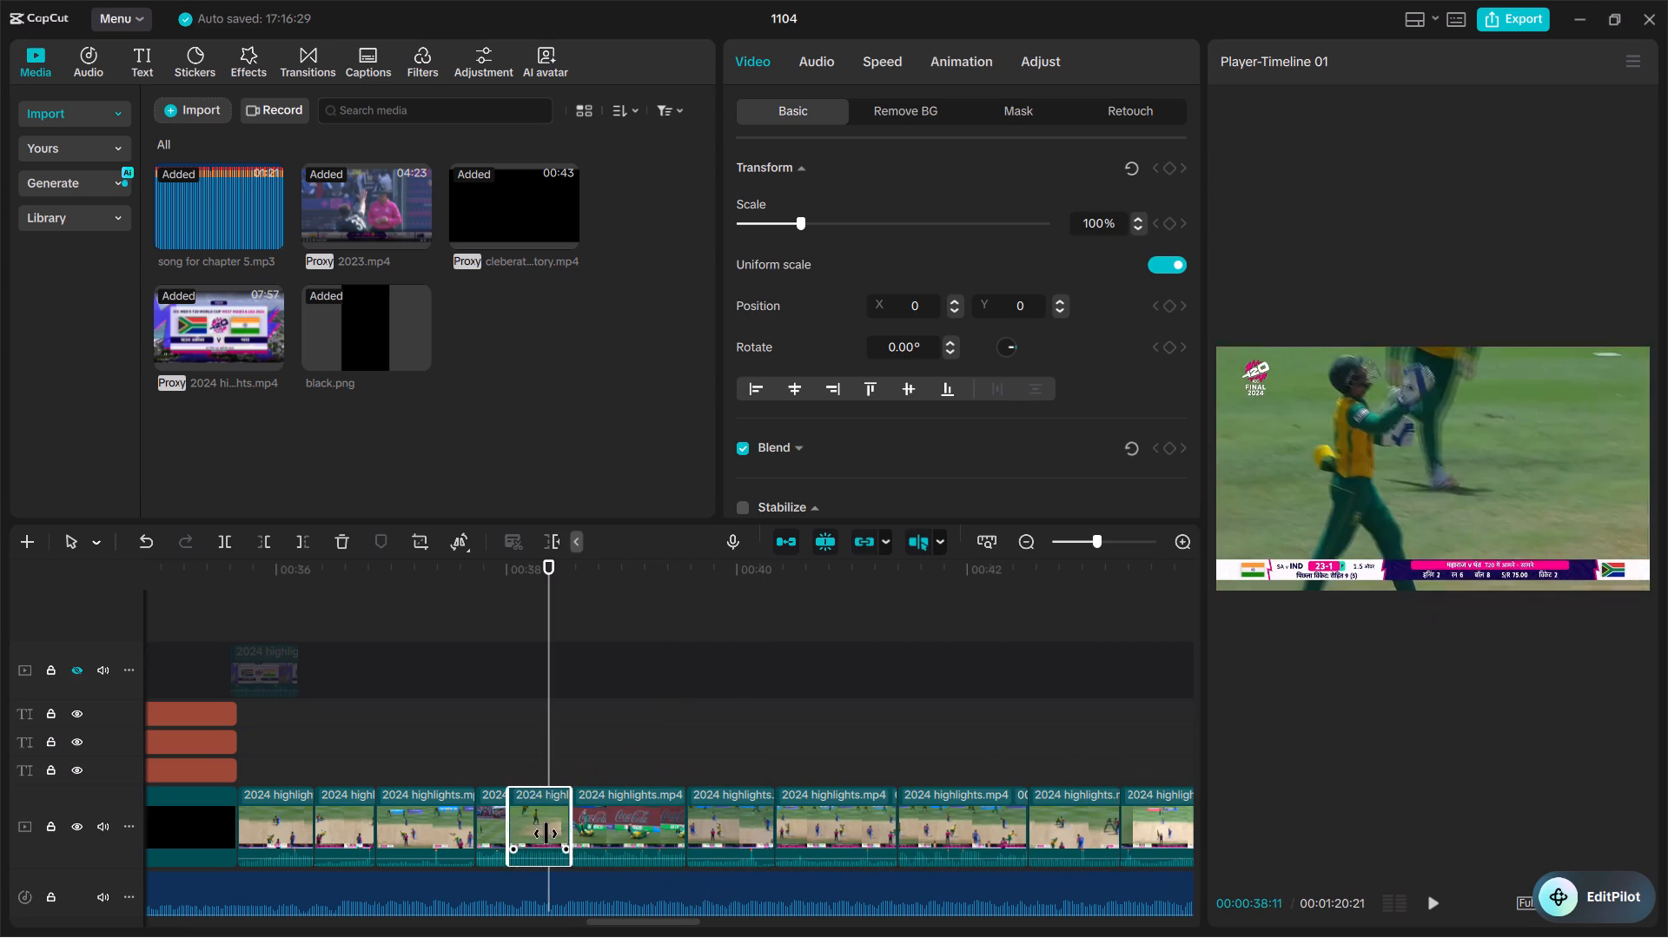
# Extend the end of the 23-0 fielder shot by about 8 frames.
pyautogui.click(492, 843)
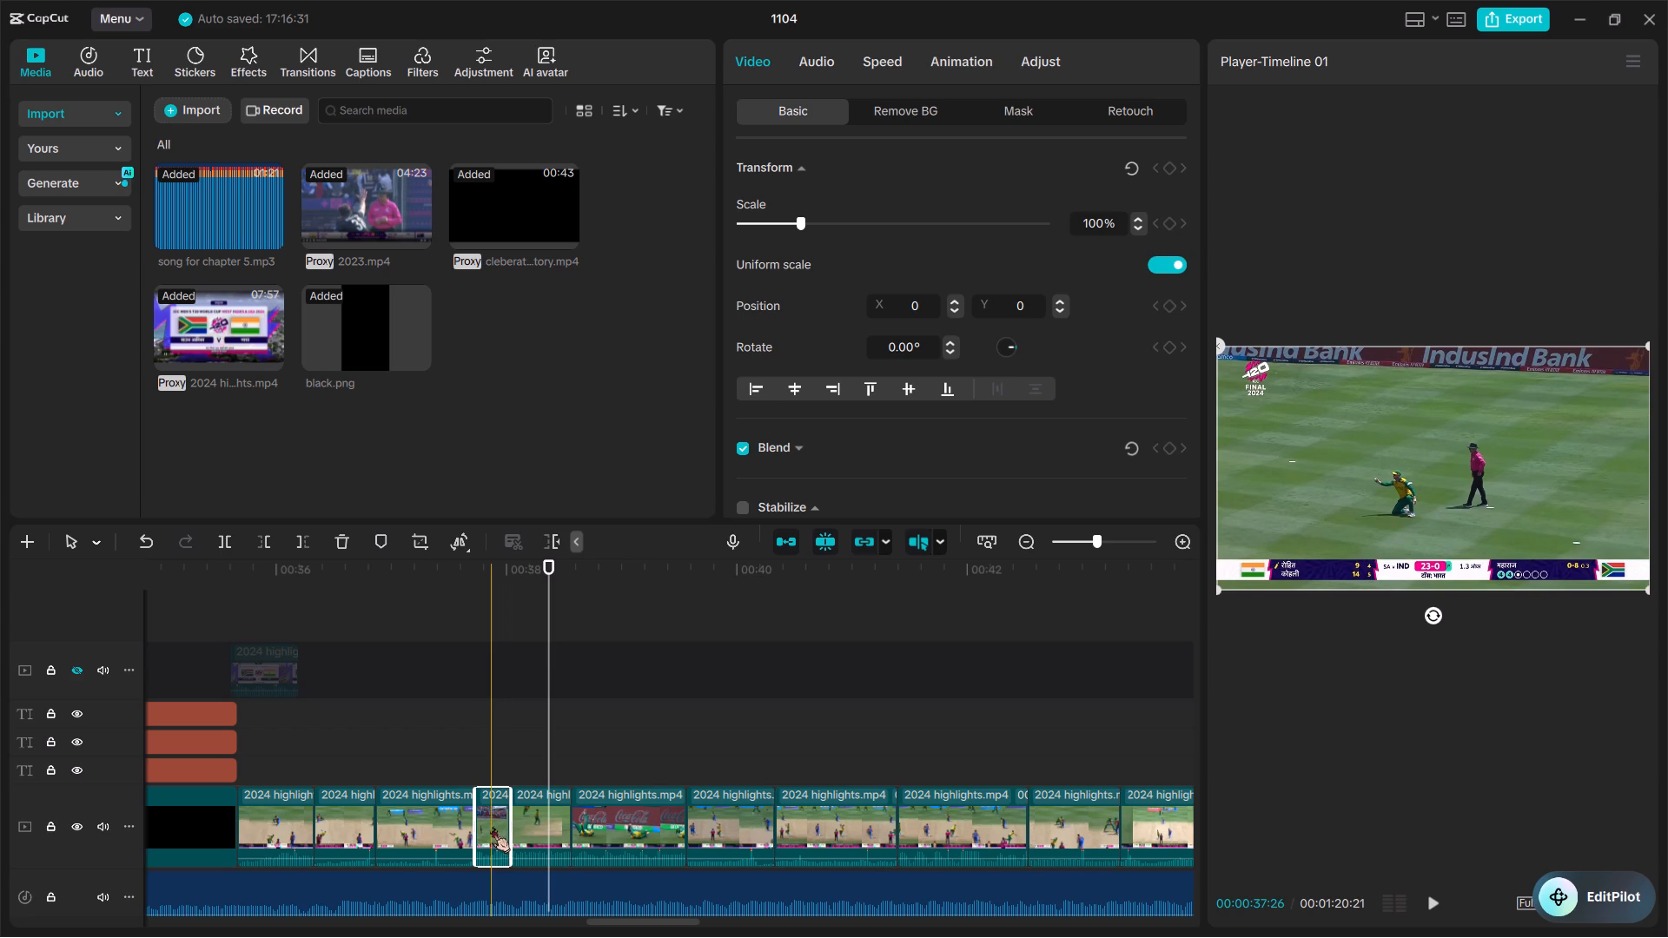
pyautogui.moveTo(512, 829); pyautogui.dragTo(539, 833)
# Play back the reordered shots of the T20WC final 2024 chapter to review their order and timing against the song.
pyautogui.press('space')
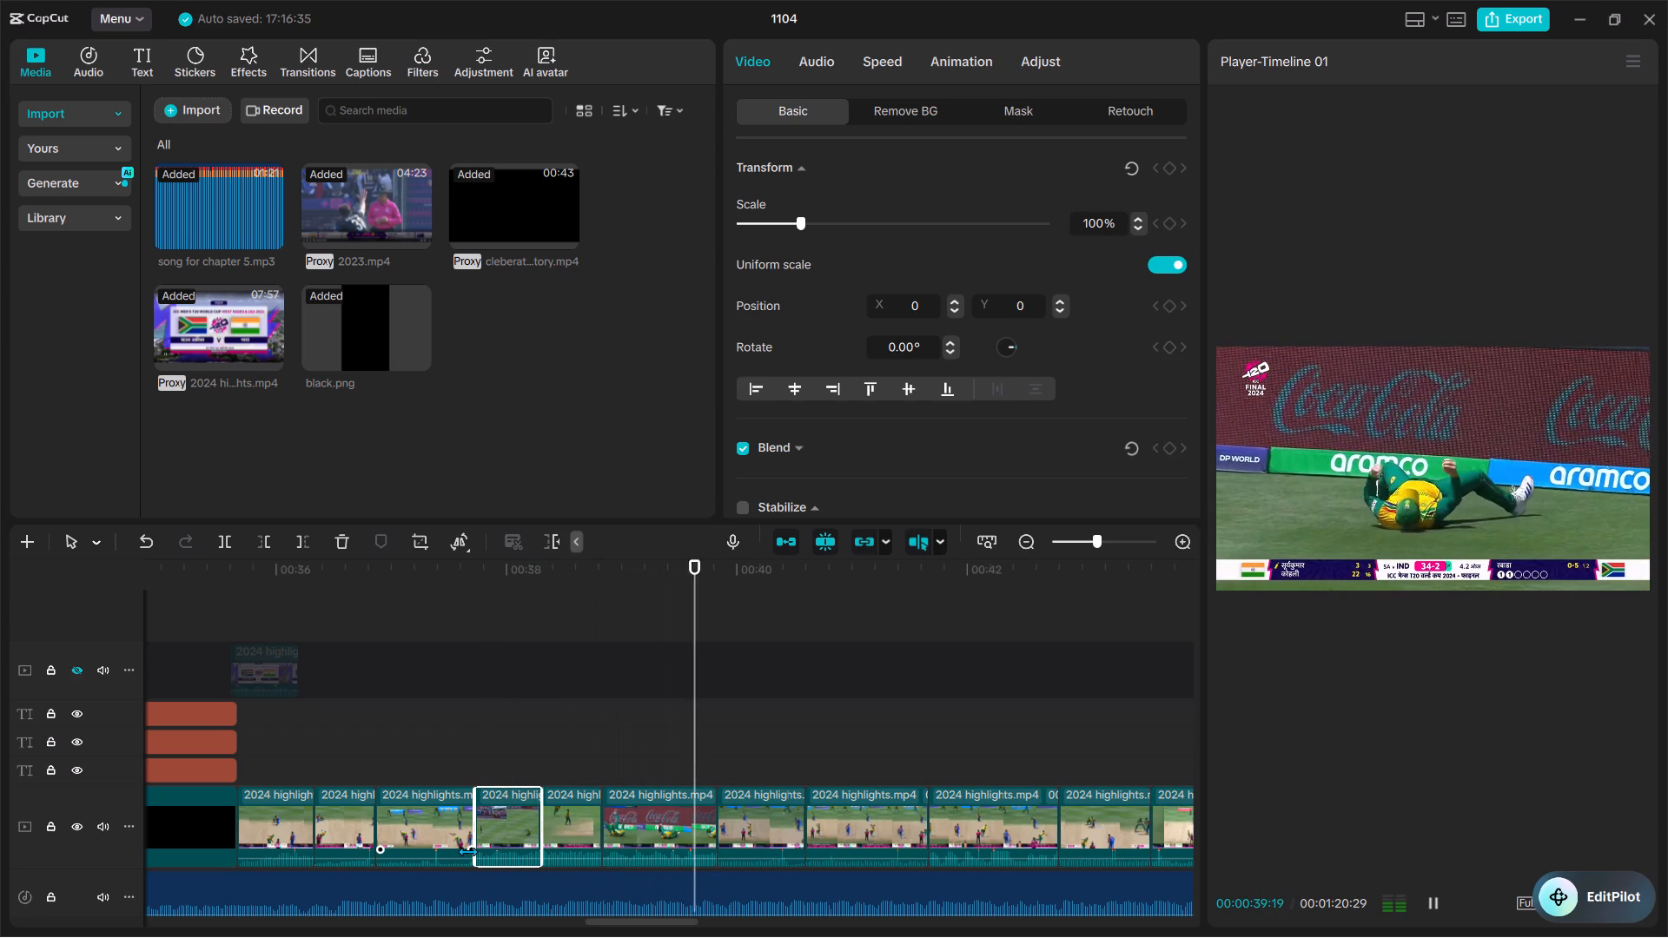
pyautogui.press('space')
pyautogui.press('space')
pyautogui.press('space')
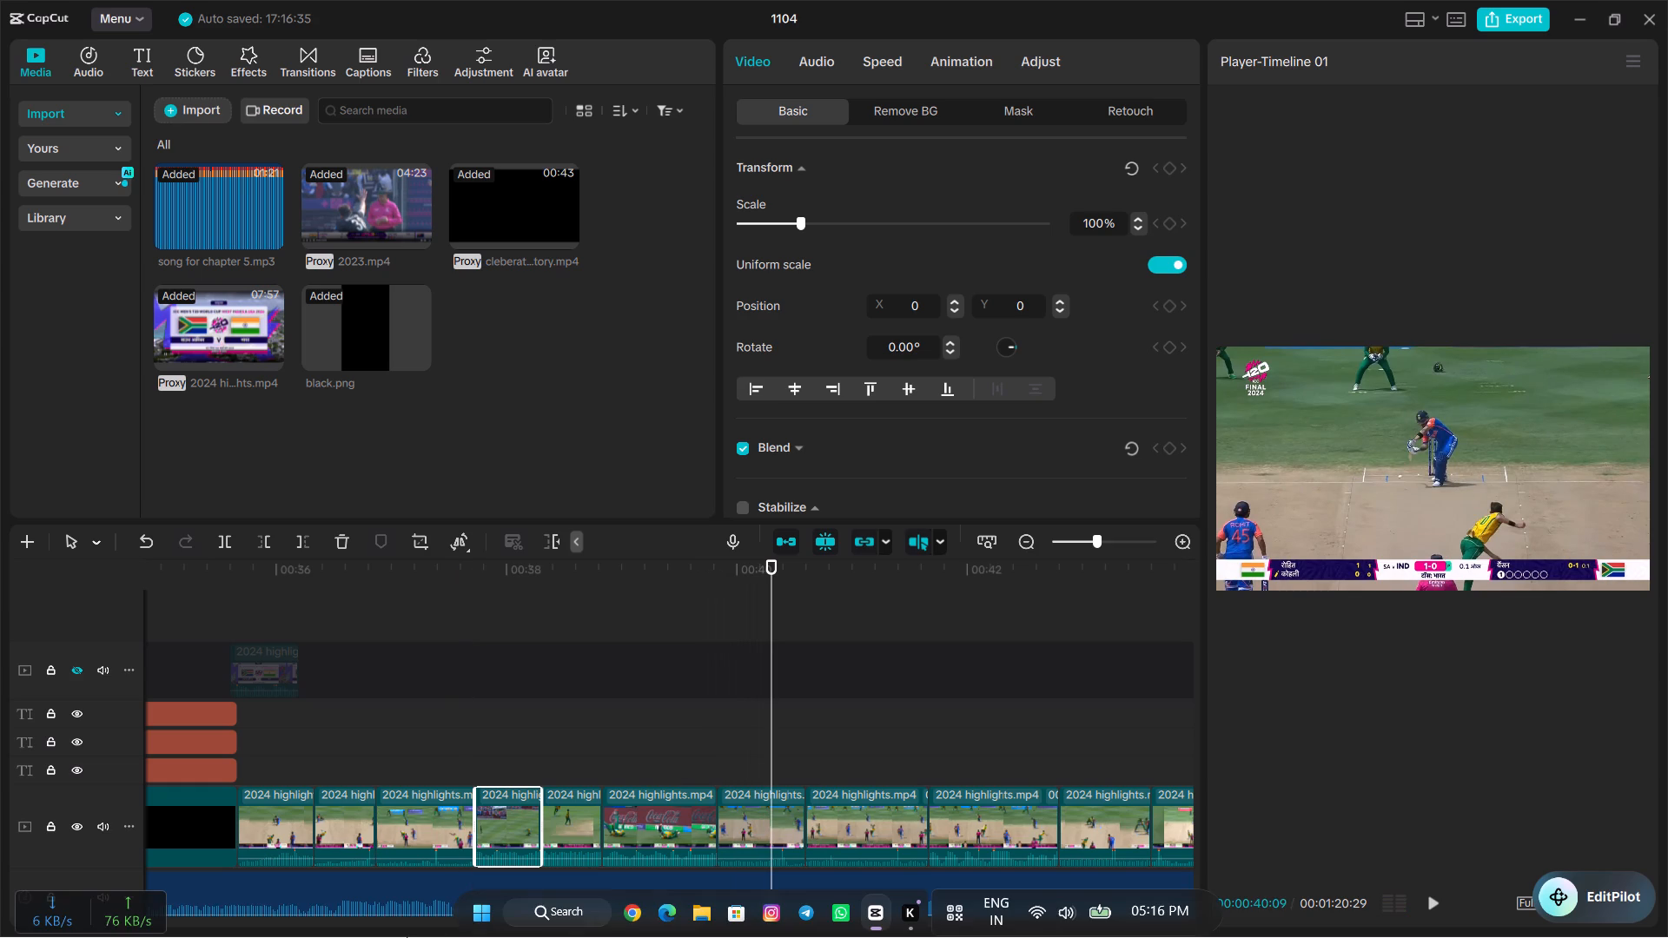
pyautogui.press('space')
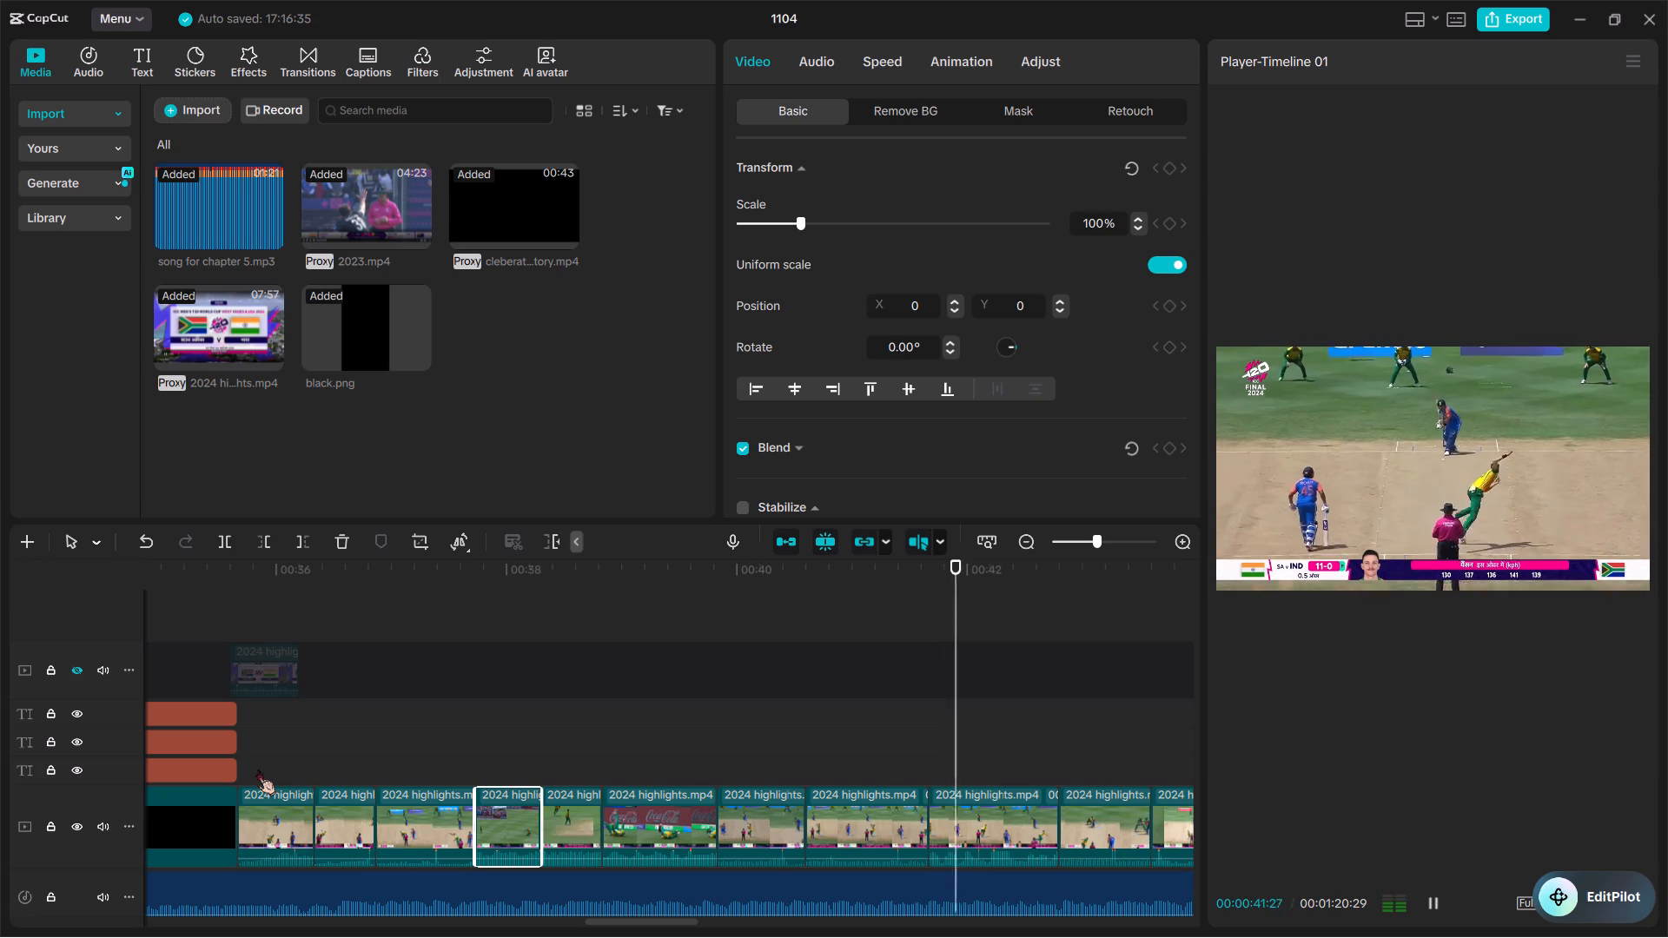
pyautogui.press('space')
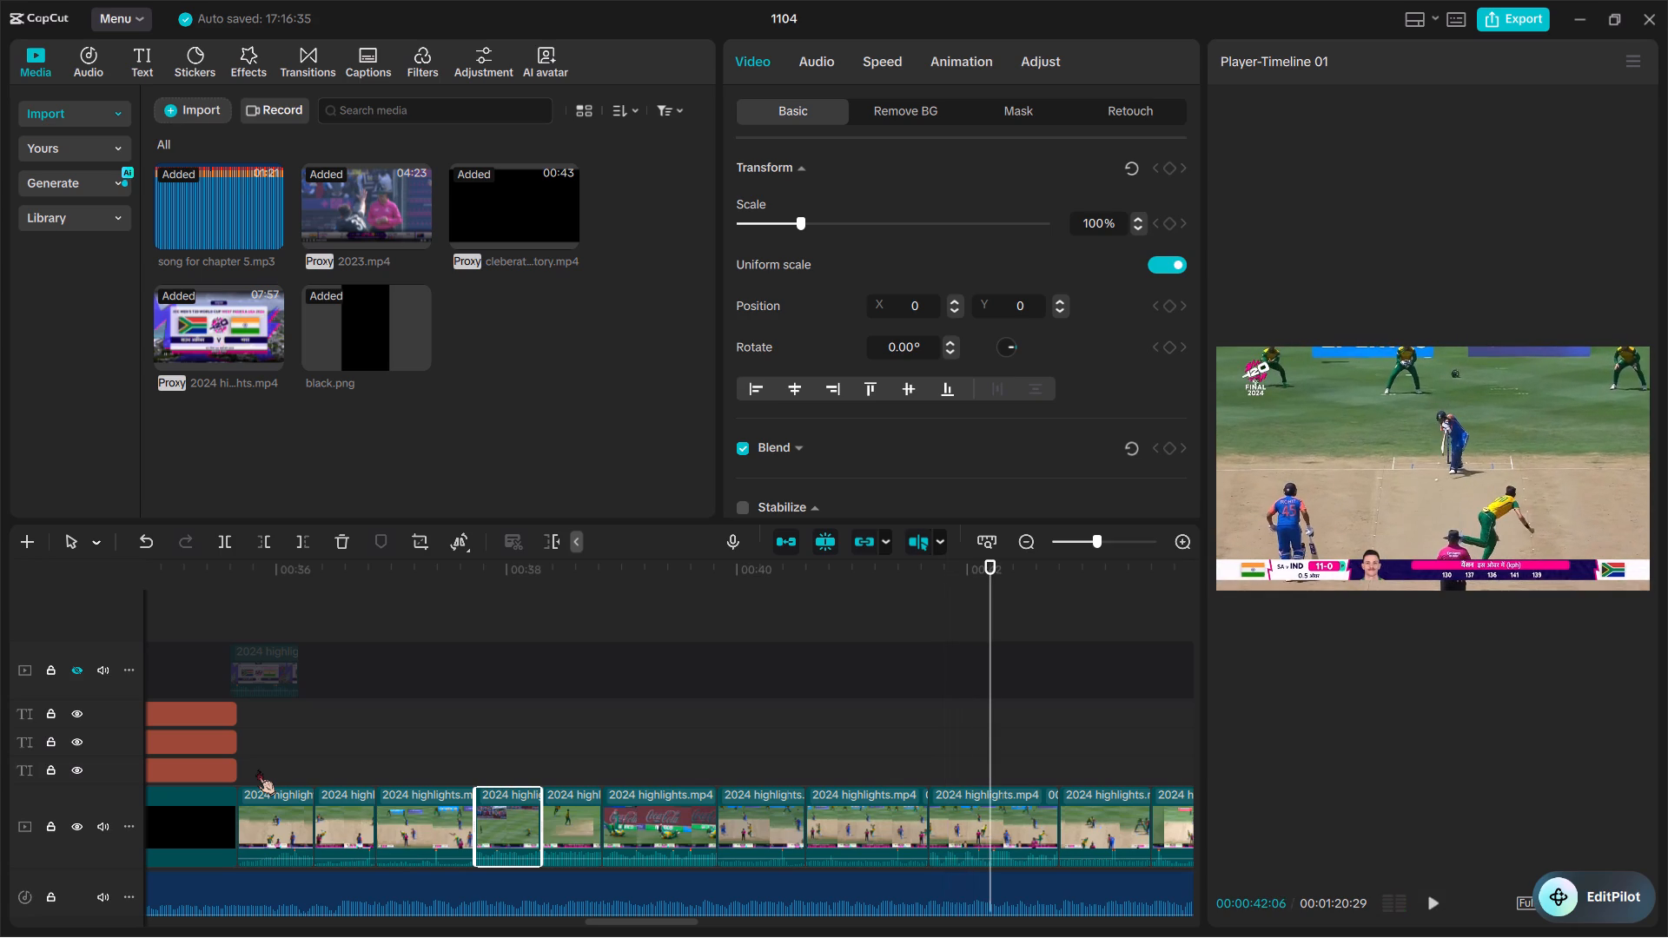
pyautogui.press('space')
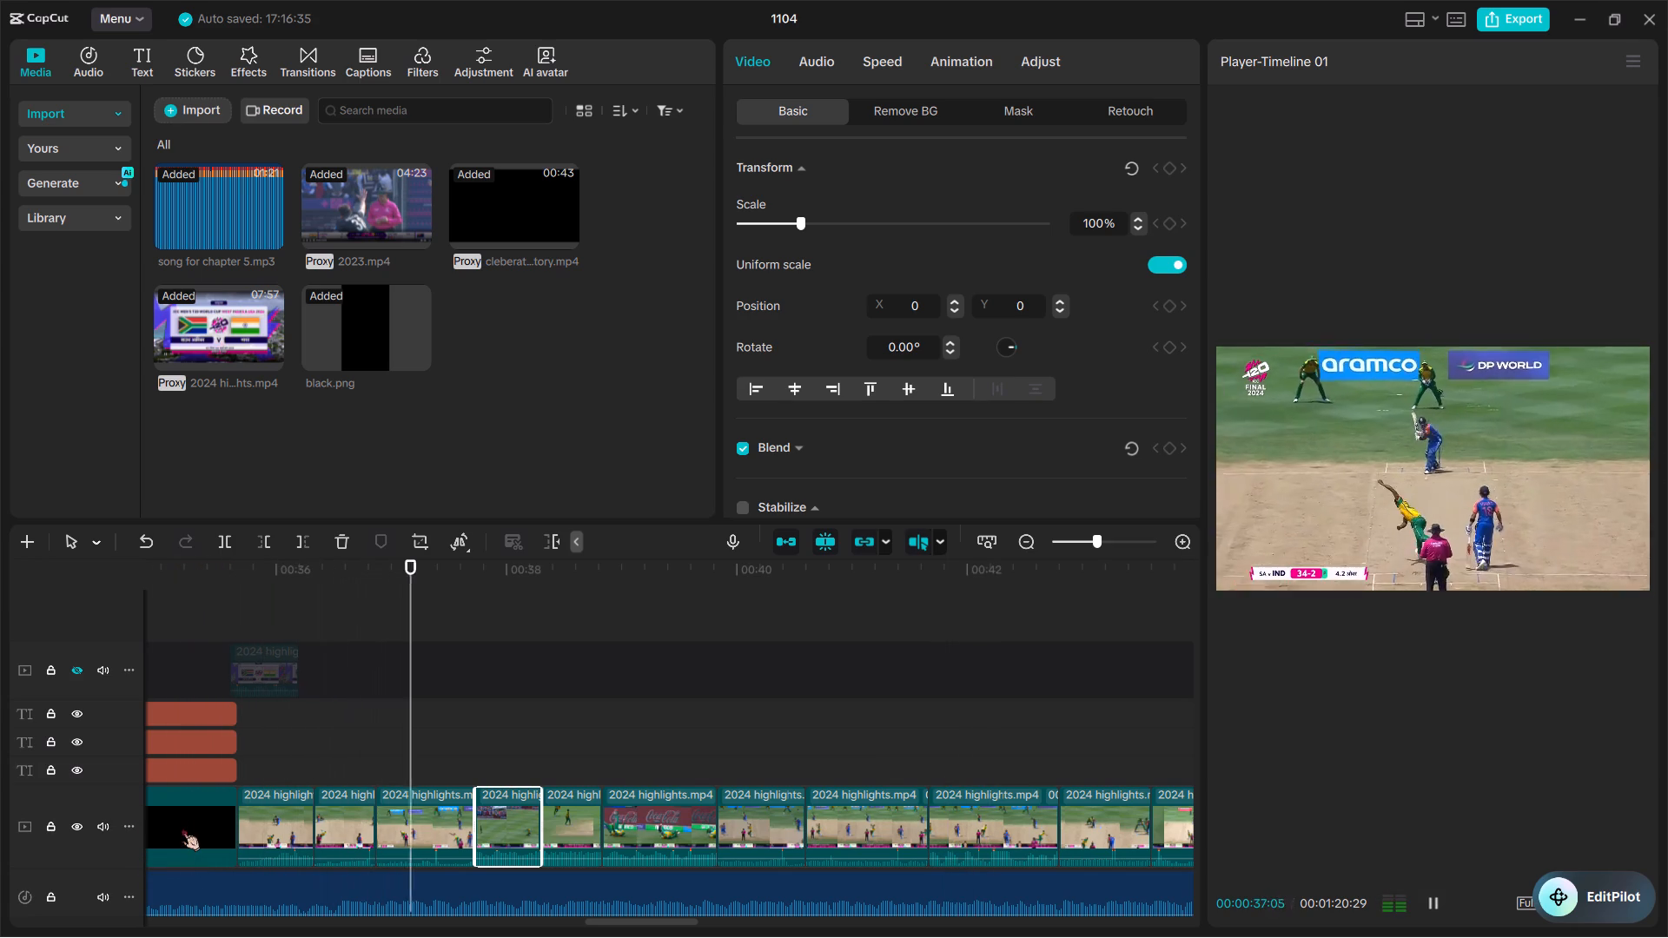
pyautogui.press('space')
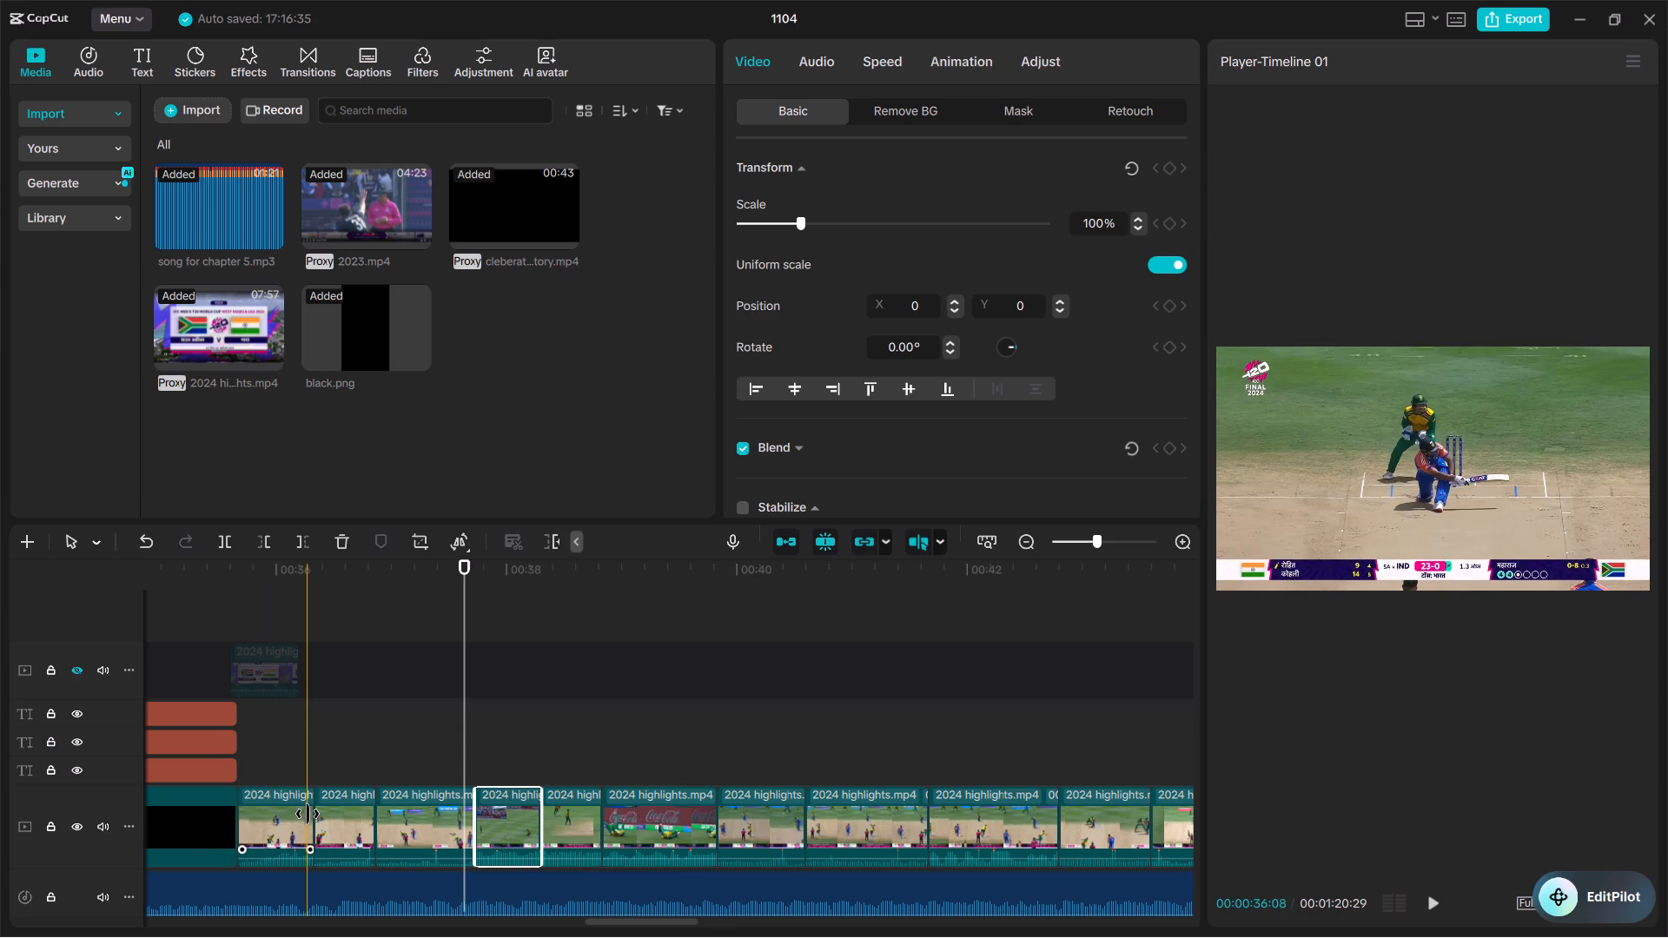
pyautogui.press('space')
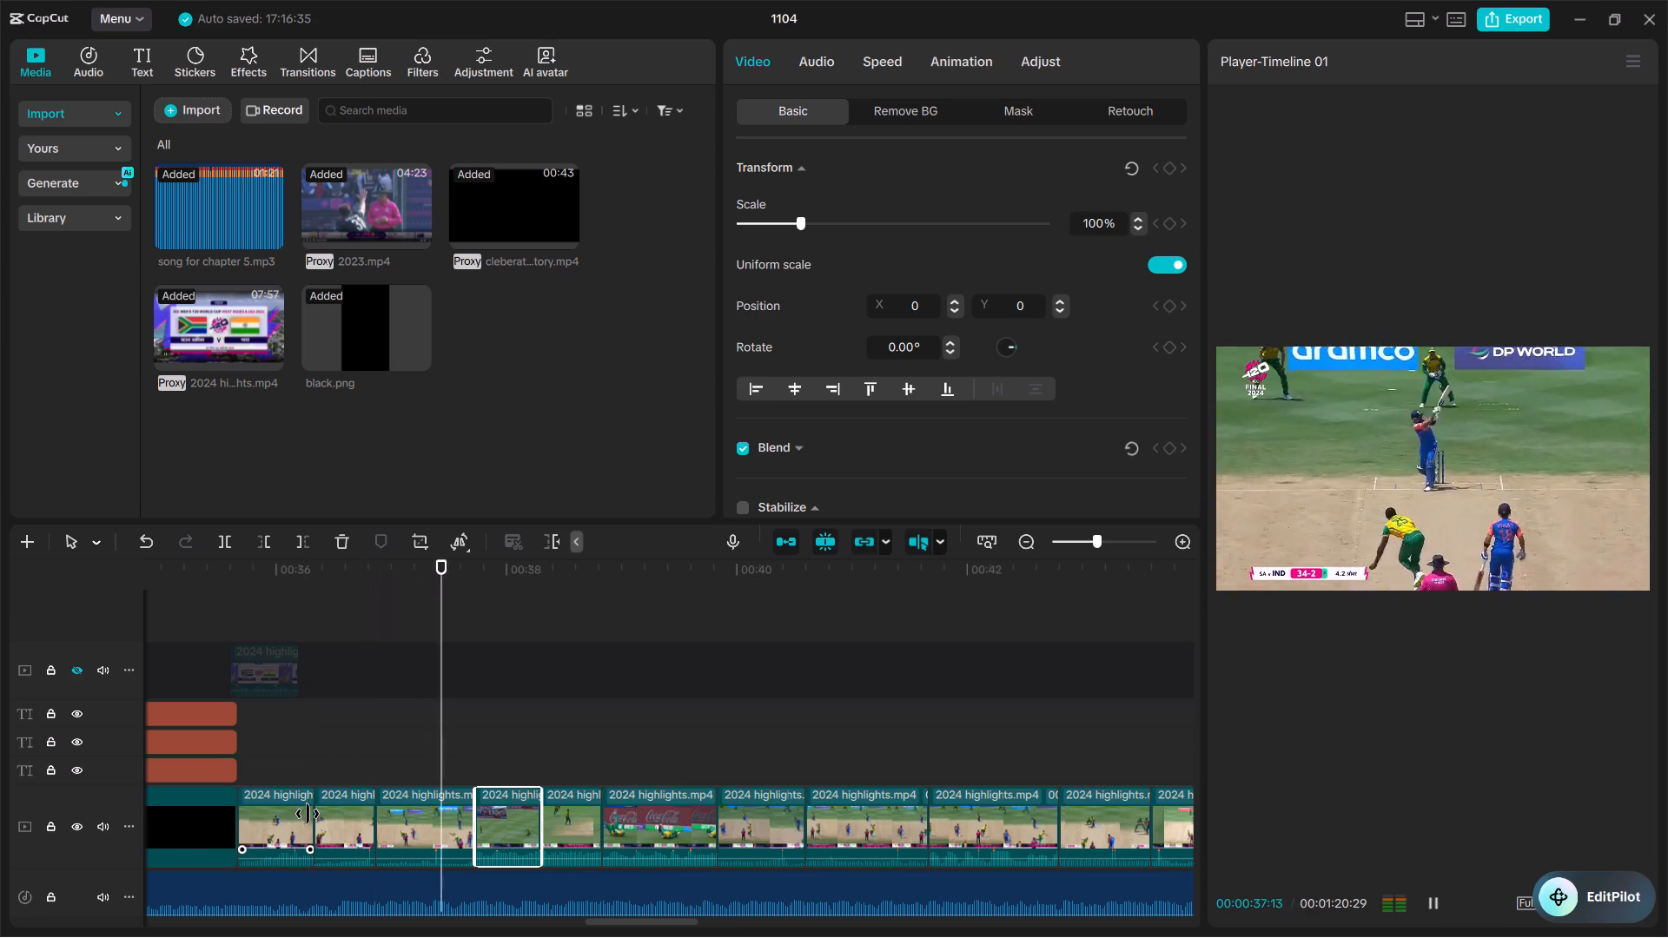
pyautogui.press('space')
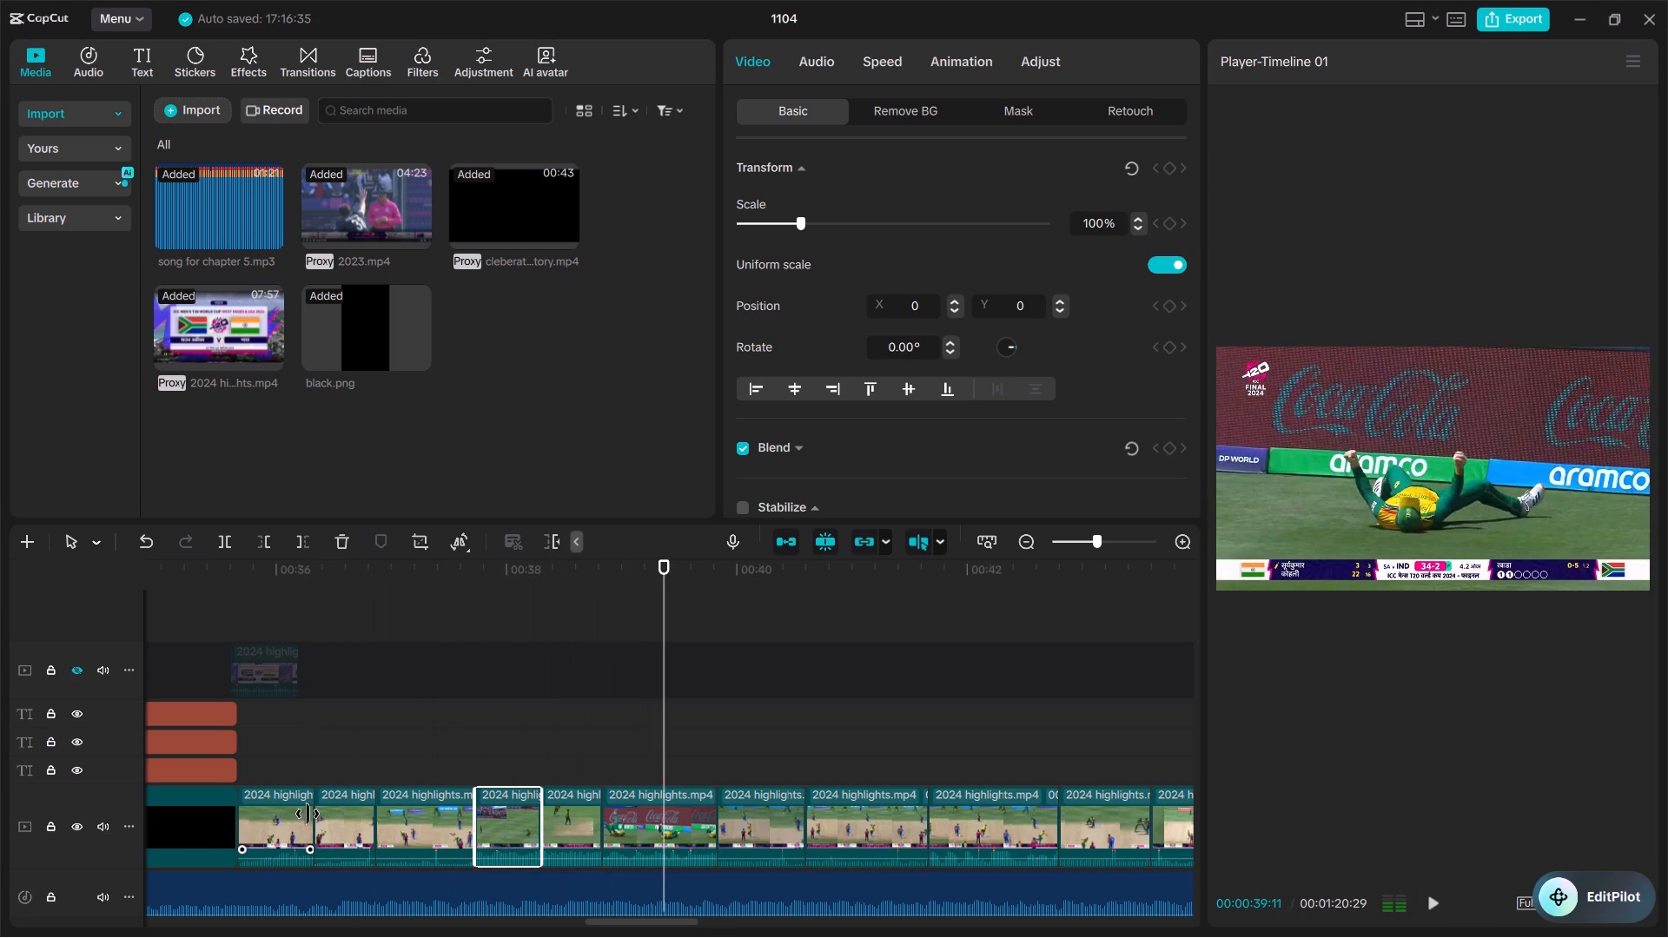
pyautogui.press('space')
pyautogui.press('space')
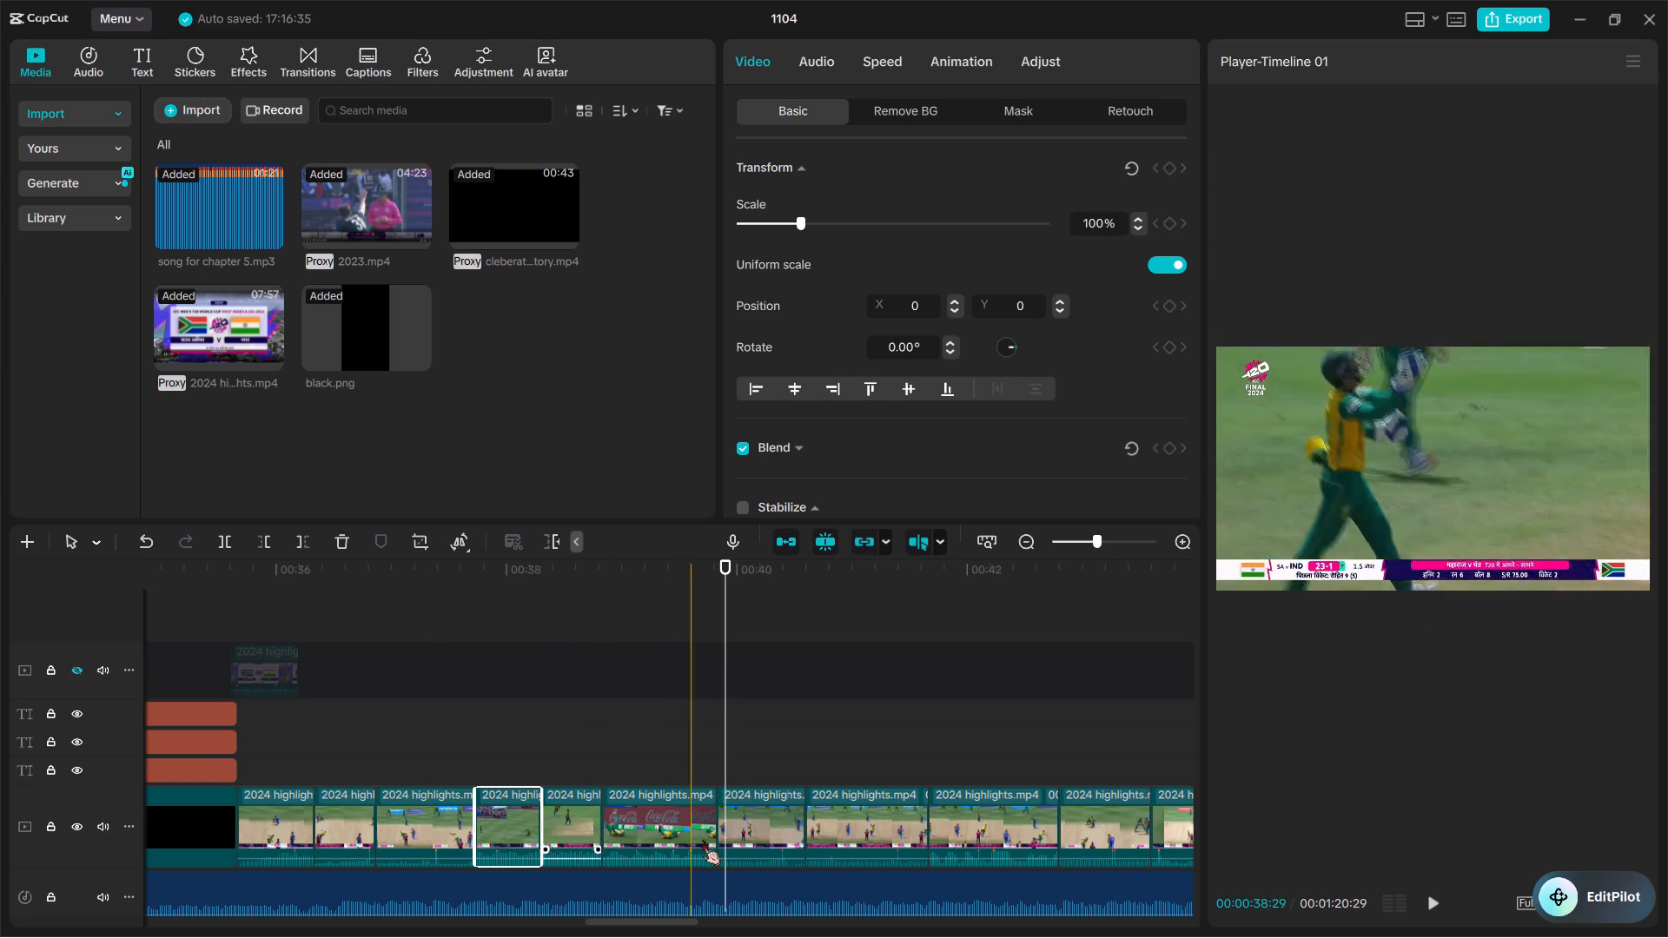
pyautogui.press('space')
pyautogui.hscroll(-1, 703, 841)
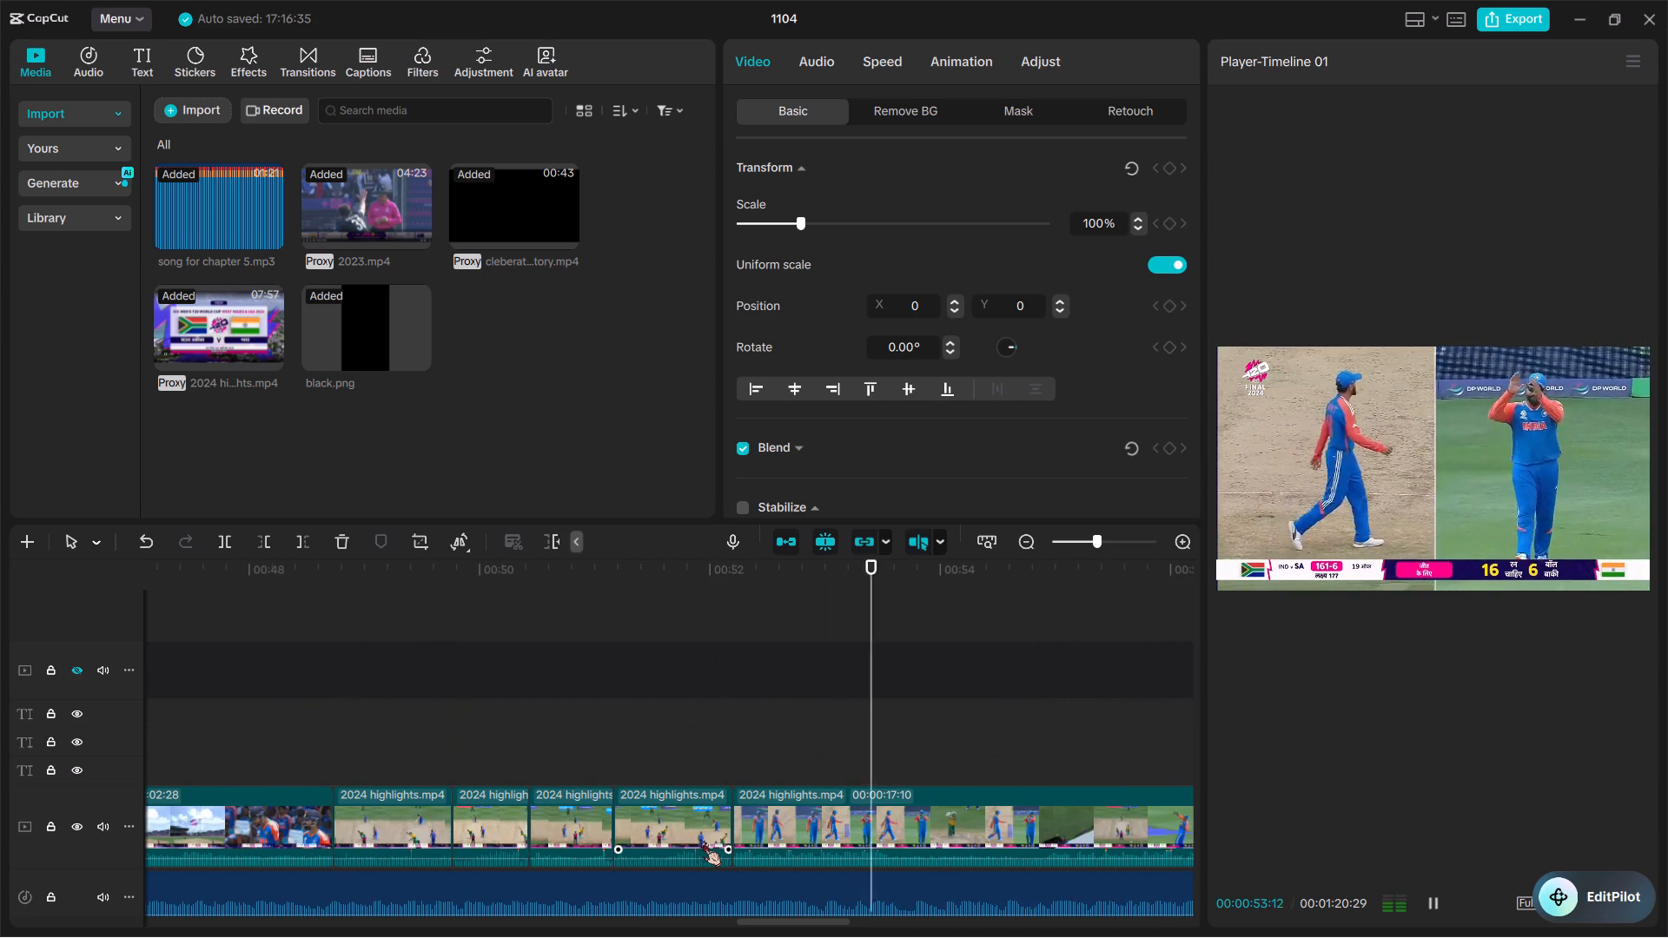
pyautogui.press('space')
# Look over the T20WC final 2024 chapter's shots from its opening titles to the fifty graphic to find ones needing retiming.
pyautogui.keyDown('ctrl'); pyautogui.scroll(9, 703, 841); pyautogui.keyUp('ctrl')
pyautogui.hscroll(2, 703, 841)
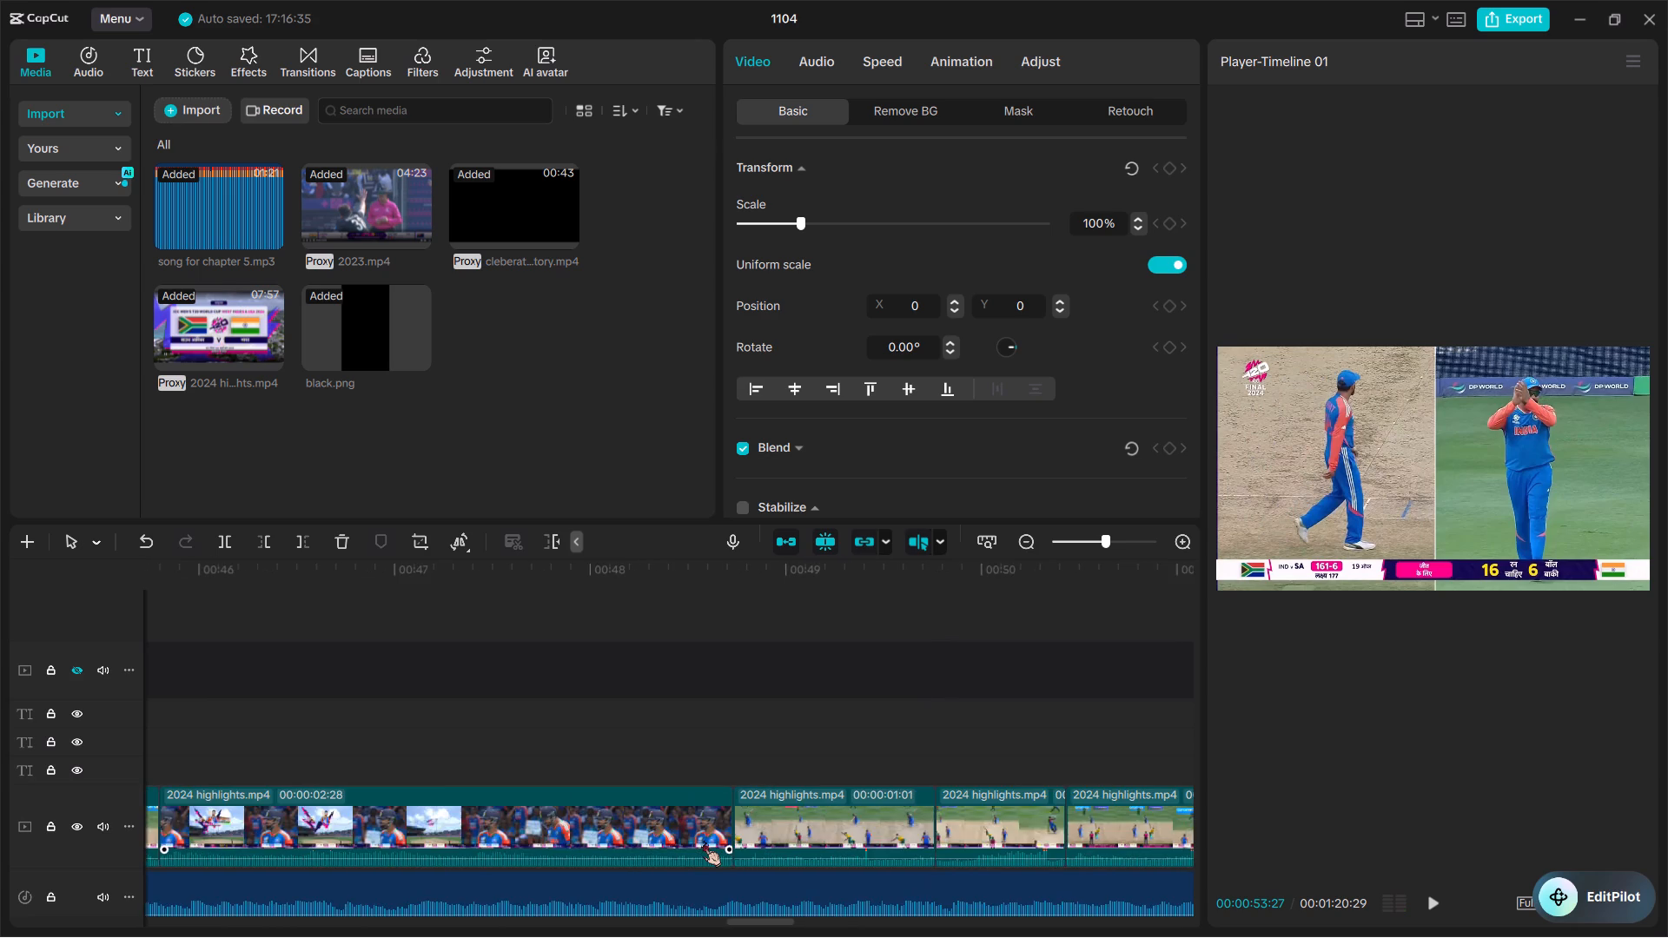
pyautogui.keyDown('ctrl'); pyautogui.scroll(5, 703, 841); pyautogui.keyUp('ctrl')
pyautogui.hscroll(2, 703, 841)
pyautogui.hscroll(2, 623, 842)
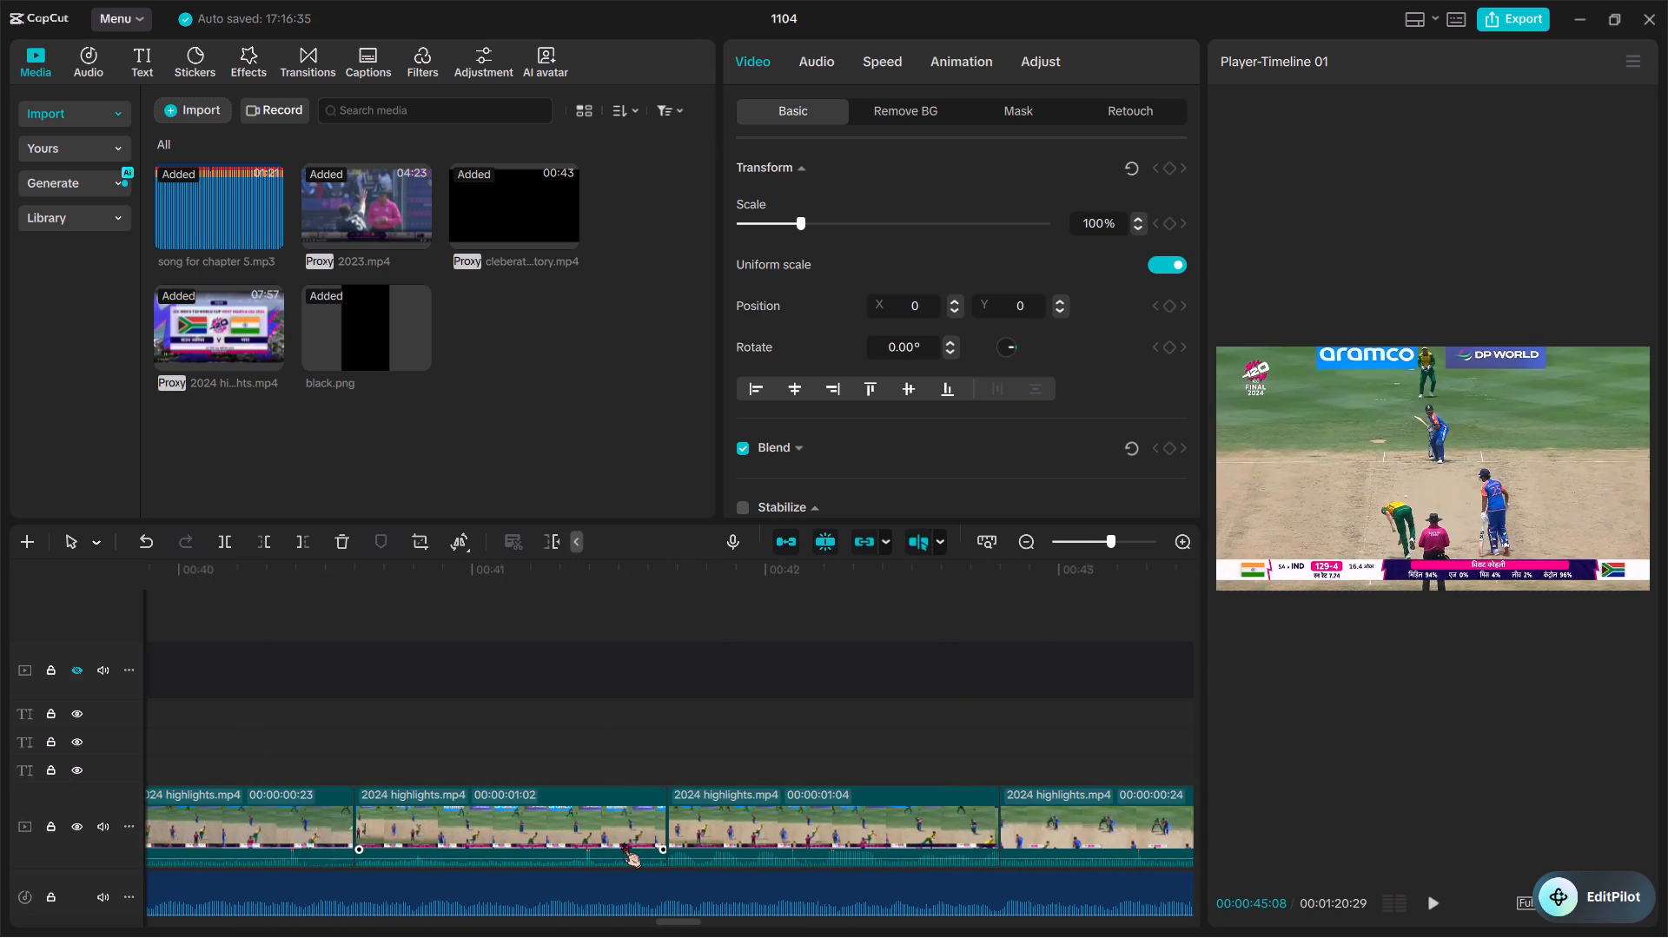
pyautogui.keyDown('ctrl'); pyautogui.scroll(-5, 623, 842); pyautogui.keyUp('ctrl')
pyautogui.scroll(1, 623, 842)
pyautogui.keyDown('ctrl'); pyautogui.scroll(-1, 623, 842); pyautogui.keyUp('ctrl')
pyautogui.keyDown('ctrl'); pyautogui.hscroll(-1, 623, 842); pyautogui.keyUp('ctrl')
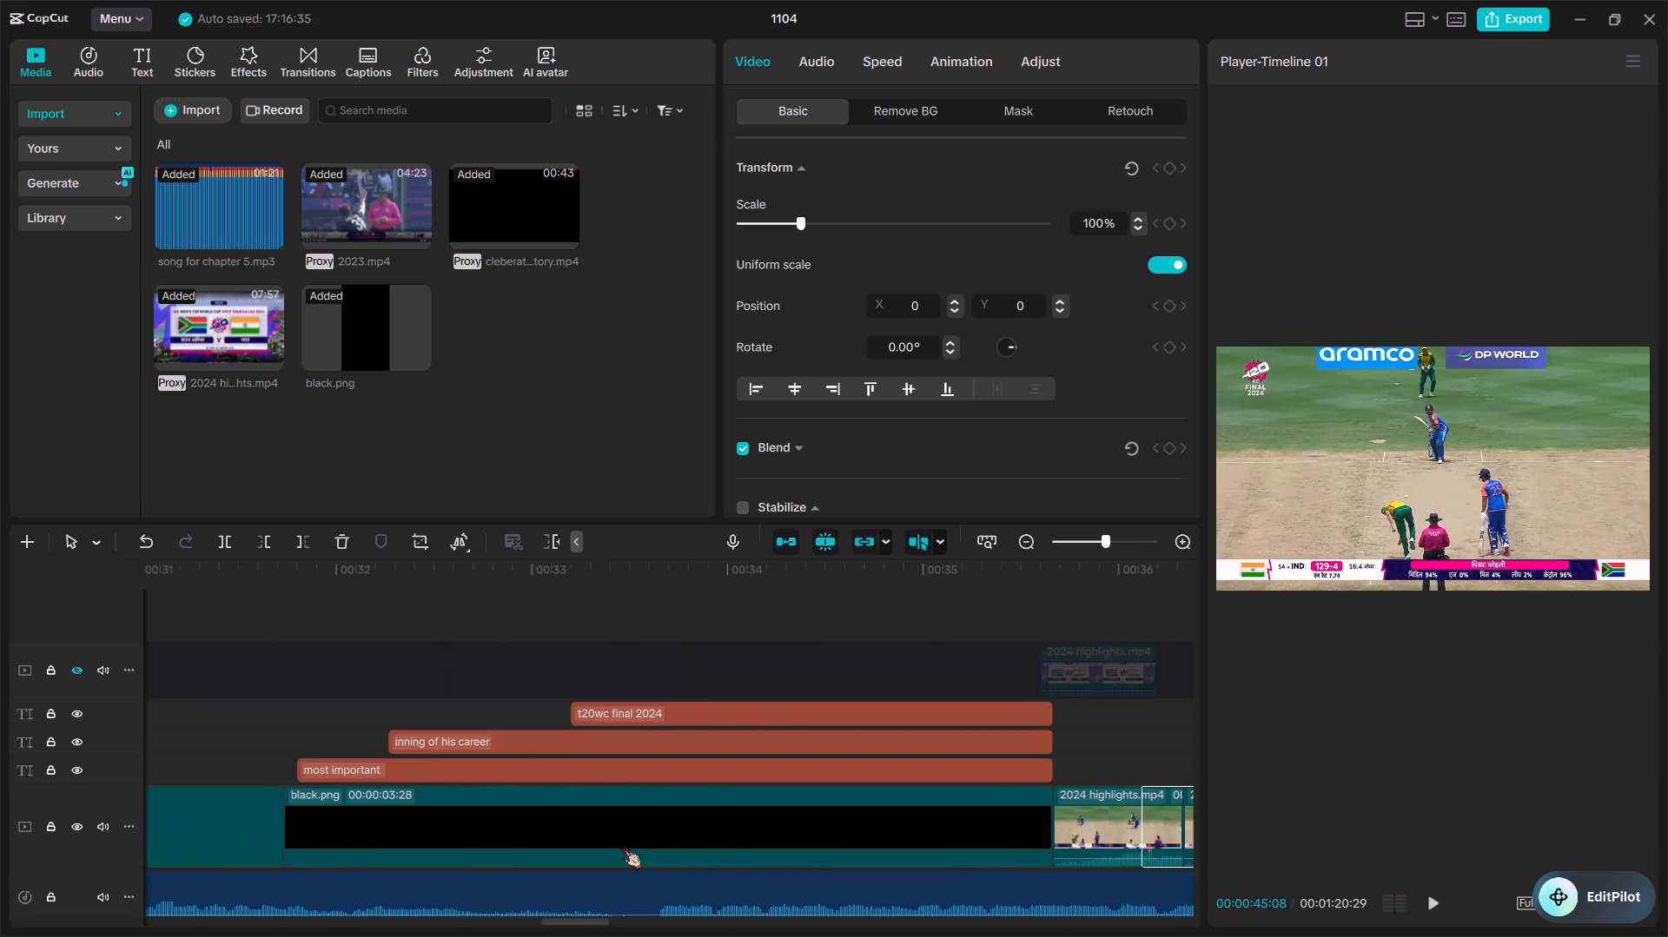
pyautogui.hscroll(-2, 623, 842)
pyautogui.keyDown('ctrl'); pyautogui.scroll(9, 623, 842); pyautogui.keyUp('ctrl')
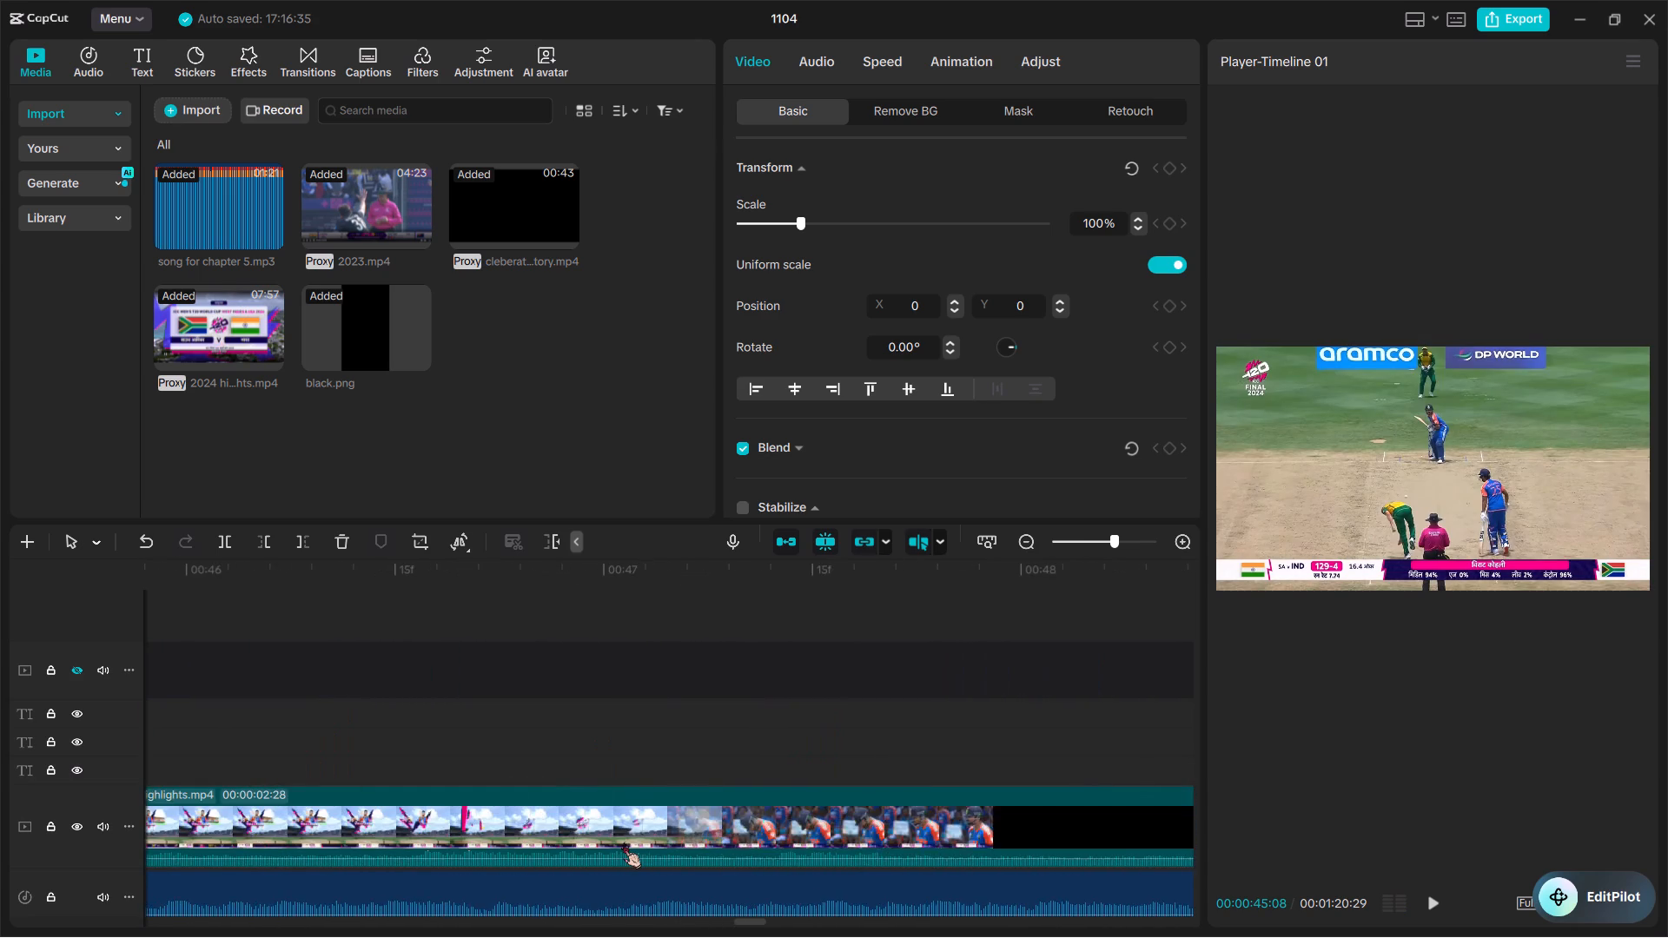
pyautogui.hscroll(1, 623, 842)
pyautogui.keyDown('ctrl'); pyautogui.scroll(-4, 623, 842); pyautogui.keyUp('ctrl')
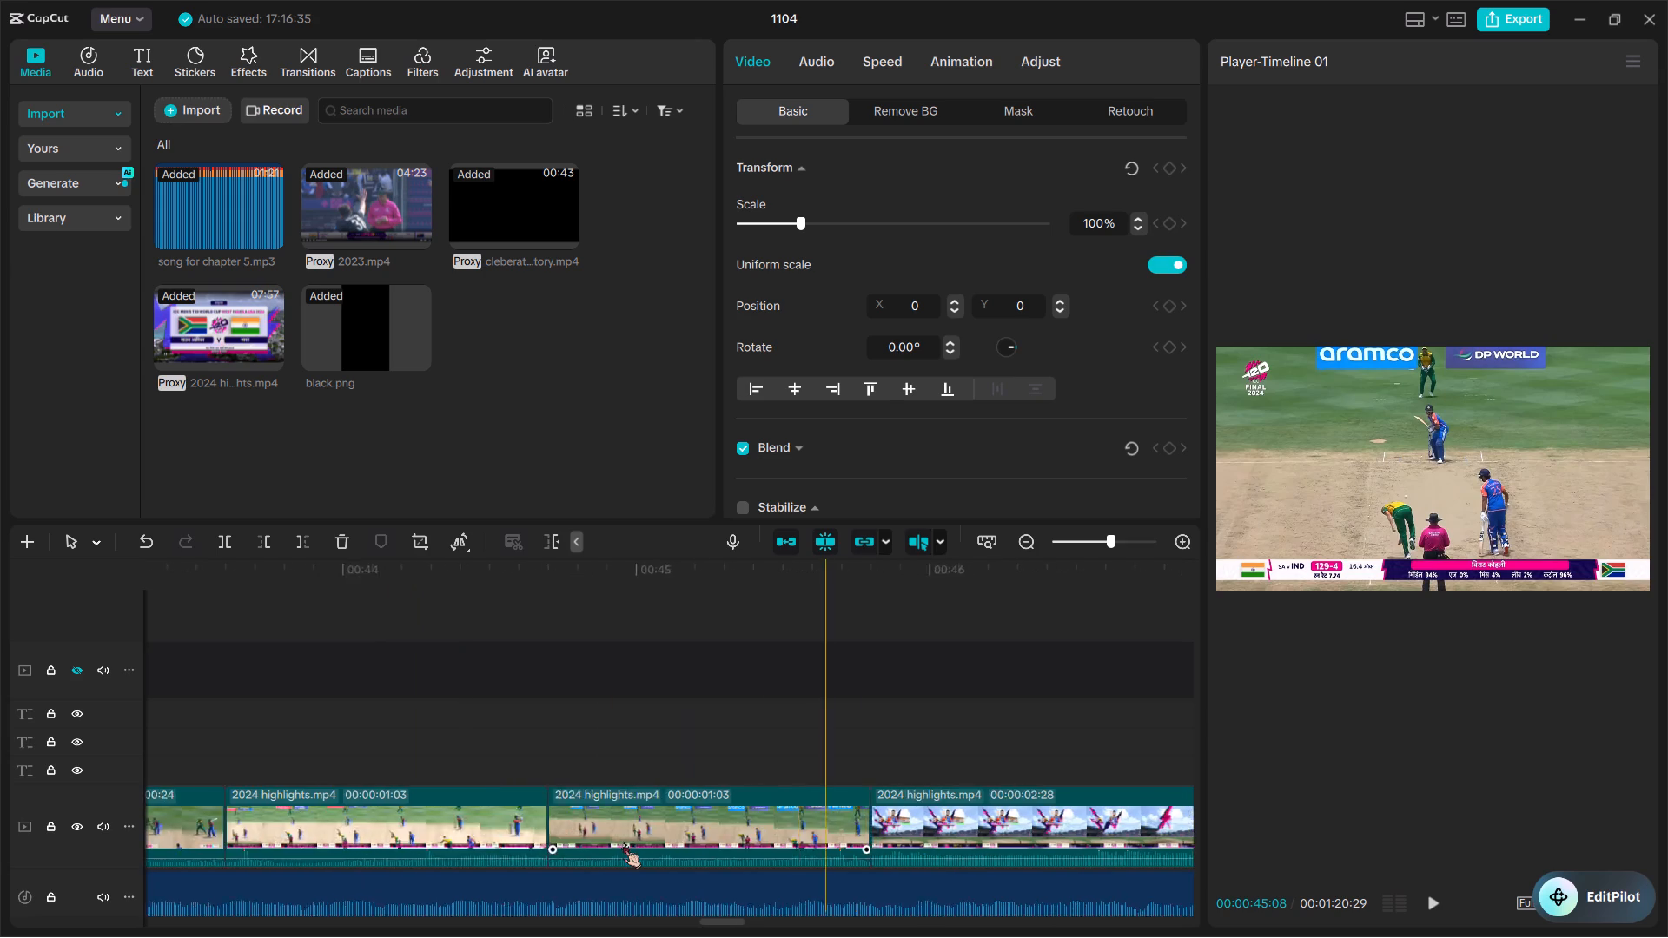
pyautogui.keyDown('ctrl'); pyautogui.scroll(-1, 623, 842); pyautogui.keyUp('ctrl')
pyautogui.hscroll(1, 705, 827)
pyautogui.keyDown('ctrl'); pyautogui.scroll(-3, 705, 827); pyautogui.keyUp('ctrl')
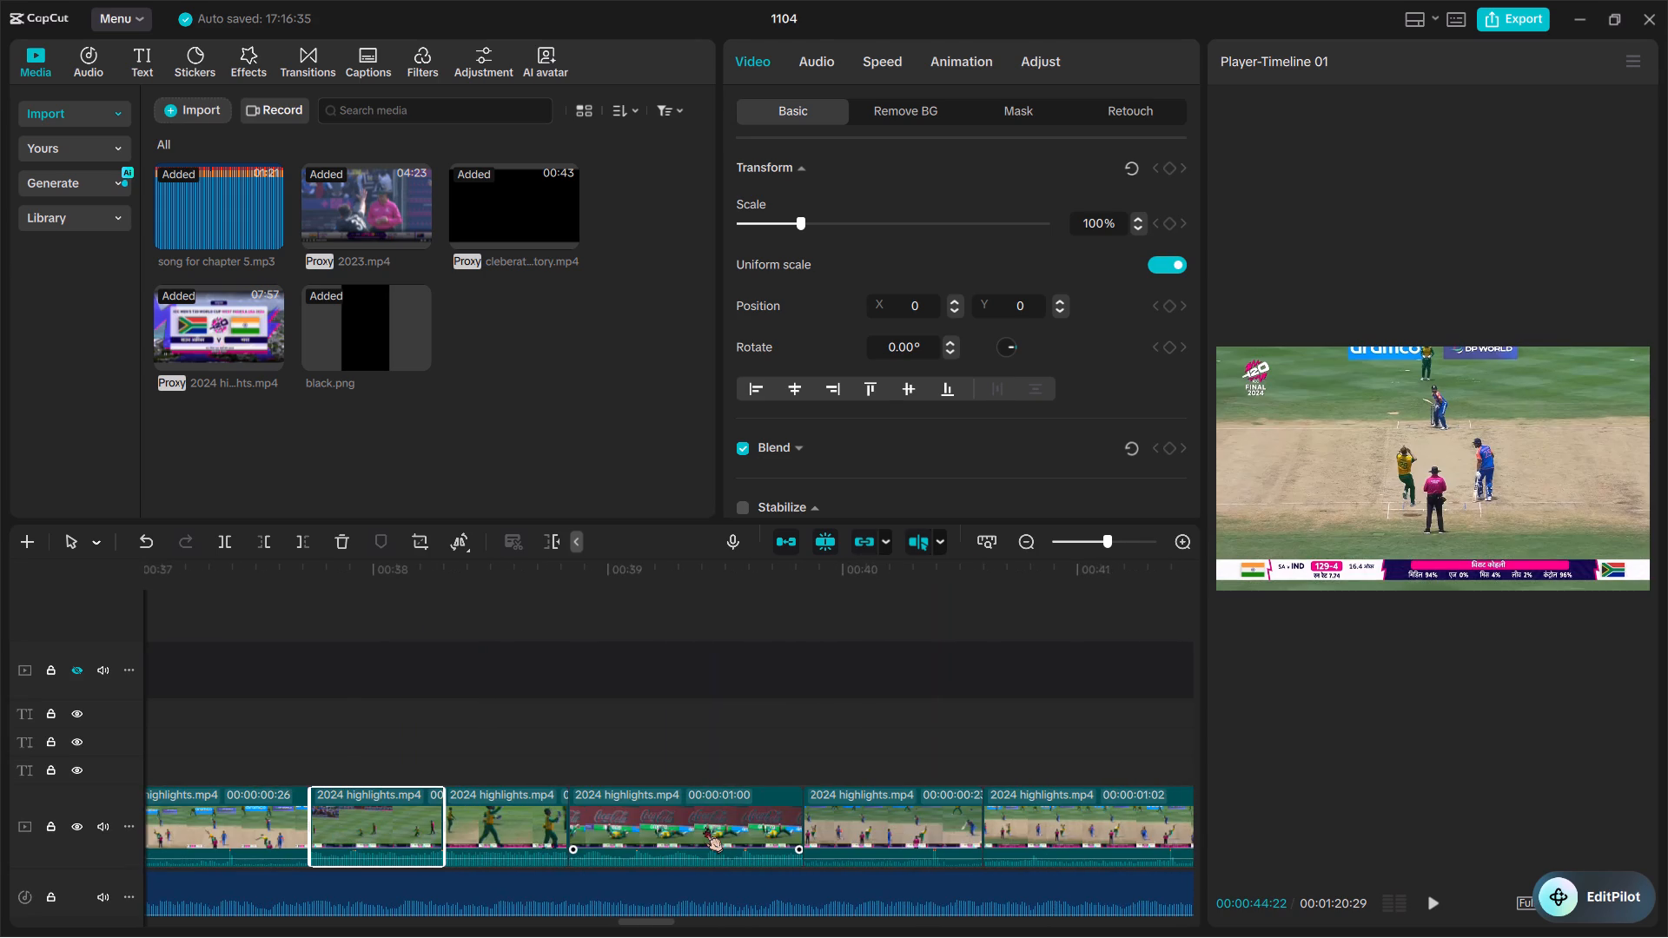
# Extend the end of the 23-1 batting shot near the chapter's start to 20 frames and play back the cut.
pyautogui.hscroll(1, 610, 795)
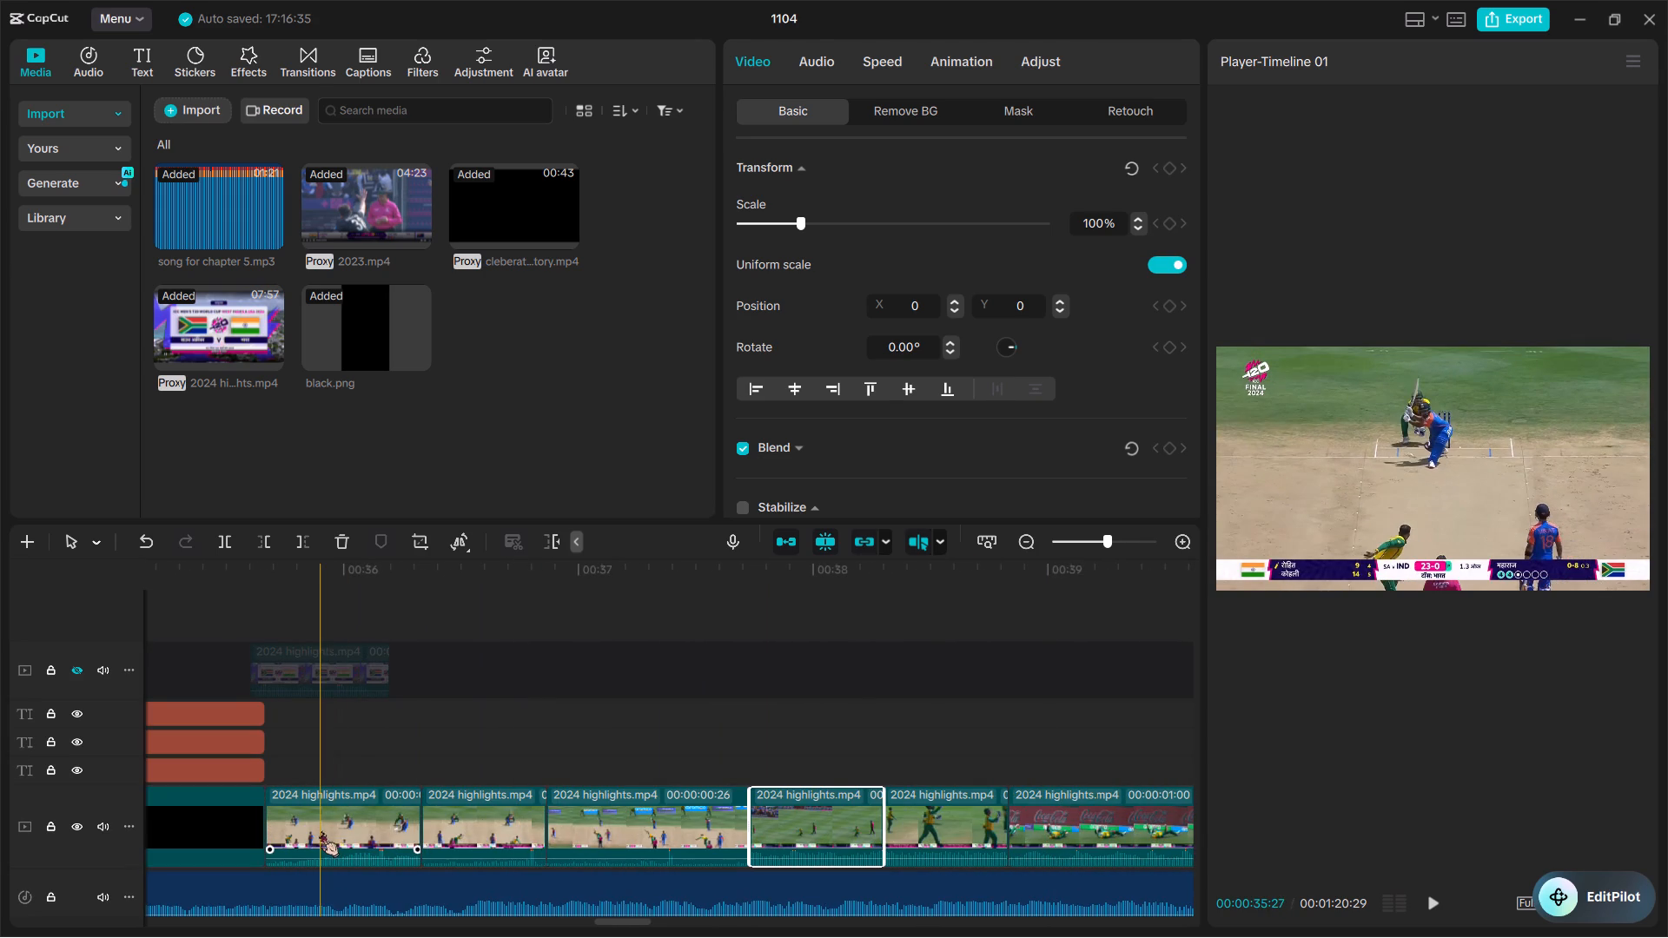
pyautogui.keyDown('ctrl'); pyautogui.scroll(4, 321, 831); pyautogui.keyUp('ctrl')
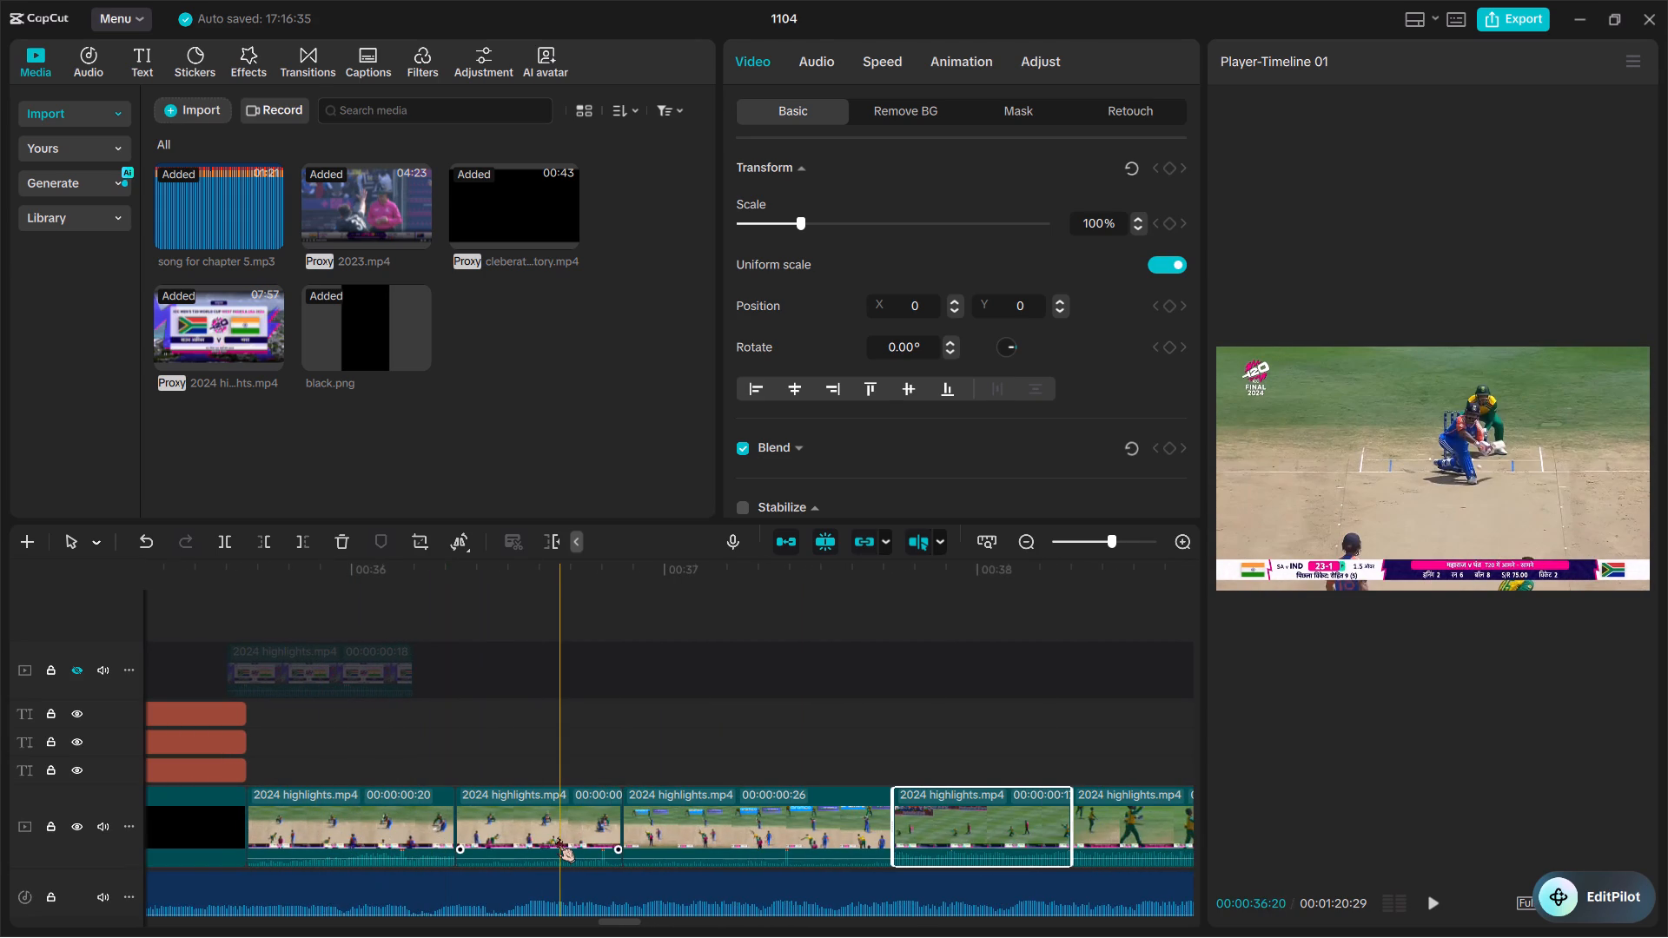
pyautogui.keyDown('ctrl'); pyautogui.scroll(3, 557, 837); pyautogui.keyUp('ctrl')
pyautogui.keyDown('ctrl'); pyautogui.scroll(-1, 557, 837); pyautogui.keyUp('ctrl')
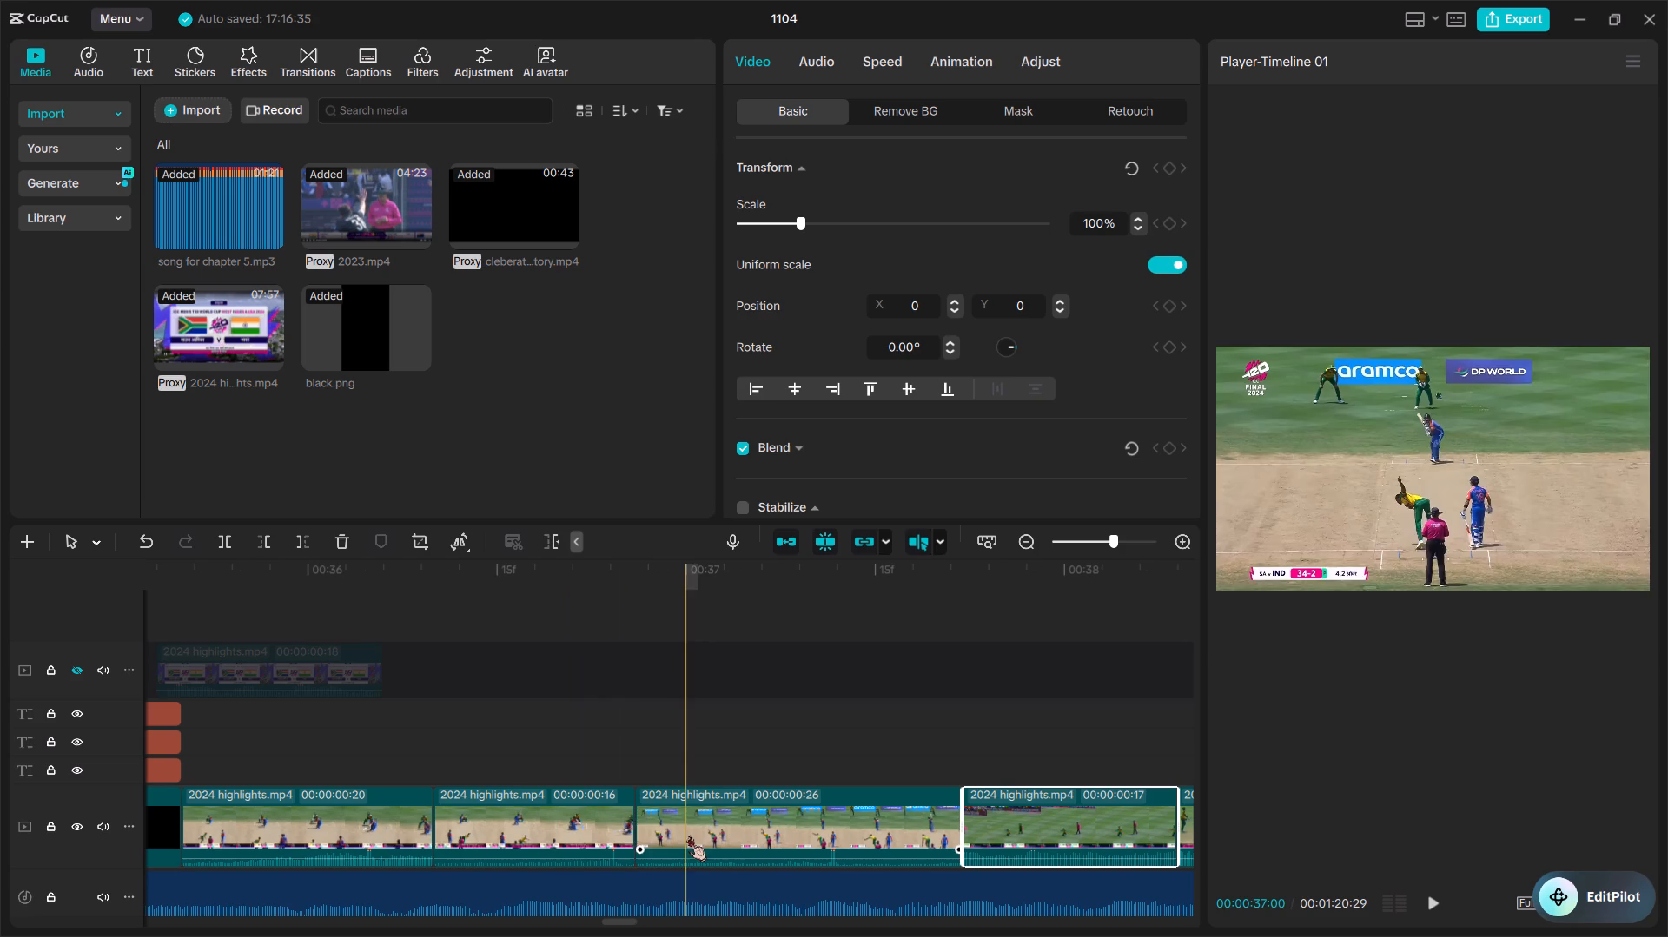
pyautogui.click(585, 829)
pyautogui.moveTo(638, 829); pyautogui.dragTo(645, 832)
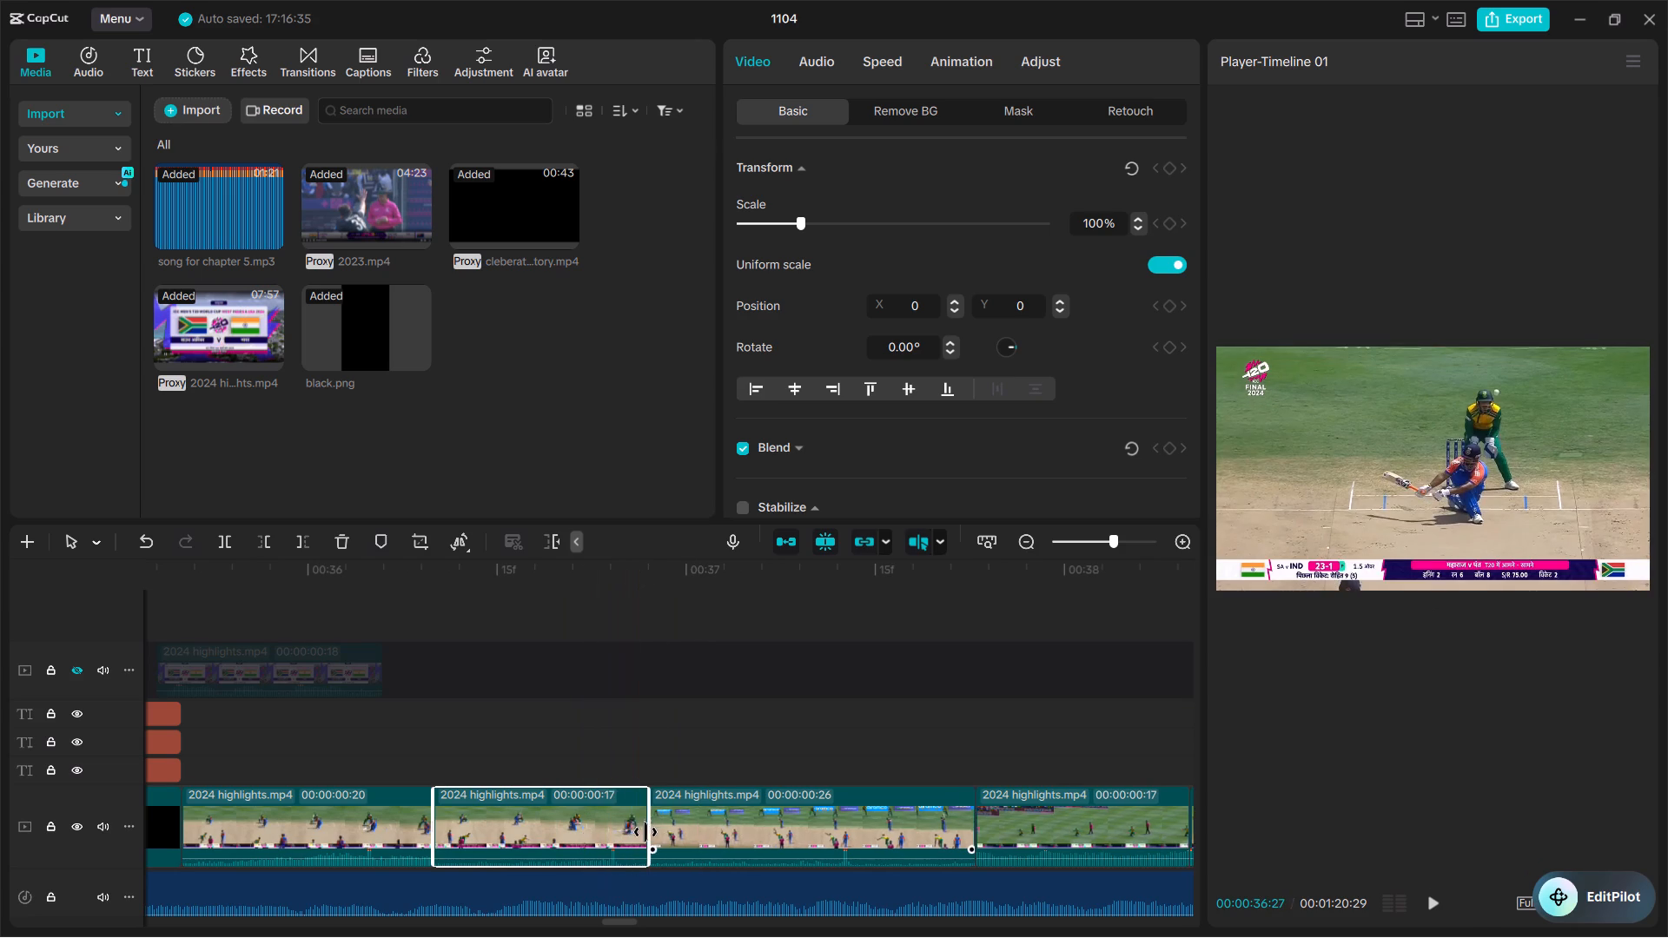
pyautogui.moveTo(645, 832); pyautogui.dragTo(681, 841)
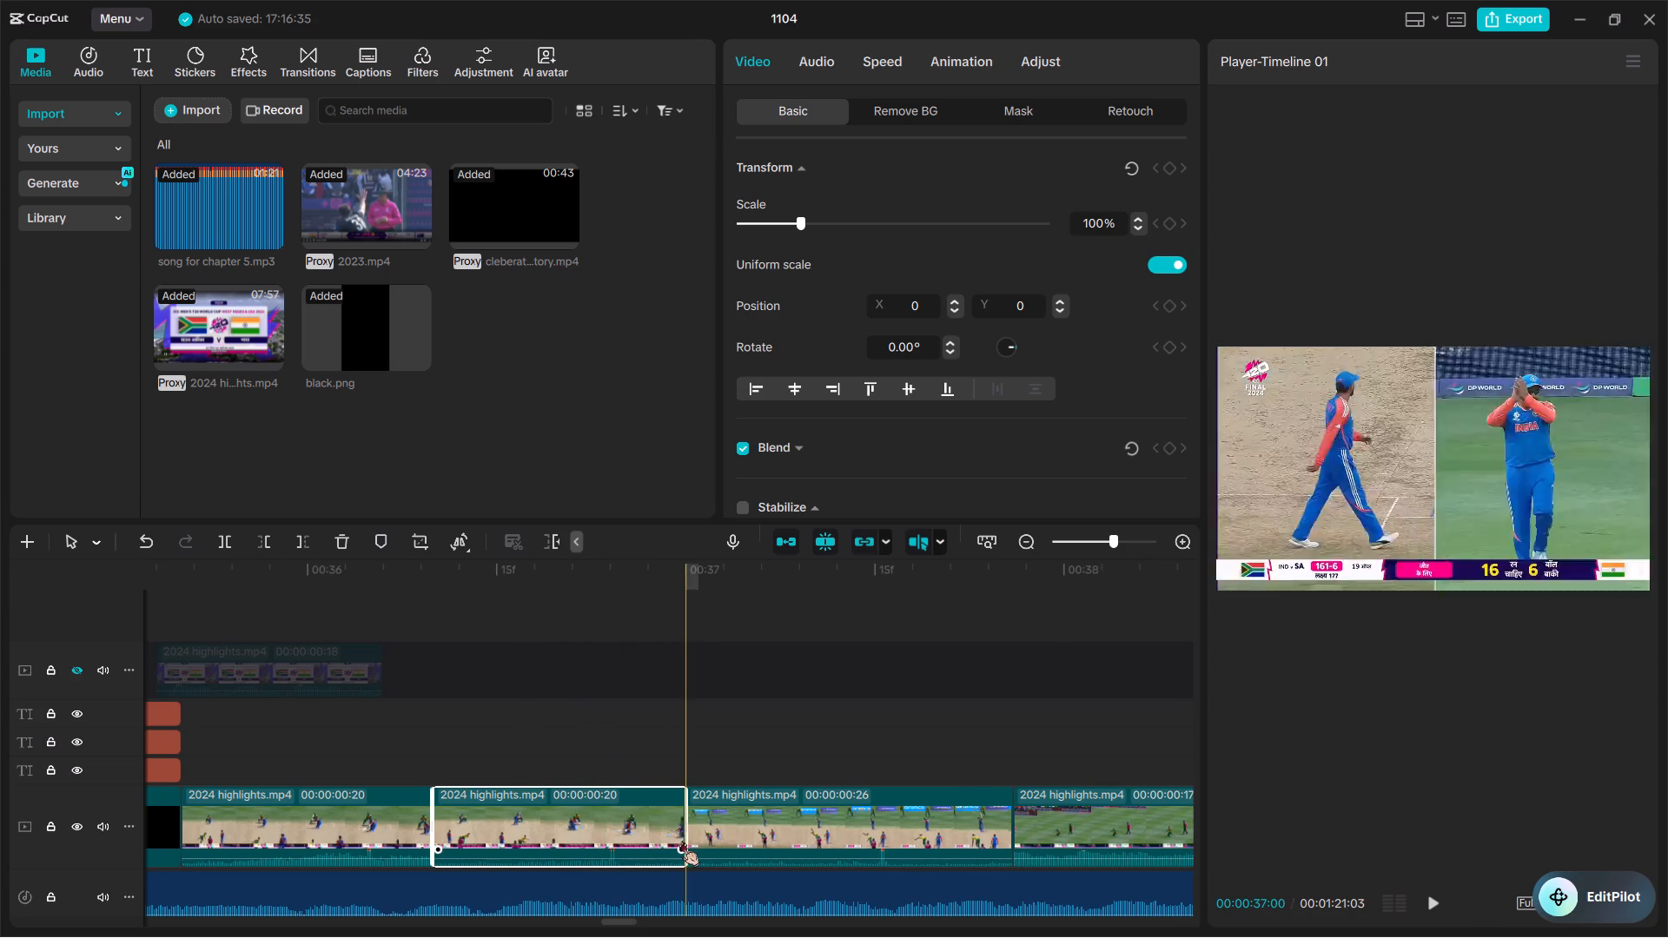
pyautogui.press('space')
pyautogui.press('space')
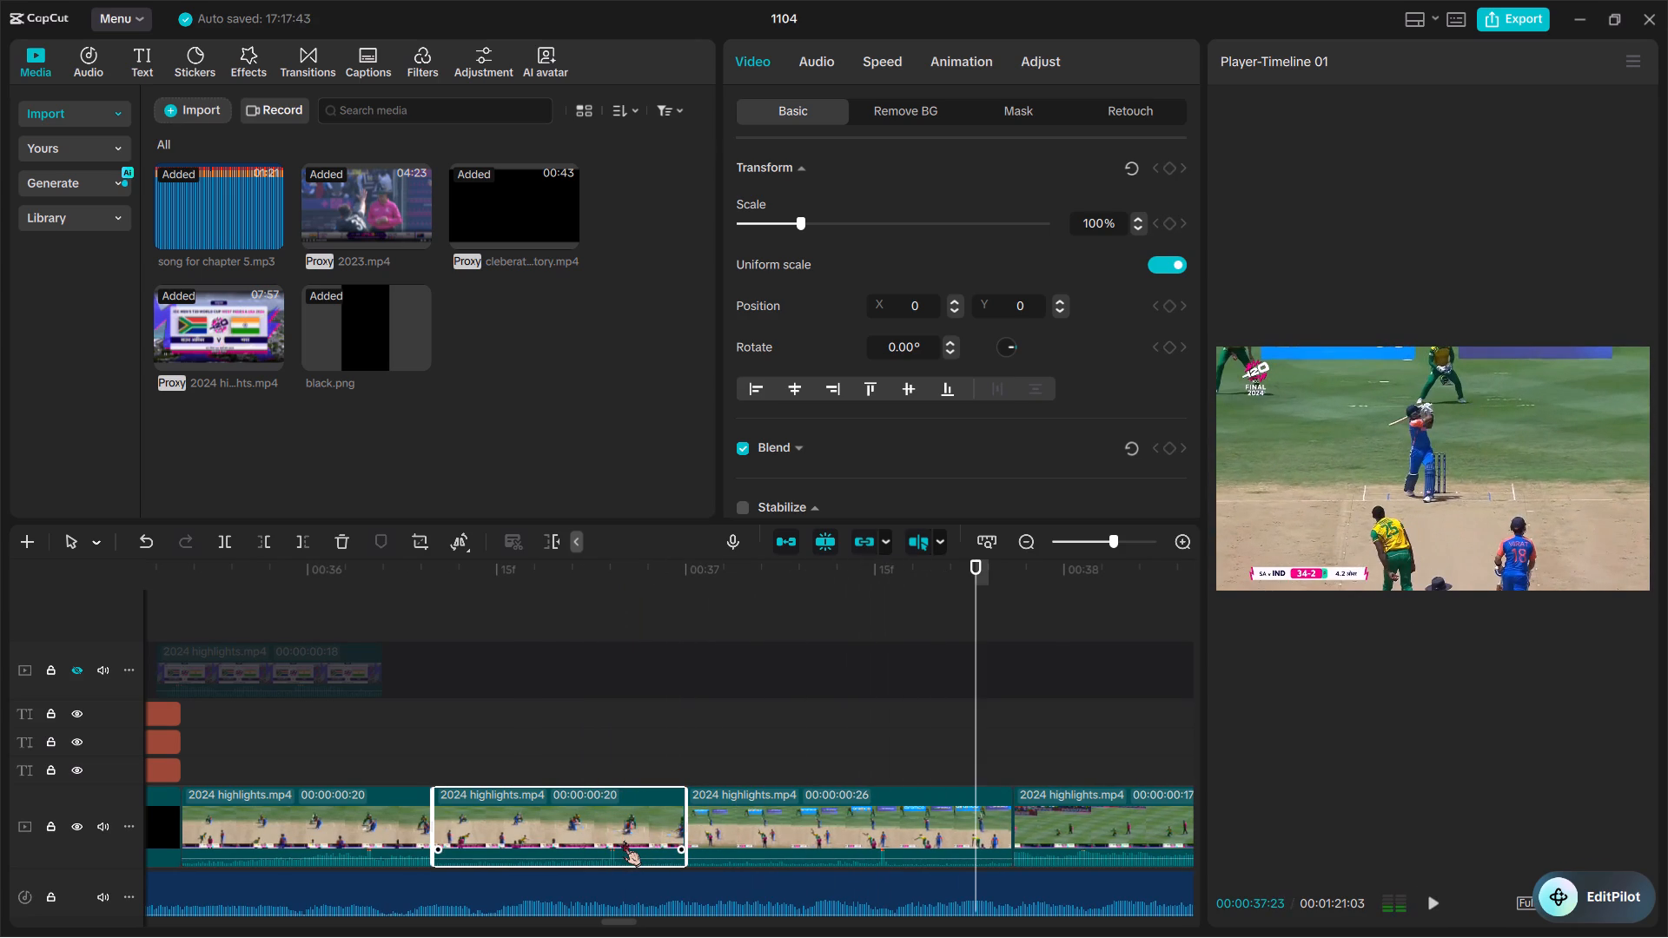
# Trim the start of the 34-2 batting shot closer to the bowler's release, making it 20 frames long, and play it back.
pyautogui.click(774, 845)
pyautogui.press('q')
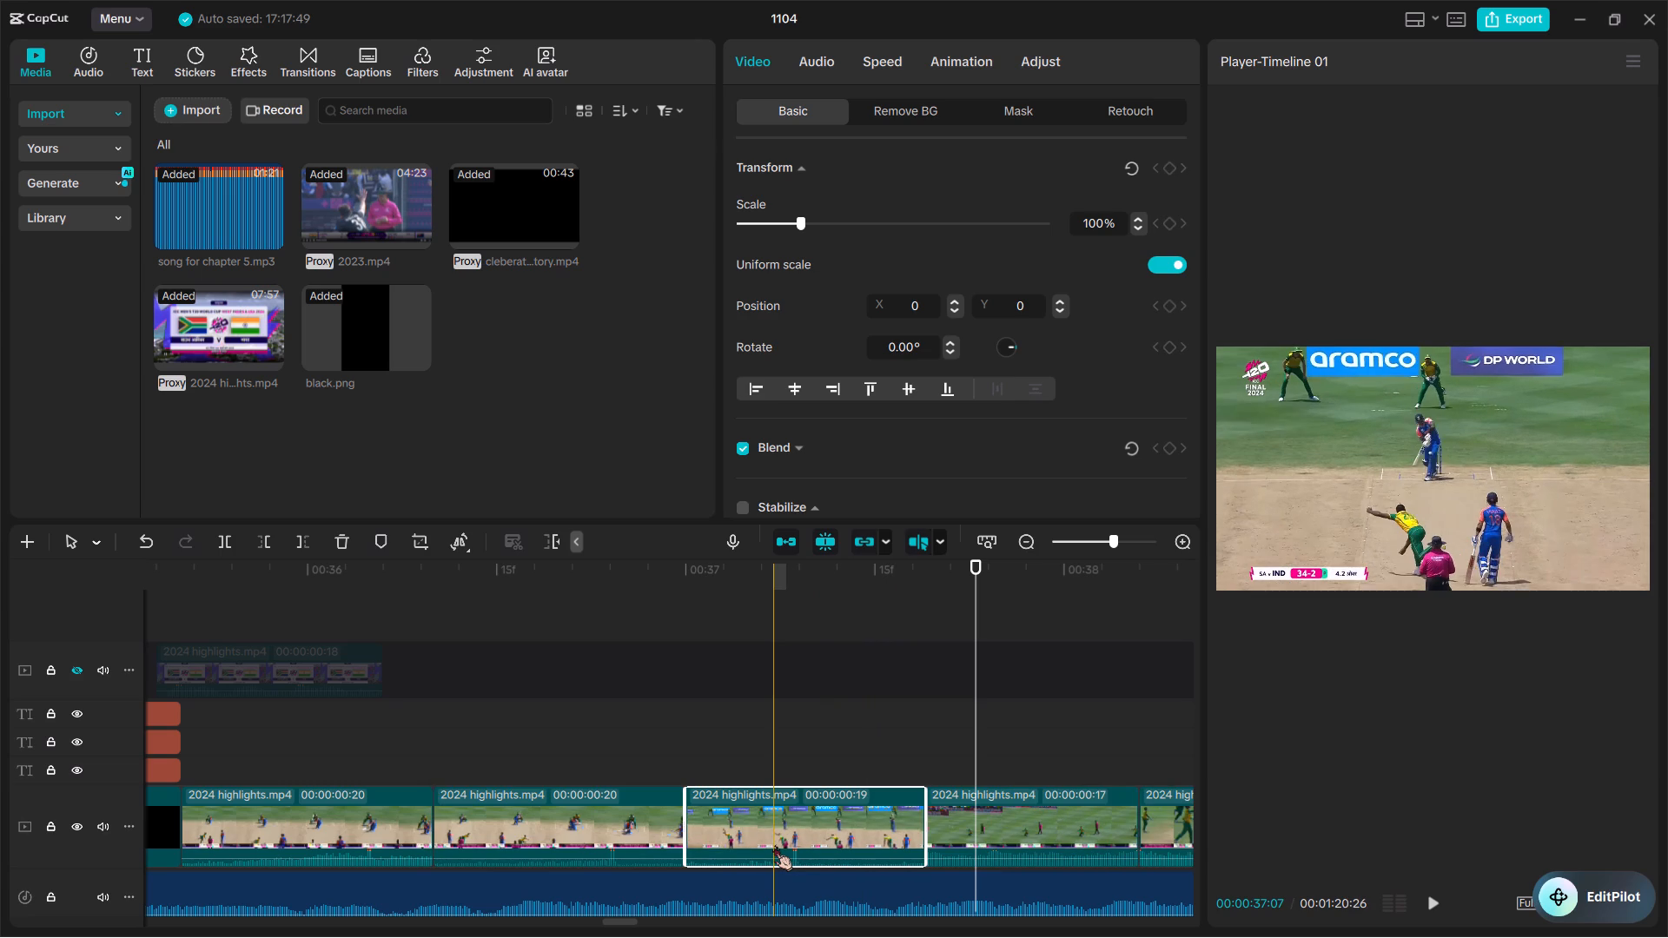
pyautogui.click(680, 828)
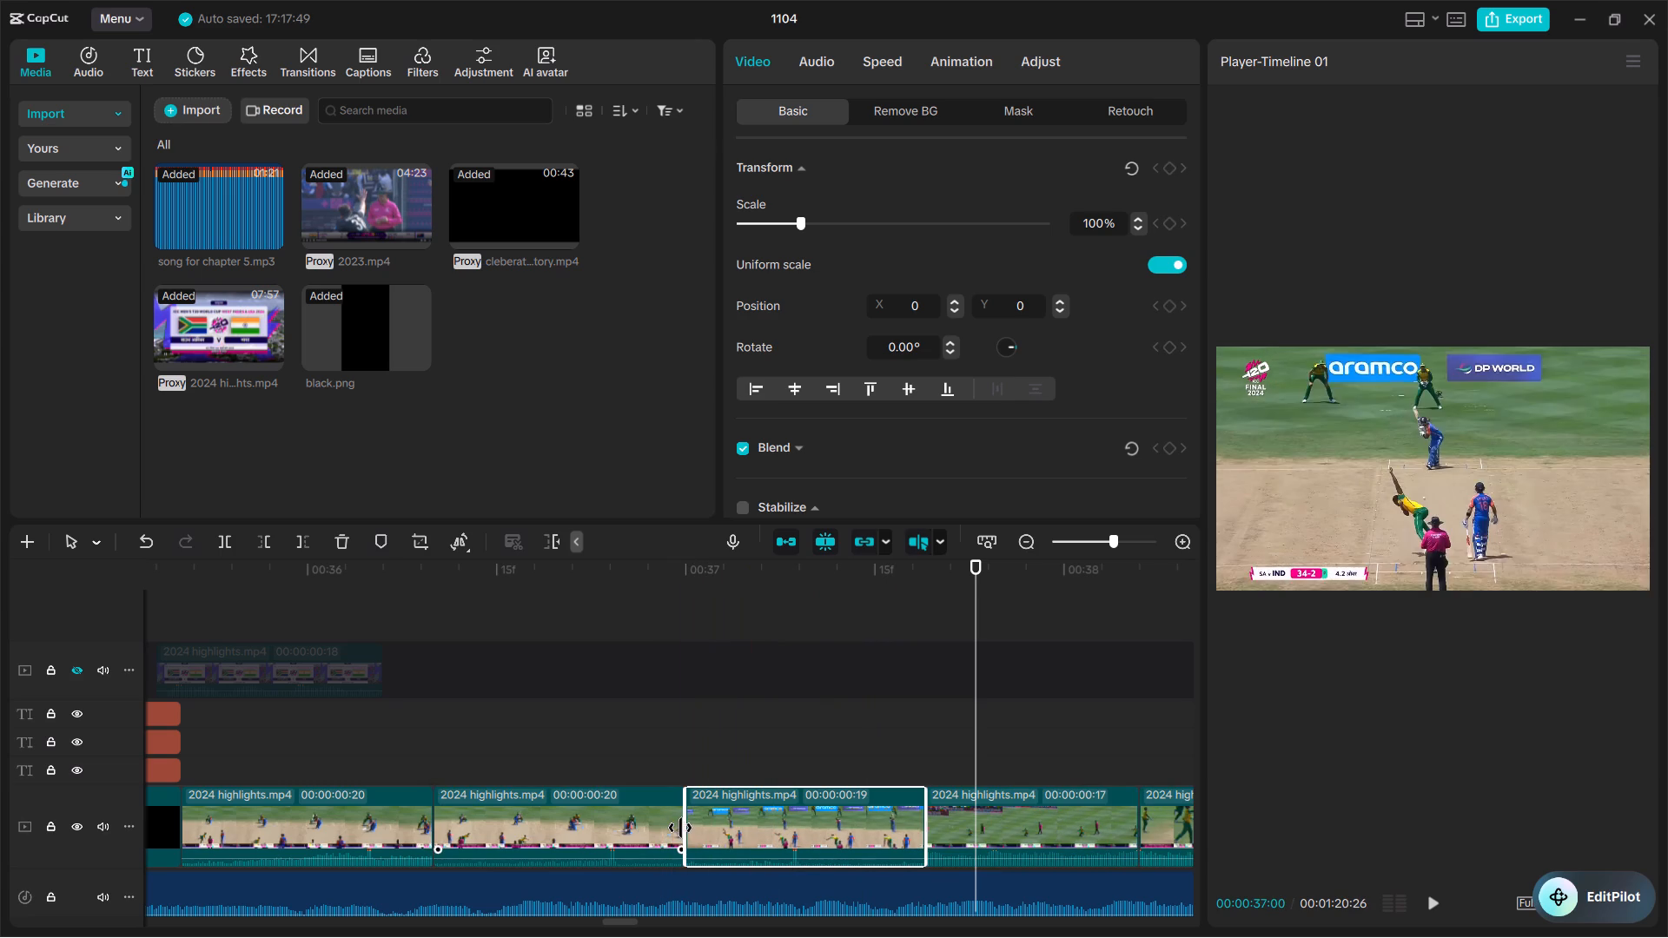
pyautogui.press('space')
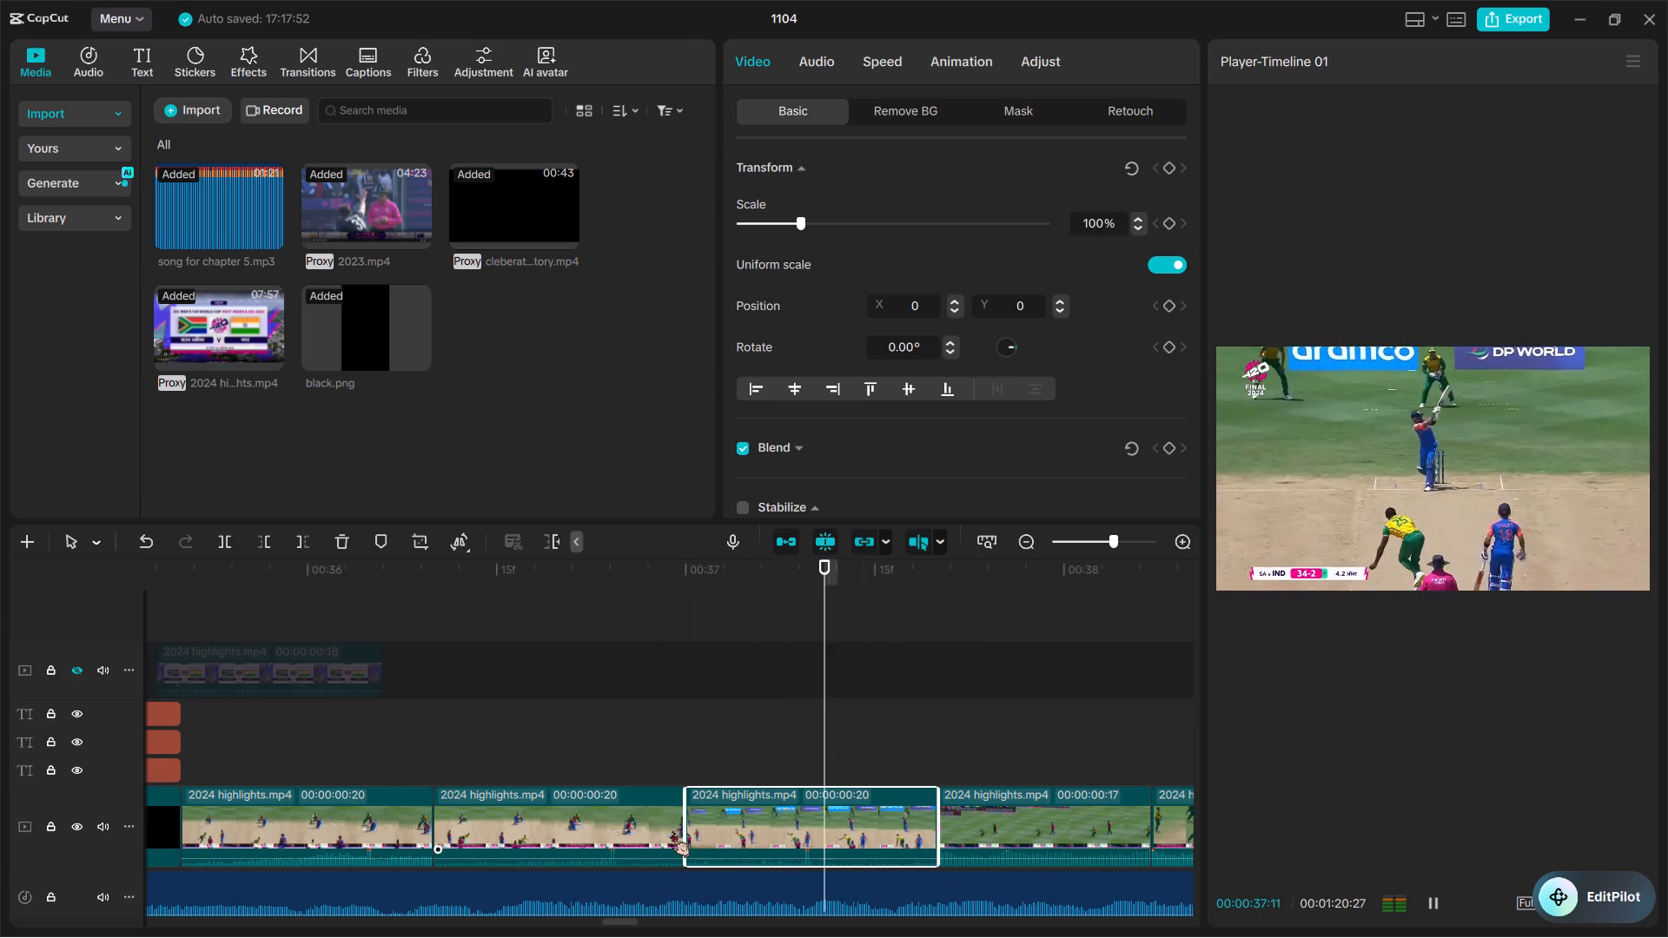
pyautogui.press('space')
# Trim the end of the Coca-Cola boundary catch shot so it lasts 23 frames, and play it back.
pyautogui.hscroll(-1, 672, 831)
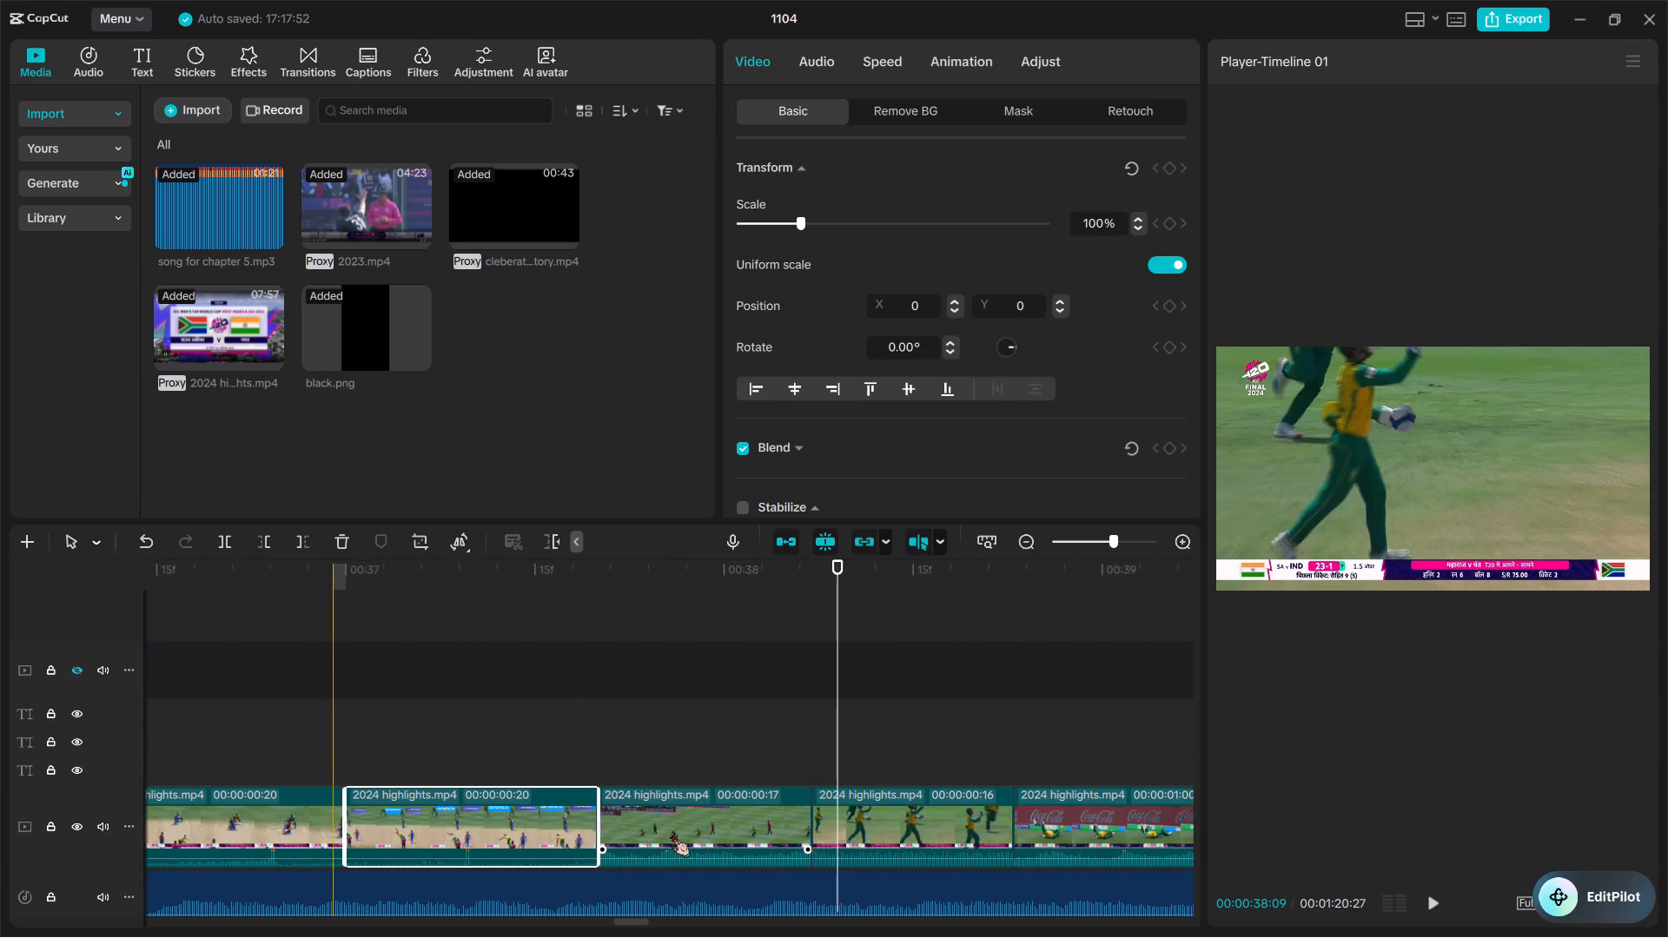
pyautogui.hscroll(-1, 1027, 819)
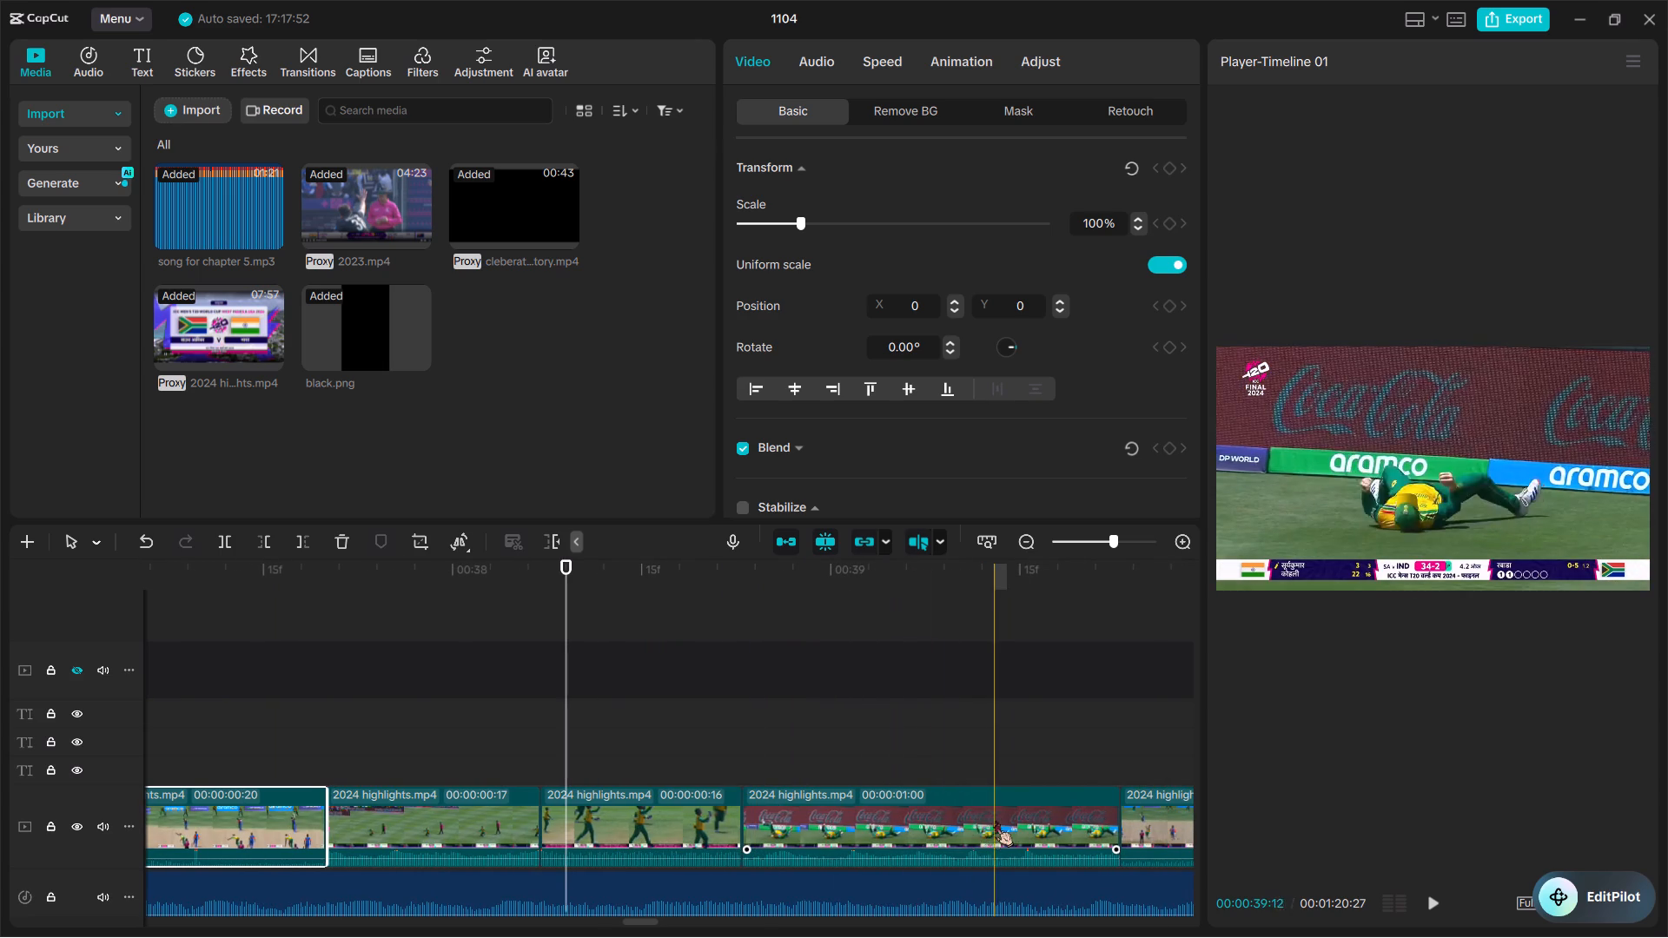
pyautogui.click(1018, 825)
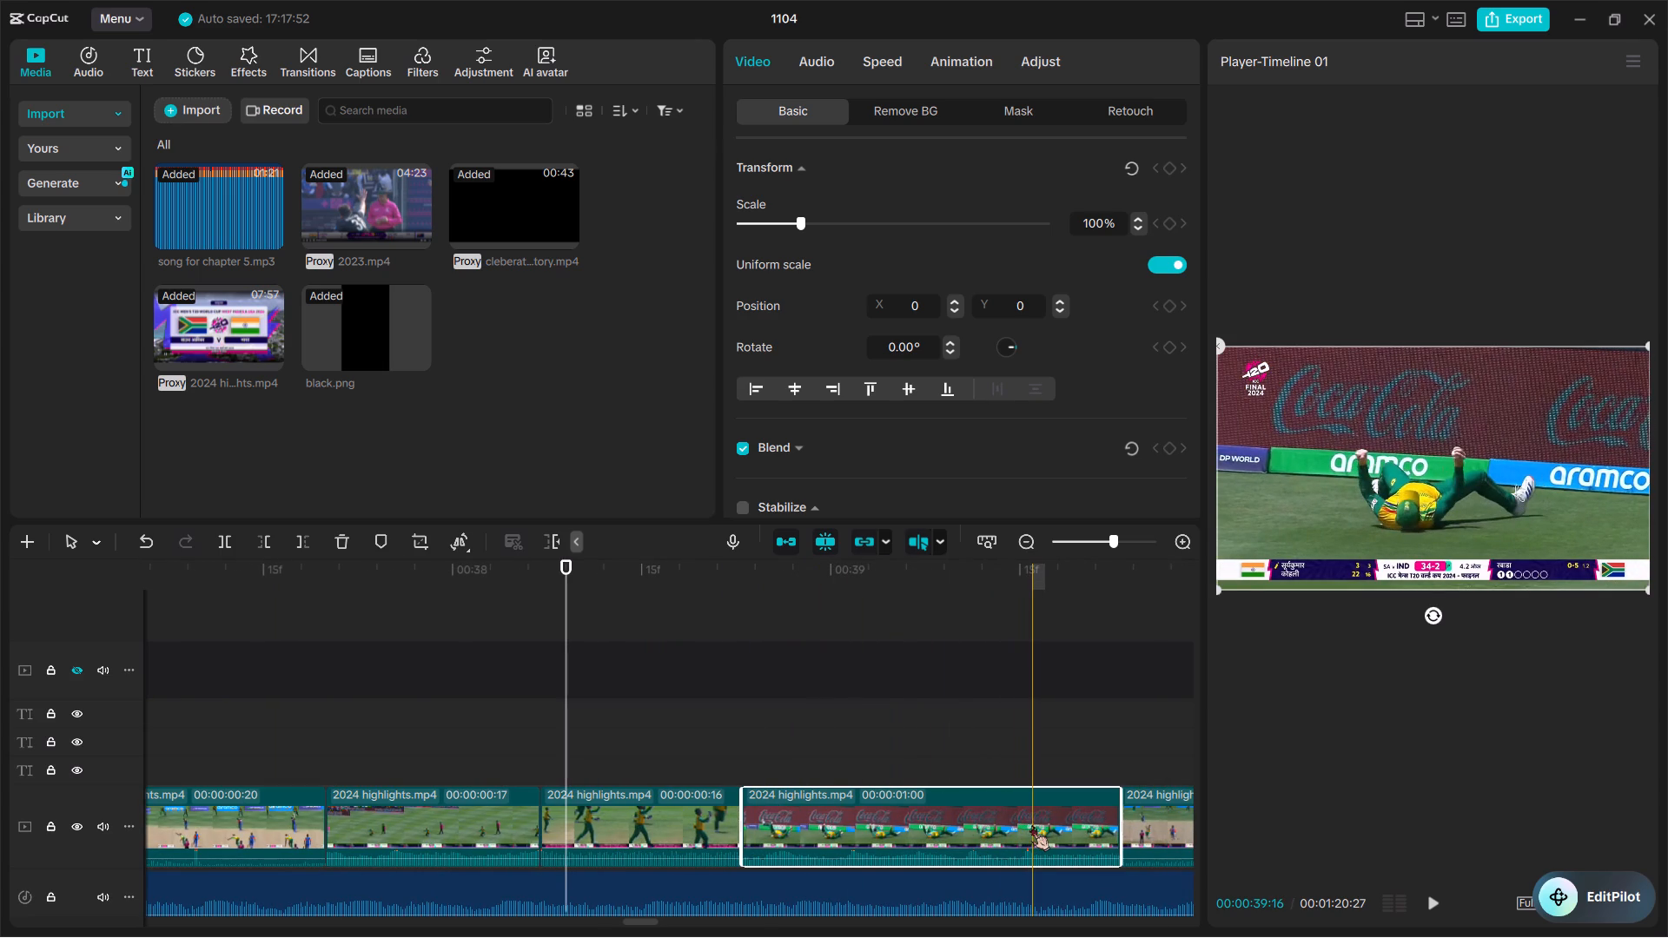
pyautogui.press('w')
pyautogui.press('space')
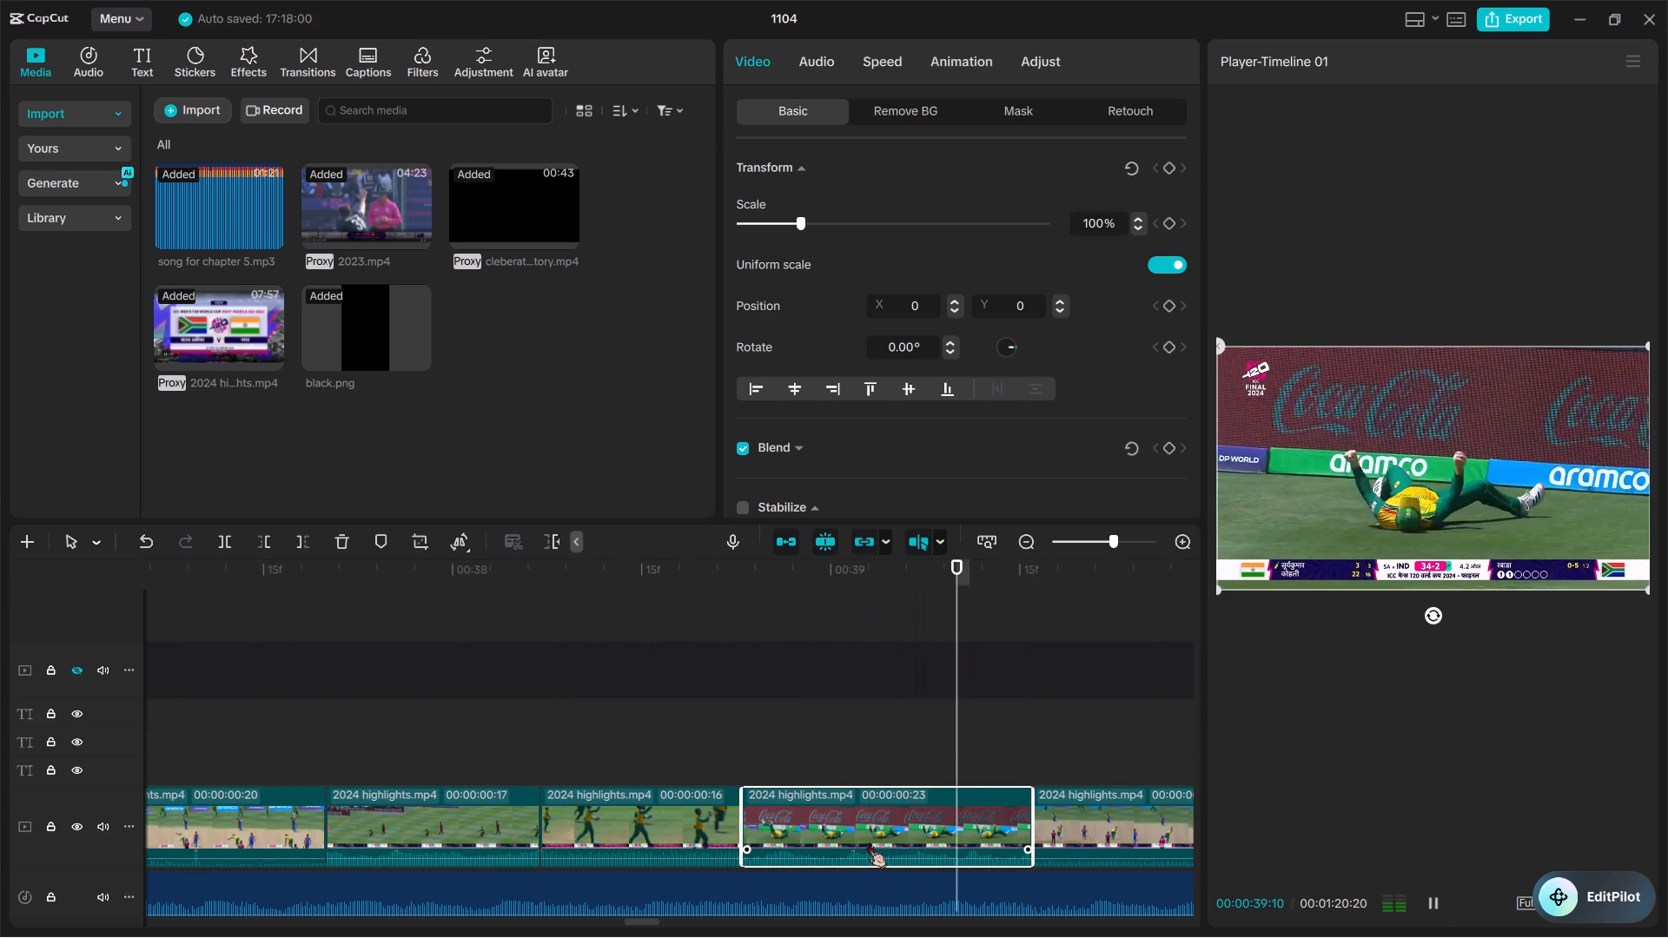
pyautogui.press('space')
# Trim the start of the 5-0 batting shot so it lasts 22 frames, and play it back.
pyautogui.hscroll(1, 832, 837)
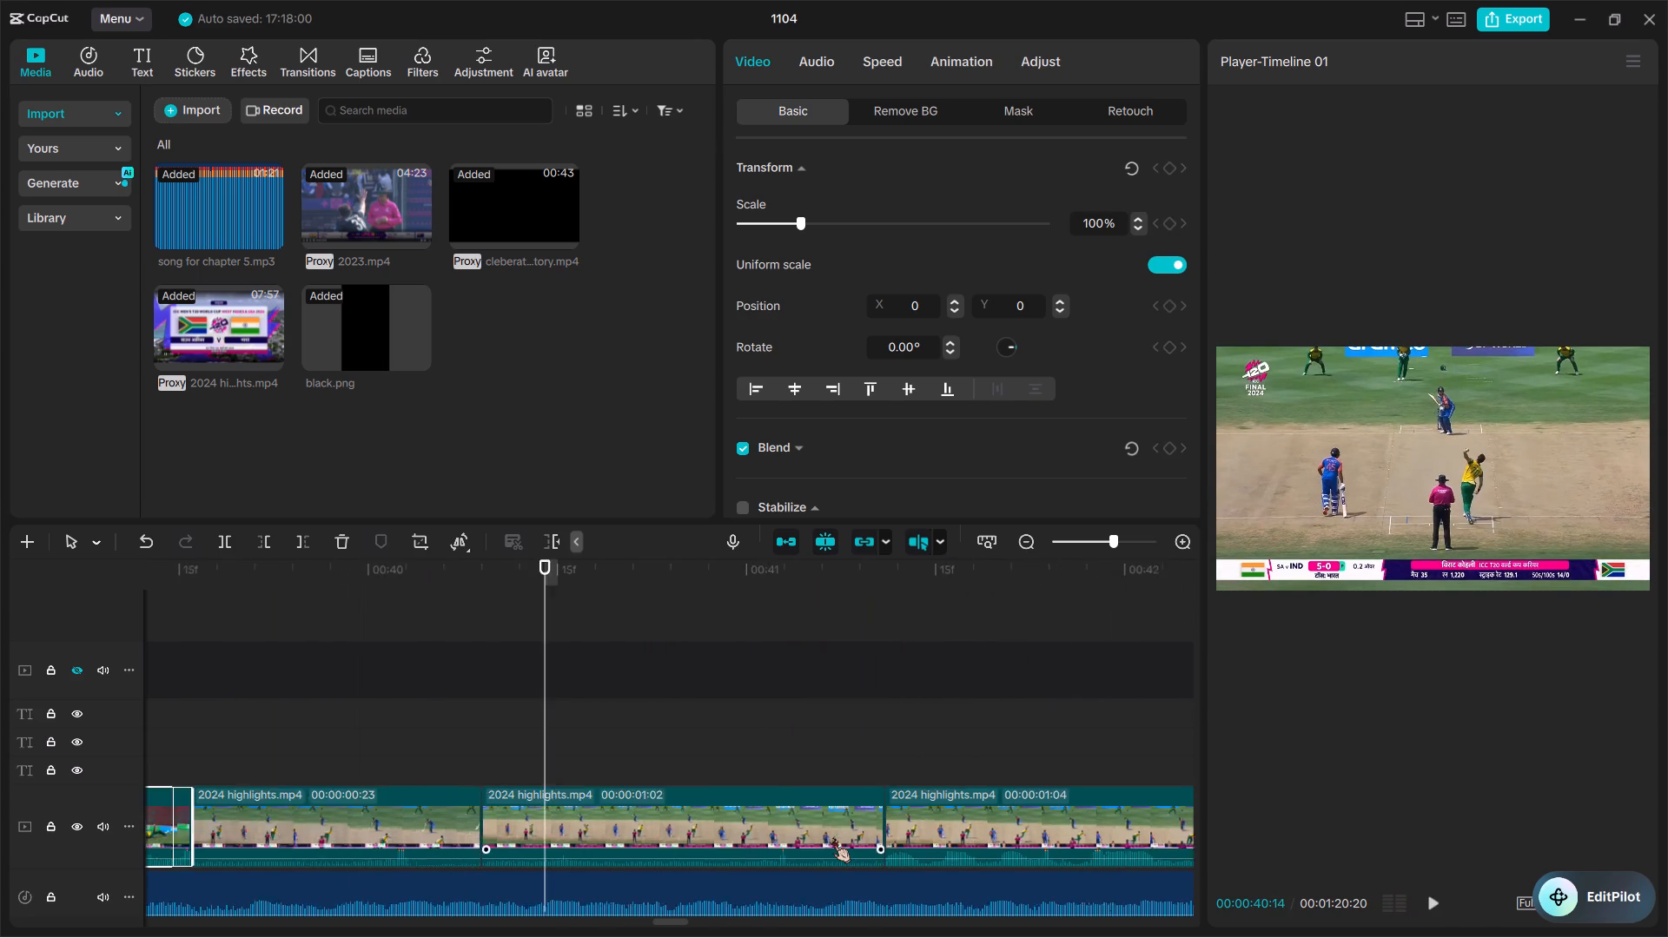
pyautogui.hscroll(1, 832, 837)
pyautogui.hscroll(-1, 1092, 862)
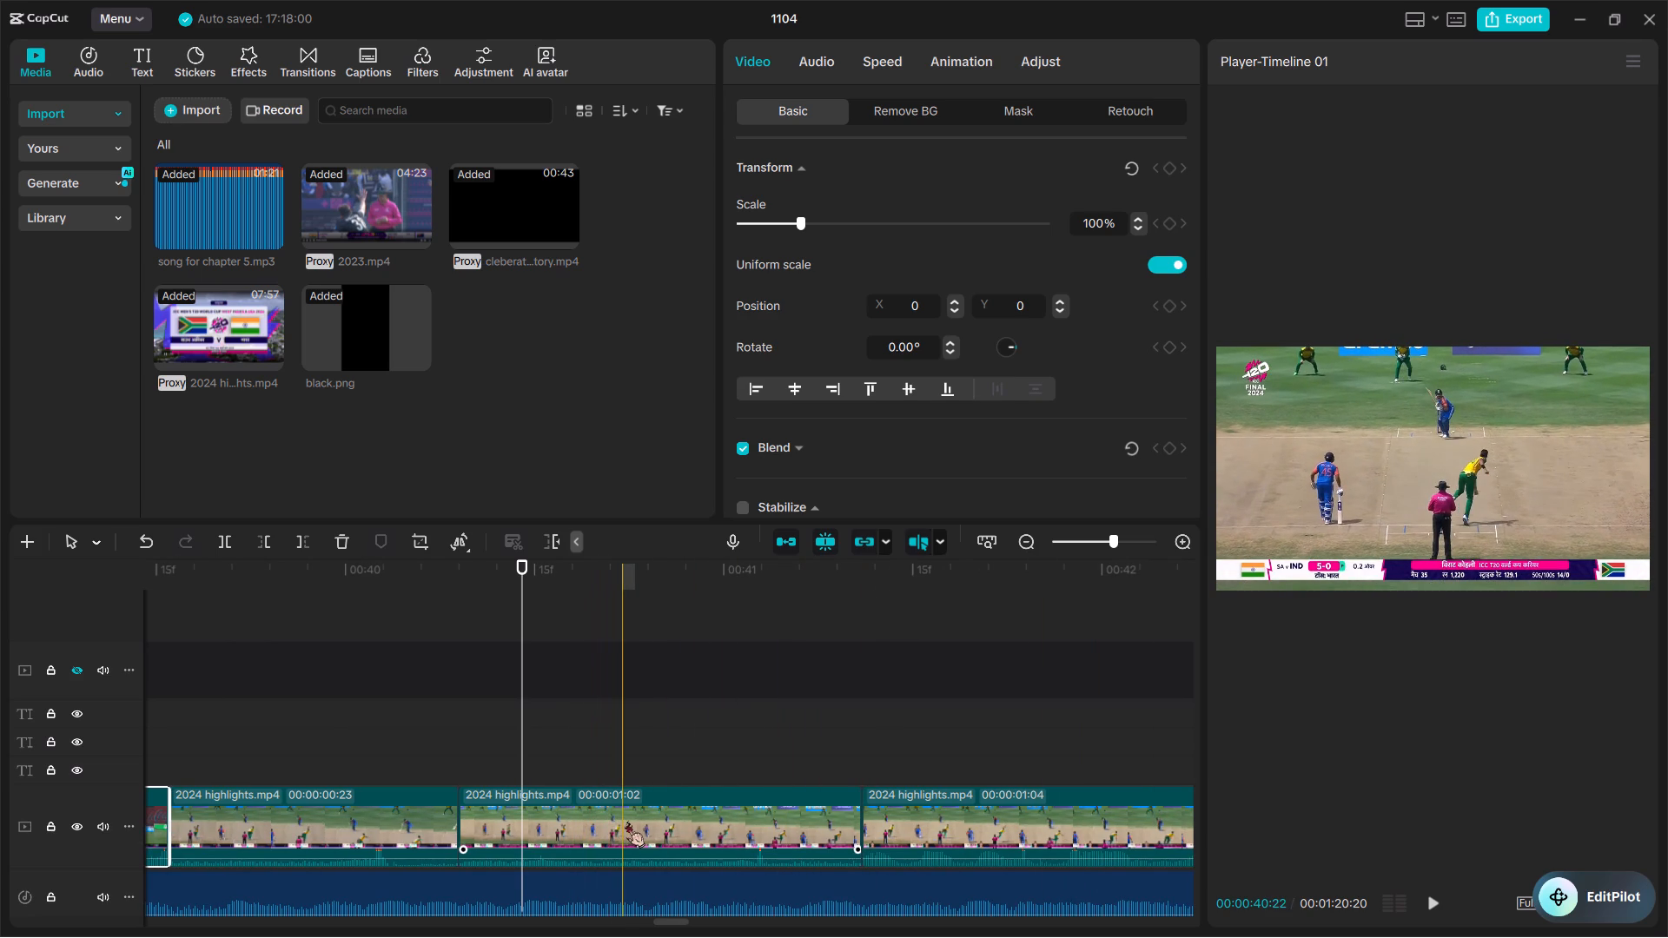
pyautogui.press('q')
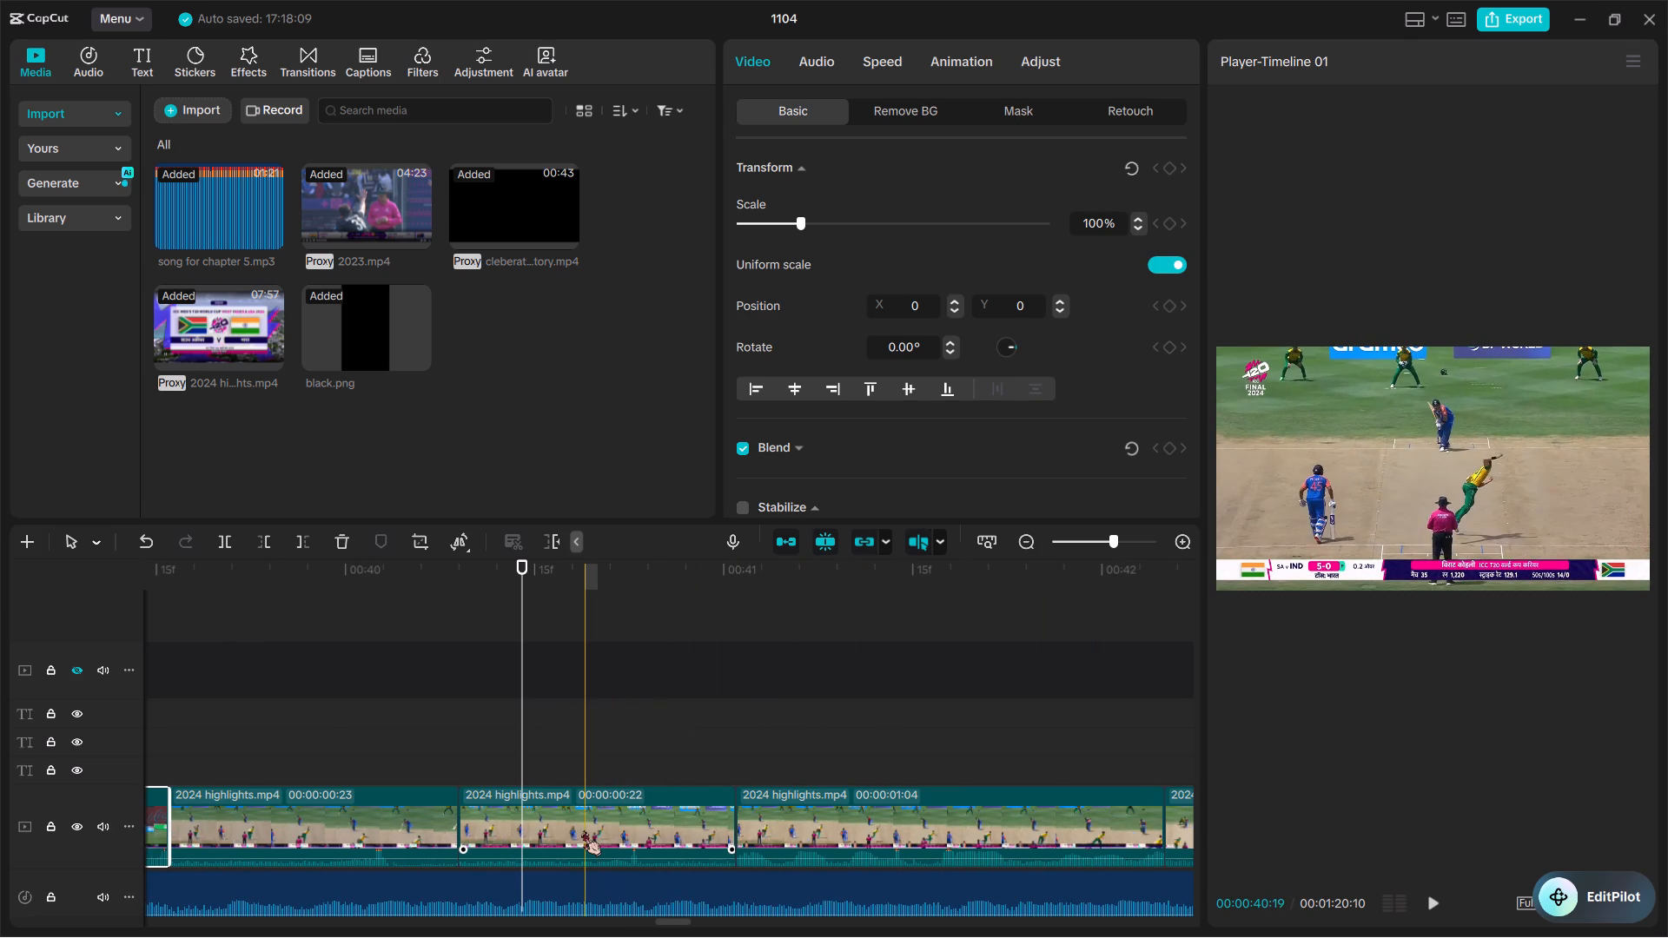
pyautogui.press('space')
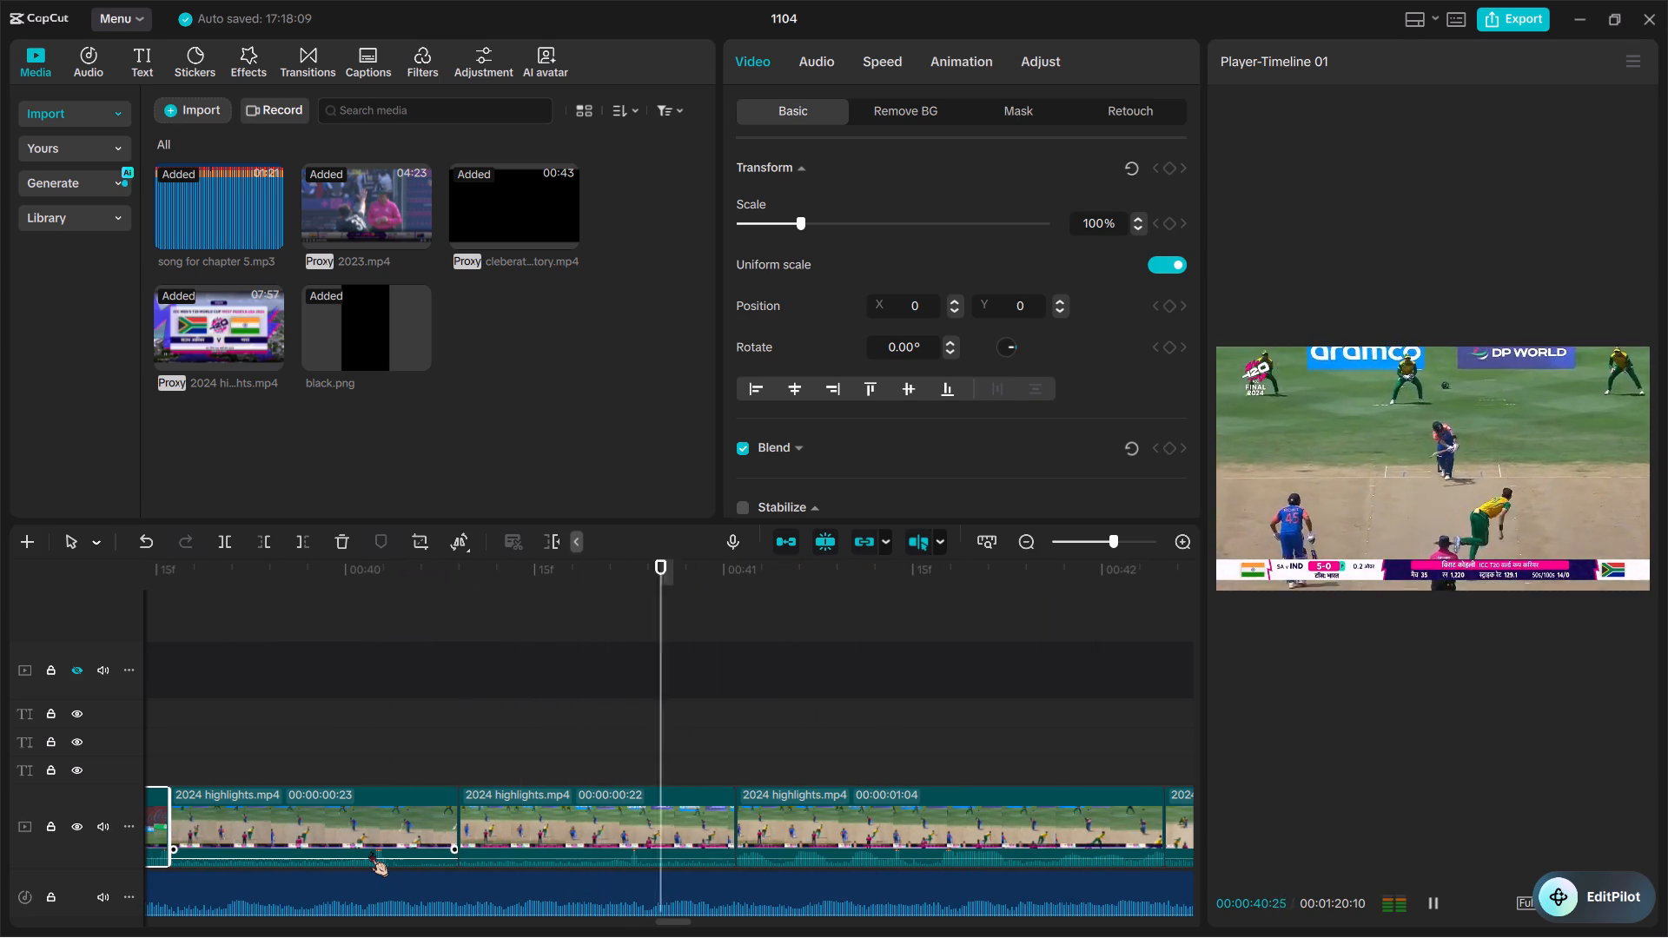
pyautogui.press('space')
# Trim the end of the 11-0 batting shot so it lasts 23 frames.
pyautogui.click(864, 828)
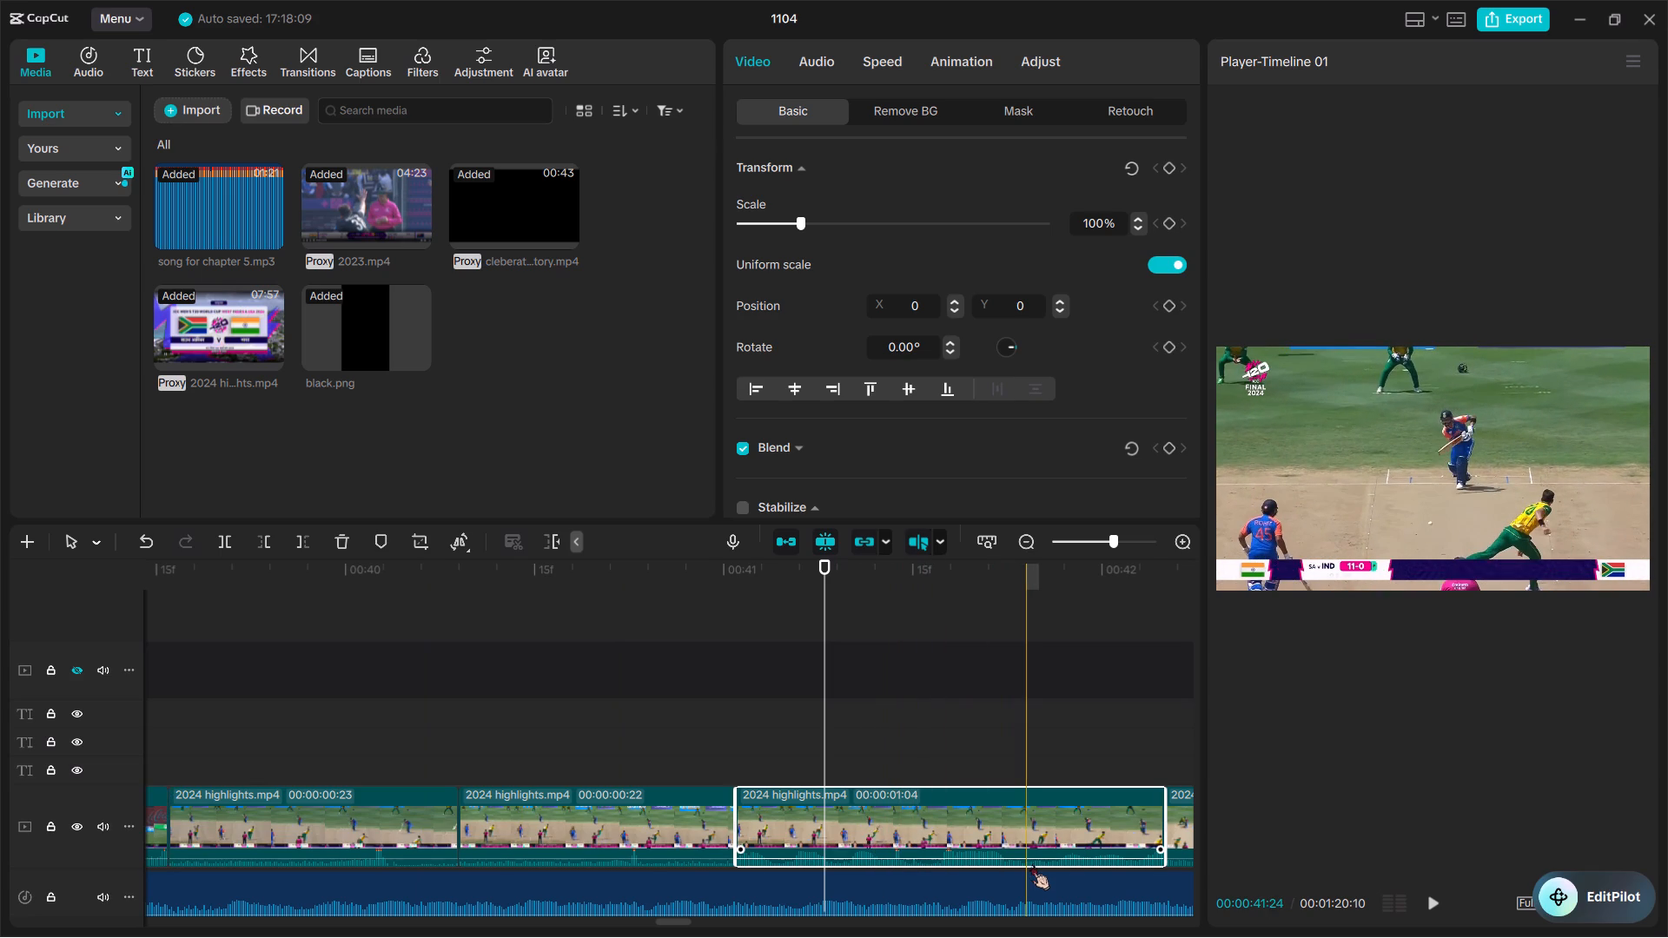
pyautogui.press('w')
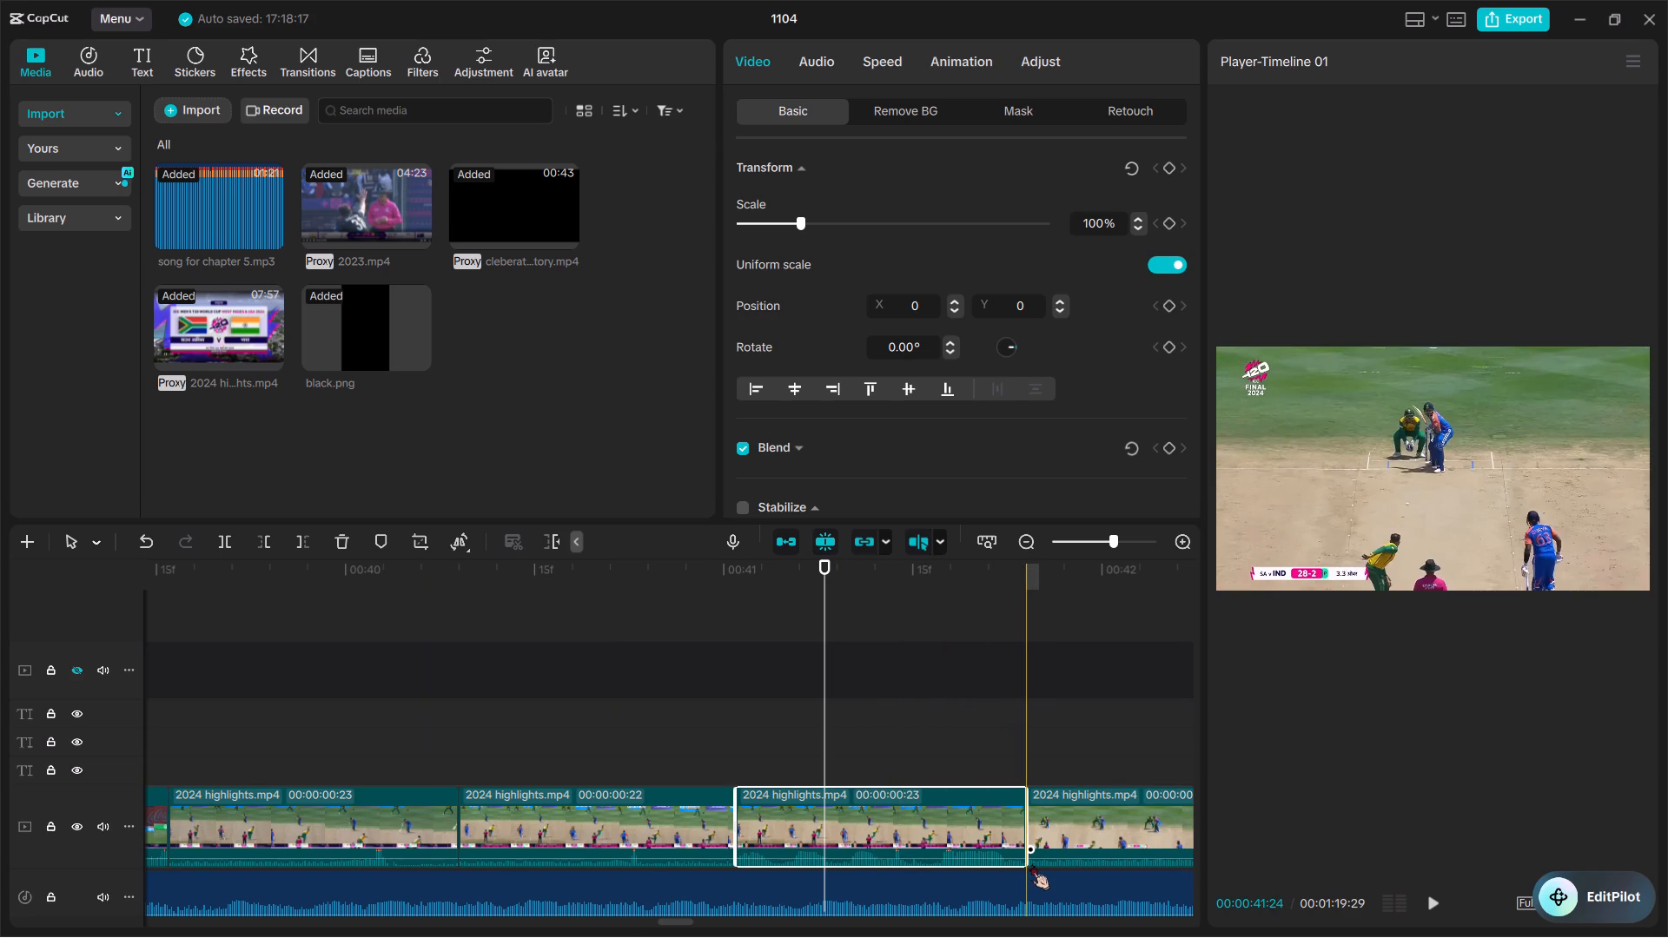
# Trim the start and end of the 106-3 batting shot to a length of 24 frames, and play back the following shots.
pyautogui.hscroll(-1, 1034, 856)
pyautogui.hscroll(-1, 877, 827)
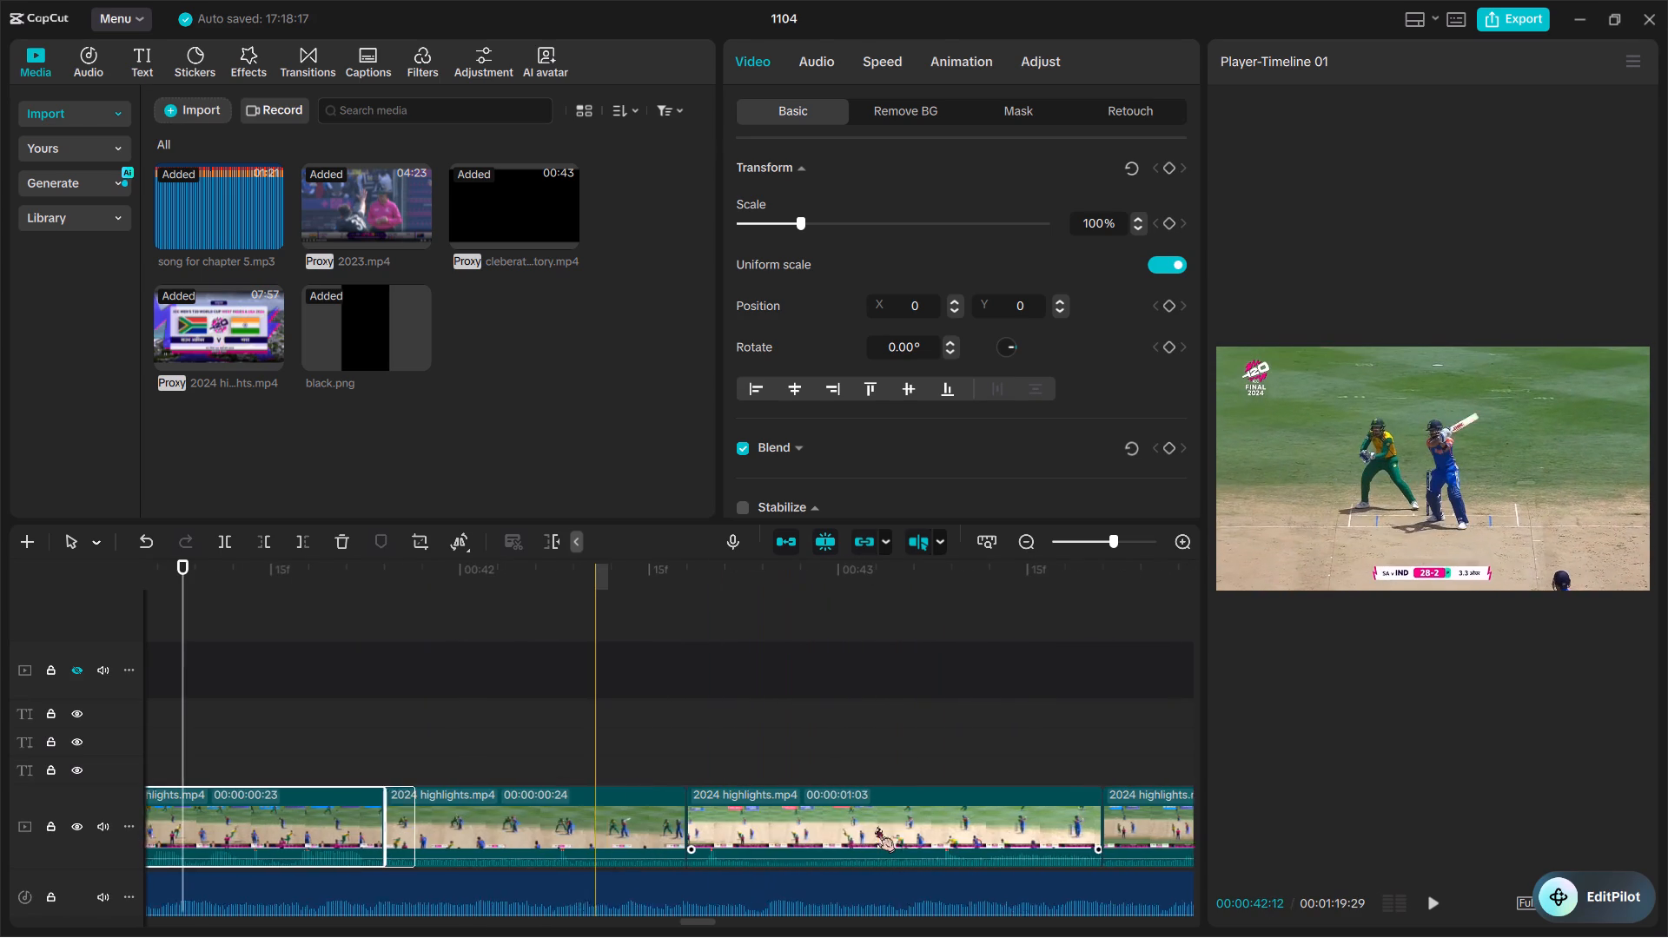
pyautogui.hscroll(-1, 877, 827)
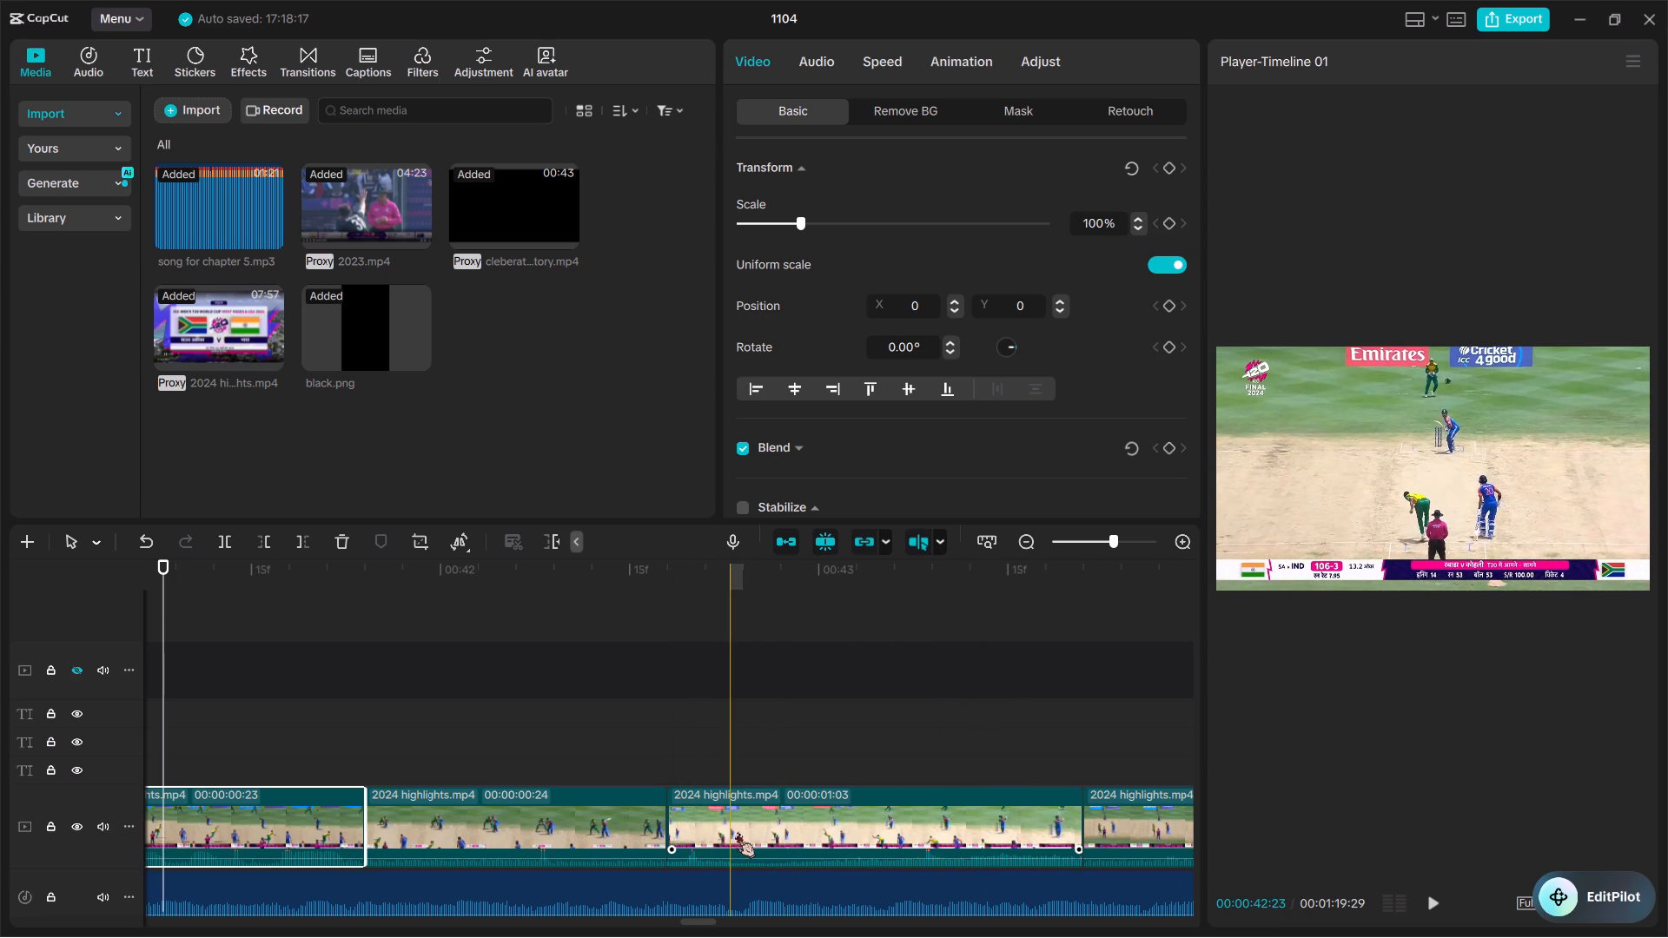
pyautogui.press('q')
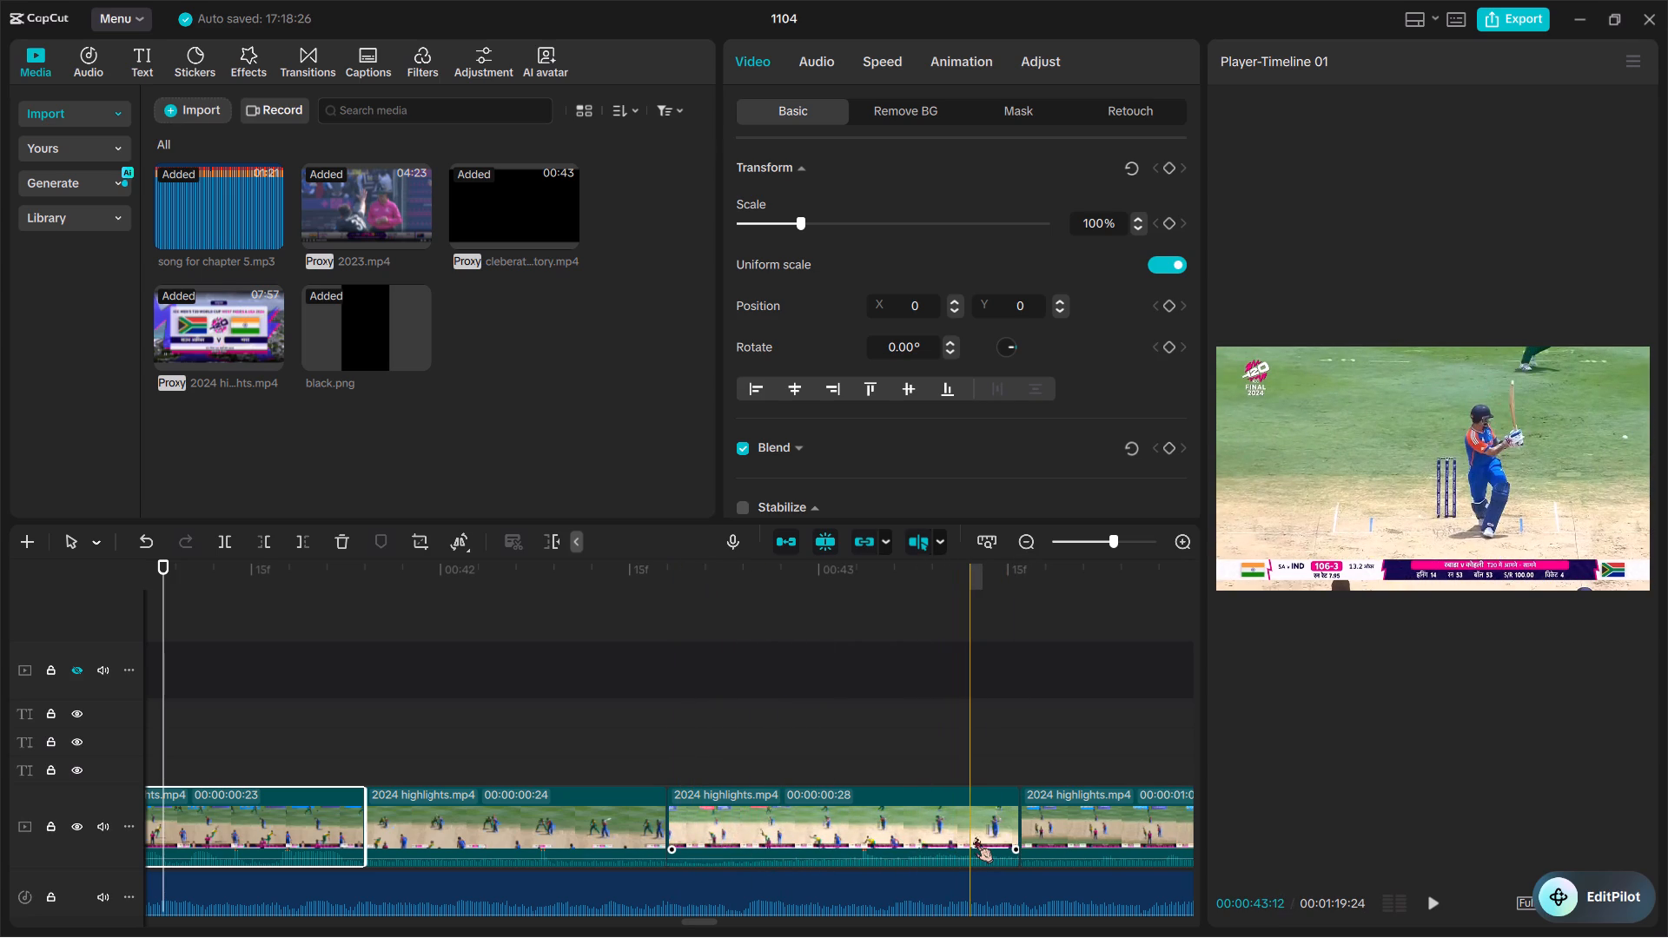
pyautogui.press('w')
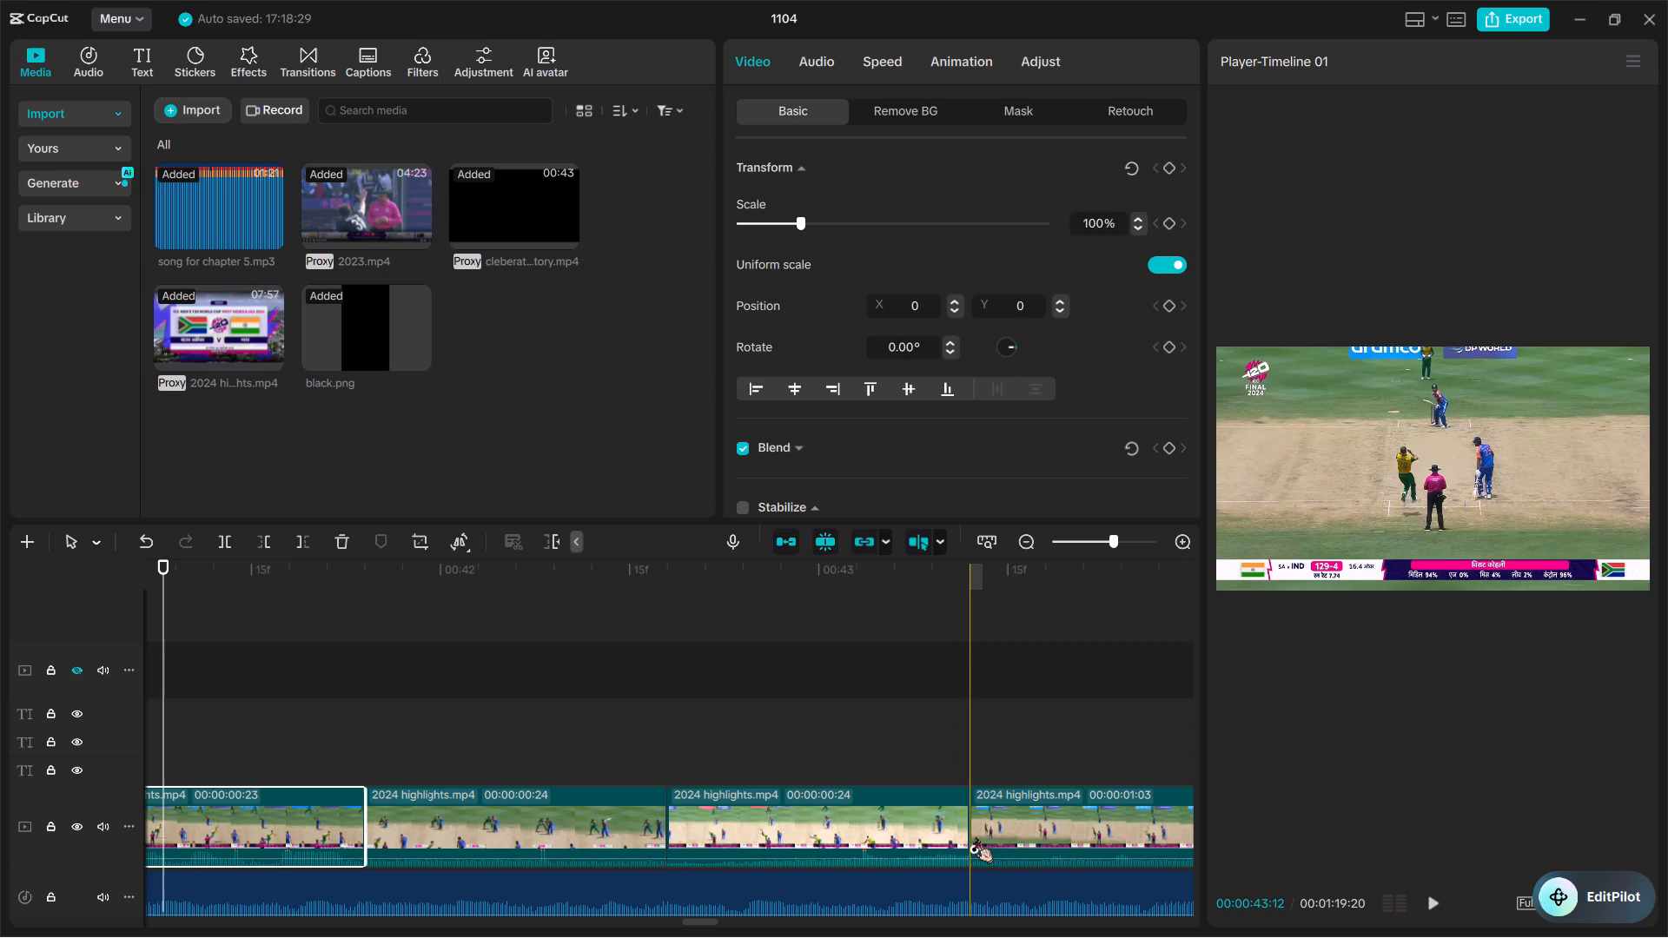
pyautogui.press('space')
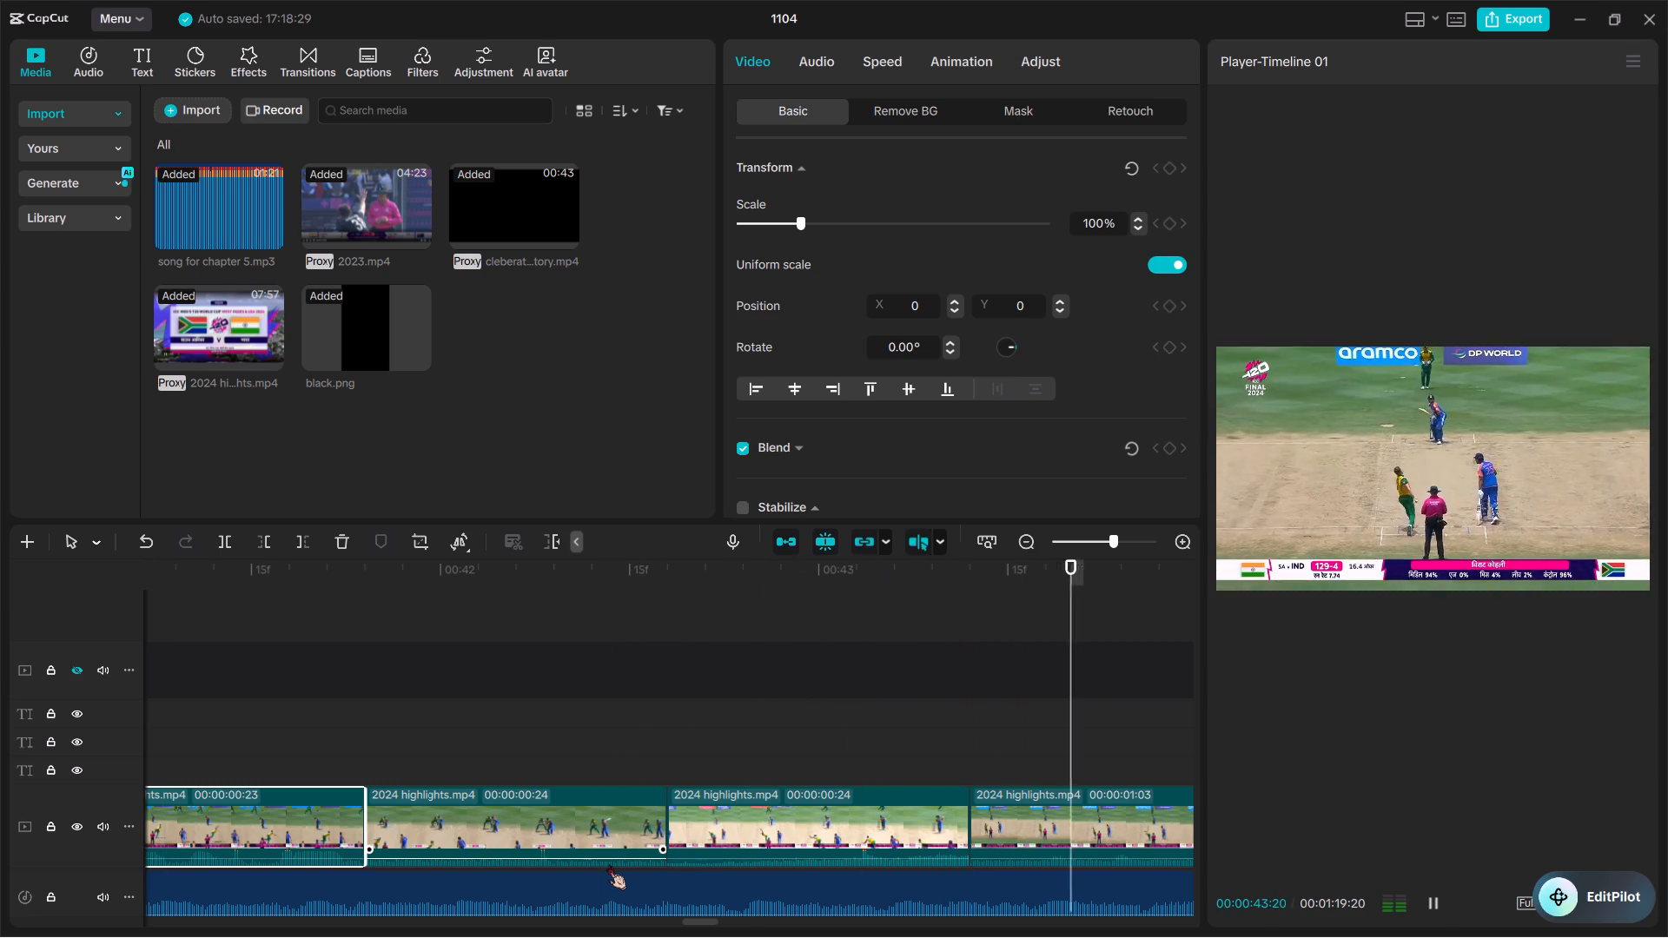
pyautogui.press('space')
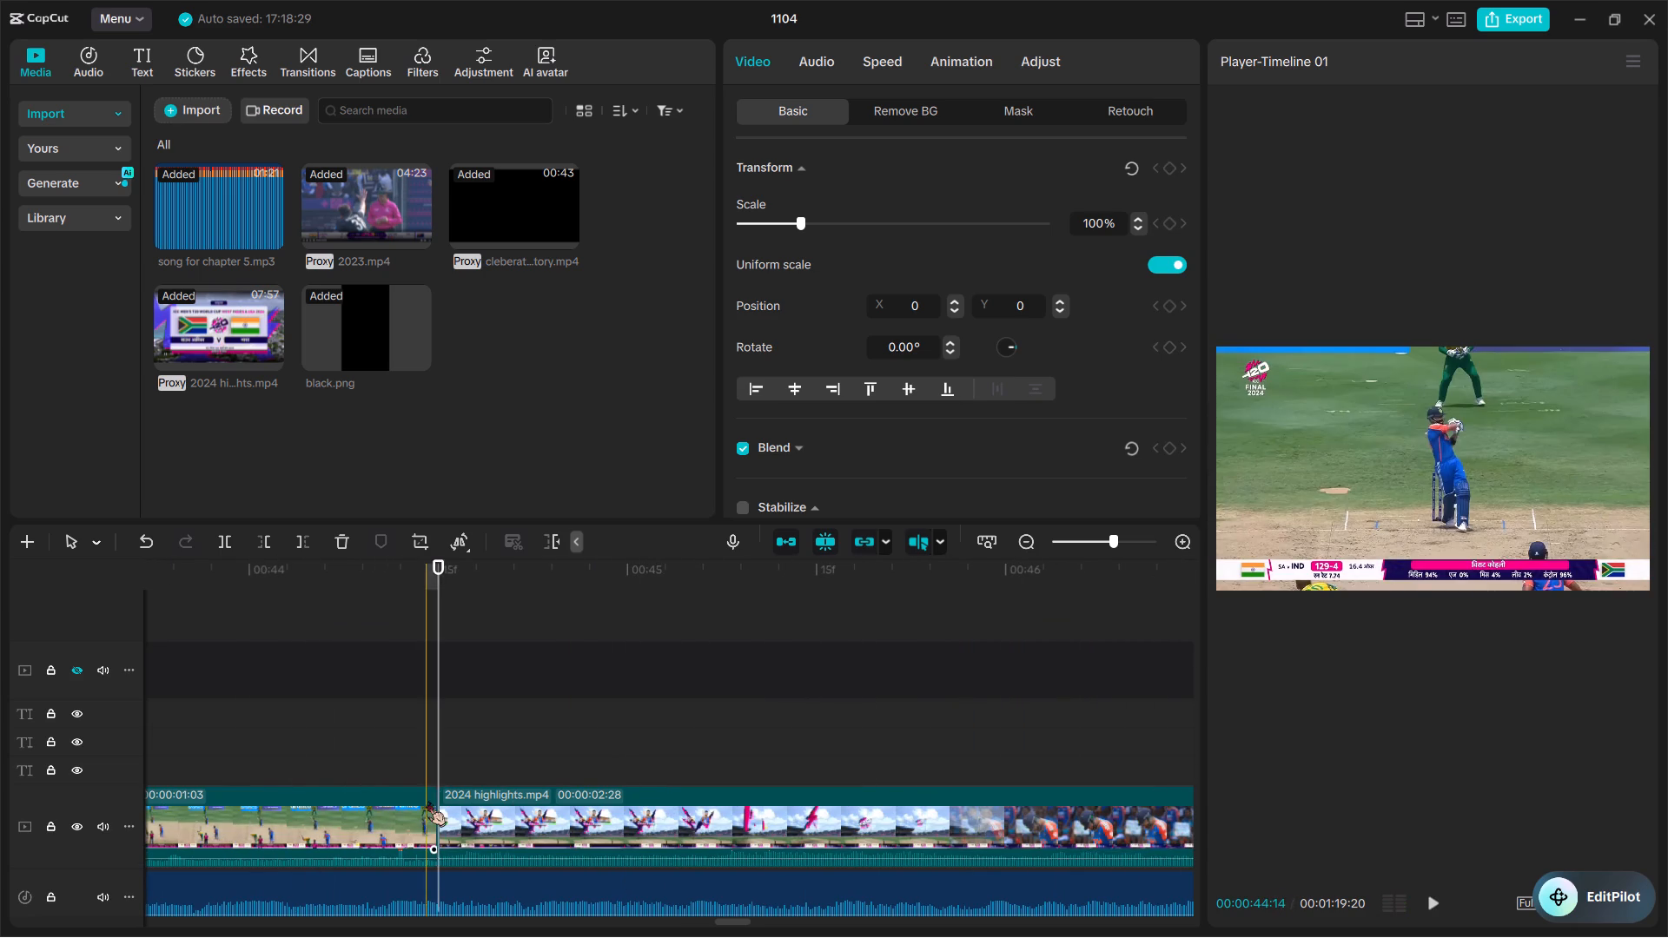
# Trim the start of the 129-4 batting shot to a length of 25 frames, and play it back into the fifty graphic.
pyautogui.hscroll(1, 427, 801)
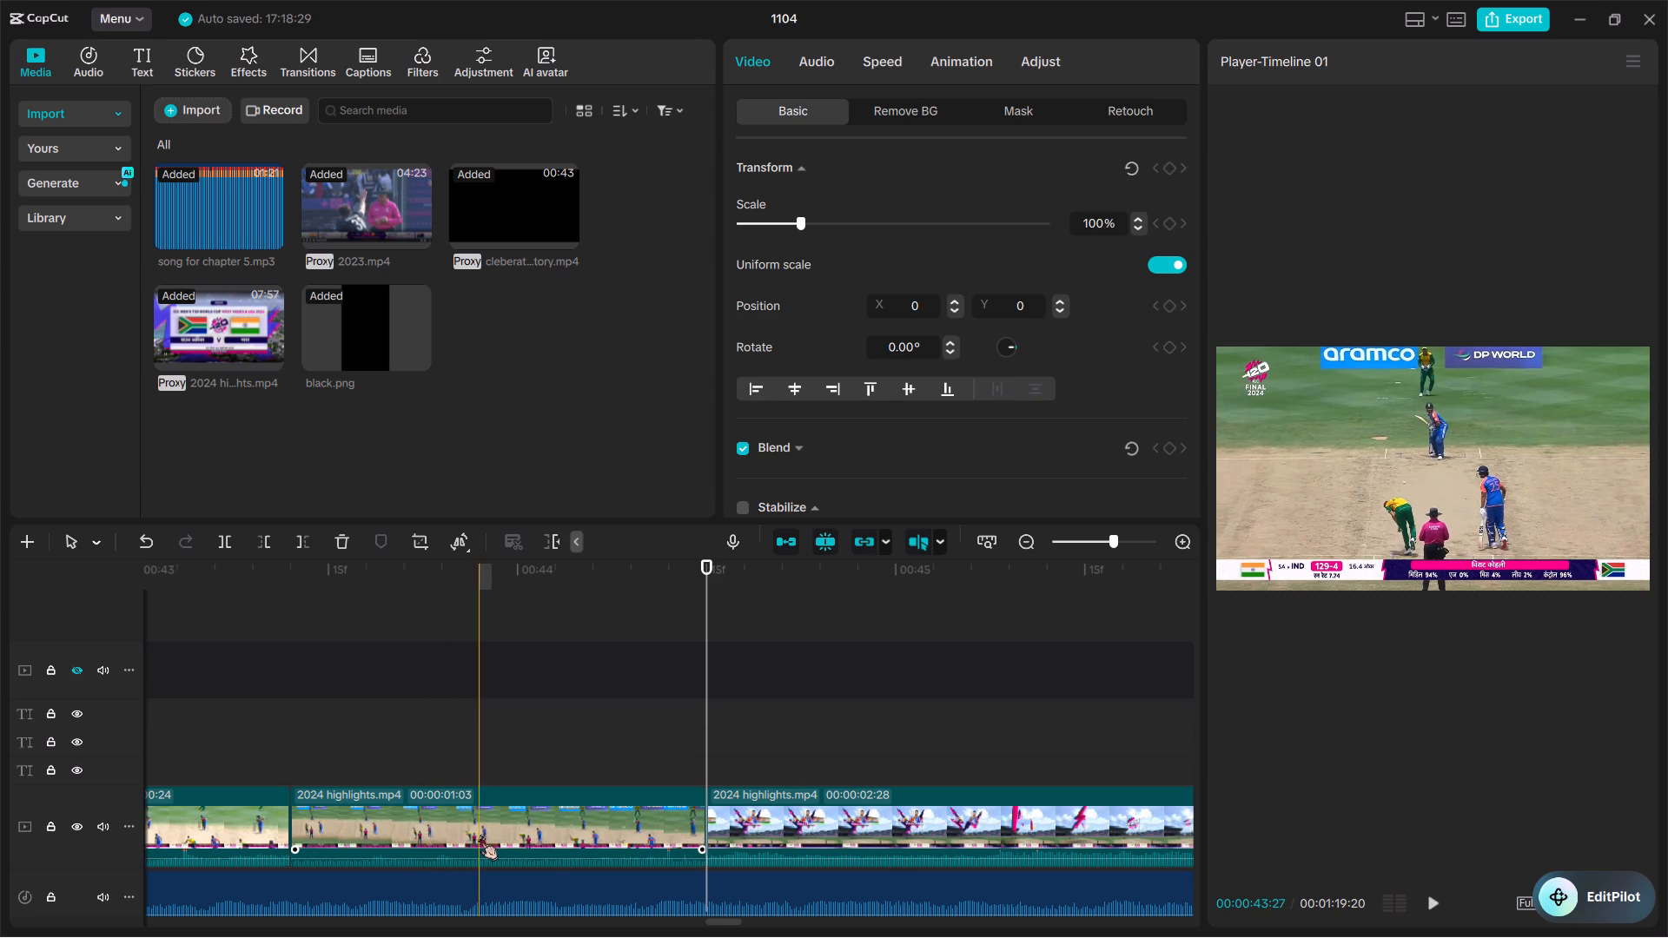
pyautogui.press('q')
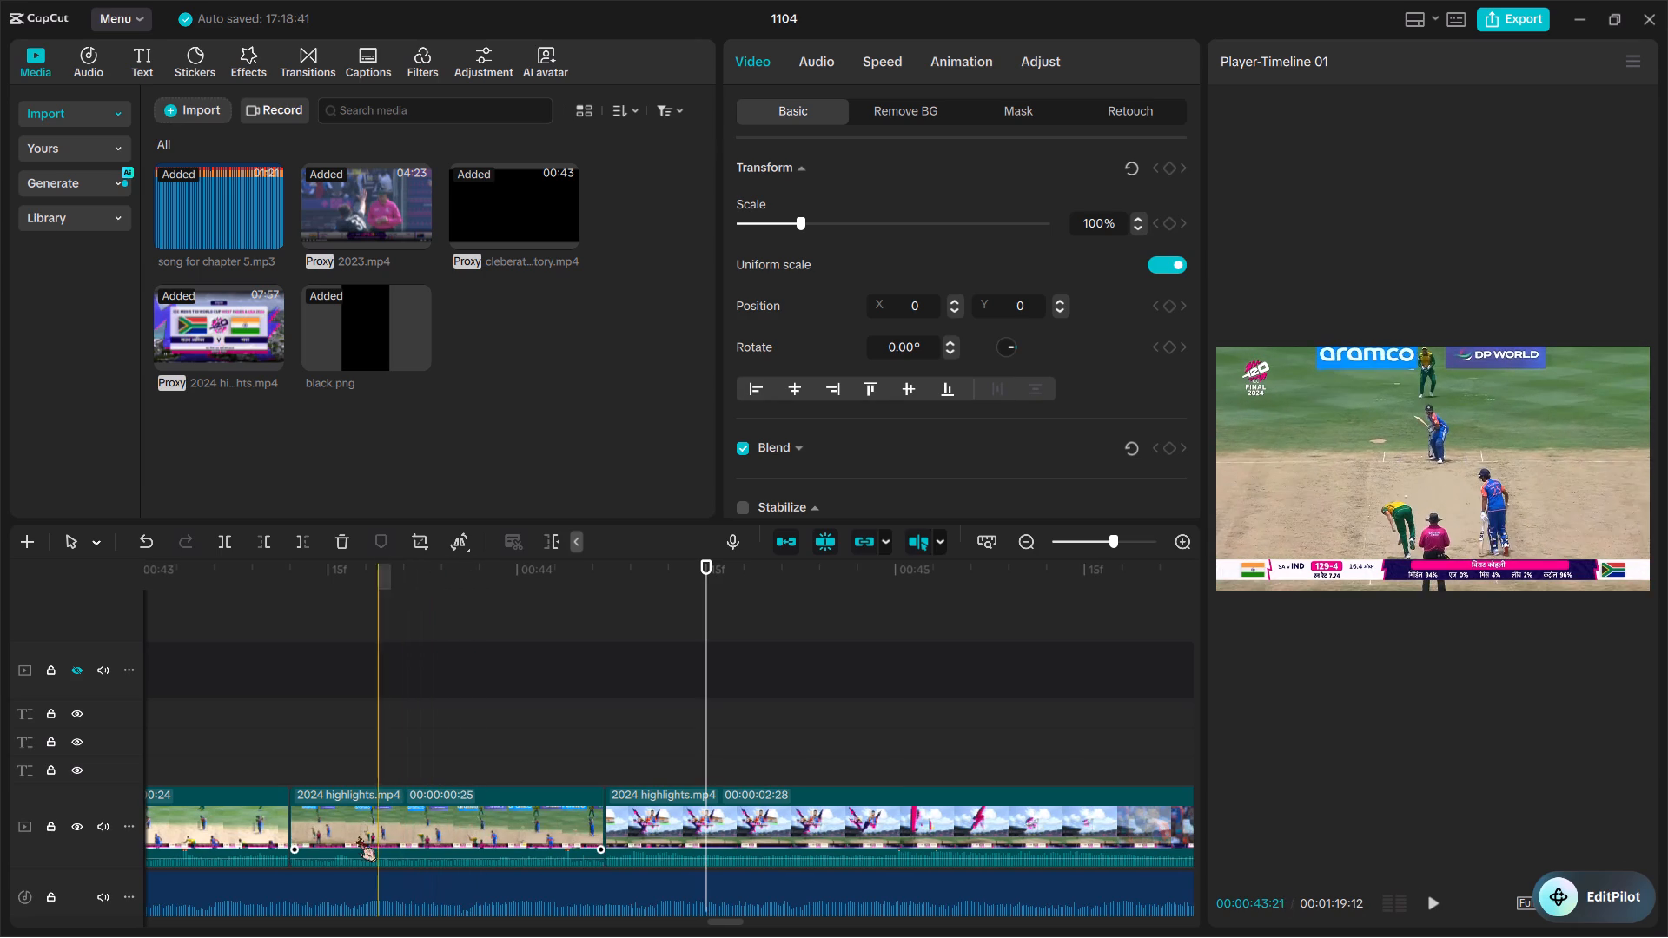
pyautogui.press('space')
pyautogui.press('space')
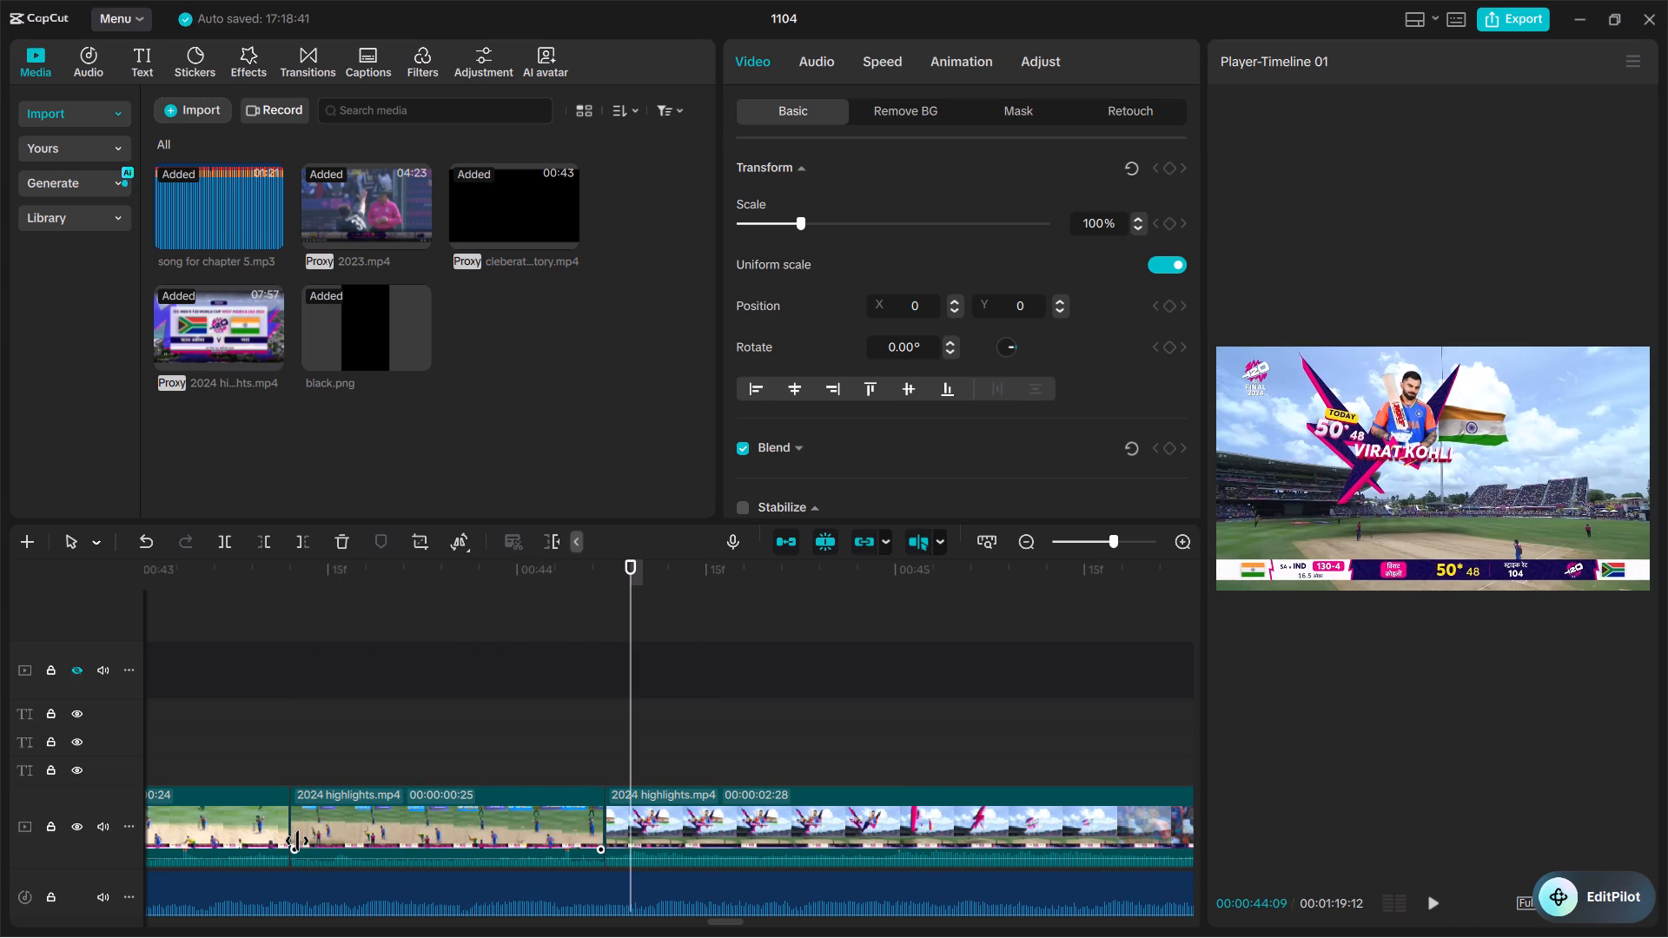
pyautogui.press('space')
pyautogui.press('space')
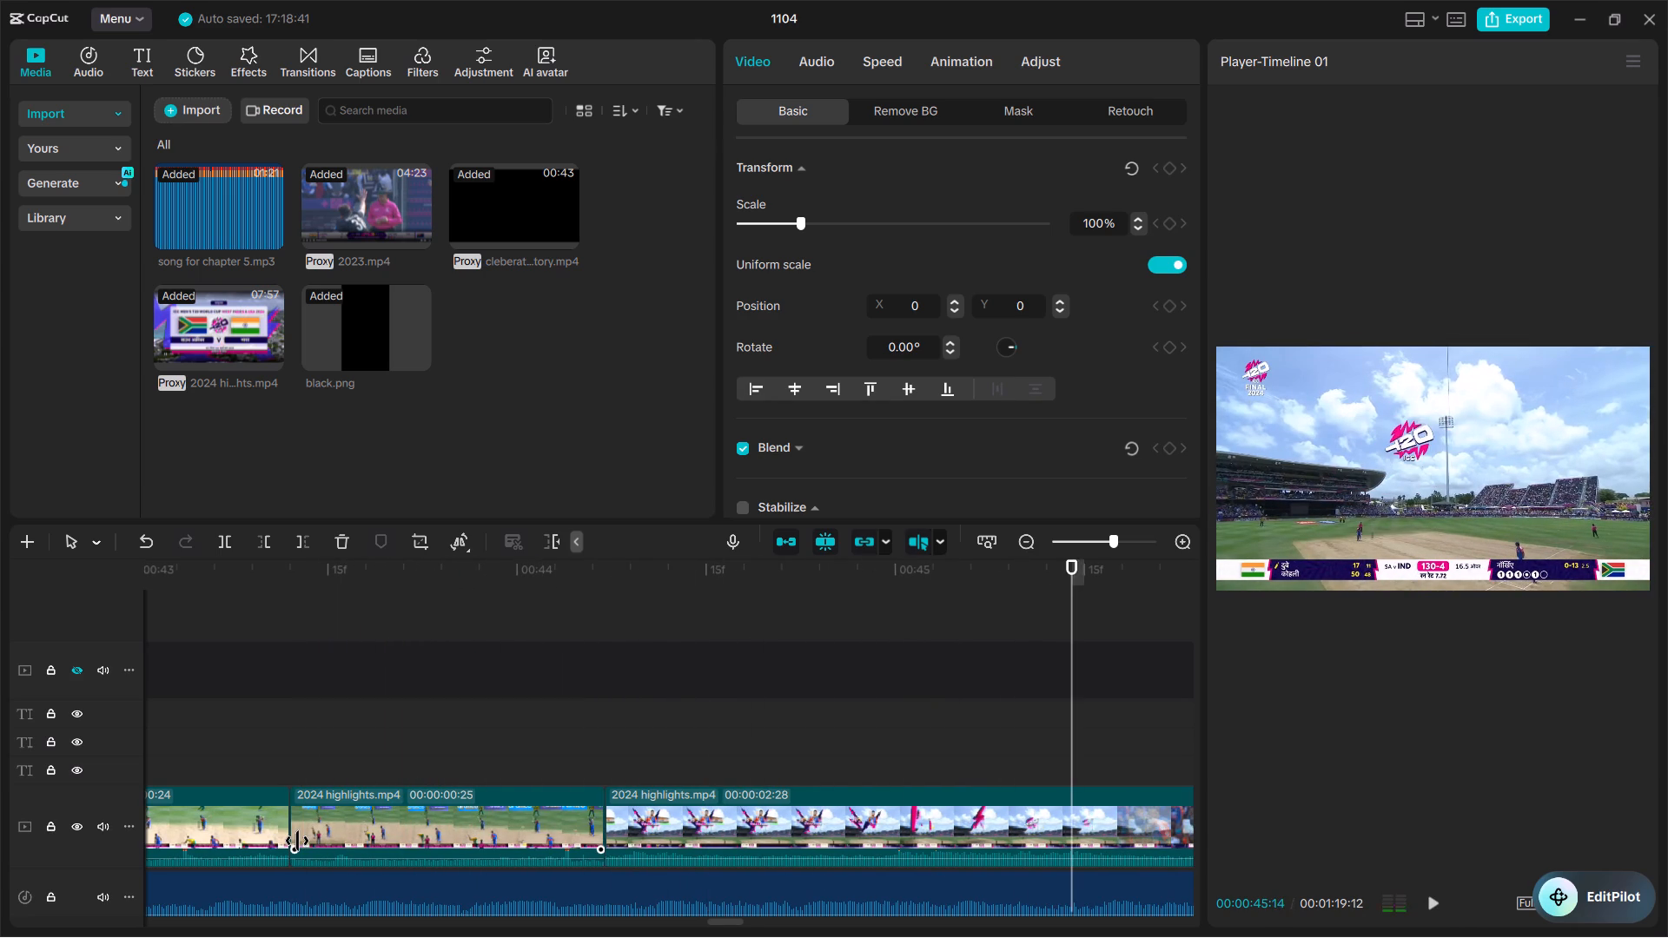
# Set the speed of the fifty graphic clip to 2.00x and play it back into the 134-4 batting shot.
pyautogui.hscroll(-1, 297, 841)
pyautogui.keyDown('ctrl'); pyautogui.scroll(-2, 297, 841); pyautogui.keyUp('ctrl')
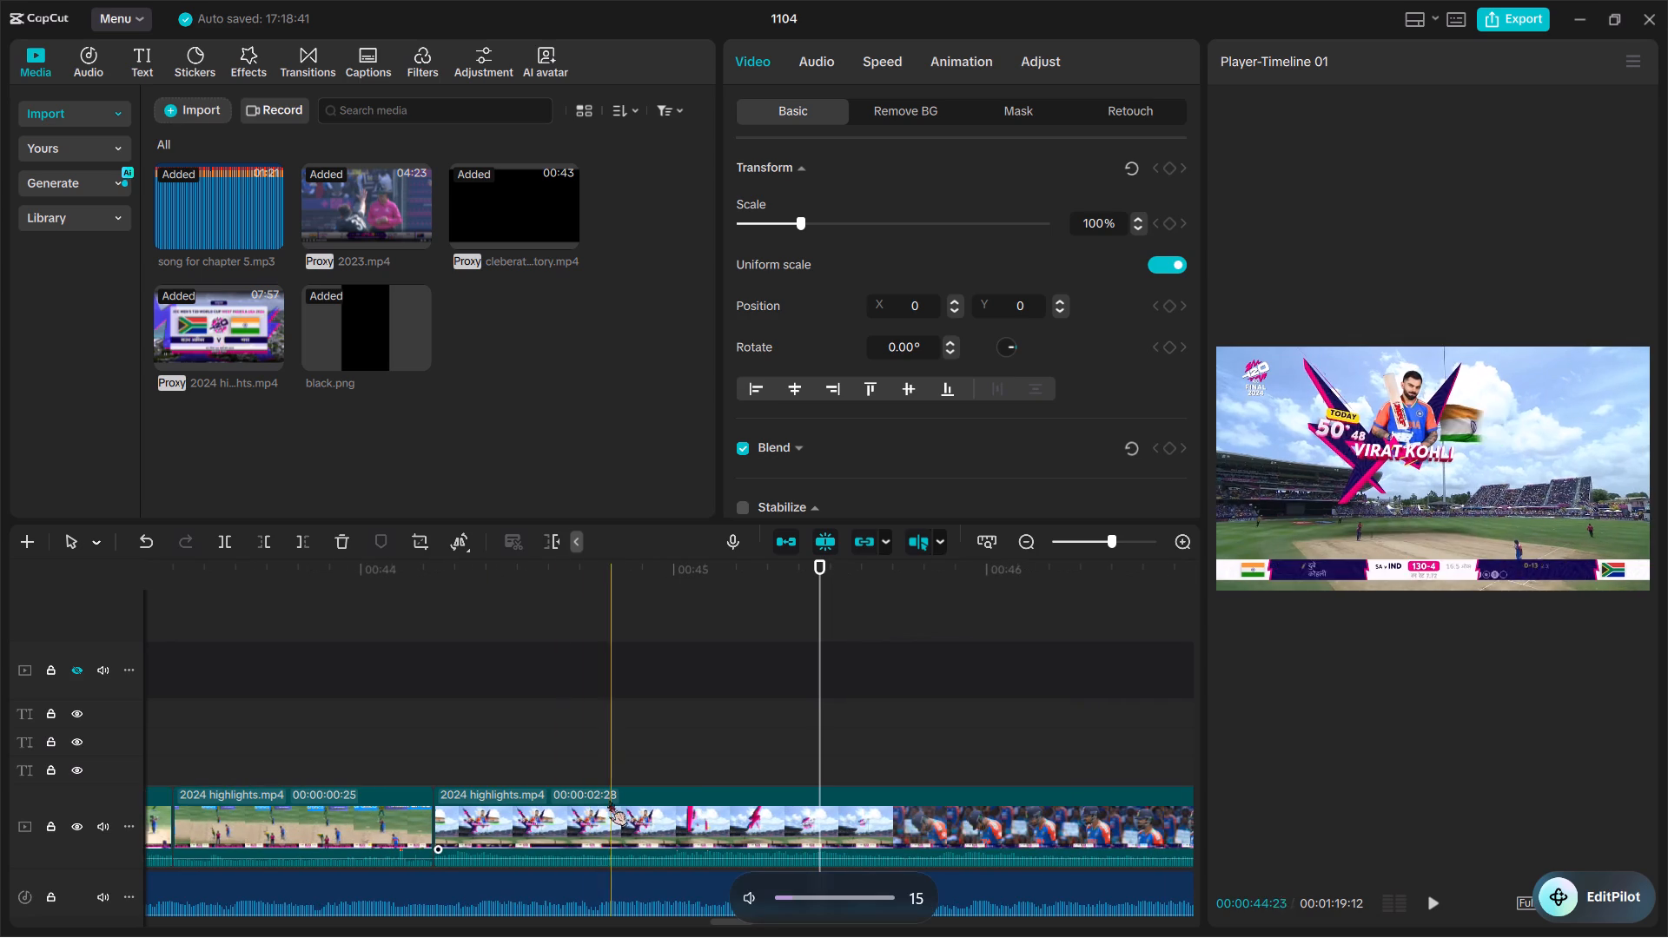
pyautogui.click(523, 821)
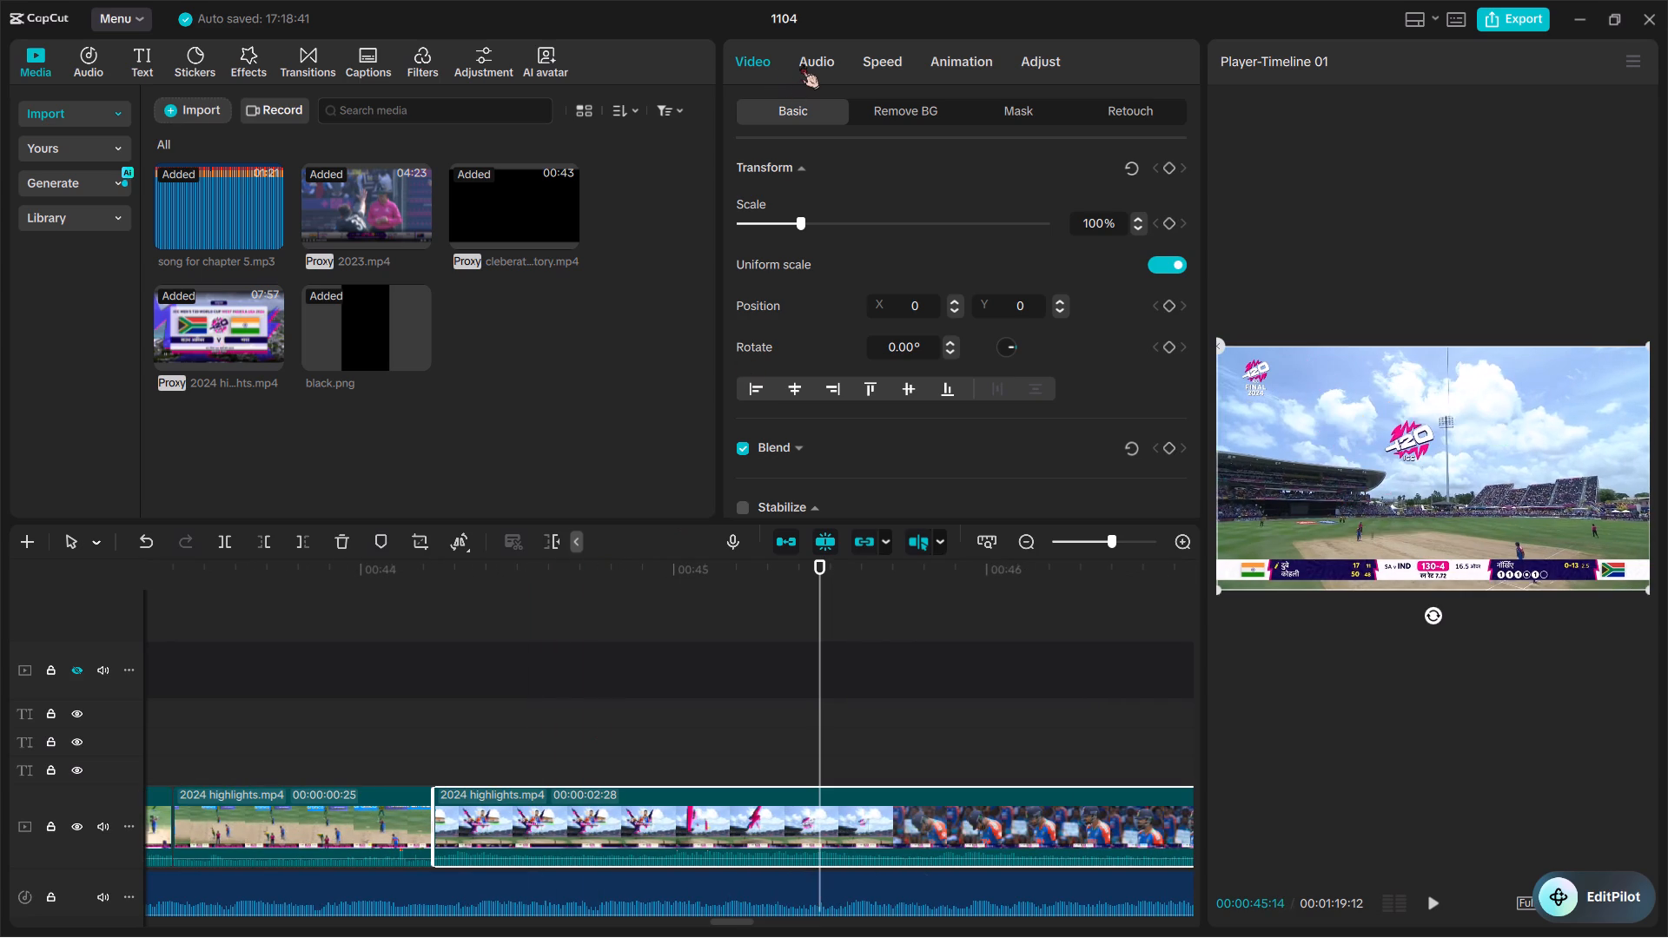
pyautogui.click(801, 63)
pyautogui.click(860, 61)
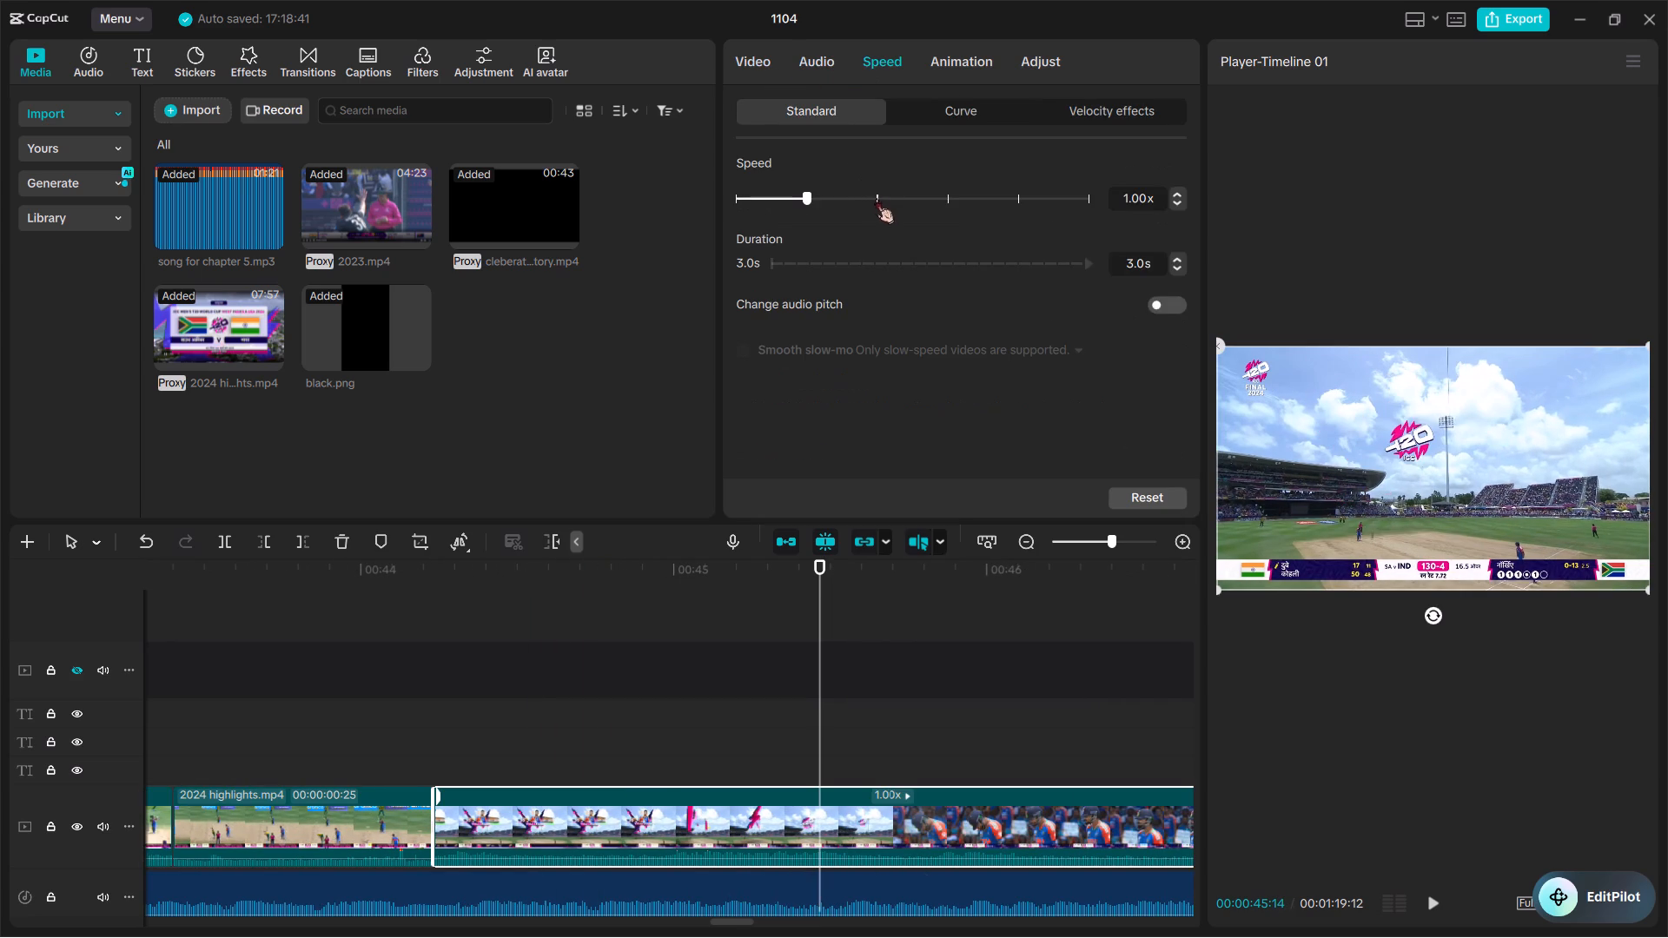
pyautogui.click(876, 198)
pyautogui.press('space')
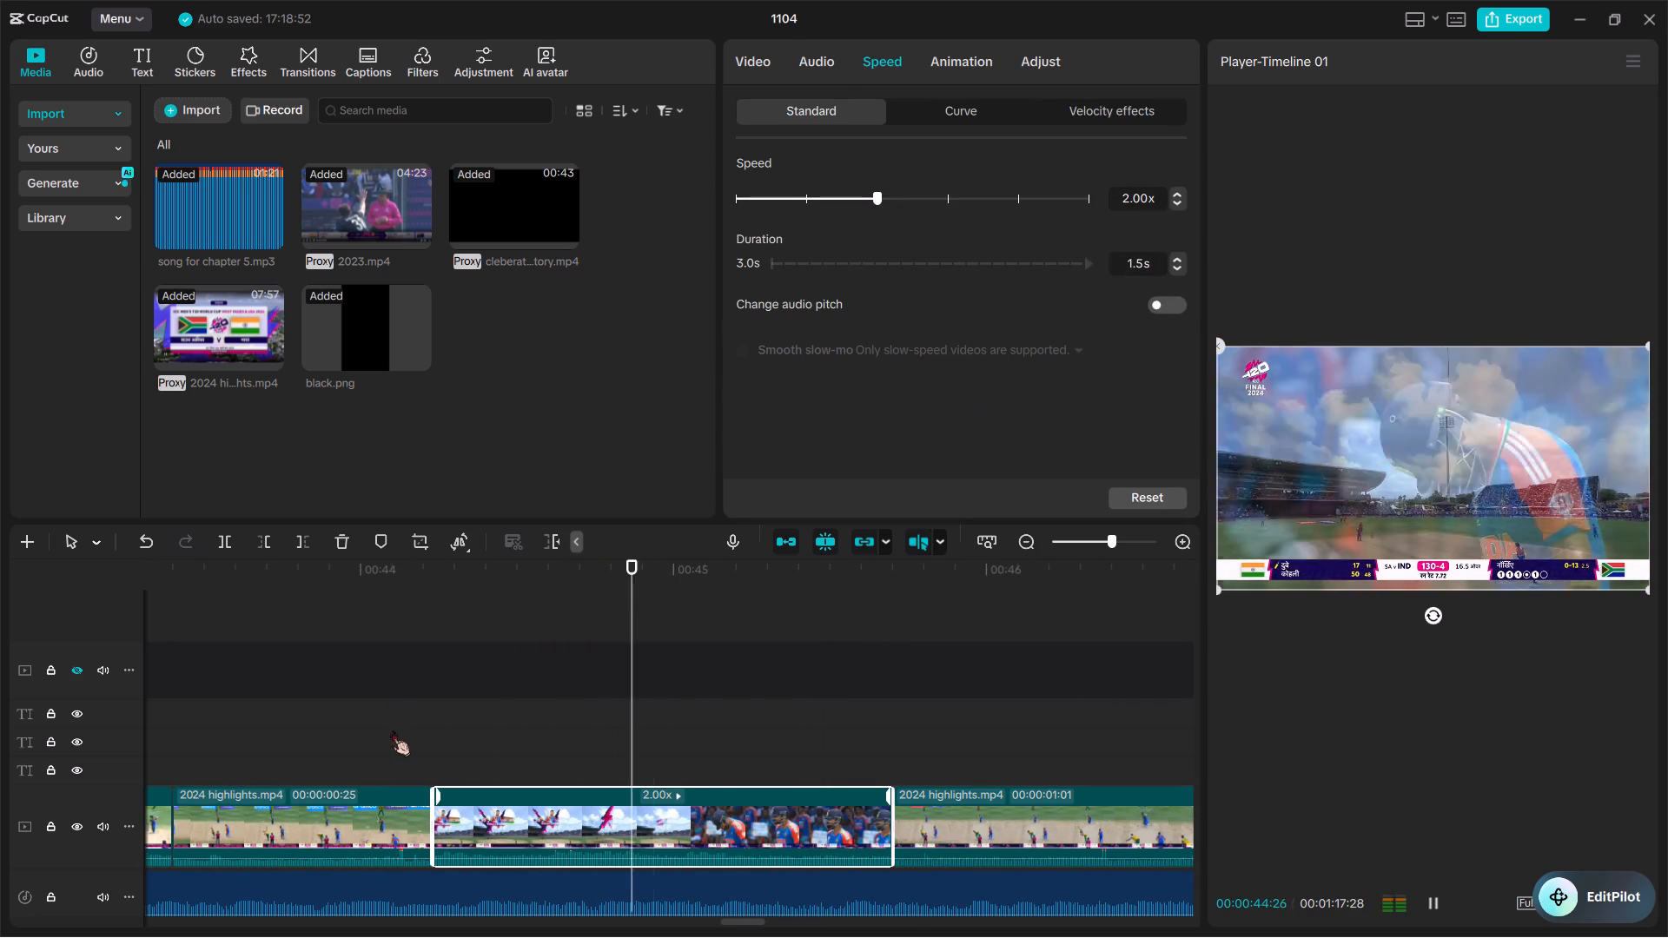
pyautogui.press('space')
pyautogui.press('space')
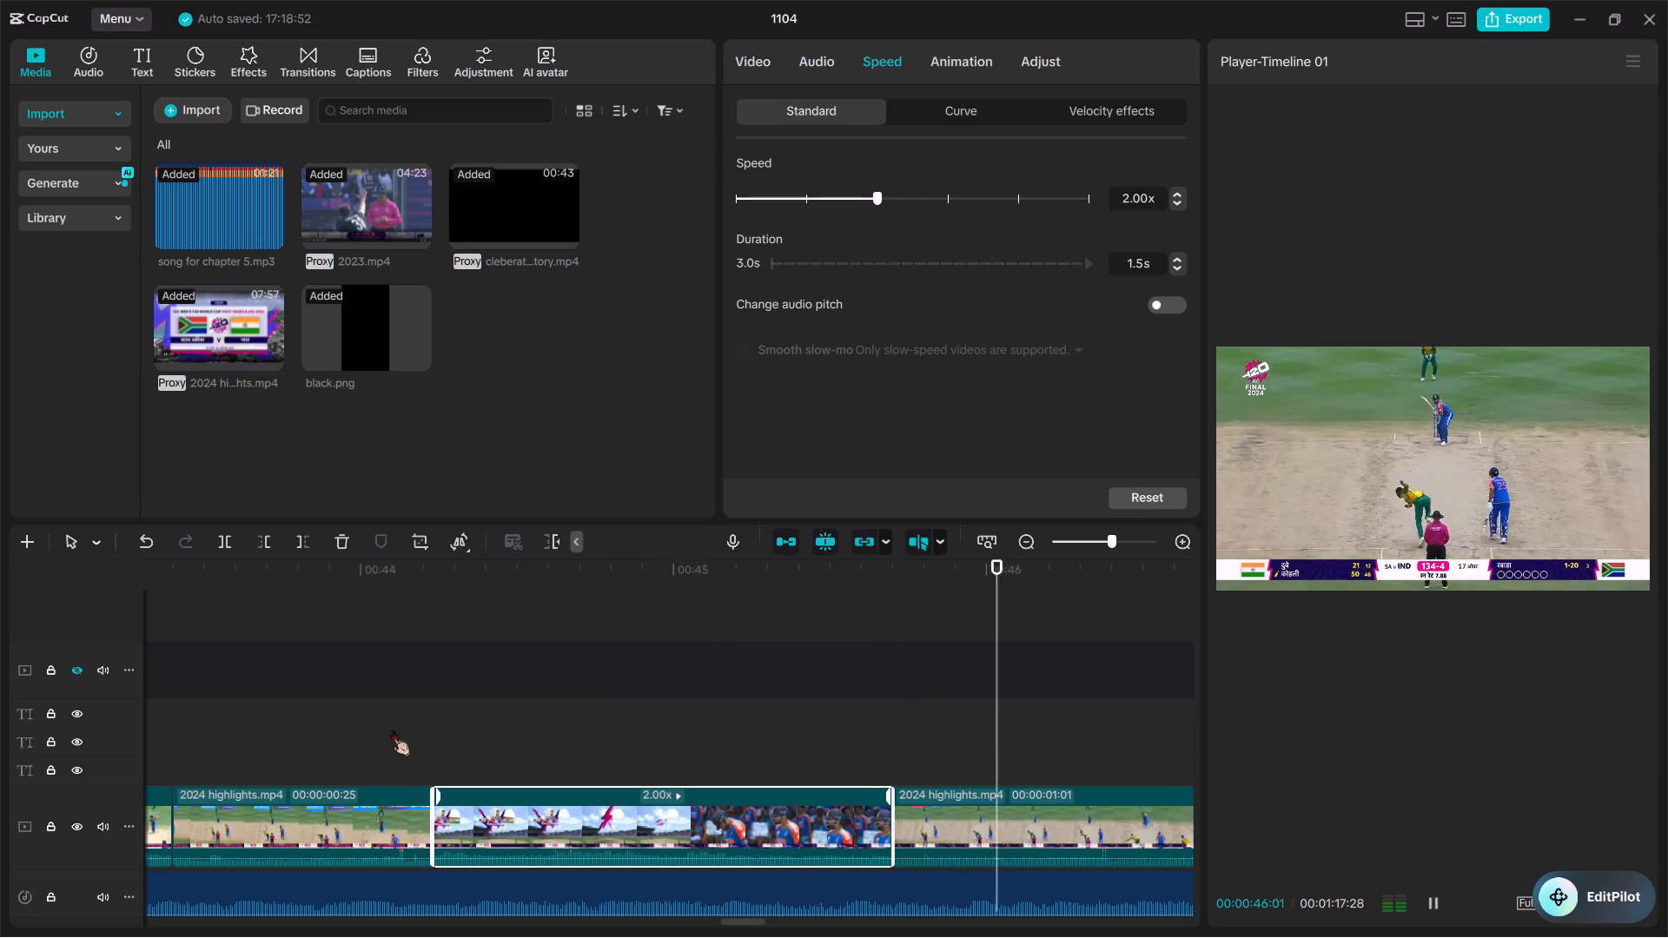
pyautogui.press('space')
# Trim the start of the 134-4 batting shot so it lasts 22 frames, and play it back.
pyautogui.hscroll(-1, 392, 730)
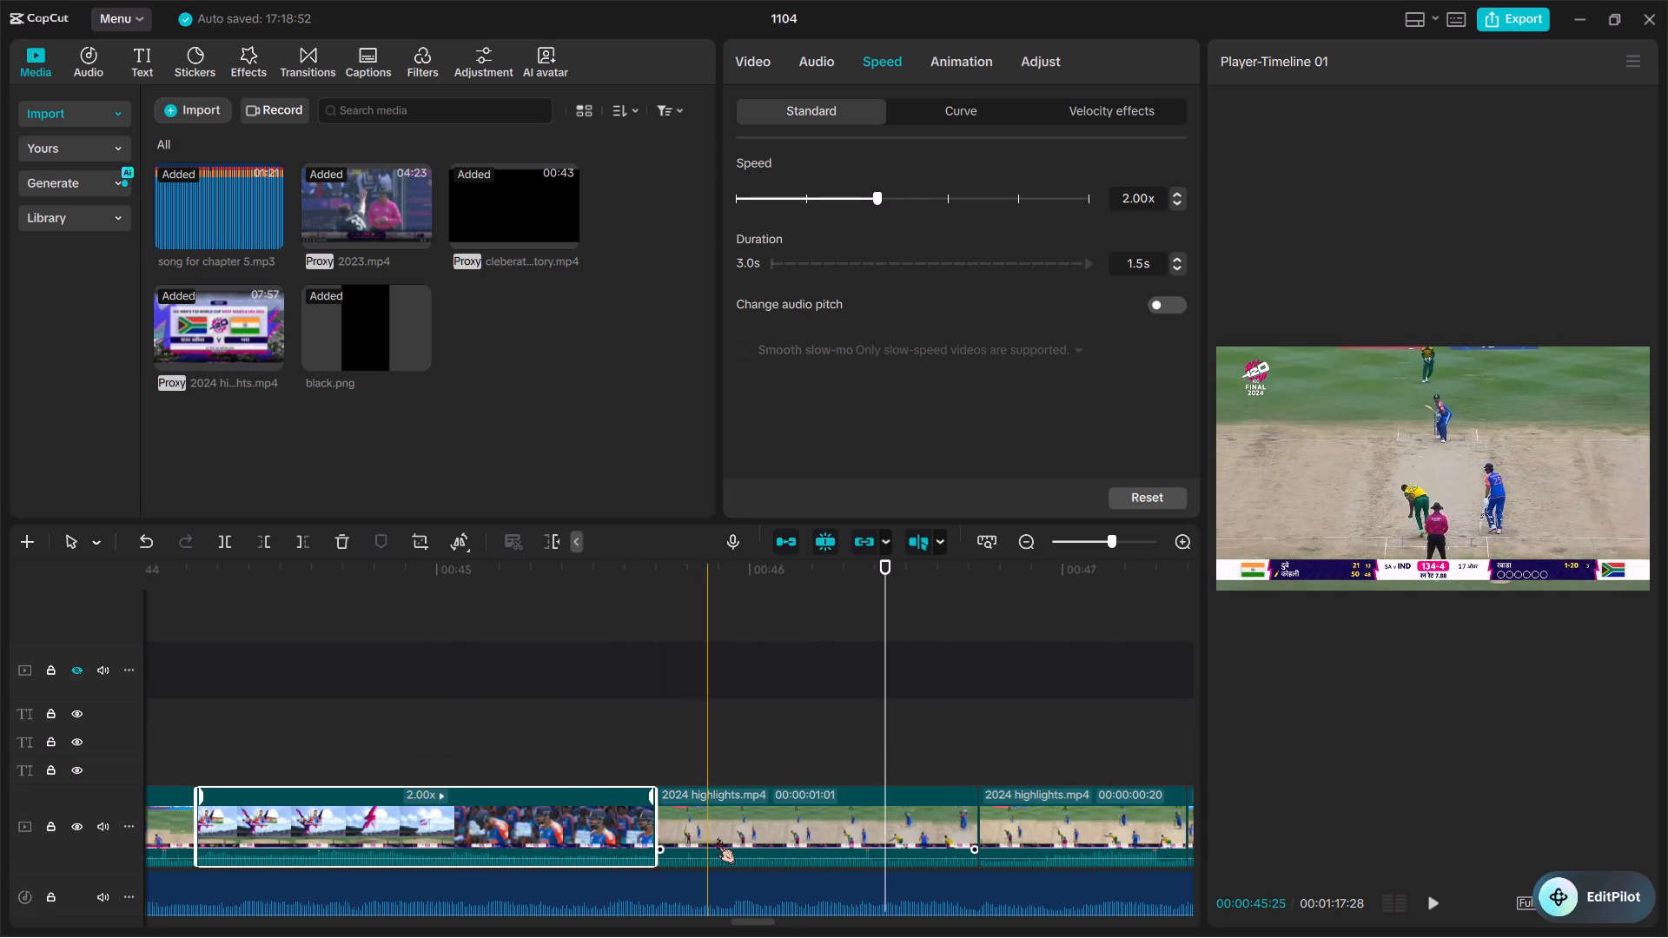
pyautogui.click(763, 822)
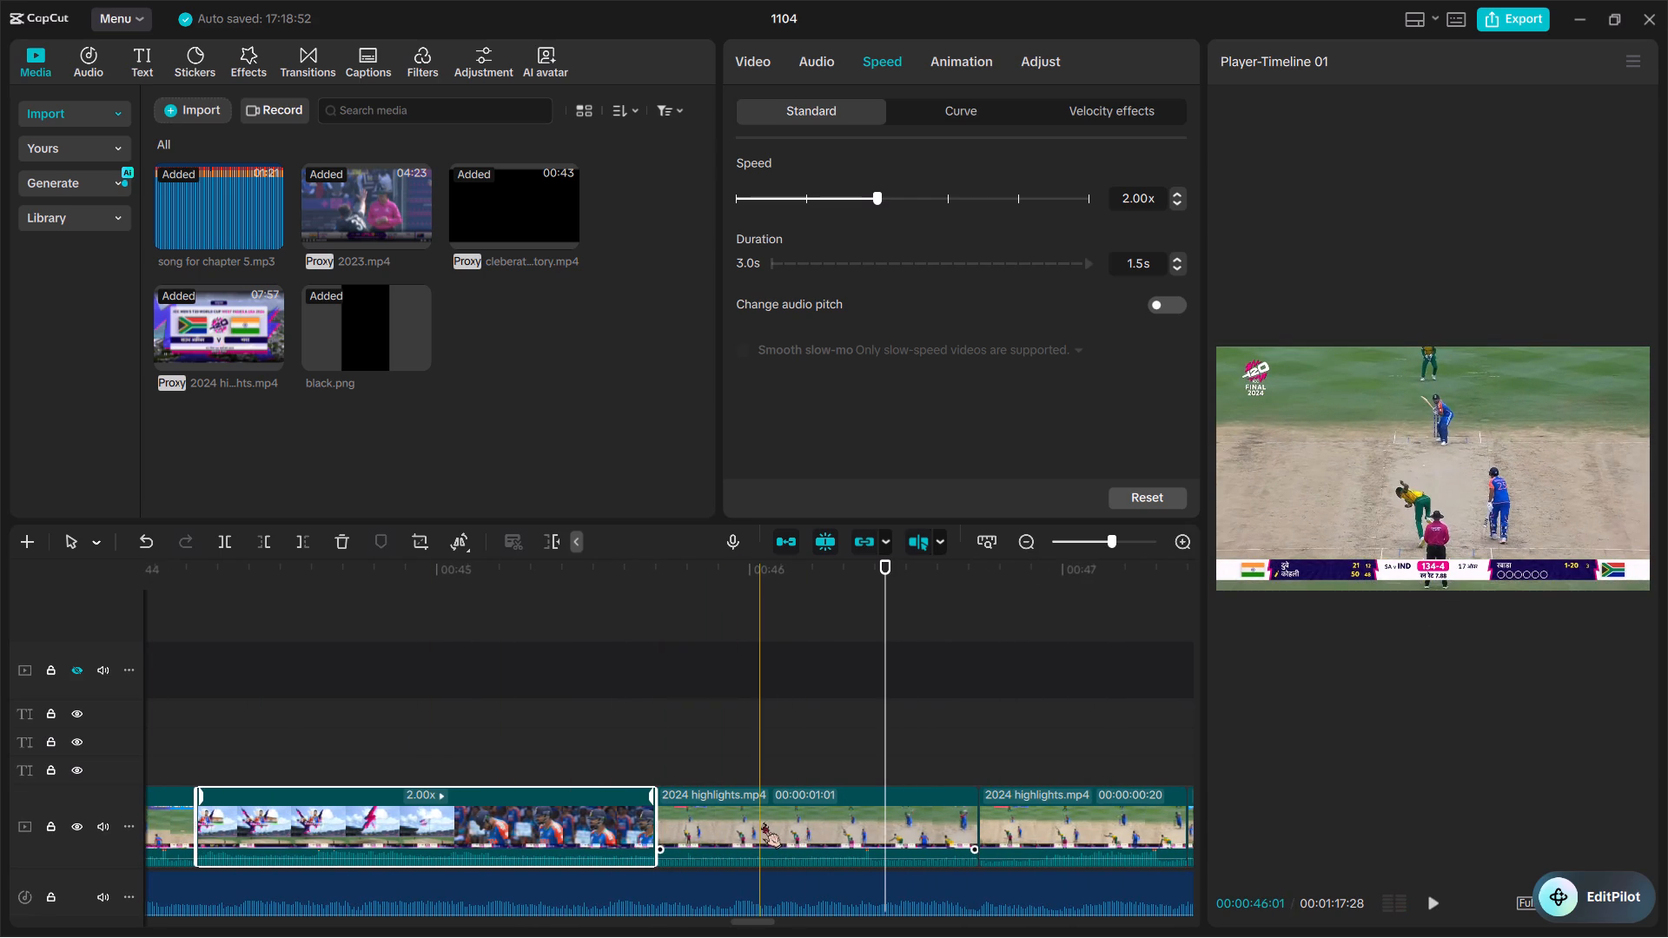
pyautogui.press('q')
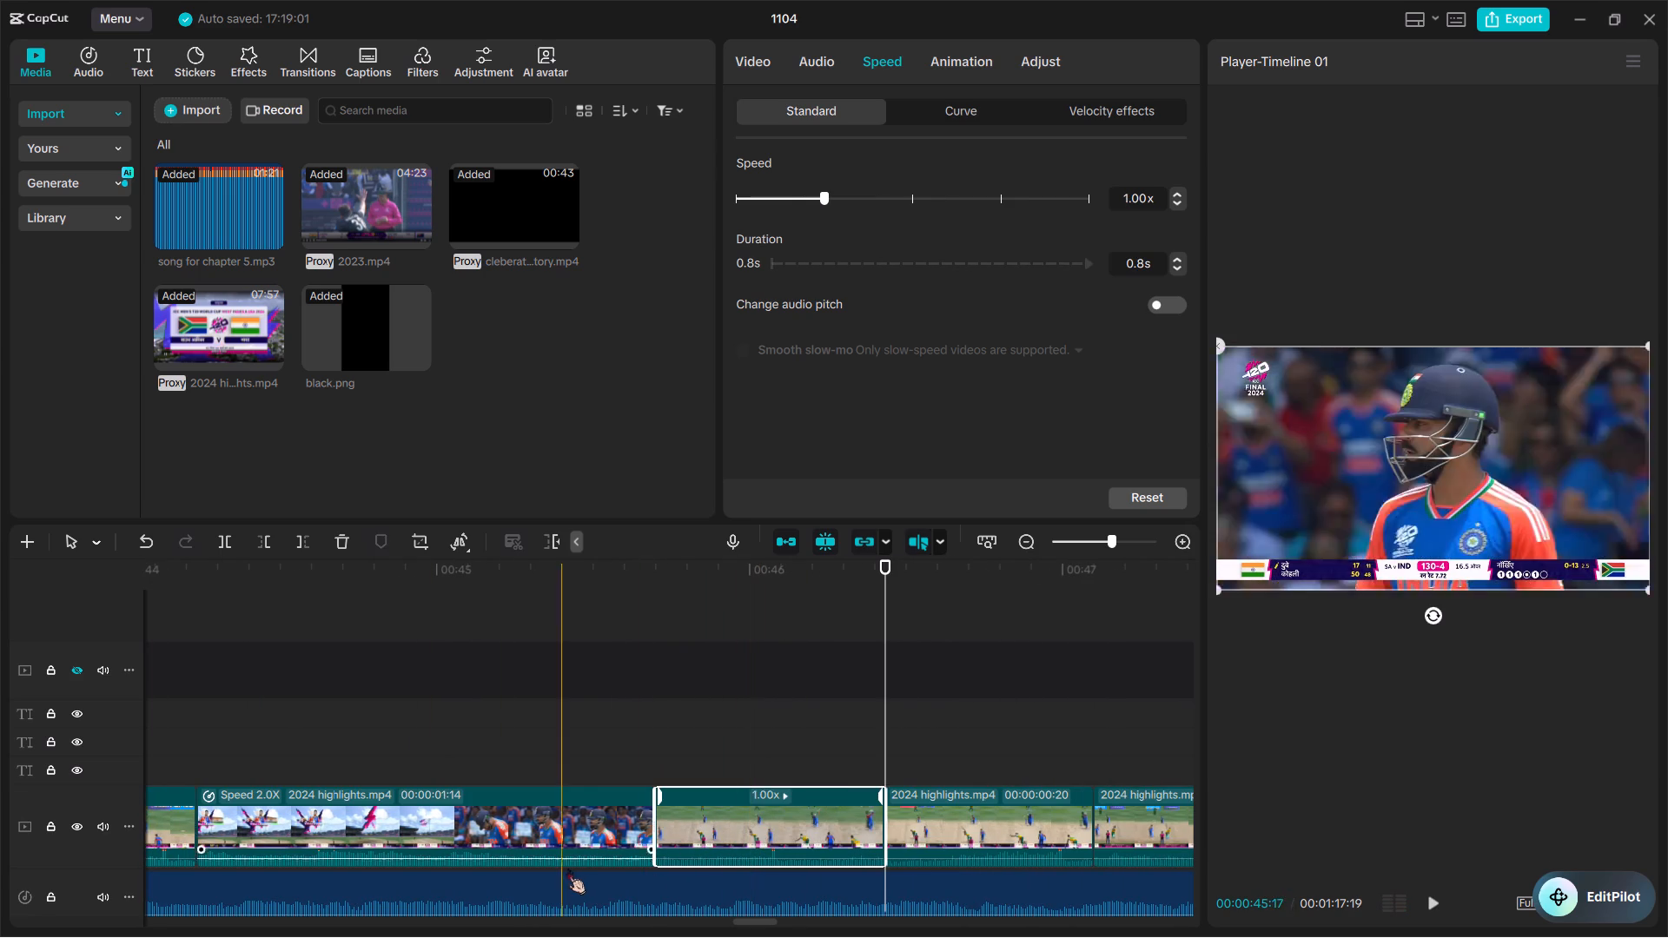
pyautogui.press('space')
pyautogui.press('space')
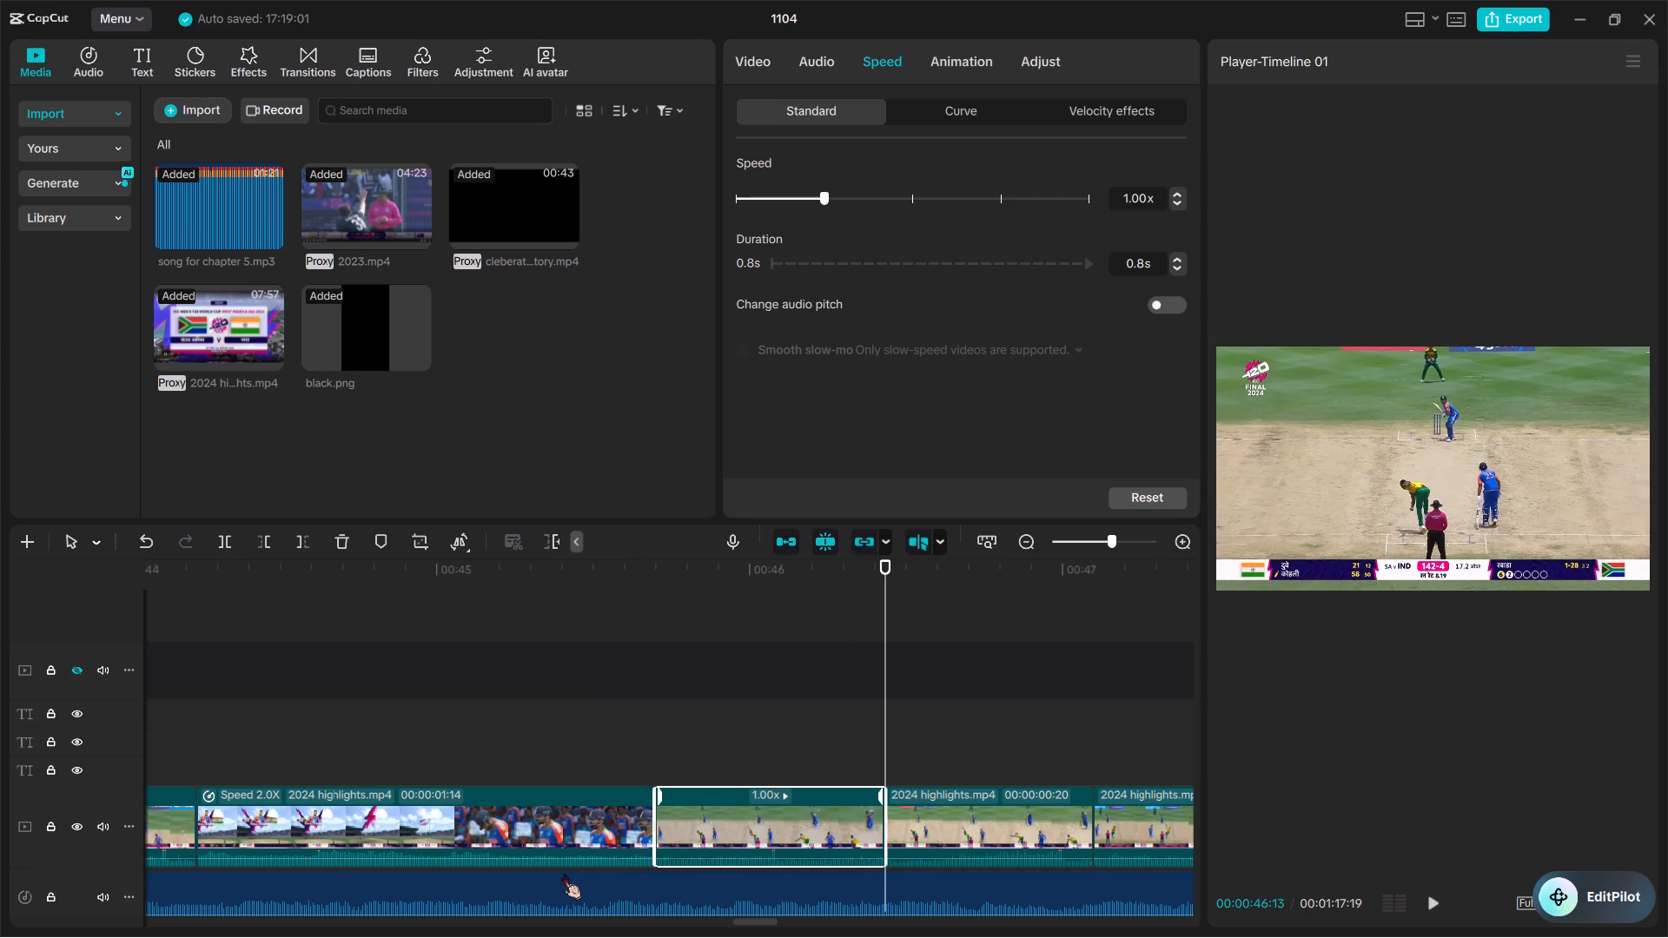
# Examine the remaining batting shots and play back the 157-4 shot into the final-over clip.
pyautogui.click(809, 689)
pyautogui.hscroll(-1, 851, 745)
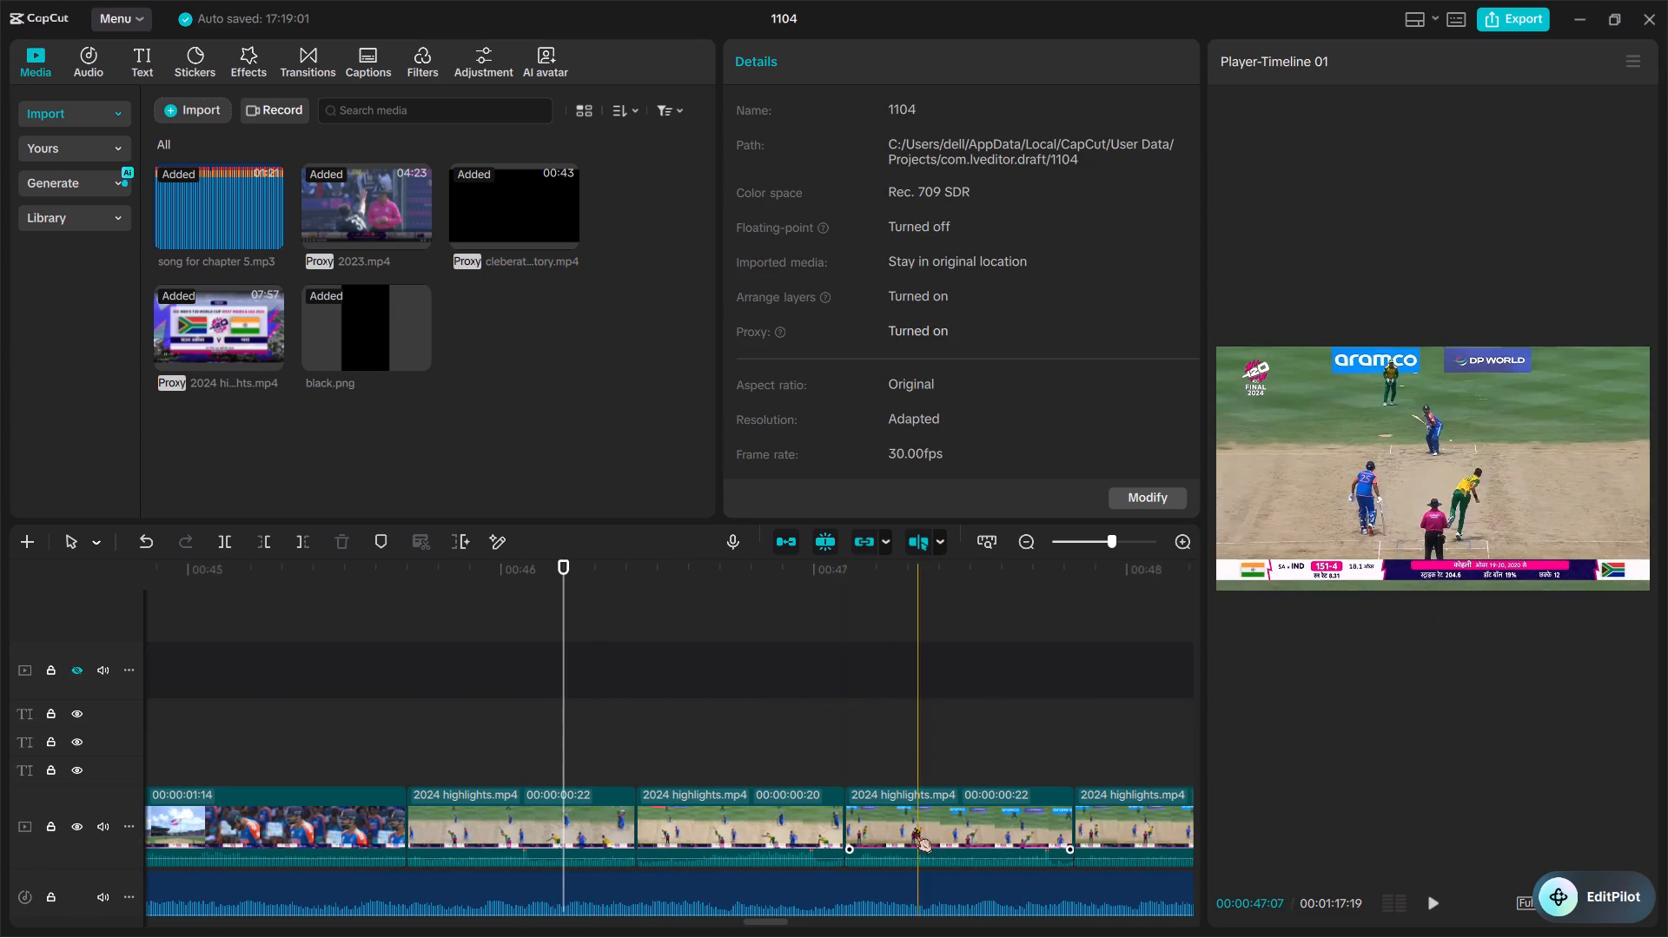
pyautogui.hscroll(-2, 936, 835)
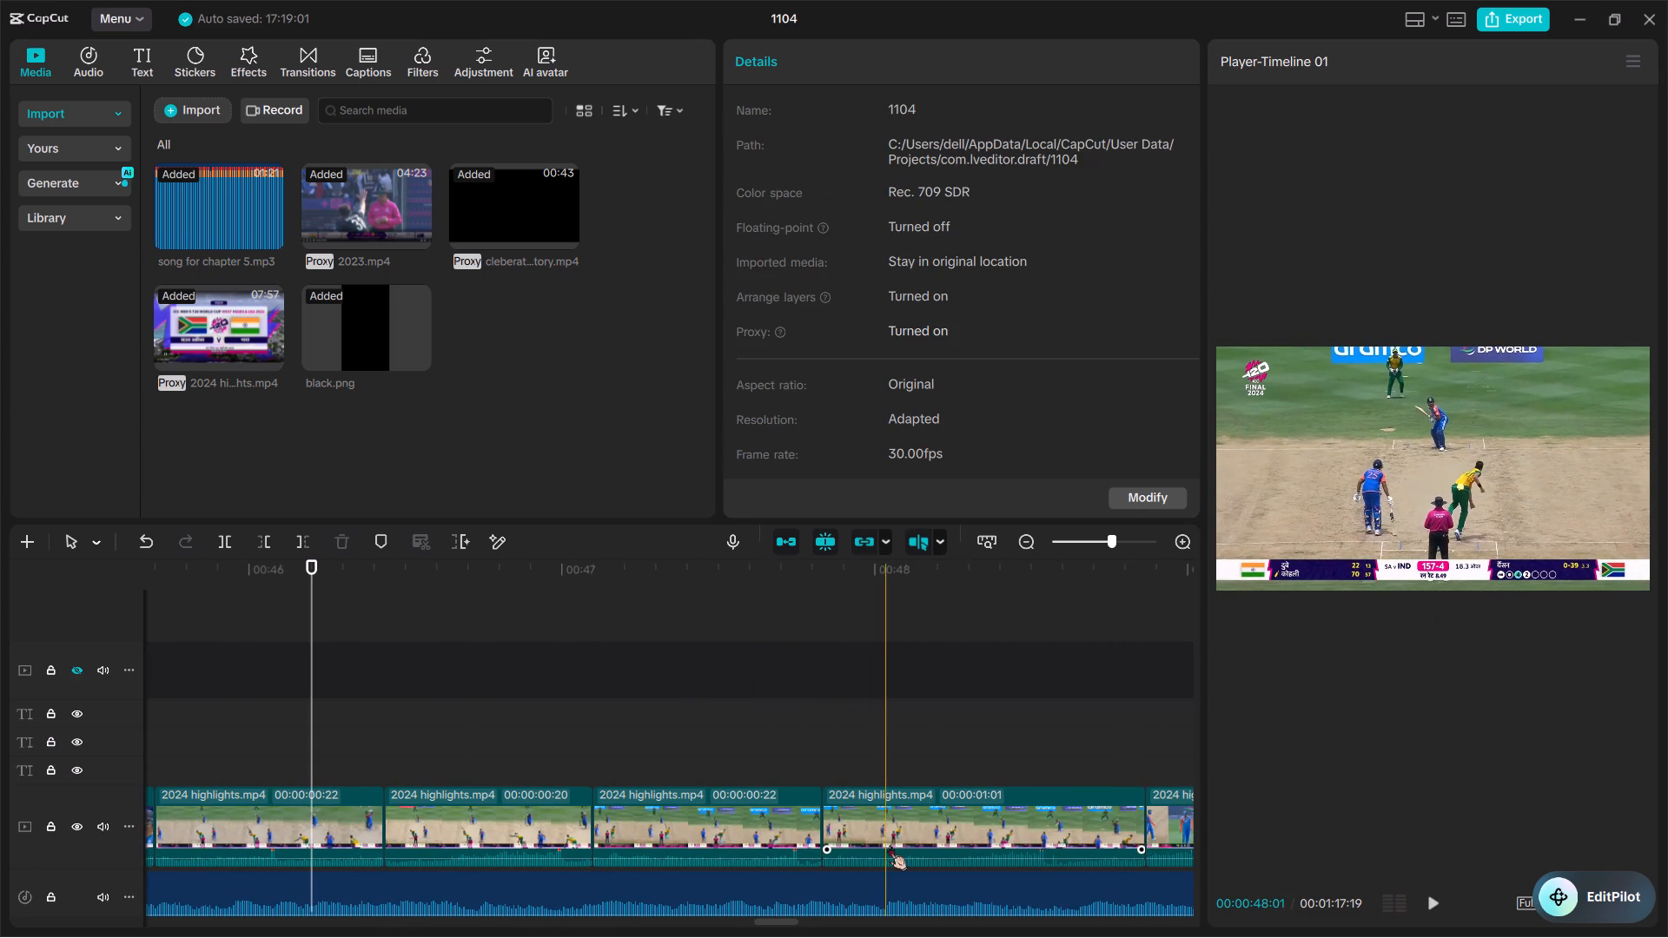
pyautogui.click(889, 845)
pyautogui.hscroll(-1, 889, 845)
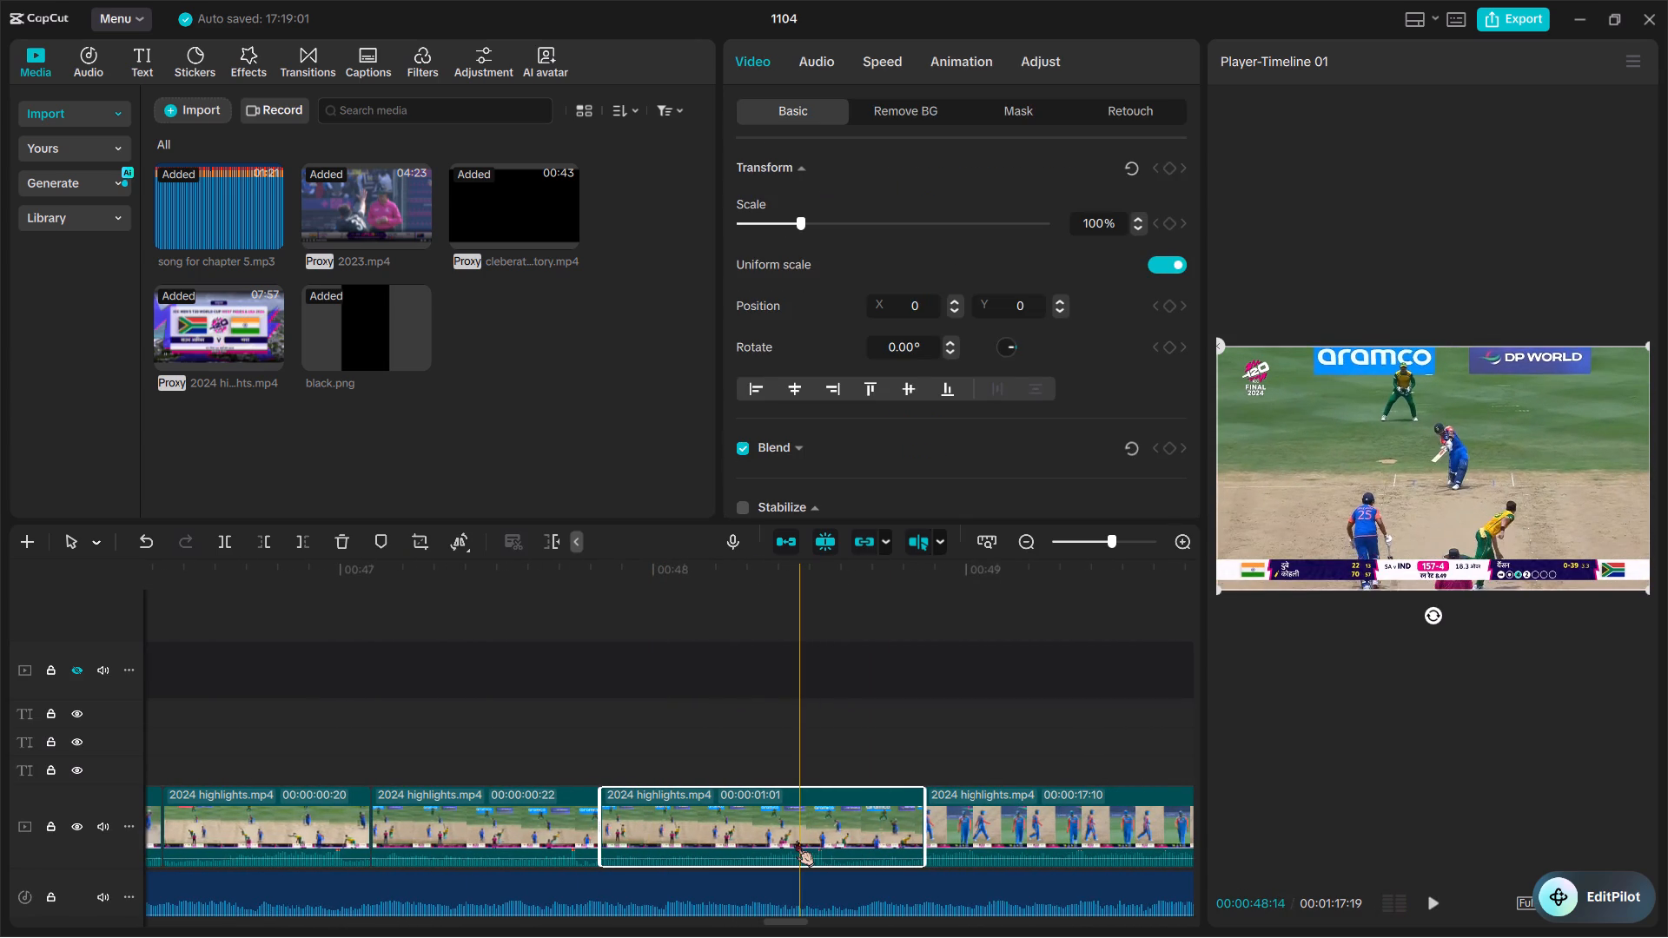
pyautogui.press('space')
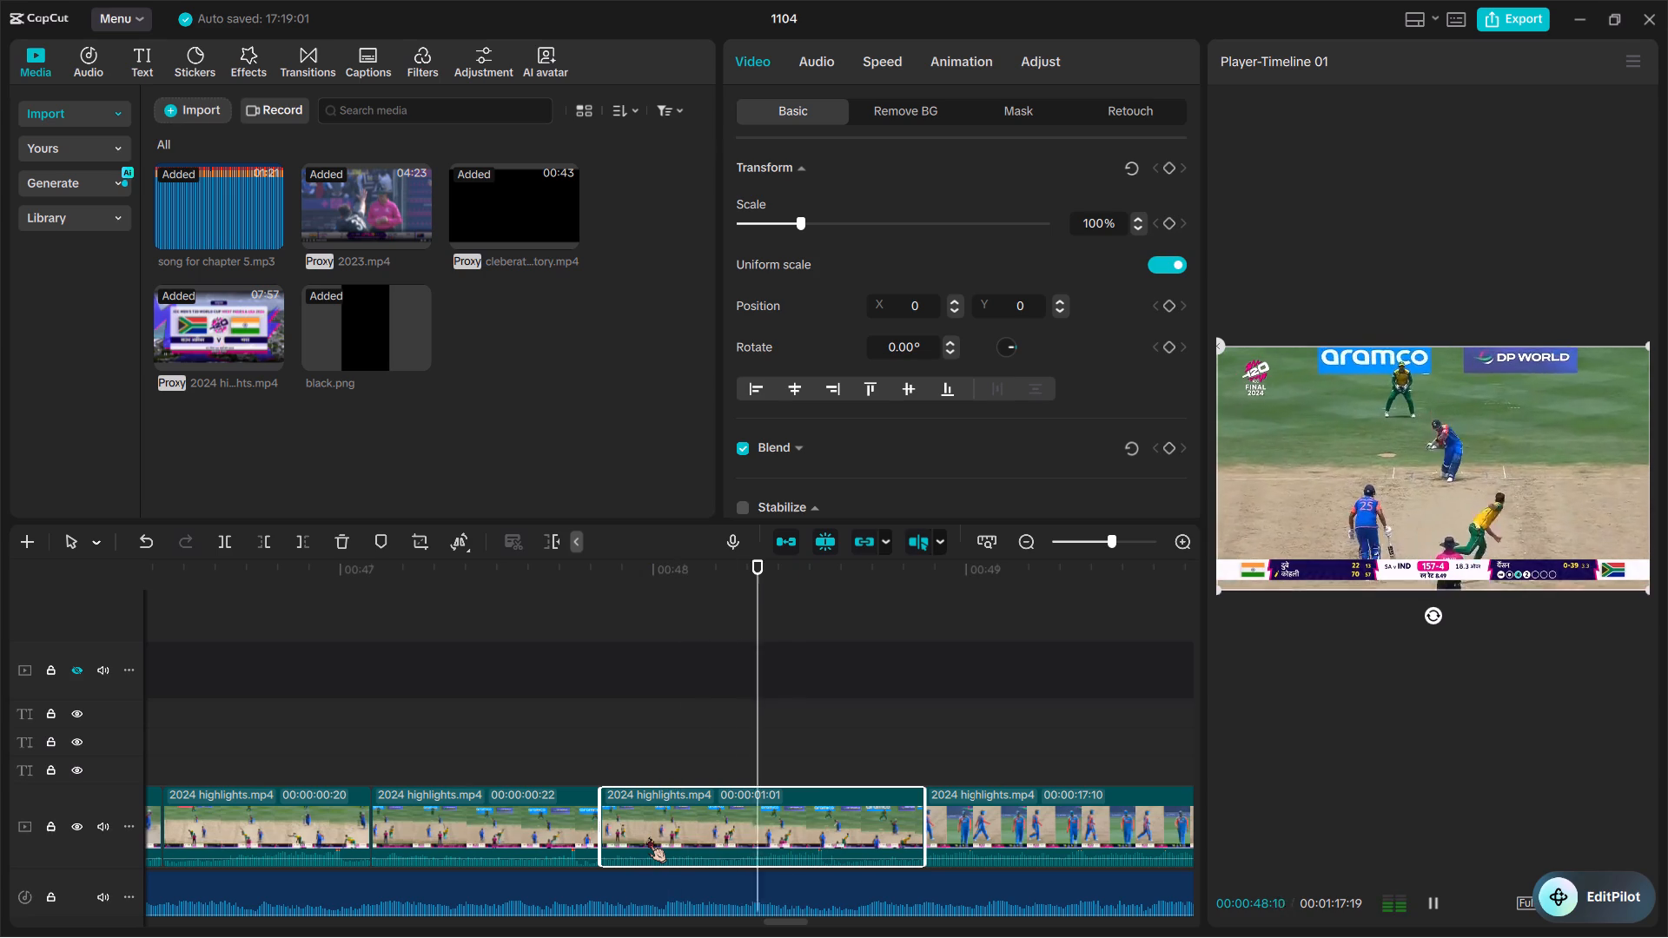
pyautogui.press('space')
pyautogui.press('space')
pyautogui.press('space')
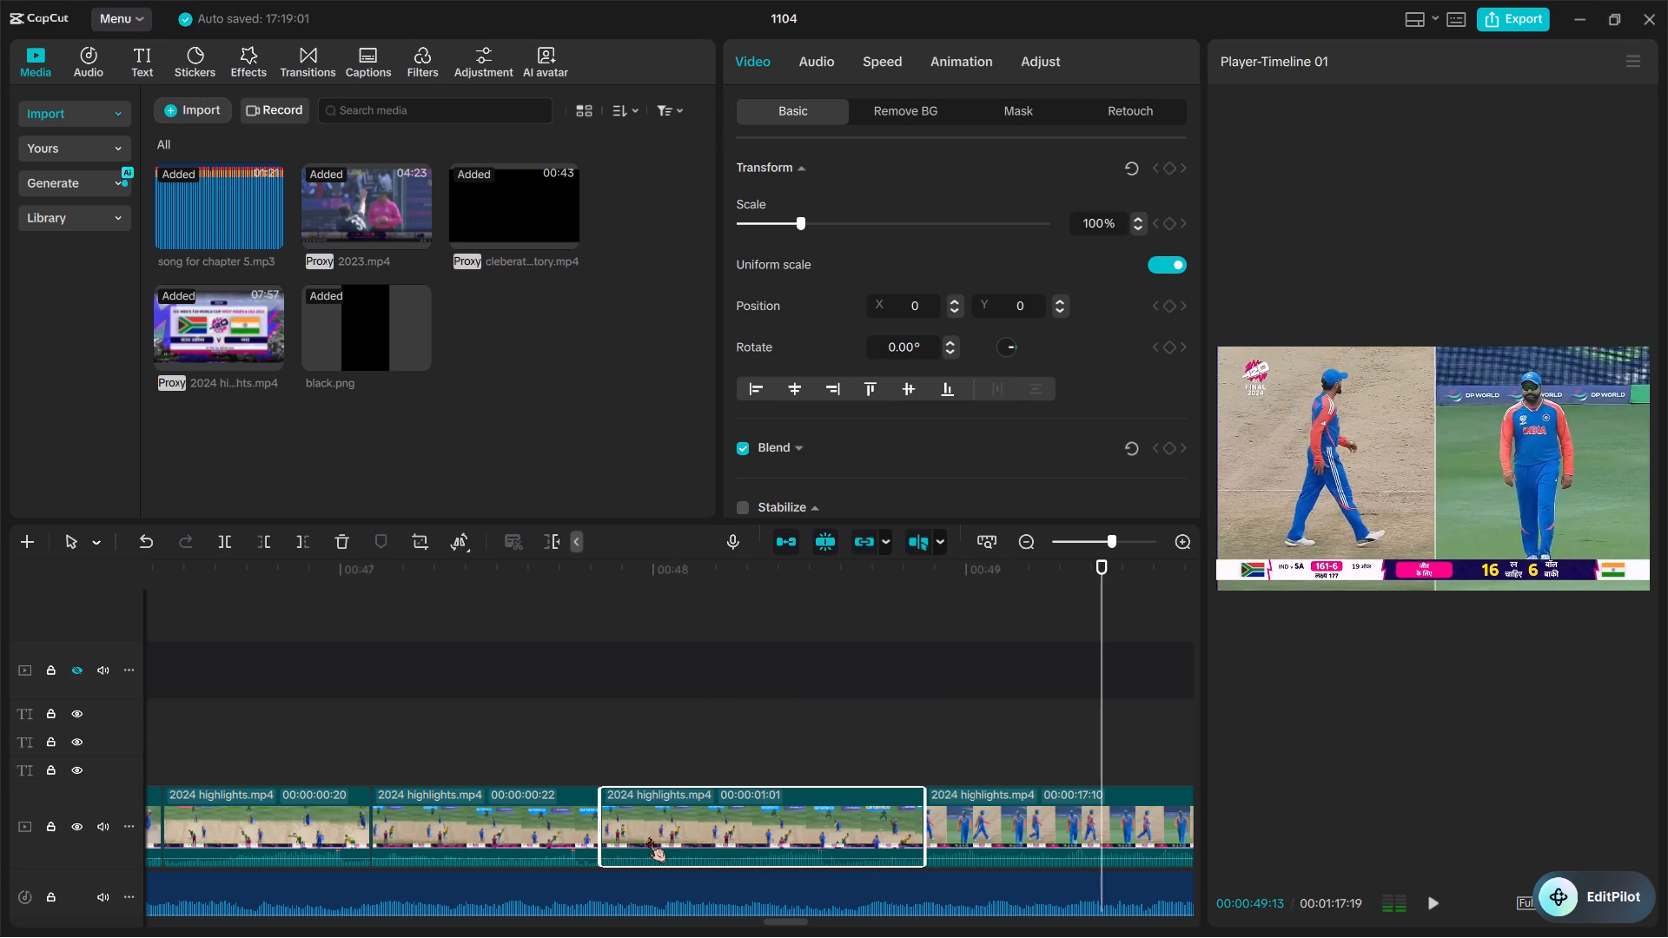
# Play back the retimed sequence from around the fifty graphic through the start of the 161-6 final-over clip.
pyautogui.keyDown('ctrl'); pyautogui.scroll(-5, 648, 837); pyautogui.keyUp('ctrl')
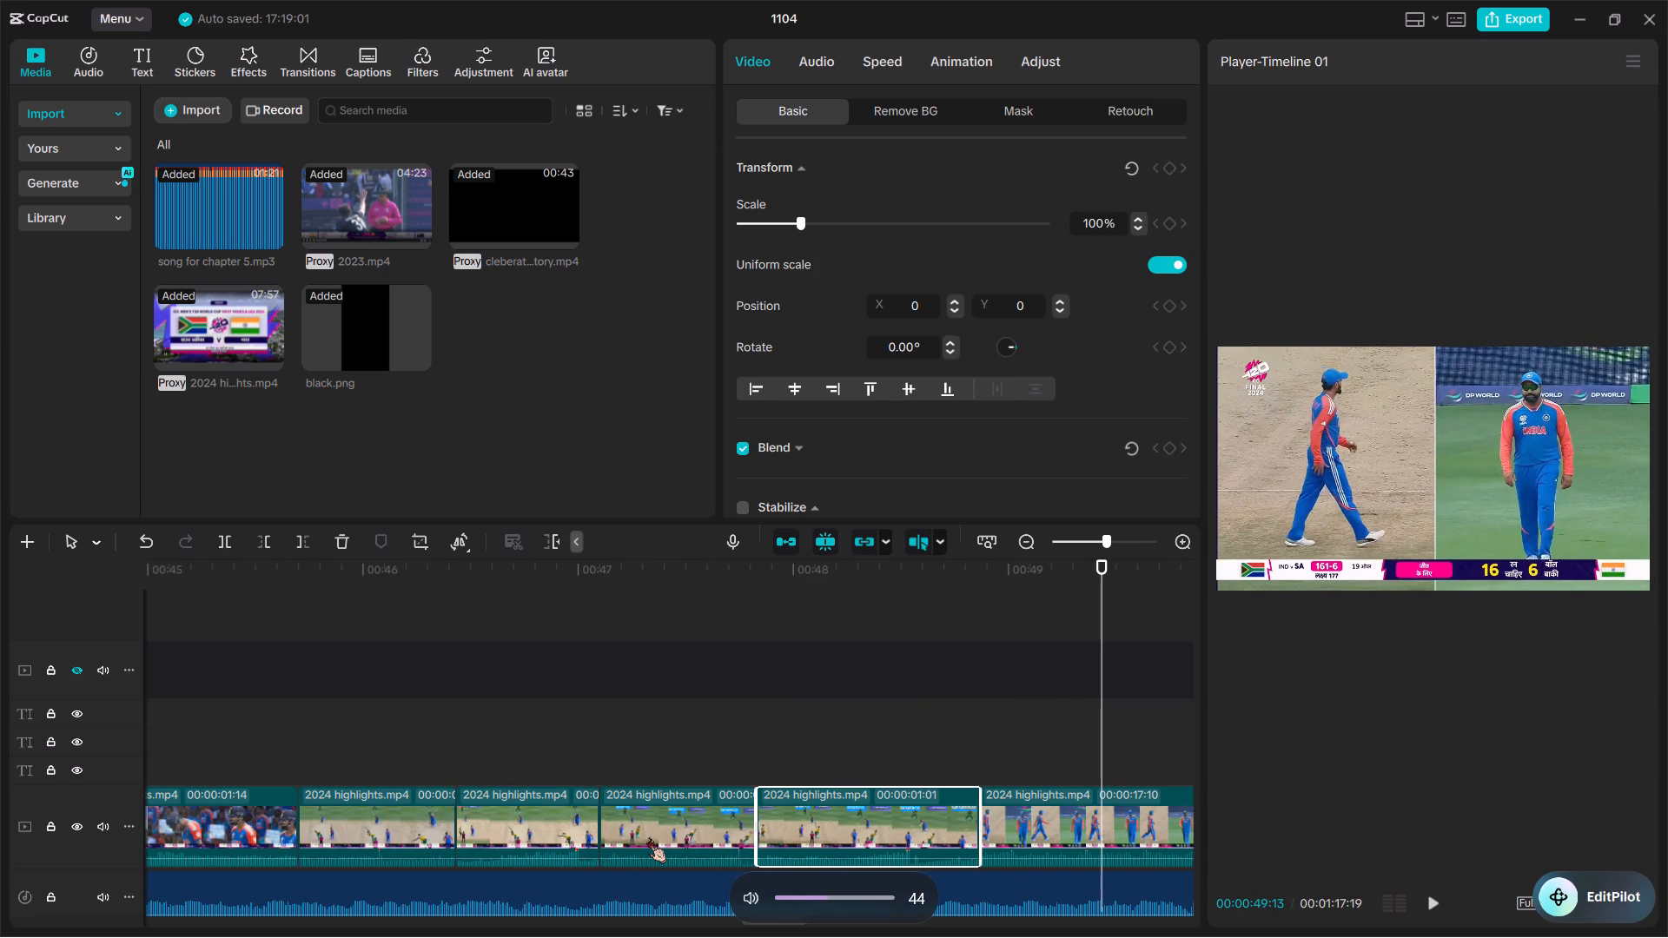
pyautogui.hscroll(1, 648, 837)
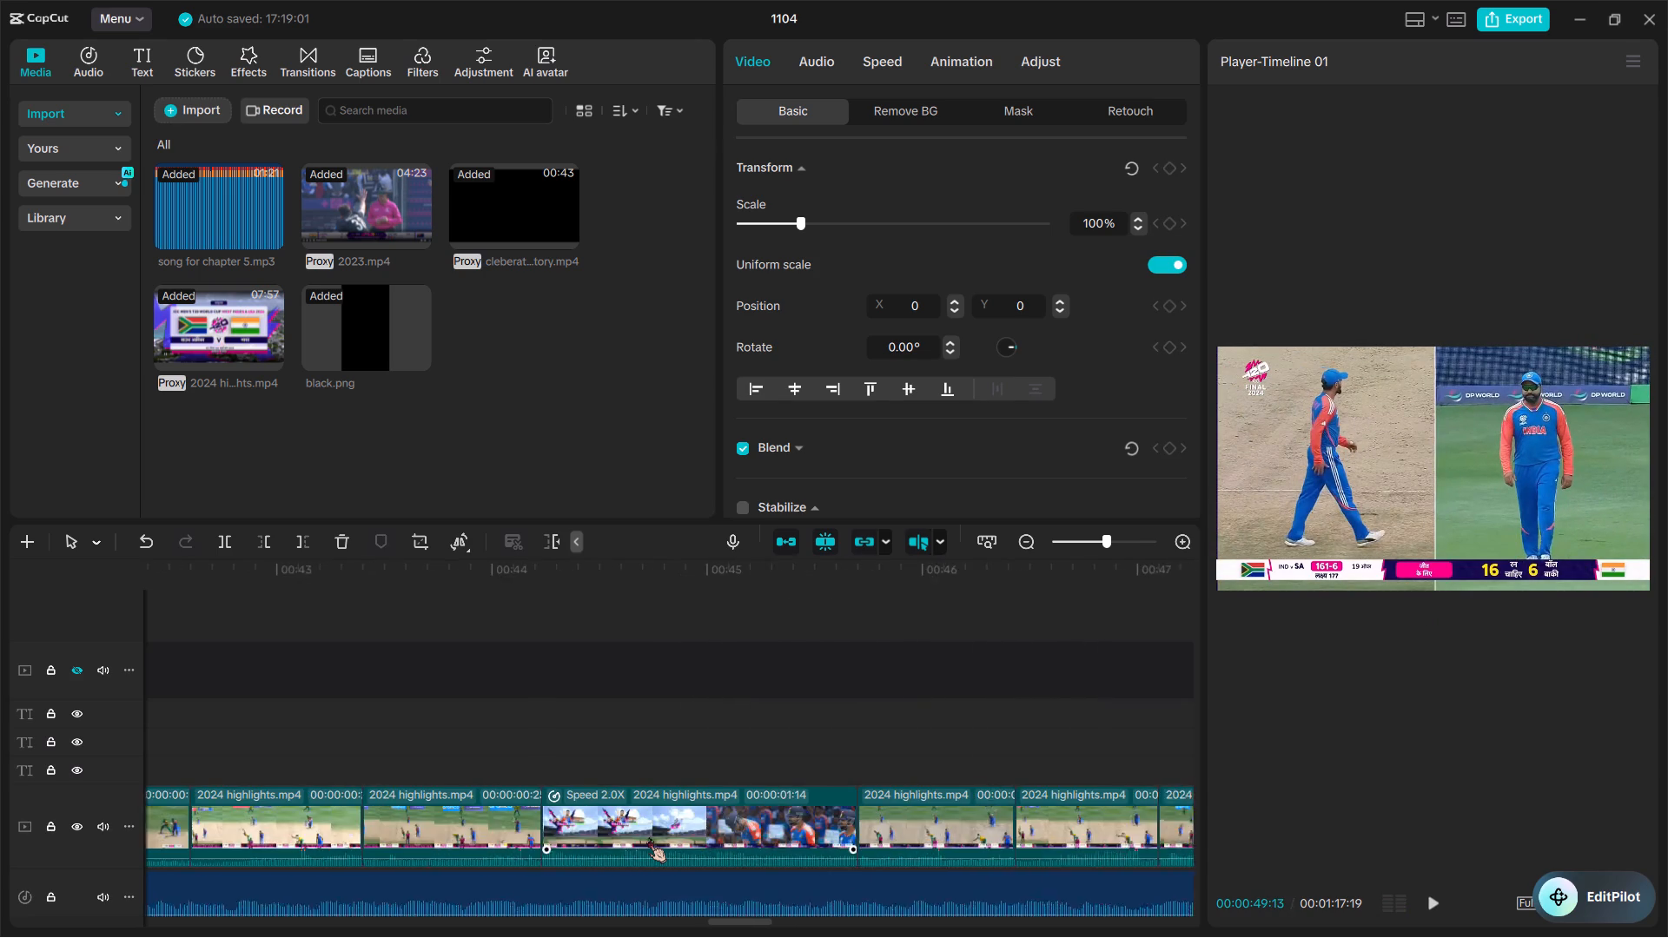
pyautogui.keyDown('ctrl'); pyautogui.scroll(-4, 648, 837); pyautogui.keyUp('ctrl')
pyautogui.hscroll(1, 648, 837)
pyautogui.press('space')
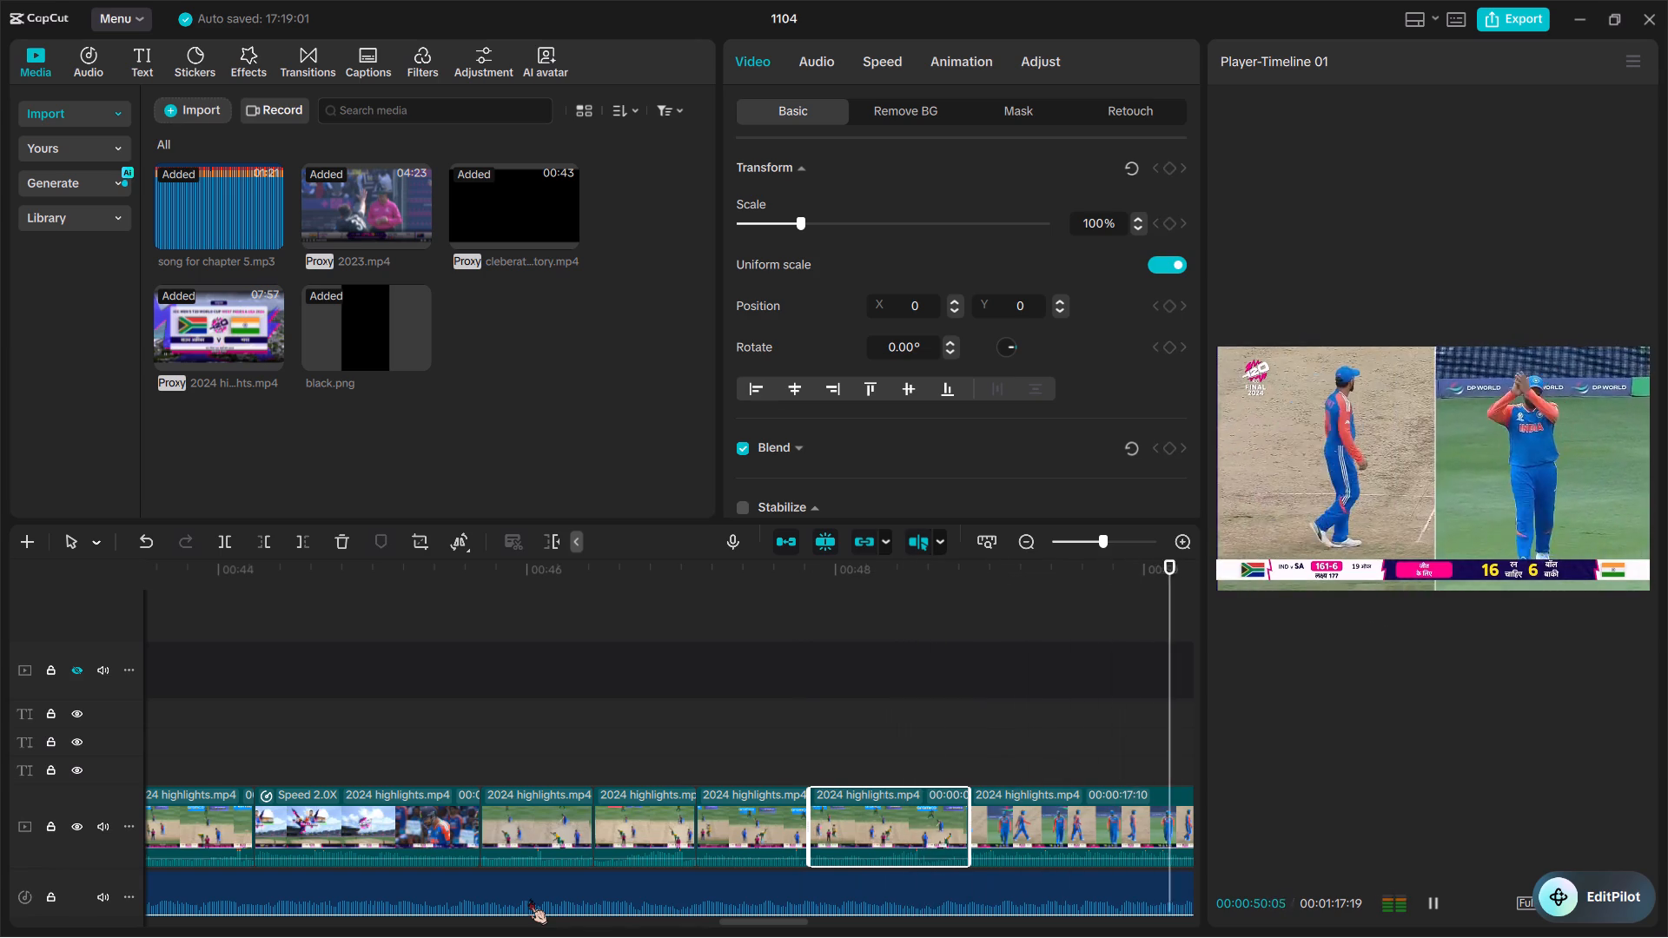
pyautogui.press('v')
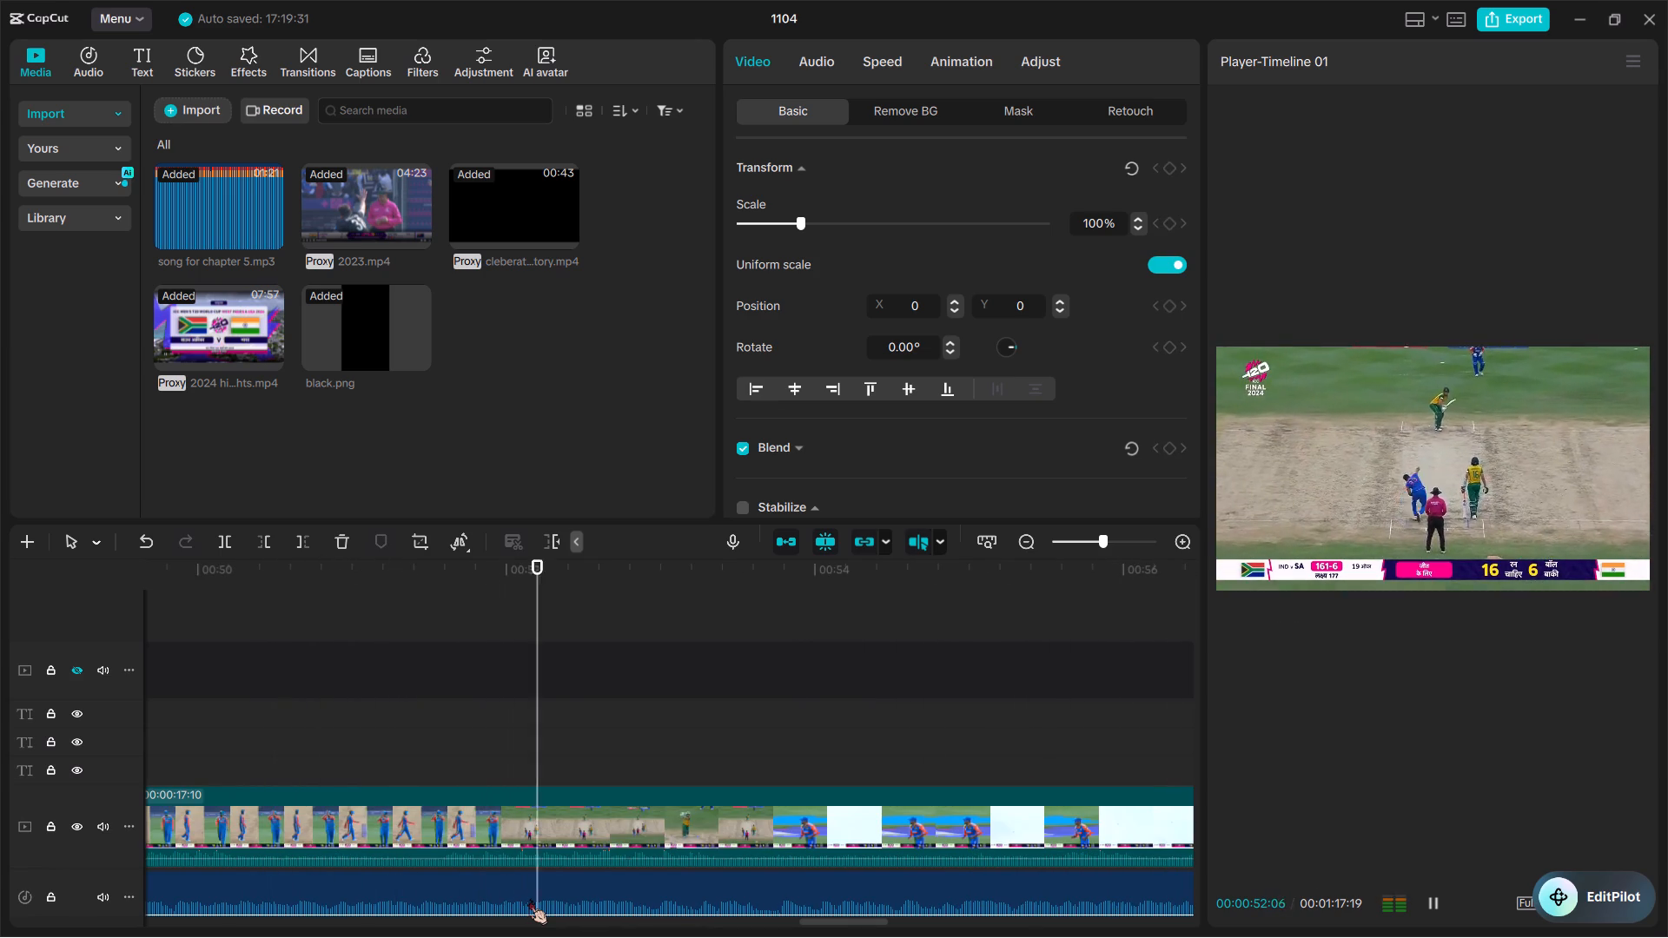
pyautogui.press('space')
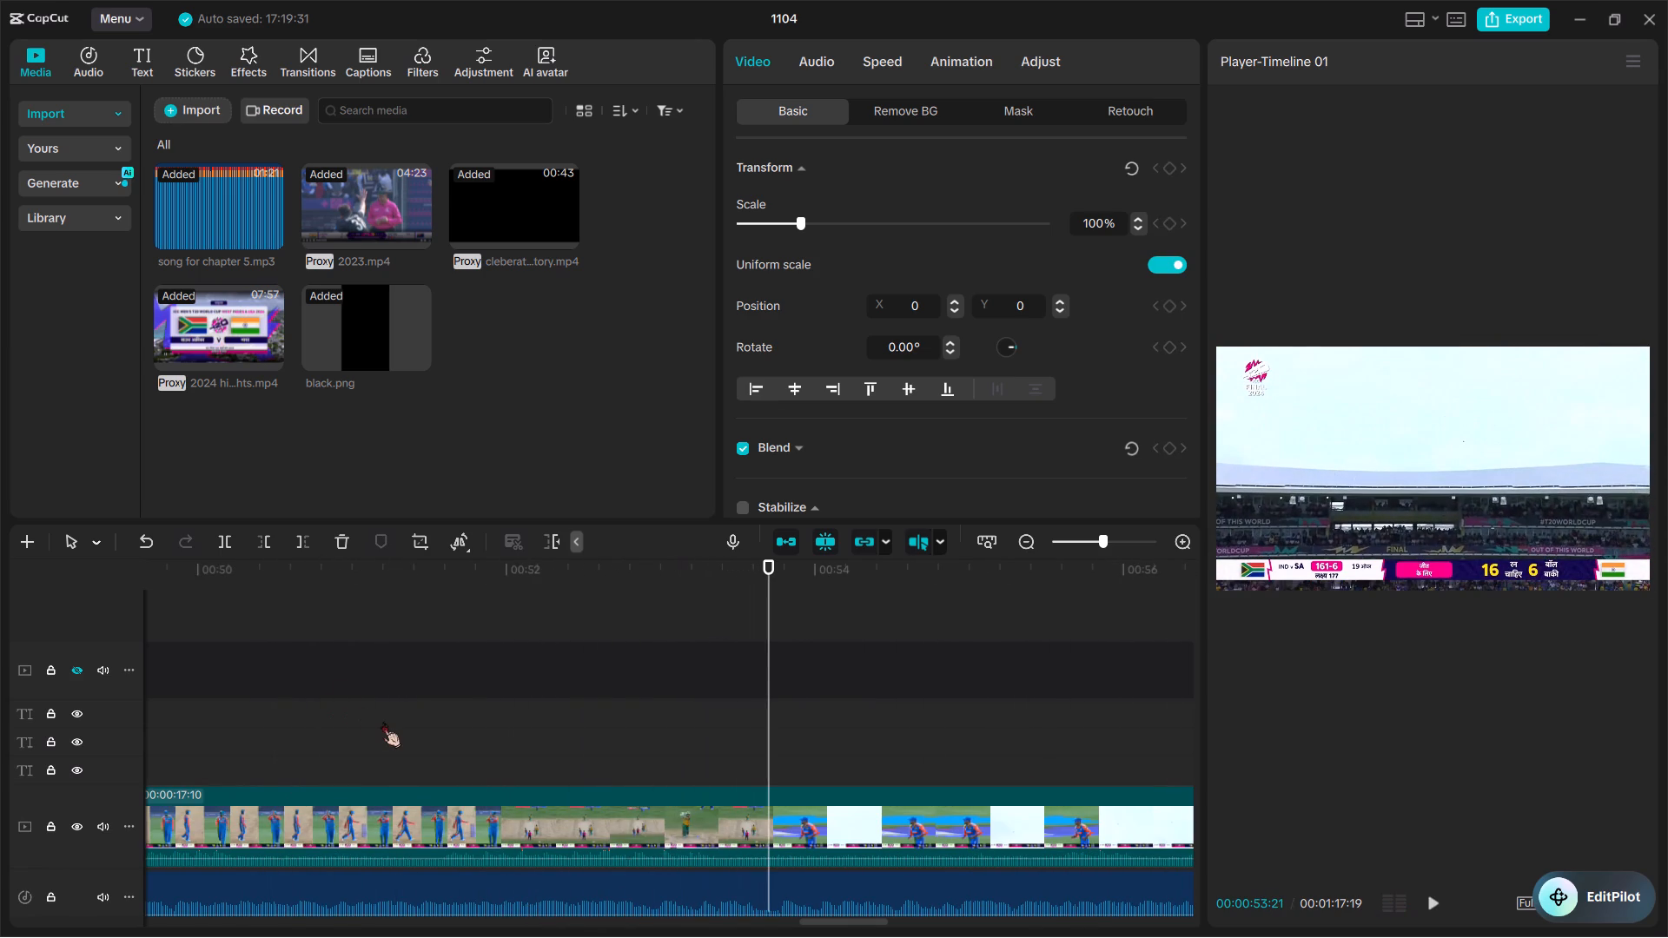